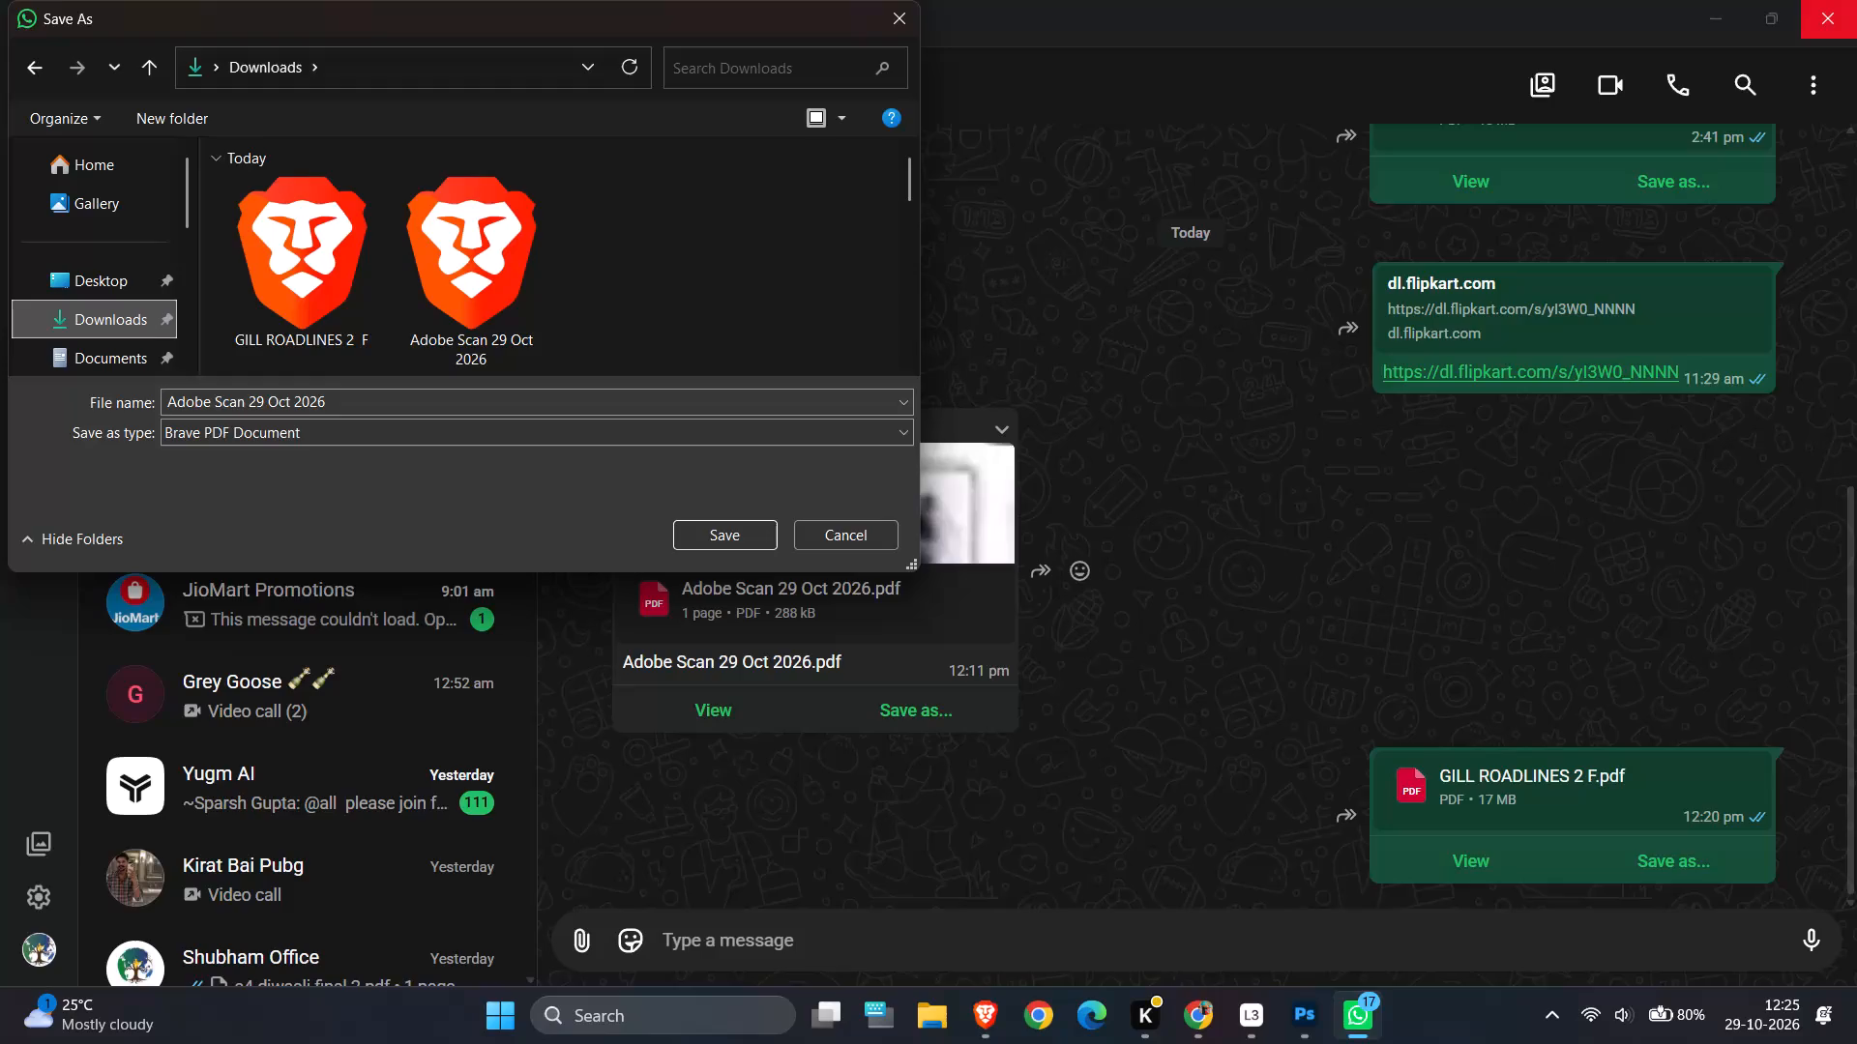
Save the received PDF to the Downloads folder under the name Adobe Scan 29 Oct 2026.
click(730, 531)
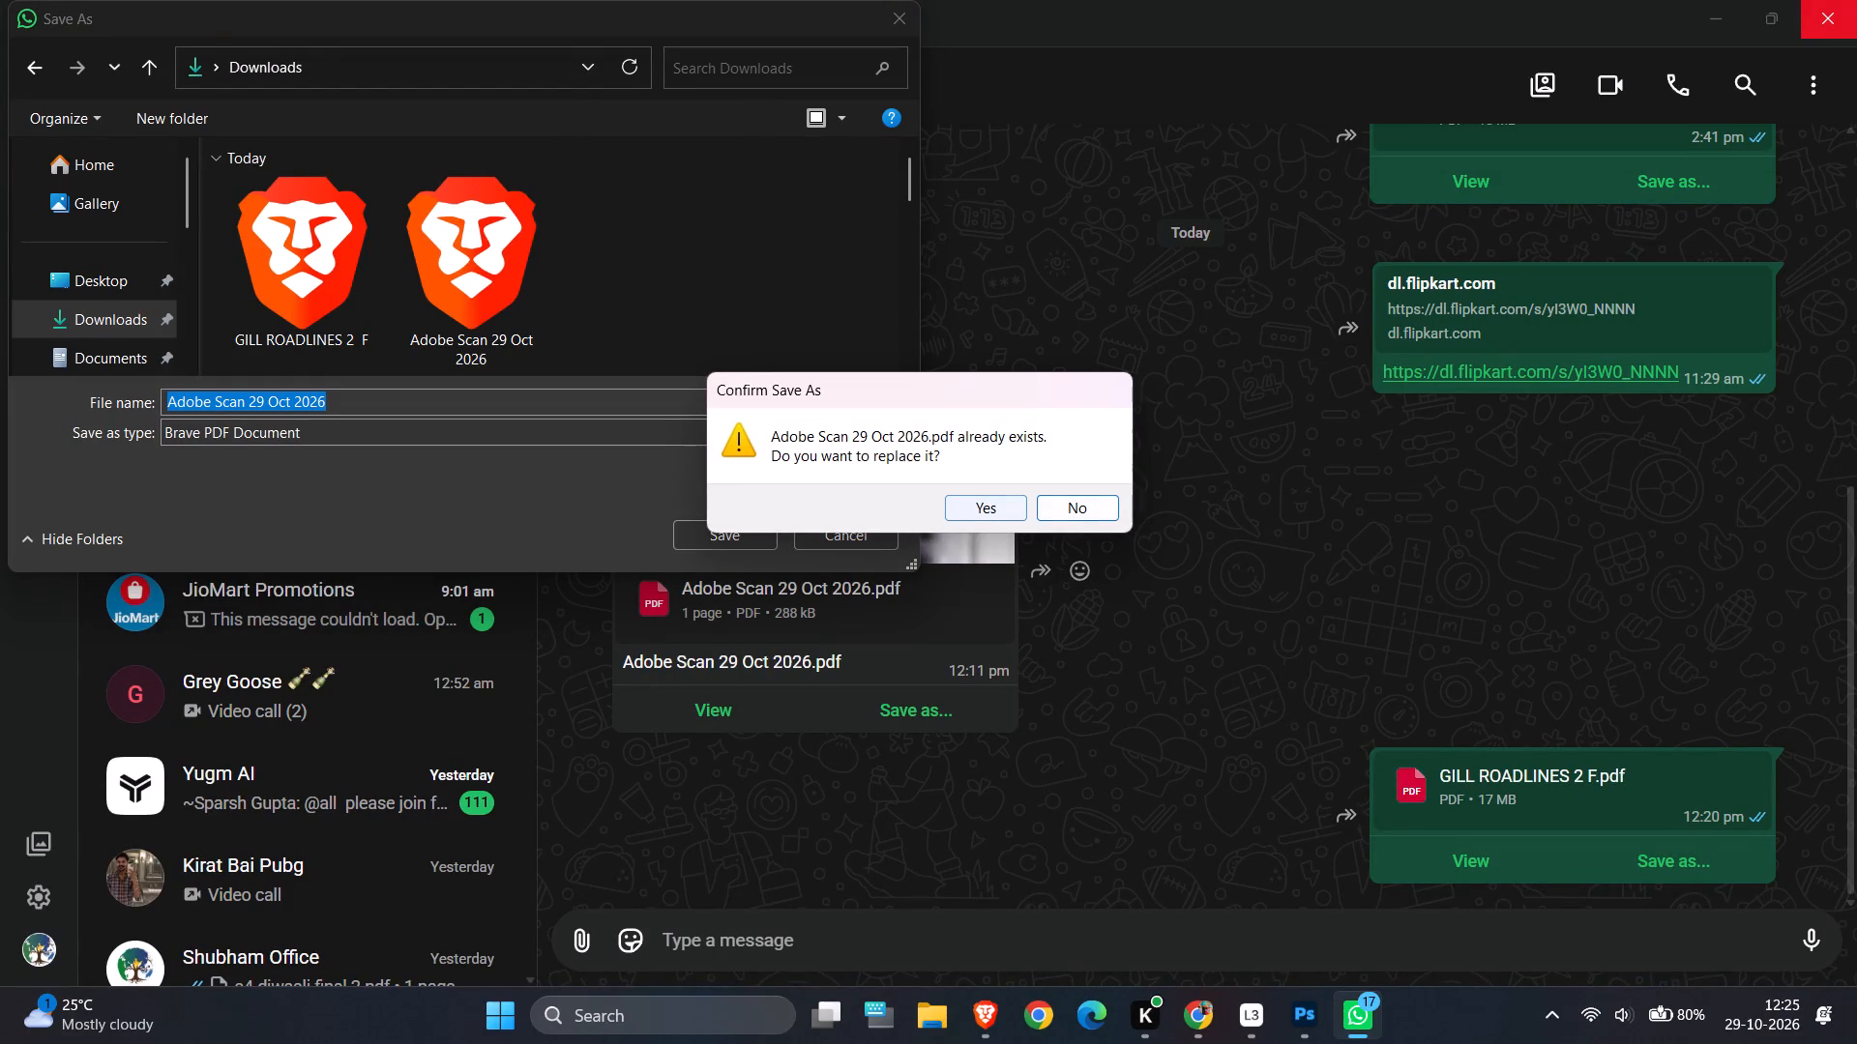
click(1083, 508)
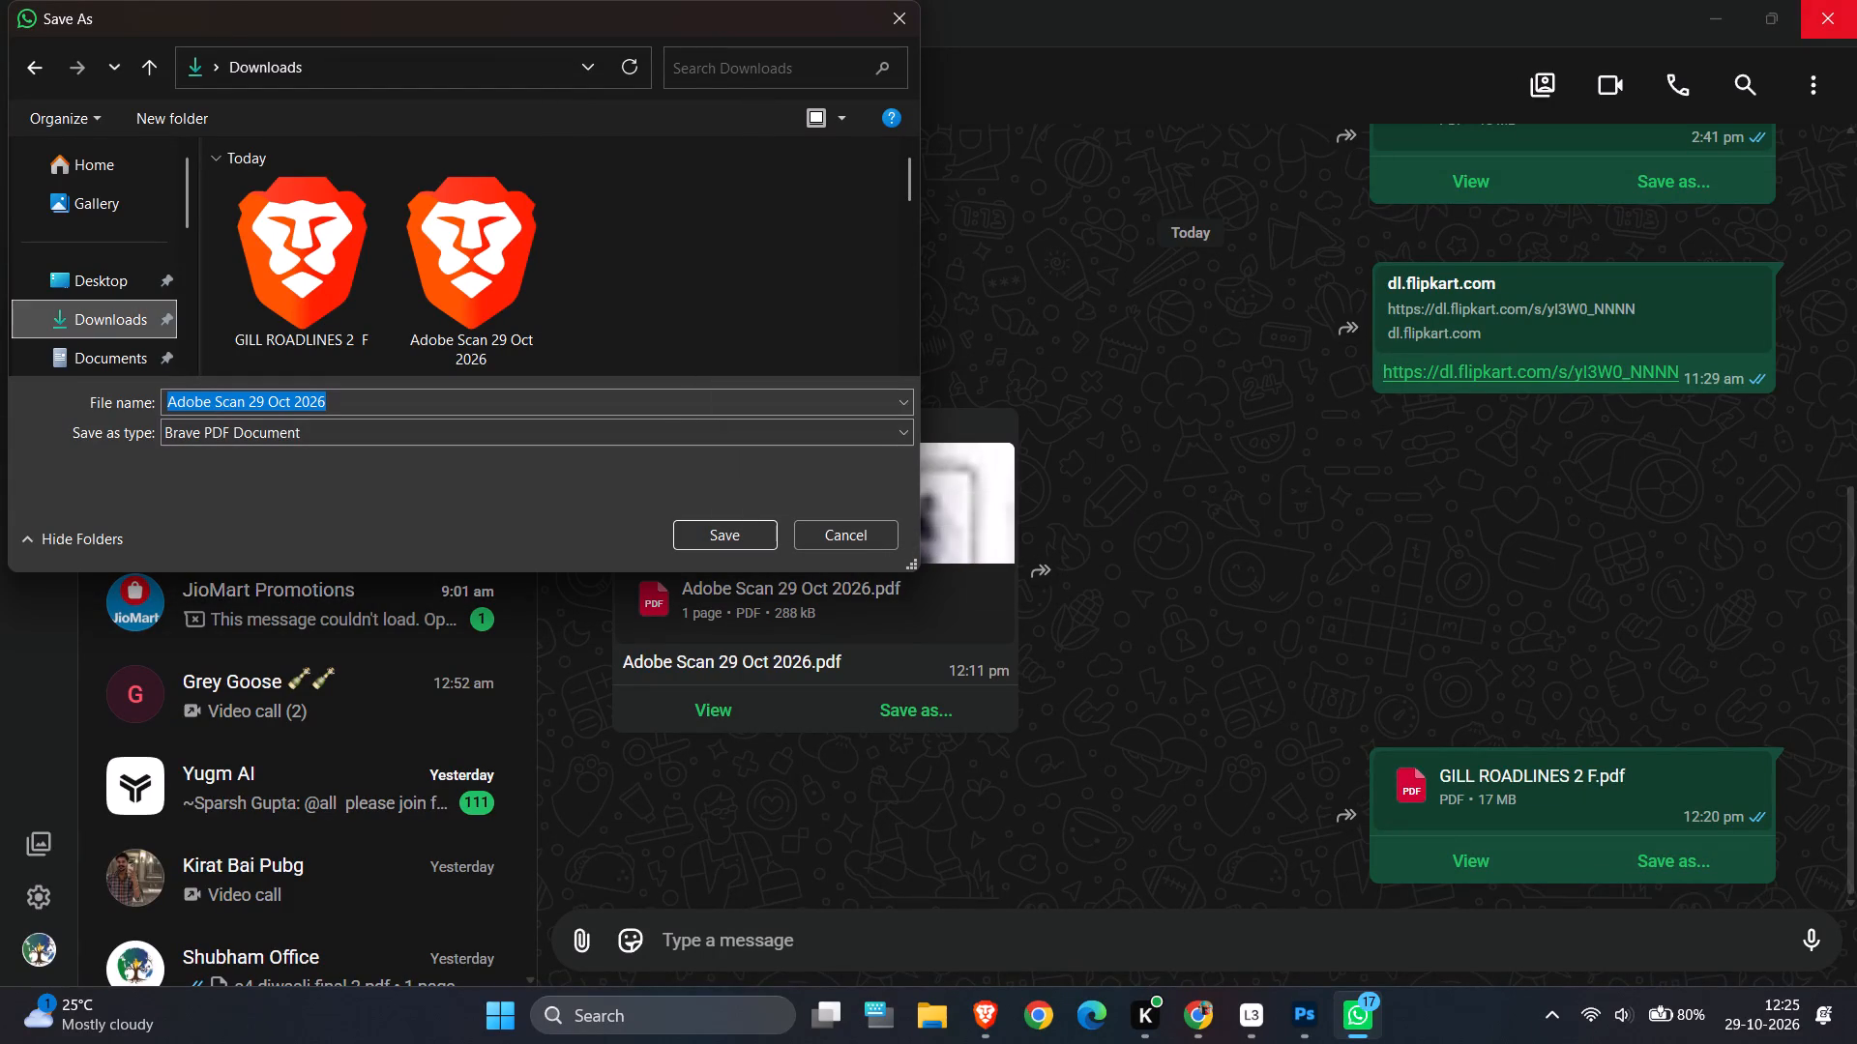
click(50, 313)
click(681, 528)
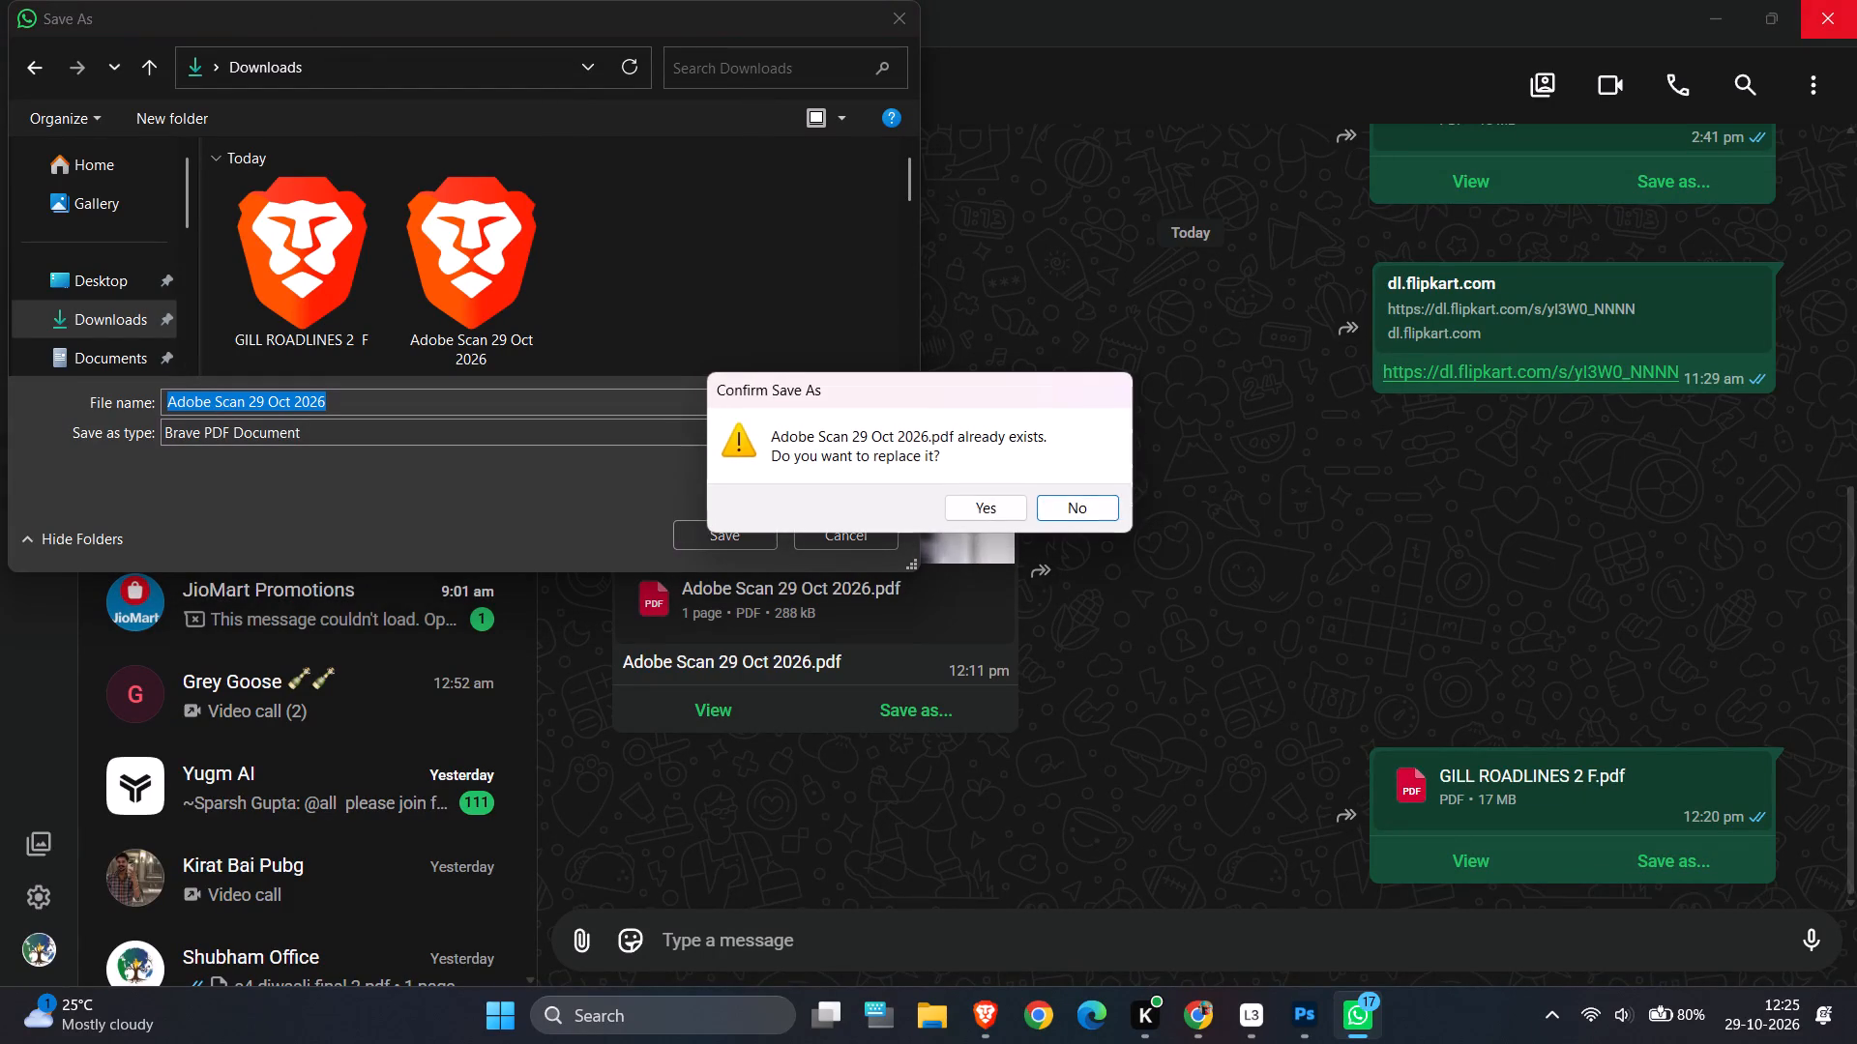
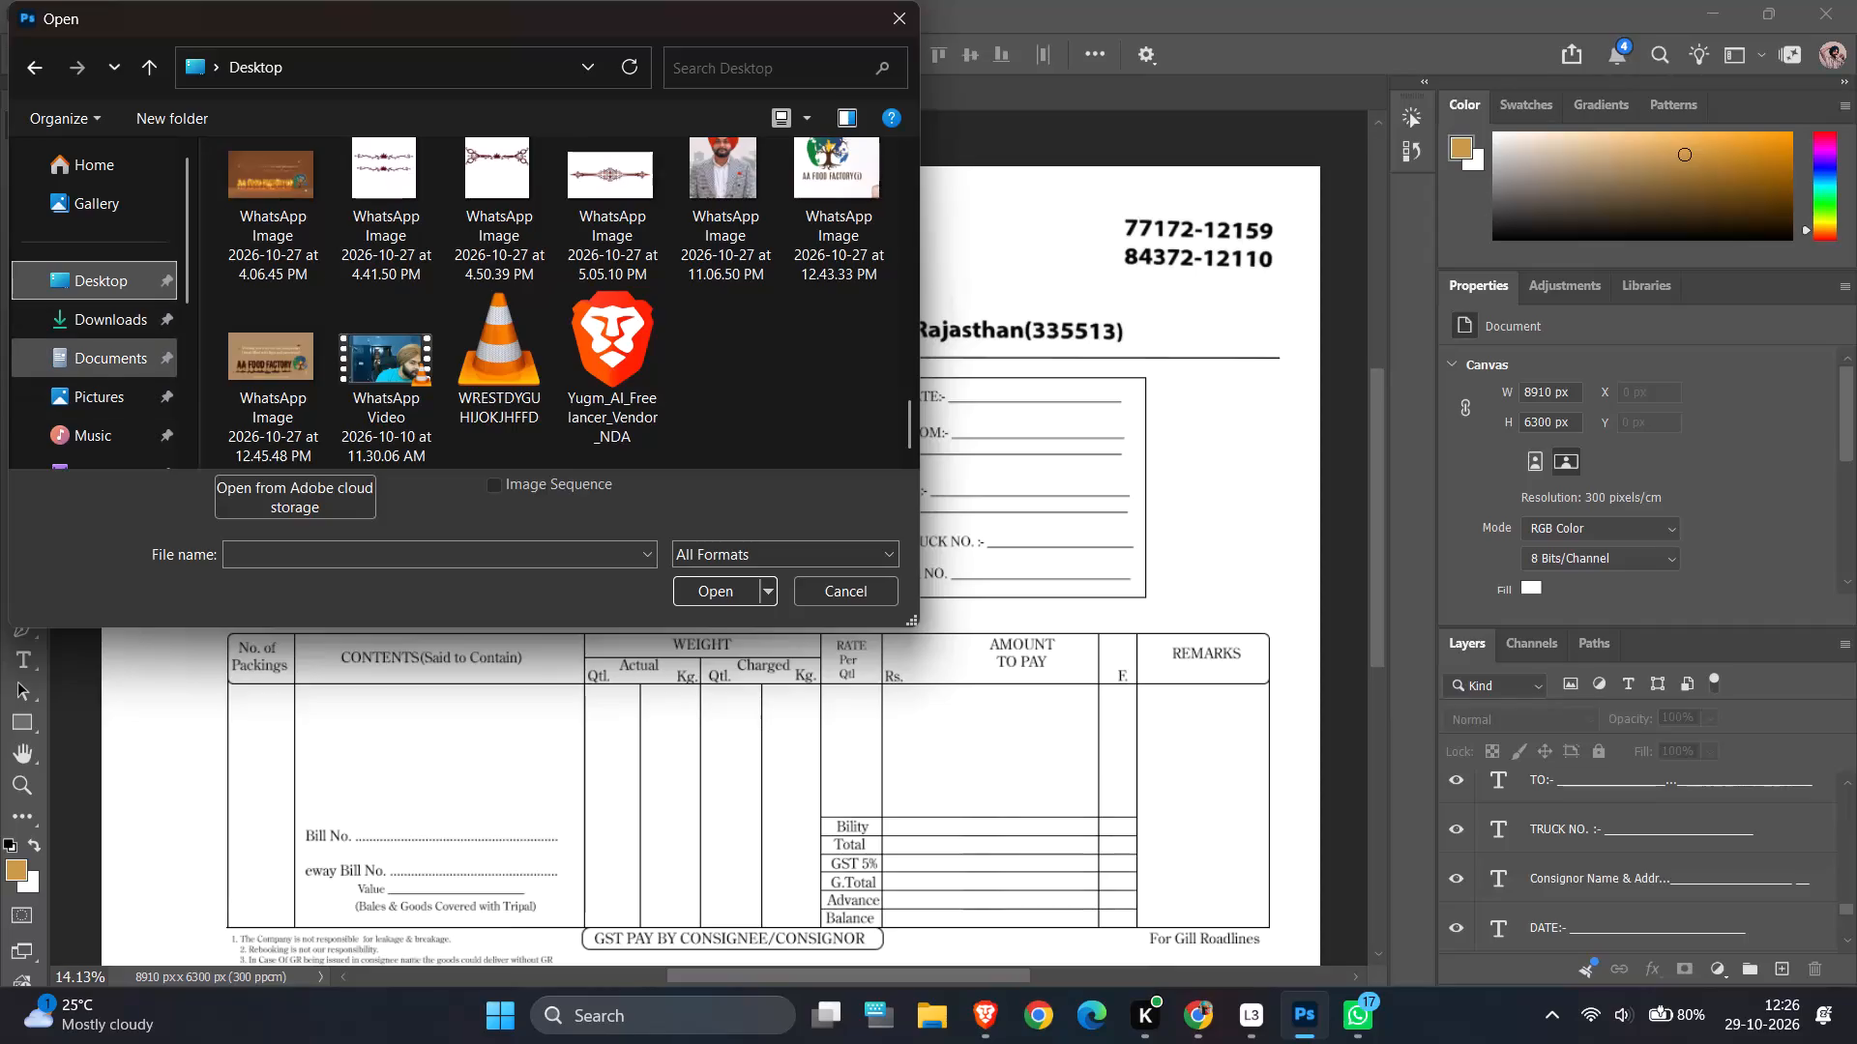
Open the Adobe Scan 29 Oct 2026 PDF from Downloads, importing page 1 at 300 pixels/inch in RGB Color.
click(128, 319)
scroll(127, 319, up, 2)
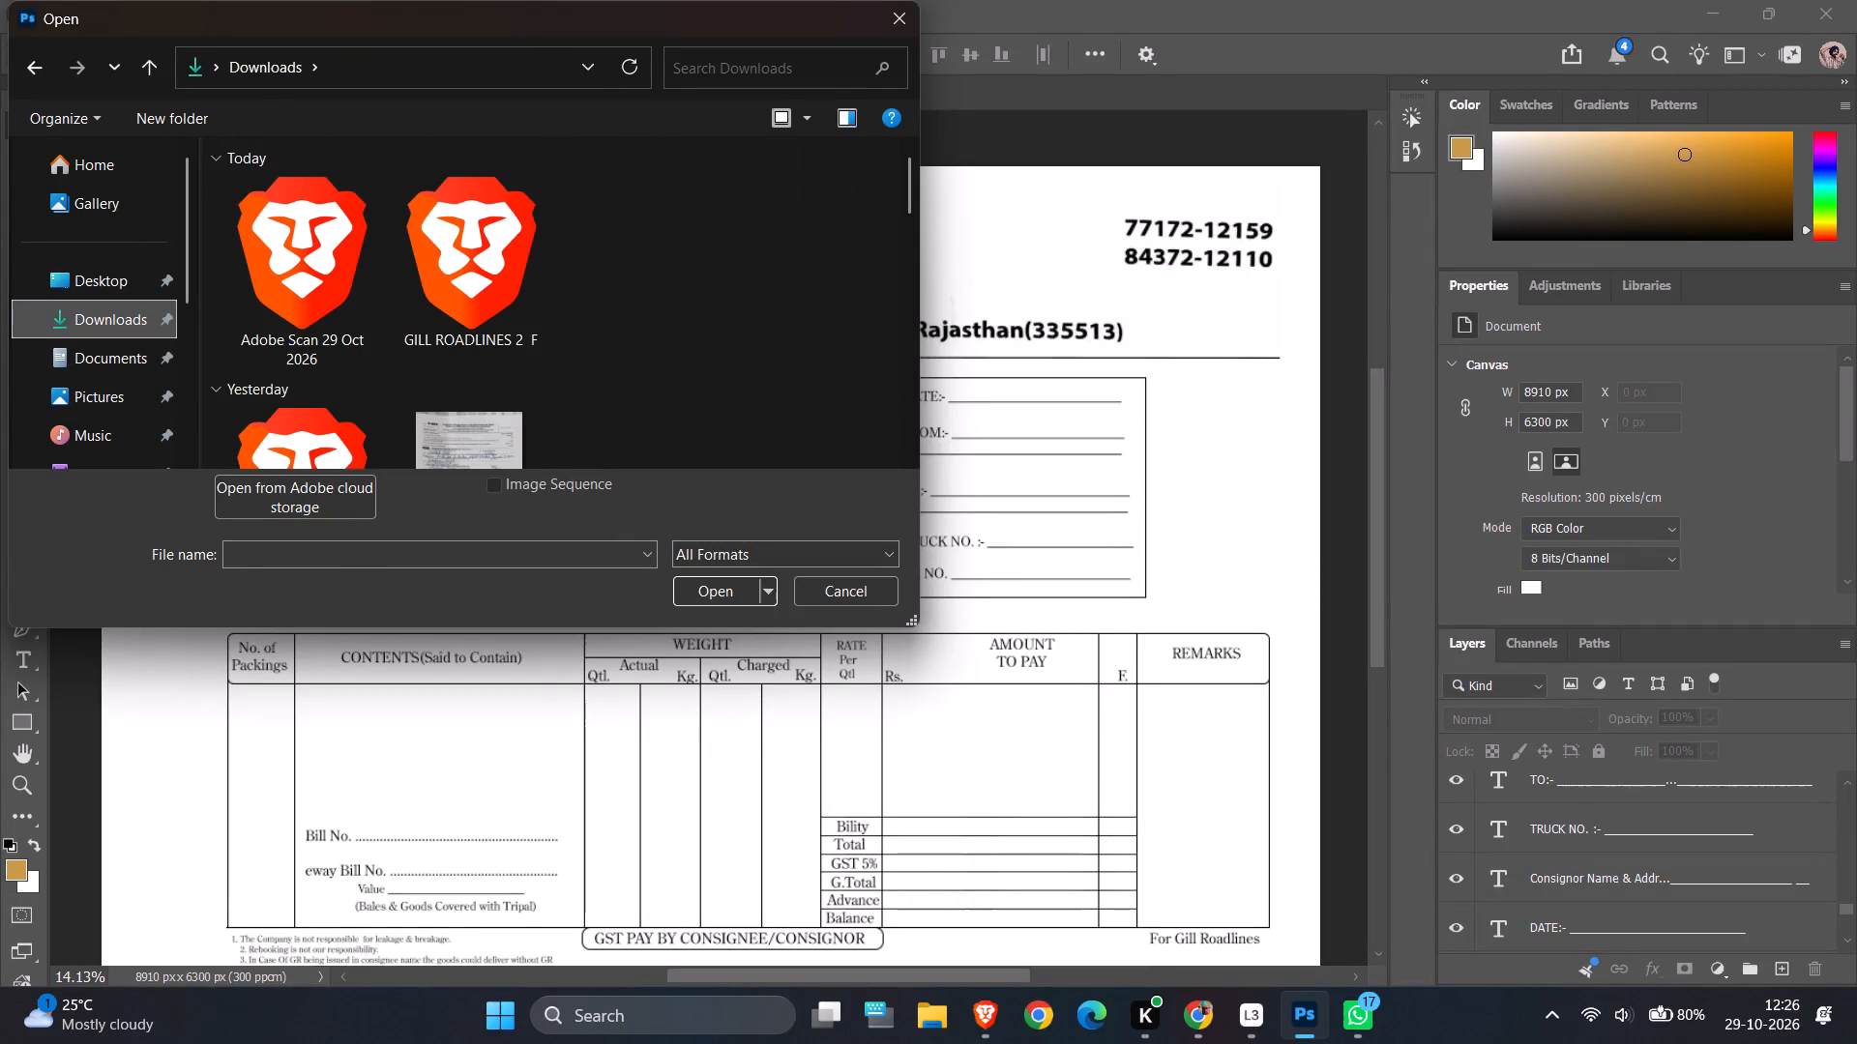
click(285, 297)
click(727, 583)
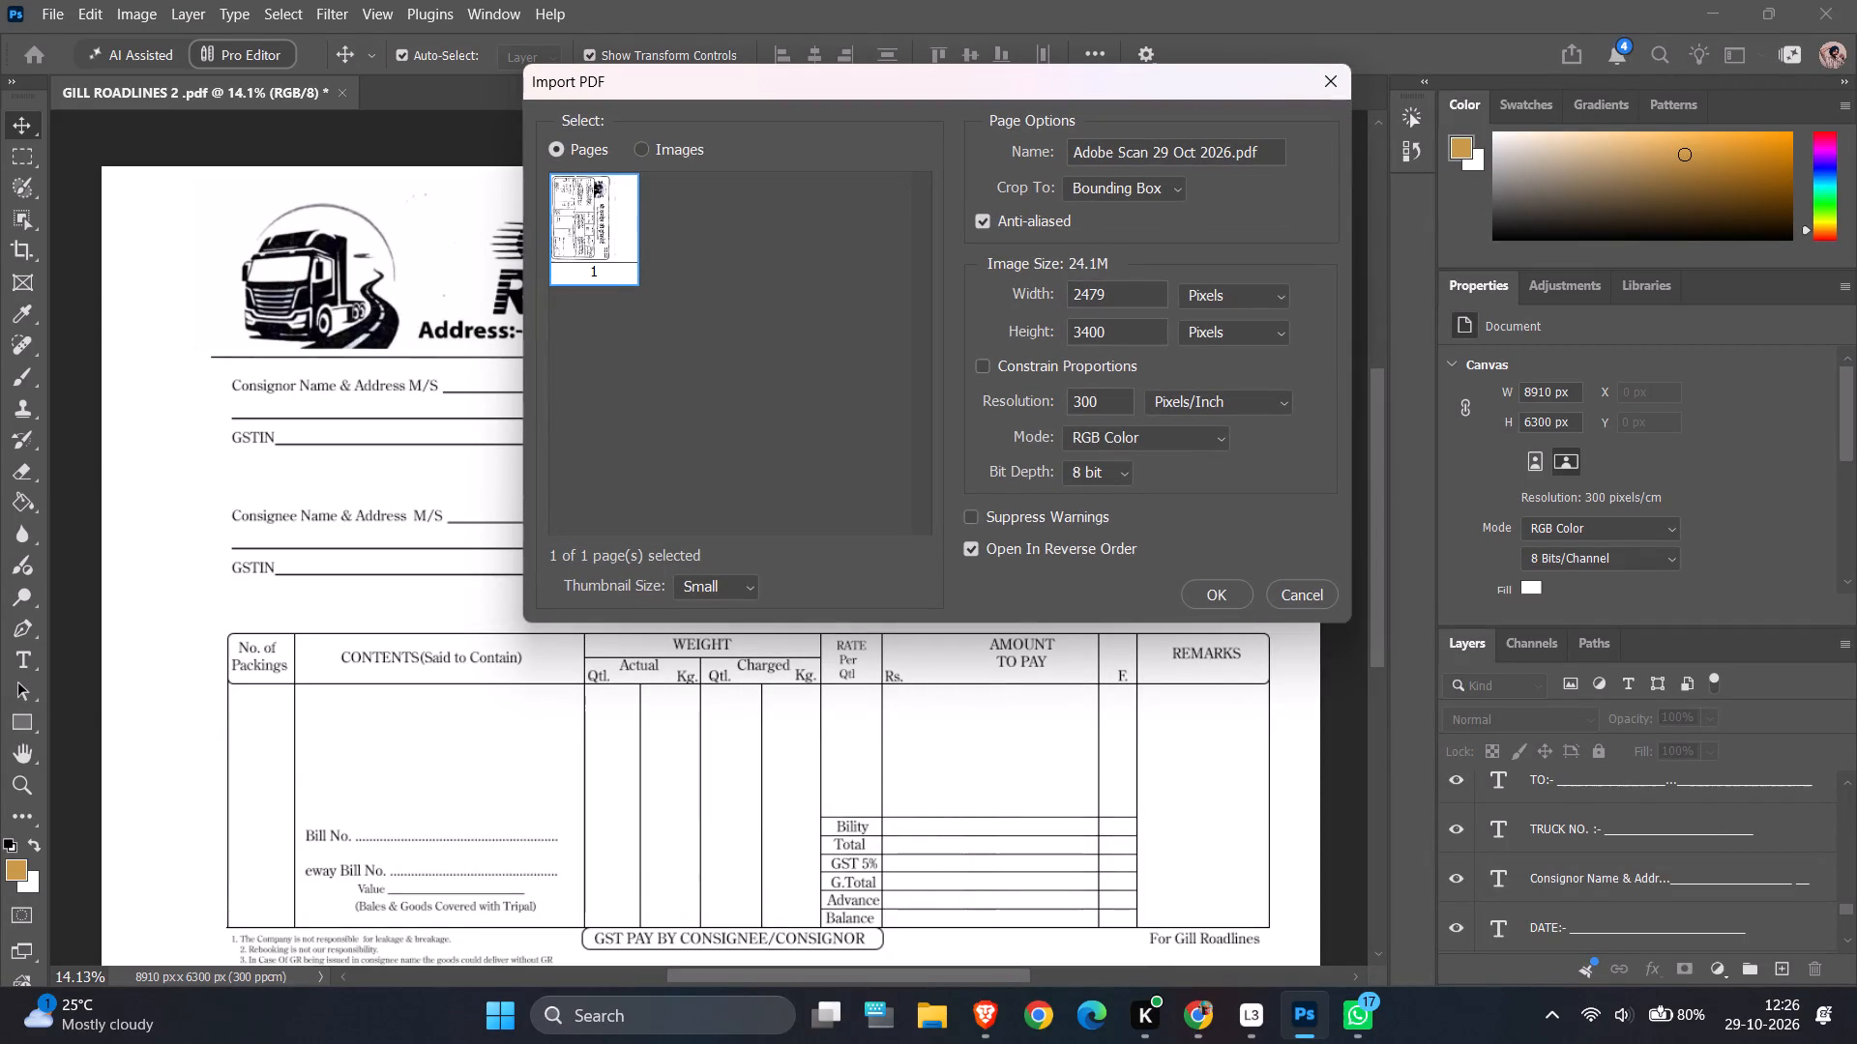
click(1228, 596)
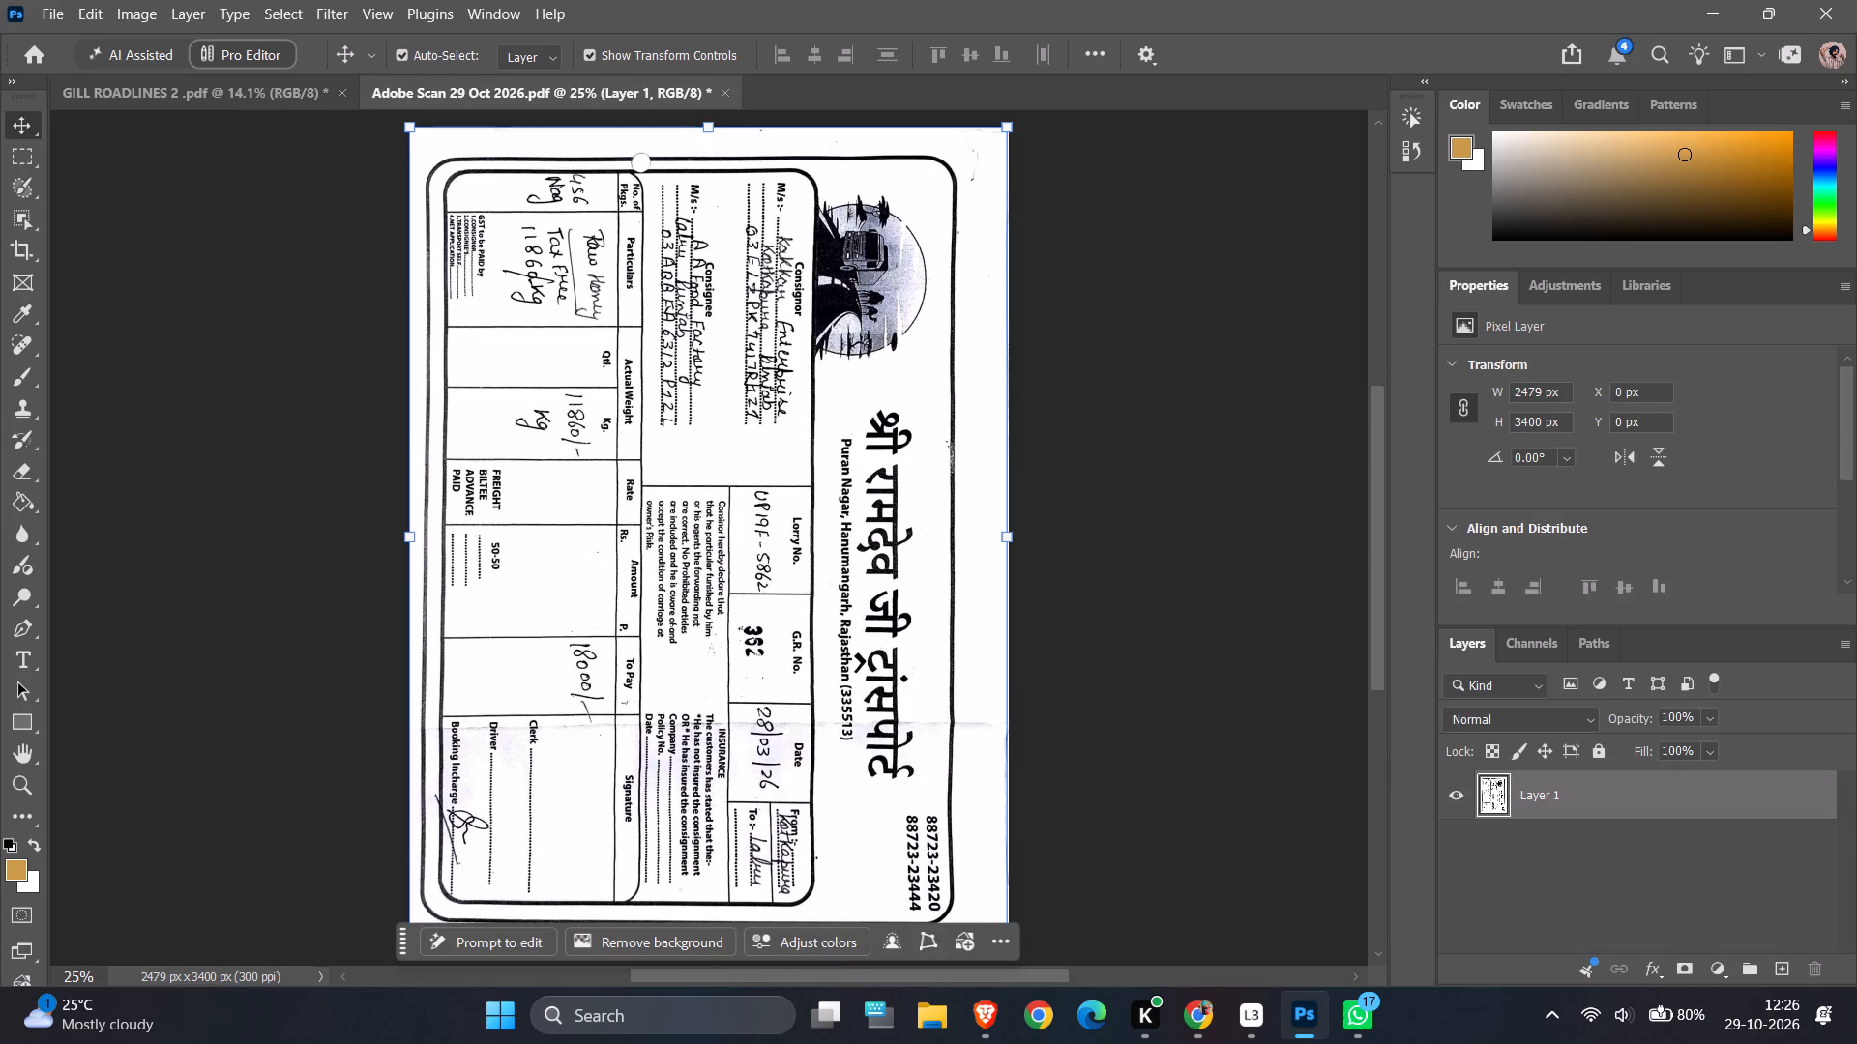
Rotate the whole scanned image 90° counter clockwise.
click(100, 14)
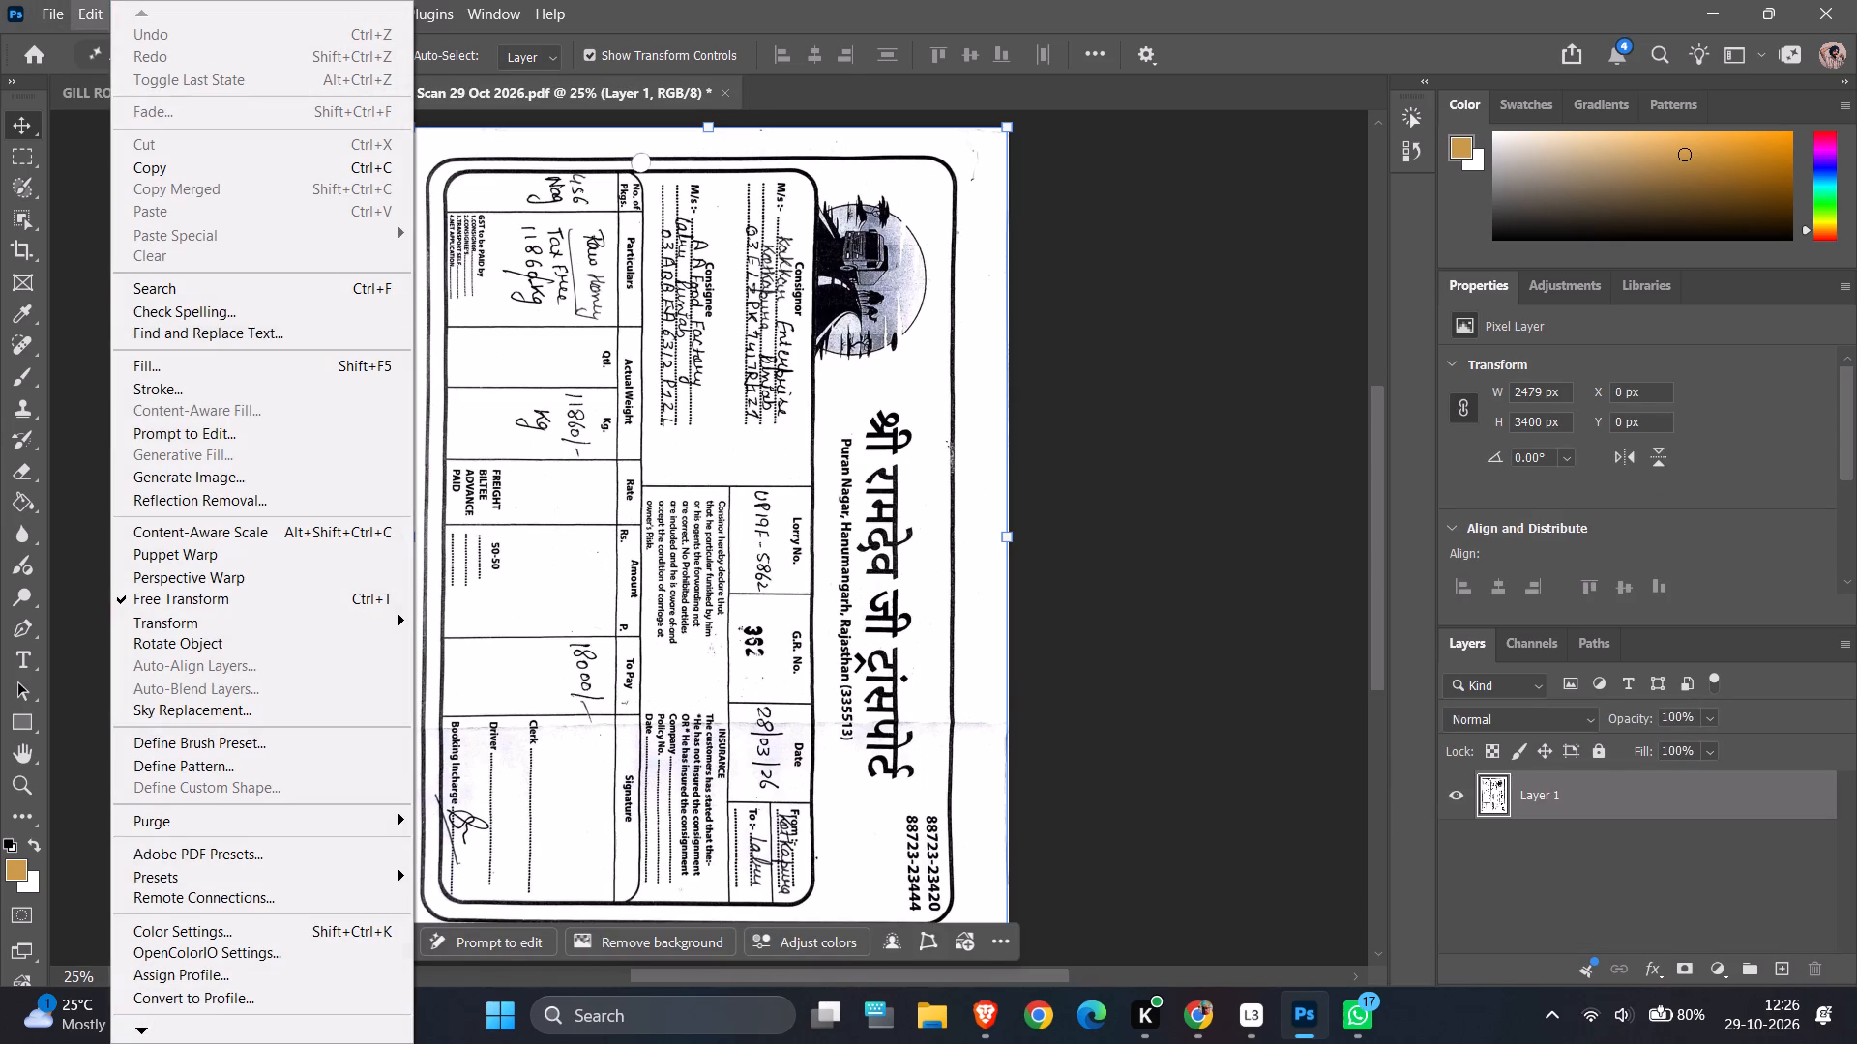
click(50, 199)
click(119, 0)
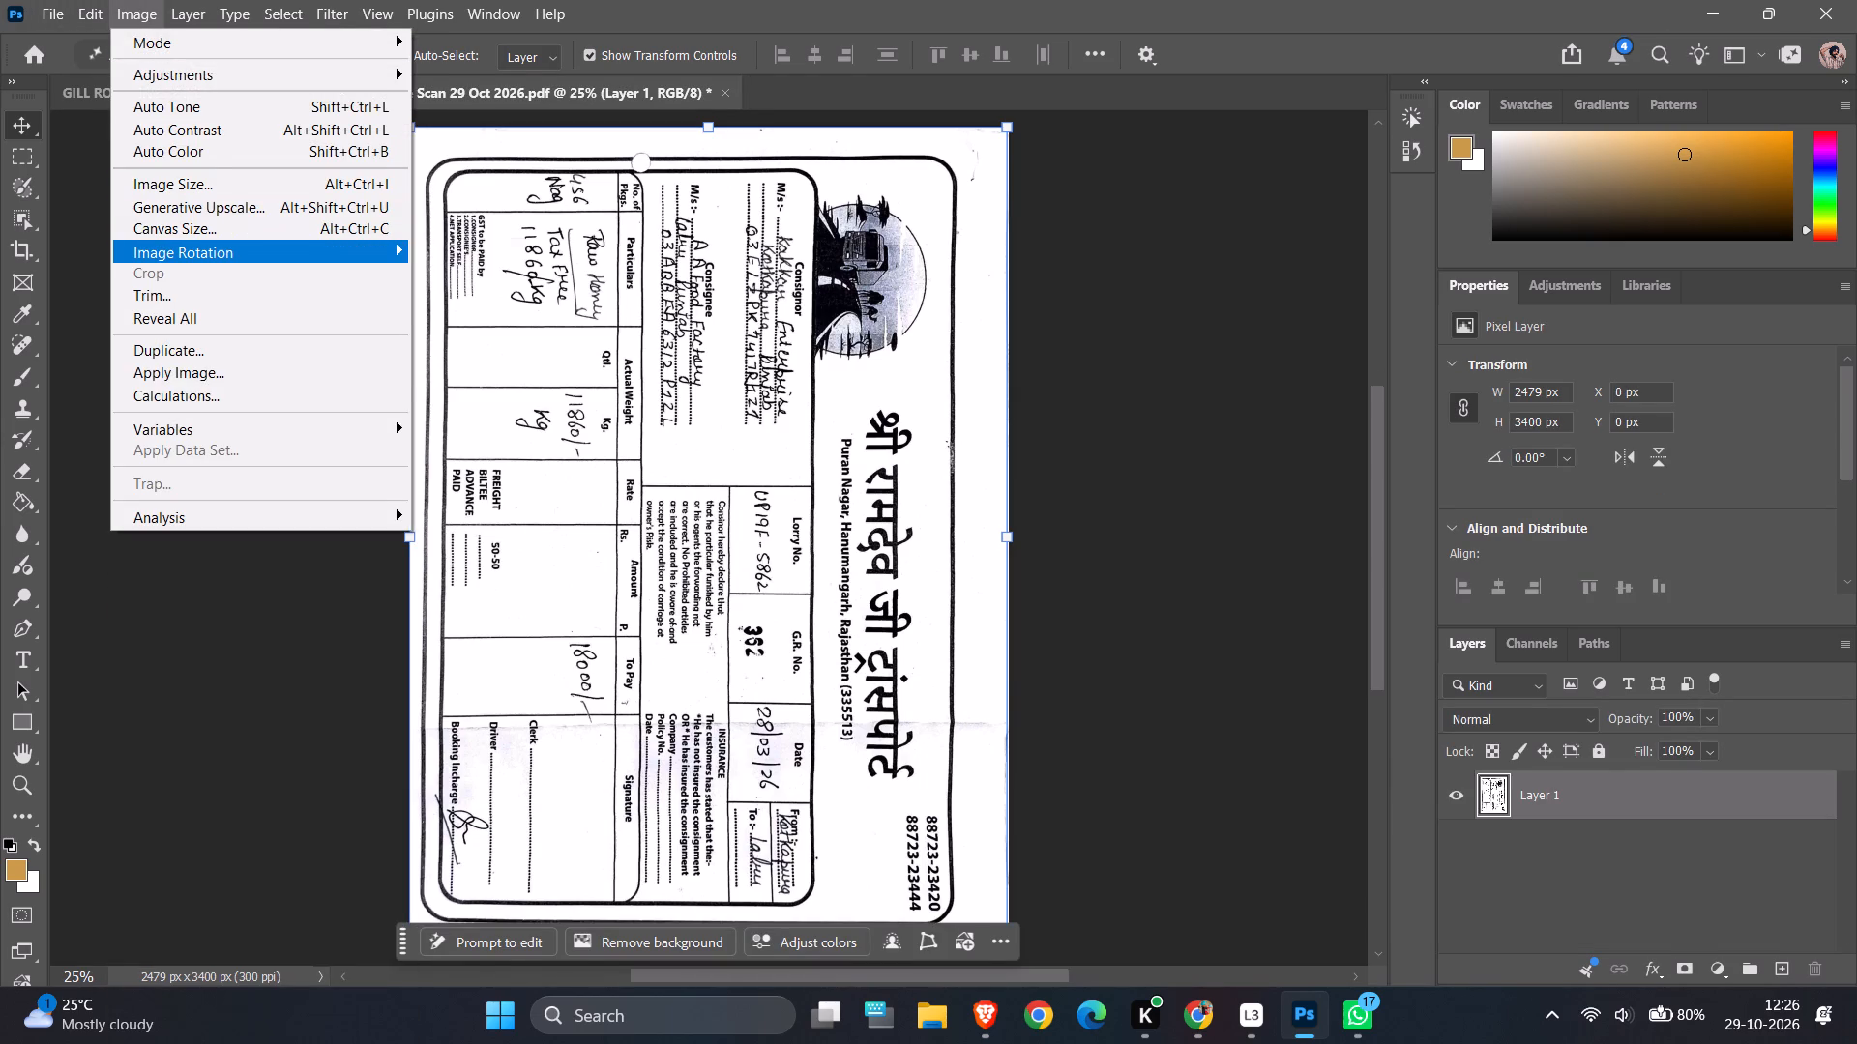
click(227, 253)
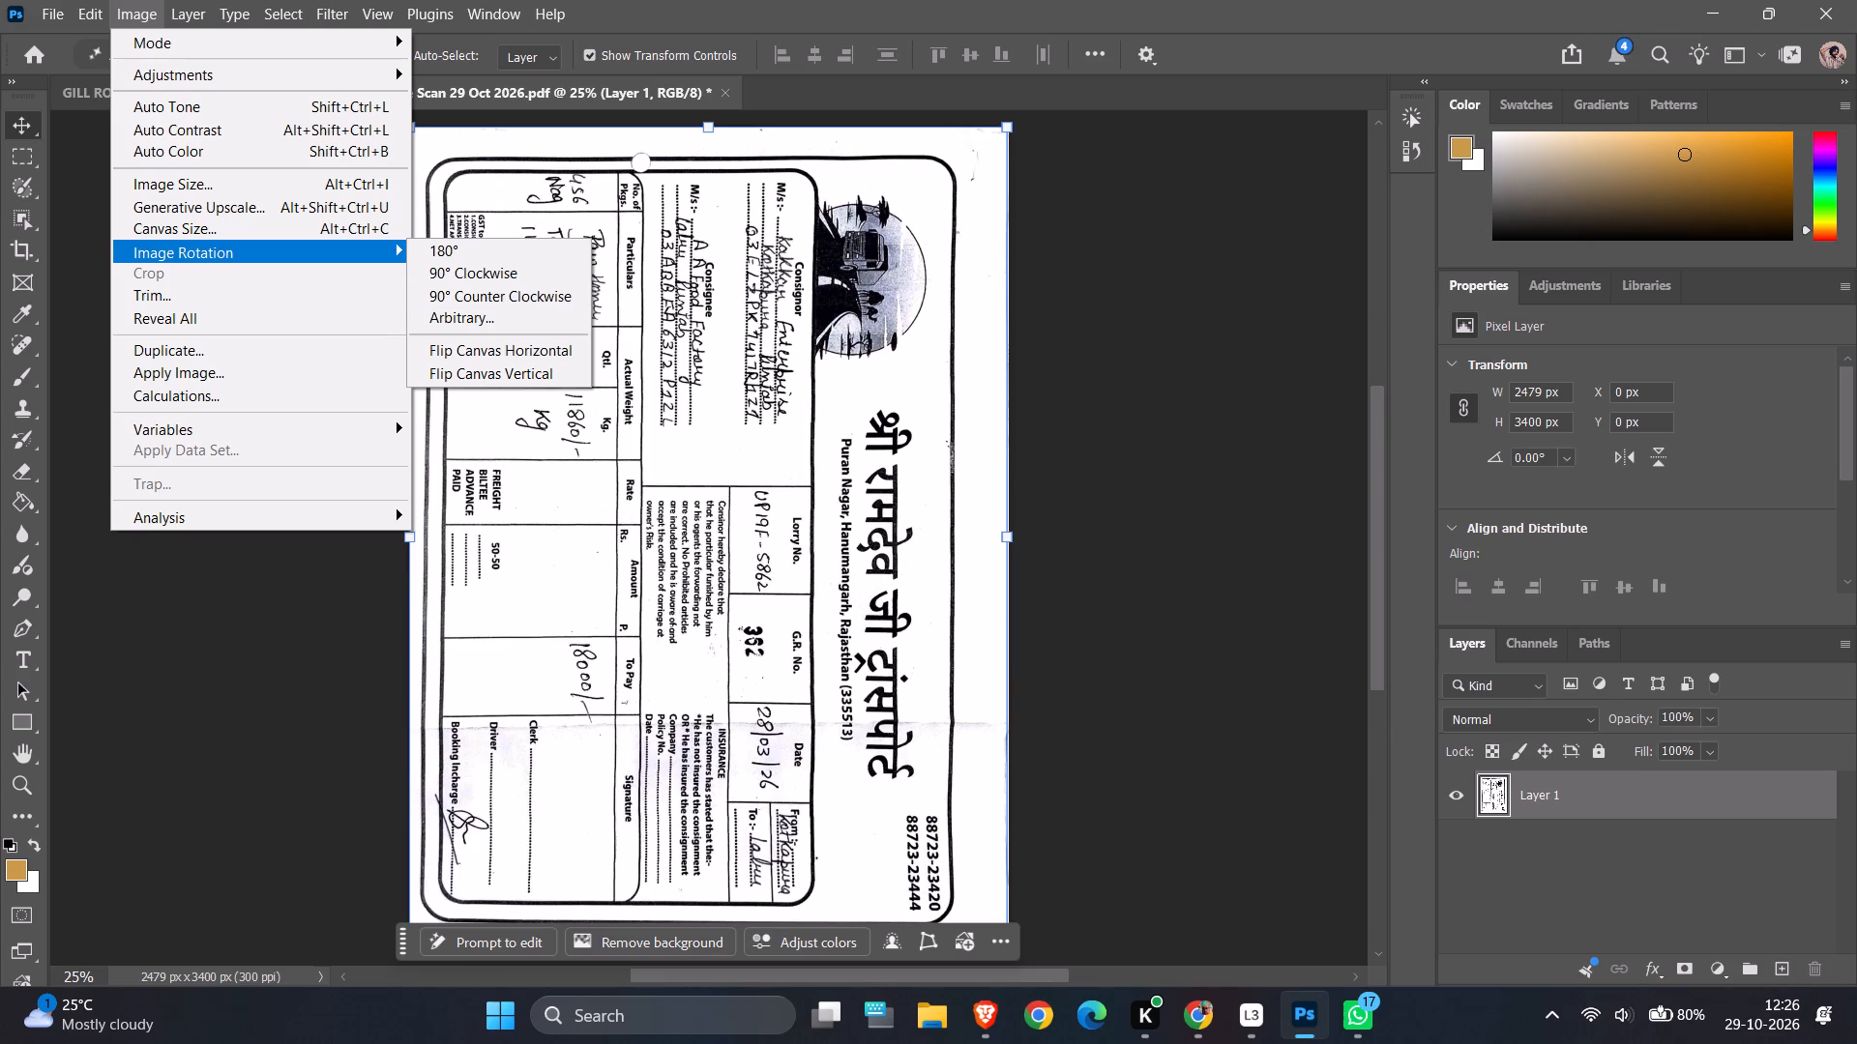
click(486, 294)
Examine the scanned receipt up close, especially the heading, the Lorry No. and G.R. No. cells and the stamped number.
scroll(900, 467, up, 5)
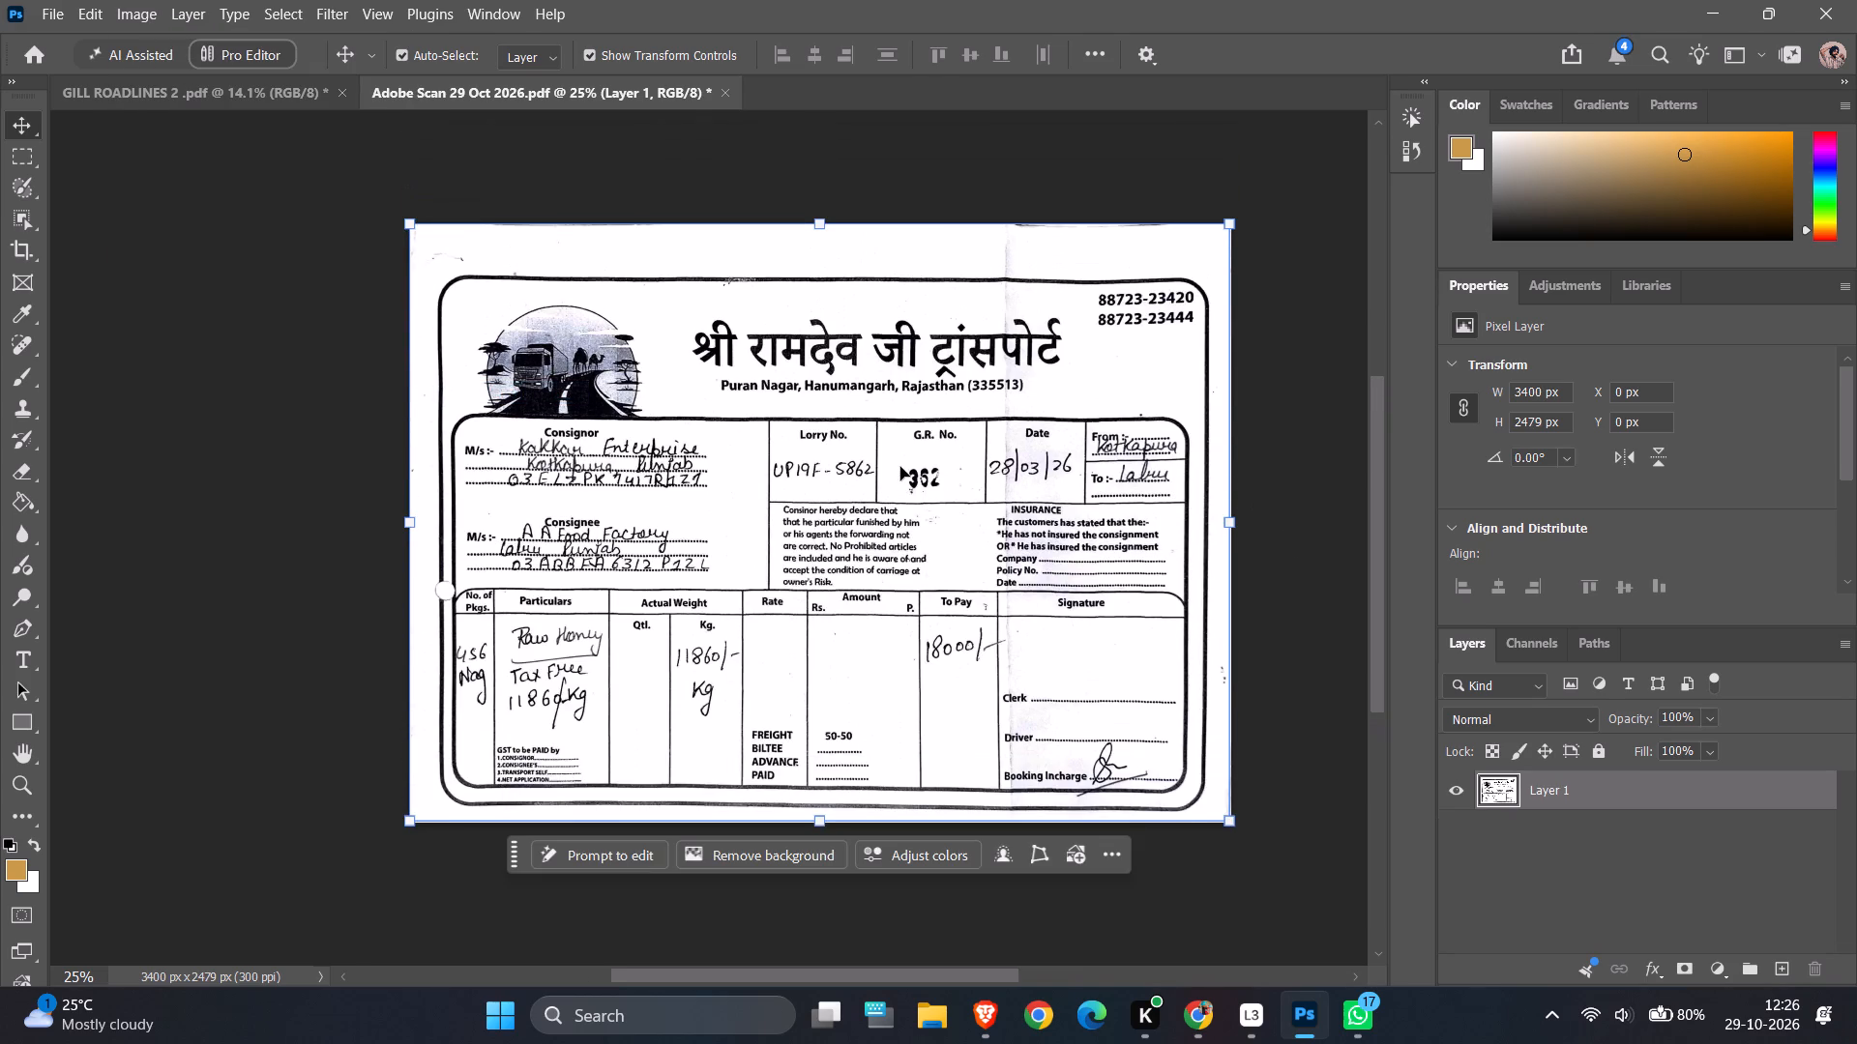
ctrl+alt+scroll(1005, 472, up, 16)
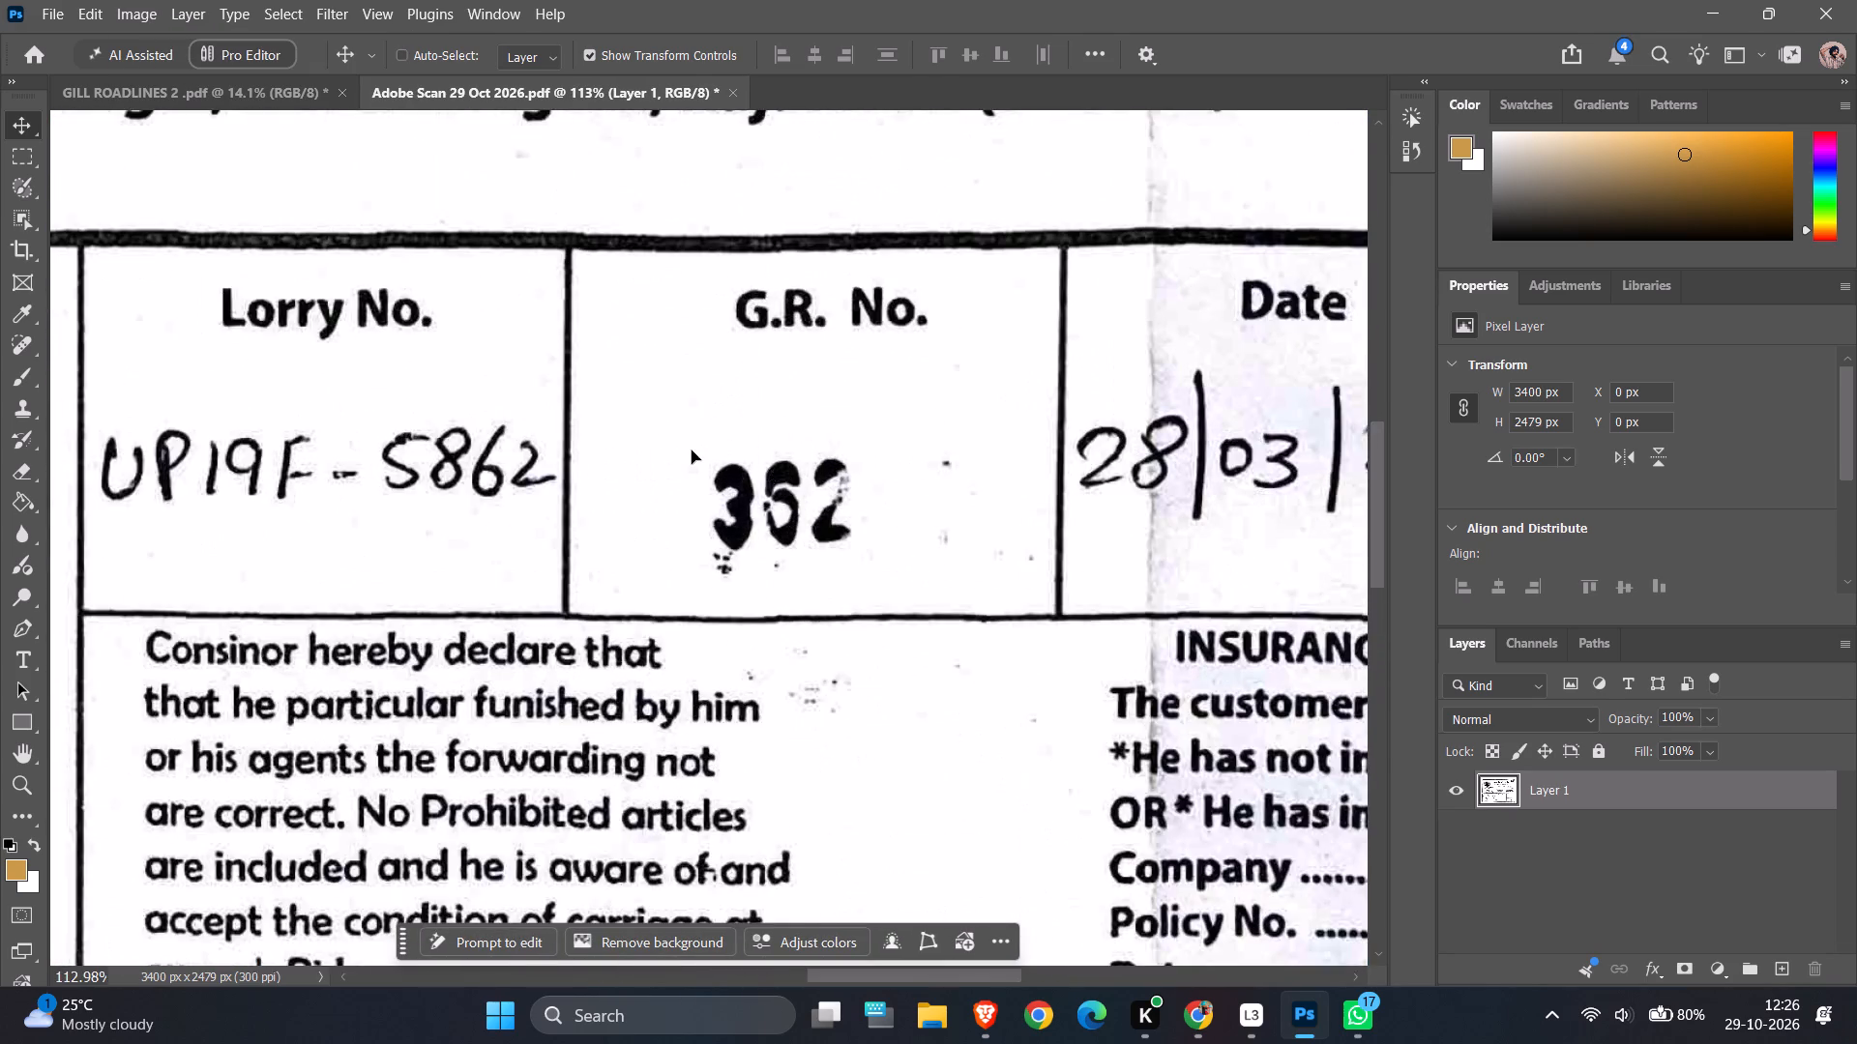
ctrl+alt+scroll(692, 450, up, 5)
scroll(851, 567, up, 14)
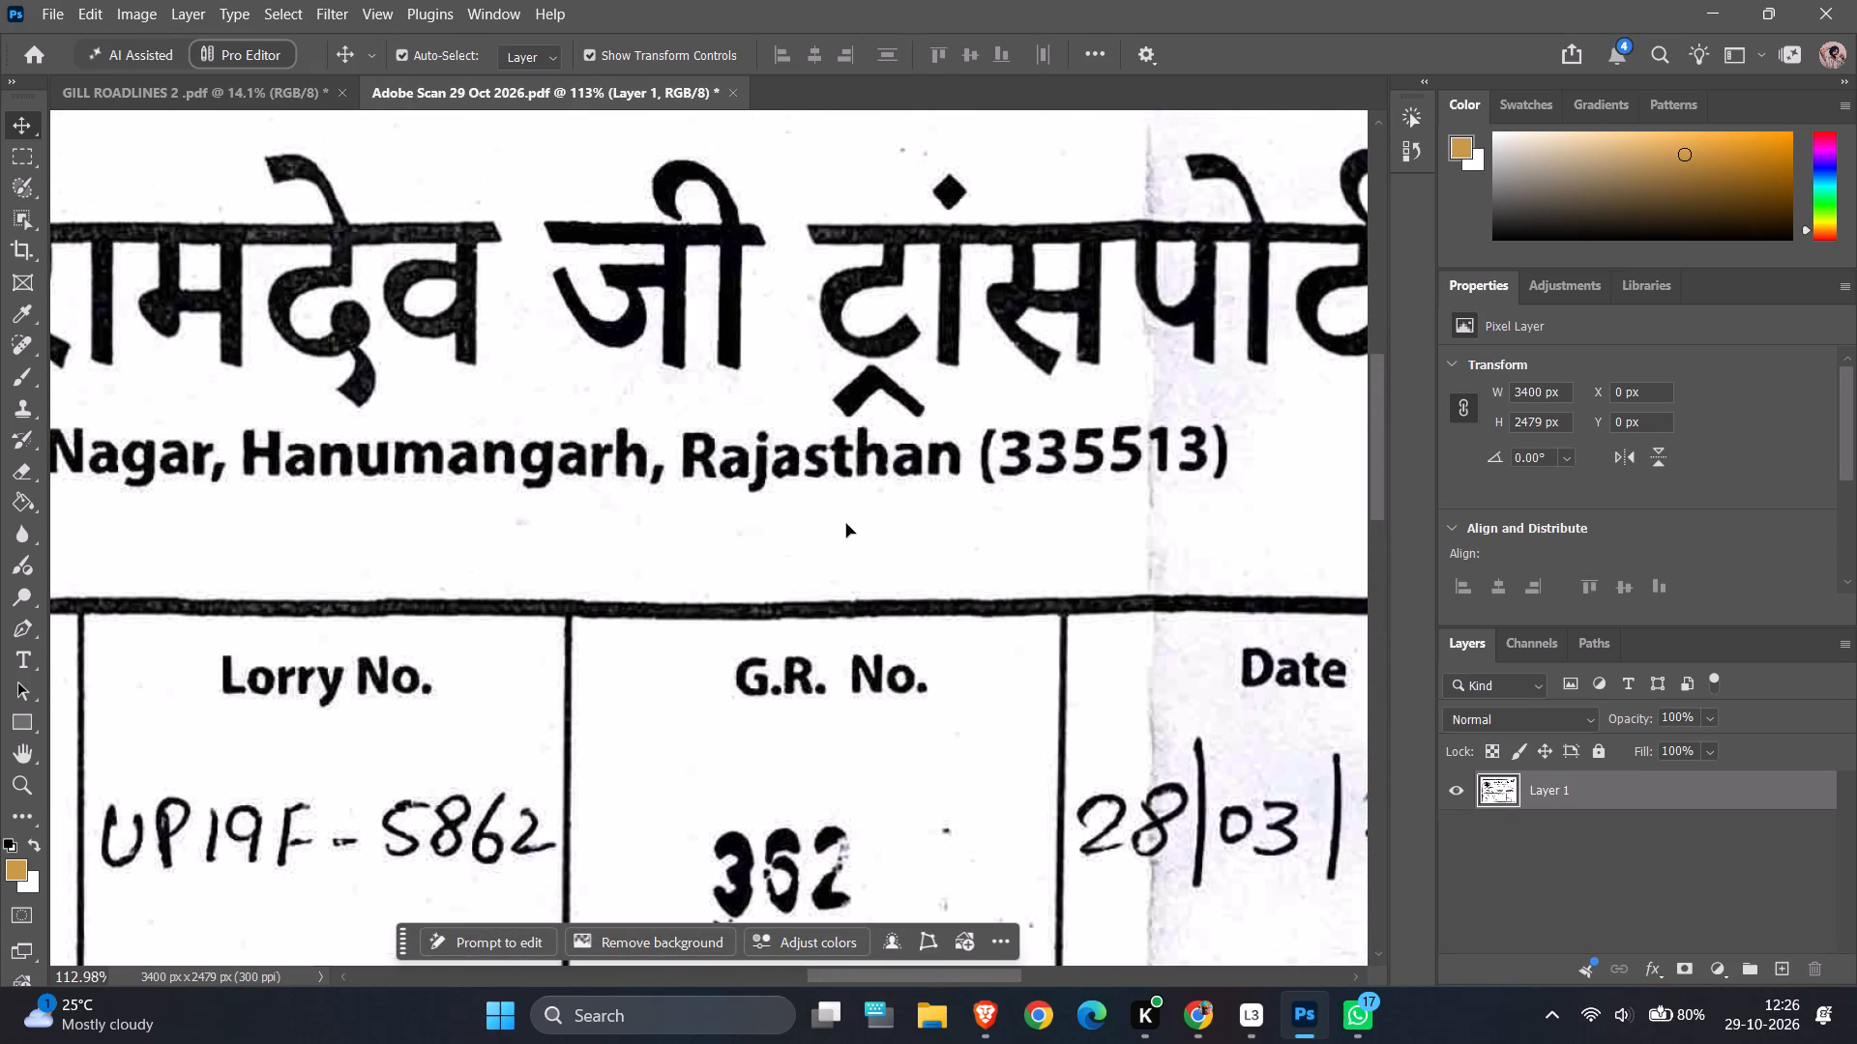
ctrl+alt+scroll(844, 525, down, 14)
scroll(840, 543, down, 6)
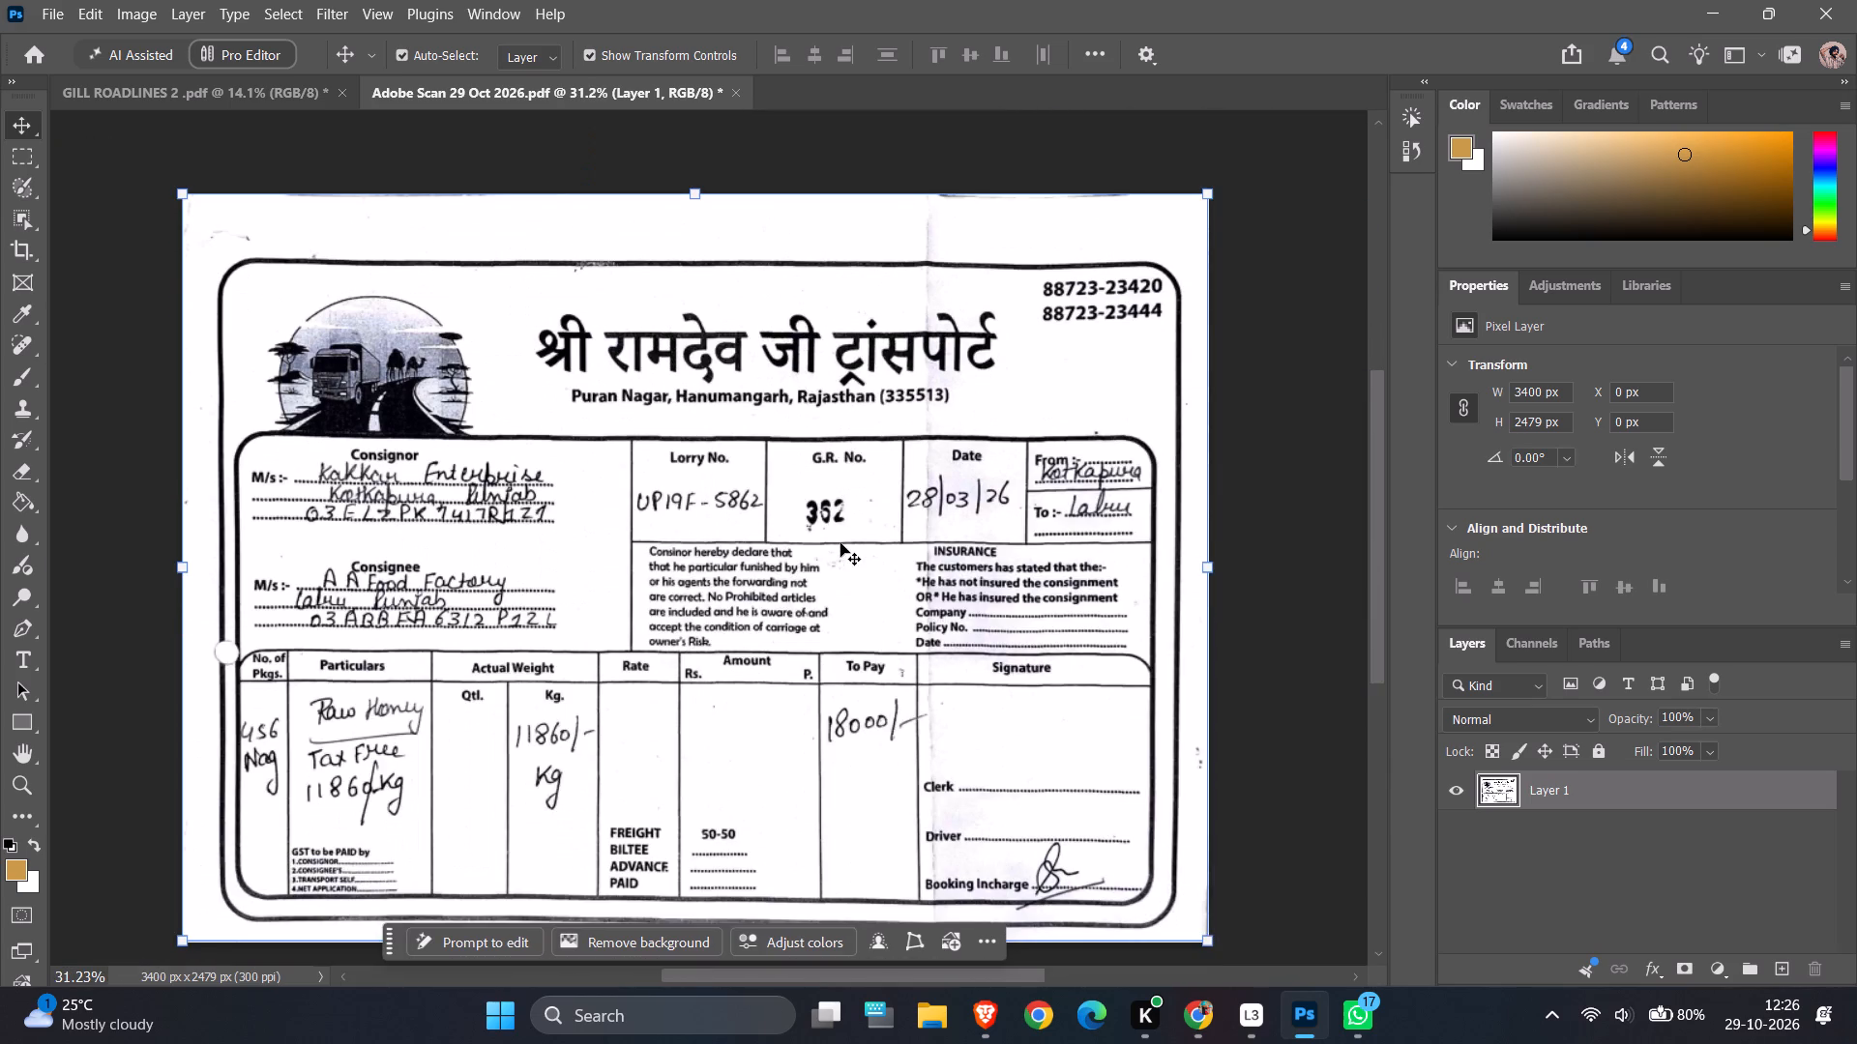
scroll(840, 543, down, 6)
ctrl+alt+scroll(766, 497, up, 6)
ctrl+alt+scroll(841, 419, up, 9)
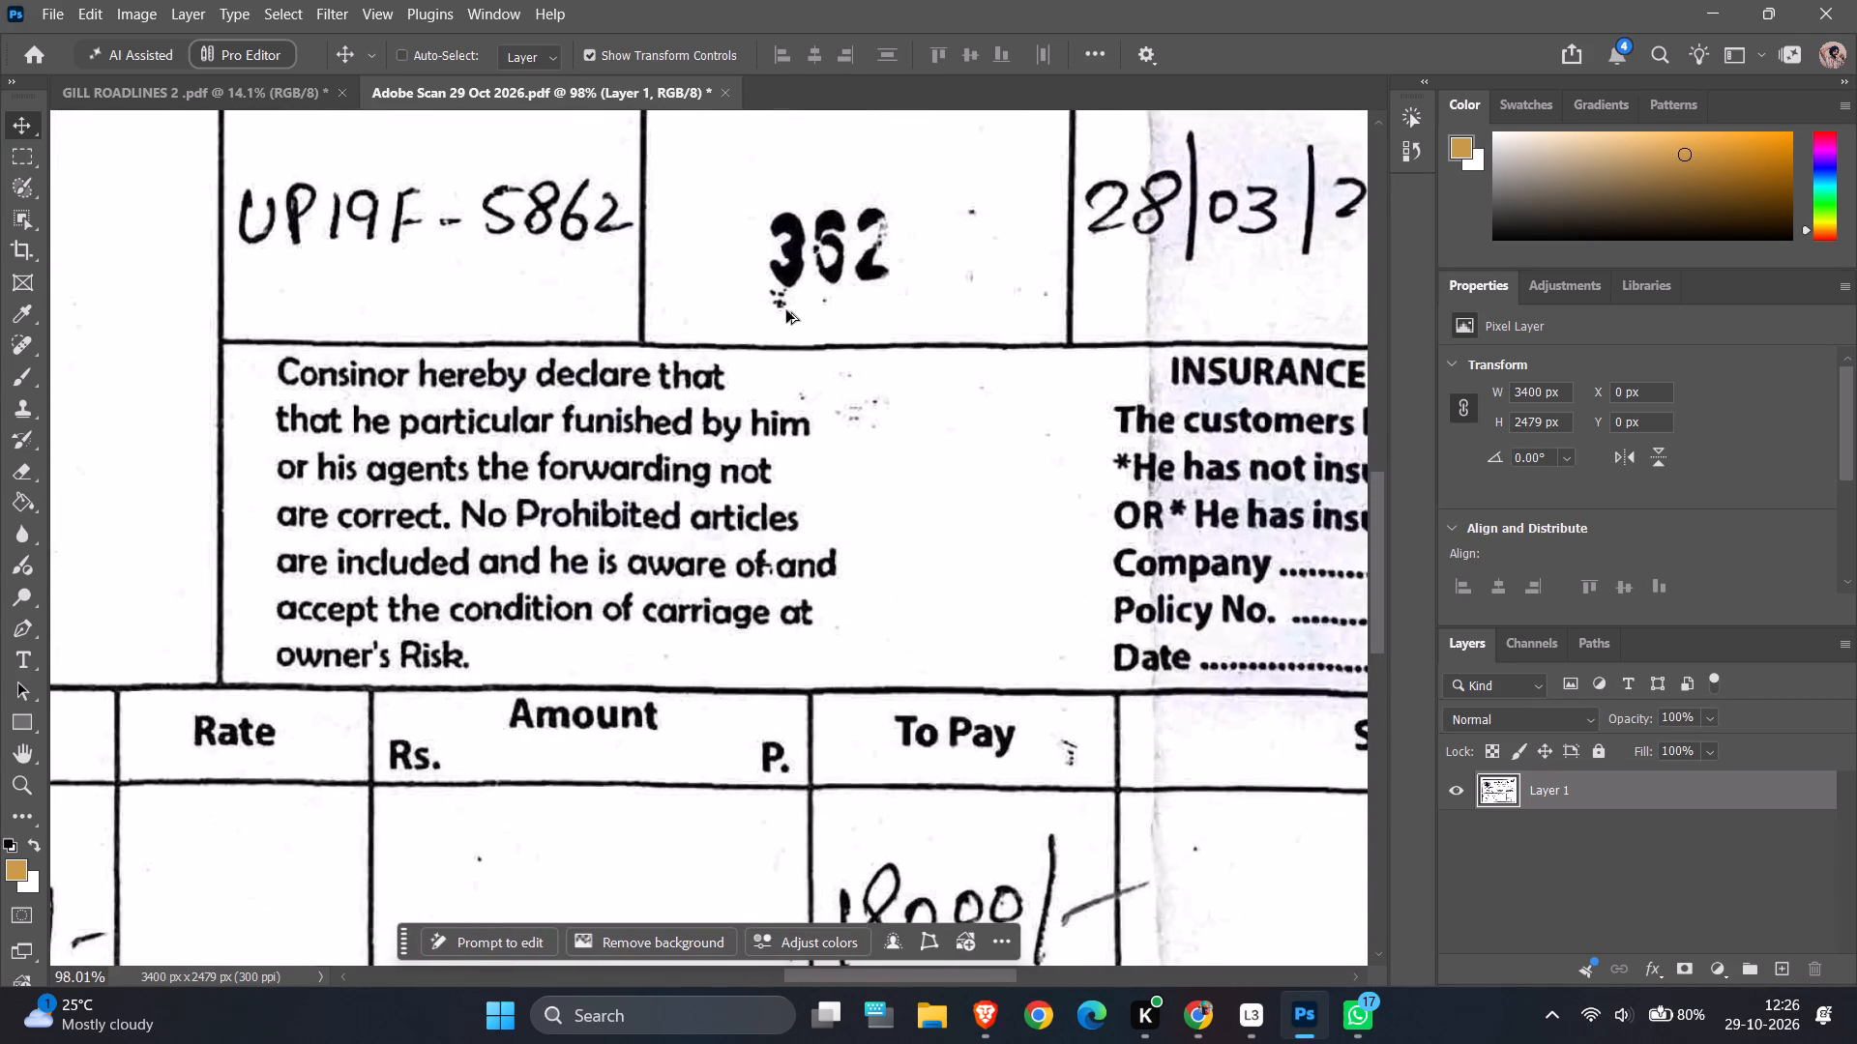
ctrl+alt+scroll(786, 310, up, 3)
ctrl+alt+scroll(786, 310, up, 18)
scroll(525, 244, up, 4)
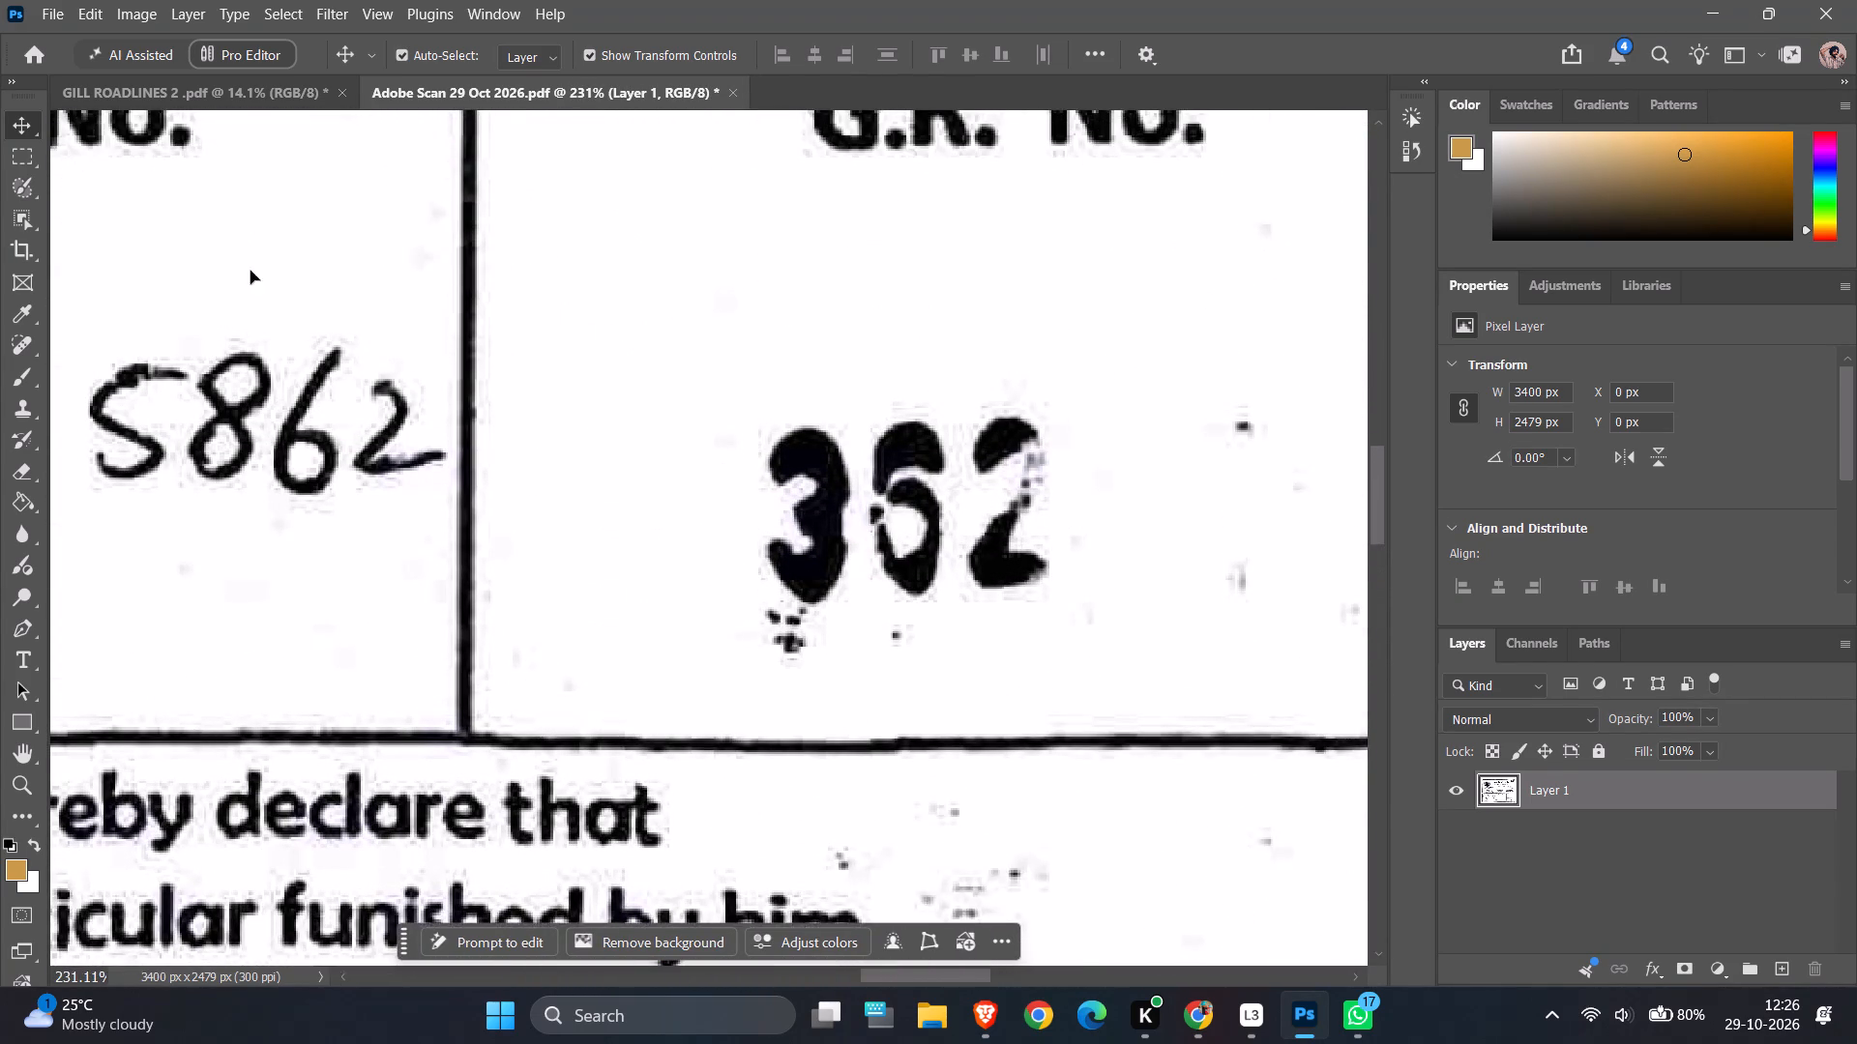
scroll(77, 284, up, 4)
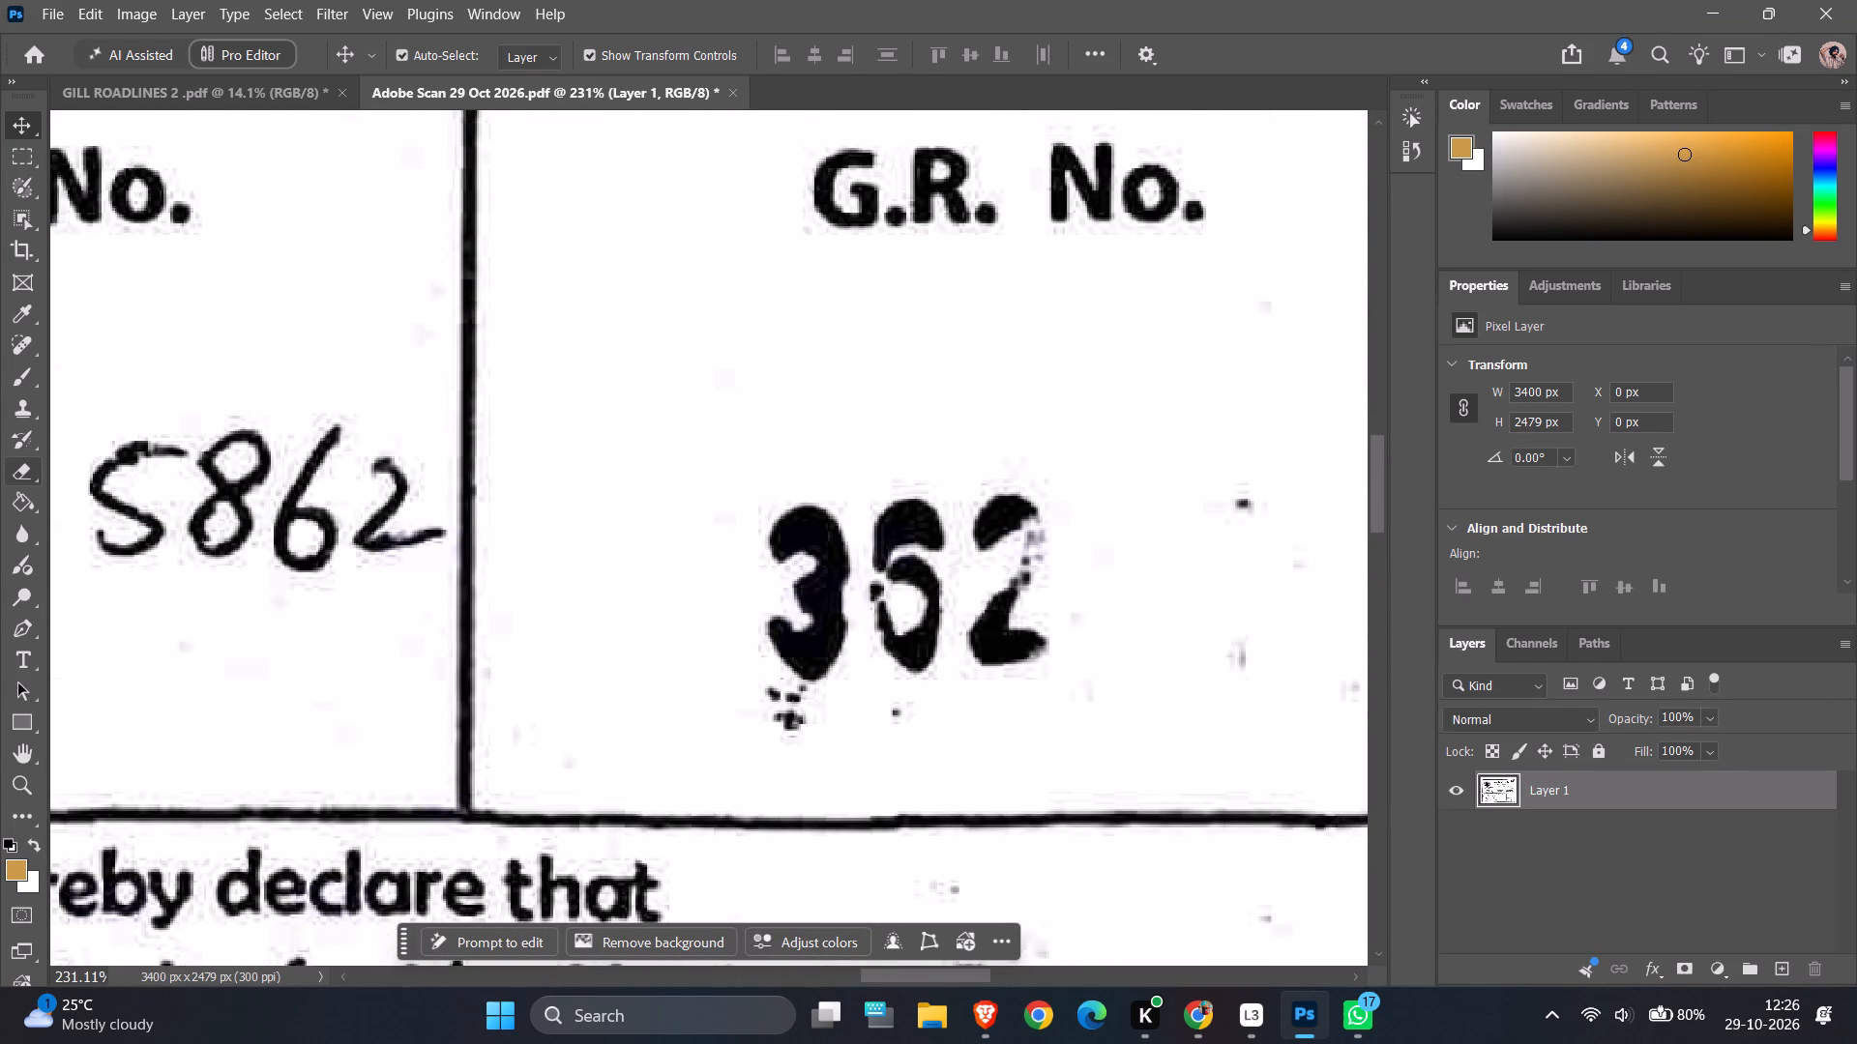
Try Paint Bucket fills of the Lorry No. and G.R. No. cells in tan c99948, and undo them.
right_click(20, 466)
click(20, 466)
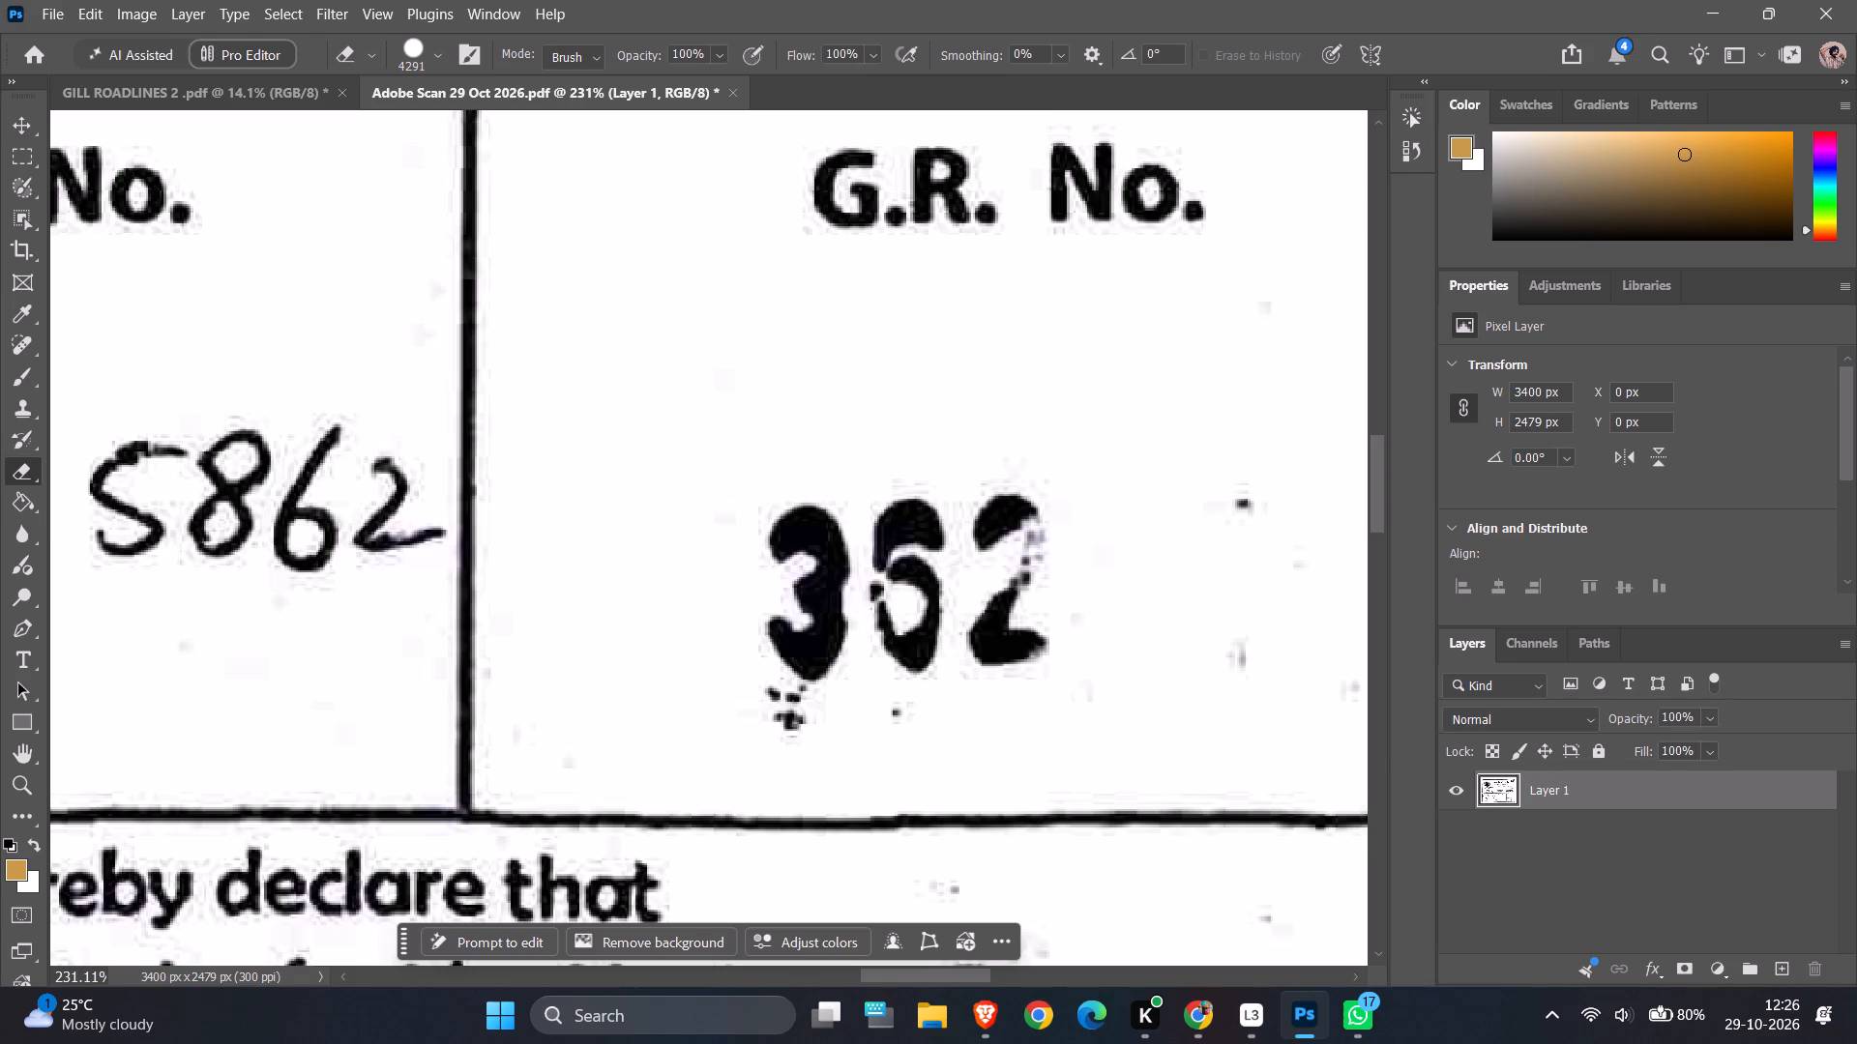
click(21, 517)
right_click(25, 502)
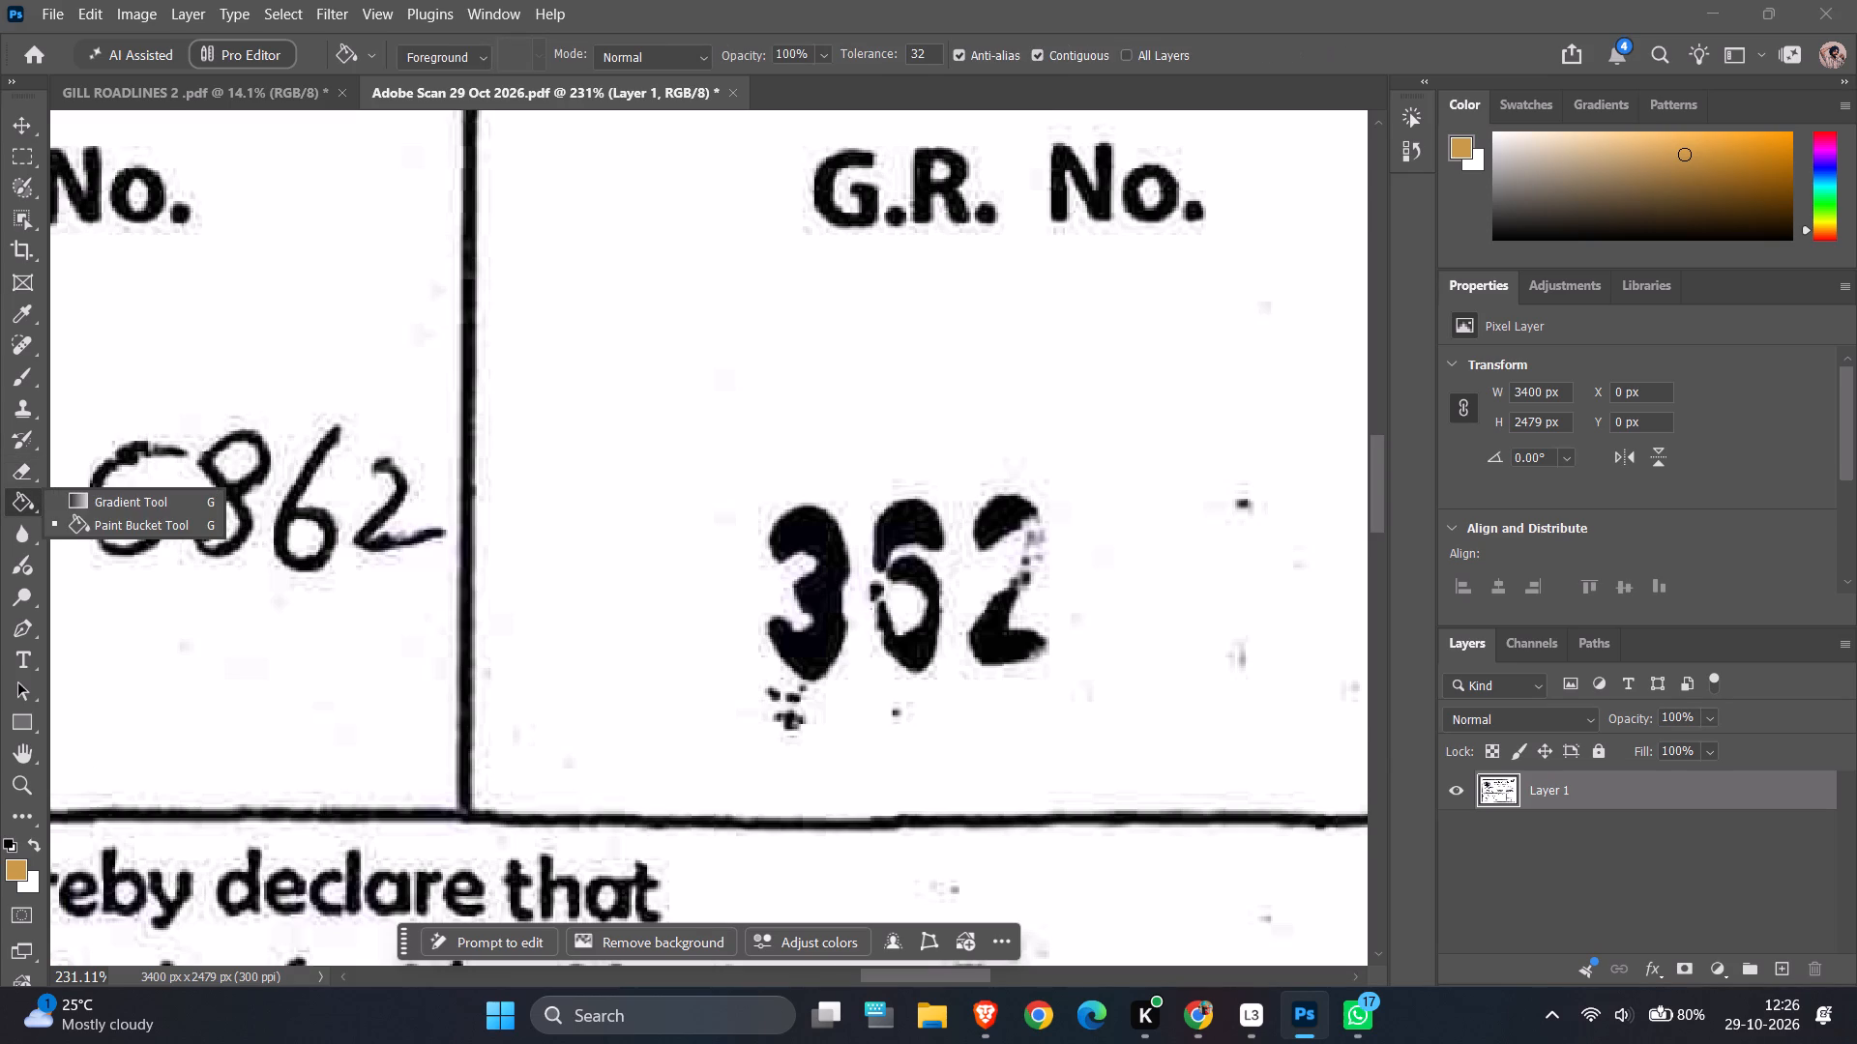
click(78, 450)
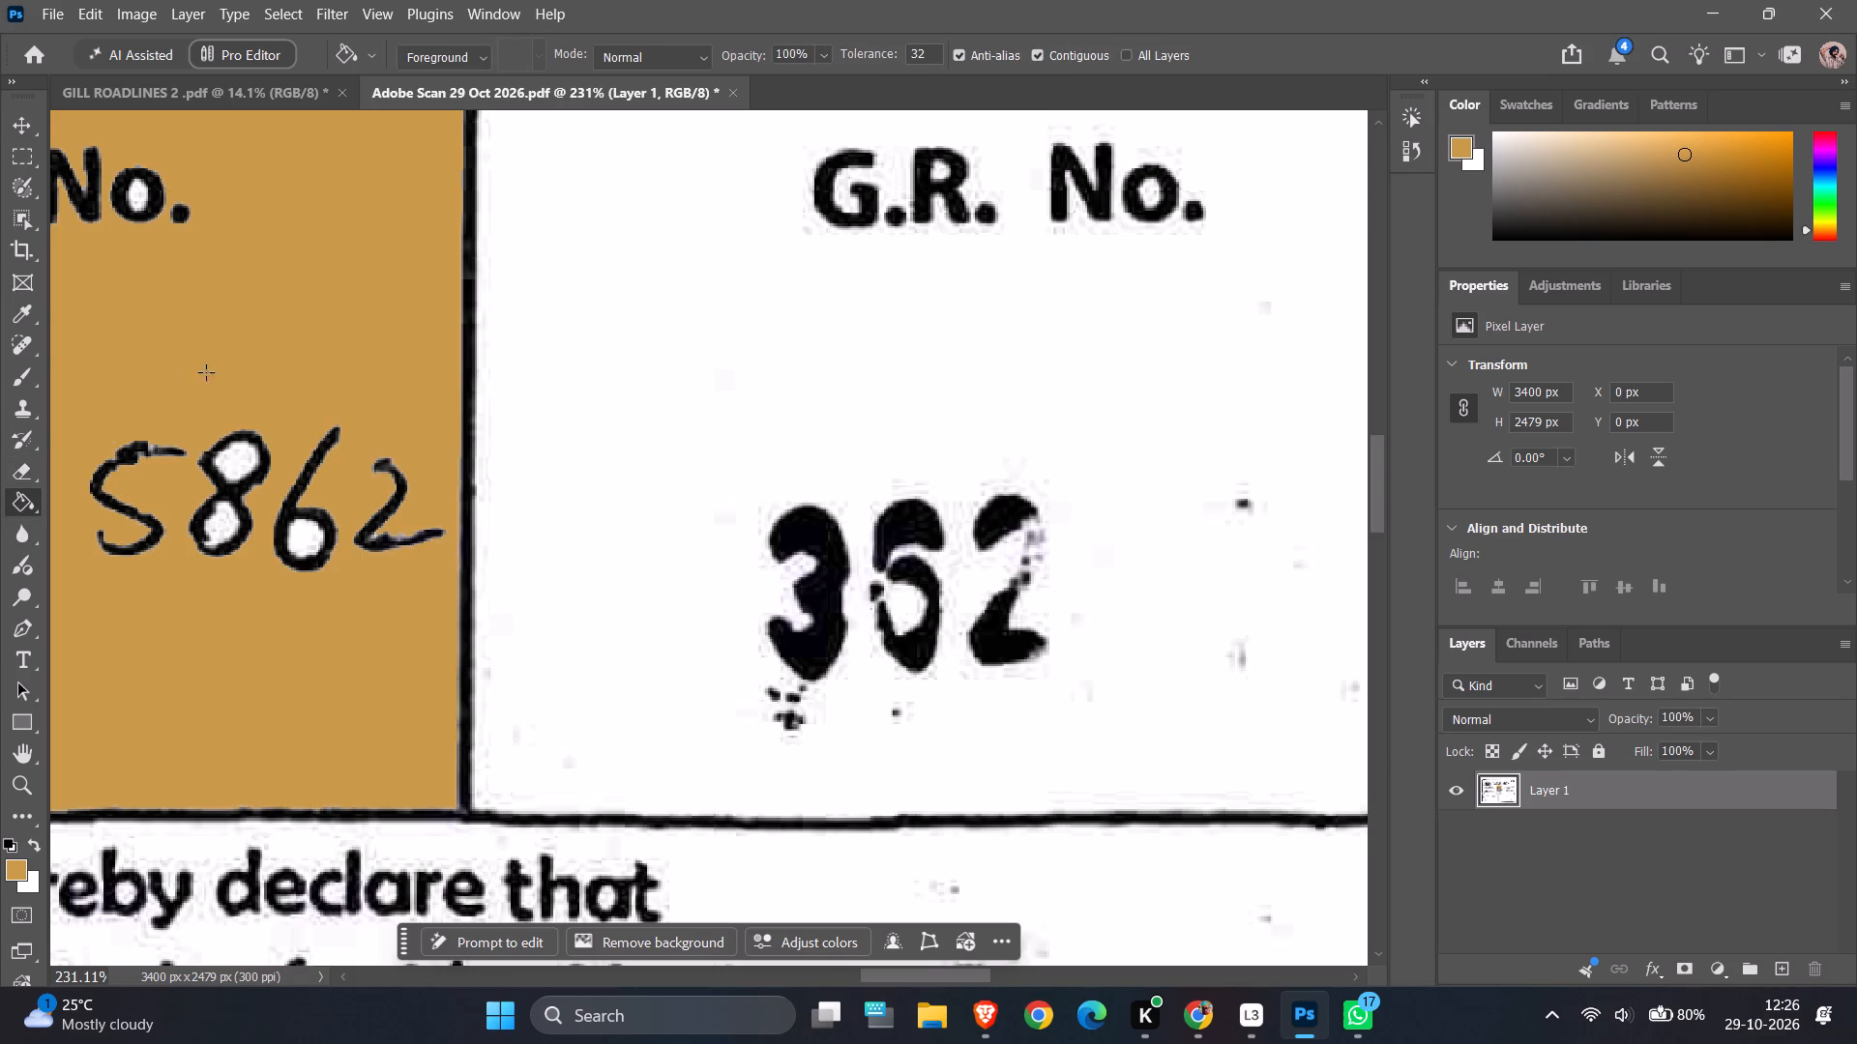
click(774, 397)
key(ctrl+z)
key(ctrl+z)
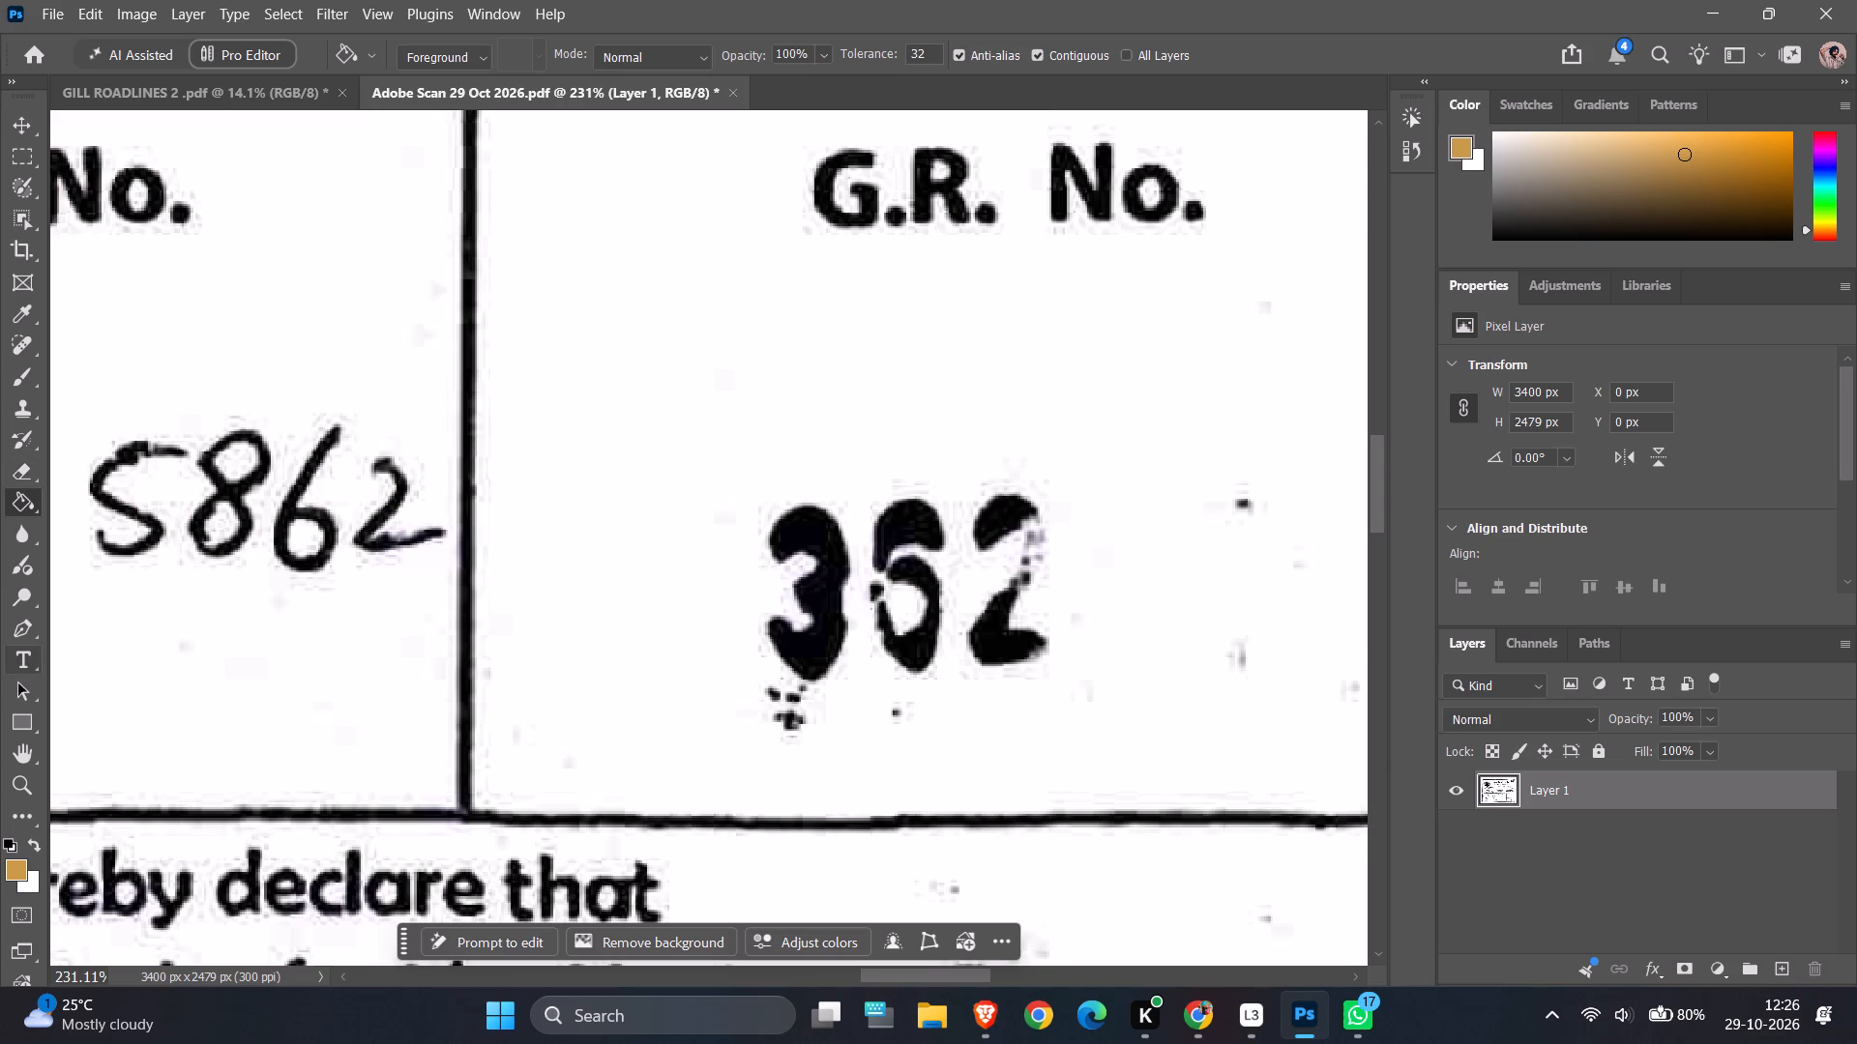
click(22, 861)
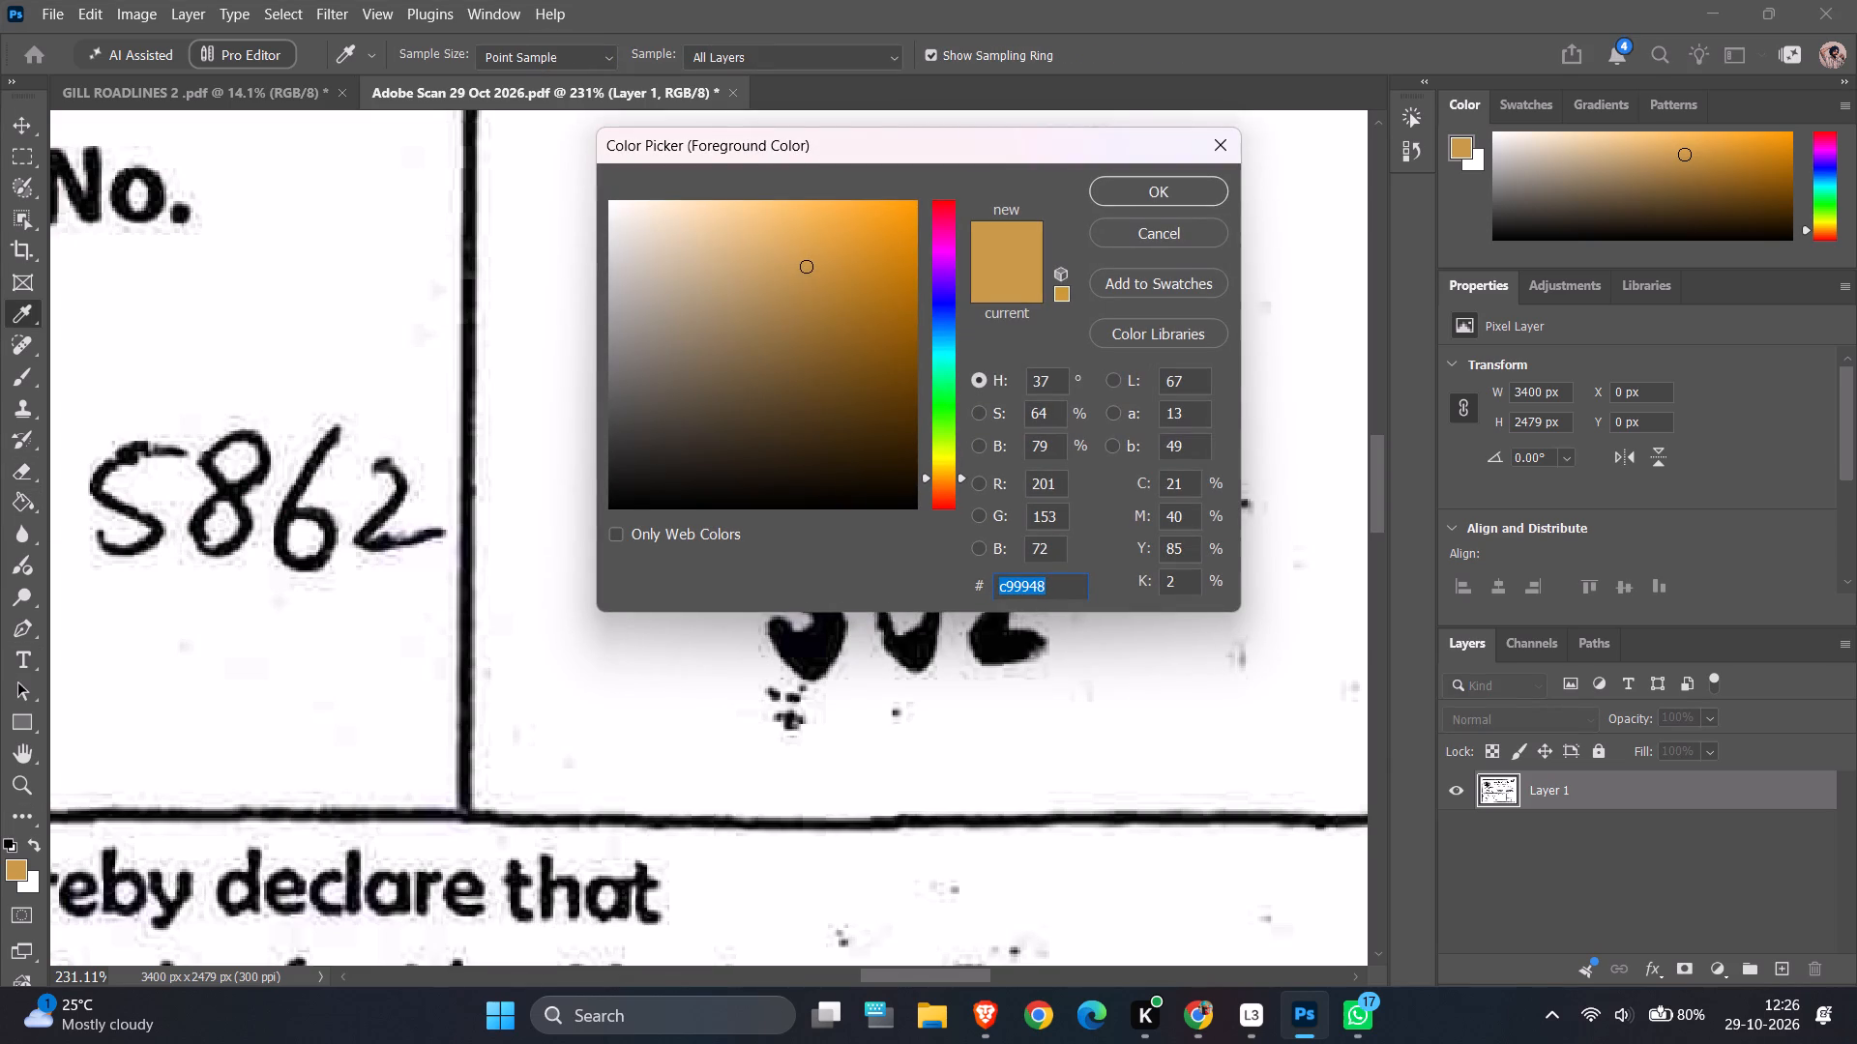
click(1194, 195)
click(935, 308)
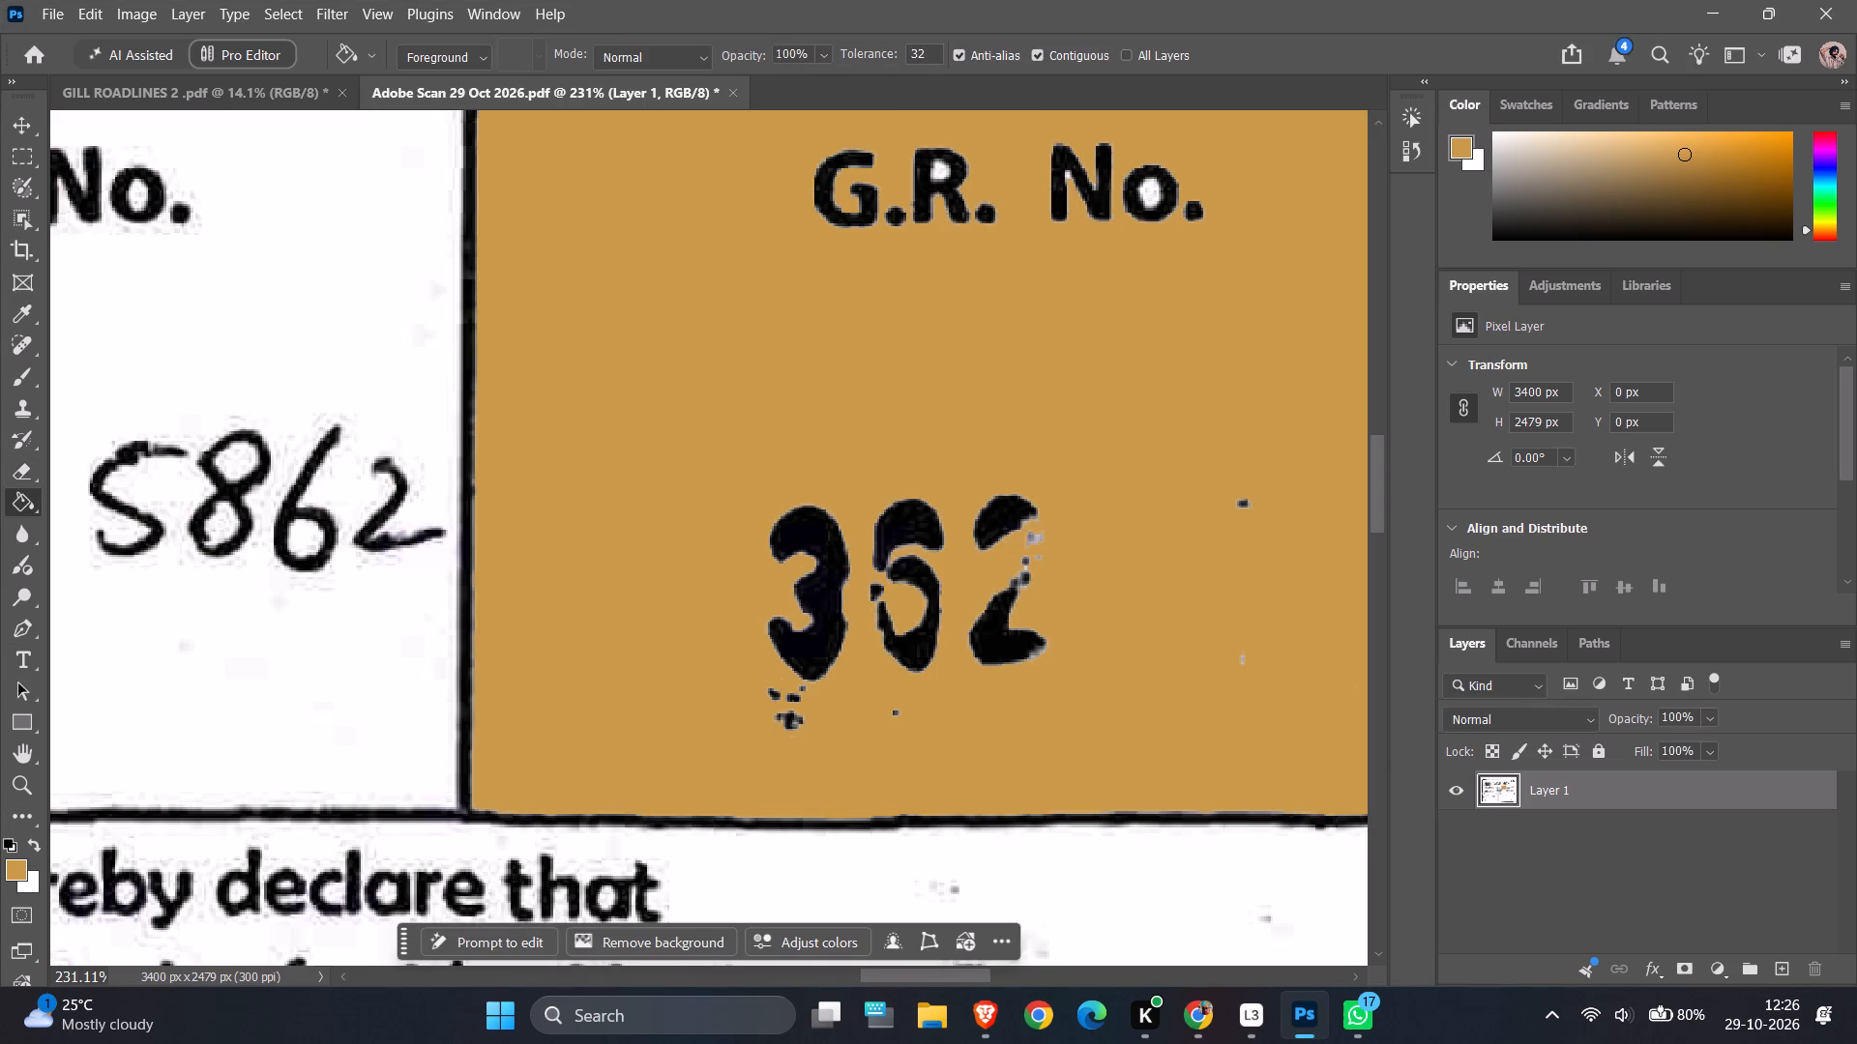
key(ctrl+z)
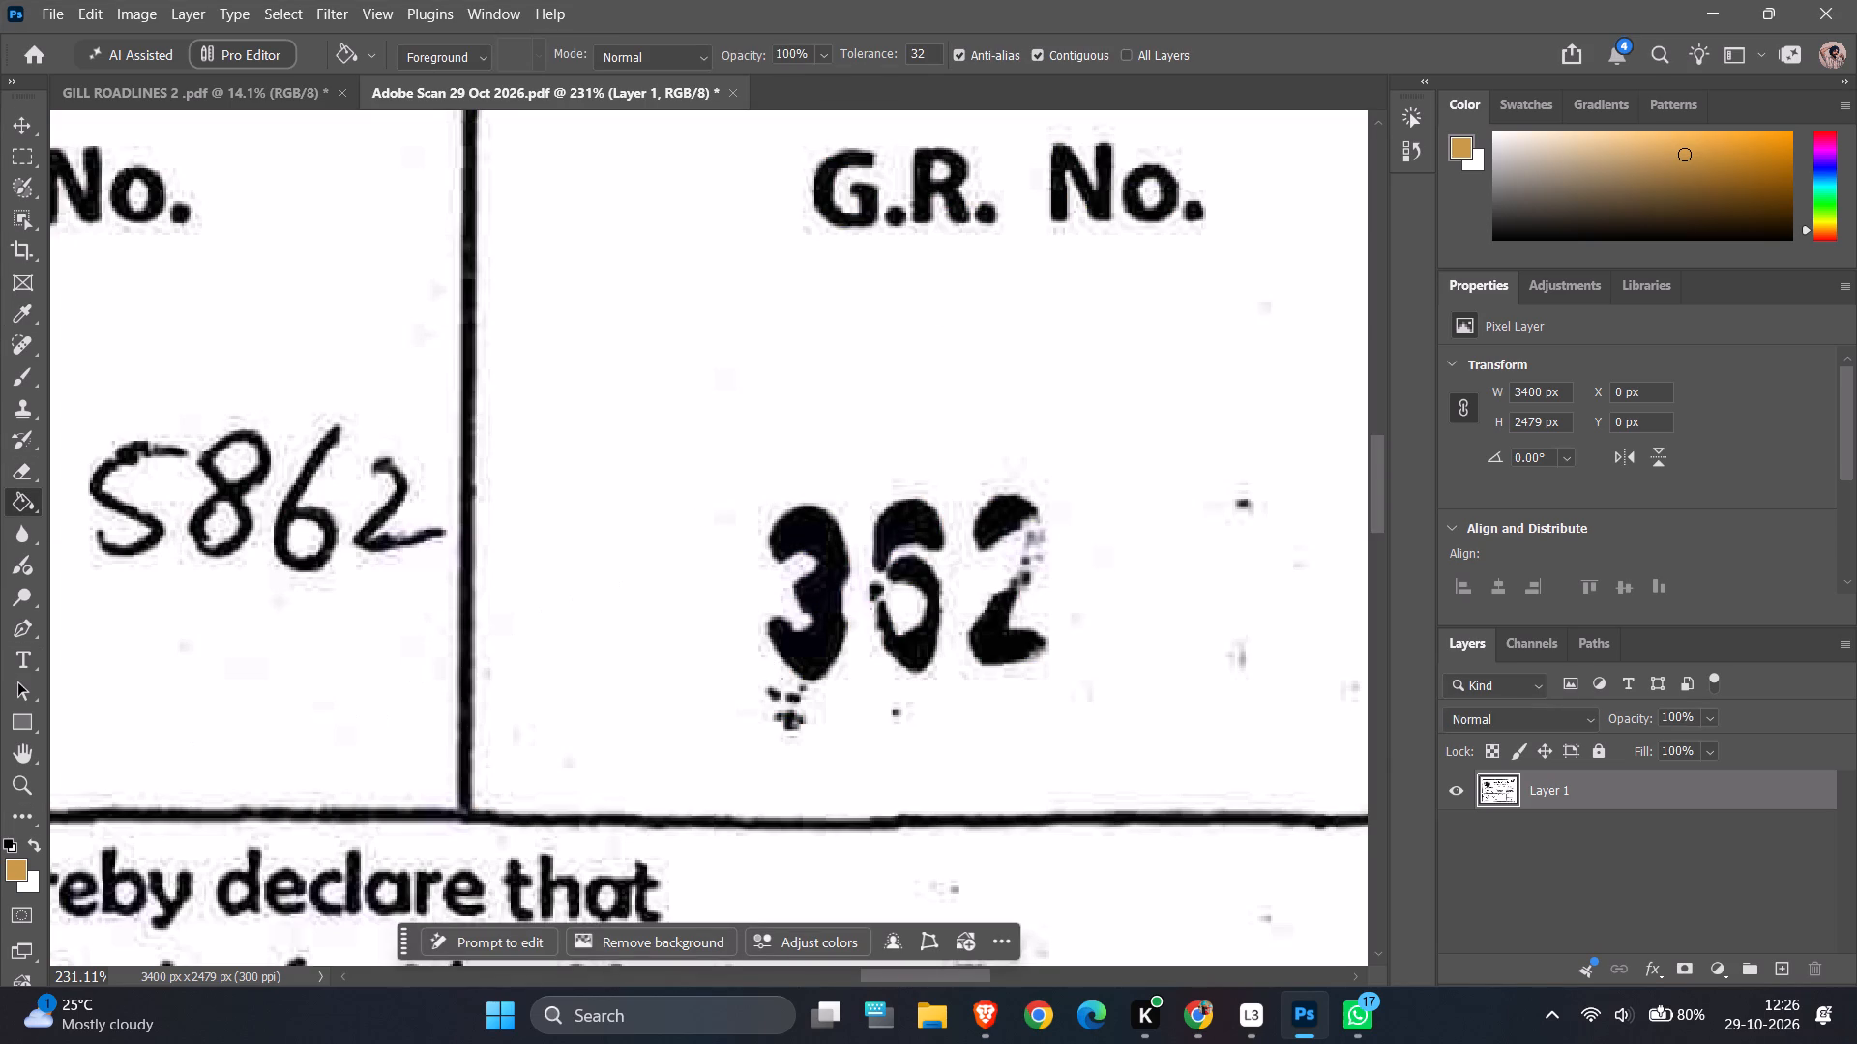
Fill the backgrounds of the G.R. No., Lorry No., Date, From and To cells and the heading area with white.
click(34, 841)
click(821, 365)
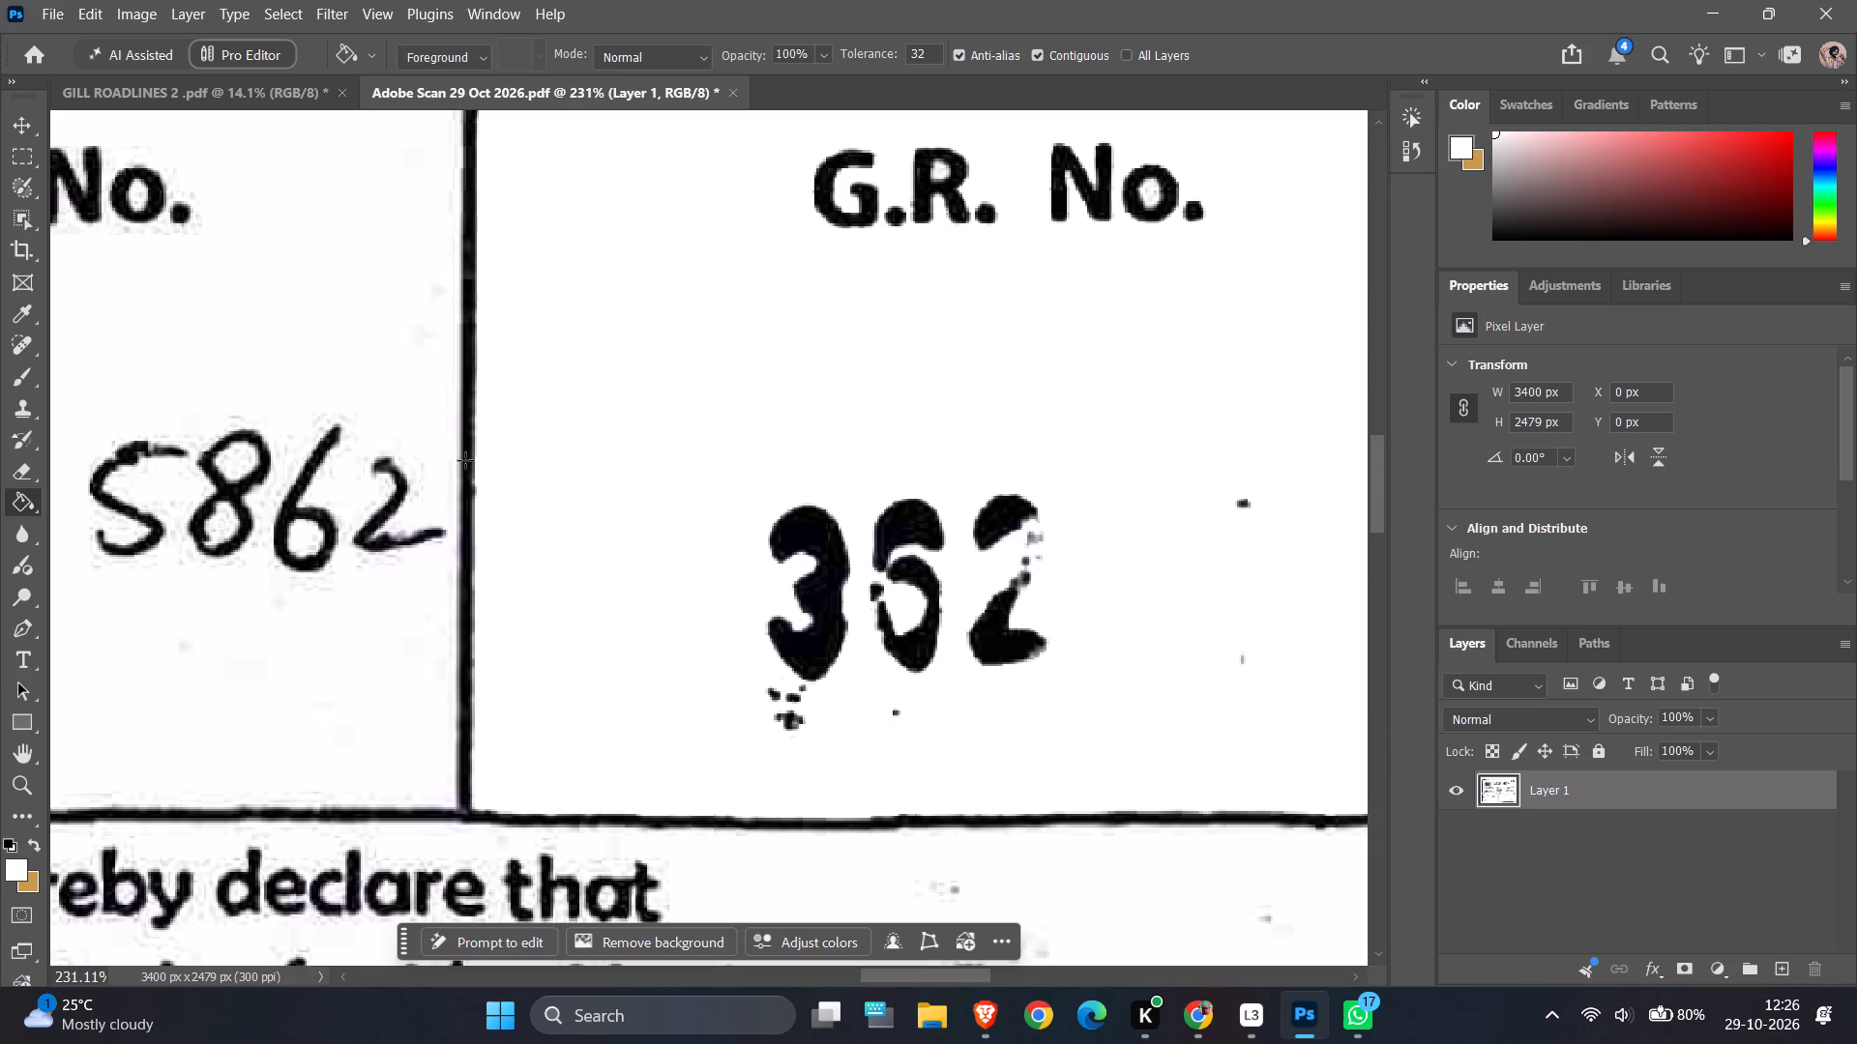
click(315, 326)
ctrl+alt+scroll(442, 346, down, 10)
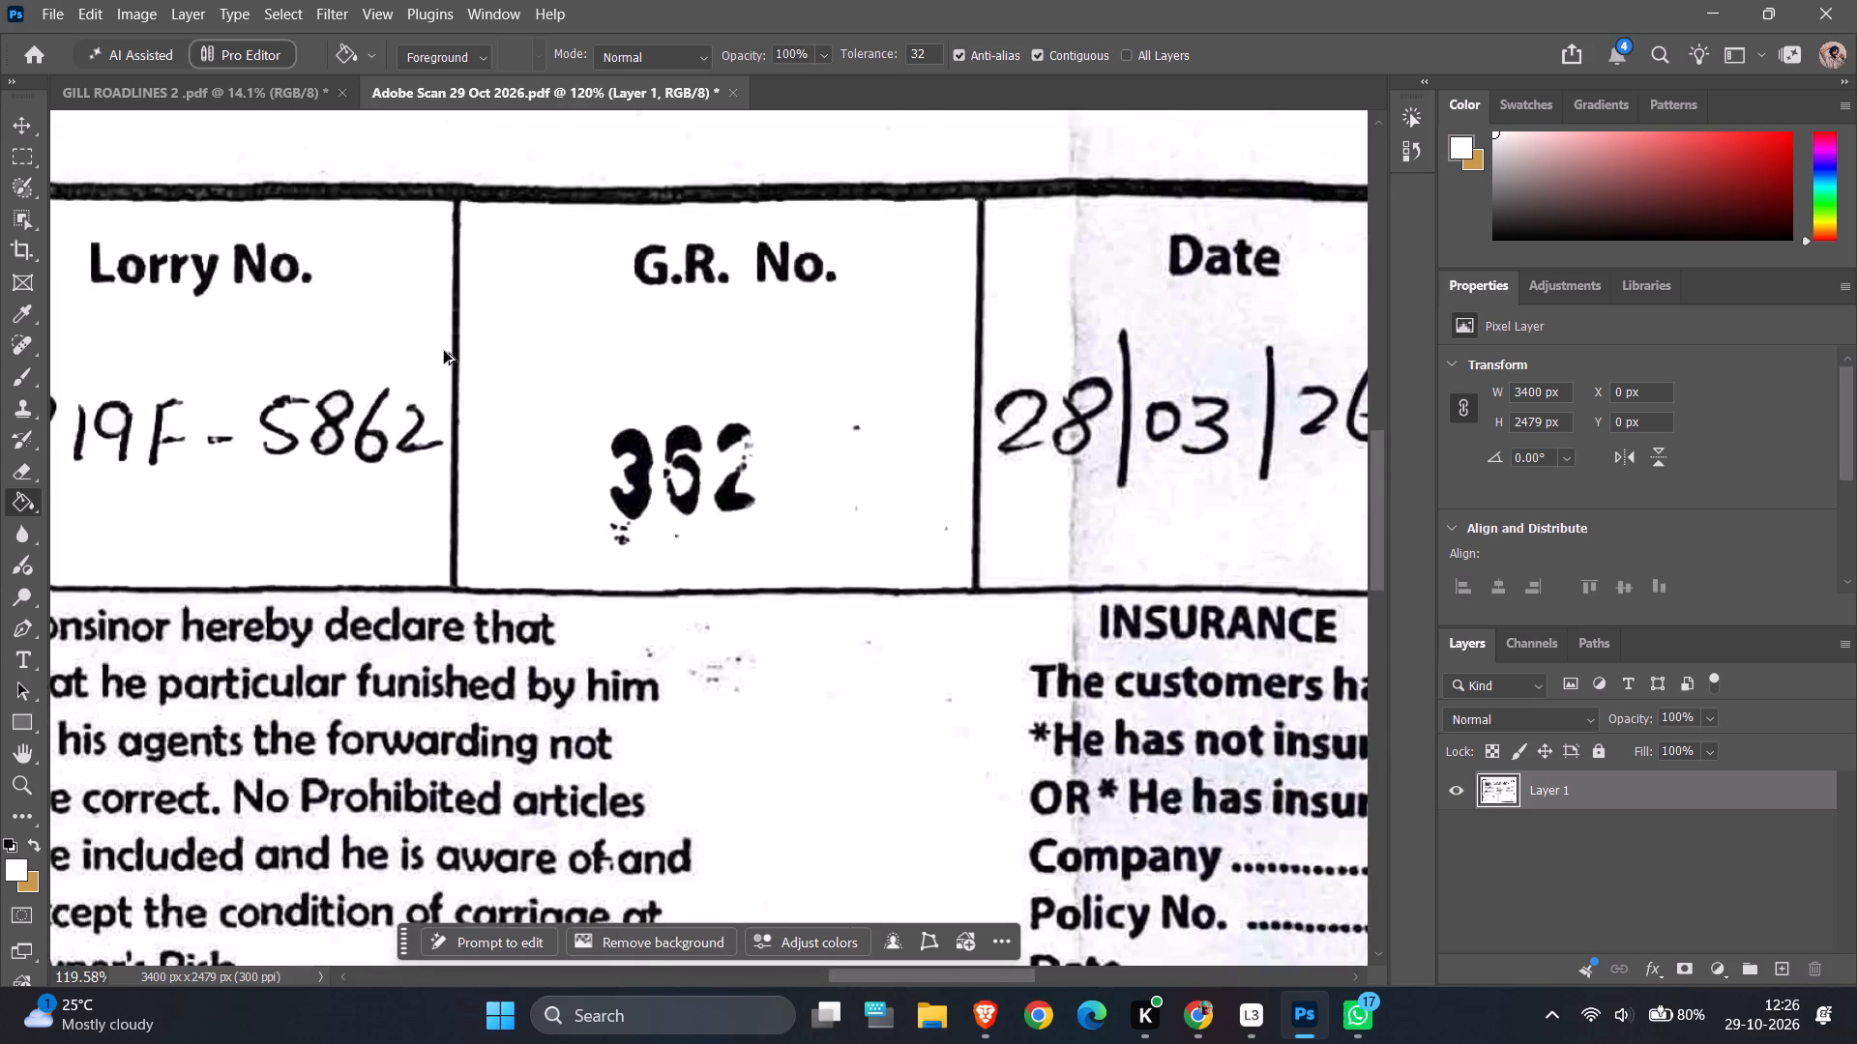
ctrl+alt+scroll(444, 351, down, 3)
click(823, 329)
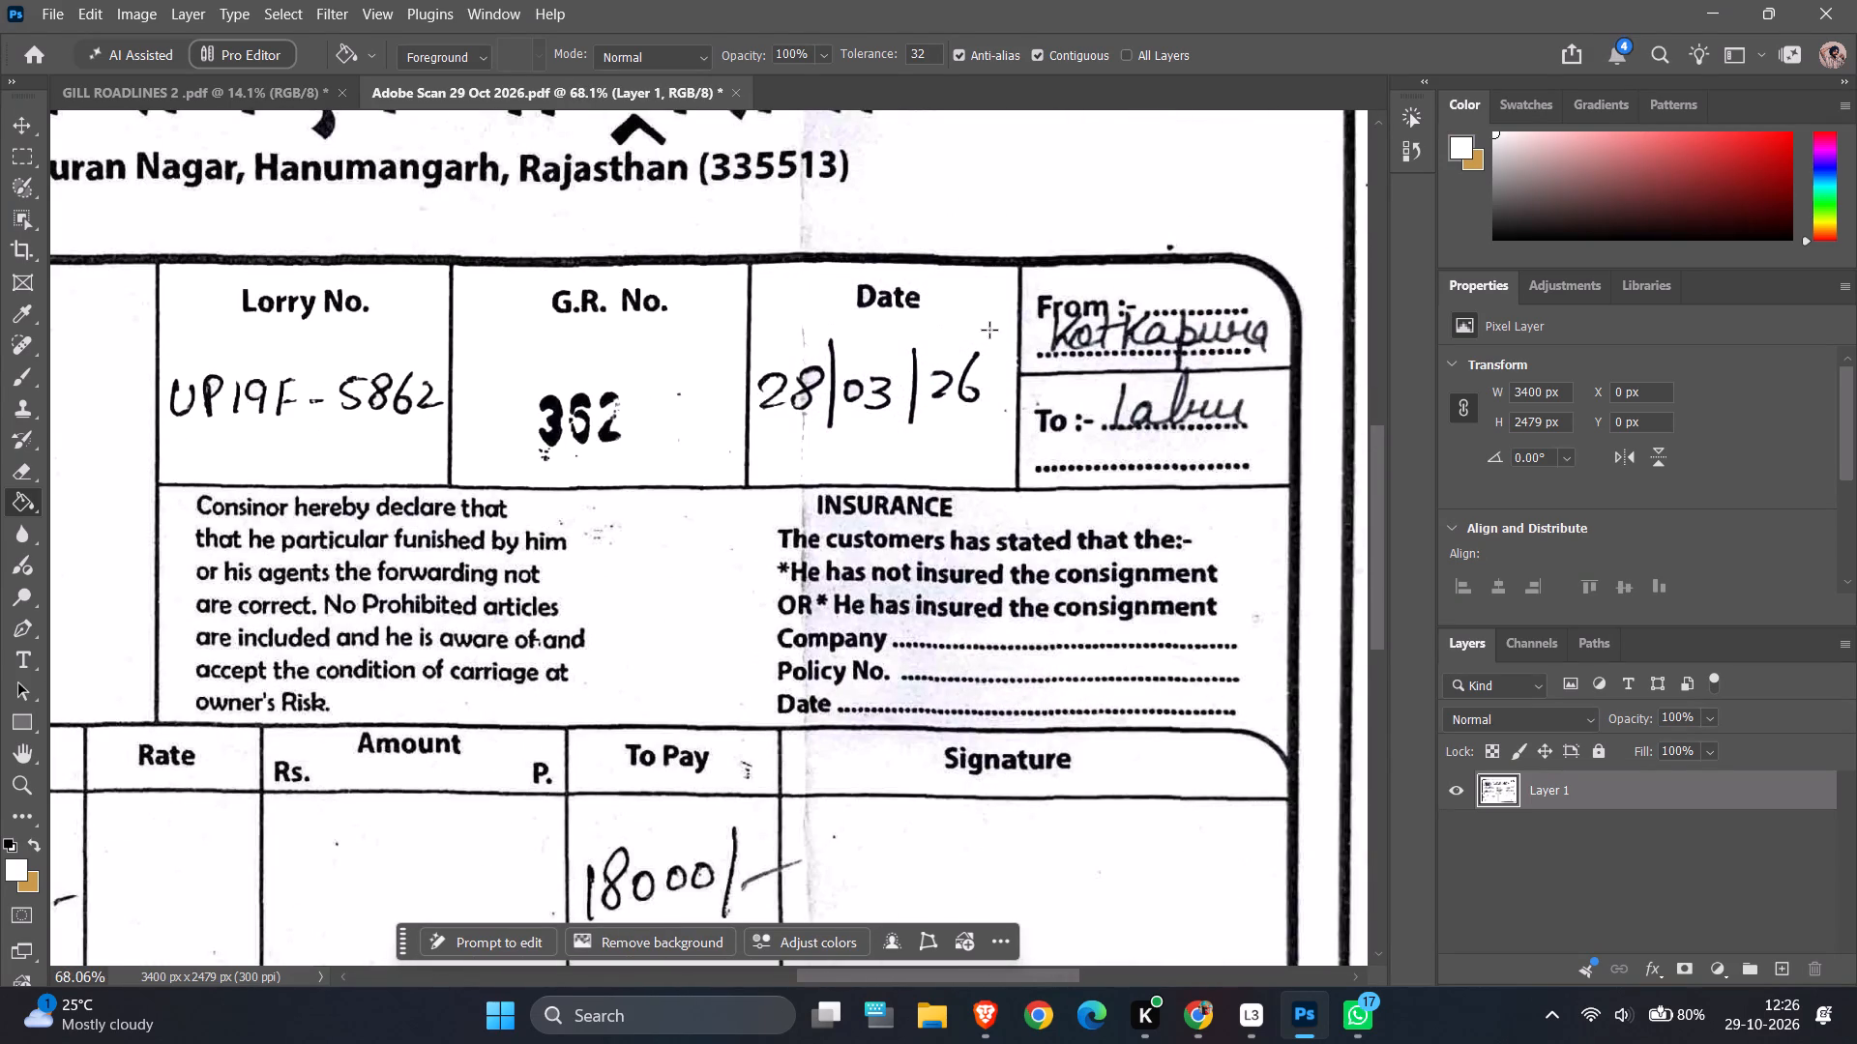
click(1151, 284)
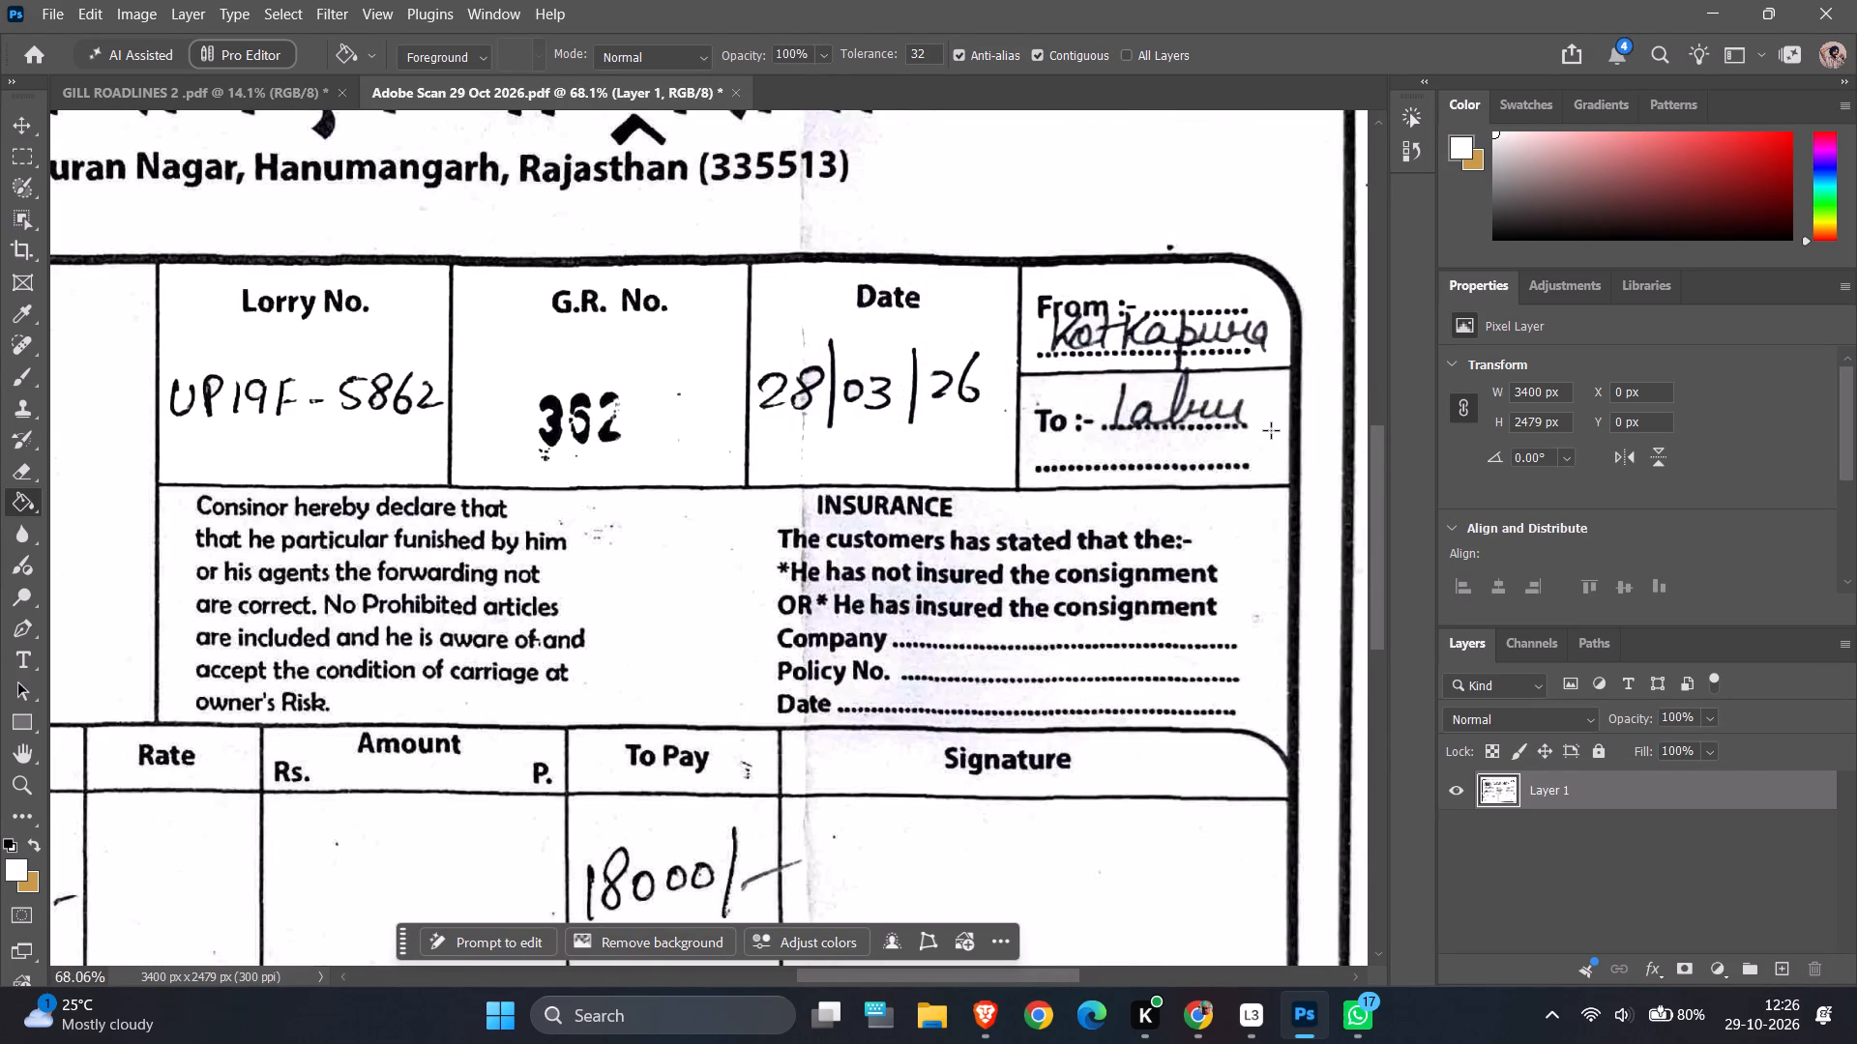
click(1261, 383)
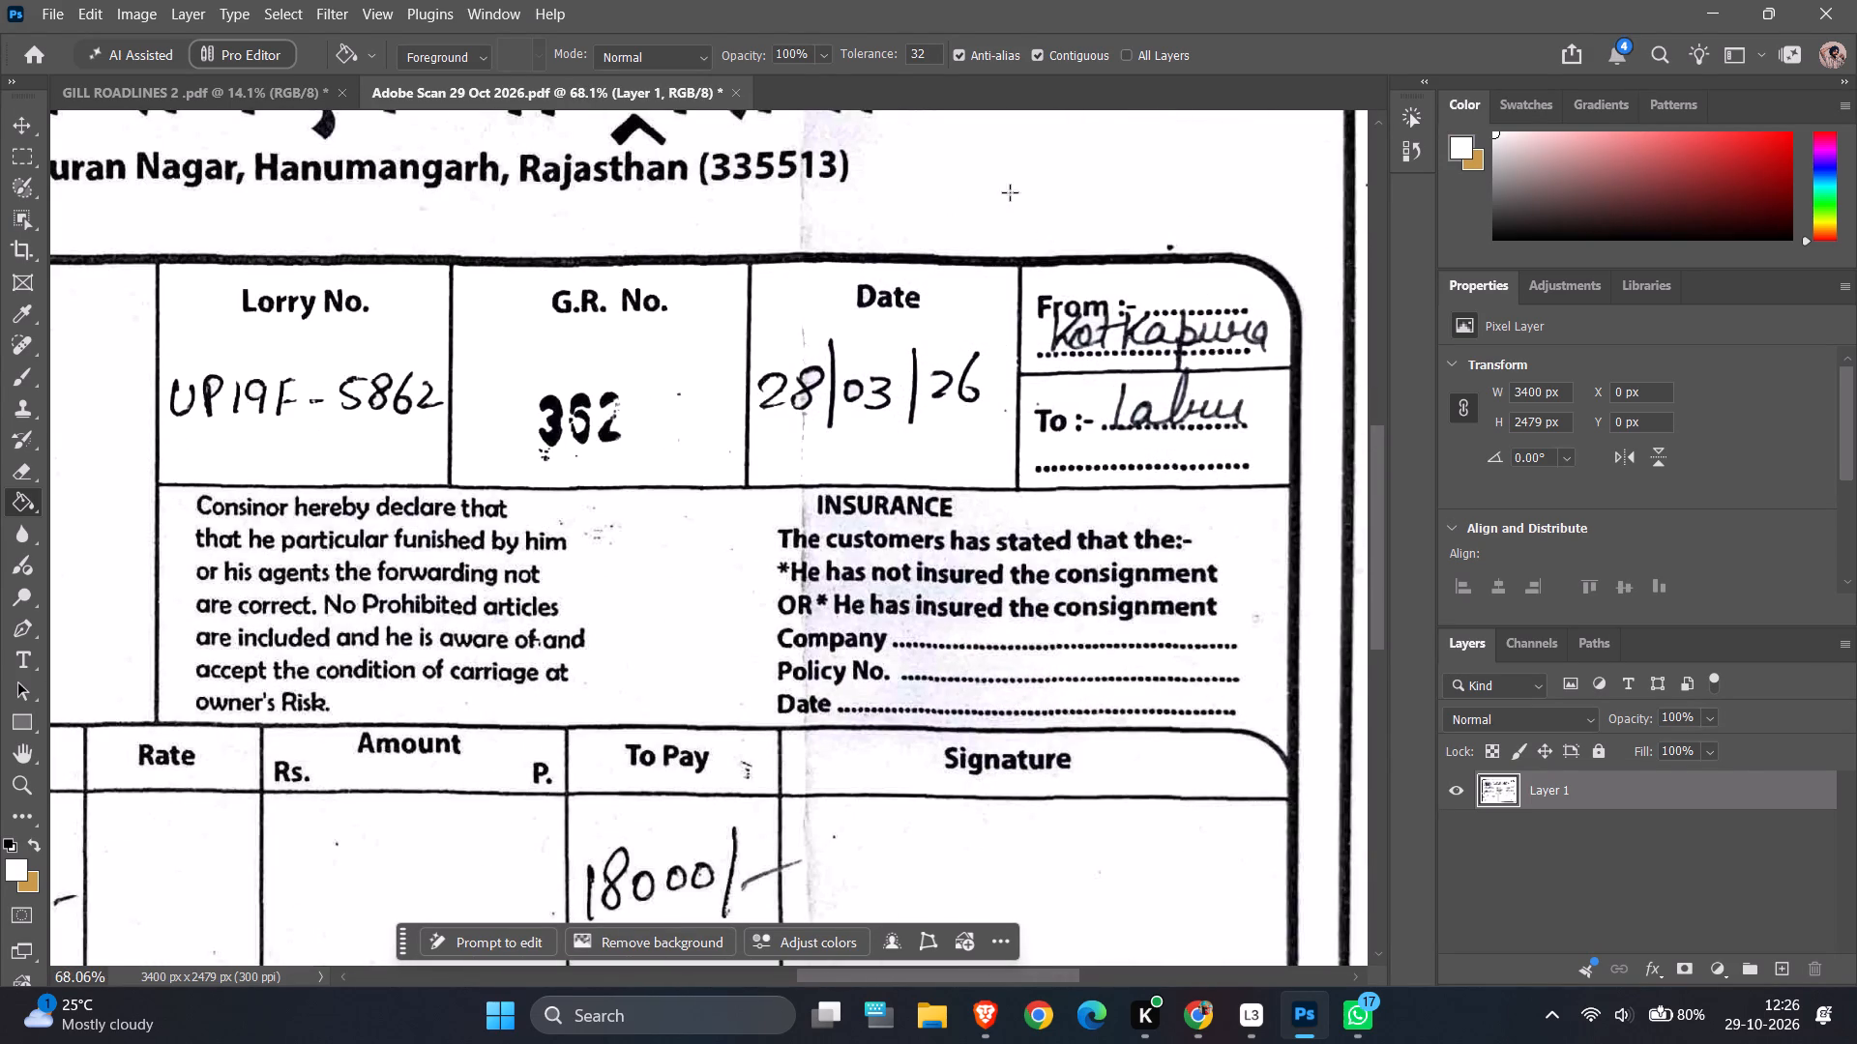
click(907, 213)
Fill the declaration and insurance cell, the Signature column and the Signature heading cell with white.
ctrl+alt+scroll(911, 182, down, 7)
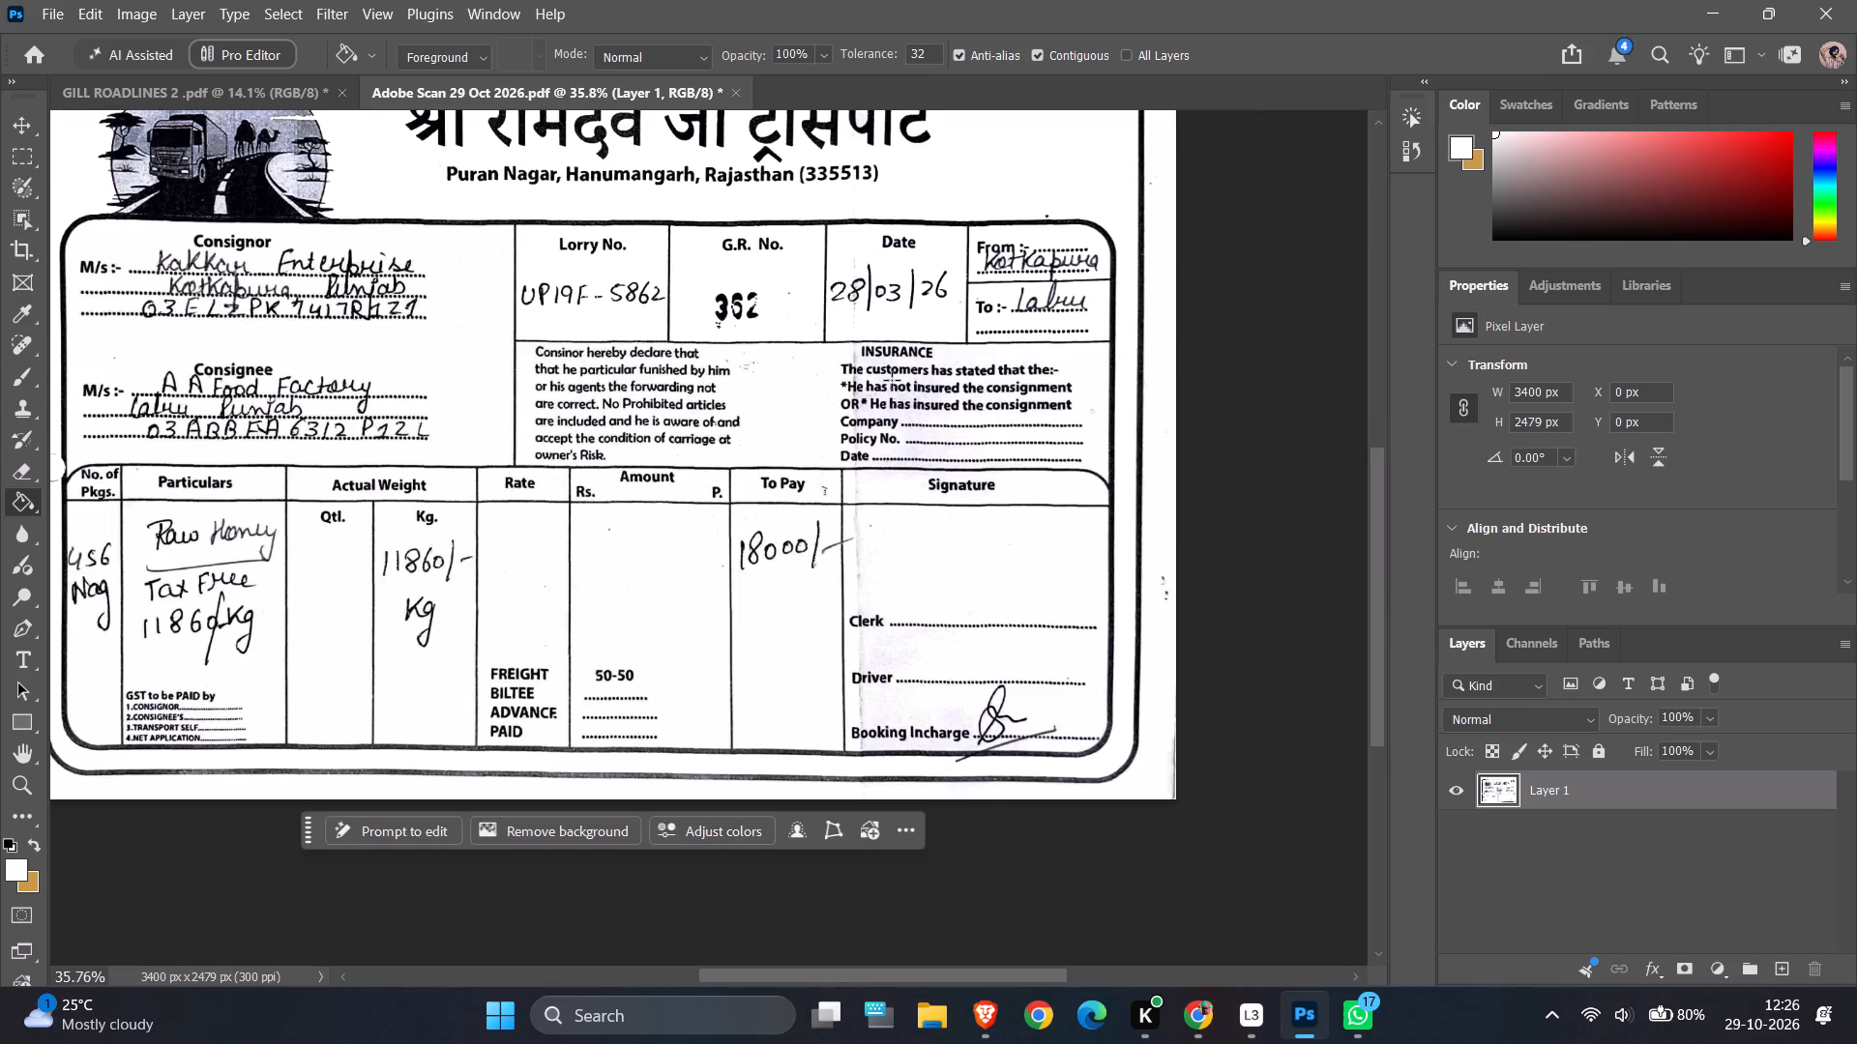
click(821, 384)
click(903, 573)
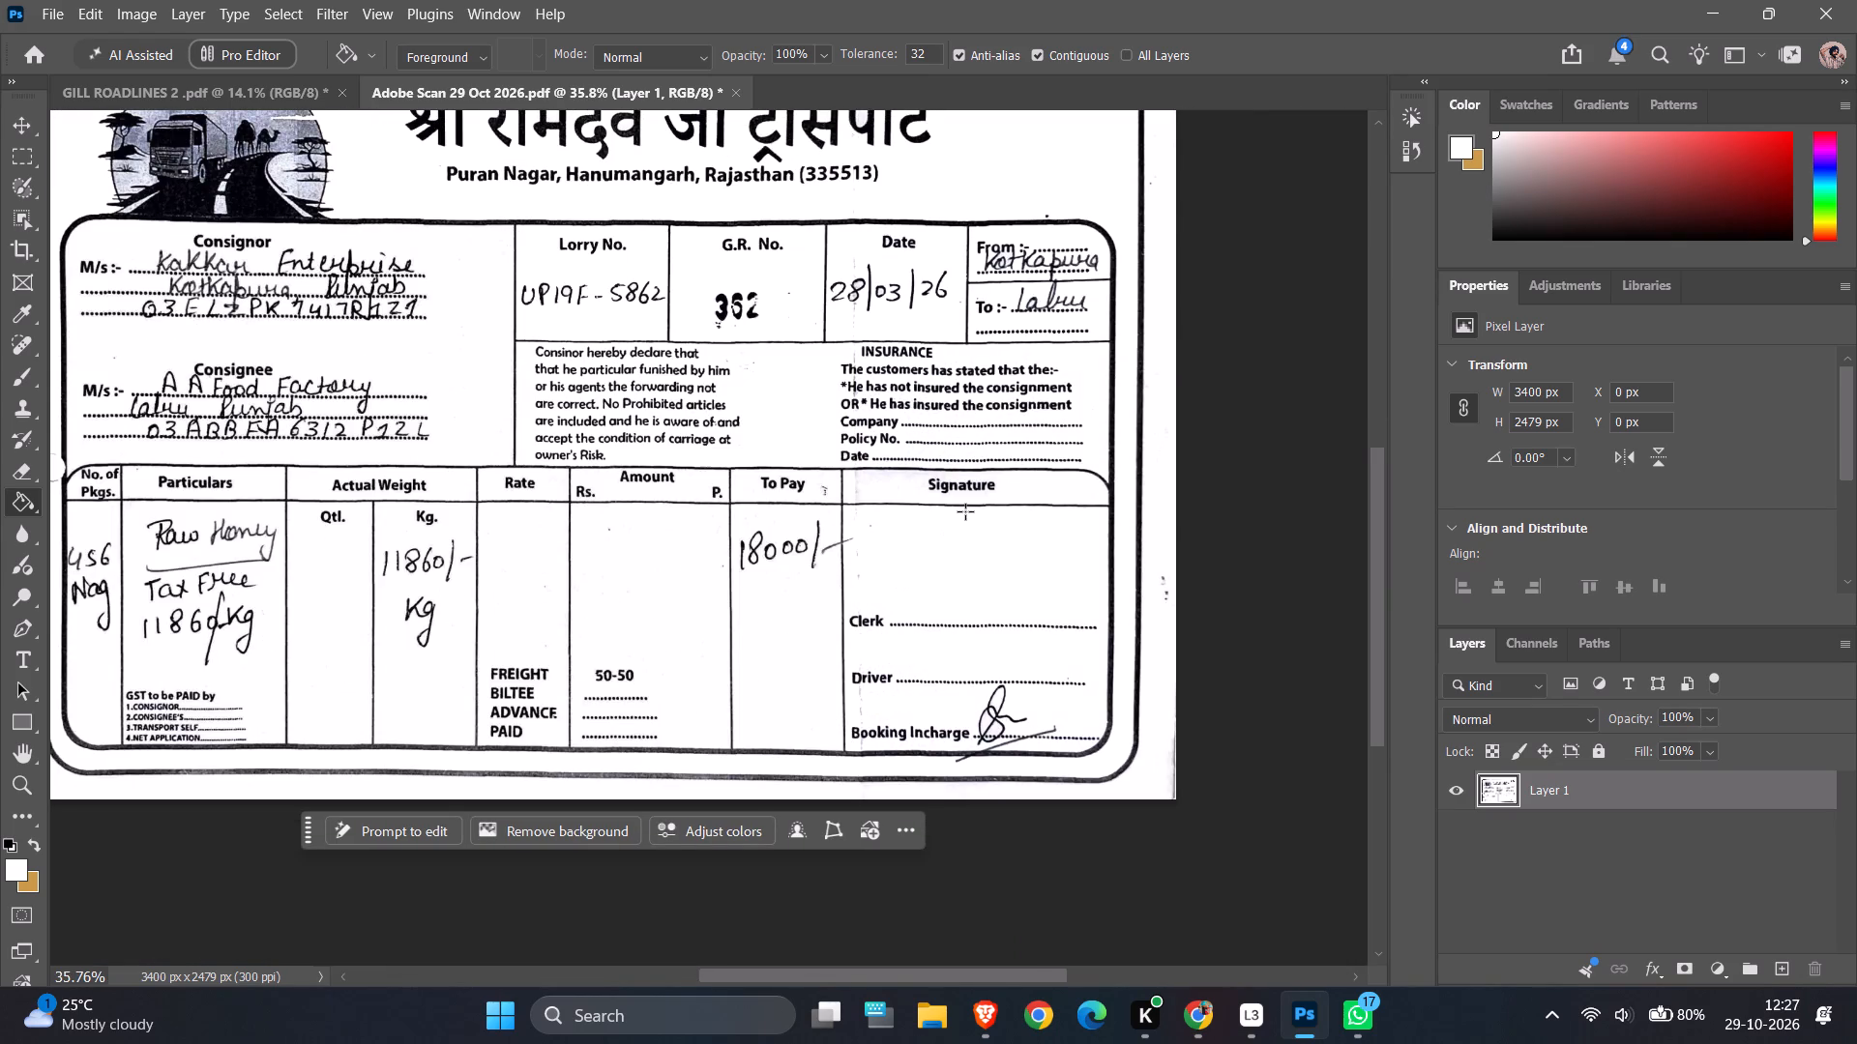
click(906, 491)
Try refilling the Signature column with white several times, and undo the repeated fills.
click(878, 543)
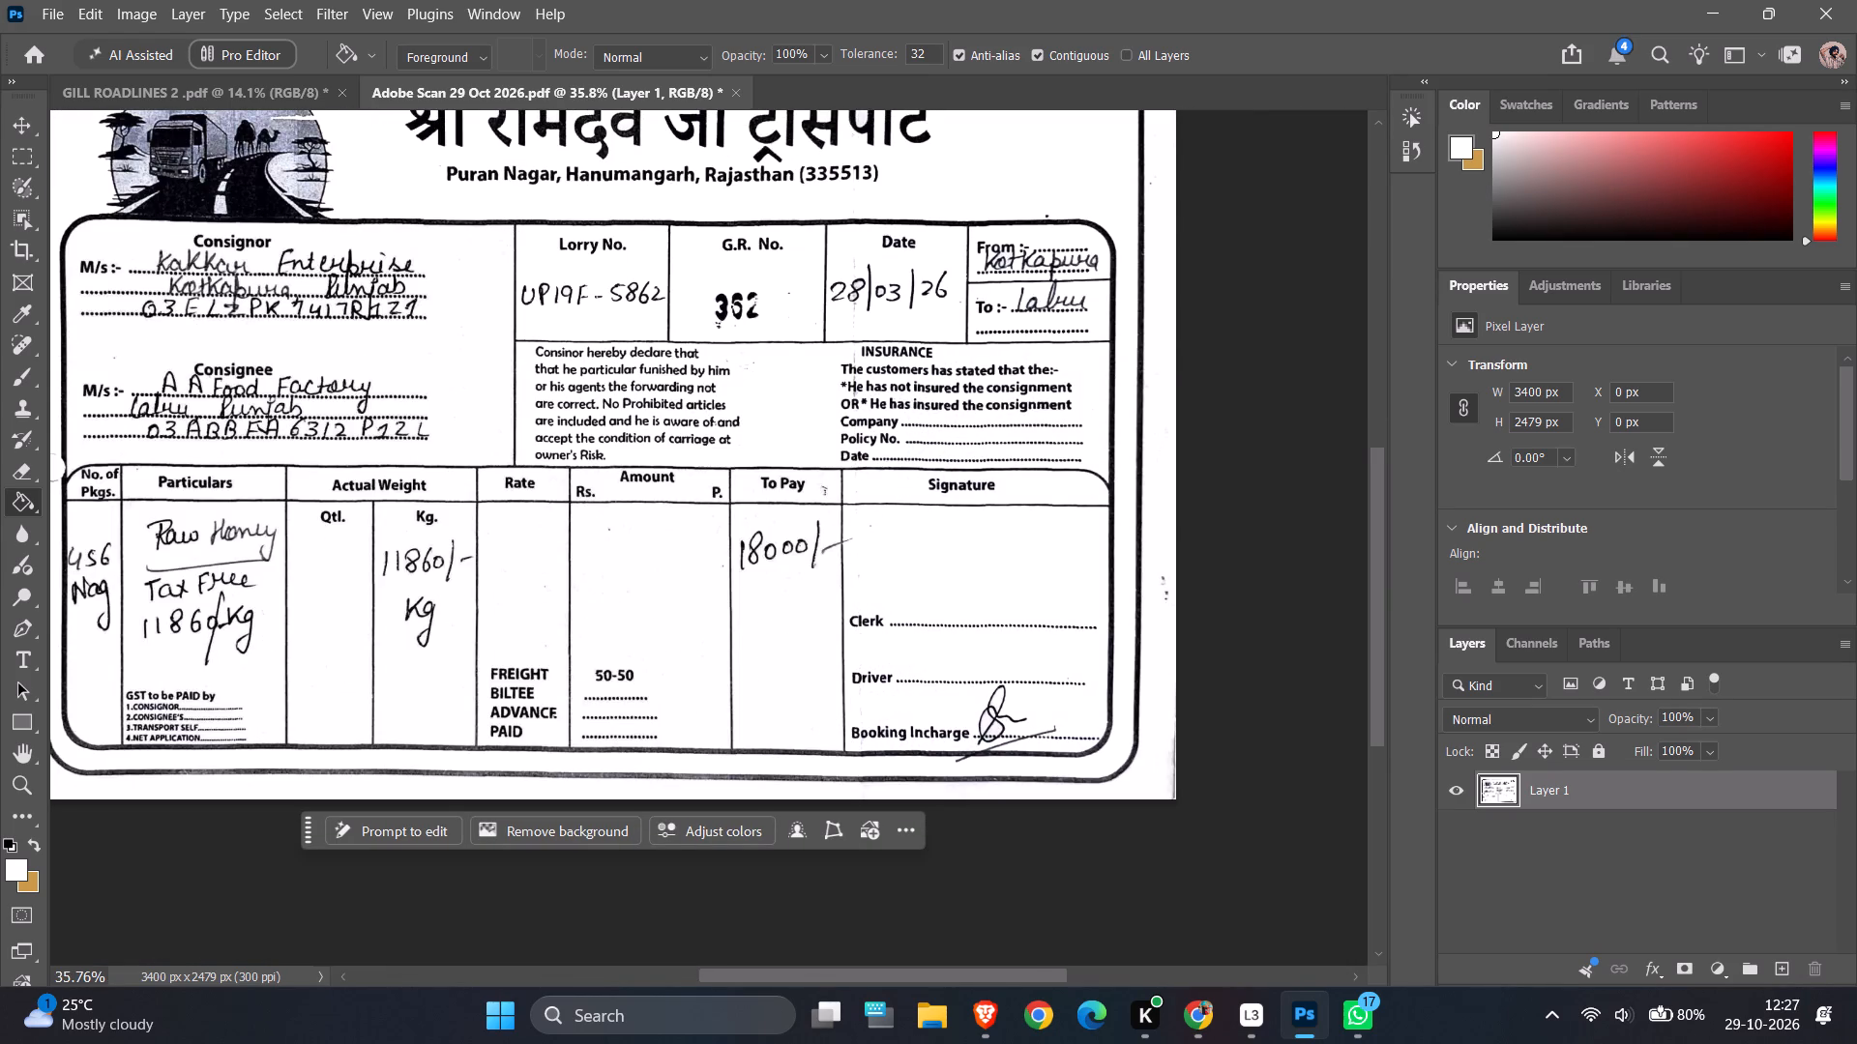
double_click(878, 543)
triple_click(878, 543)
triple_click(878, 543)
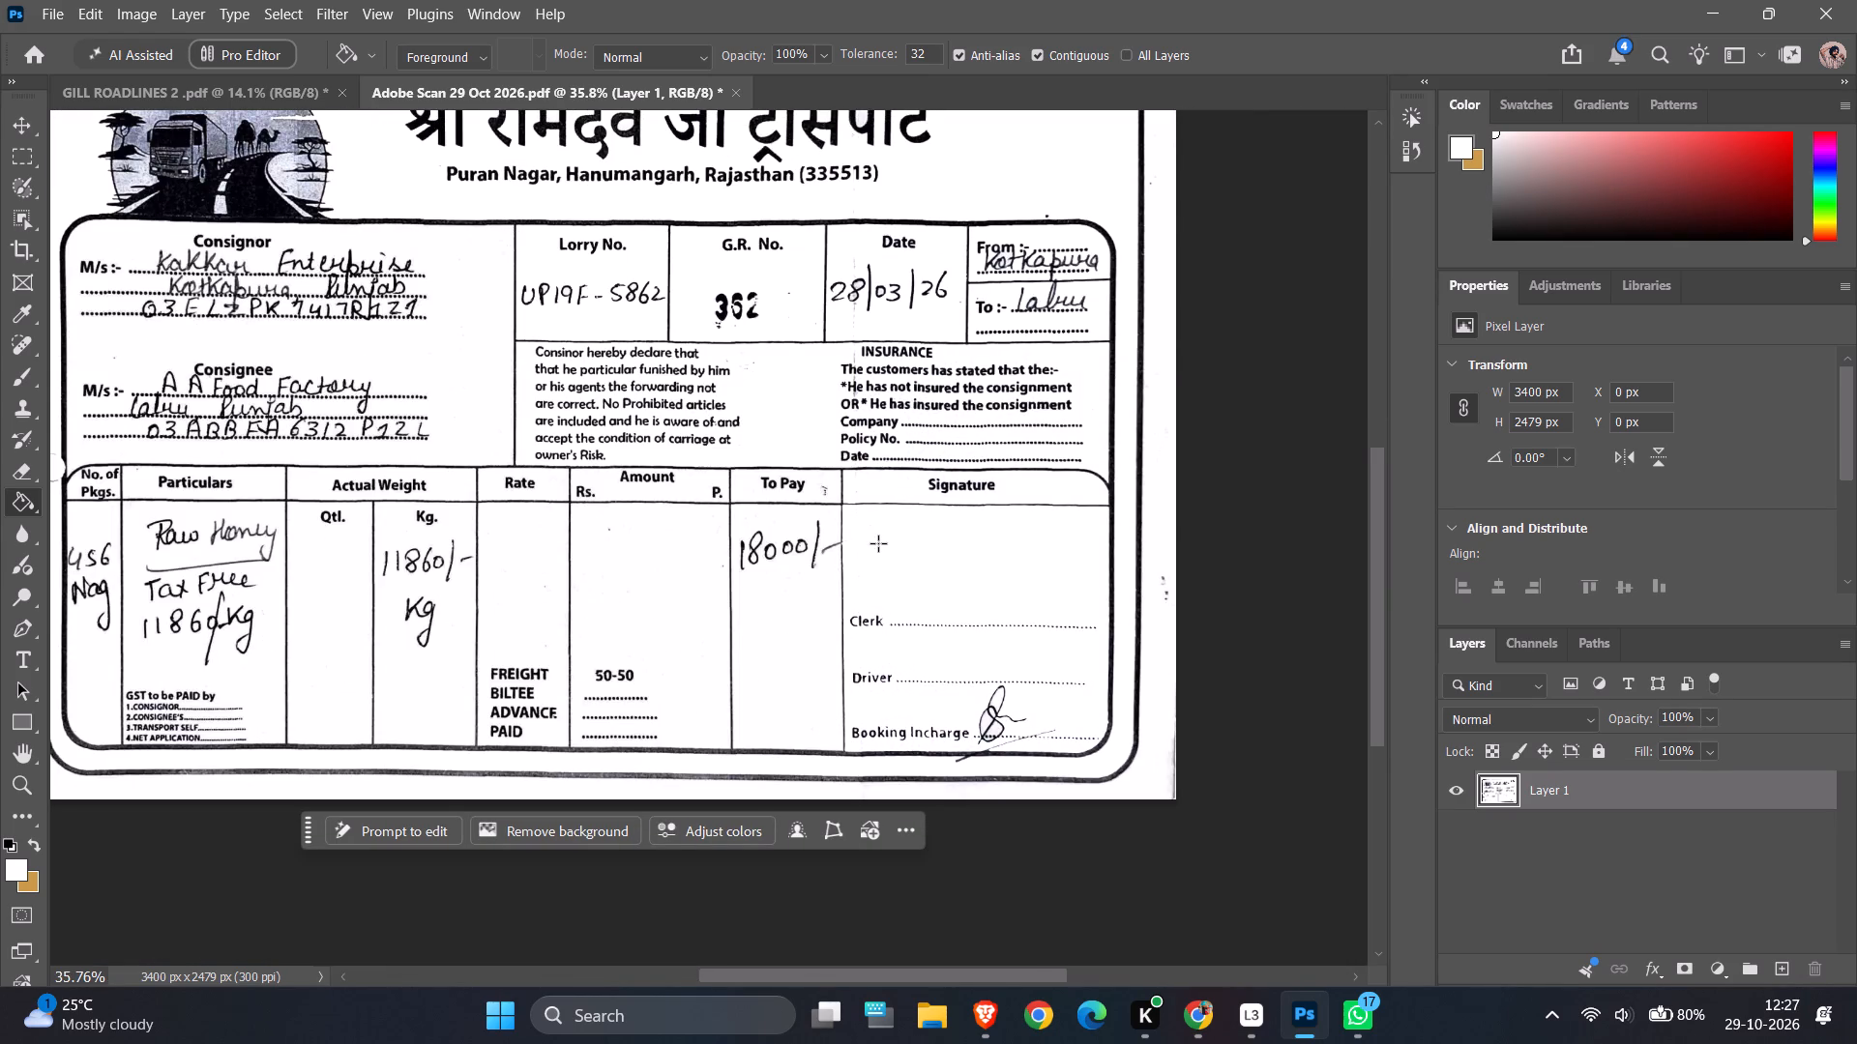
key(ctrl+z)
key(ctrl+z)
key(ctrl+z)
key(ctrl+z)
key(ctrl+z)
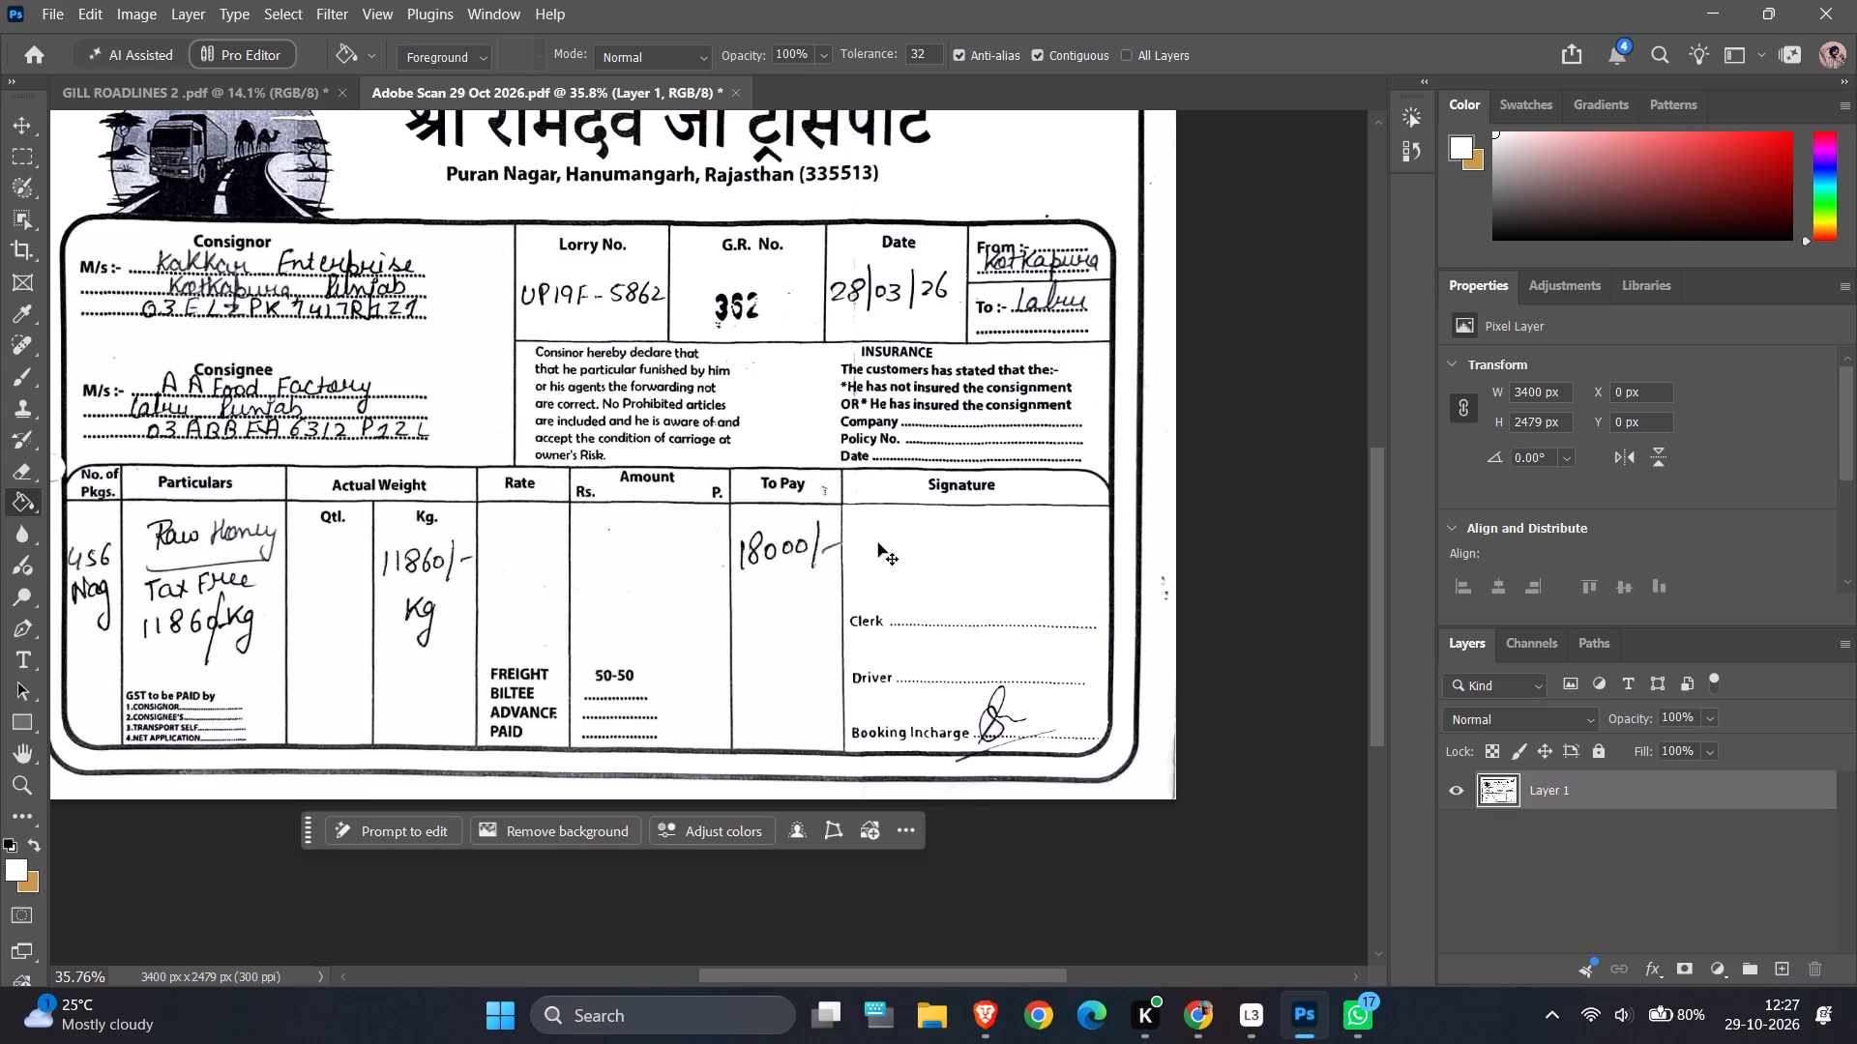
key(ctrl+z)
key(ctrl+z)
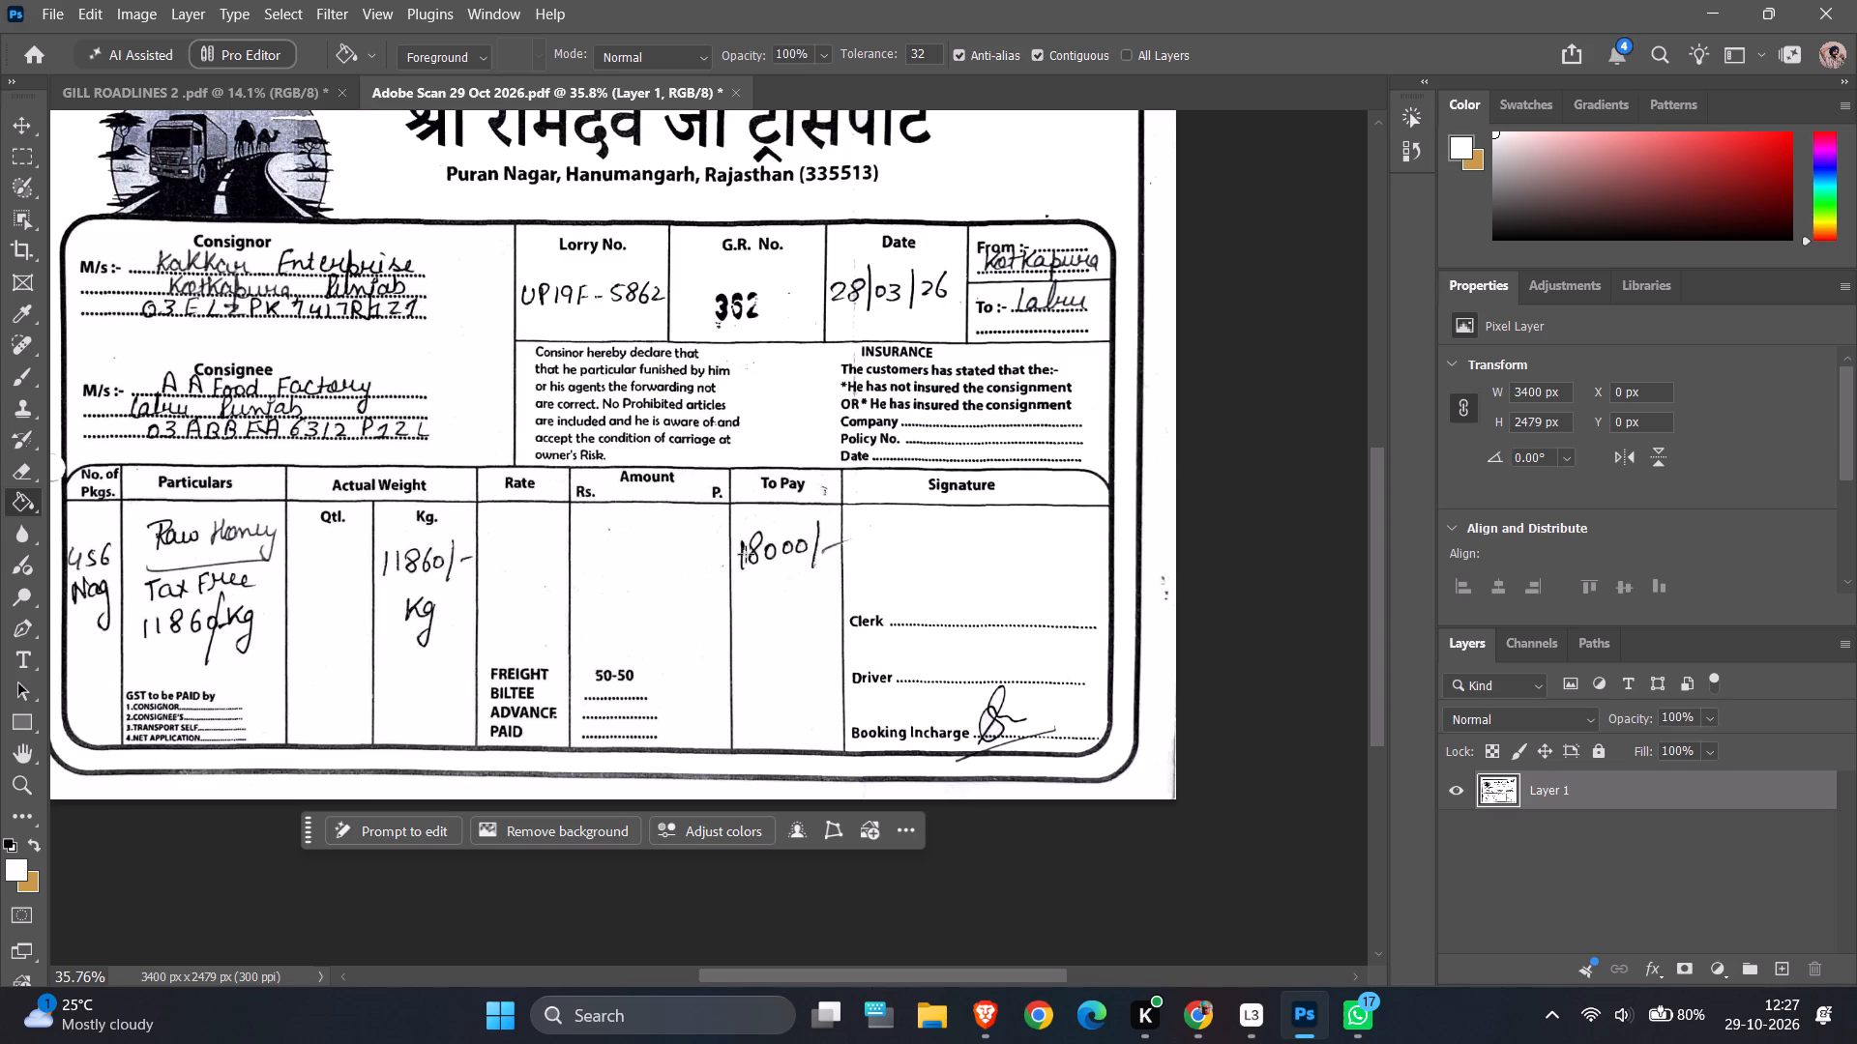
Fill the To Pay heading, Amount column and heading, and the Rate, Kg., Qtl. and Particulars columns with white.
click(824, 492)
click(643, 554)
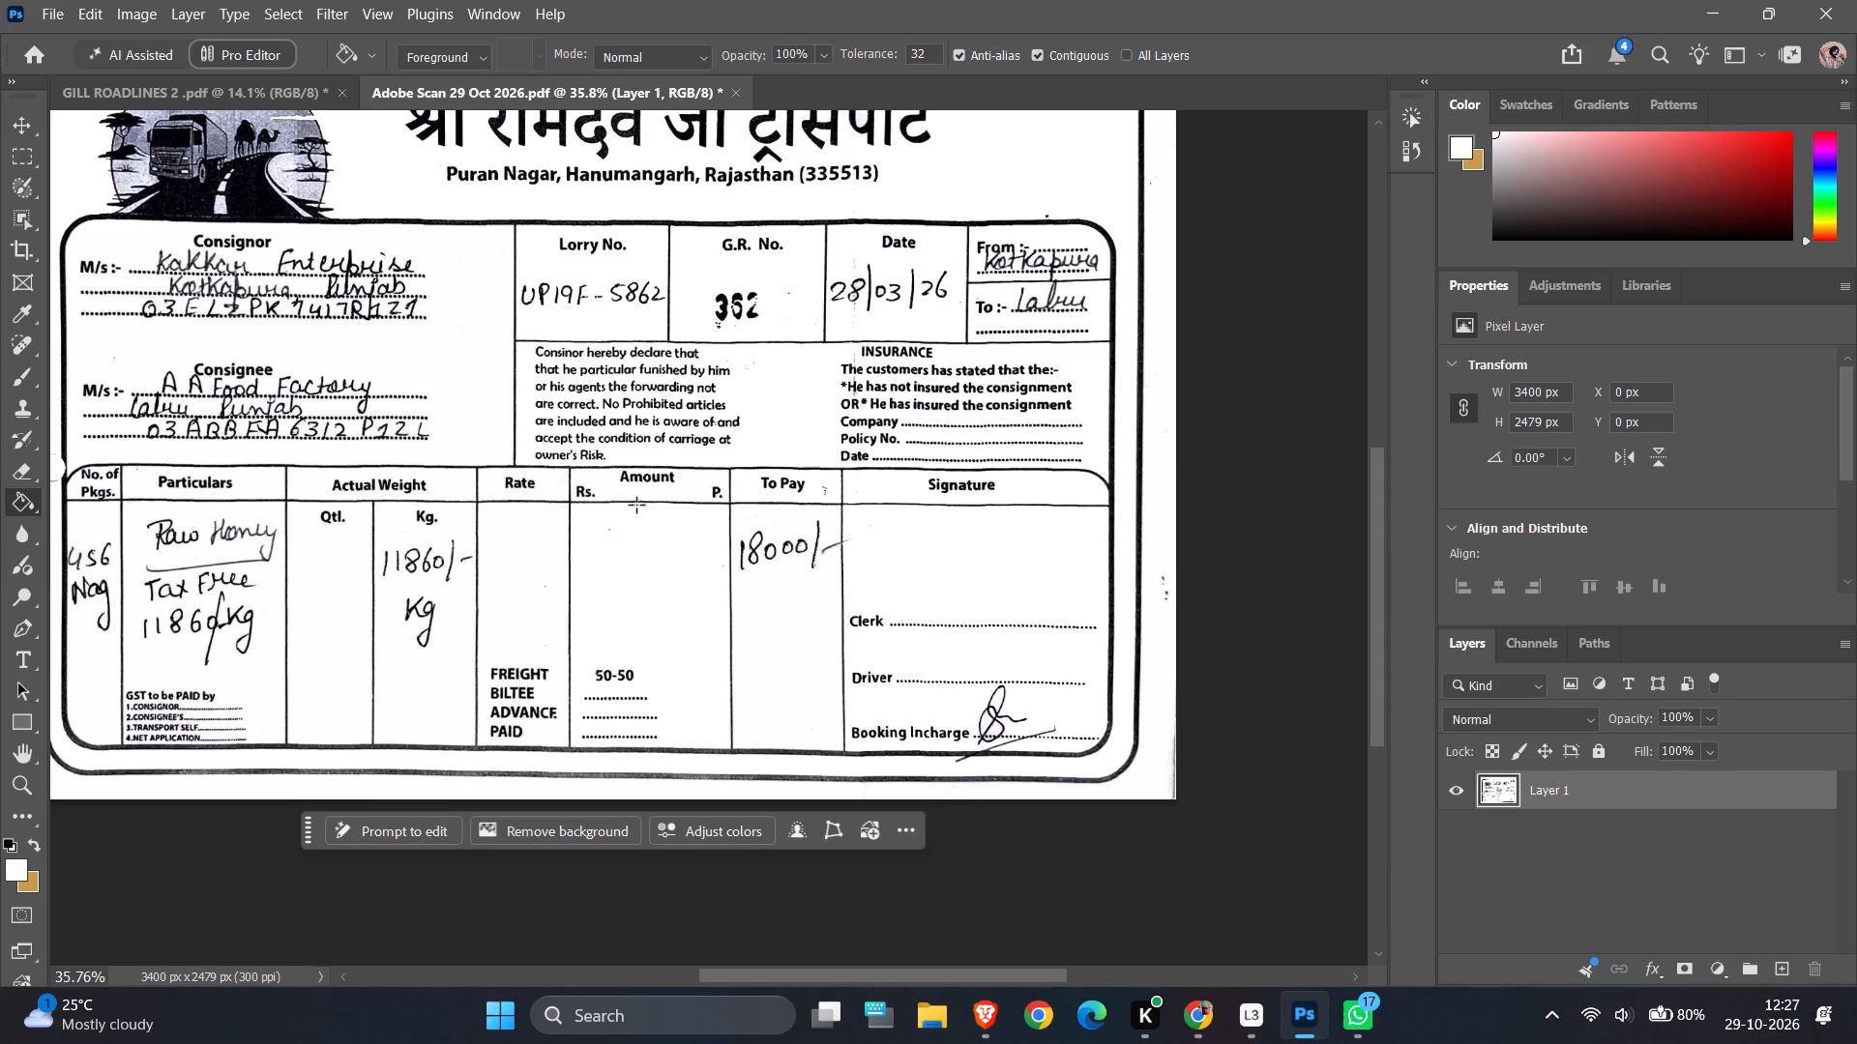
click(617, 494)
click(538, 556)
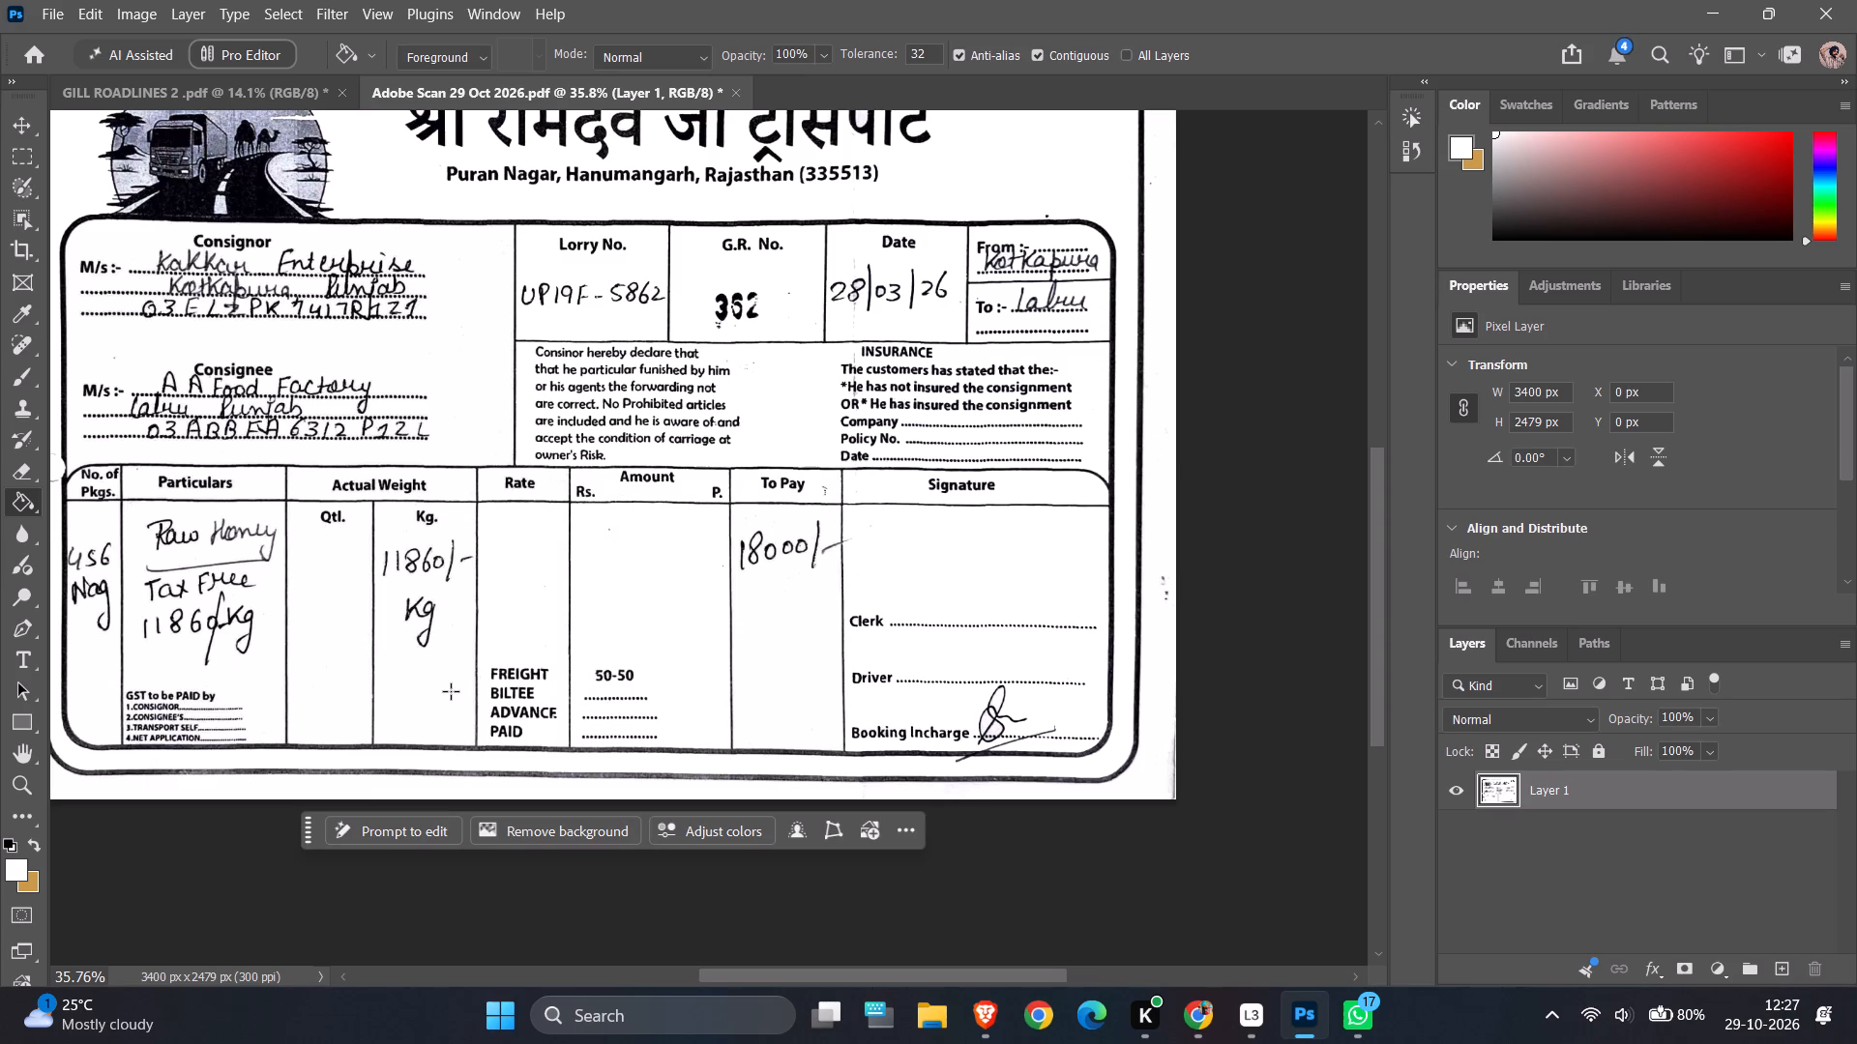
click(451, 691)
click(325, 643)
click(229, 673)
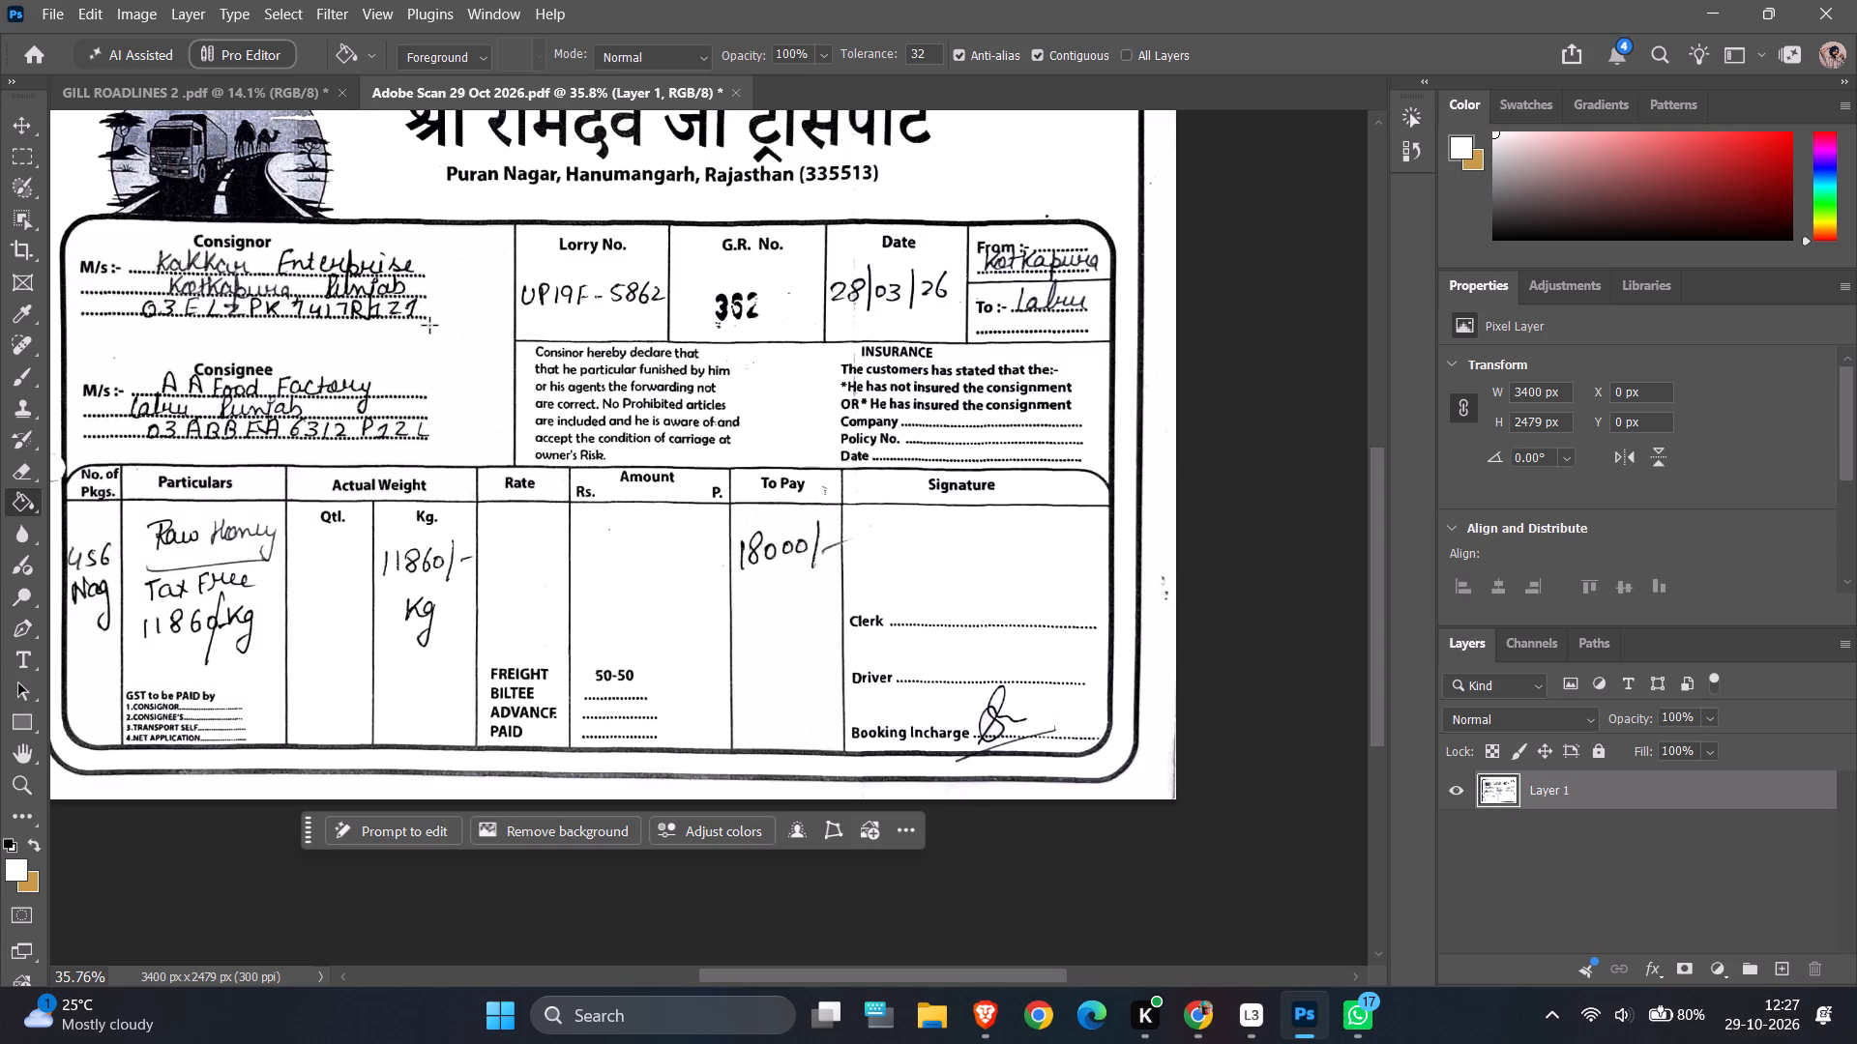
Fill the Consignor and Consignee cell, the heading area around the truck logo and the strip between the left borders with white.
click(429, 325)
click(395, 160)
ctrl+scroll(175, 241, up, 6)
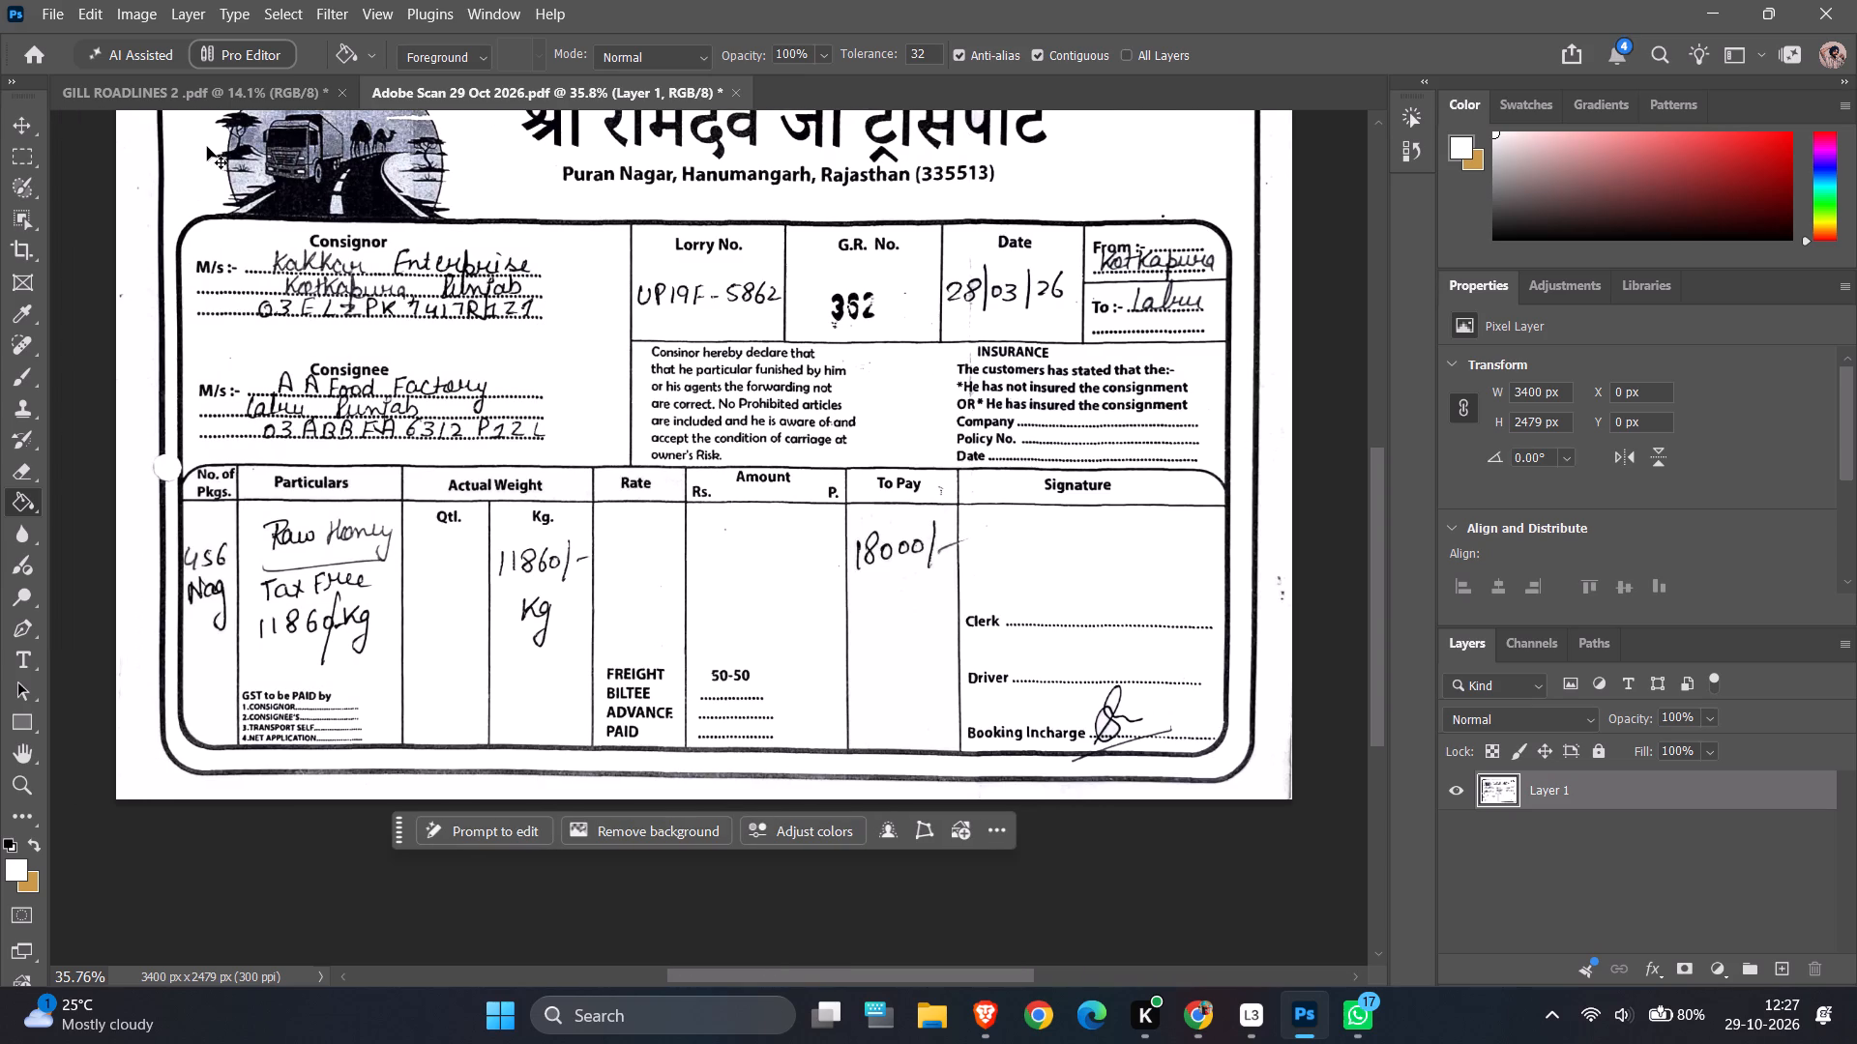
click(179, 162)
click(174, 469)
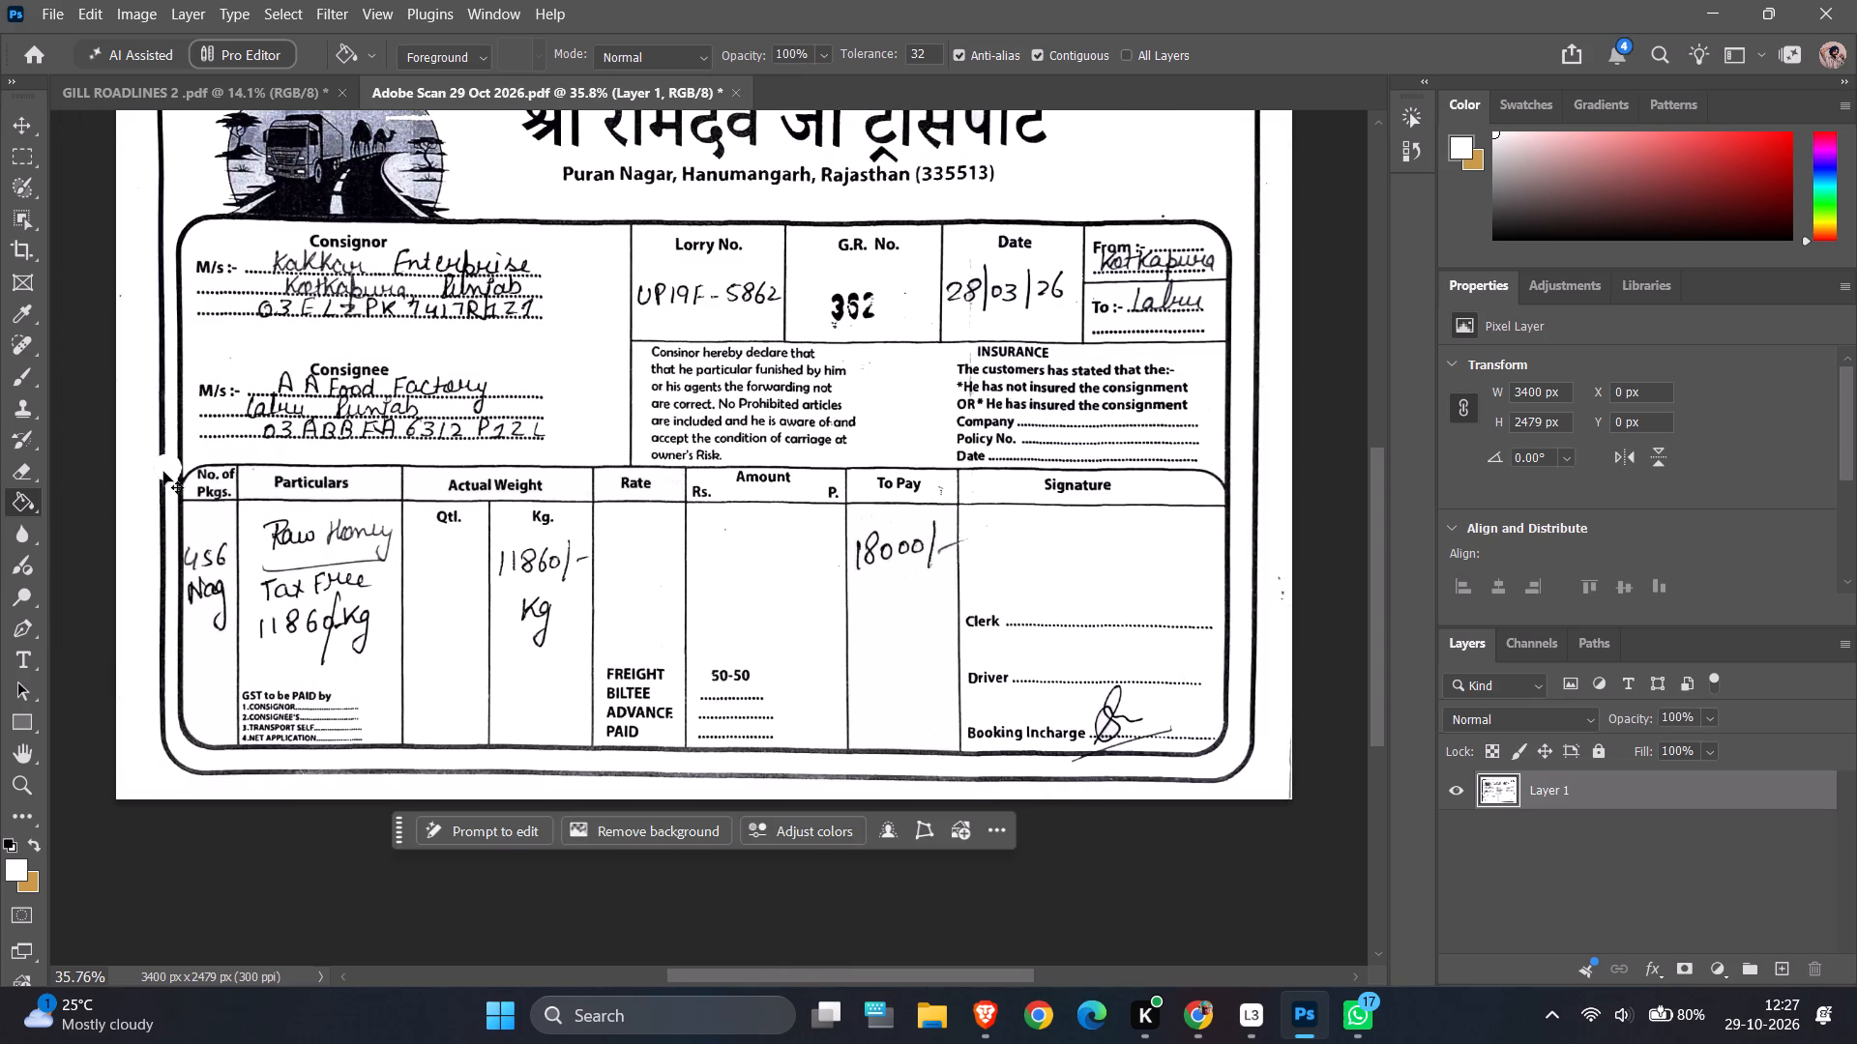
Using the Clone Stamp with a 4 px brush, clone black from the outer left border into the gap beside No. of Pkgs.
ctrl+alt+scroll(163, 472, down, 9)
ctrl+alt+scroll(163, 472, up, 20)
ctrl+alt+scroll(163, 472, up, 4)
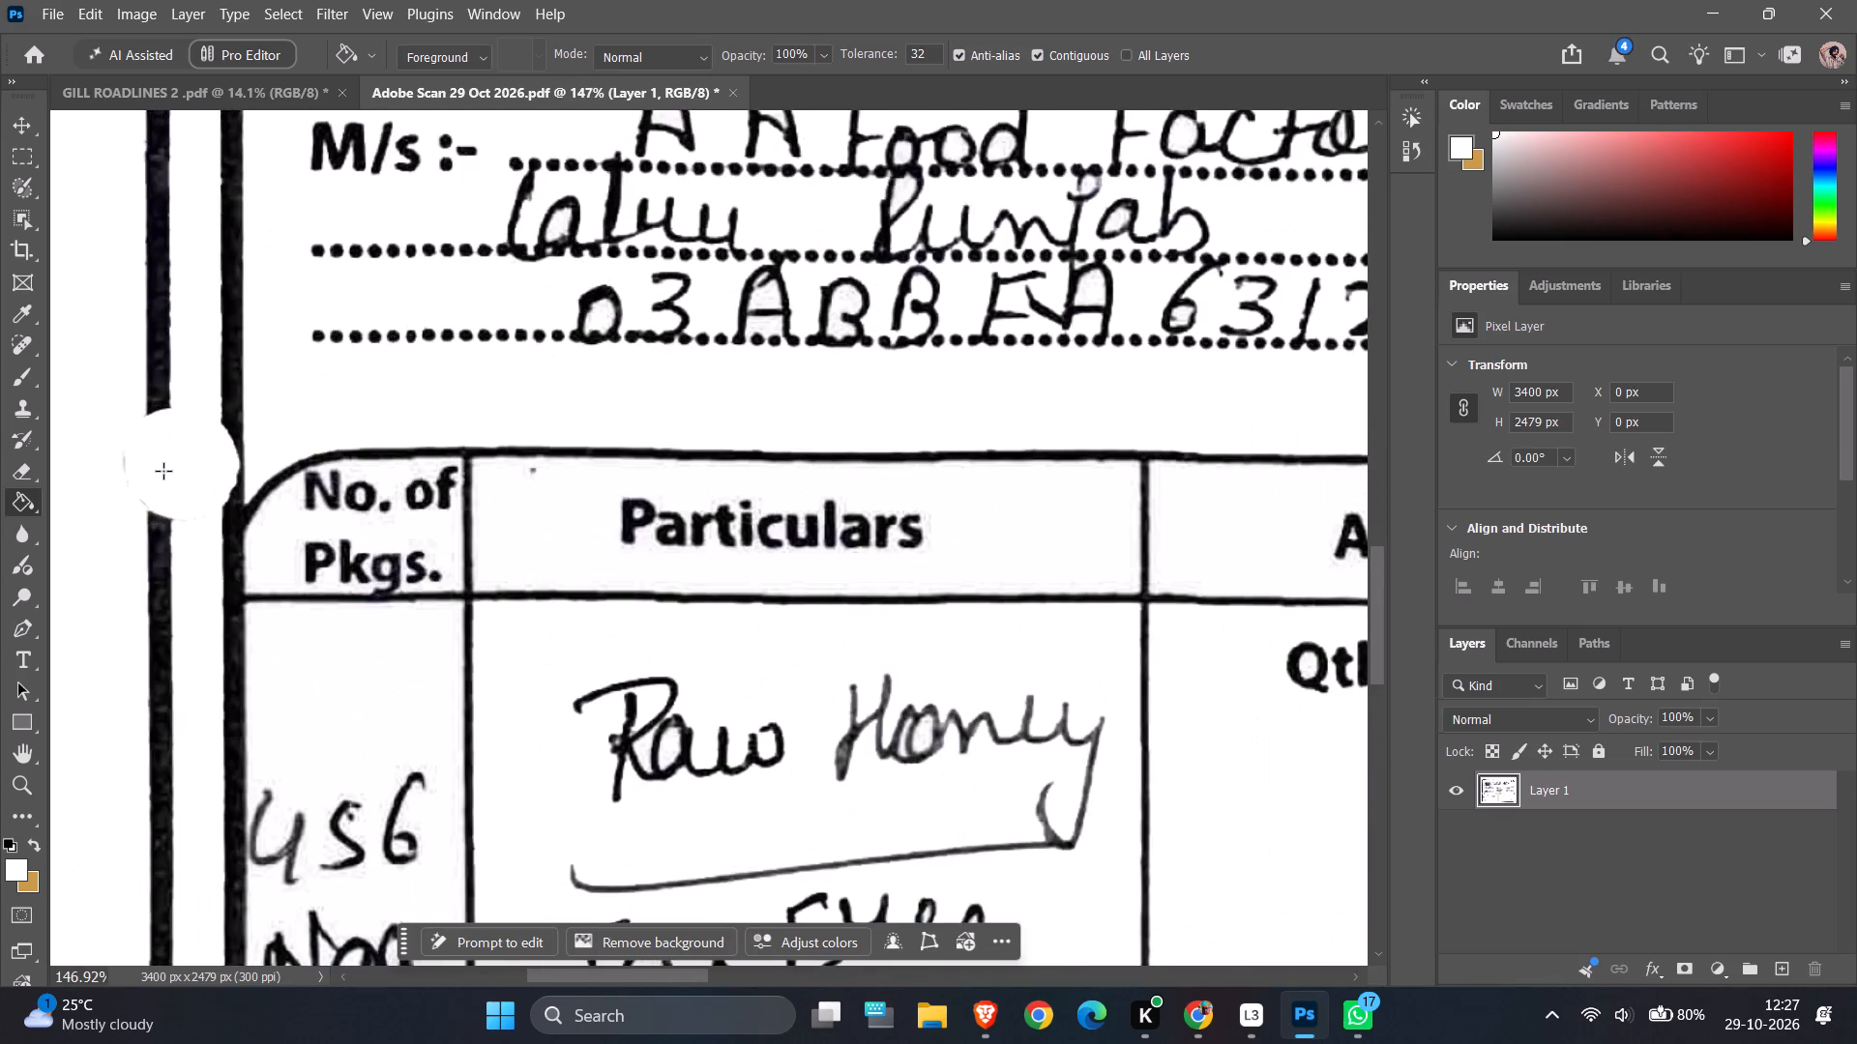
scroll(163, 471, down, 7)
scroll(285, 511, down, 7)
ctrl+alt+scroll(321, 431, down, 7)
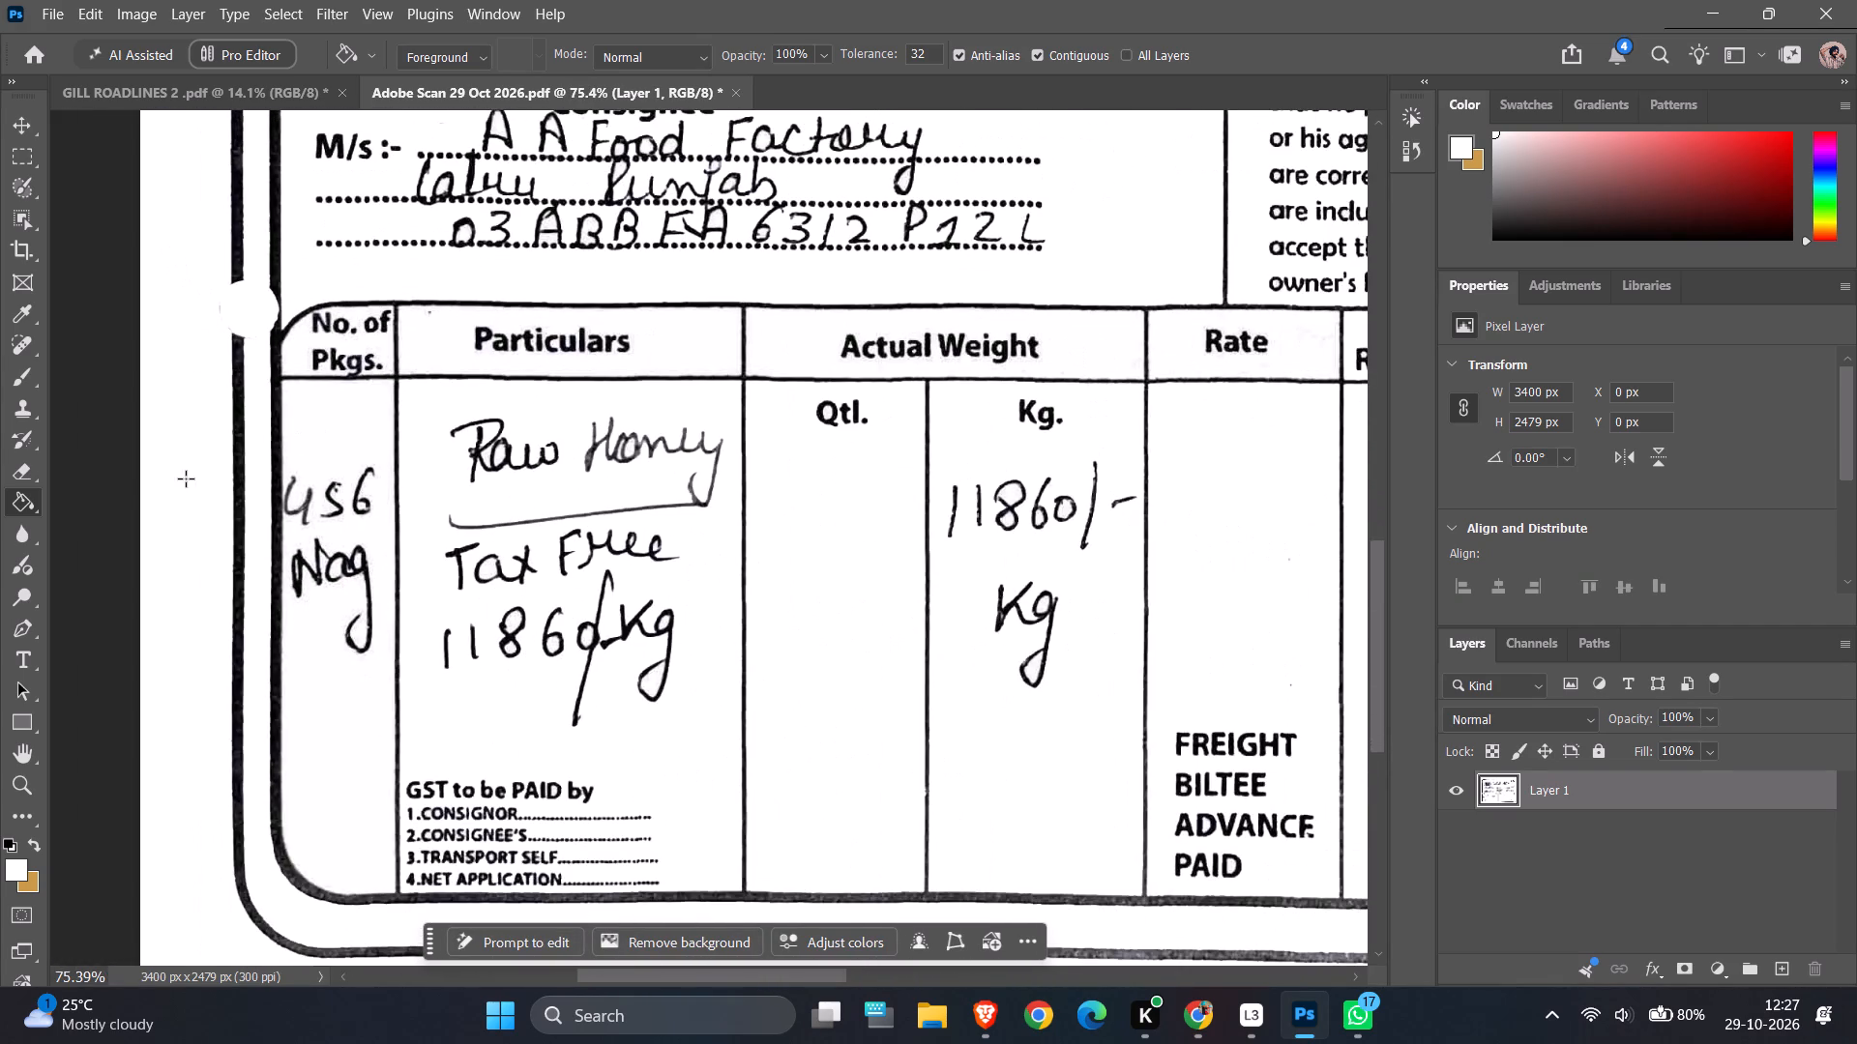
ctrl+alt+scroll(244, 366, up, 5)
ctrl+alt+scroll(351, 460, up, 5)
ctrl+alt+scroll(351, 460, down, 5)
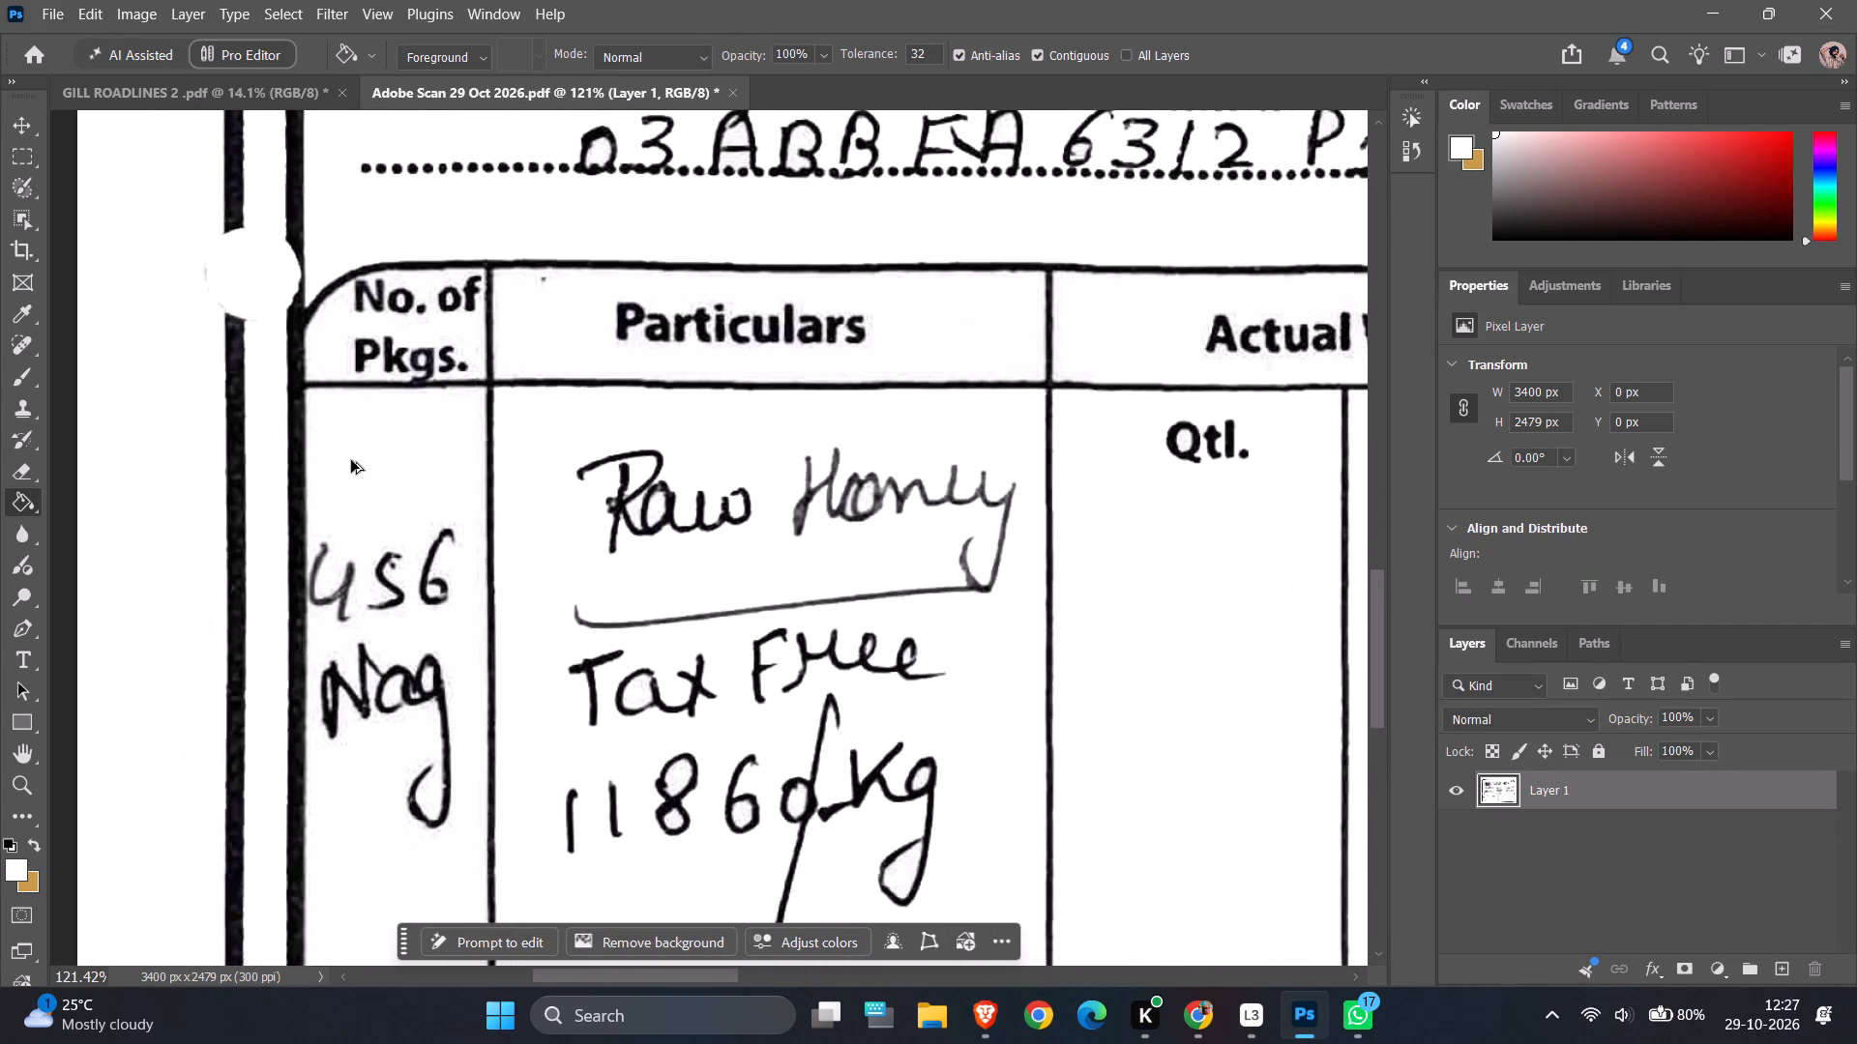
scroll(223, 259, up, 5)
right_click(22, 422)
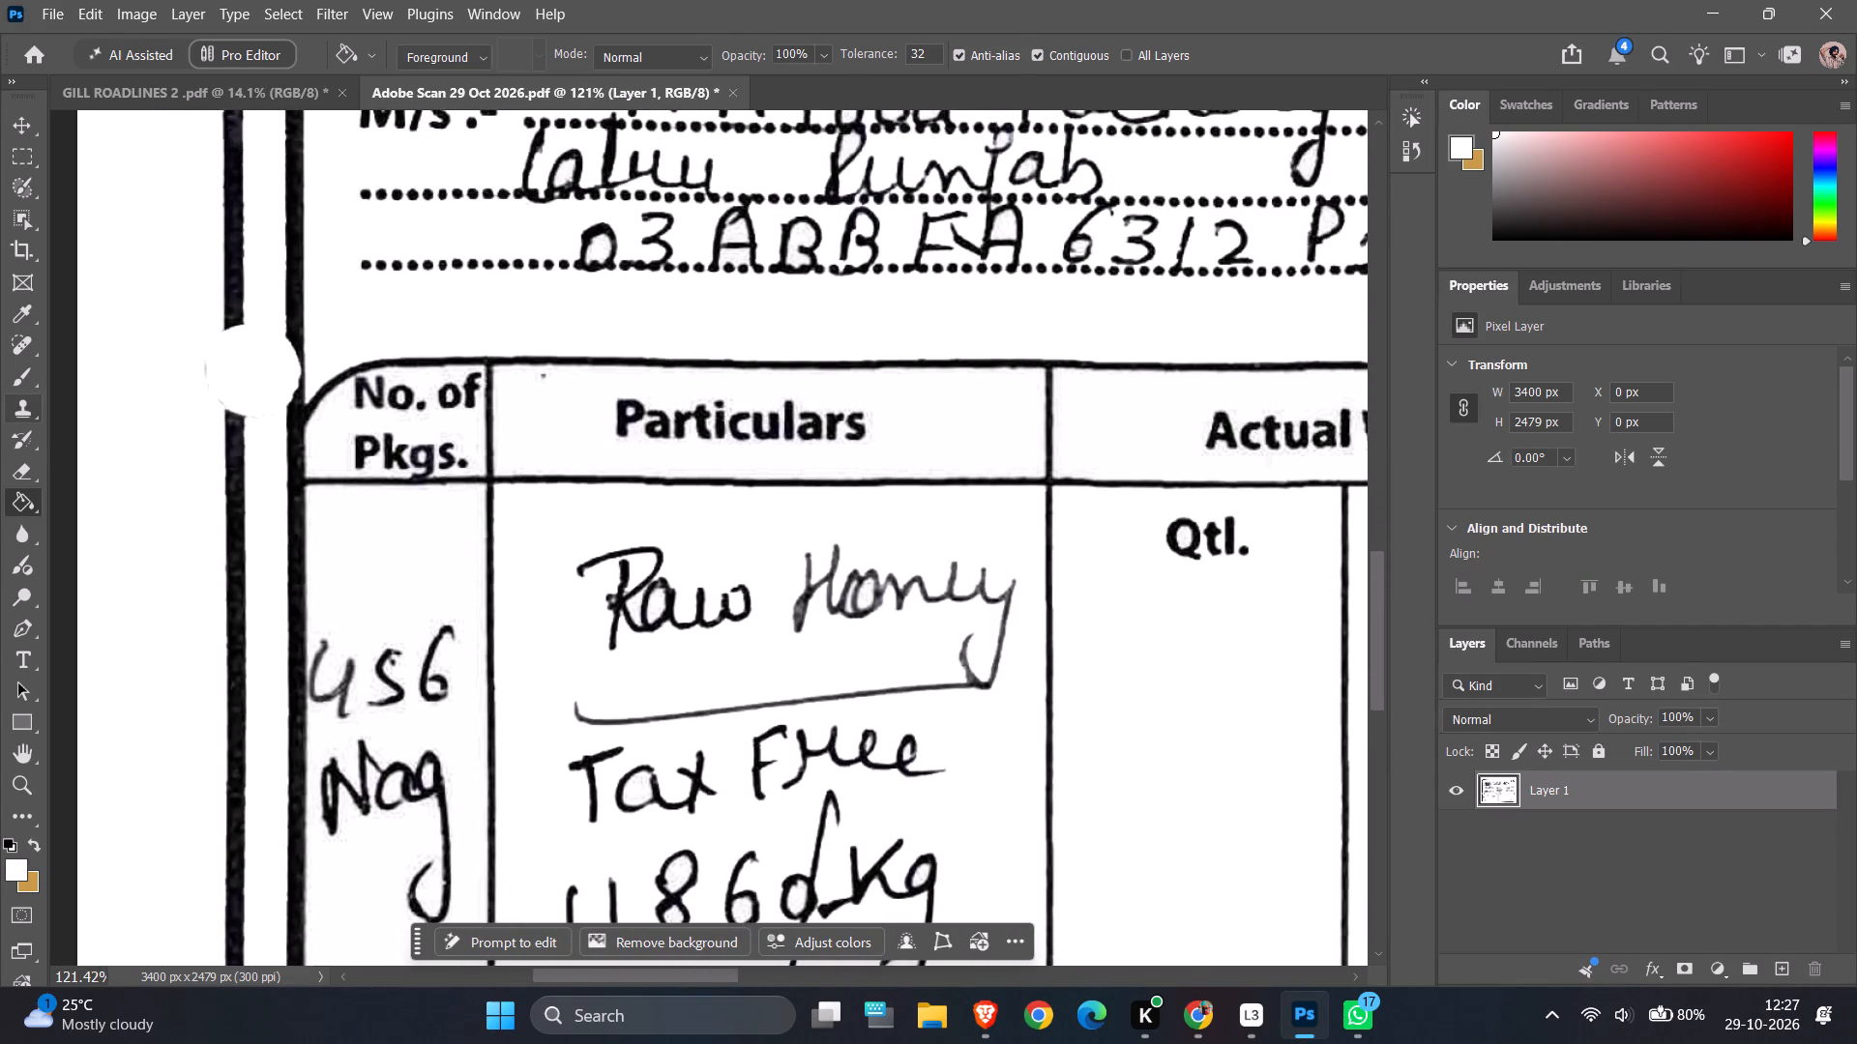
click(98, 408)
ctrl+alt+scroll(208, 351, up, 16)
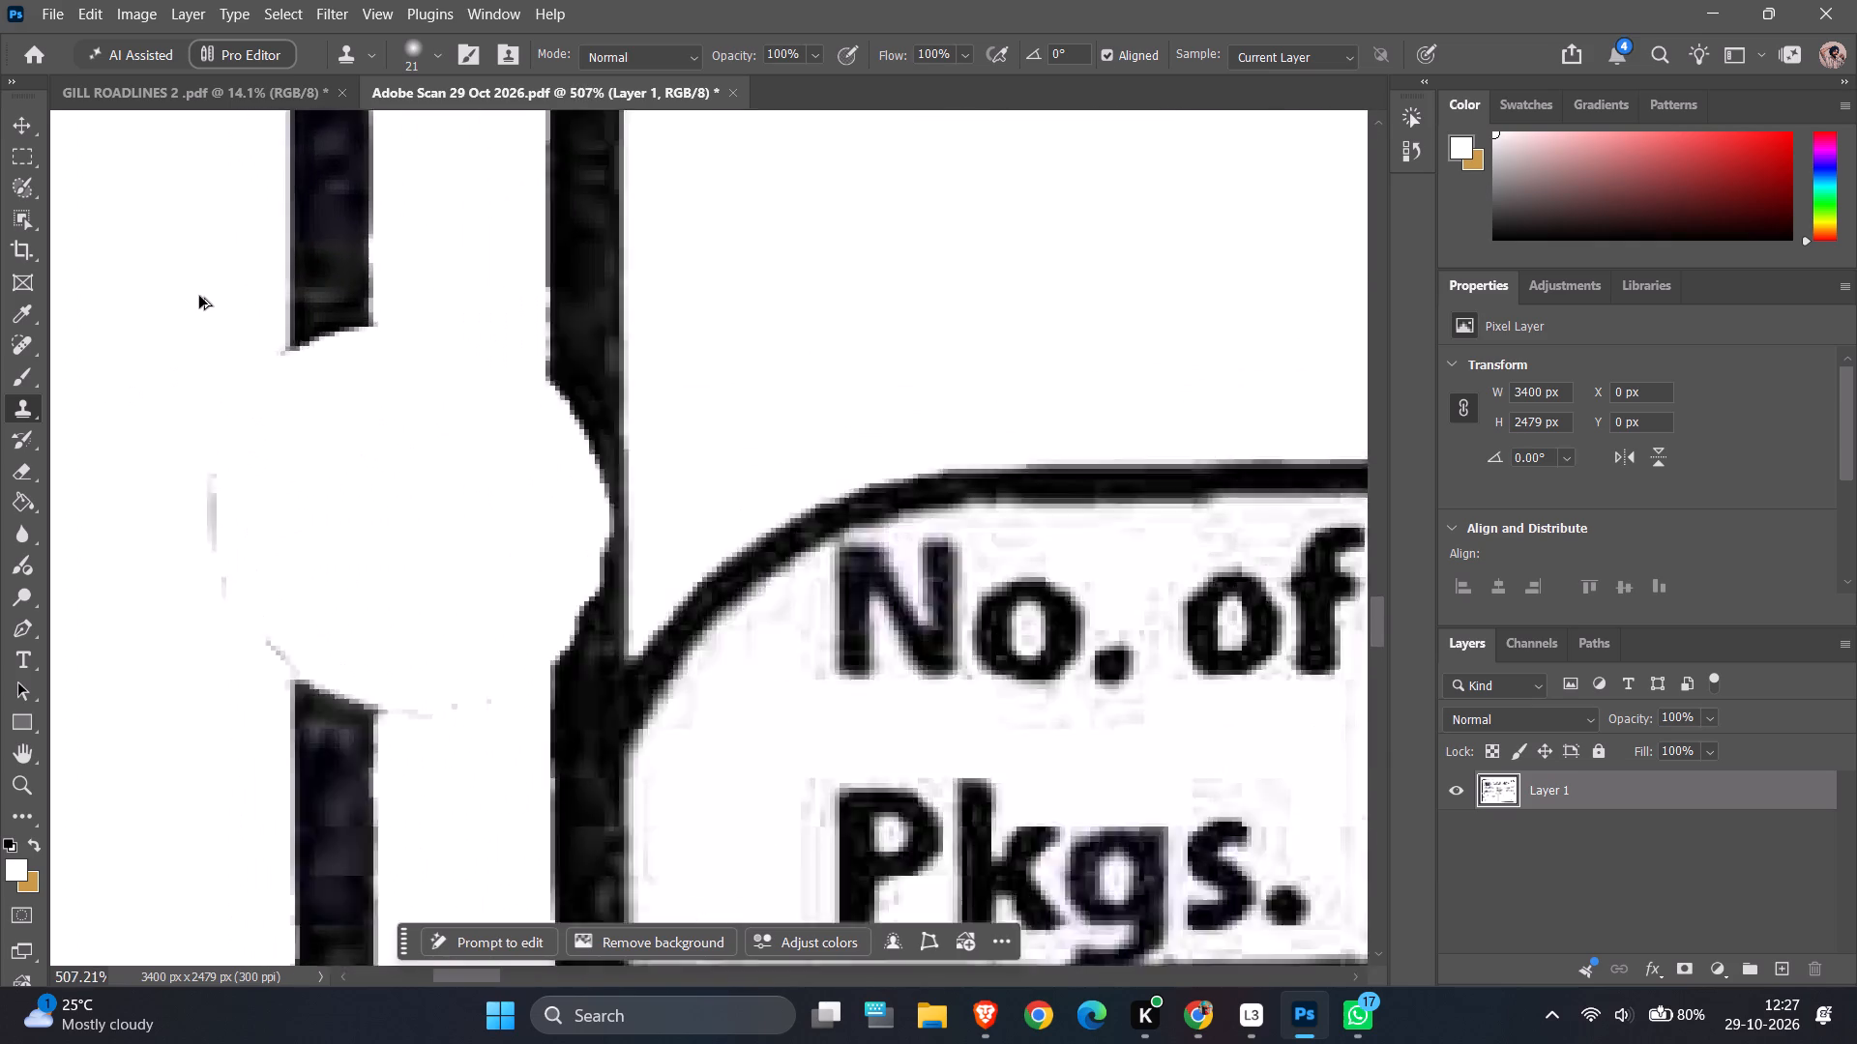
ctrl+alt+scroll(199, 296, up, 1)
scroll(199, 296, up, 3)
scroll(199, 296, down, 5)
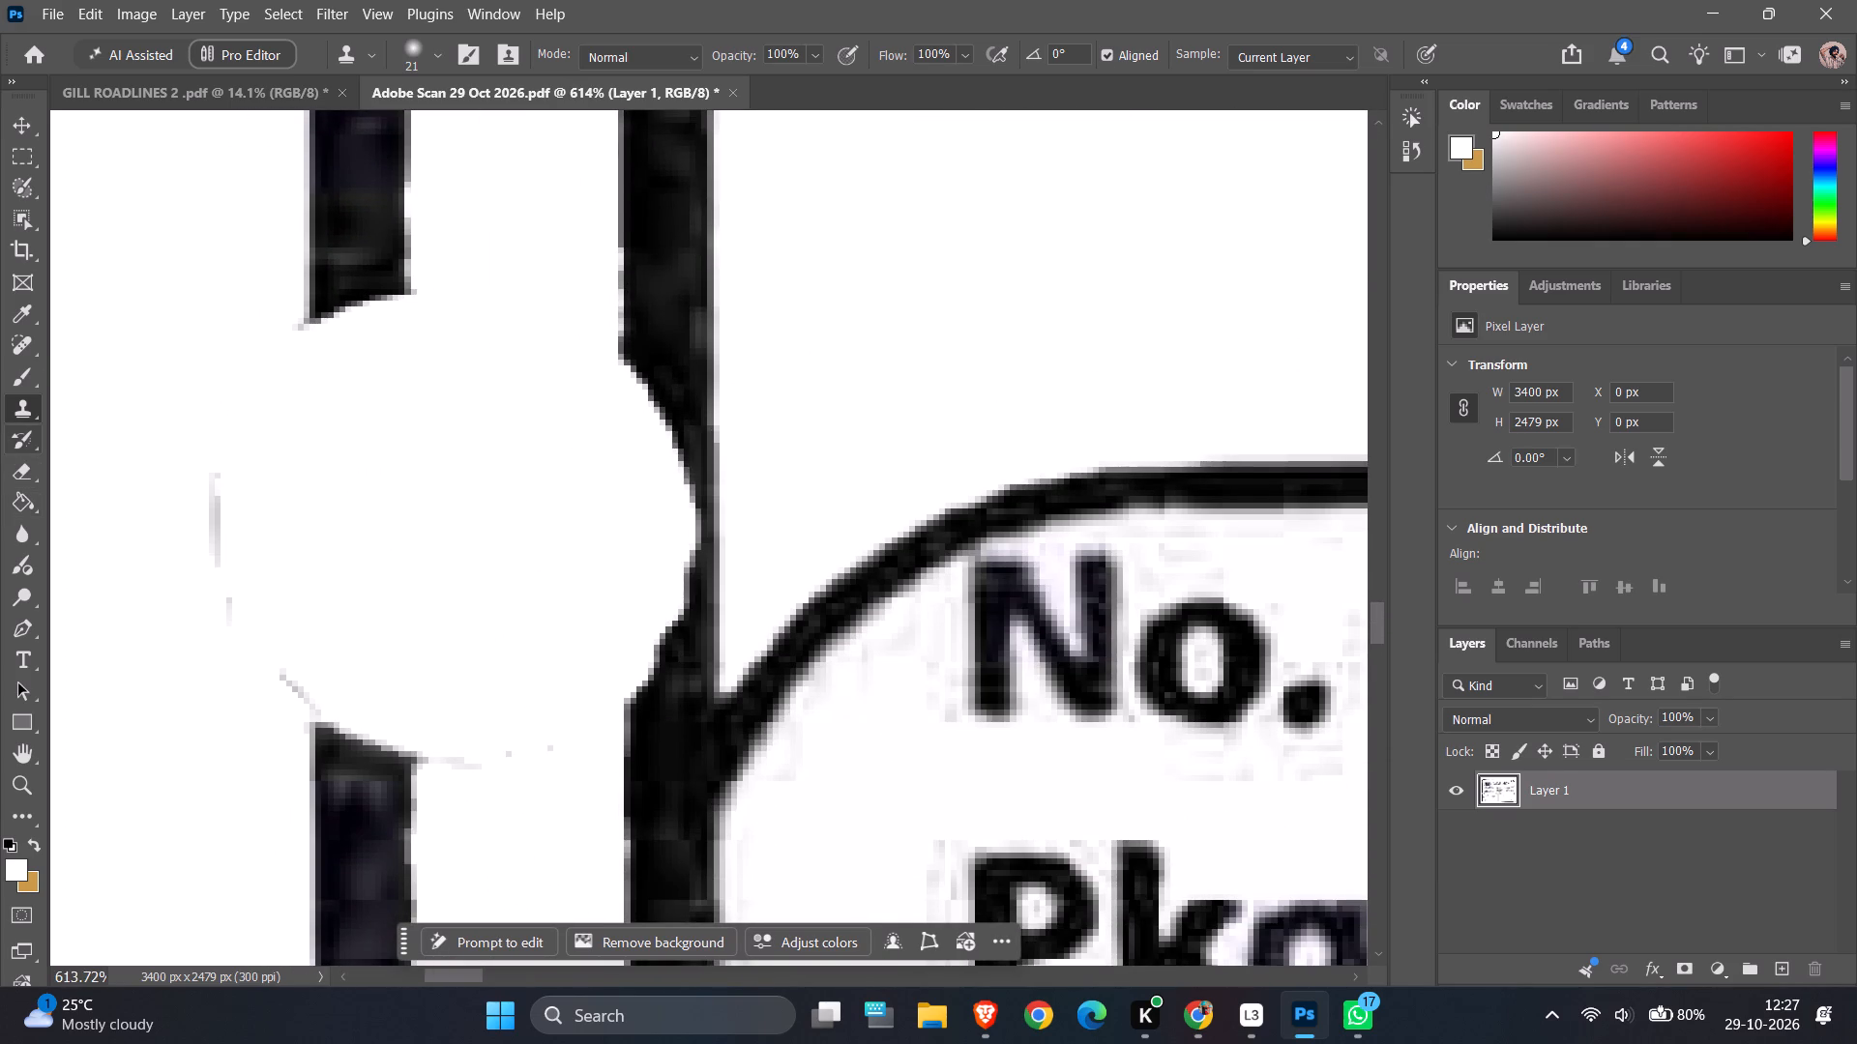
right_click(338, 247)
drag(481, 308, 477, 309)
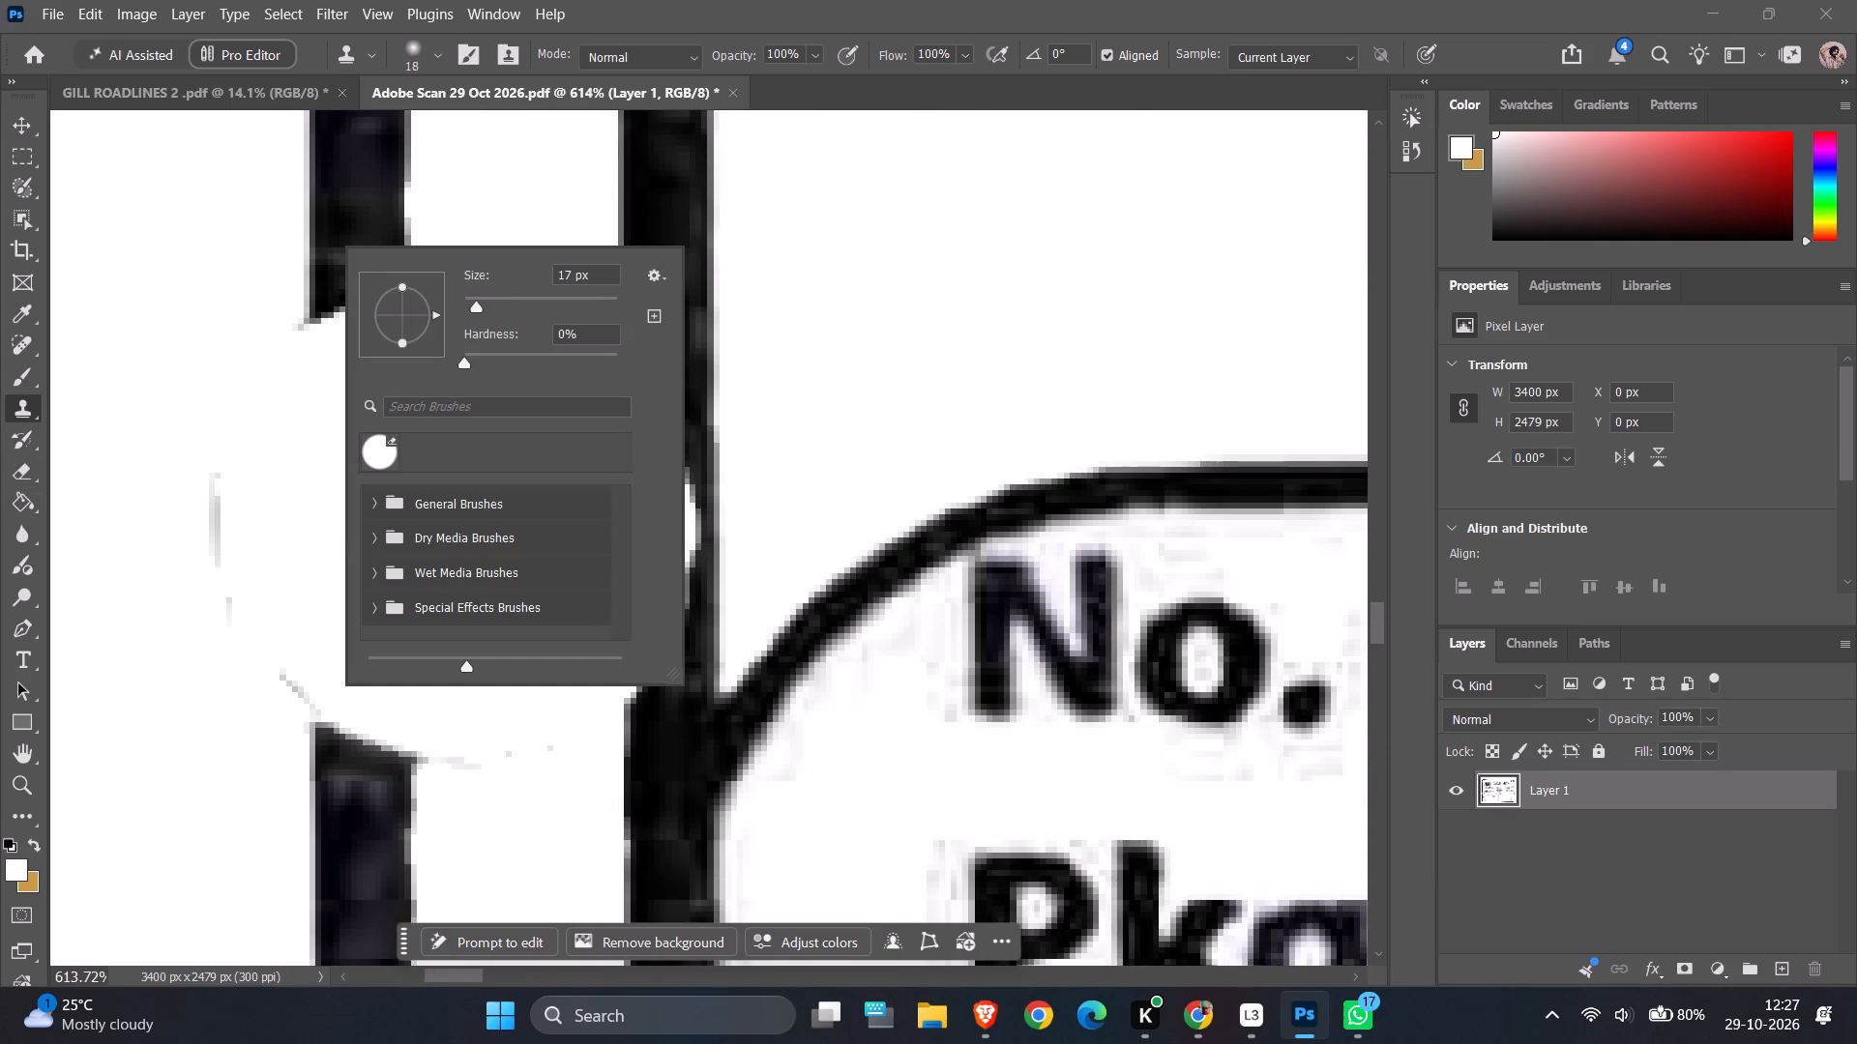
drag(477, 309, 467, 316)
click(348, 198)
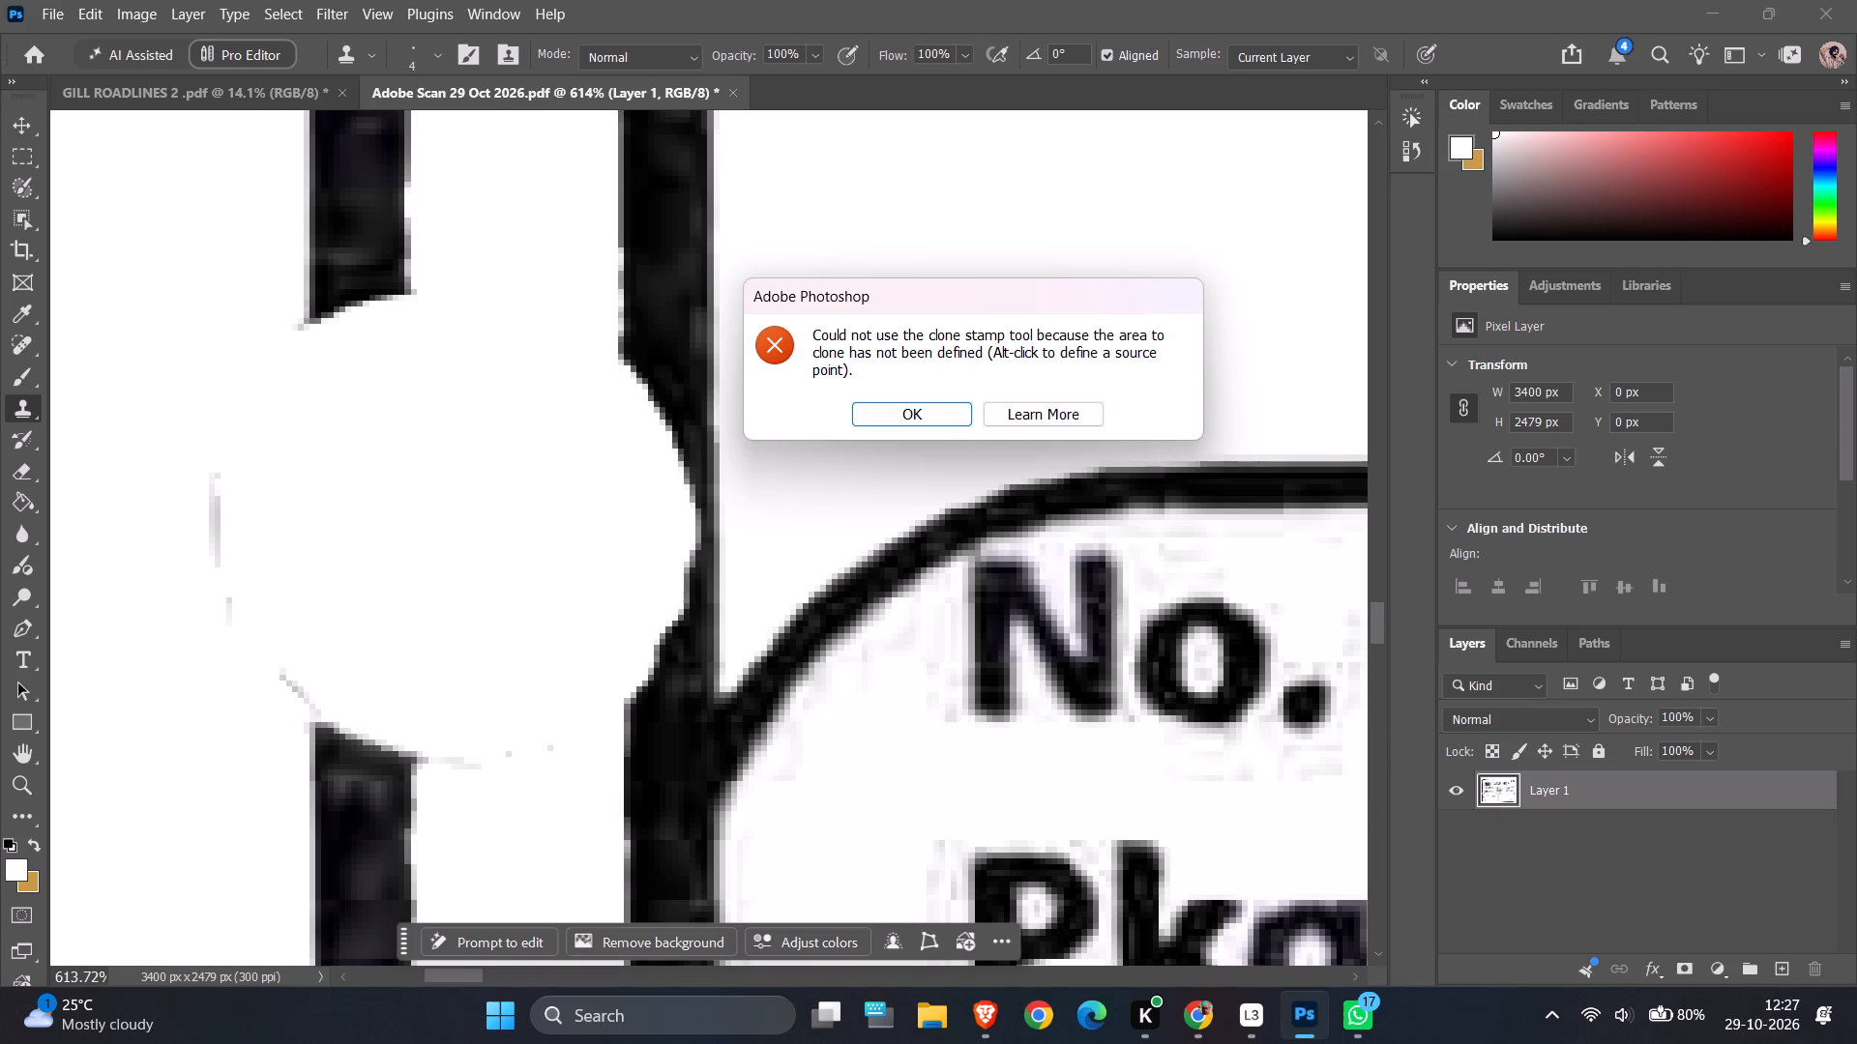
click(946, 398)
click(948, 410)
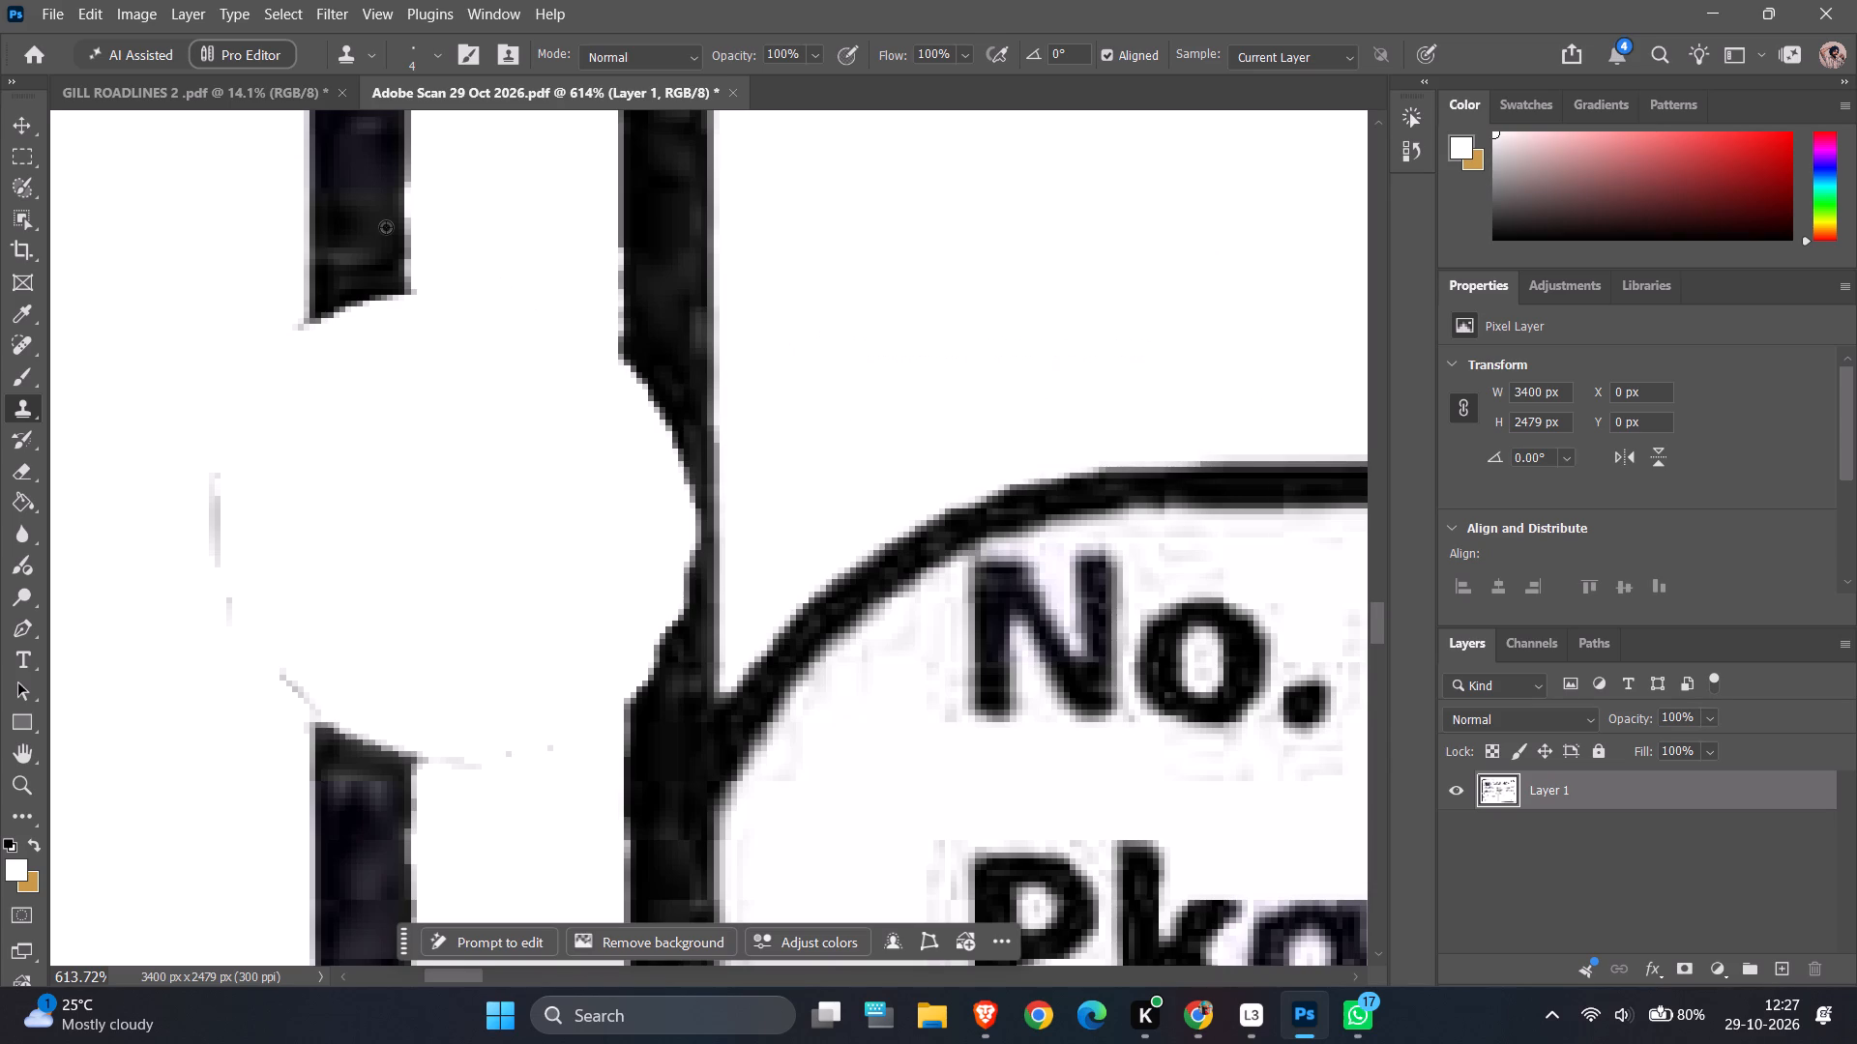
alt+click(361, 229)
click(366, 337)
drag(366, 337, 366, 356)
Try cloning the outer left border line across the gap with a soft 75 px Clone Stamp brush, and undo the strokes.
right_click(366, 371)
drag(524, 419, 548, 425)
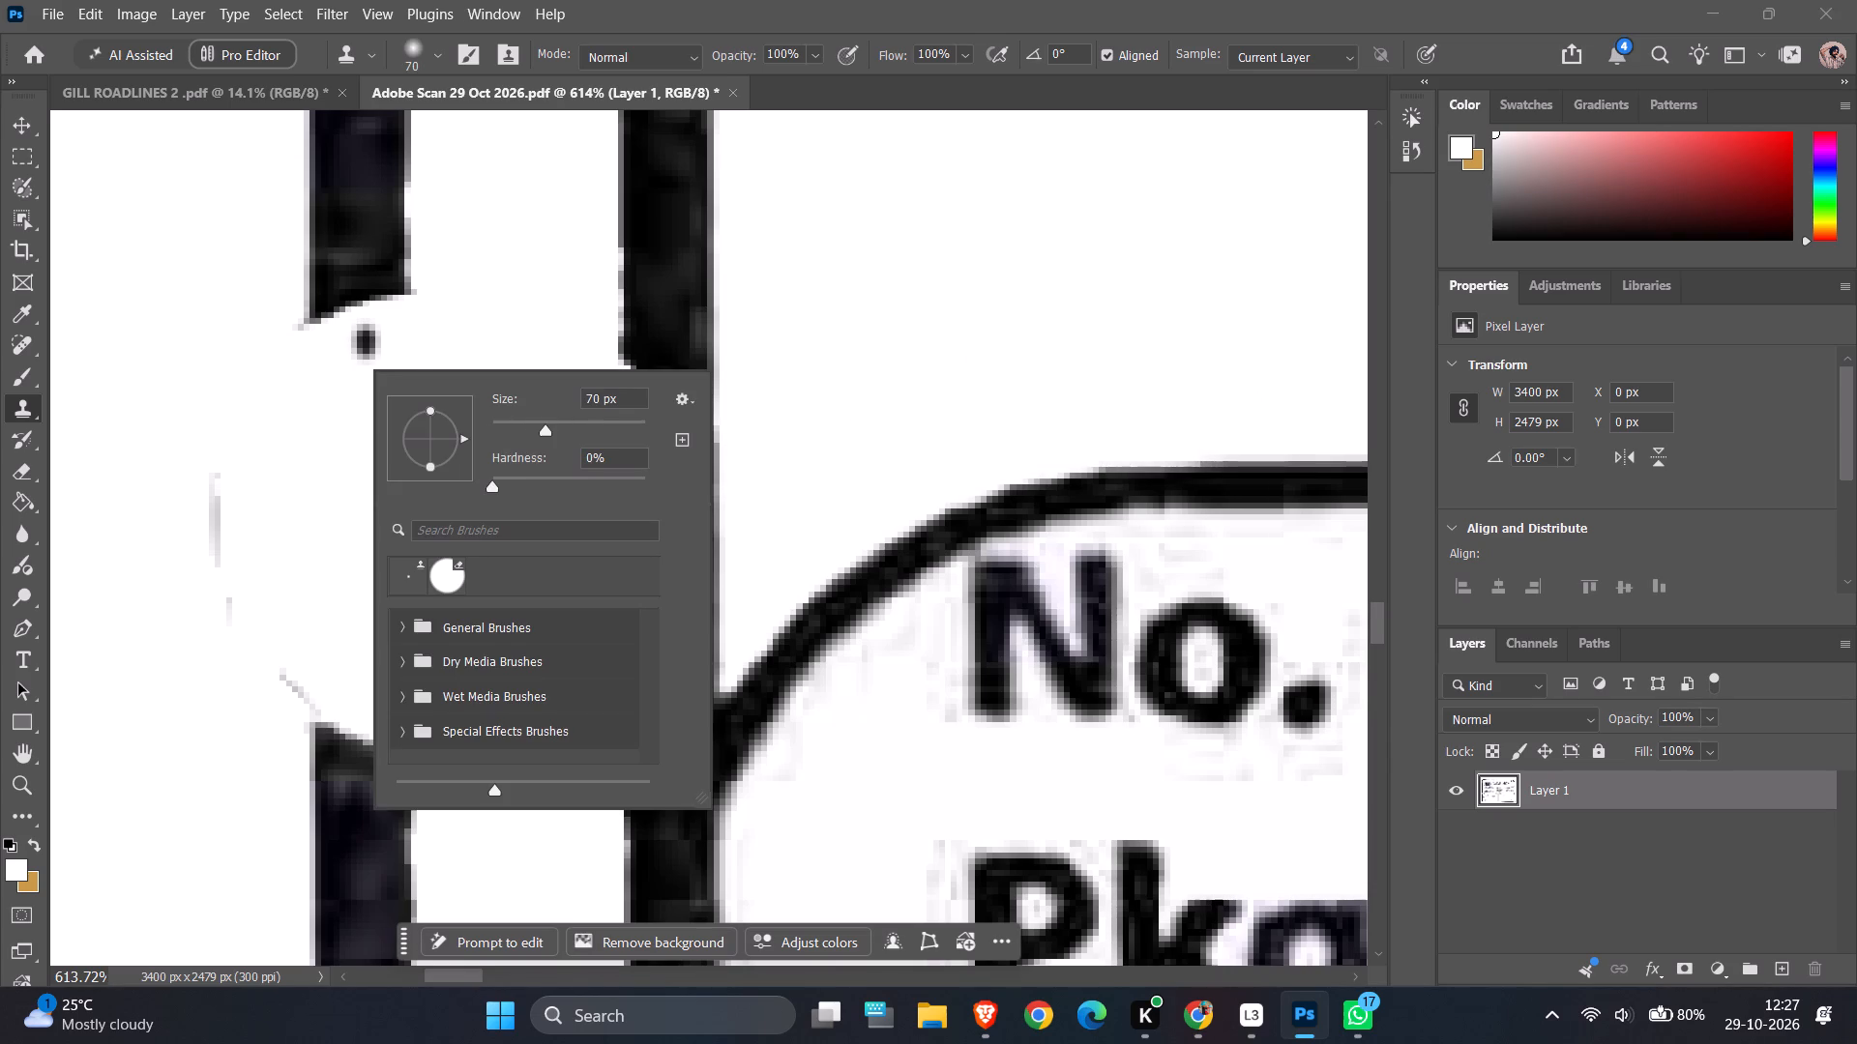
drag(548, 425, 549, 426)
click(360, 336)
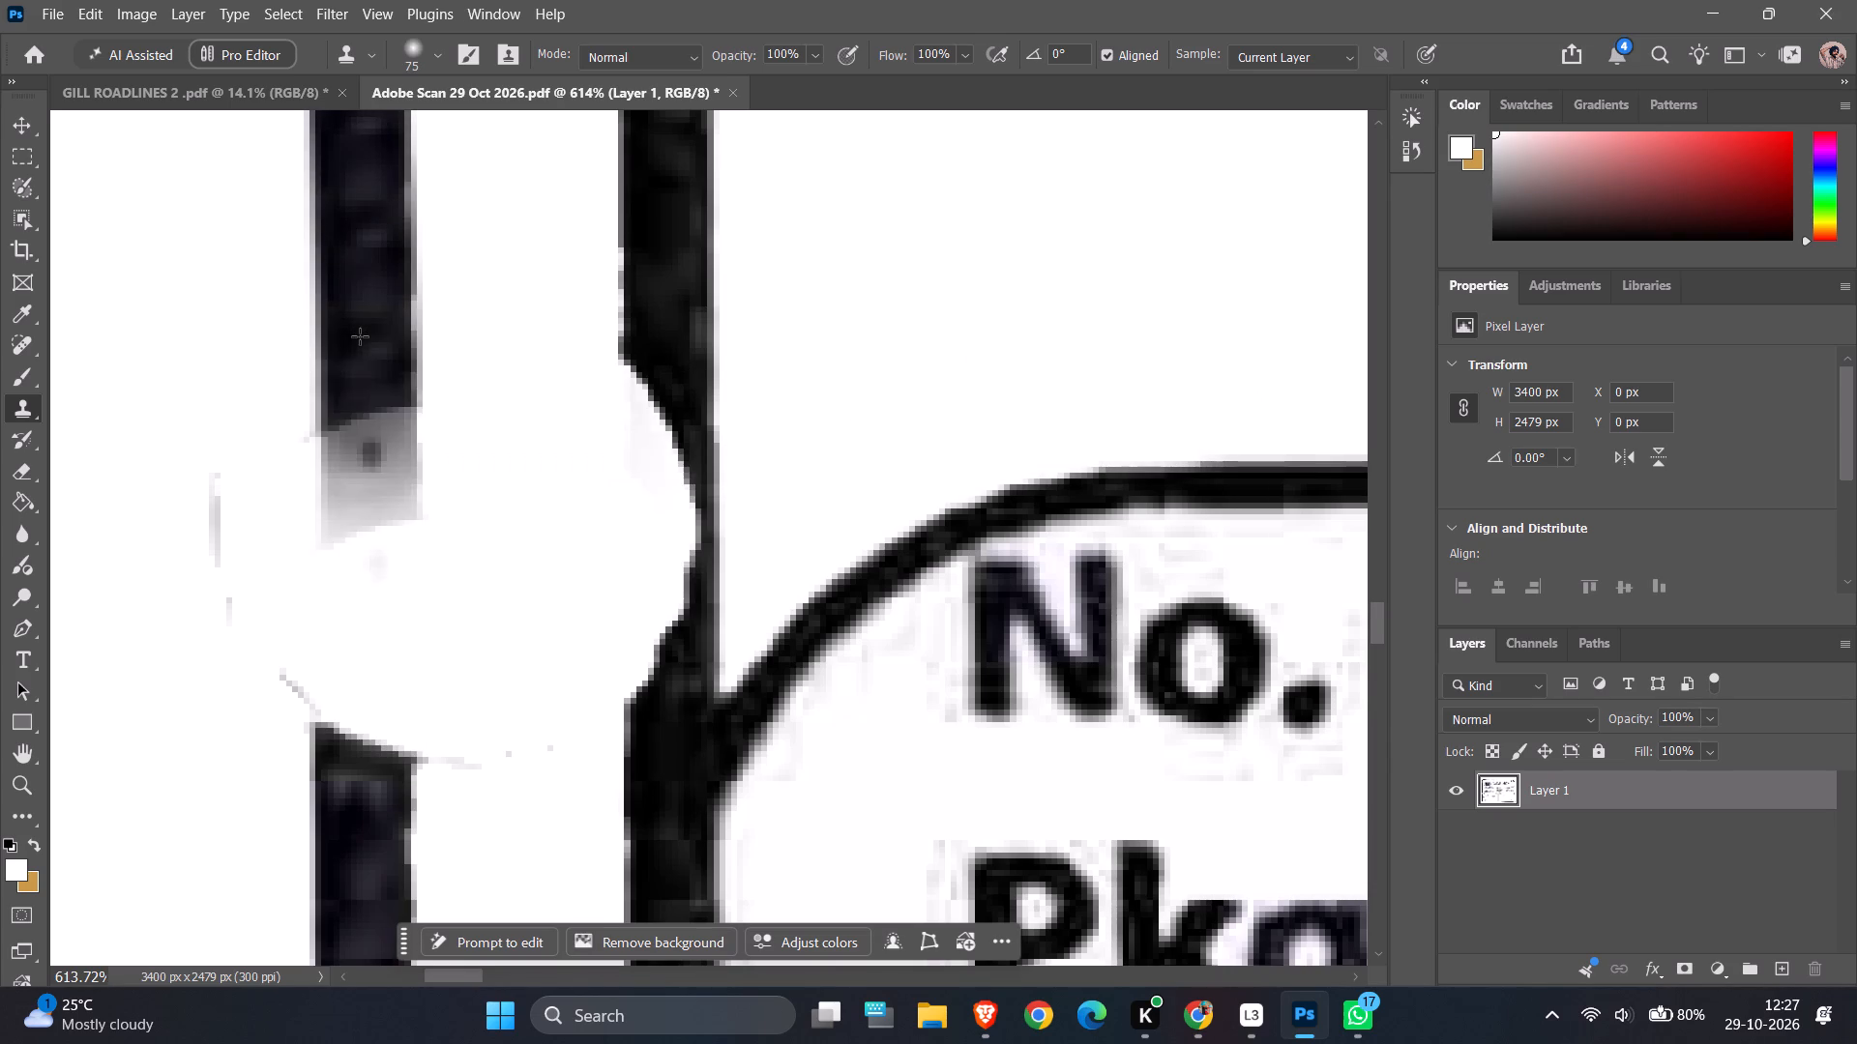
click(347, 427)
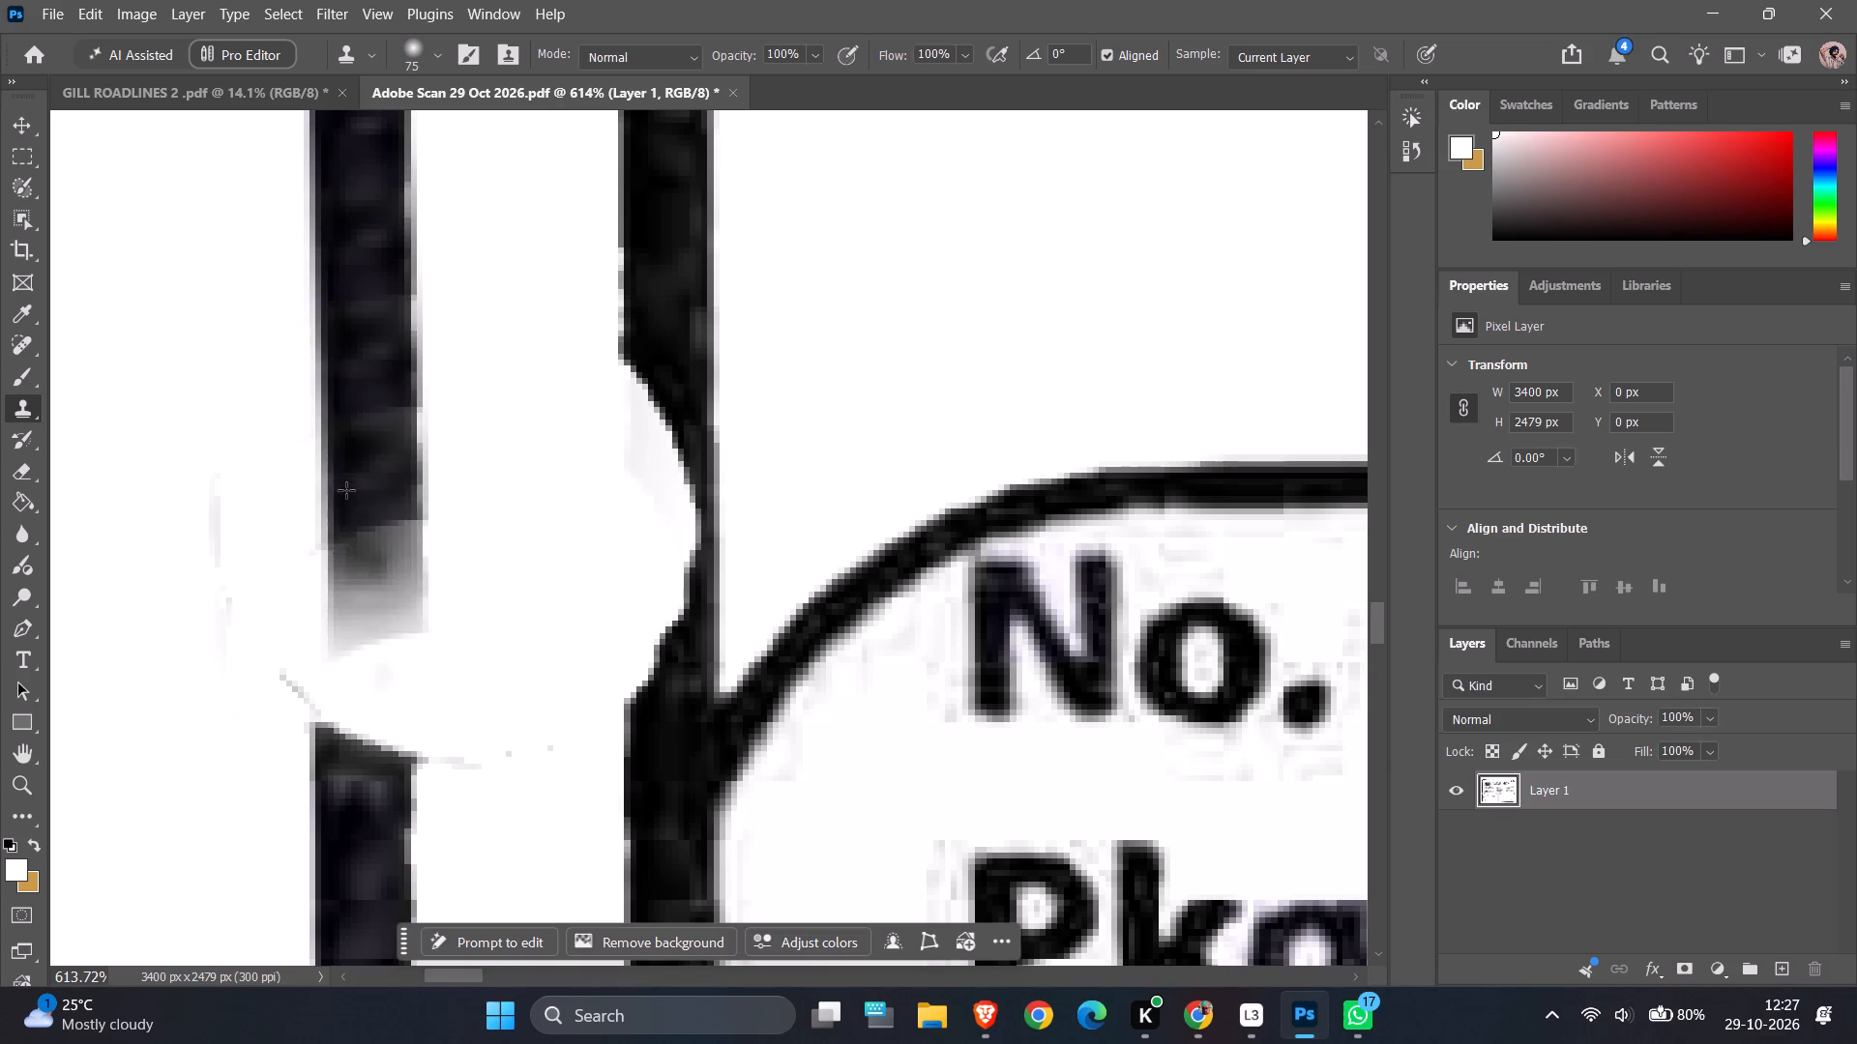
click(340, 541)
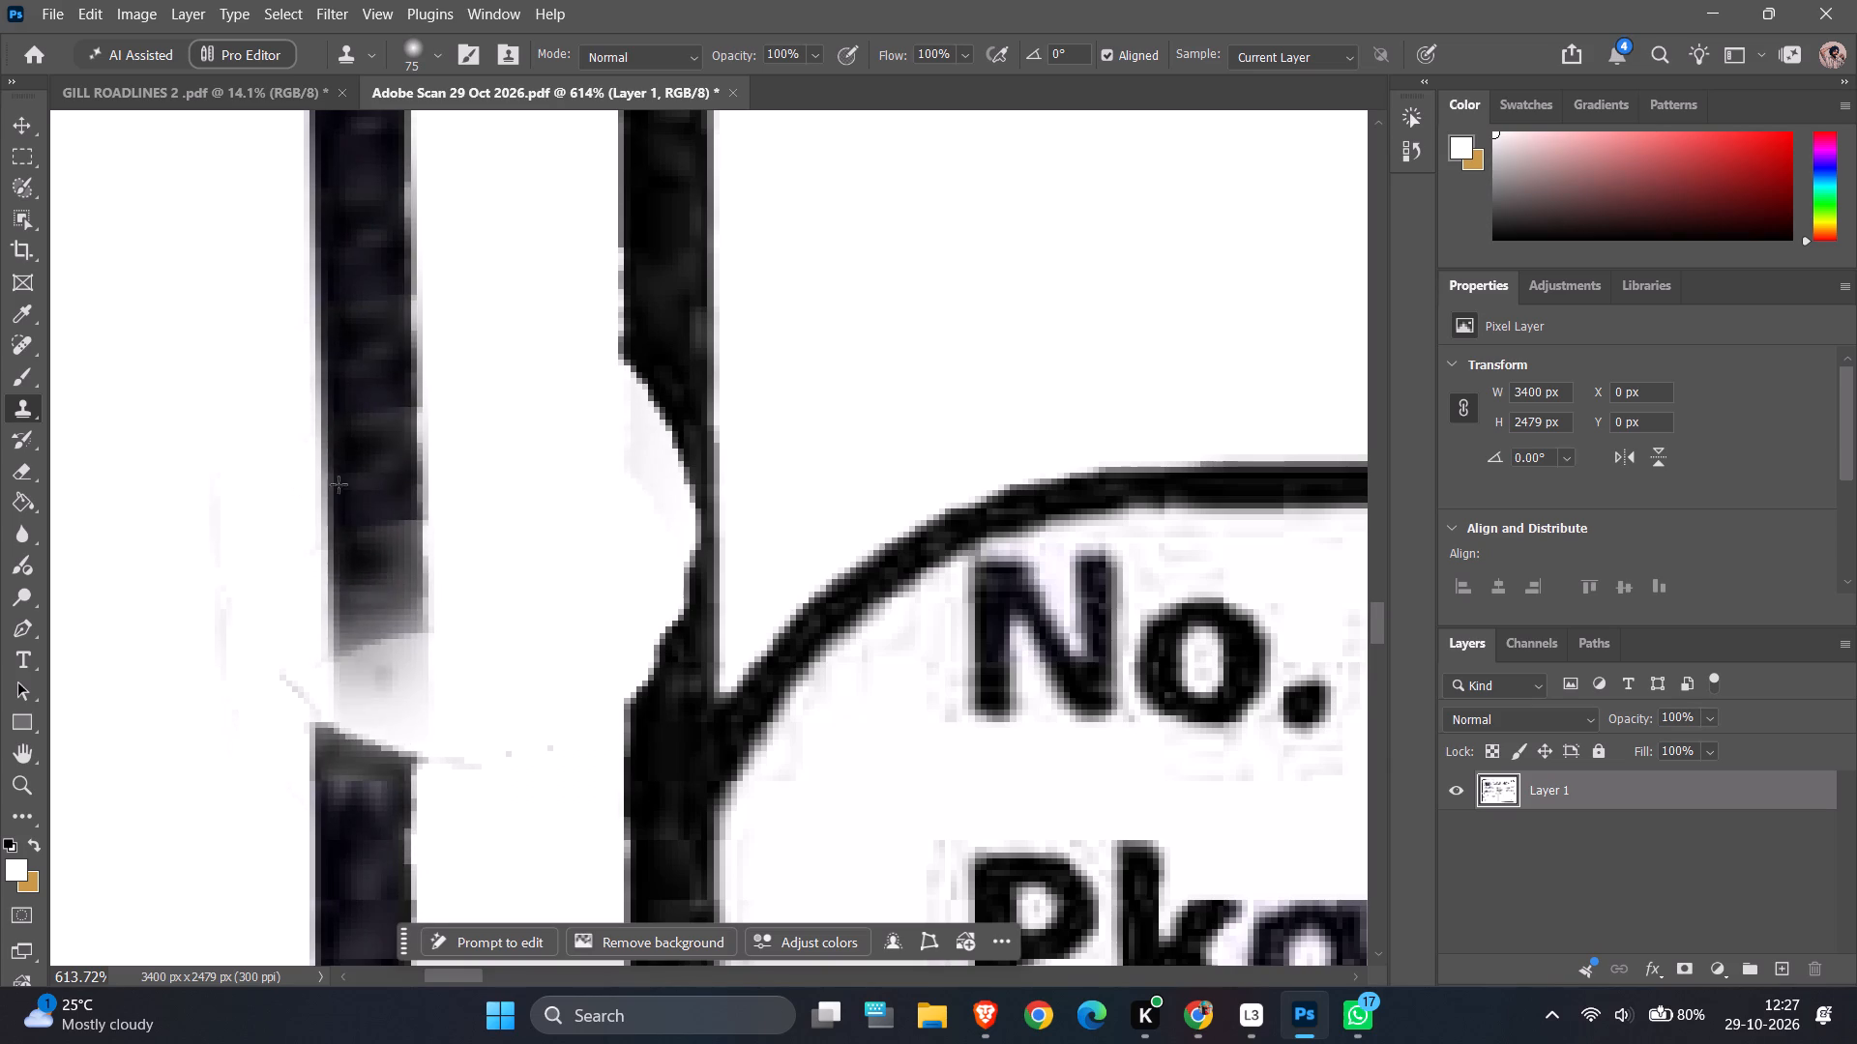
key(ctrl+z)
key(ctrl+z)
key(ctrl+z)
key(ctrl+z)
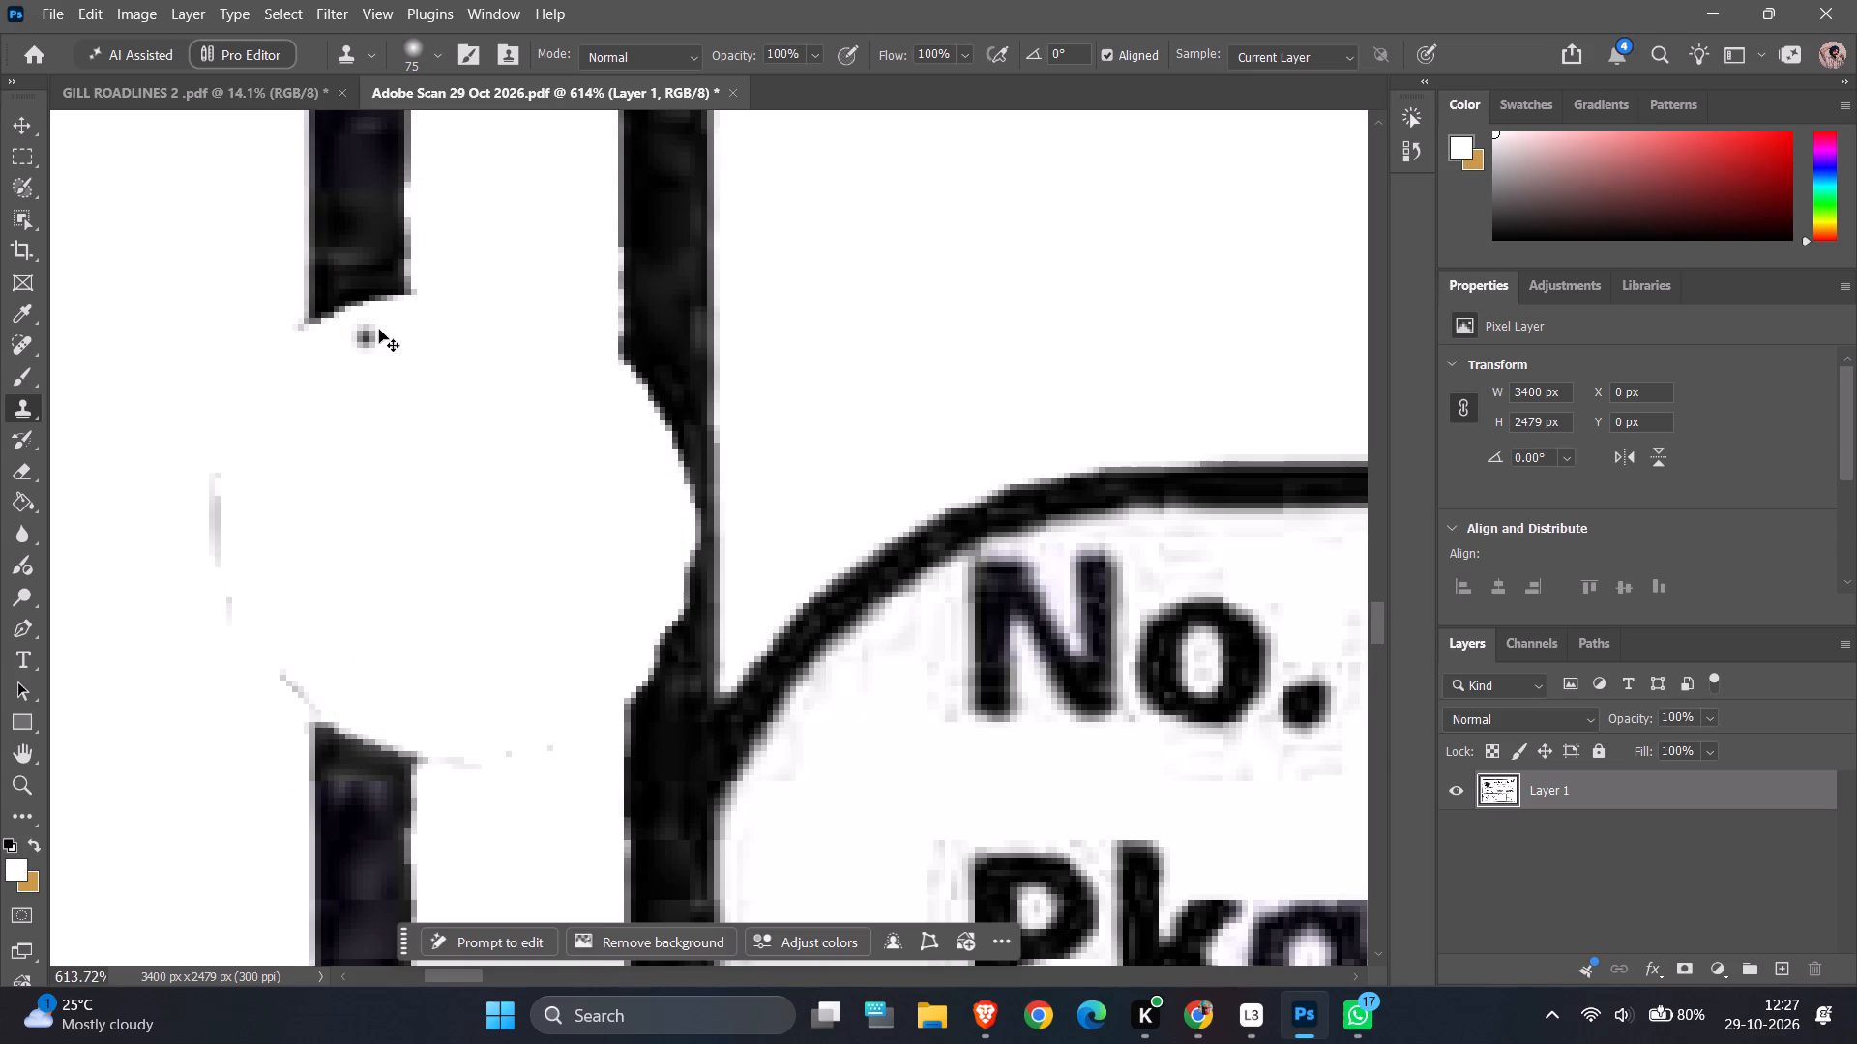
Set the 75 px Clone Stamp brush to 100% hardness and clone the outer left border line across the whole gap.
ctrl+scroll(330, 393, down, 3)
ctrl+alt+scroll(330, 393, down, 7)
scroll(330, 393, up, 6)
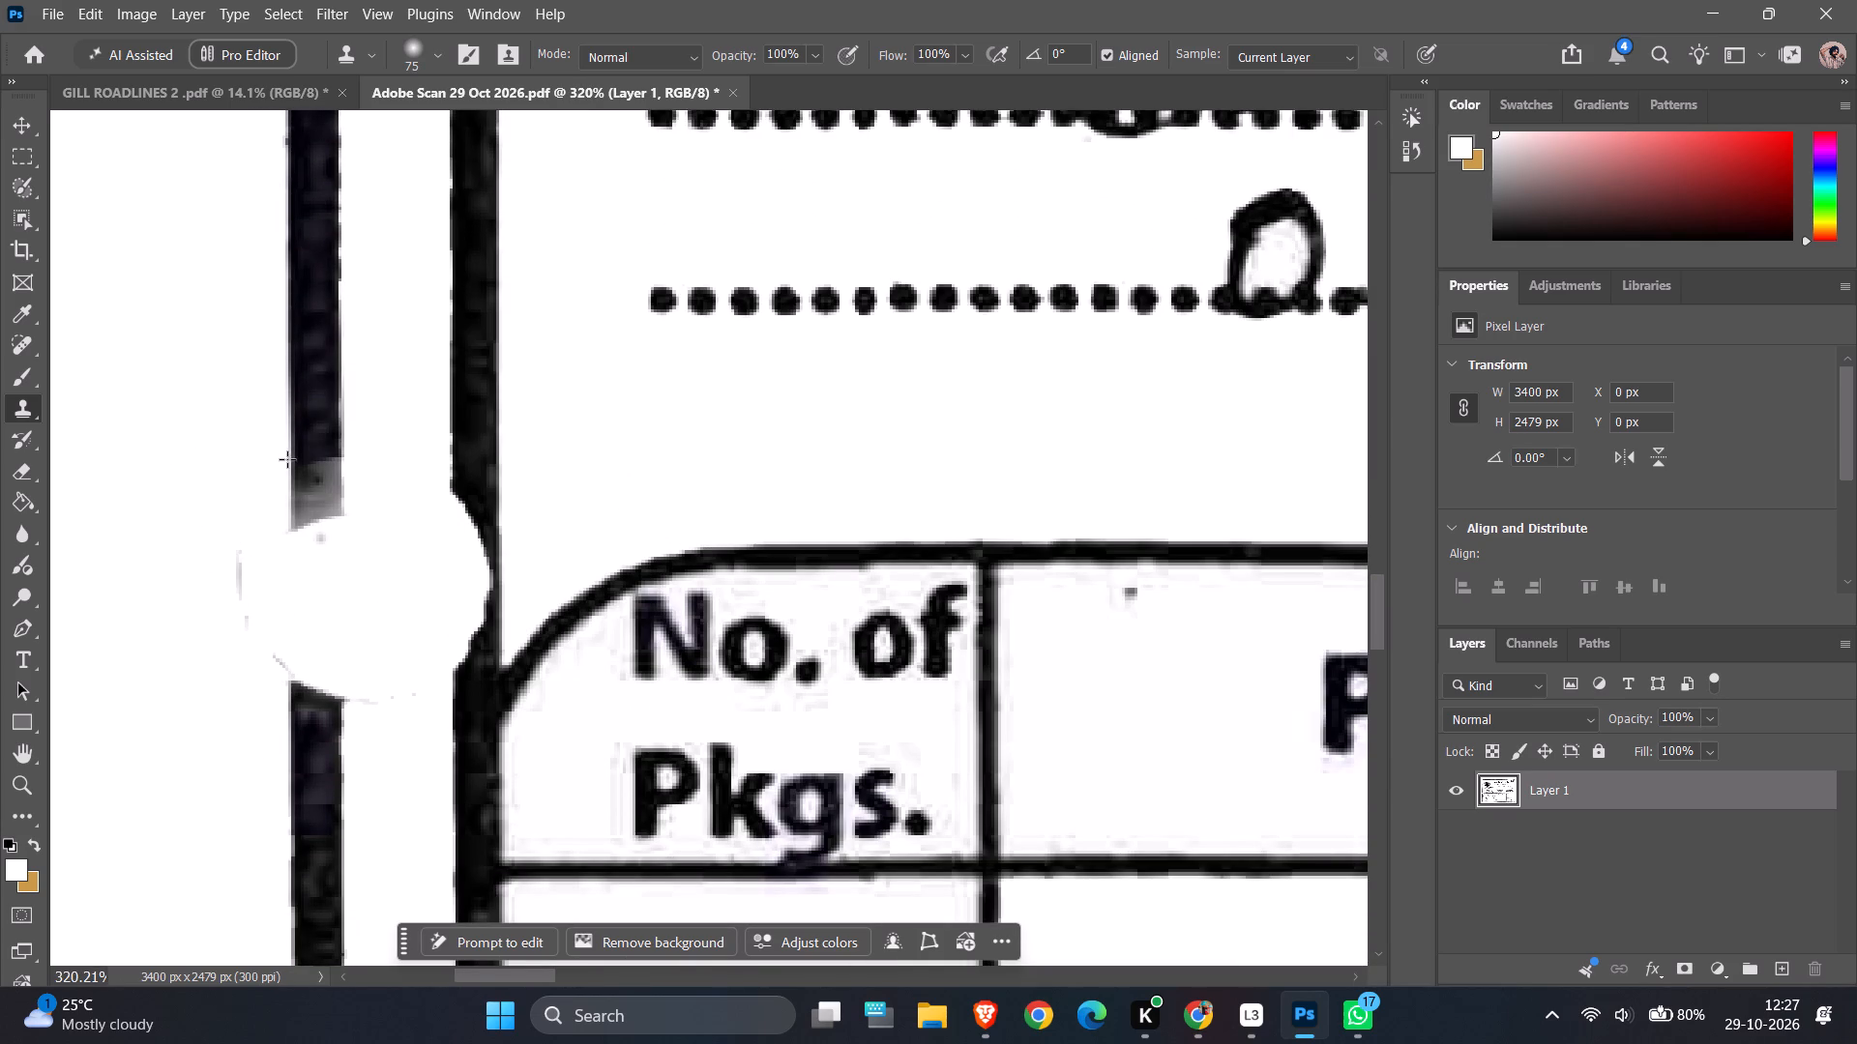
right_click(302, 277)
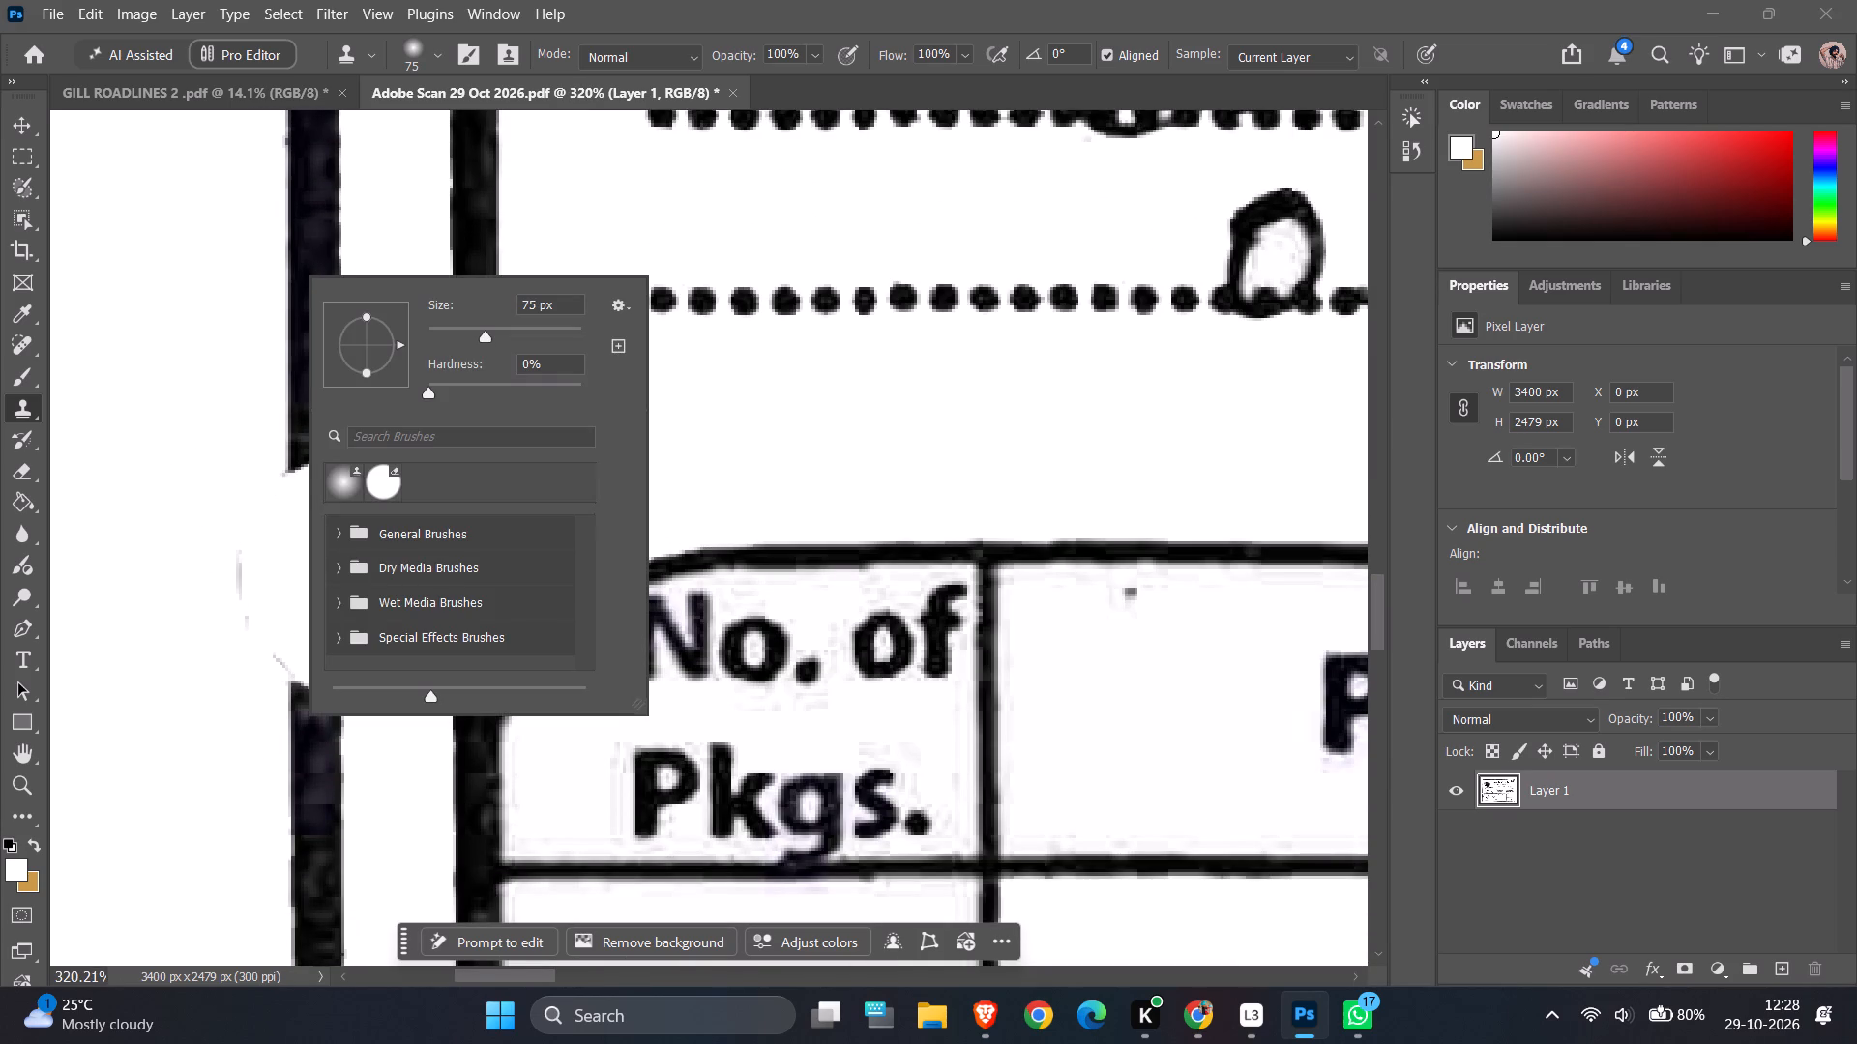
drag(425, 397, 618, 427)
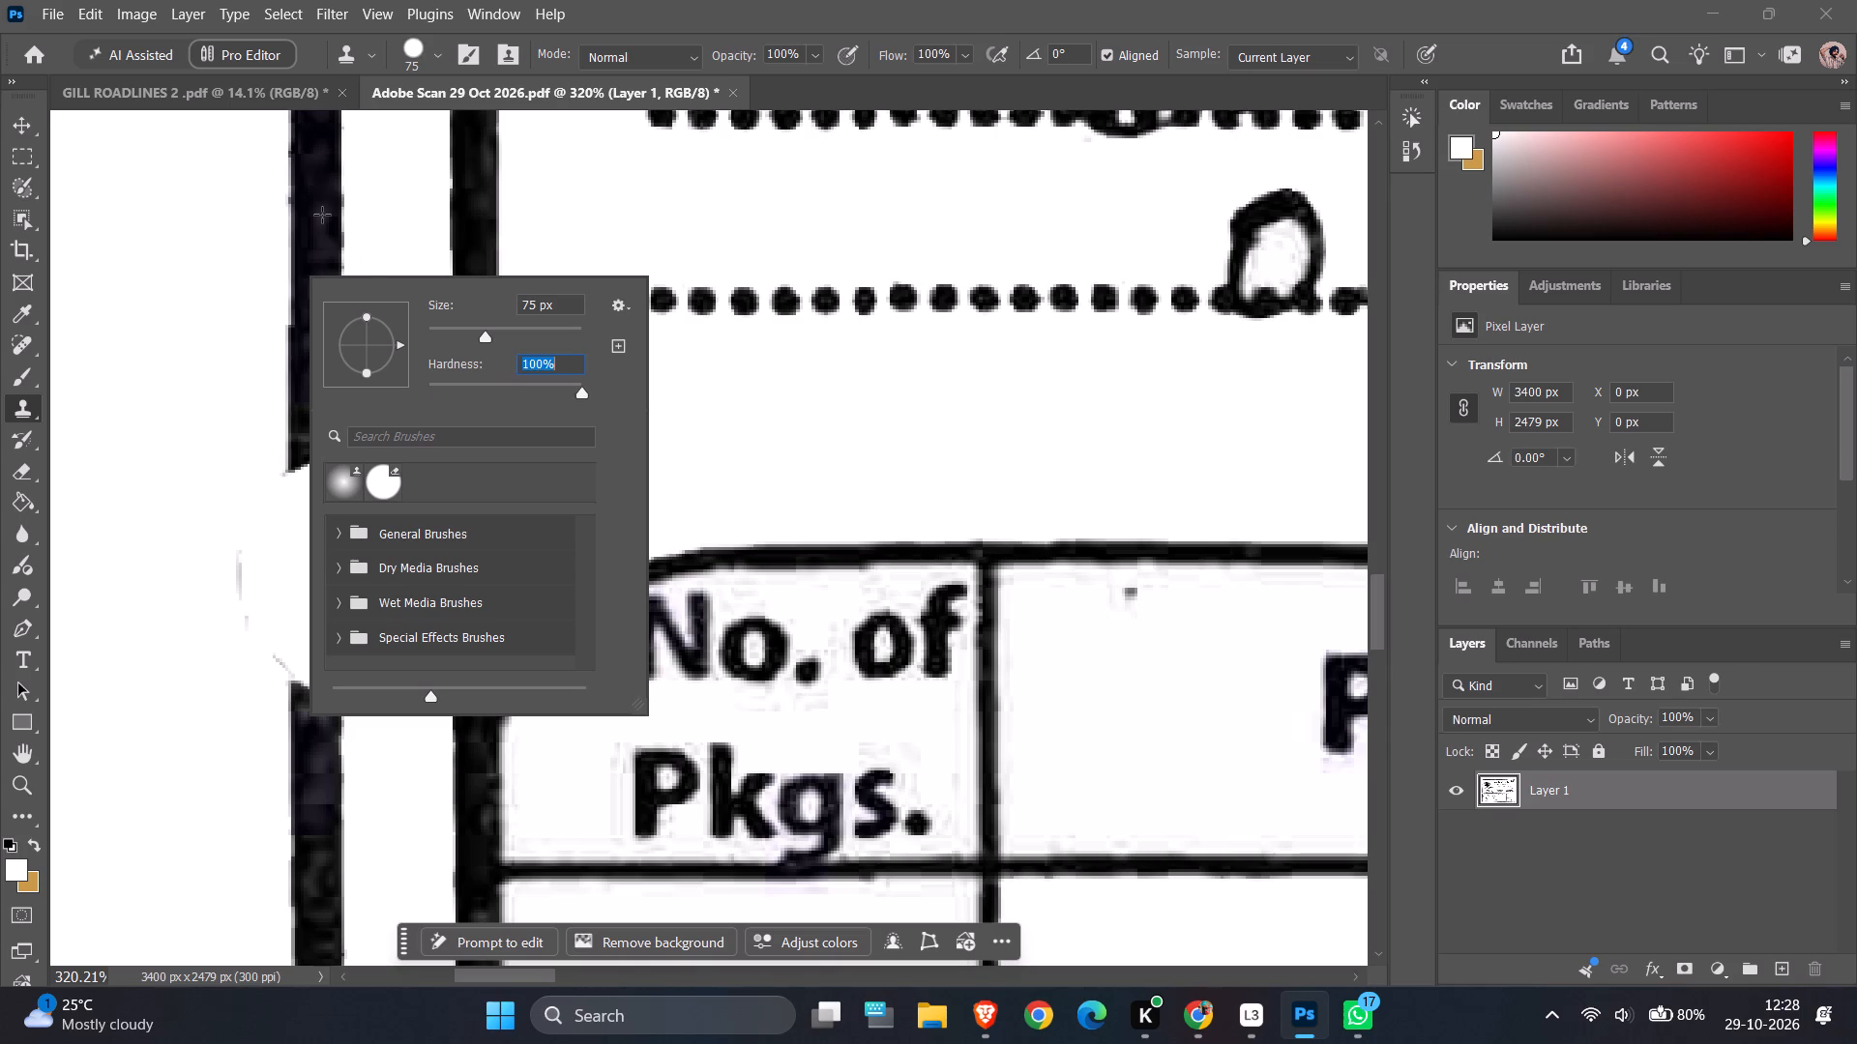
click(320, 213)
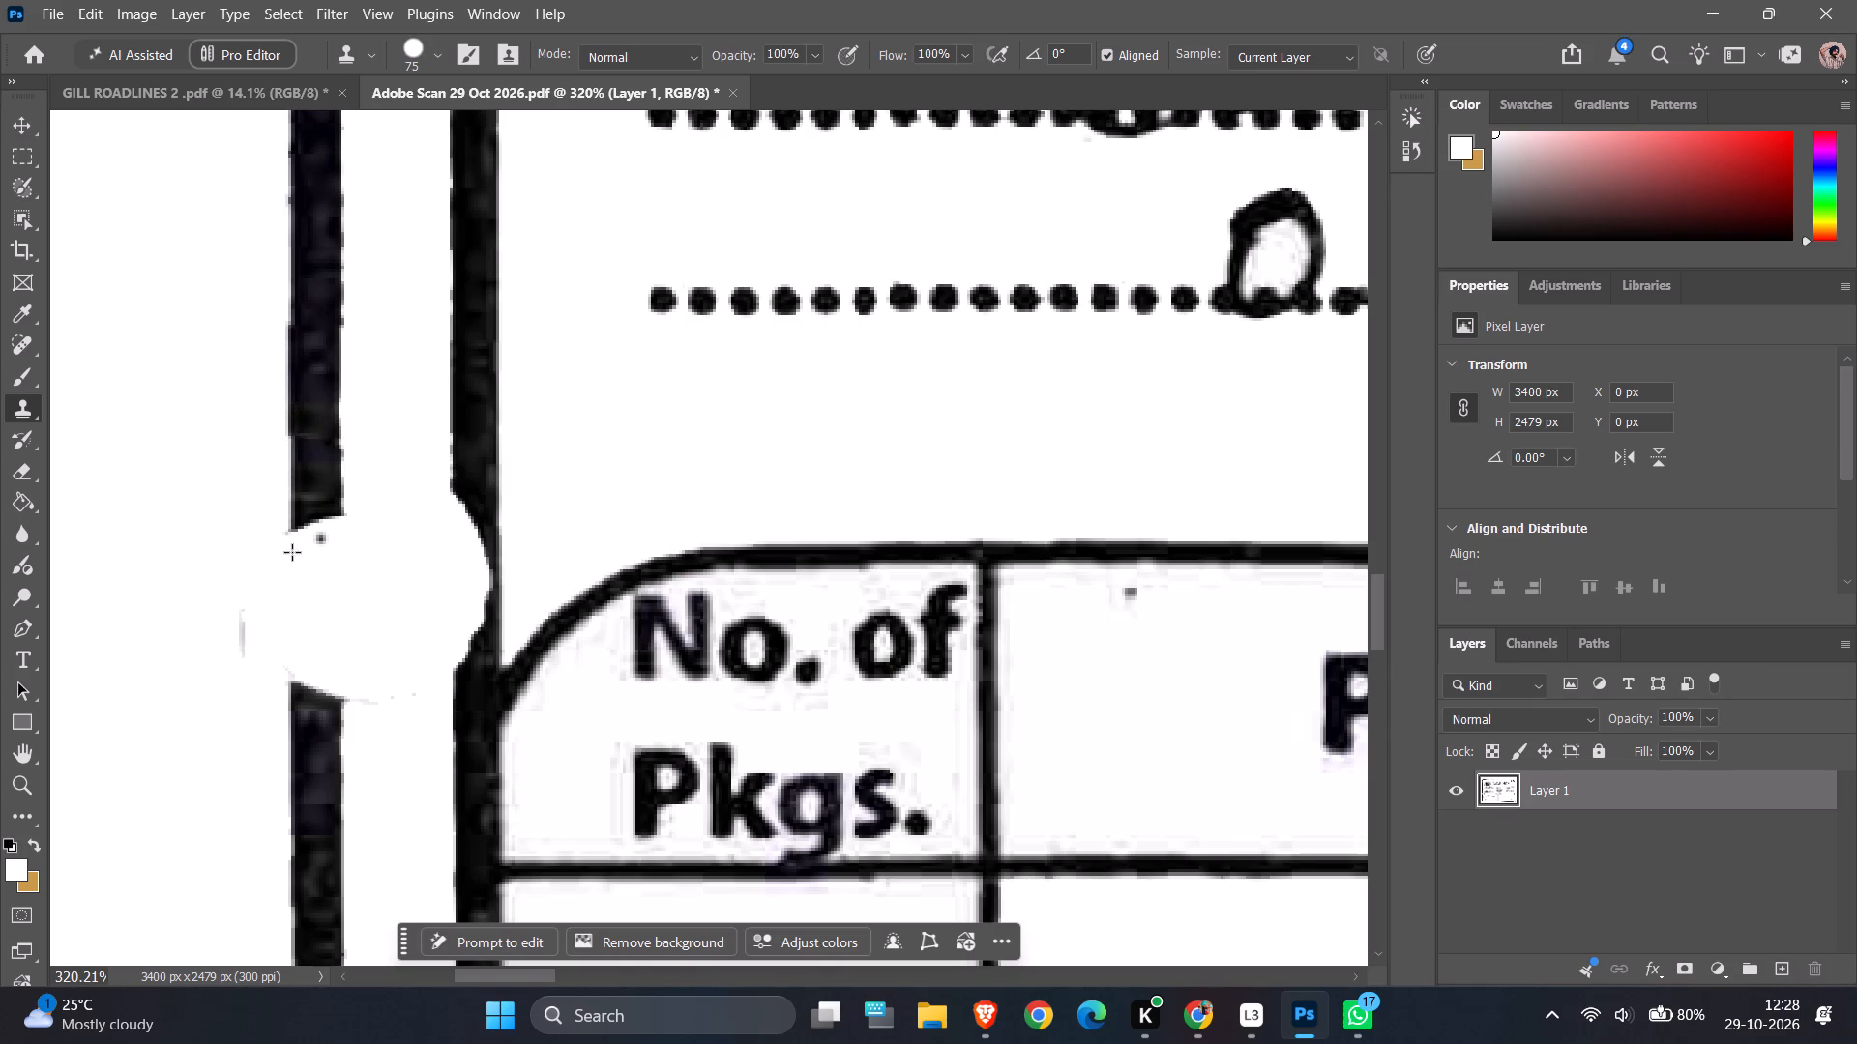
click(307, 453)
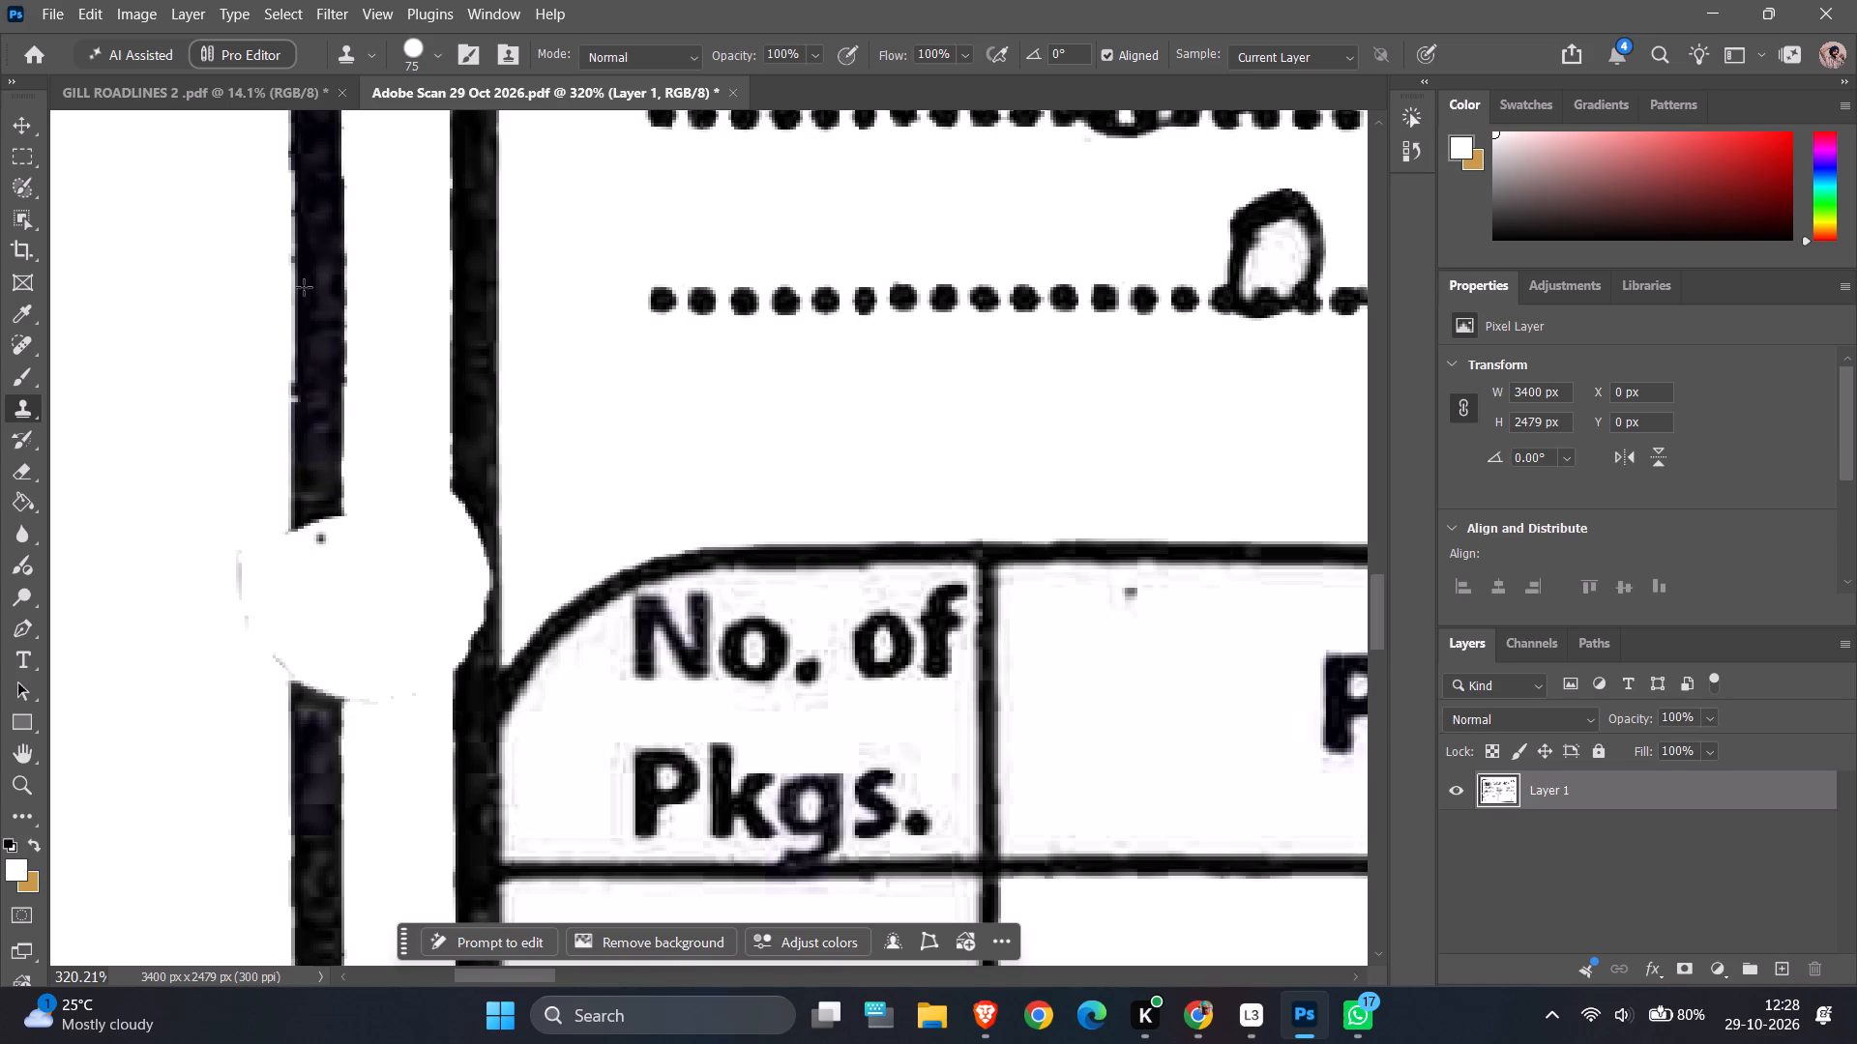
alt+click(314, 132)
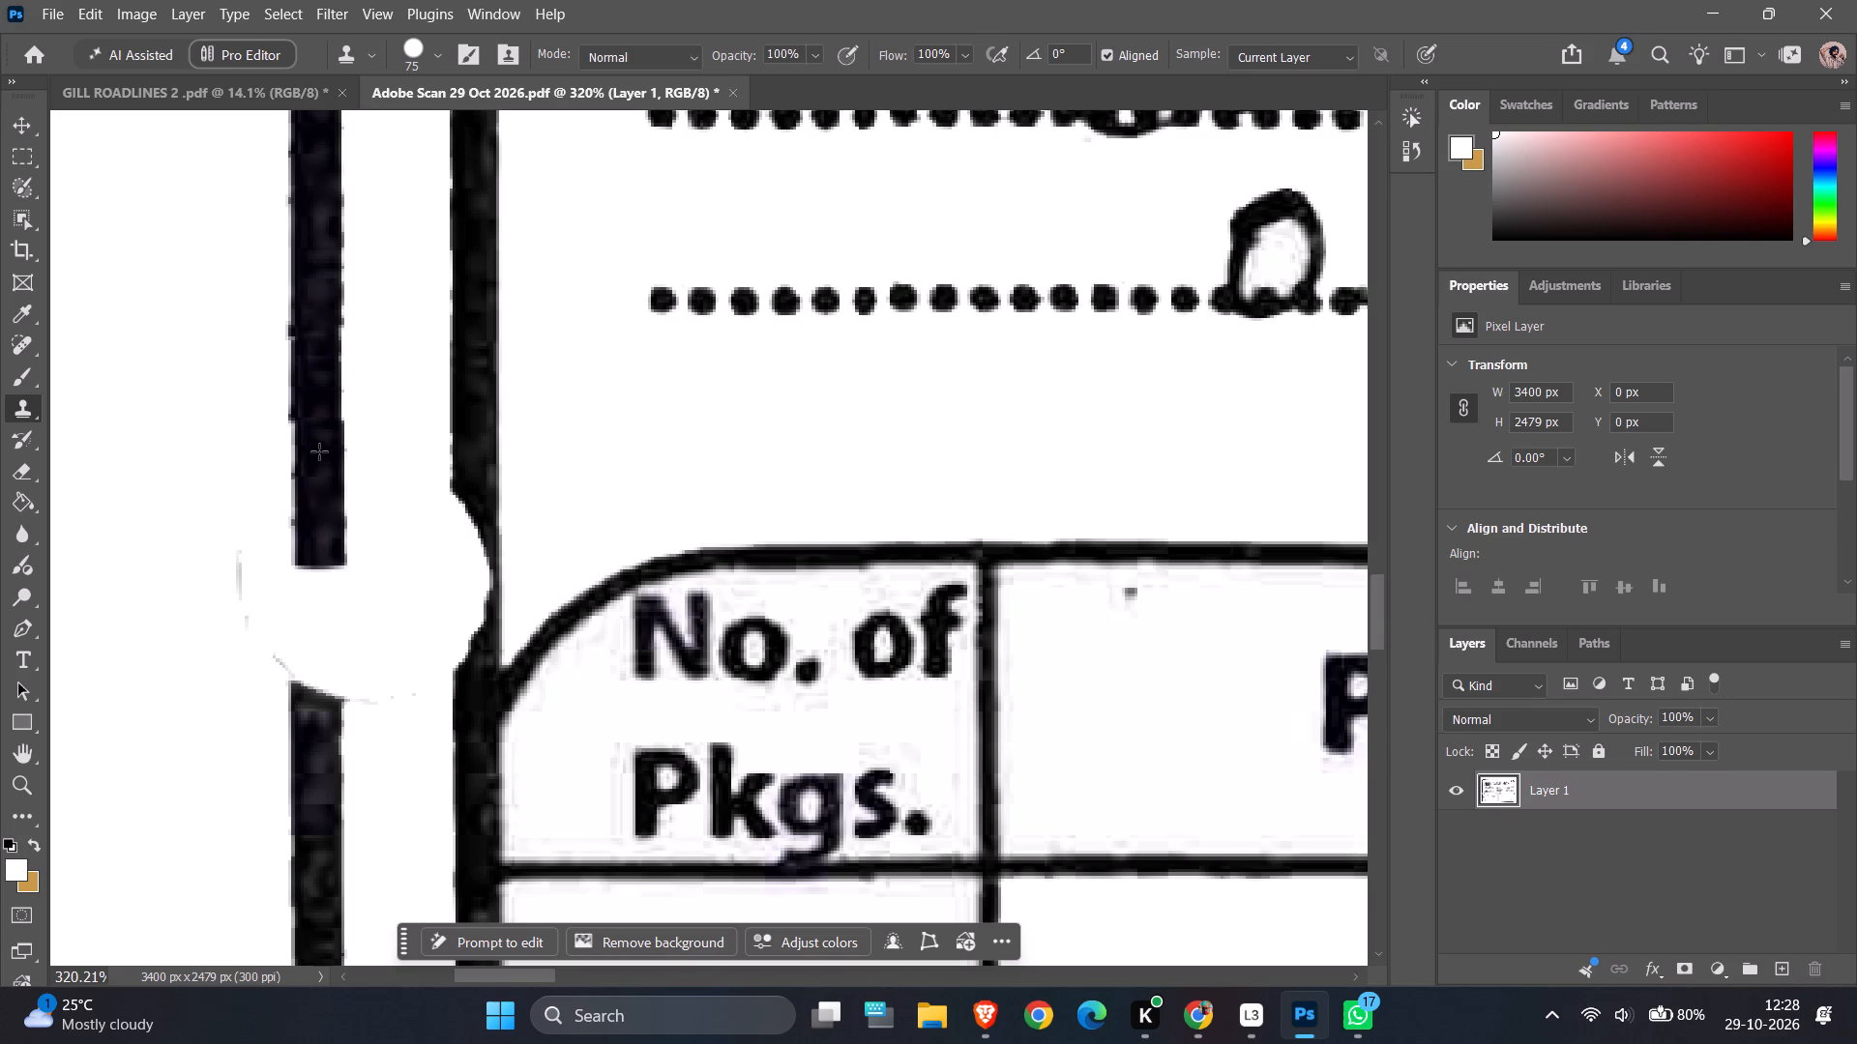
click(319, 450)
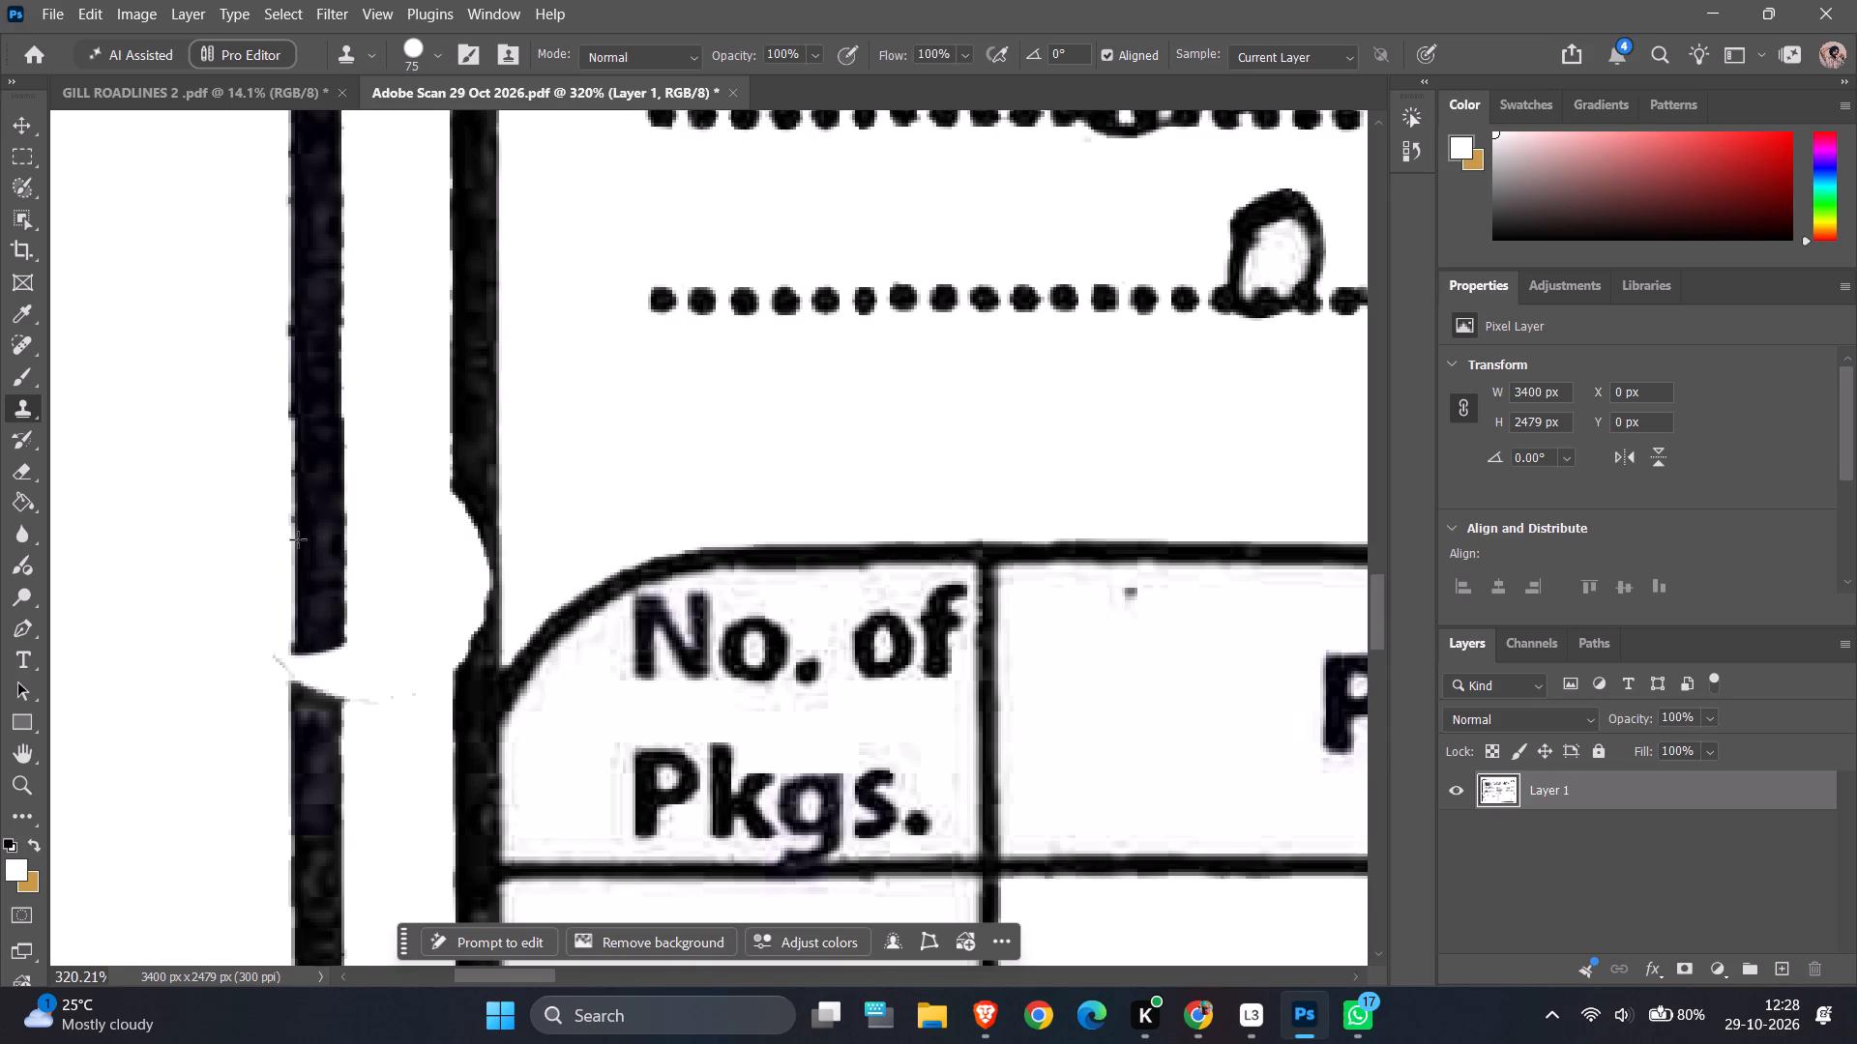
click(298, 539)
click(294, 603)
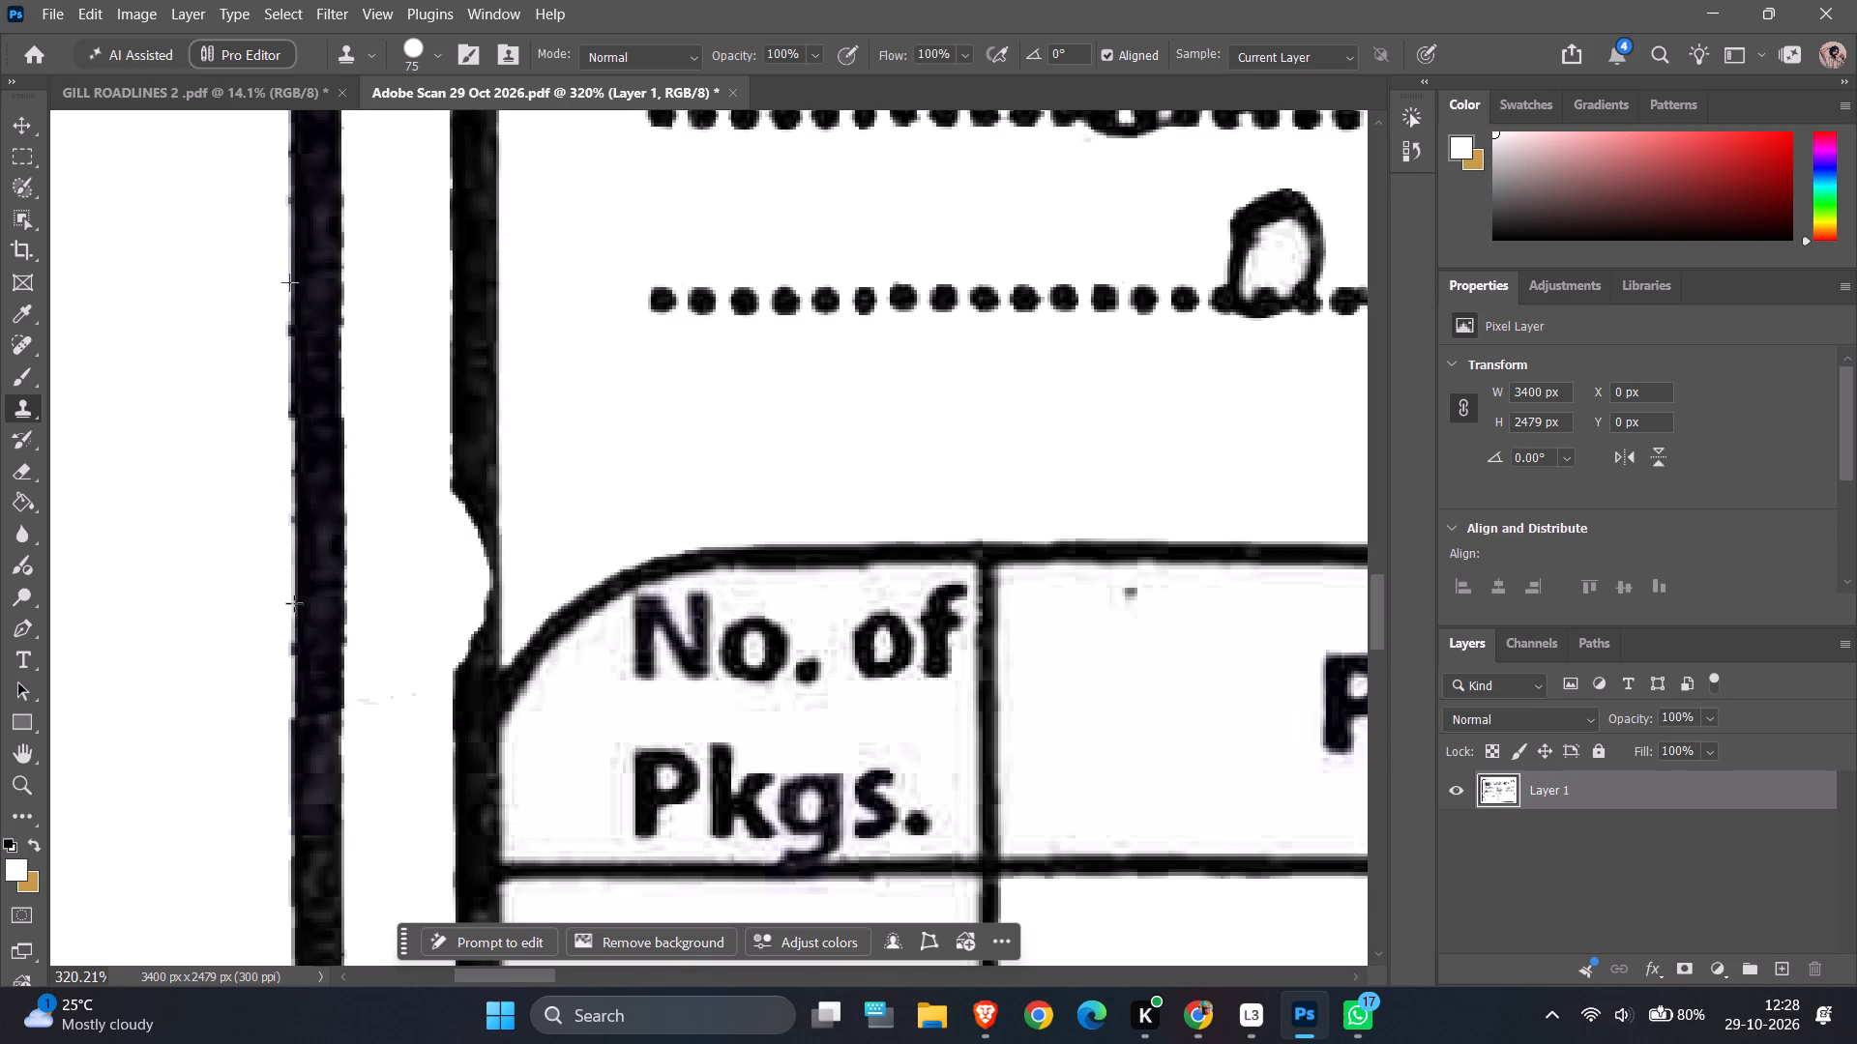
Clone the inner left border line over the notch beside the No. of Pkgs. heading cell.
ctrl+alt+scroll(335, 617, down, 15)
ctrl+alt+scroll(441, 731, up, 13)
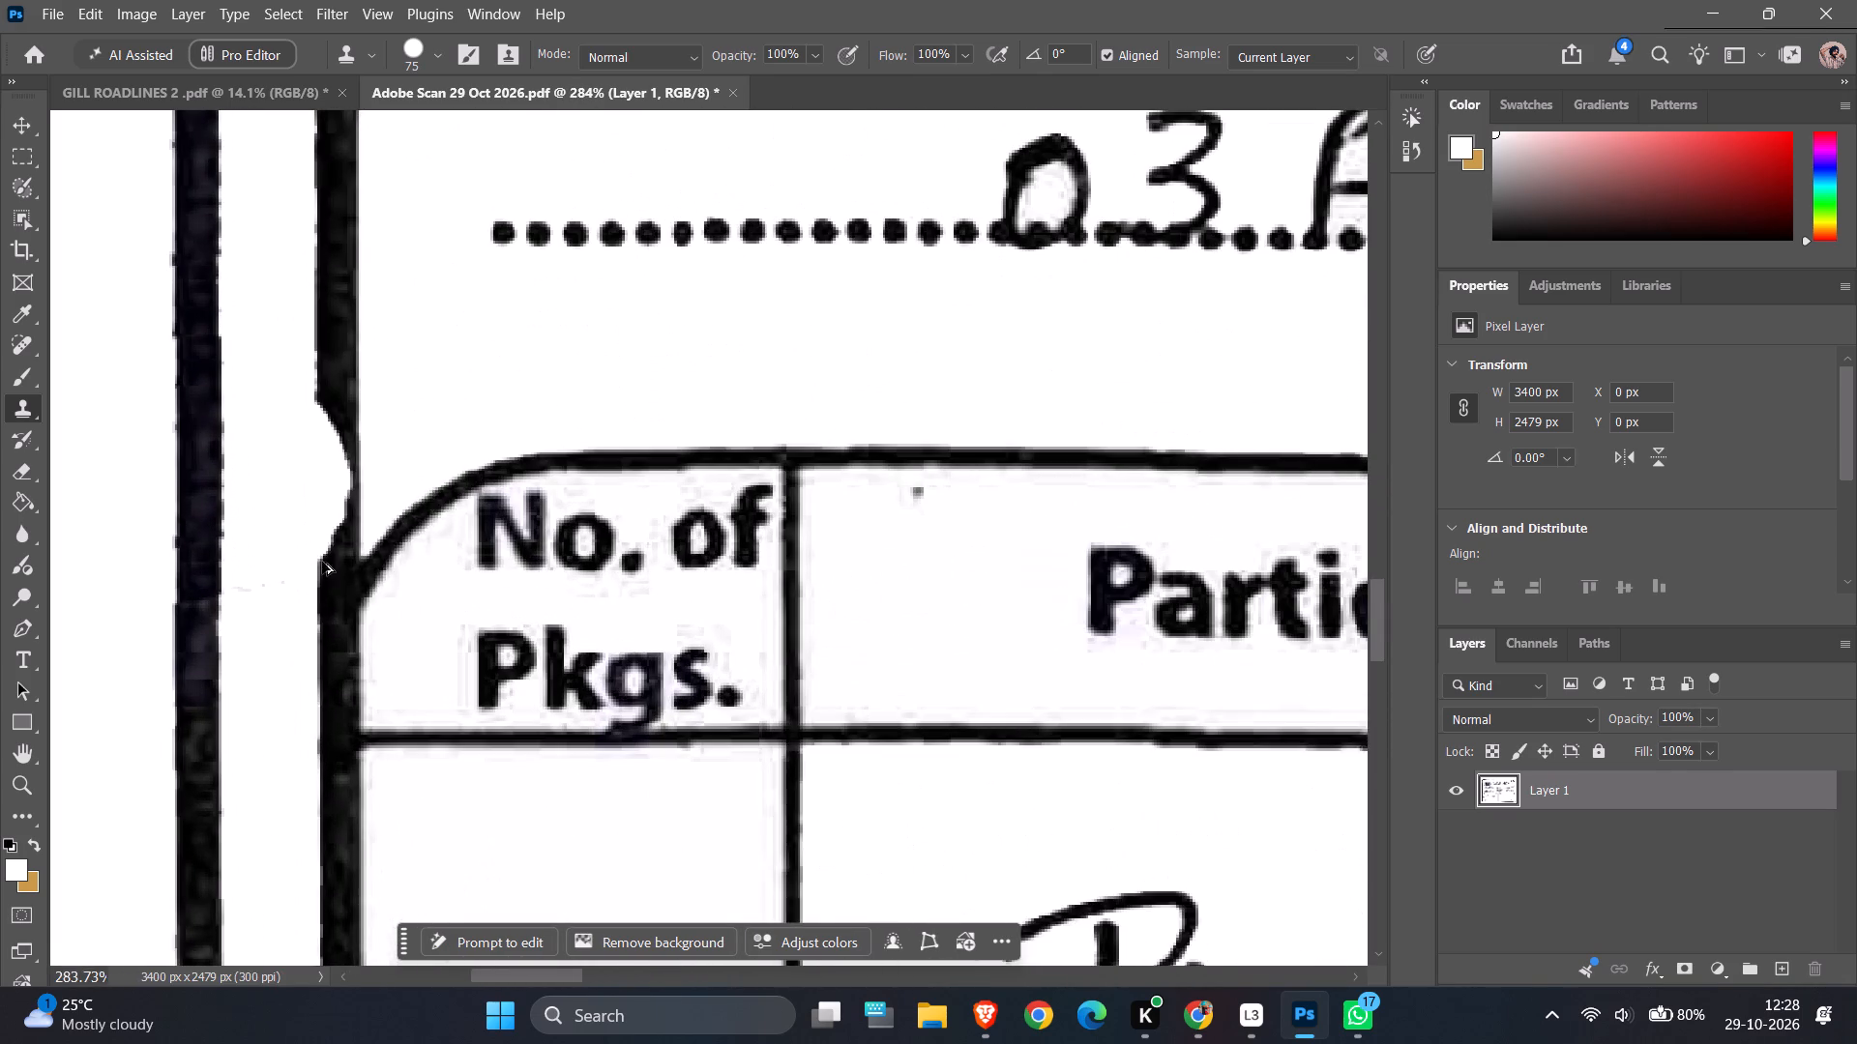
scroll(353, 519, up, 1)
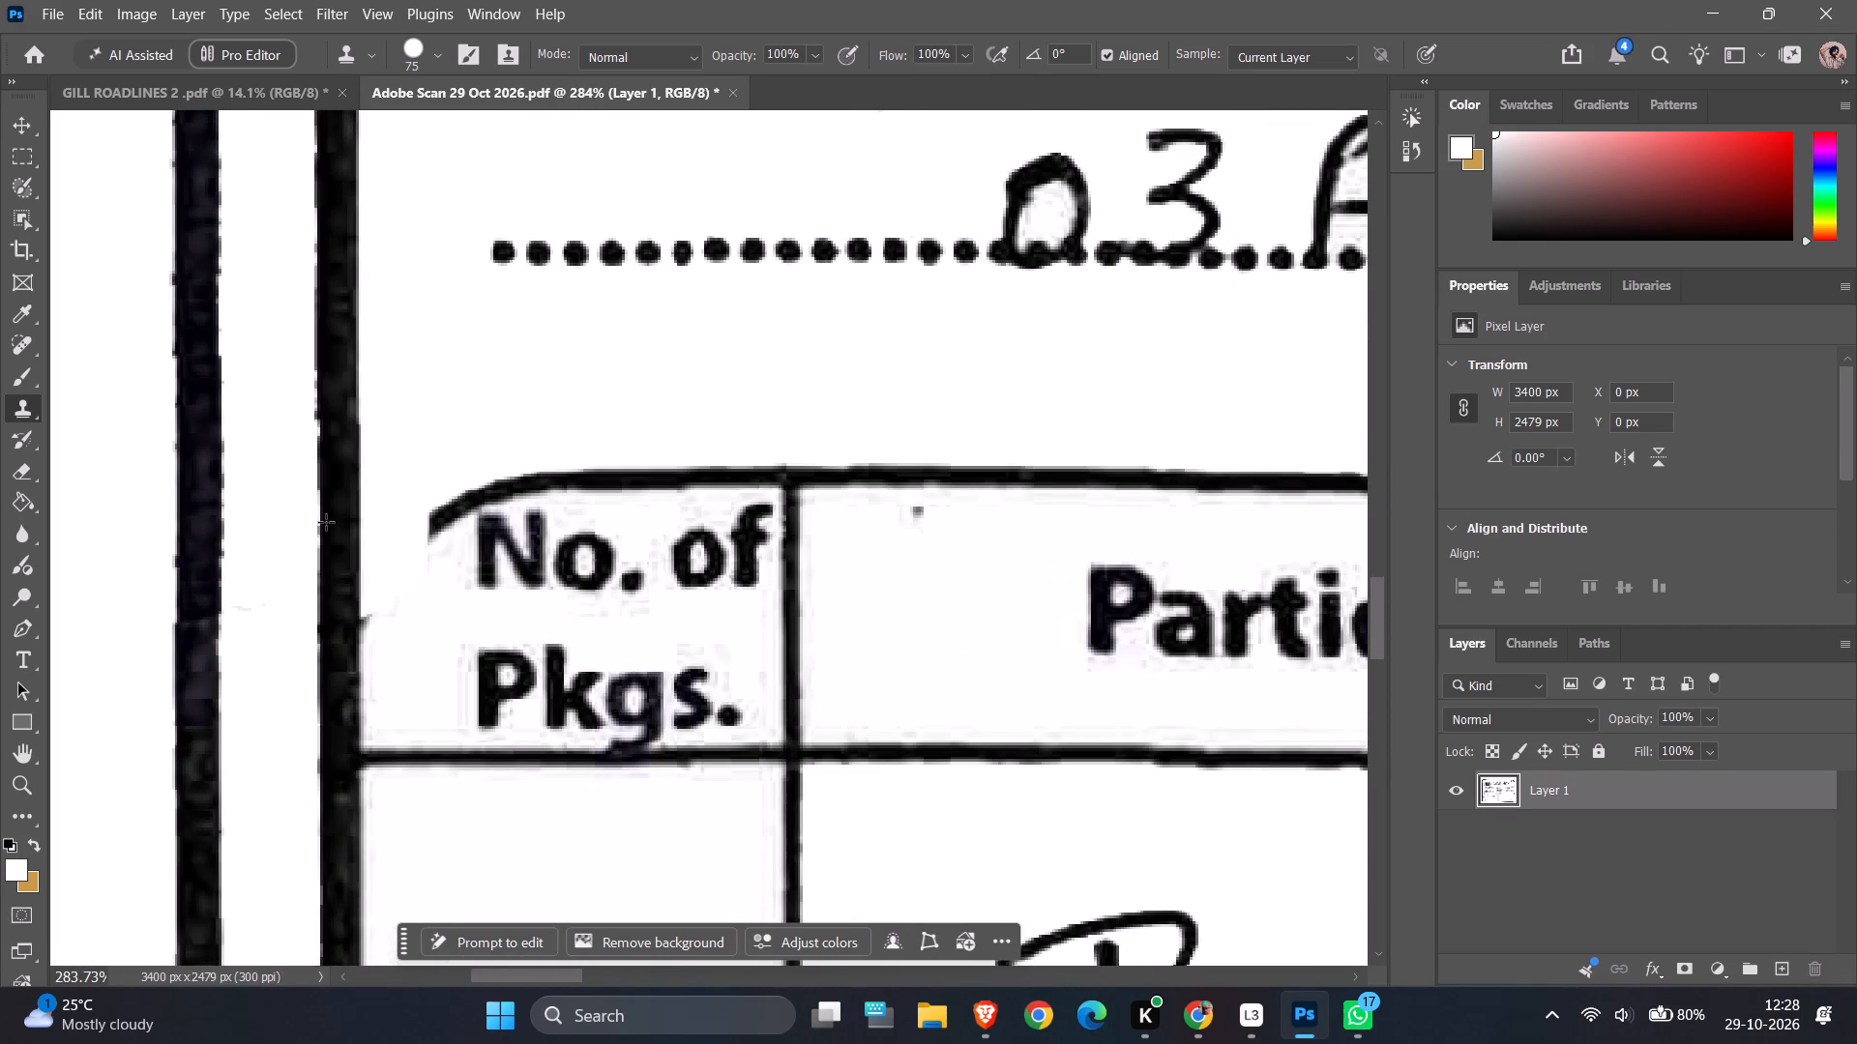
click(321, 403)
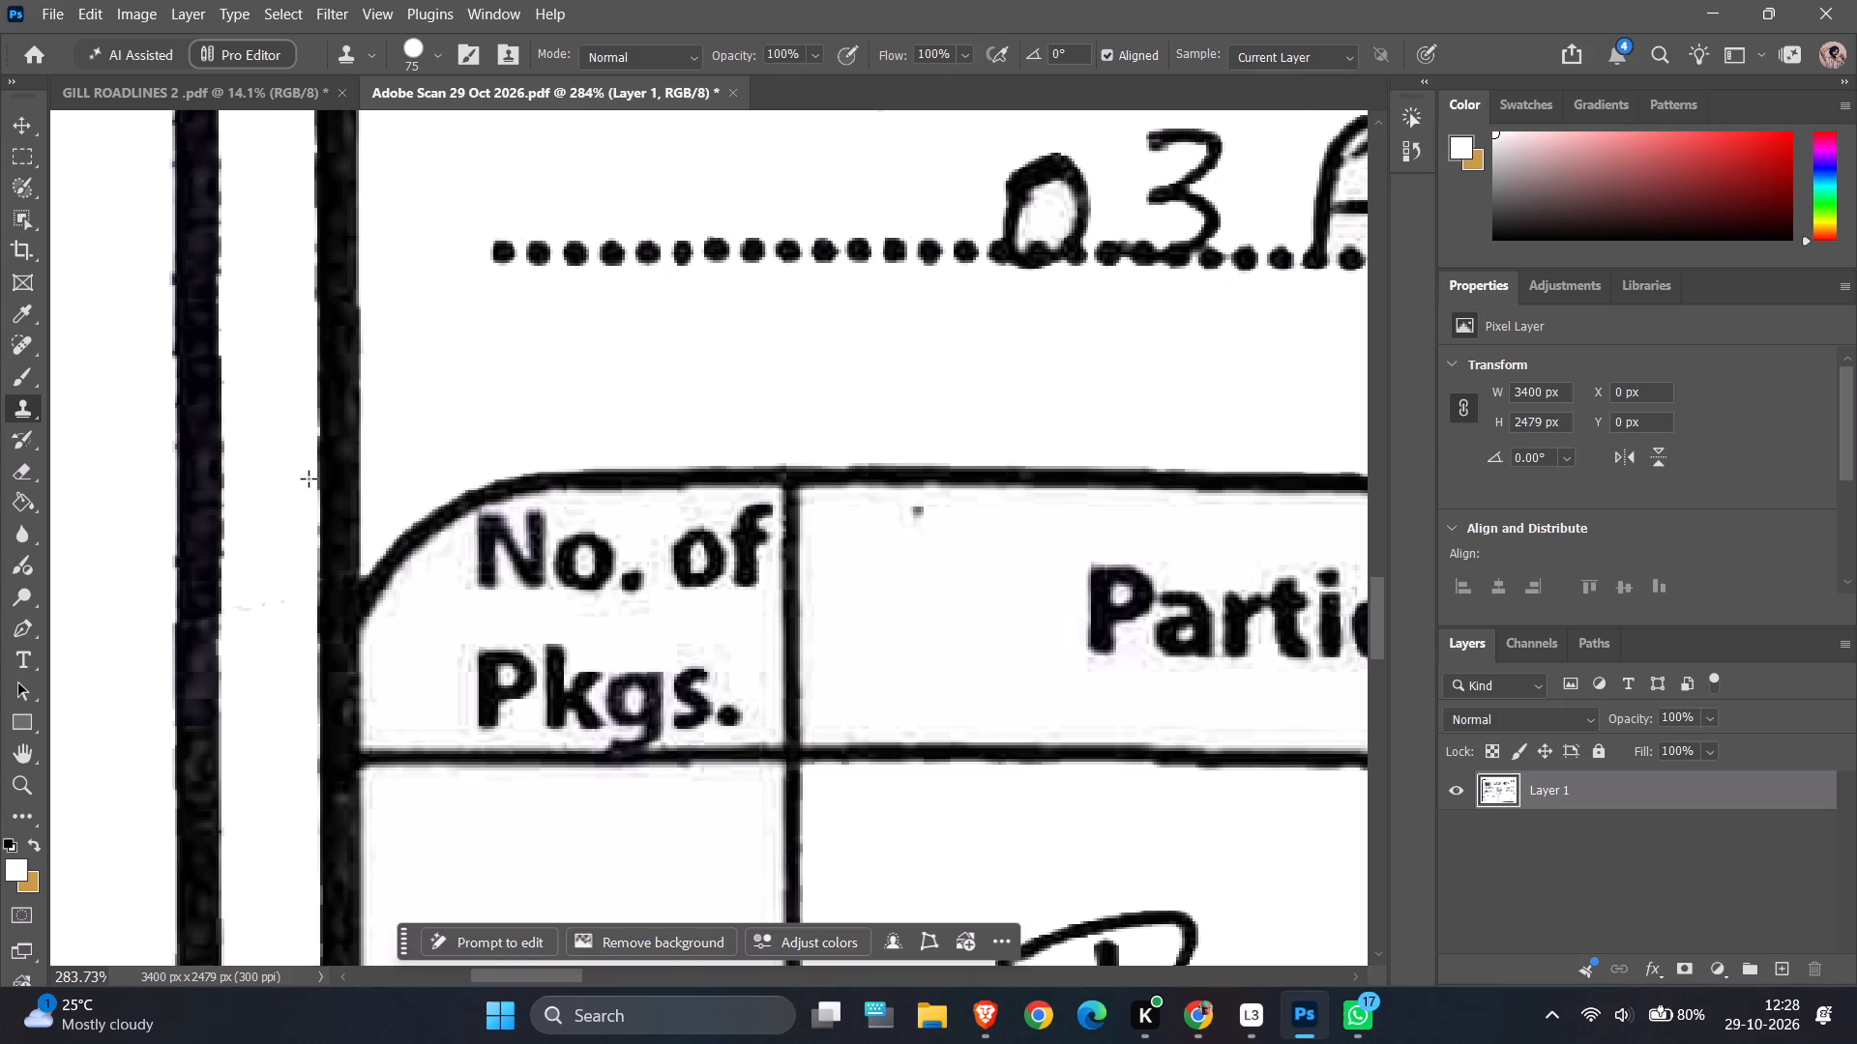
click(309, 478)
Using the 75 px Clone Stamp brush, clone white over the opening letters of the first word on the consignor's top handwritten line.
ctrl+alt+scroll(309, 478, down, 20)
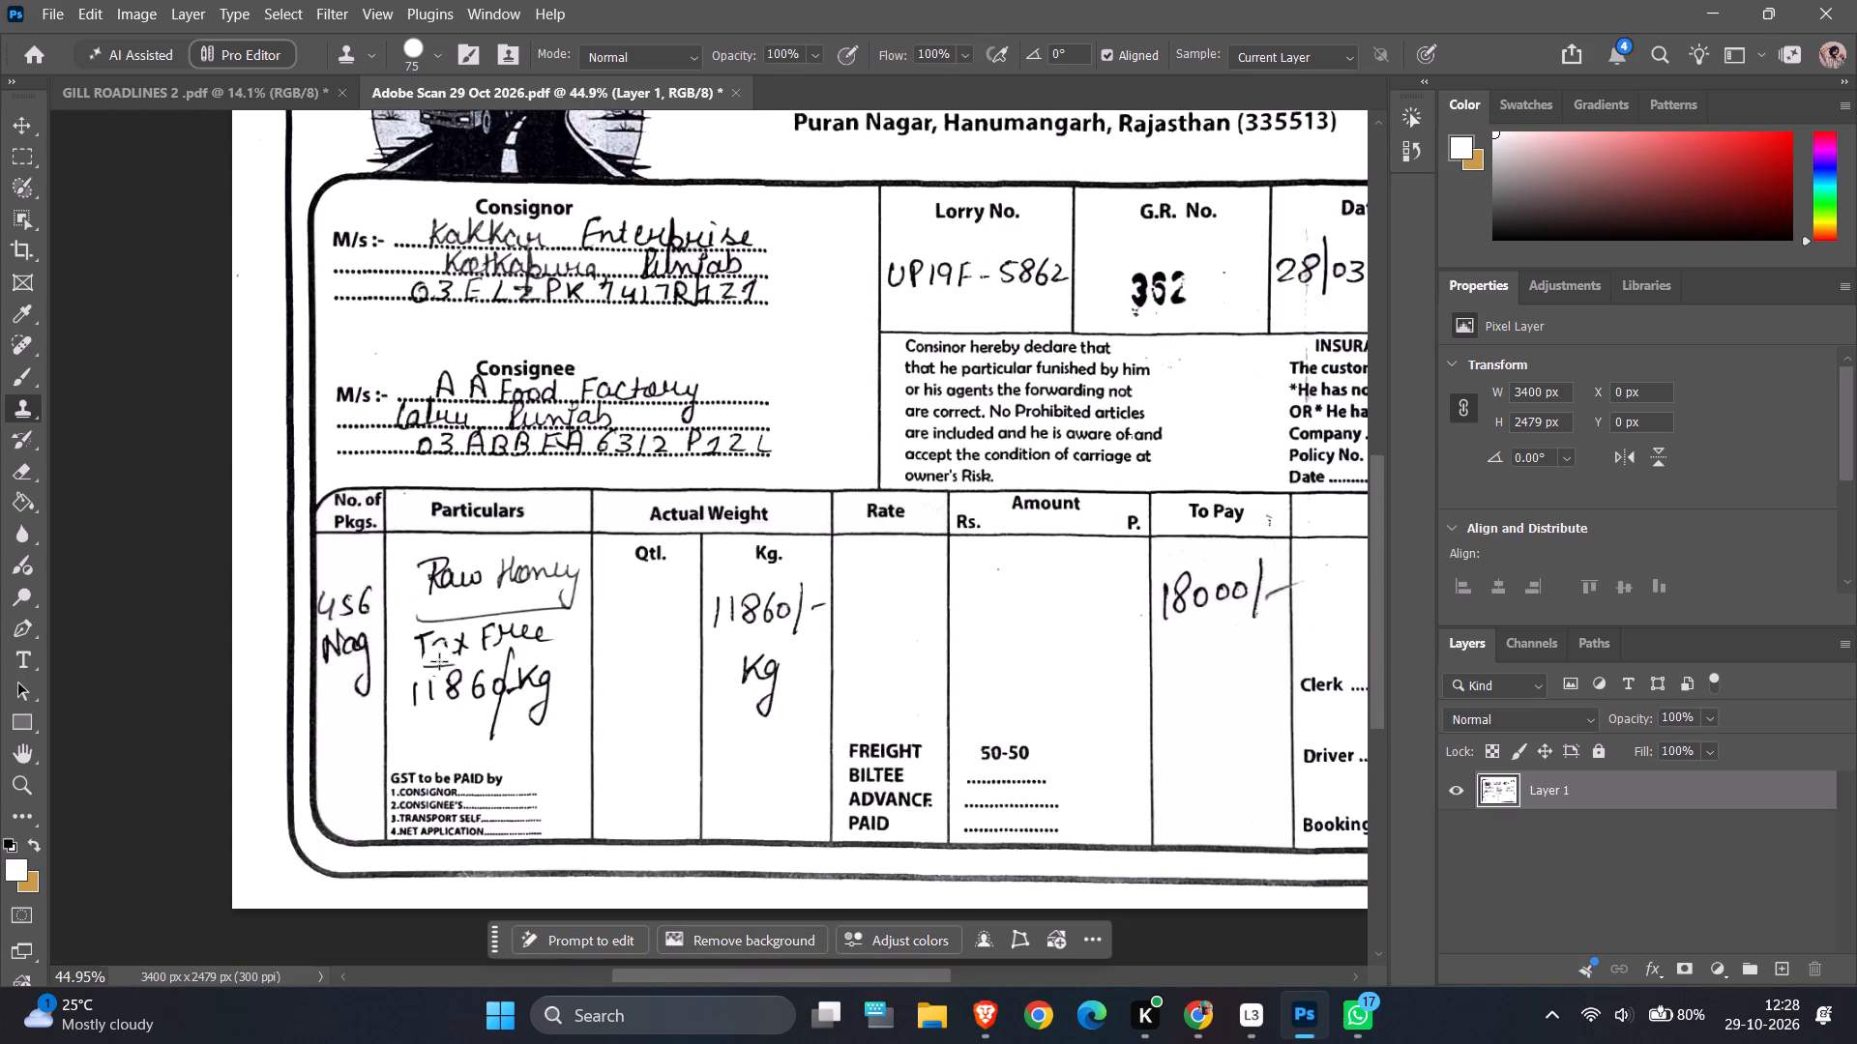
scroll(439, 661, up, 7)
ctrl+alt+scroll(523, 389, up, 18)
ctrl+alt+scroll(190, 303, up, 5)
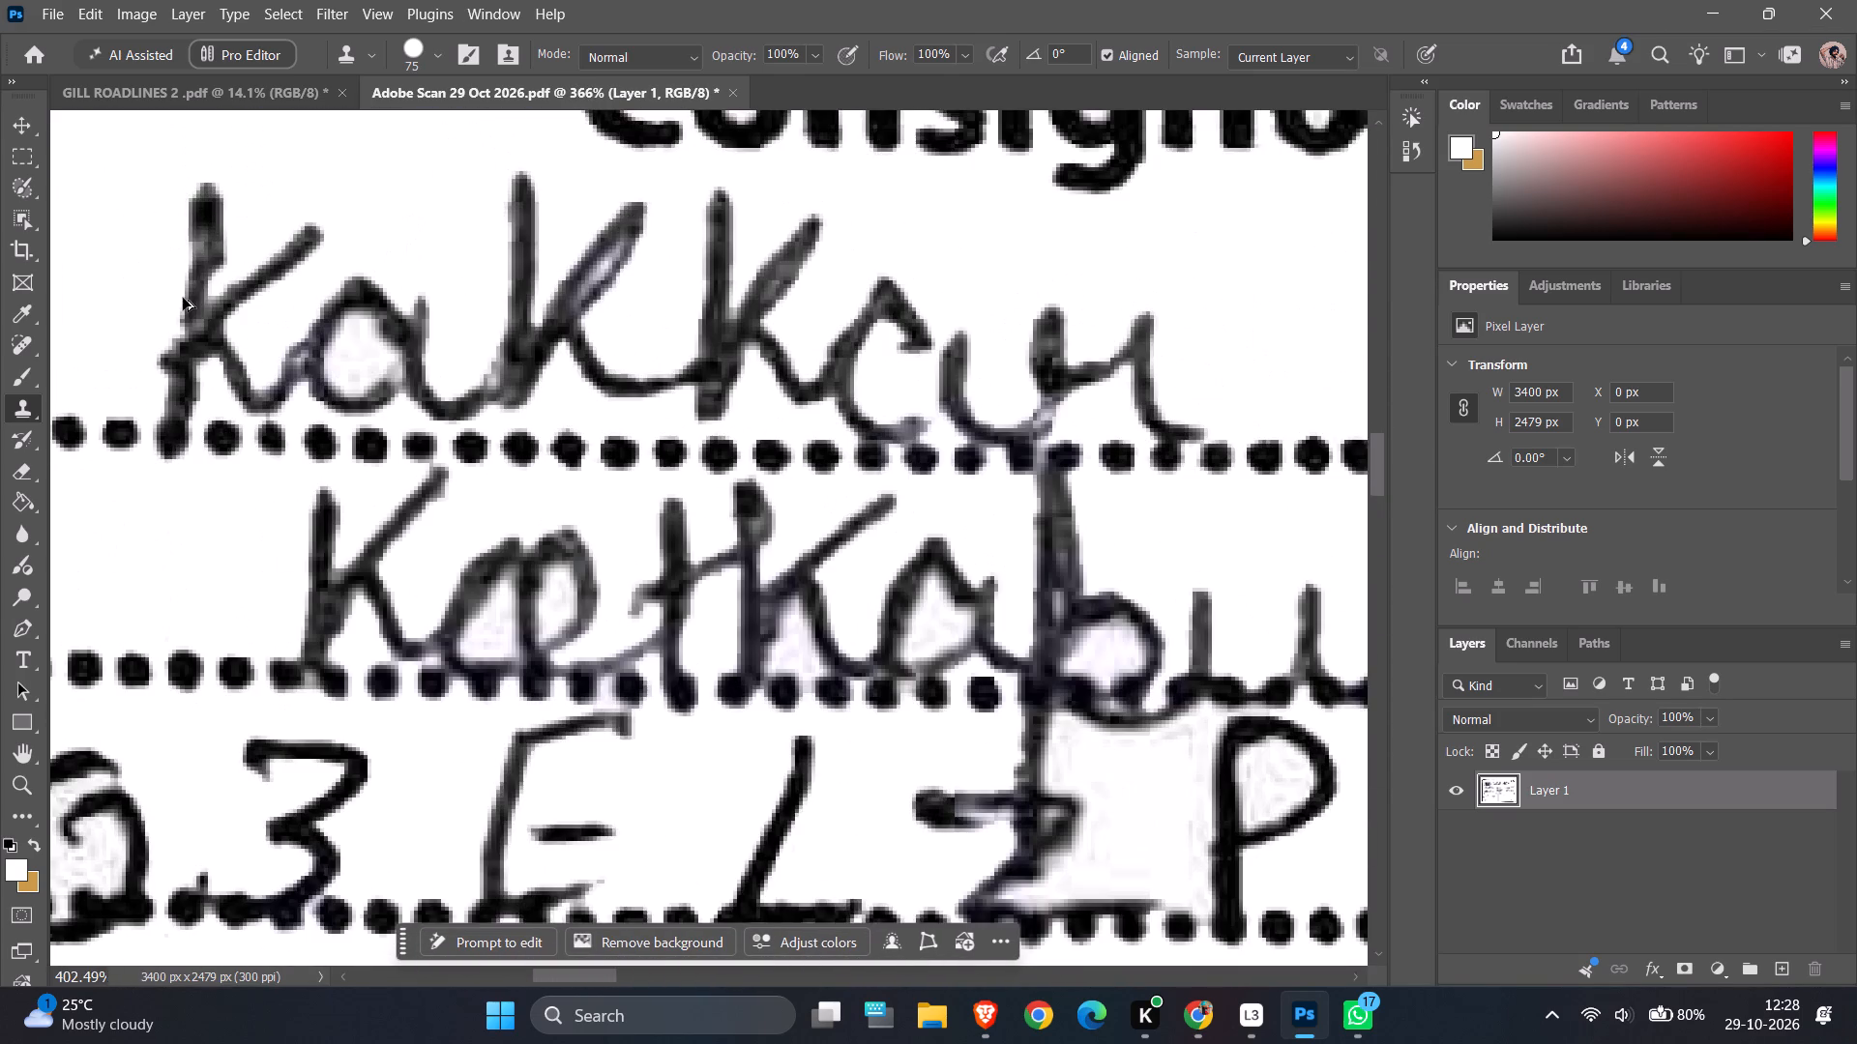
scroll(183, 298, up, 14)
ctrl+alt+scroll(180, 293, up, 1)
ctrl+alt+scroll(178, 292, down, 7)
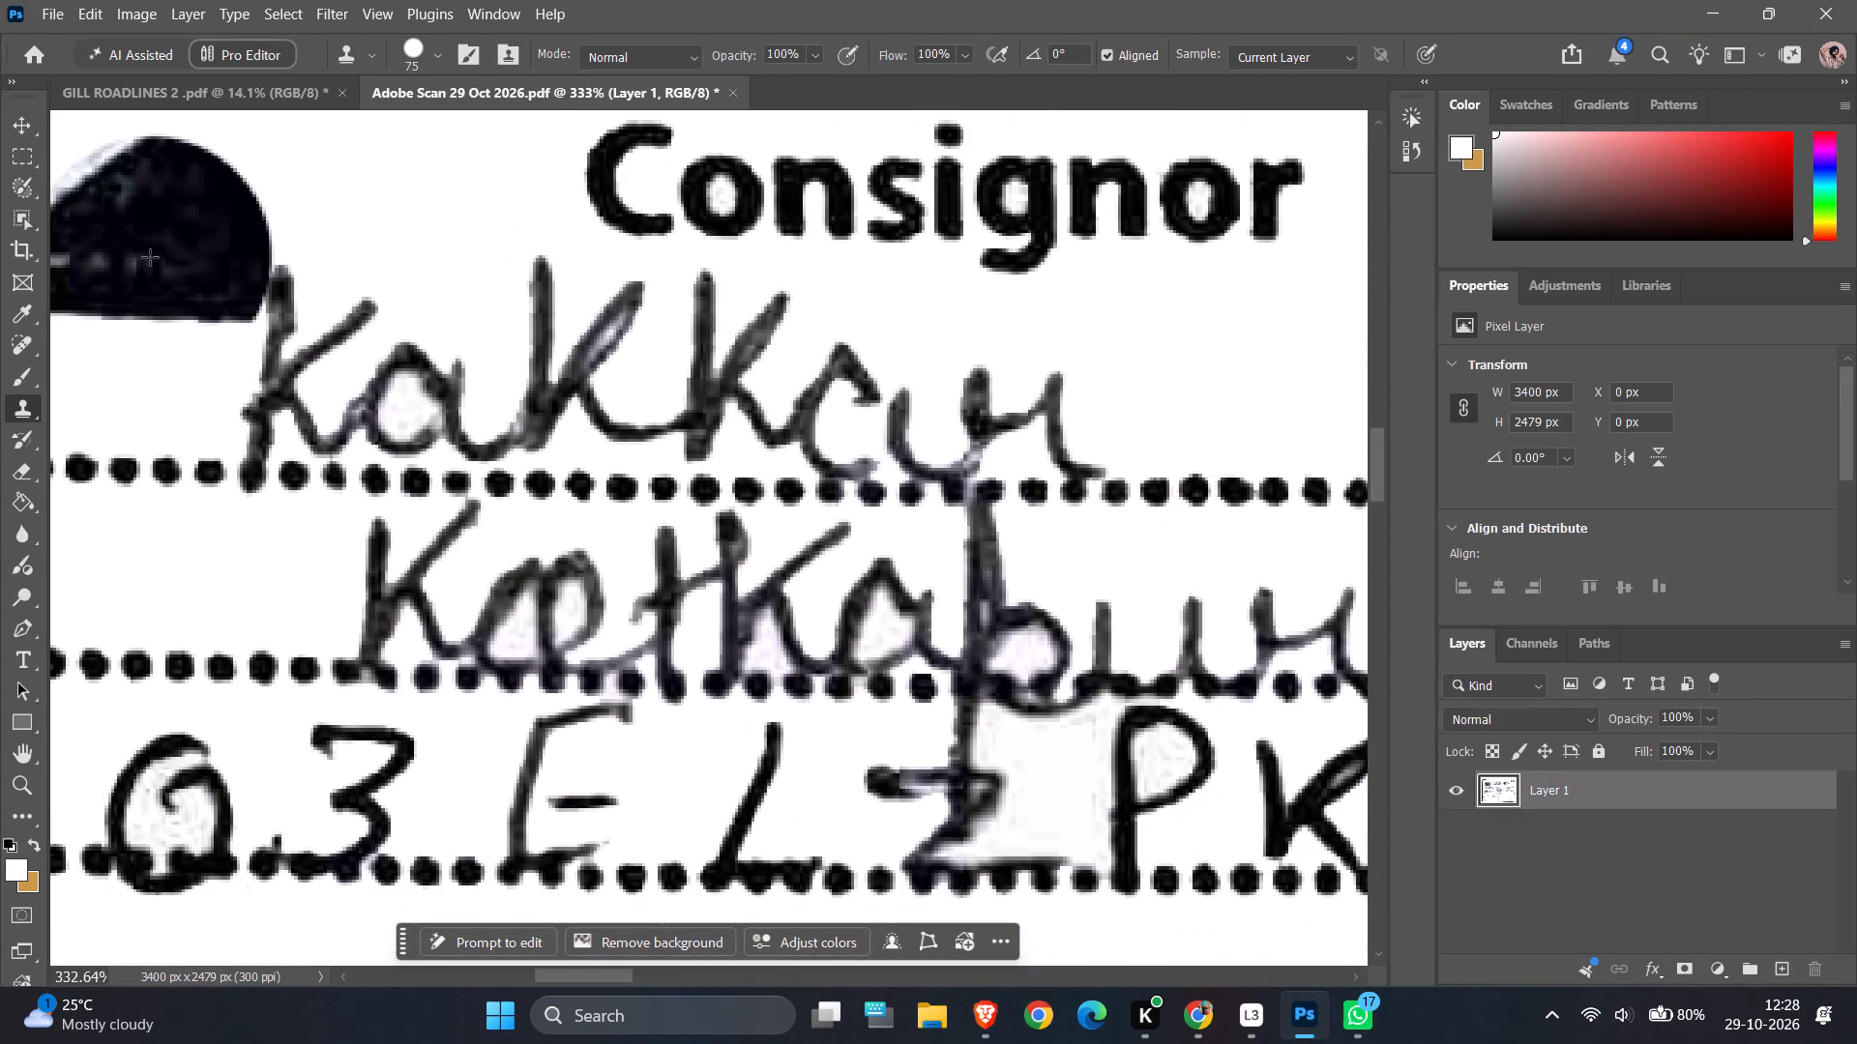
right_click(182, 217)
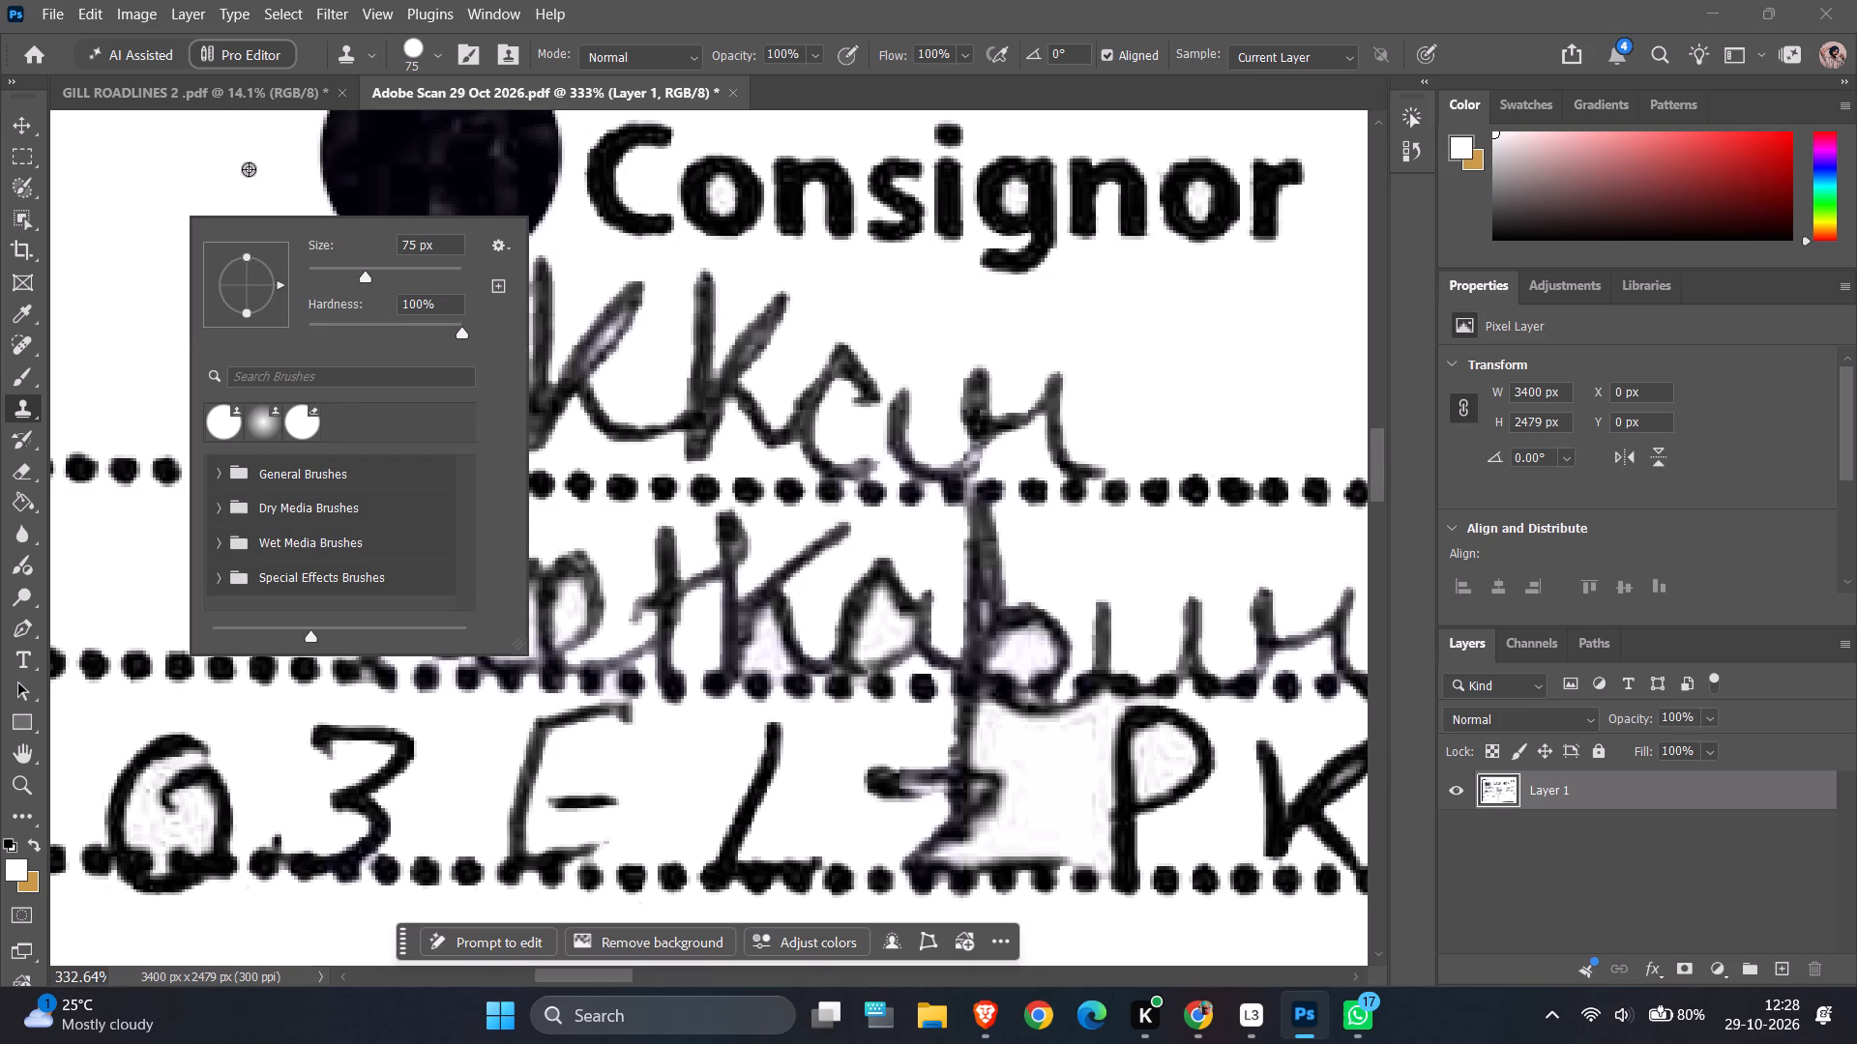
alt+click(220, 162)
click(266, 264)
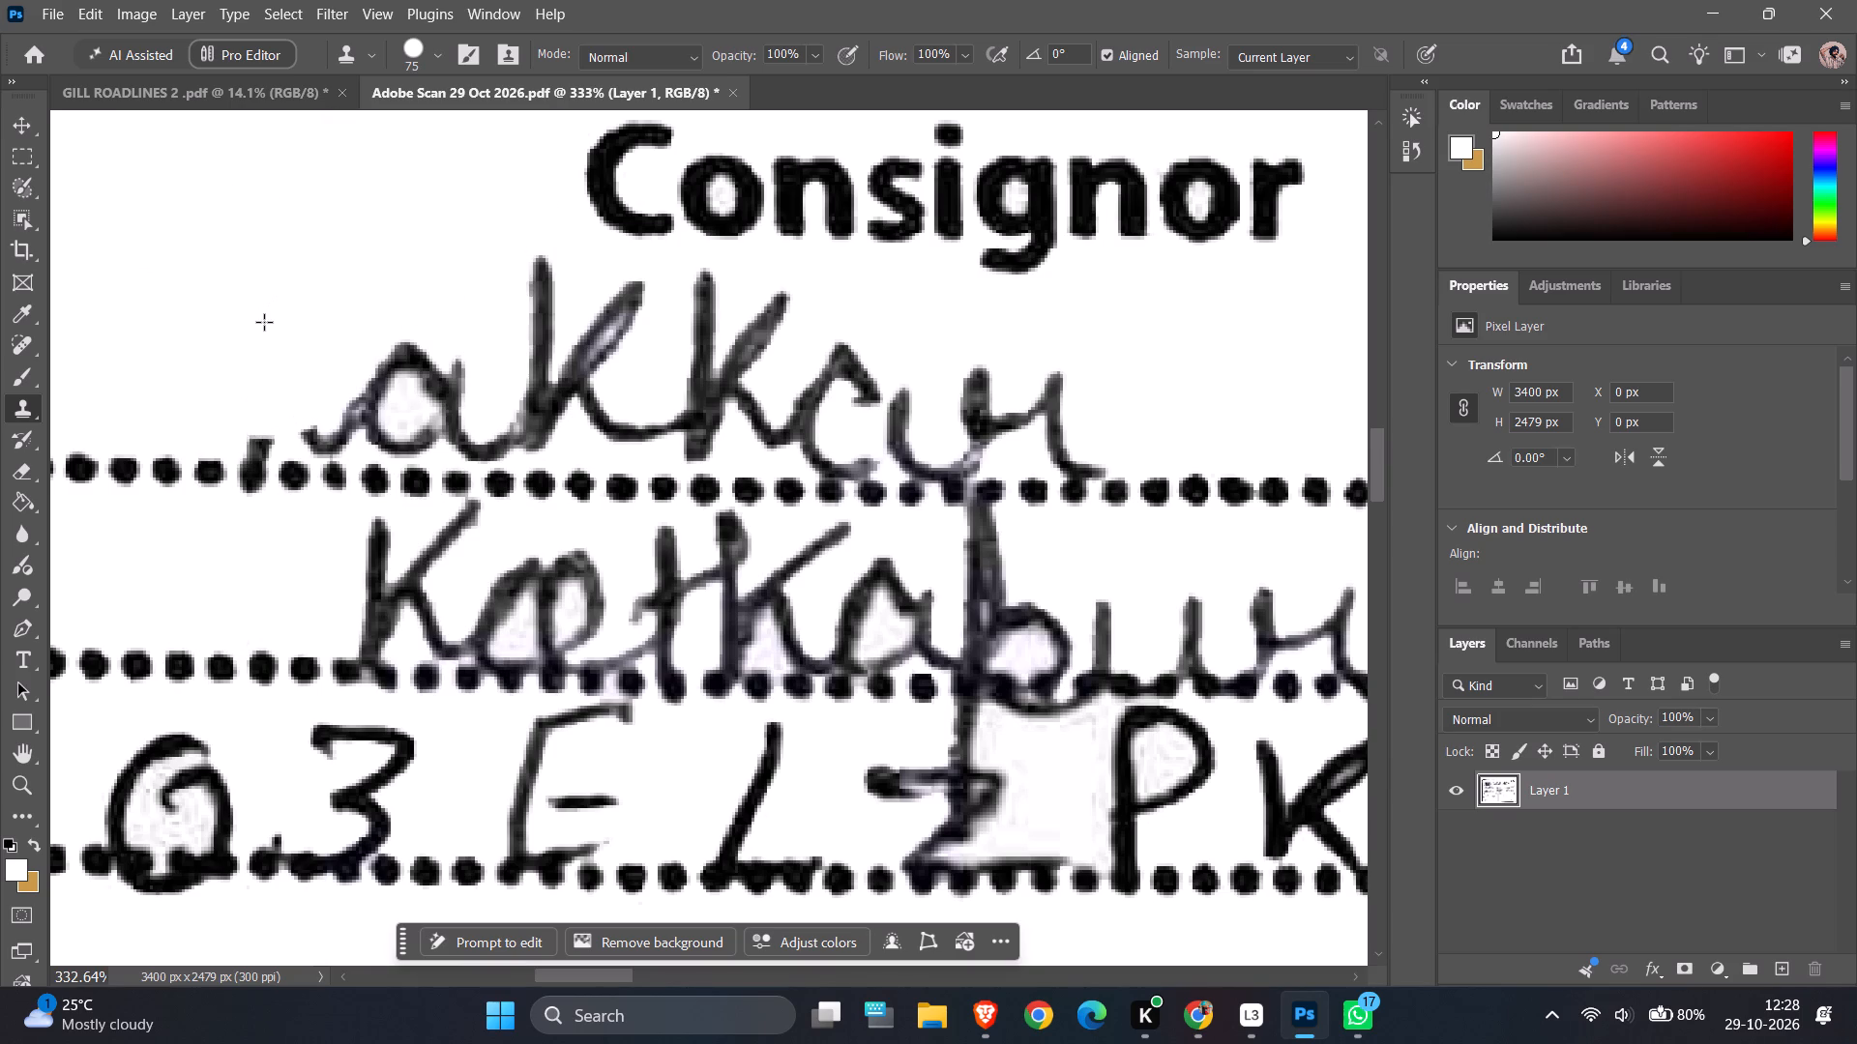
click(272, 334)
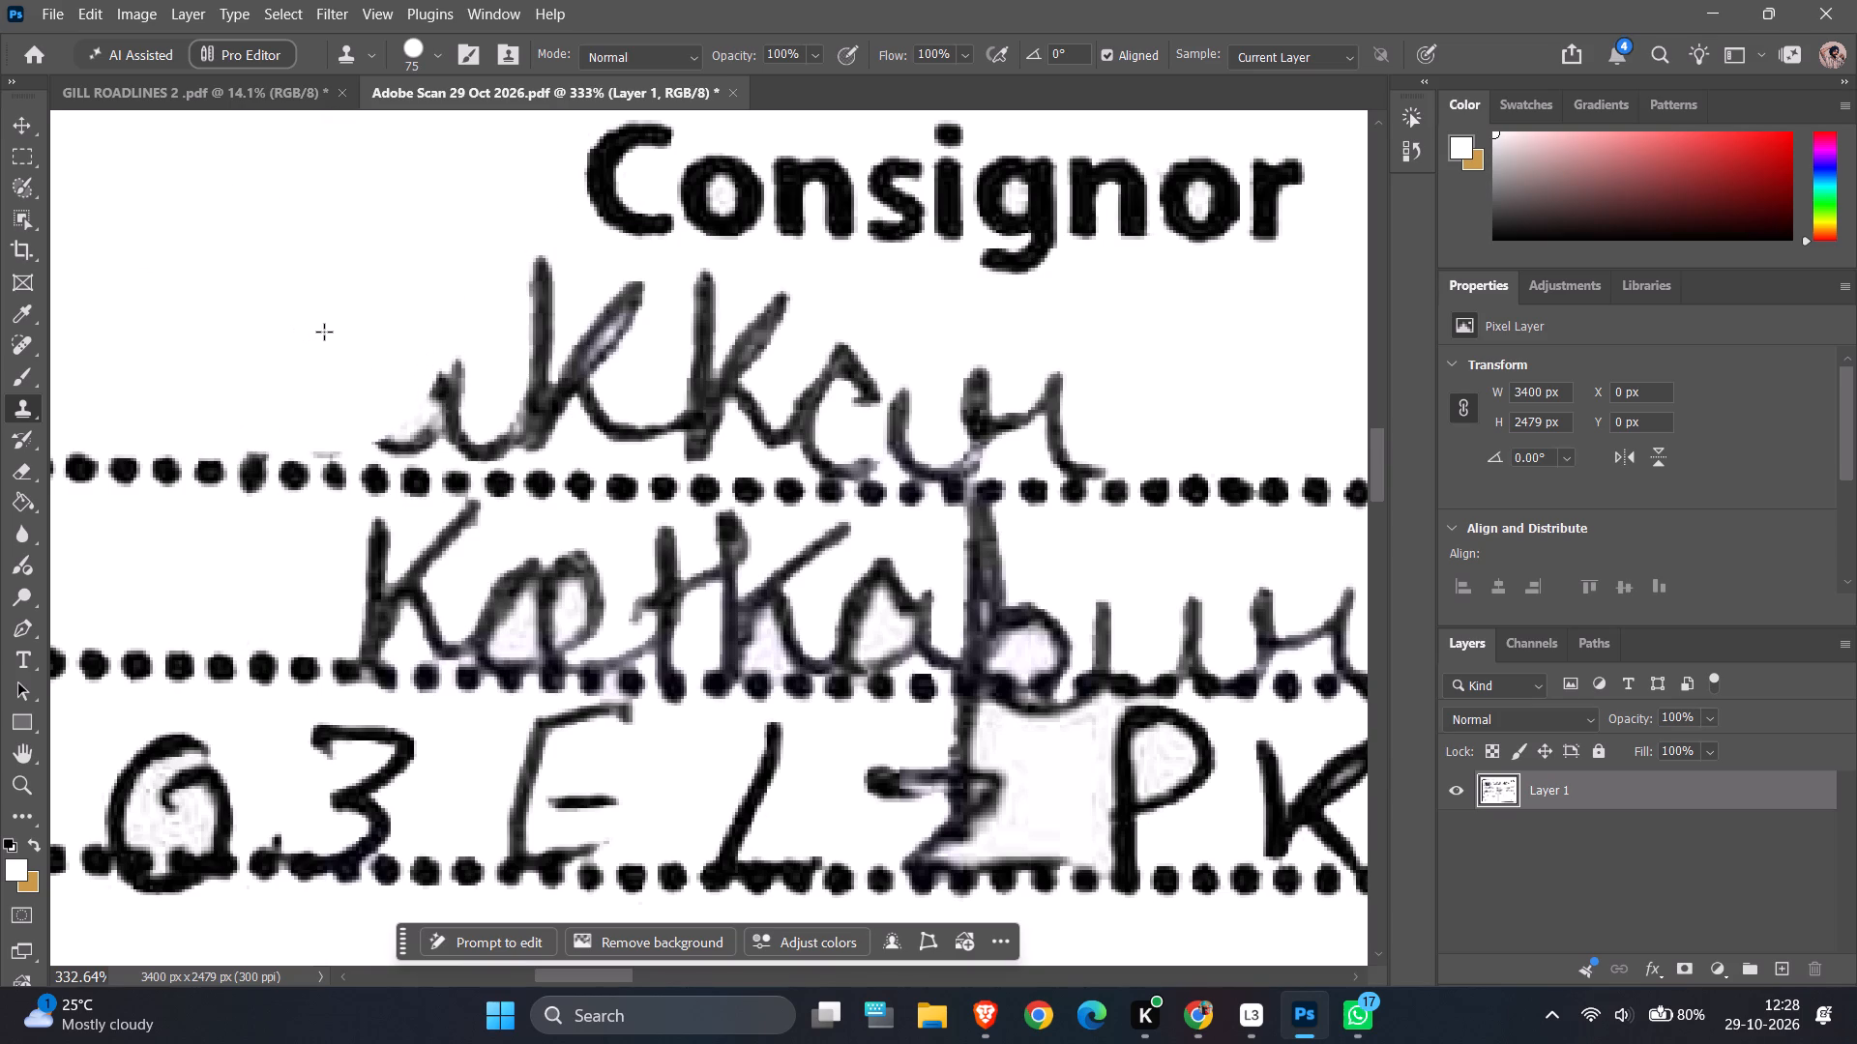
click(324, 335)
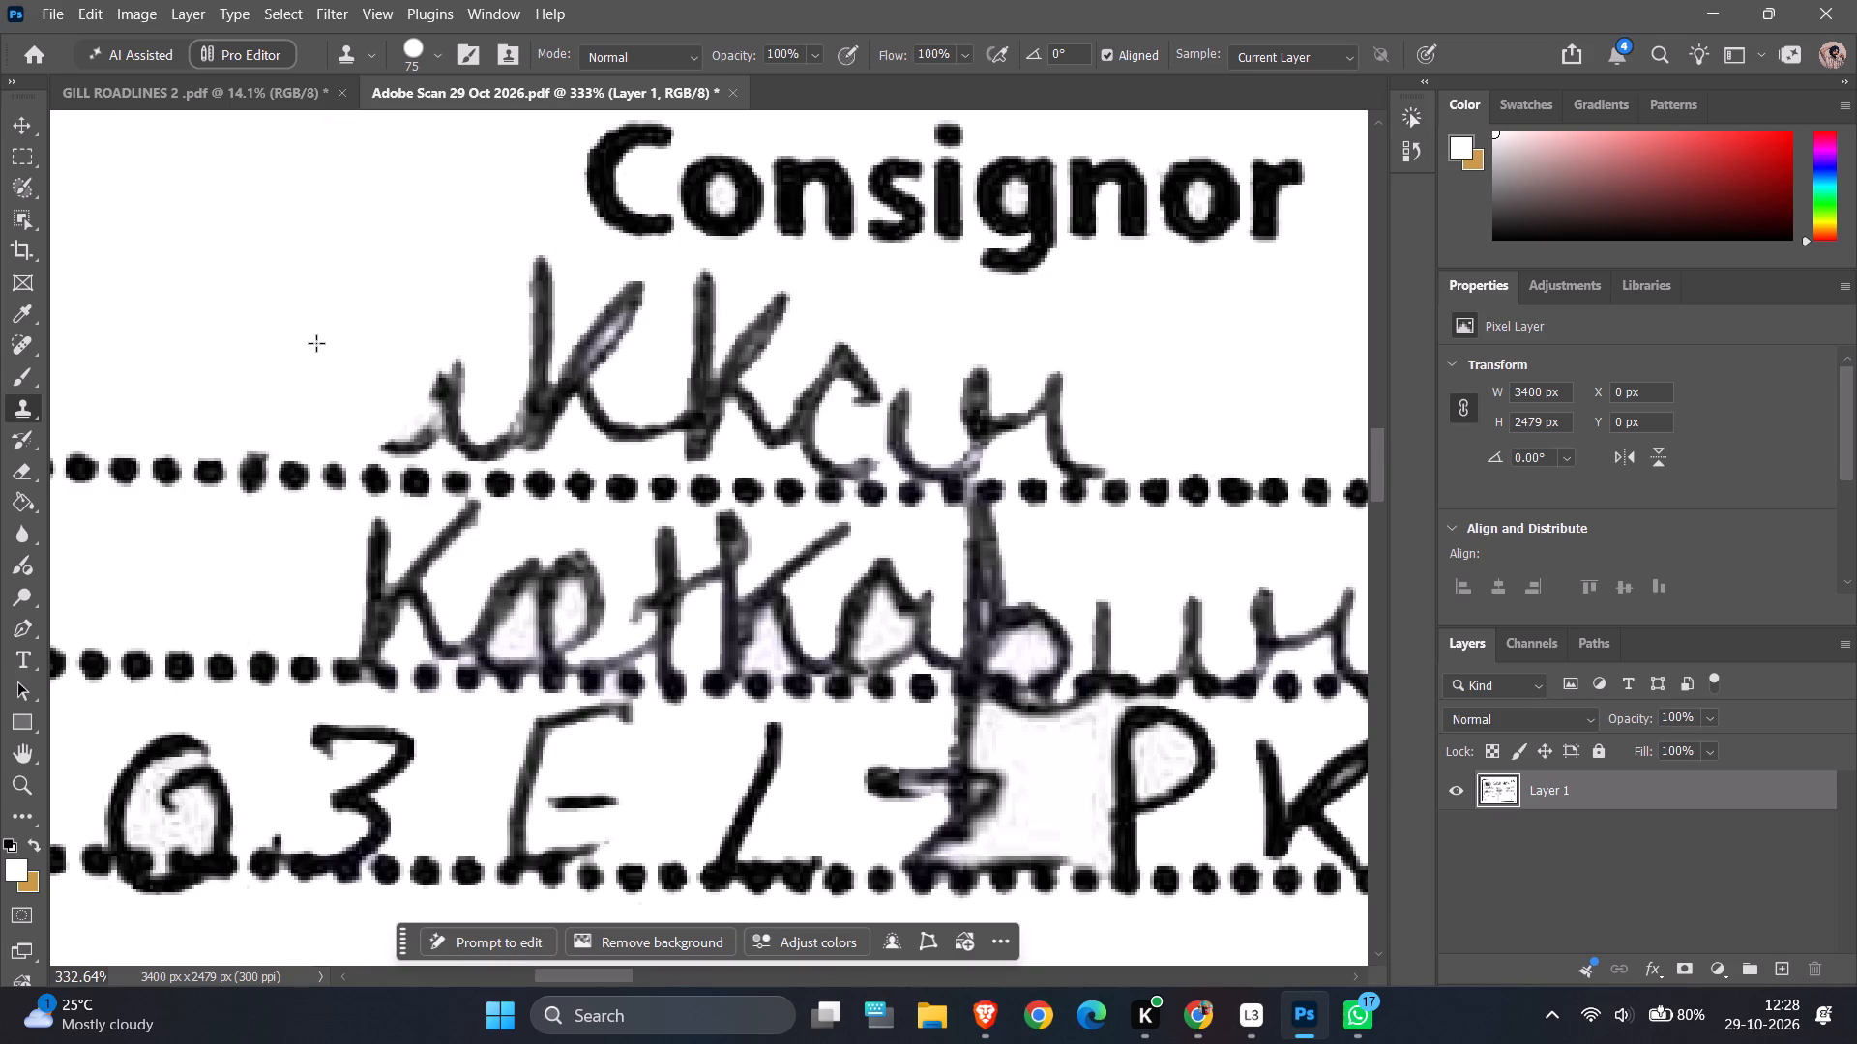
click(316, 343)
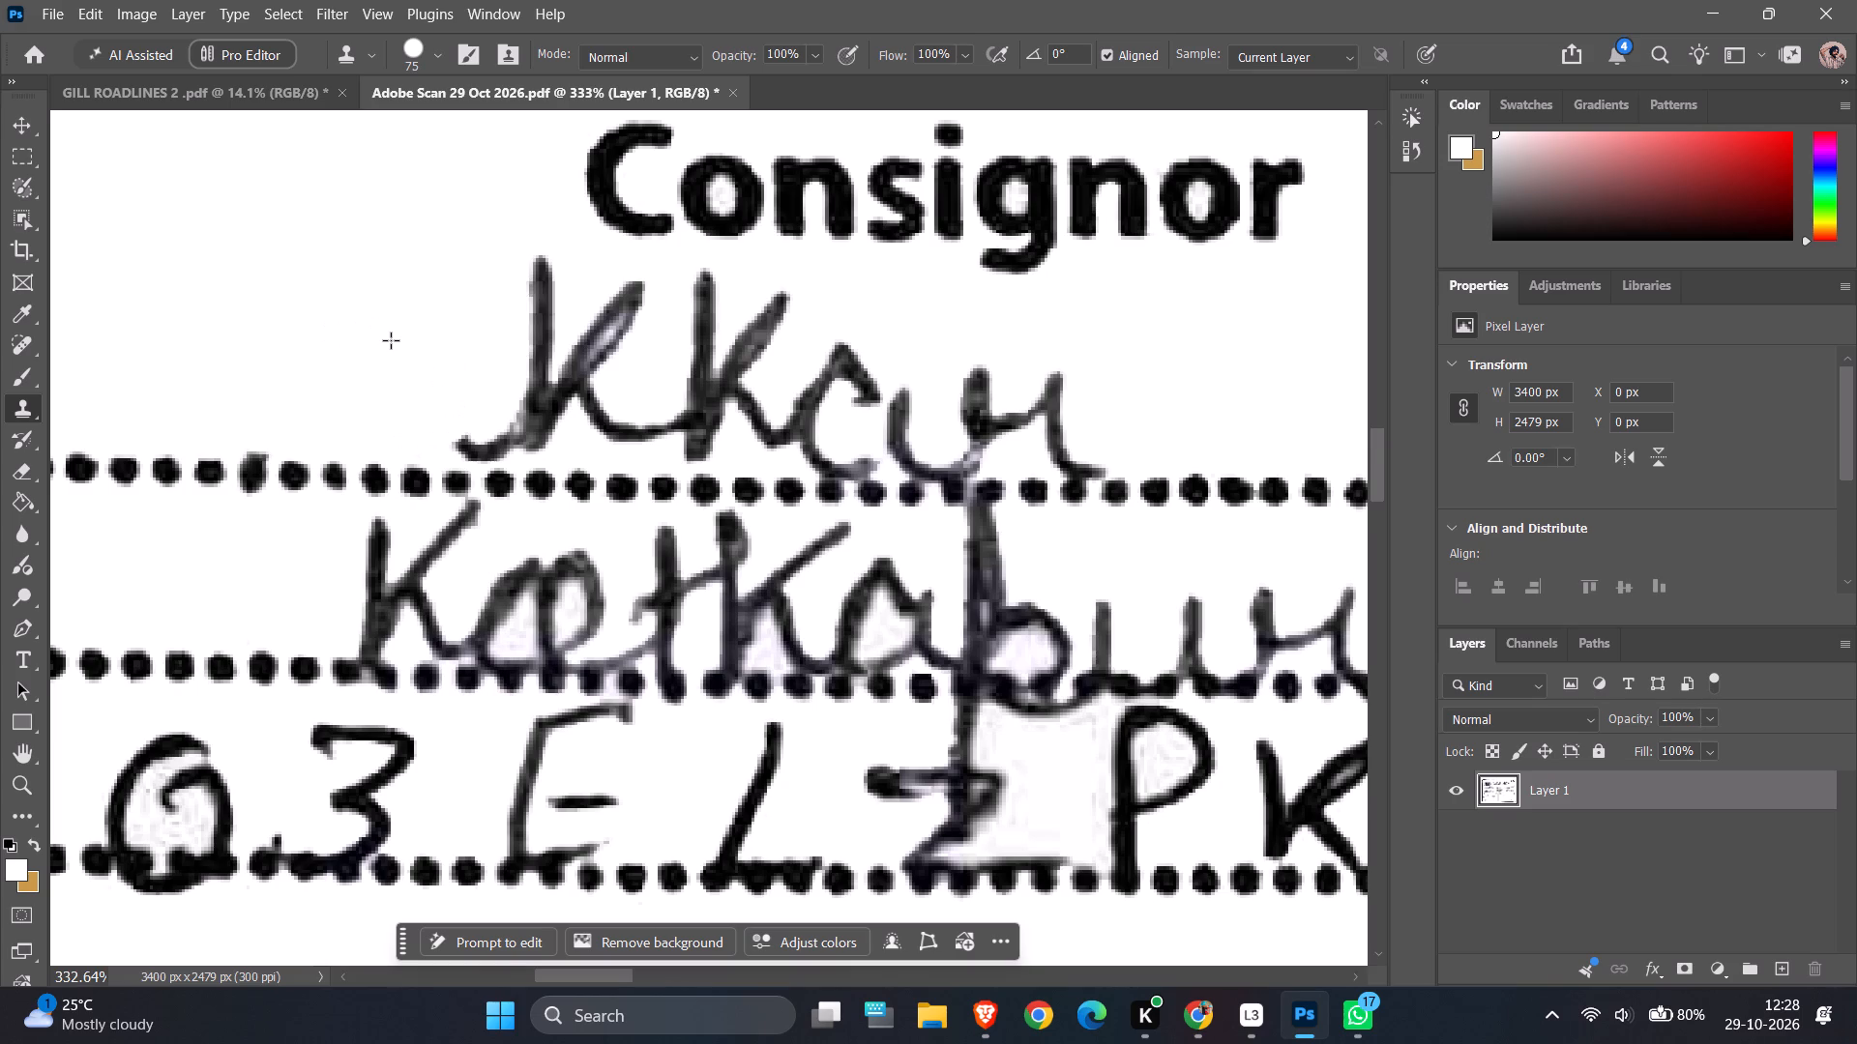
click(392, 340)
click(460, 343)
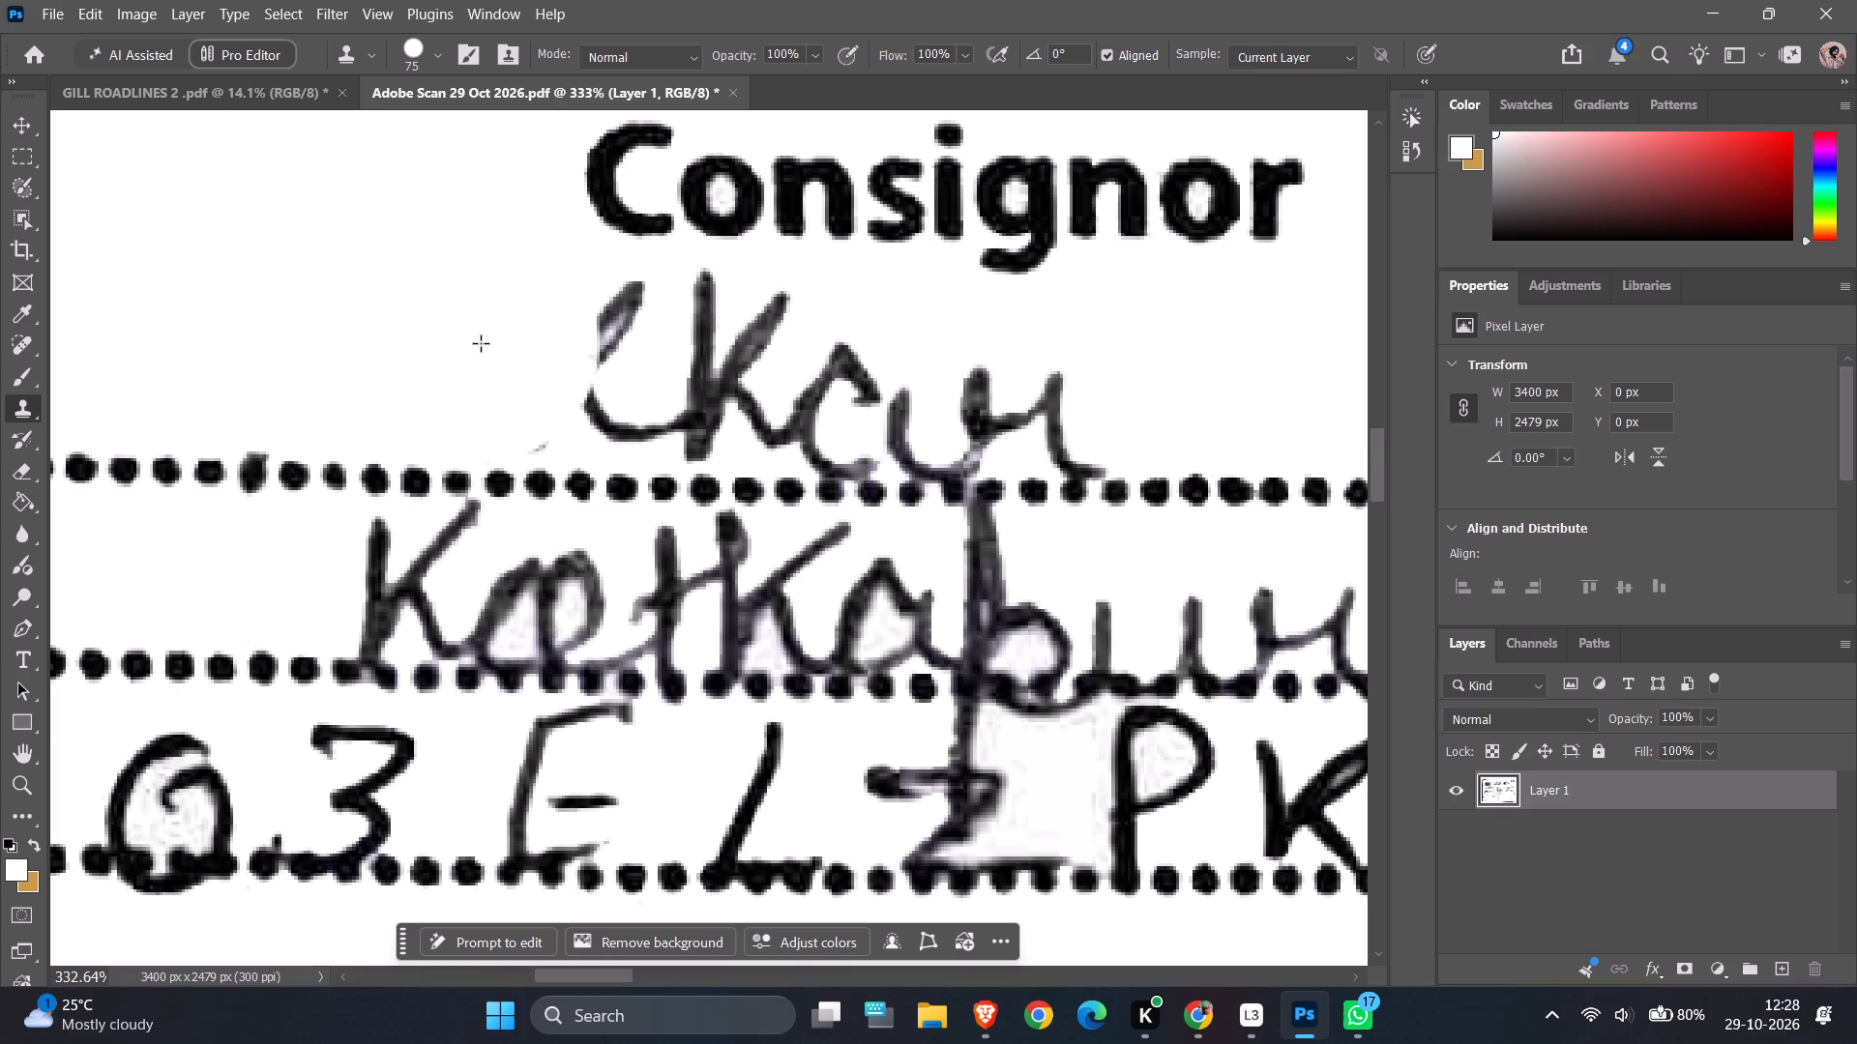
click(503, 348)
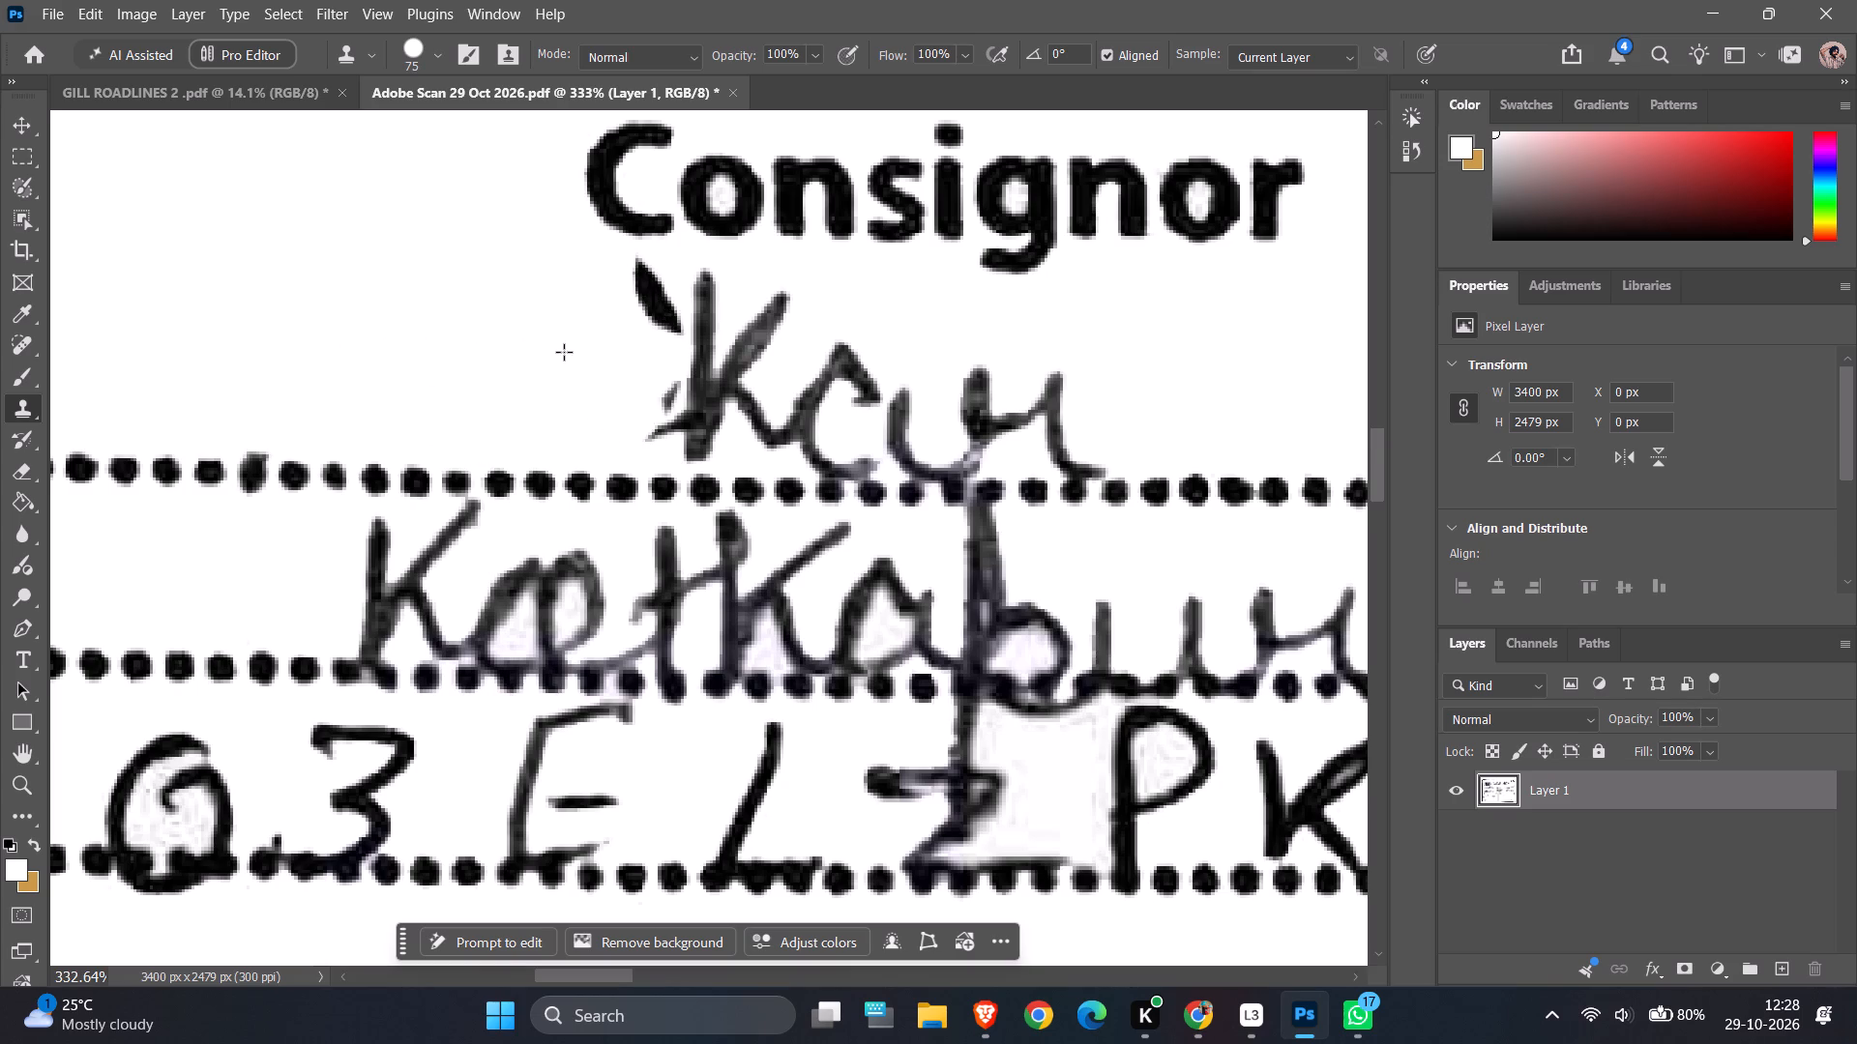
alt+click(269, 246)
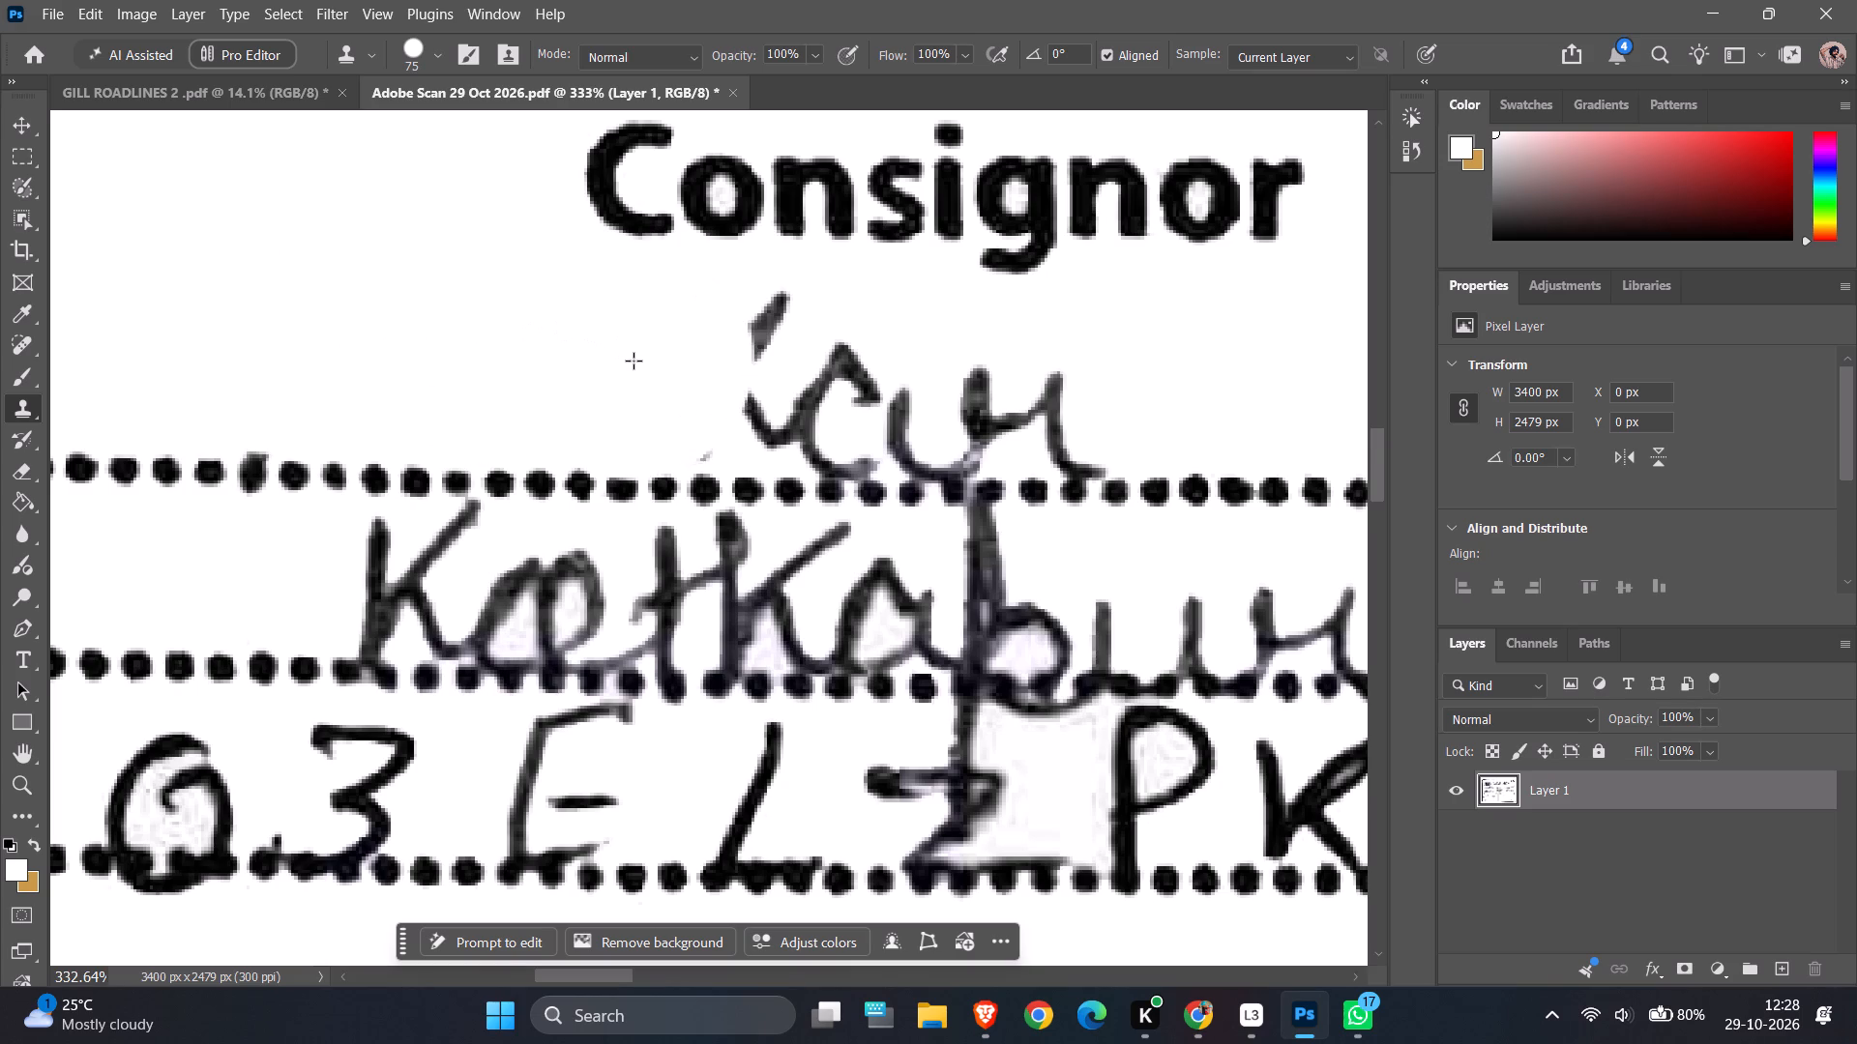
Set the Clone Stamp brush size to 37 px and clone white over the two adjoining letters k in the consignor's first word.
right_click(394, 287)
click(549, 337)
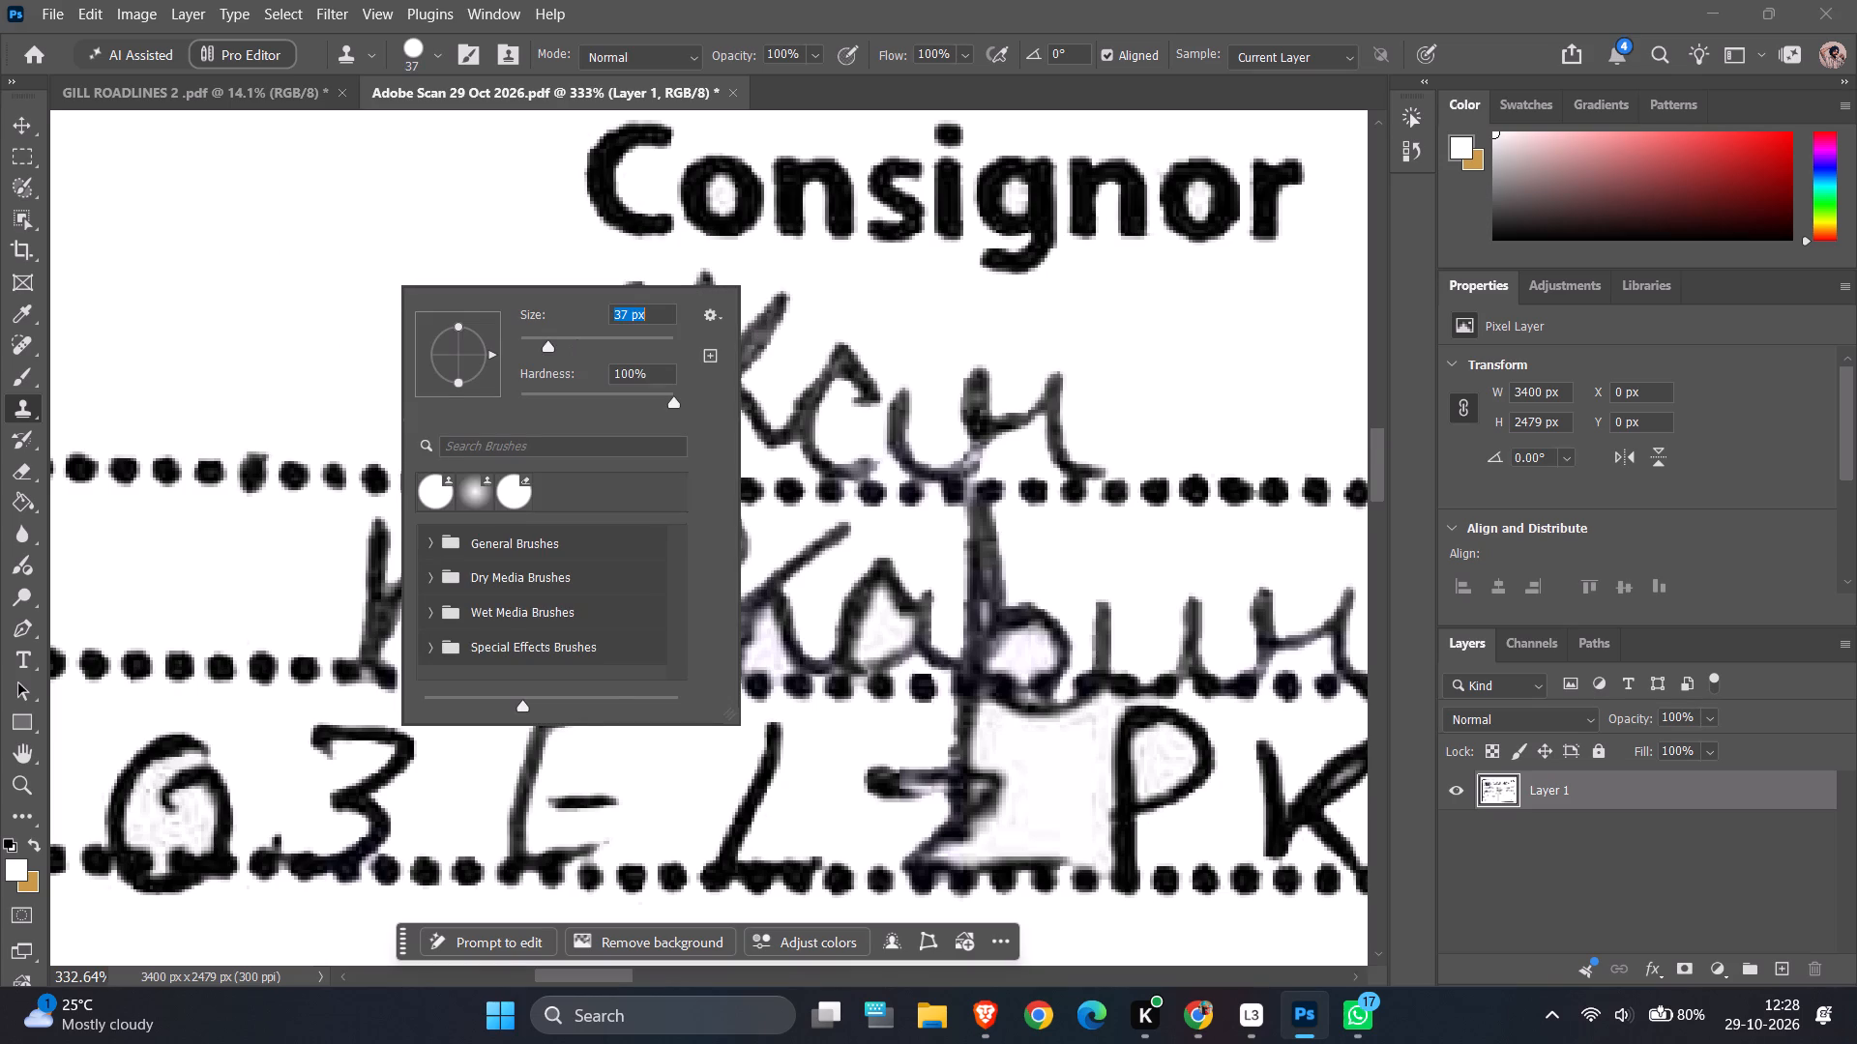
click(331, 268)
alt+click(355, 299)
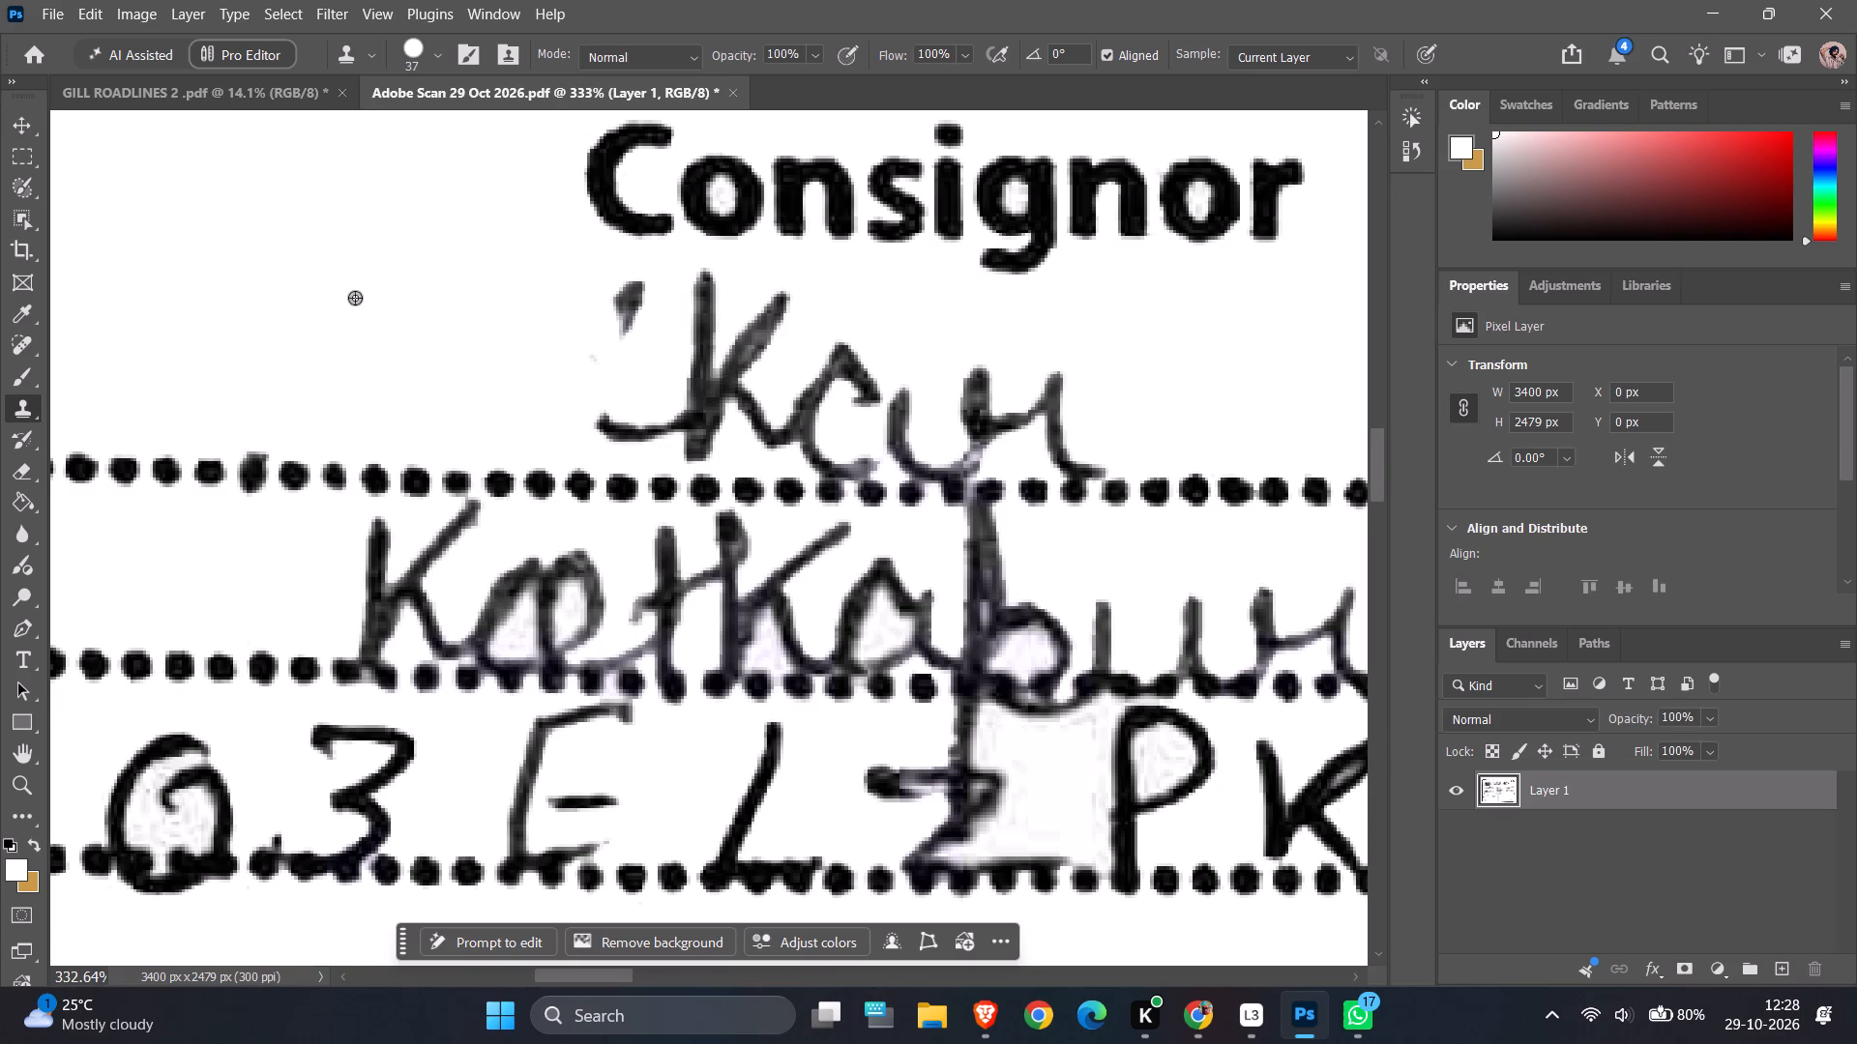
click(612, 324)
drag(607, 359, 630, 385)
click(640, 394)
click(710, 325)
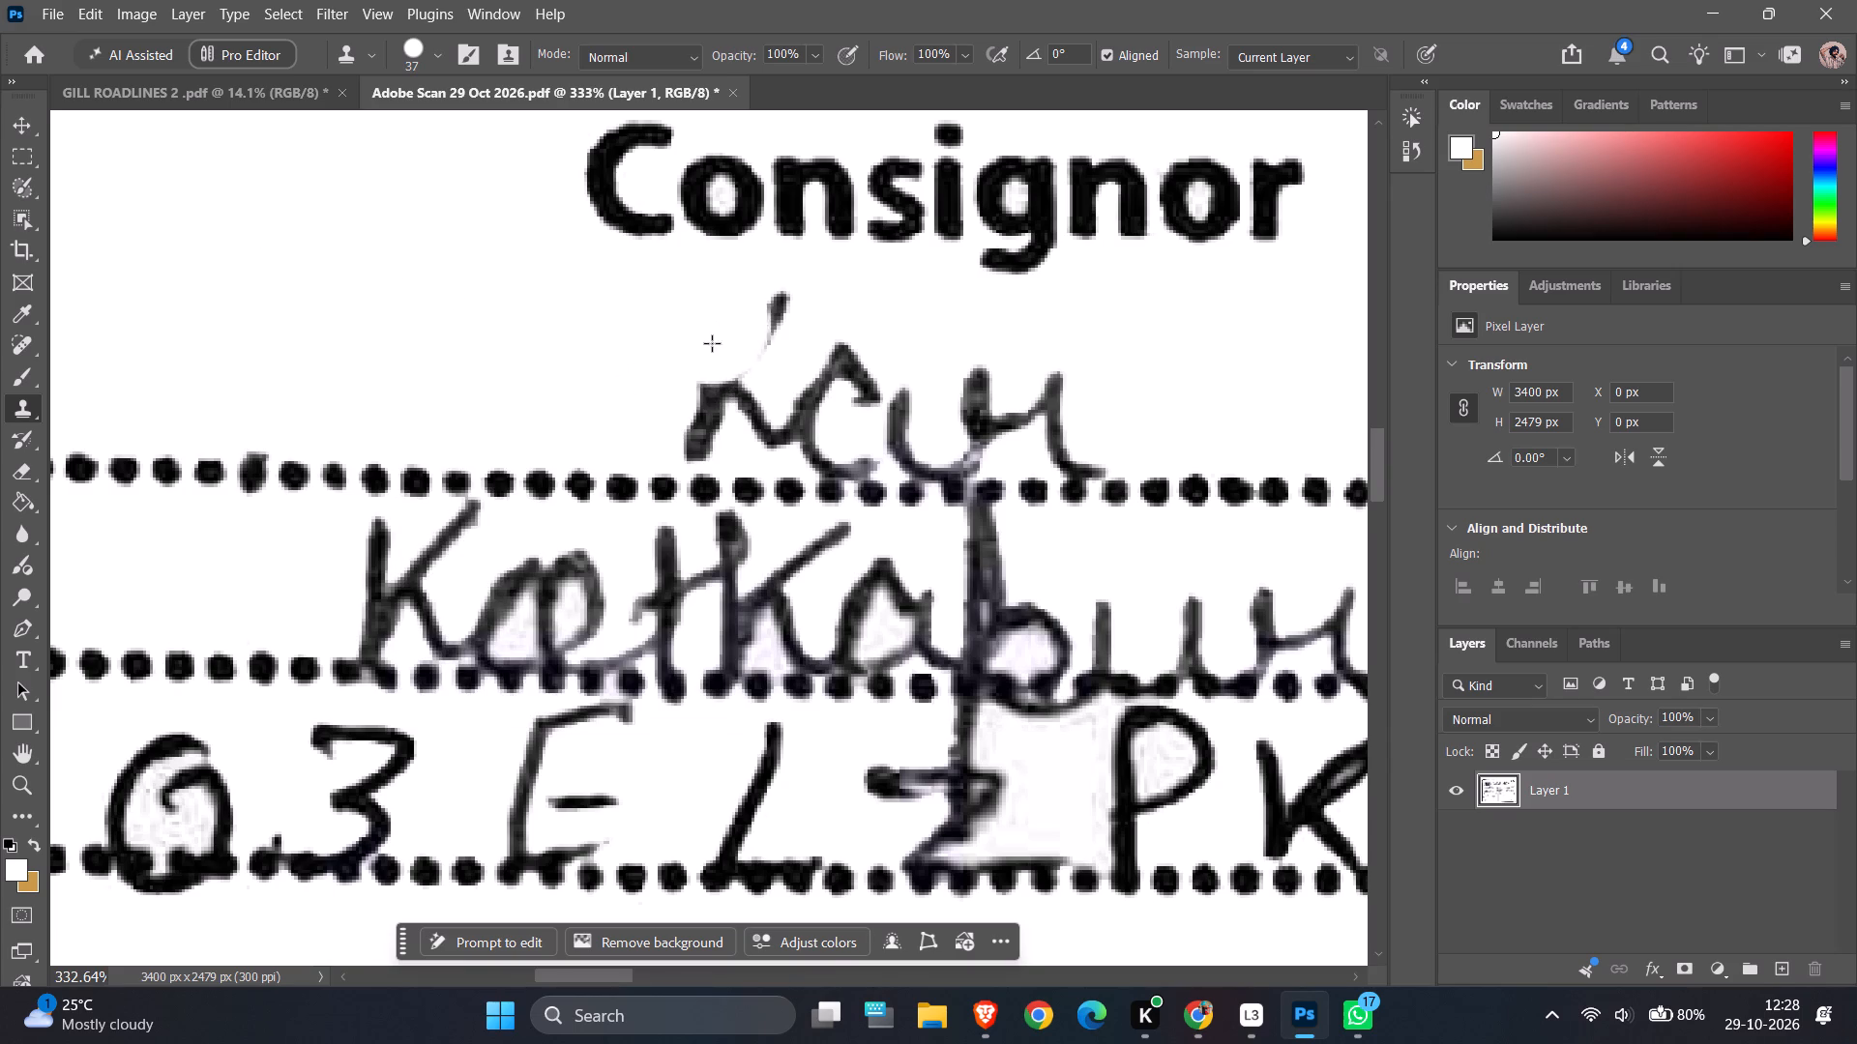
click(708, 402)
click(686, 404)
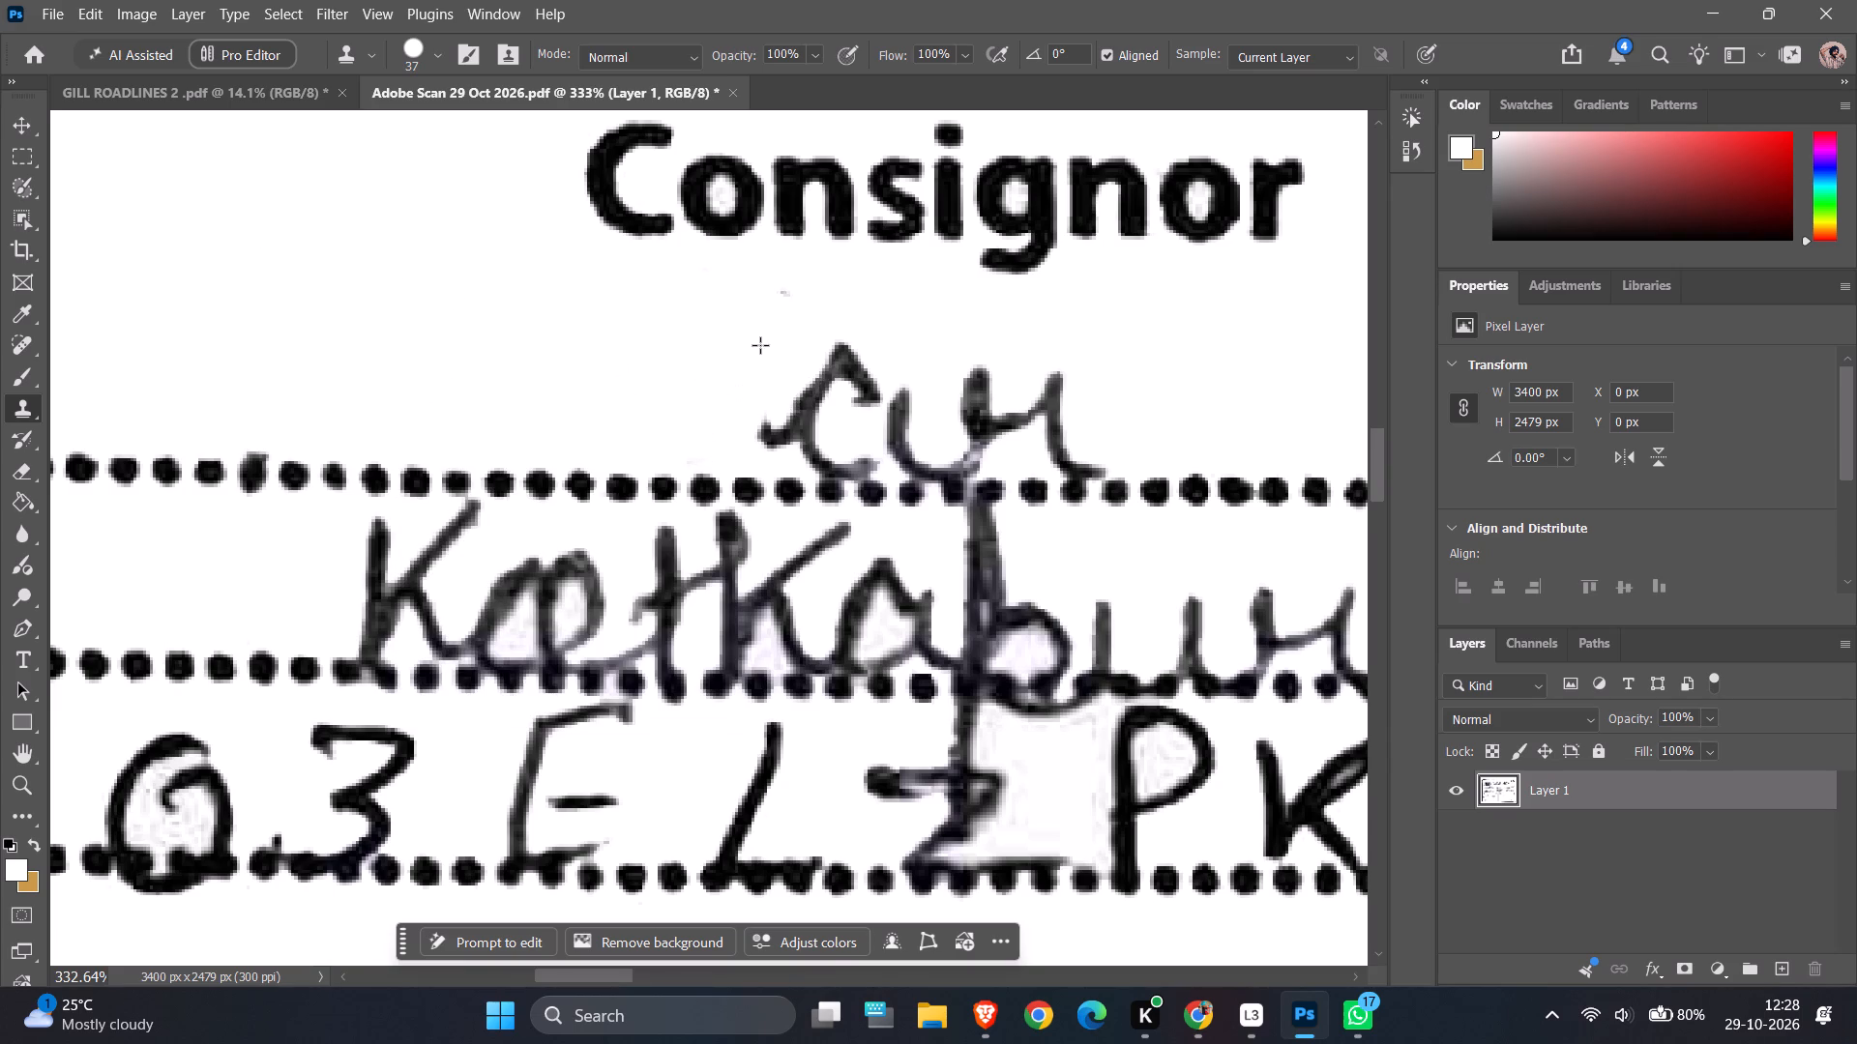
click(779, 333)
click(767, 394)
Clone white over the final two letters of the consignor's first word, down to the dotted line.
click(802, 405)
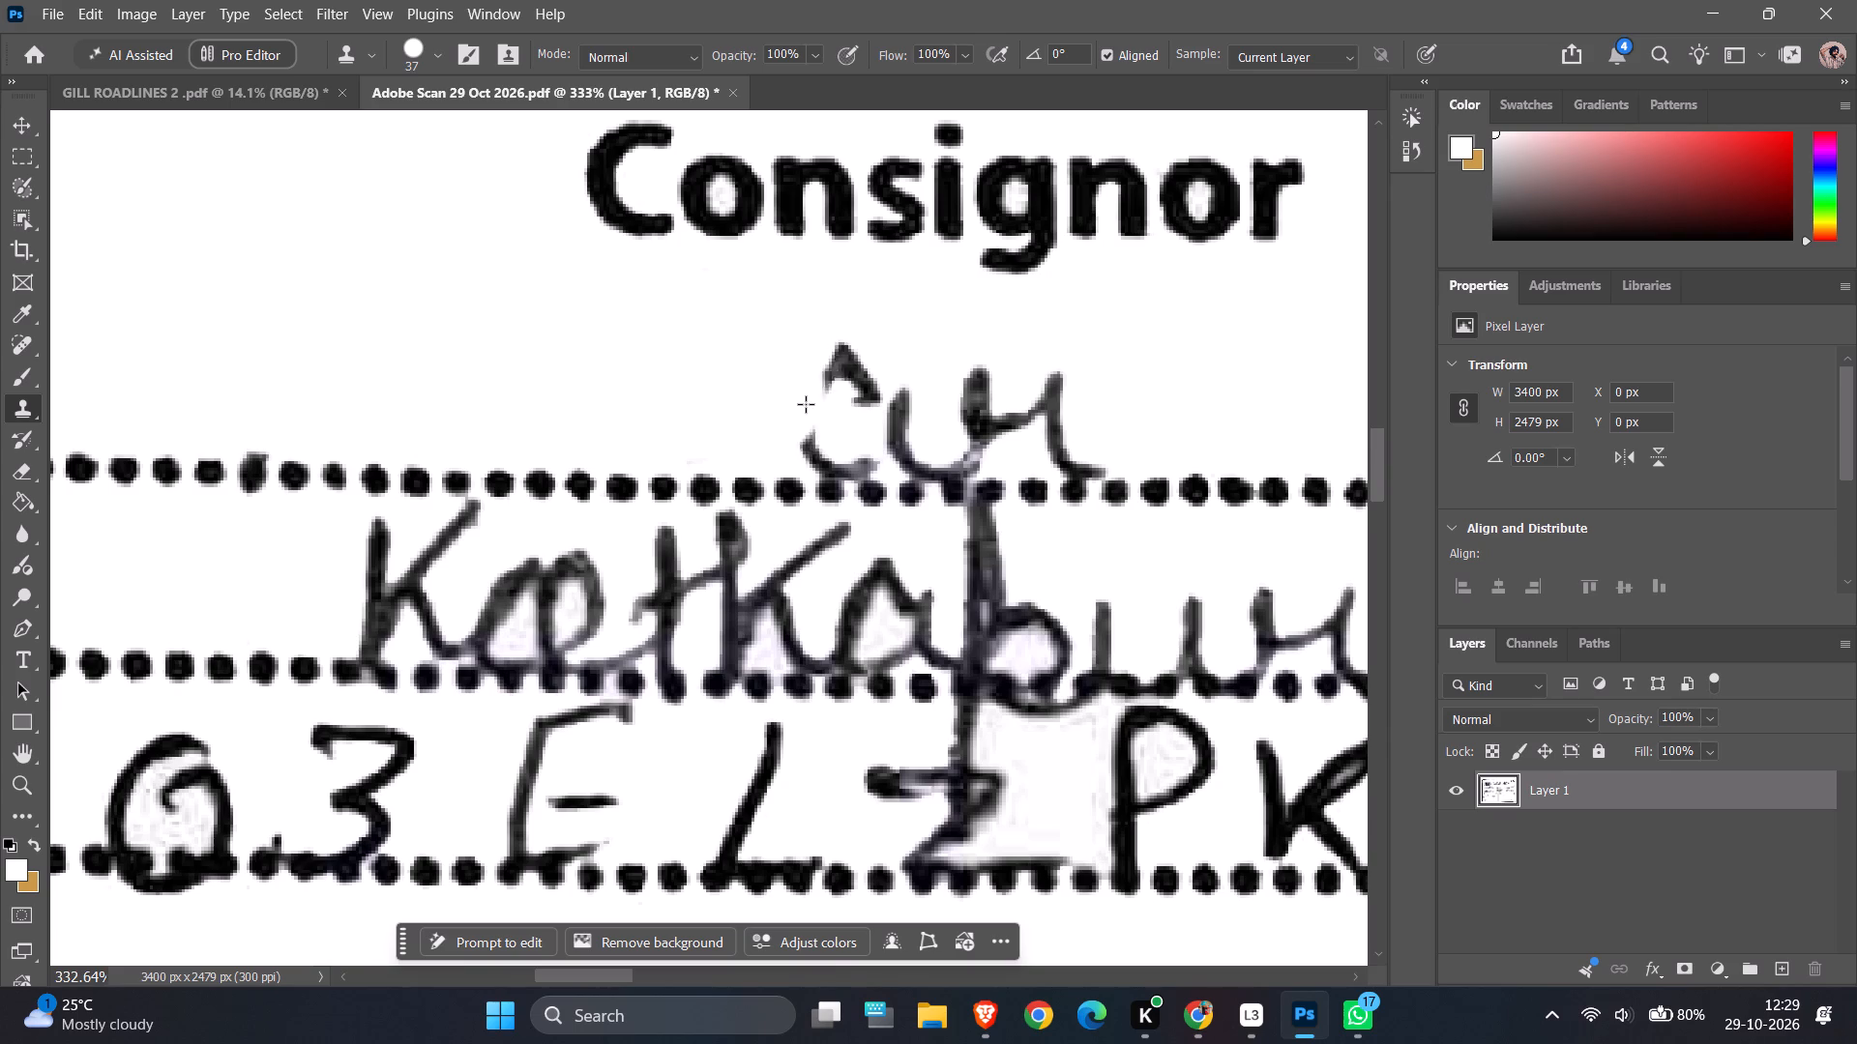
click(823, 371)
click(831, 416)
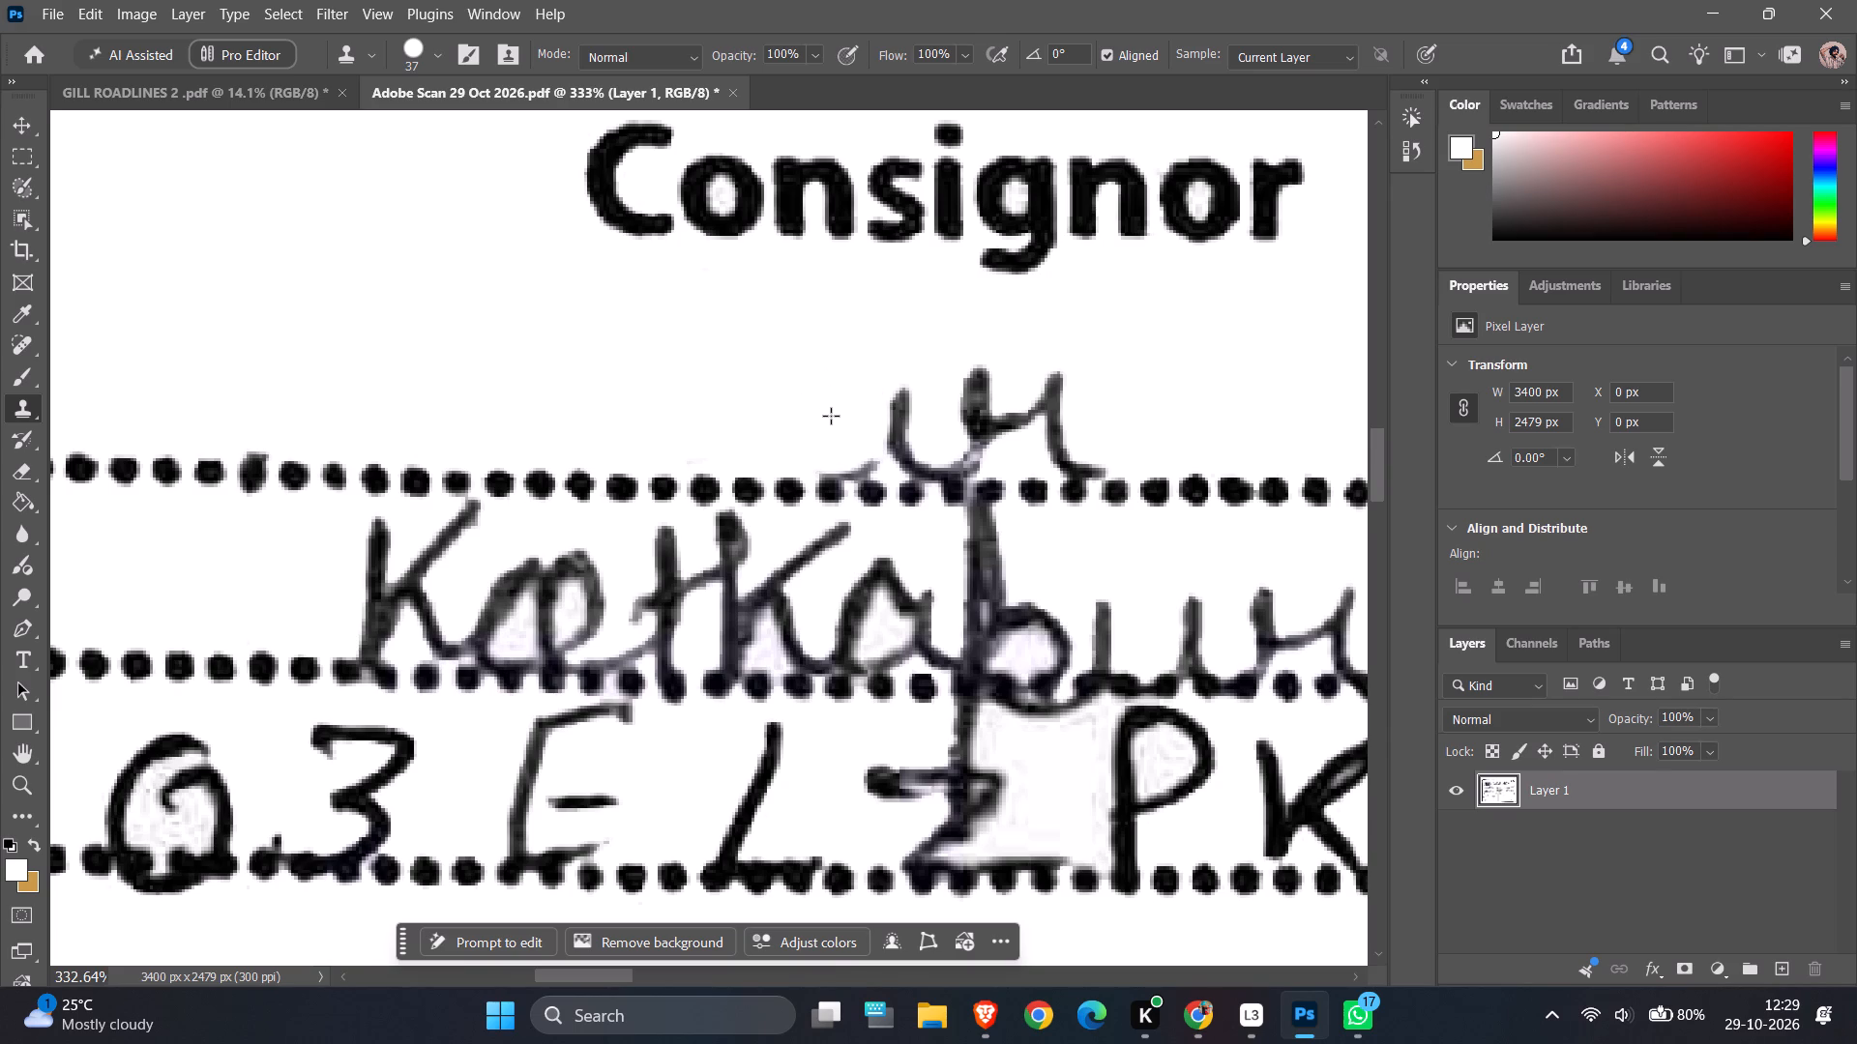
click(832, 420)
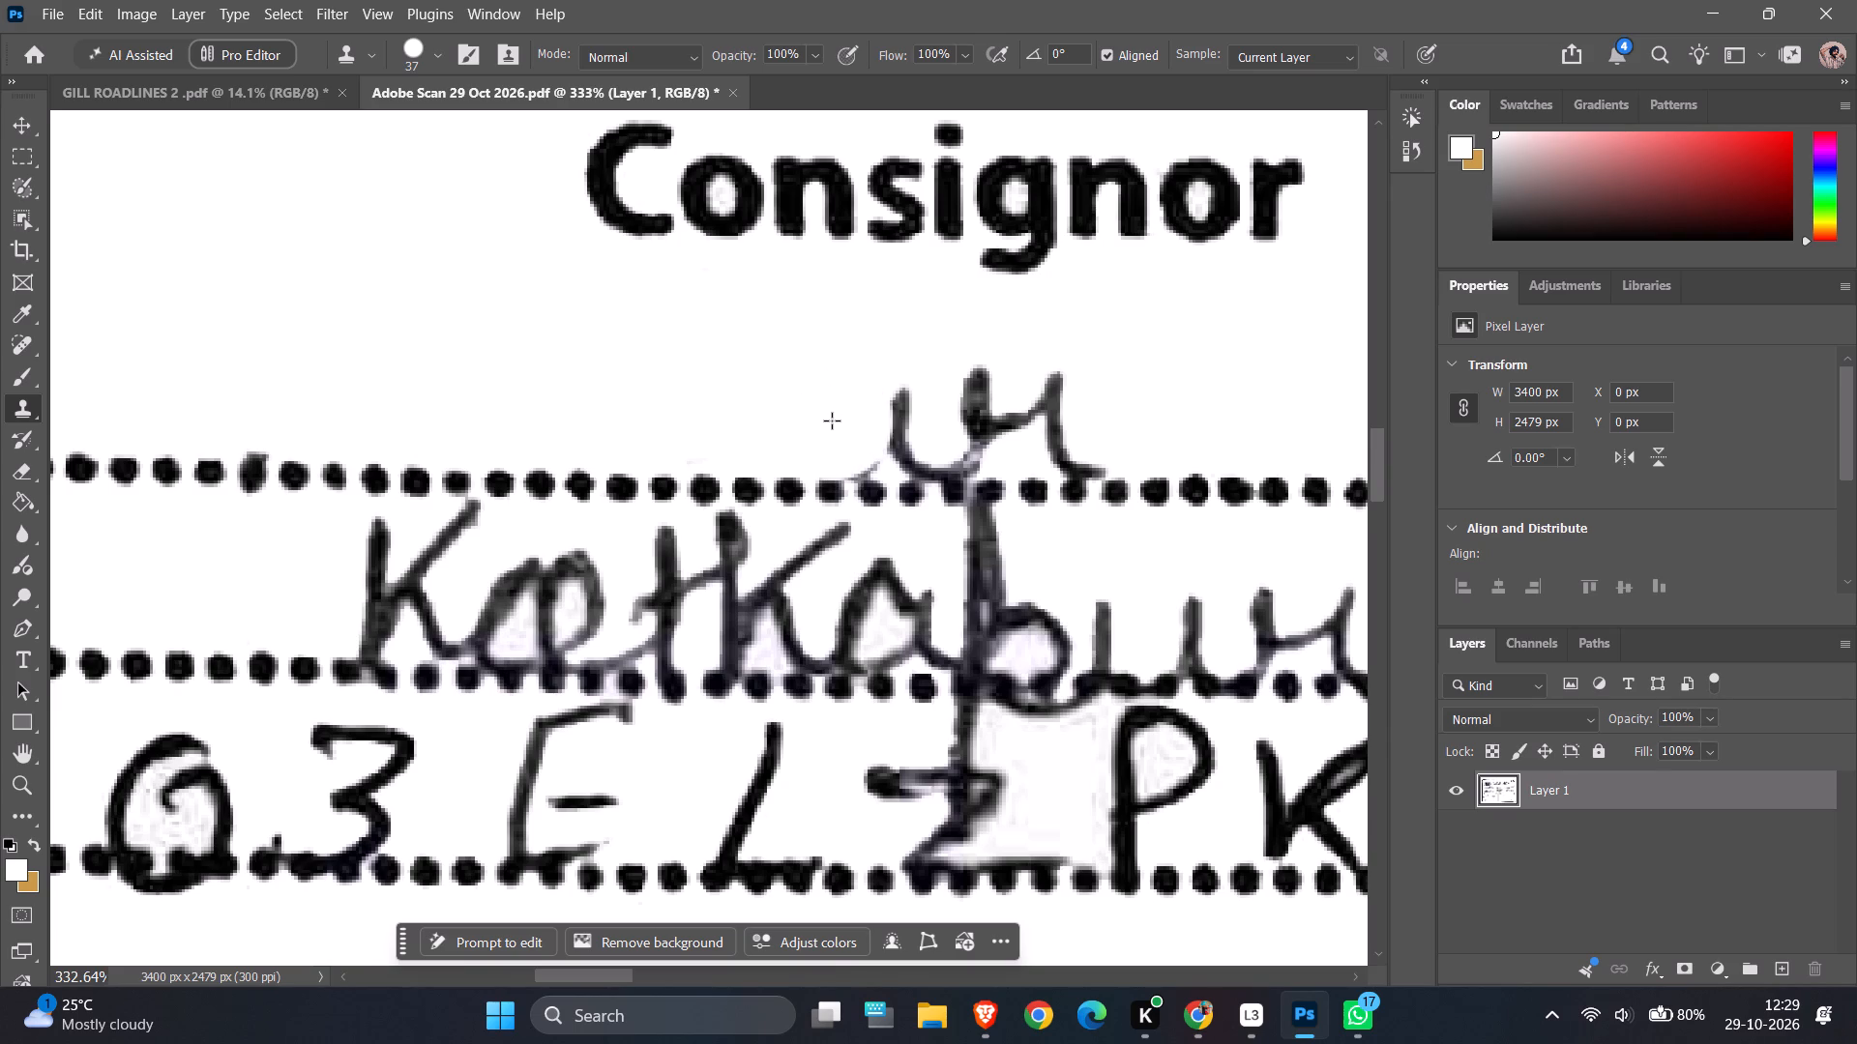
click(851, 420)
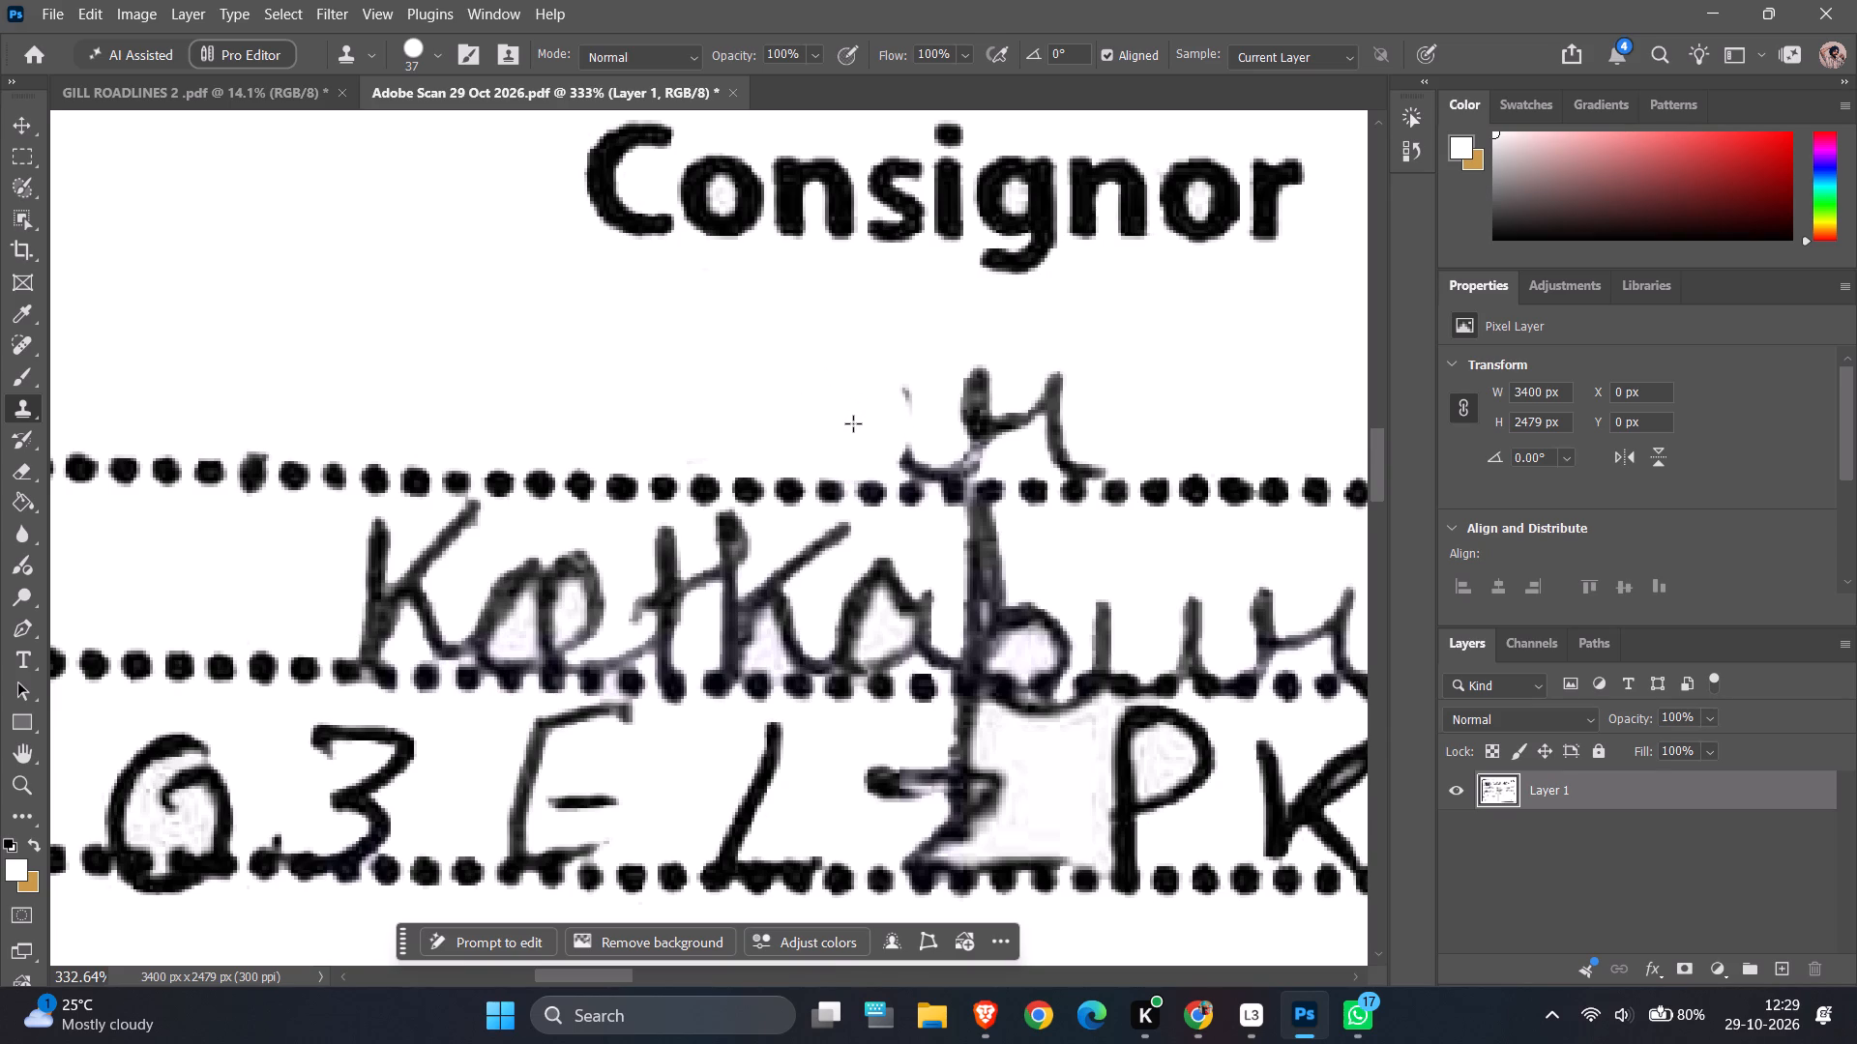
click(863, 422)
click(901, 401)
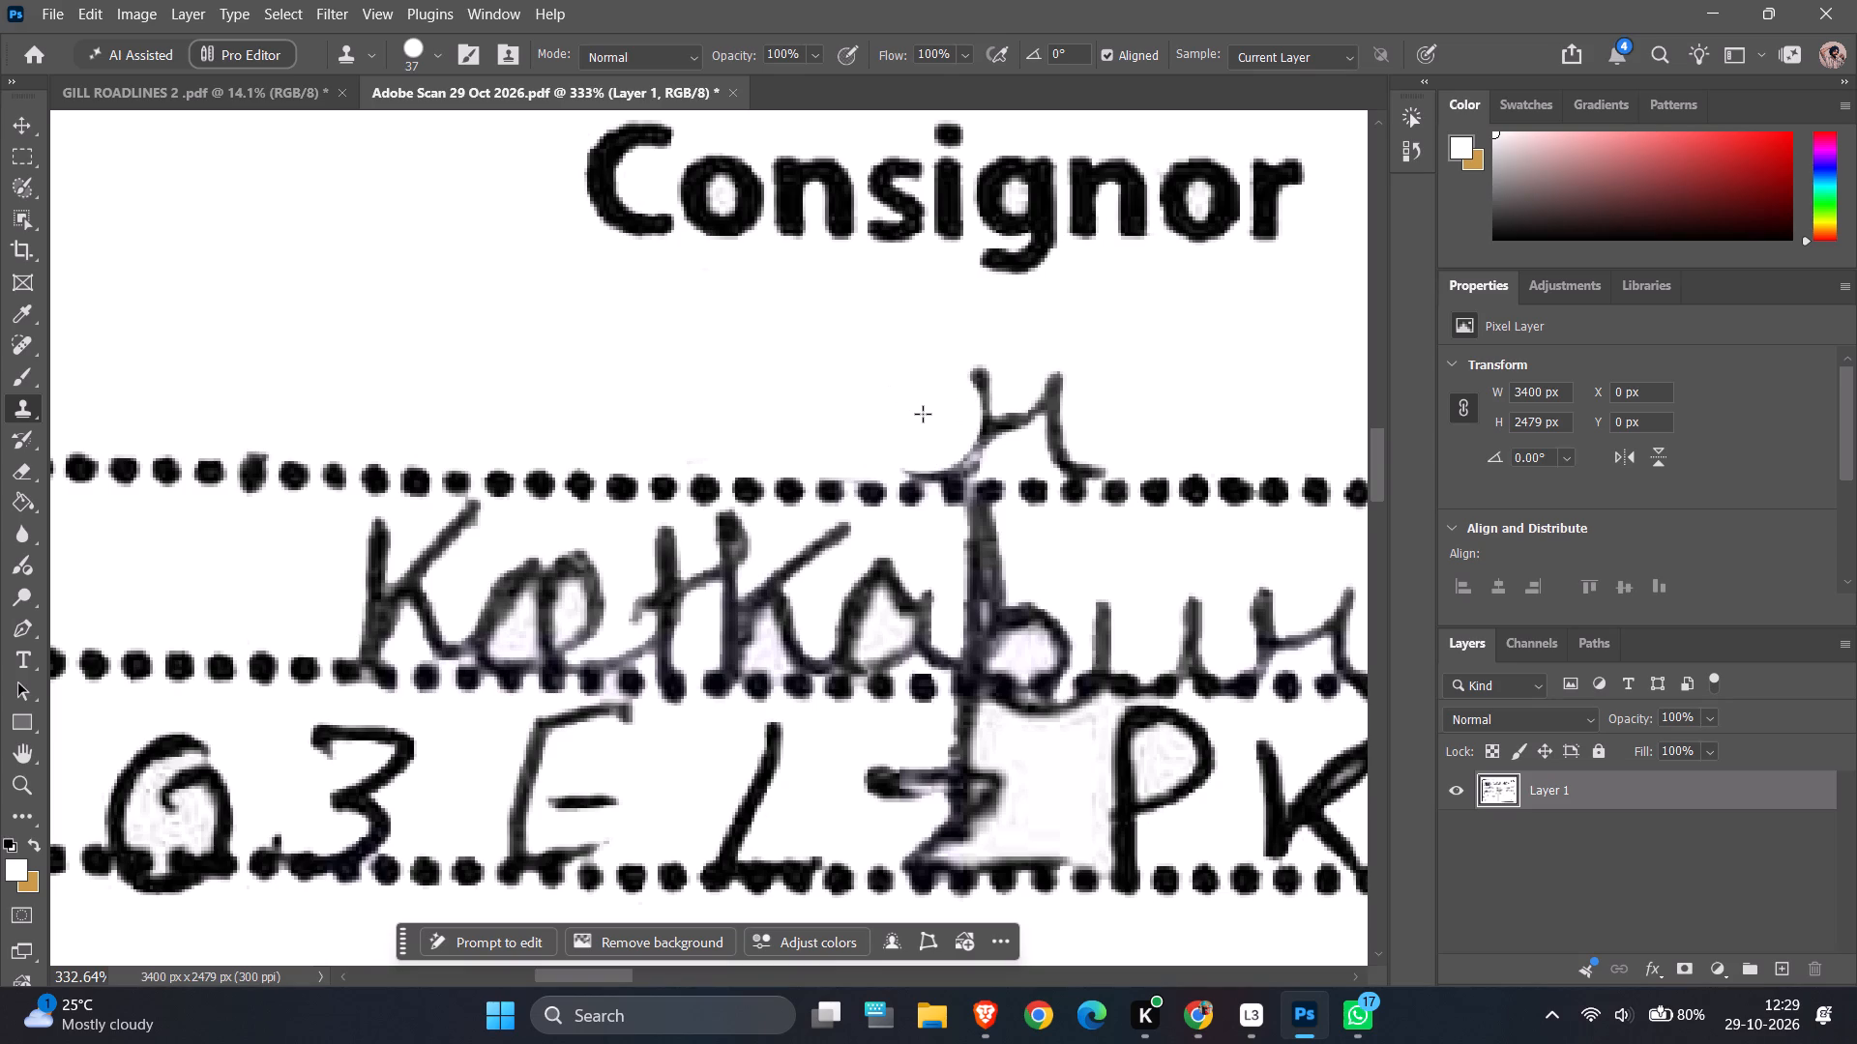
click(909, 418)
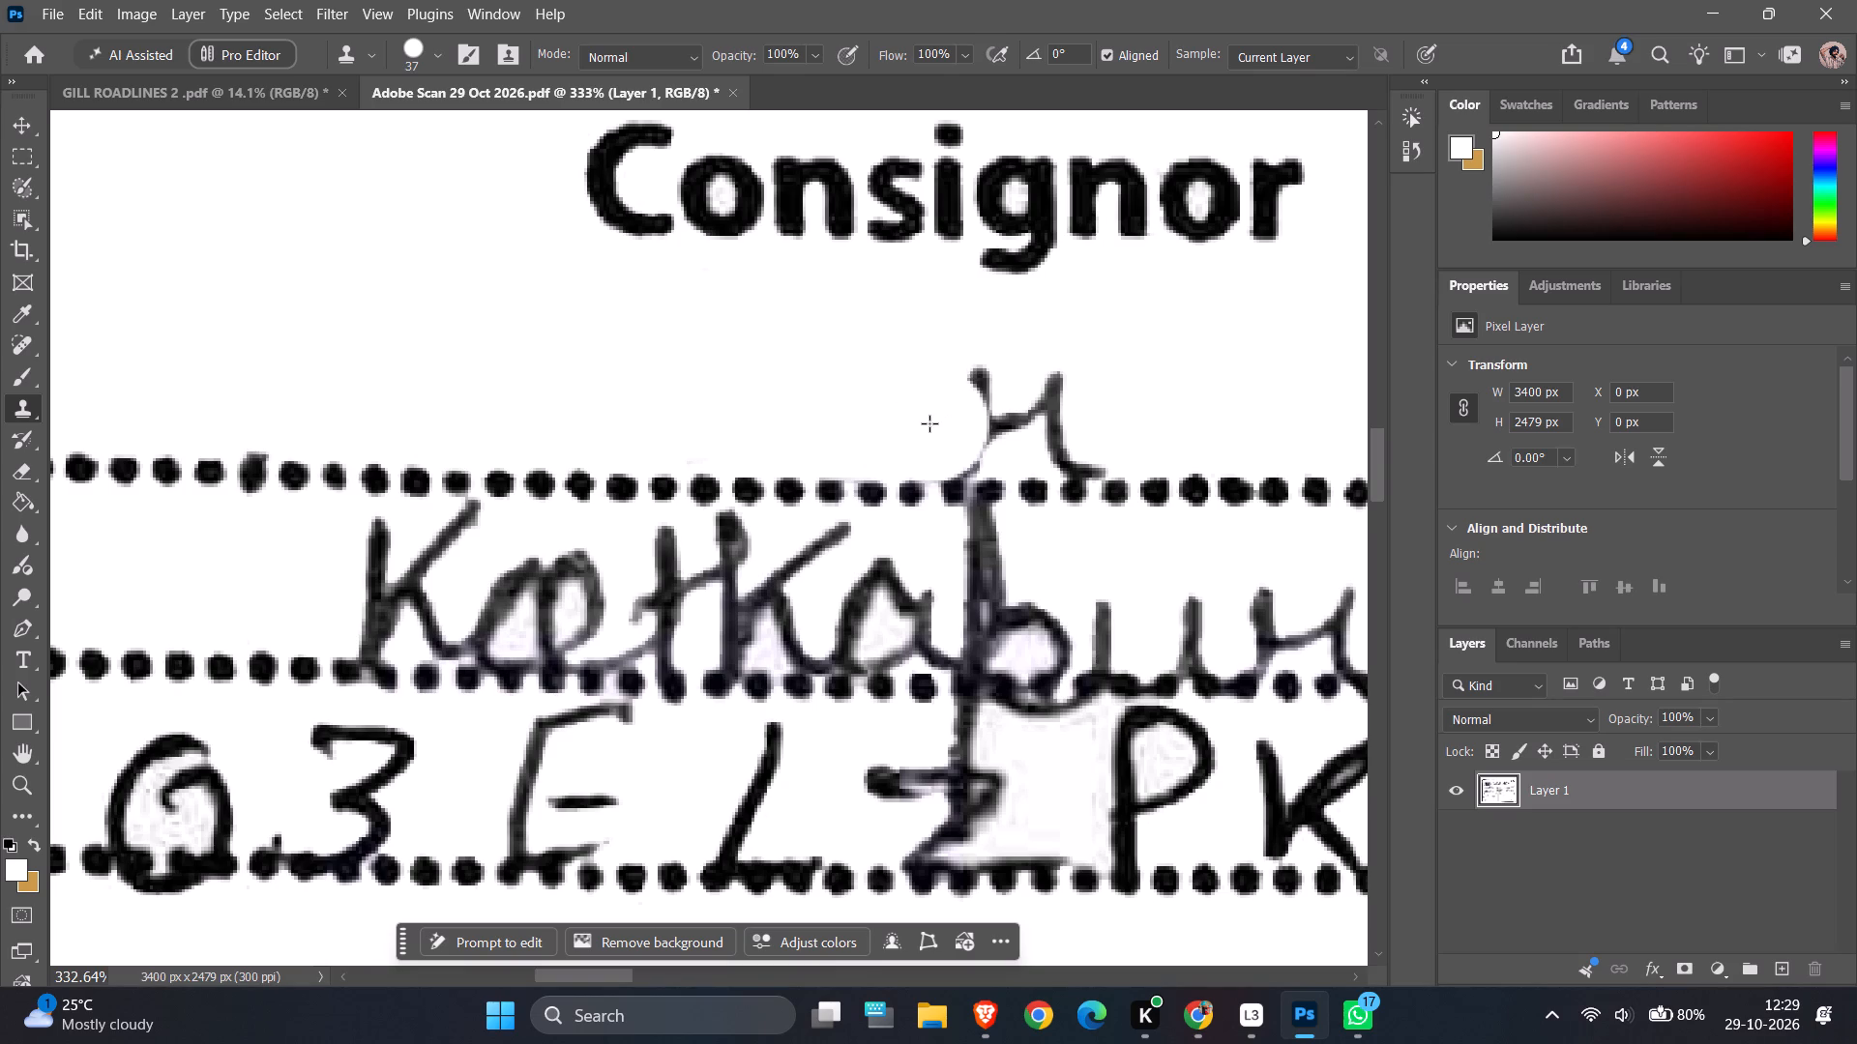
click(929, 423)
click(952, 420)
click(961, 394)
click(997, 408)
click(1030, 399)
click(1094, 414)
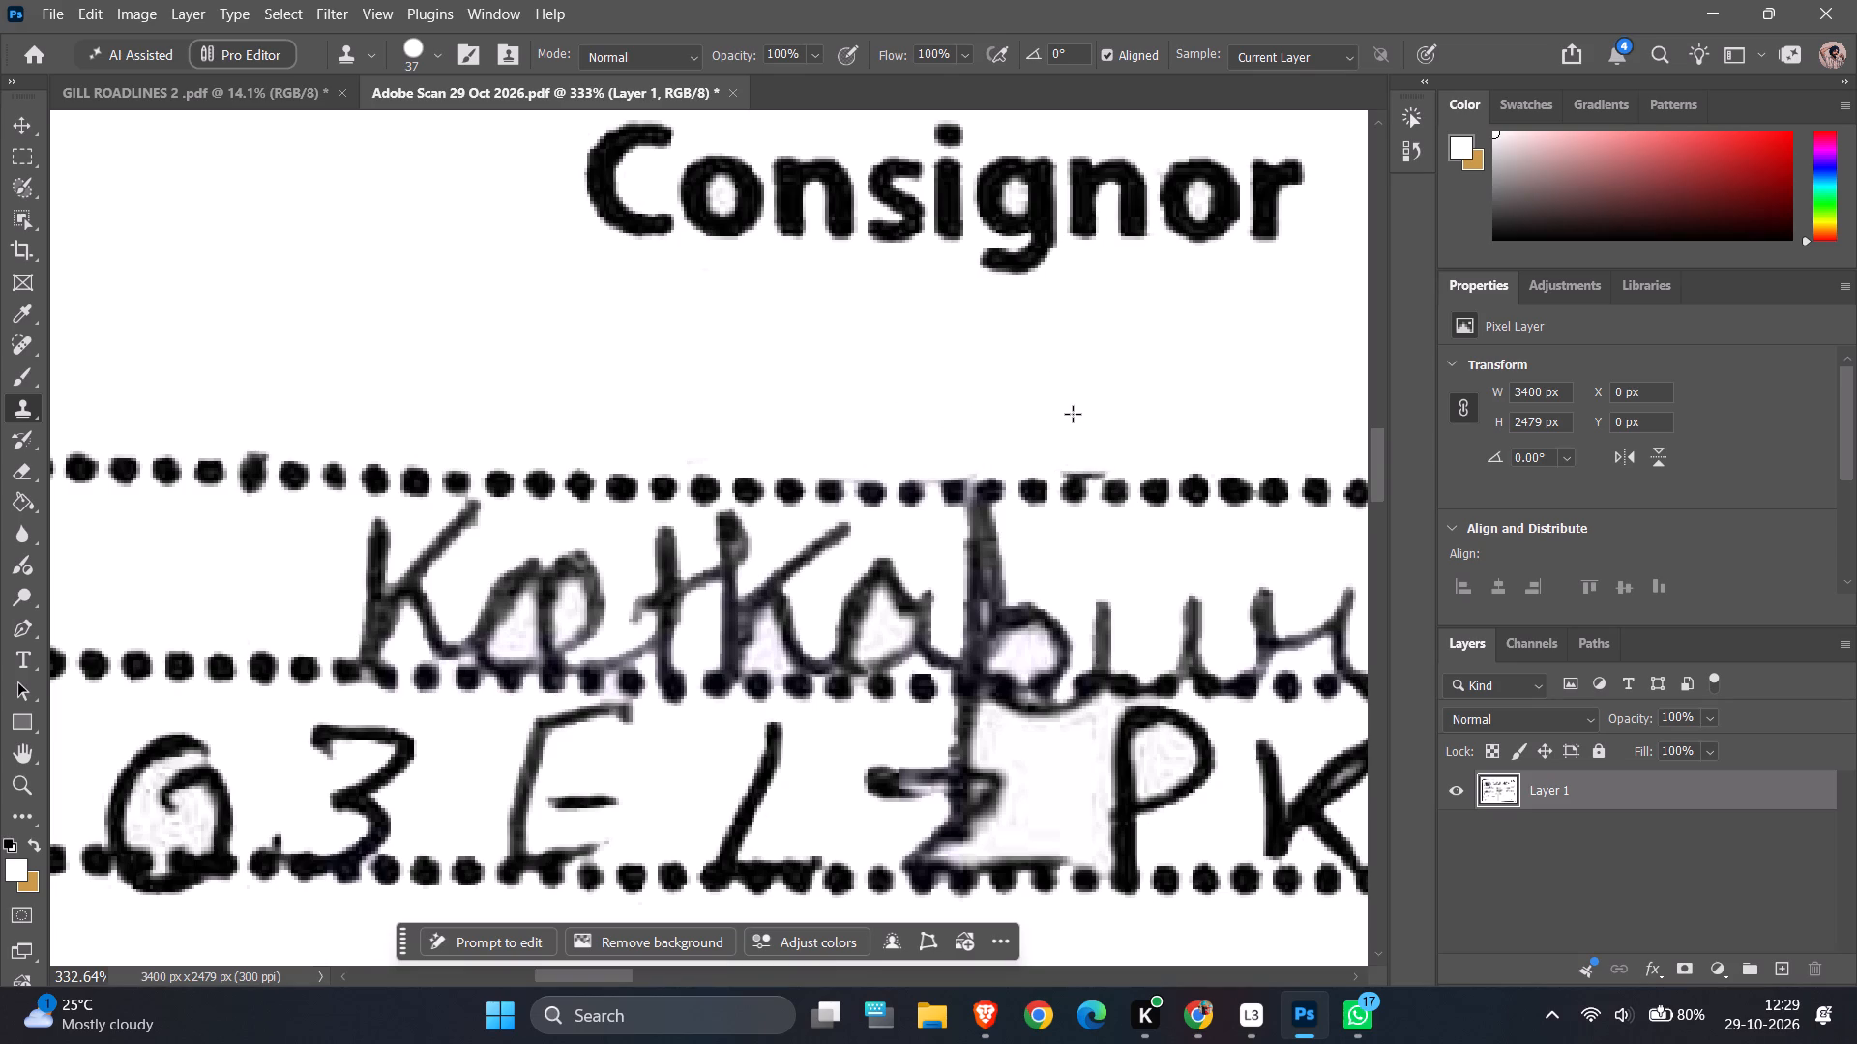
click(1076, 420)
click(1092, 420)
Clone white over the handwritten capital E of "Enterprise" on the consignor's top line.
ctrl+alt+scroll(914, 370, down, 4)
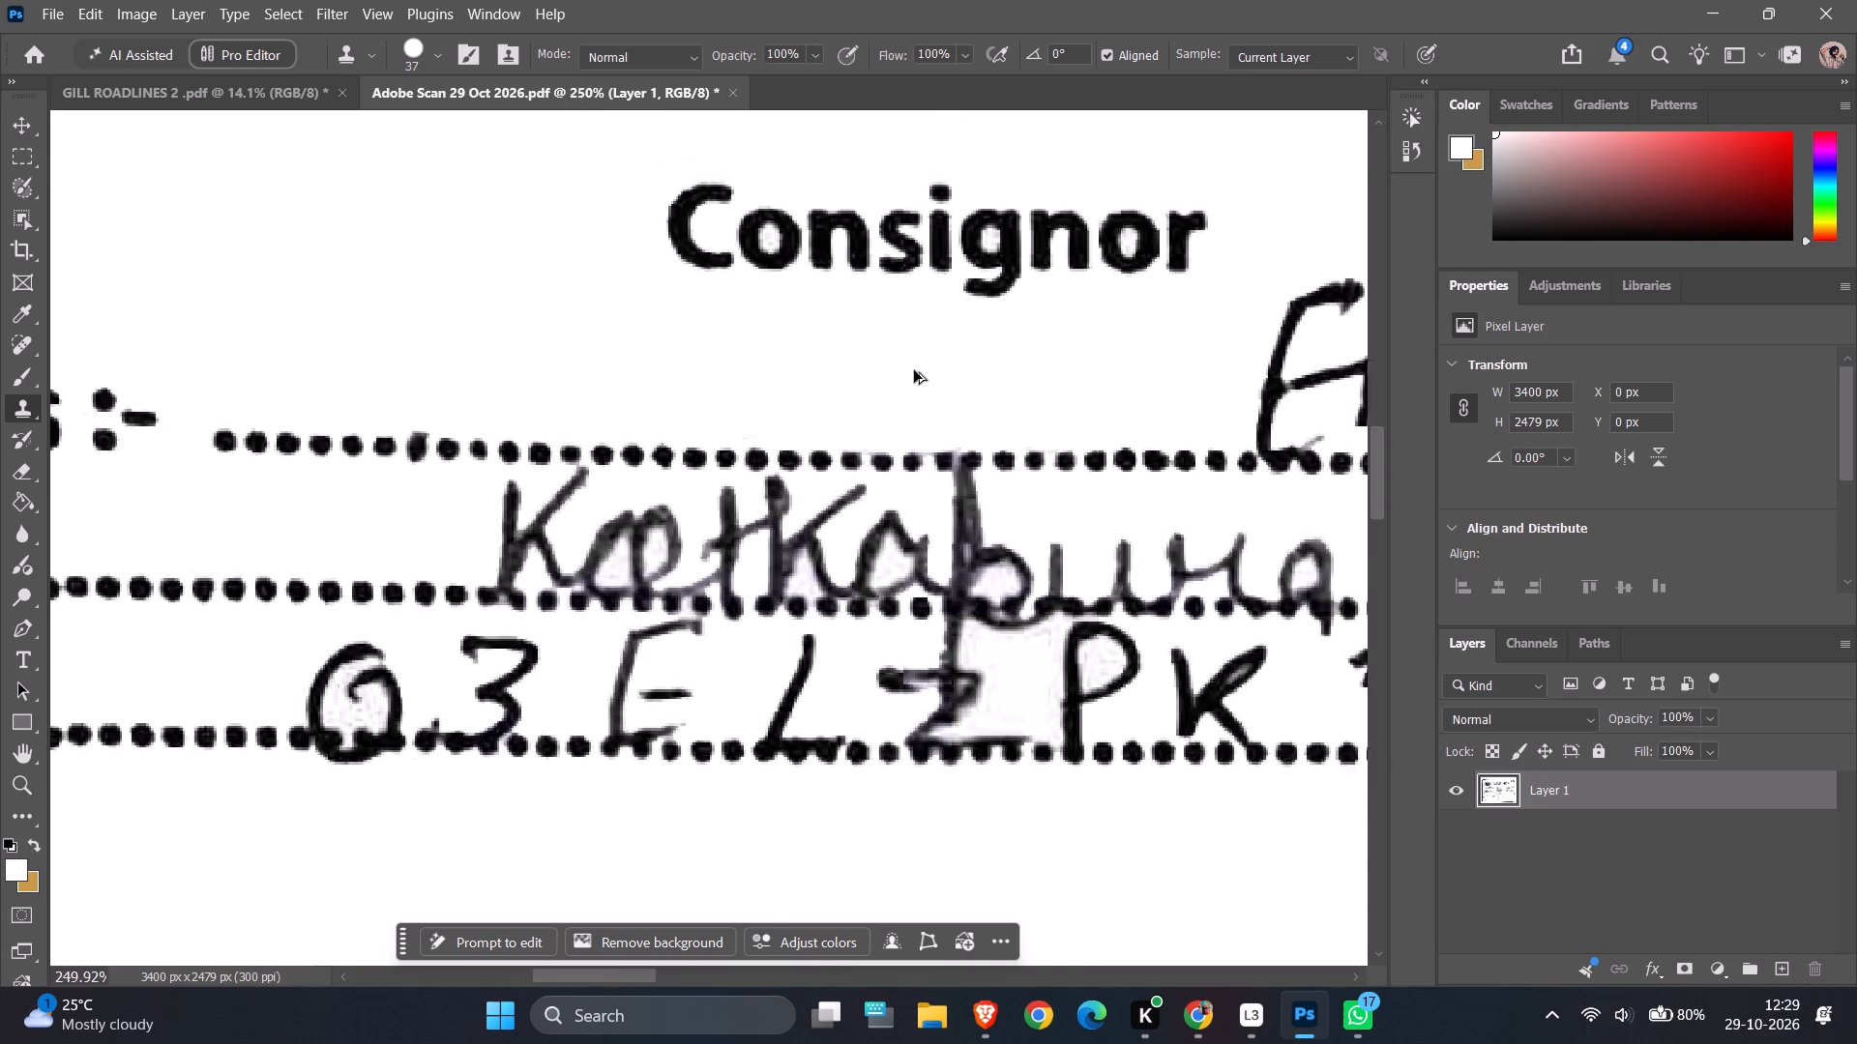
ctrl+alt+scroll(914, 370, down, 2)
ctrl+alt+scroll(1089, 405, down, 6)
ctrl+alt+scroll(703, 388, down, 10)
ctrl+alt+scroll(928, 383, up, 3)
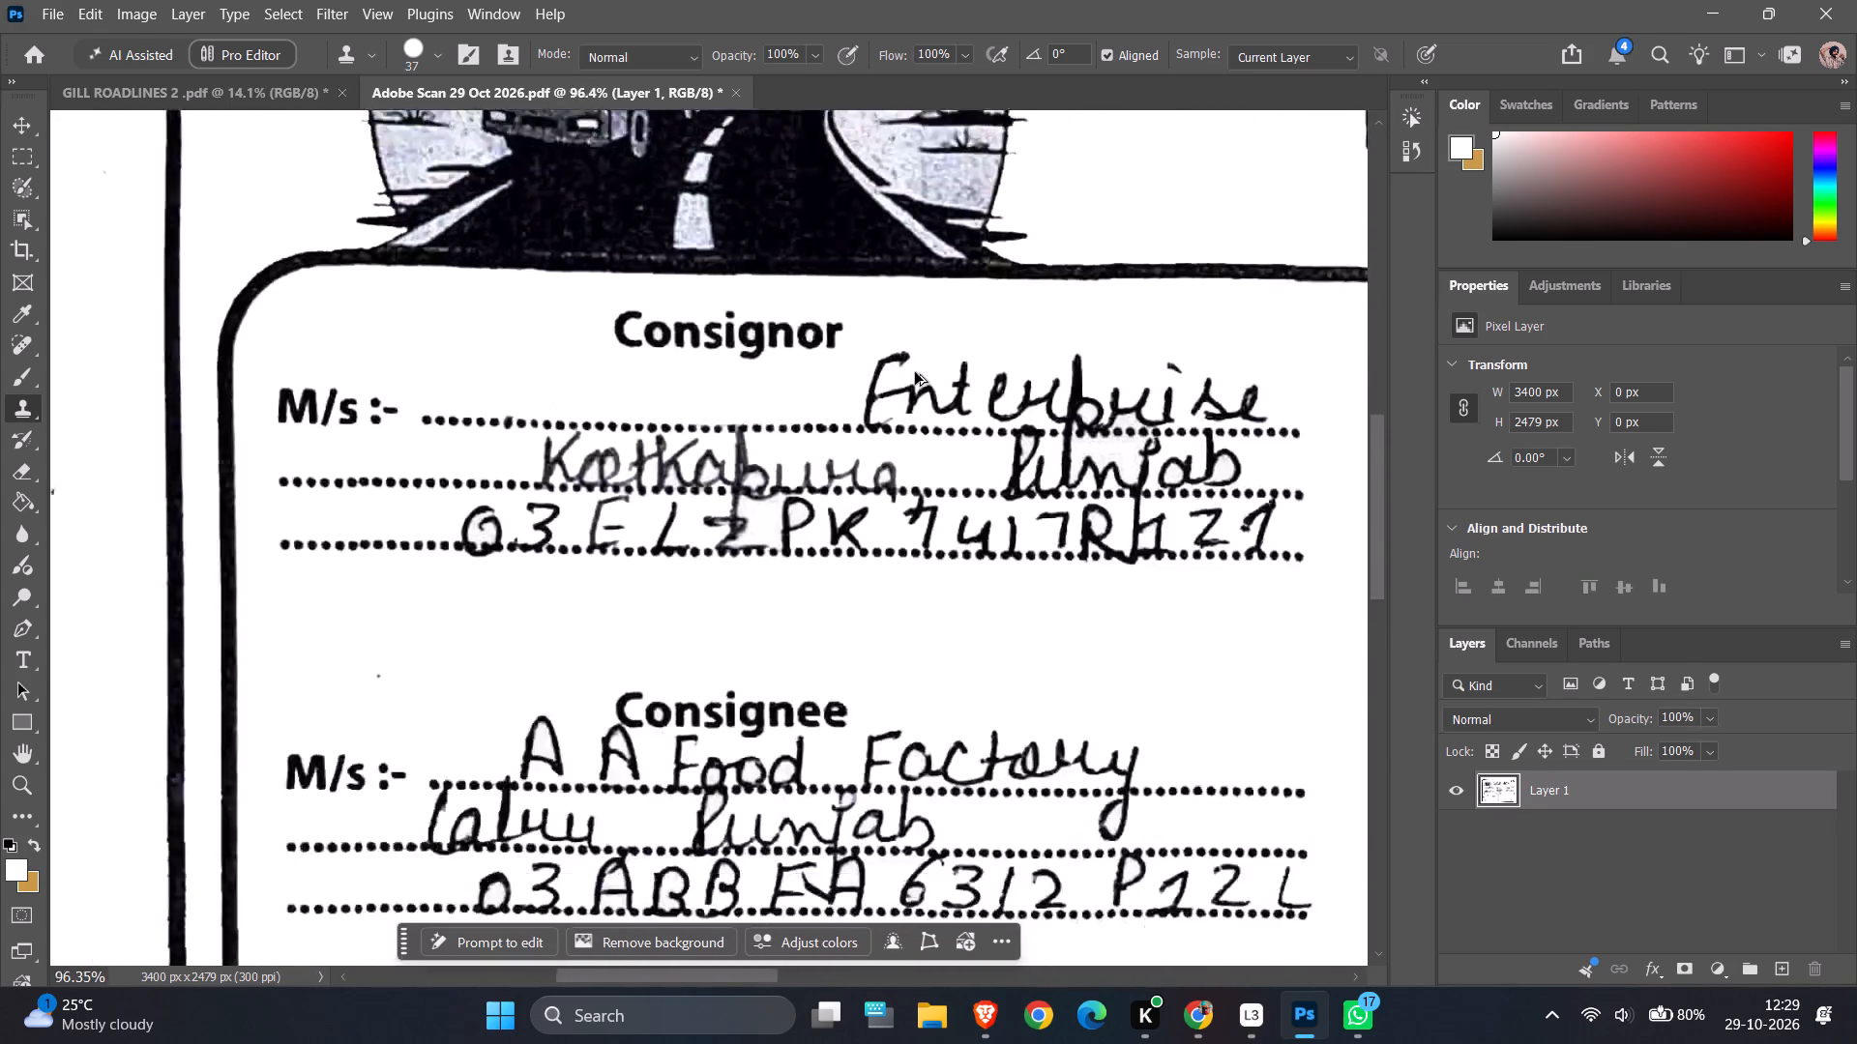
ctrl+alt+scroll(915, 372, up, 16)
alt+click(361, 449)
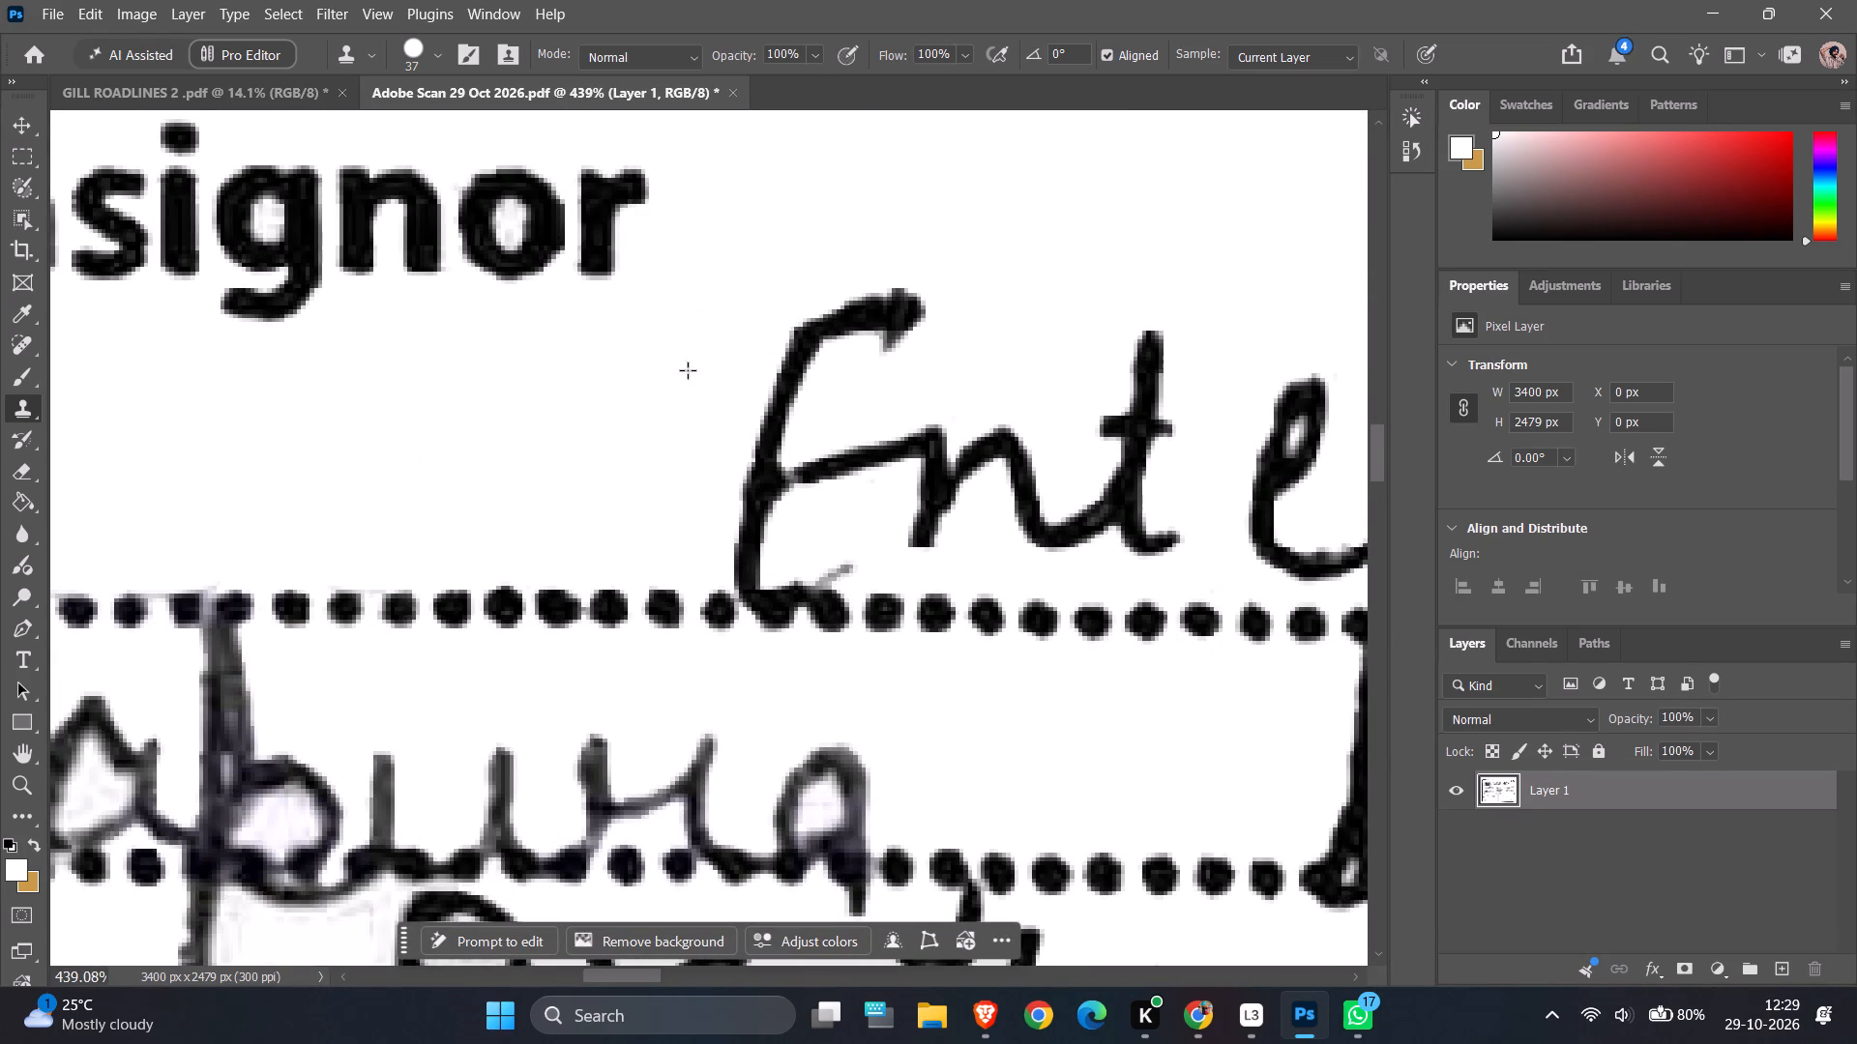
click(894, 307)
drag(867, 318, 860, 328)
drag(840, 340, 828, 352)
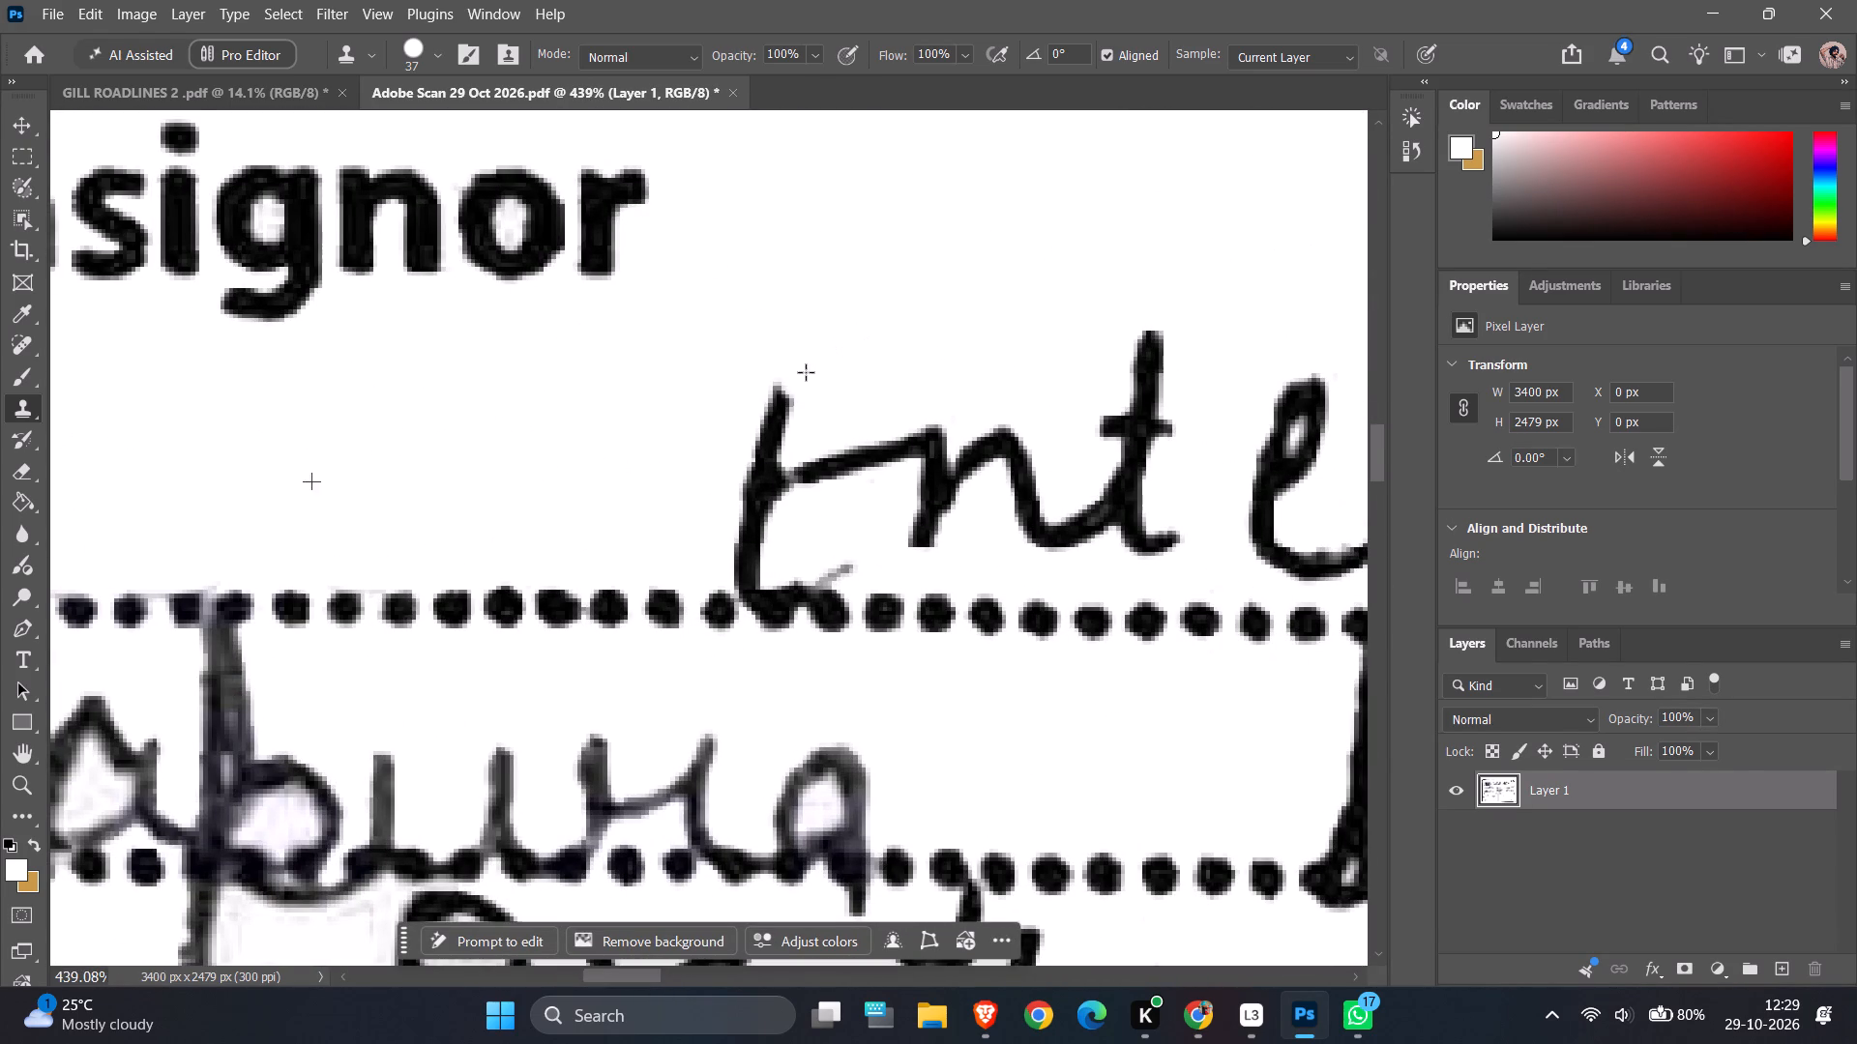
click(772, 392)
alt+click(511, 420)
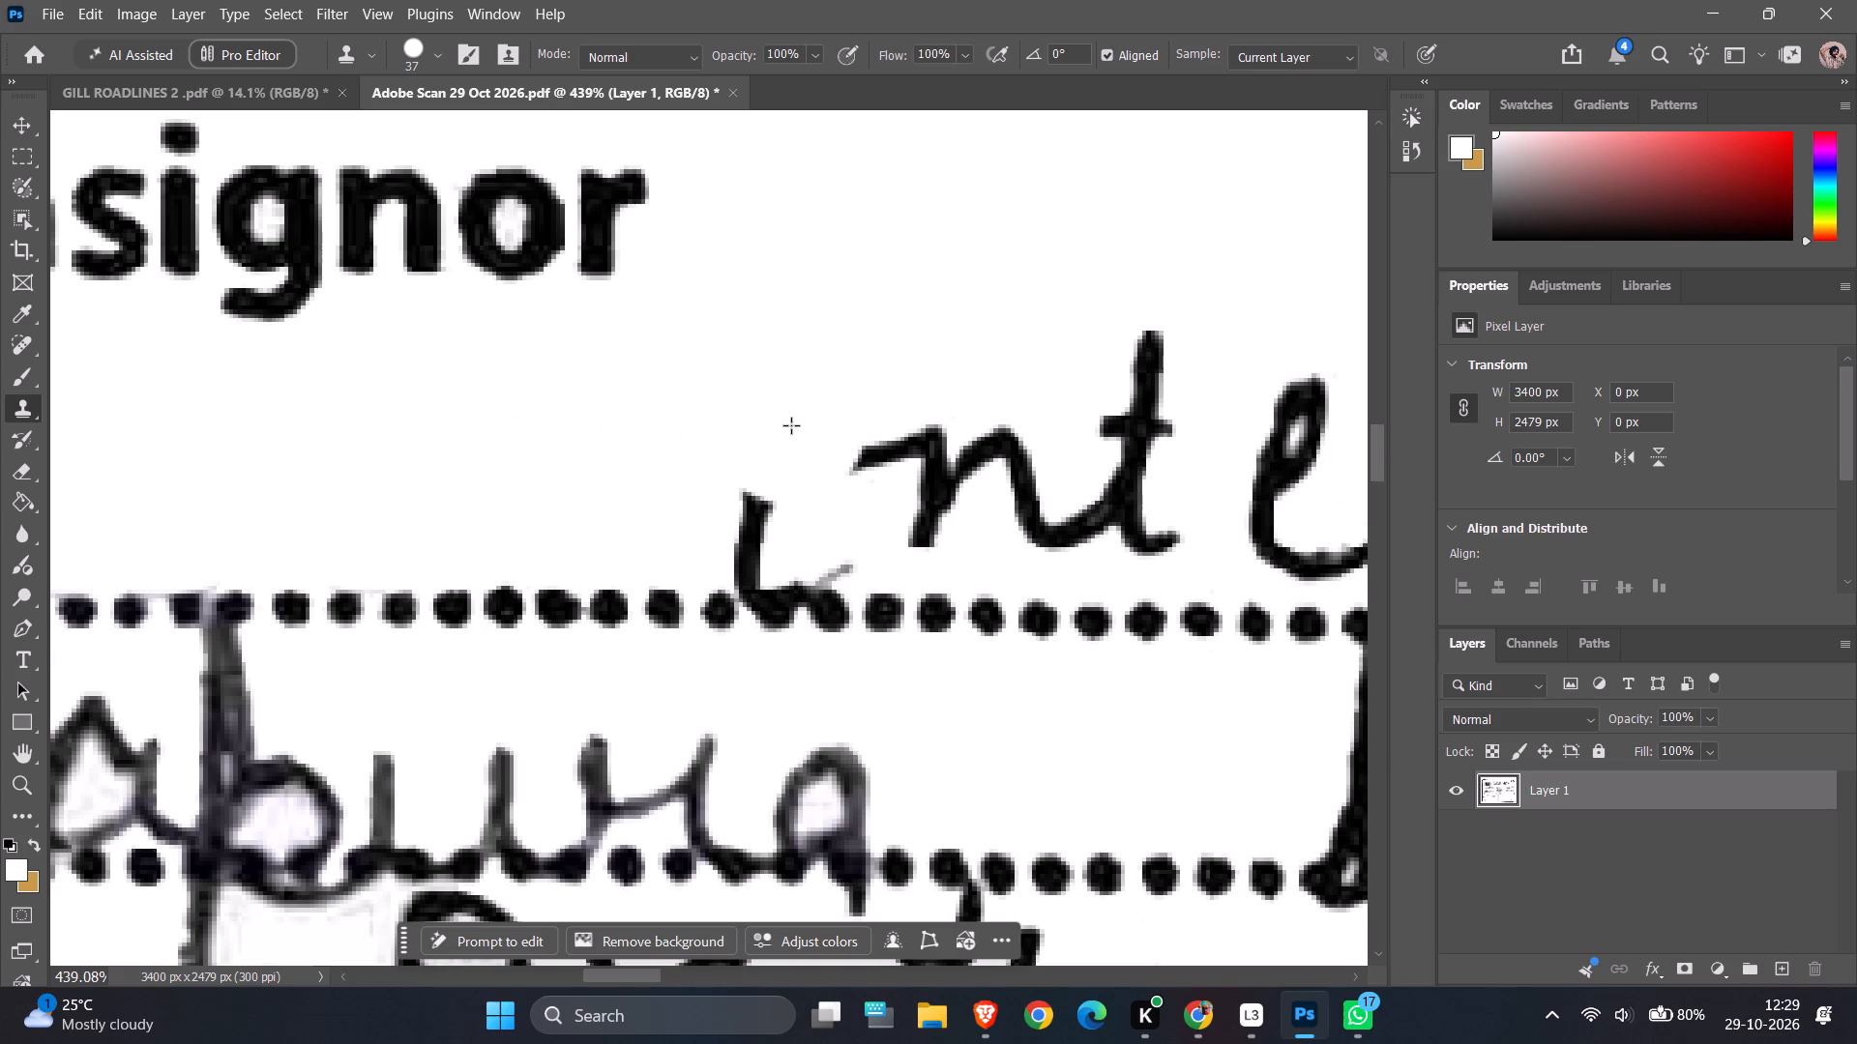
click(756, 445)
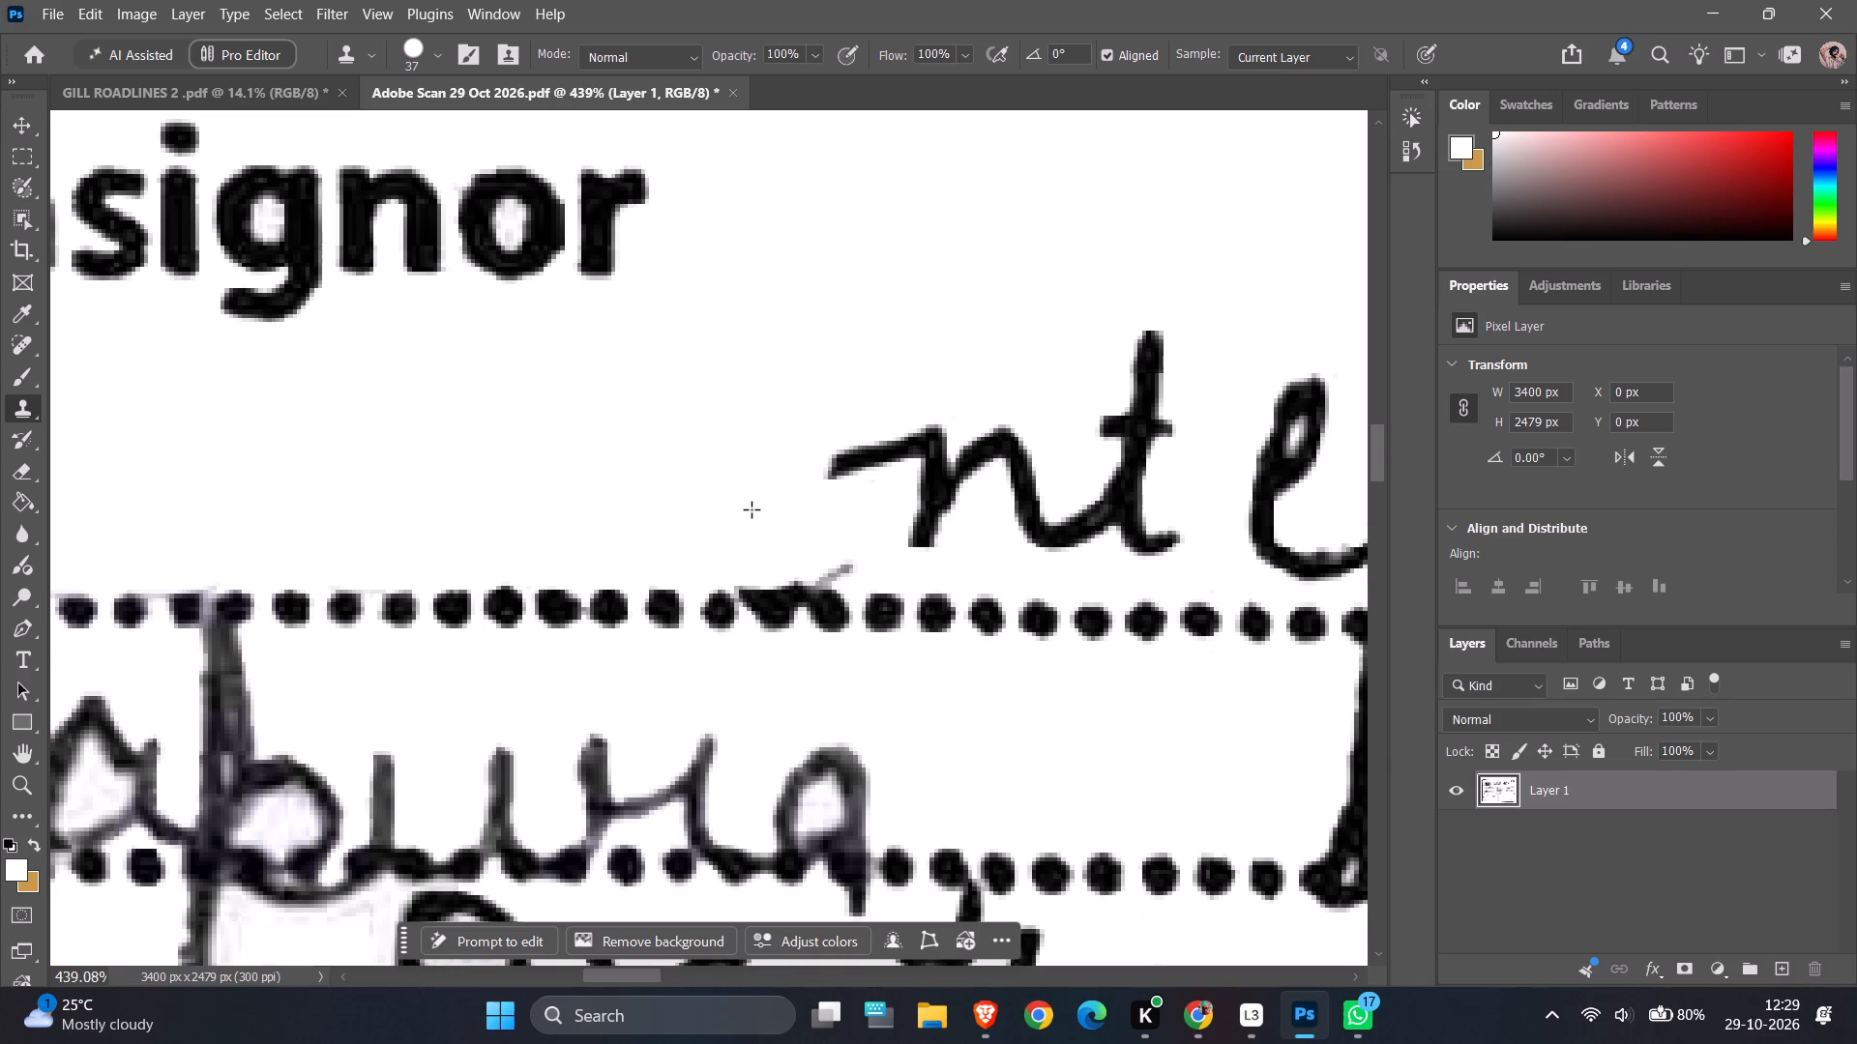
click(752, 518)
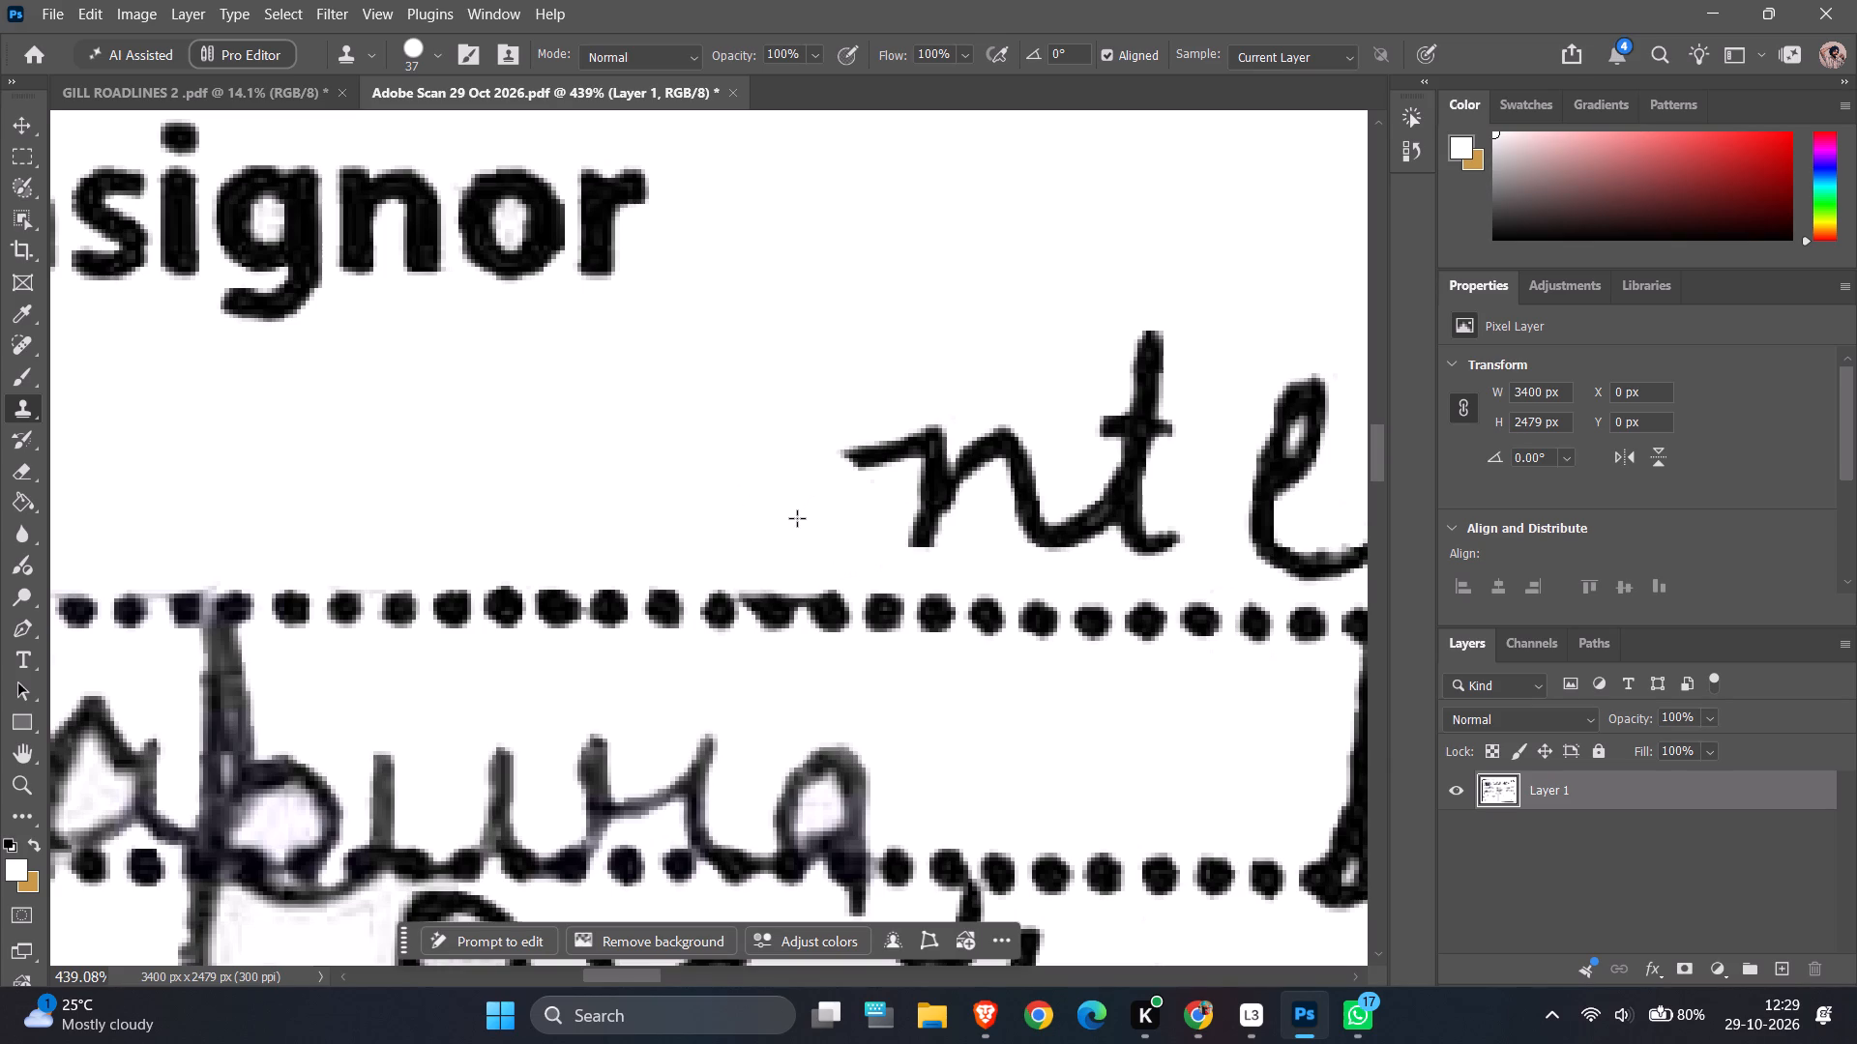
click(799, 526)
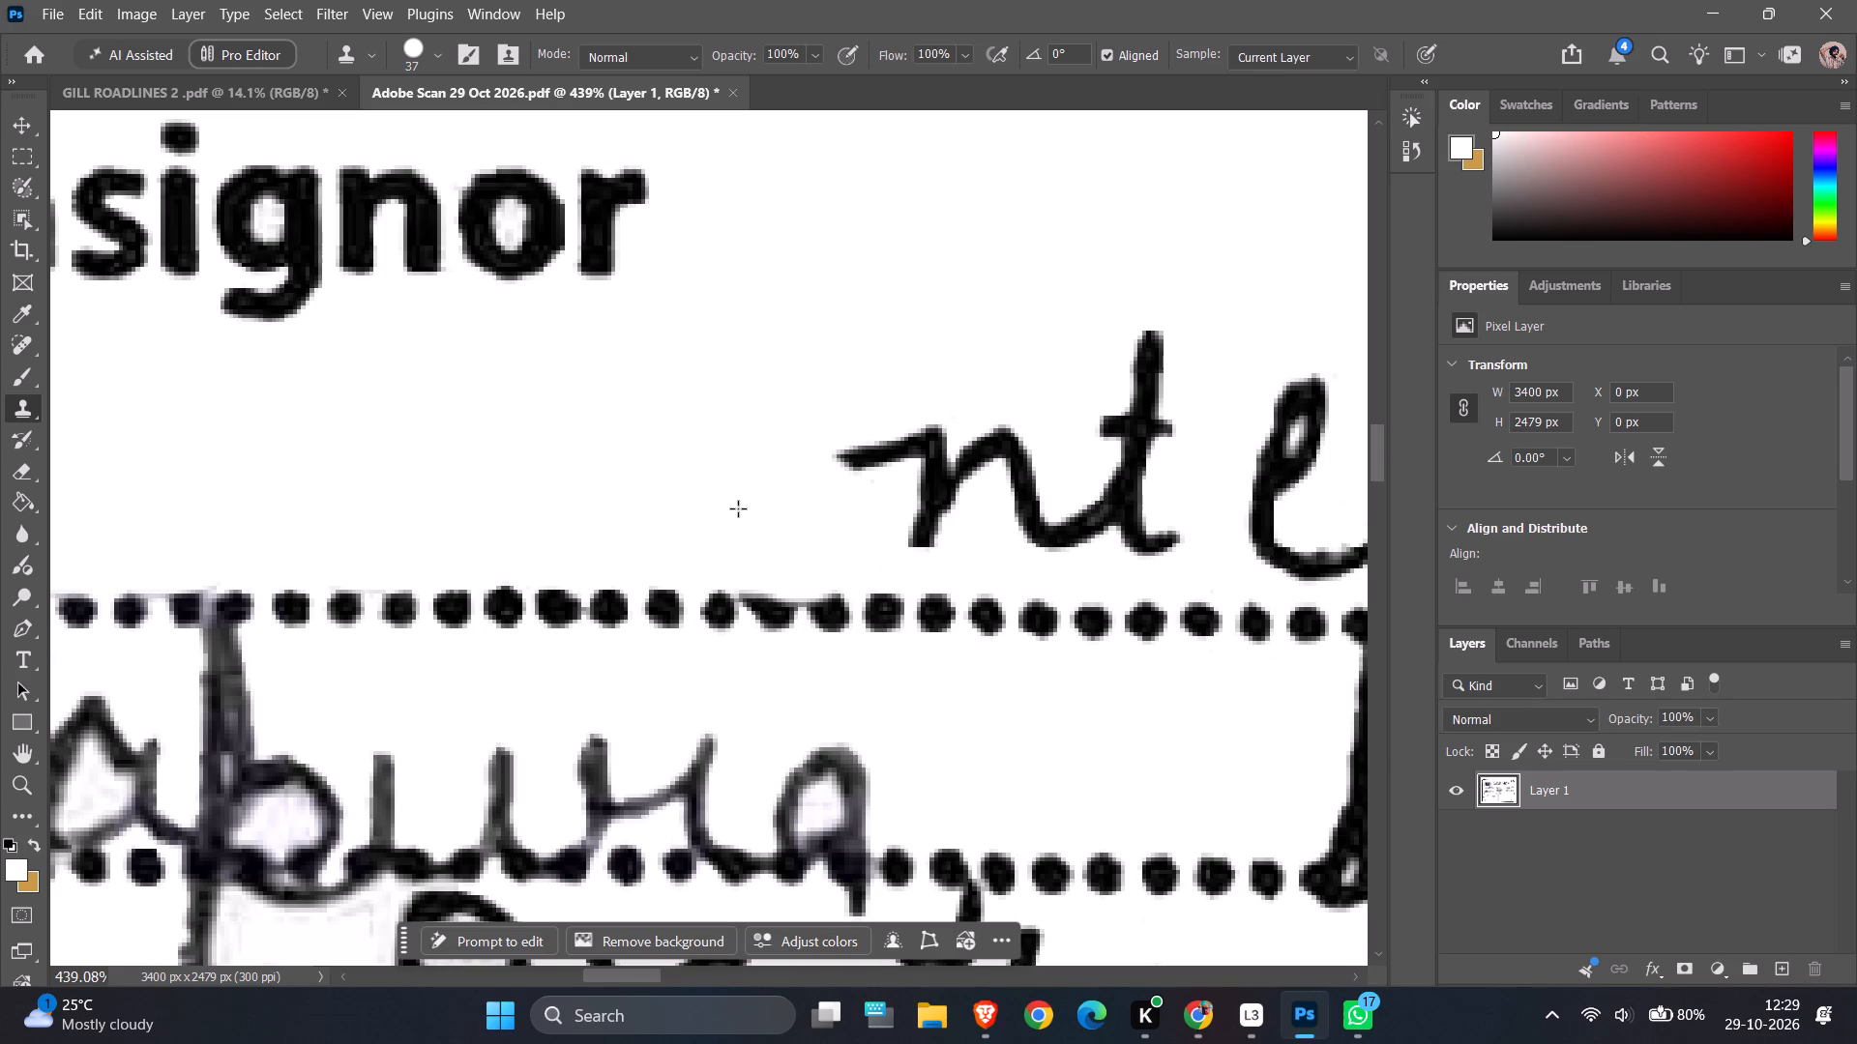
click(738, 508)
Clone white over the handwritten letters "nt" of "Enterprise" above the dotted line.
click(848, 442)
drag(928, 444, 931, 458)
click(922, 490)
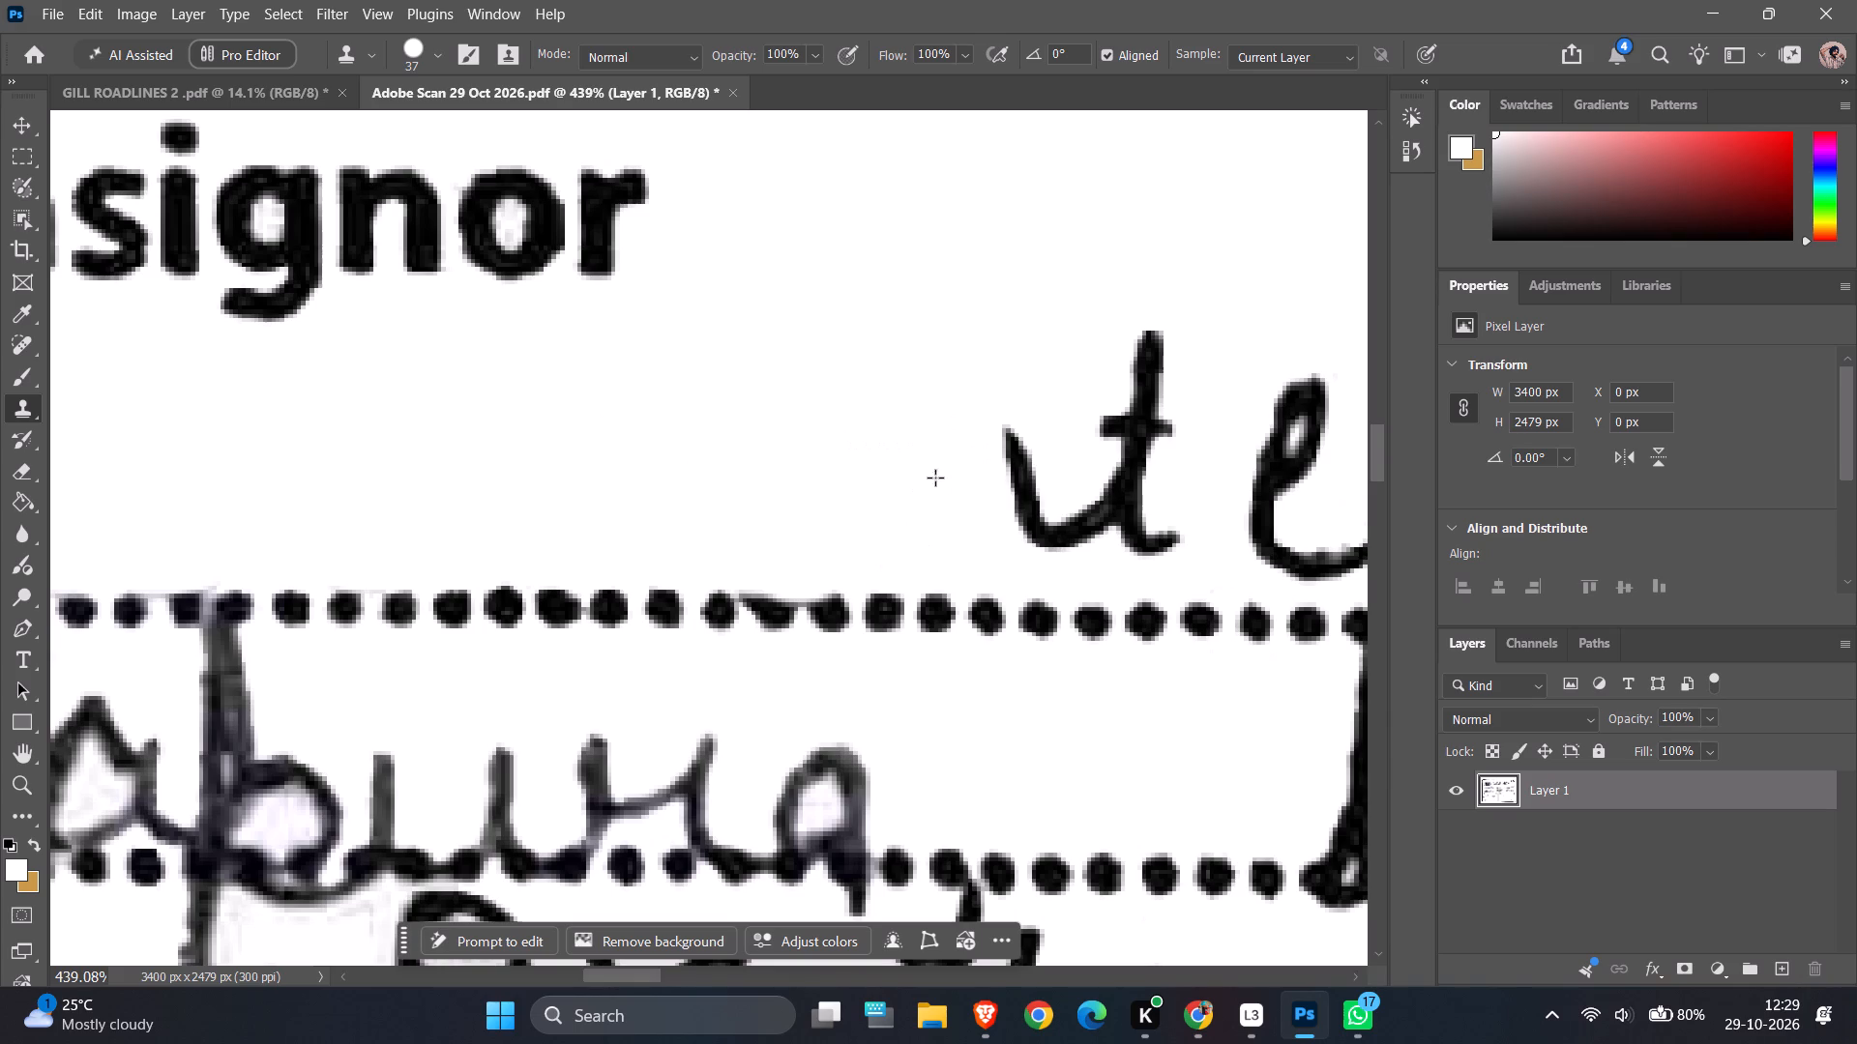
drag(956, 462, 964, 466)
click(1027, 498)
click(1100, 511)
drag(1107, 459, 1111, 449)
click(1157, 371)
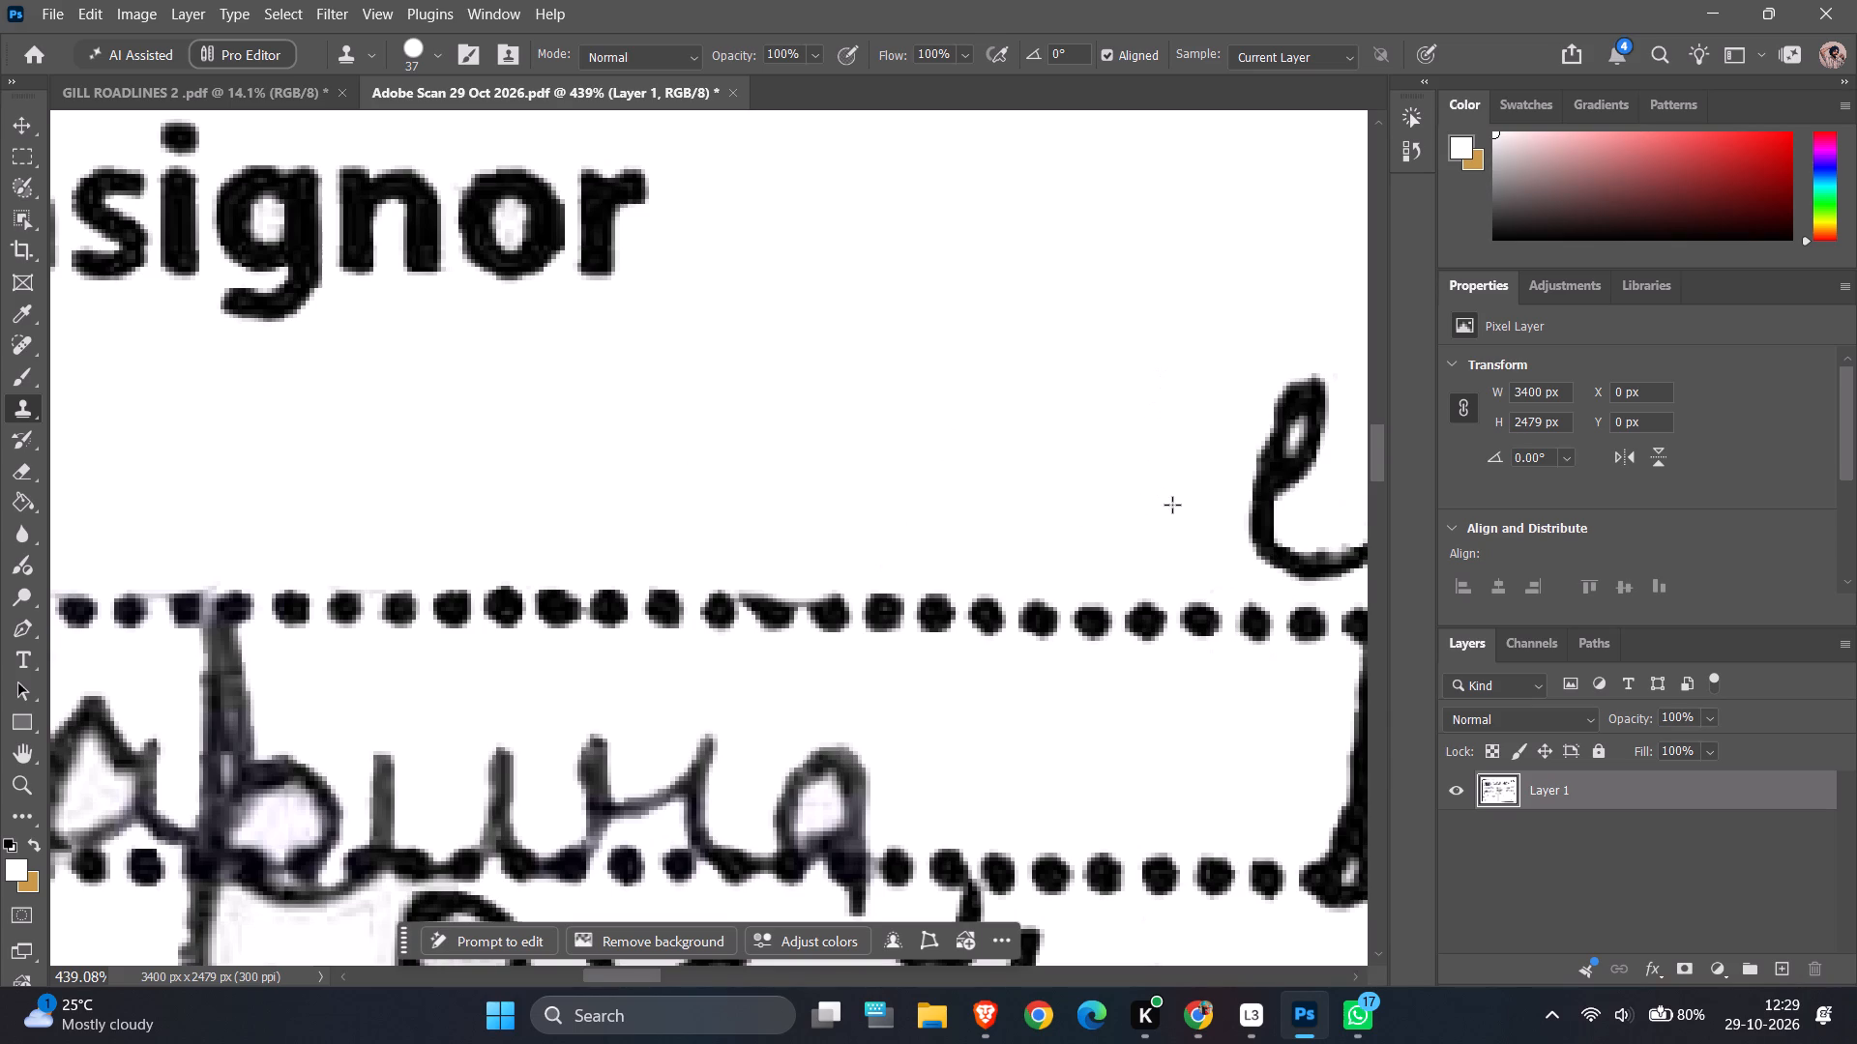
click(1175, 508)
Clone white over the handwritten letters "er" of "Enterprise" on the consignor's top line.
ctrl+scroll(1016, 442, down, 12)
drag(1066, 393, 1092, 414)
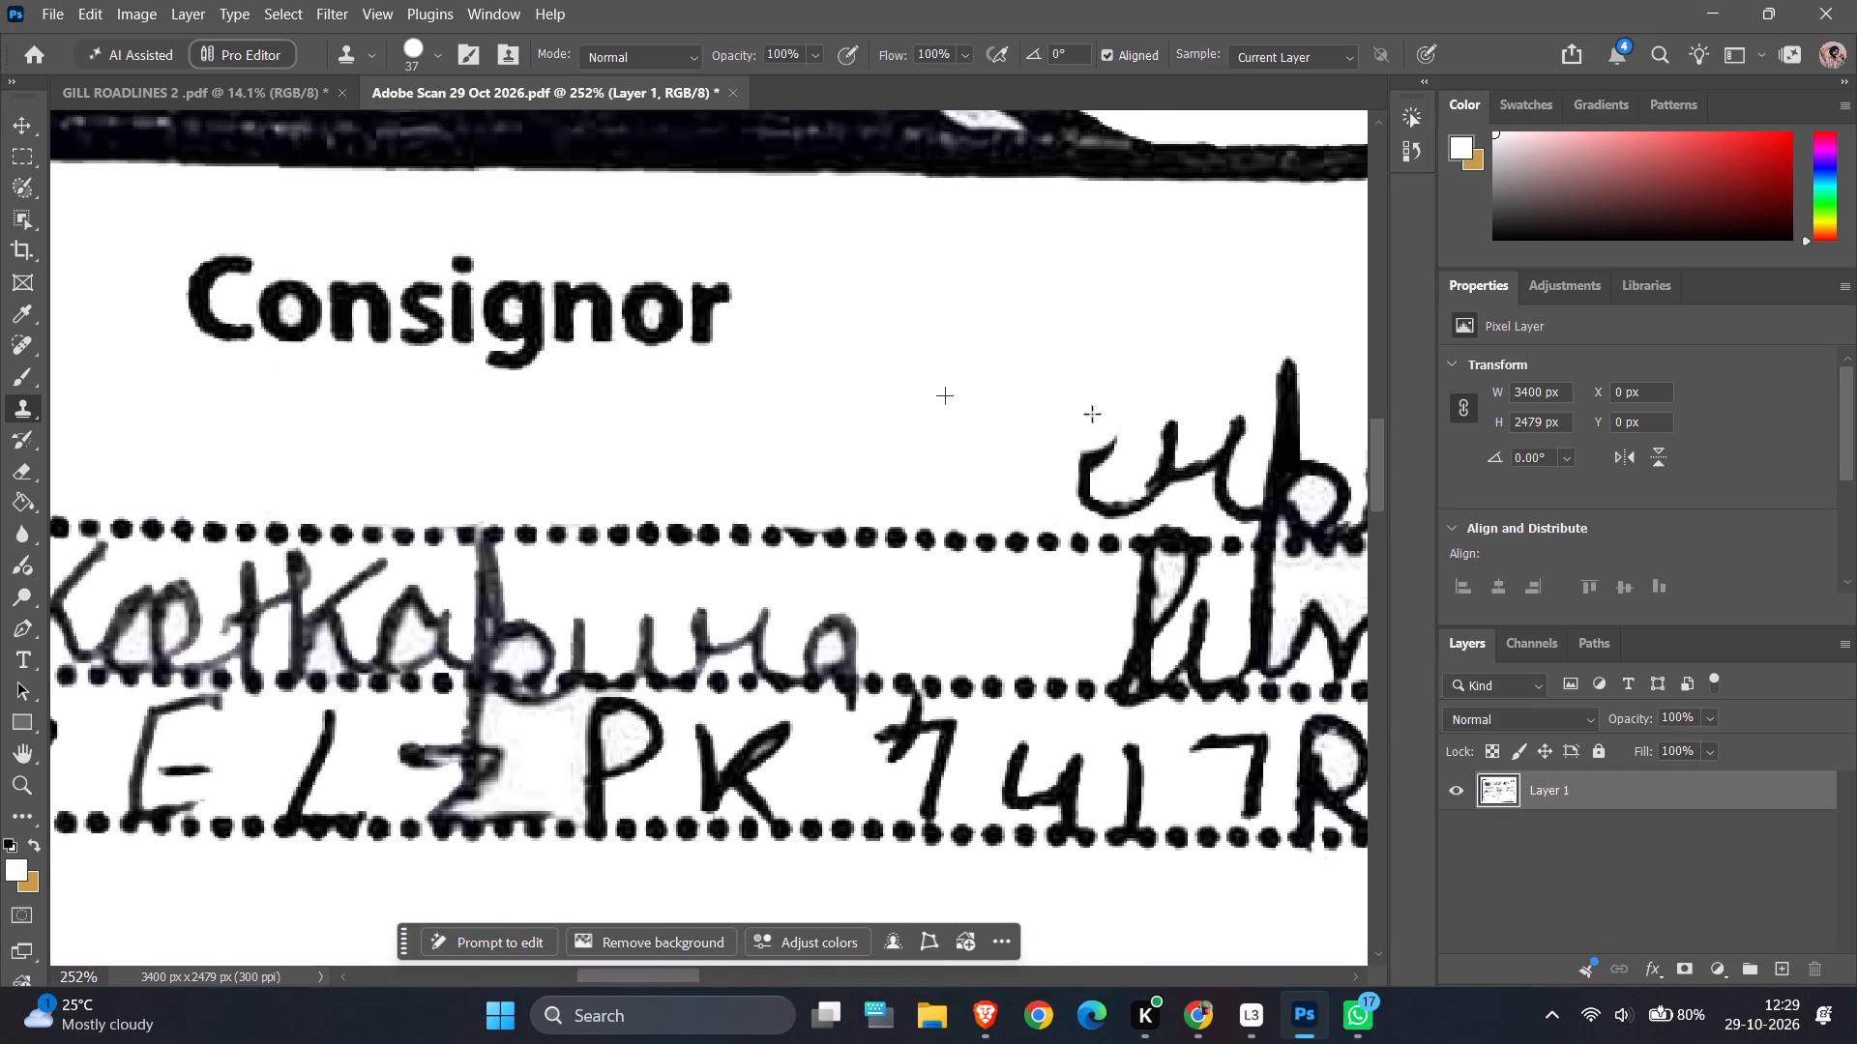
drag(1092, 414, 1096, 483)
click(1087, 490)
drag(1153, 476, 1149, 467)
click(1149, 431)
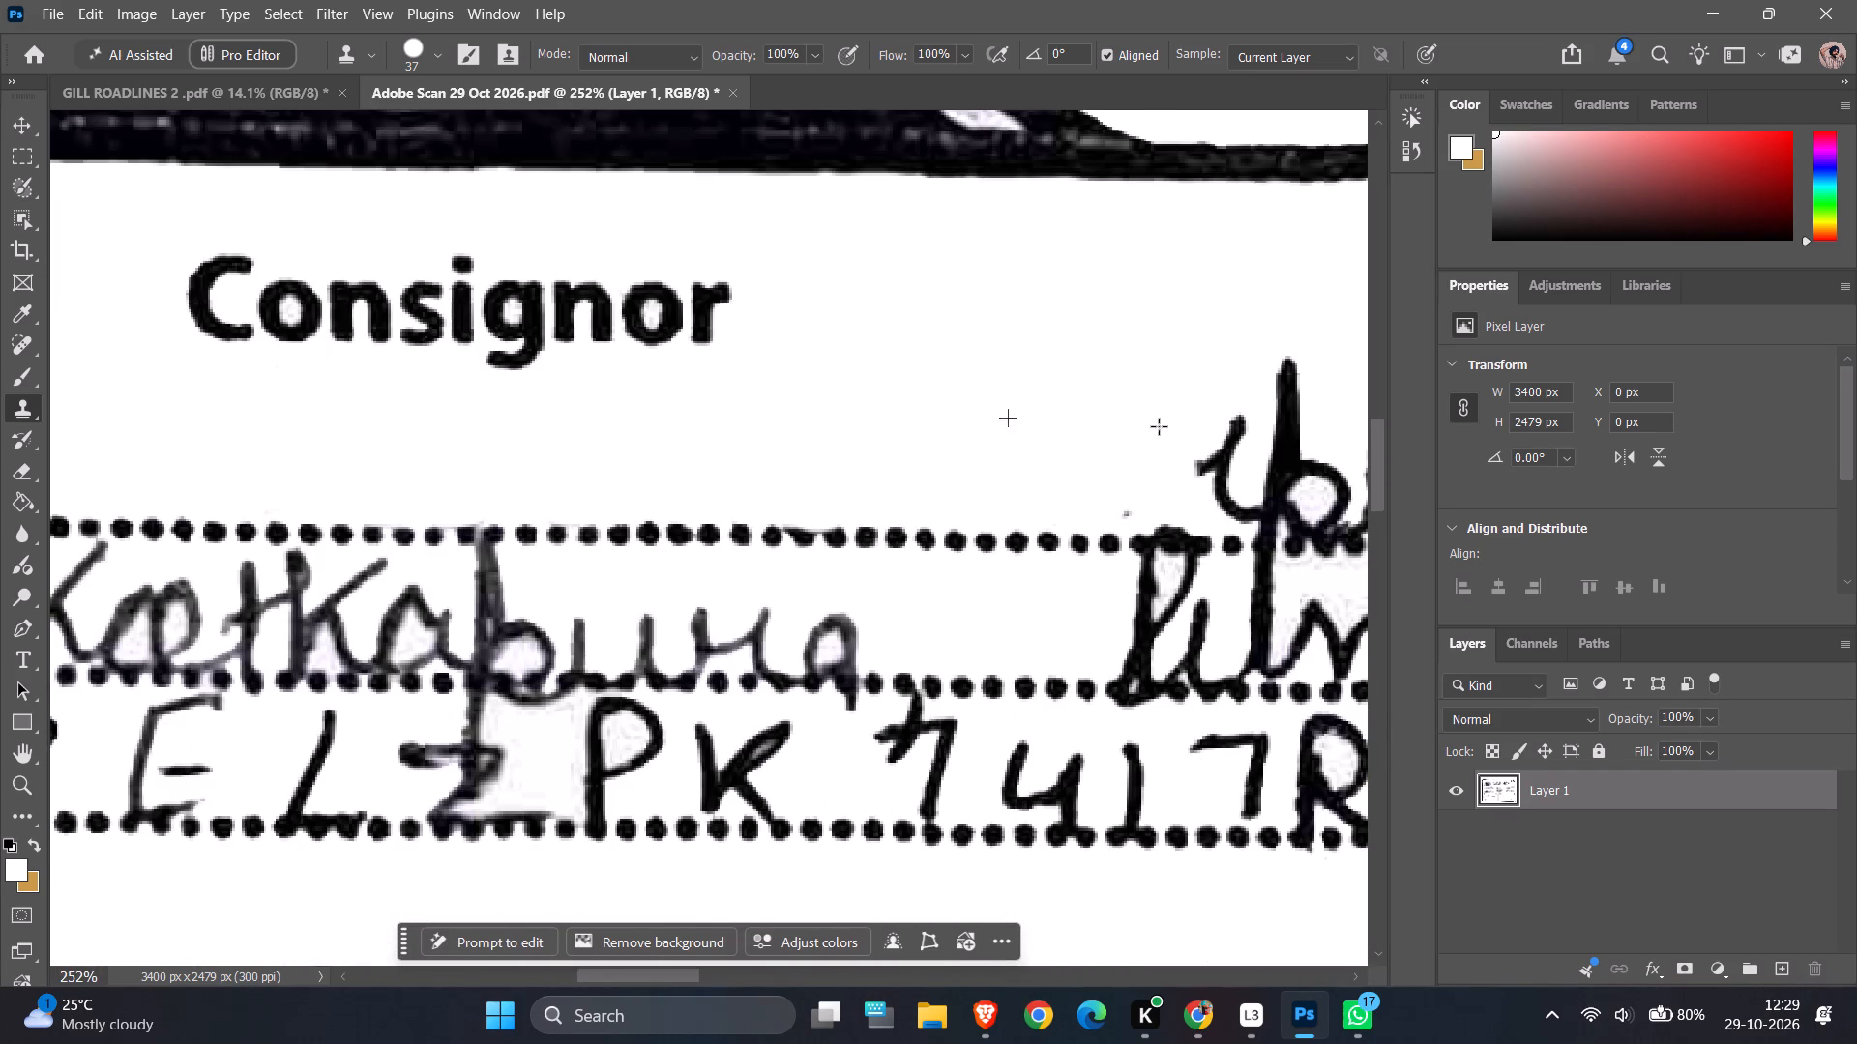
click(1124, 477)
click(1203, 436)
Clone white over the stem and loop of the handwritten p of "Enterprise", down to the dotted line.
ctrl+scroll(929, 380, down, 9)
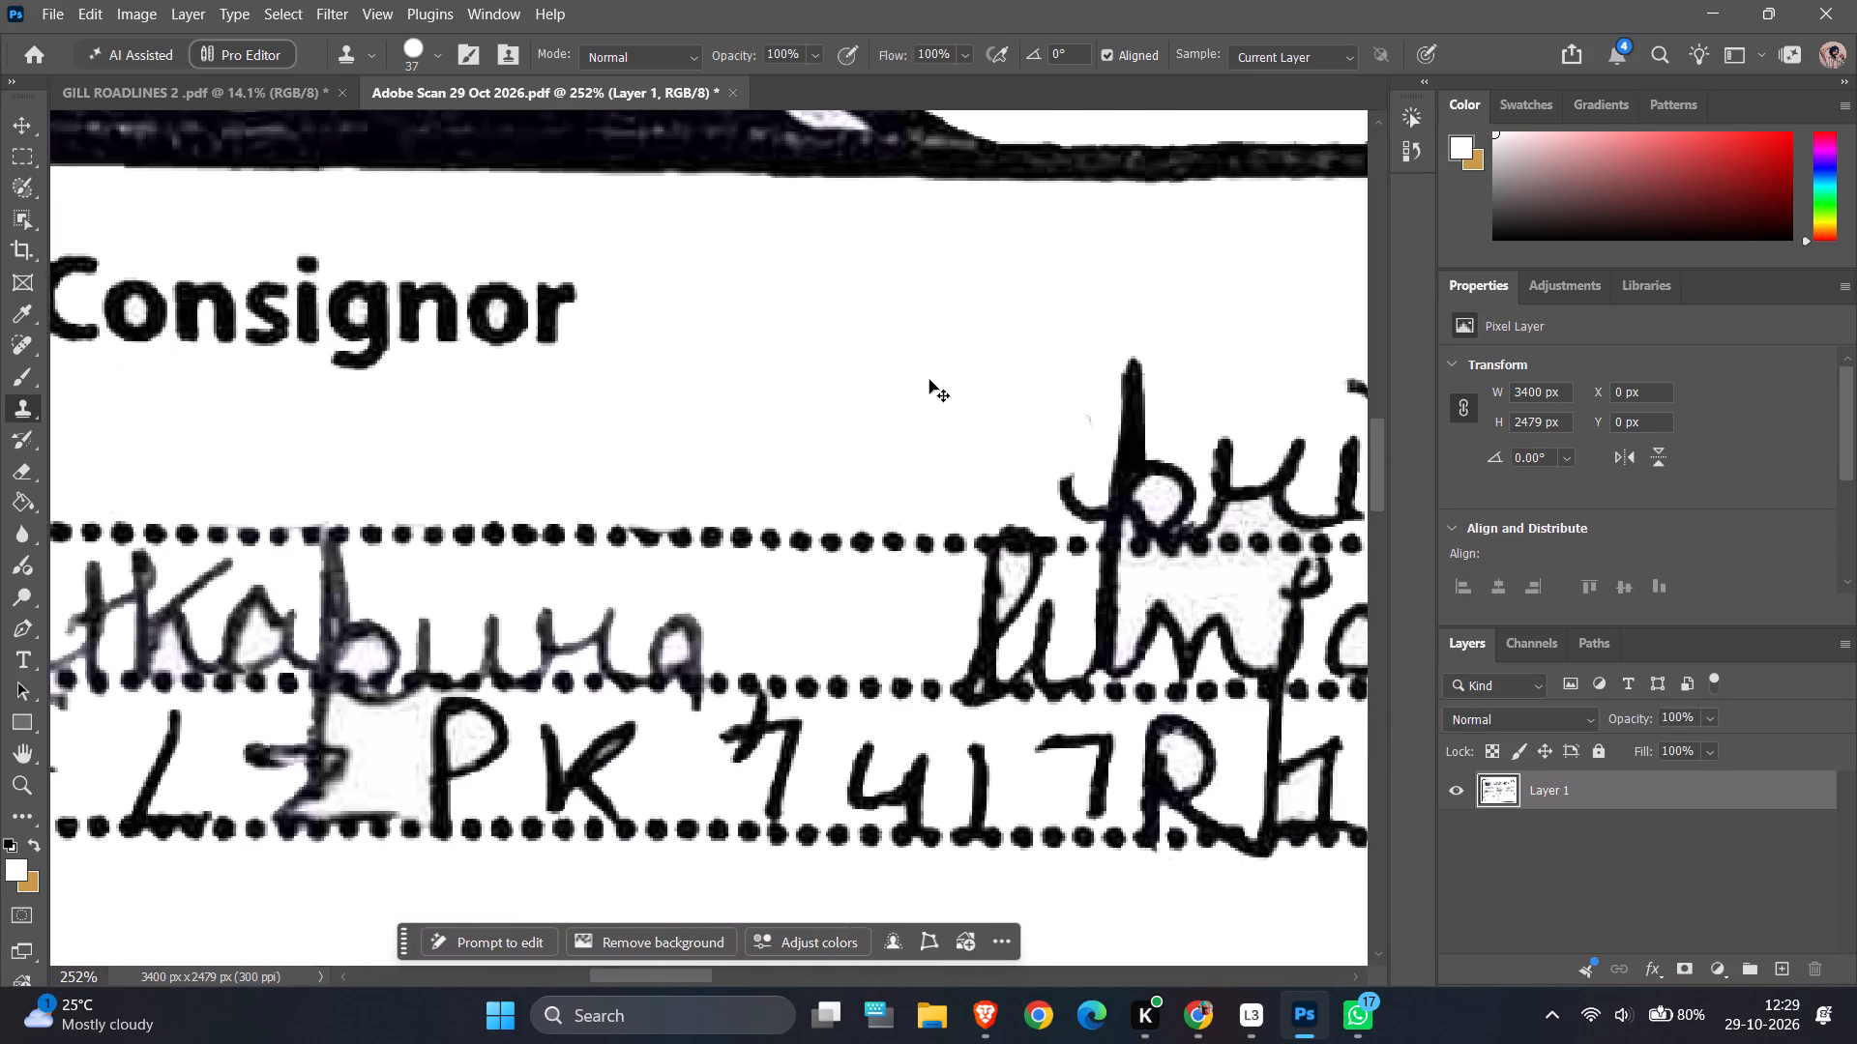
ctrl+scroll(929, 380, down, 16)
ctrl+alt+scroll(708, 391, up, 8)
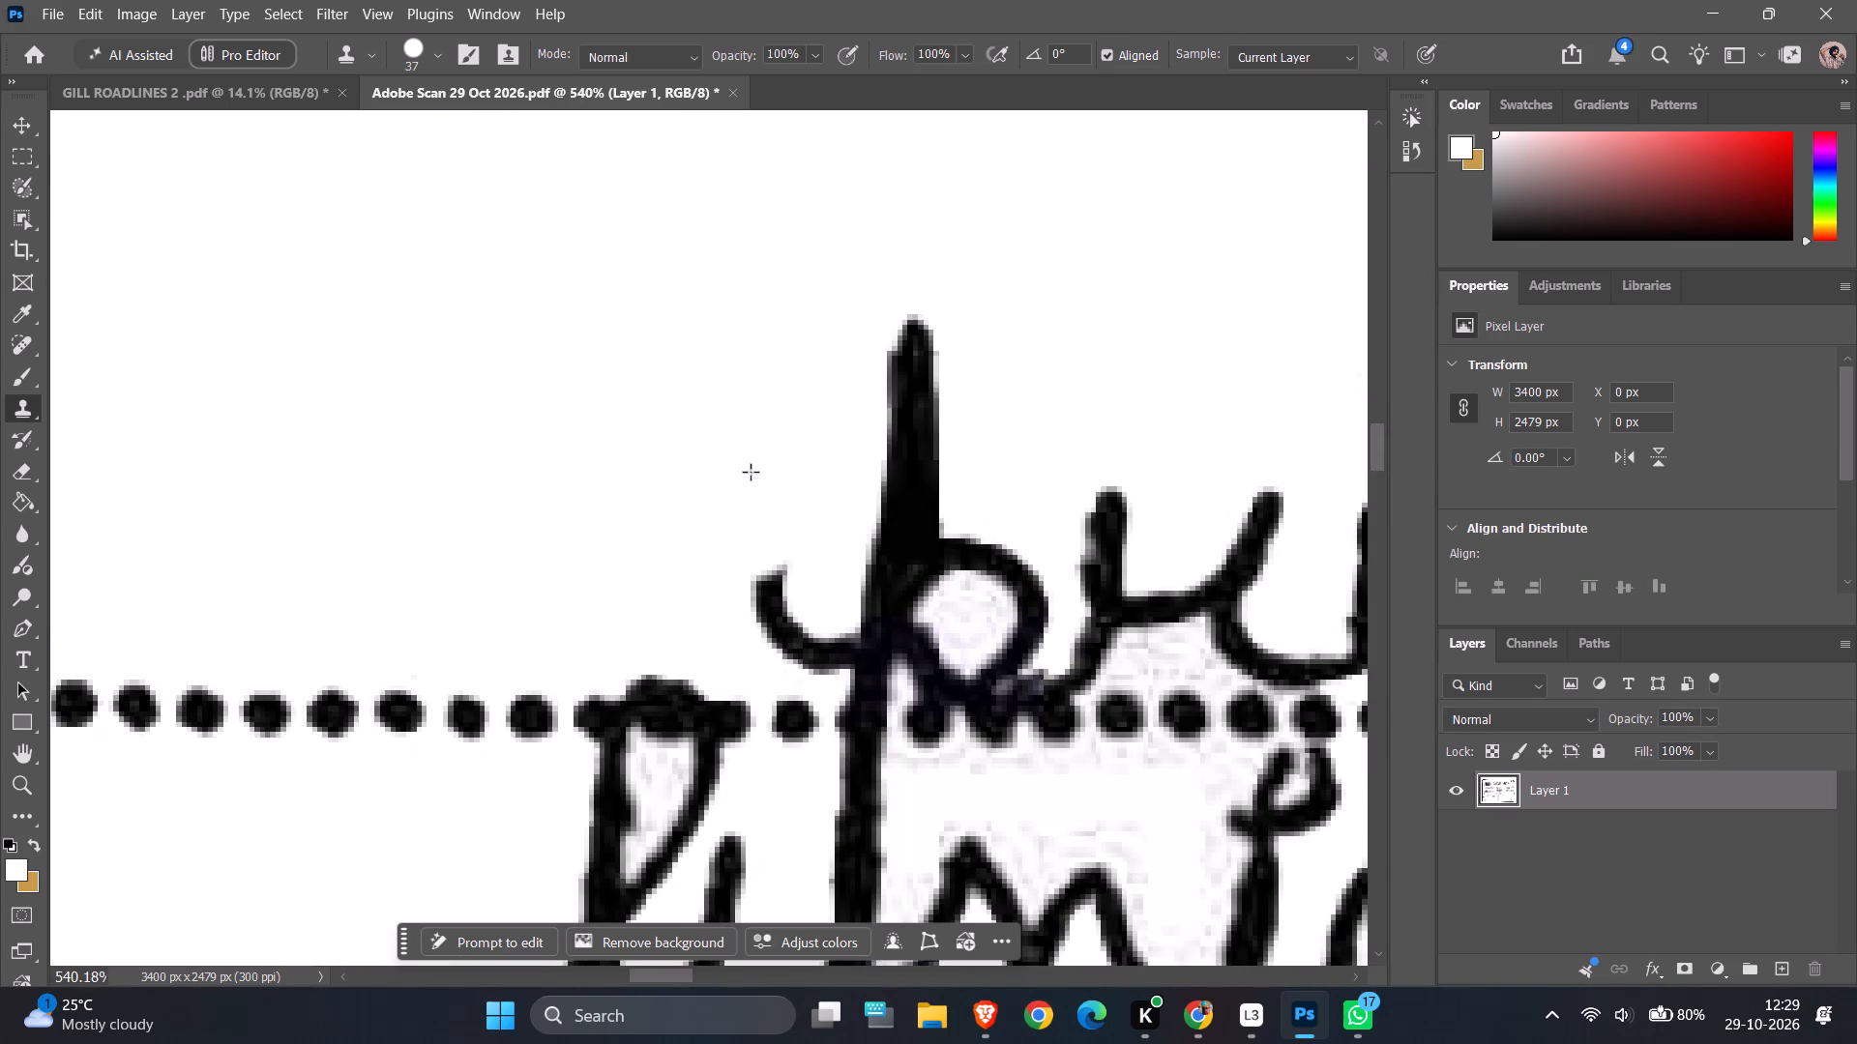
click(748, 493)
click(752, 545)
click(825, 571)
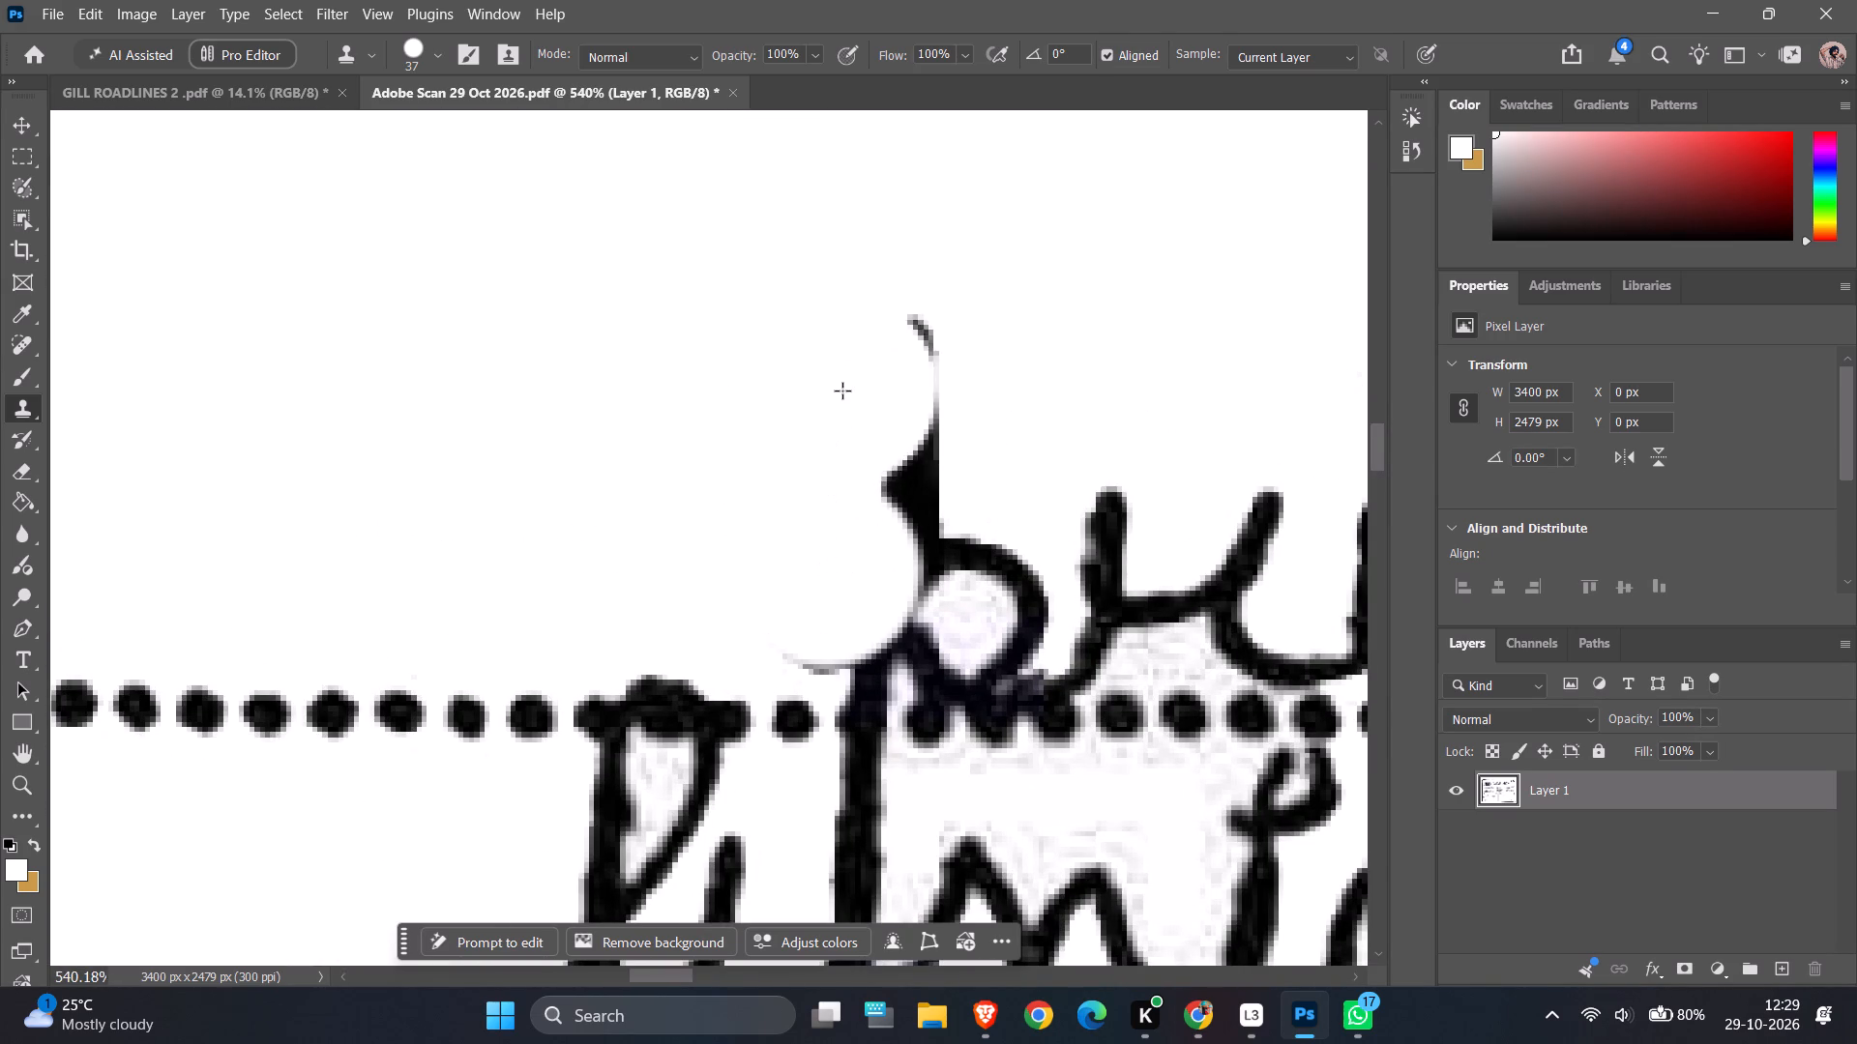
click(857, 380)
click(876, 496)
click(823, 569)
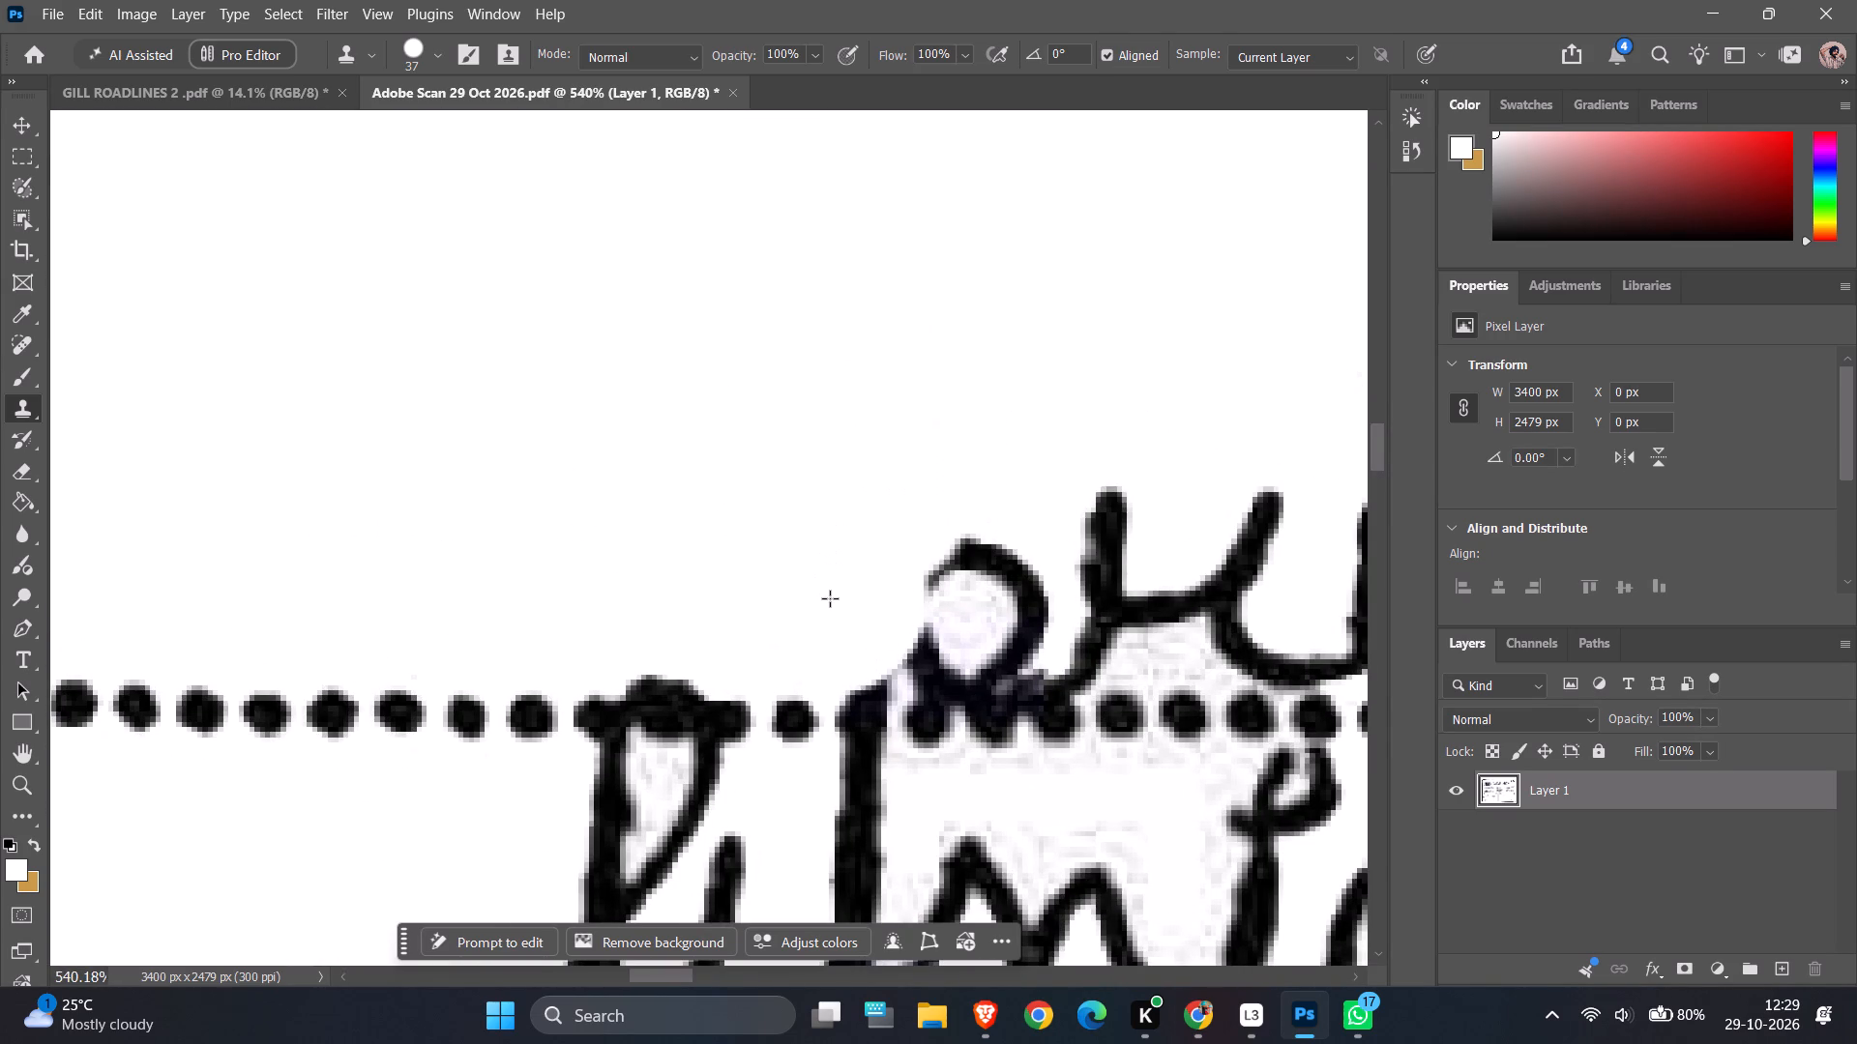
click(832, 596)
click(903, 566)
click(979, 584)
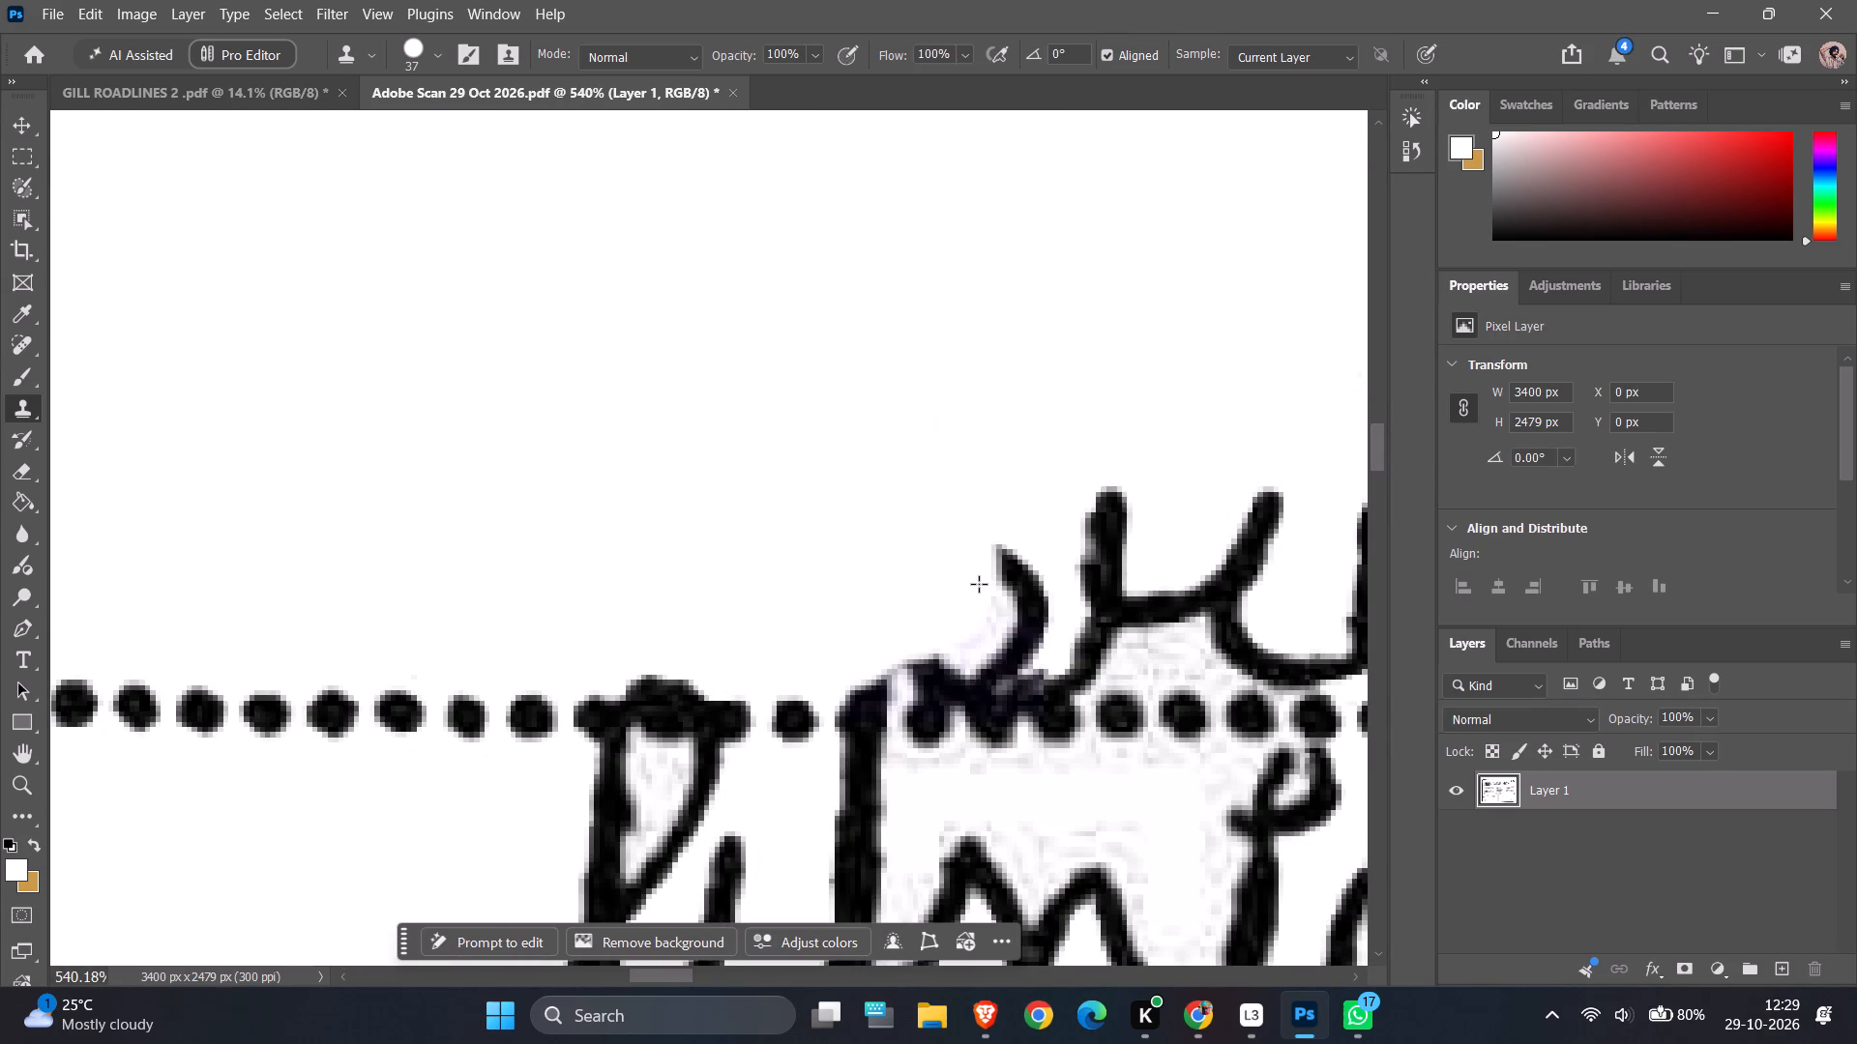
click(917, 603)
click(966, 607)
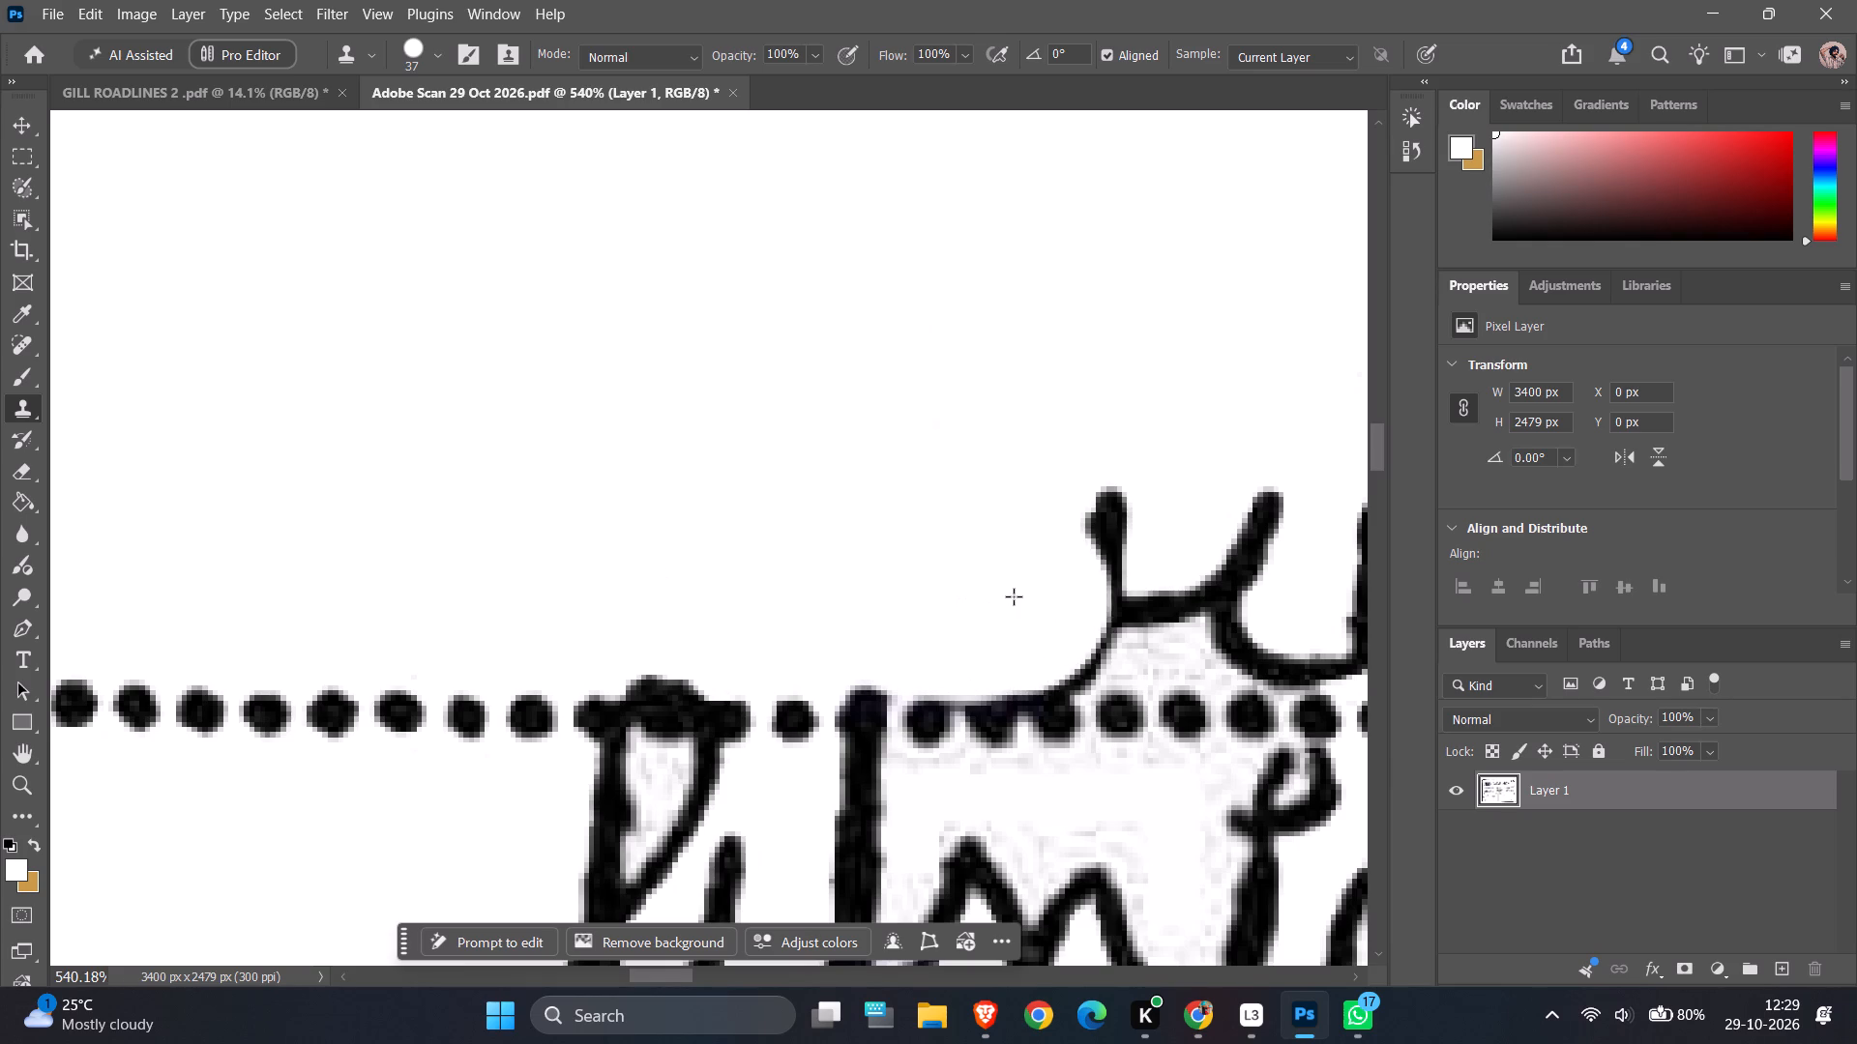
Clone white over the handwritten r that follows the p of "Enterprise", including its connecting strokes.
click(1015, 596)
click(1020, 607)
click(1056, 534)
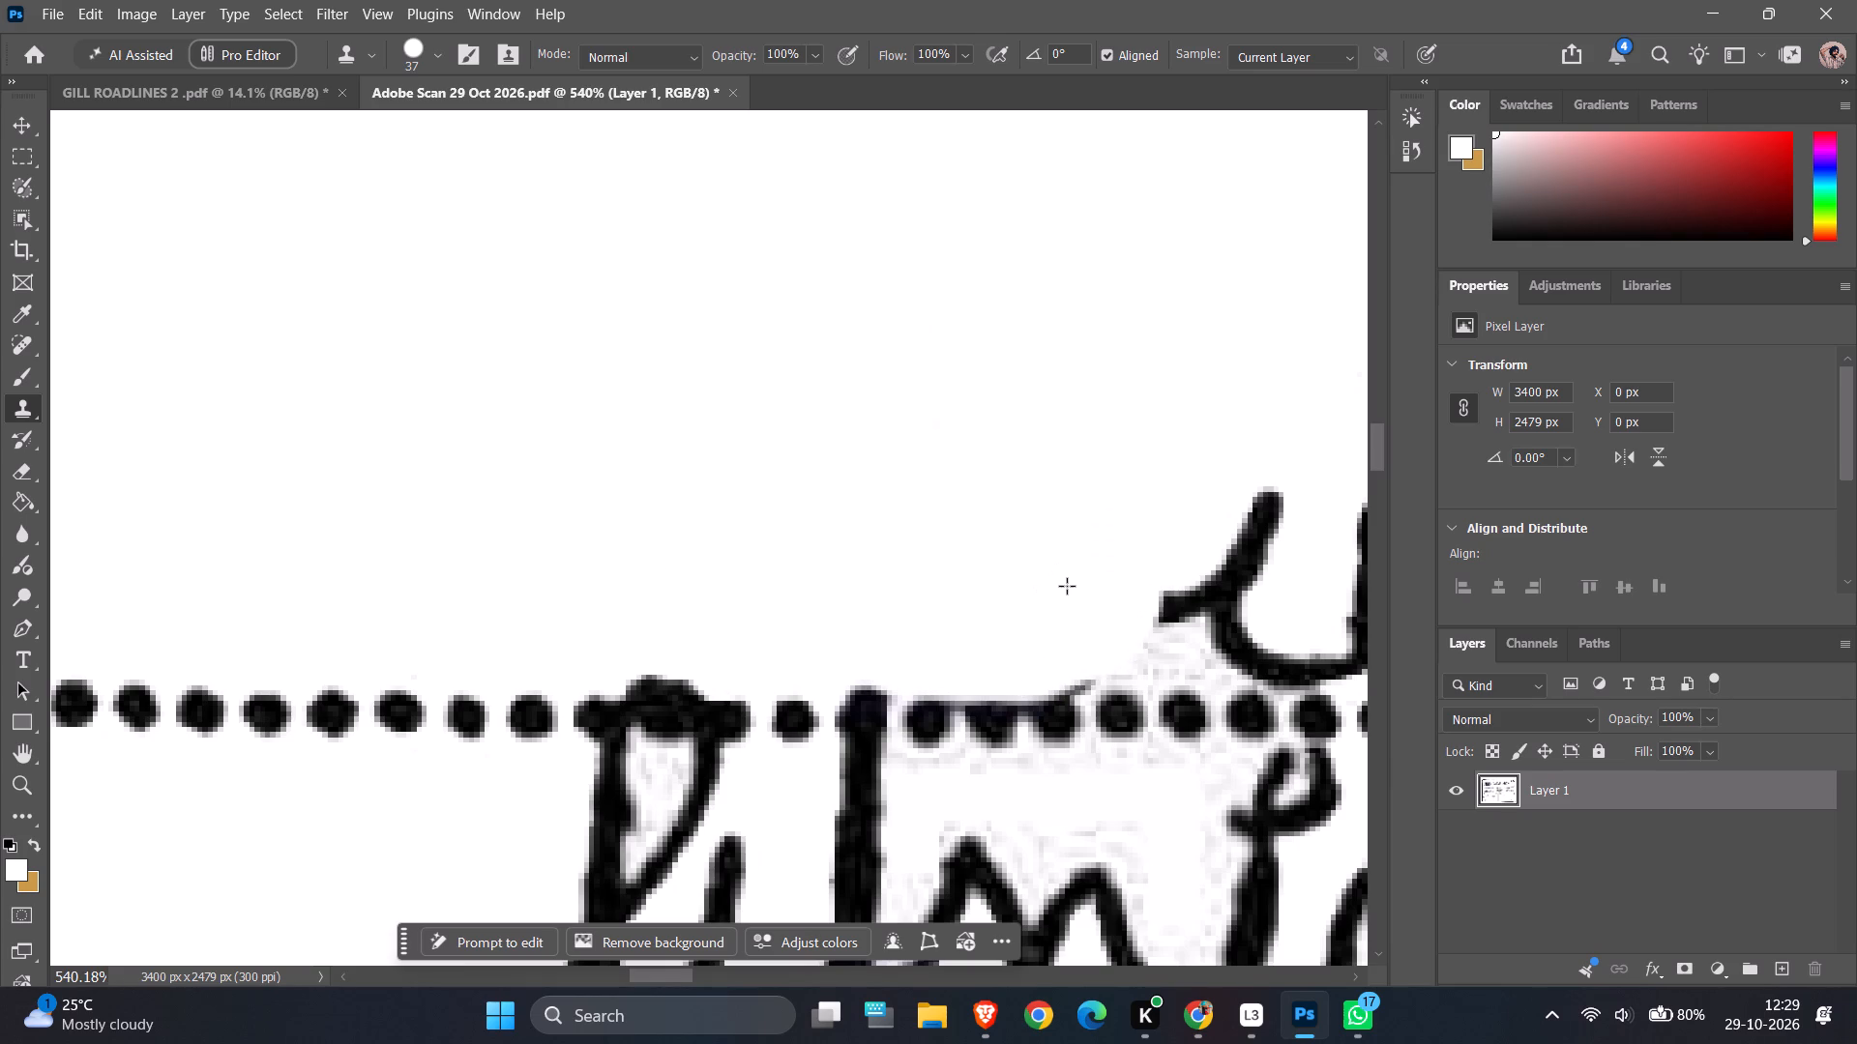
click(1070, 593)
click(1111, 594)
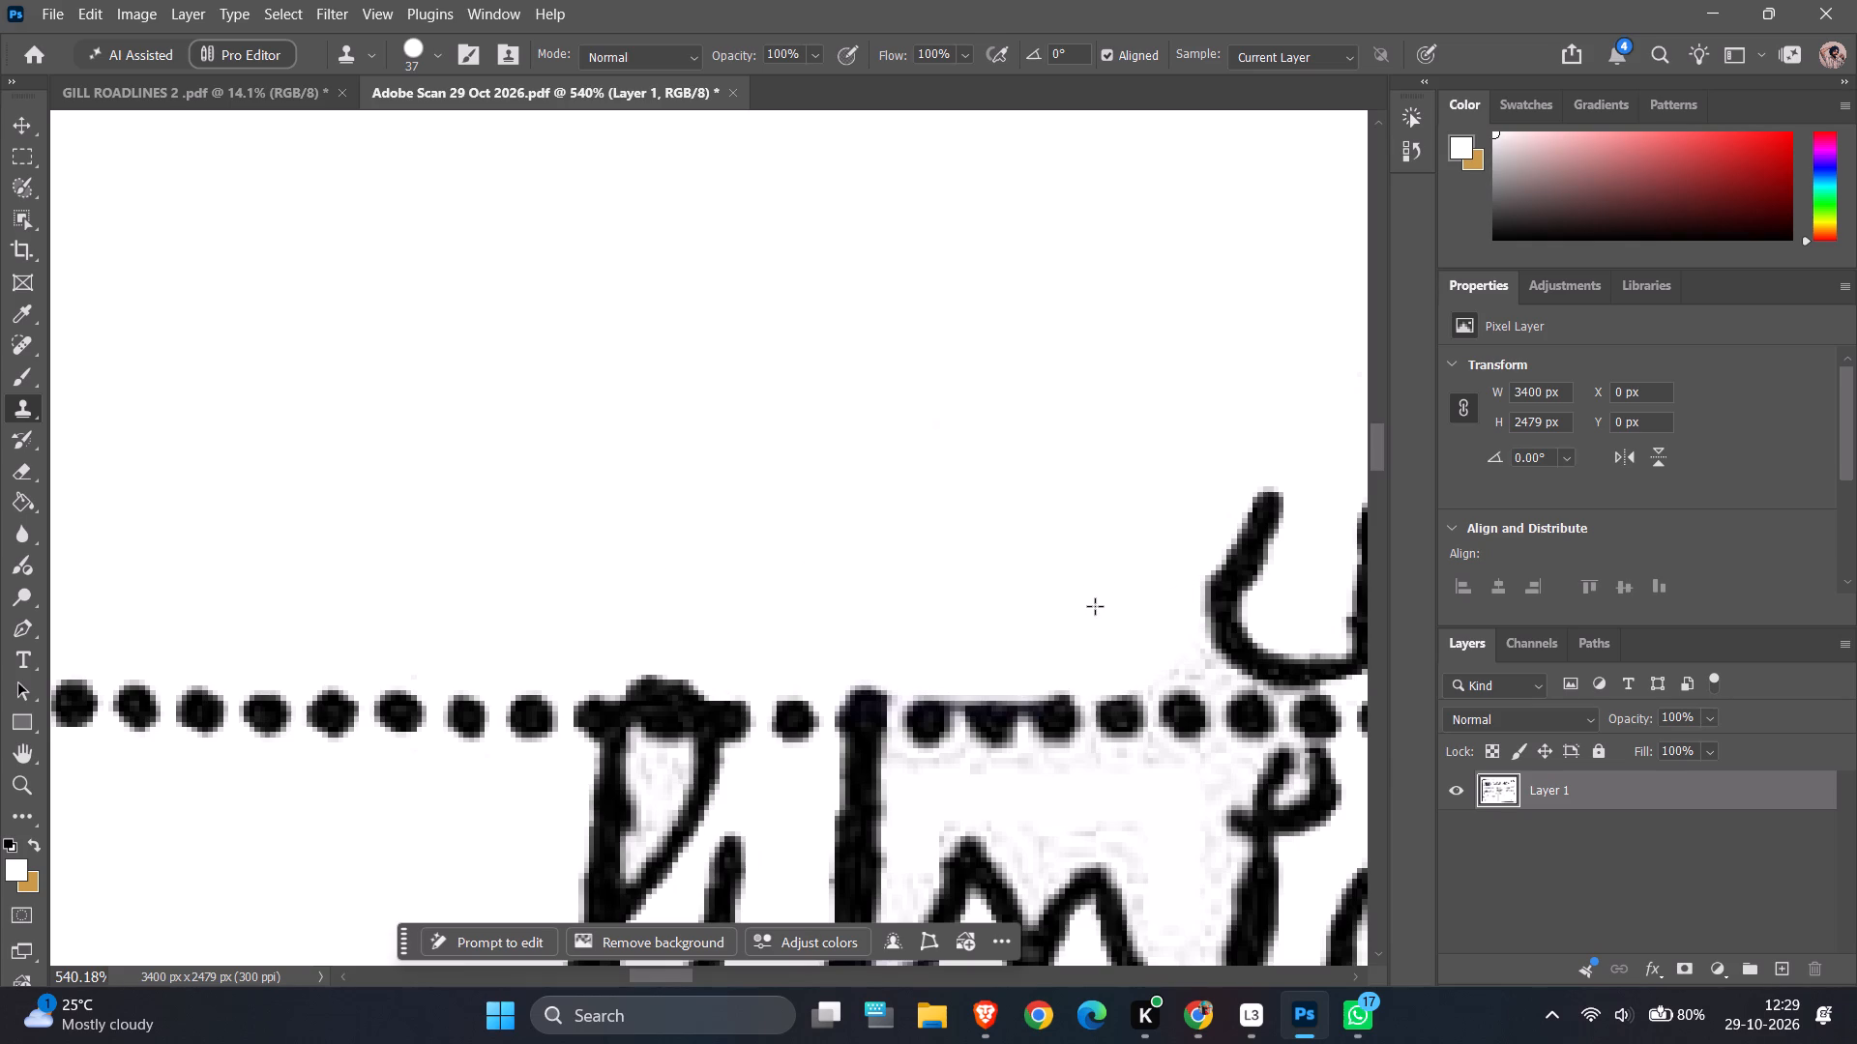
click(1094, 606)
click(1202, 593)
ctrl+scroll(1046, 530, down, 12)
click(1039, 504)
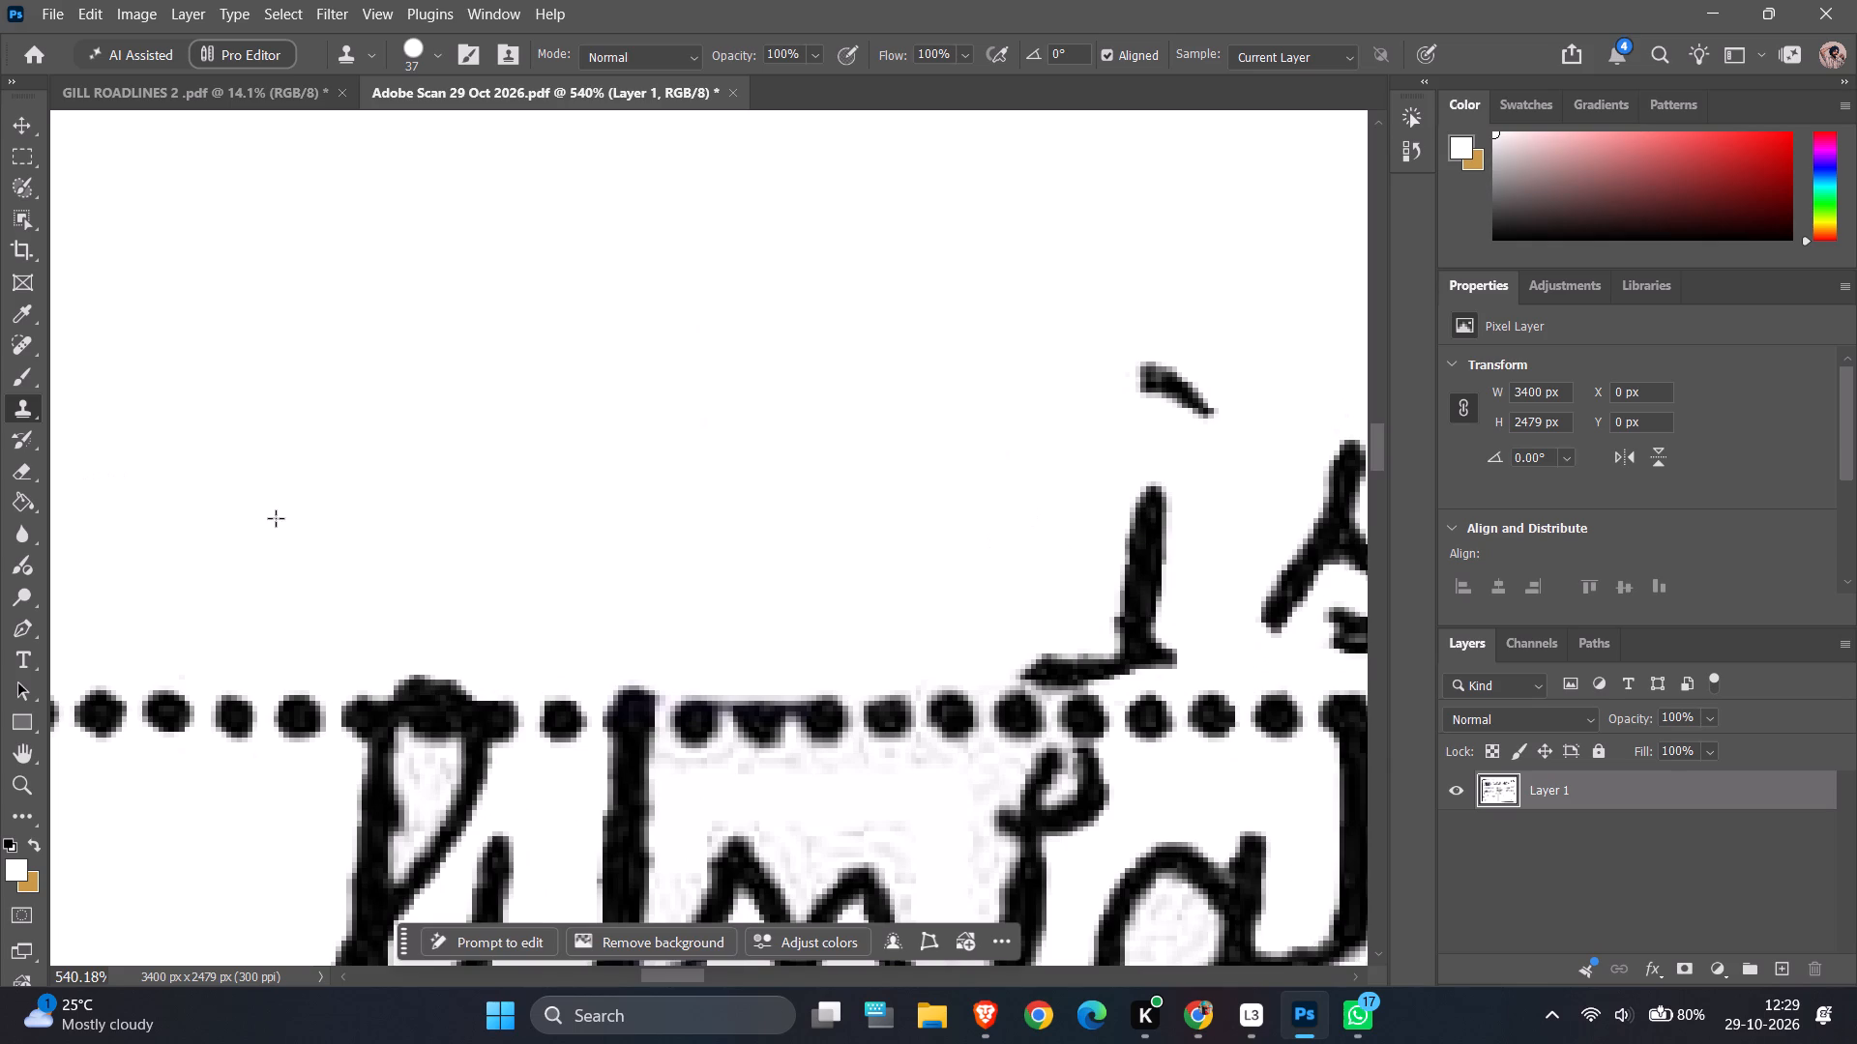
Clone white over the top of the P of "Punjab" where it sticks up above the consignor's first dotted line.
click(427, 602)
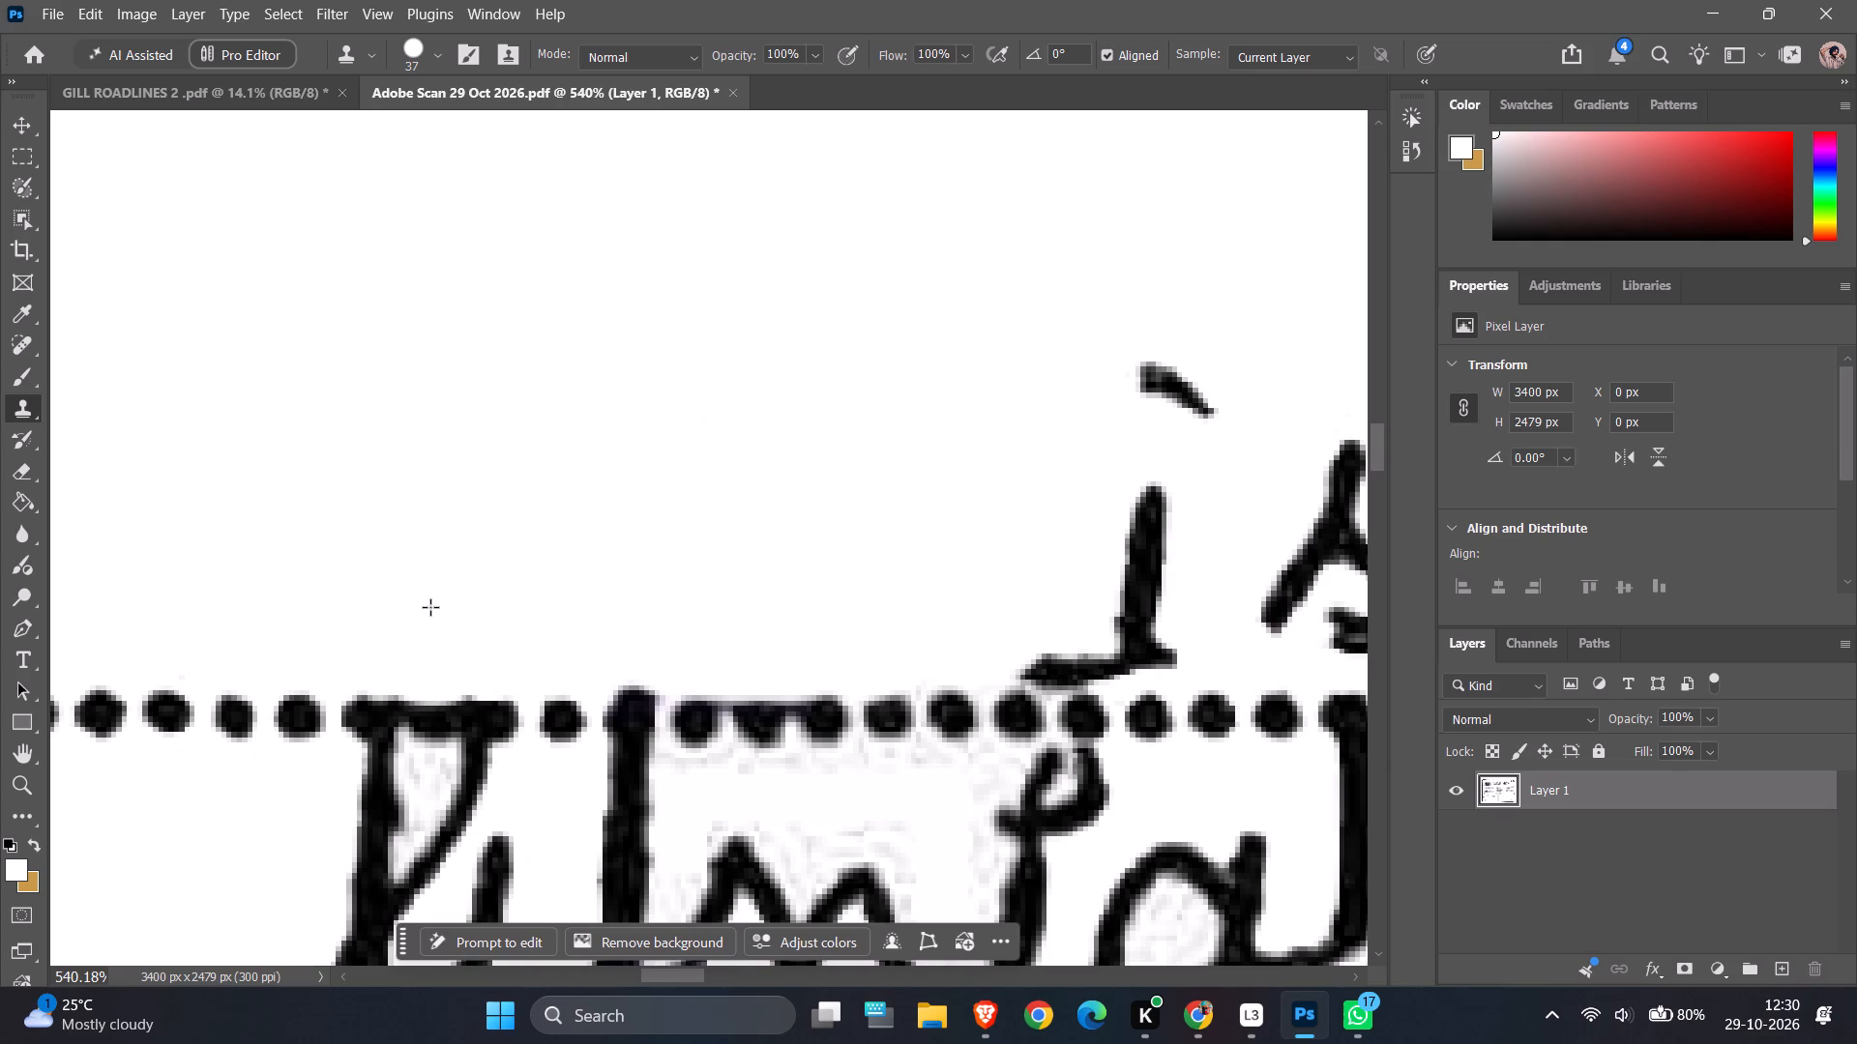
click(430, 607)
click(448, 598)
click(410, 610)
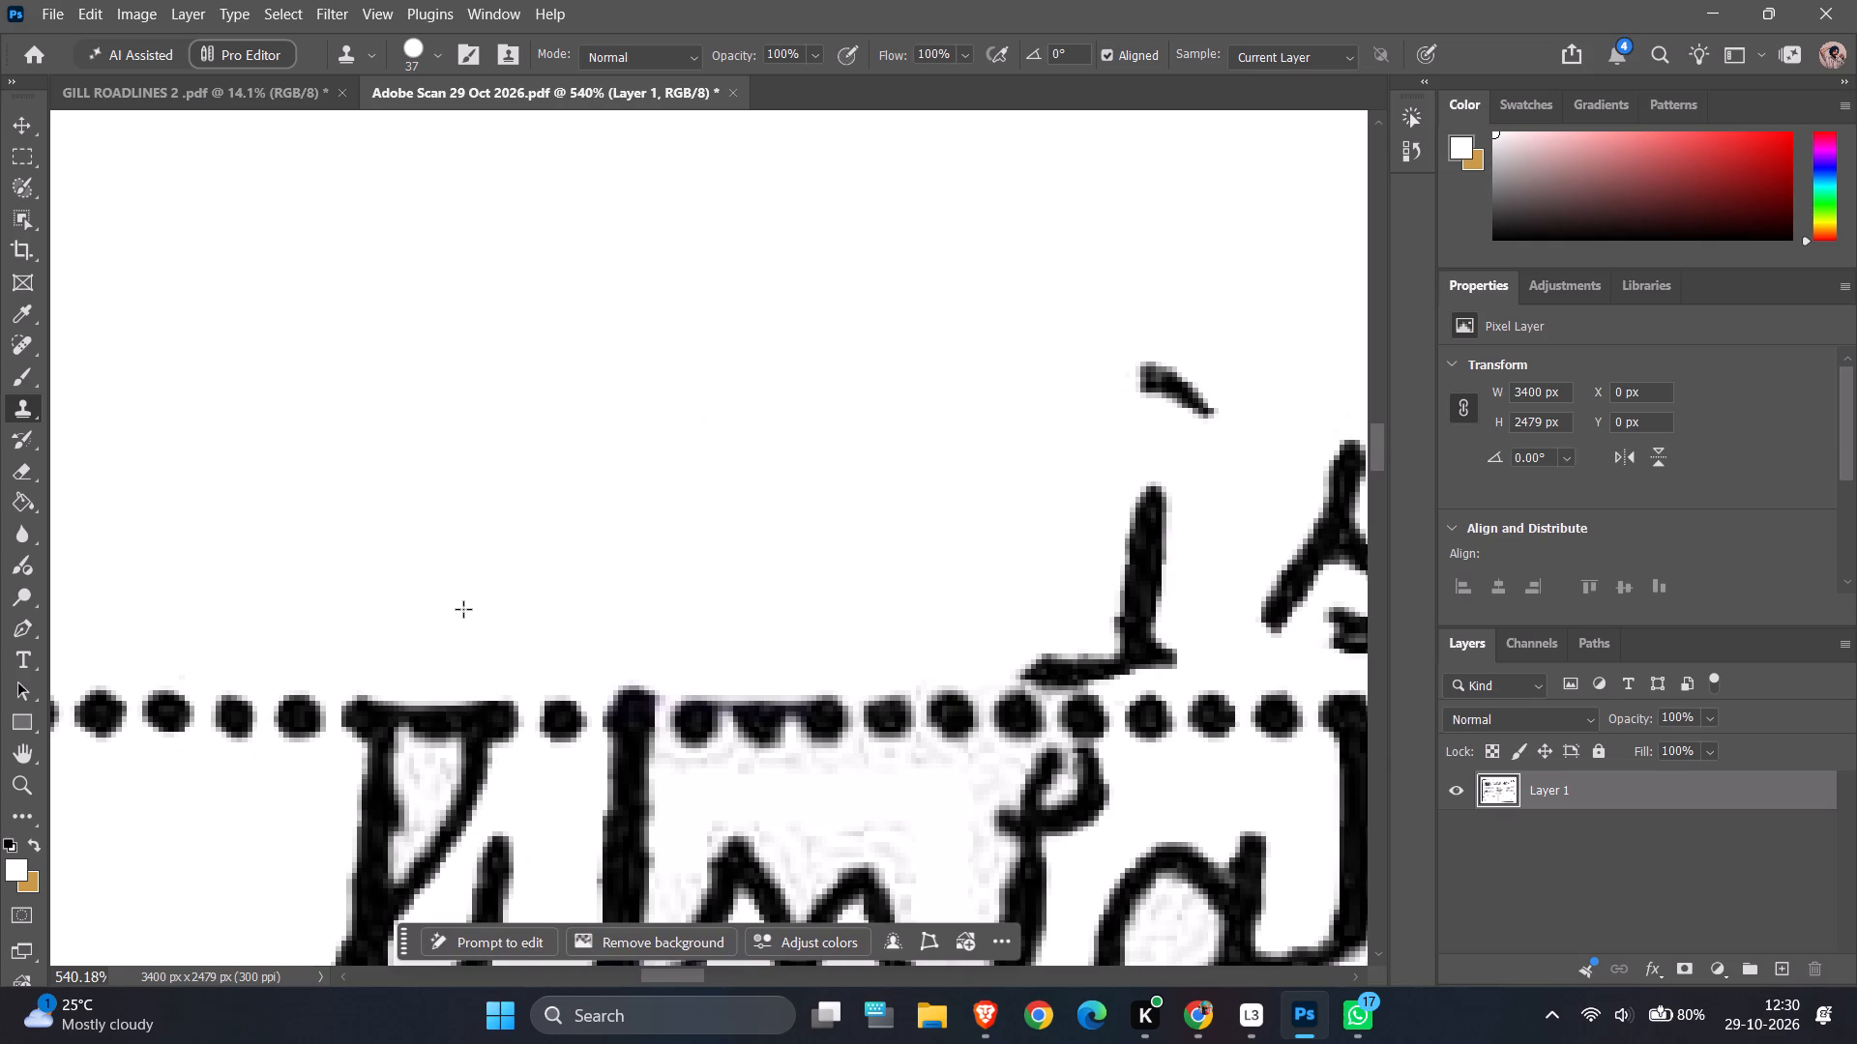
click(465, 609)
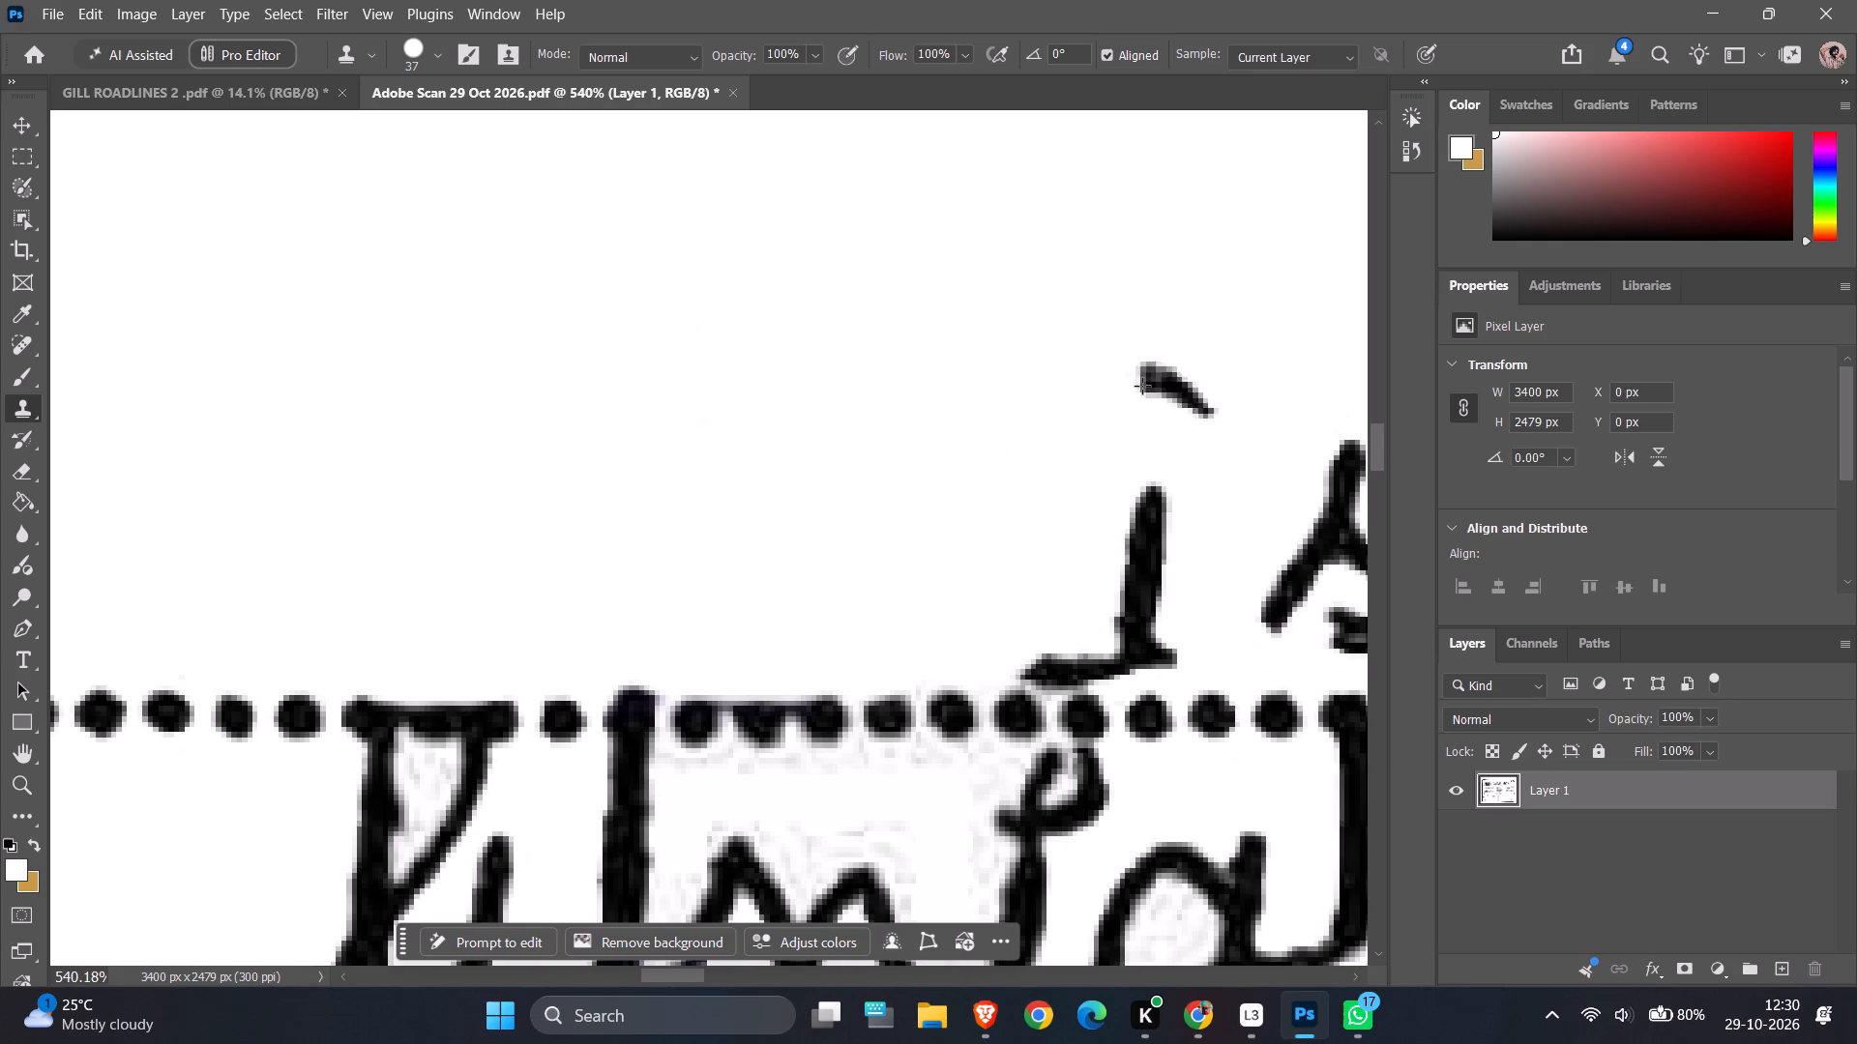
Clone white over the handwritten i of "Enterprise" together with its dot and the stroke at its base.
click(1142, 386)
drag(1130, 499, 1132, 508)
click(1131, 575)
click(1130, 593)
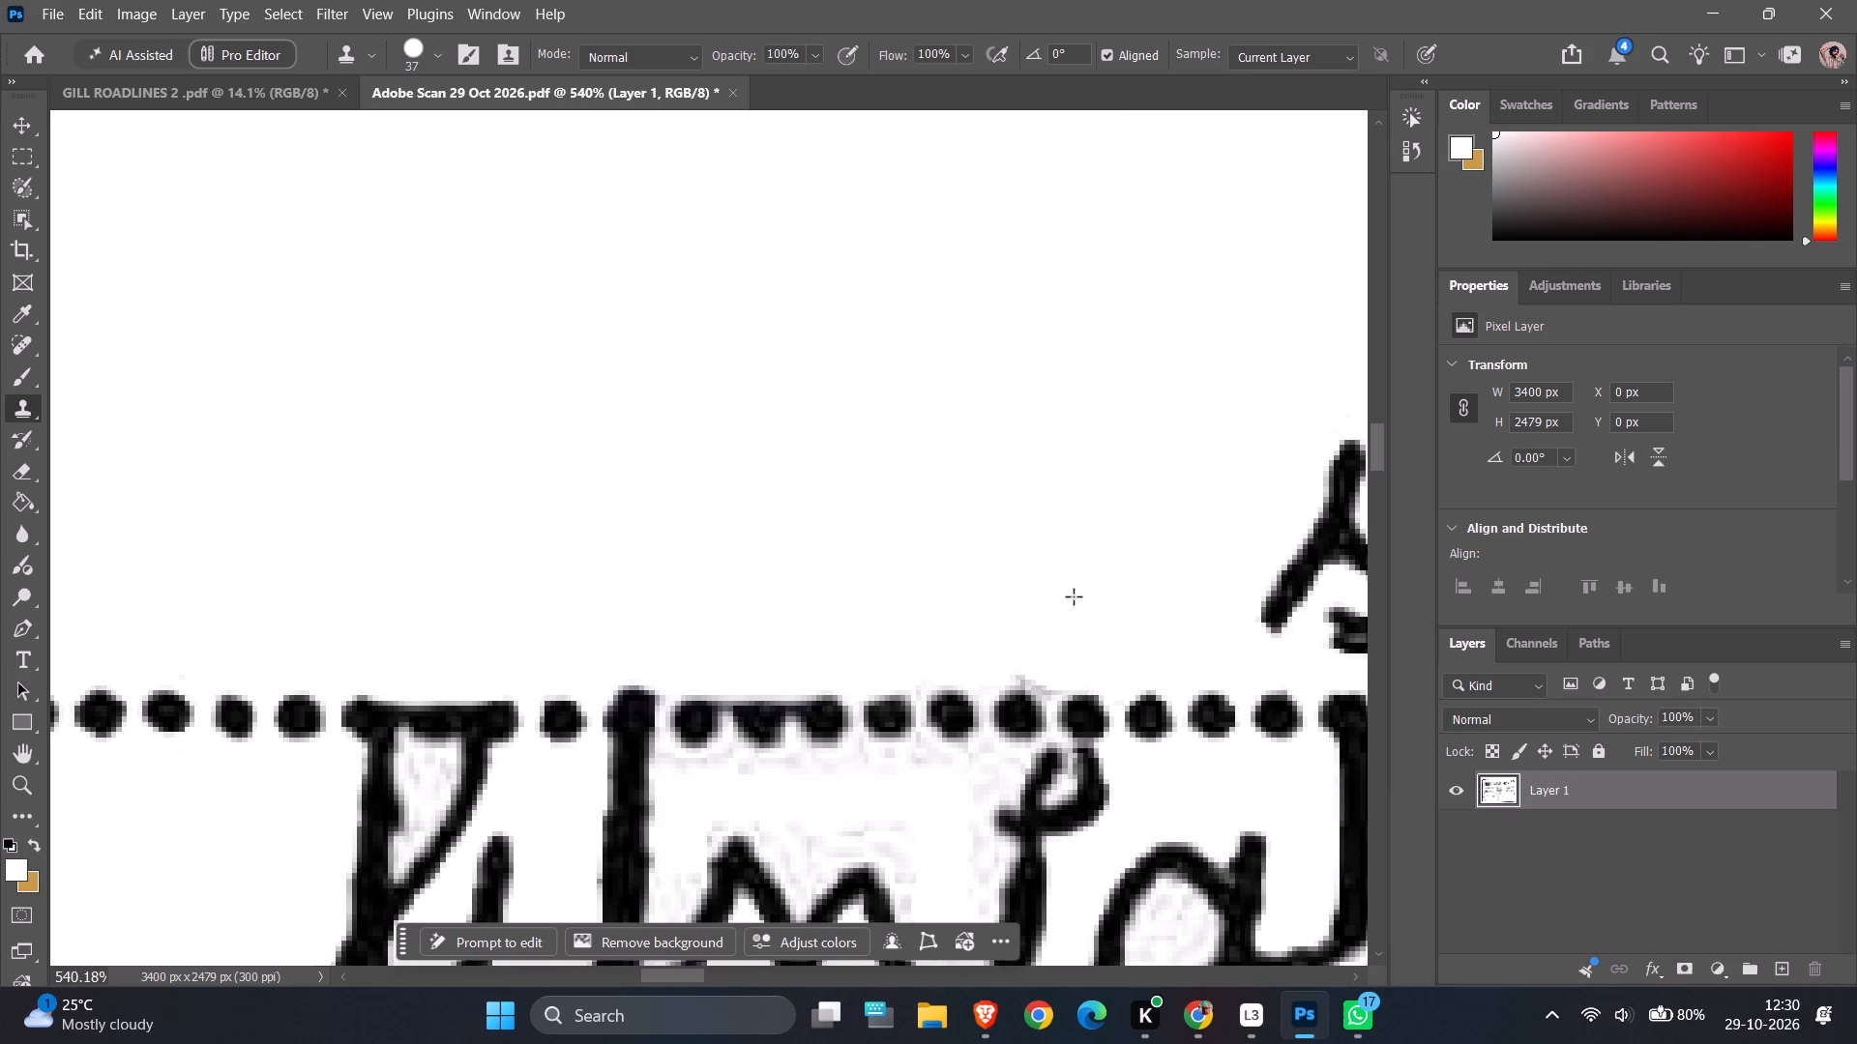
click(1069, 602)
click(914, 597)
Clone white over the handwritten s of "Enterprise" above the first dotted line.
ctrl+scroll(584, 514, down, 13)
drag(1065, 518, 1071, 533)
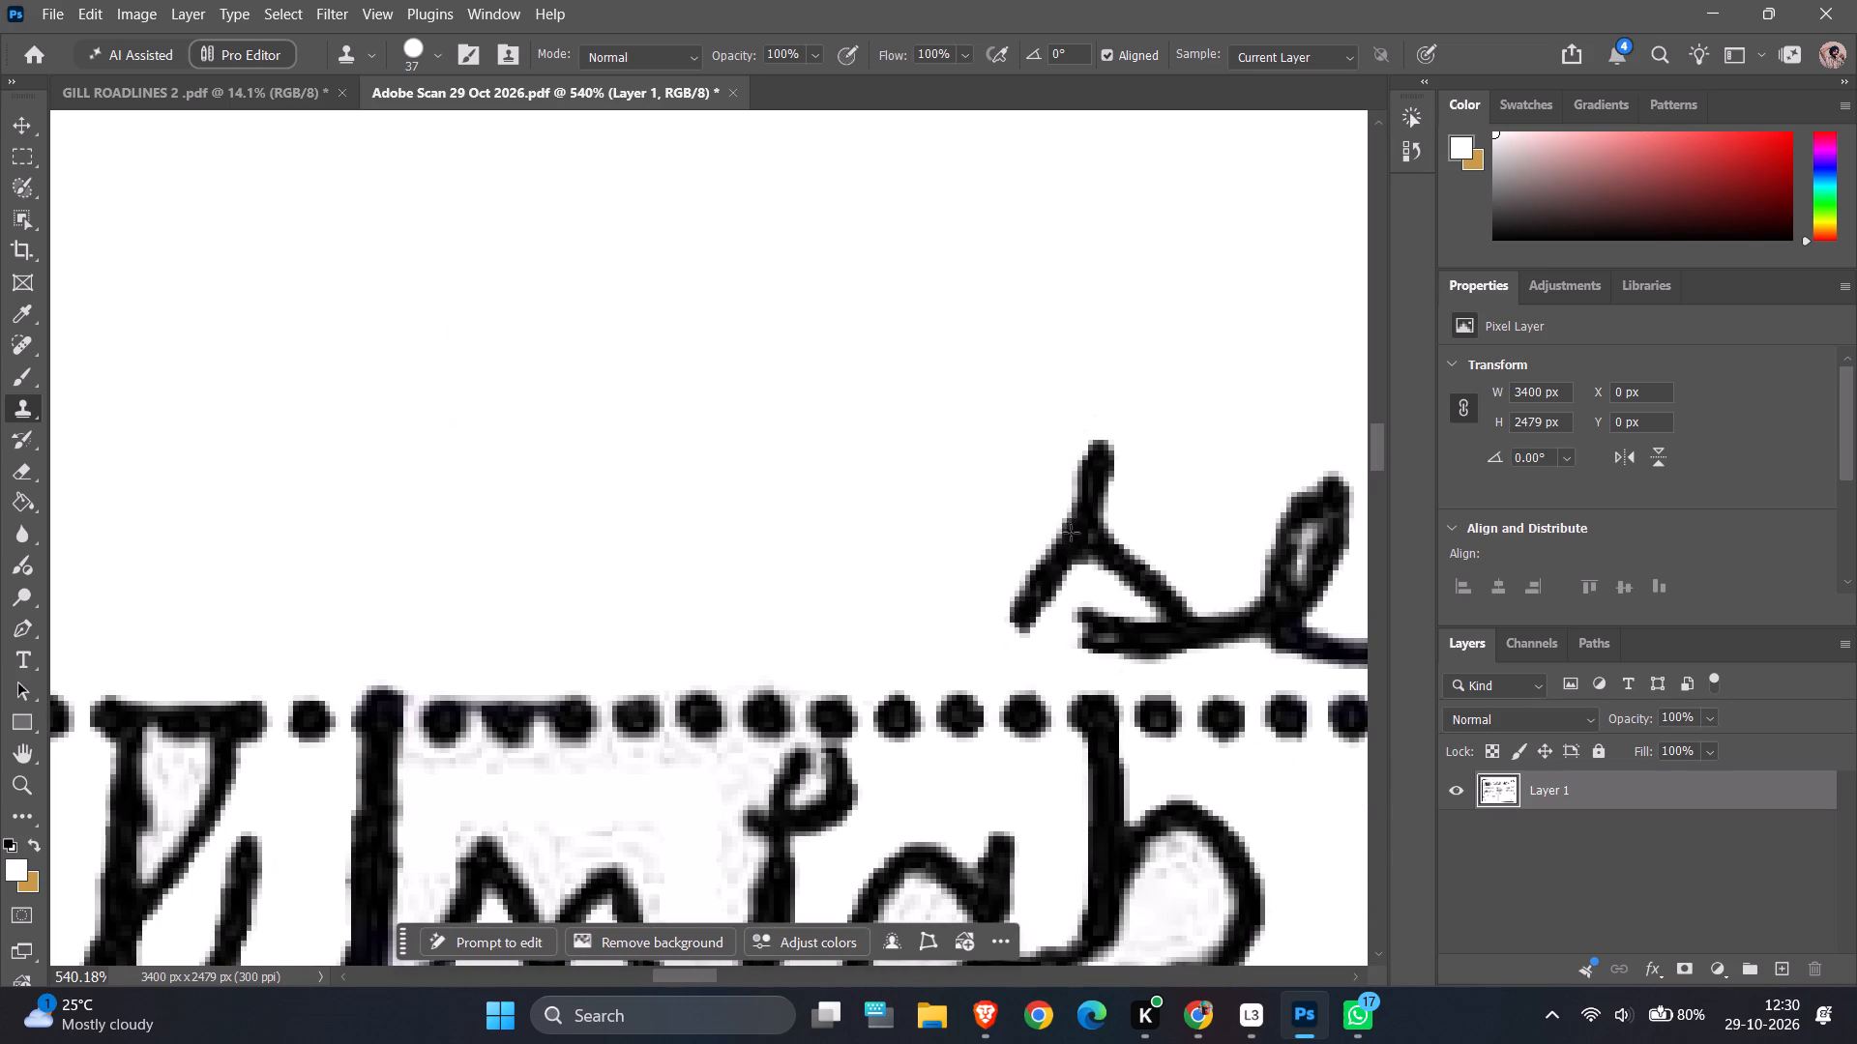
drag(1071, 533, 999, 586)
click(1102, 585)
Clone white over the final handwritten e of "Enterprise" and its trailing stroke.
ctrl+scroll(1119, 581, down, 12)
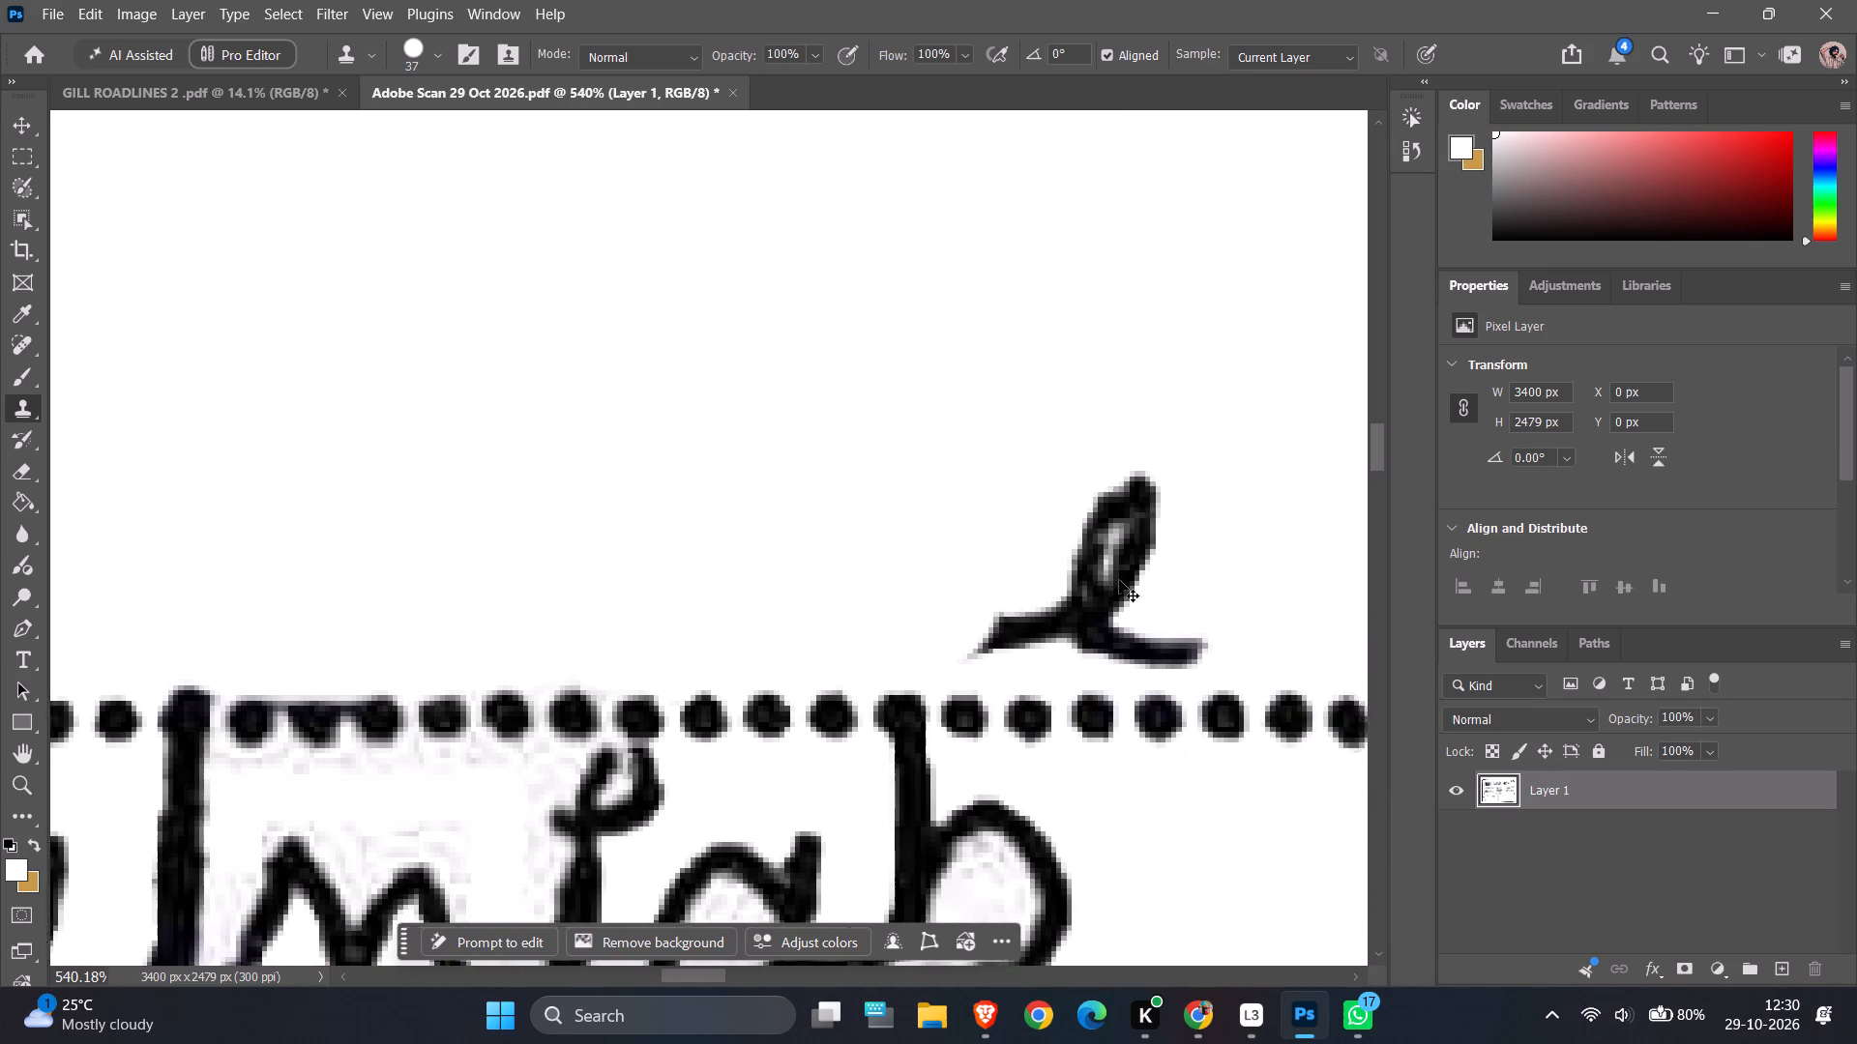
ctrl+scroll(1119, 580, down, 3)
click(879, 573)
click(976, 504)
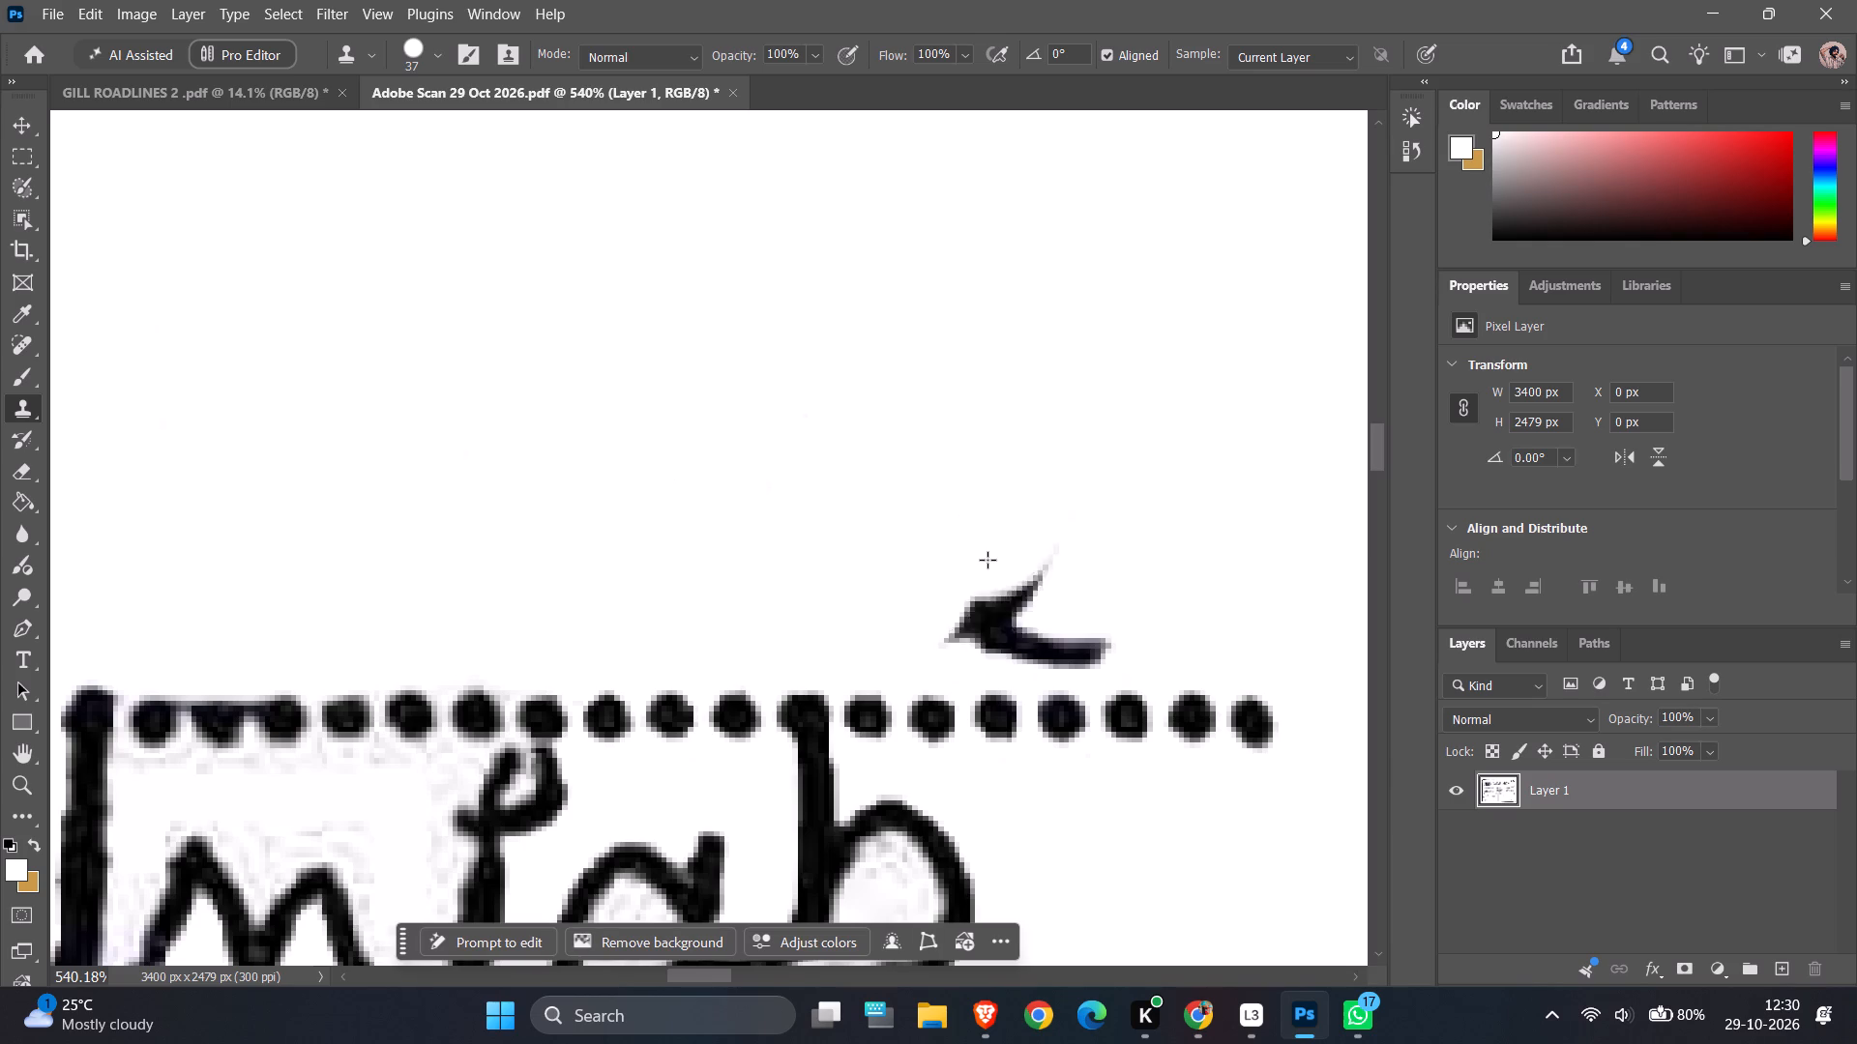
click(987, 560)
click(945, 566)
click(1054, 588)
Clone white over the handwritten capital K that starts the place name on the consignor's second line.
ctrl+alt+scroll(1000, 516, down, 9)
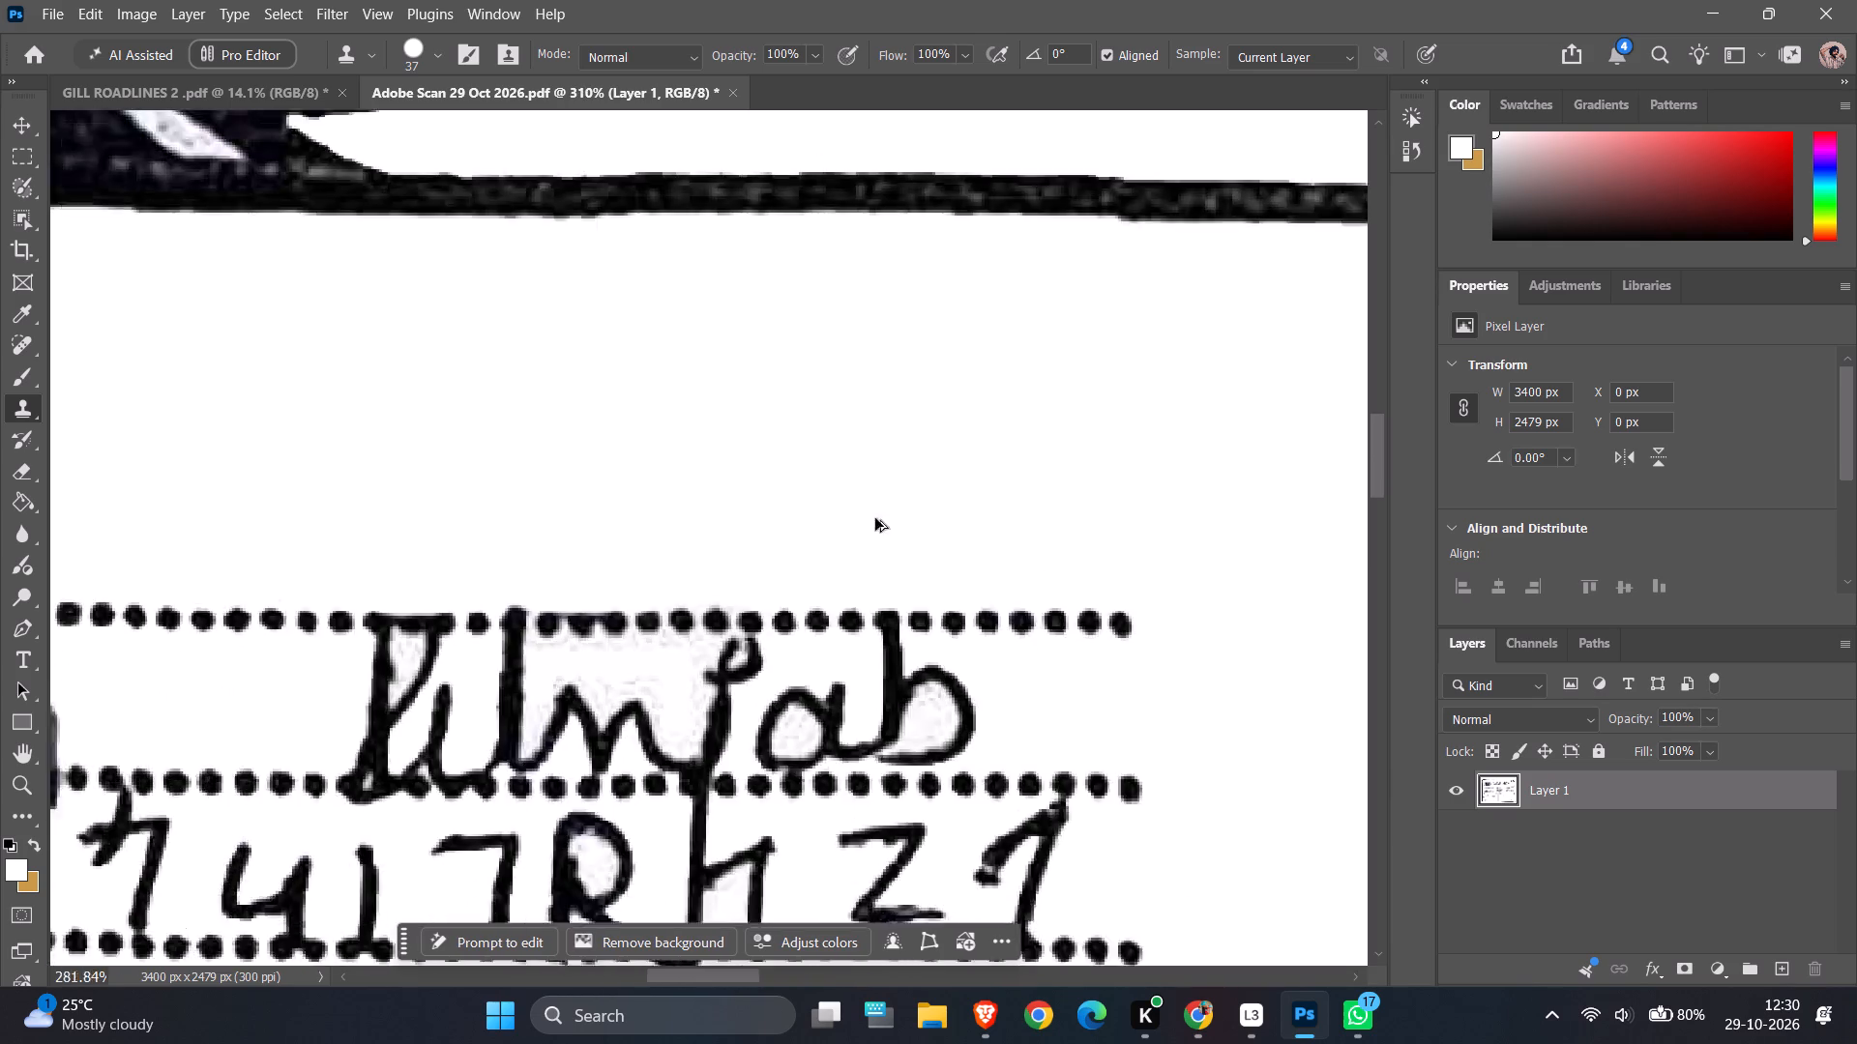
ctrl+alt+scroll(875, 518, down, 10)
ctrl+alt+scroll(657, 492, up, 2)
ctrl+alt+scroll(657, 492, down, 11)
ctrl+alt+scroll(629, 560, up, 3)
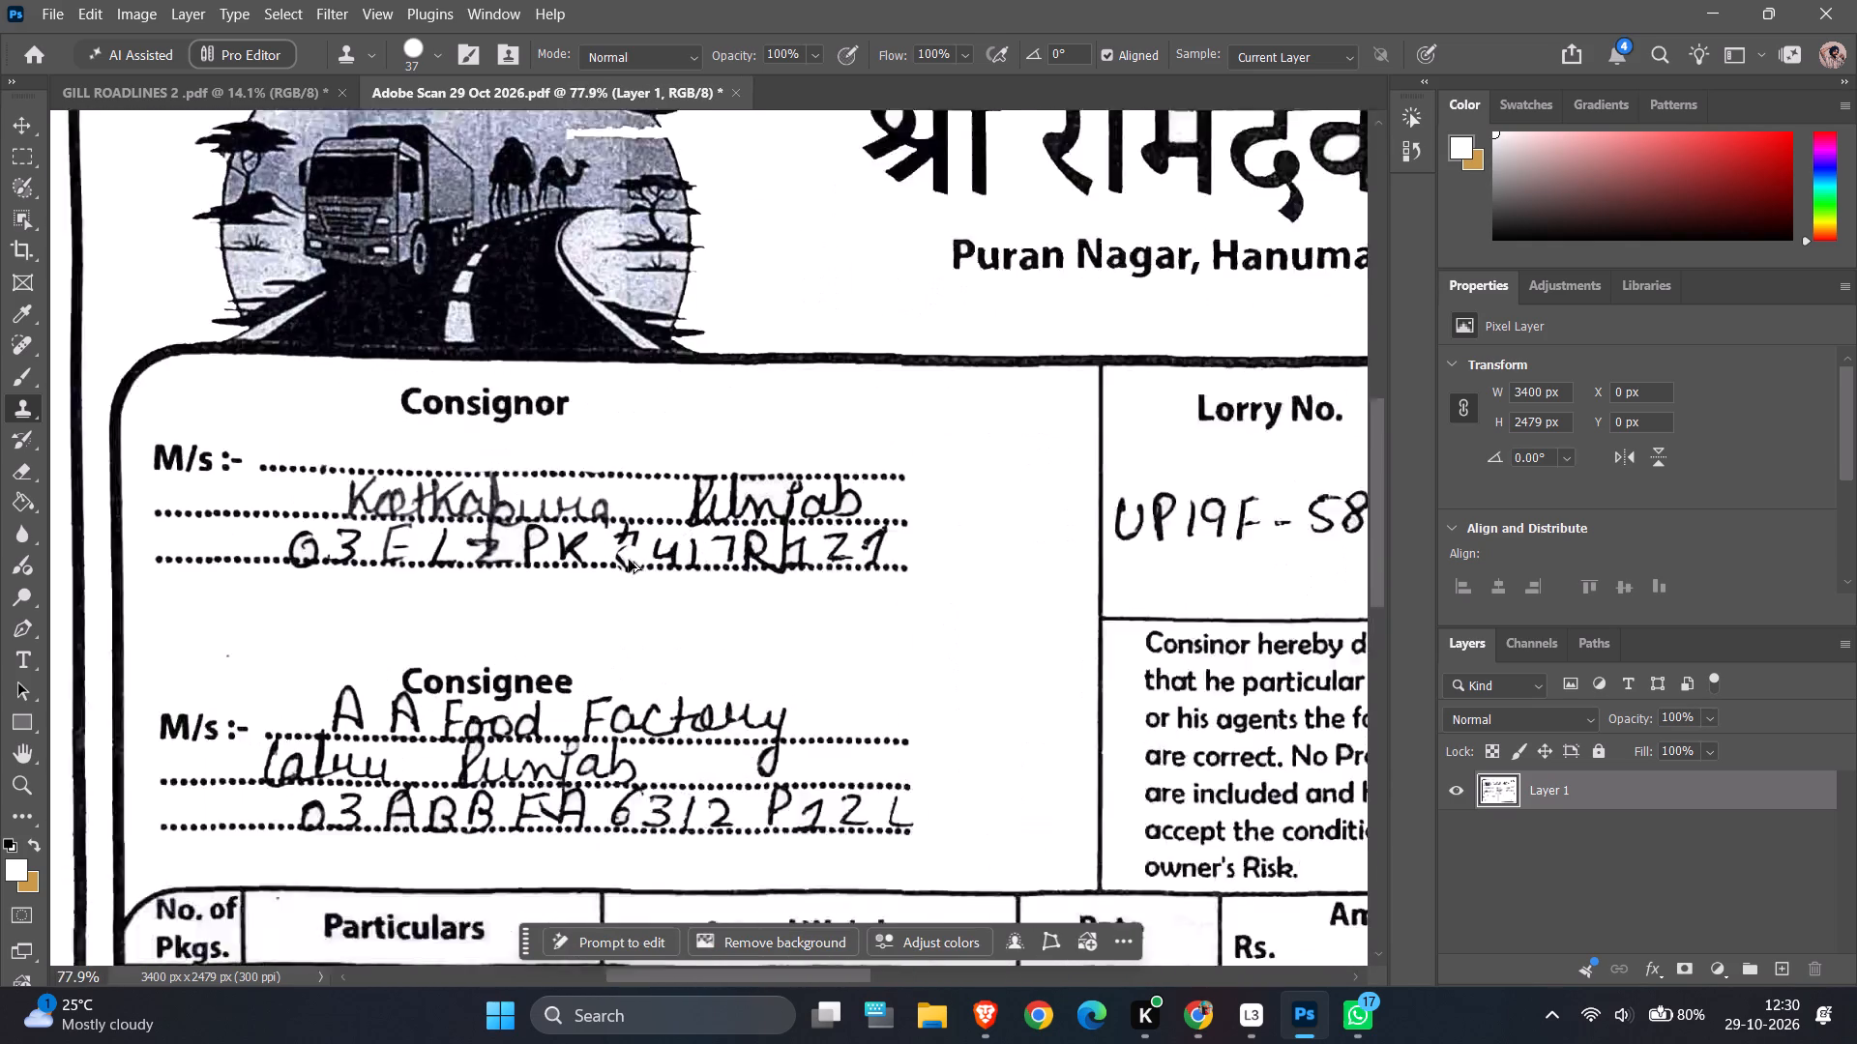
ctrl+alt+scroll(629, 560, up, 20)
ctrl+alt+scroll(629, 560, up, 19)
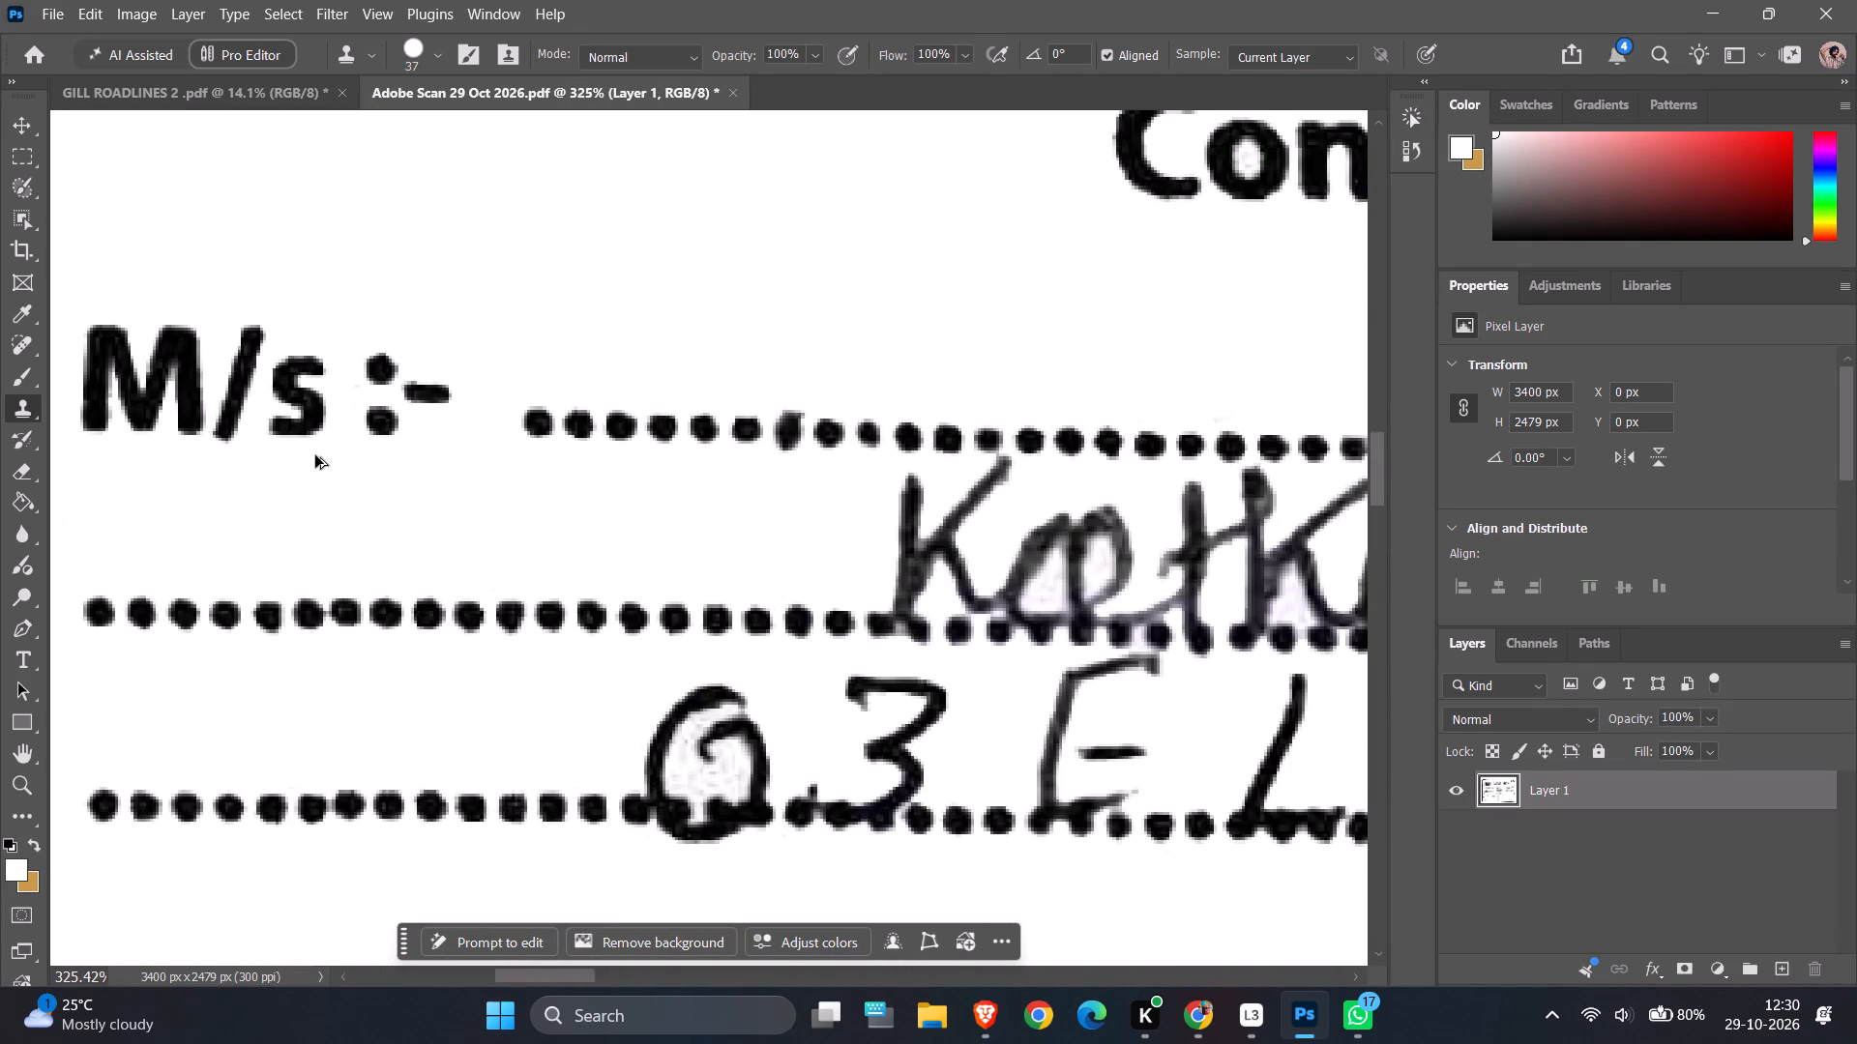
alt+click(586, 491)
ctrl+scroll(586, 491, down, 8)
ctrl+alt+scroll(701, 523, up, 6)
alt+click(392, 522)
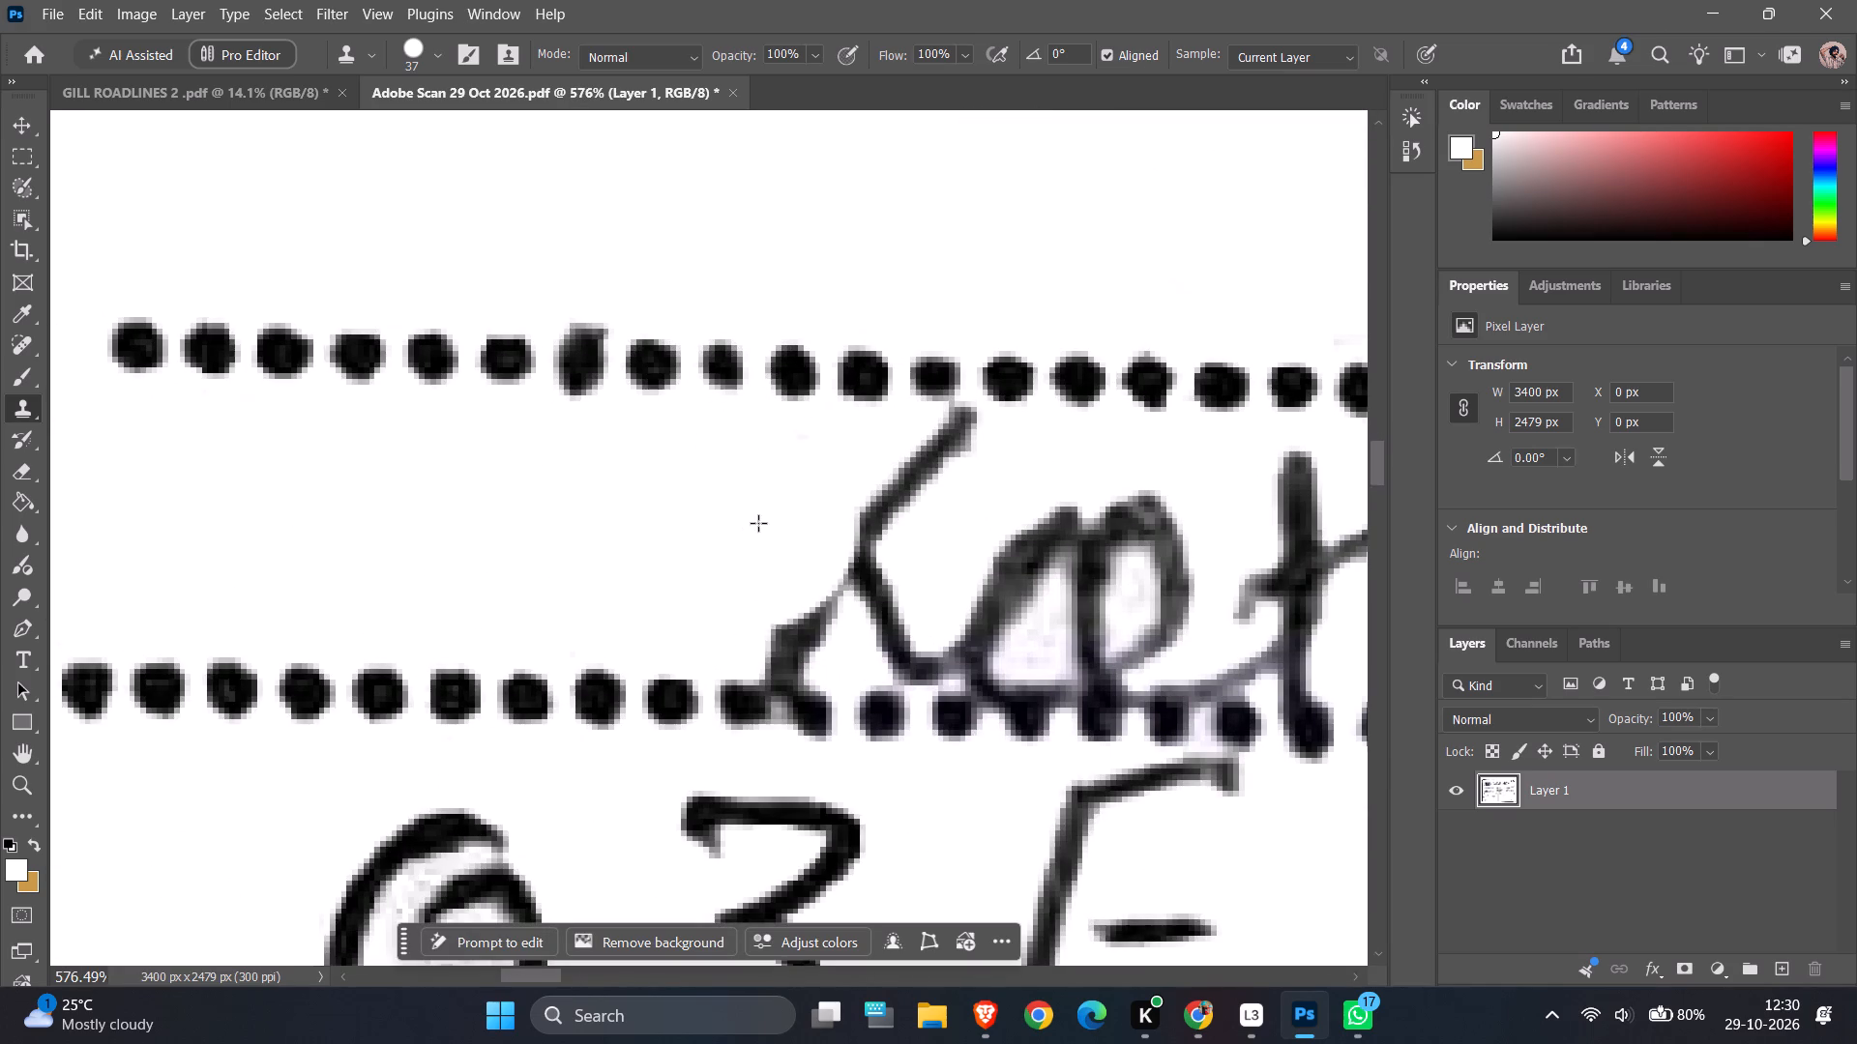
click(803, 525)
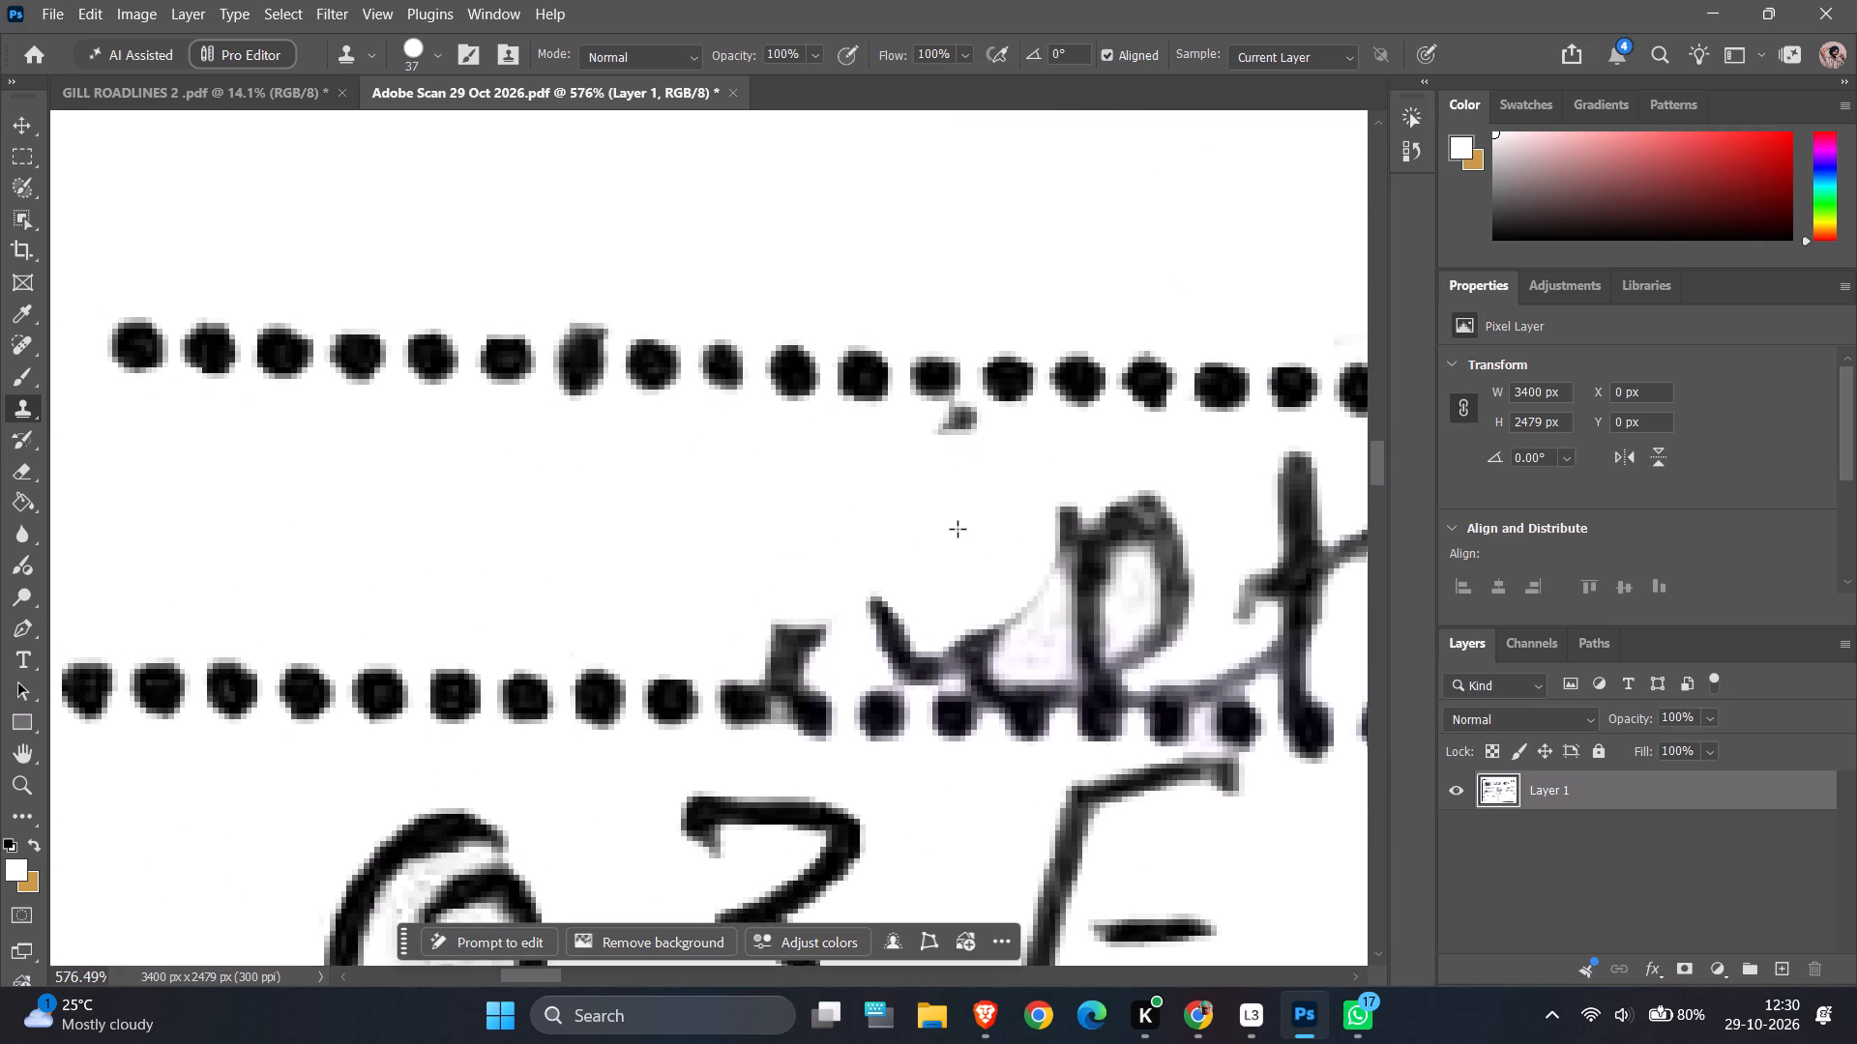
click(966, 506)
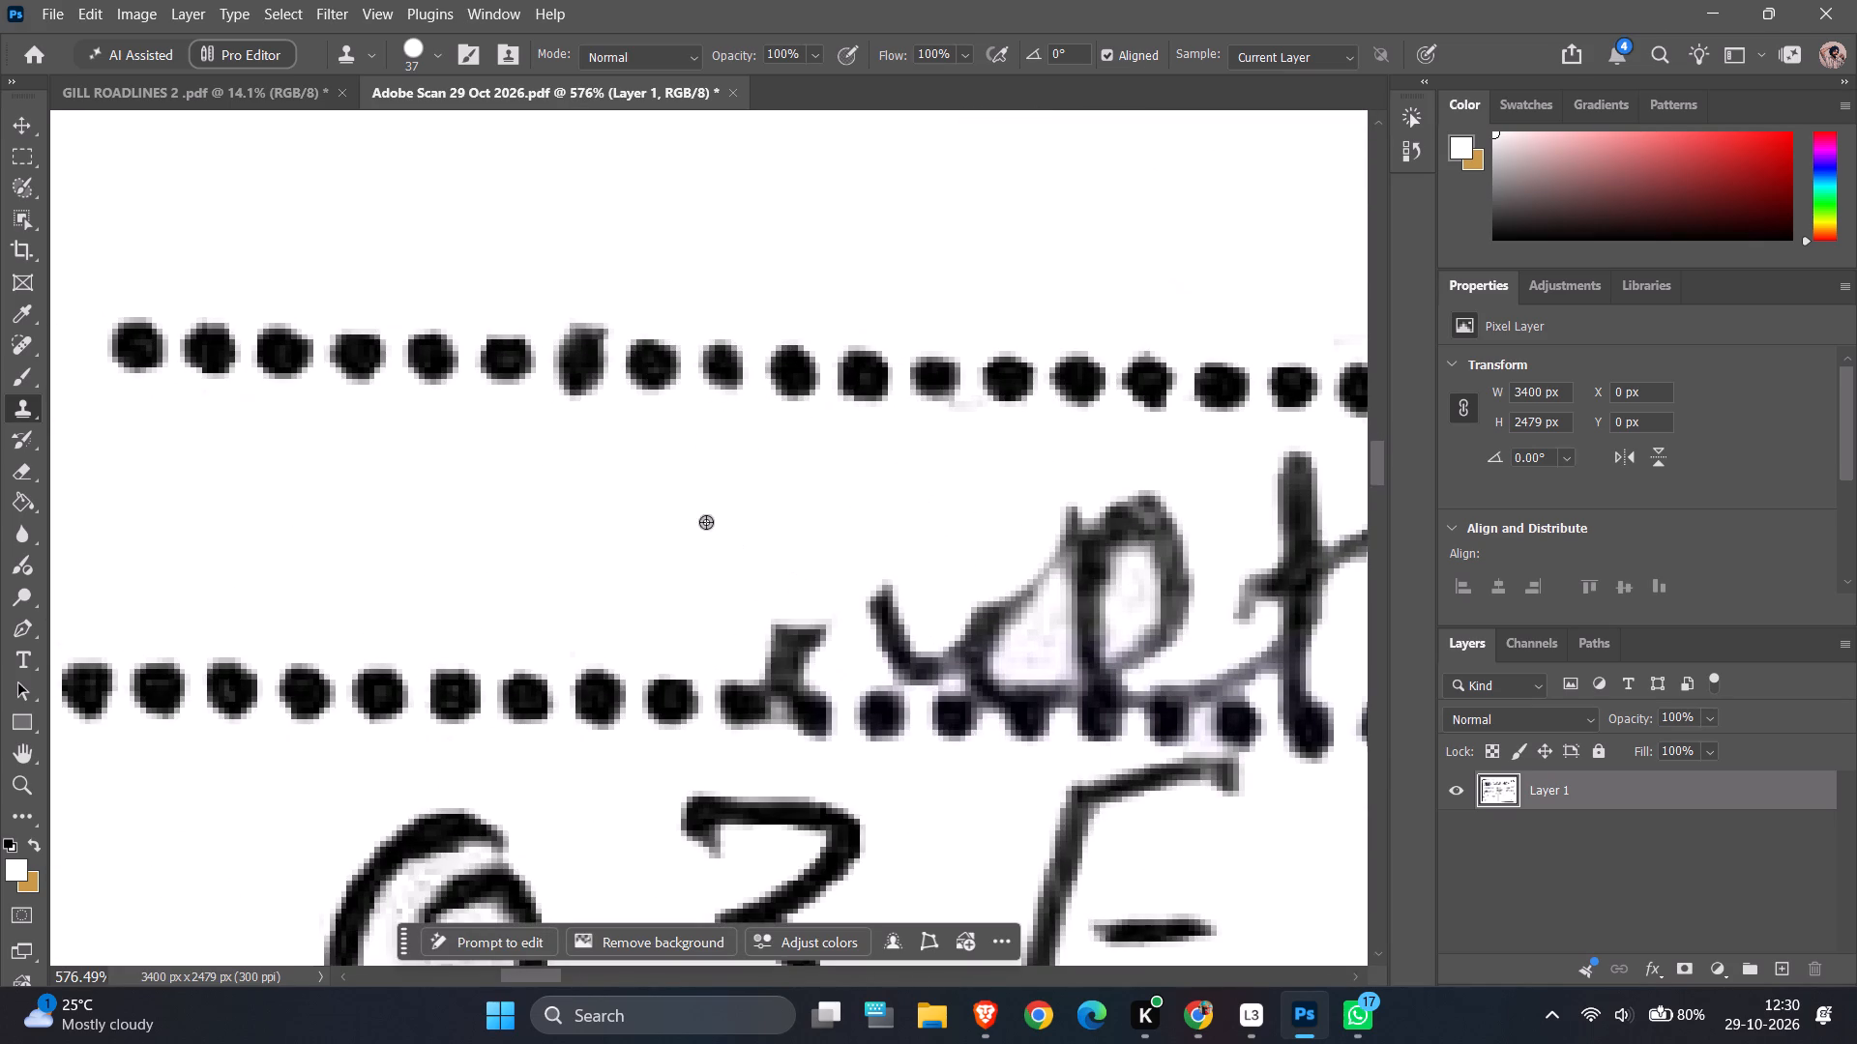
alt+click(583, 506)
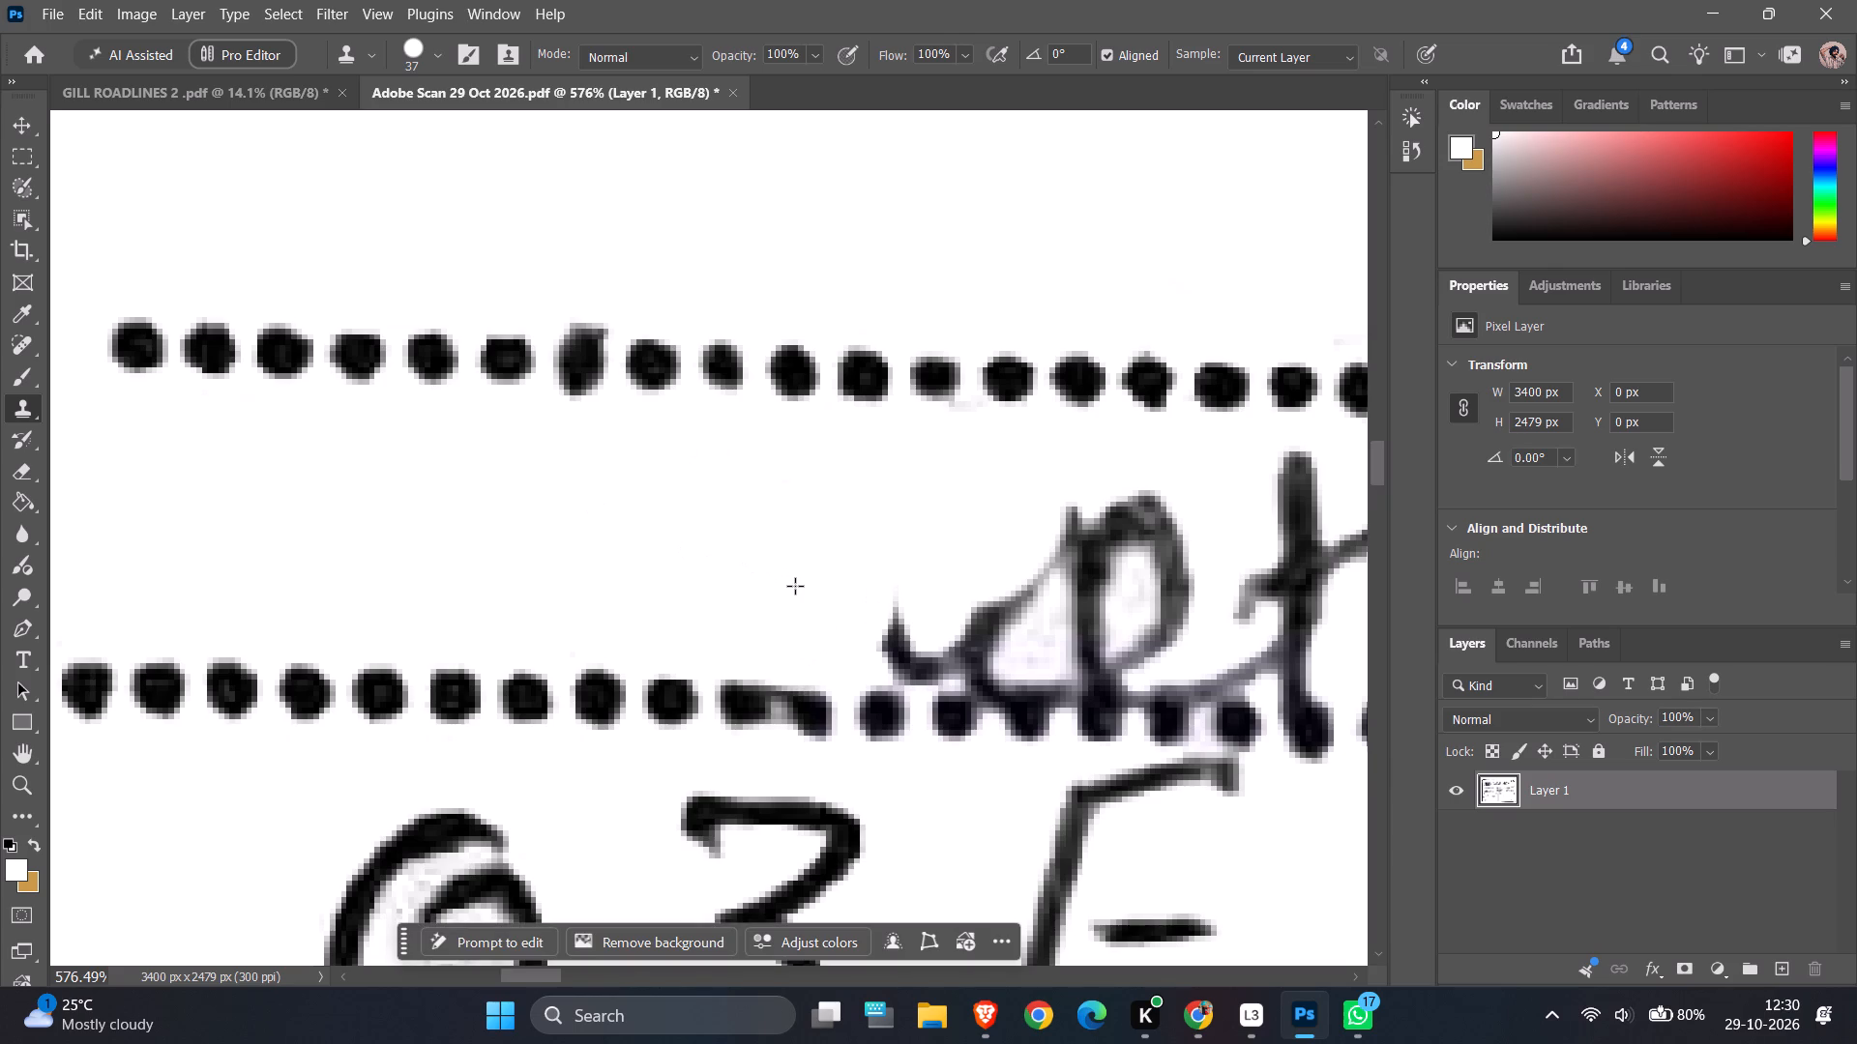
click(794, 590)
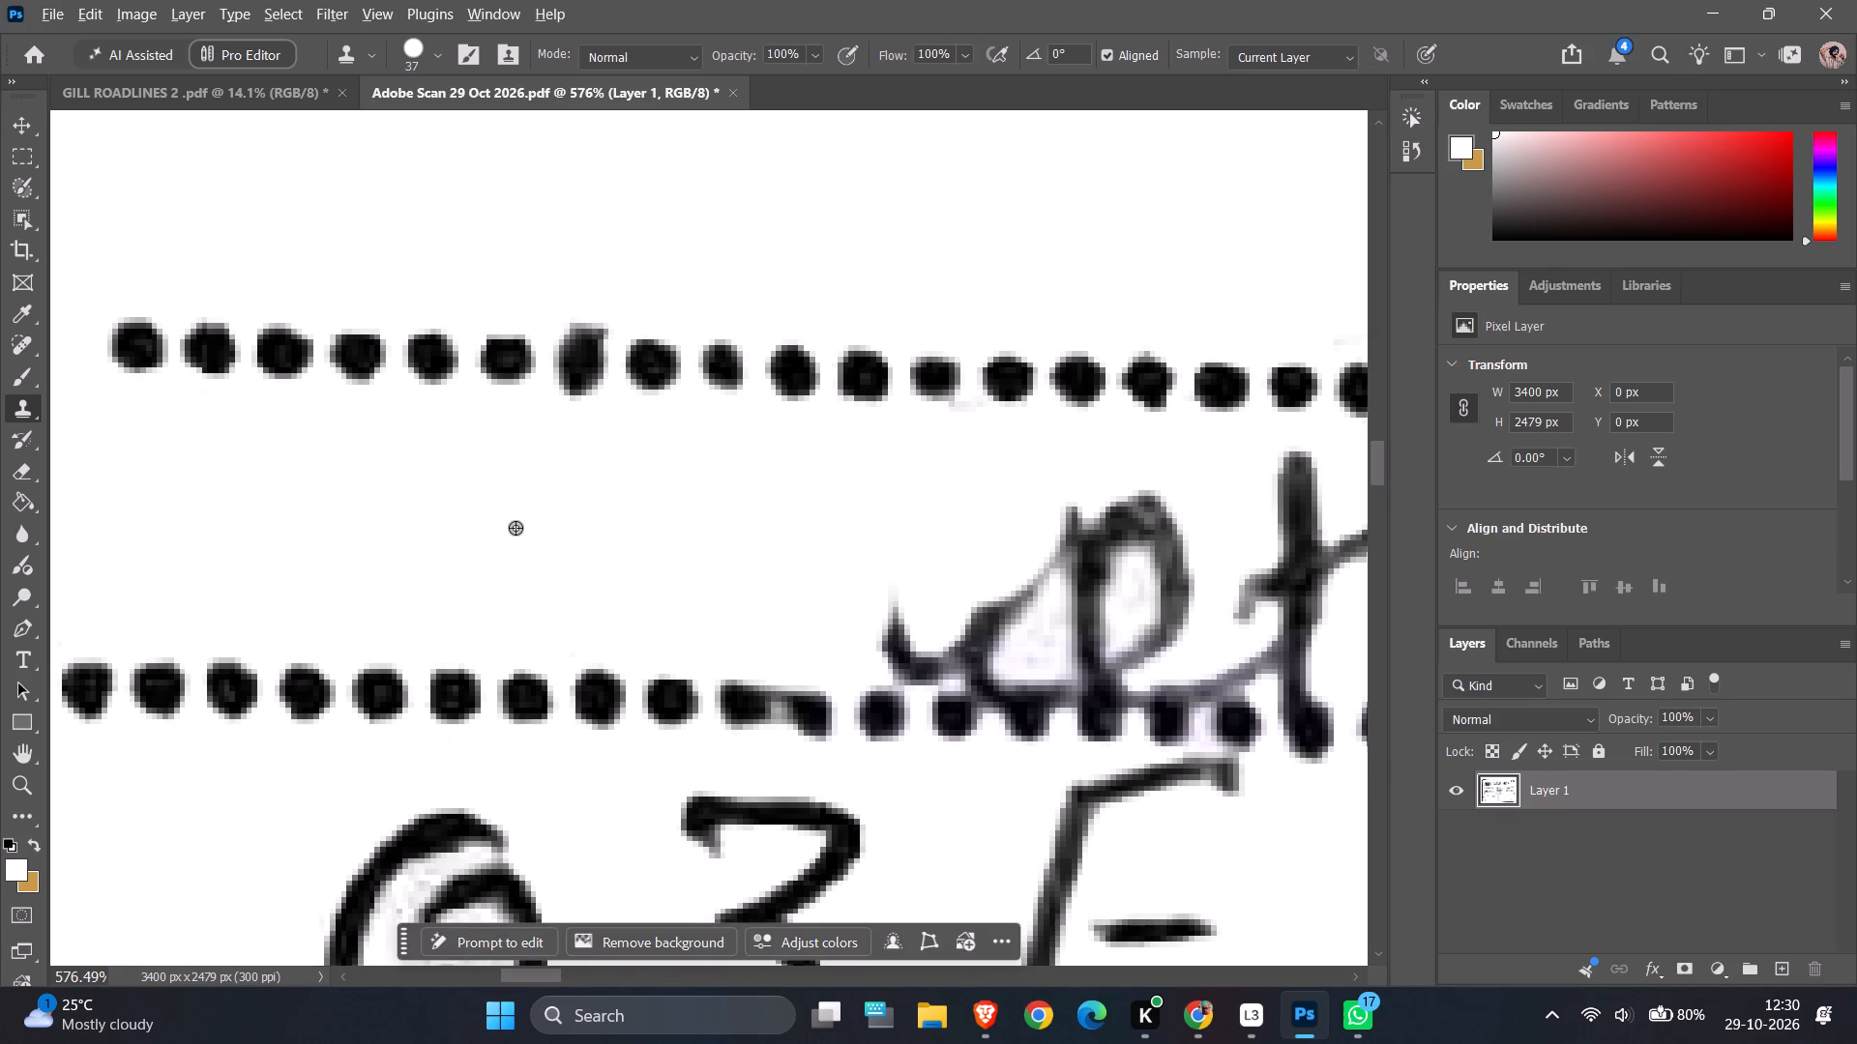
Clone white over the round handwritten letters between the capital K and the t on the consignor's second line.
alt+click(515, 528)
click(914, 580)
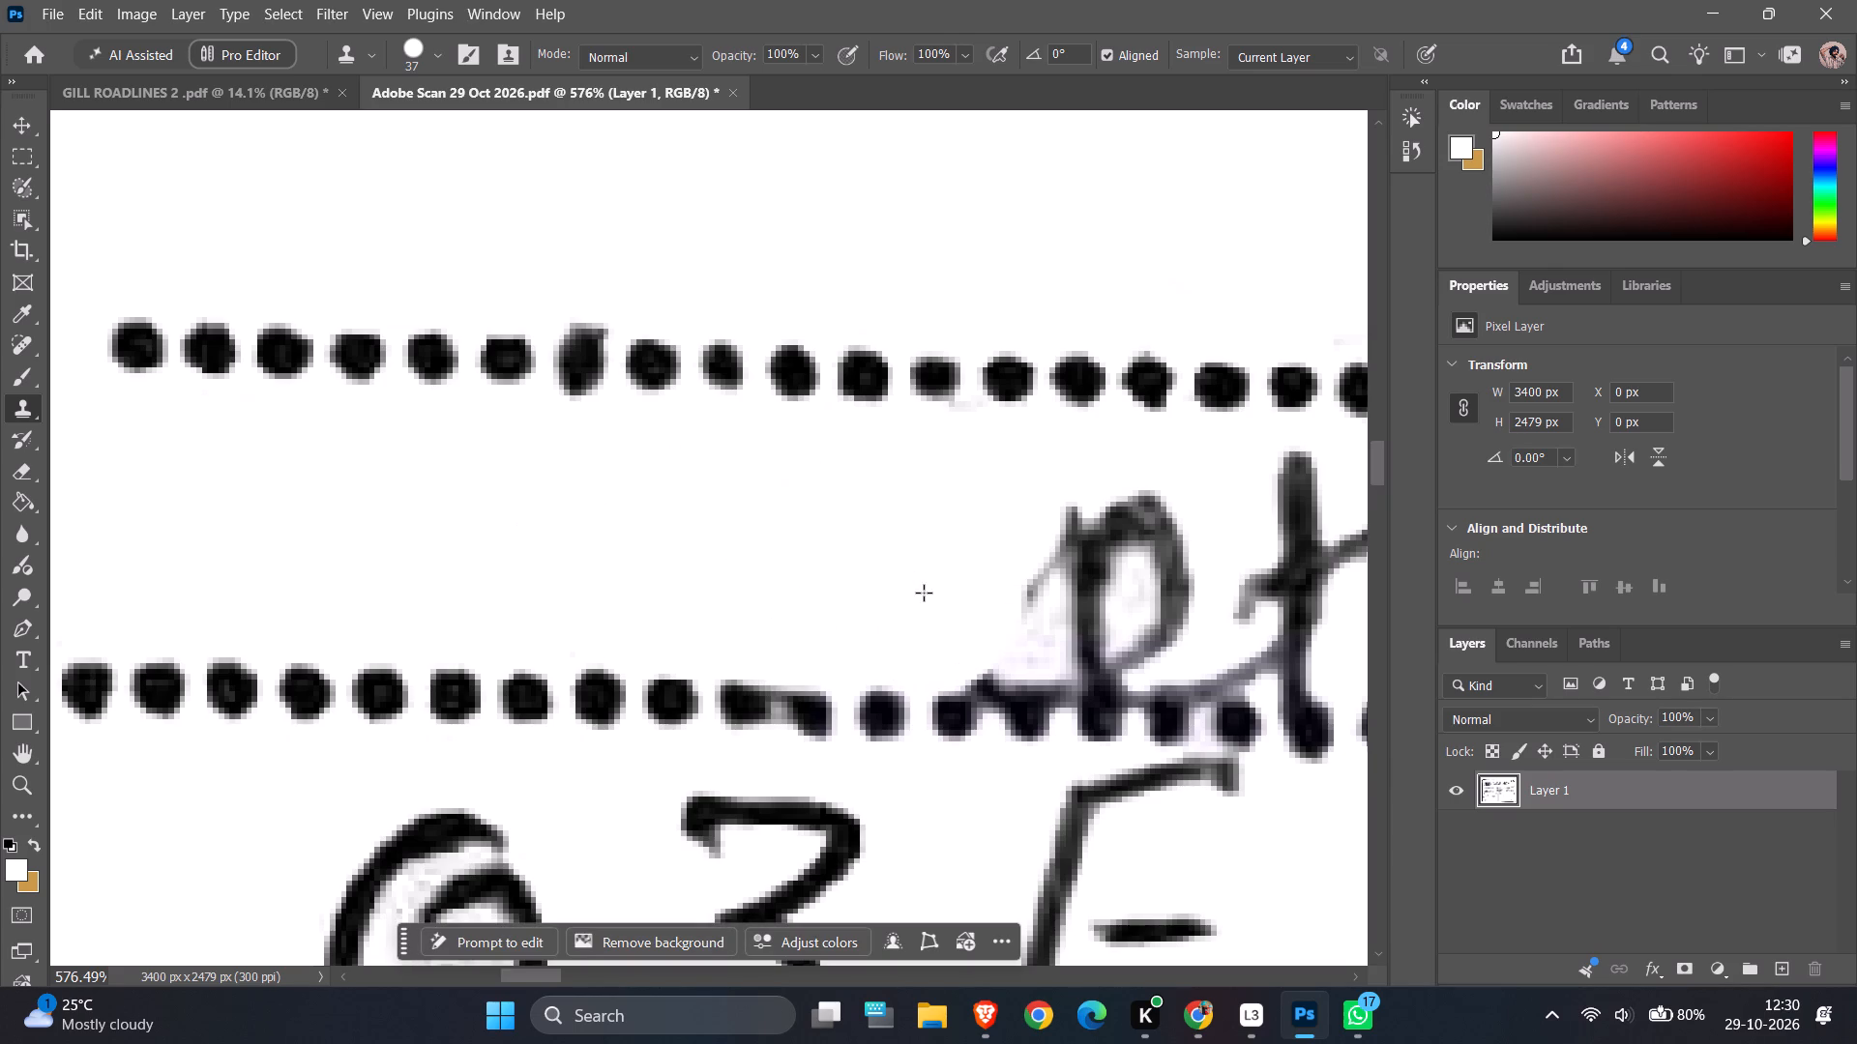
click(924, 593)
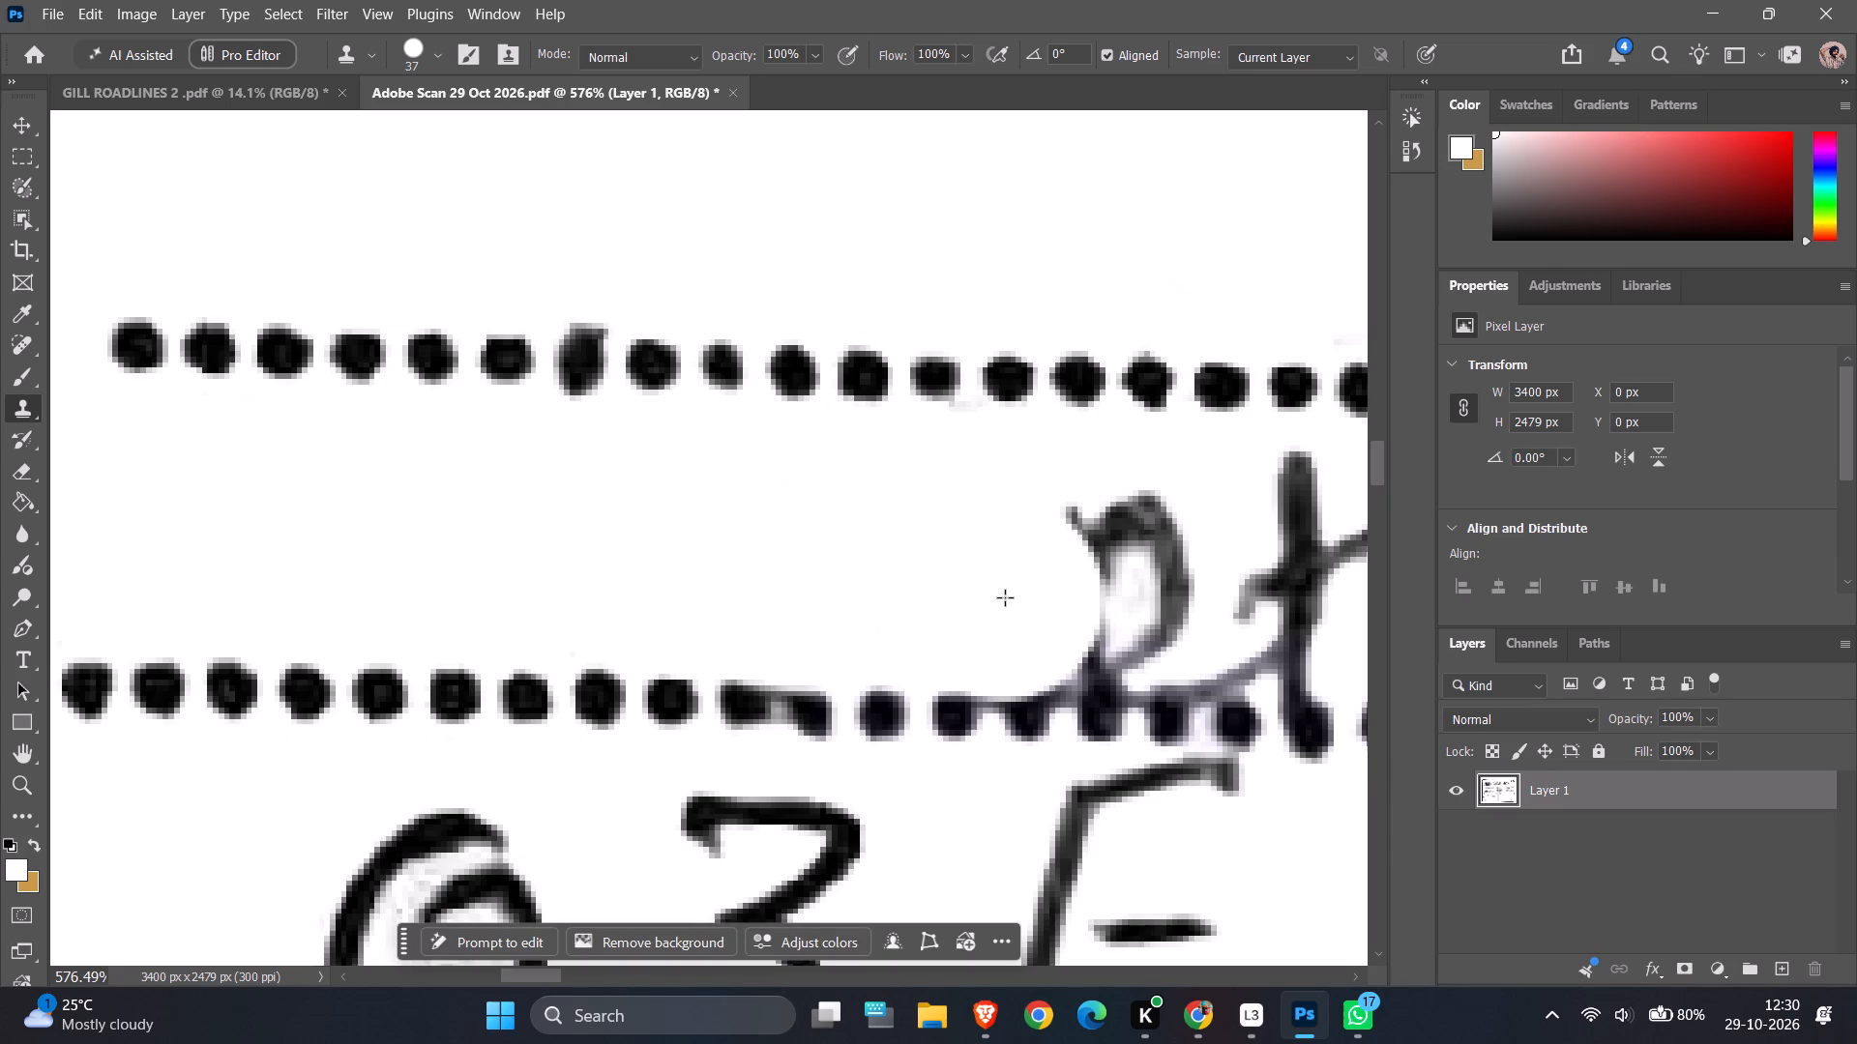
click(1005, 597)
click(1044, 577)
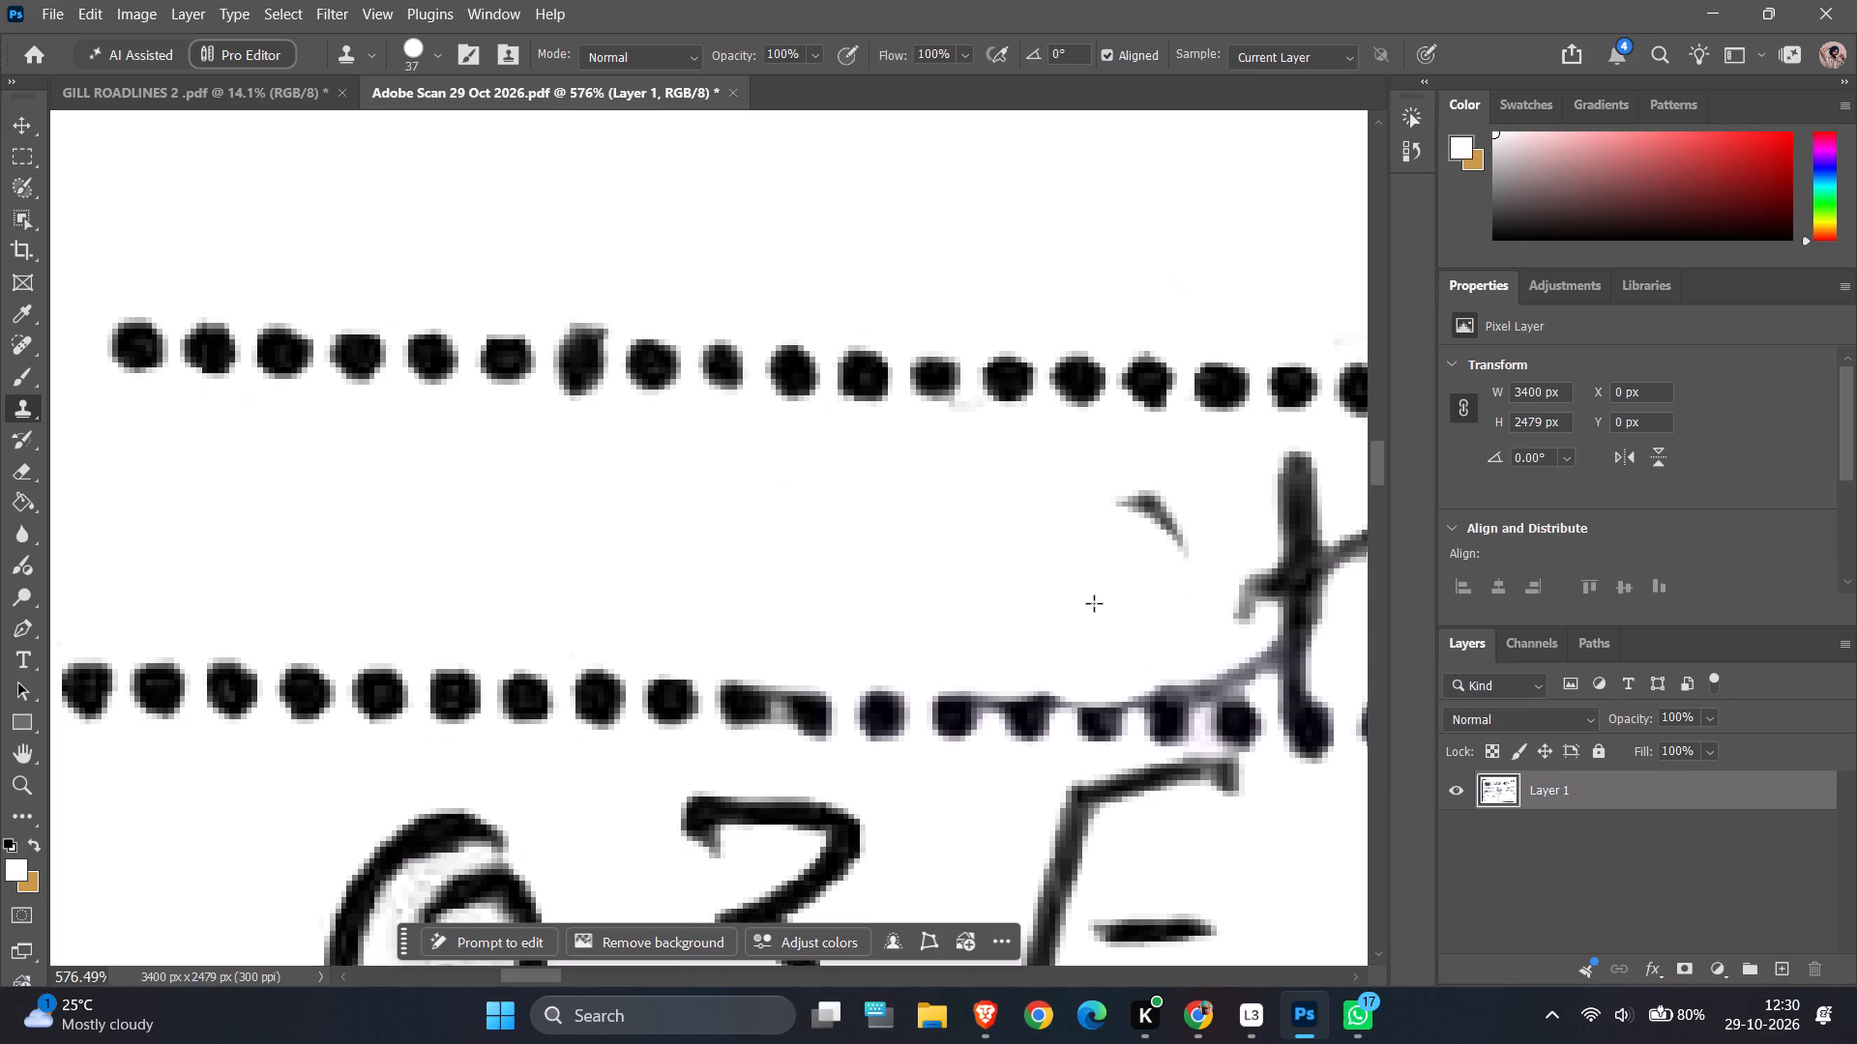
click(1085, 606)
ctrl+scroll(1086, 597, down, 8)
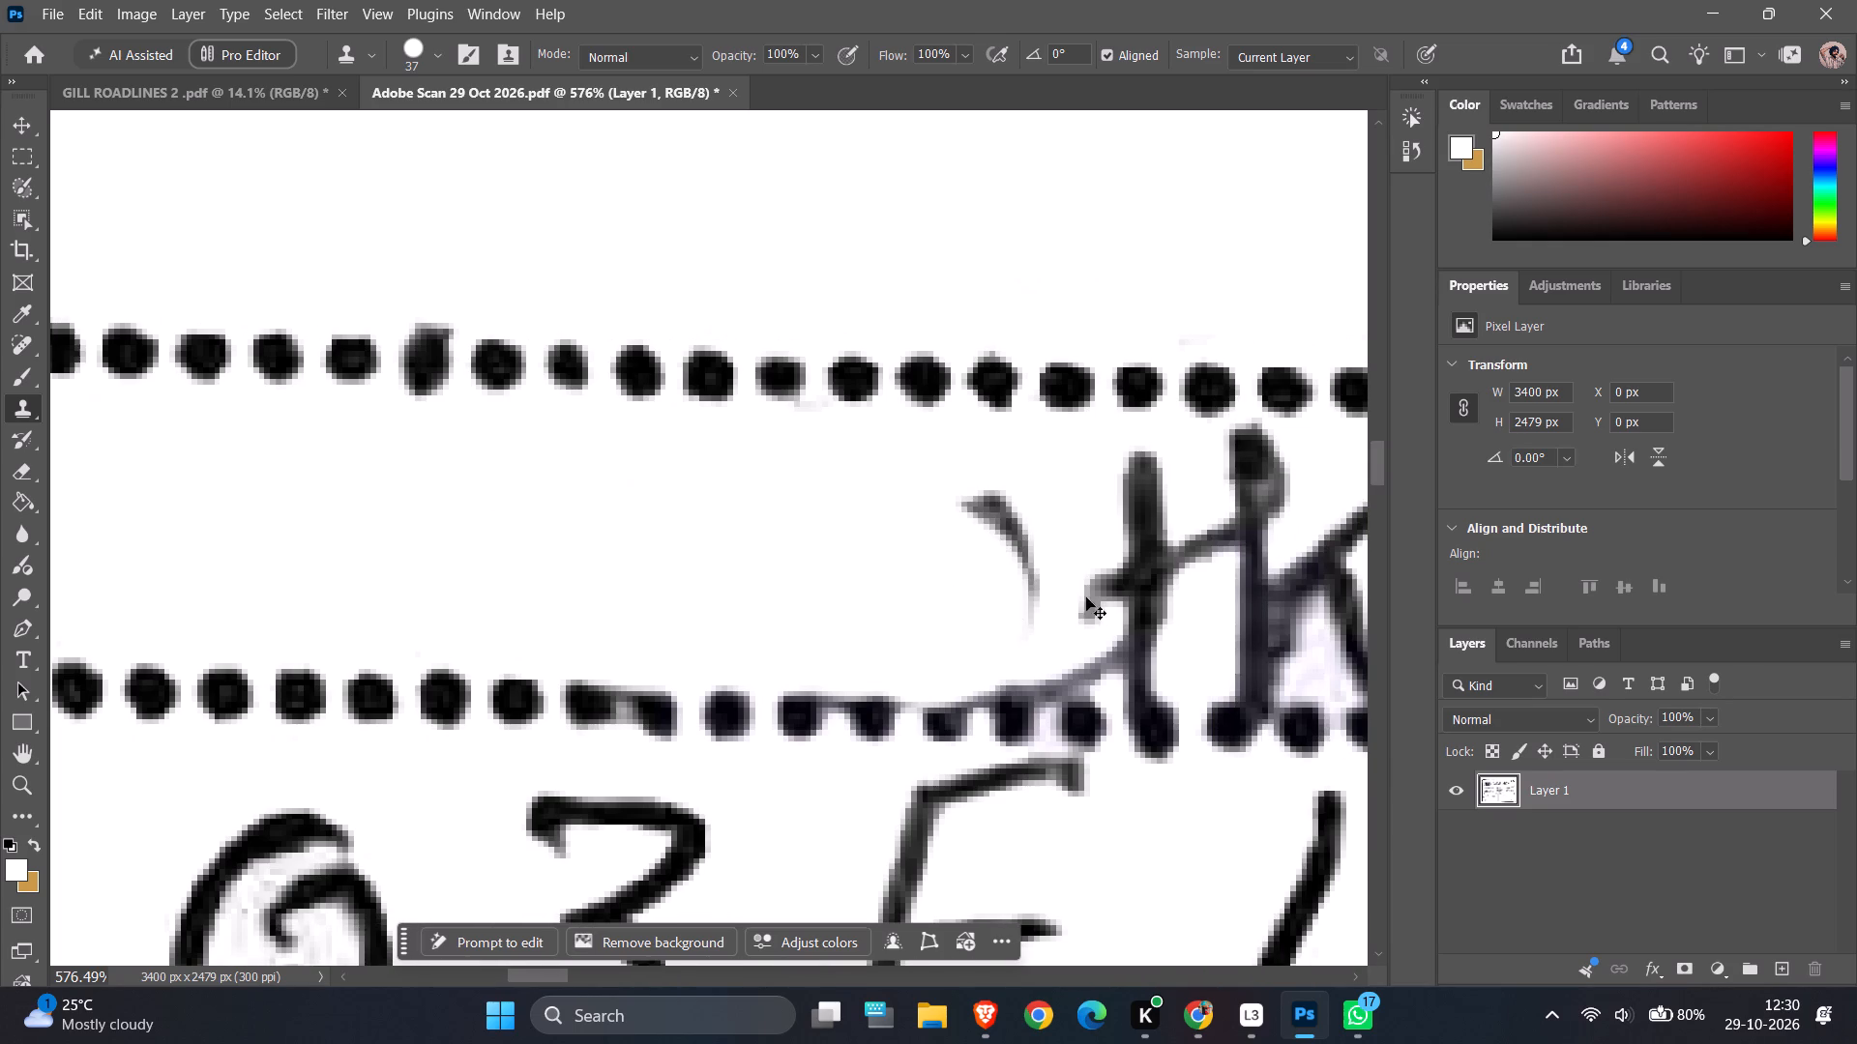
alt+click(677, 517)
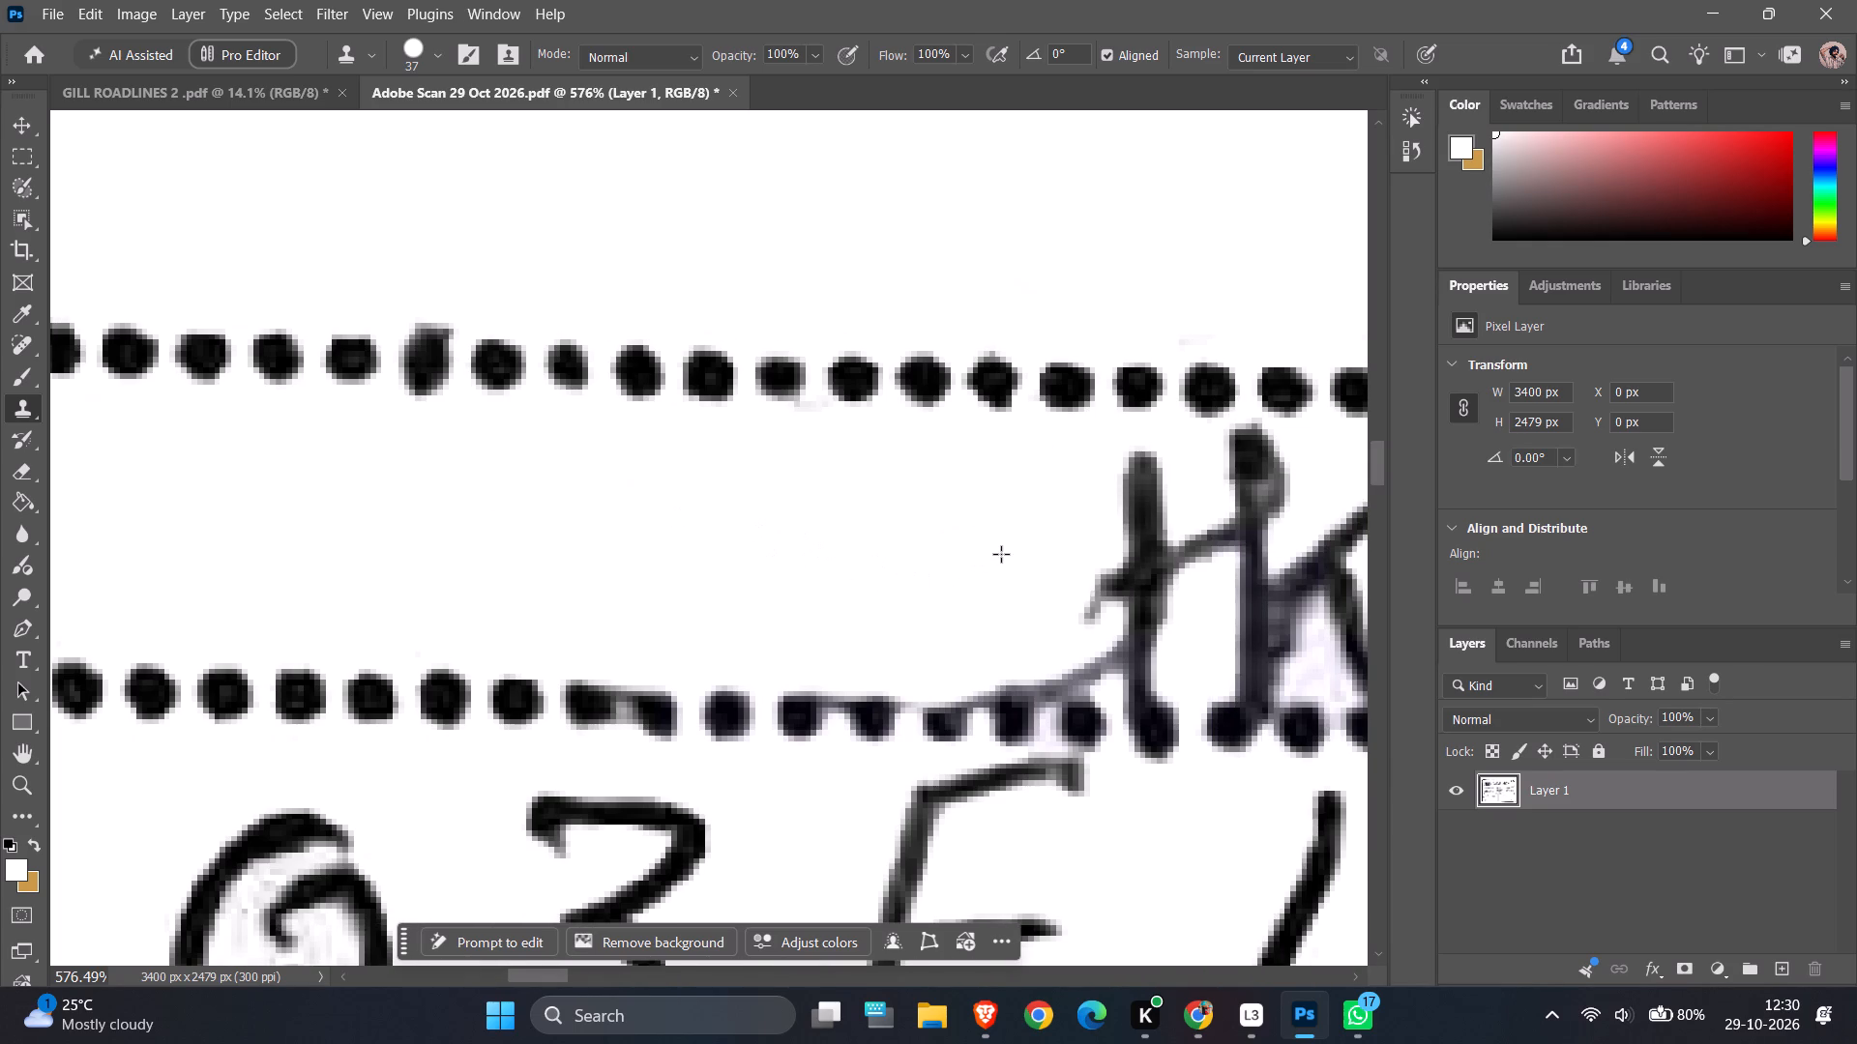
click(1001, 554)
Clone white over the handwritten t and its connecting stroke in the place name on the consignor's second line.
click(990, 606)
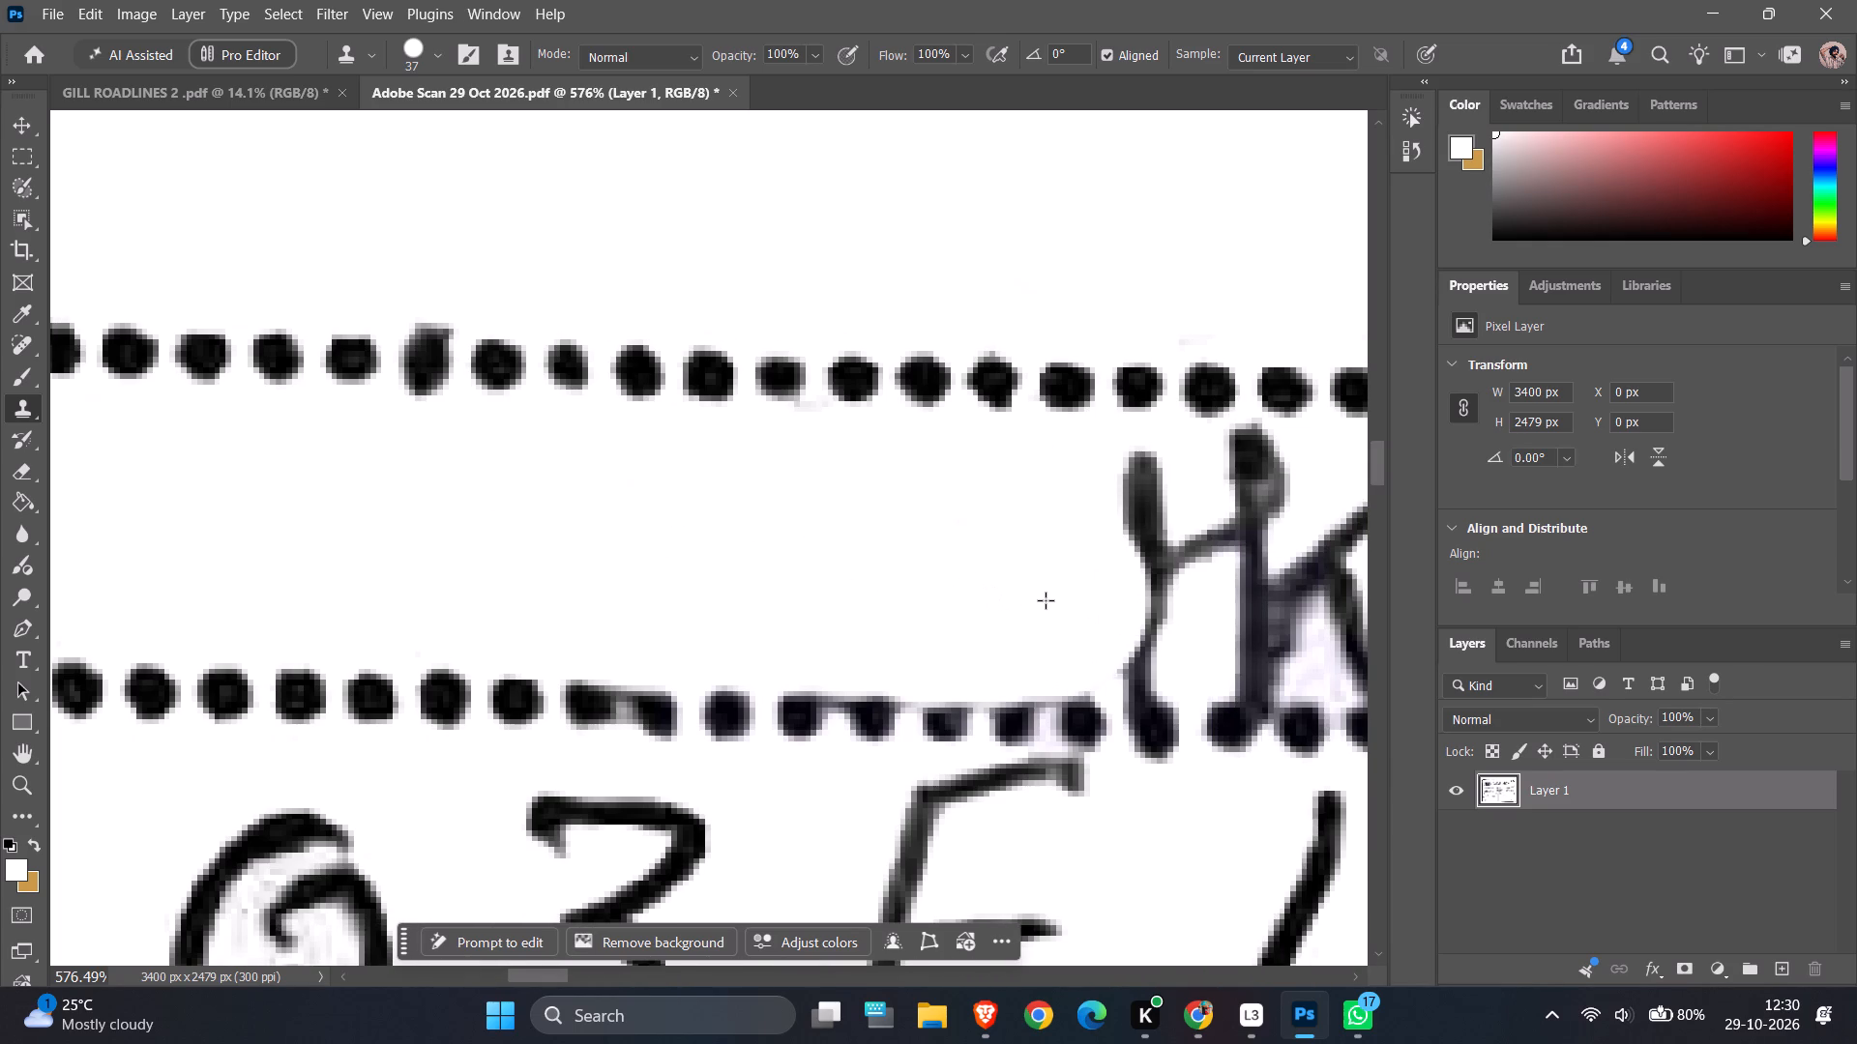
click(1046, 608)
click(1118, 544)
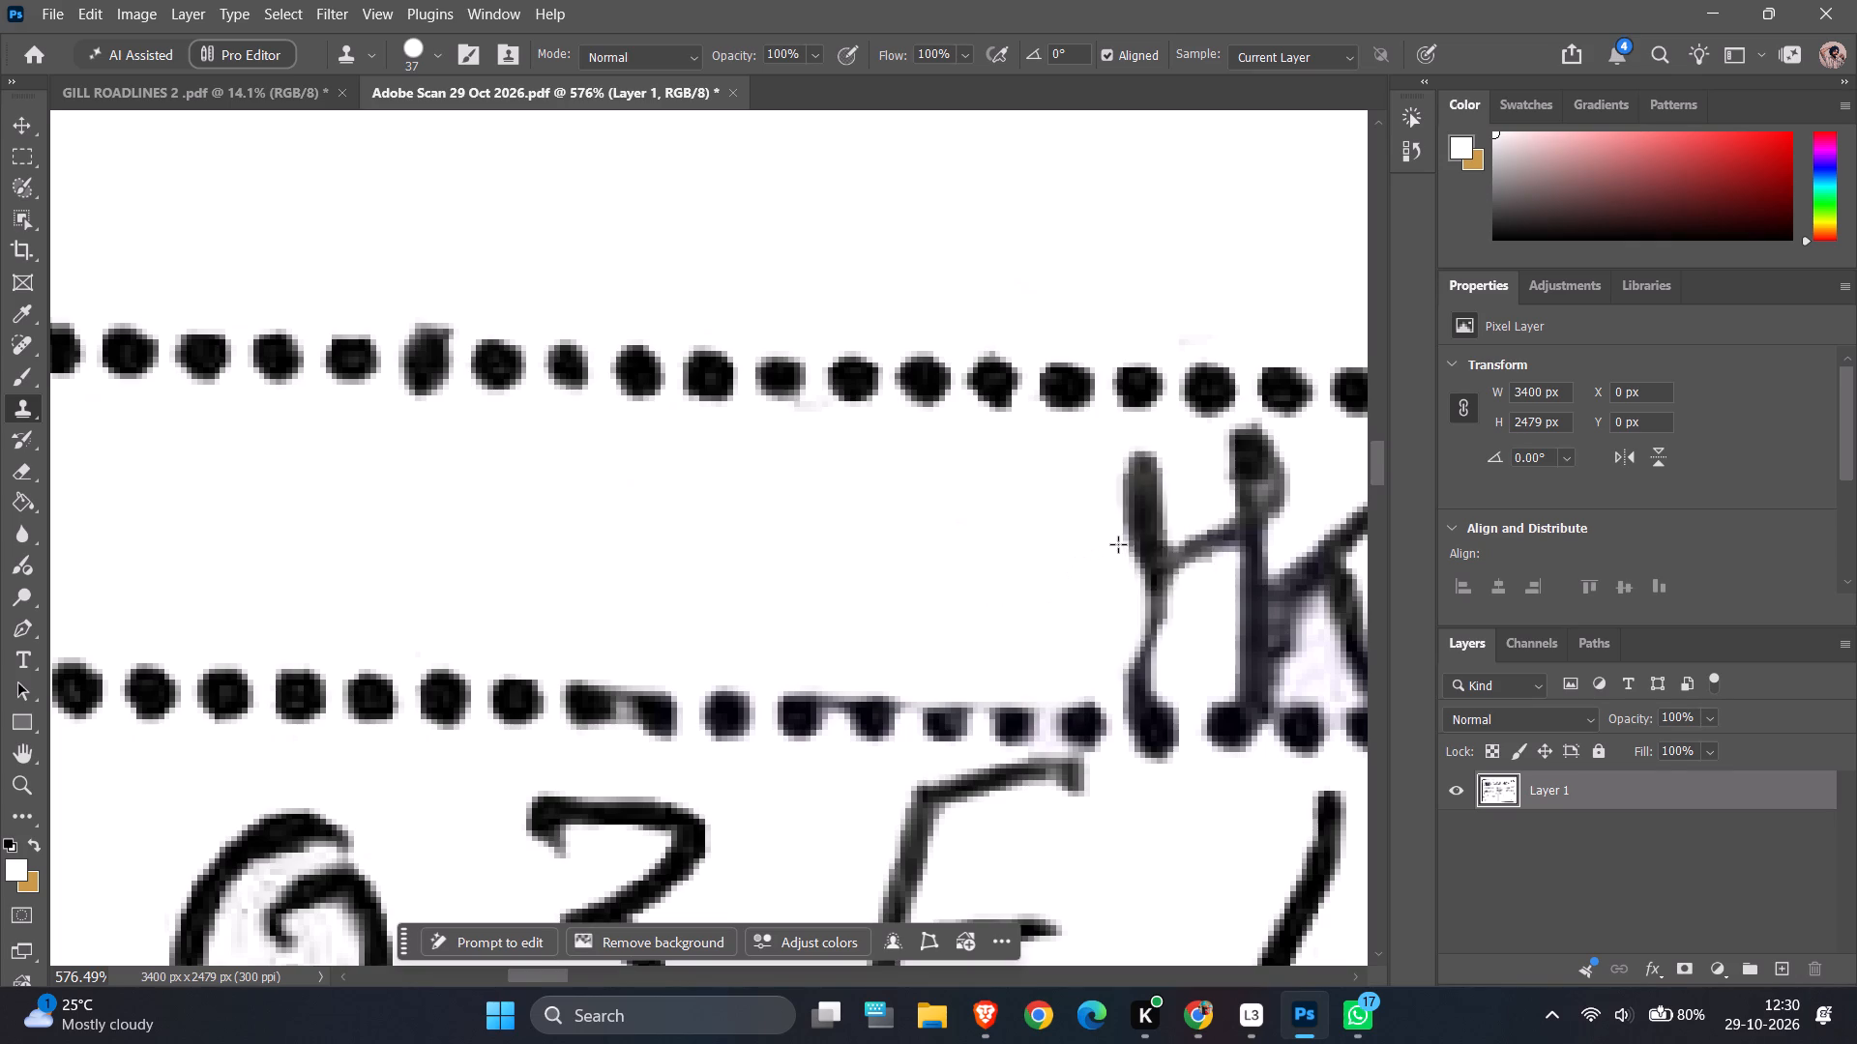
alt+click(849, 549)
click(1093, 510)
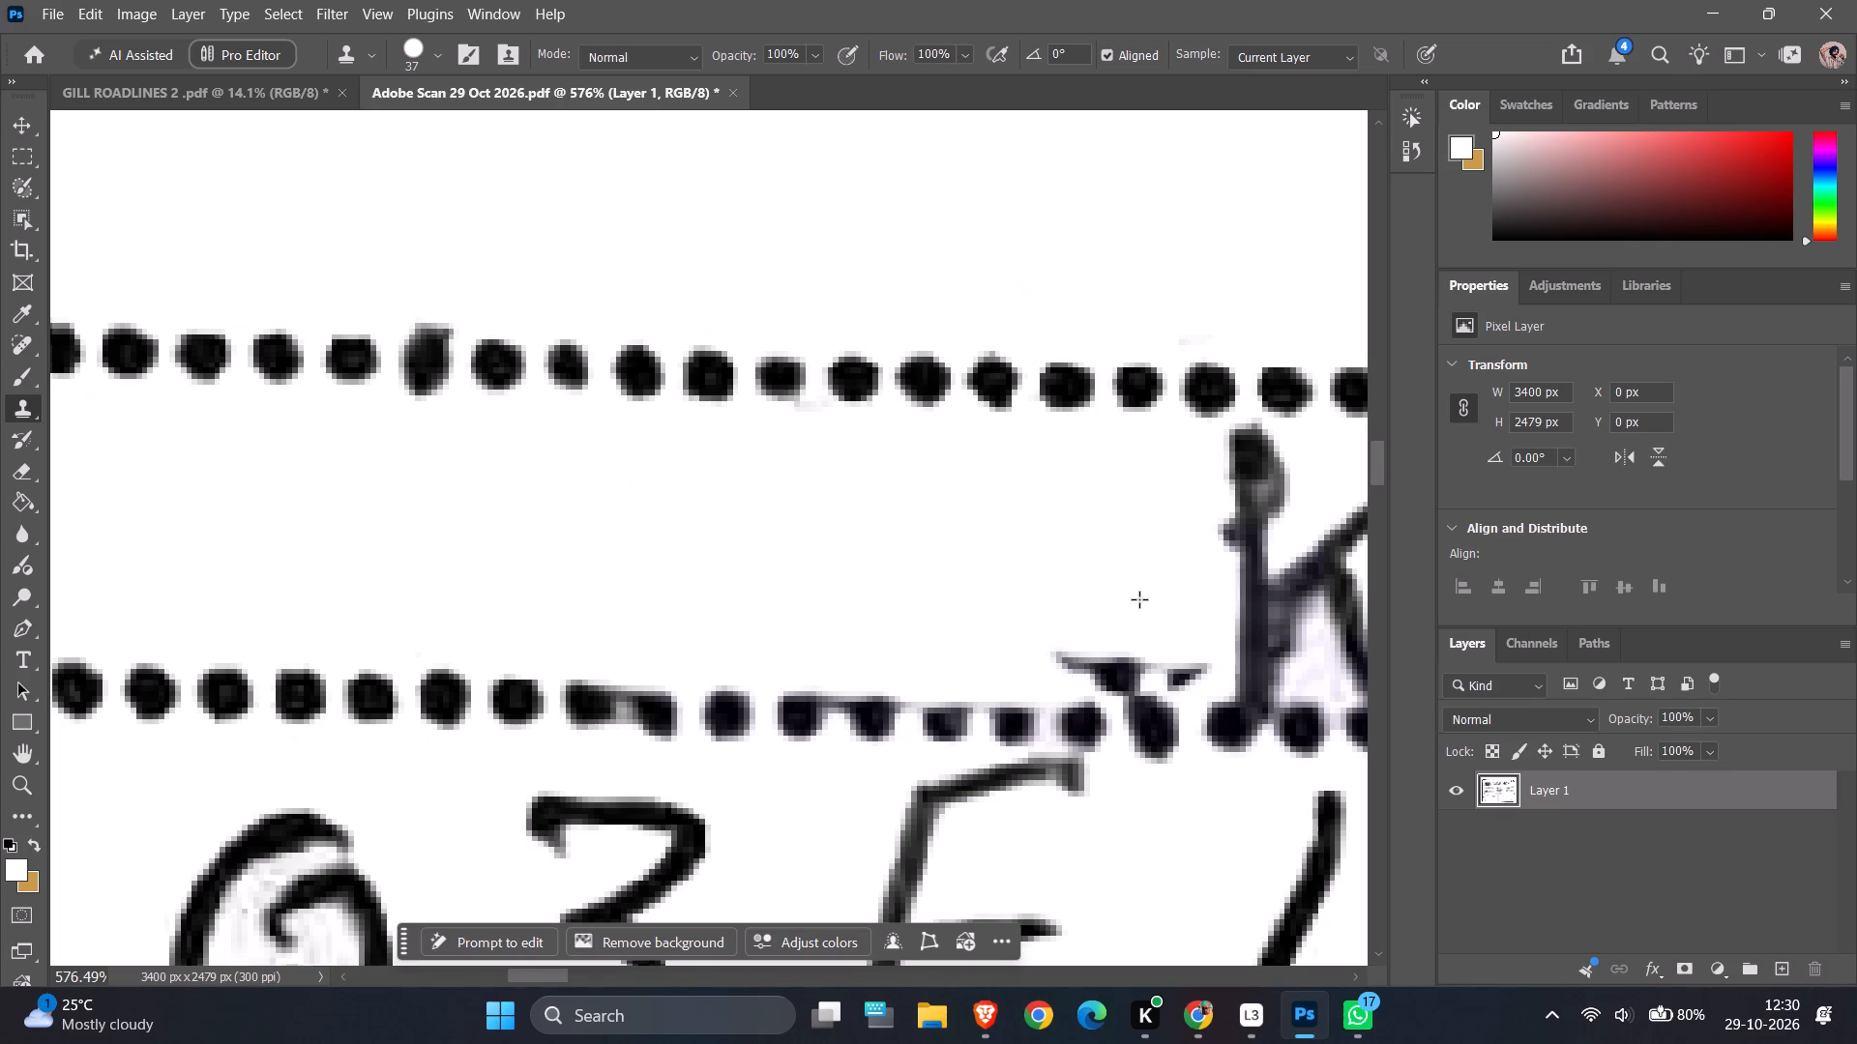
alt+click(722, 488)
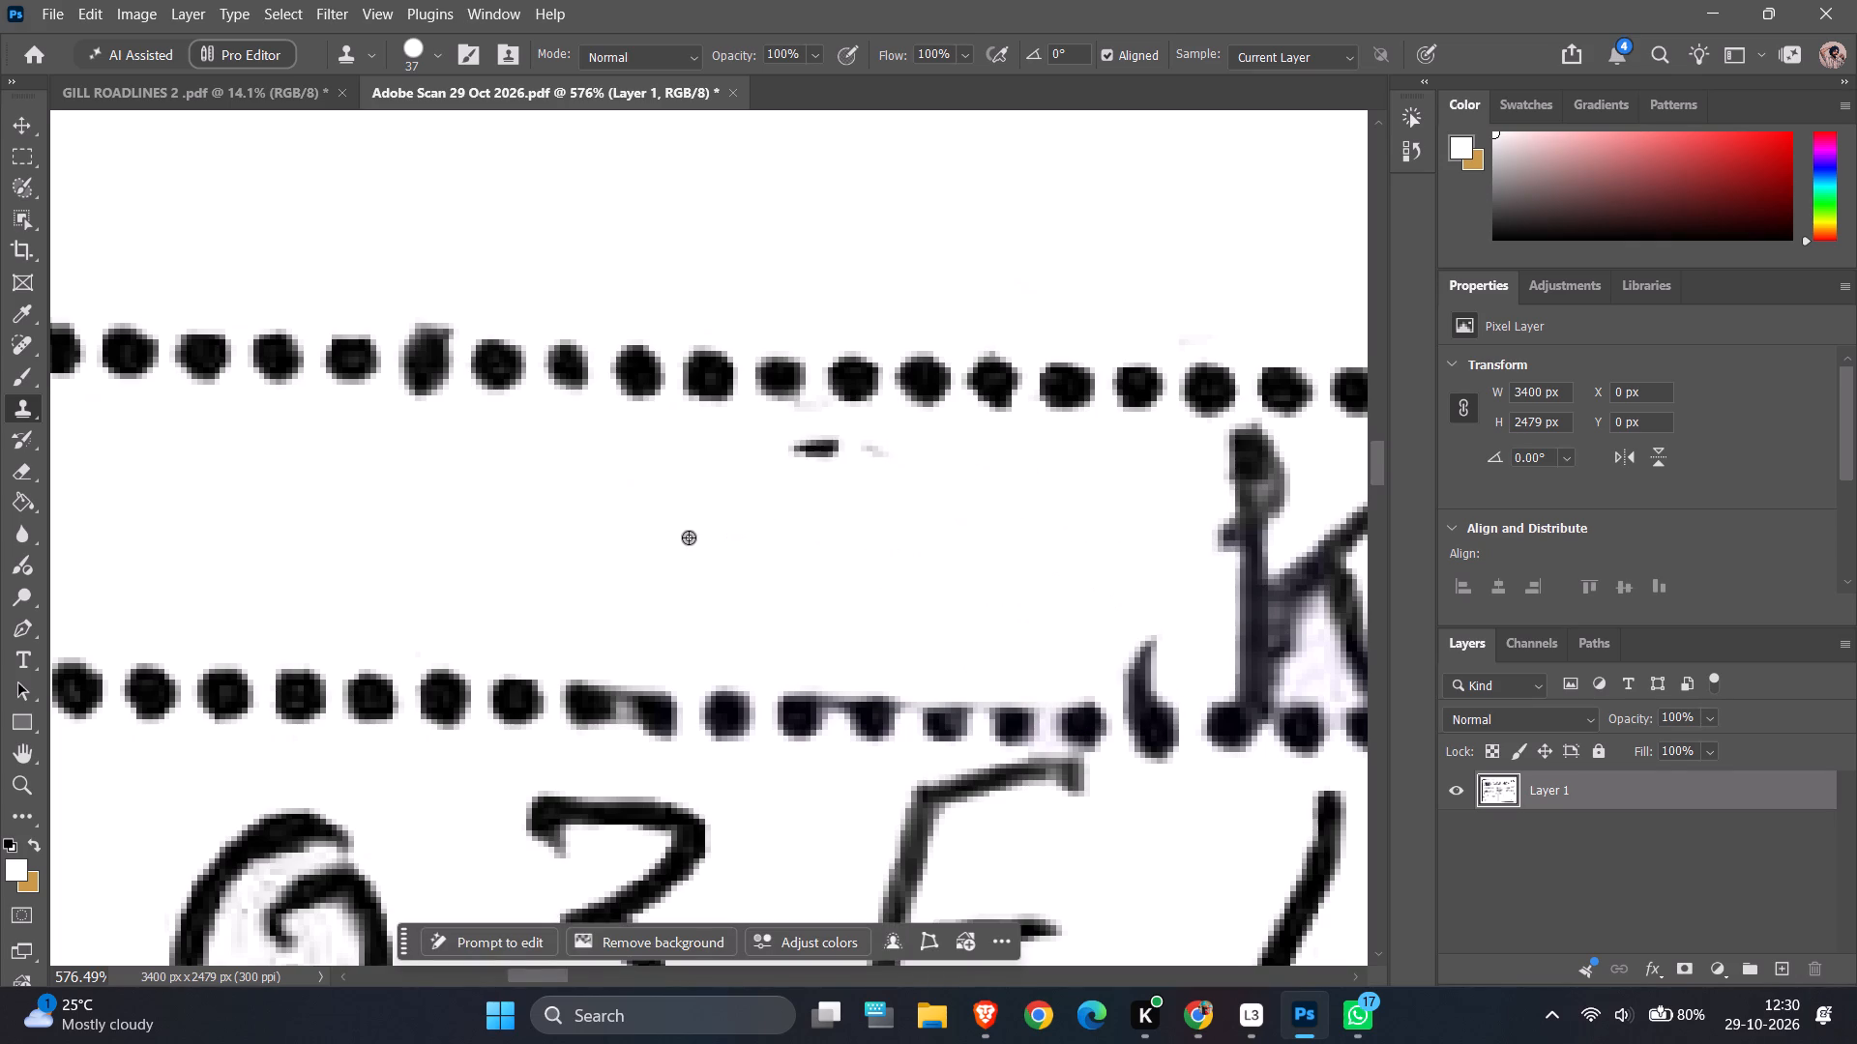
alt+click(676, 537)
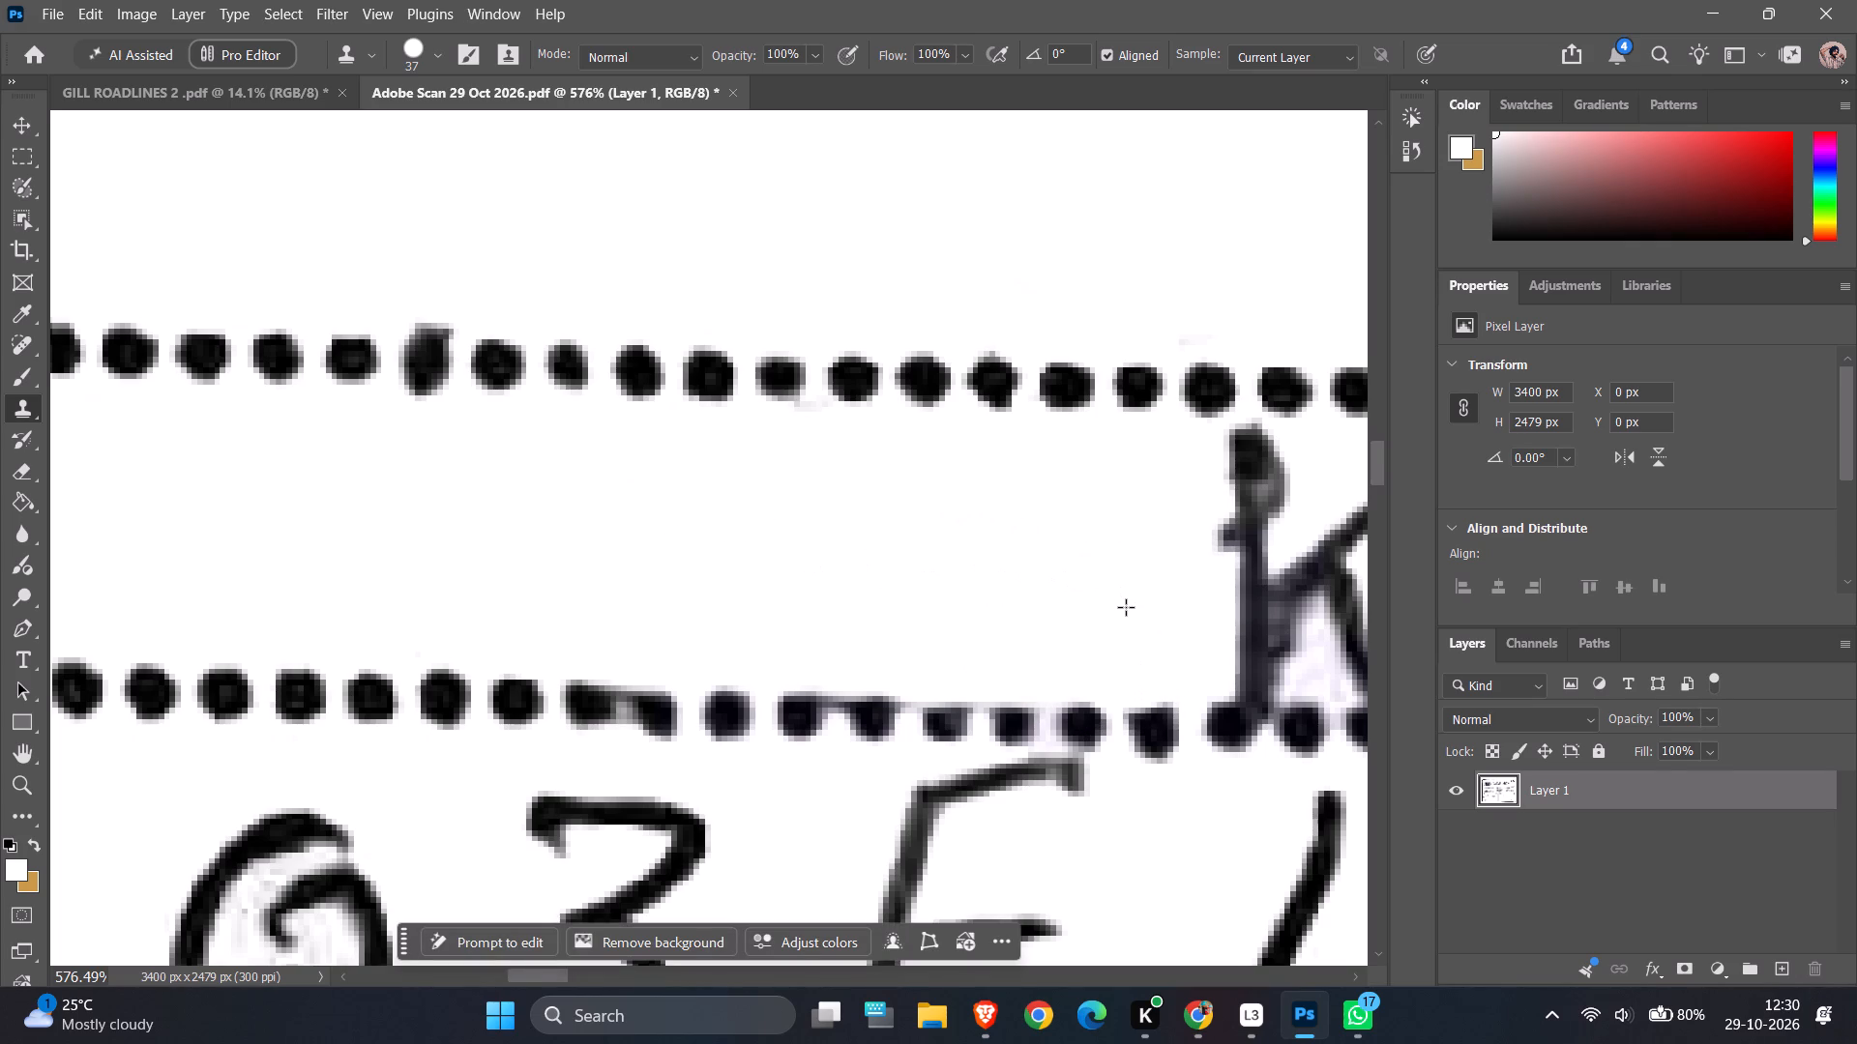
click(1126, 607)
Clone white over the second handwritten K, after the t, in the consignor's place name.
ctrl+scroll(1062, 594, down, 14)
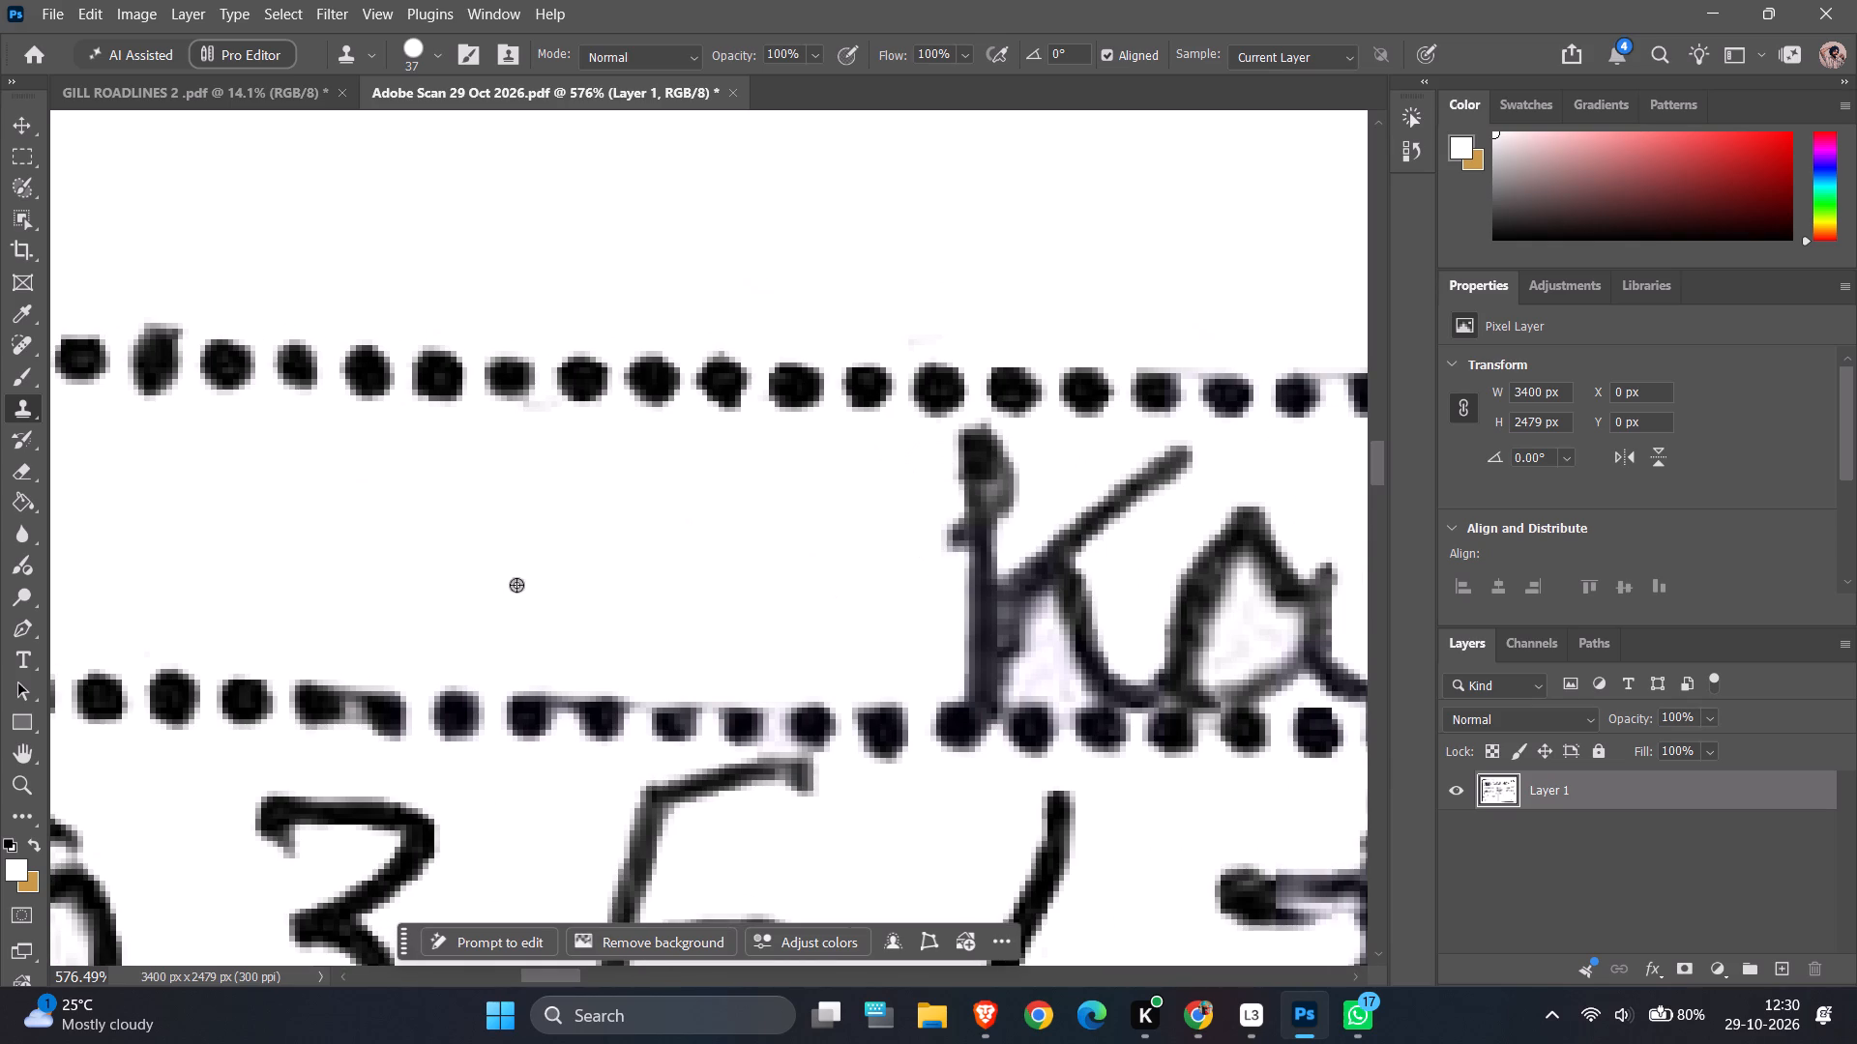
alt+click(617, 544)
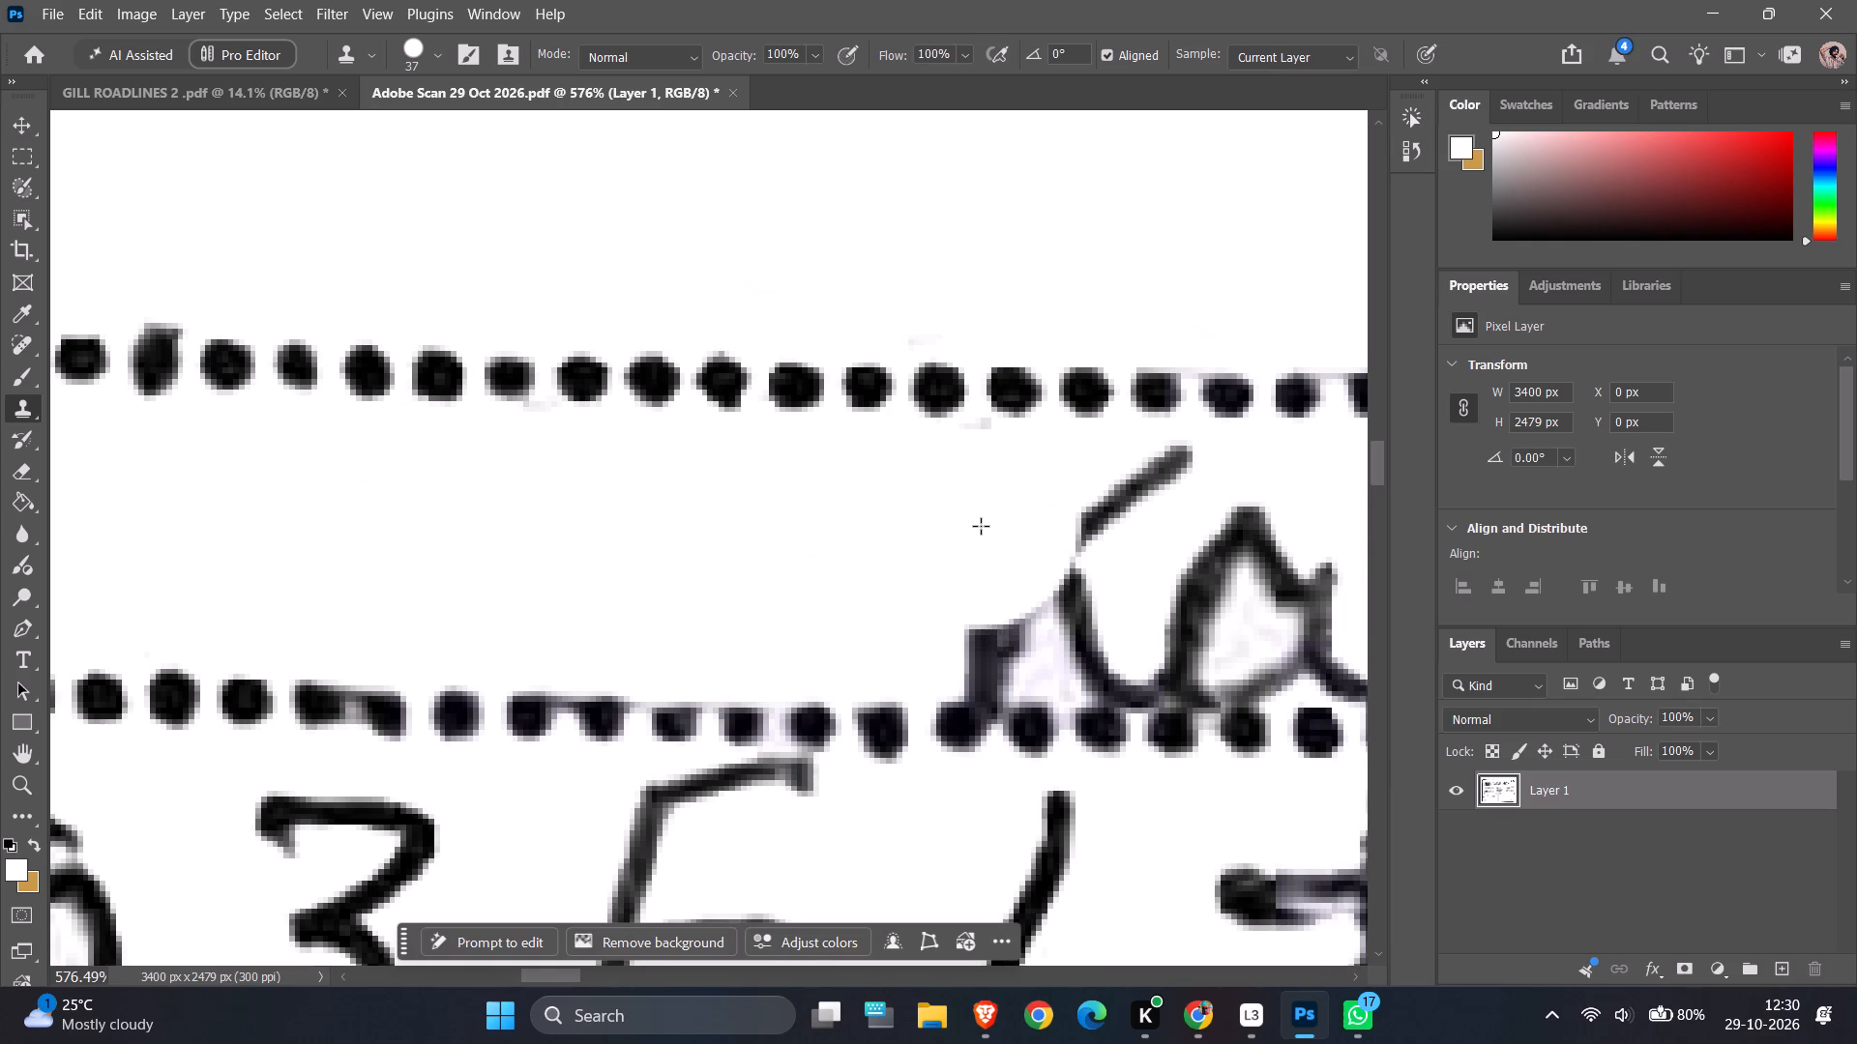
click(994, 520)
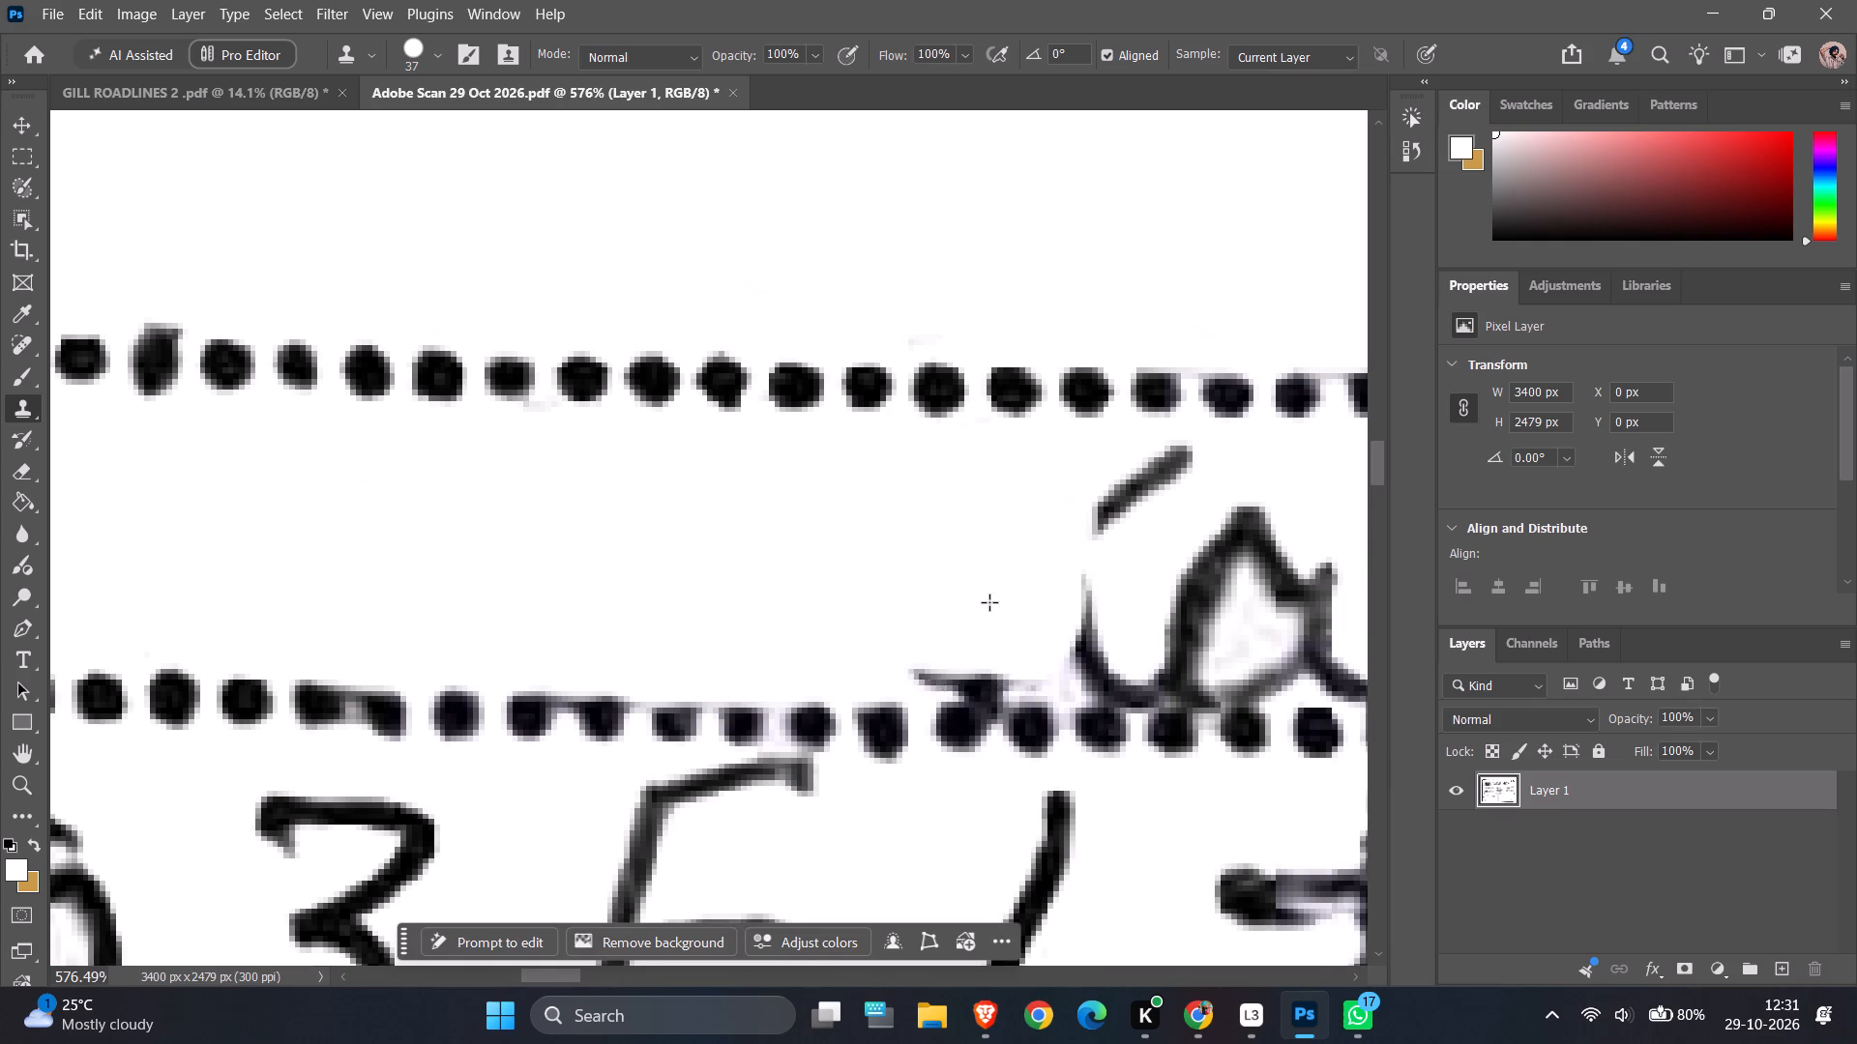
alt+click(717, 514)
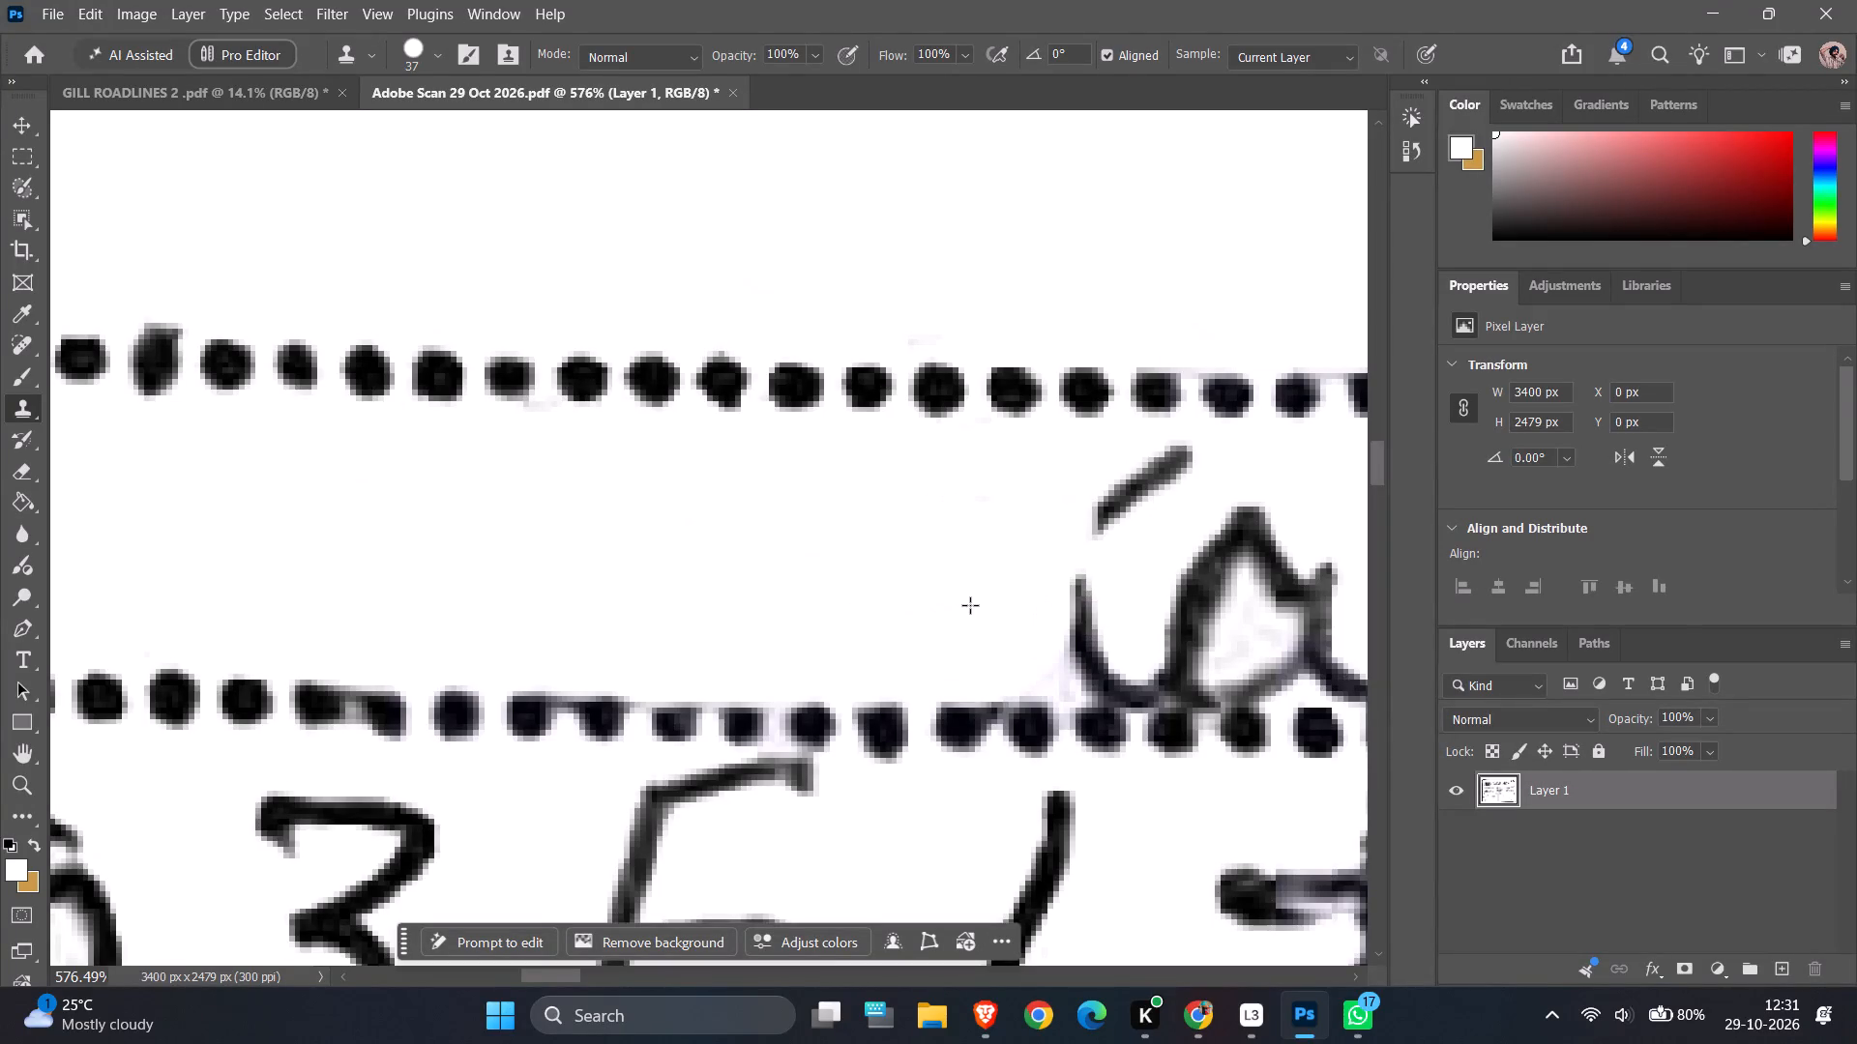
click(970, 605)
click(1017, 606)
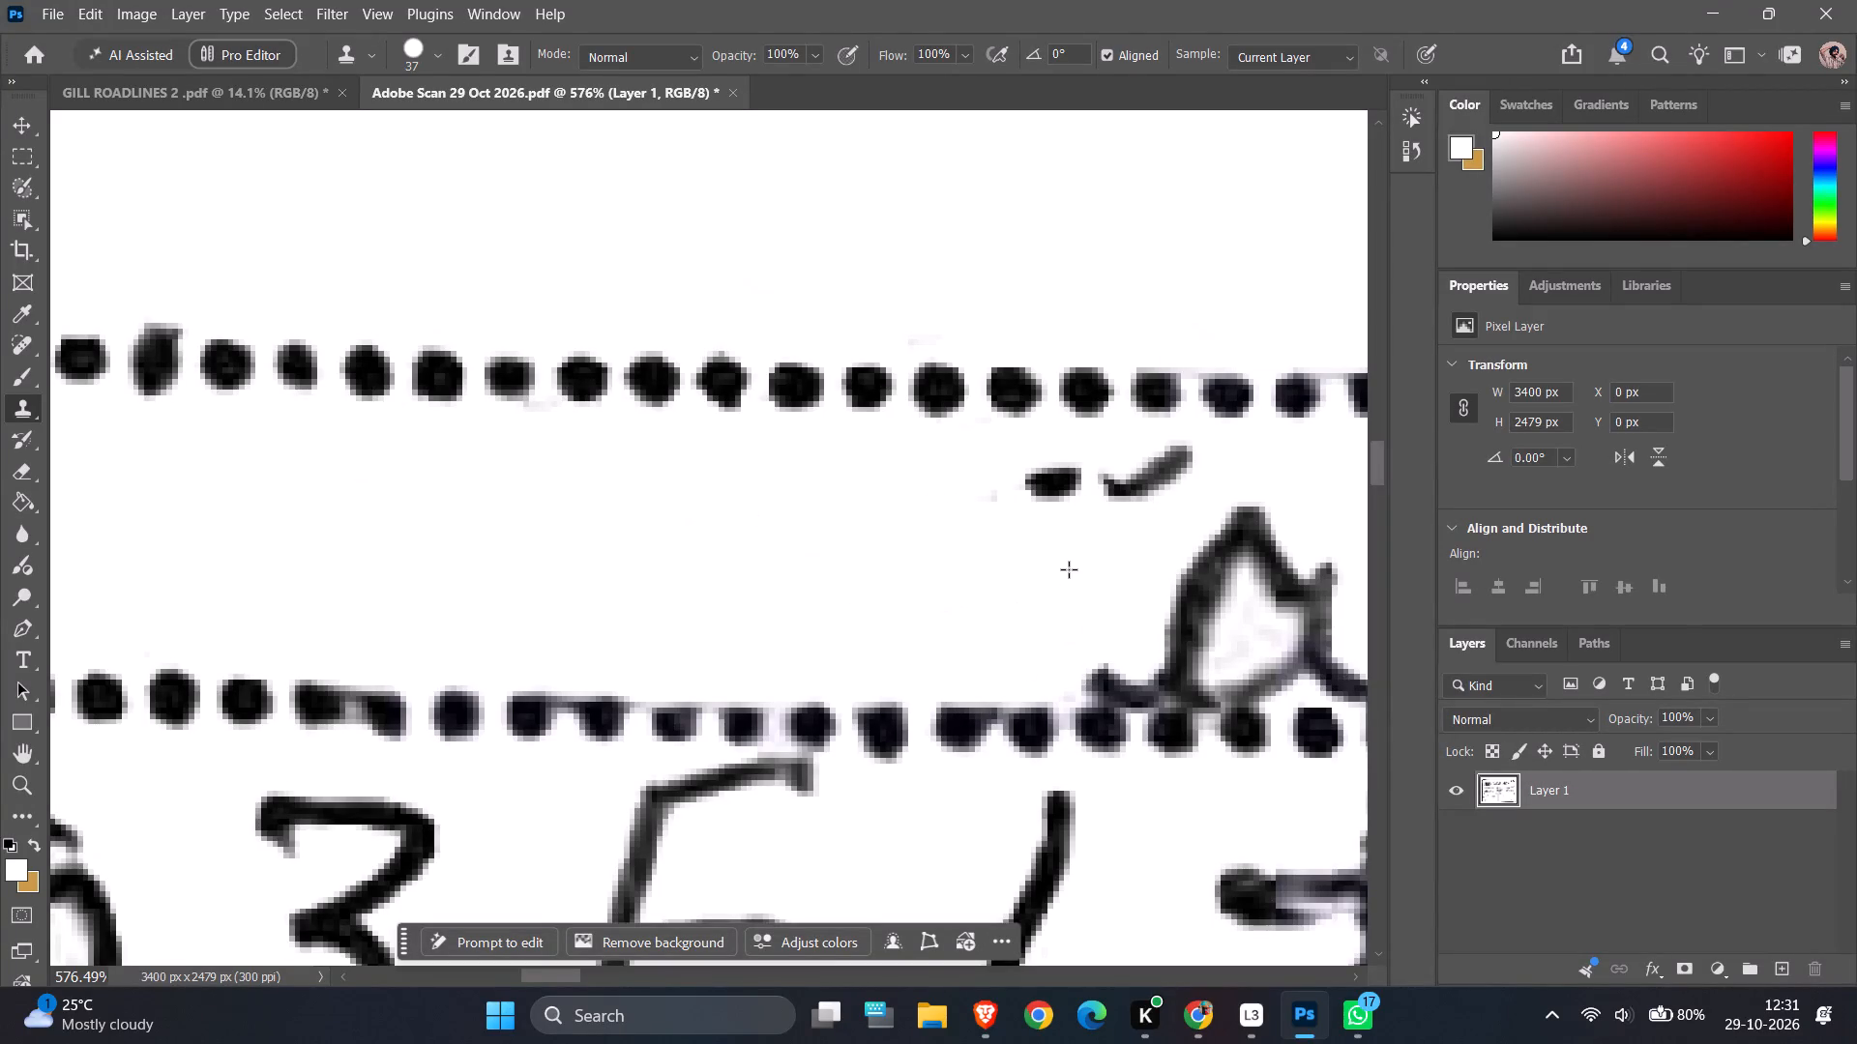
alt+click(844, 562)
click(1155, 535)
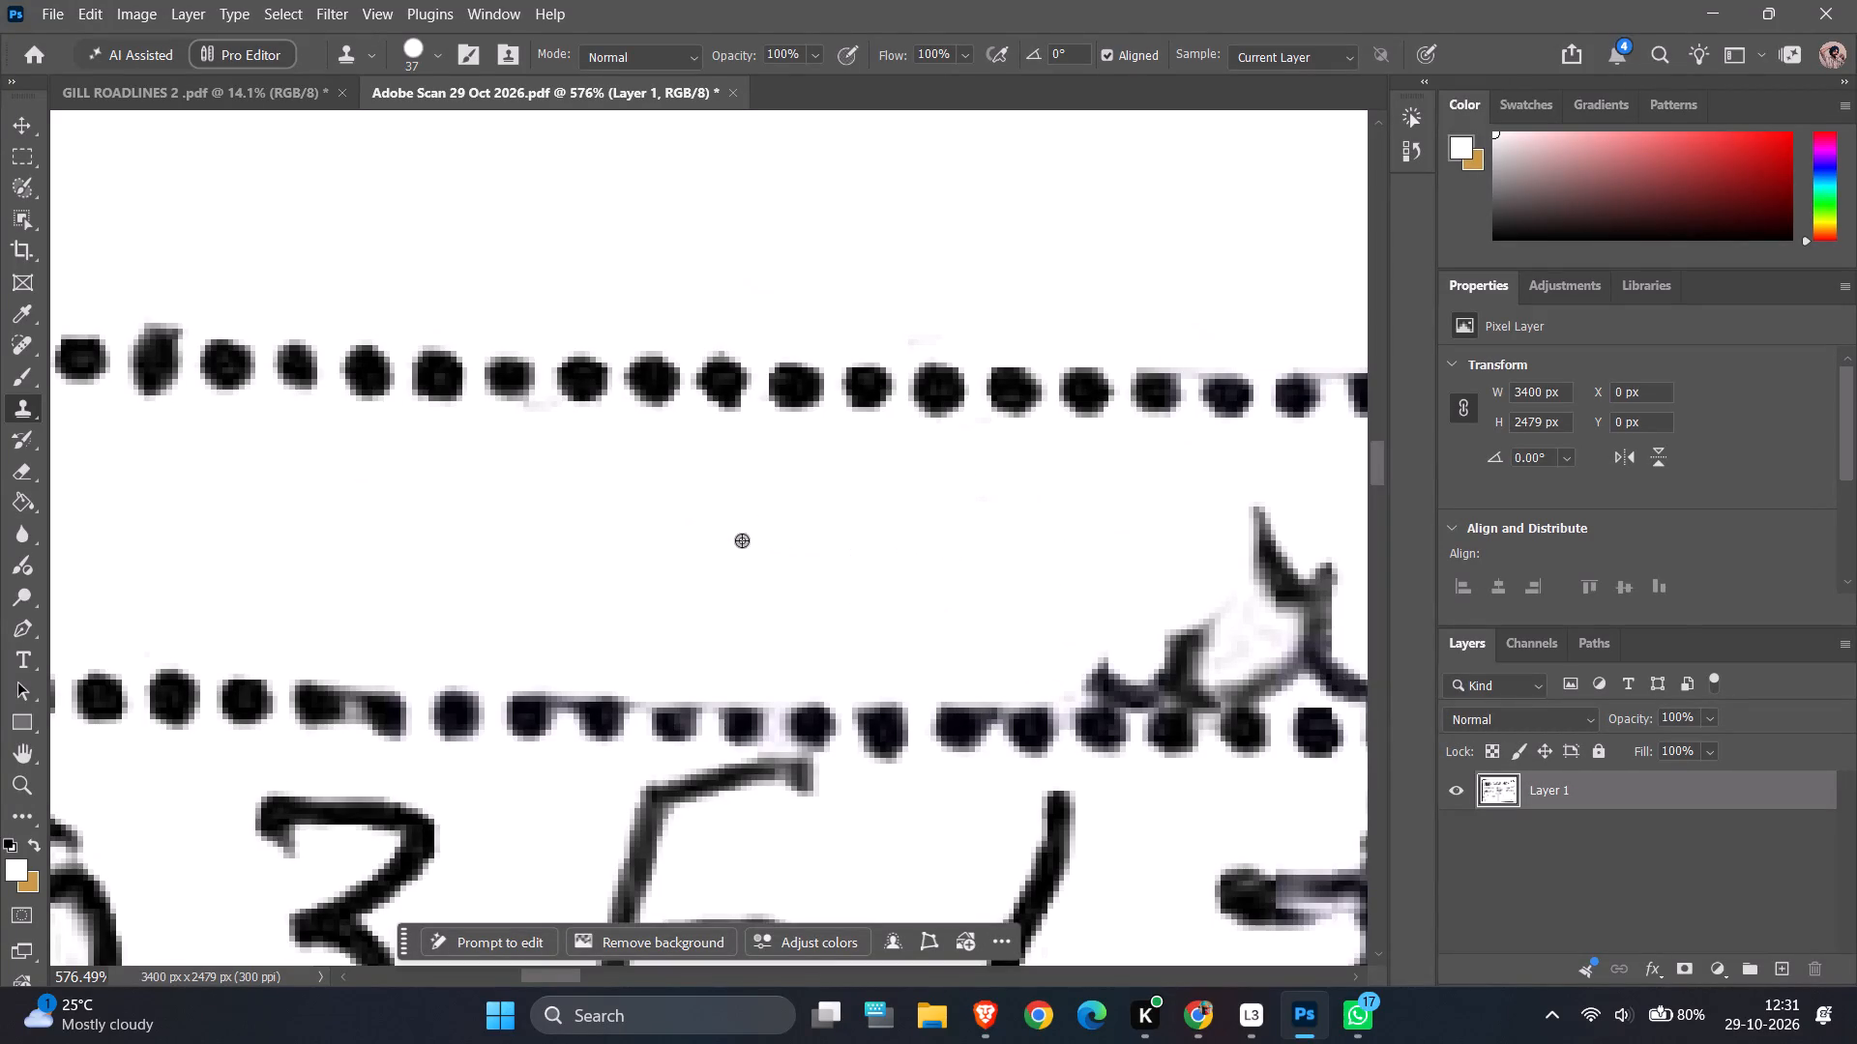
Clone white over the handwritten a after the second K, including its joining stroke above the second dotted line.
alt+click(797, 506)
alt+click(766, 551)
click(1121, 606)
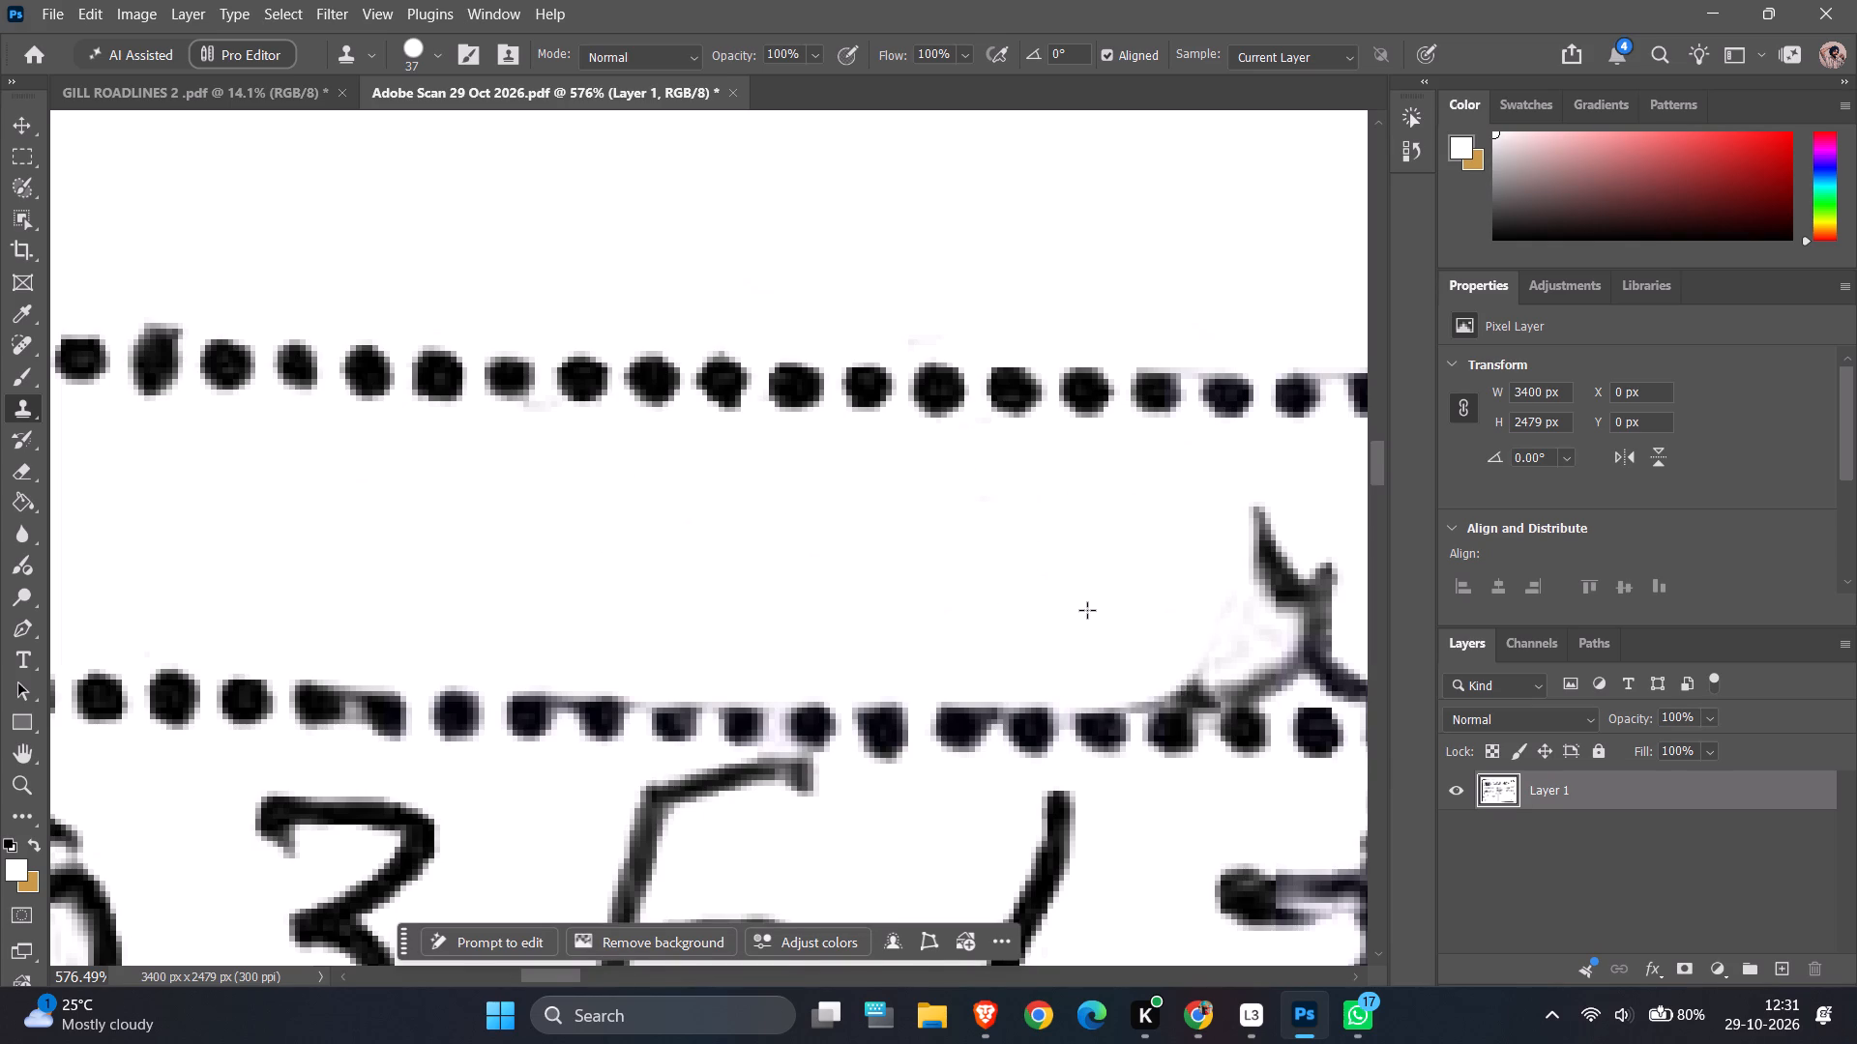
click(1147, 610)
ctrl+scroll(1173, 604, down, 5)
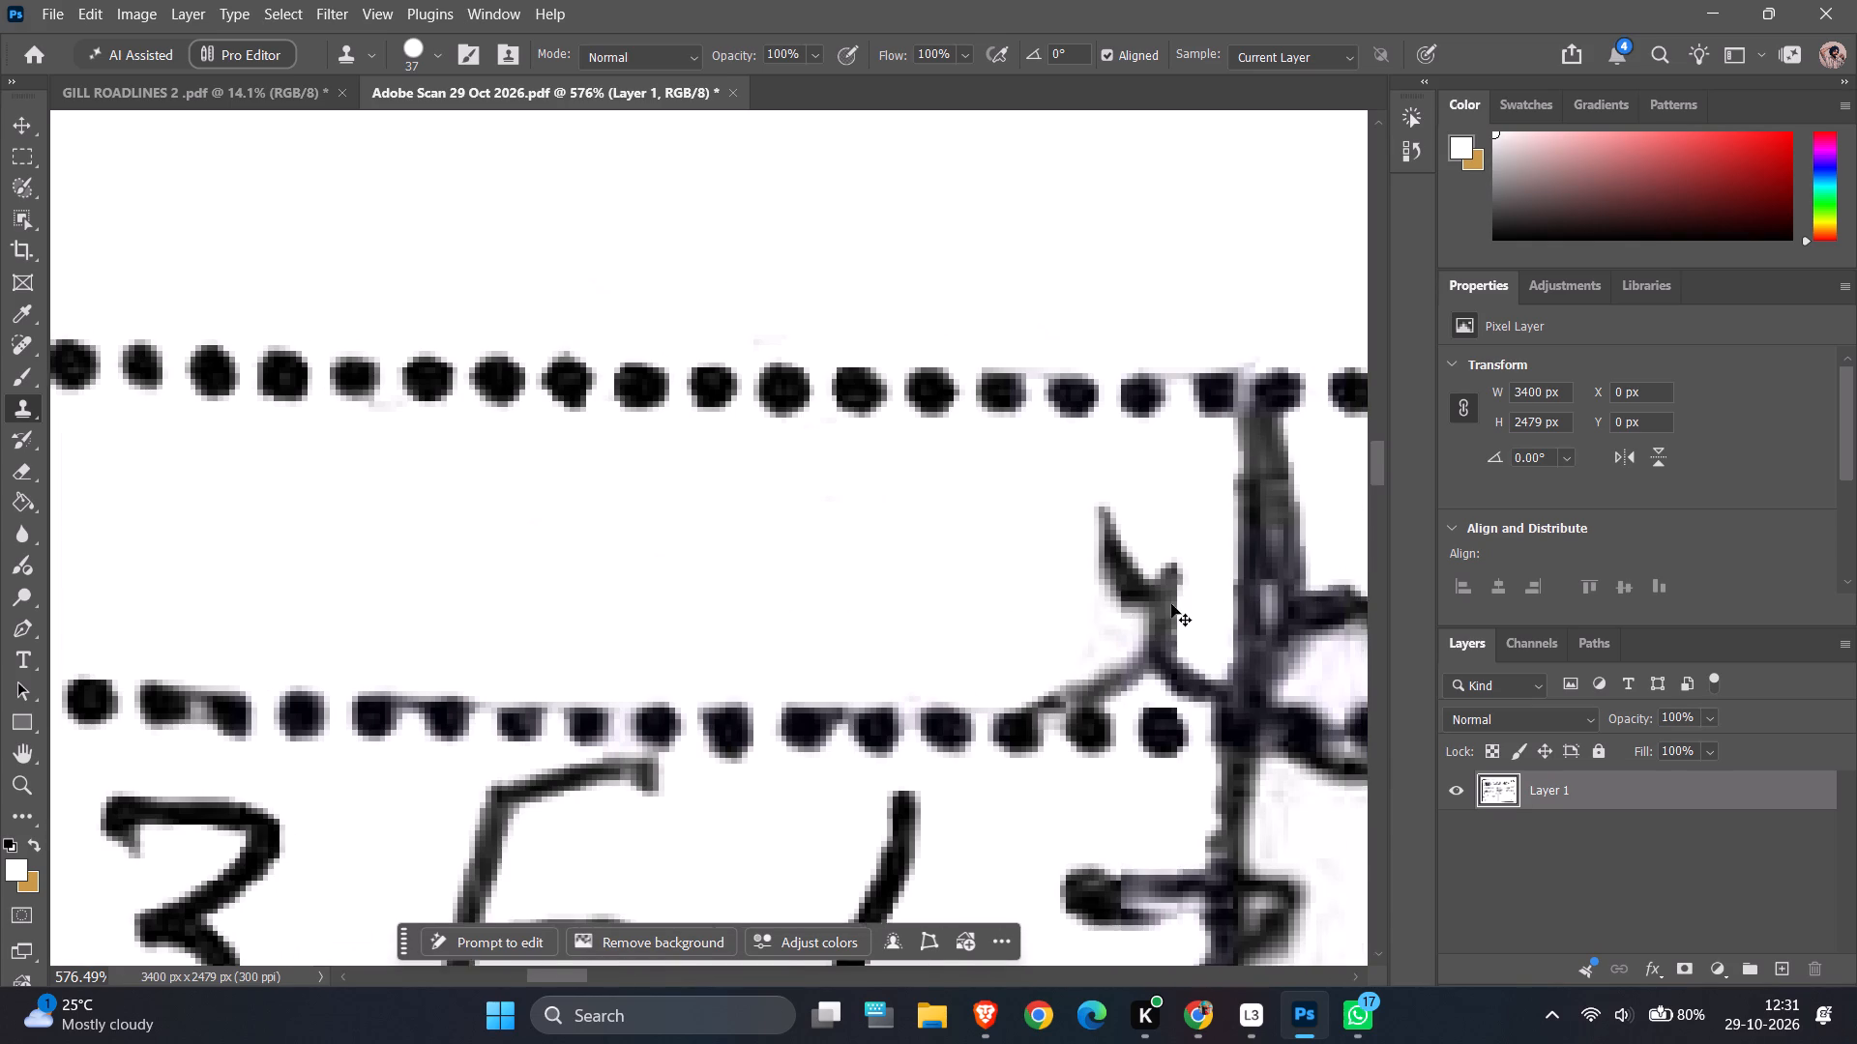
ctrl+scroll(1171, 604, down, 9)
alt+click(716, 560)
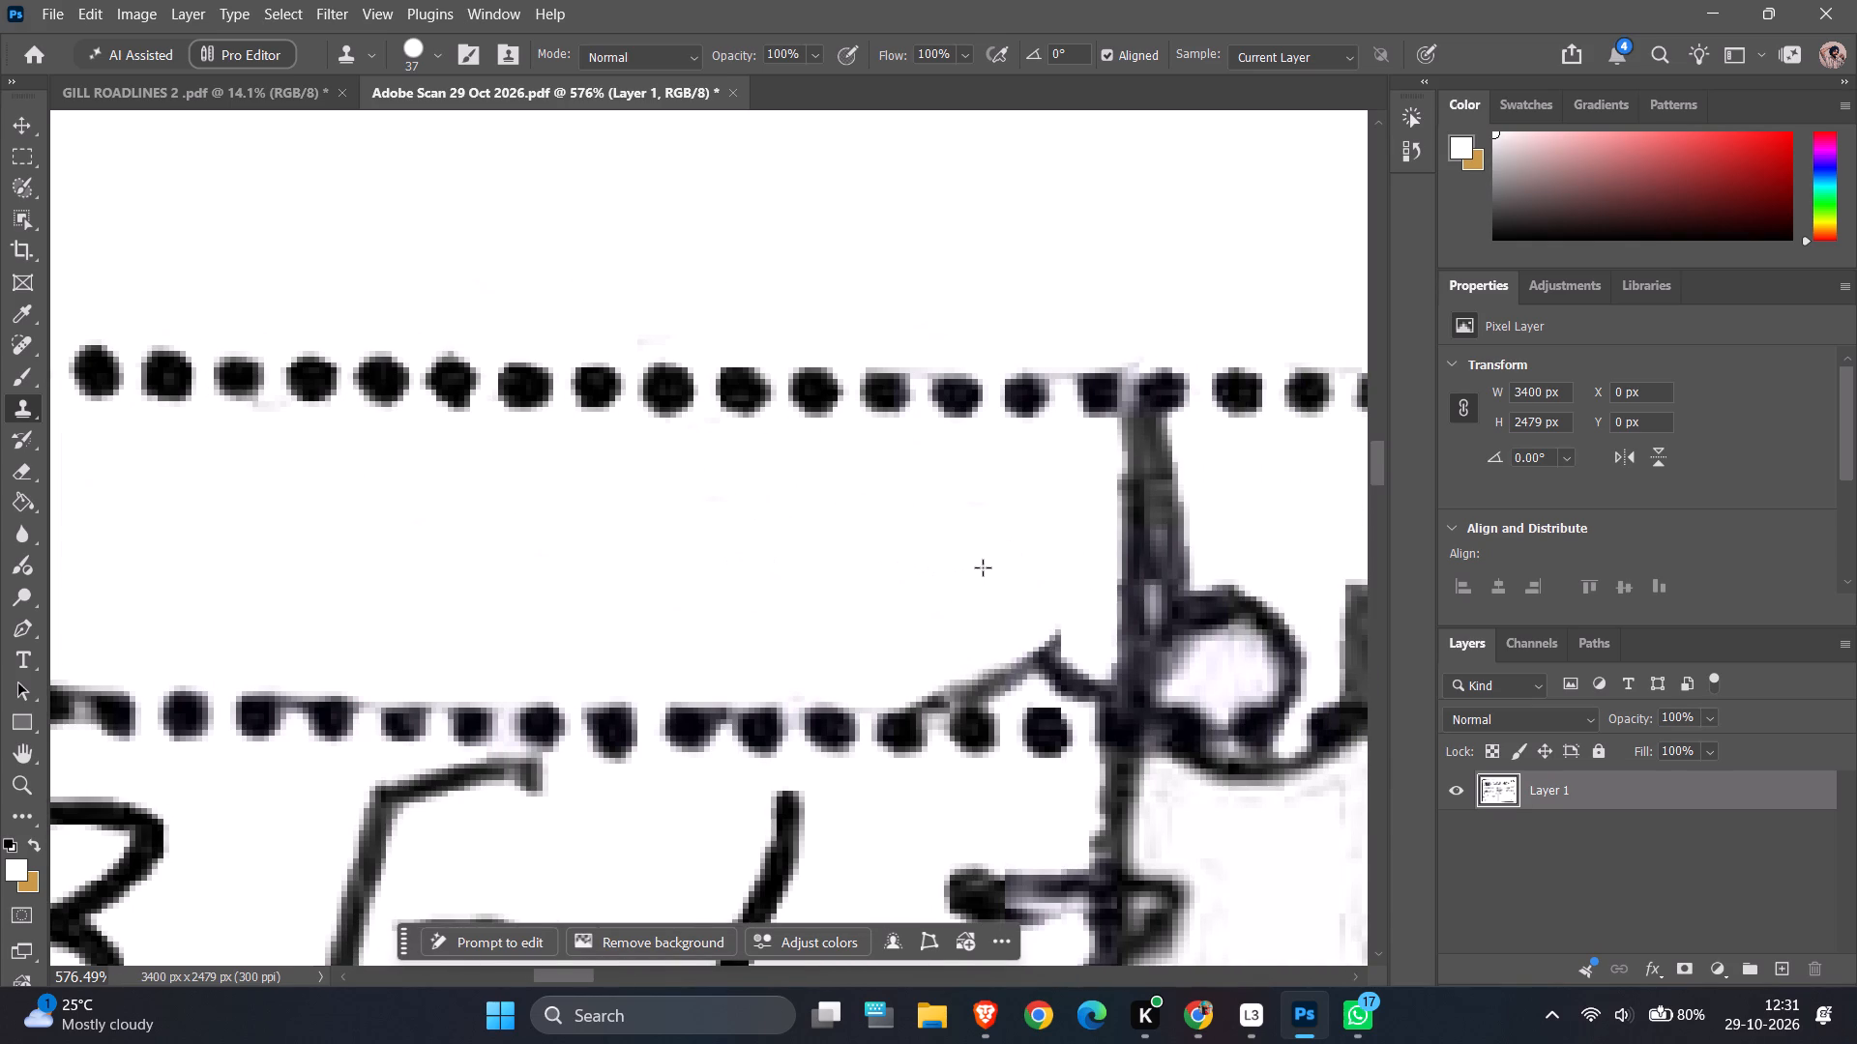
click(983, 566)
click(1026, 593)
click(969, 598)
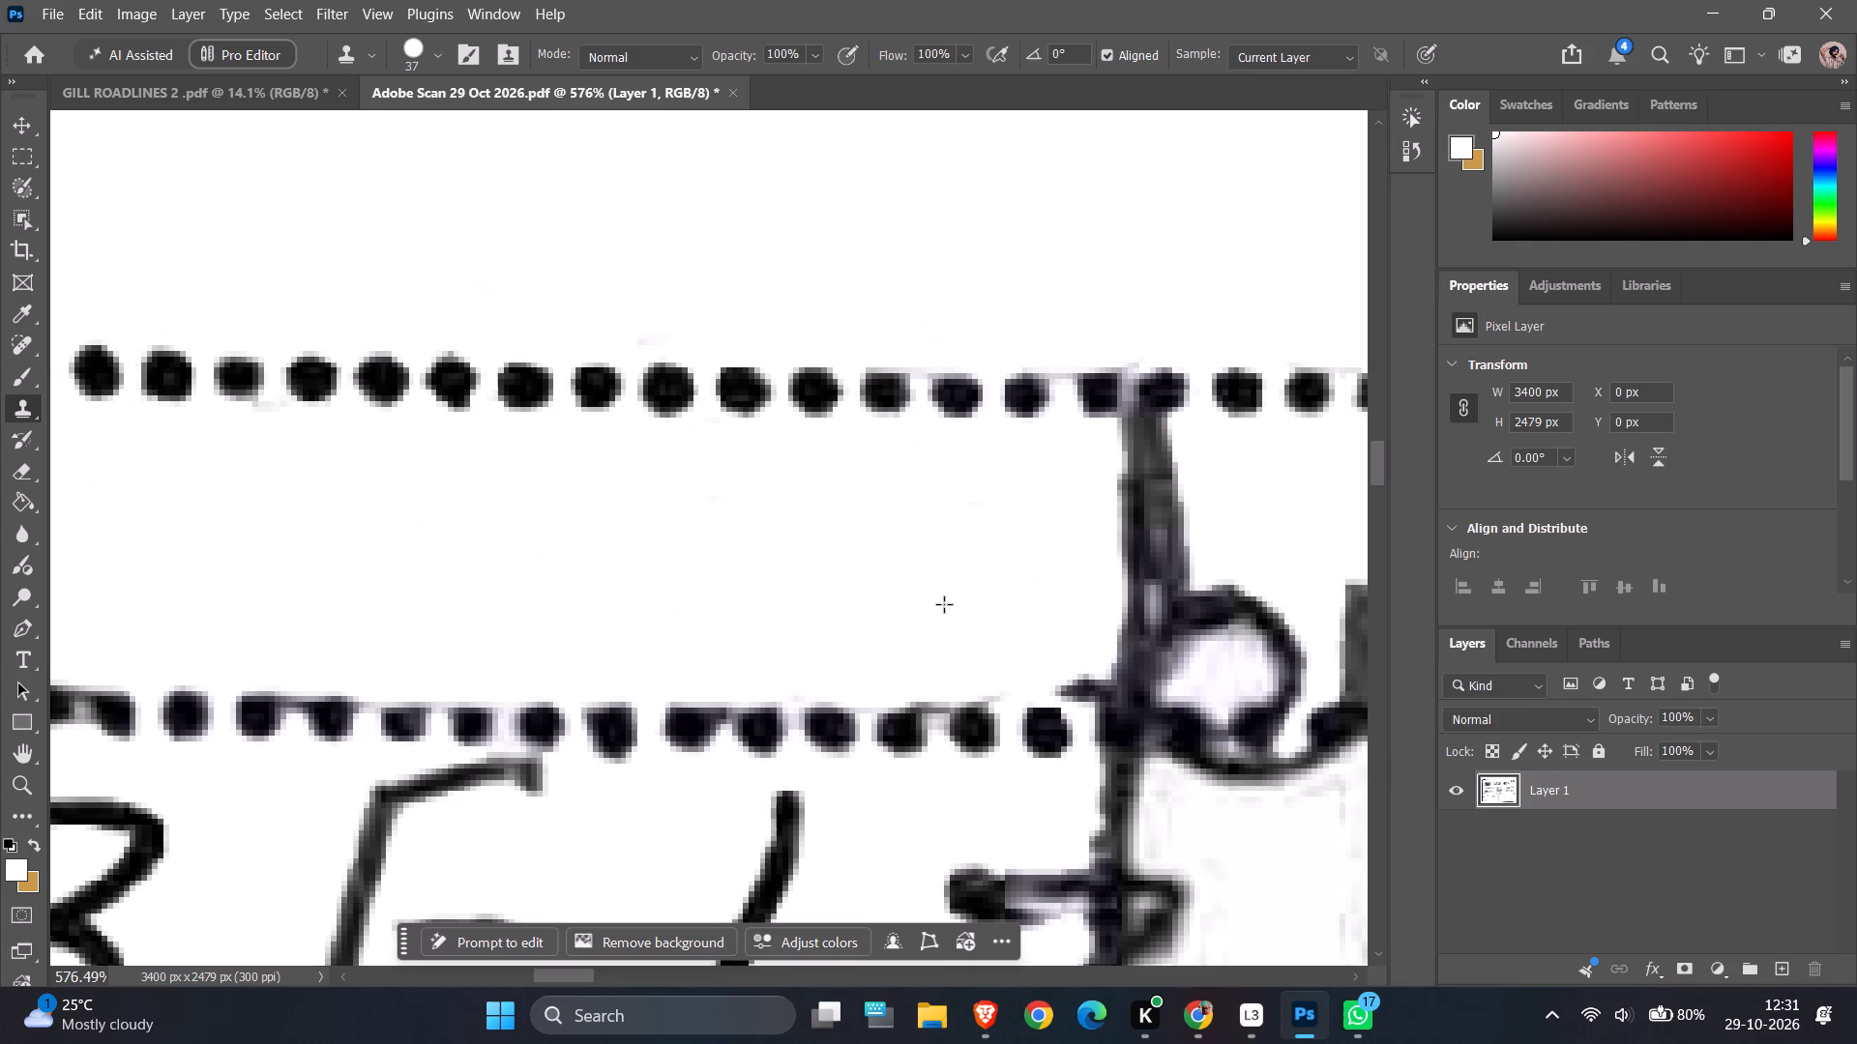
click(943, 604)
click(941, 610)
click(1001, 608)
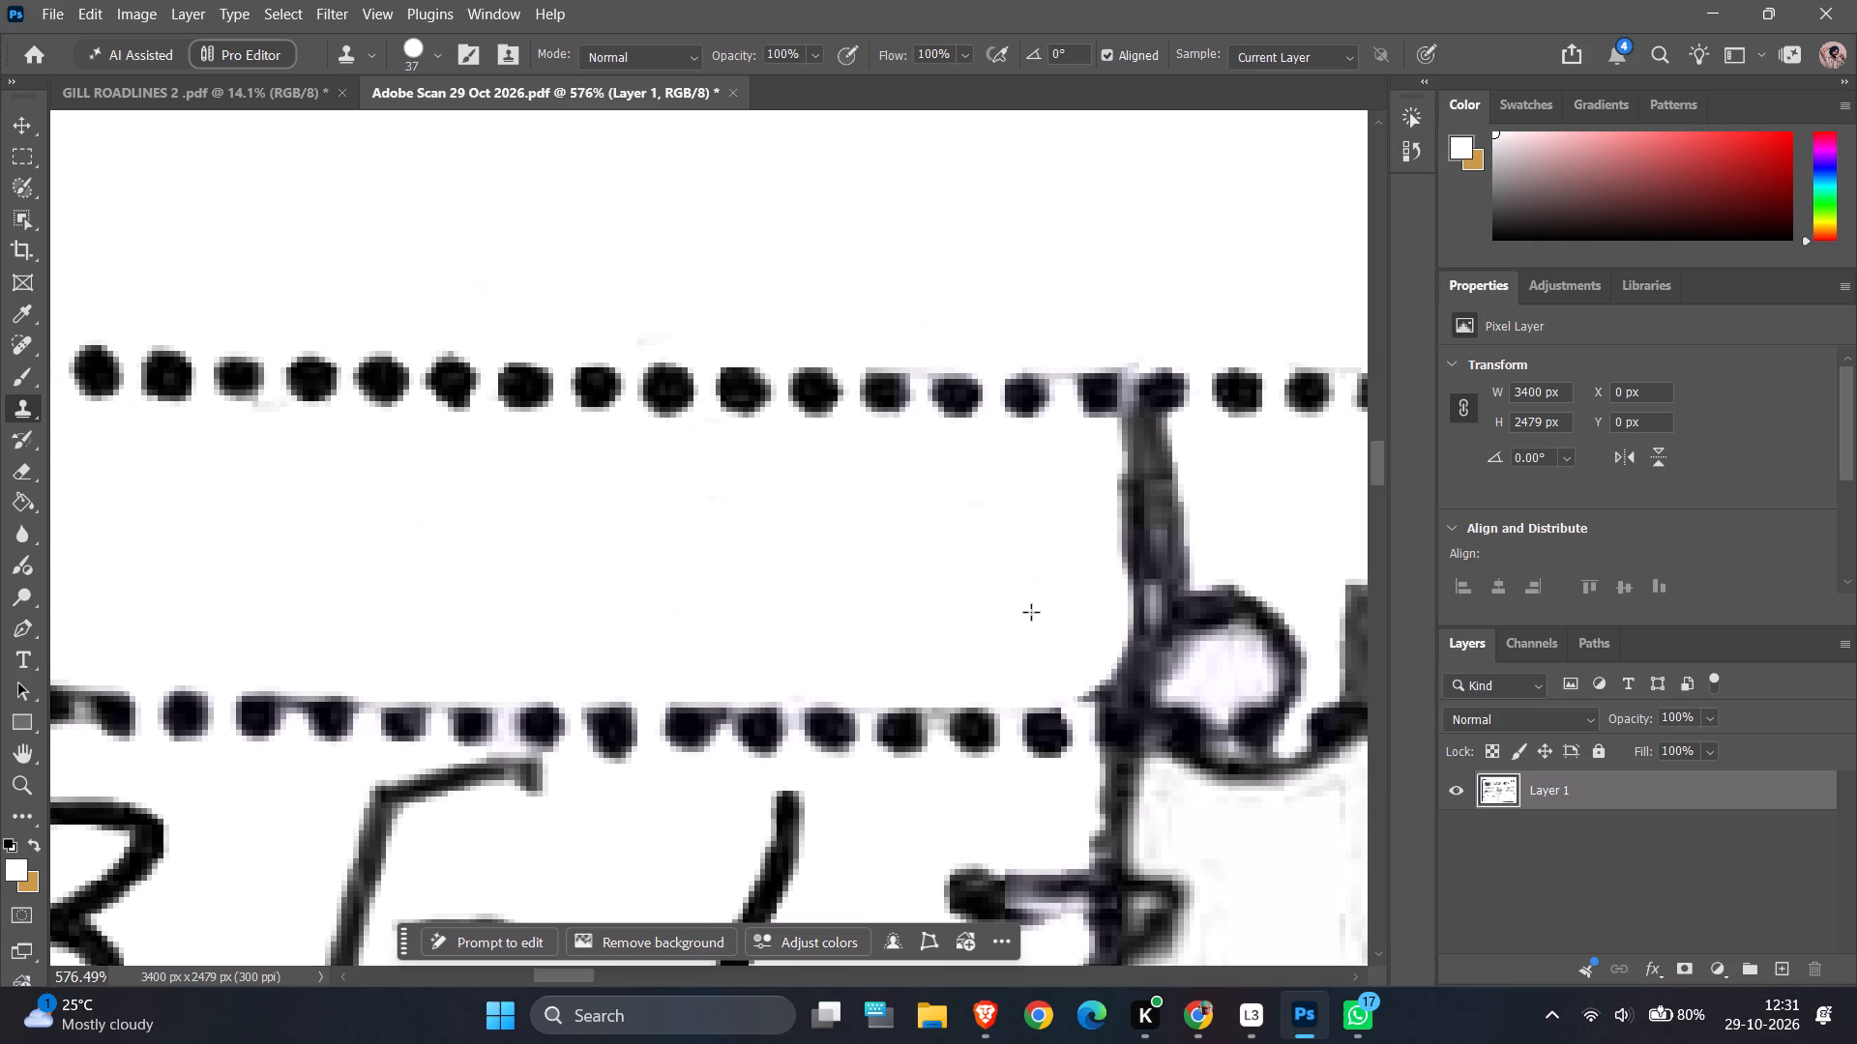
Clone white over the tall stem and round bowl of the handwritten p between the two dotted lines.
click(1081, 605)
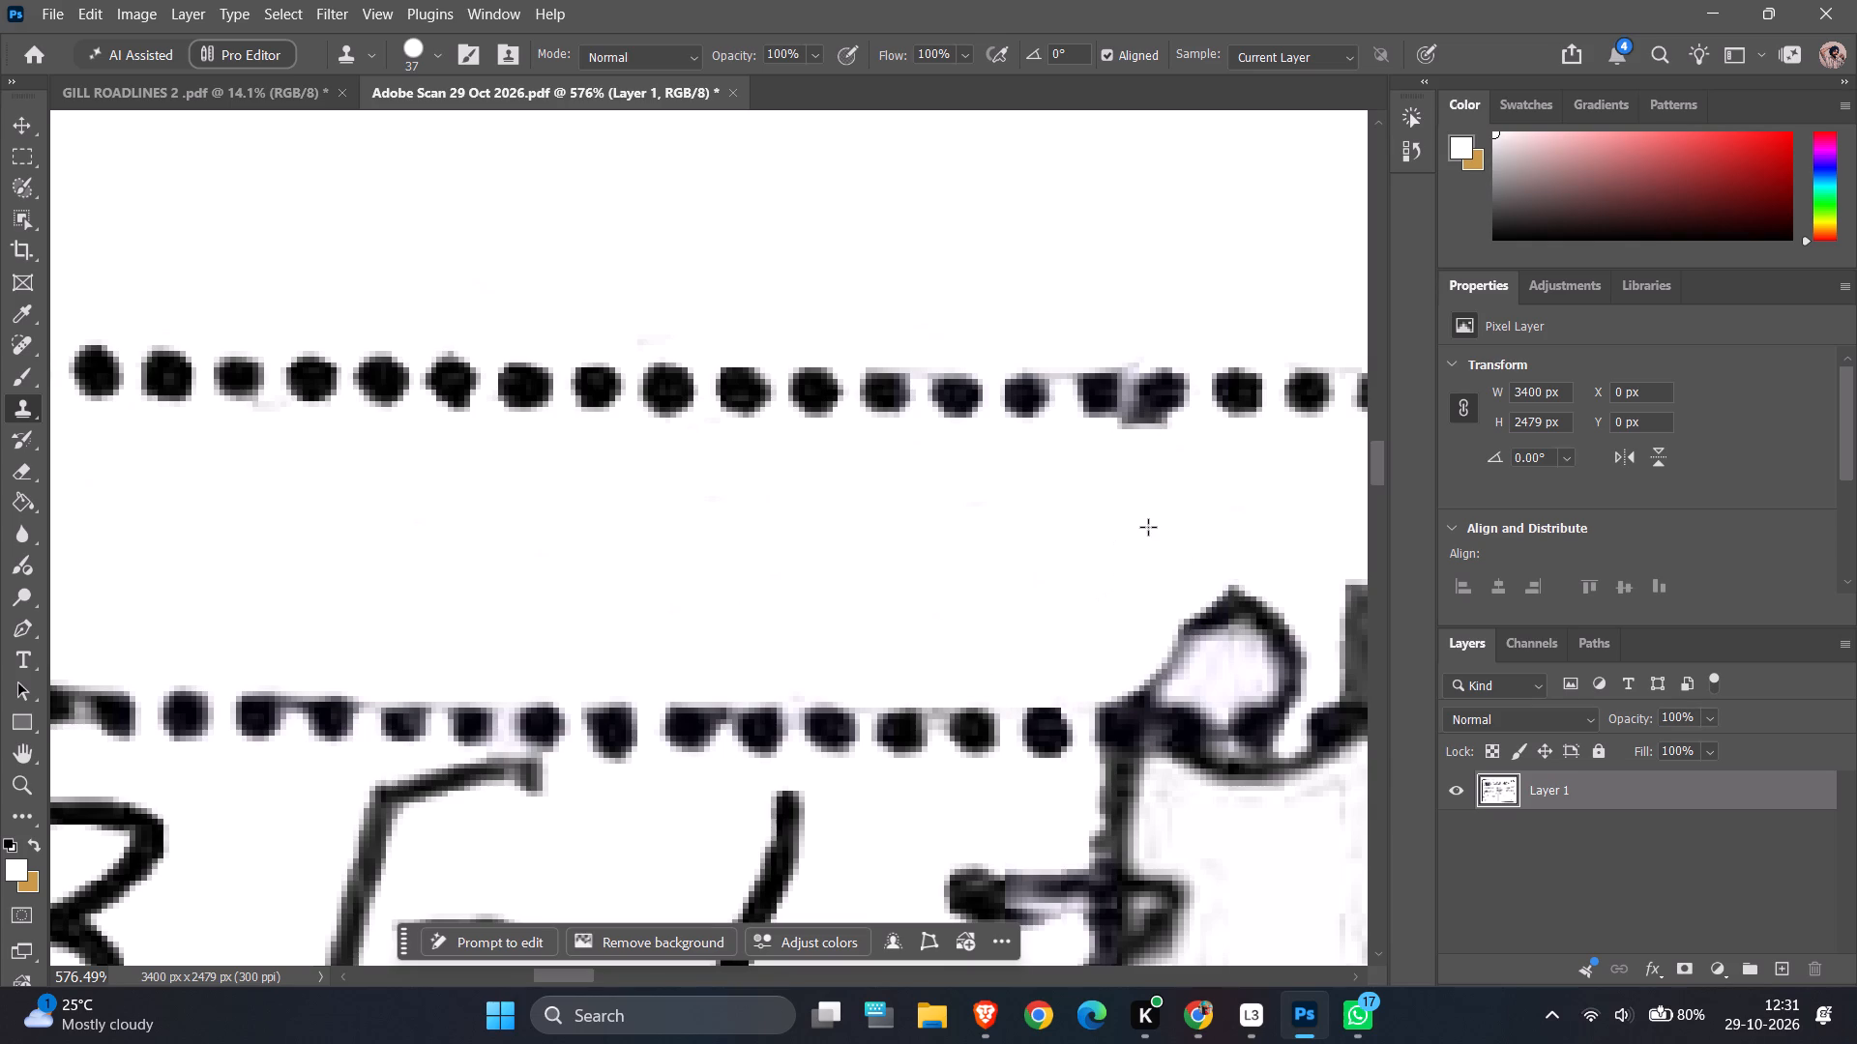
click(1150, 527)
click(1150, 516)
ctrl+scroll(961, 583, down, 13)
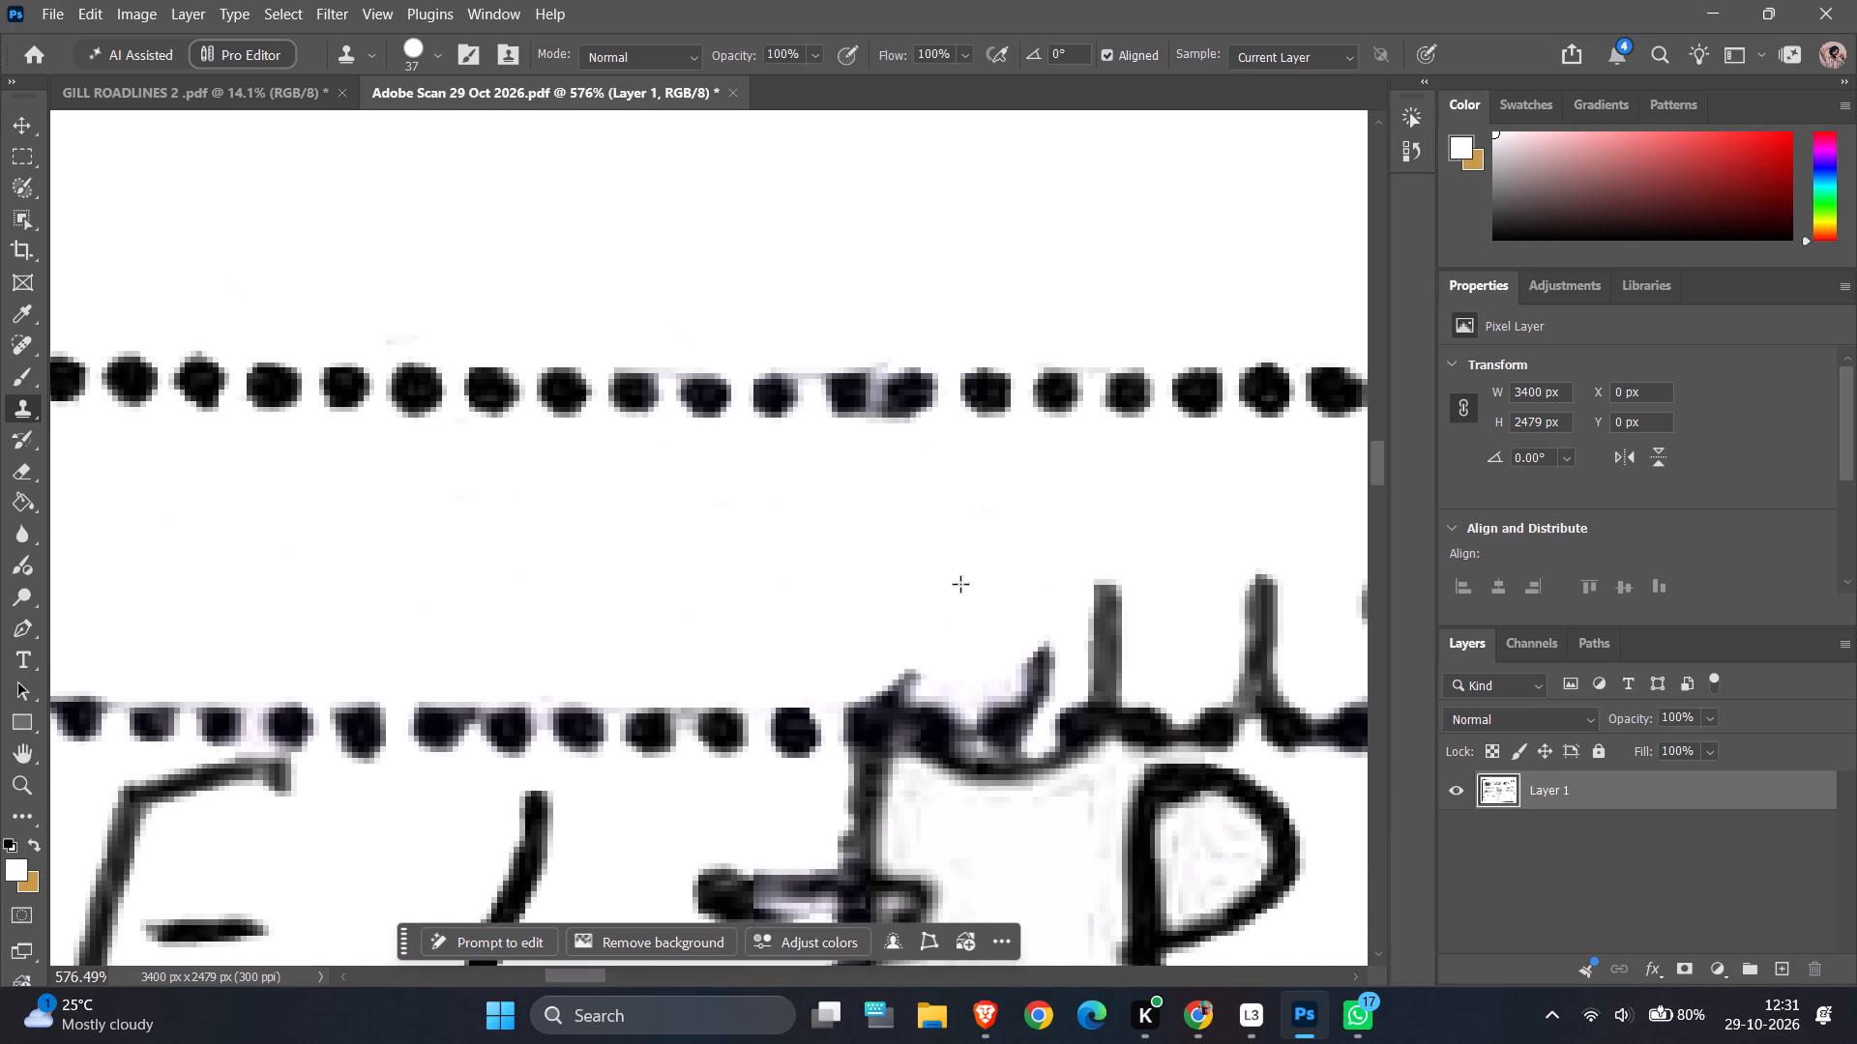
click(899, 600)
click(983, 593)
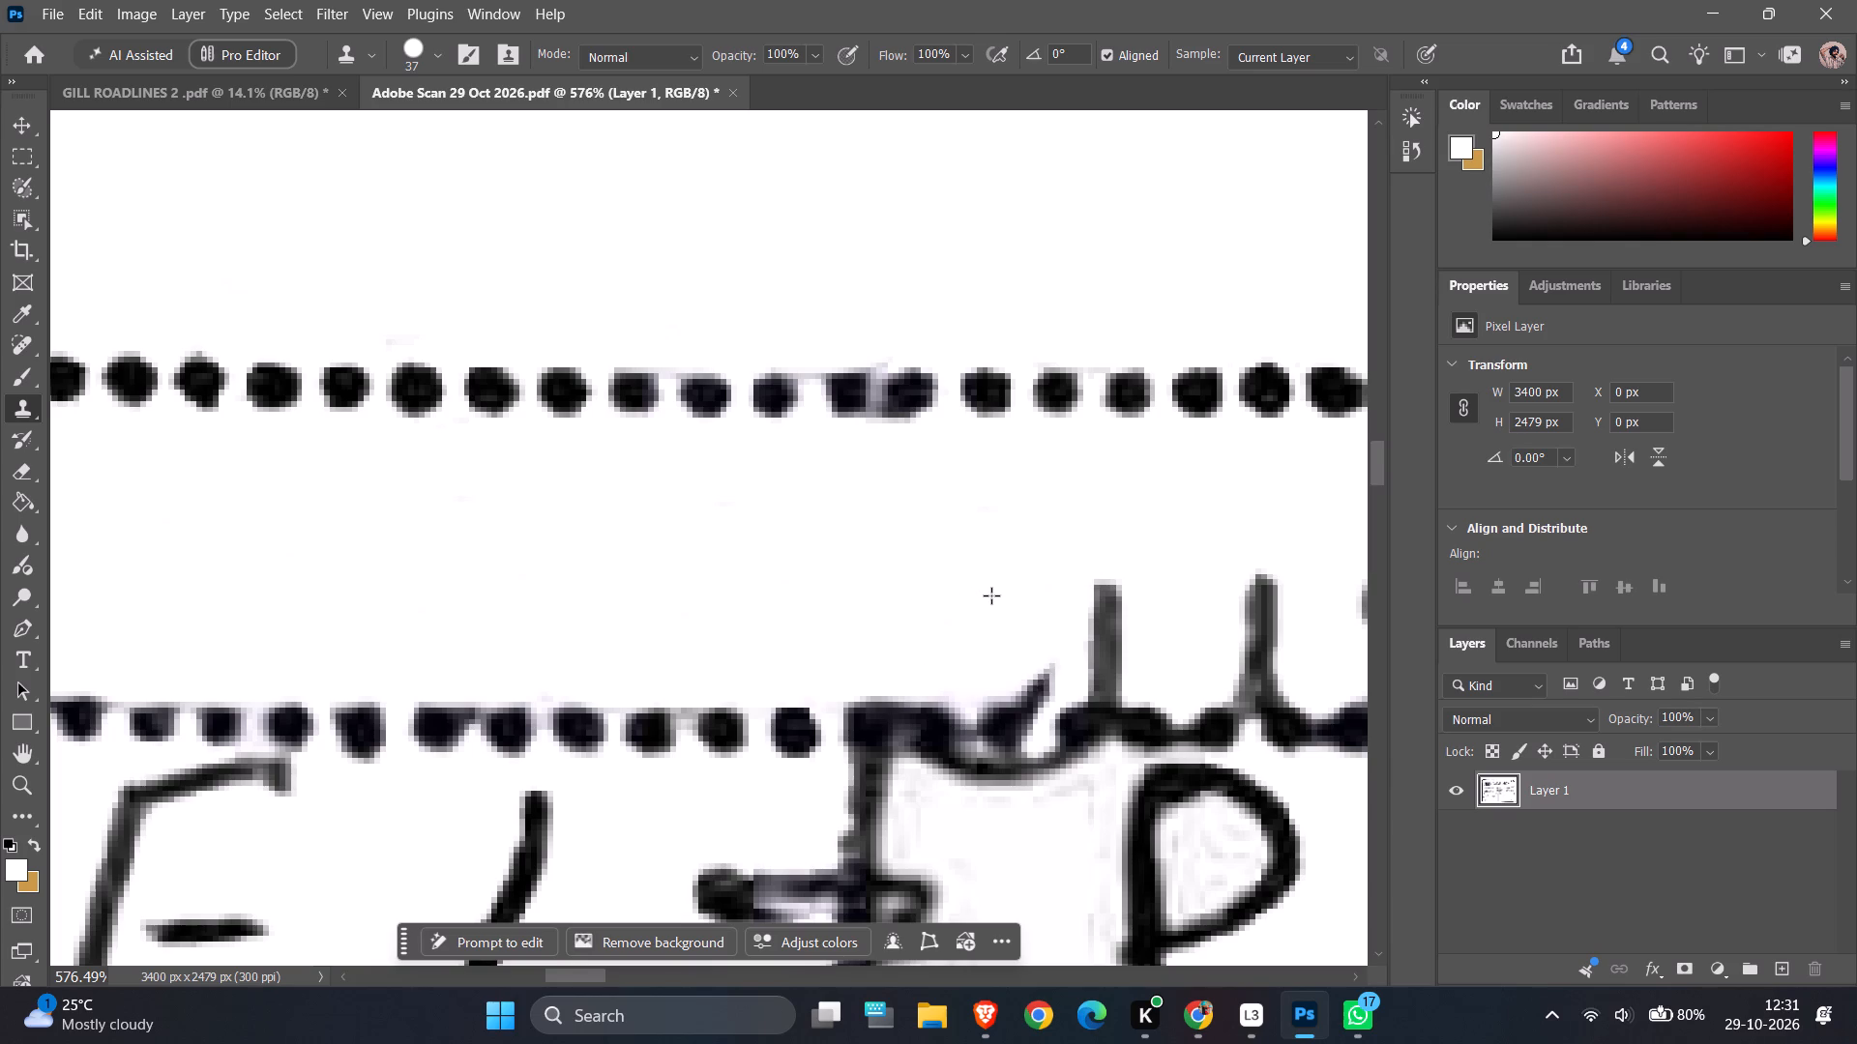
click(991, 595)
click(1001, 601)
click(1029, 612)
Clone white over the two upright strokes of the handwritten u following the p on the consignor's second line.
click(1097, 600)
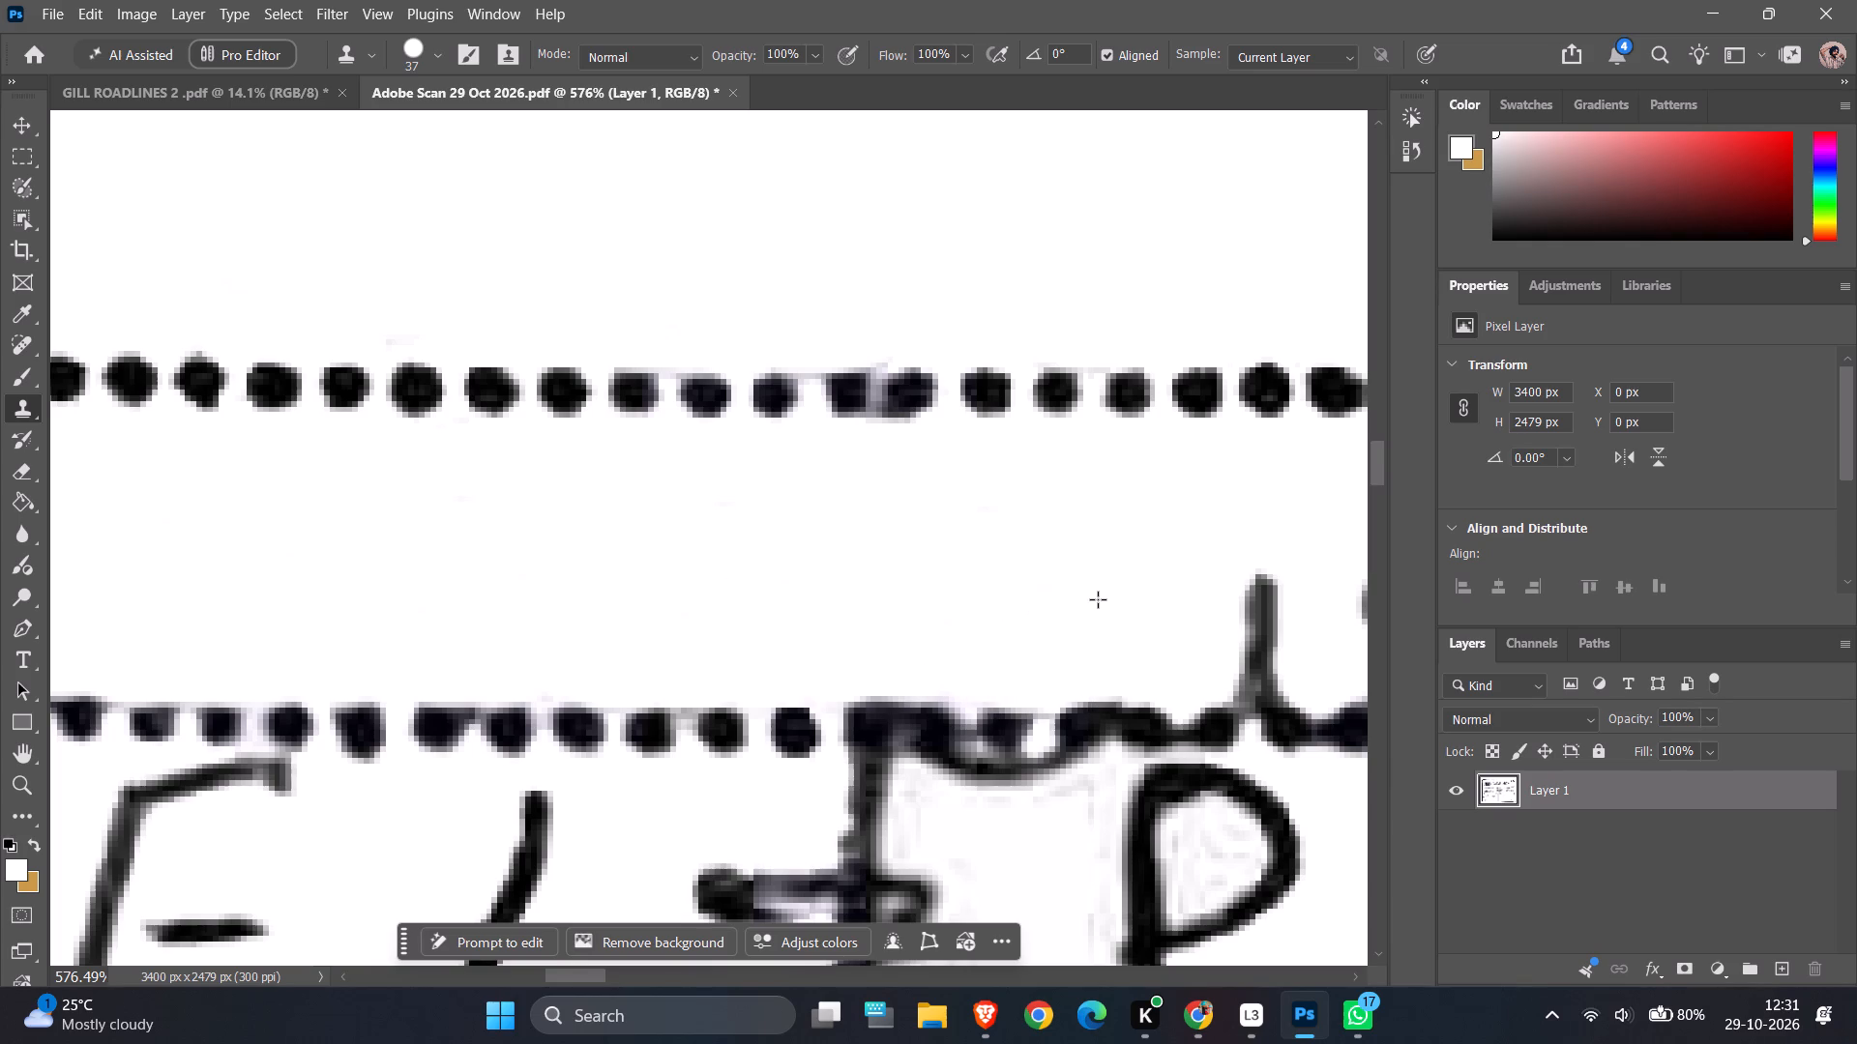
click(1098, 599)
double_click(1099, 605)
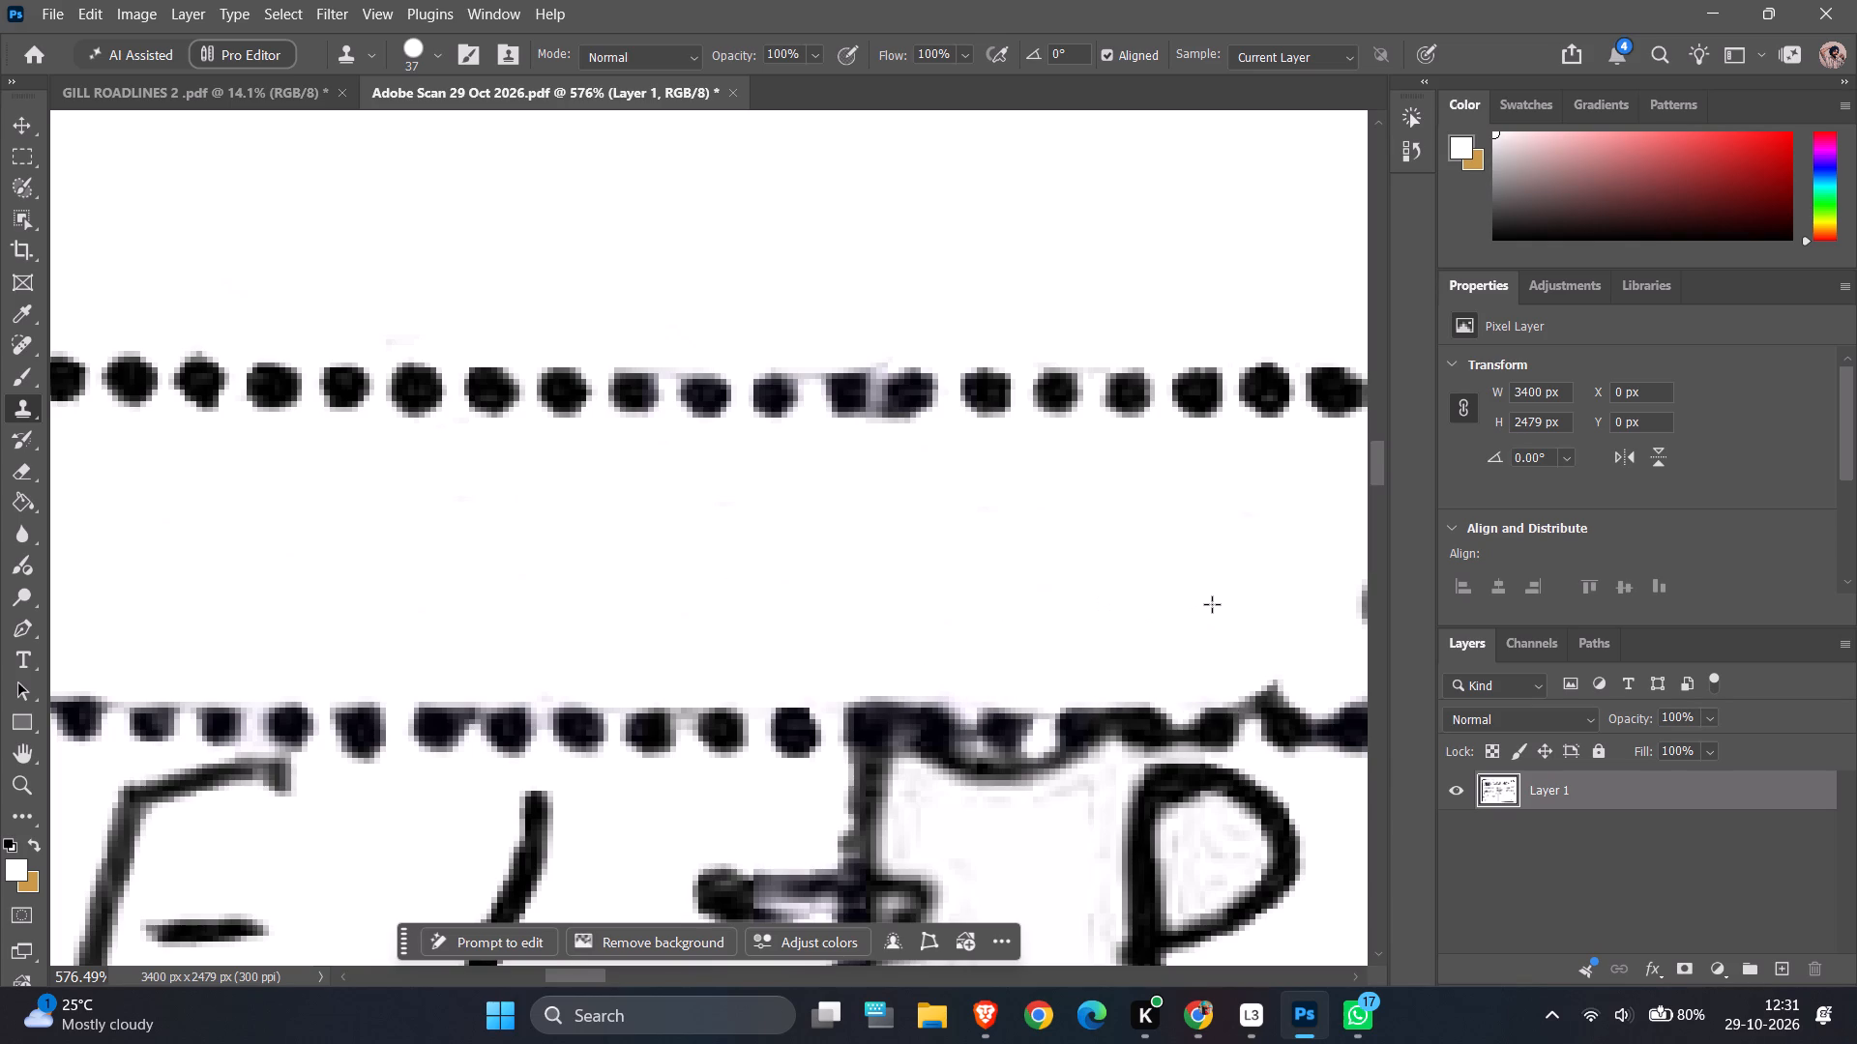
click(1225, 603)
click(1261, 609)
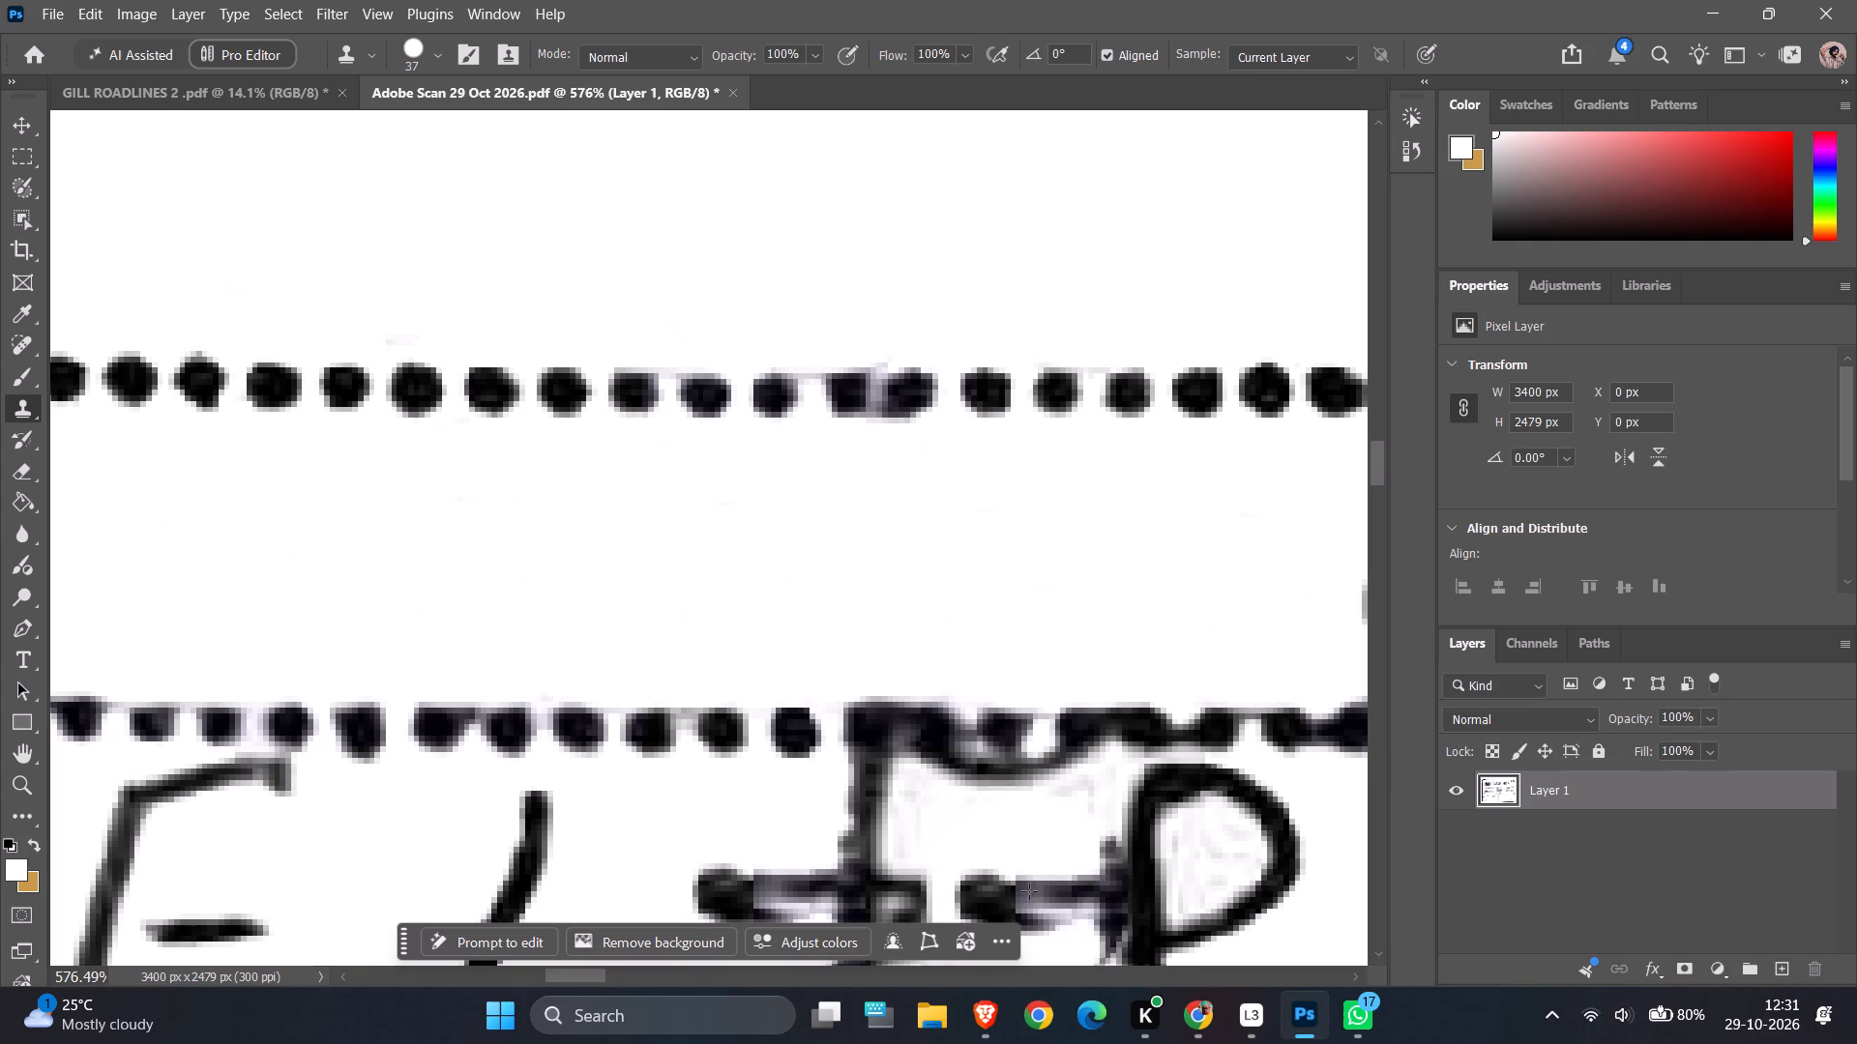
Clone white over the handwritten r following the u on the consignor's second line.
ctrl+scroll(847, 503, down, 13)
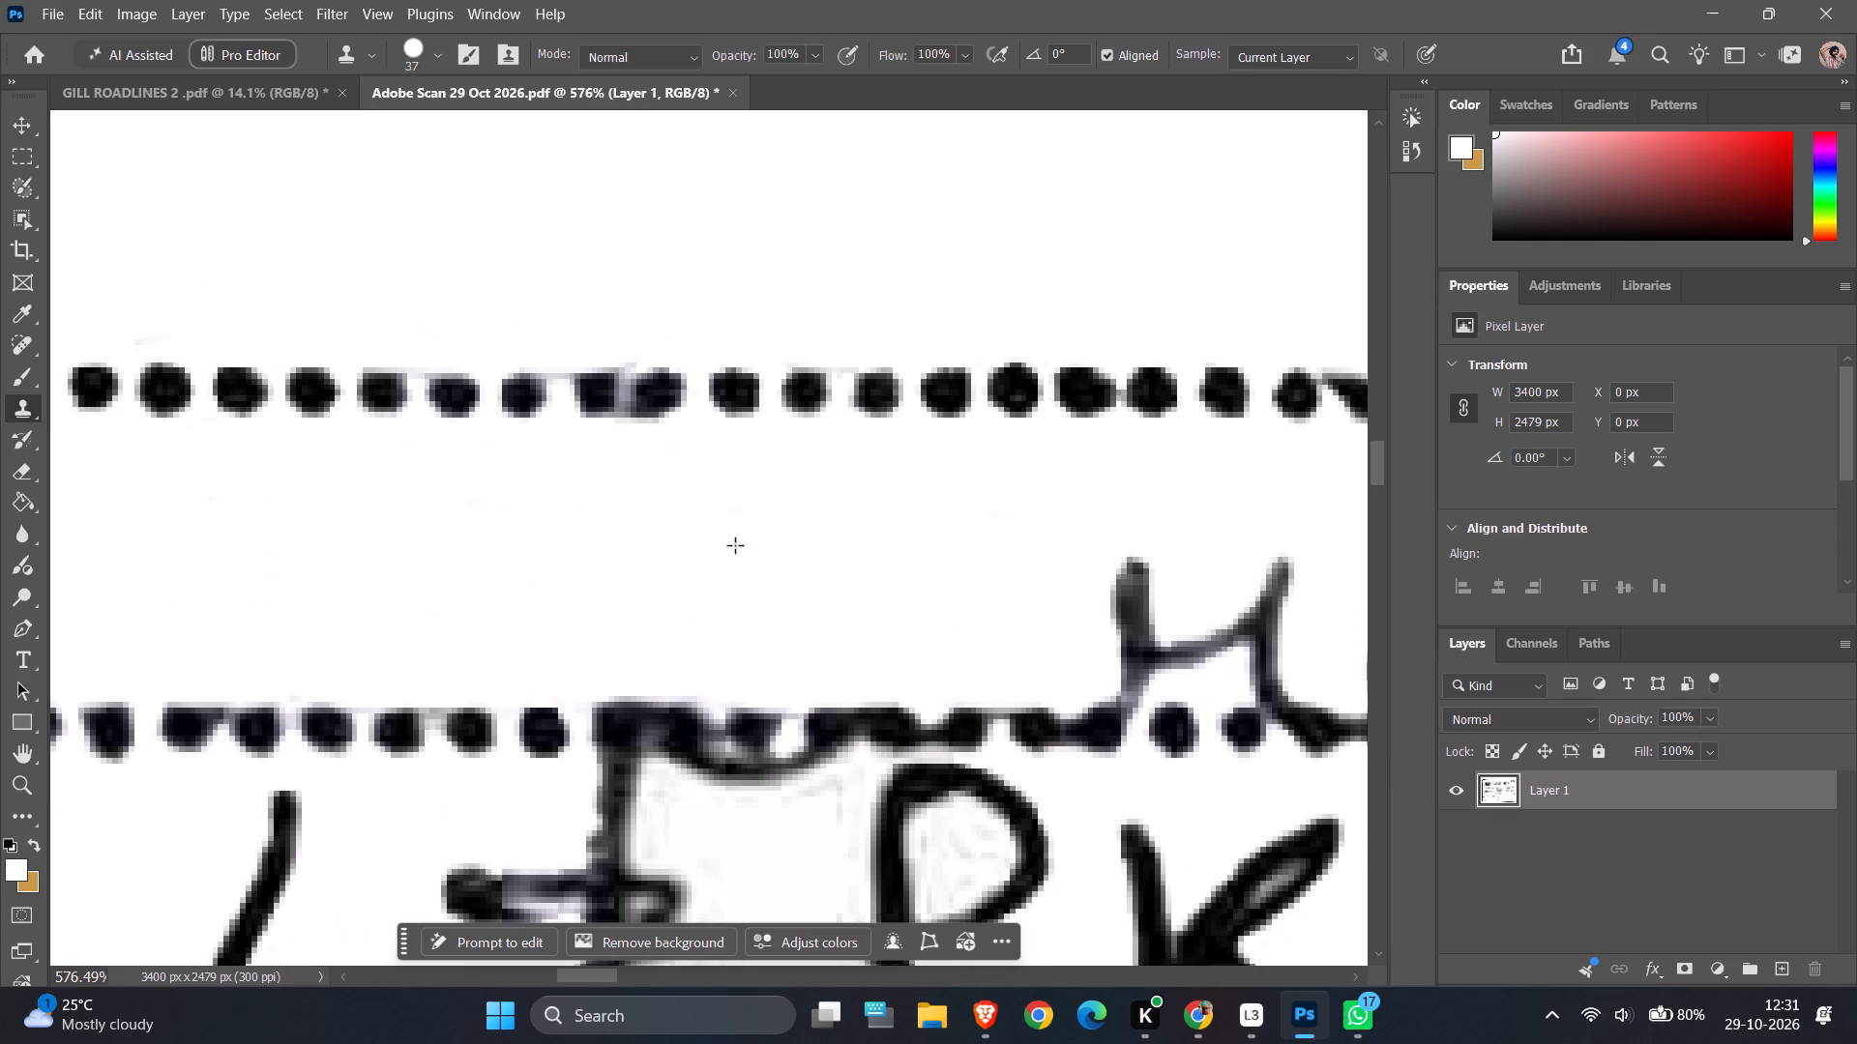
click(1143, 606)
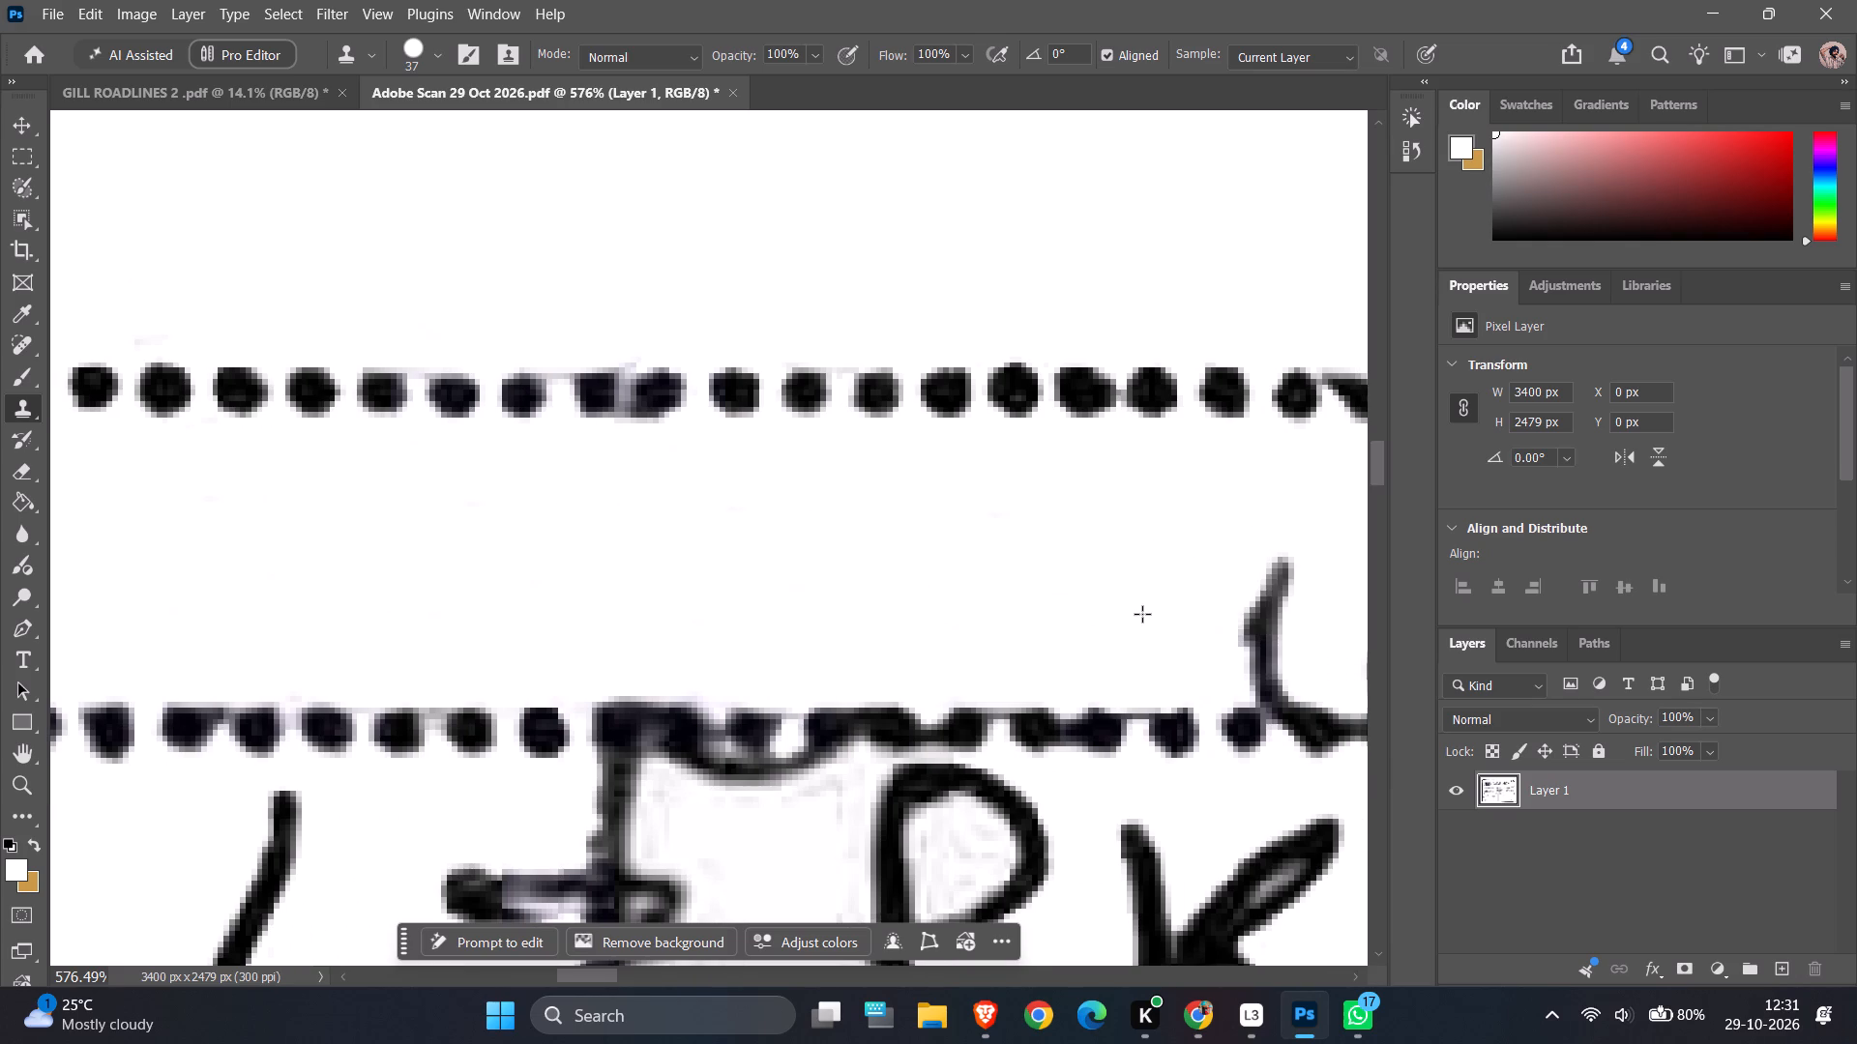
click(1146, 605)
click(1233, 595)
Clone white over the final handwritten a of the place name above the second dotted line.
ctrl+scroll(1241, 603, down, 14)
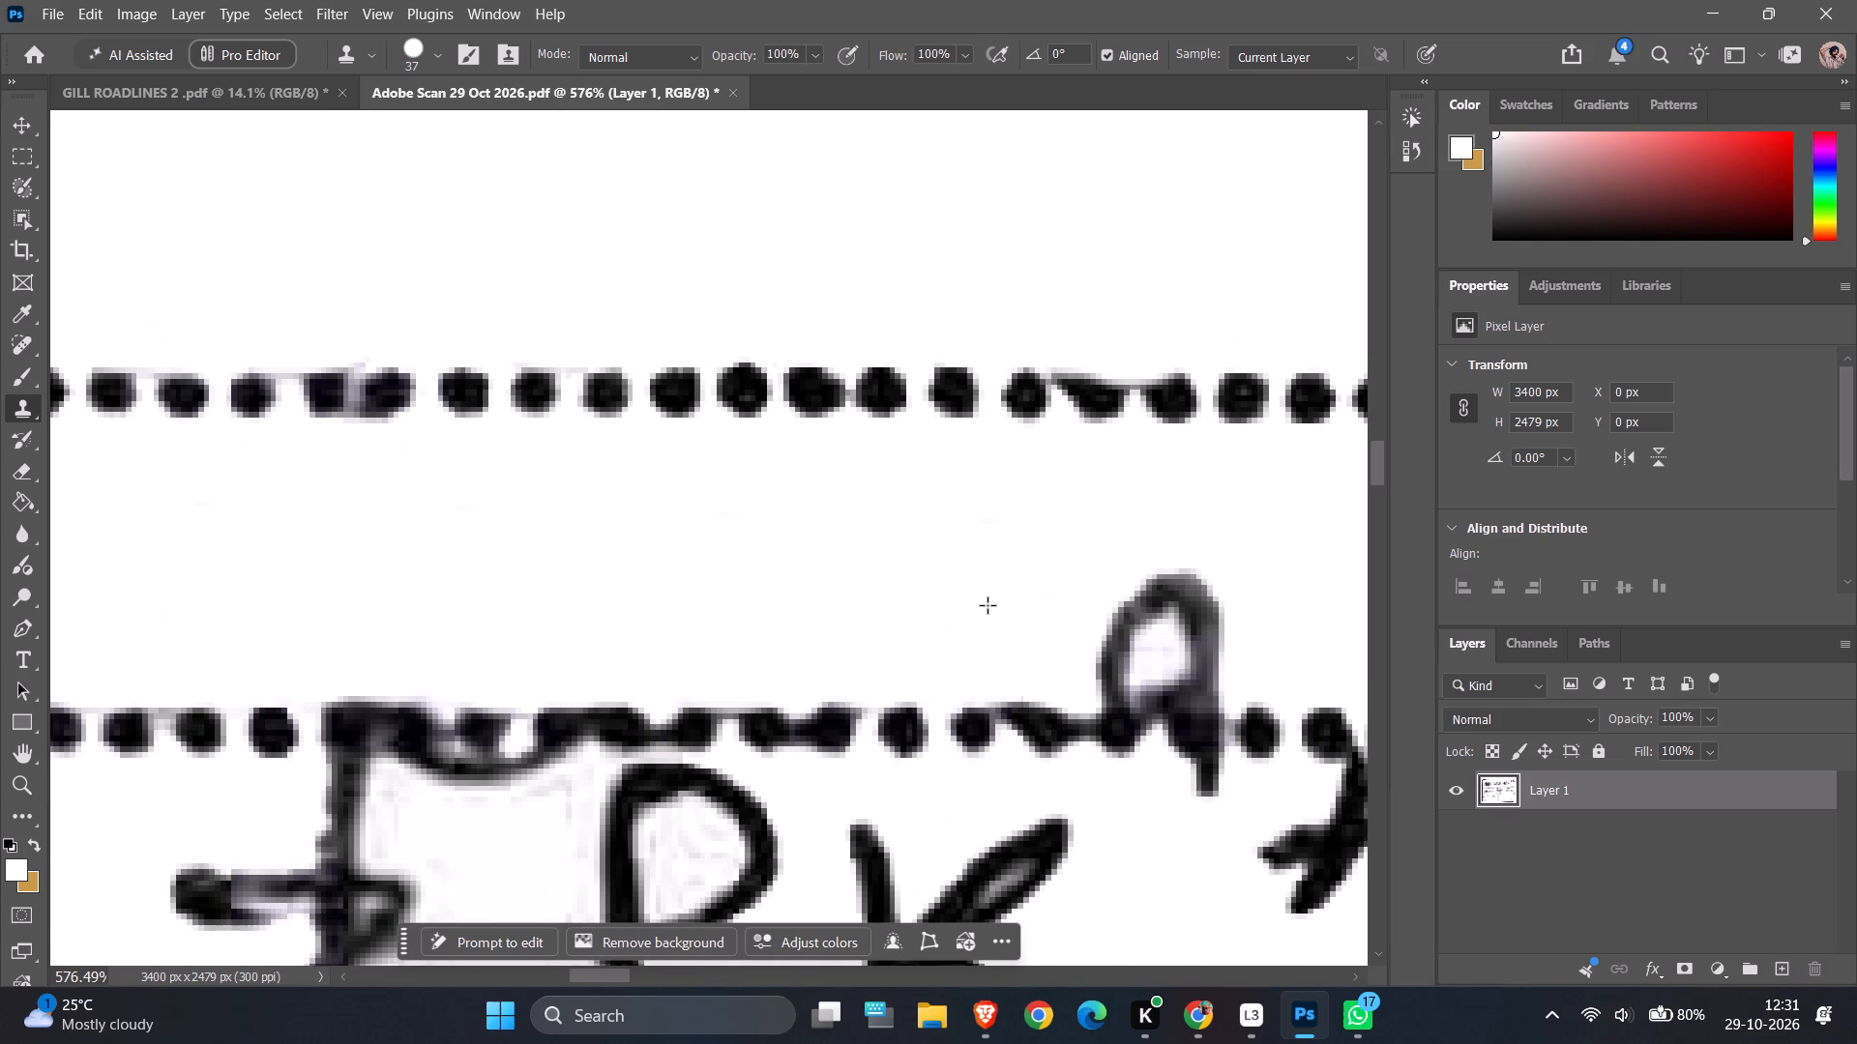
click(1006, 603)
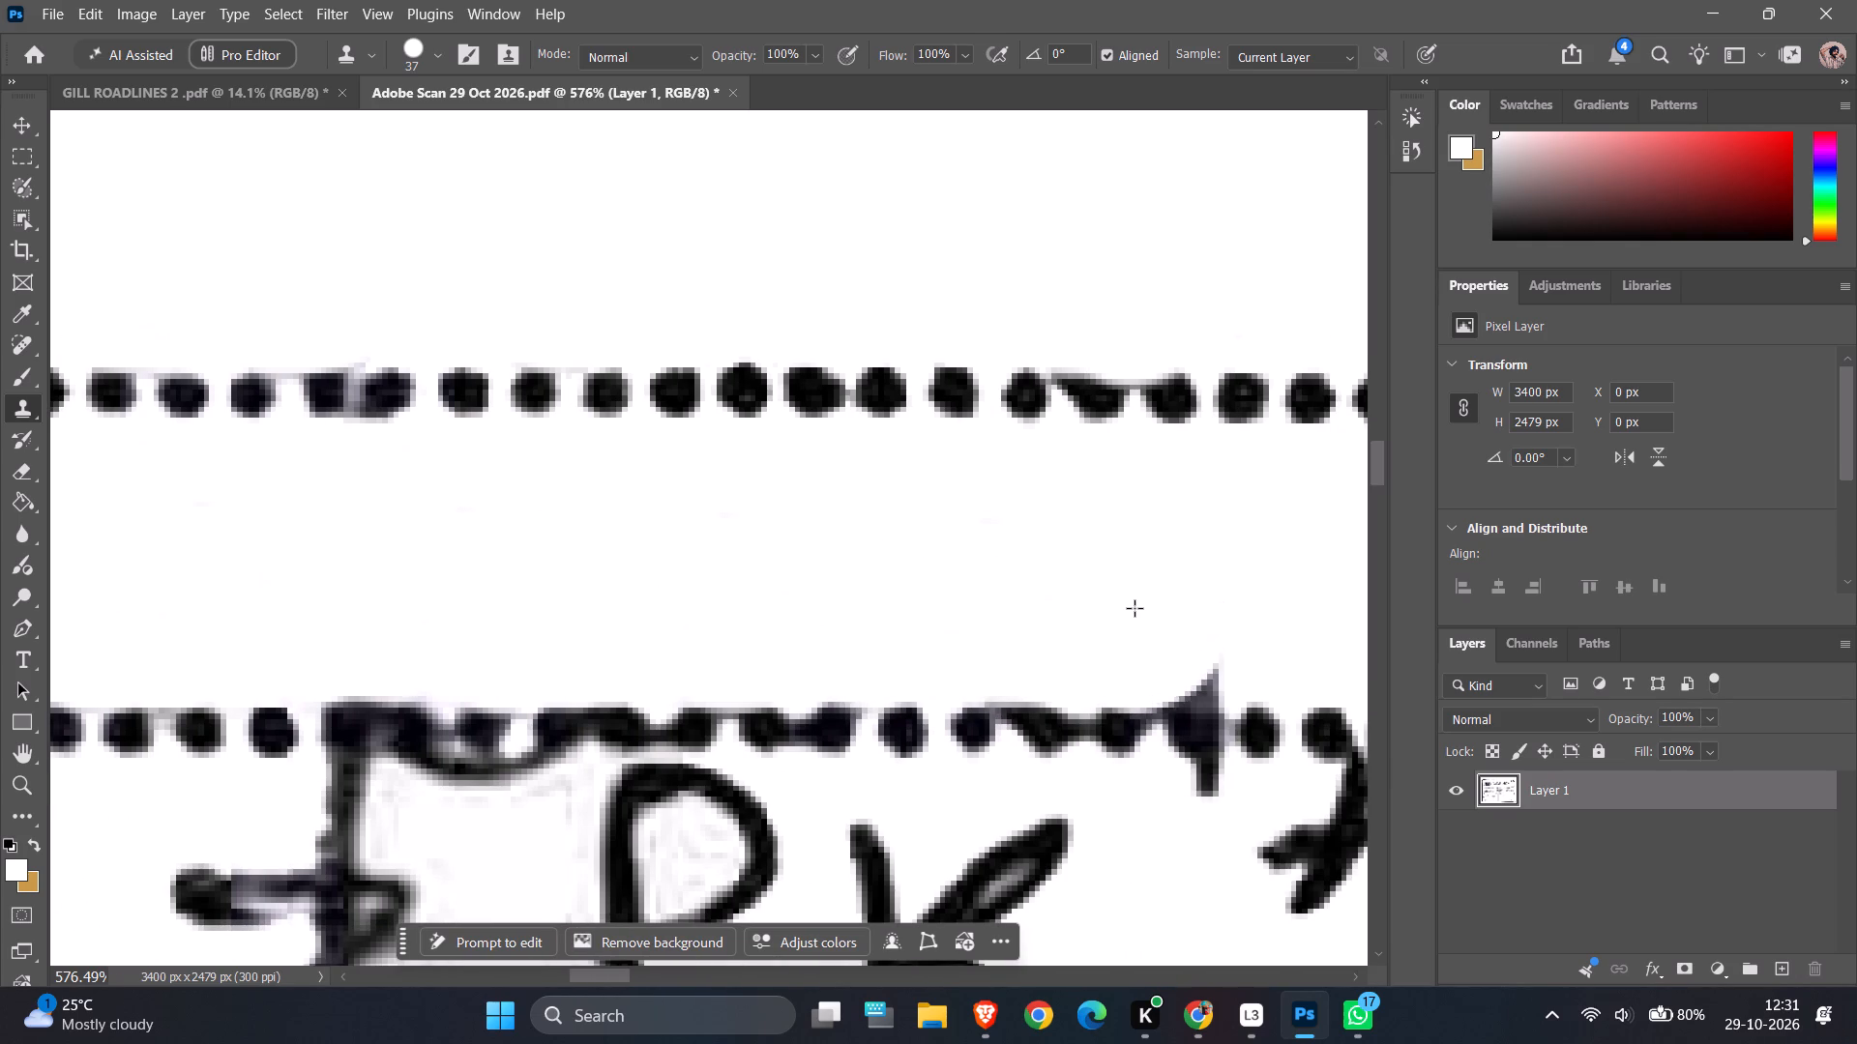
click(1135, 608)
click(1195, 611)
click(1155, 613)
click(1166, 615)
Clone white over the handwritten capital P of "Punjab" between the consignor's dotted lines.
ctrl+scroll(1167, 615, down, 15)
scroll(999, 585, down, 8)
ctrl+alt+scroll(984, 587, down, 14)
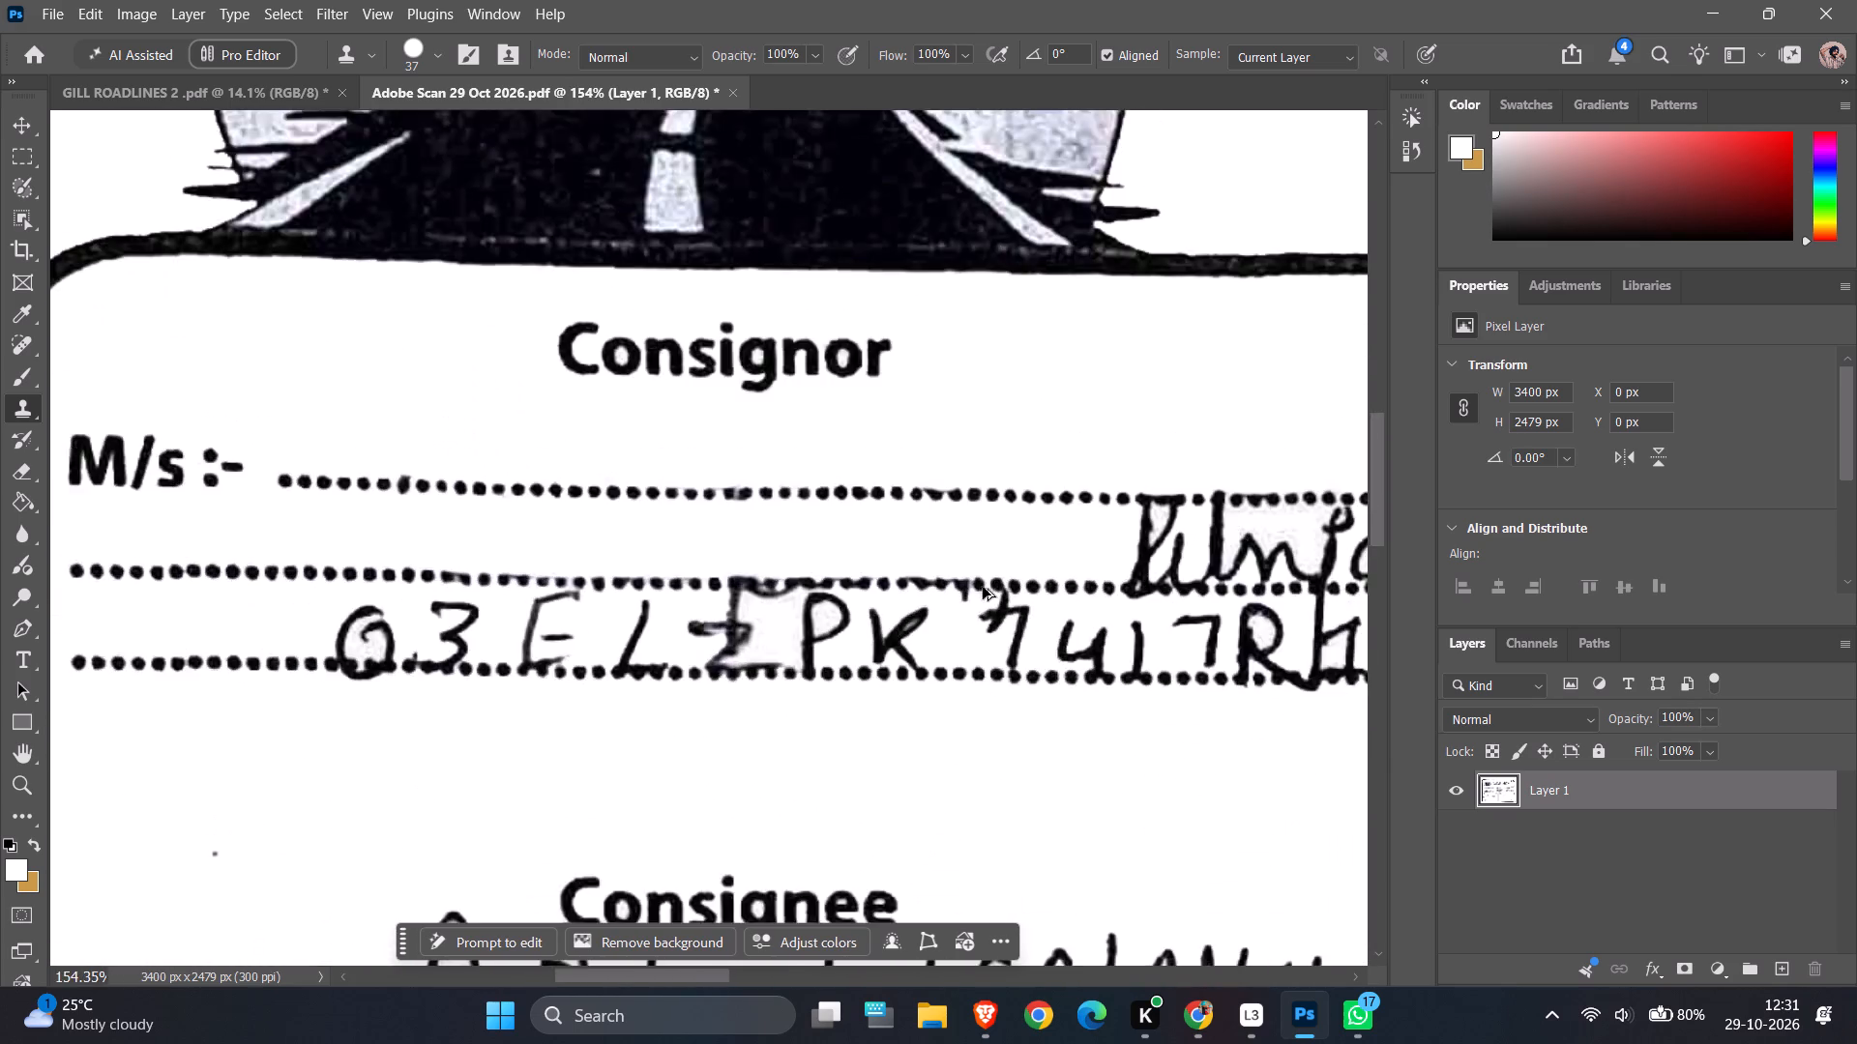
ctrl+alt+scroll(1091, 573, up, 13)
ctrl+scroll(1070, 529, up, 8)
ctrl+scroll(1062, 527, down, 12)
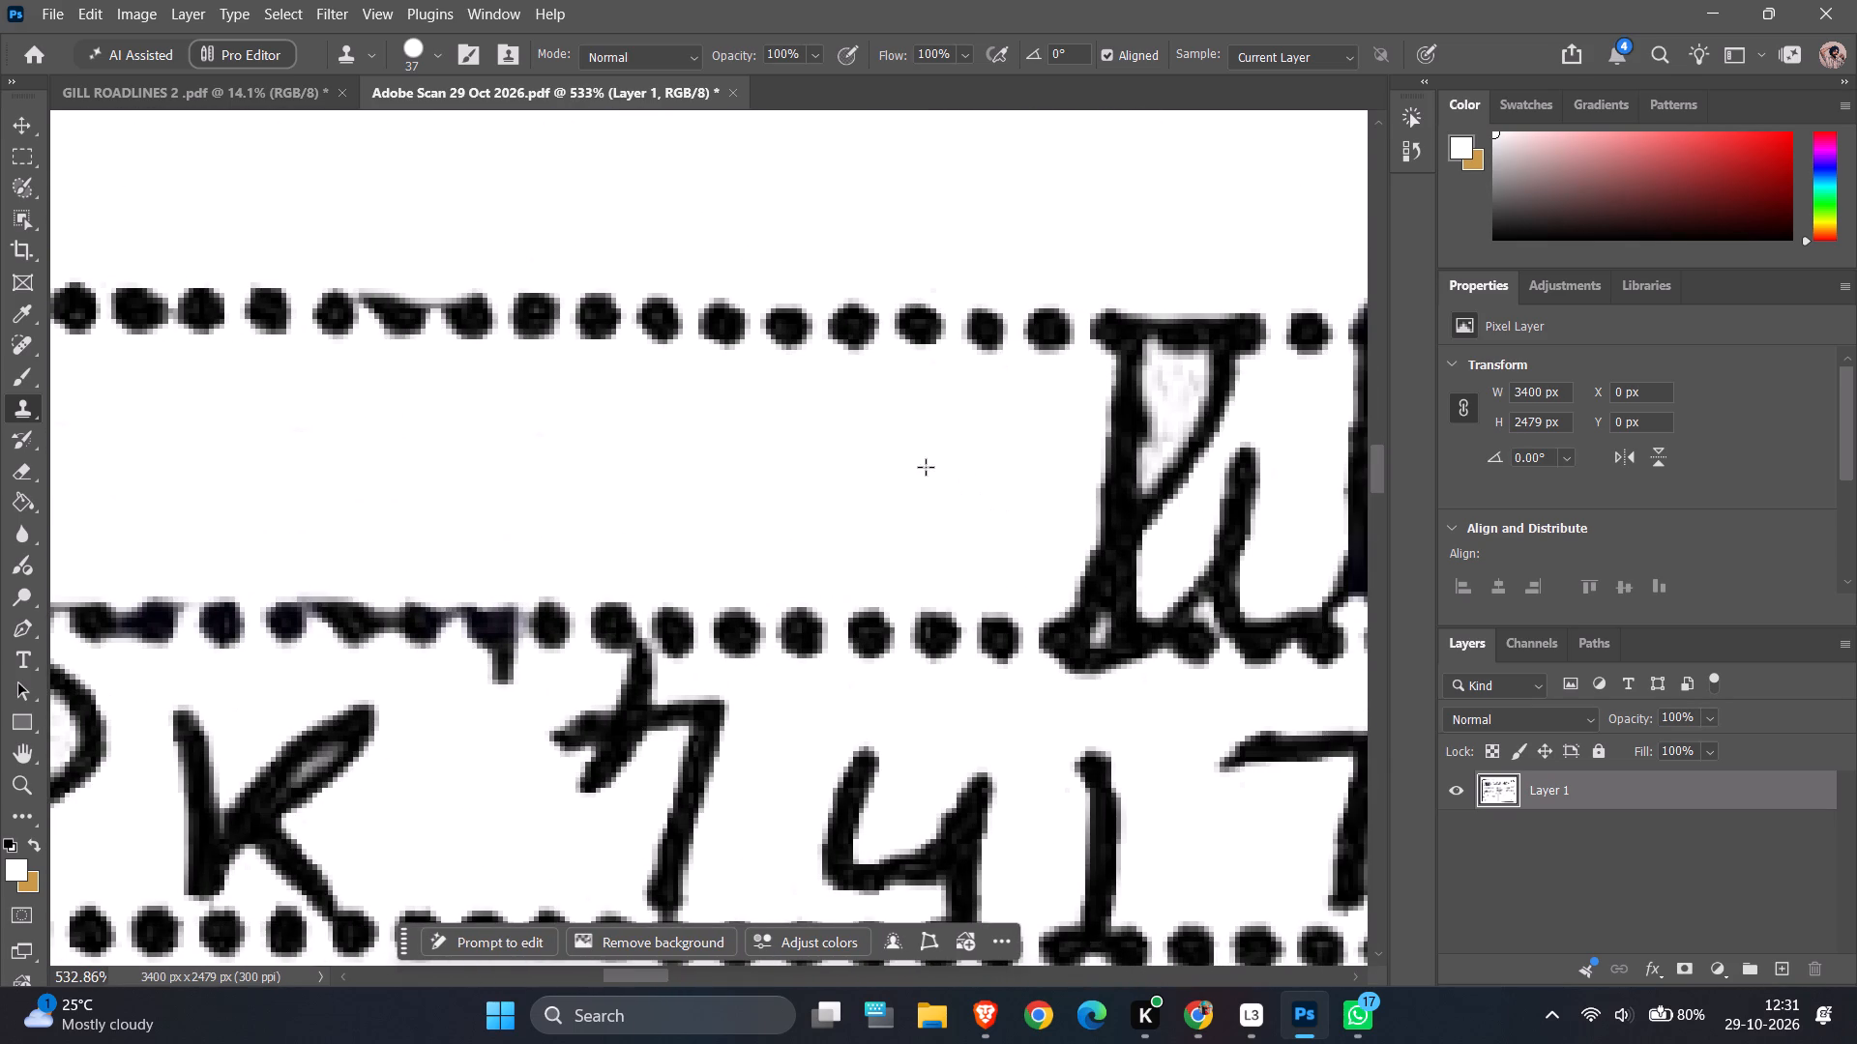
alt+click(708, 427)
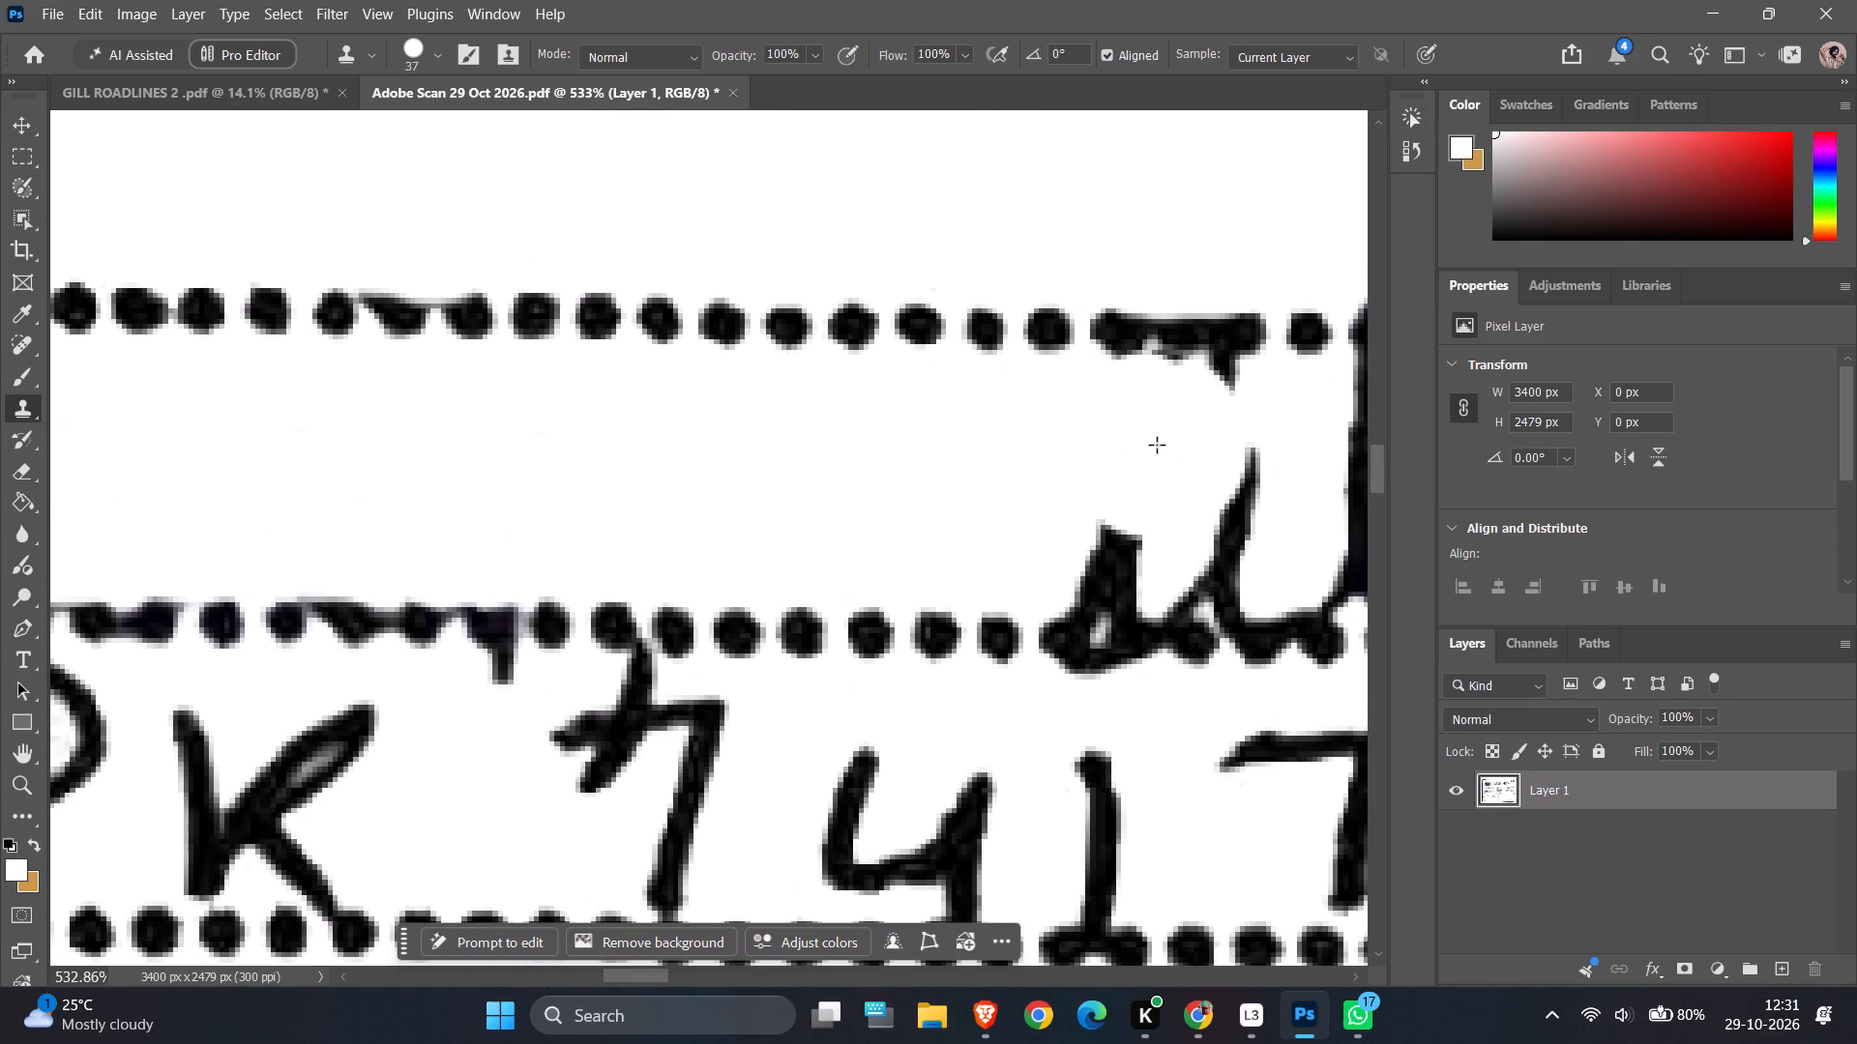
click(1154, 441)
click(1216, 449)
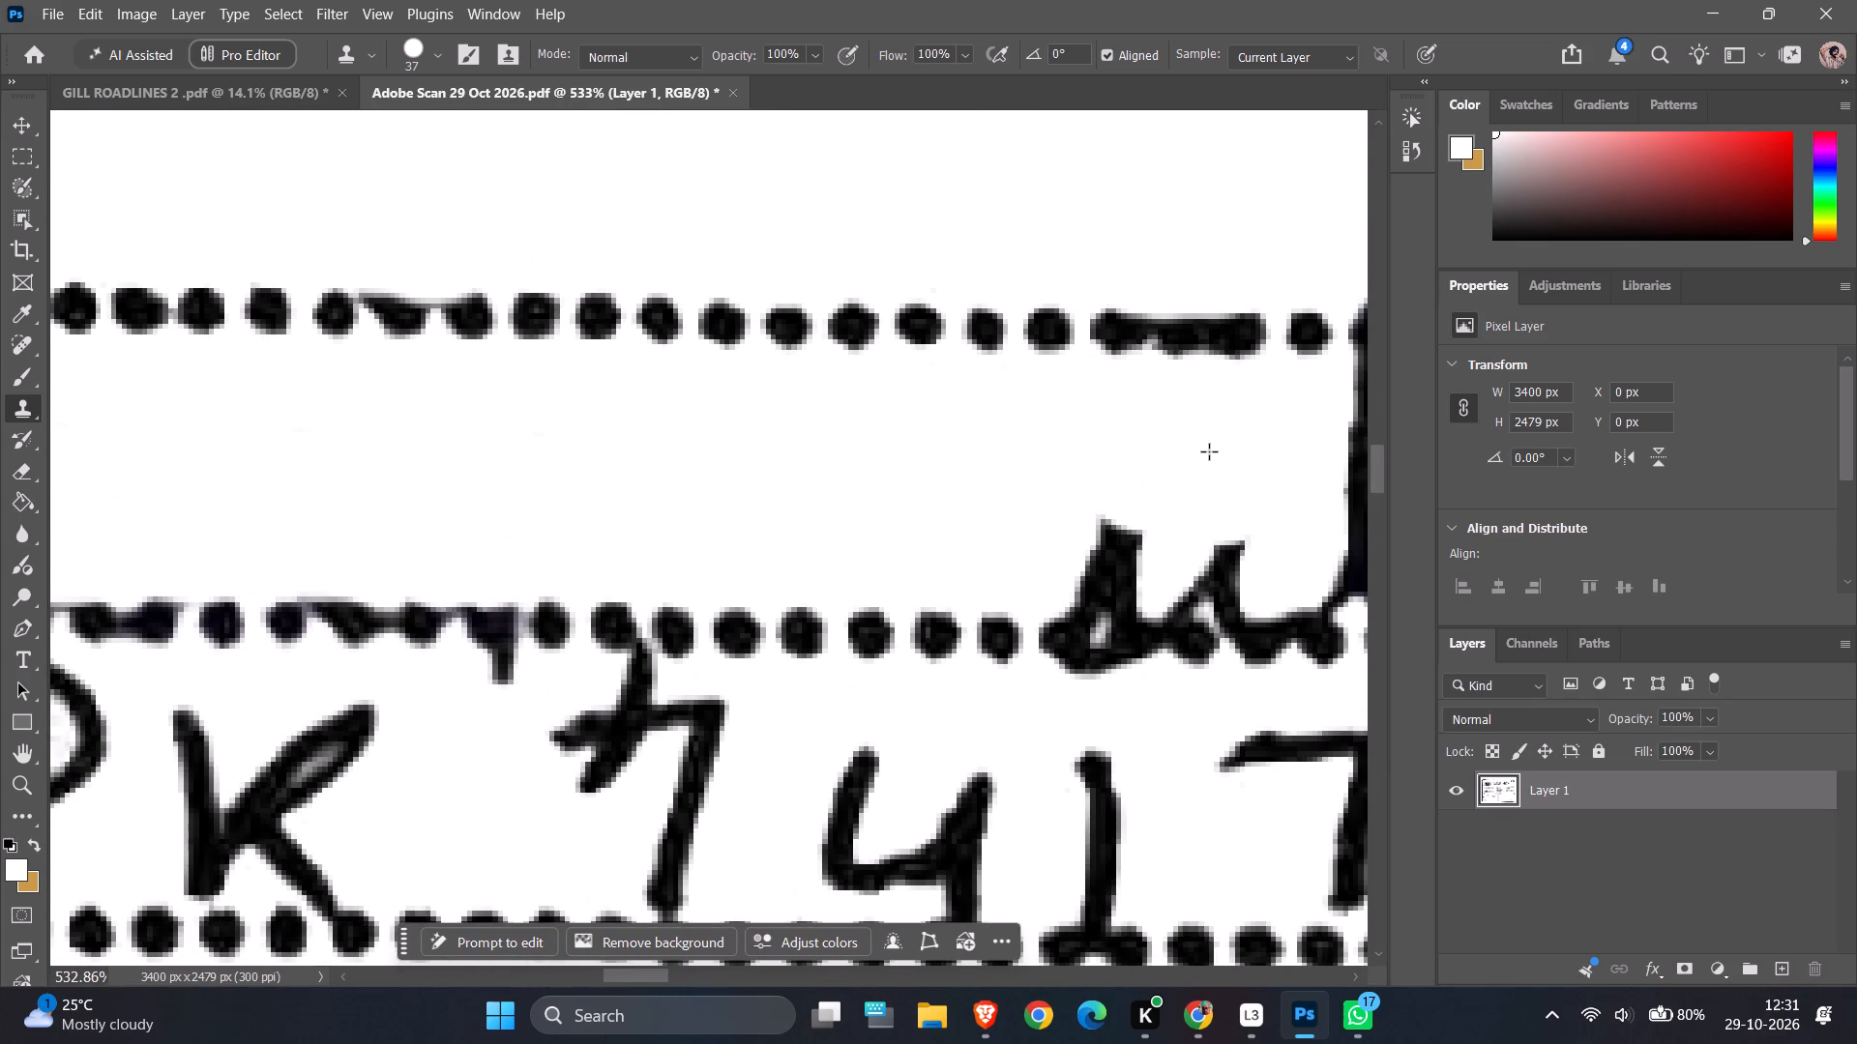
click(1176, 478)
click(1127, 518)
click(1124, 519)
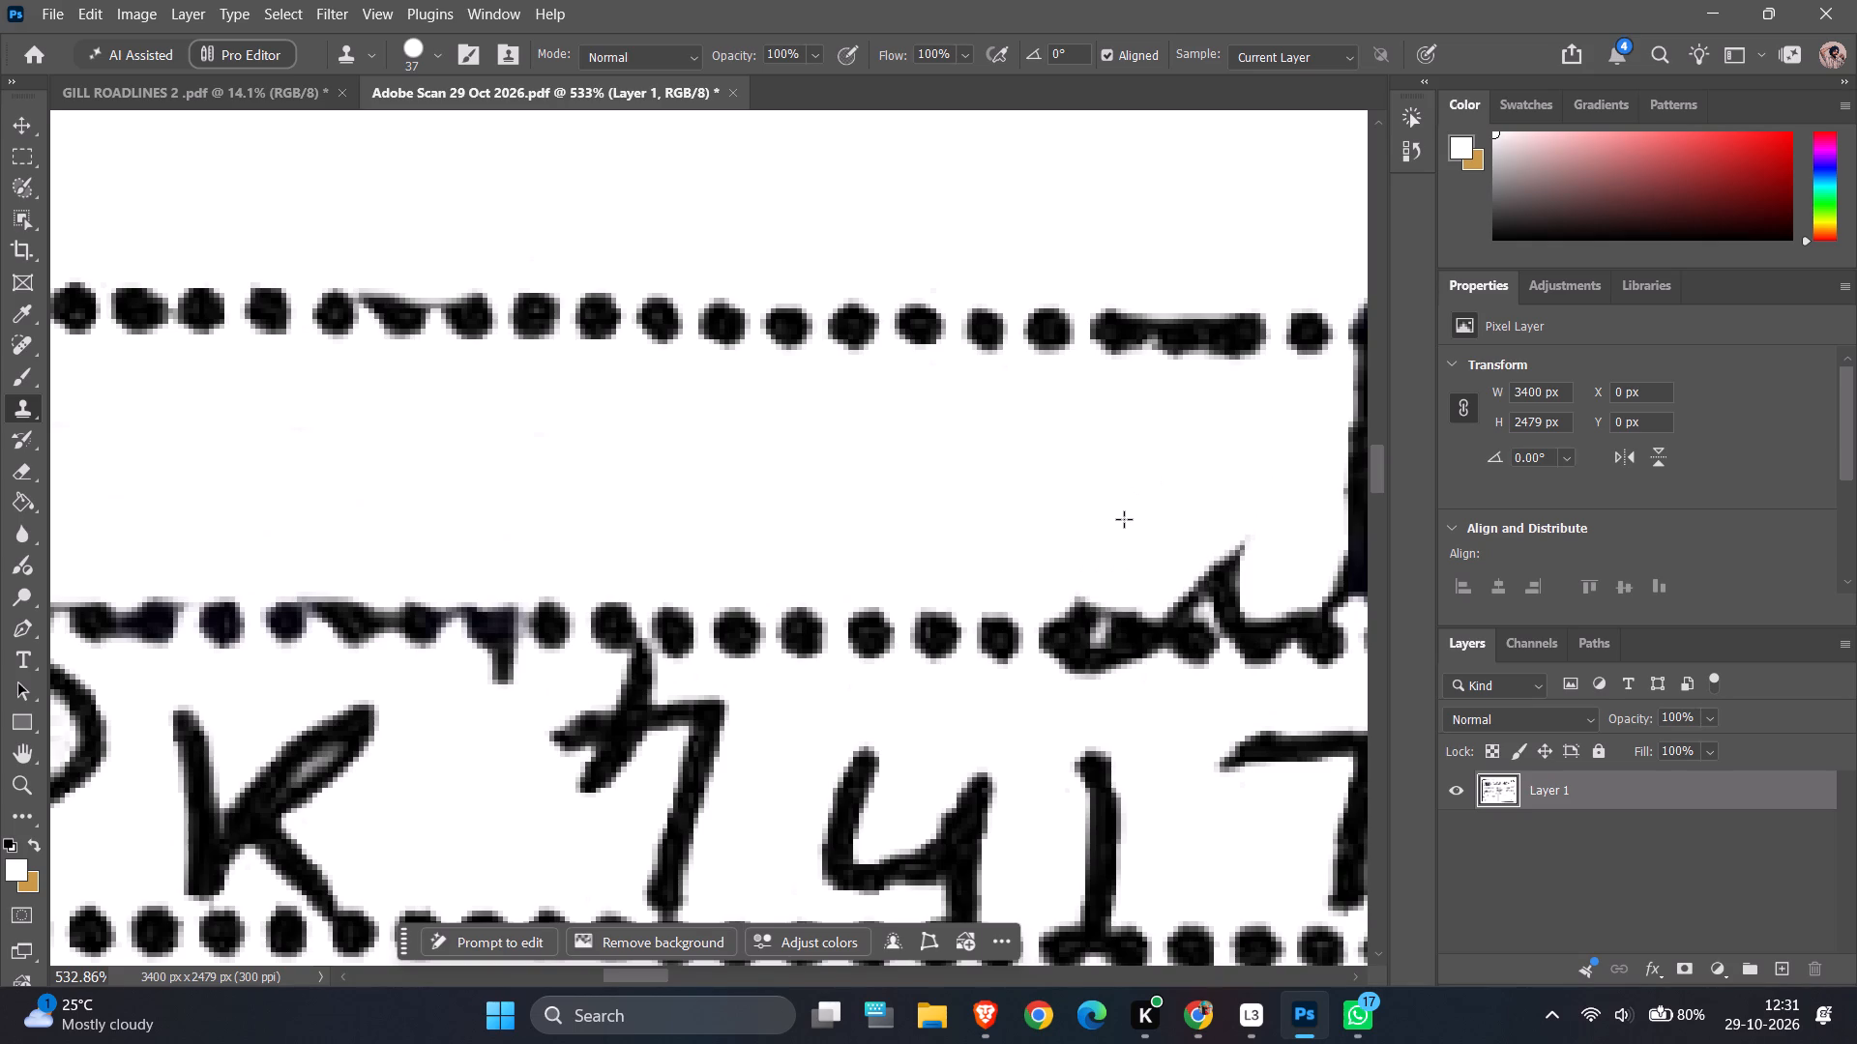
click(1123, 519)
Clone white over the leftover peaked strokes above the second dotted line, just before the handwritten u of "Punjab".
click(1216, 521)
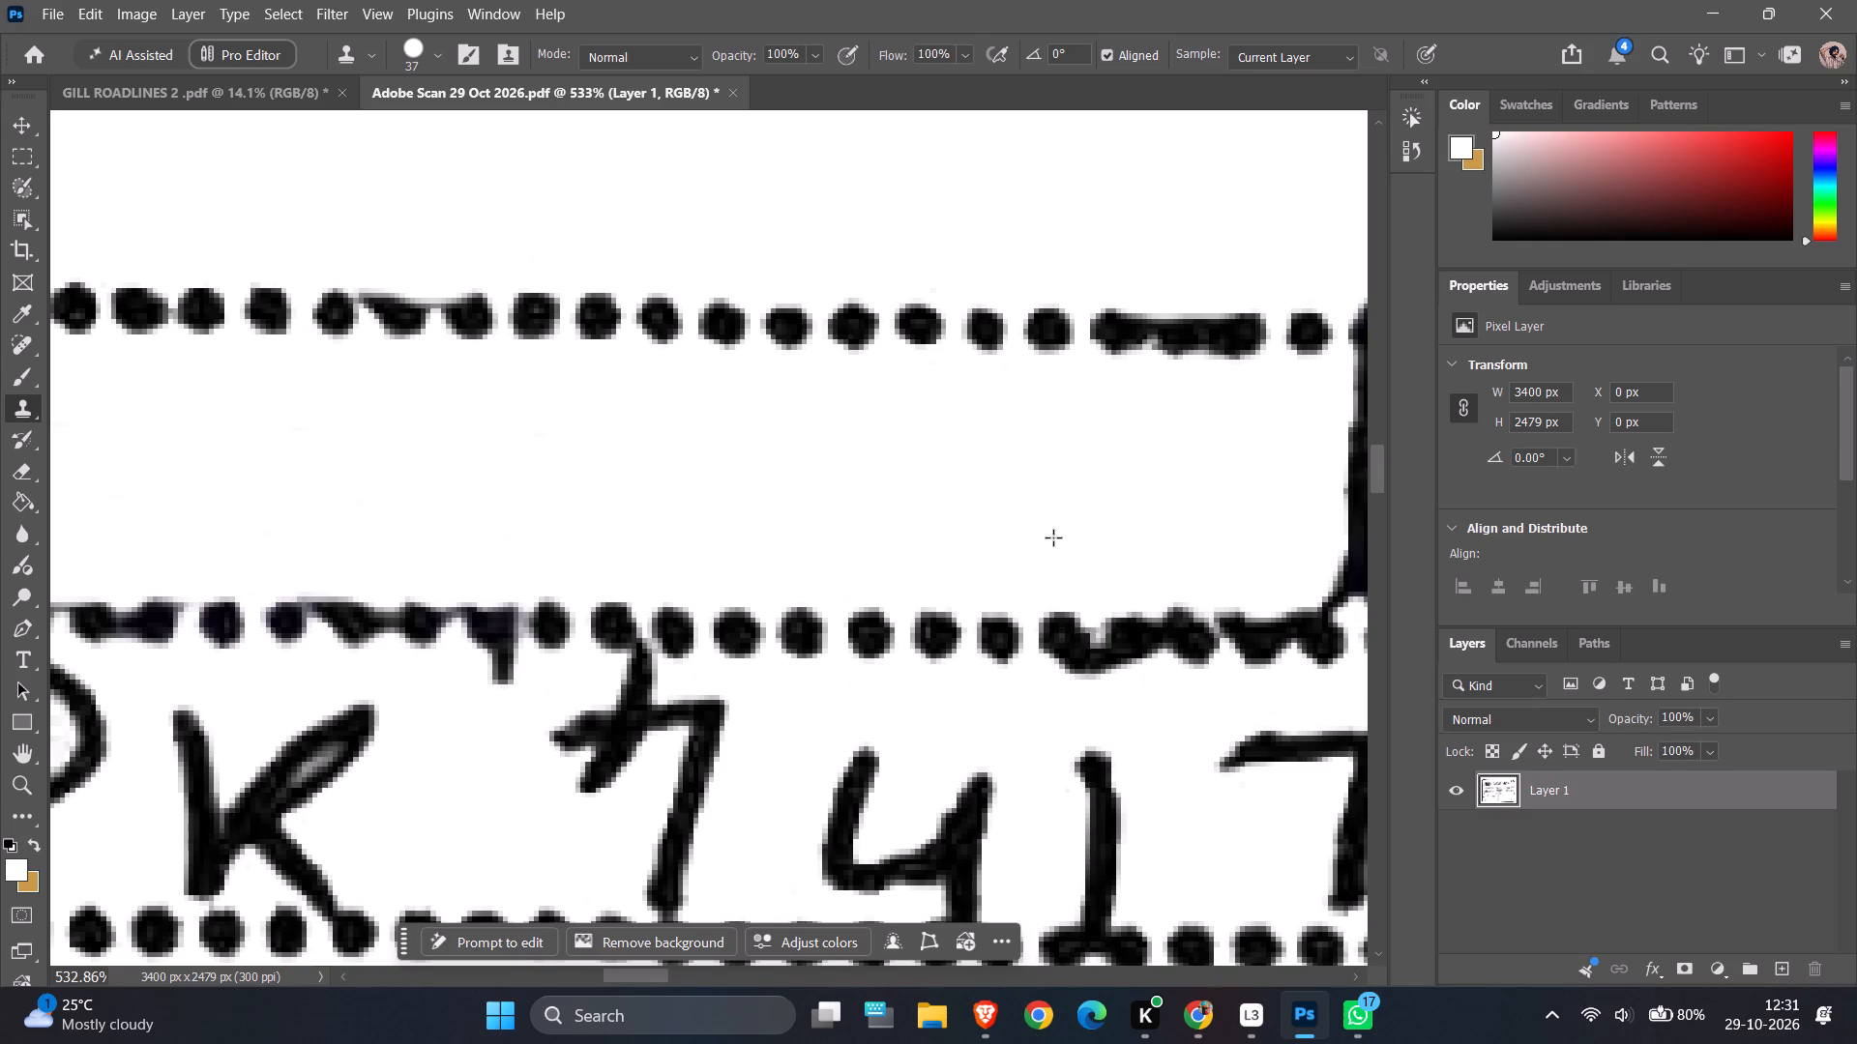
click(1102, 528)
click(1221, 521)
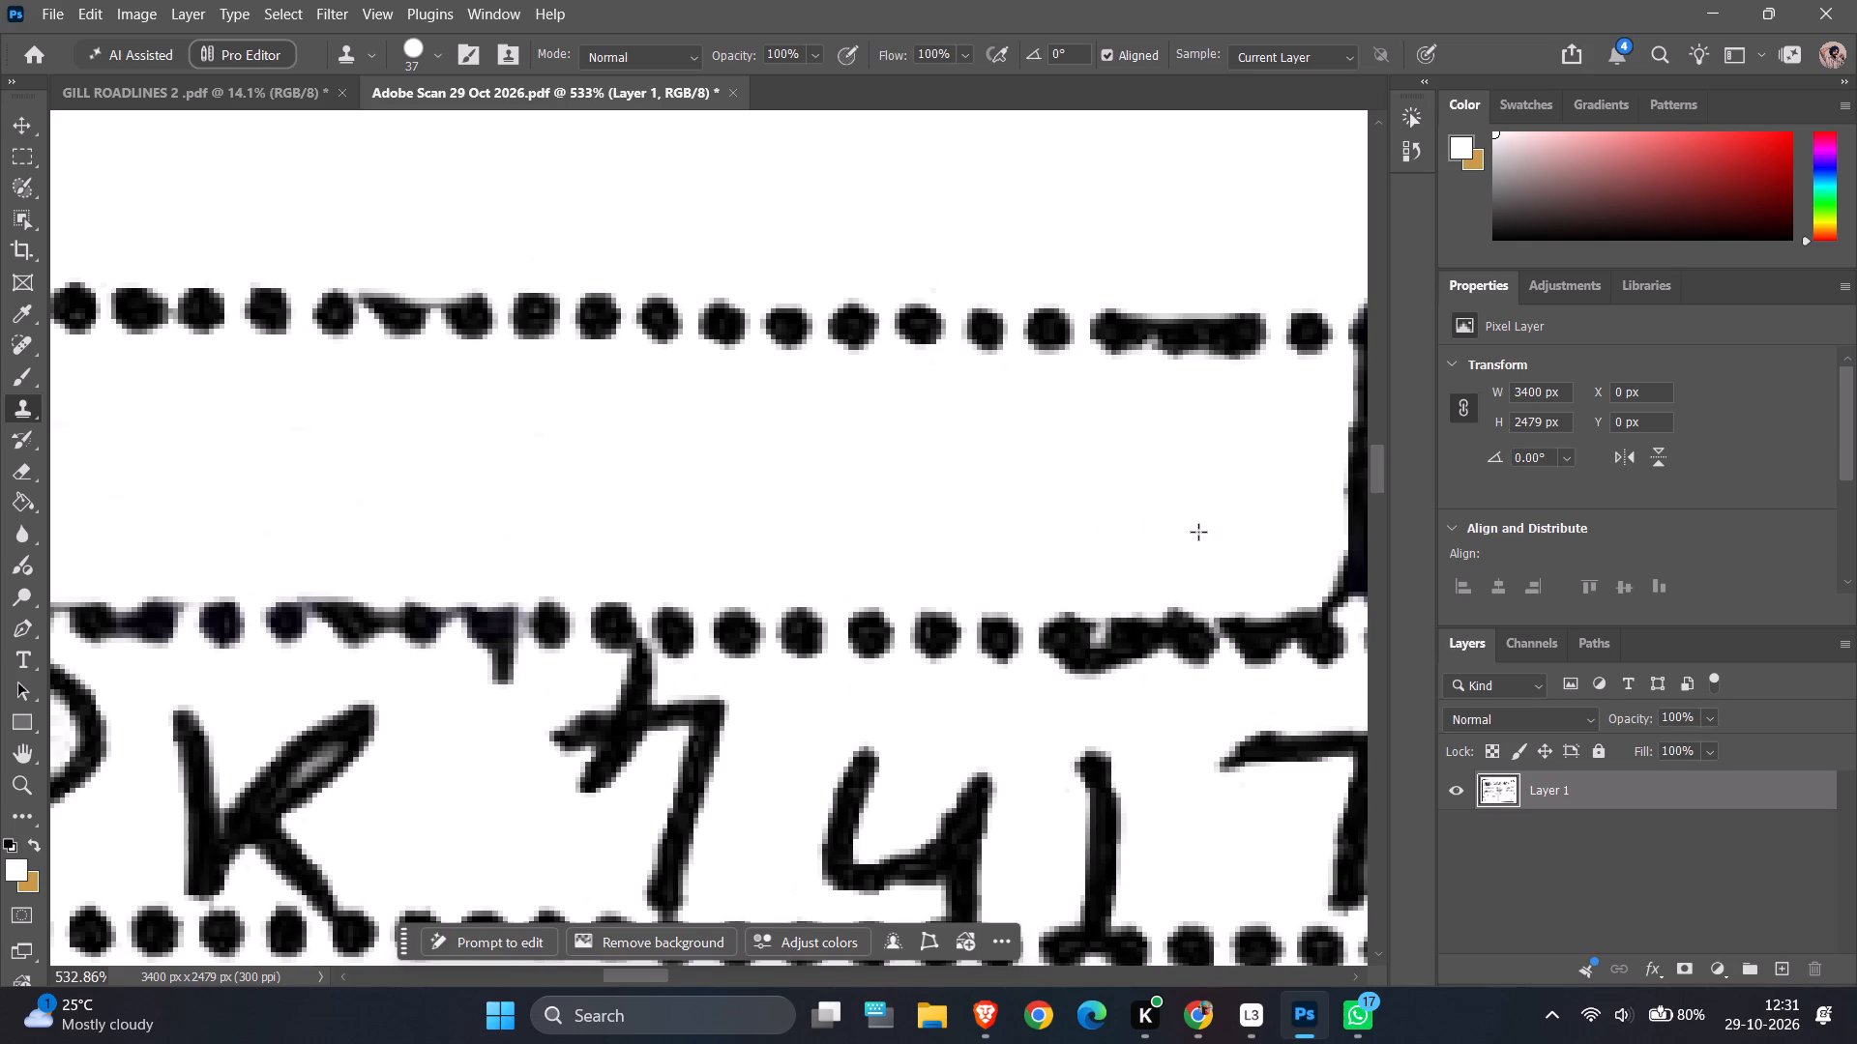
click(1197, 532)
Clone white over the upper parts of the handwritten 1 and 7 below the second dotted line.
alt+click(770, 459)
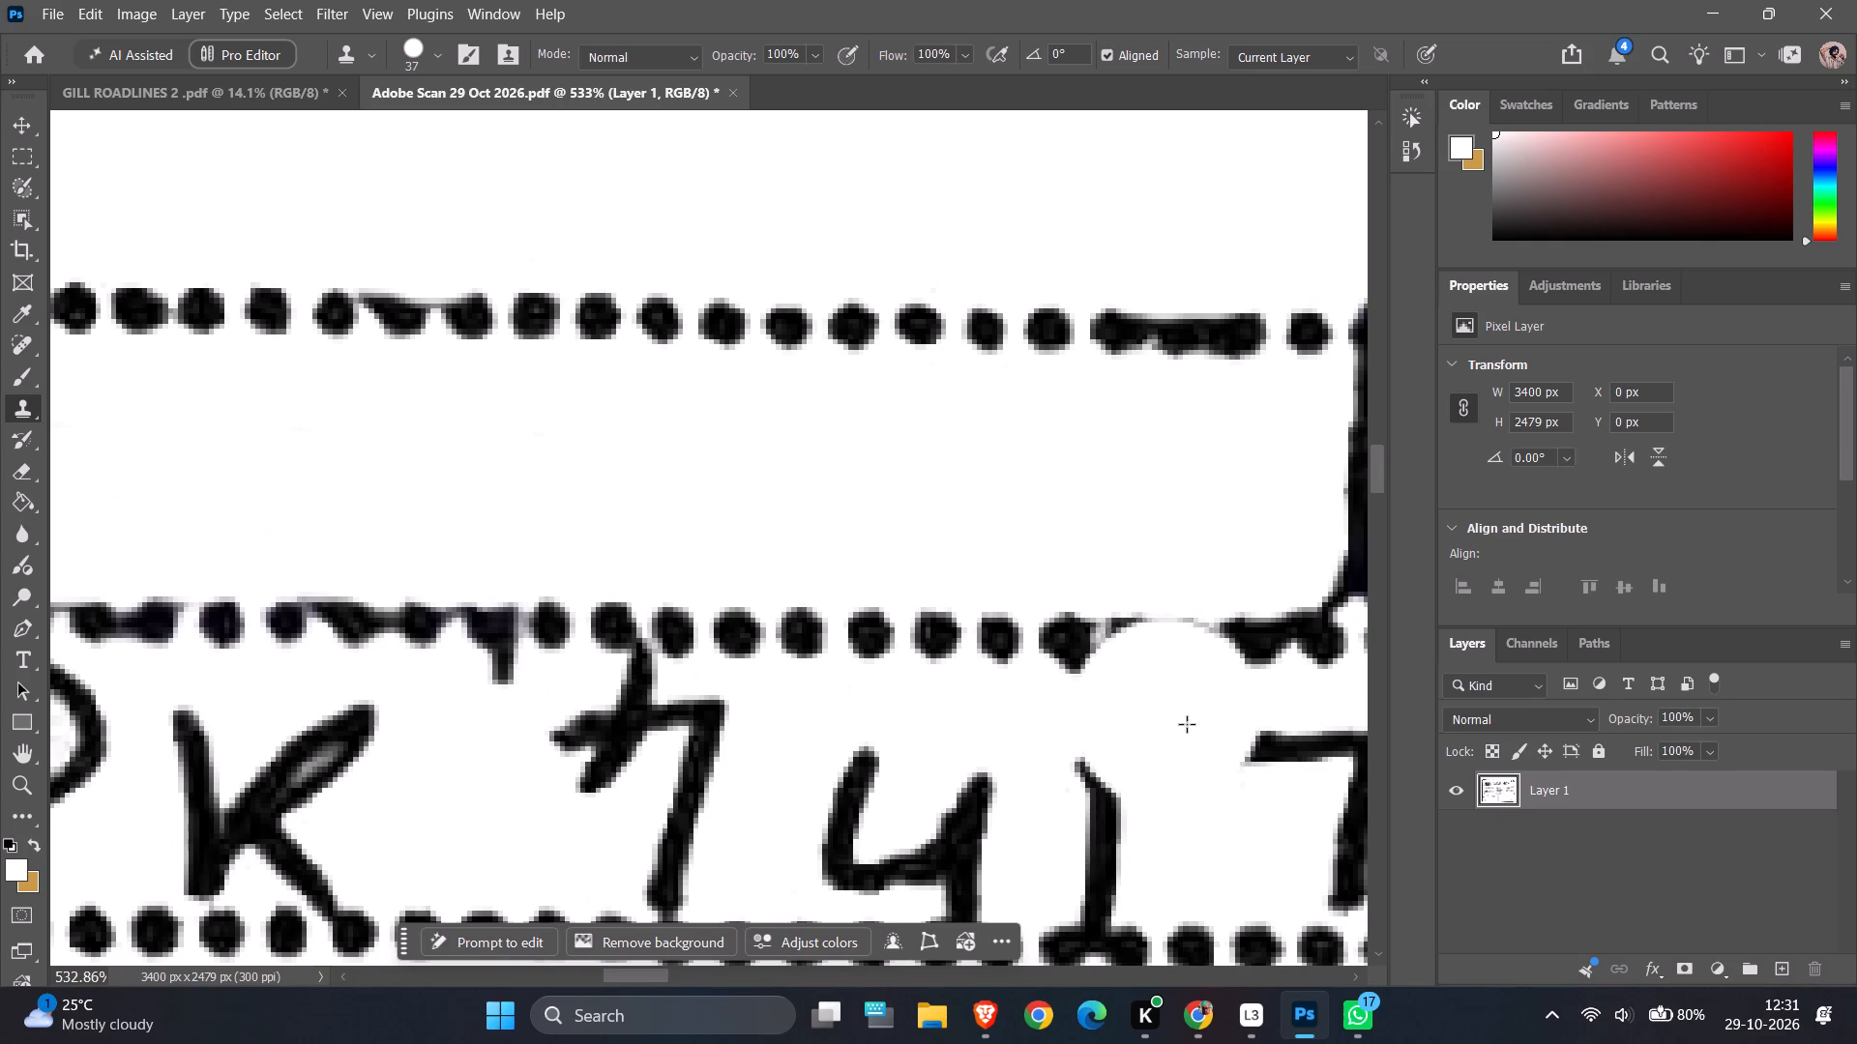
click(1089, 745)
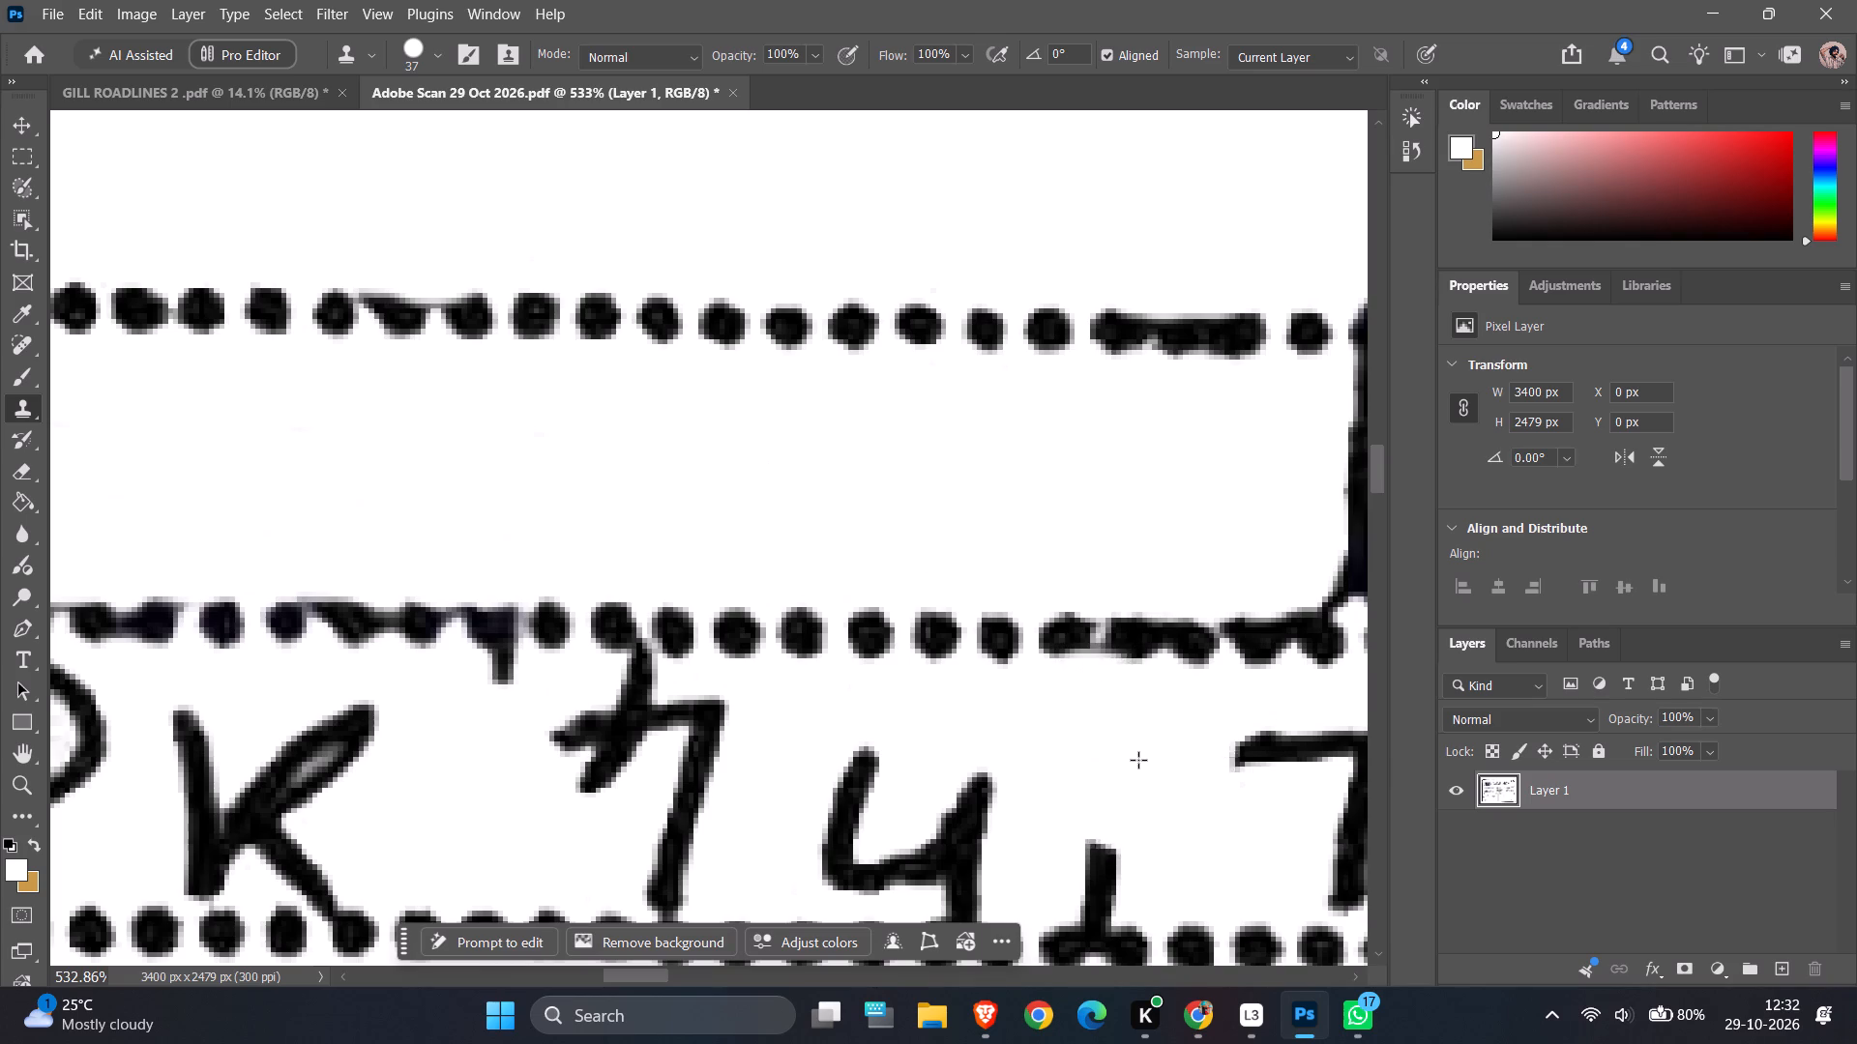
click(1130, 749)
click(1194, 759)
ctrl+scroll(1194, 755, down, 7)
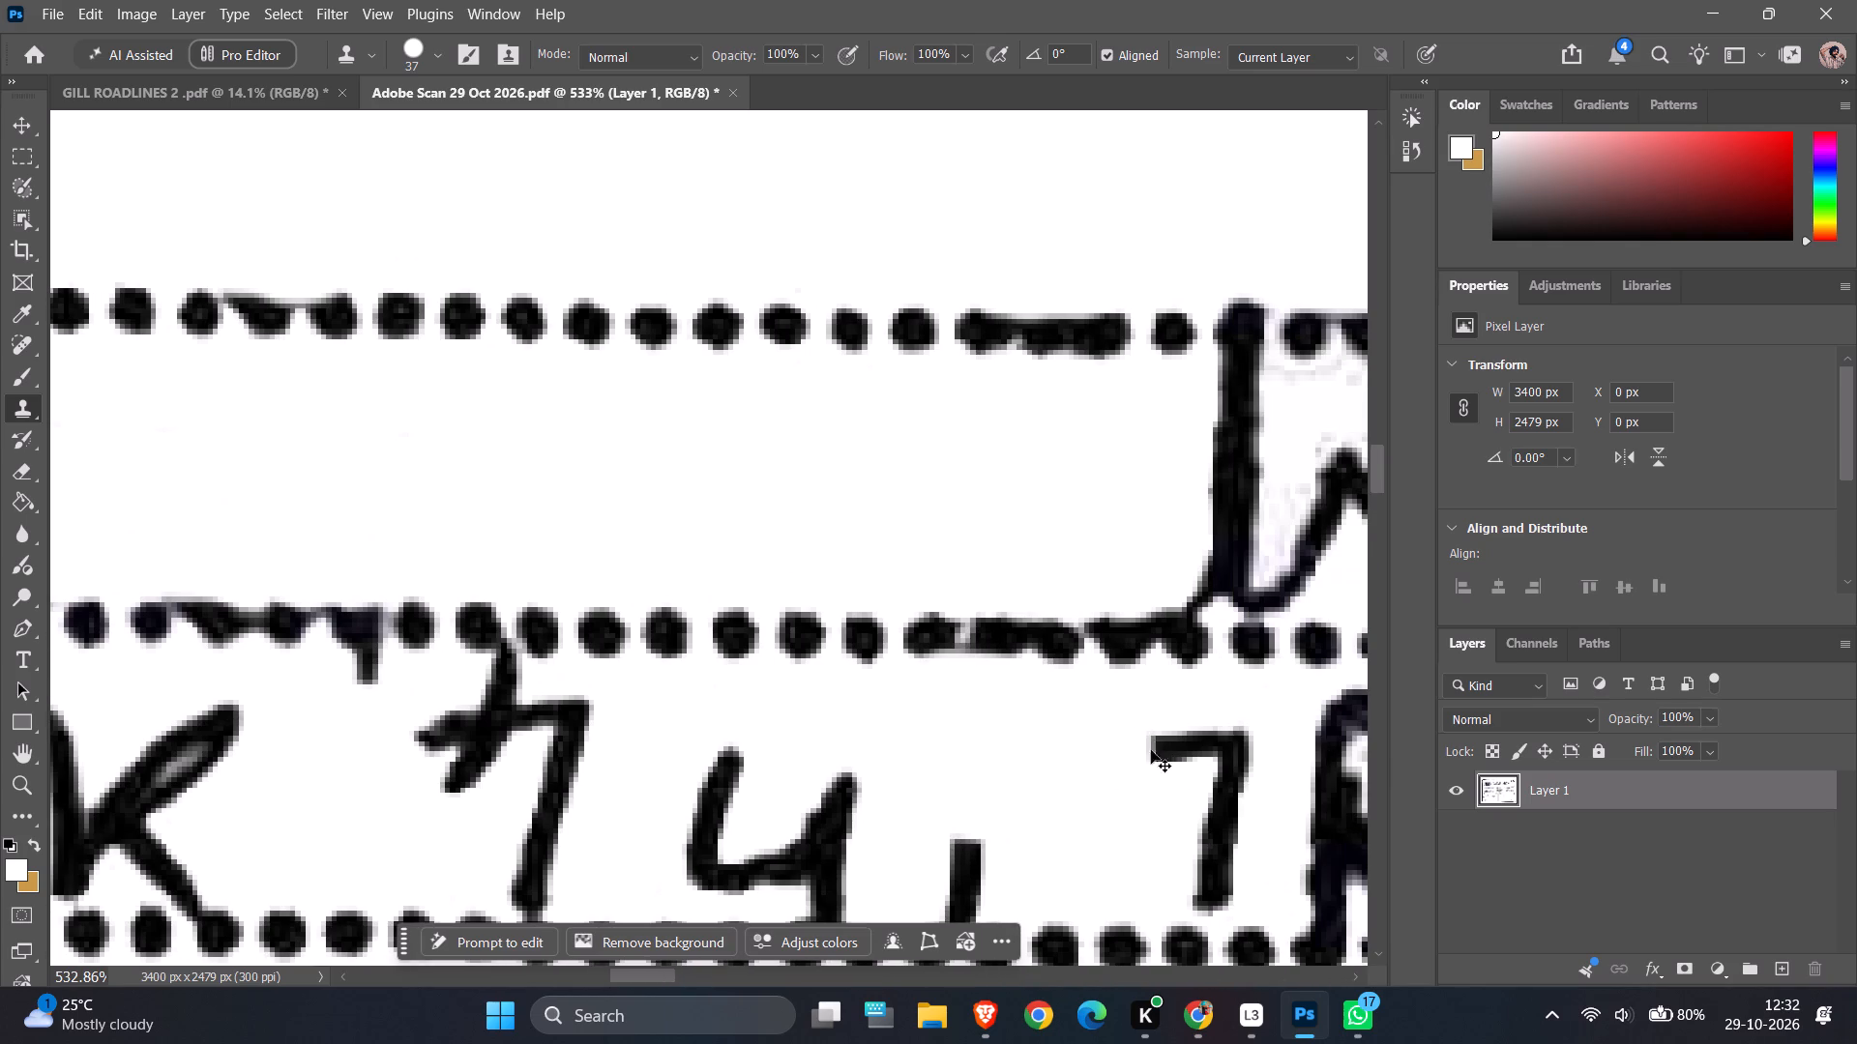
click(1118, 756)
click(1202, 771)
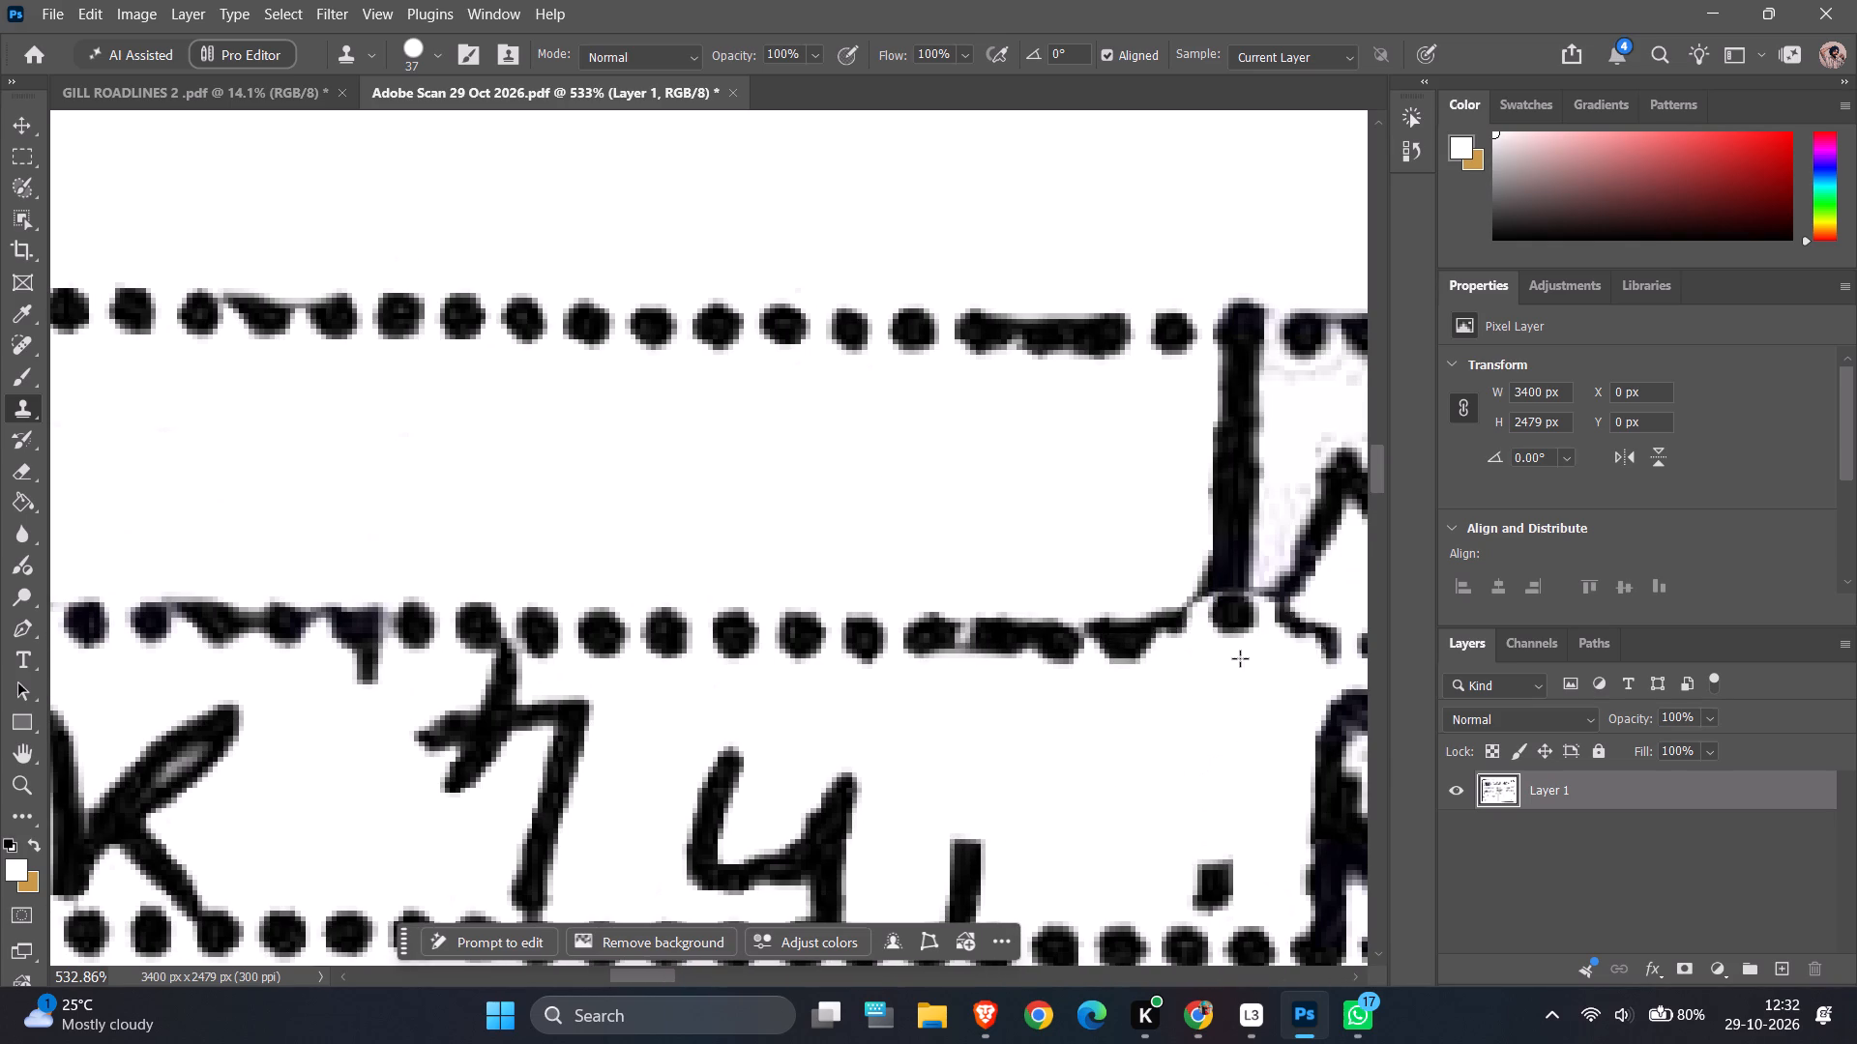
Clone white over the handwritten u of "Punjab" between the consignor's dotted lines.
click(1239, 446)
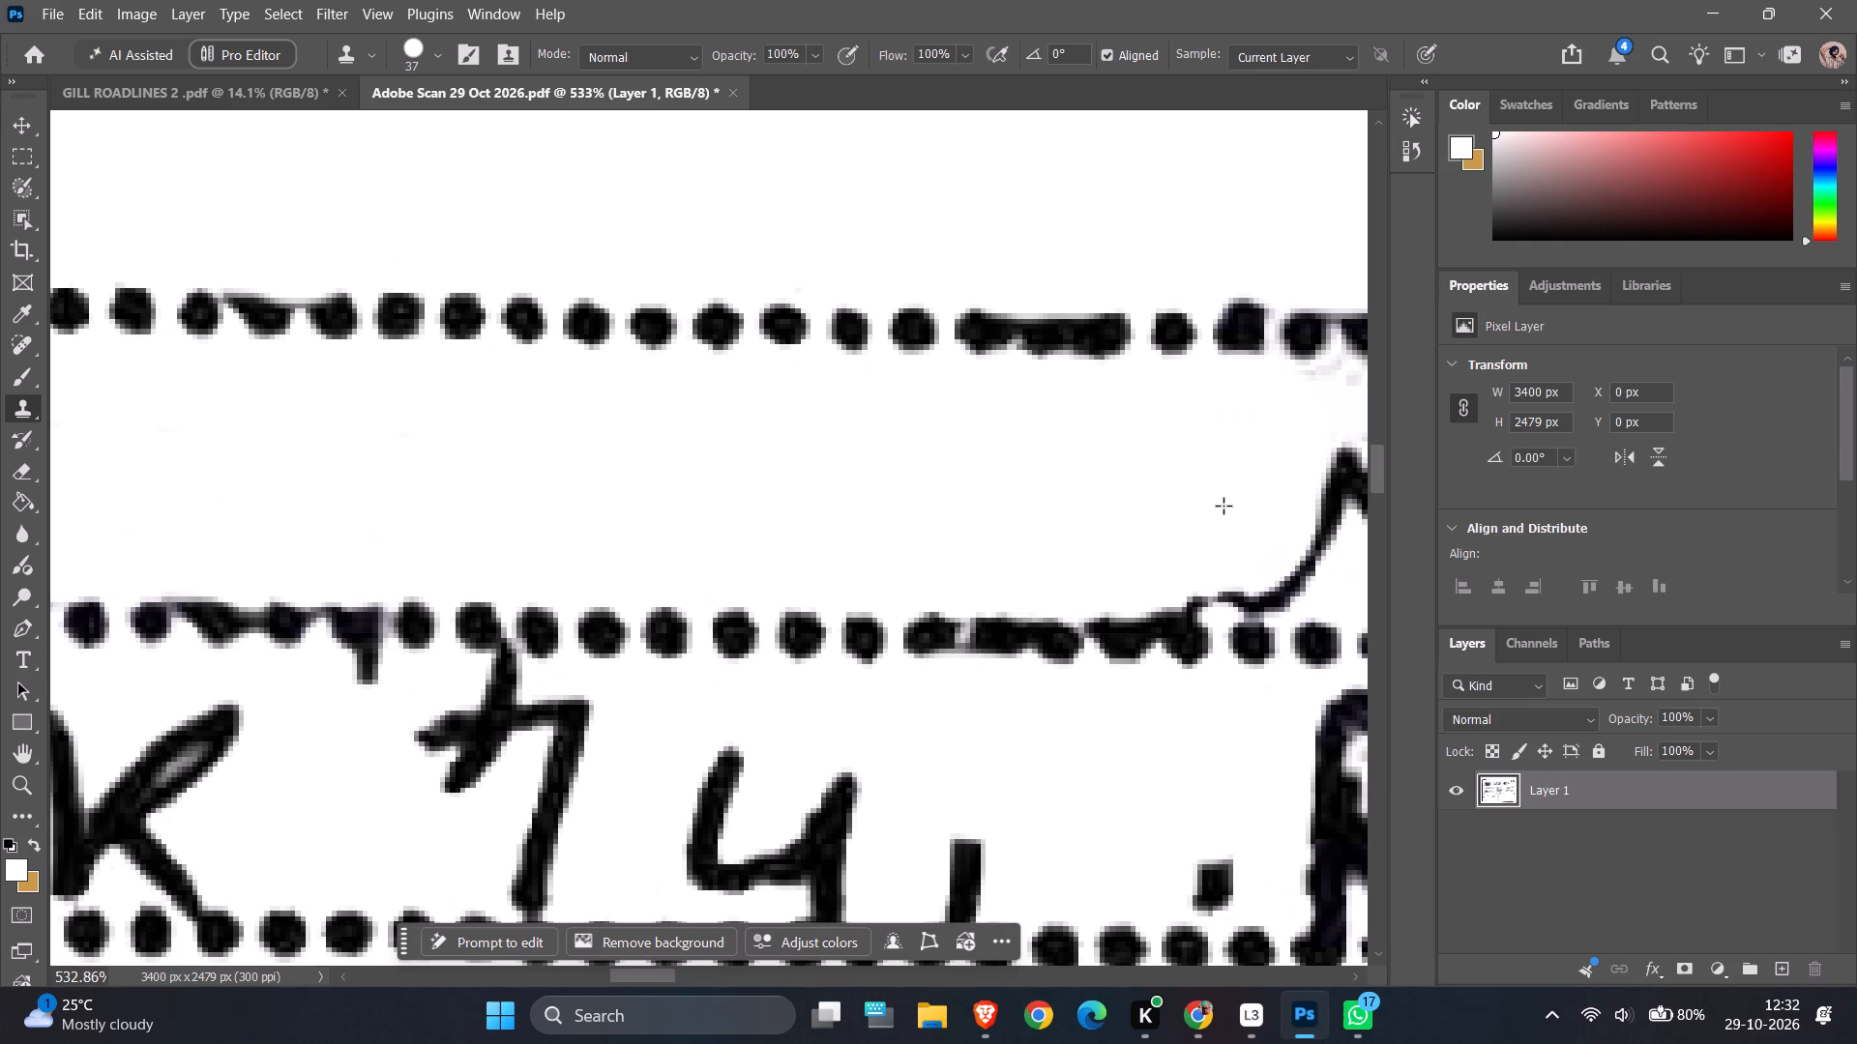
click(1223, 518)
alt+click(953, 468)
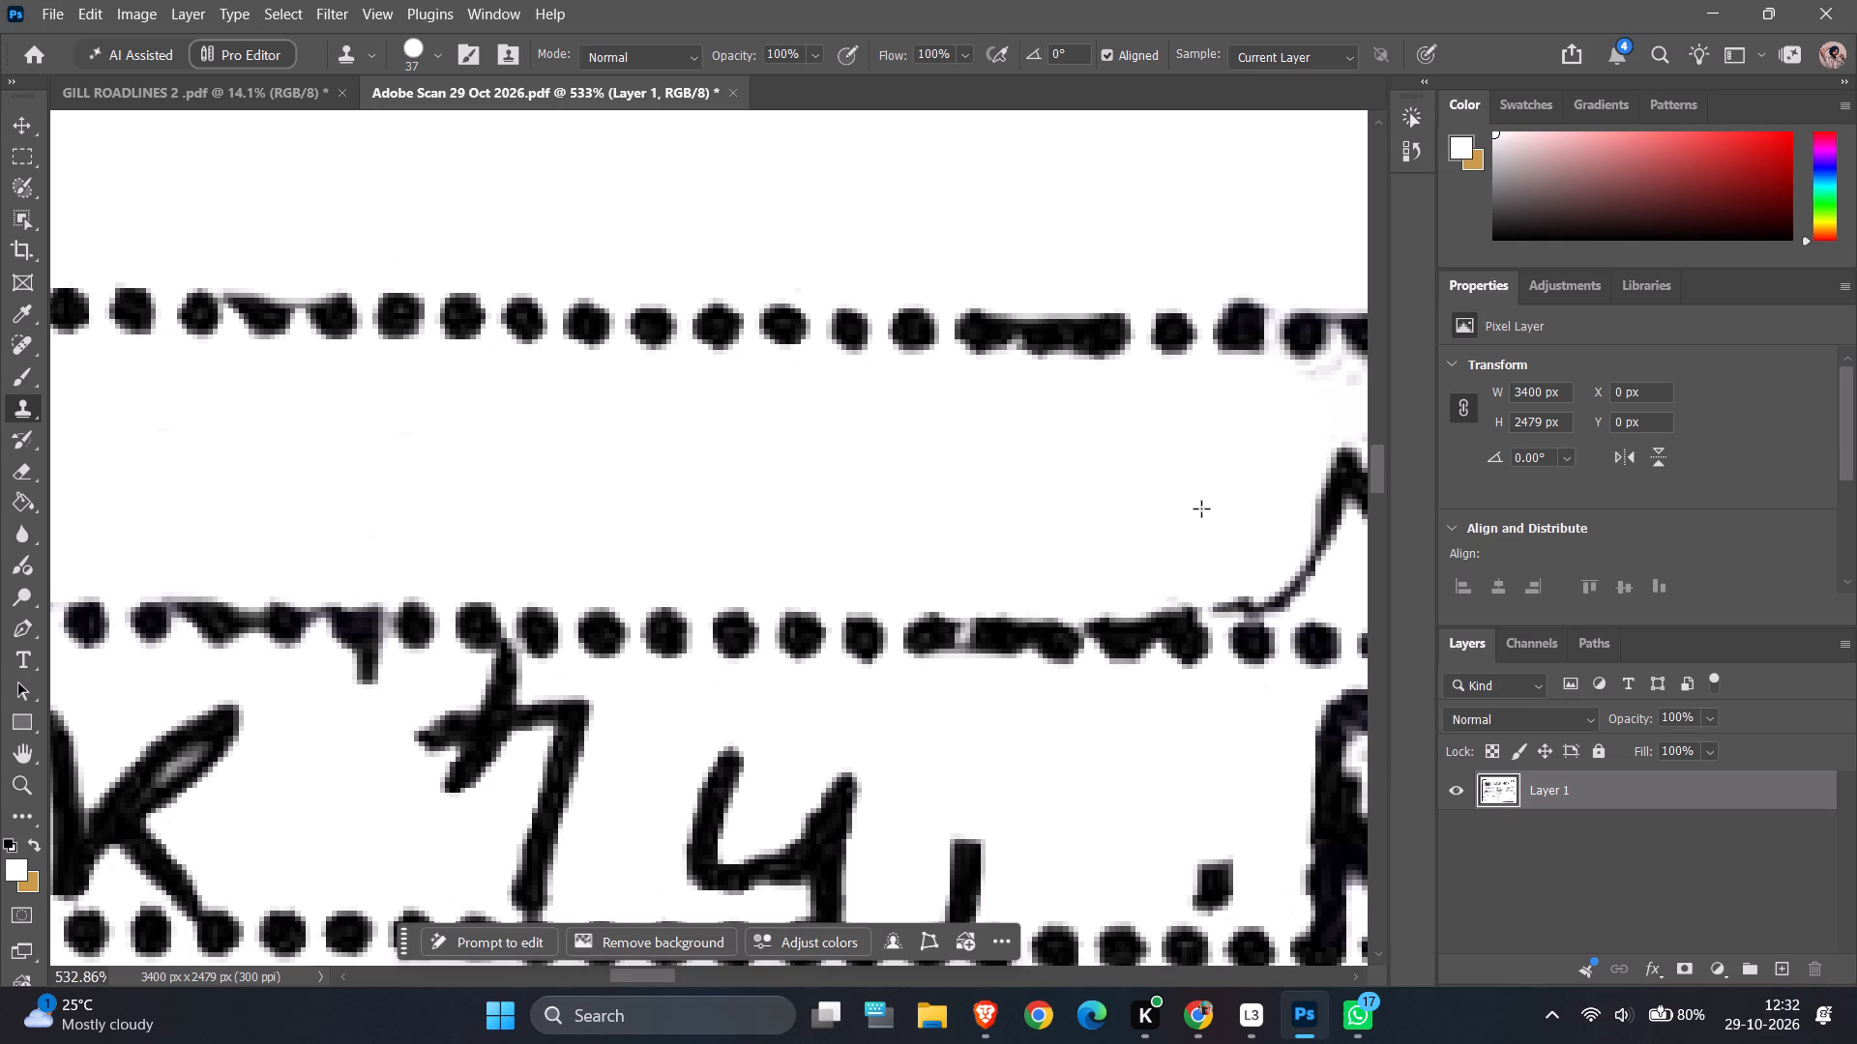
click(1202, 524)
ctrl+scroll(1202, 524, down, 5)
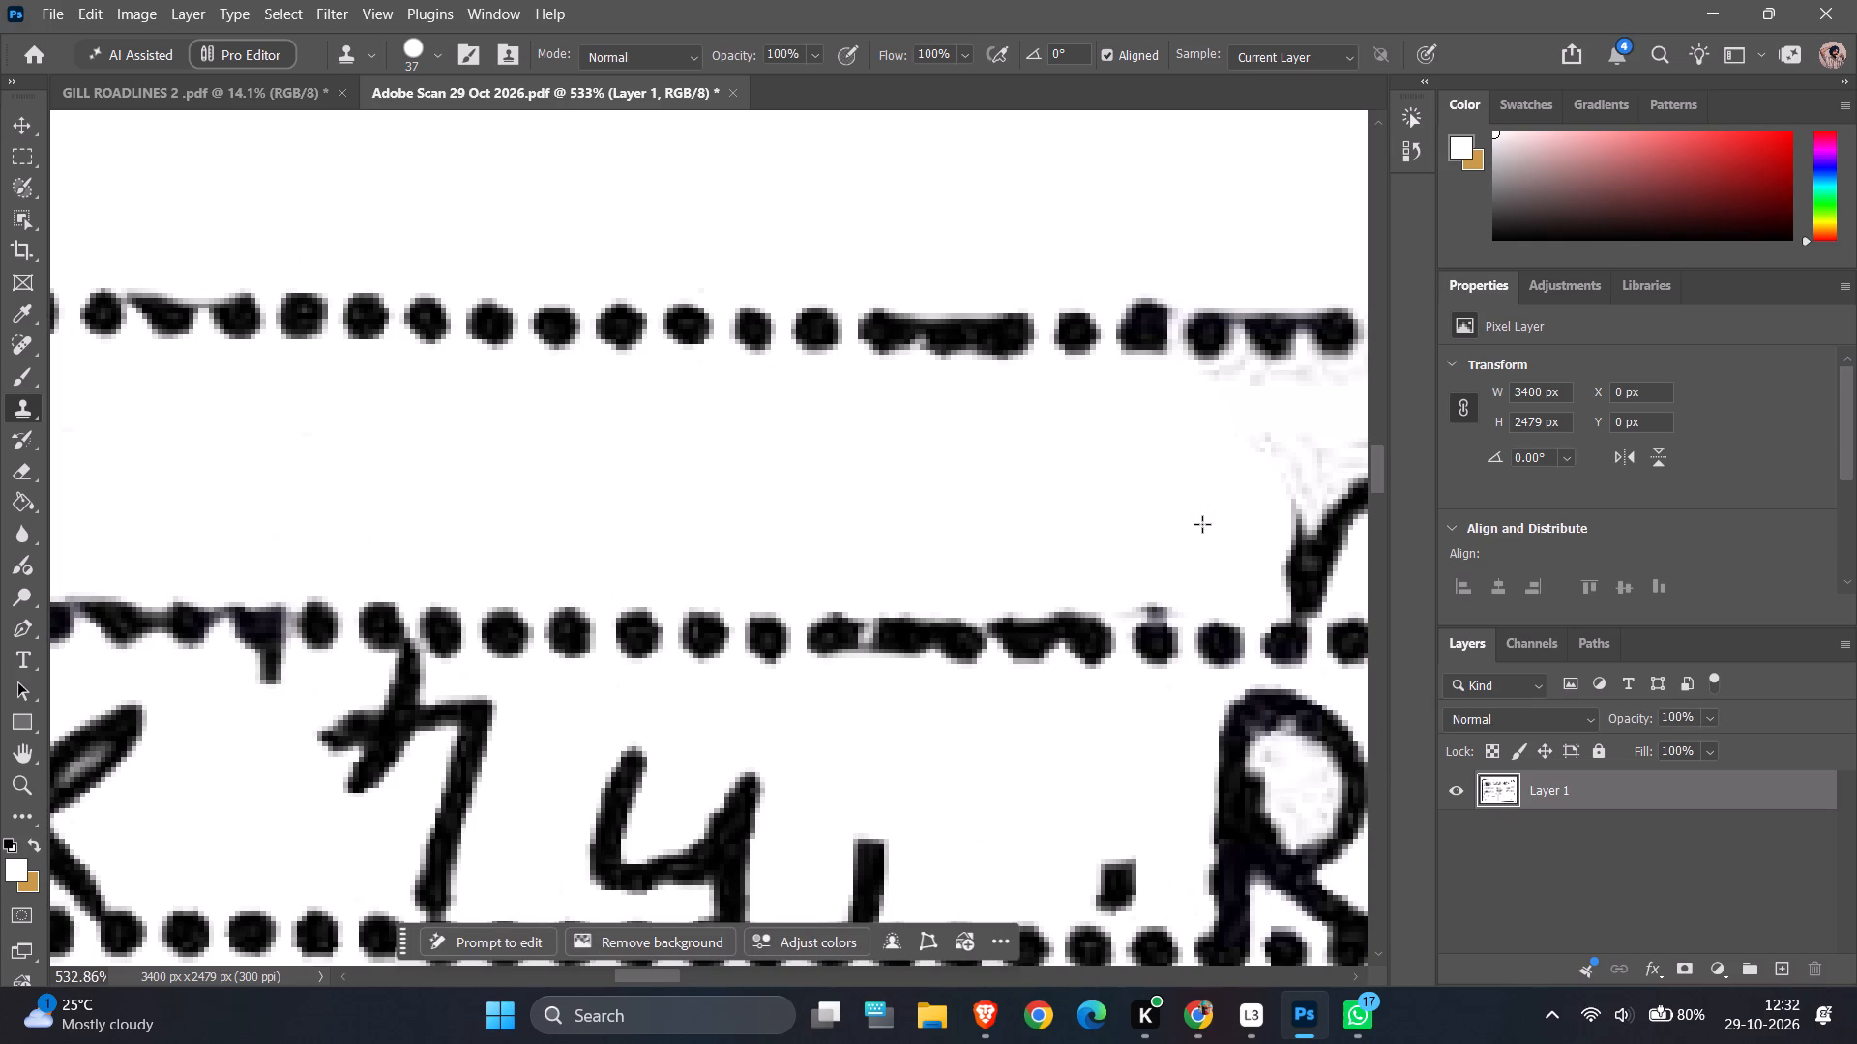
click(1161, 518)
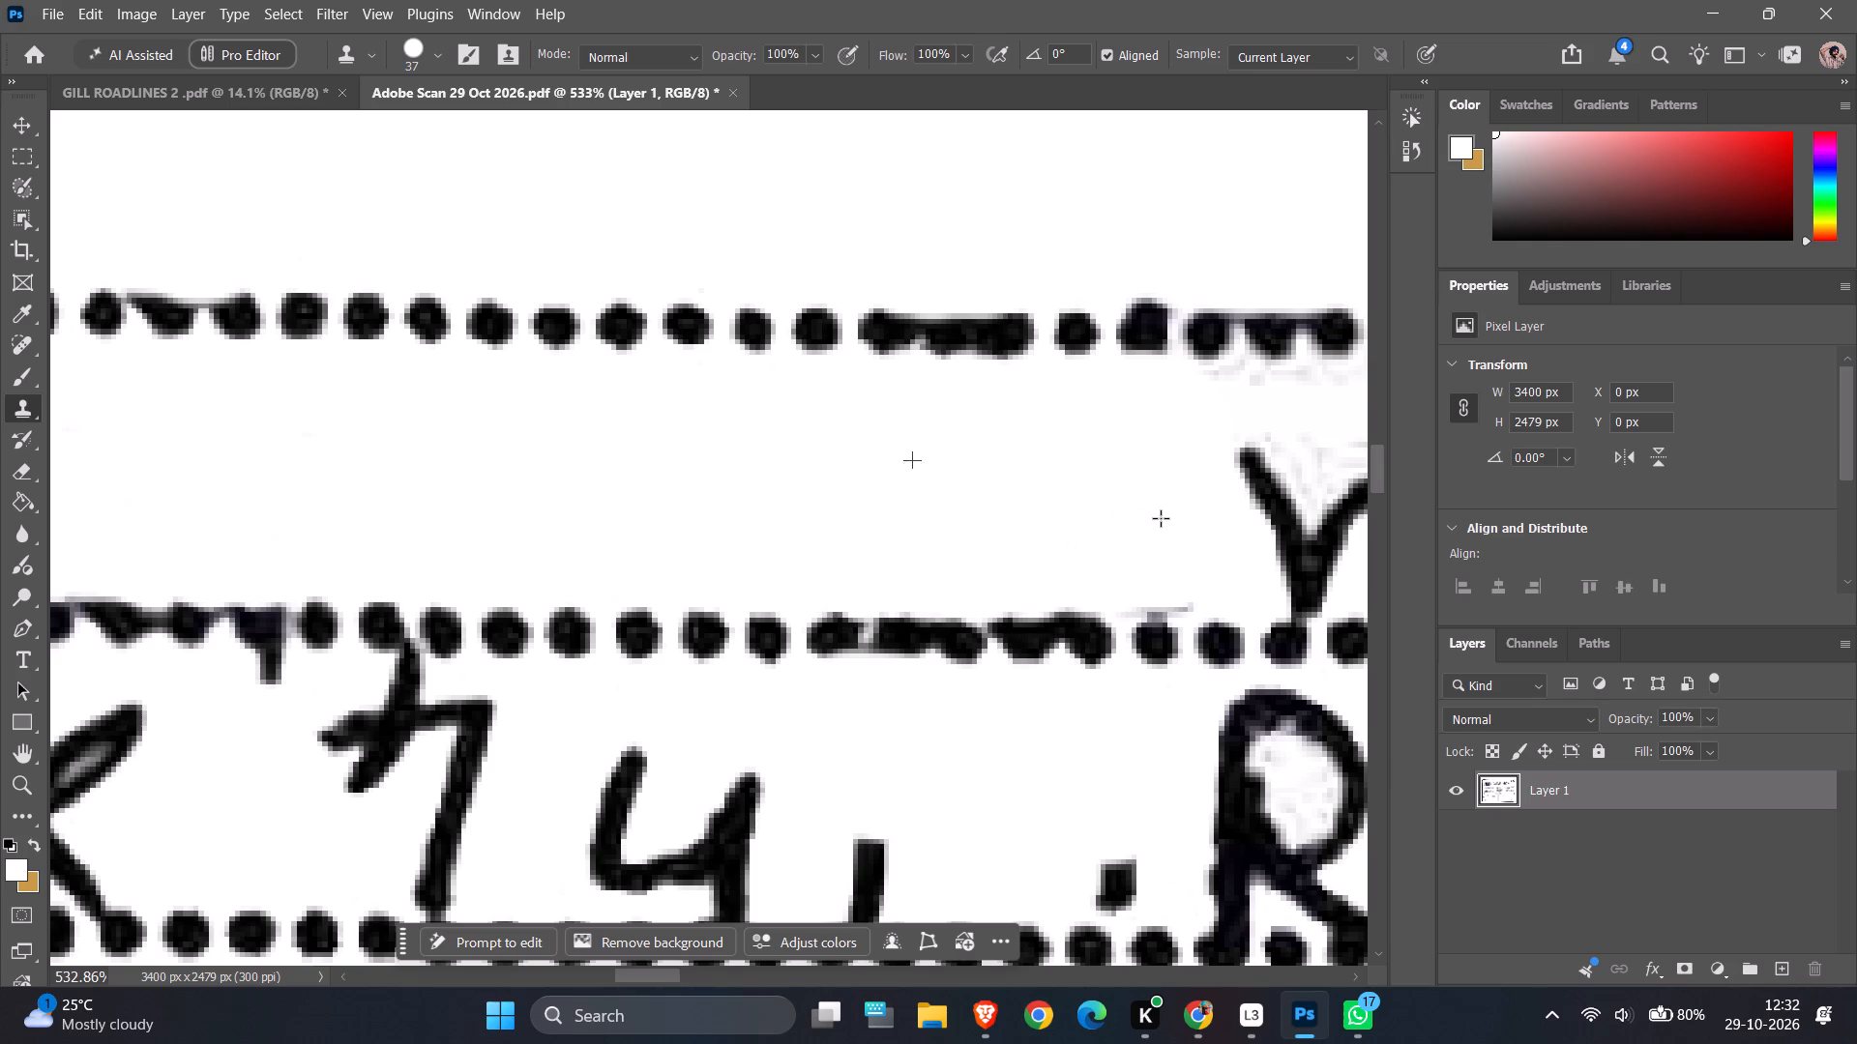
Clone white over the handwritten n of "Punjab" between the consignor's dotted lines.
ctrl+scroll(990, 491, down, 11)
alt+click(705, 450)
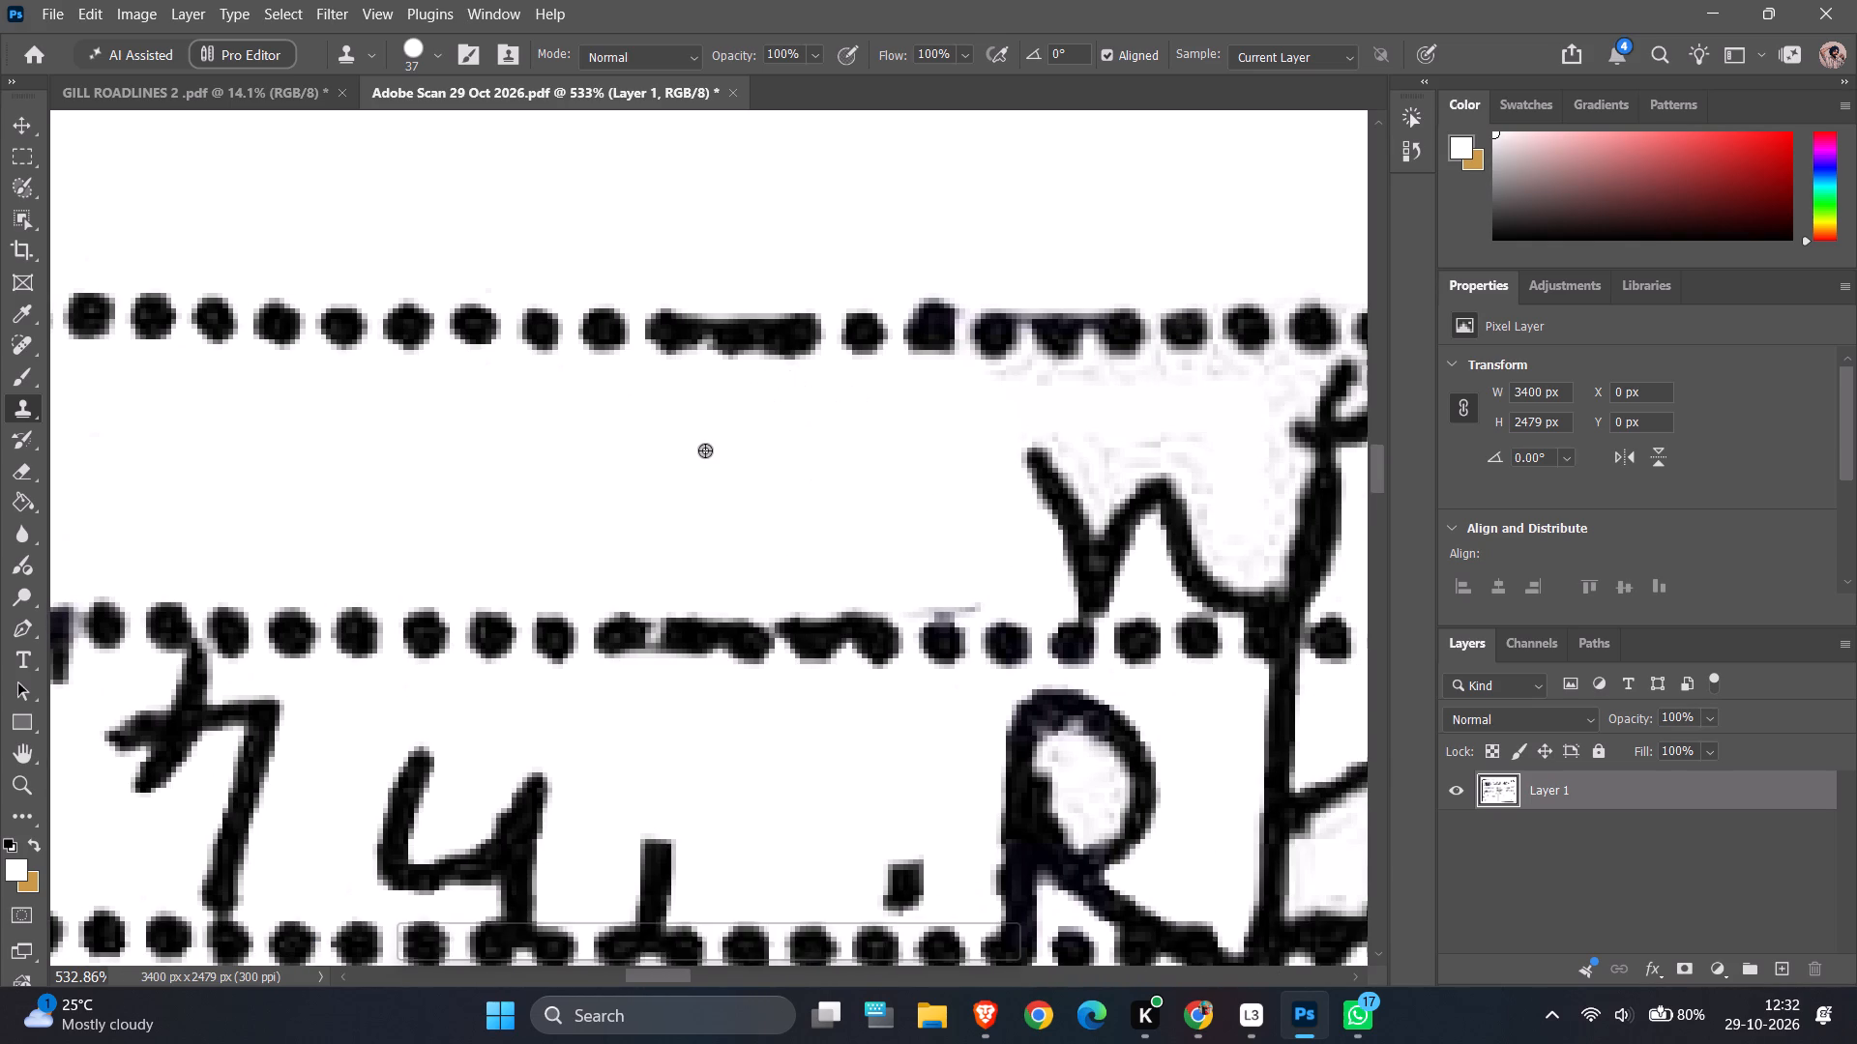
click(981, 473)
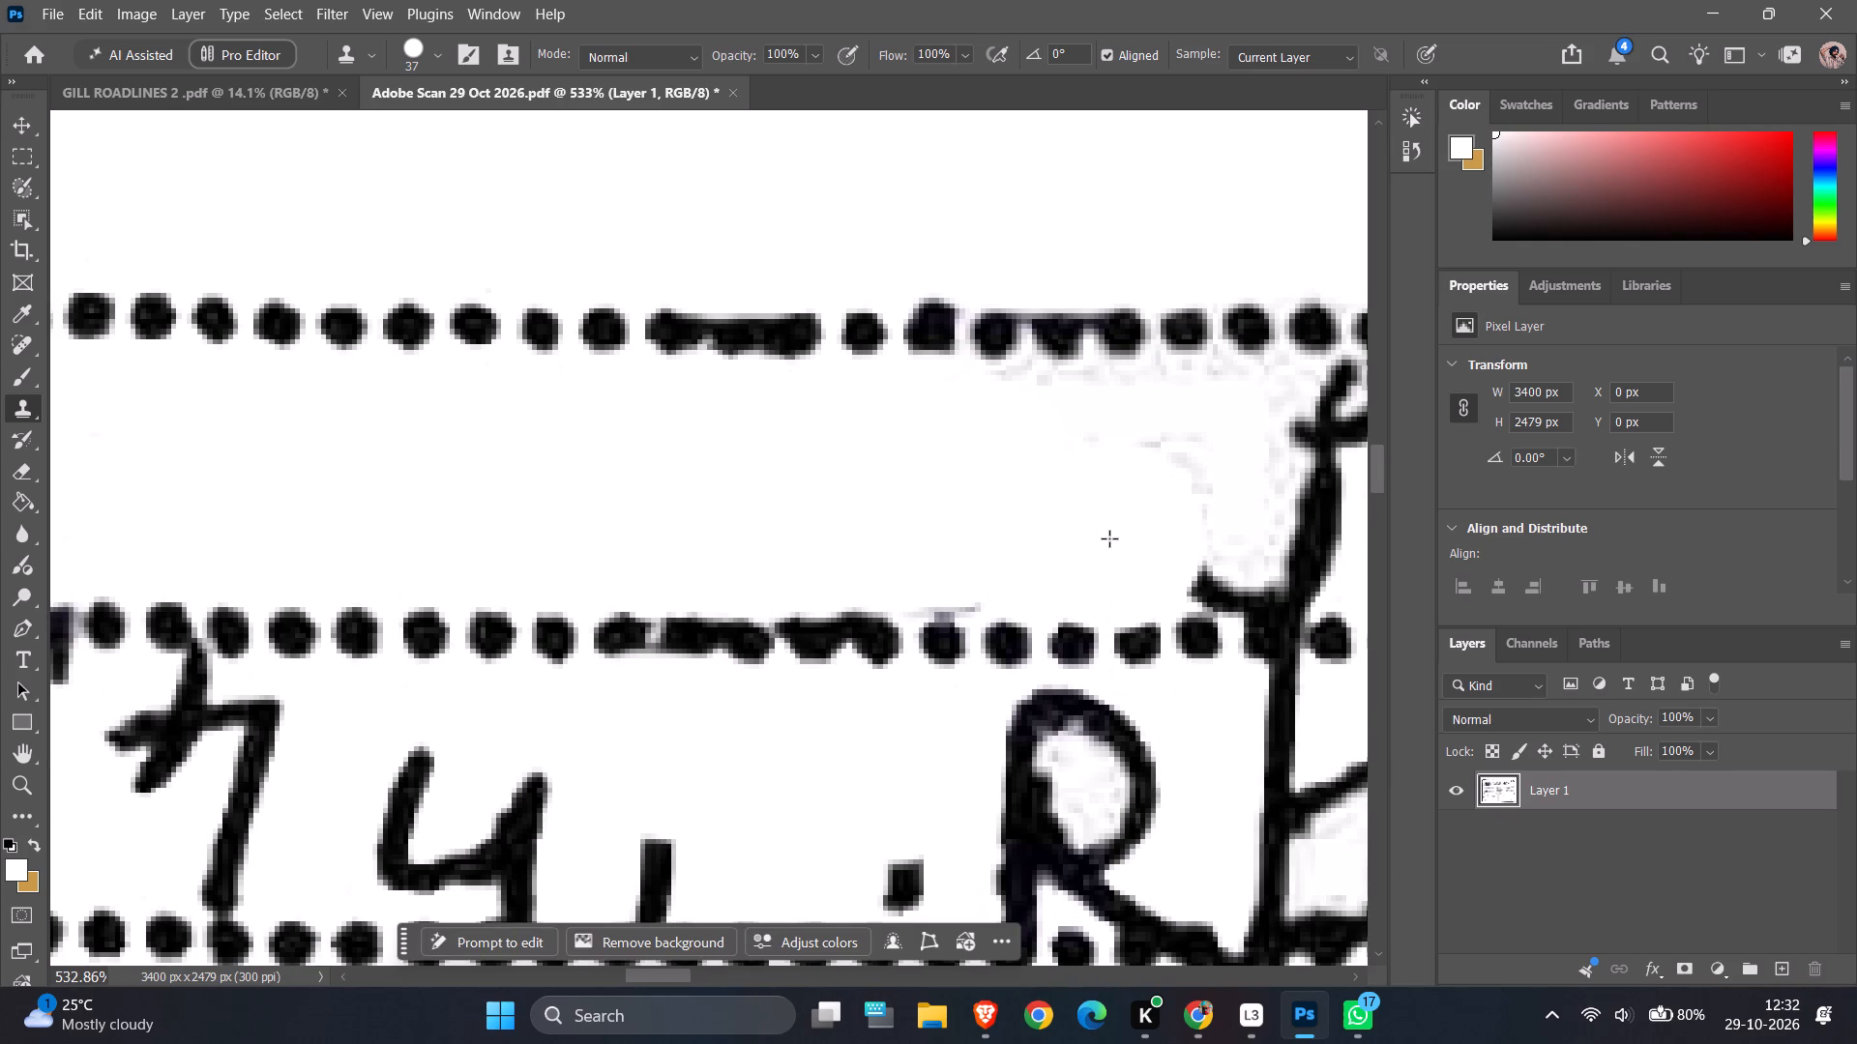
click(1103, 520)
Clone white over the grey specks and stroke remnants around the erased u and n, down to the second dotted line.
ctrl+scroll(1103, 518, down, 1)
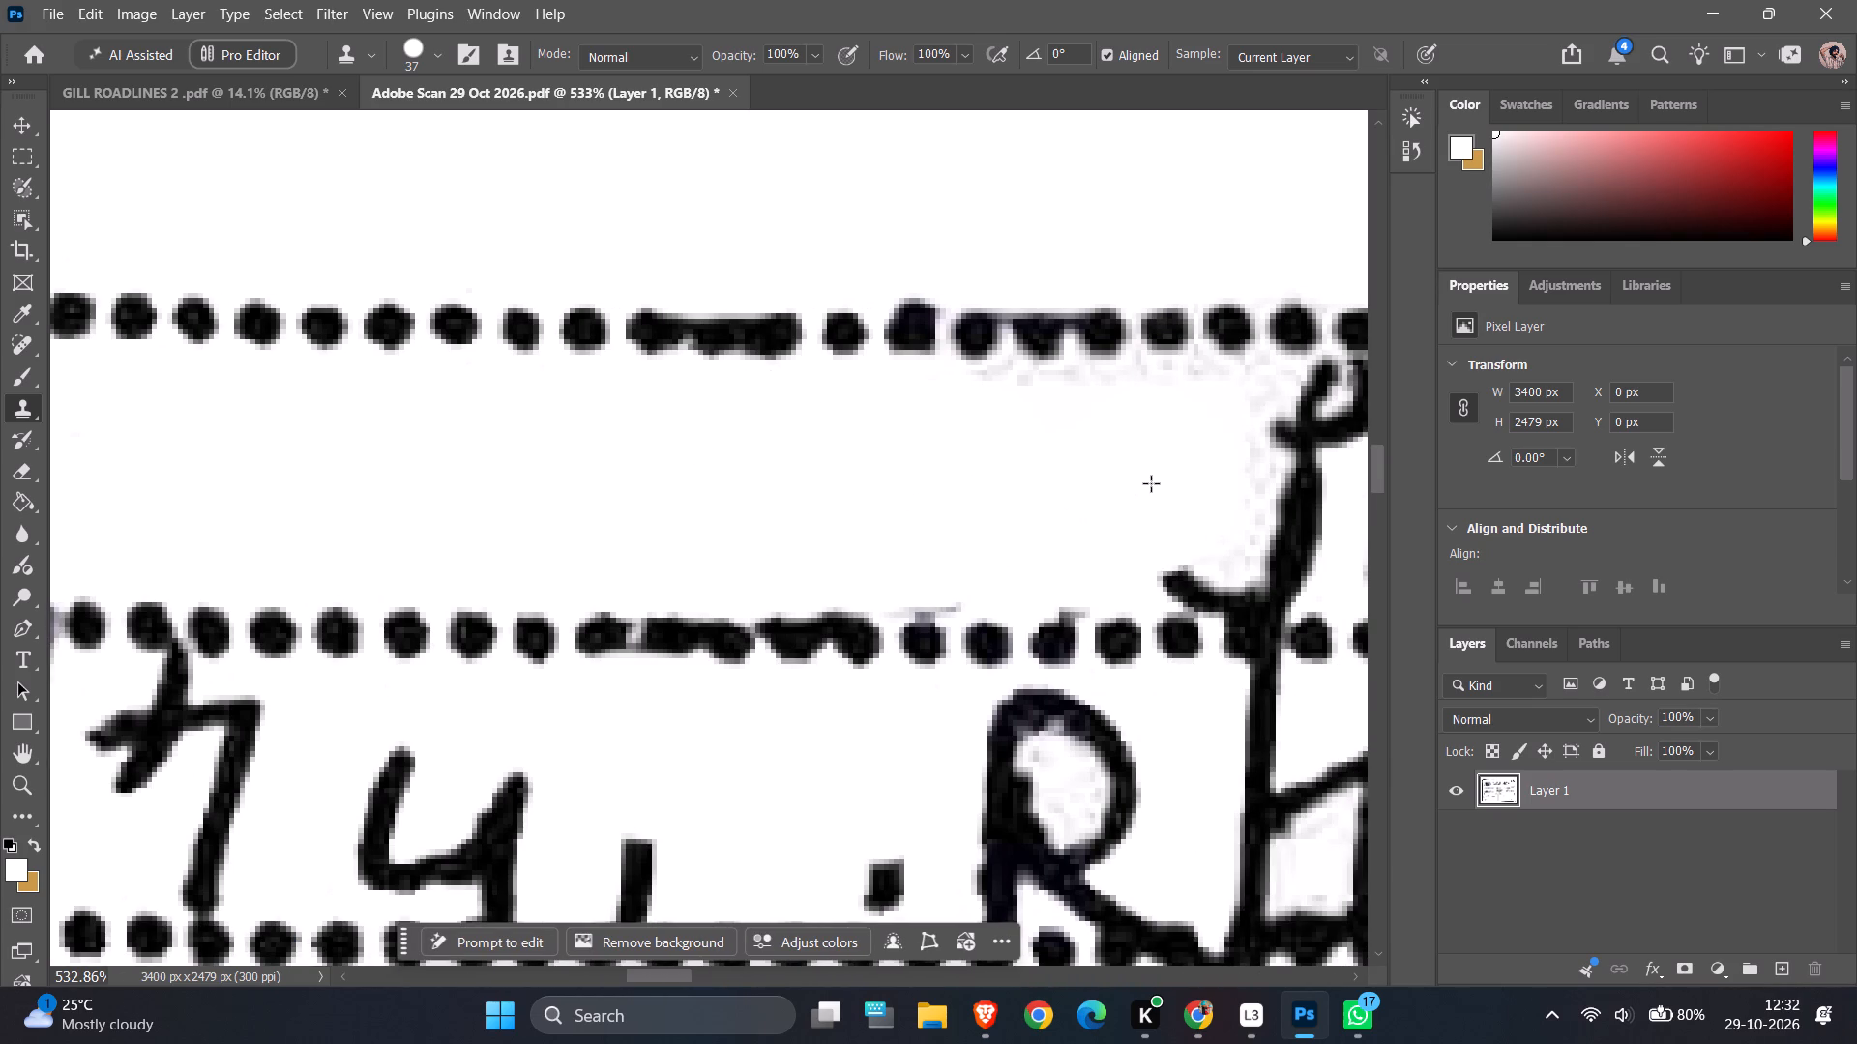
alt+click(836, 493)
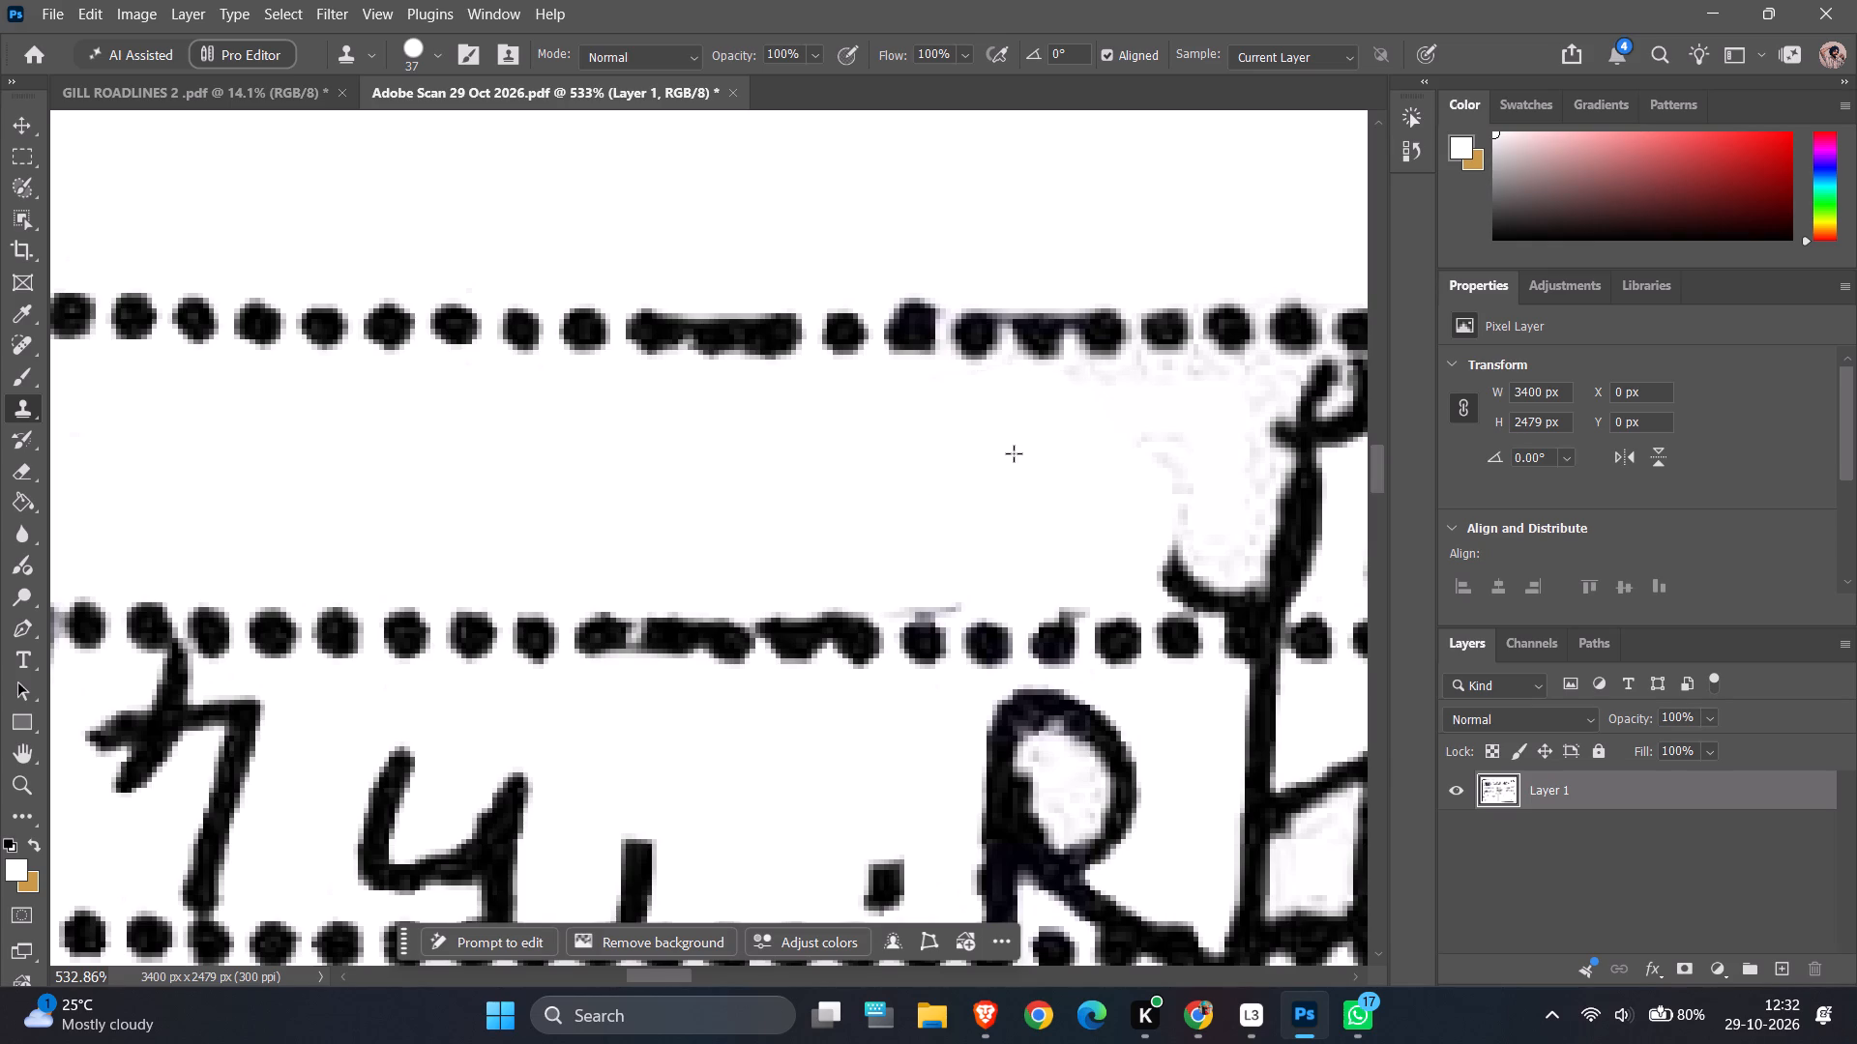
click(1008, 453)
click(1093, 467)
click(1079, 457)
click(1161, 482)
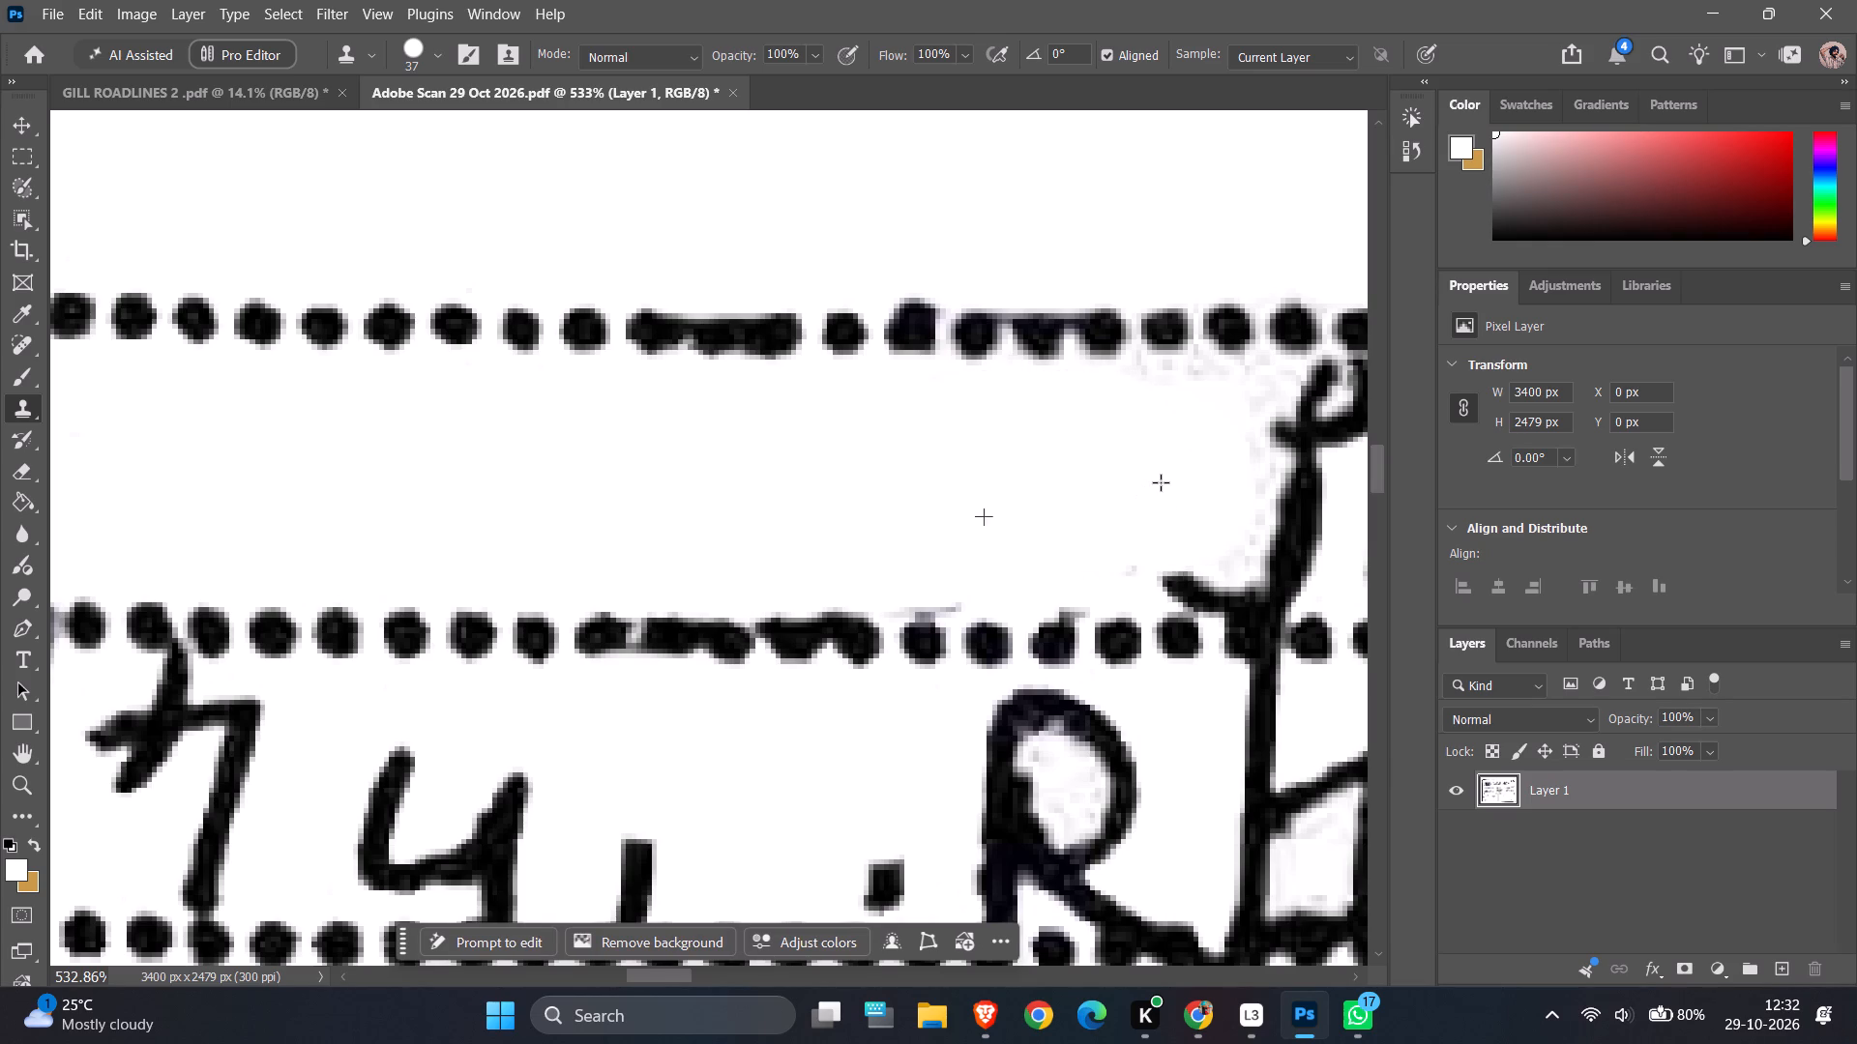
alt+click(820, 453)
click(936, 526)
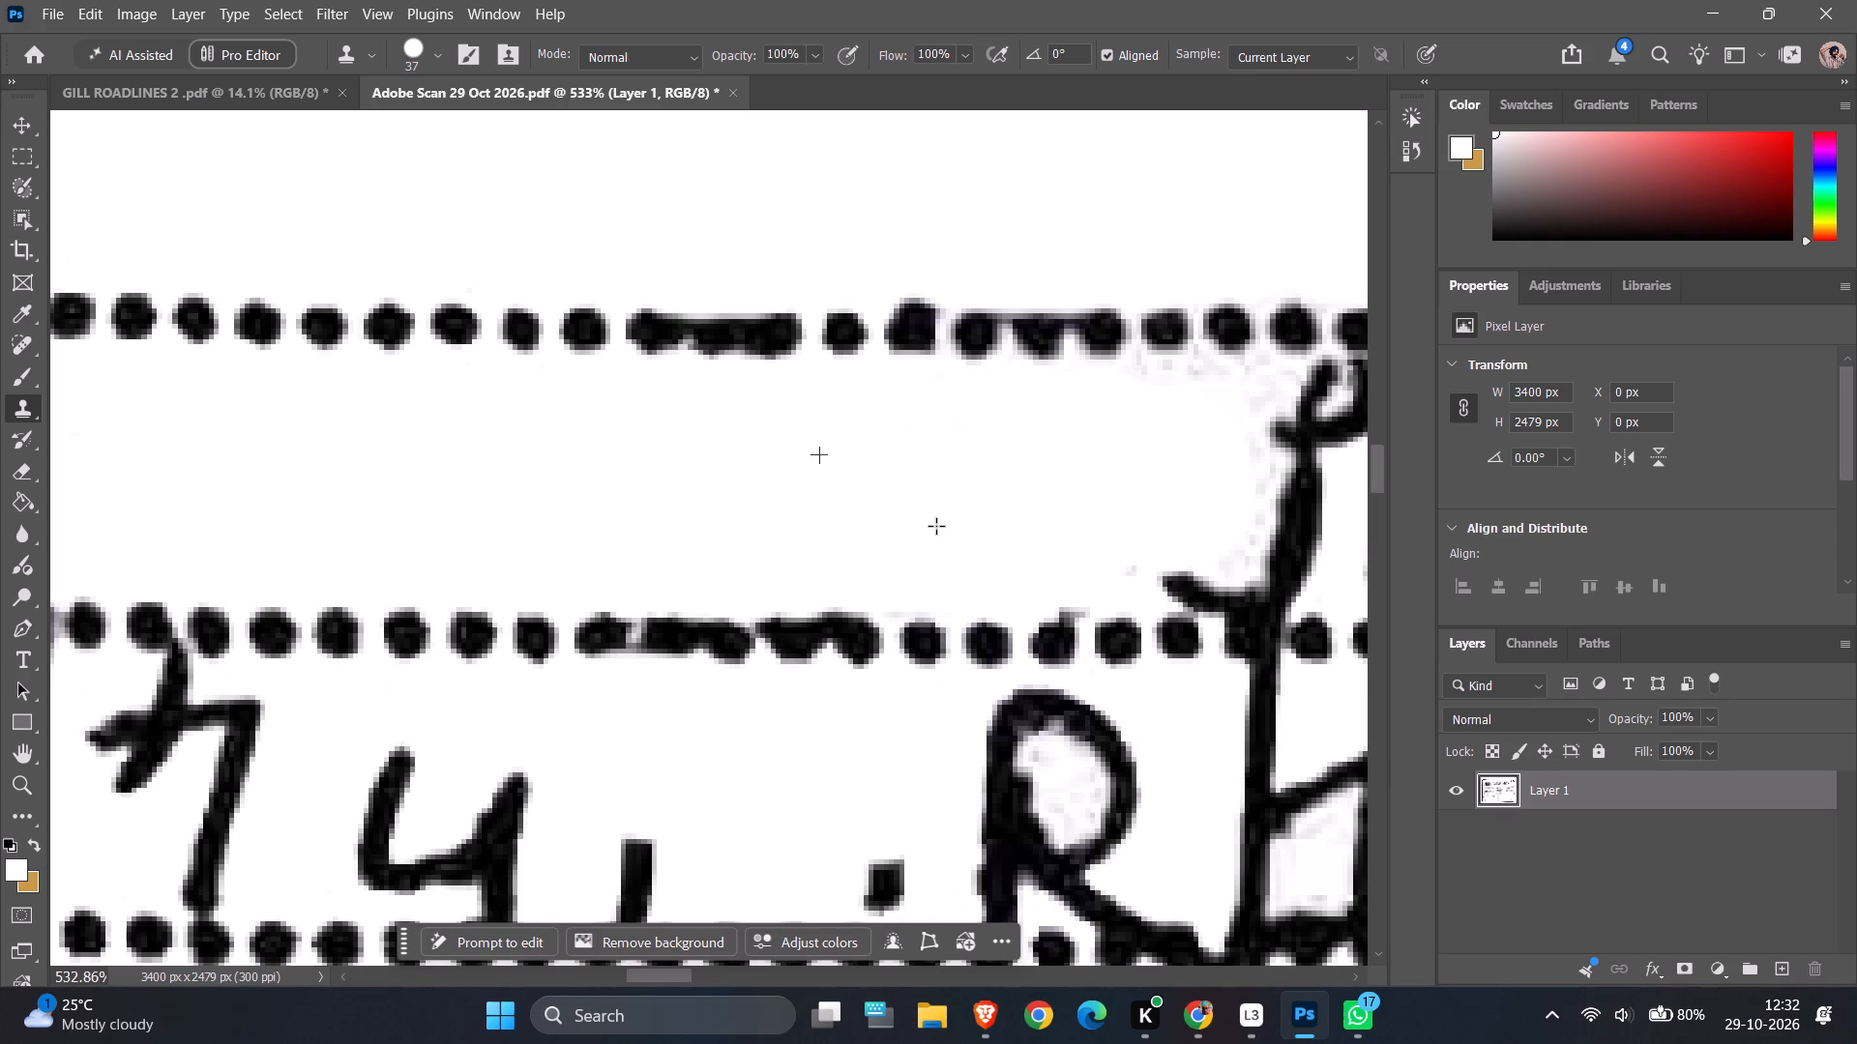
click(890, 519)
alt+click(604, 495)
click(902, 471)
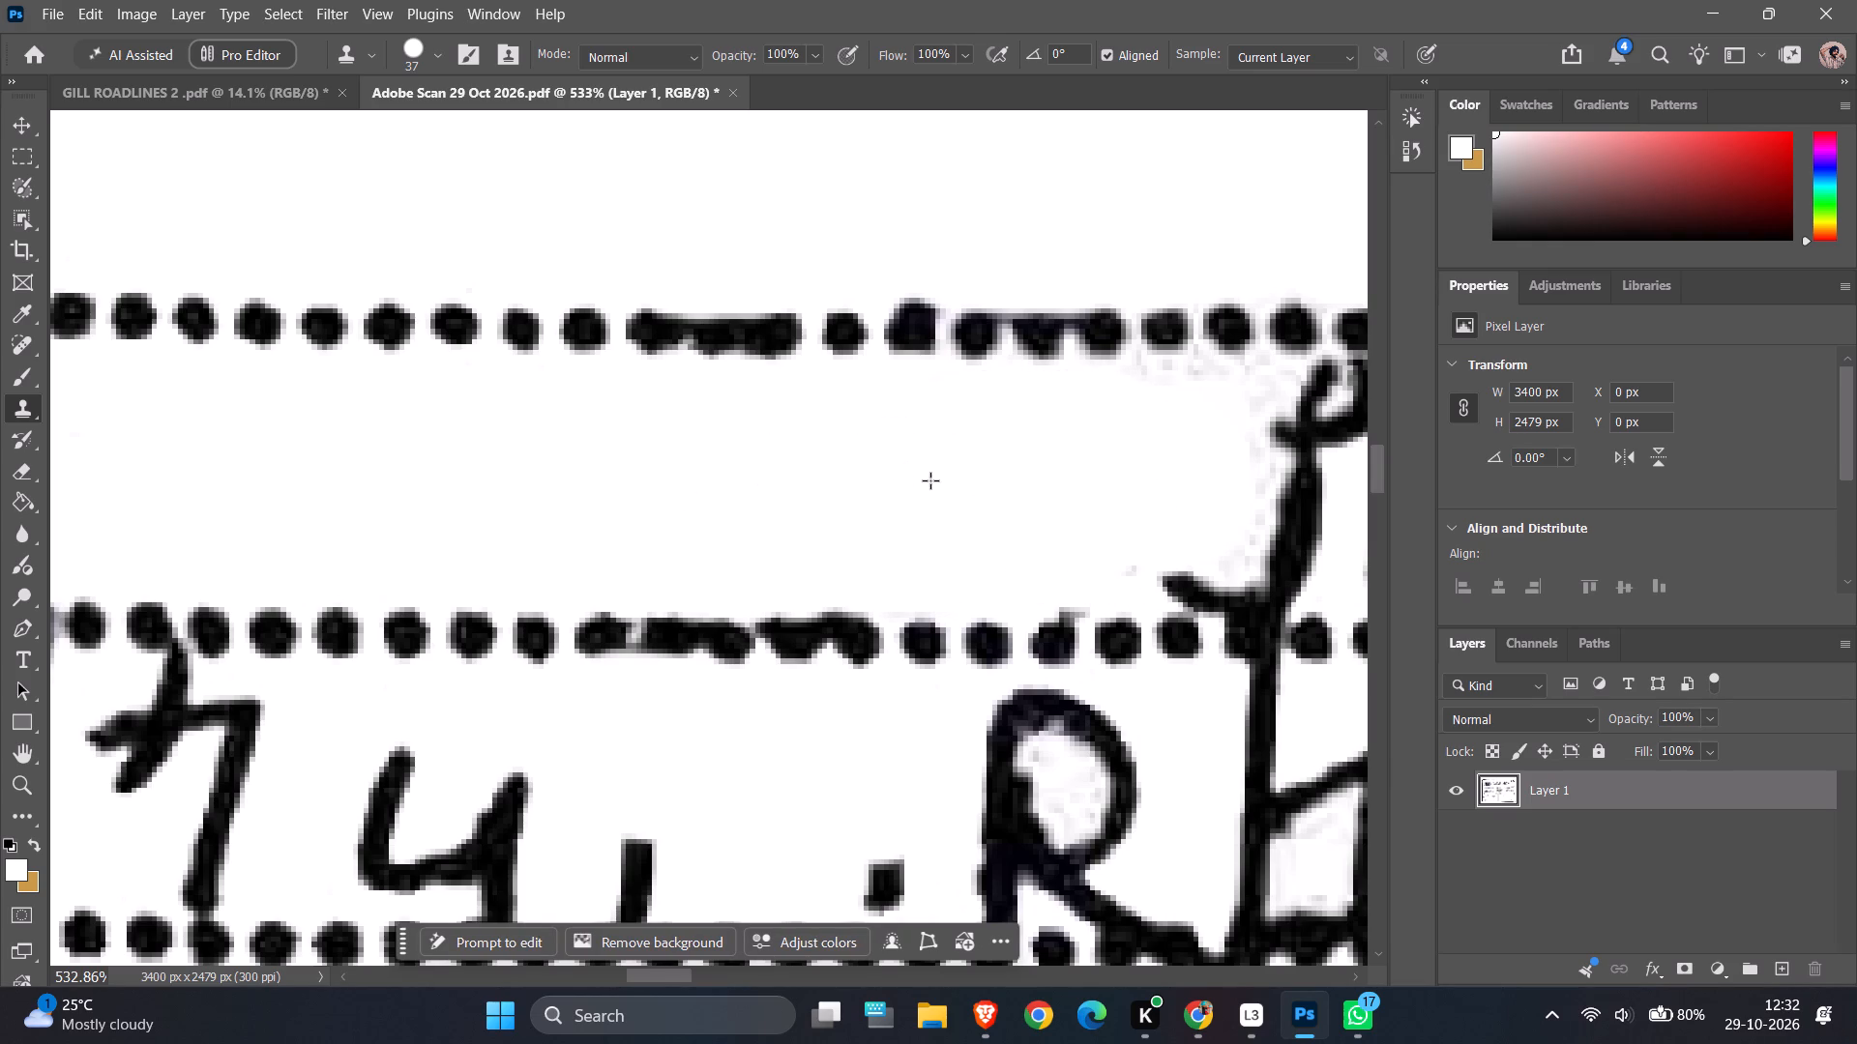
Clone white over the tail, stem and looped top of the handwritten j of "Punjab" between the dotted lines.
ctrl+scroll(932, 480, down, 14)
alt+click(630, 471)
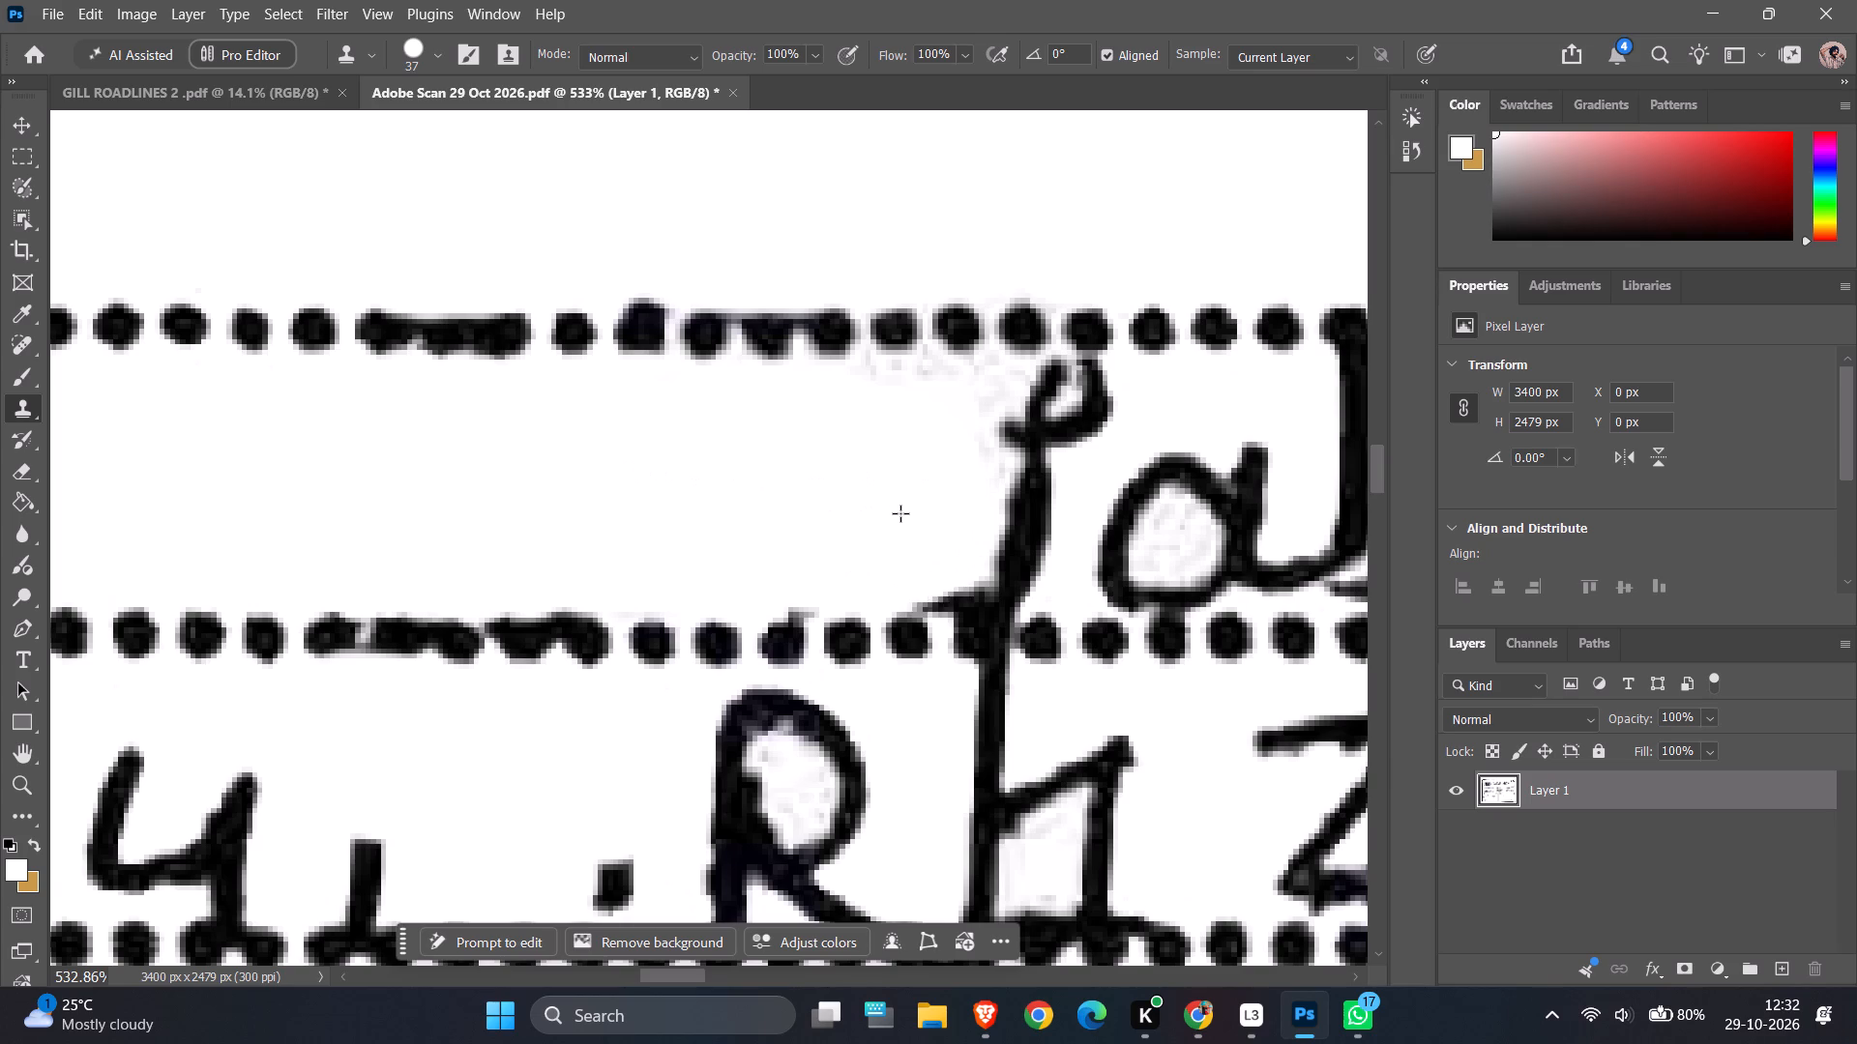
click(897, 513)
click(807, 529)
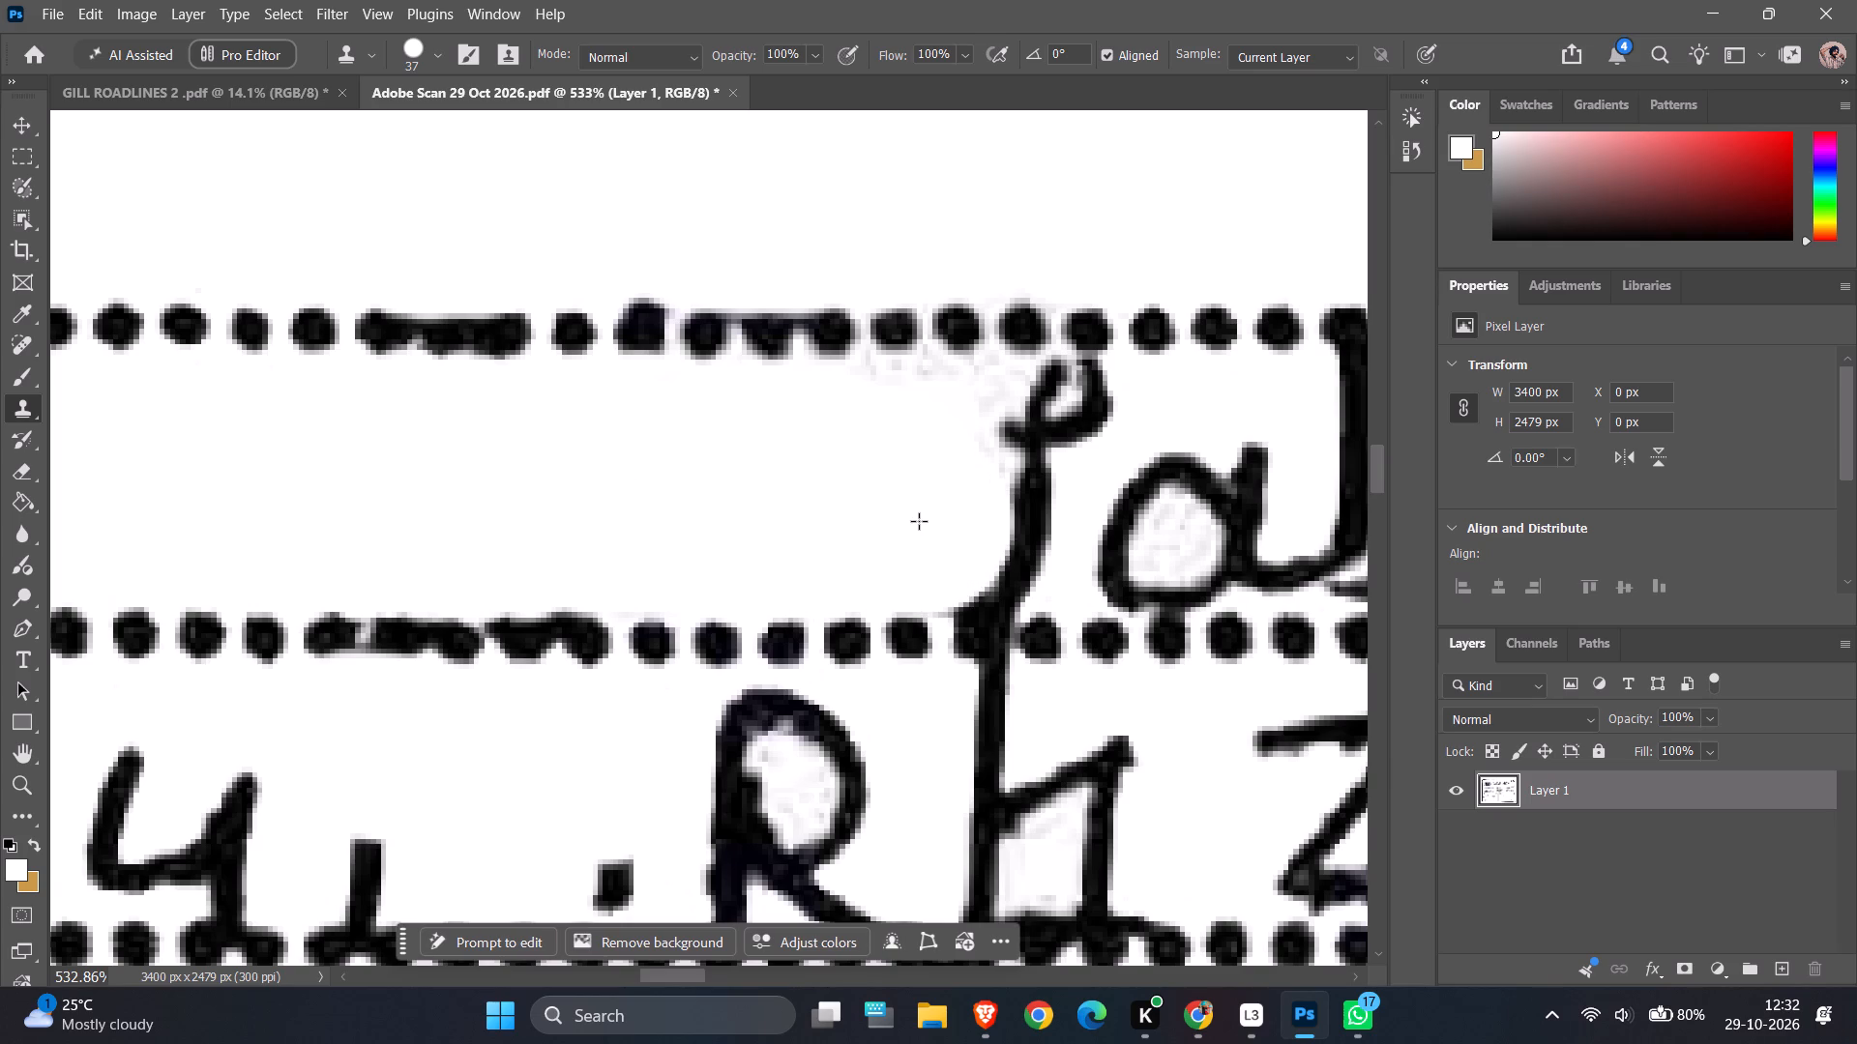
click(920, 521)
click(929, 524)
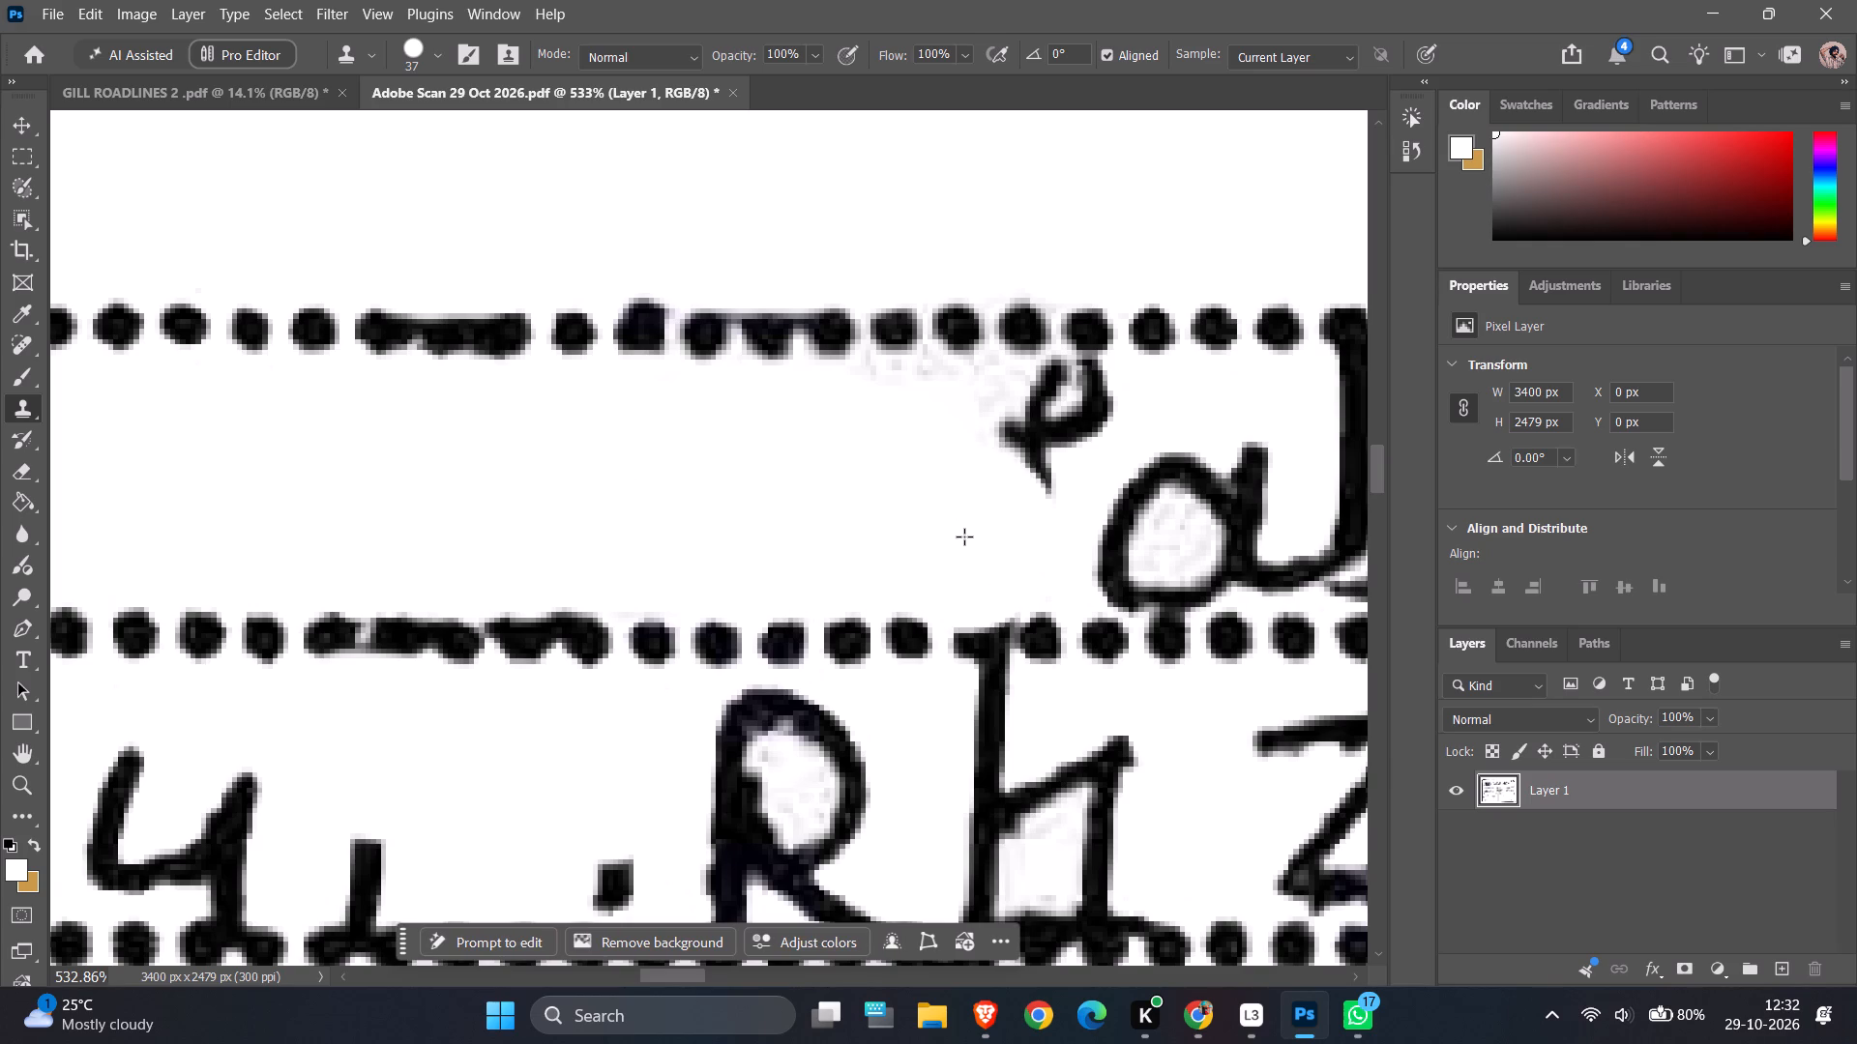
click(984, 520)
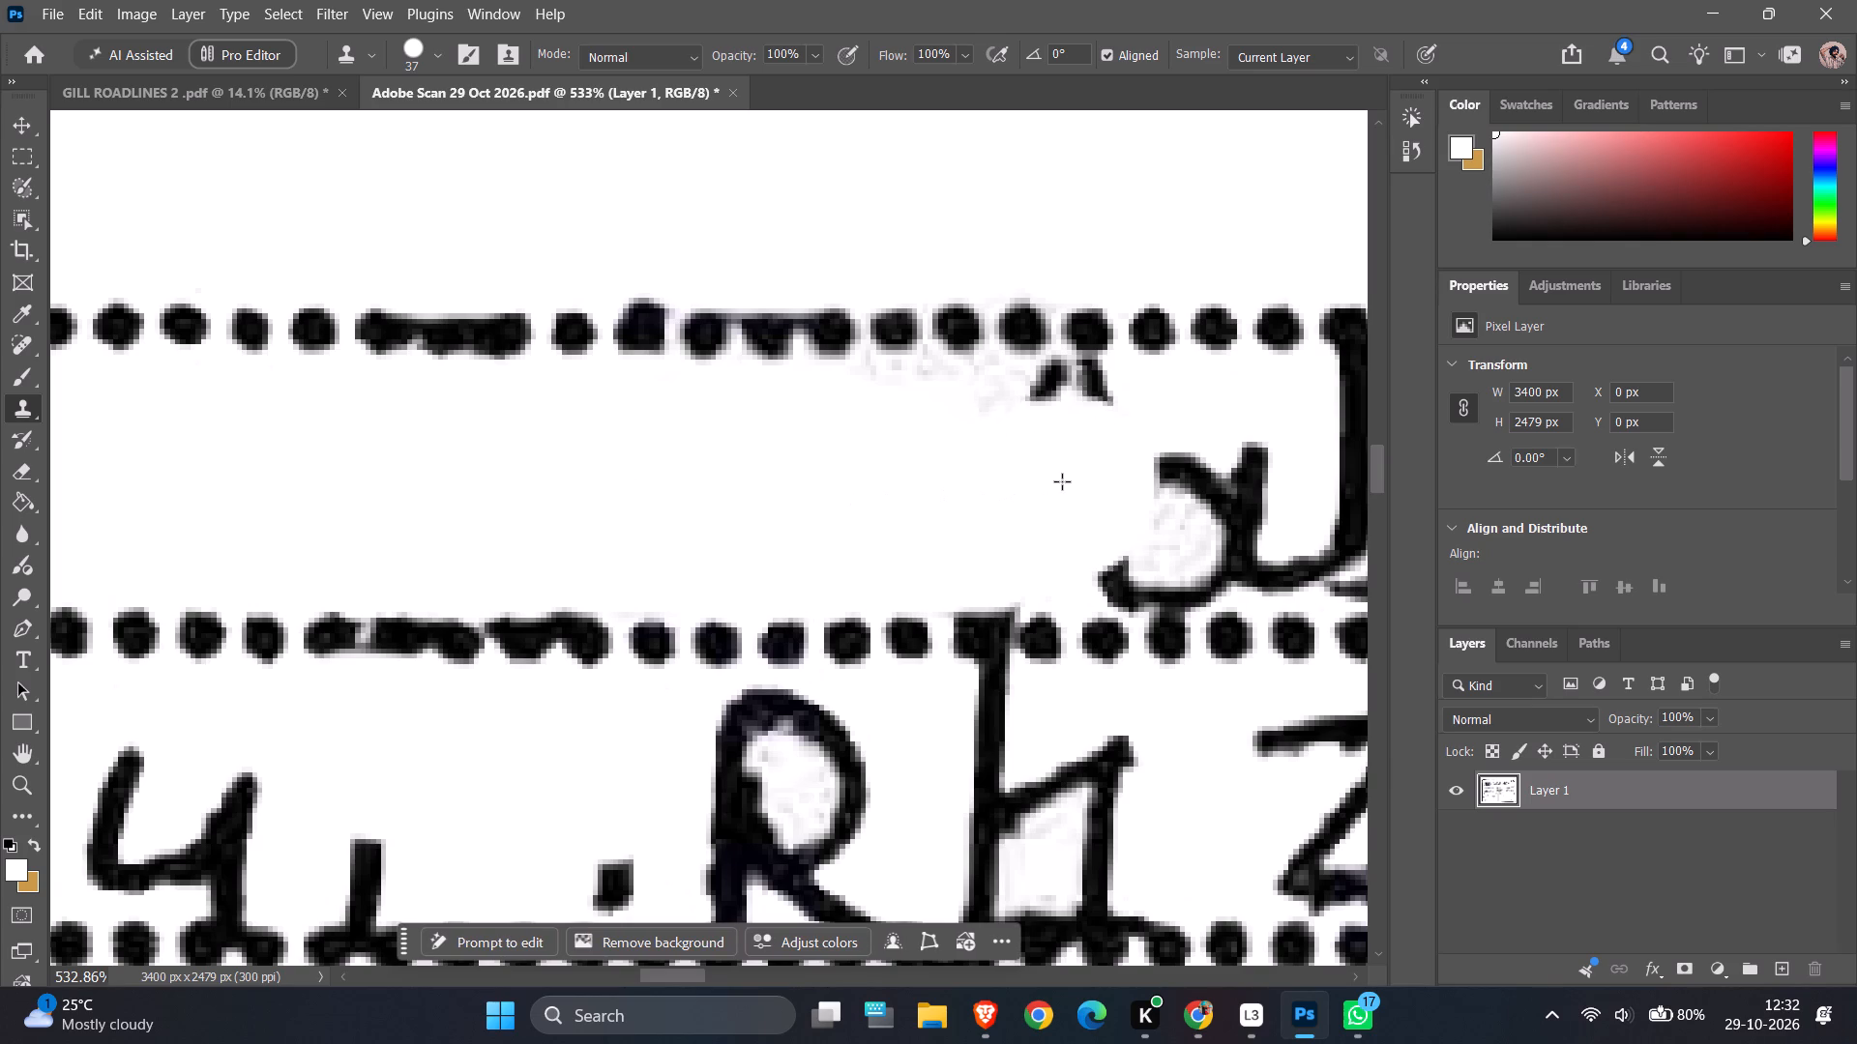
alt+click(767, 490)
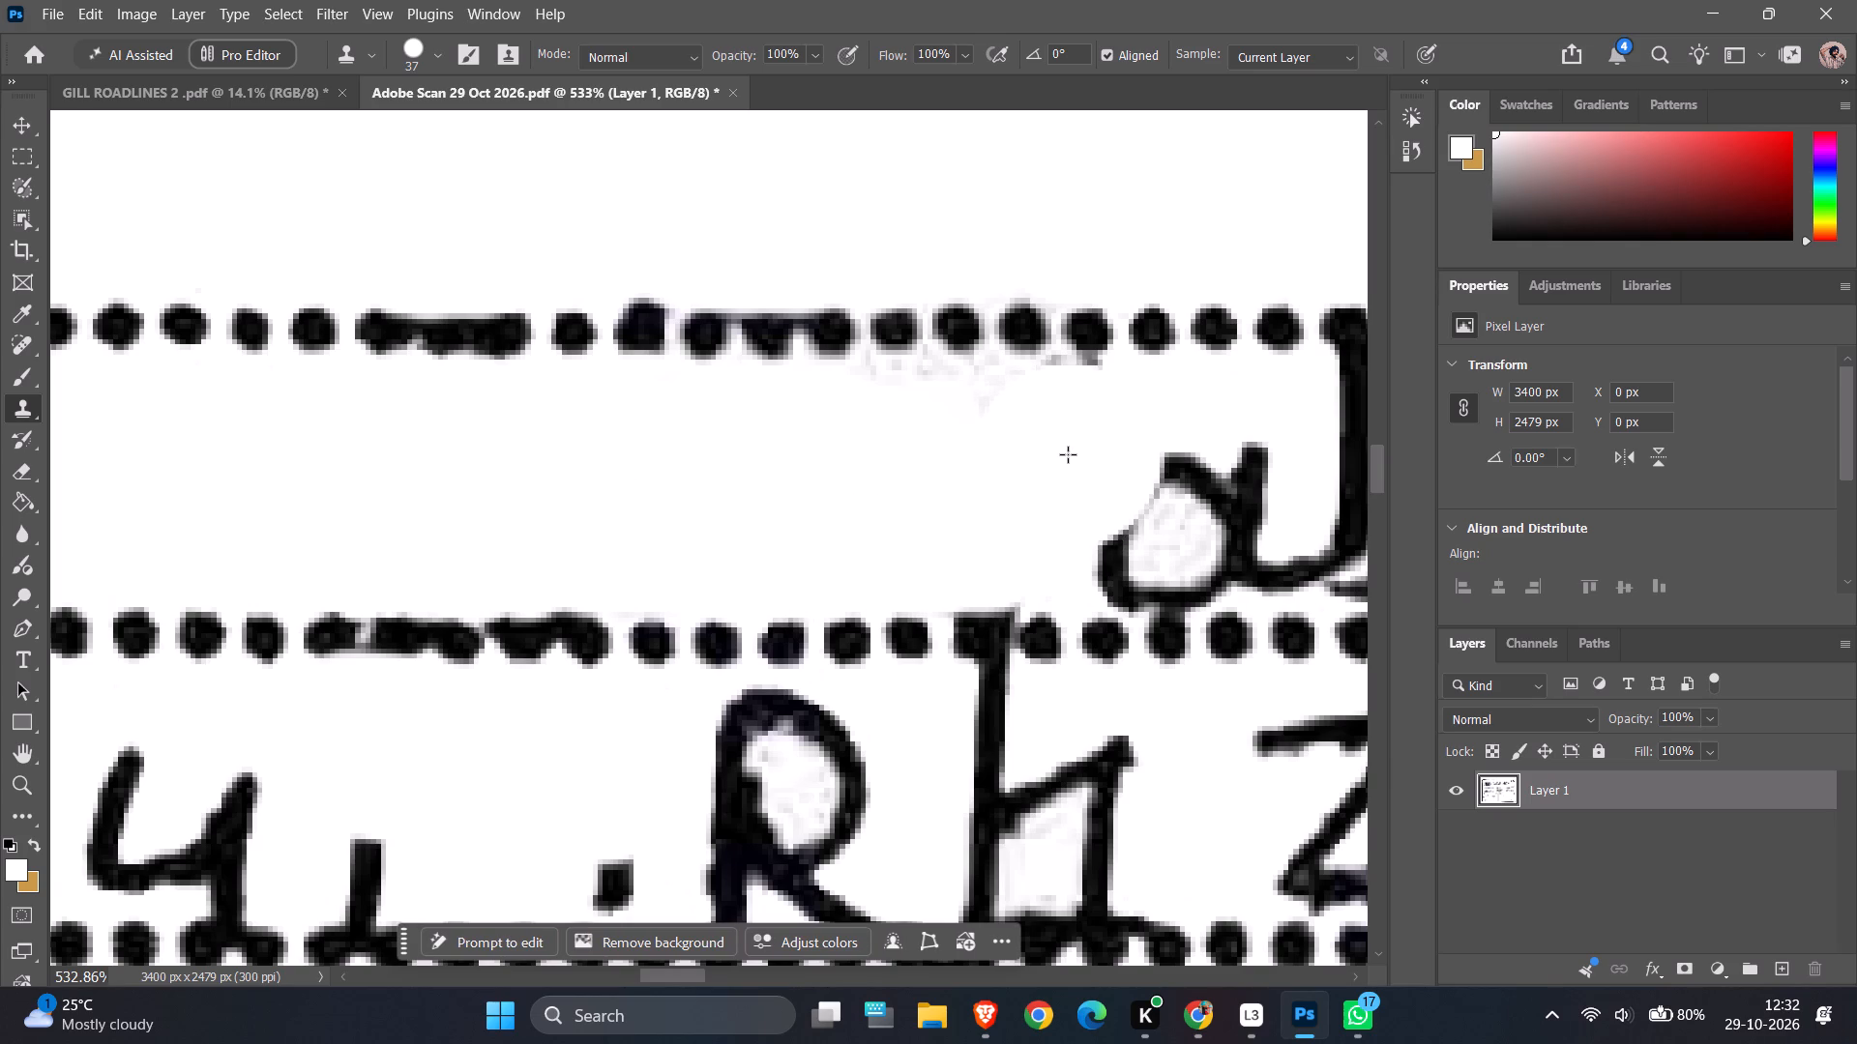
click(1076, 448)
Clone white over the faint grey specks just below the upper dotted line, above the erased n and j.
click(1019, 465)
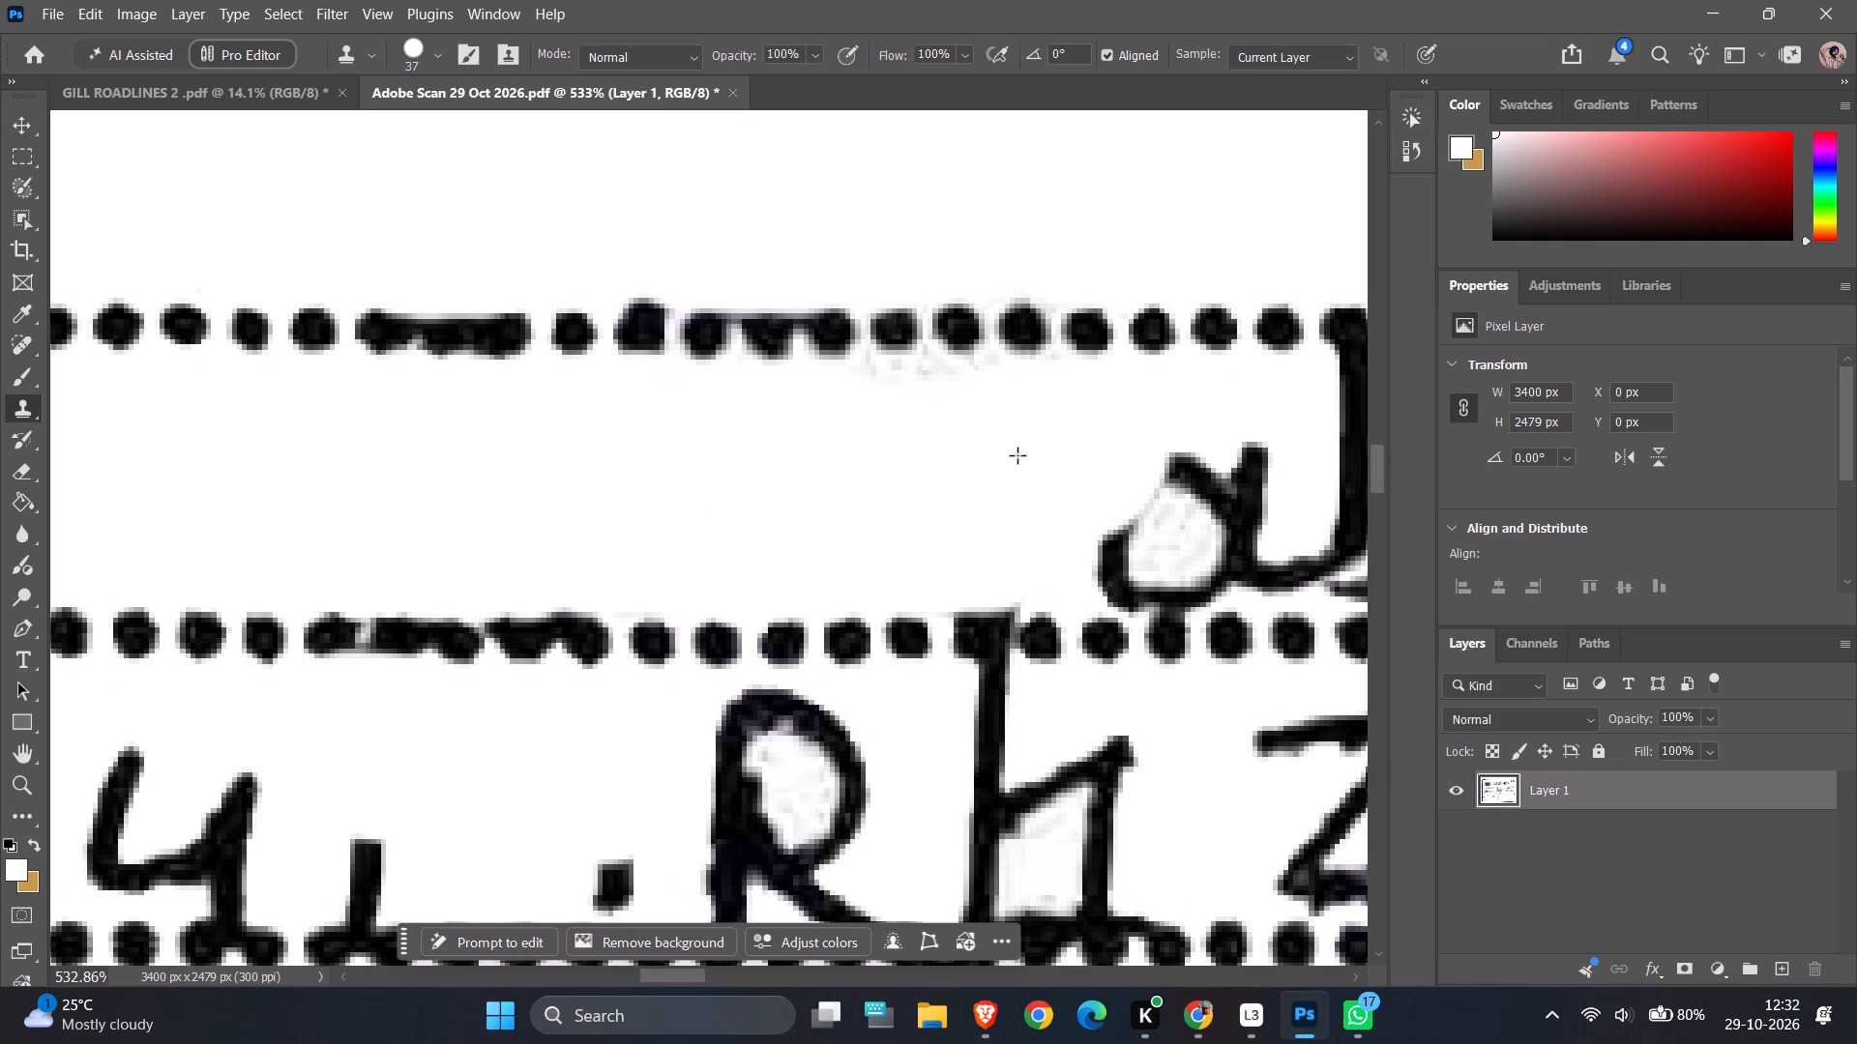
click(1017, 455)
click(1001, 449)
click(934, 447)
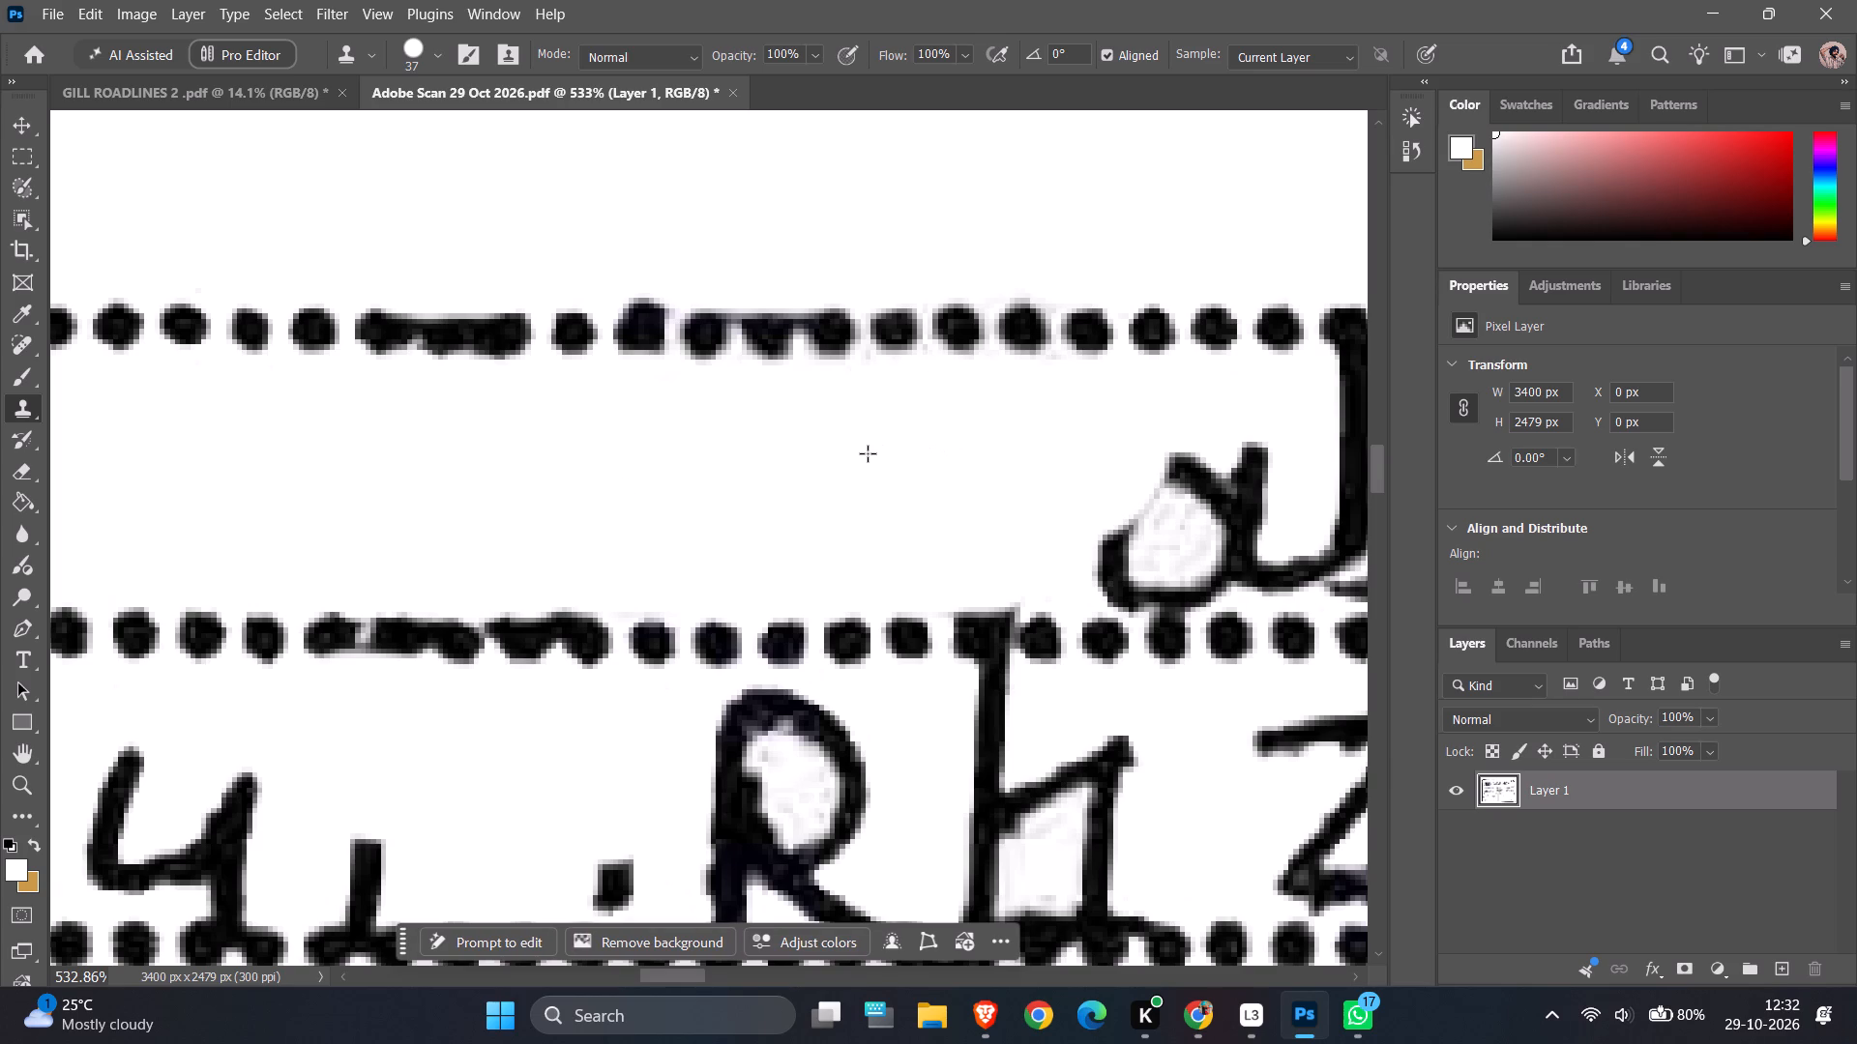
click(868, 450)
Clone white over the handwritten a of "Punjab" and its joining stroke to the b.
ctrl+scroll(868, 450, down, 16)
alt+click(662, 478)
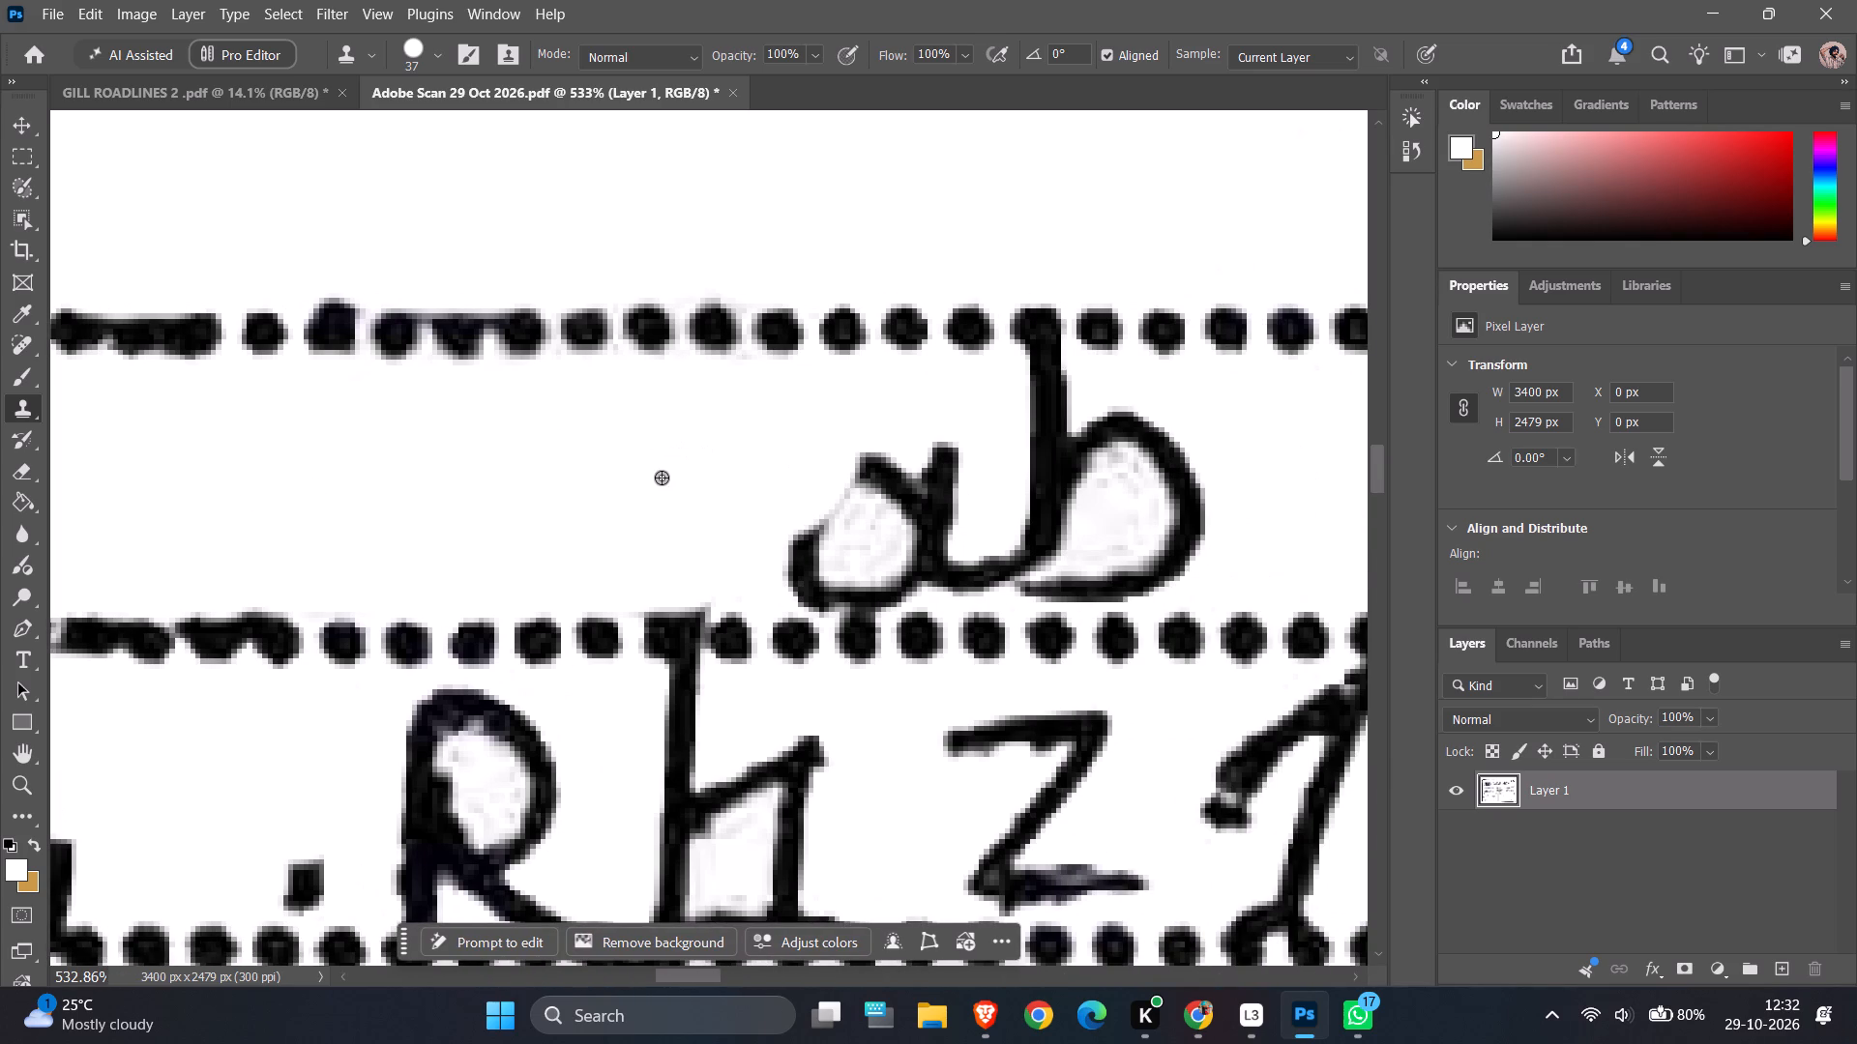
click(777, 509)
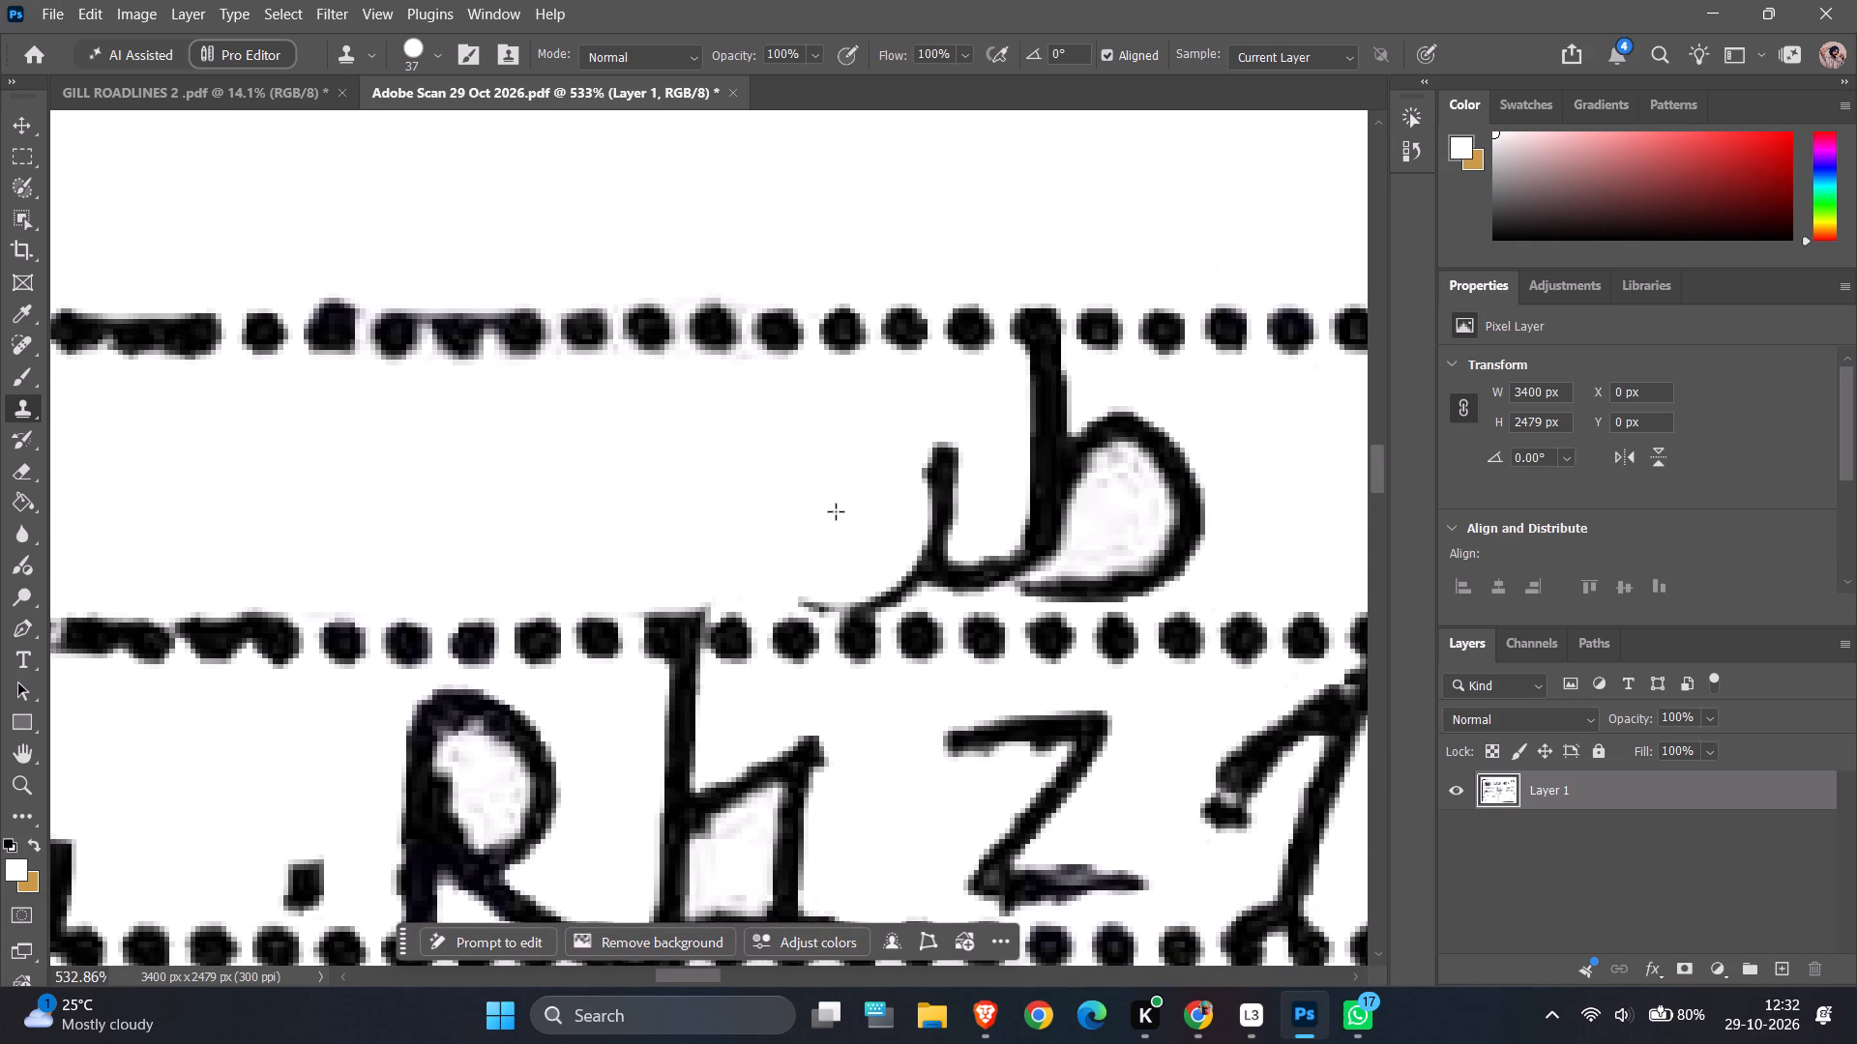
click(828, 522)
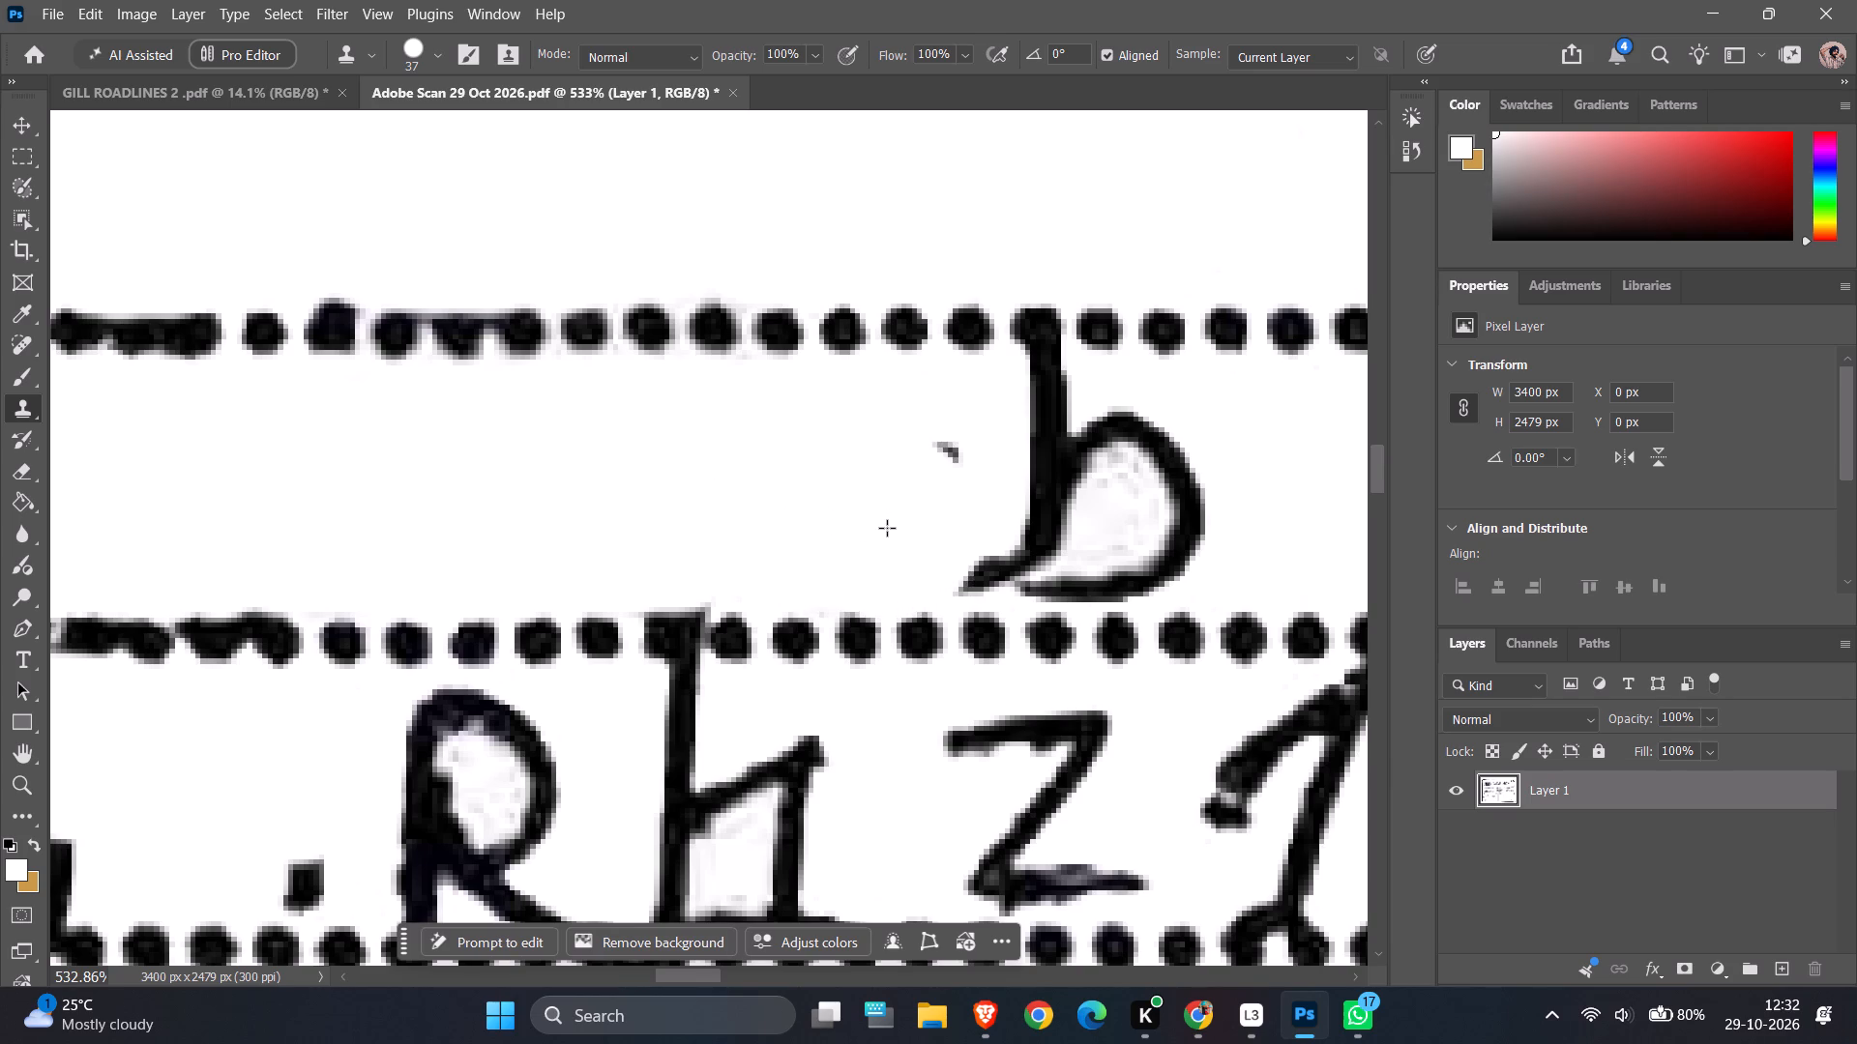
click(893, 520)
click(913, 494)
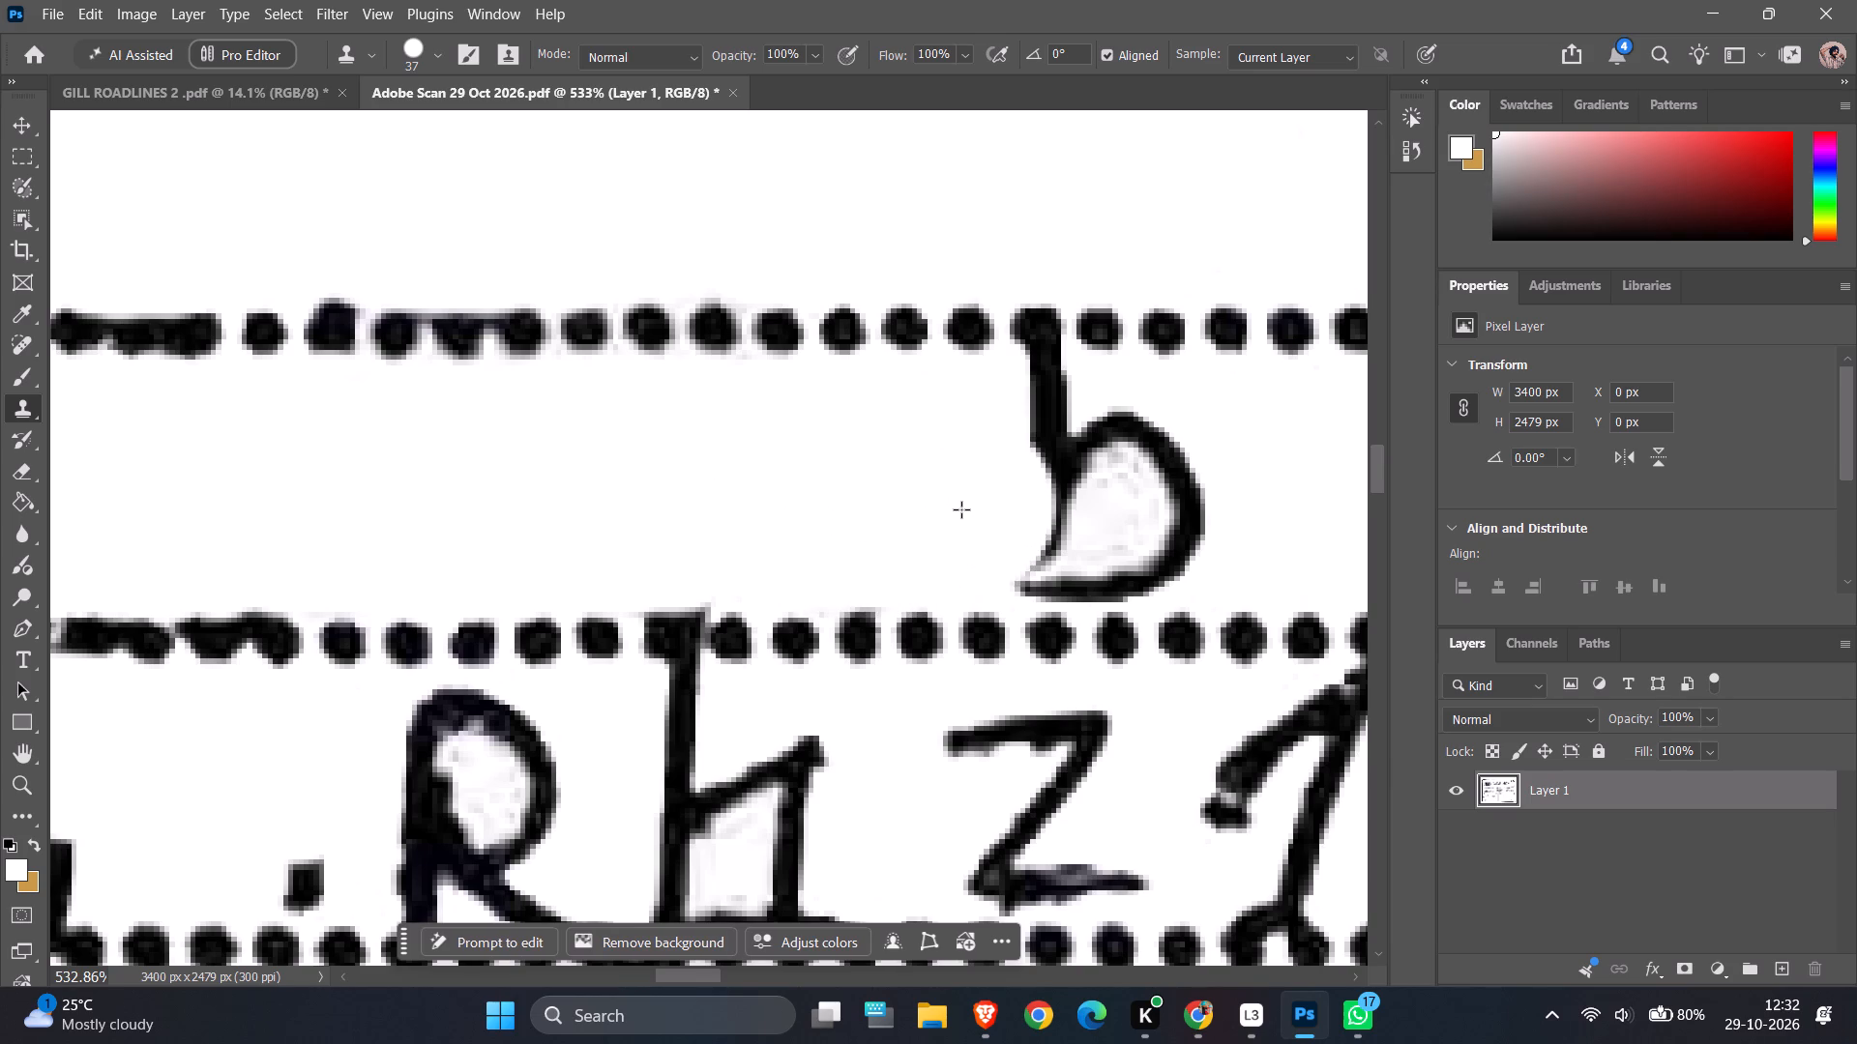
Clone white over the bowl and stem of the final handwritten b of "Punjab", up to the upper dotted line.
click(962, 509)
click(1046, 509)
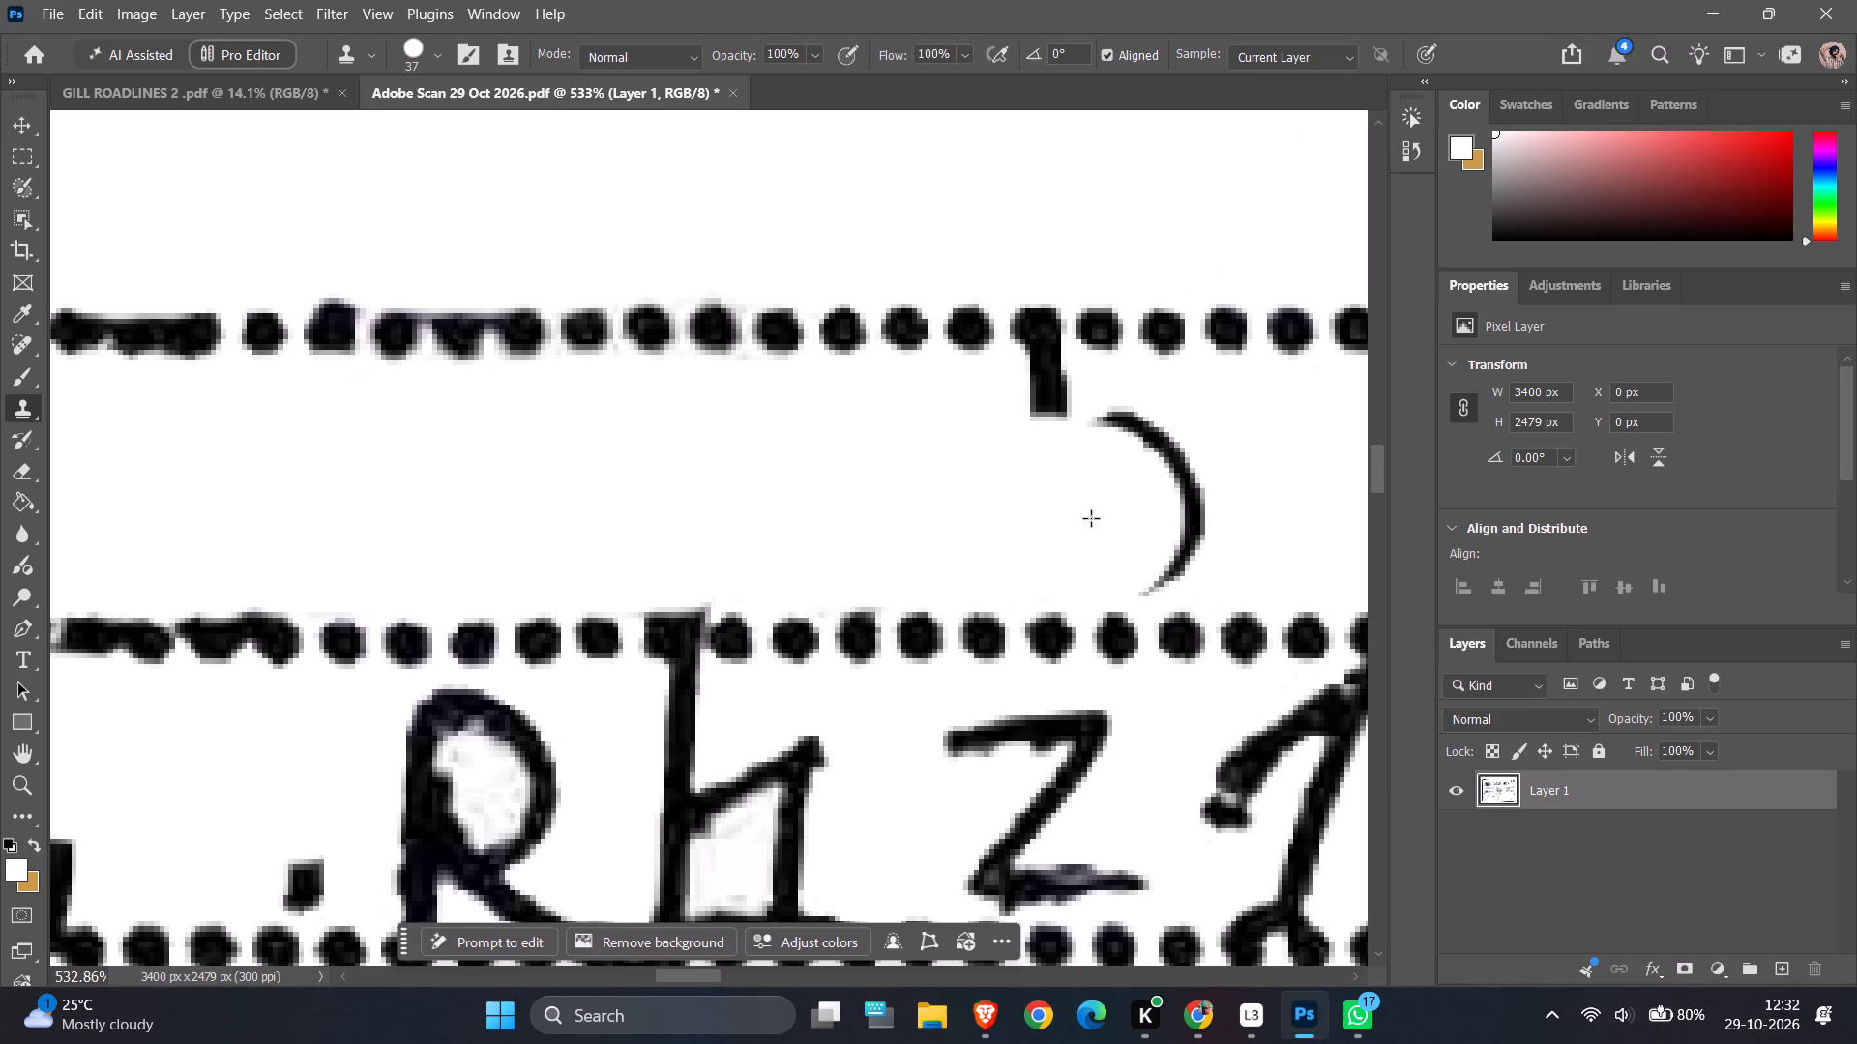
click(1101, 512)
alt+click(856, 475)
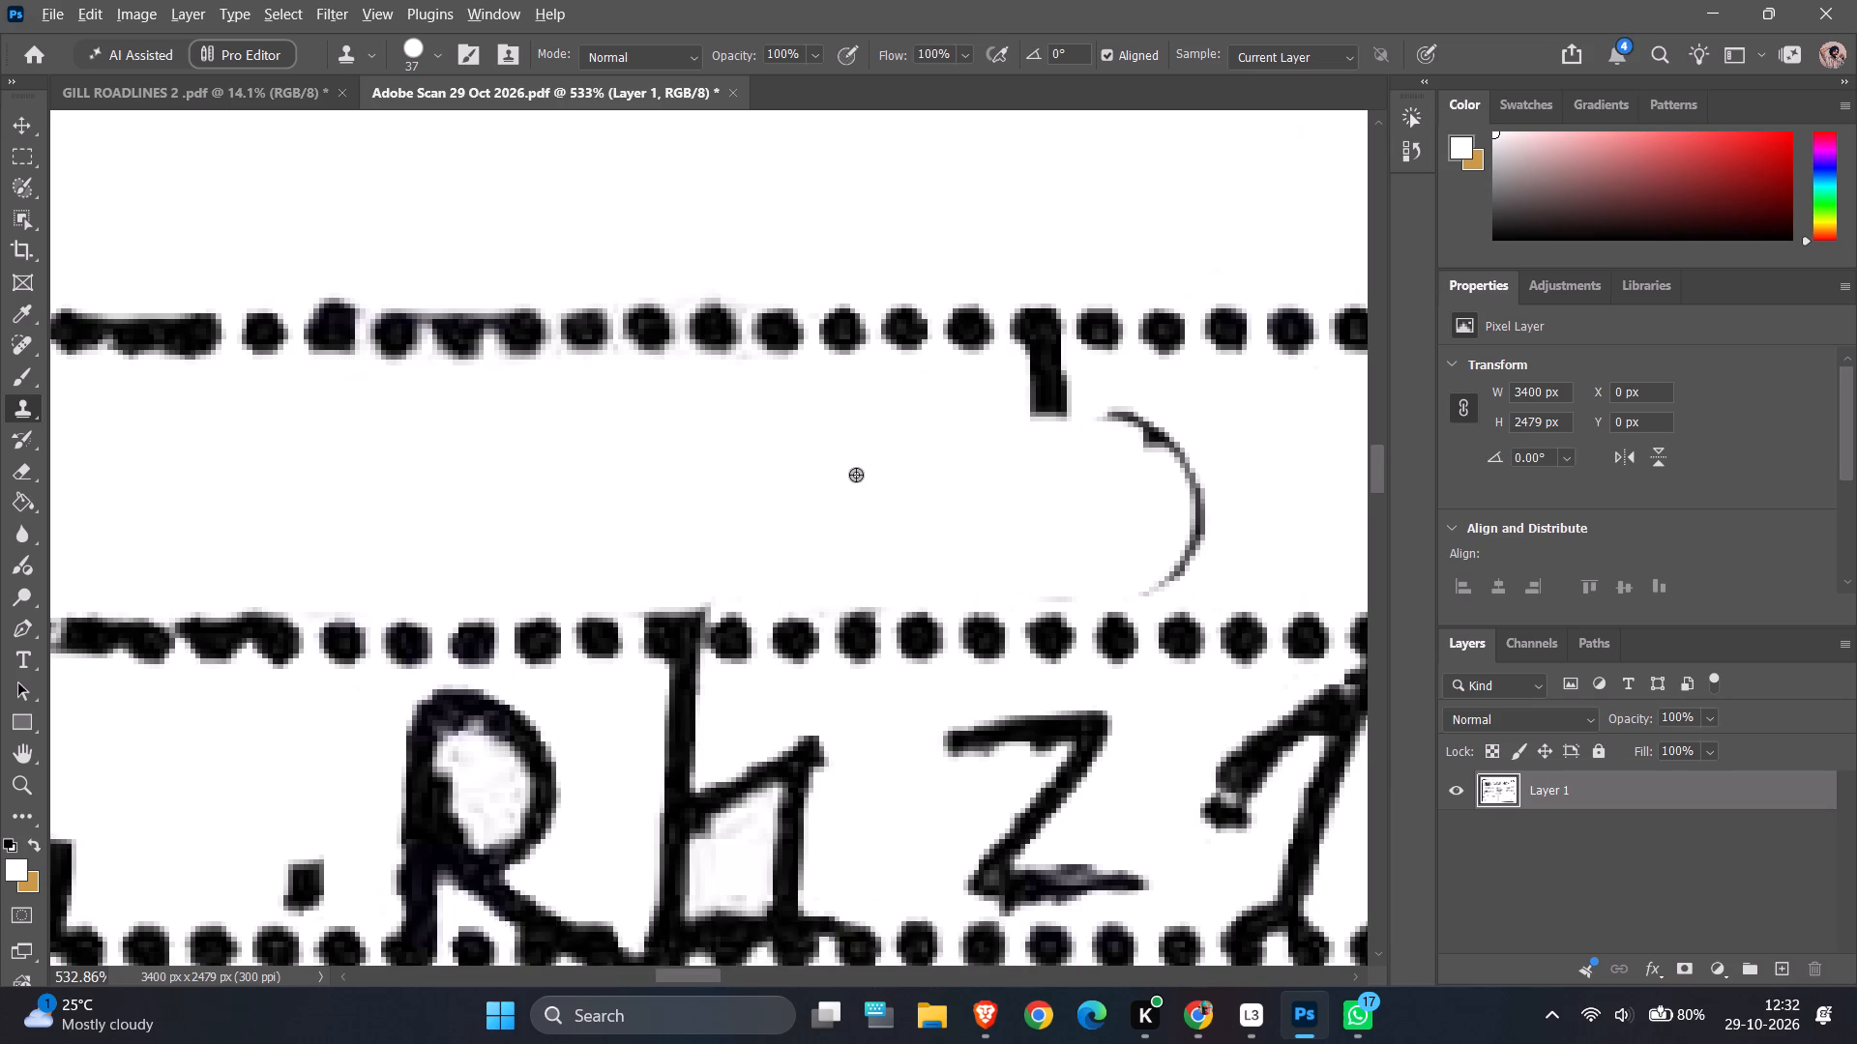
click(1065, 520)
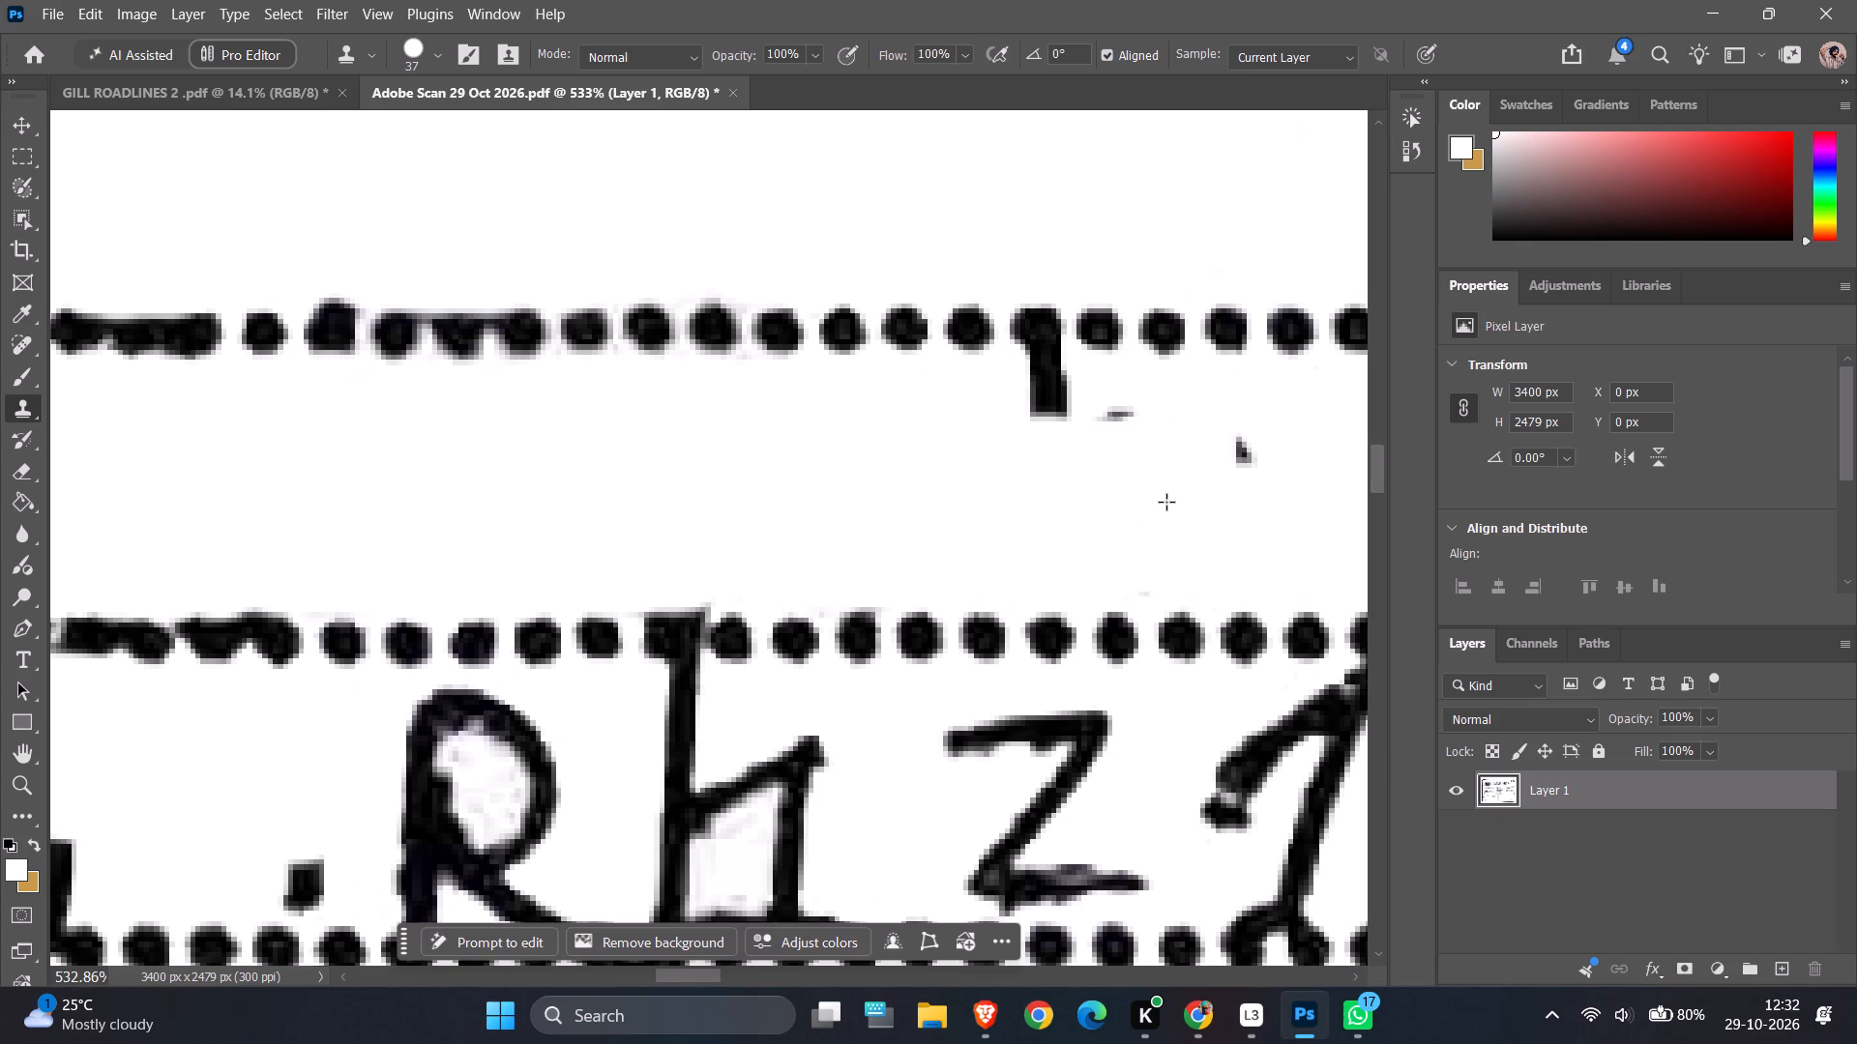
alt+click(756, 471)
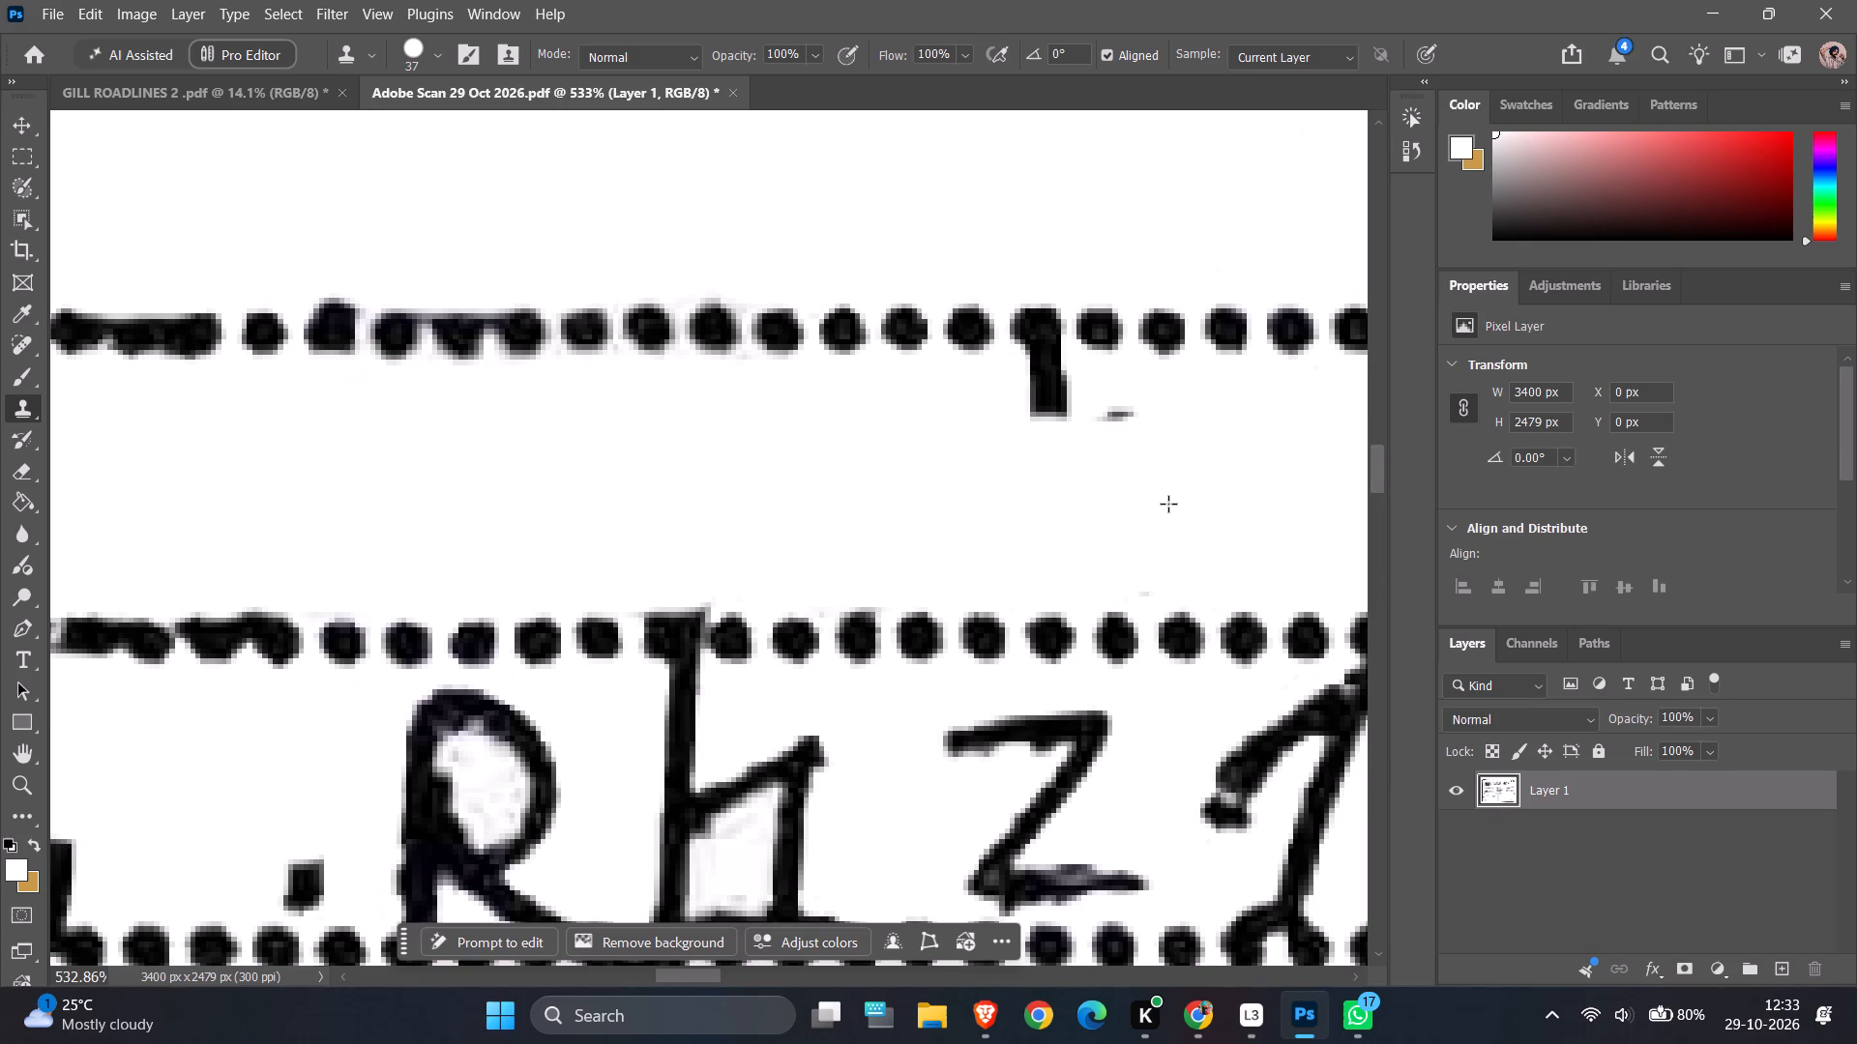
click(1168, 515)
click(1162, 486)
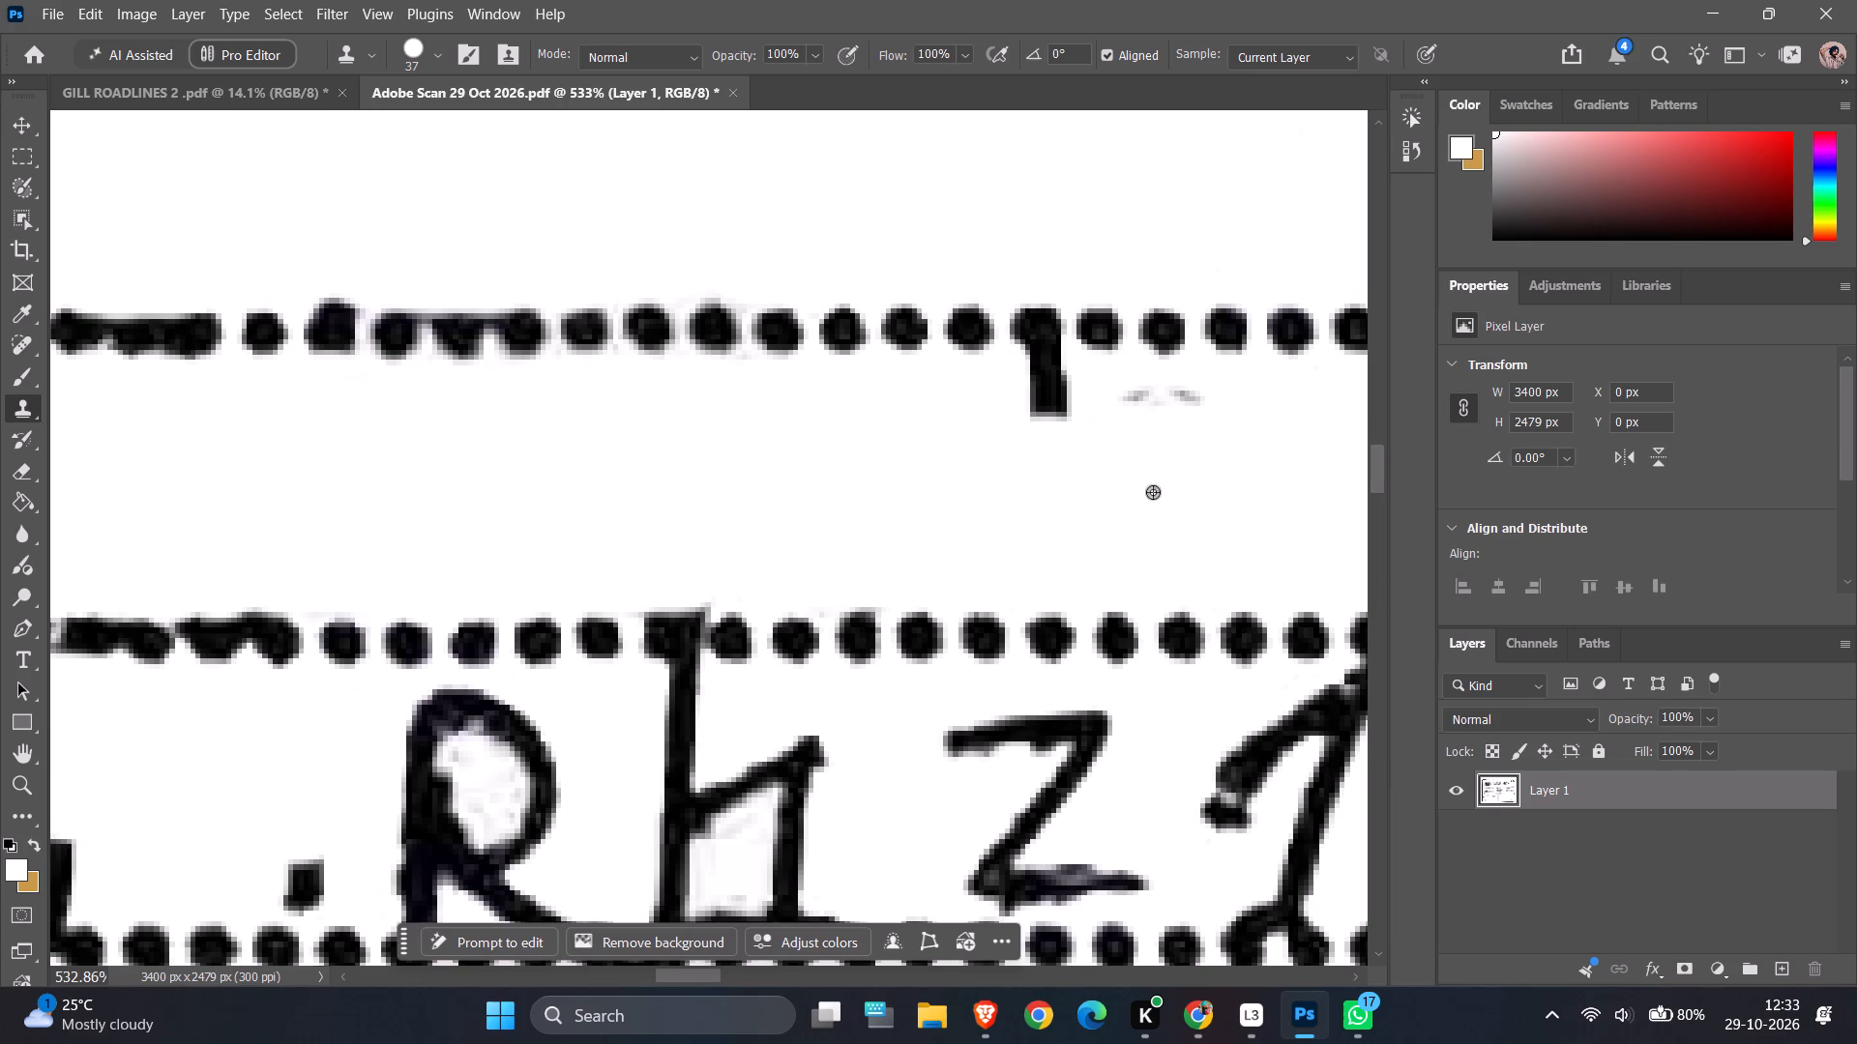
alt+click(848, 480)
click(1175, 474)
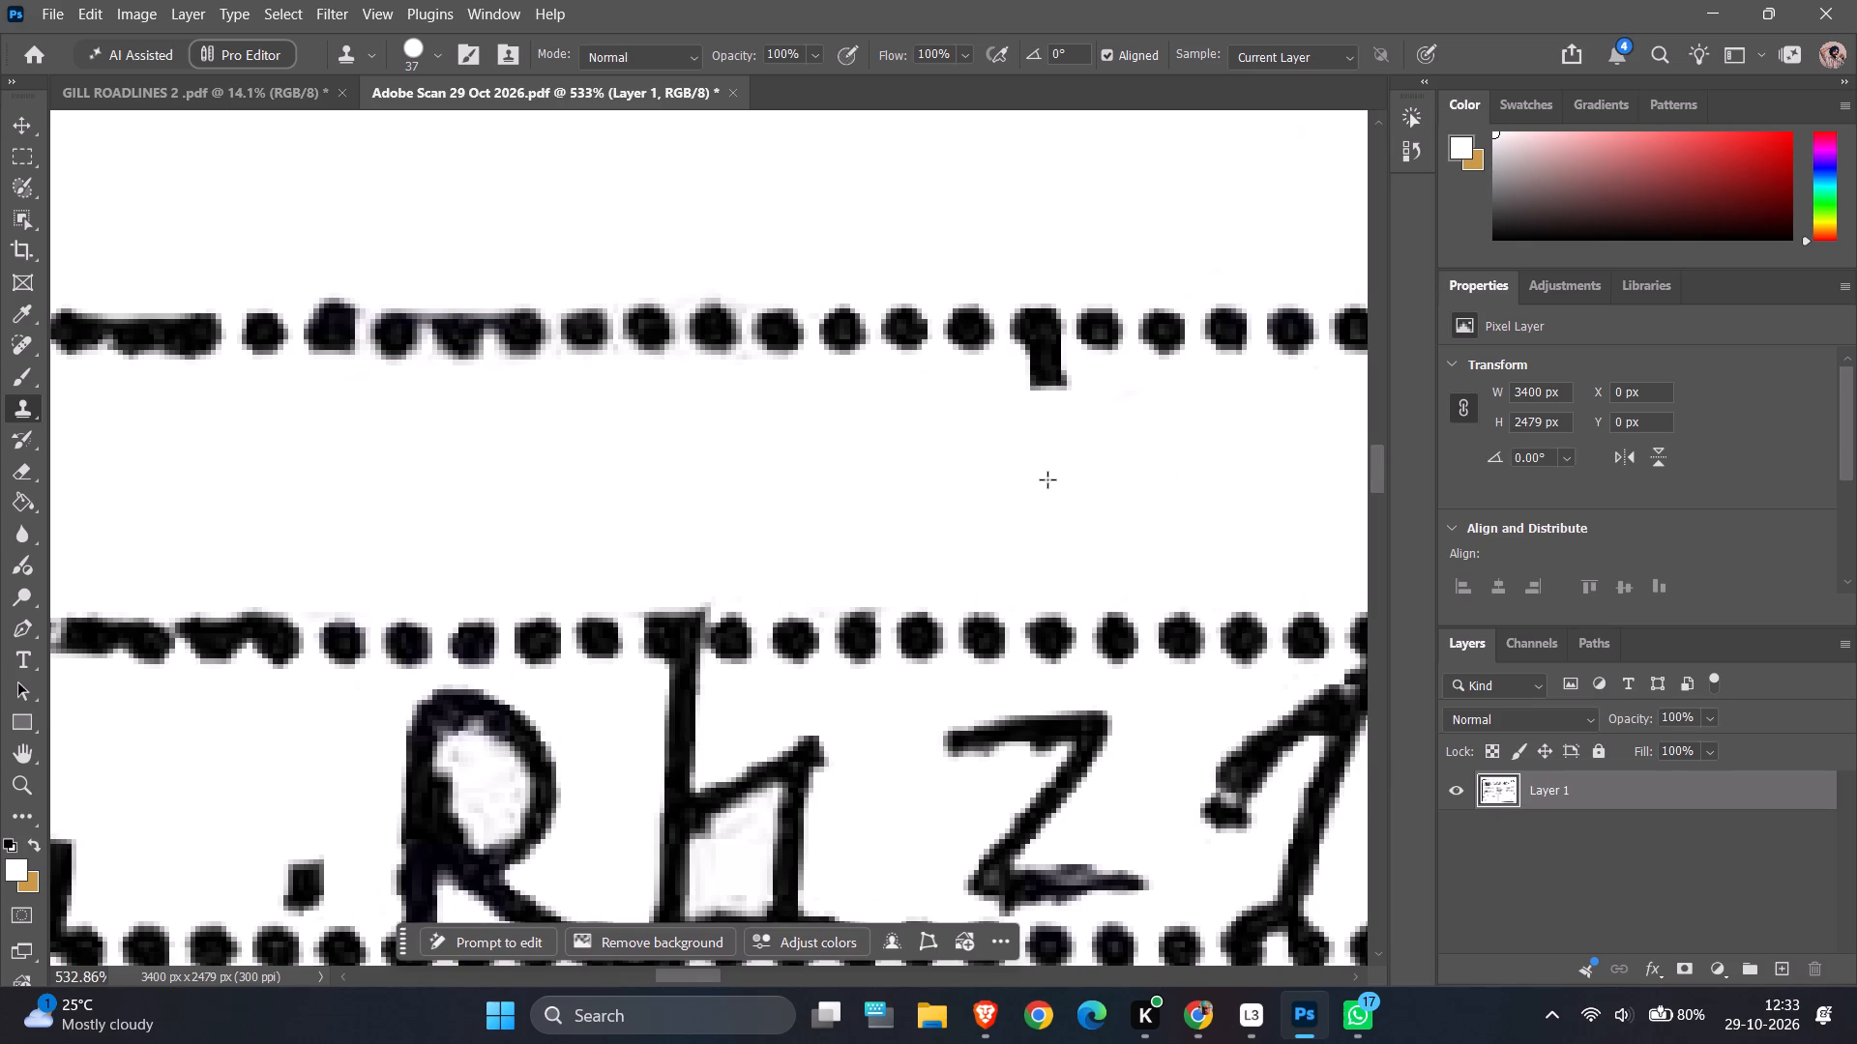
click(1075, 466)
click(1061, 441)
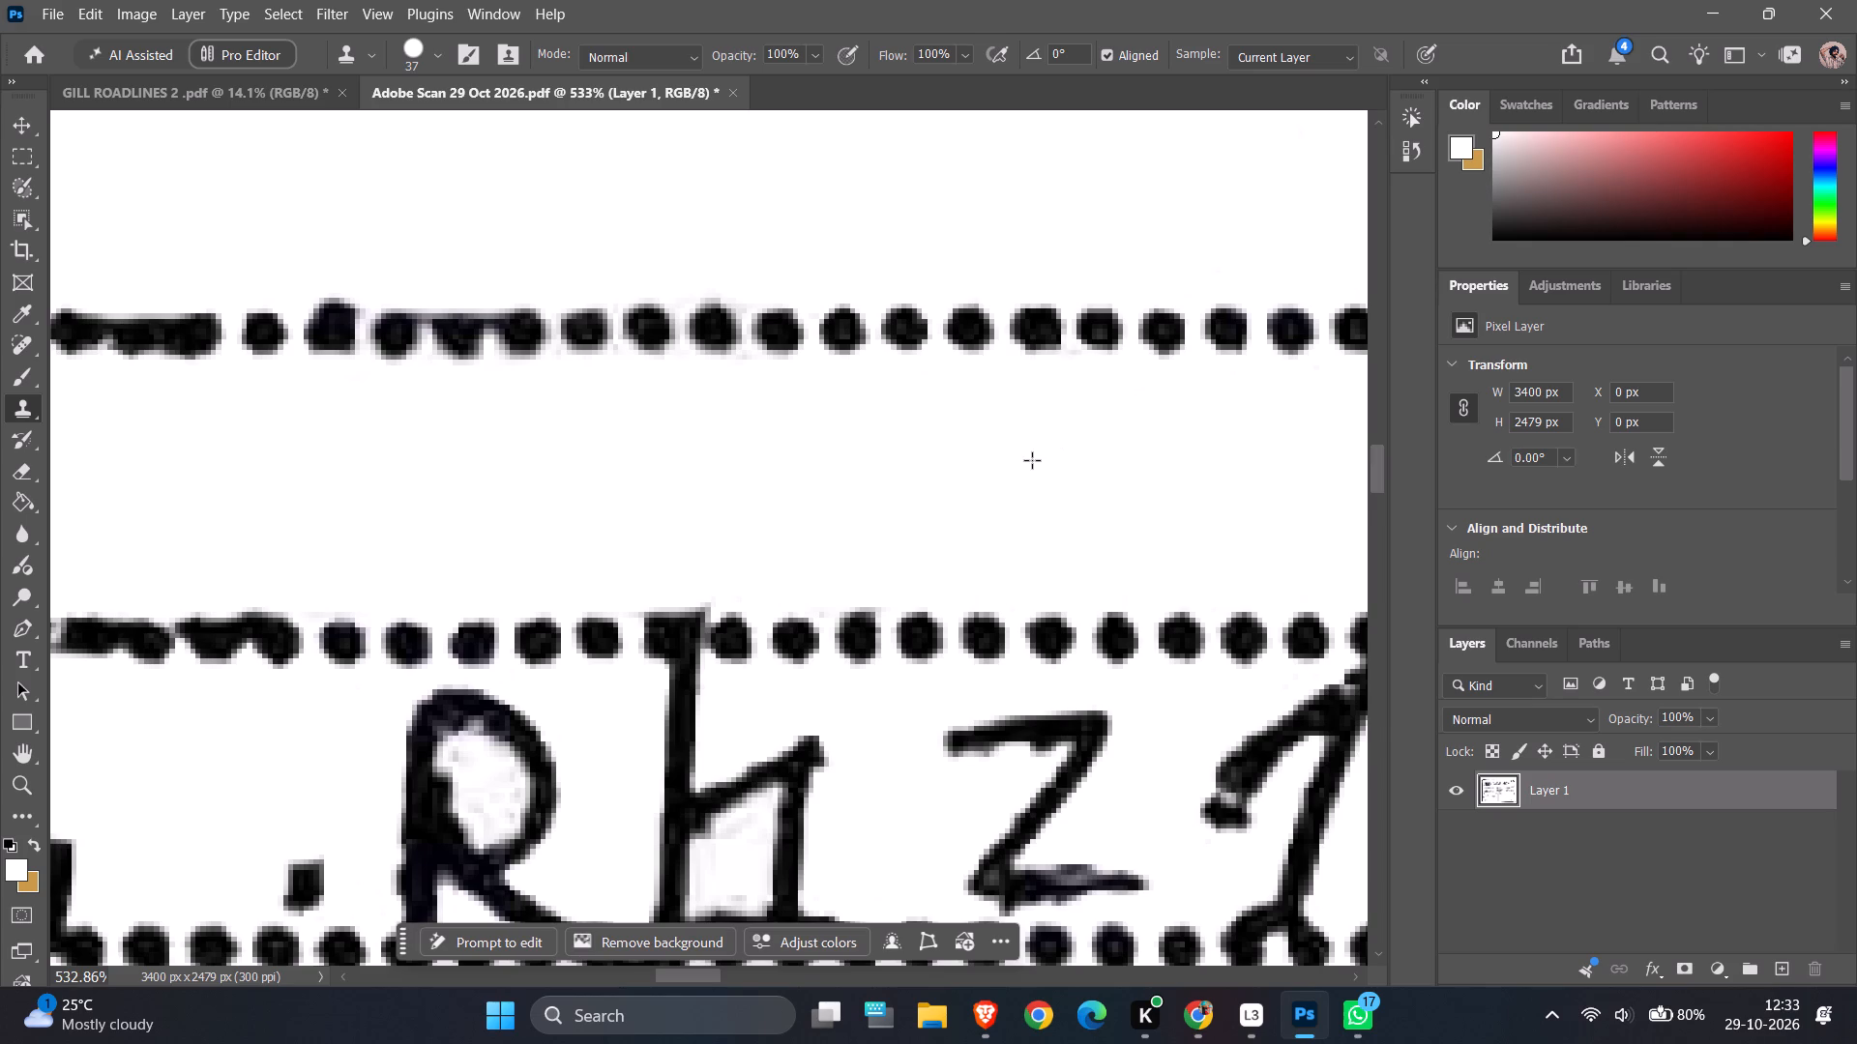
Clone white over the head and stem of the final handwritten 1 between the dotted lines, below the erased "Punjab".
ctrl+scroll(1032, 460, down, 20)
ctrl+alt+scroll(1032, 460, down, 8)
ctrl+alt+scroll(1032, 460, up, 3)
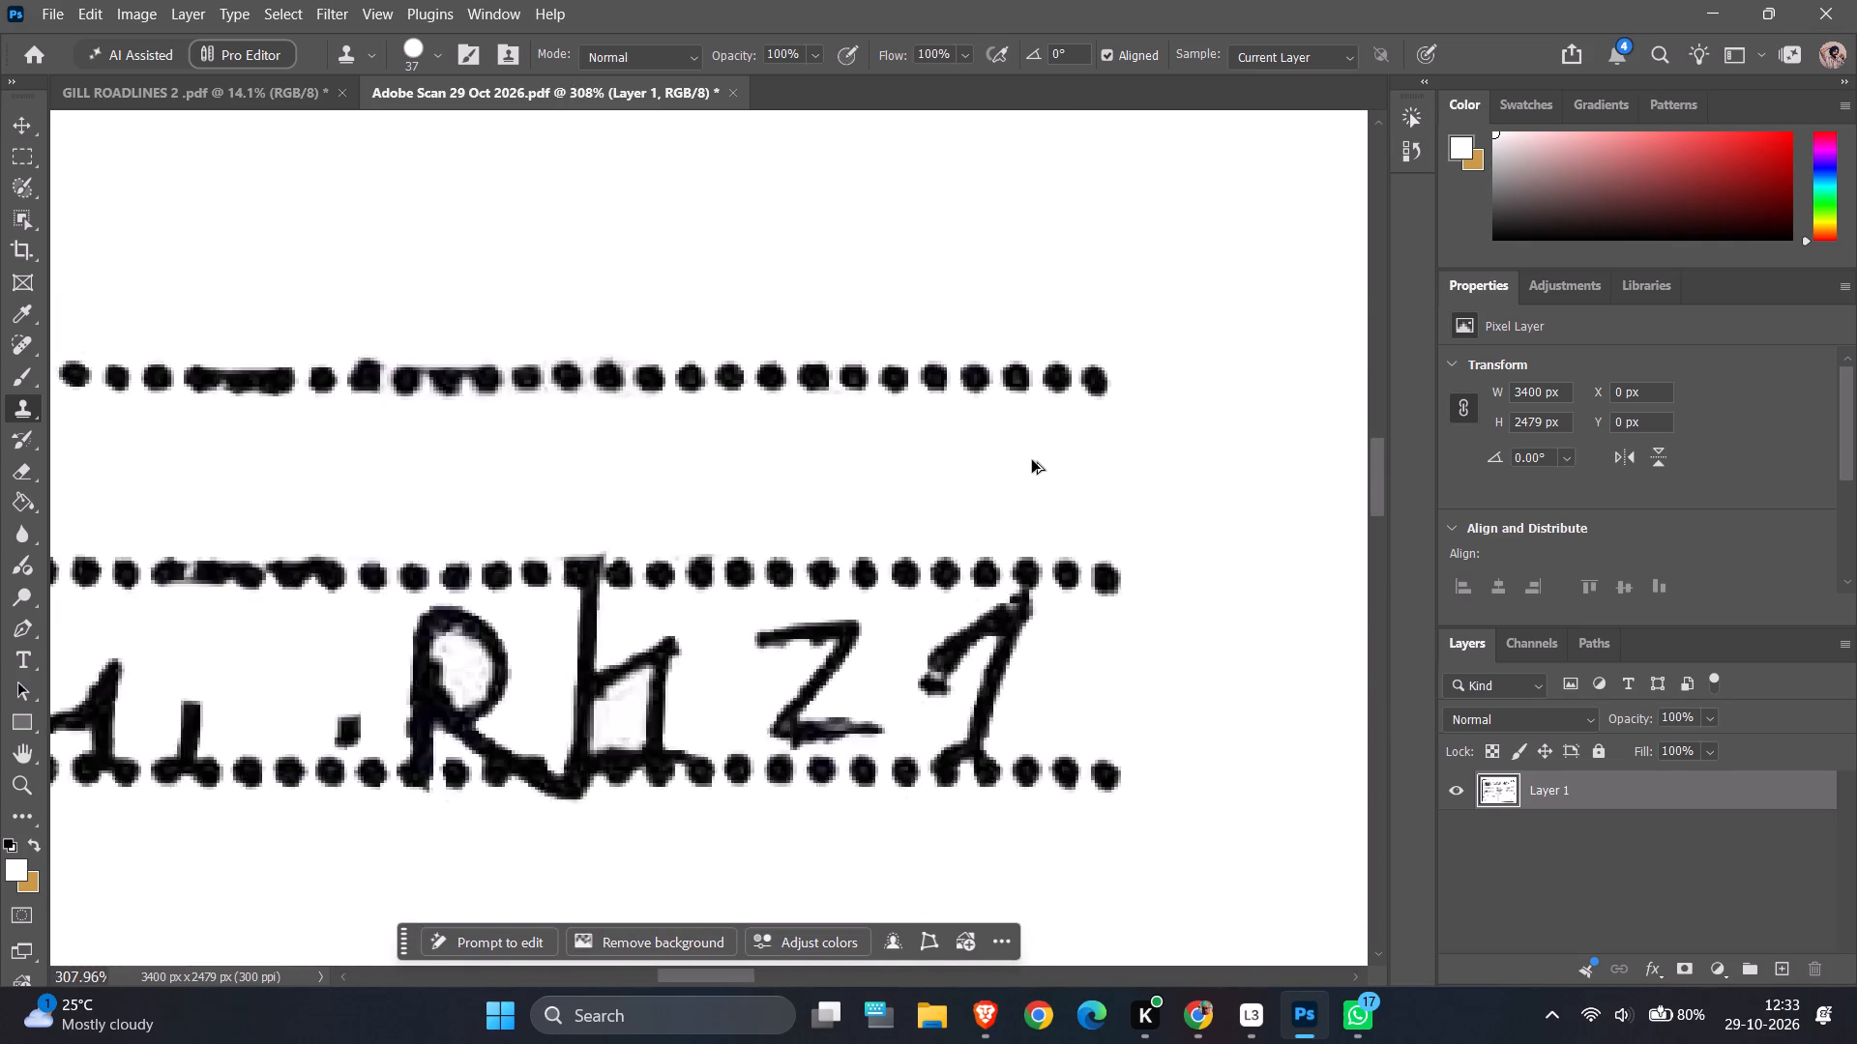
ctrl+alt+scroll(1032, 460, up, 11)
scroll(1032, 460, down, 15)
scroll(1178, 622, down, 6)
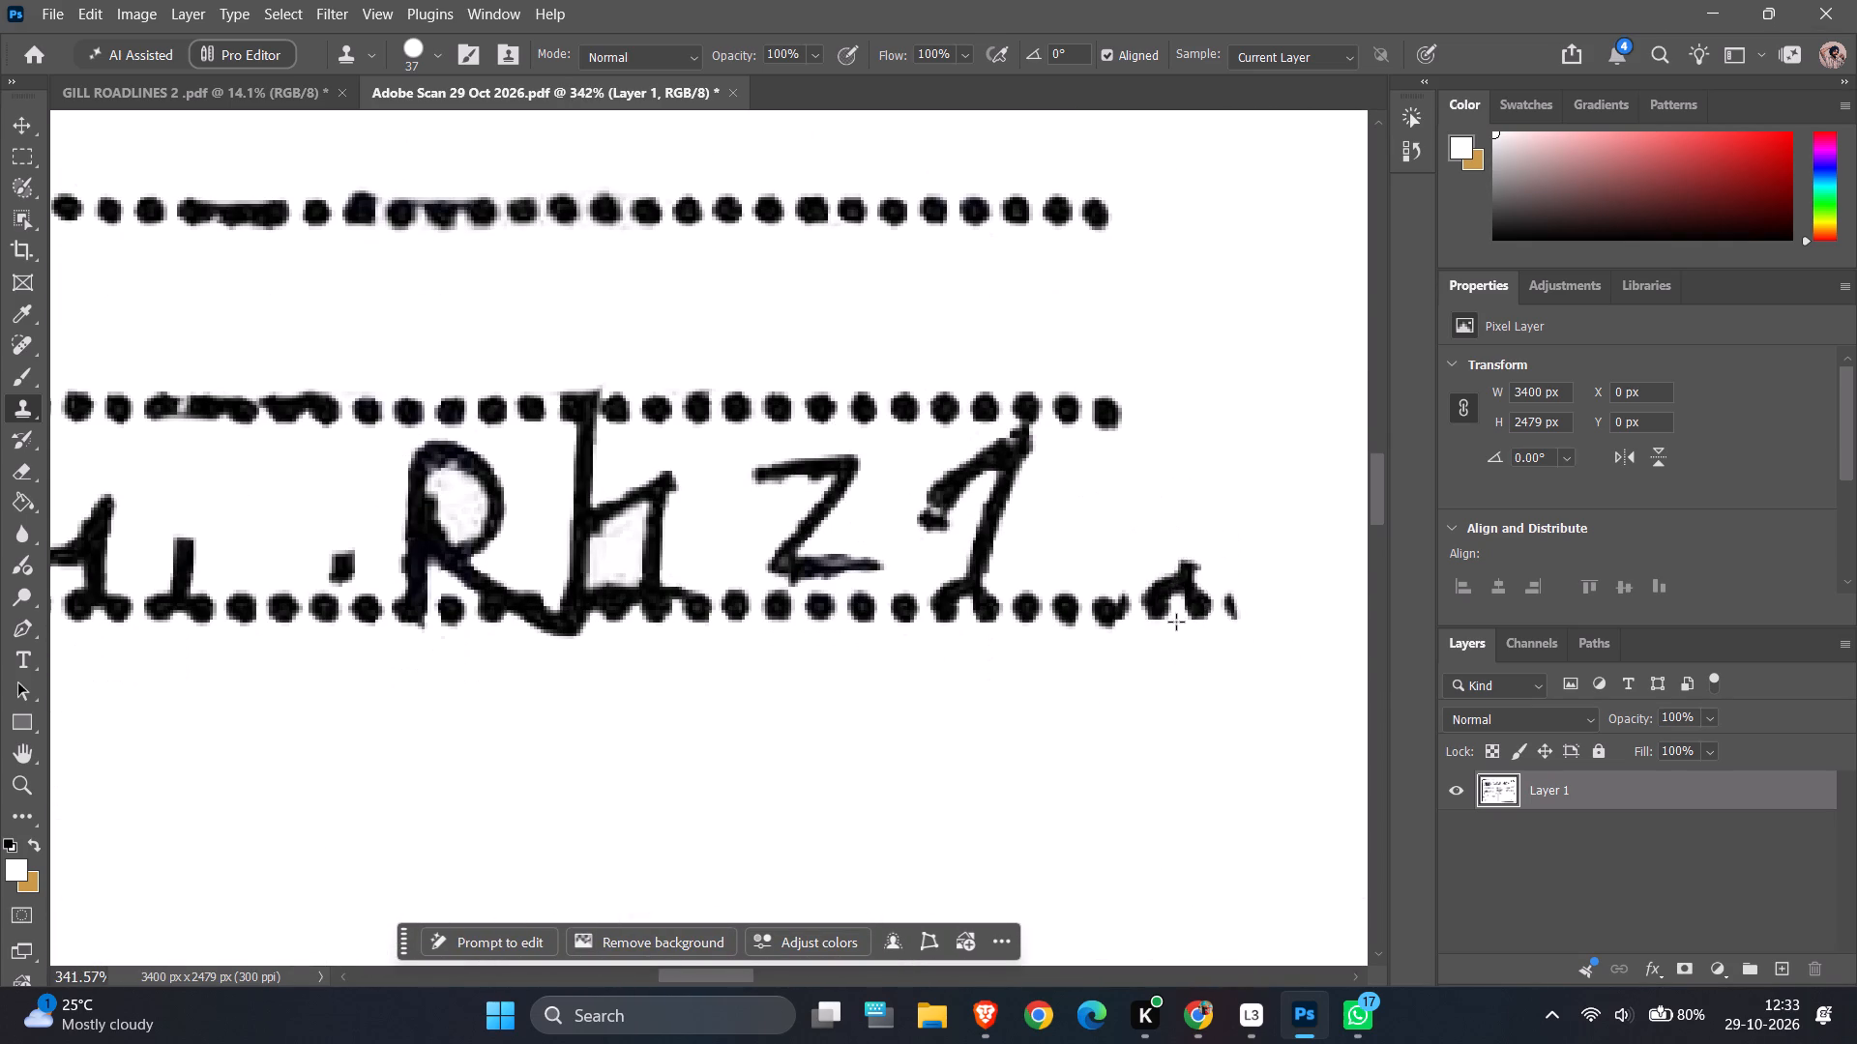
ctrl+alt+scroll(1096, 515, up, 6)
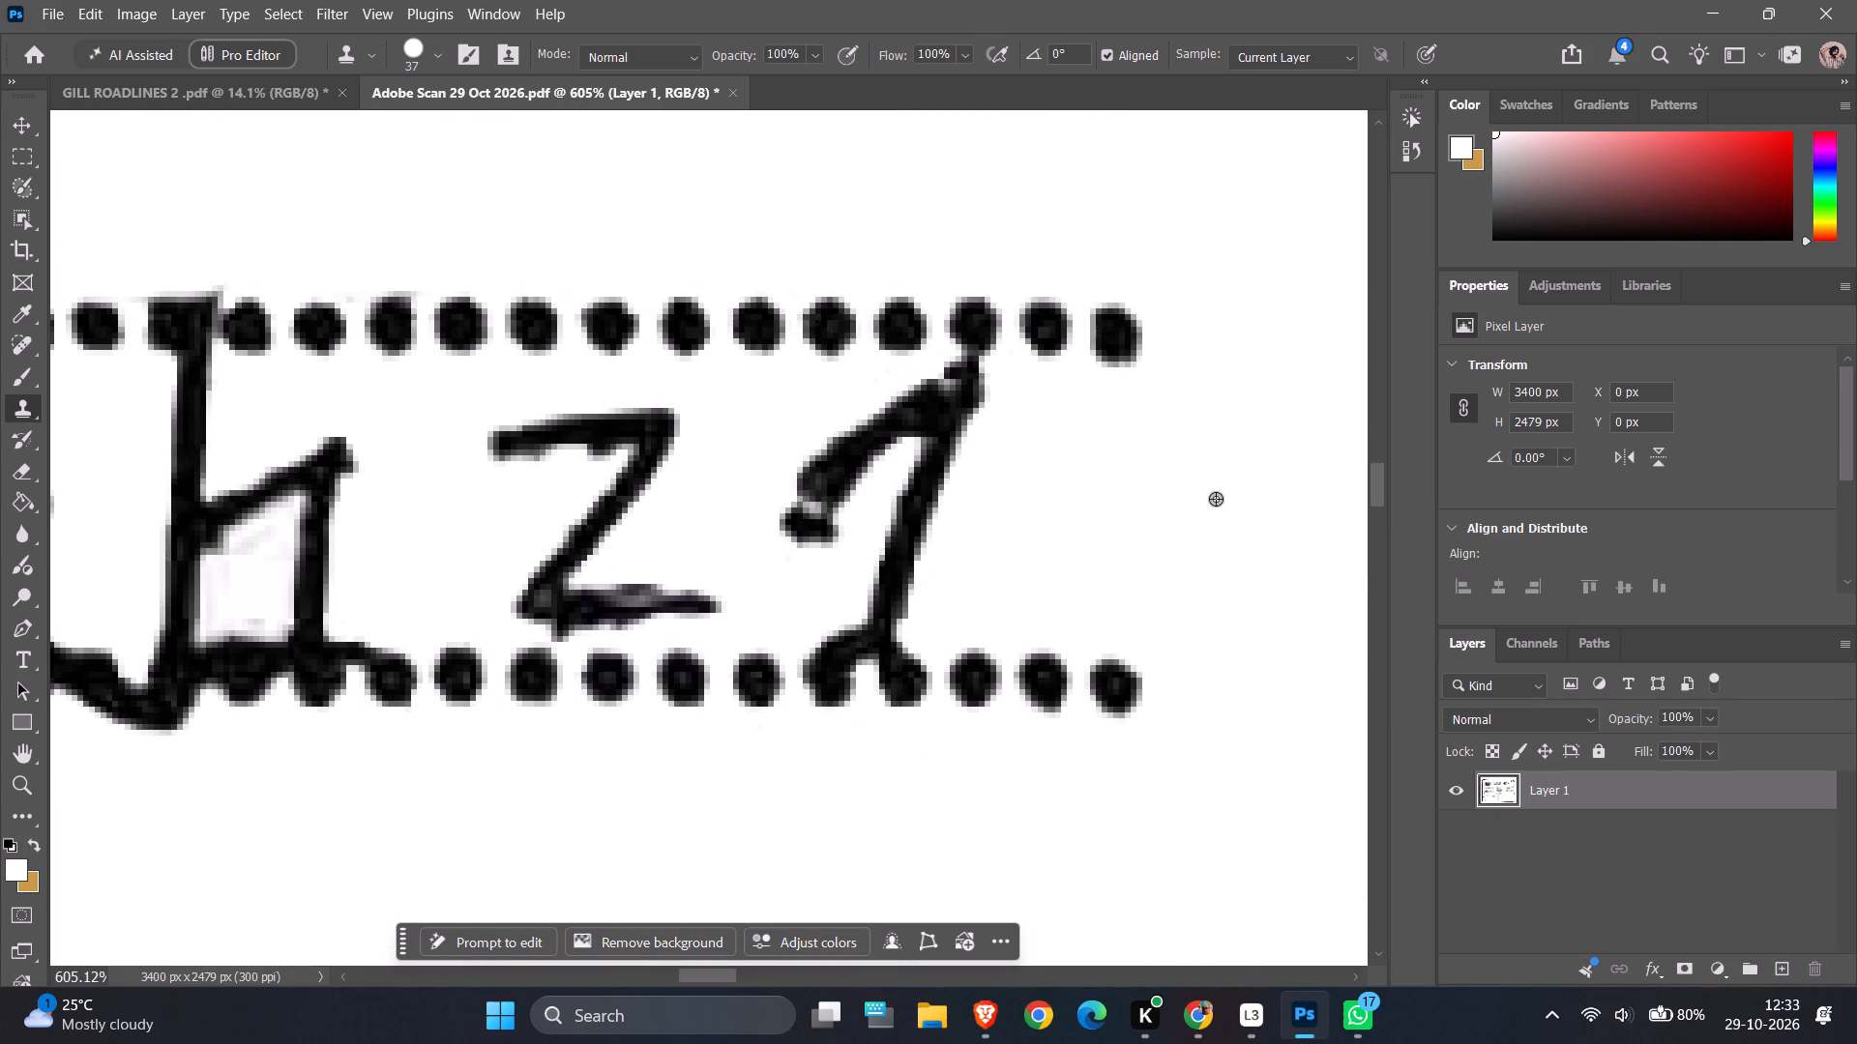
alt+click(1266, 496)
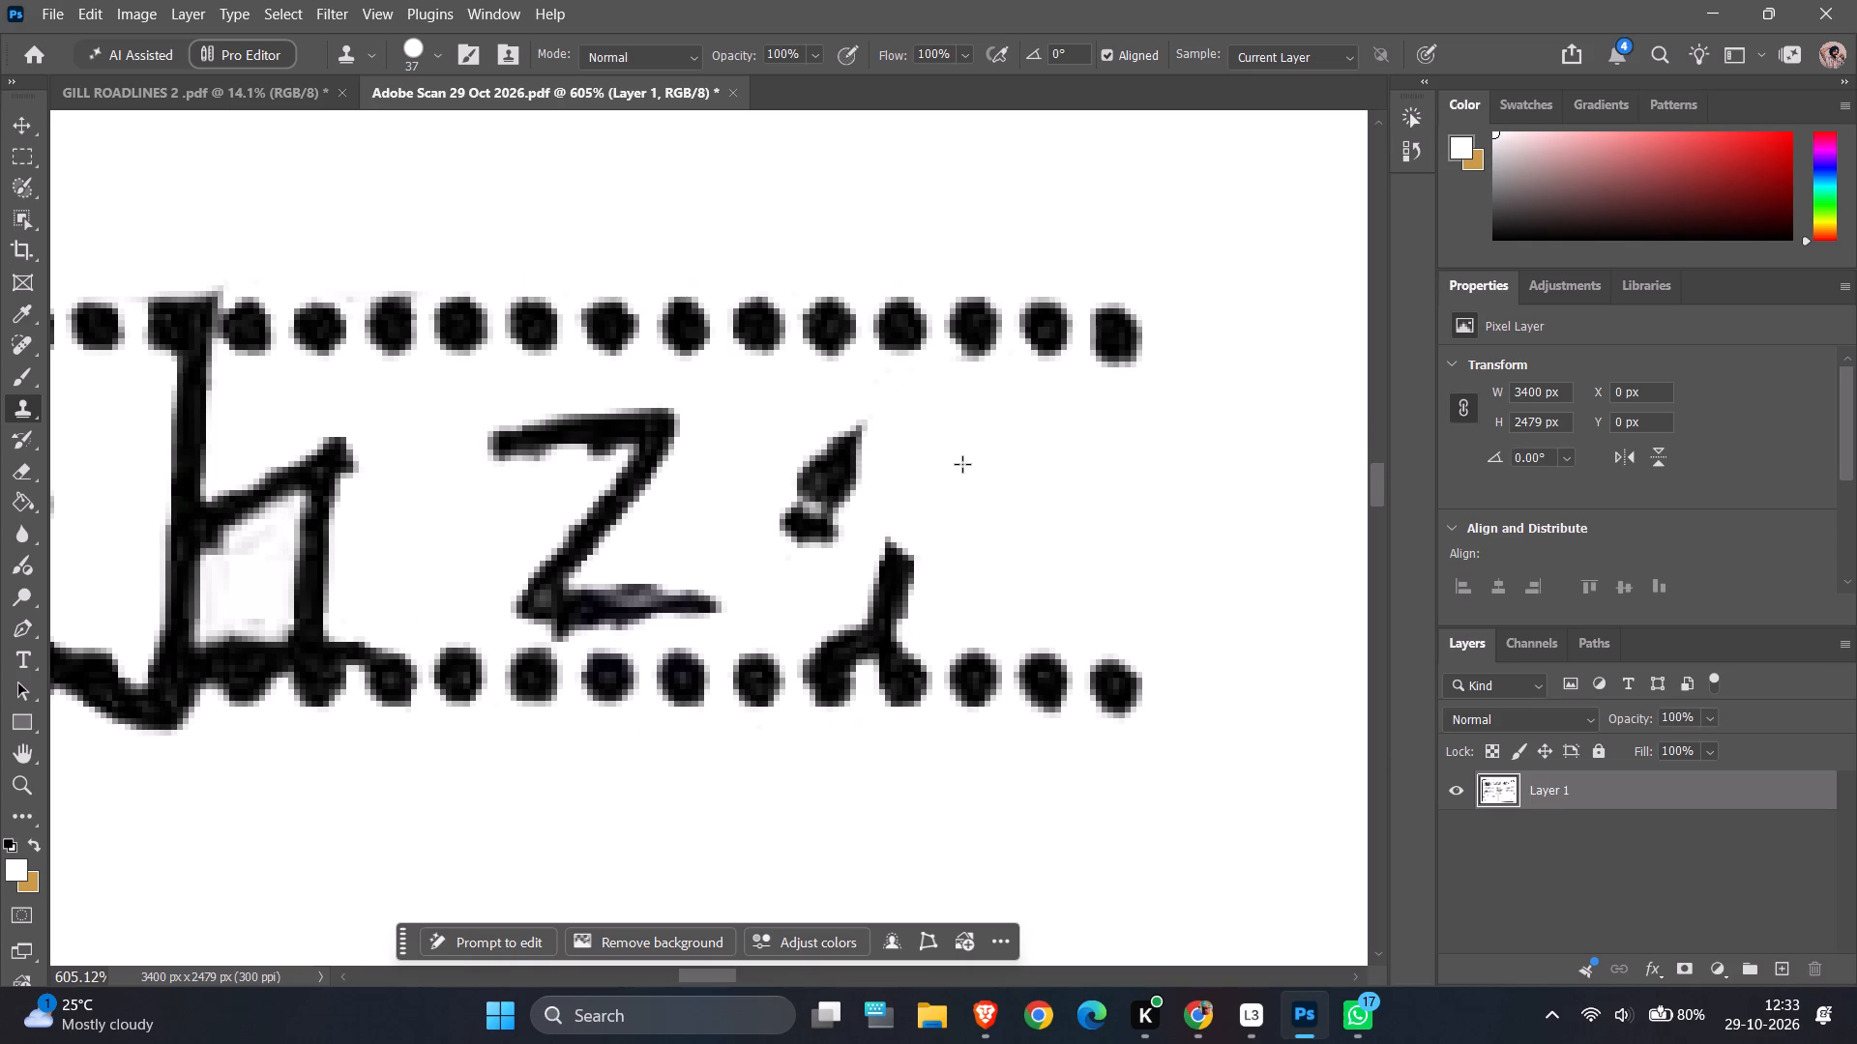
click(953, 460)
click(803, 478)
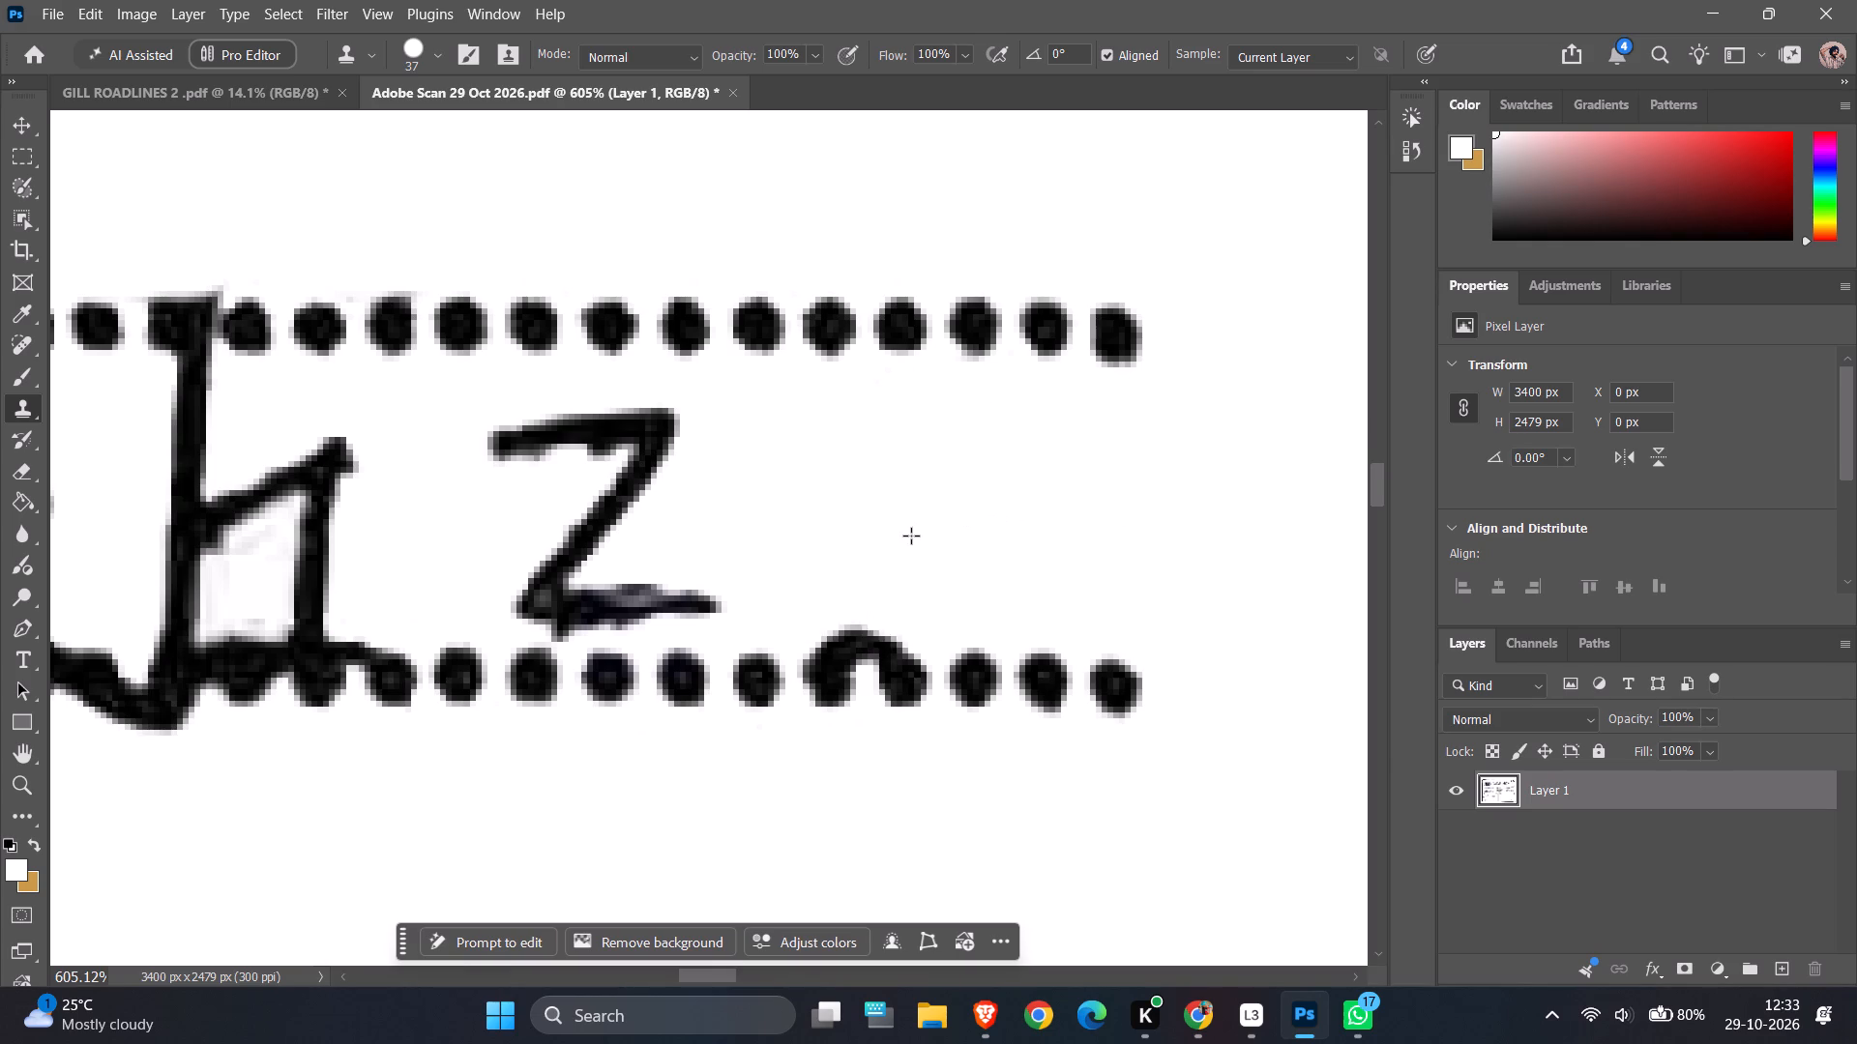
Clone white over the remaining base arc of the handwritten 1, down to the tops of the lower line's dots.
click(909, 537)
alt+click(1105, 486)
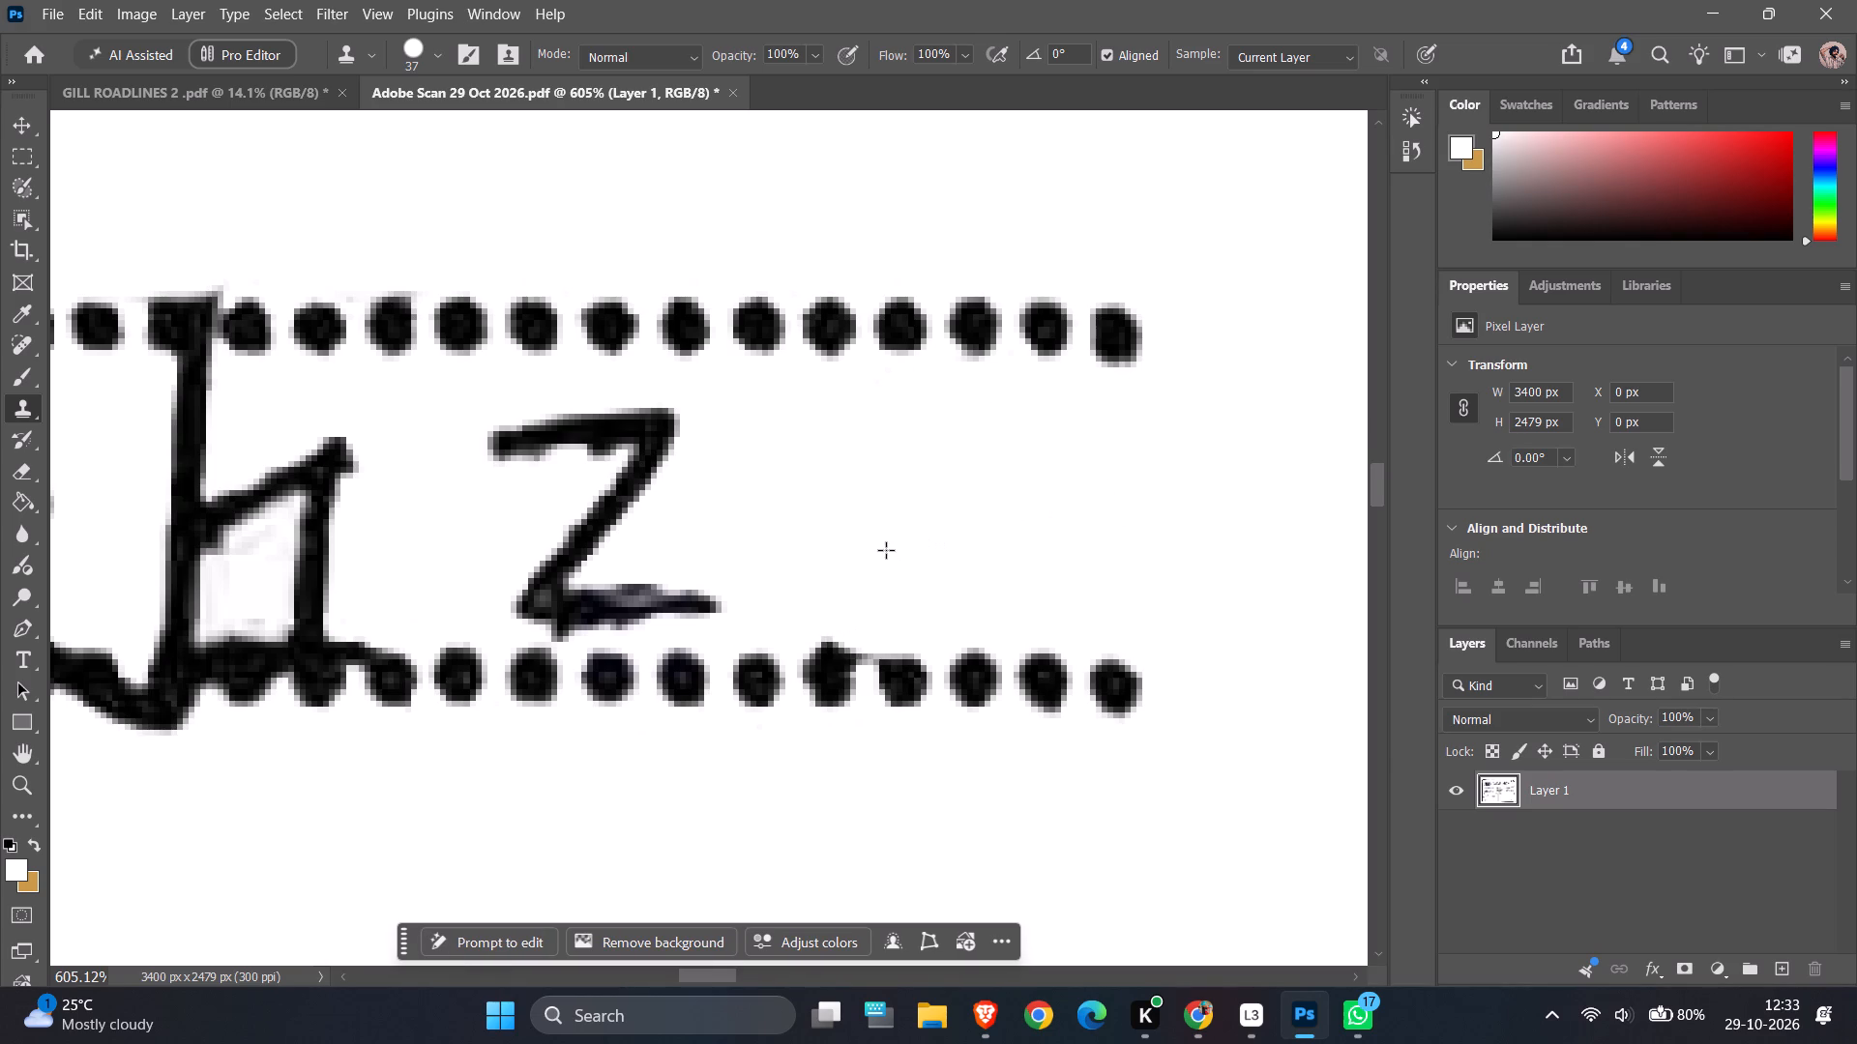
click(880, 551)
click(838, 551)
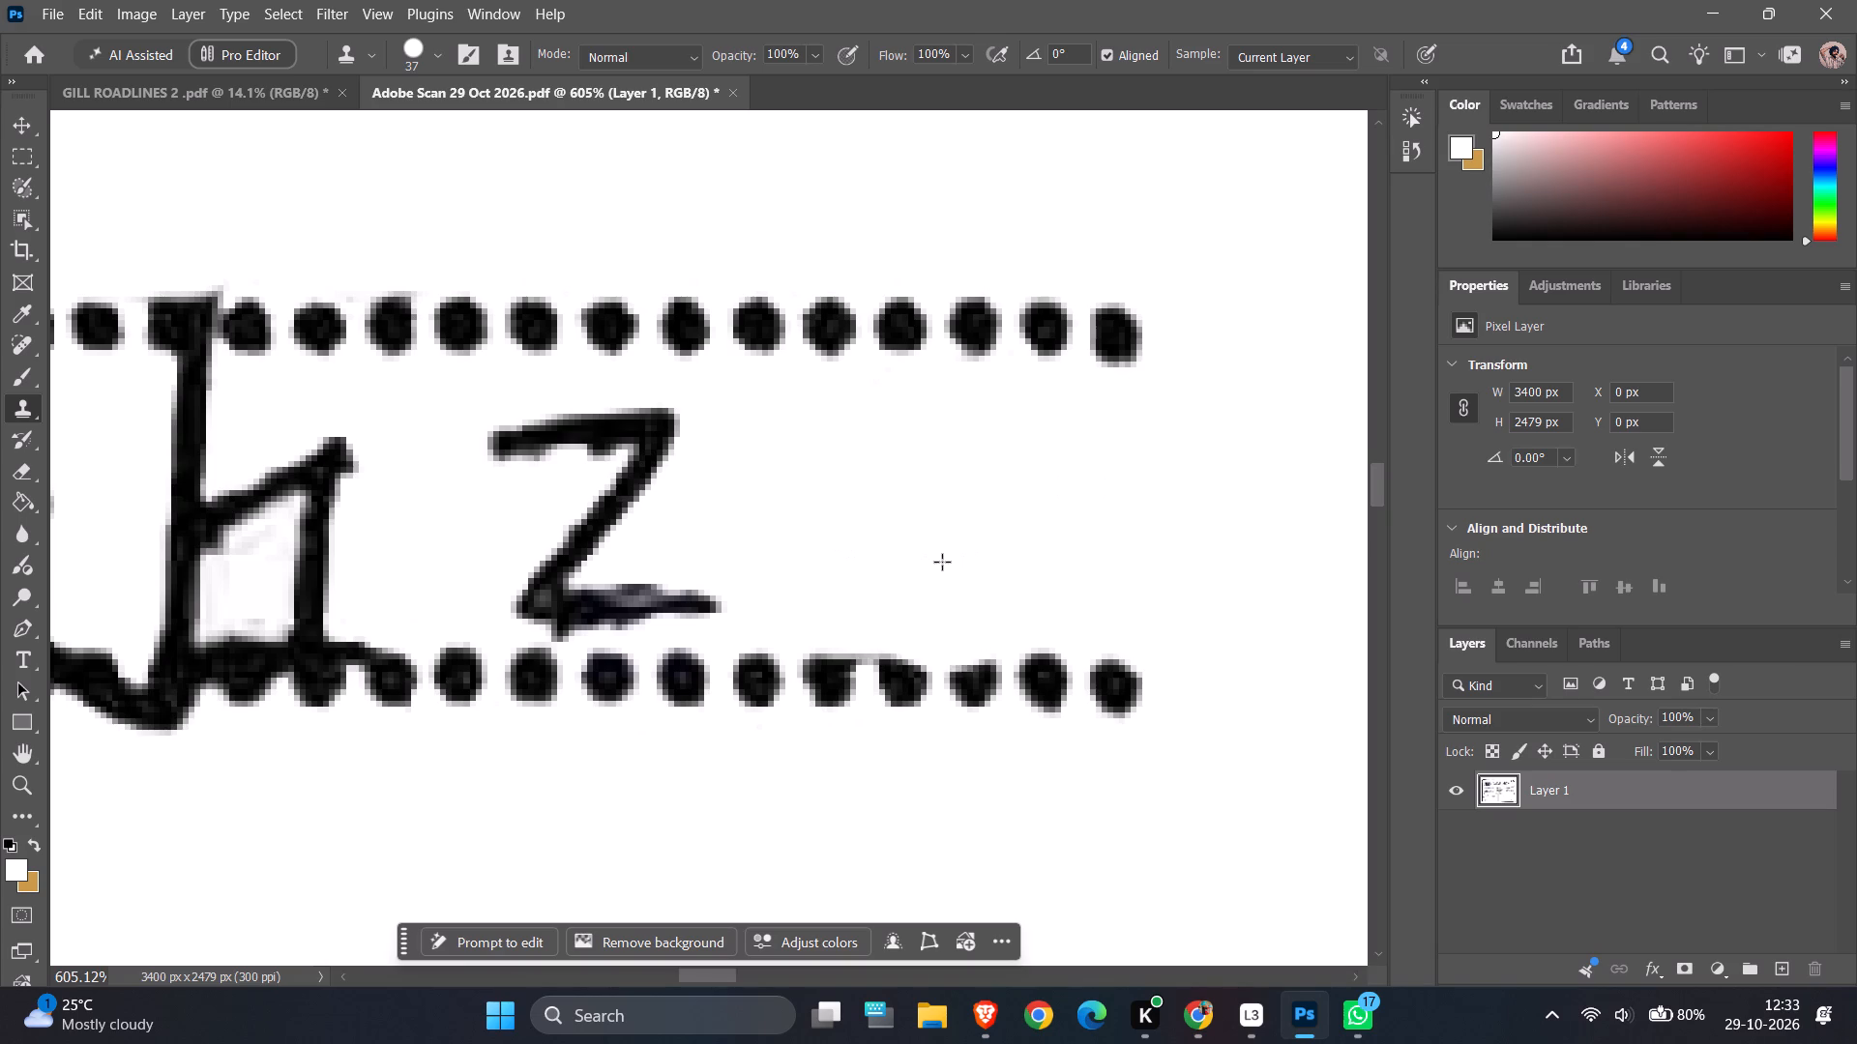
click(887, 558)
click(887, 558)
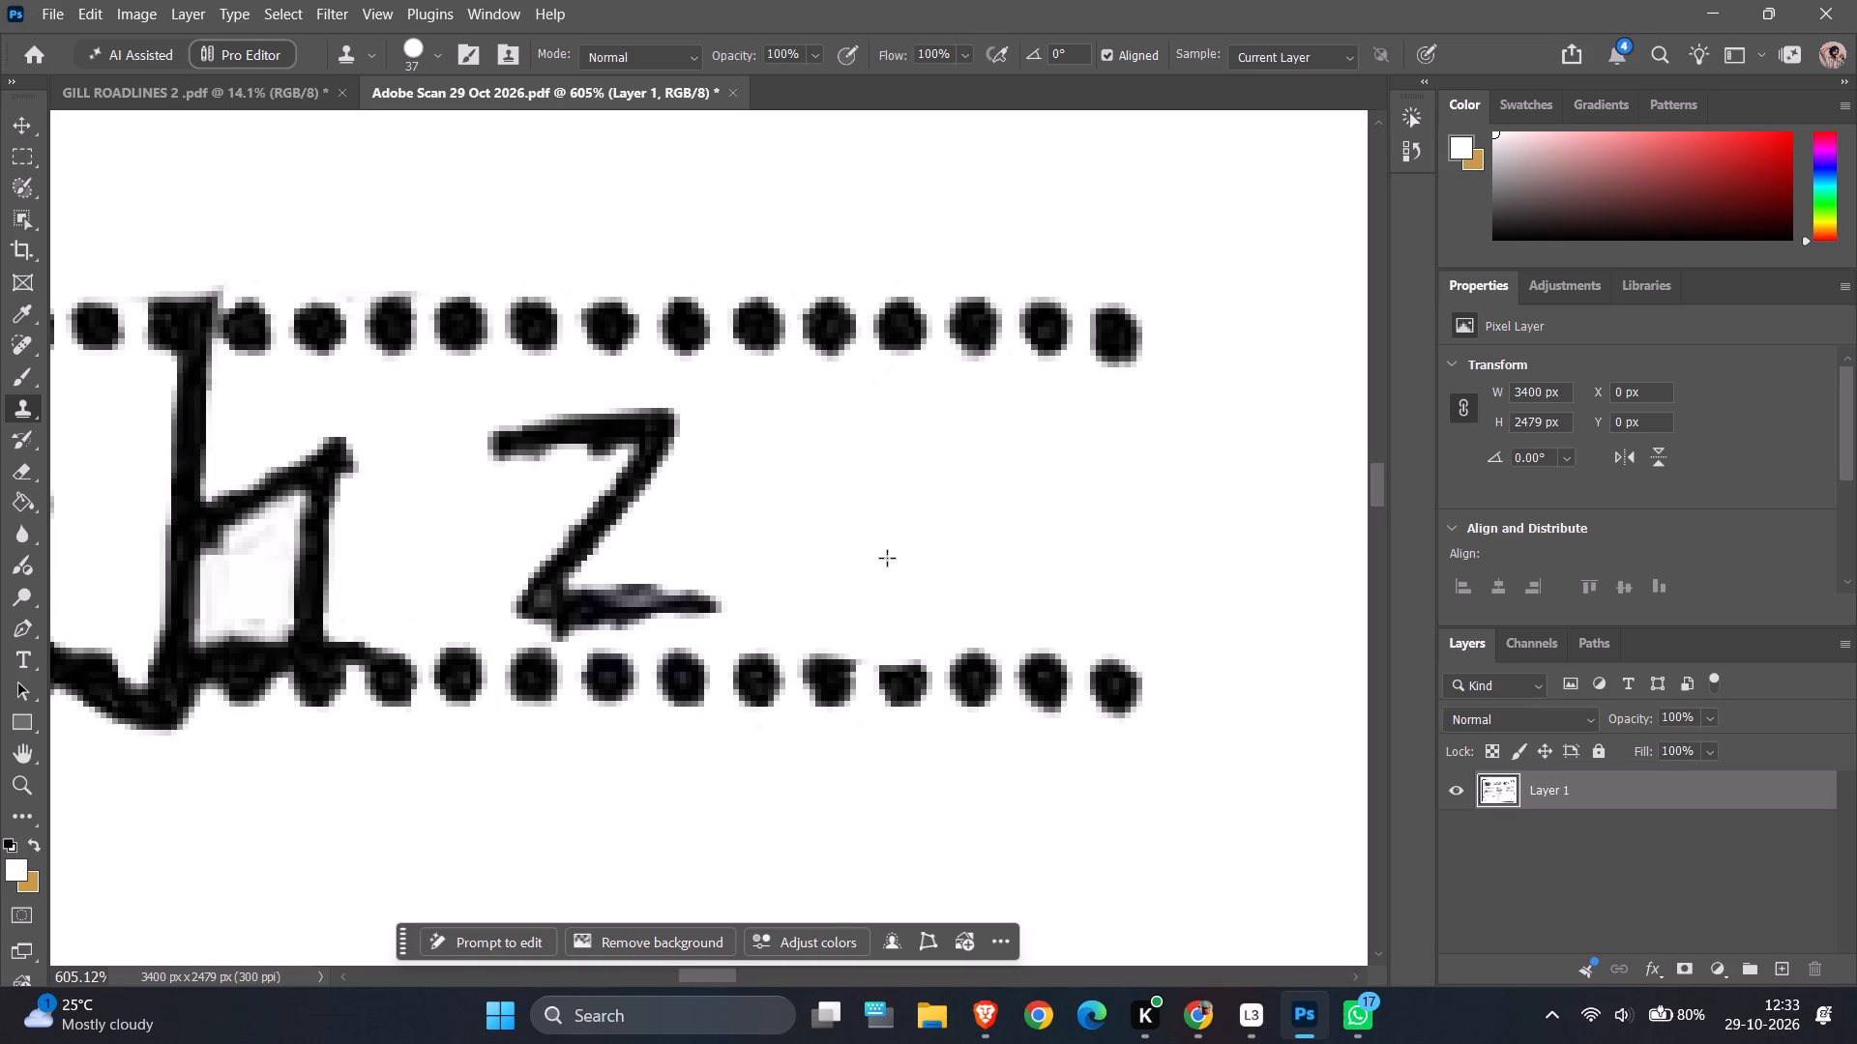
click(887, 558)
Clone white over the handwritten Z between the dotted lines, including its top and bottom bars.
ctrl+alt+scroll(867, 545, down, 6)
ctrl+alt+scroll(752, 565, up, 7)
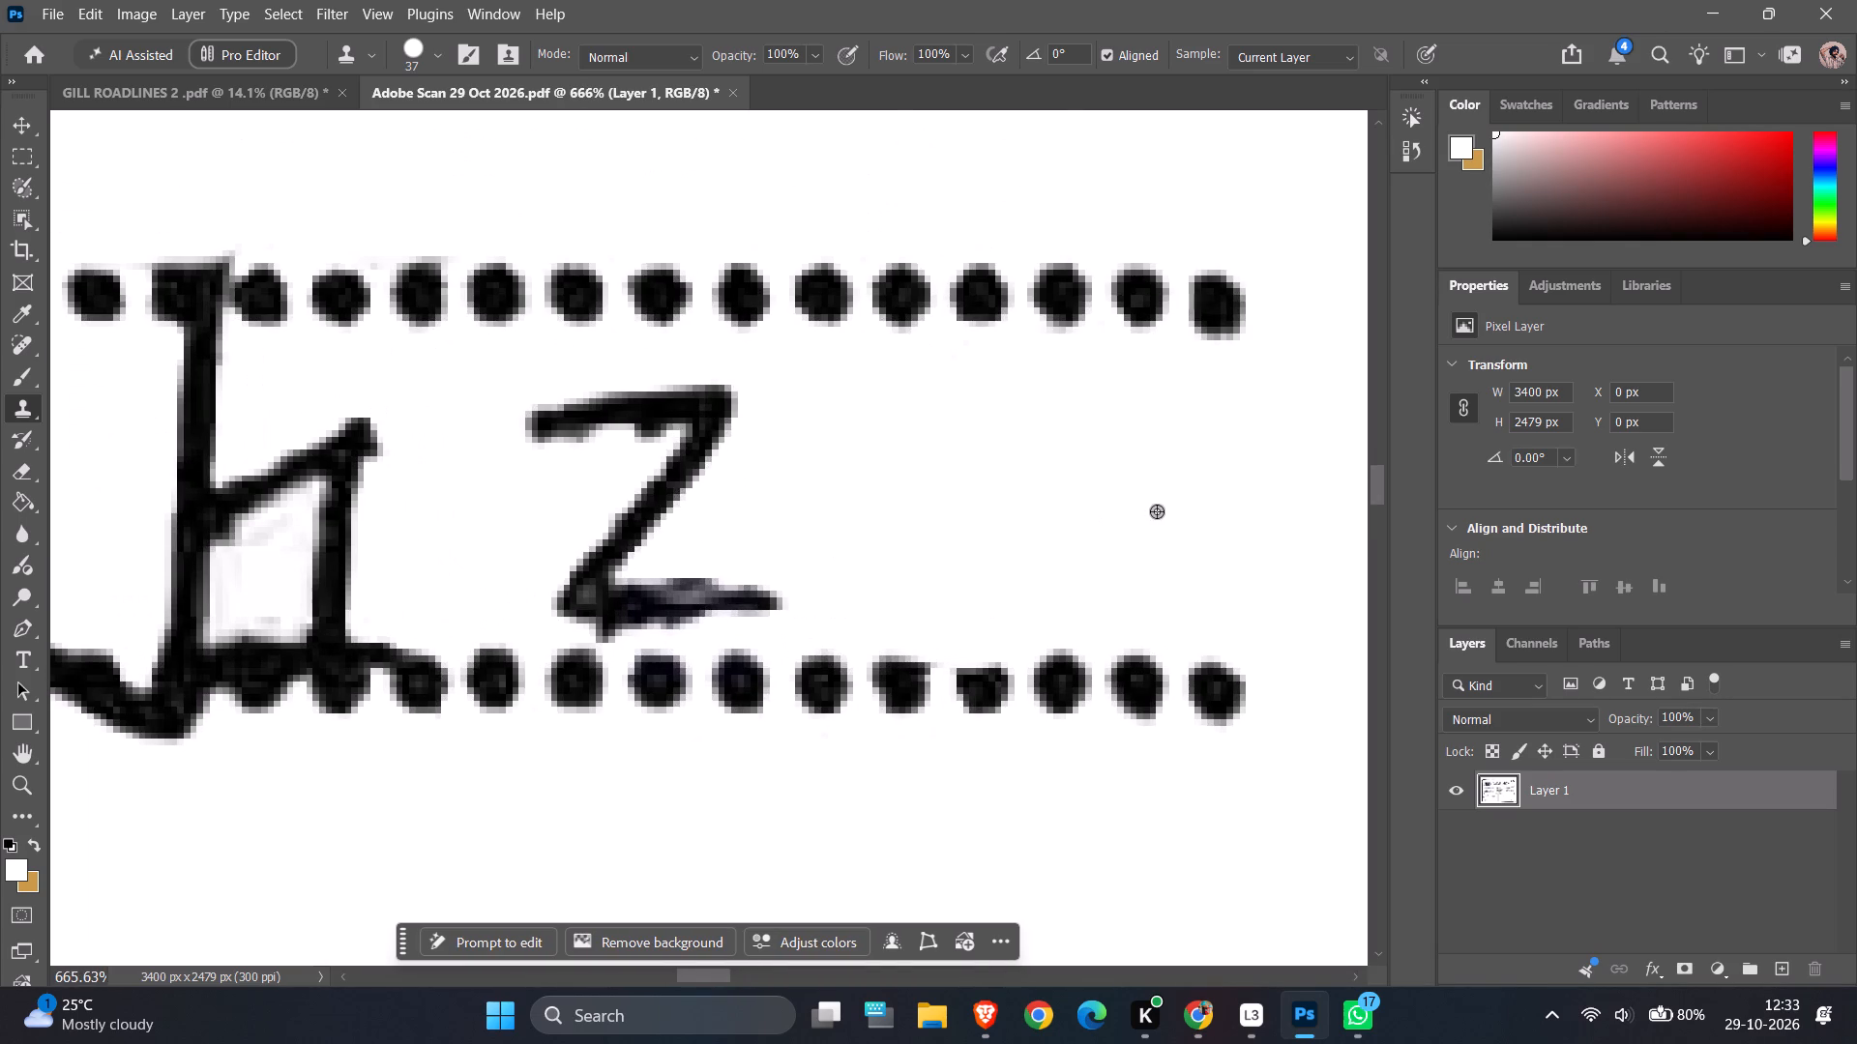
alt+click(1145, 493)
click(693, 489)
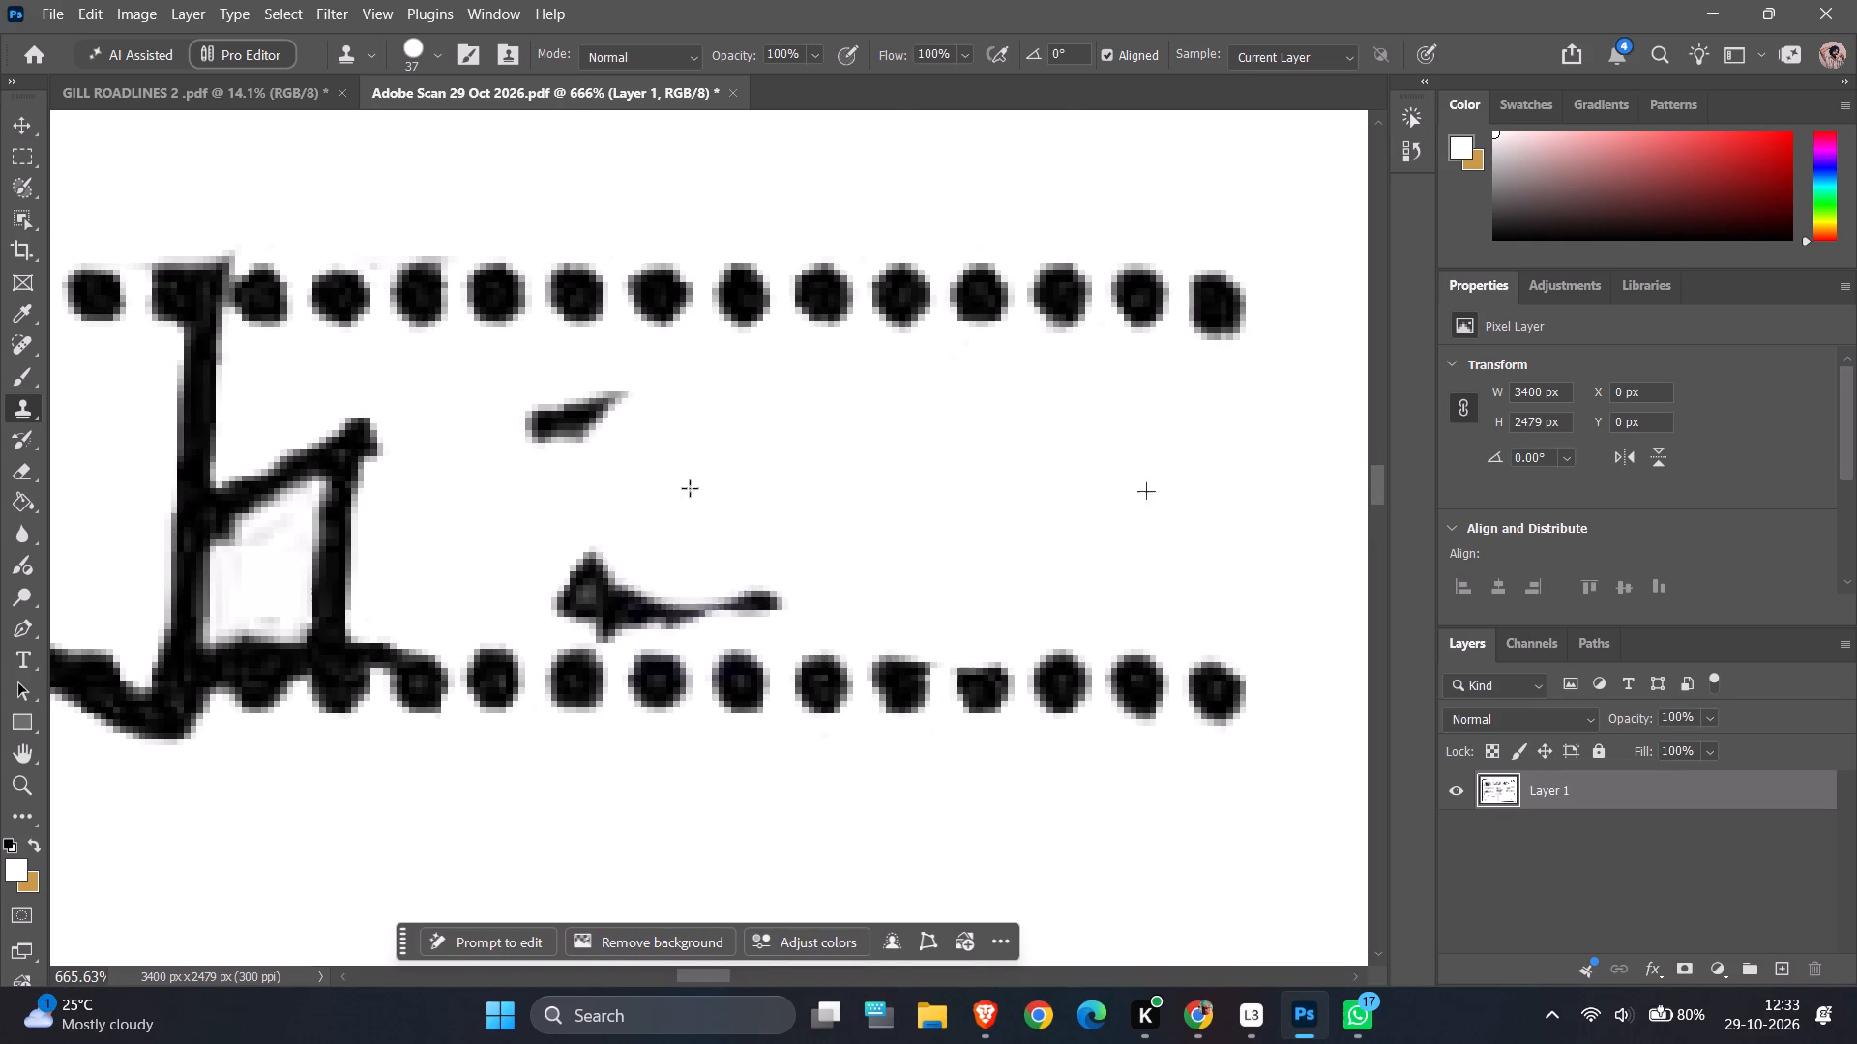
click(605, 472)
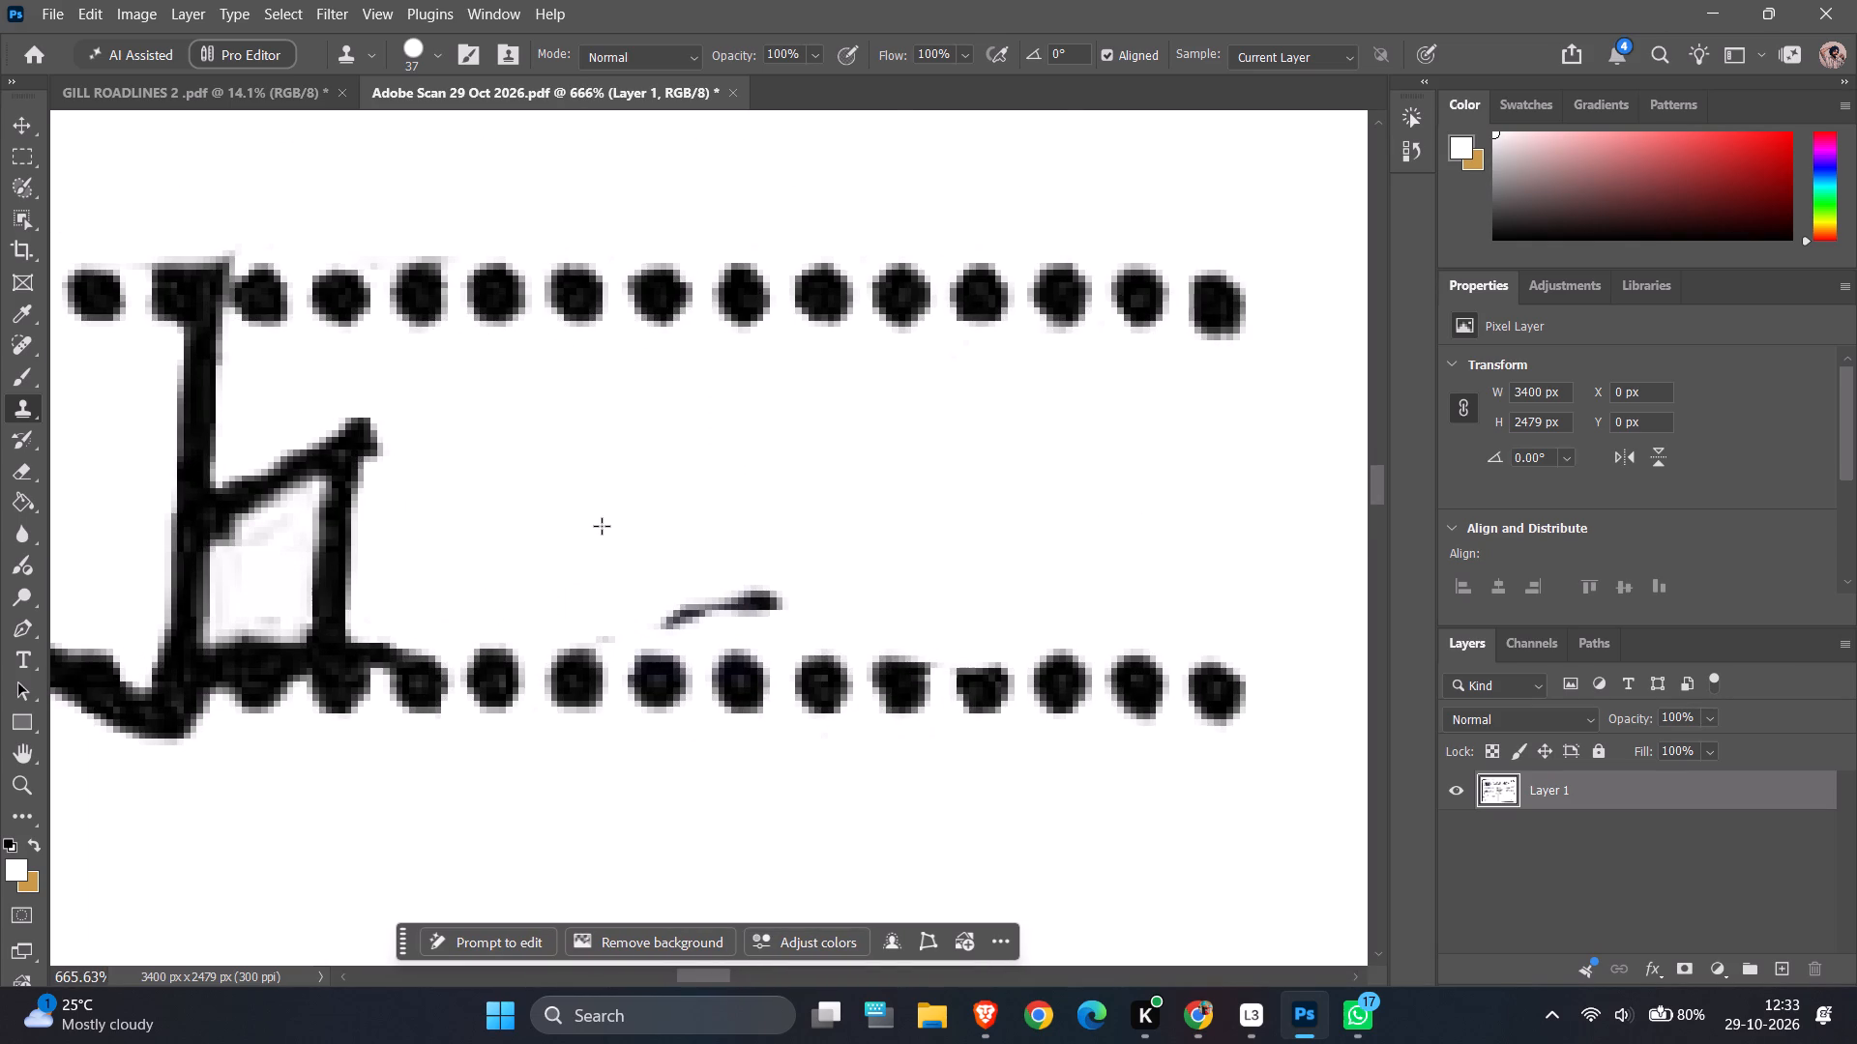
click(602, 526)
click(704, 526)
Clone white over the shoulder and most of the shorter leg of the handwritten h beside the erased Z.
ctrl+scroll(704, 526, up, 10)
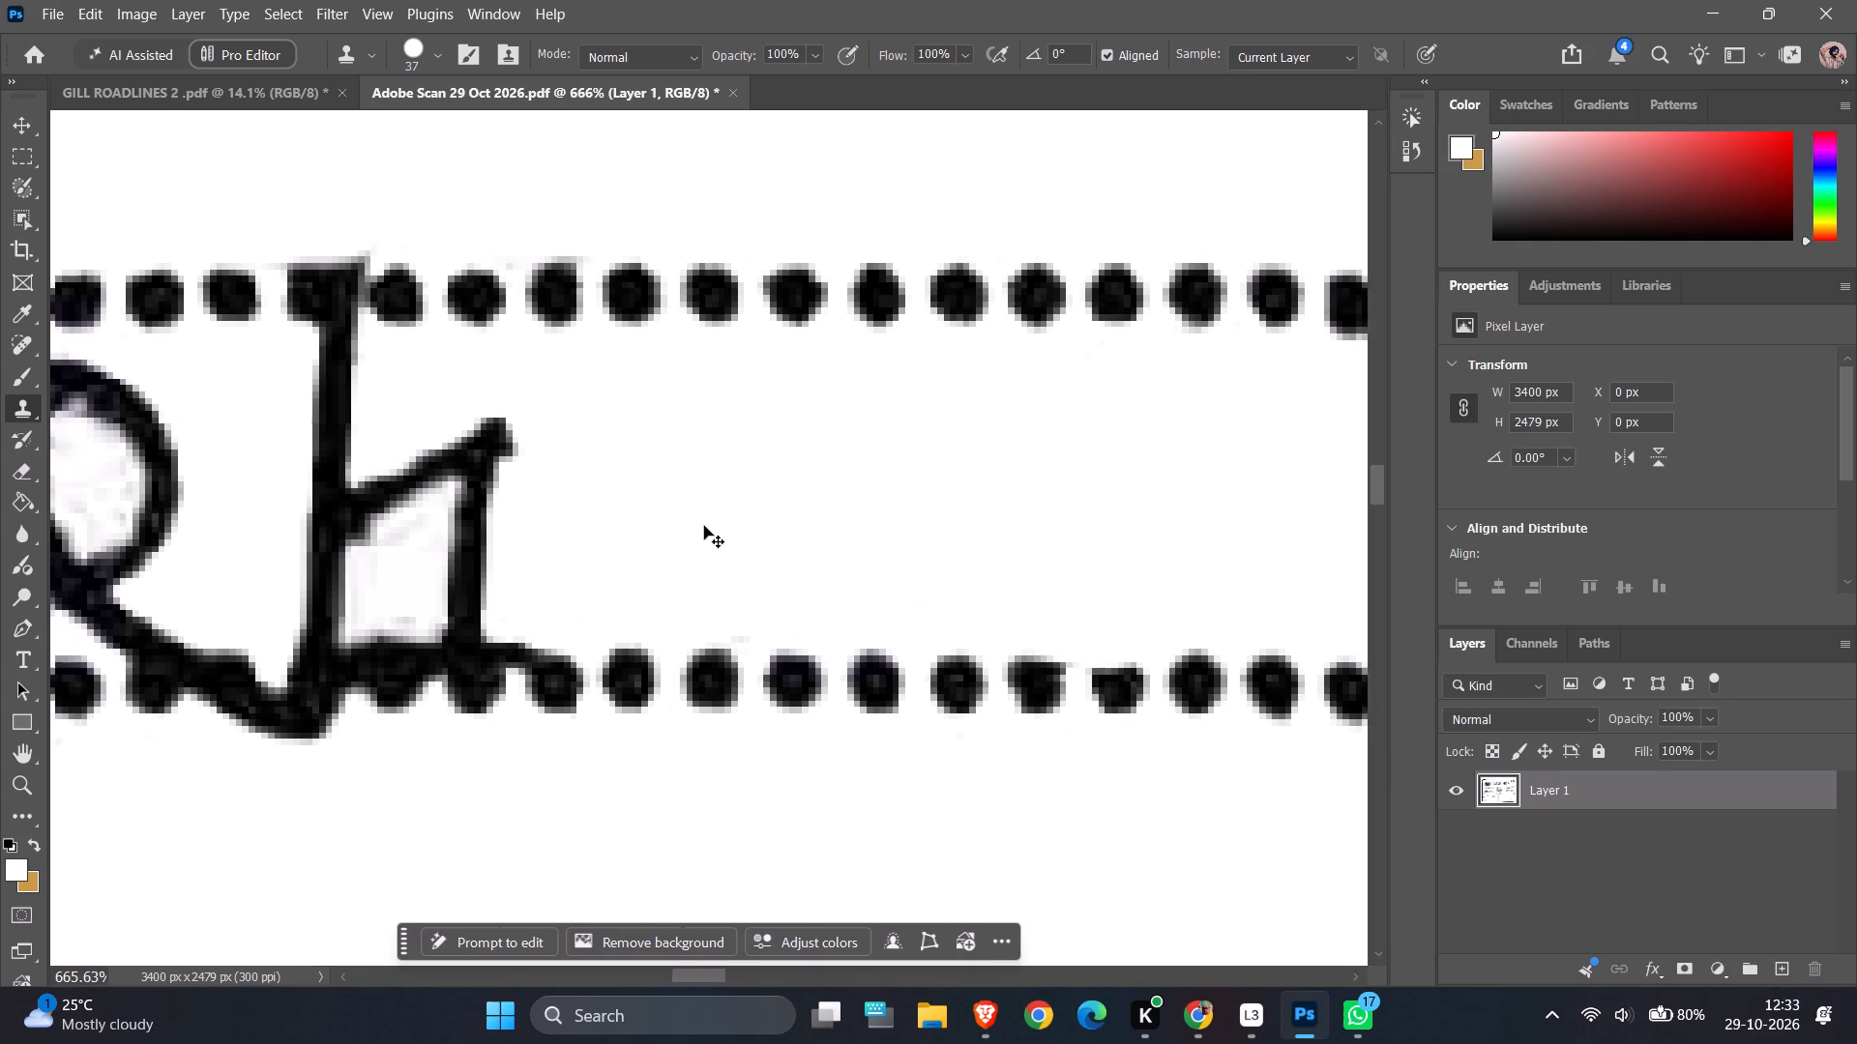
ctrl+scroll(704, 526, up, 3)
alt+click(1129, 507)
click(610, 489)
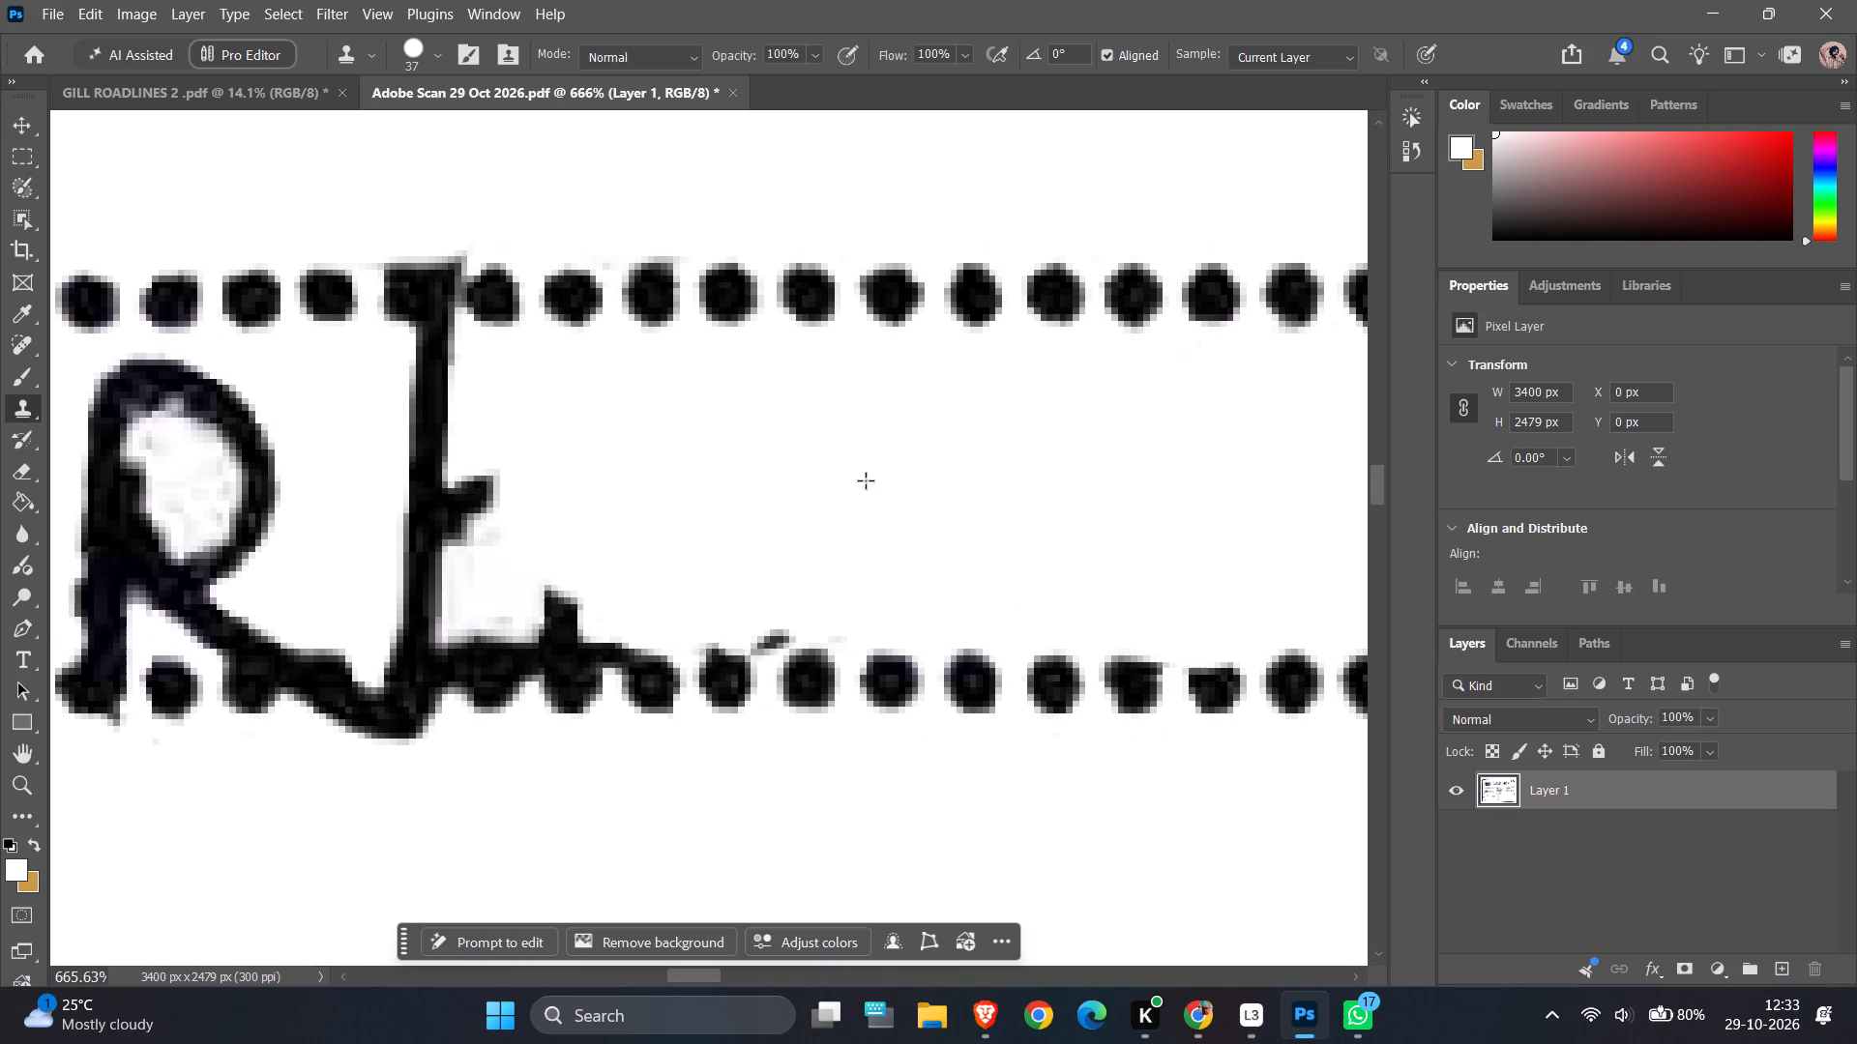
Clone three clean dots from the upper dotted line over the foot of the handwritten h on the lower dotted line.
alt+click(970, 297)
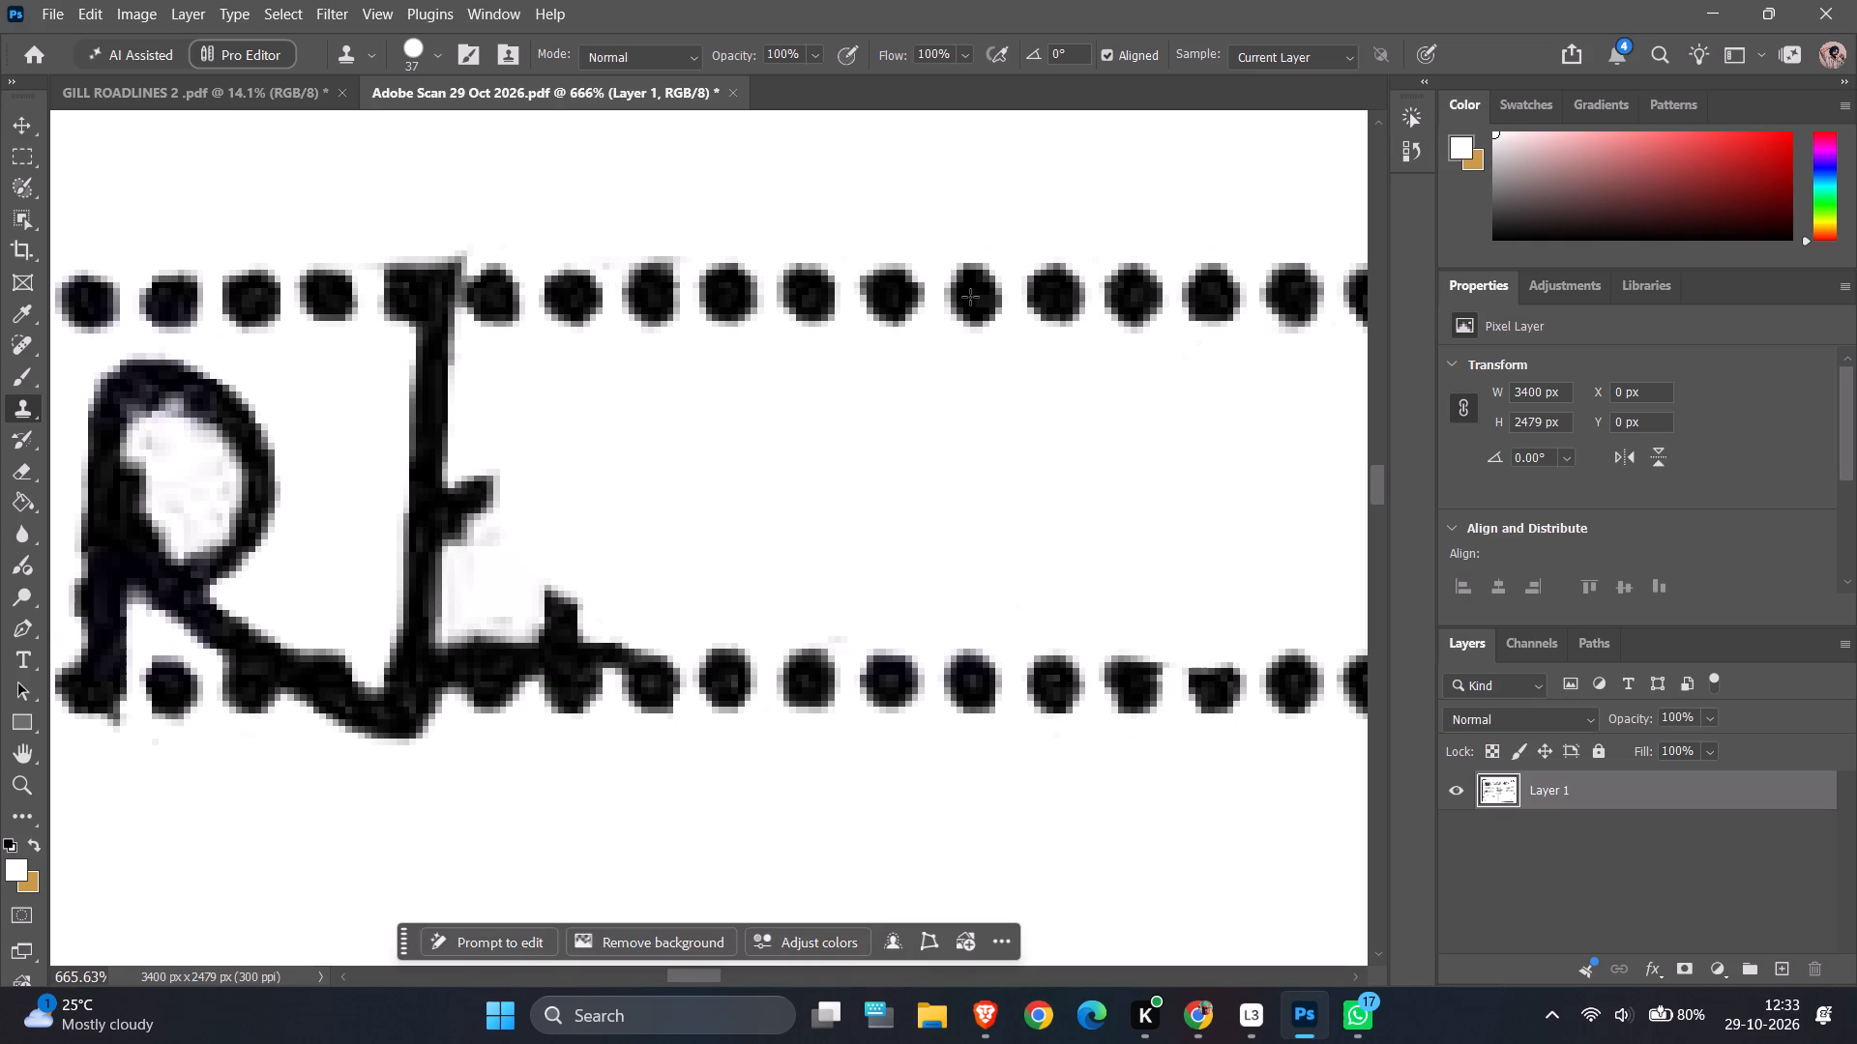
alt+click(970, 297)
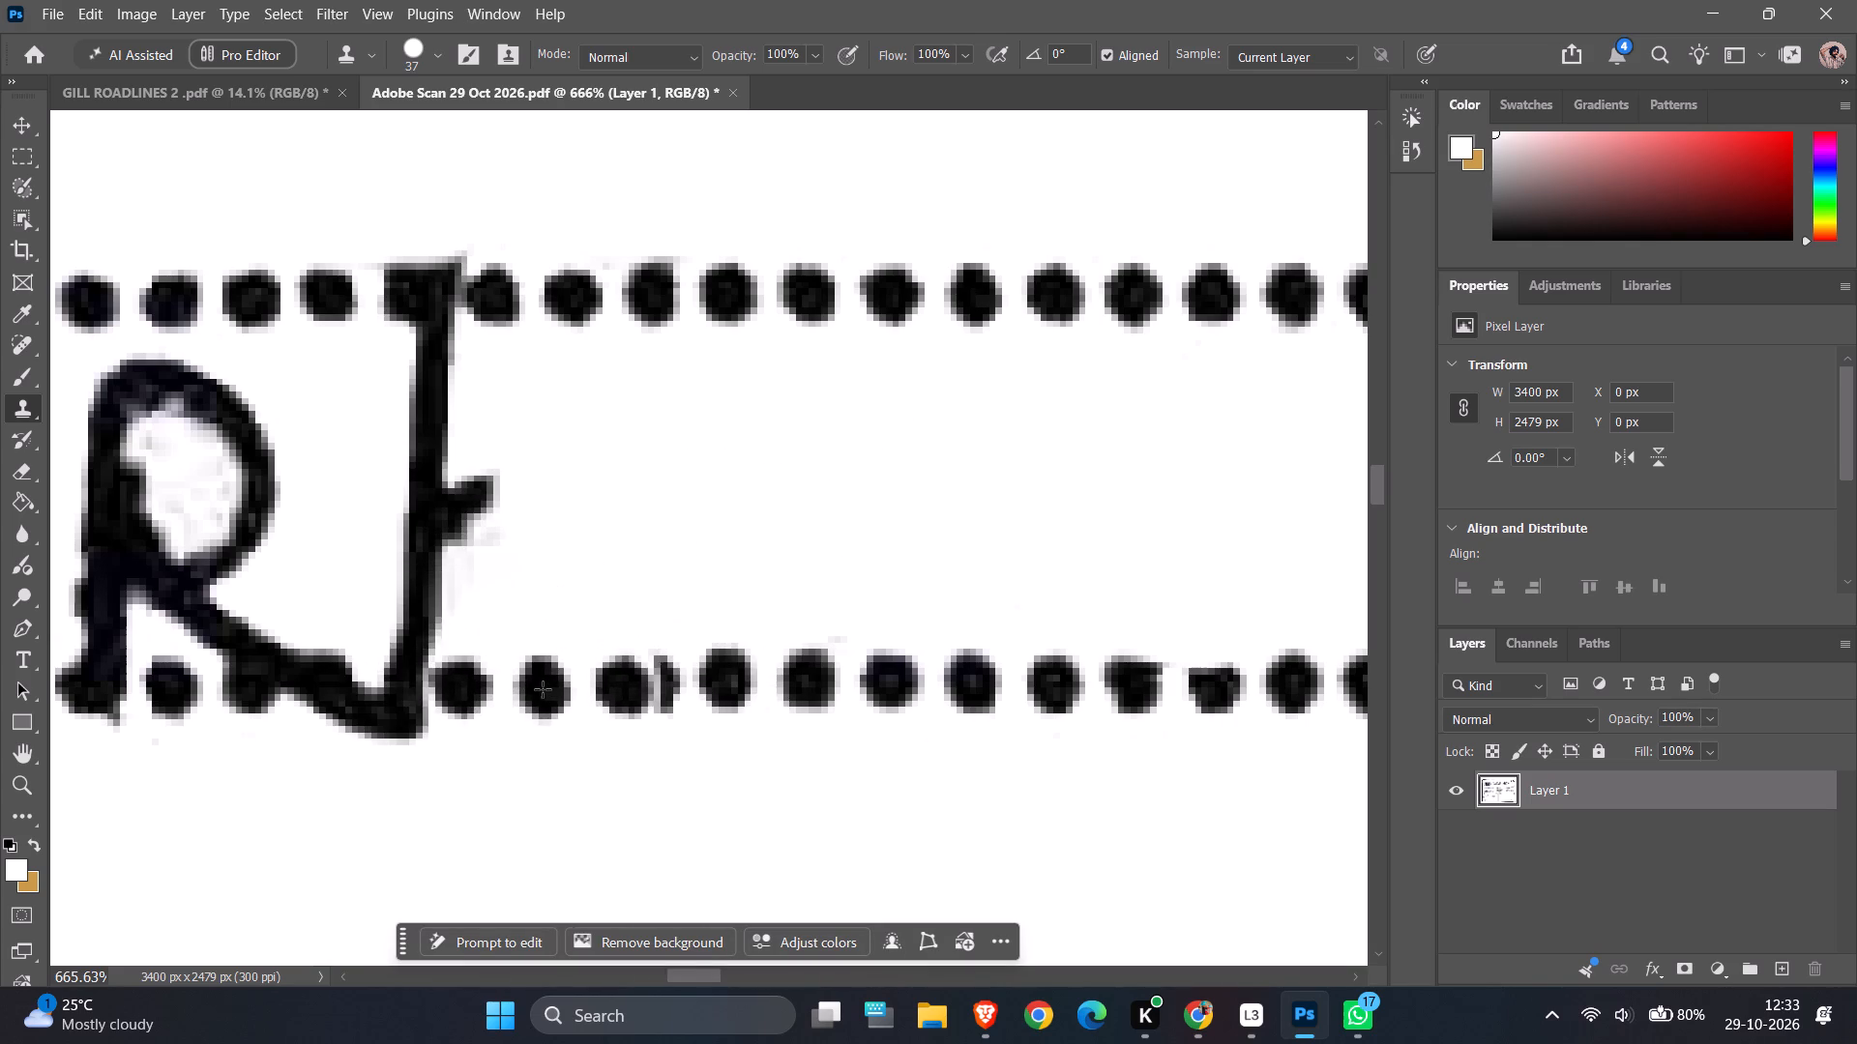
click(564, 688)
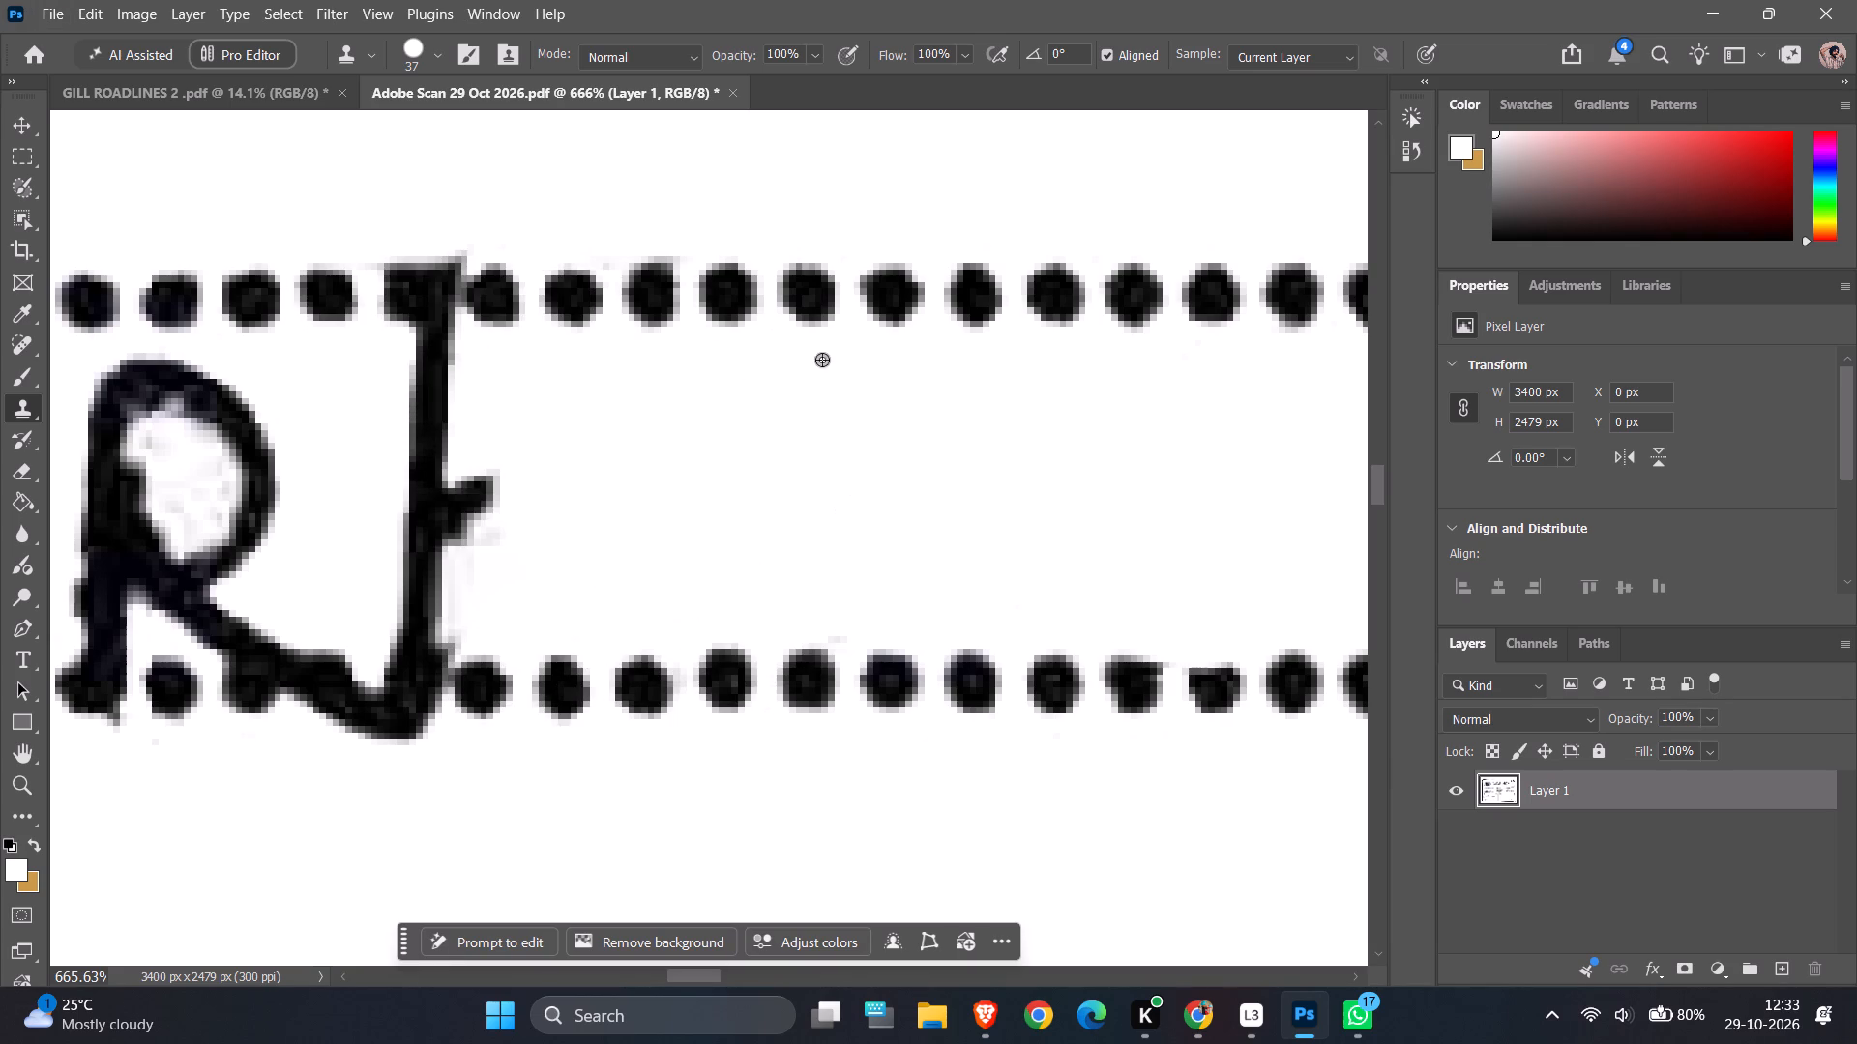
Clone clean dots along the upper dotted line over the top of the handwritten h.
alt+click(810, 294)
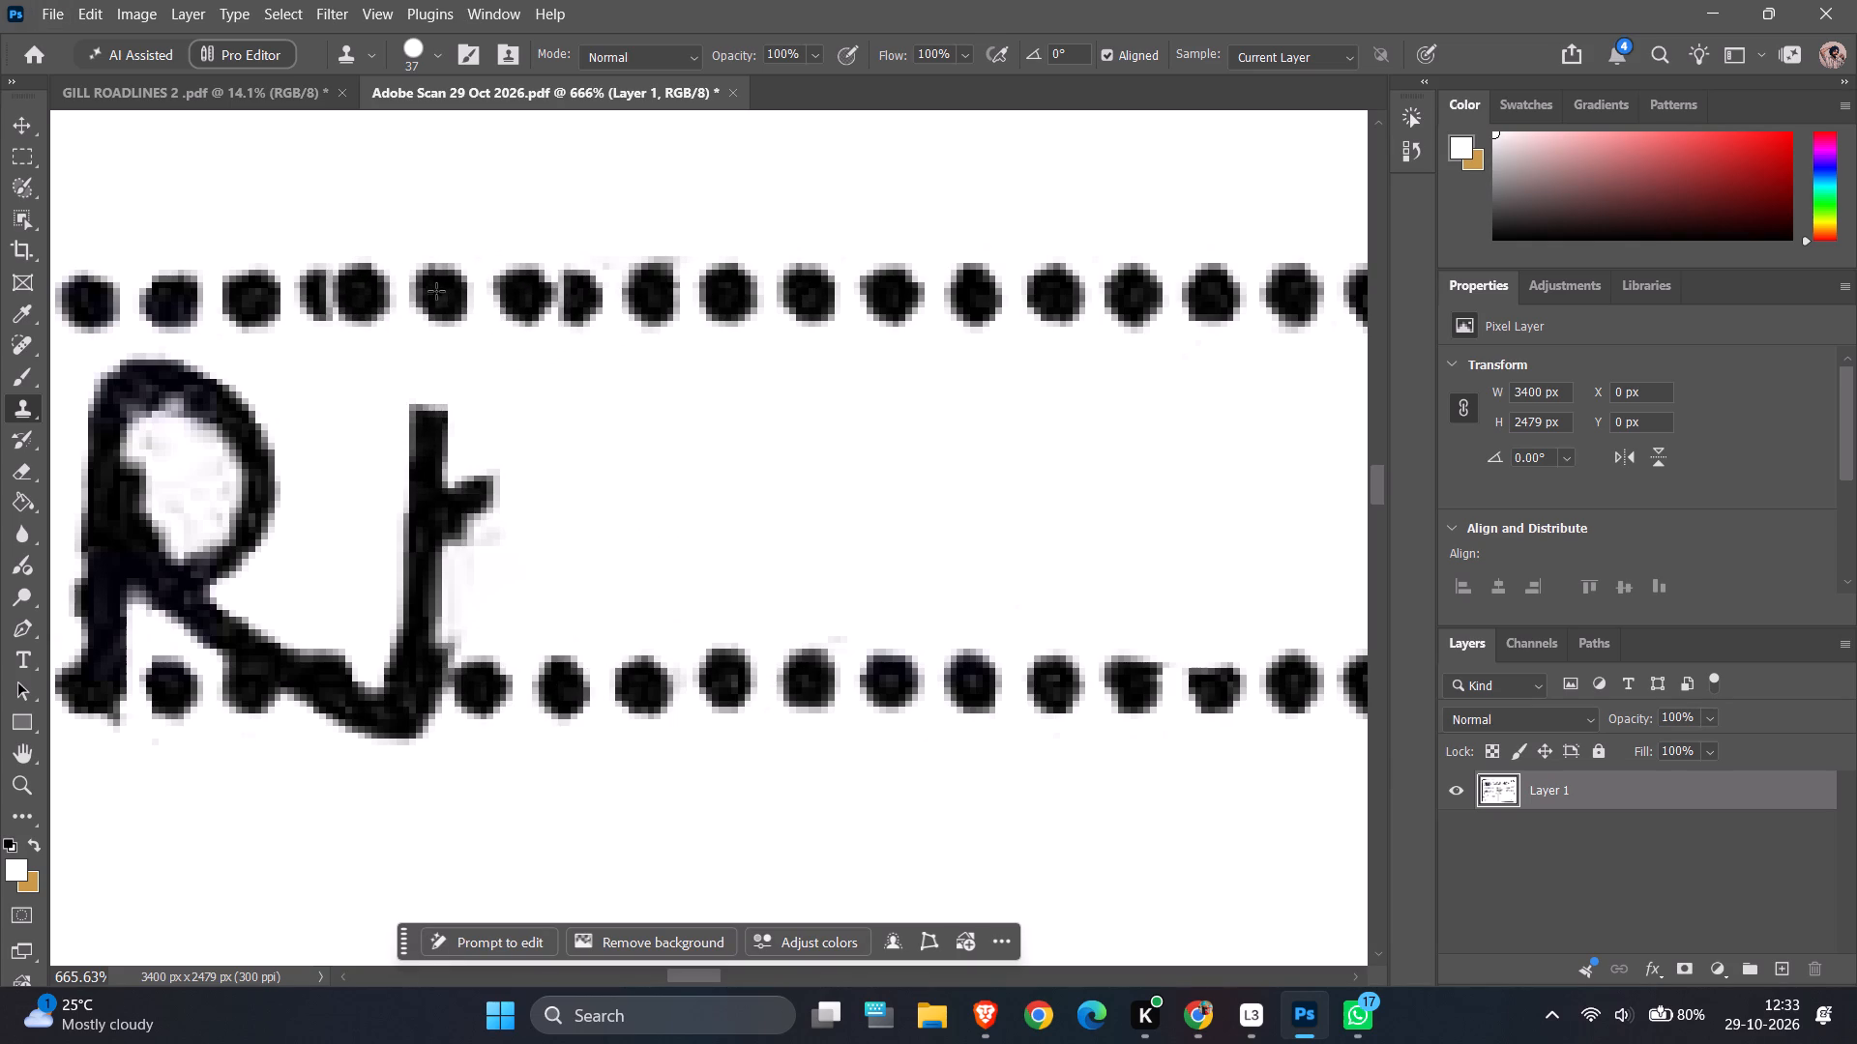
click(421, 294)
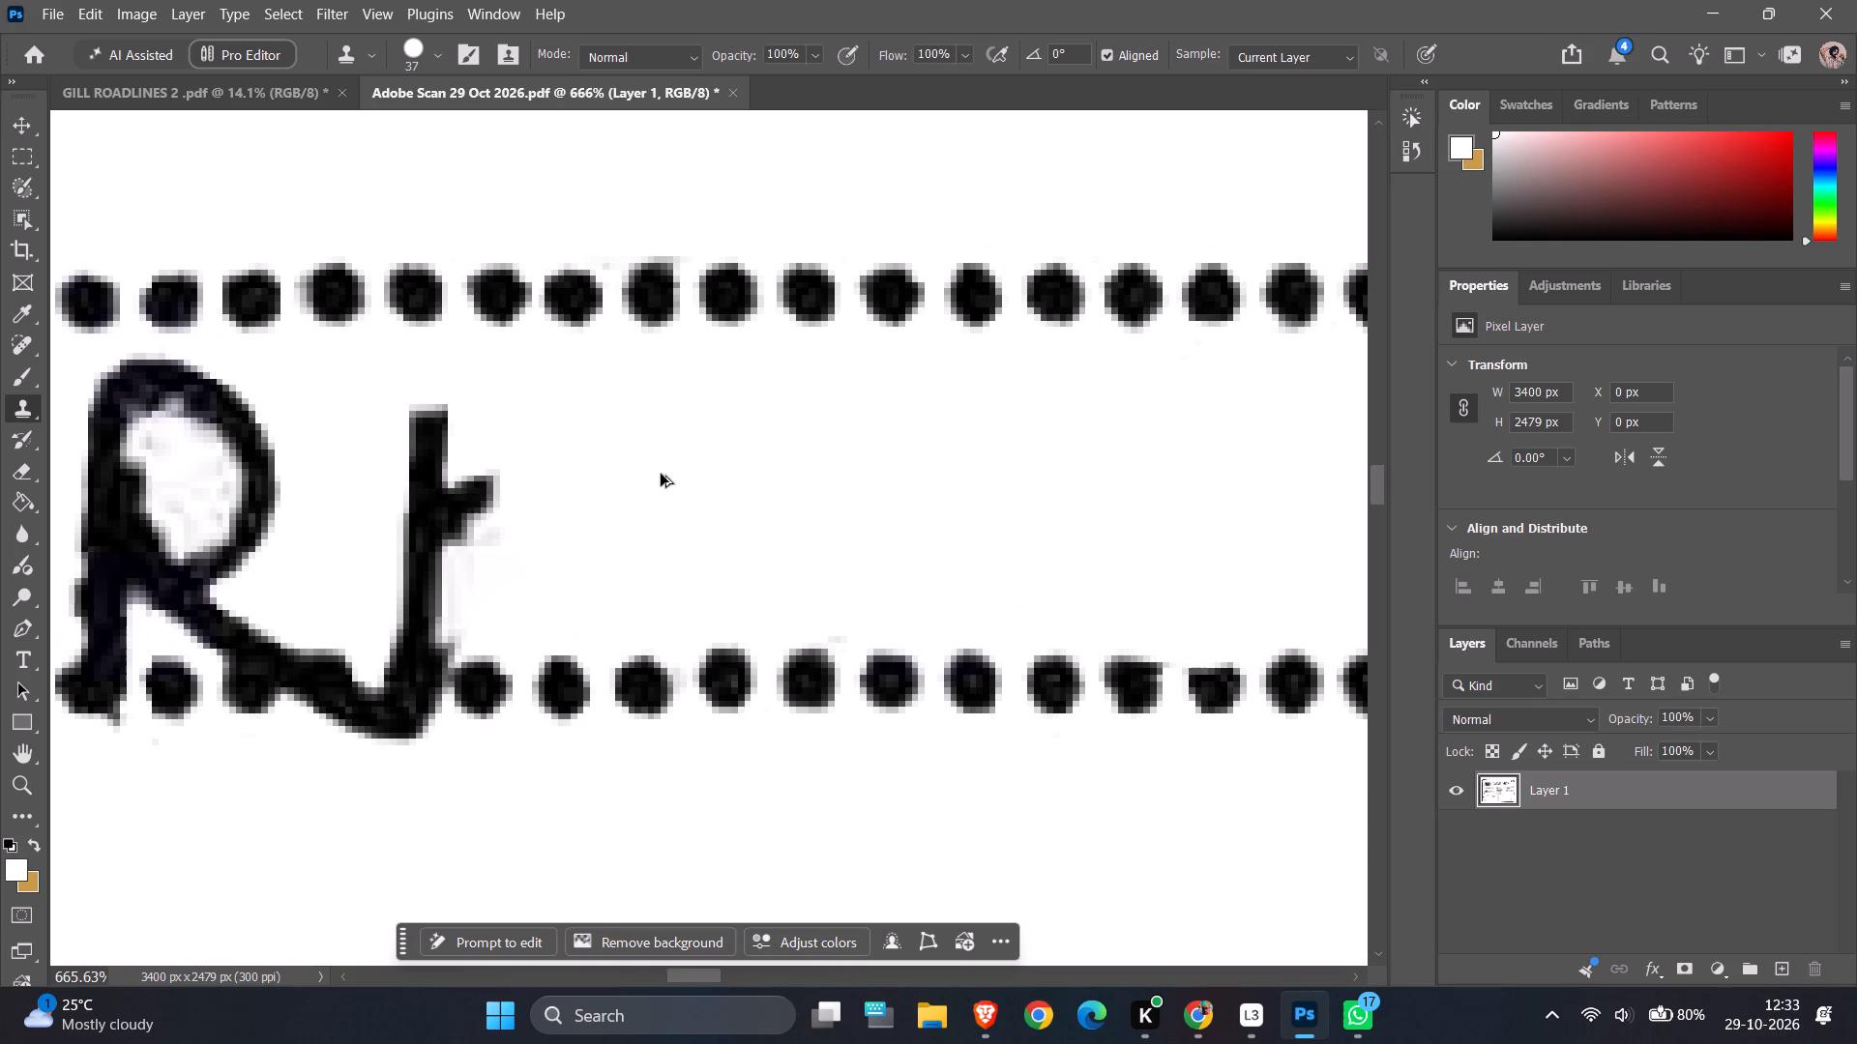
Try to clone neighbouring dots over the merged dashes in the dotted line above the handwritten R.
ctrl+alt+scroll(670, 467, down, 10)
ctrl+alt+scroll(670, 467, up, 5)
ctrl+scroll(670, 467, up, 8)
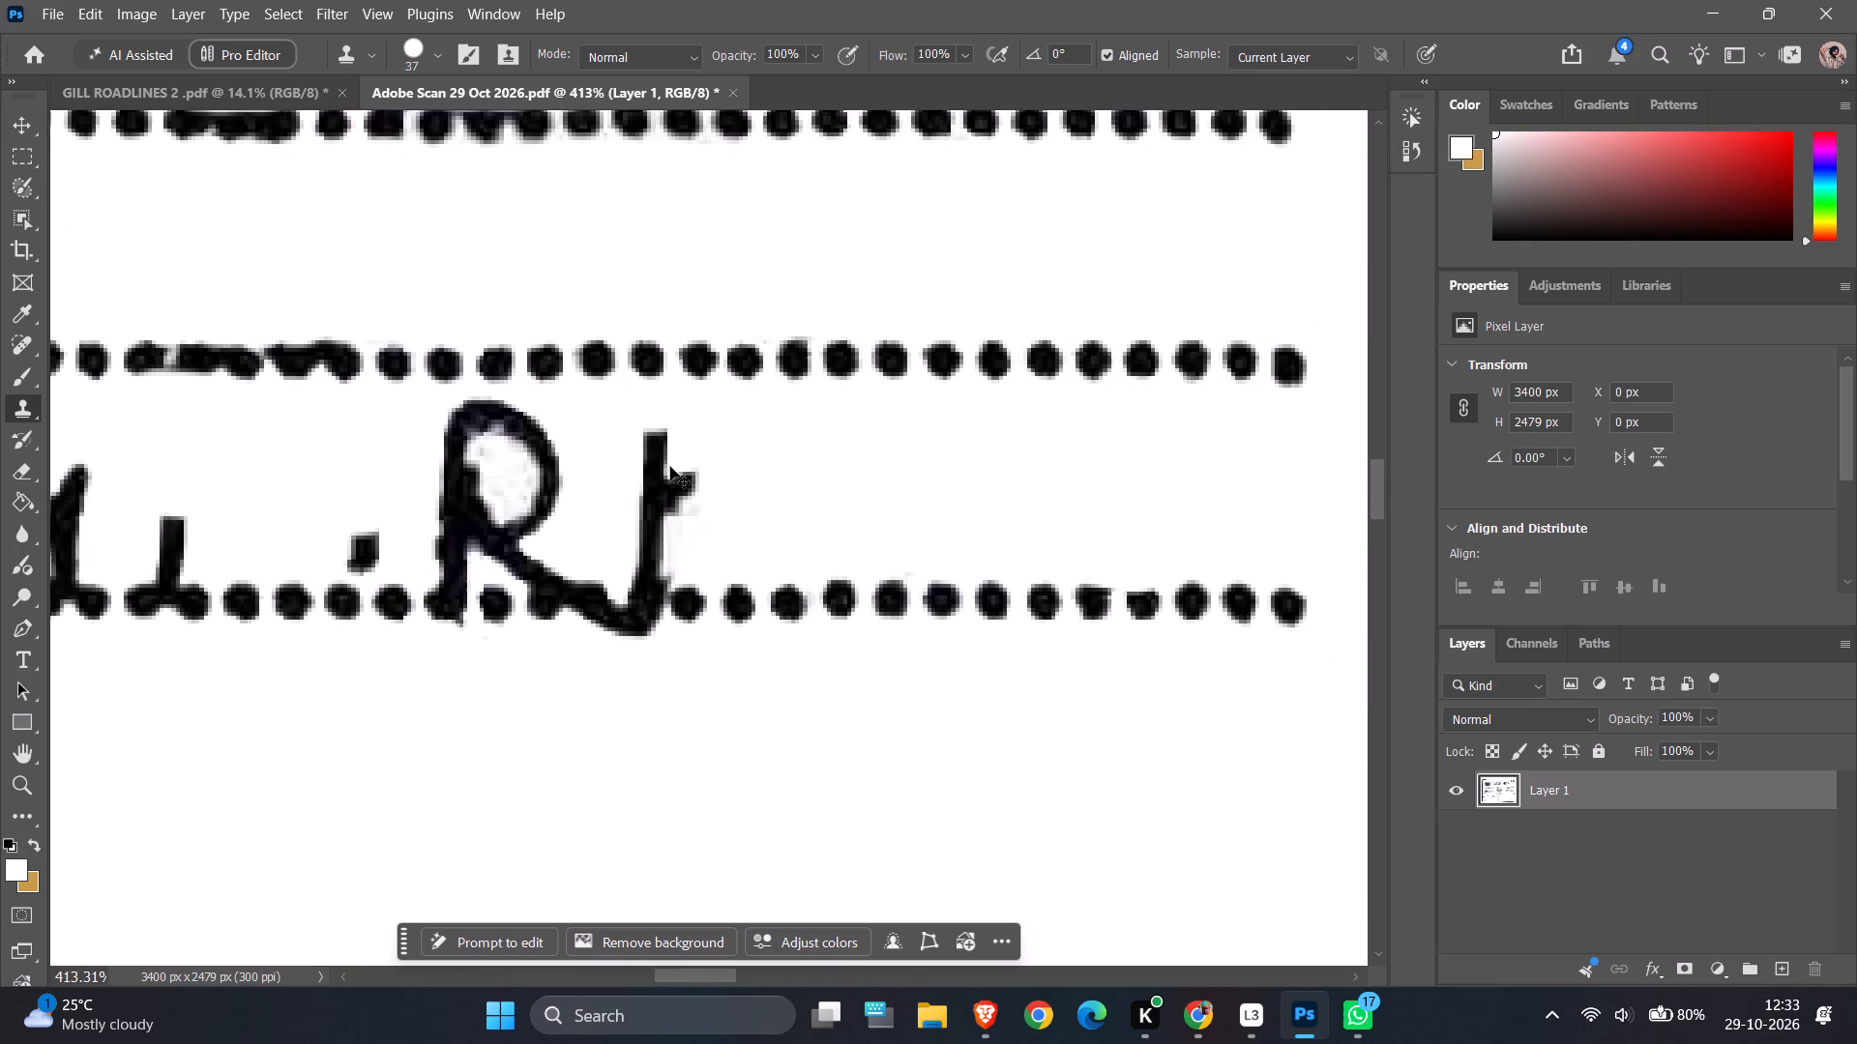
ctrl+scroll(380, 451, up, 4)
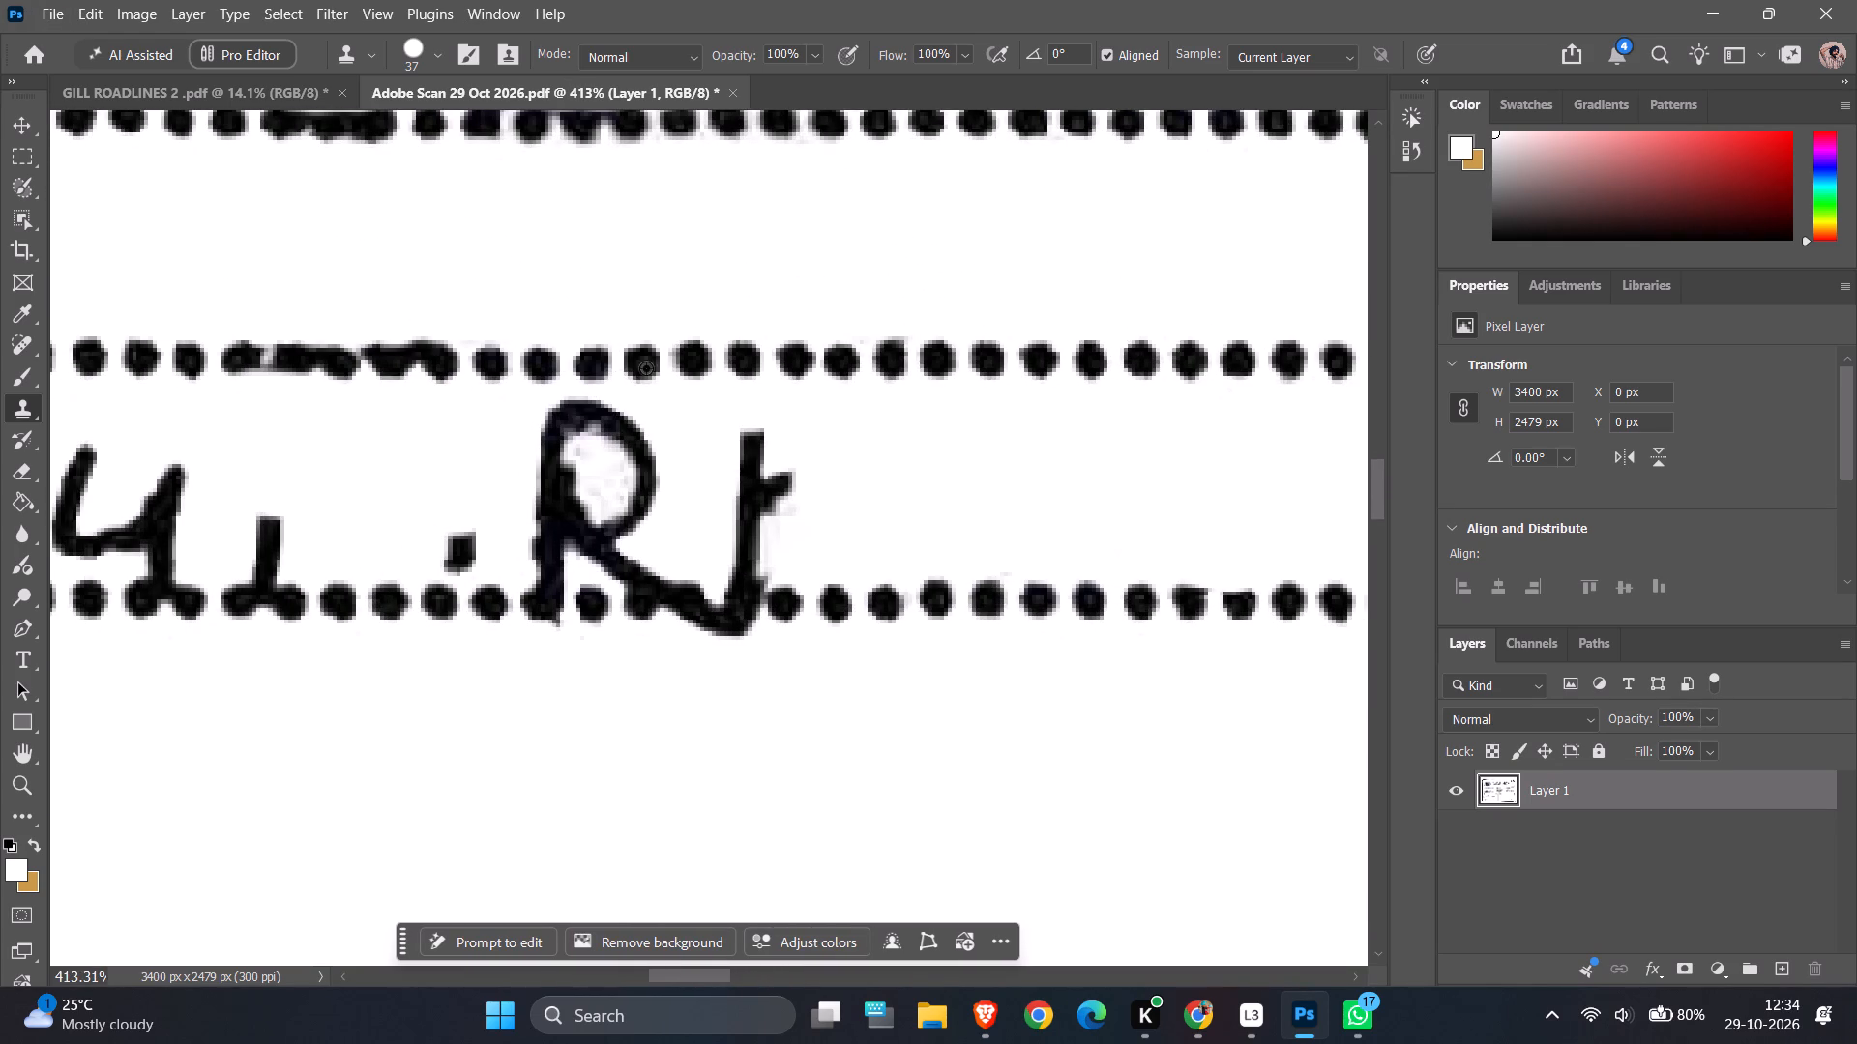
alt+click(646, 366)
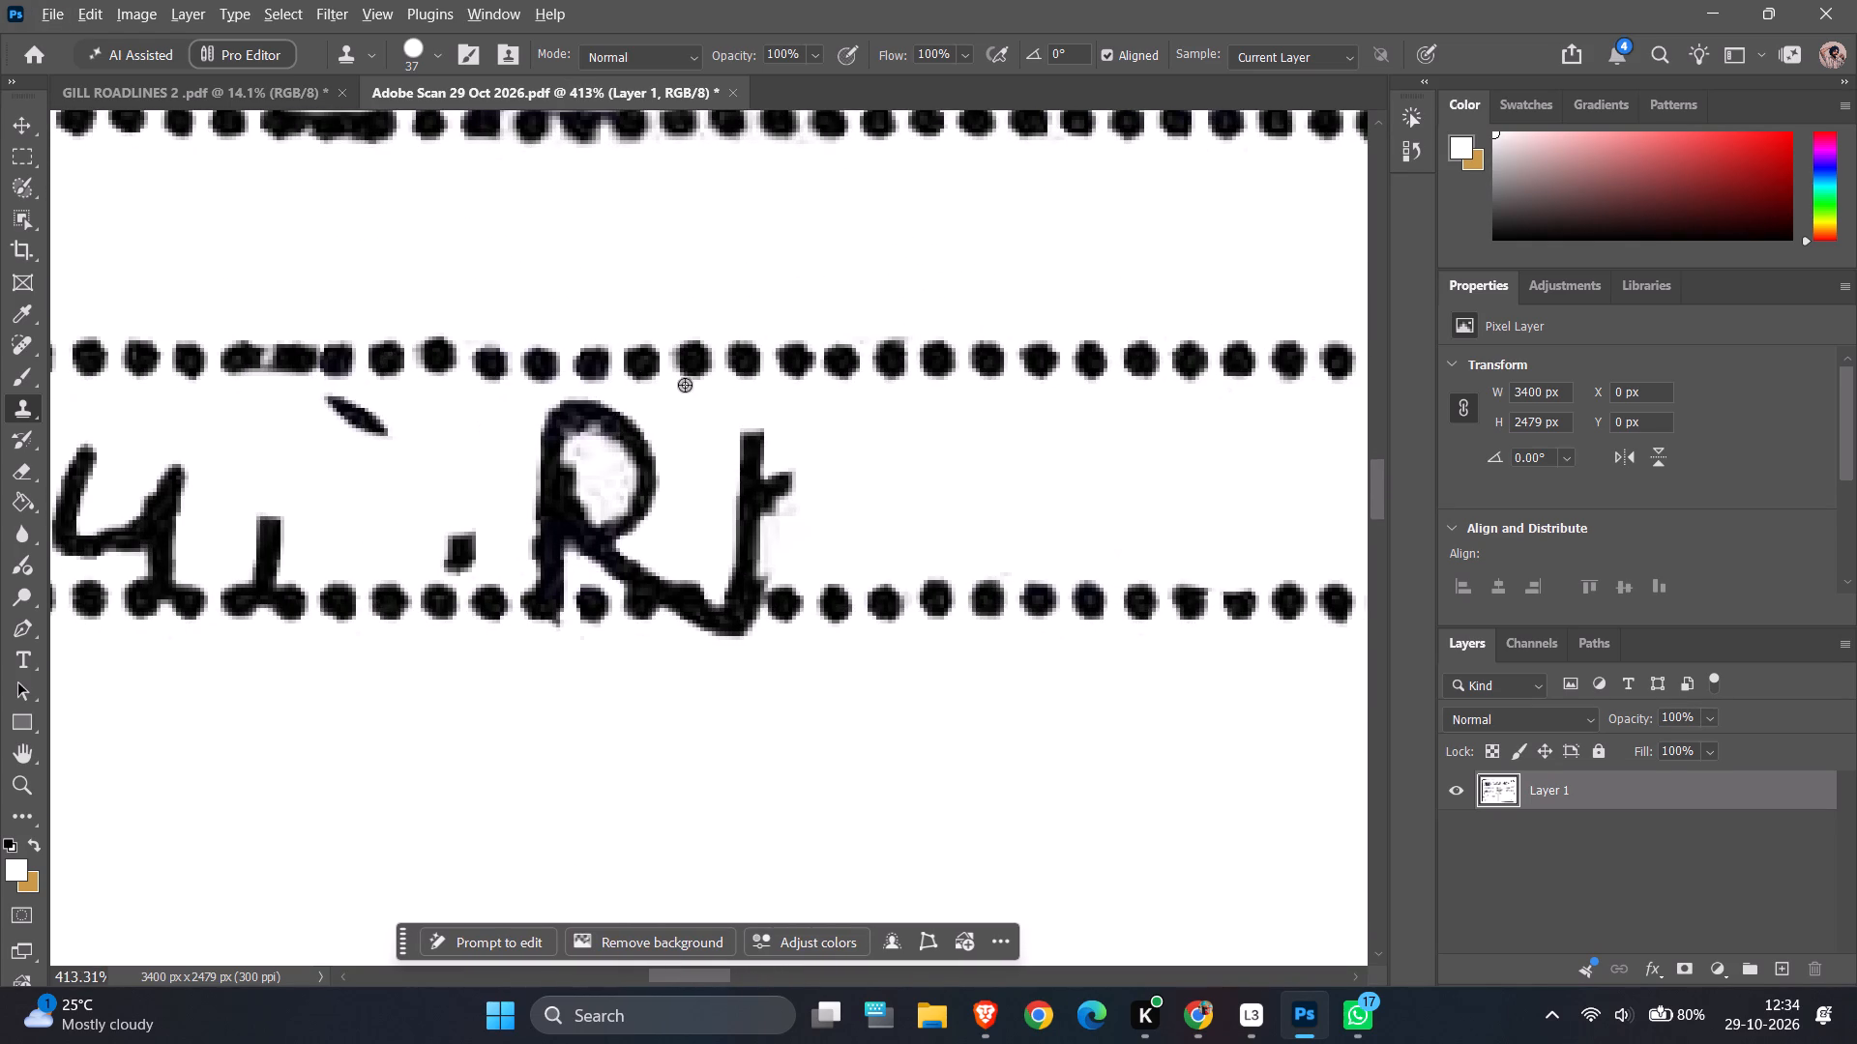
Clone clean dots from the next dotted line up over the merged dashes before the R, aligned with the row.
scroll(722, 238, up, 4)
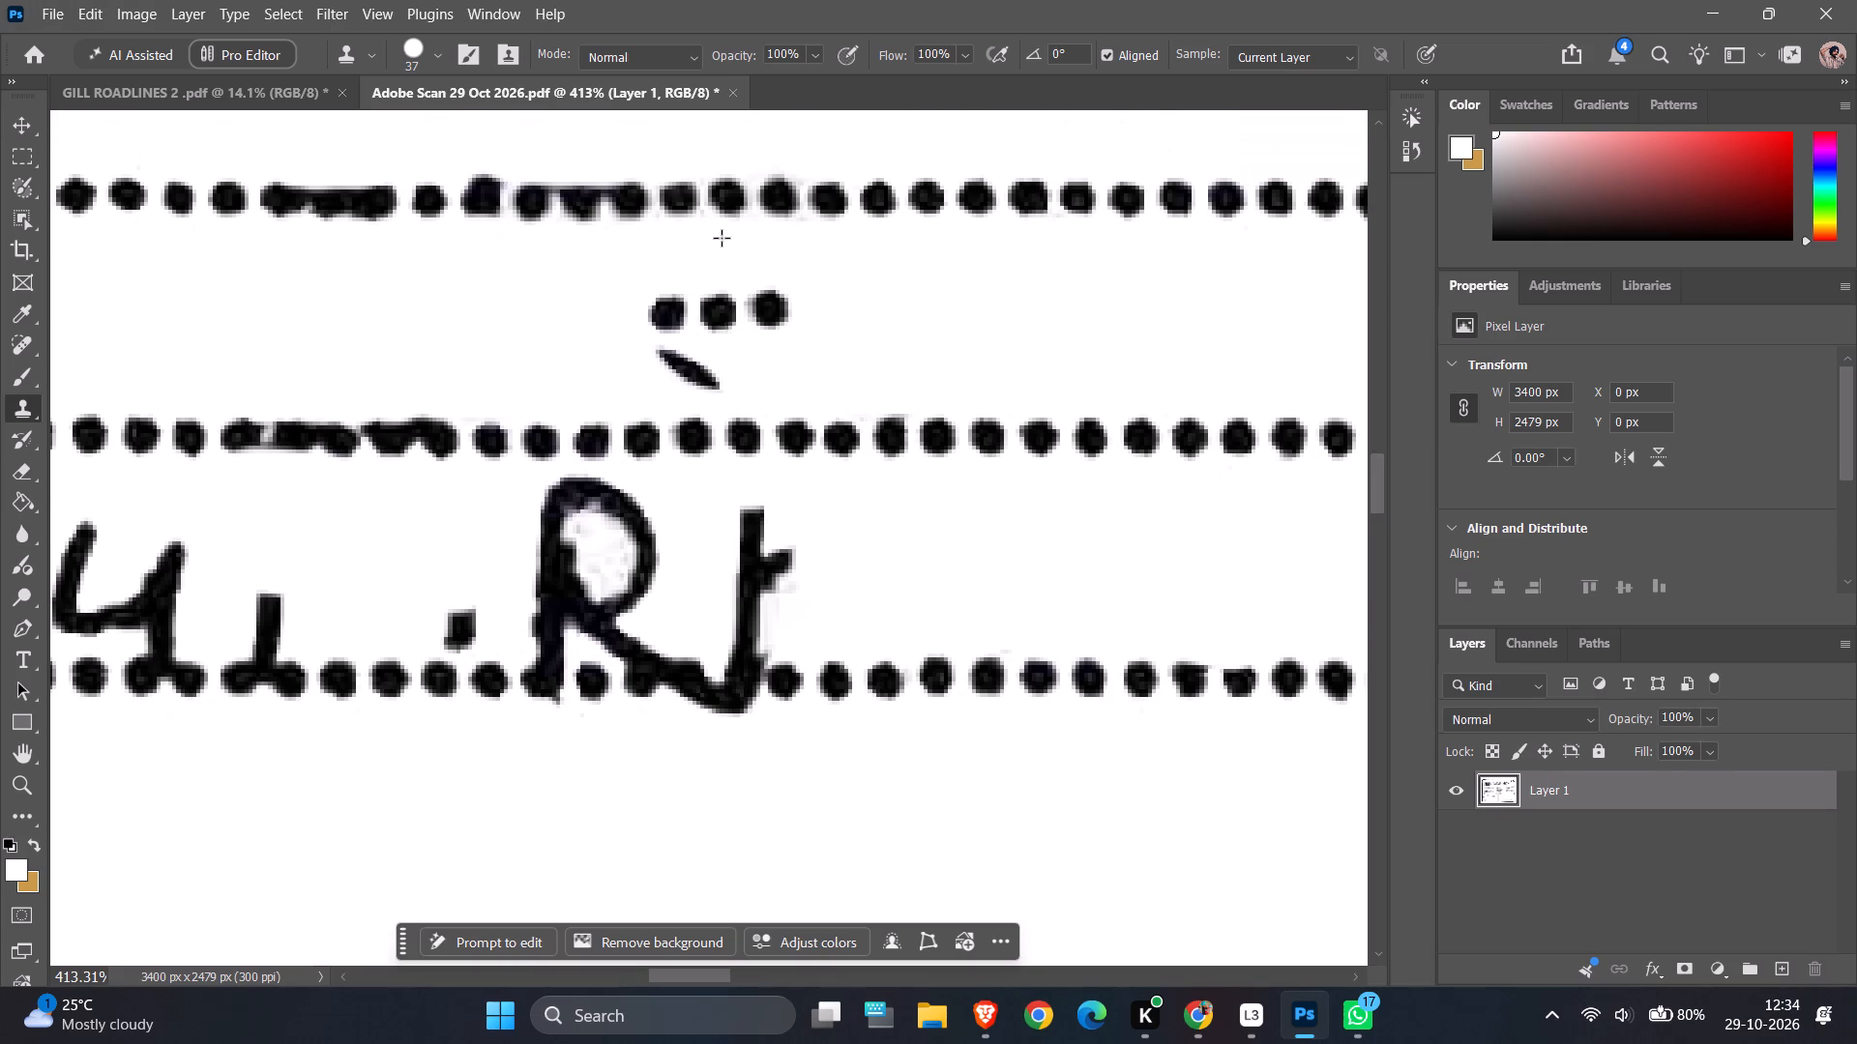
alt+click(930, 198)
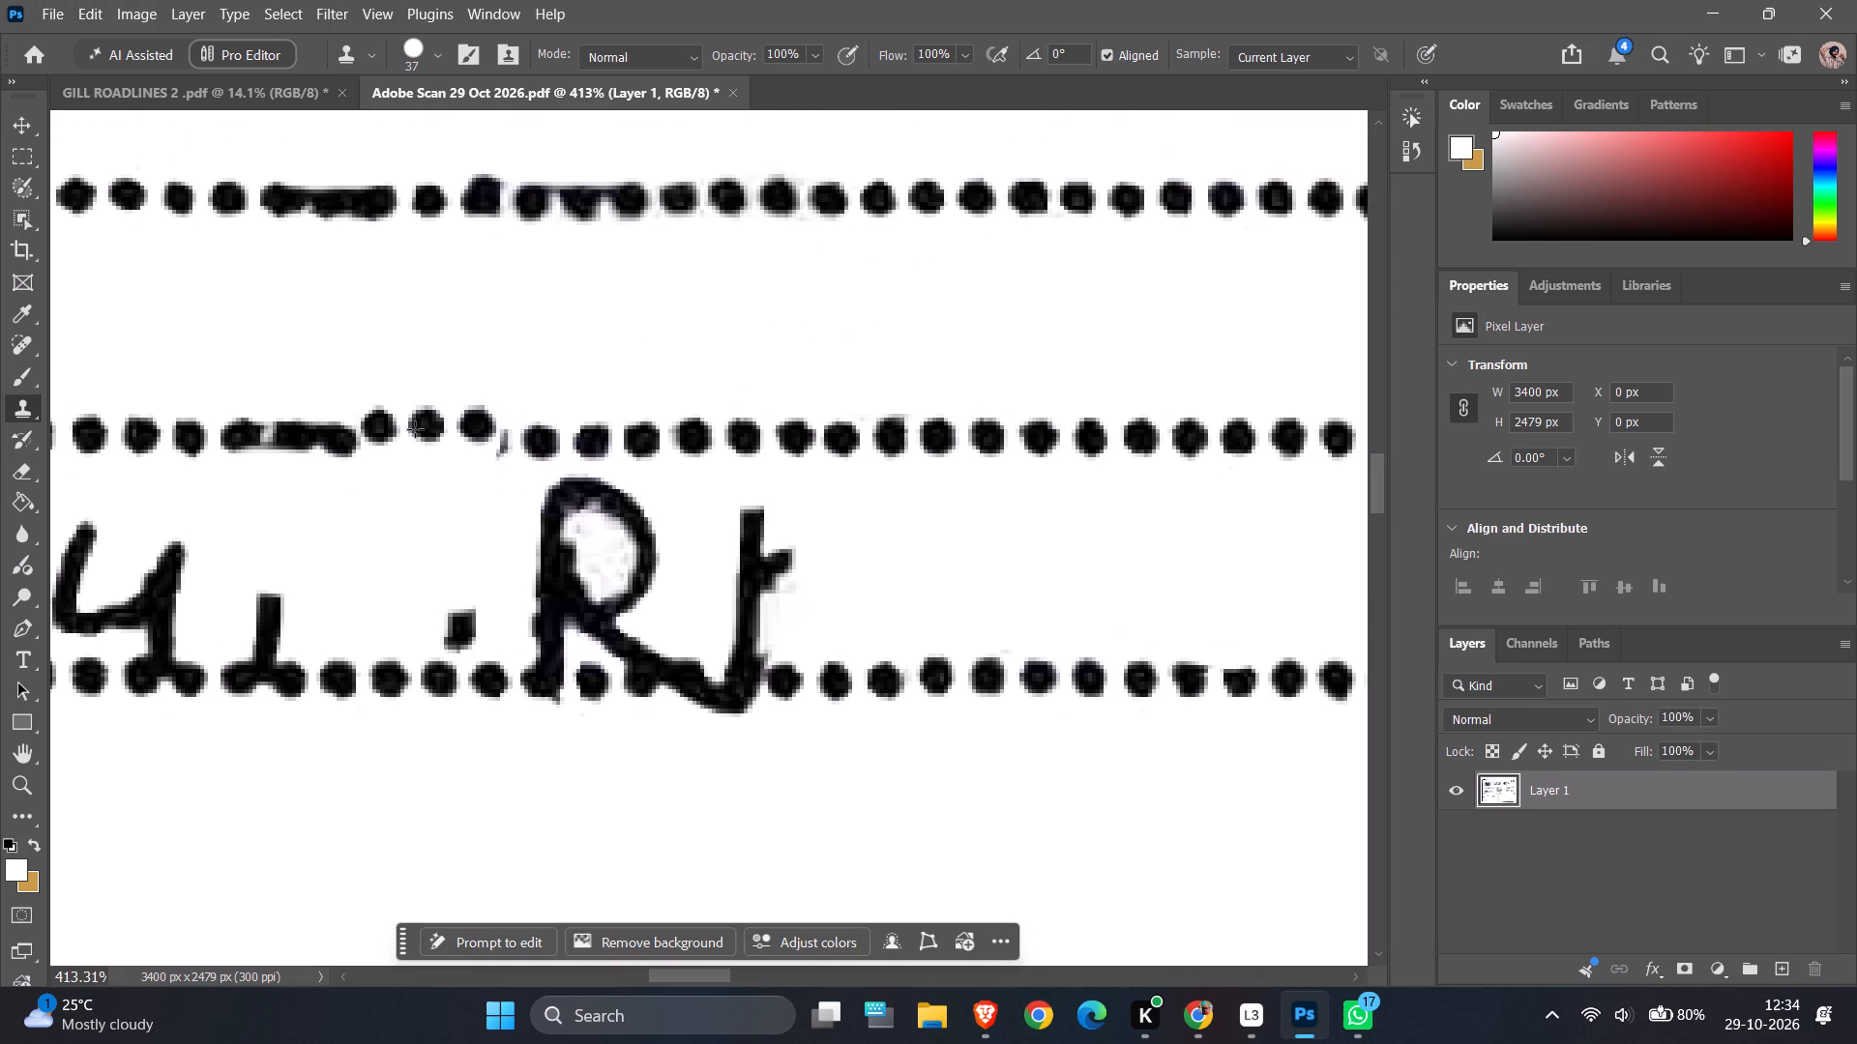
click(400, 442)
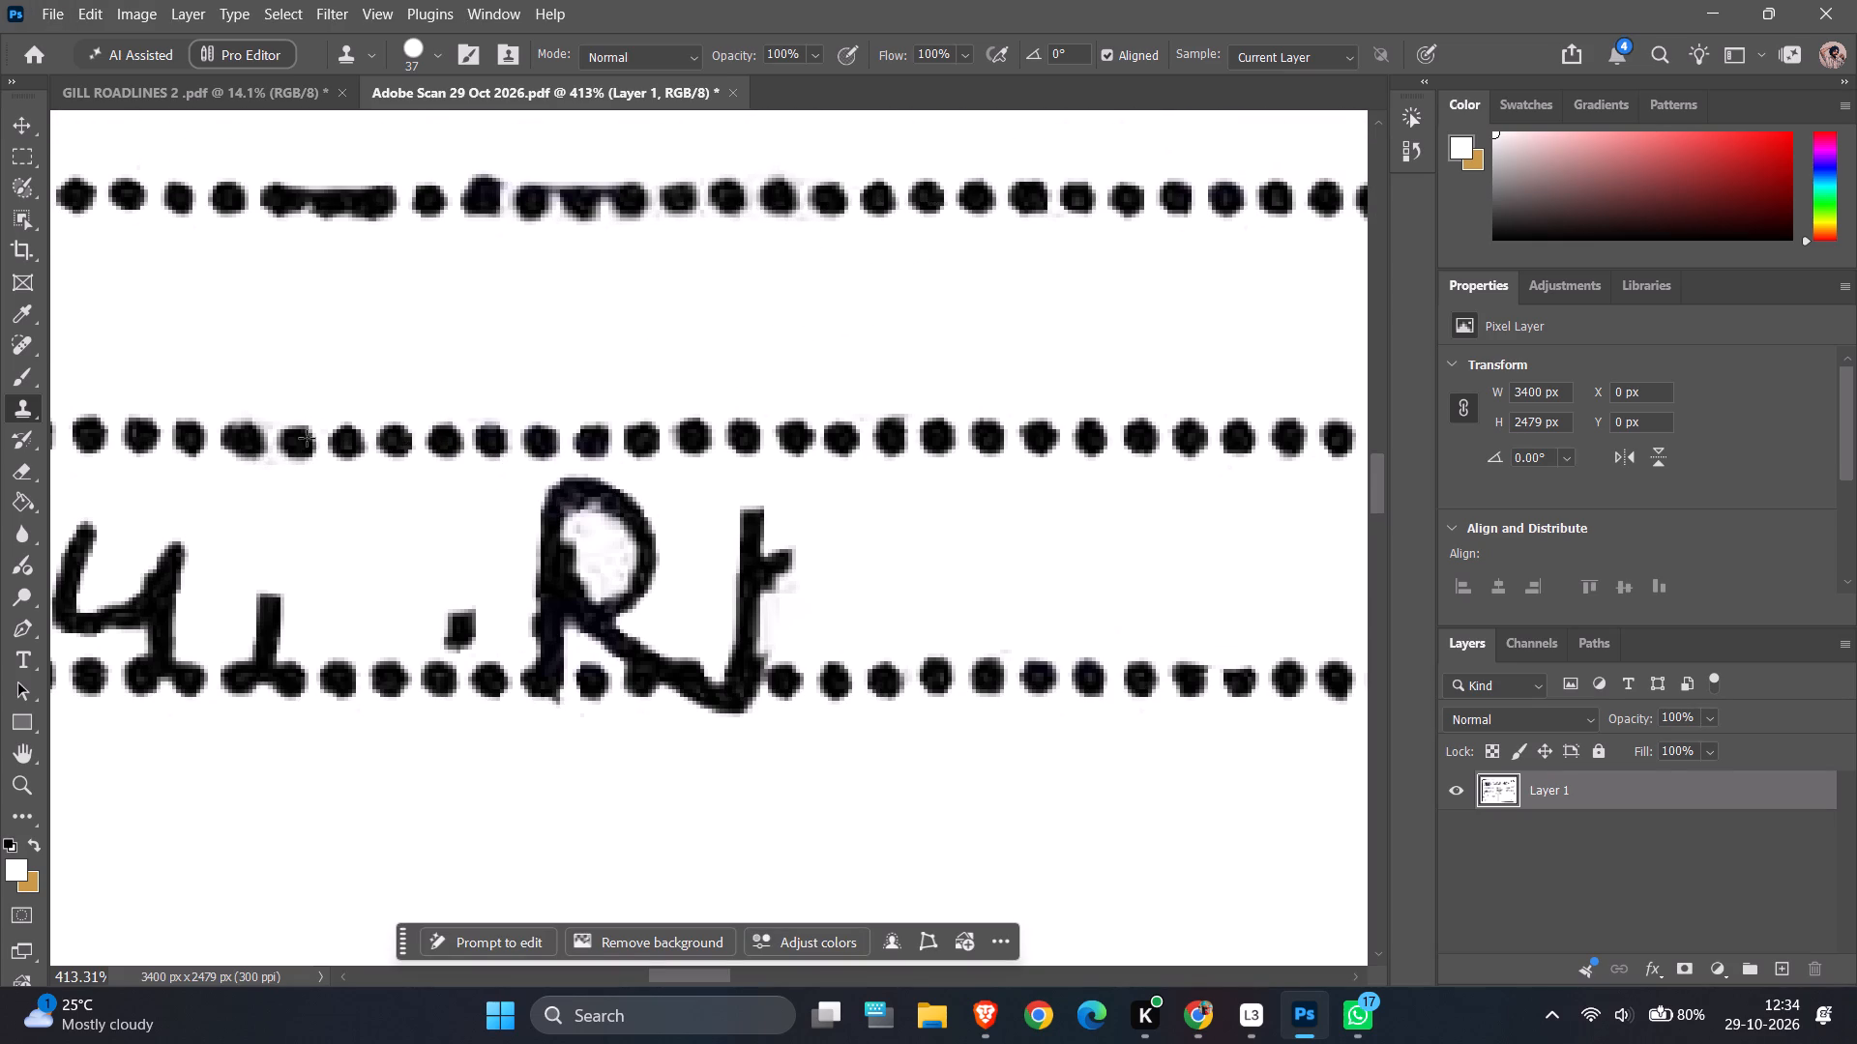
click(294, 436)
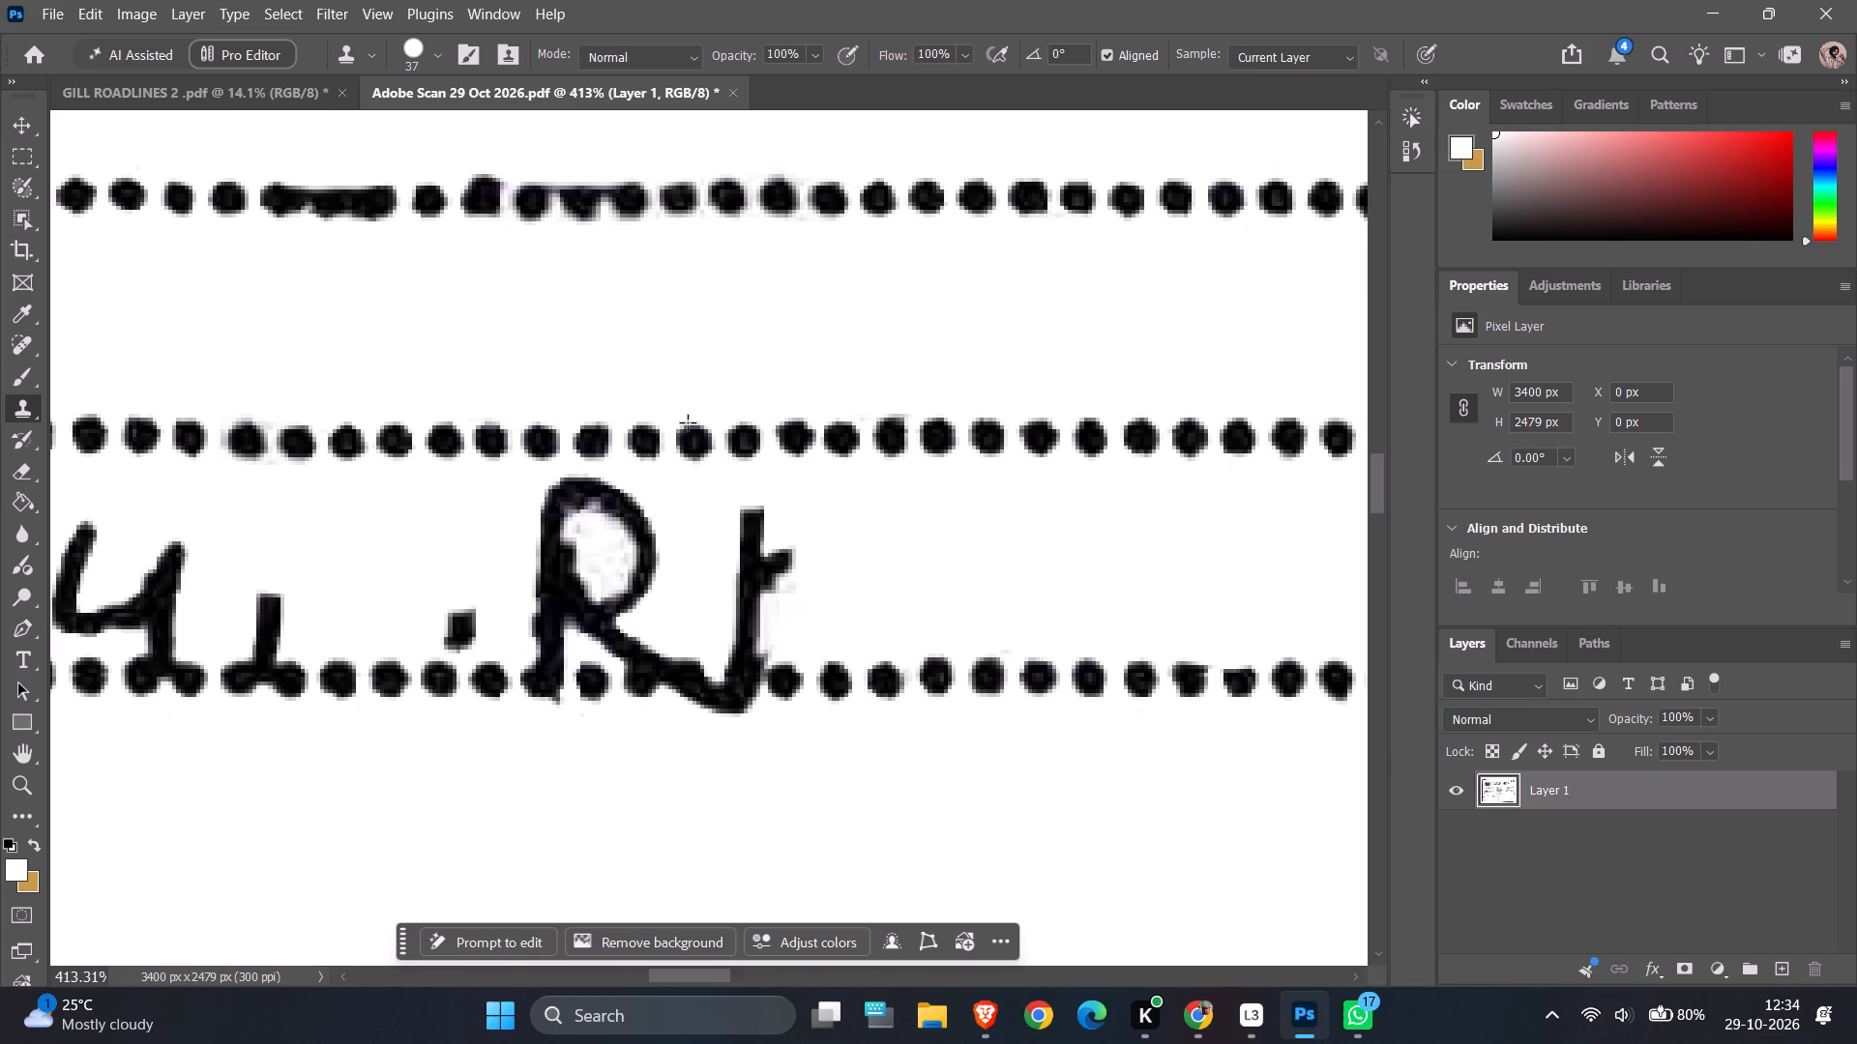
Clone white over the remaining upper stem and side stub of the handwritten h, including stray marks around them.
ctrl+alt+scroll(692, 422, down, 14)
ctrl+alt+scroll(786, 470, up, 13)
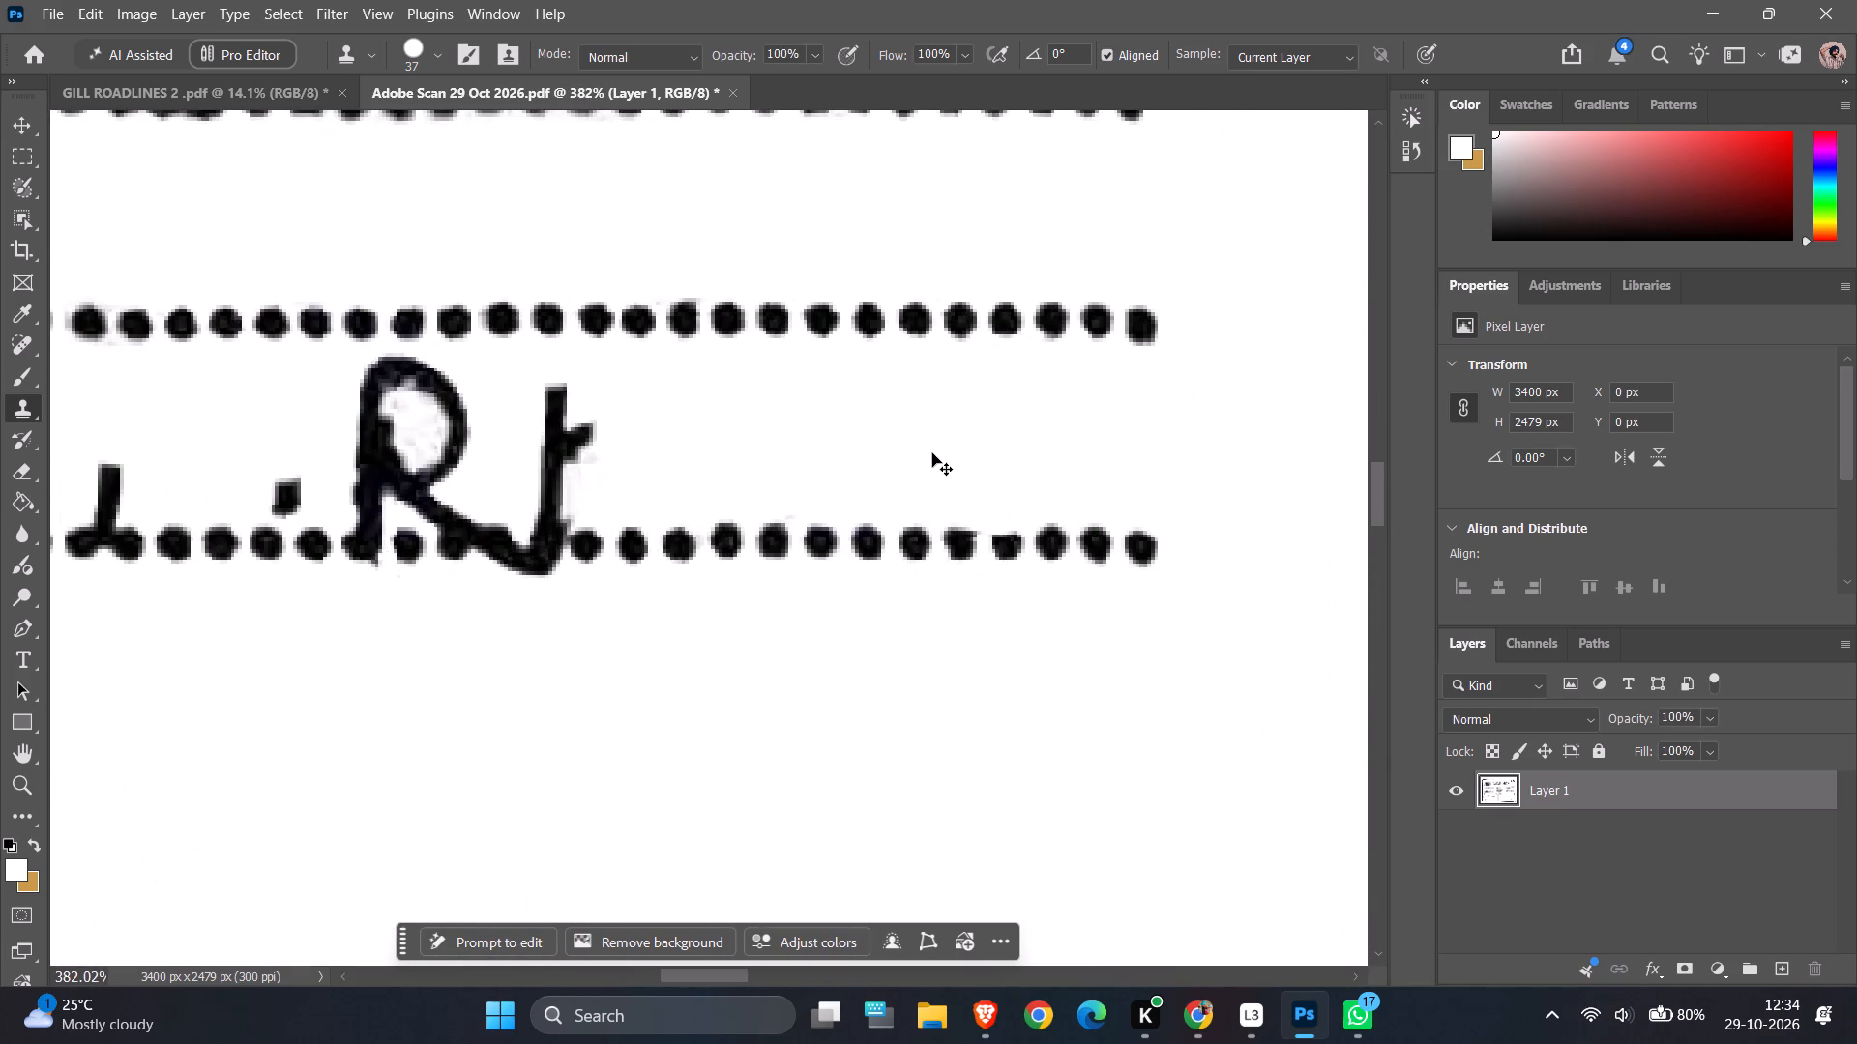
ctrl+scroll(933, 453, up, 5)
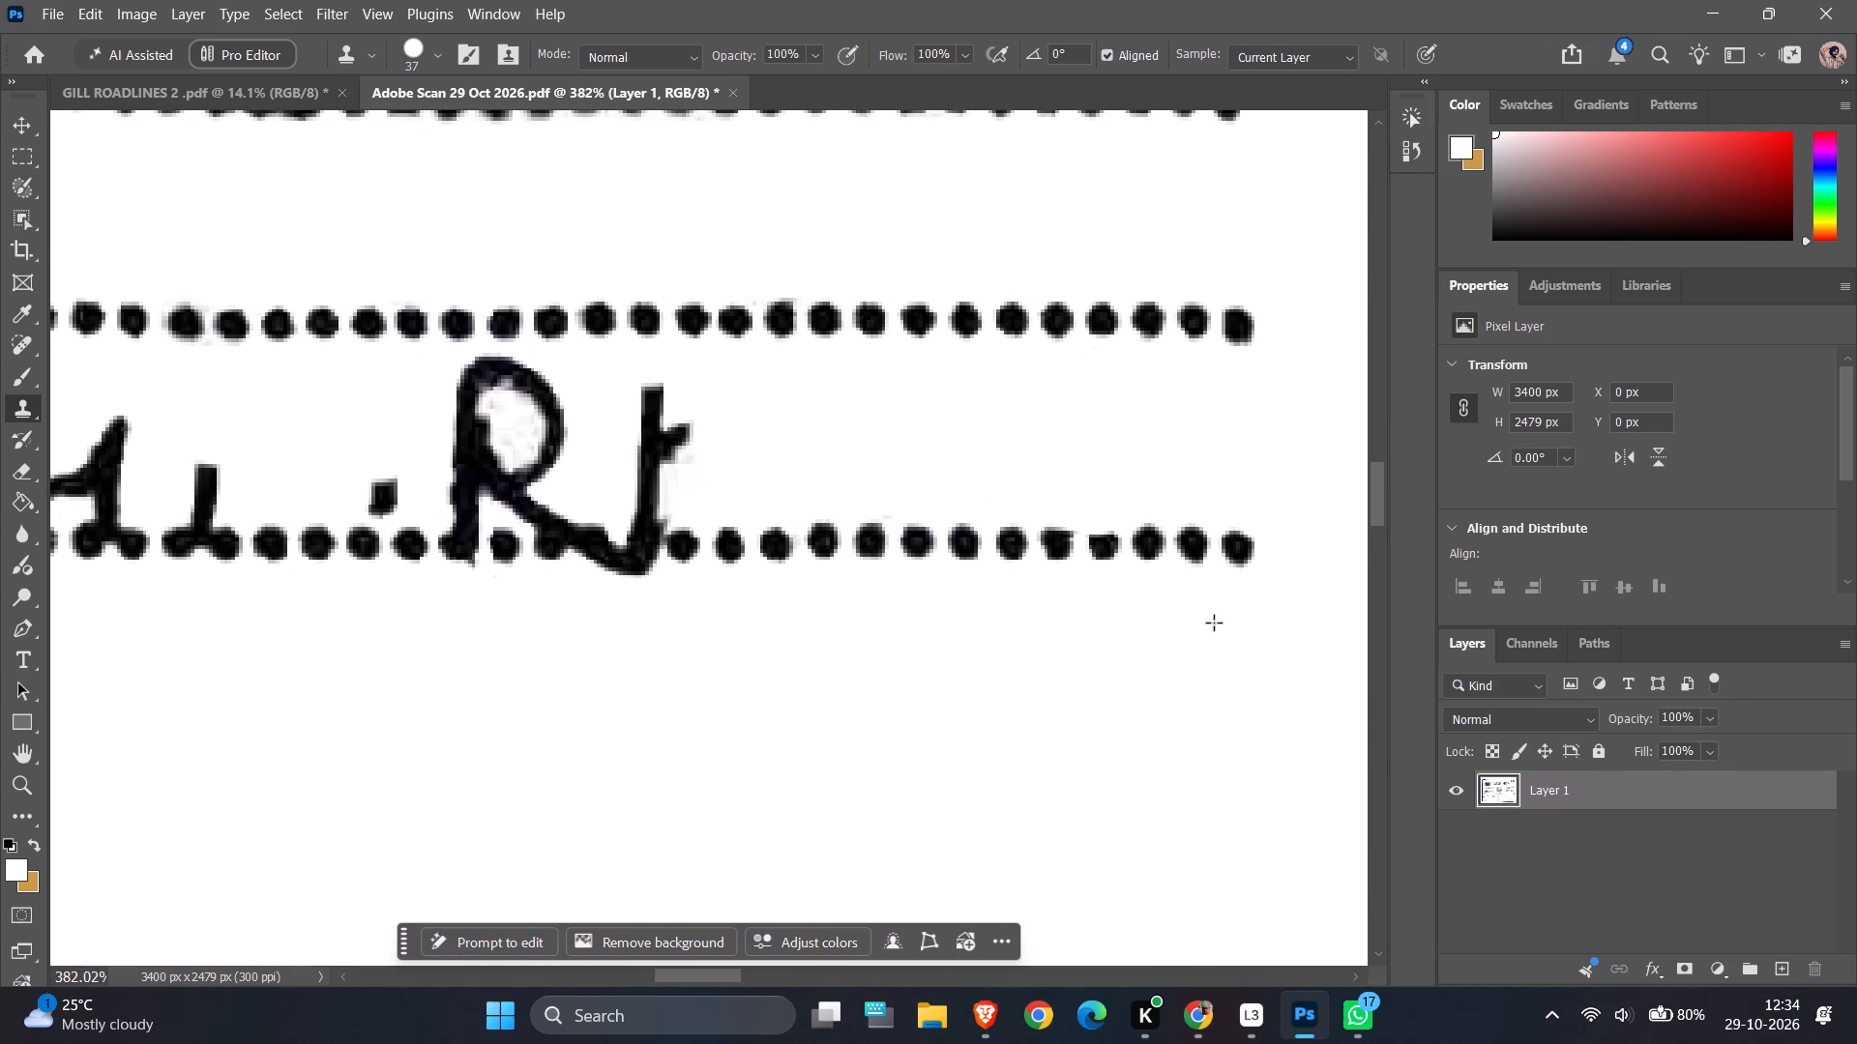
alt+click(870, 700)
ctrl+alt+scroll(804, 691, up, 4)
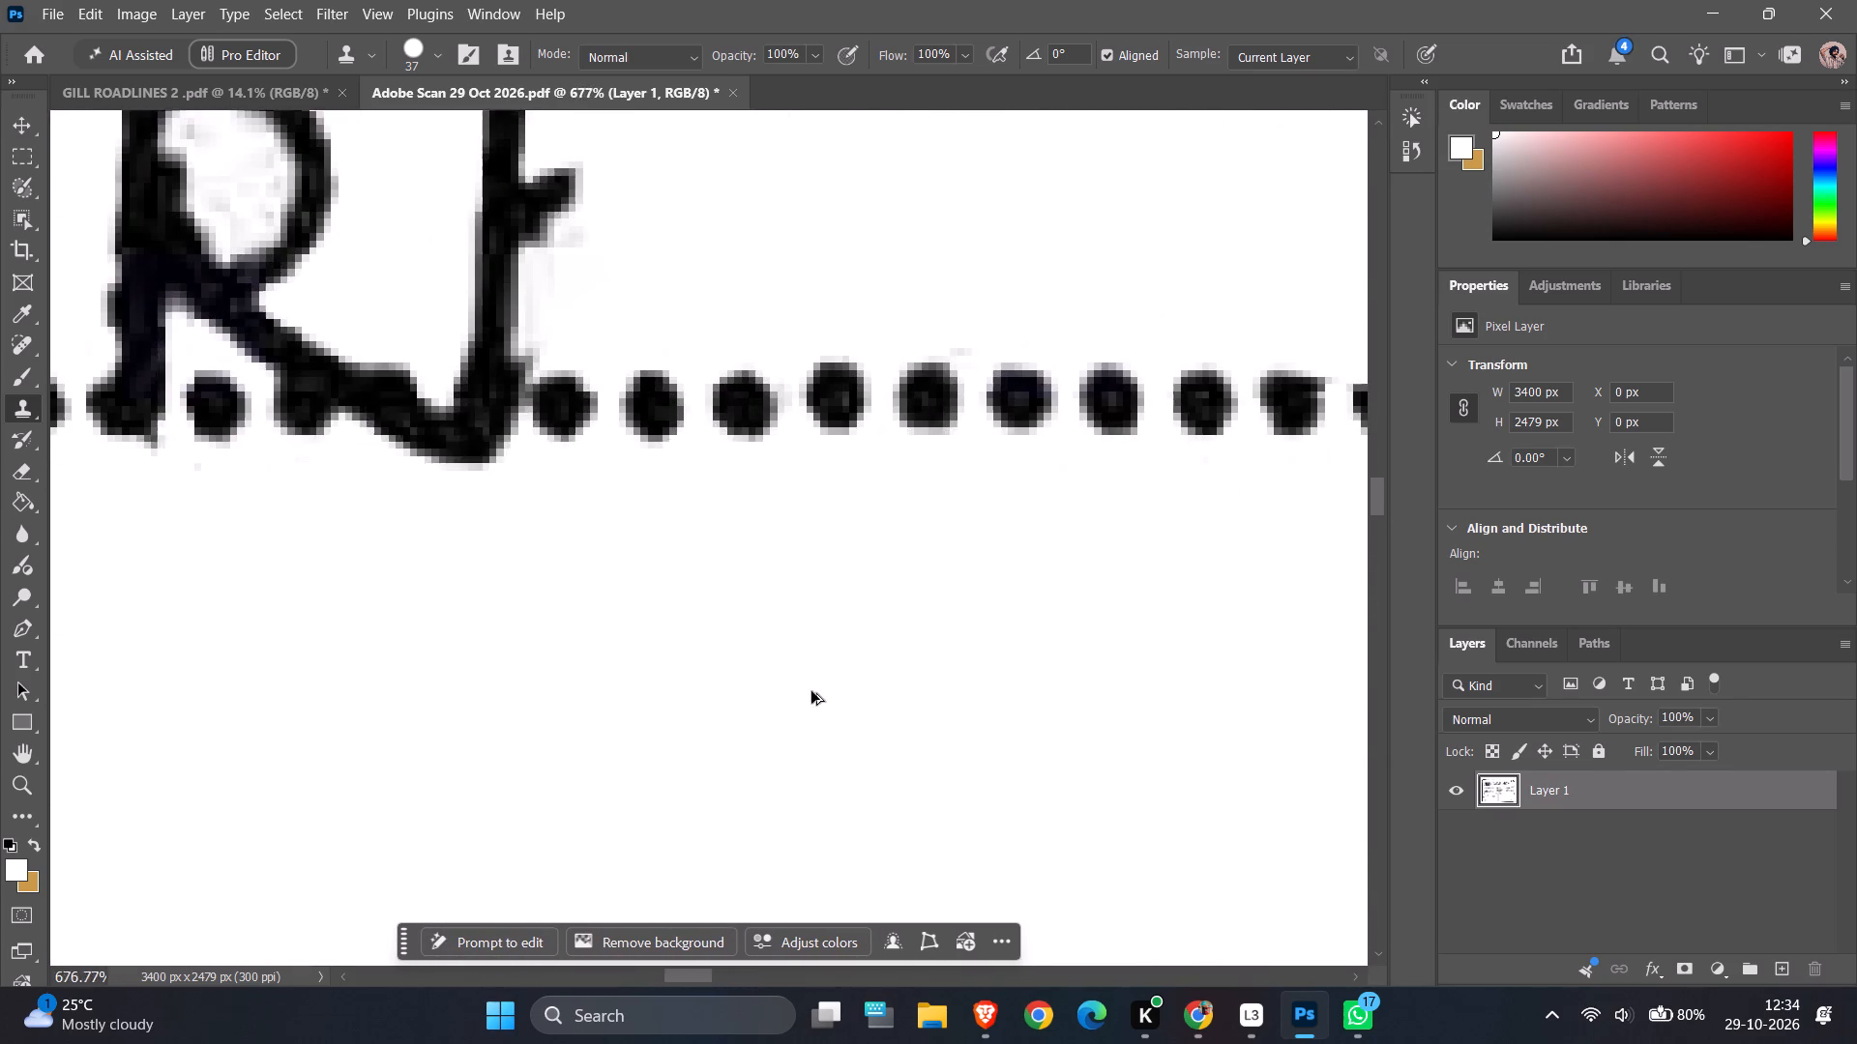
ctrl+alt+scroll(811, 691, up, 4)
click(451, 584)
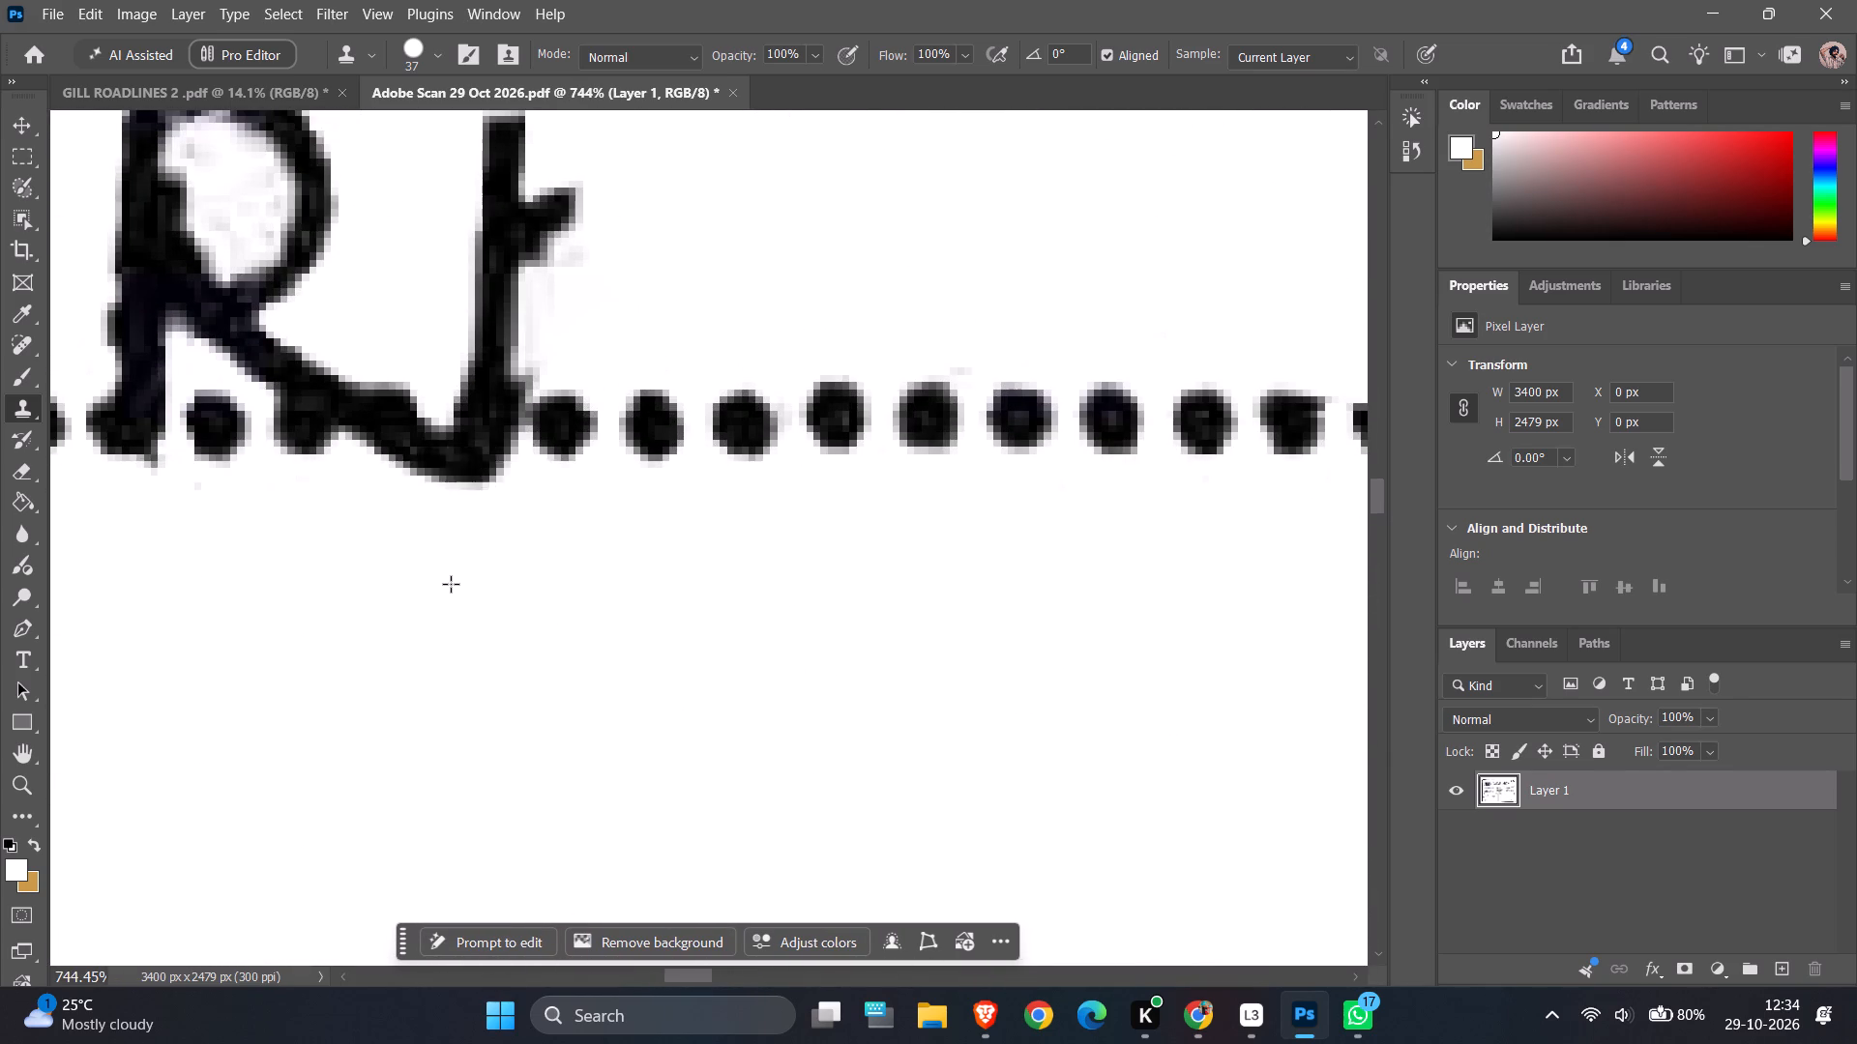
ctrl+alt+scroll(444, 561, up, 6)
ctrl+alt+scroll(444, 561, down, 15)
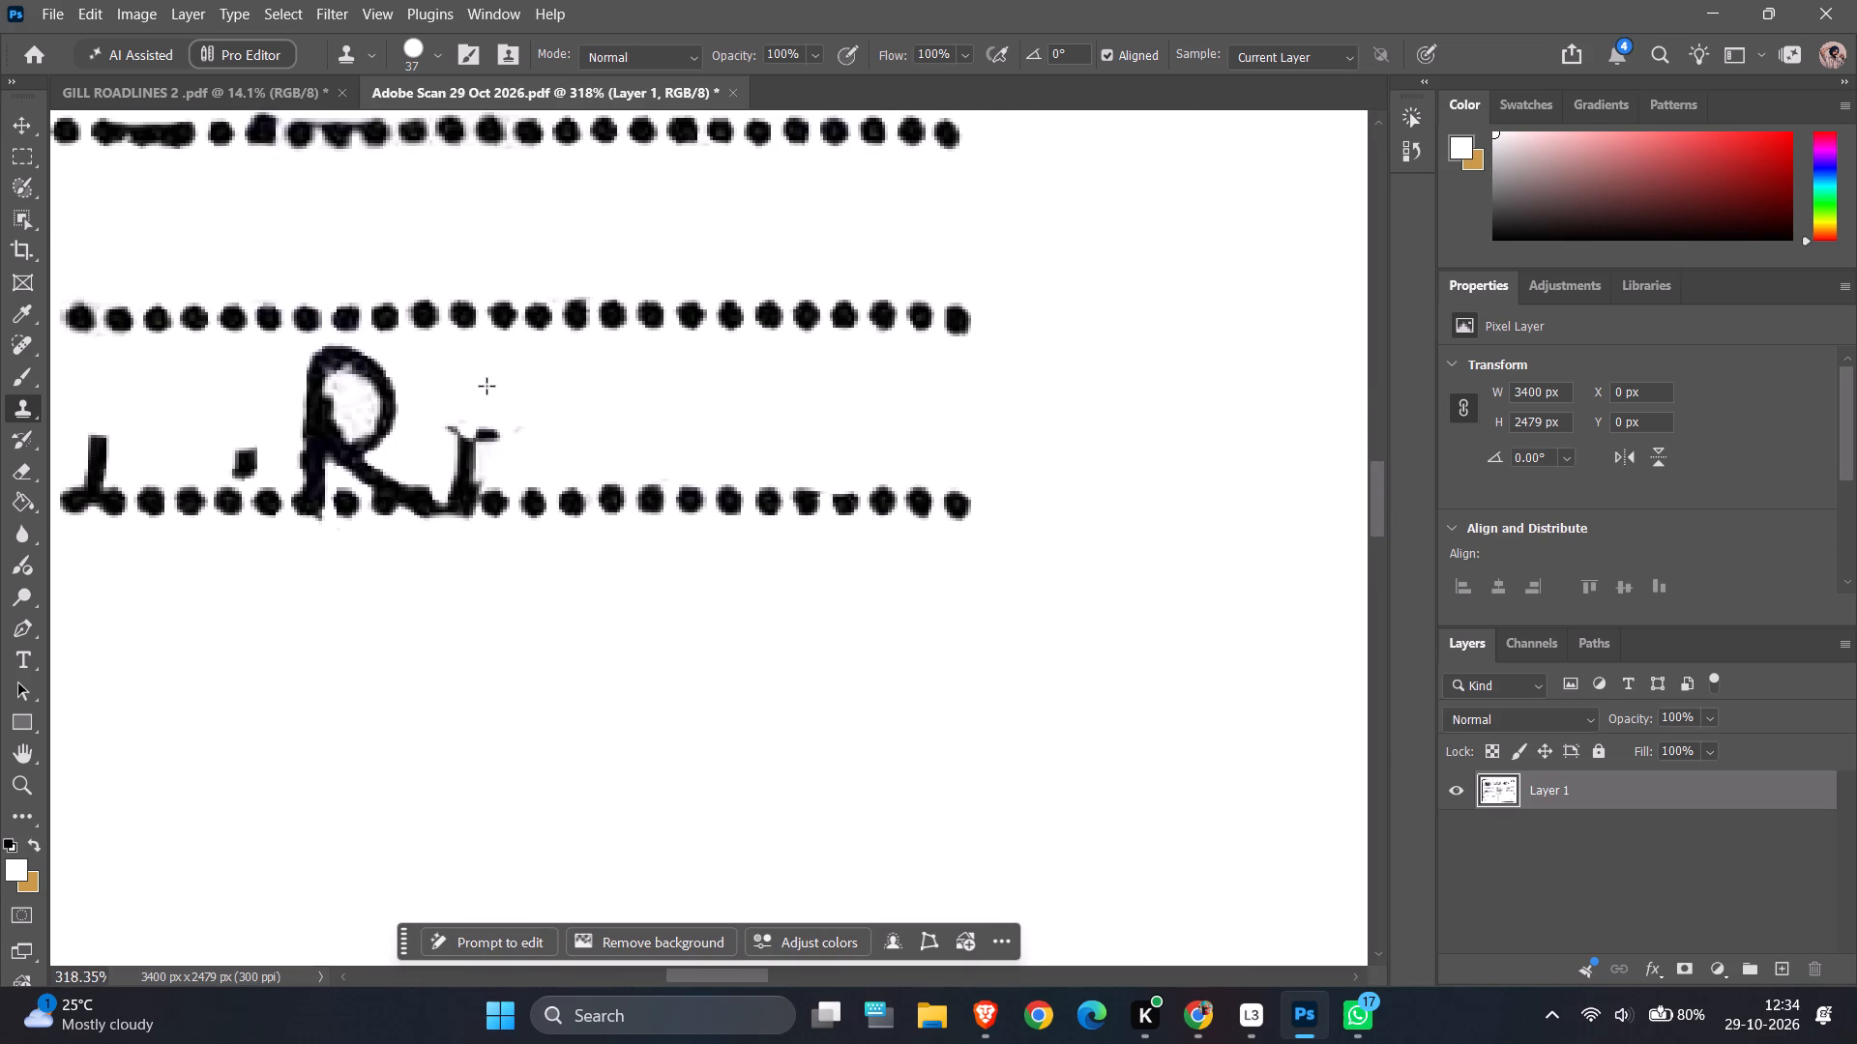
alt+click(748, 412)
click(484, 384)
click(472, 408)
Clone white over the handwritten R's bowl, stem and upper leg, and the small square mark before it.
ctrl+scroll(471, 408, up, 13)
ctrl+alt+scroll(615, 417, up, 6)
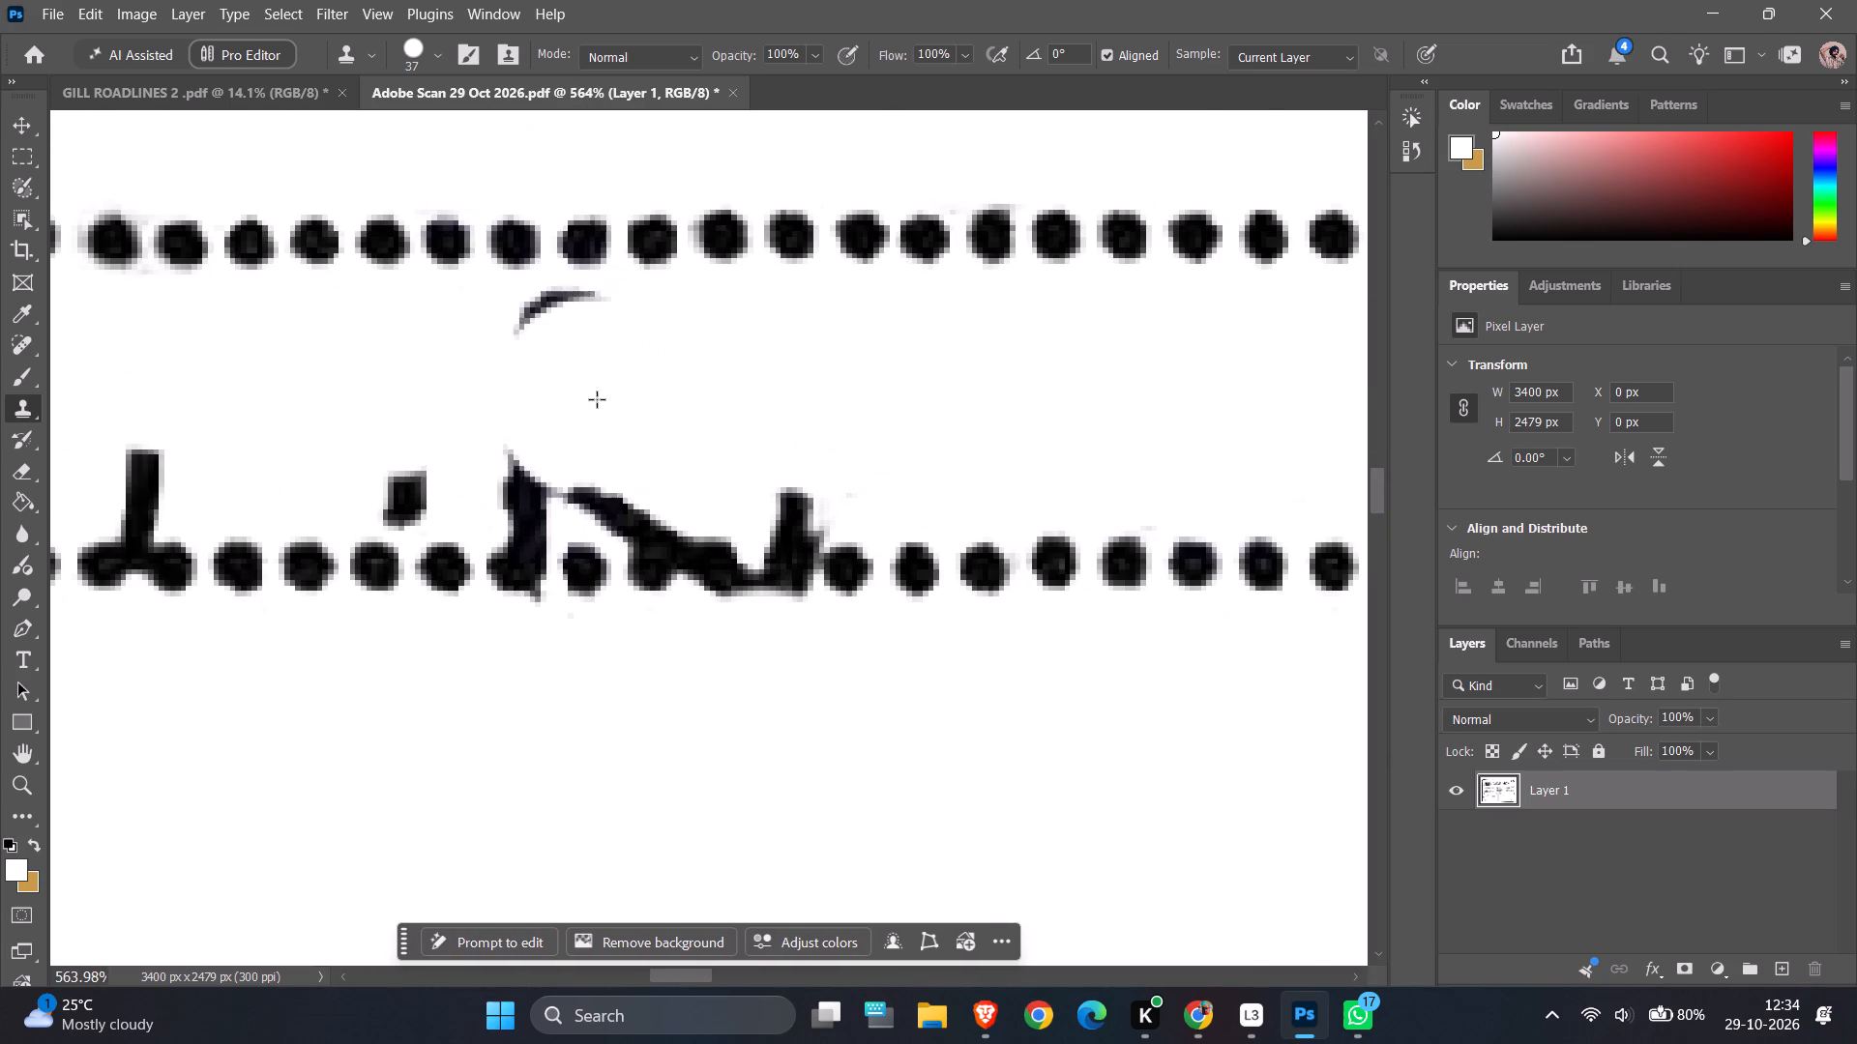
click(593, 388)
click(577, 378)
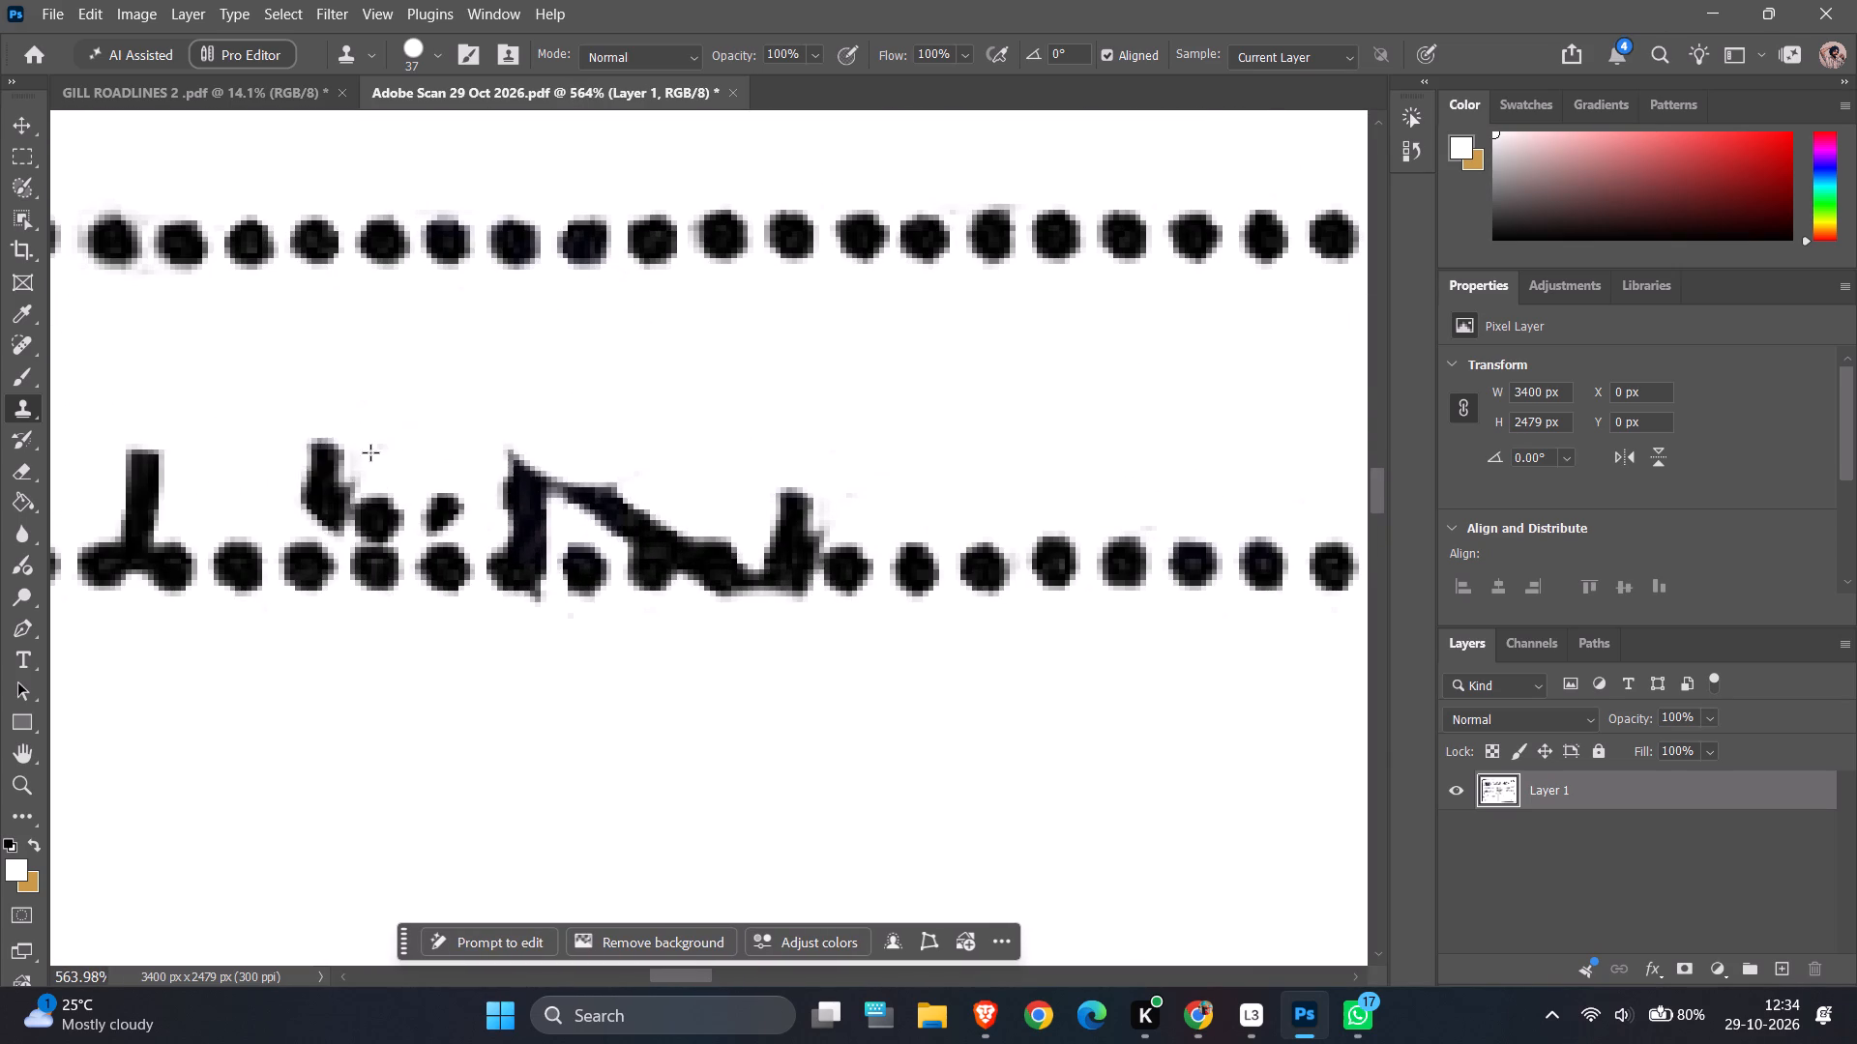
alt+click(1025, 403)
click(427, 439)
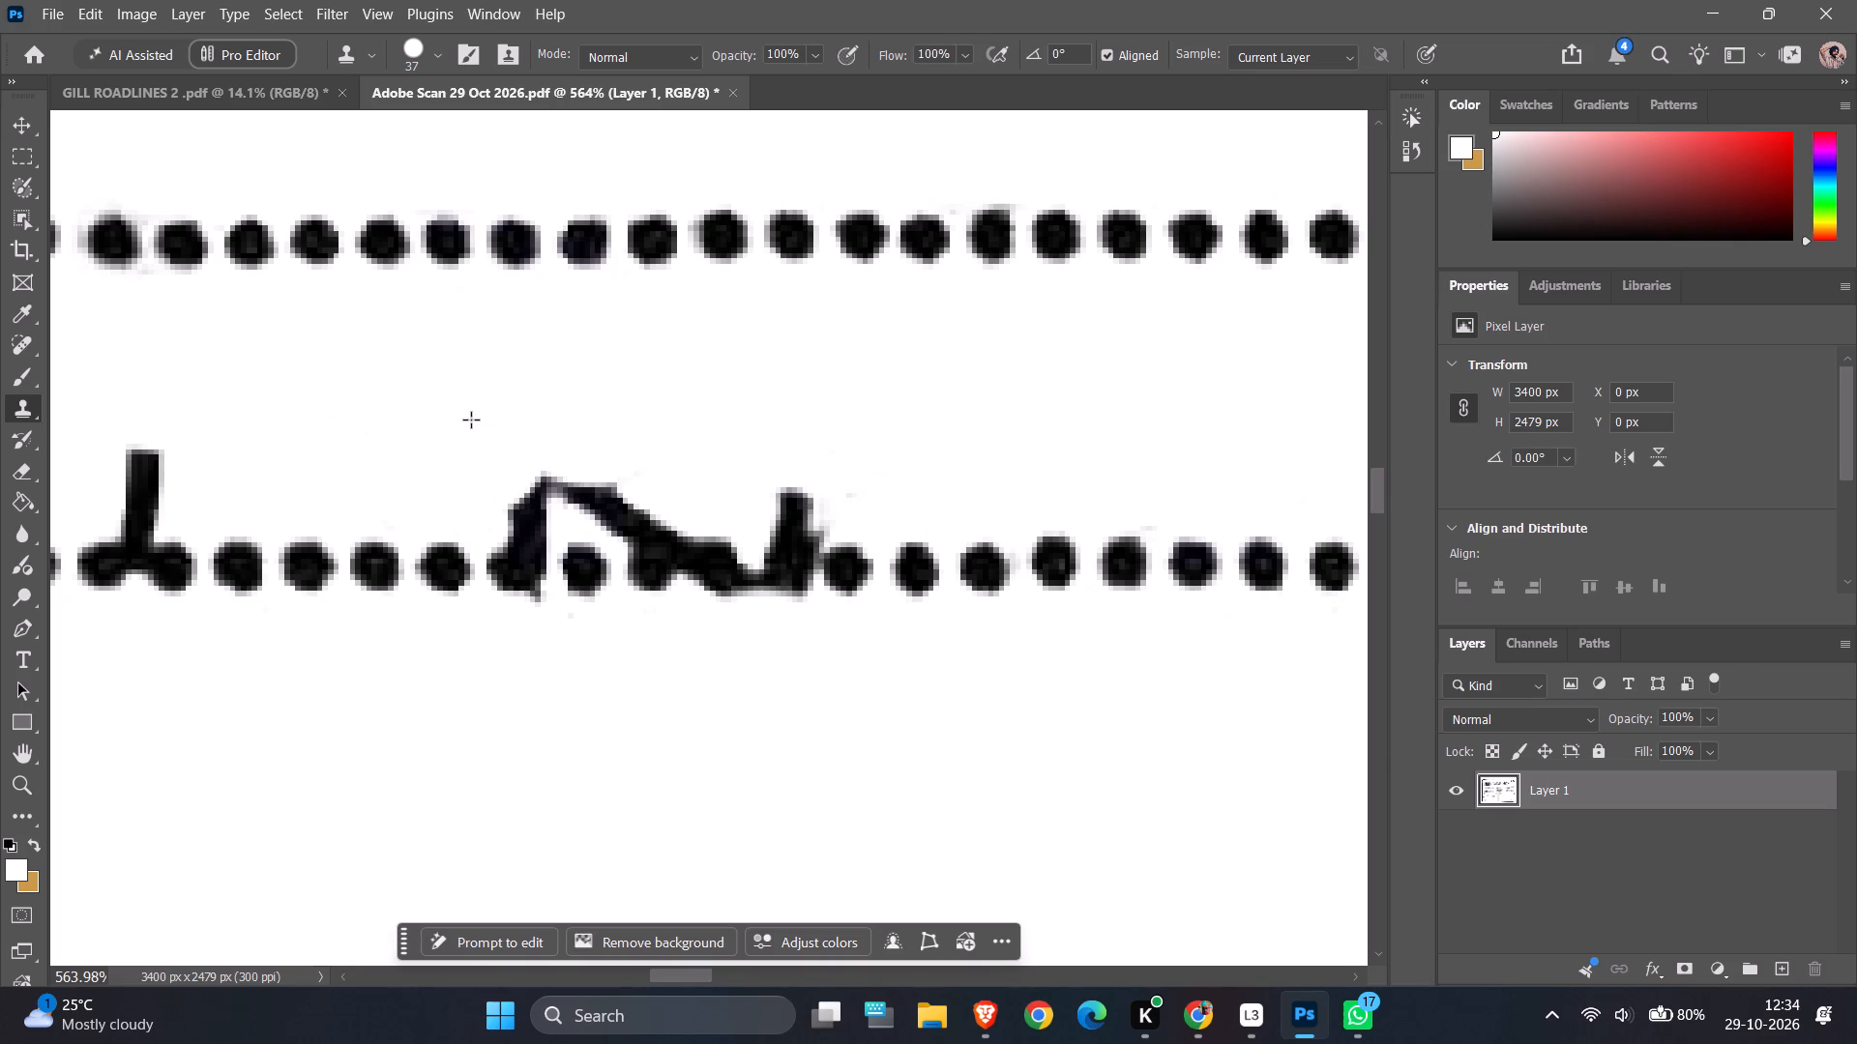
click(530, 447)
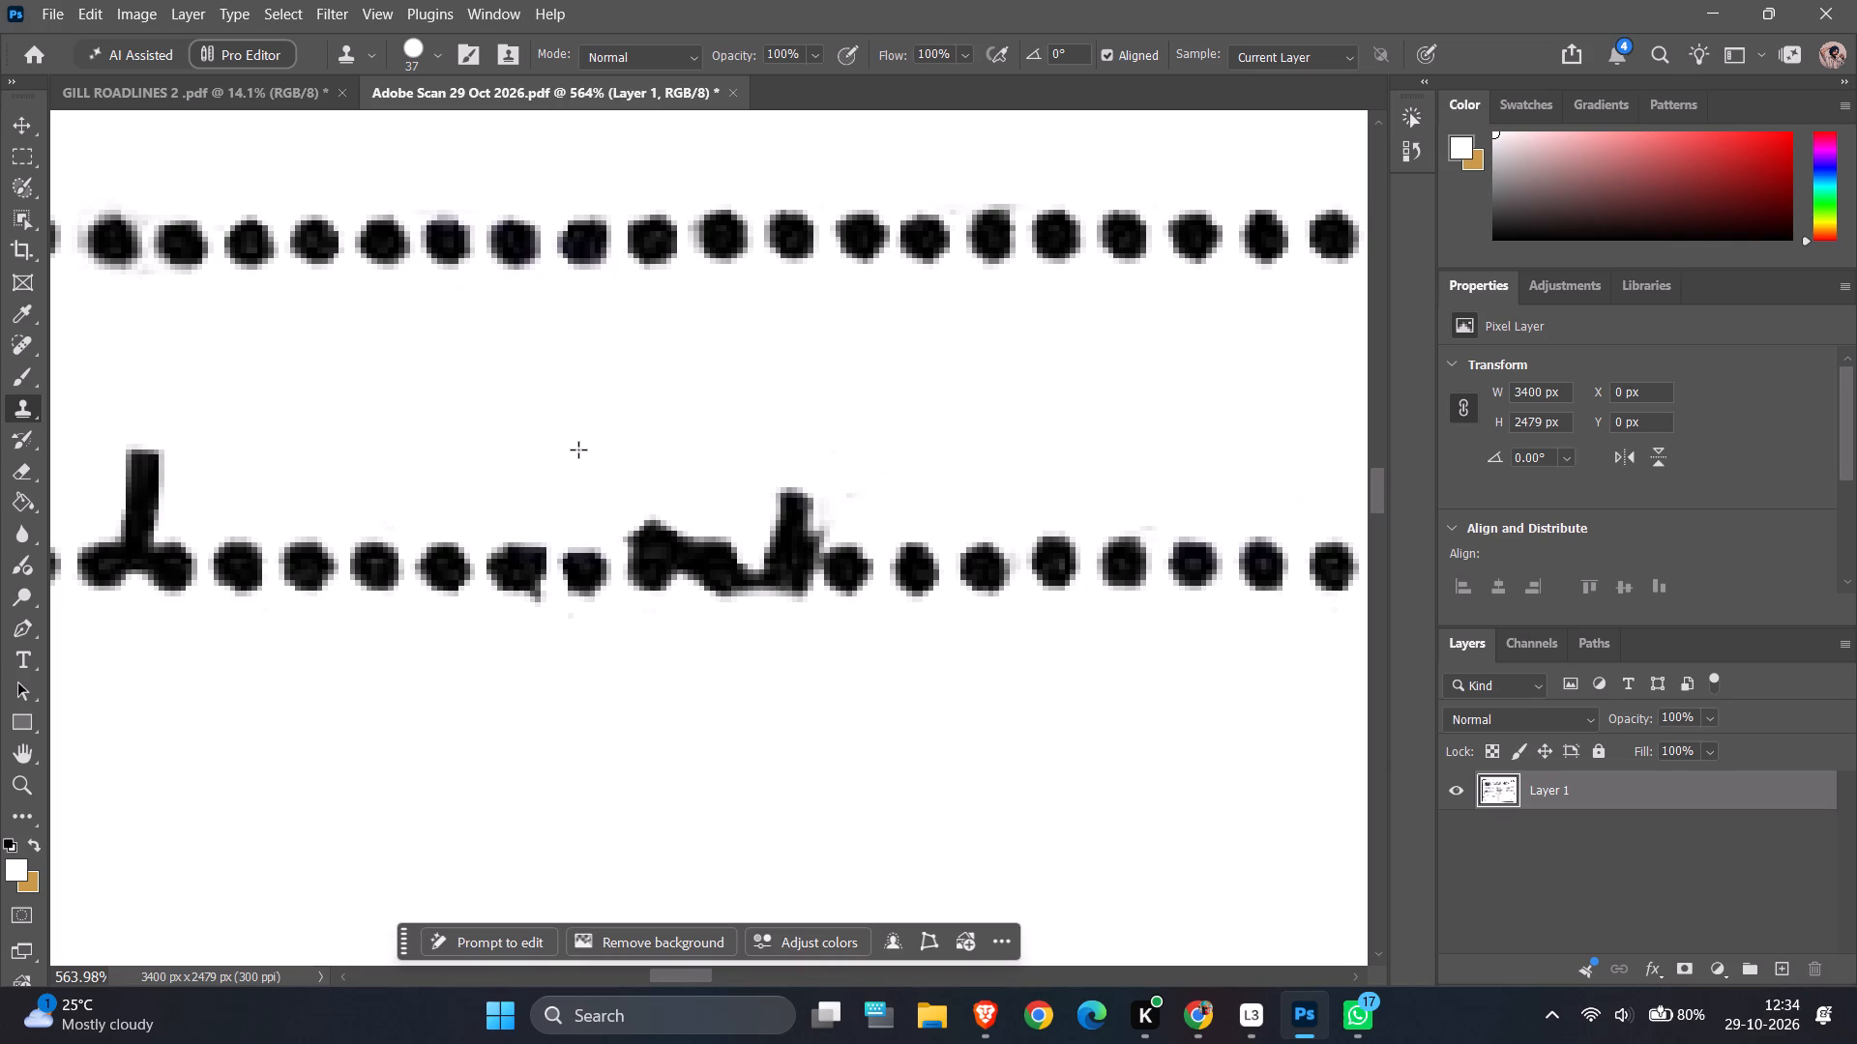
Clone white over the R's remaining lower strokes, and clone clean dots over the merged dots beneath it in the lower dotted line.
click(606, 452)
click(764, 467)
click(690, 459)
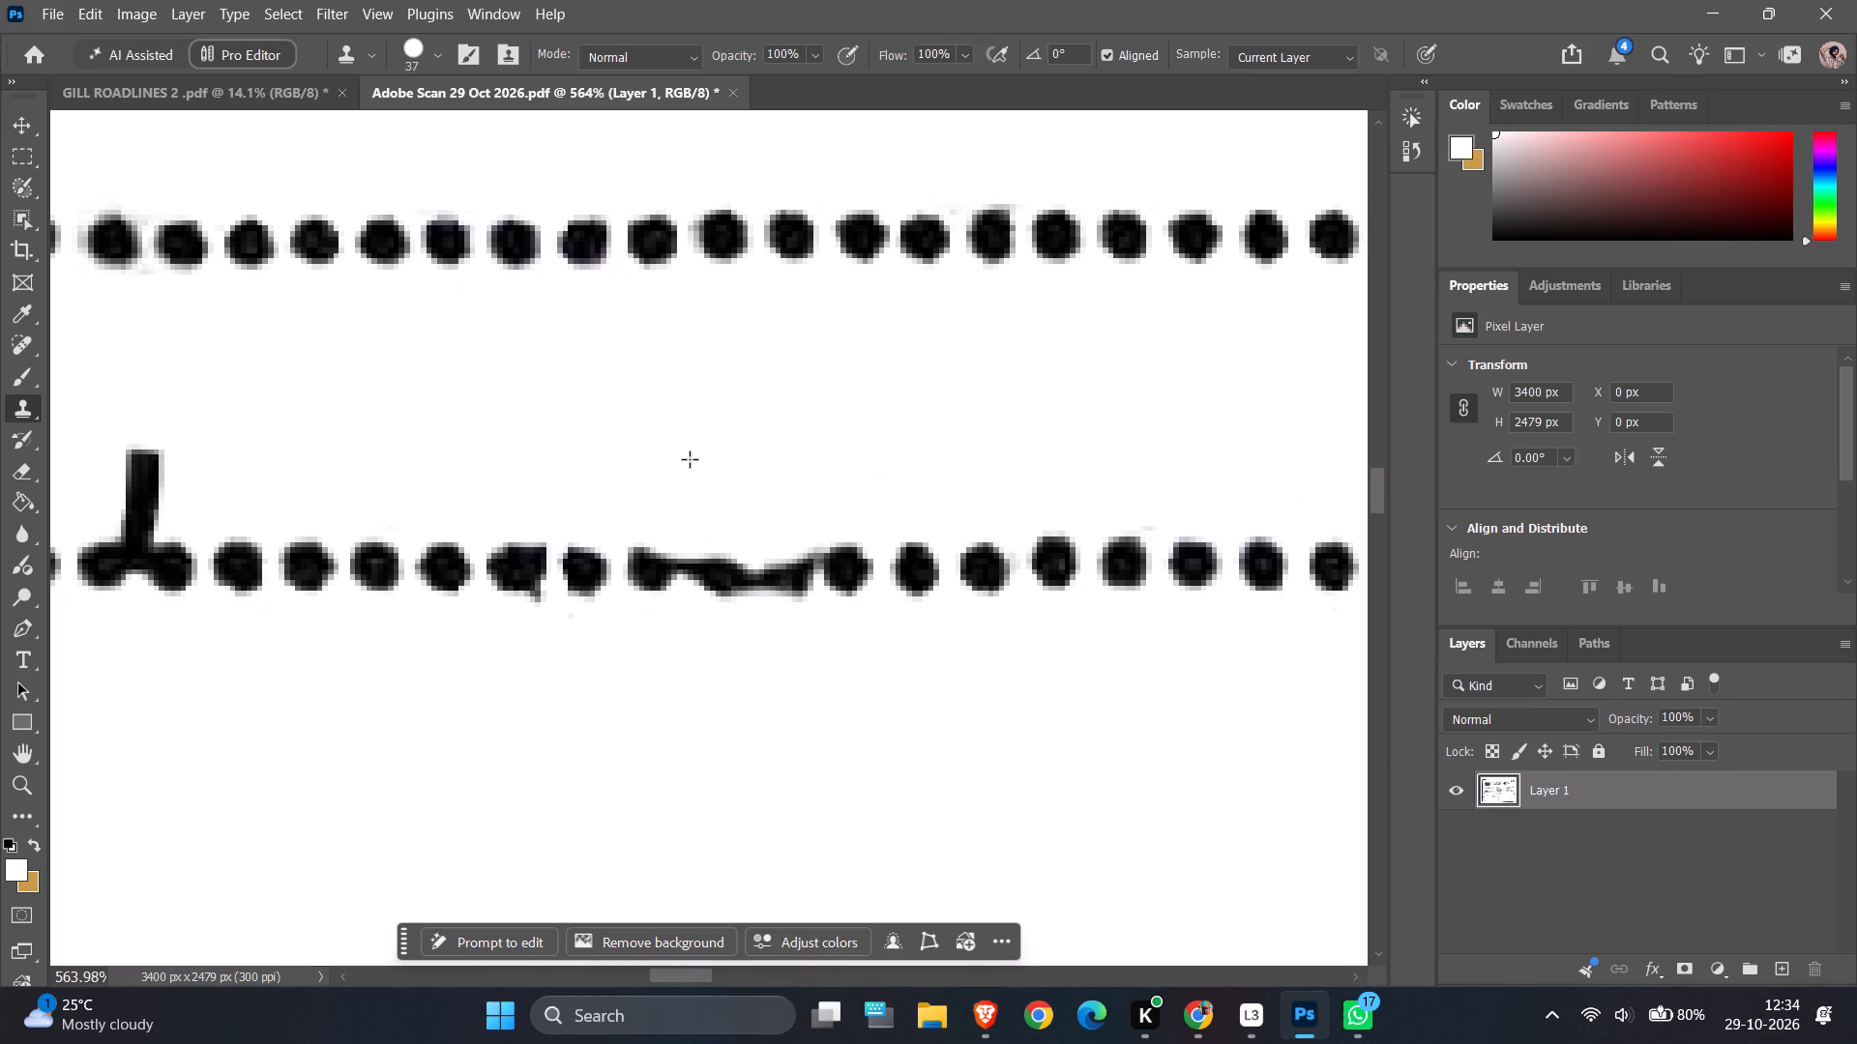
alt+click(1210, 570)
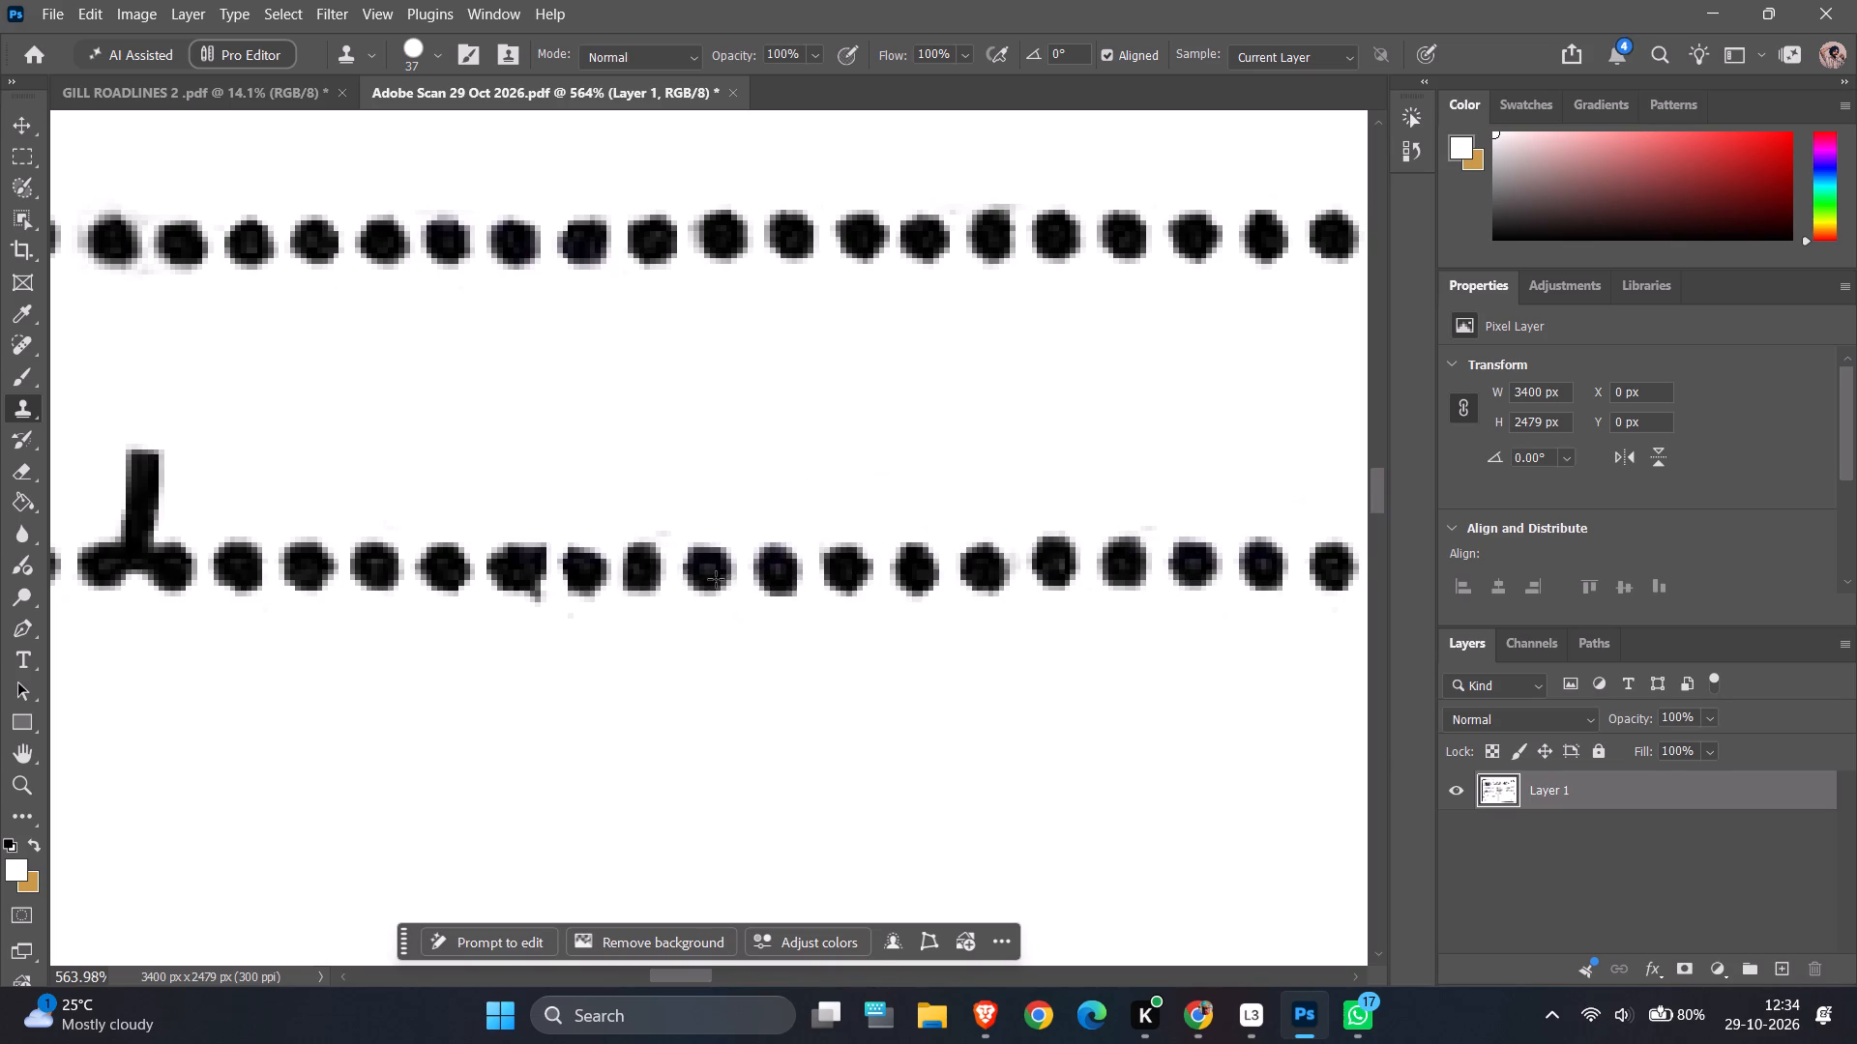
click(716, 579)
Clone white over the short upright stroke after the 4-shaped character and clone clean dots over the merged dots at its foot.
ctrl+alt+scroll(273, 583, down, 13)
ctrl+alt+scroll(273, 583, up, 14)
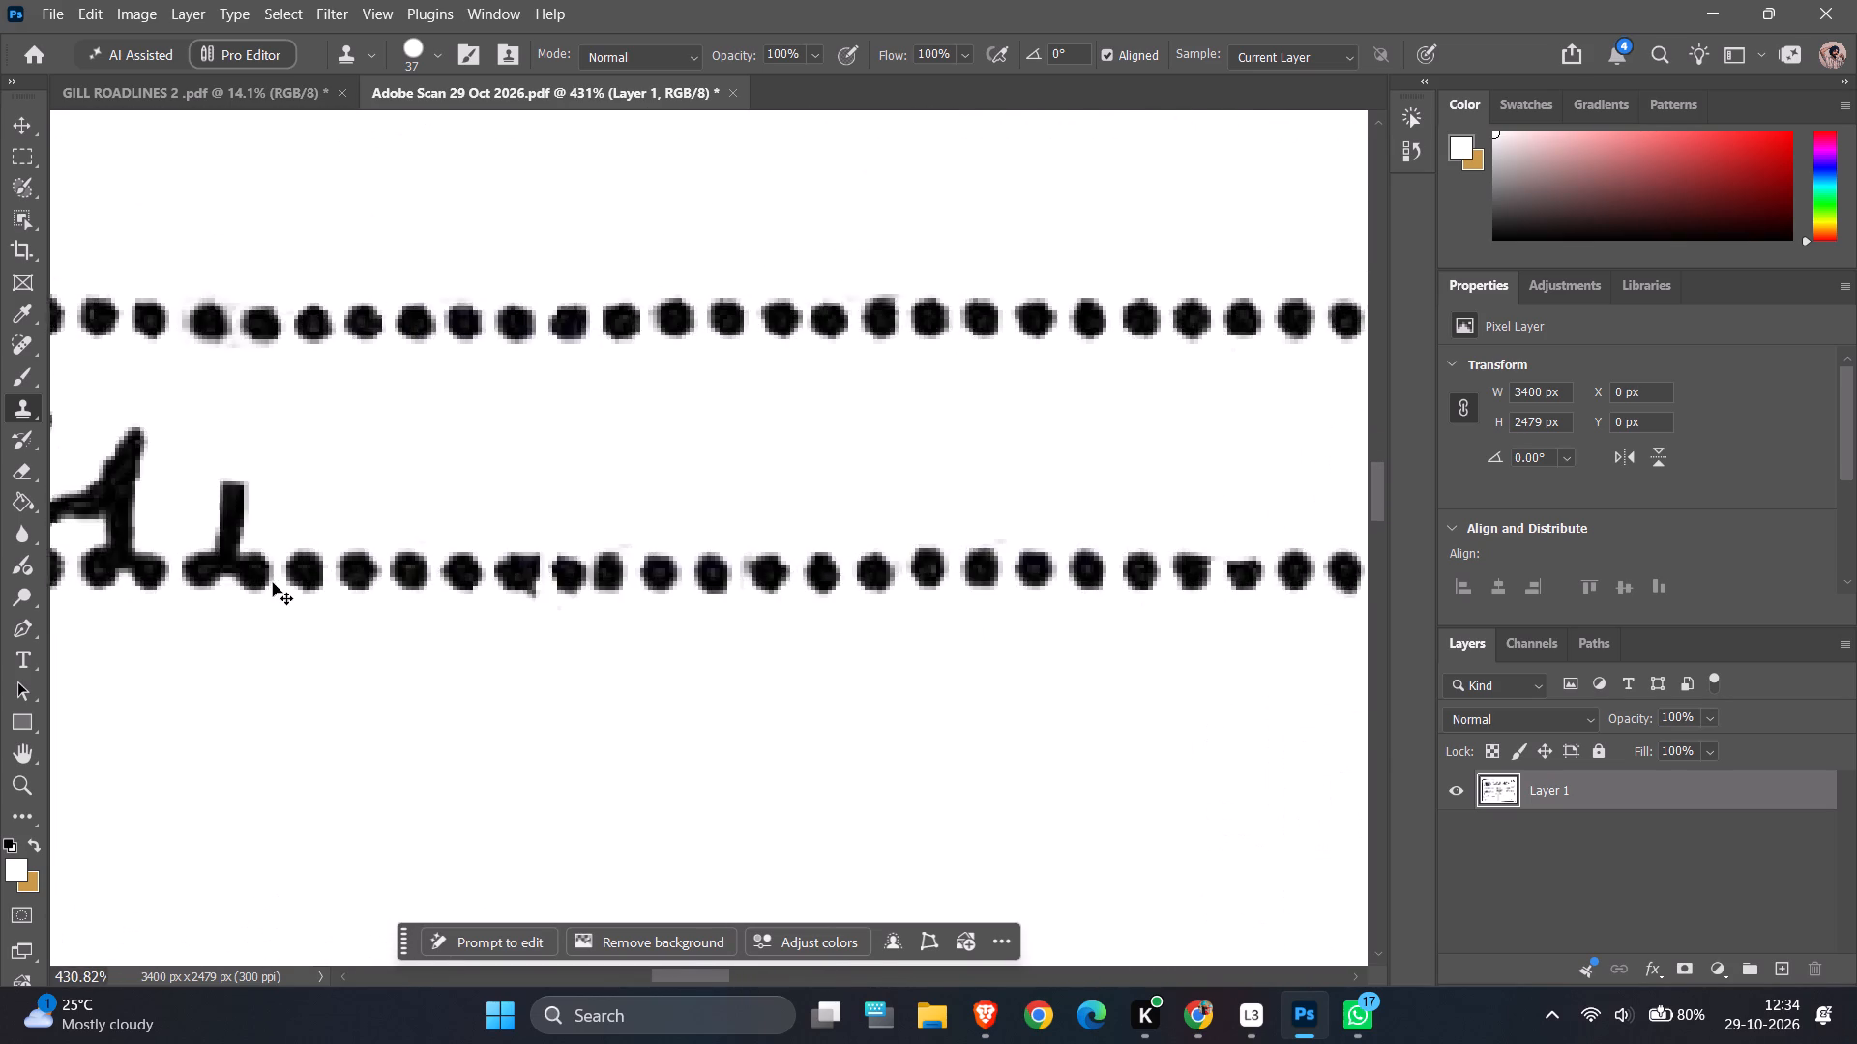
ctrl+alt+scroll(273, 583, up, 16)
ctrl+alt+scroll(527, 446, up, 3)
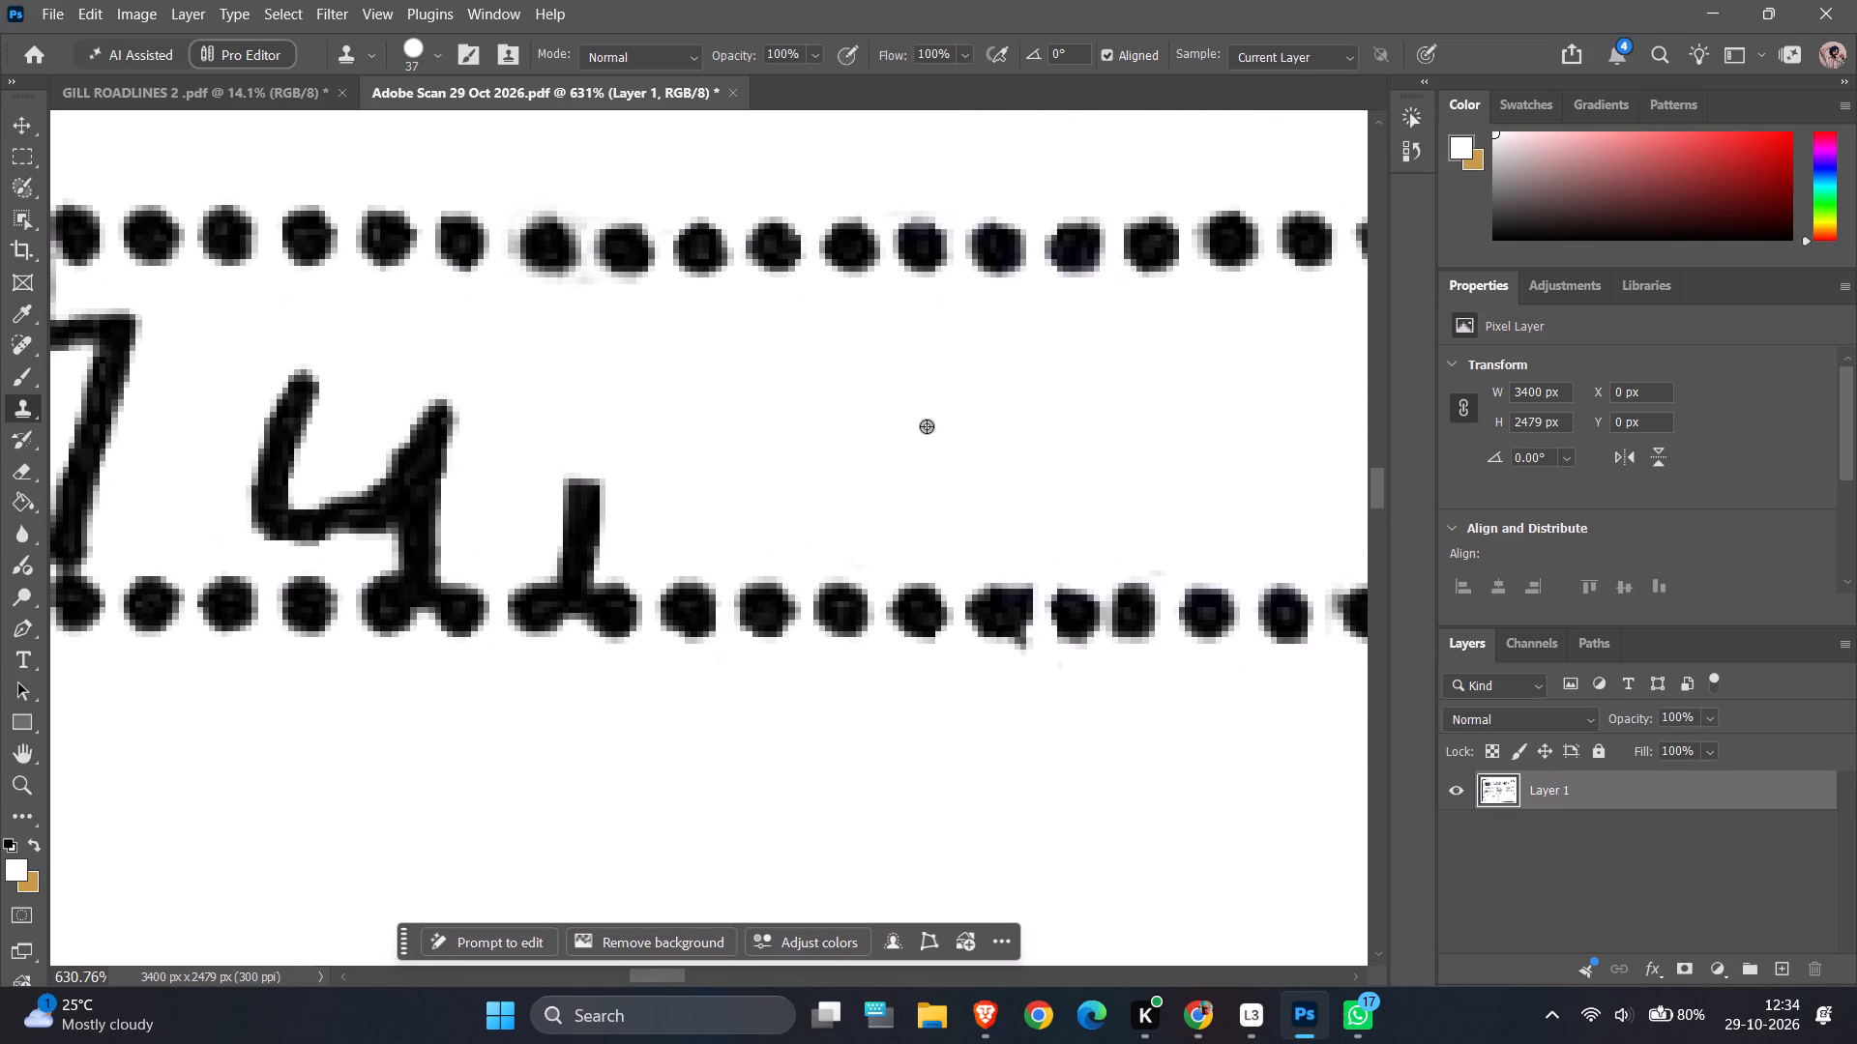
alt+click(913, 431)
click(577, 475)
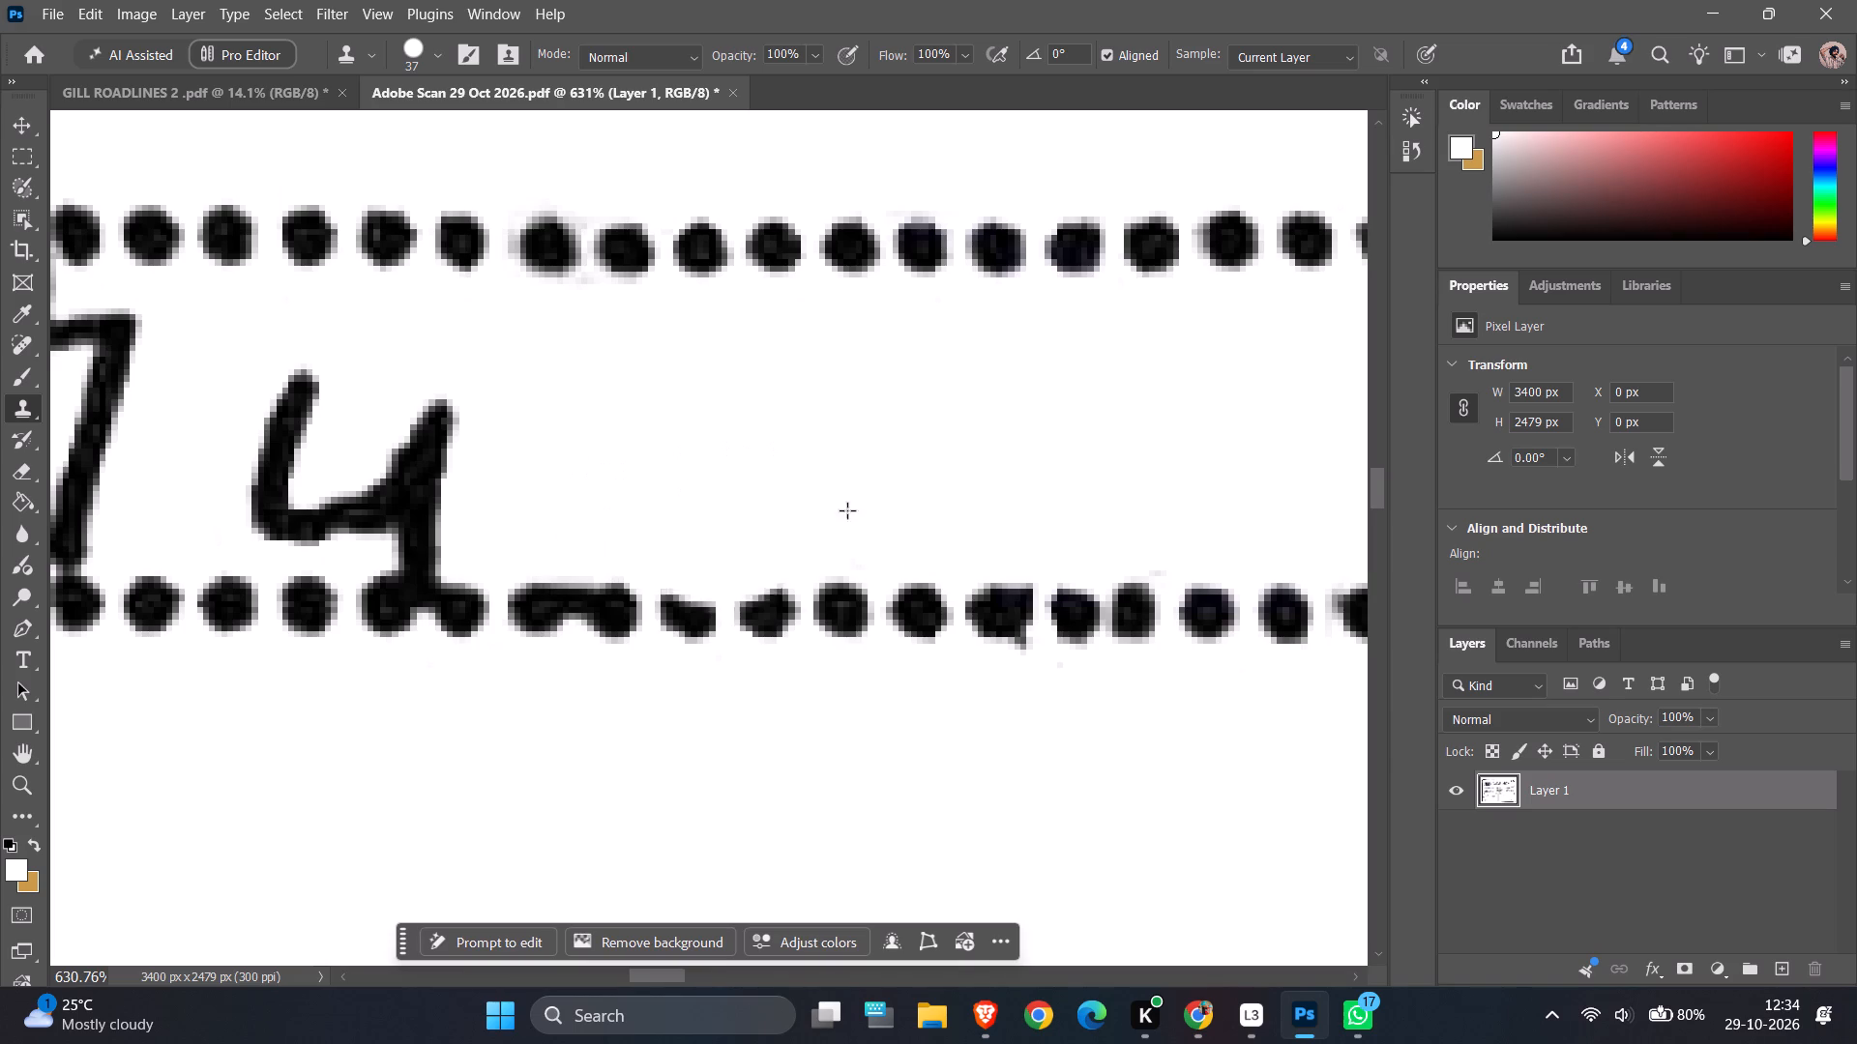
alt+click(916, 600)
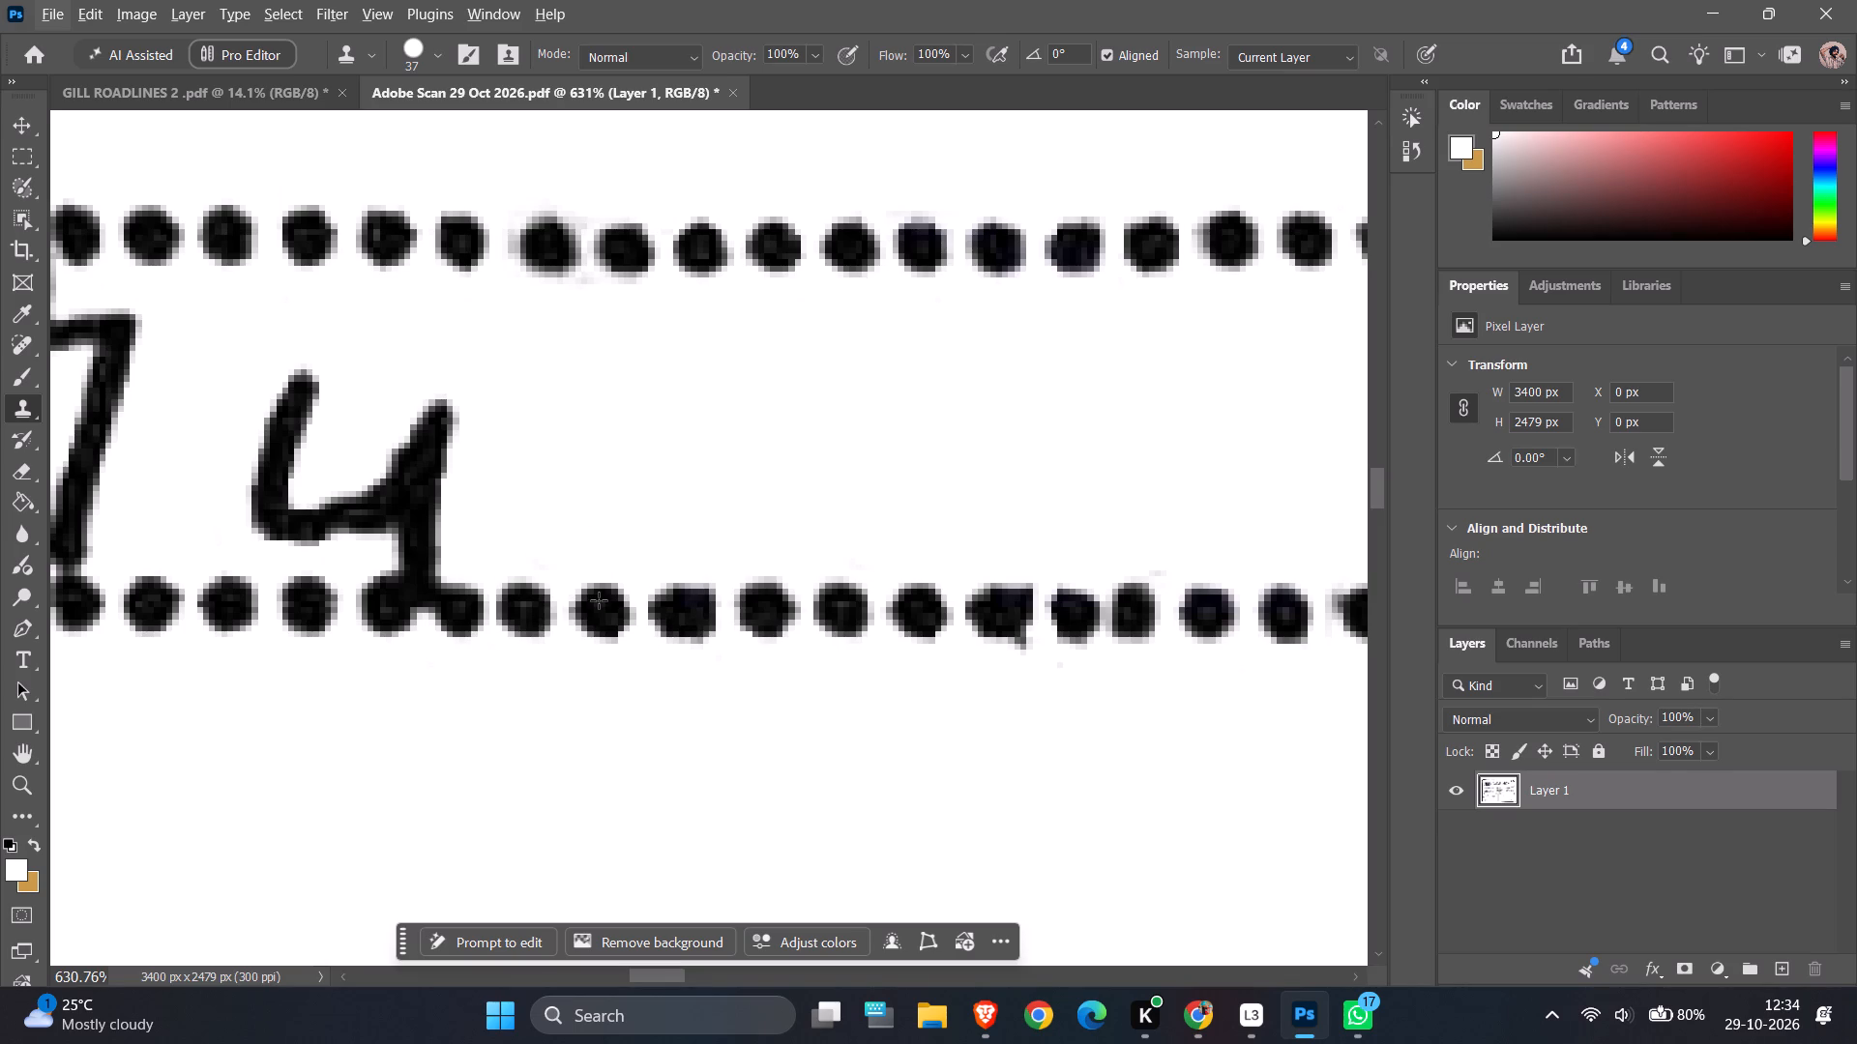
click(599, 598)
Clone white over the handwritten 4-shaped character and replace the merged dots under its stem with clean cloned dots.
ctrl+alt+scroll(638, 700, down, 2)
ctrl+alt+scroll(637, 700, up, 6)
ctrl+alt+scroll(637, 700, down, 5)
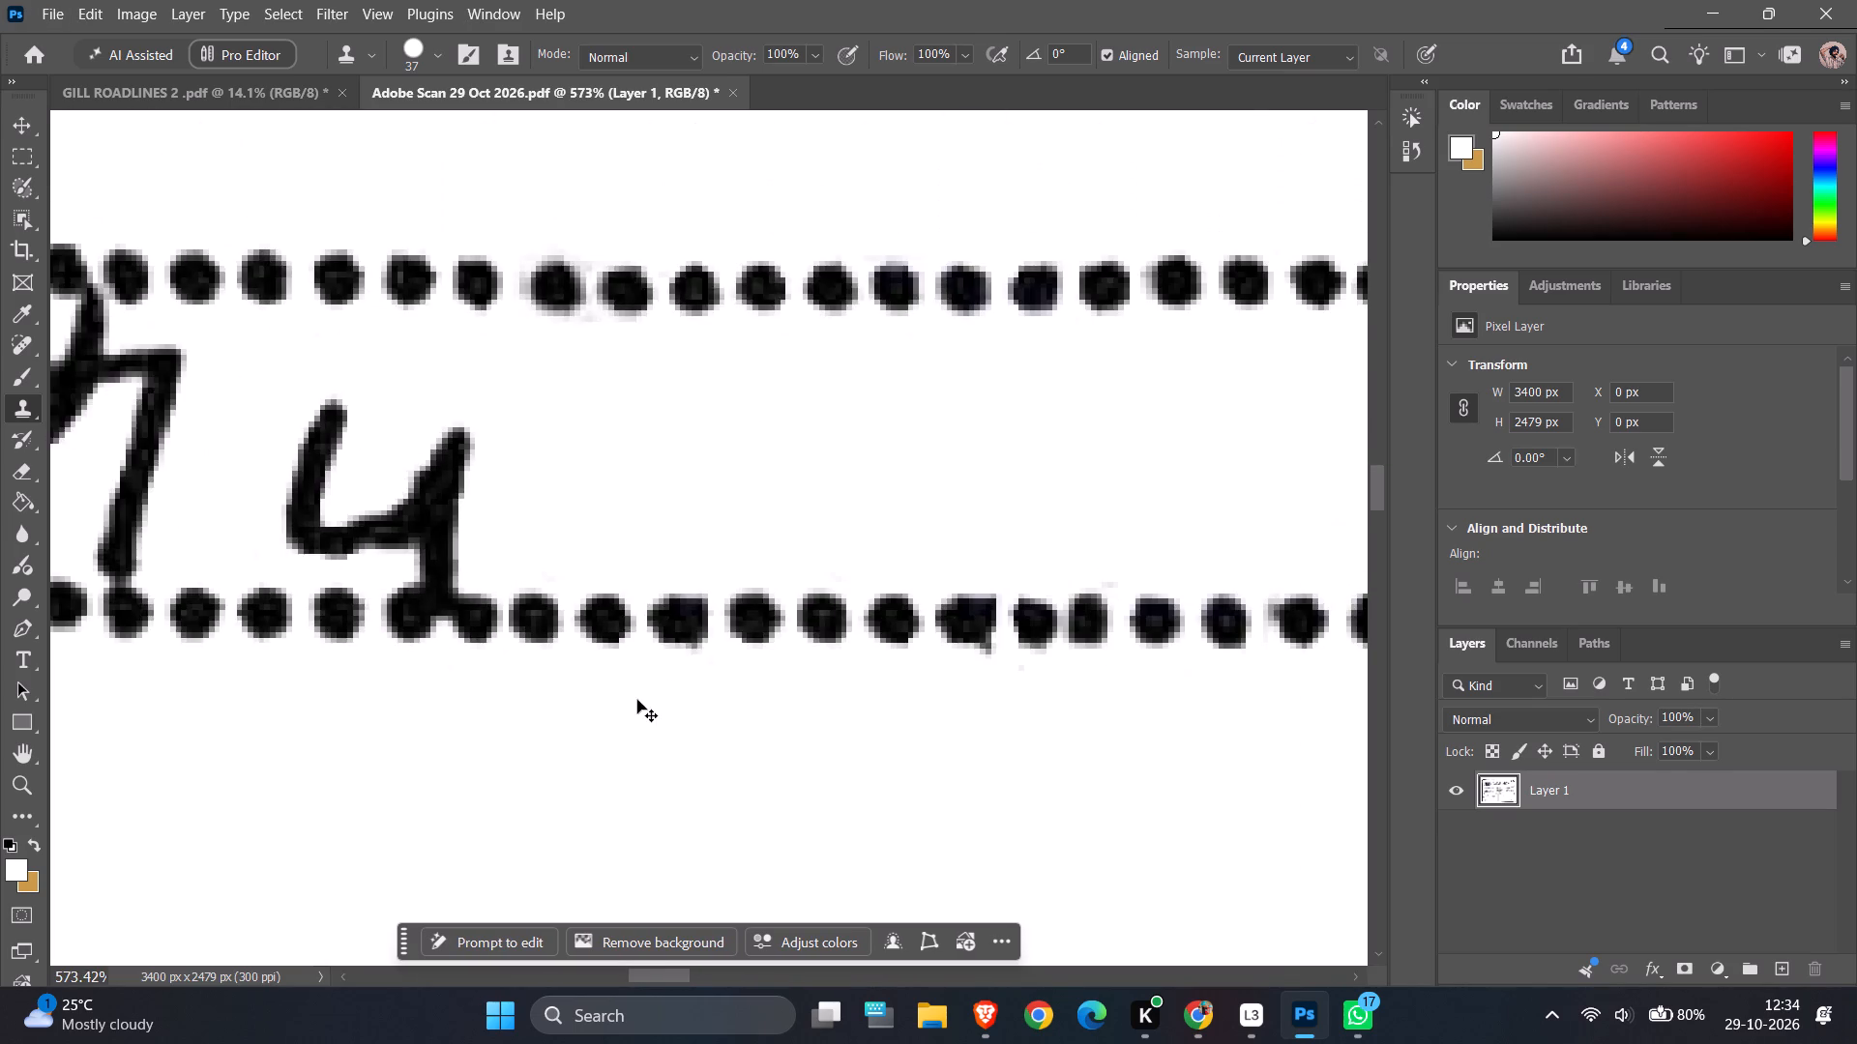
ctrl+scroll(637, 700, up, 8)
ctrl+alt+scroll(859, 451, down, 2)
alt+click(786, 456)
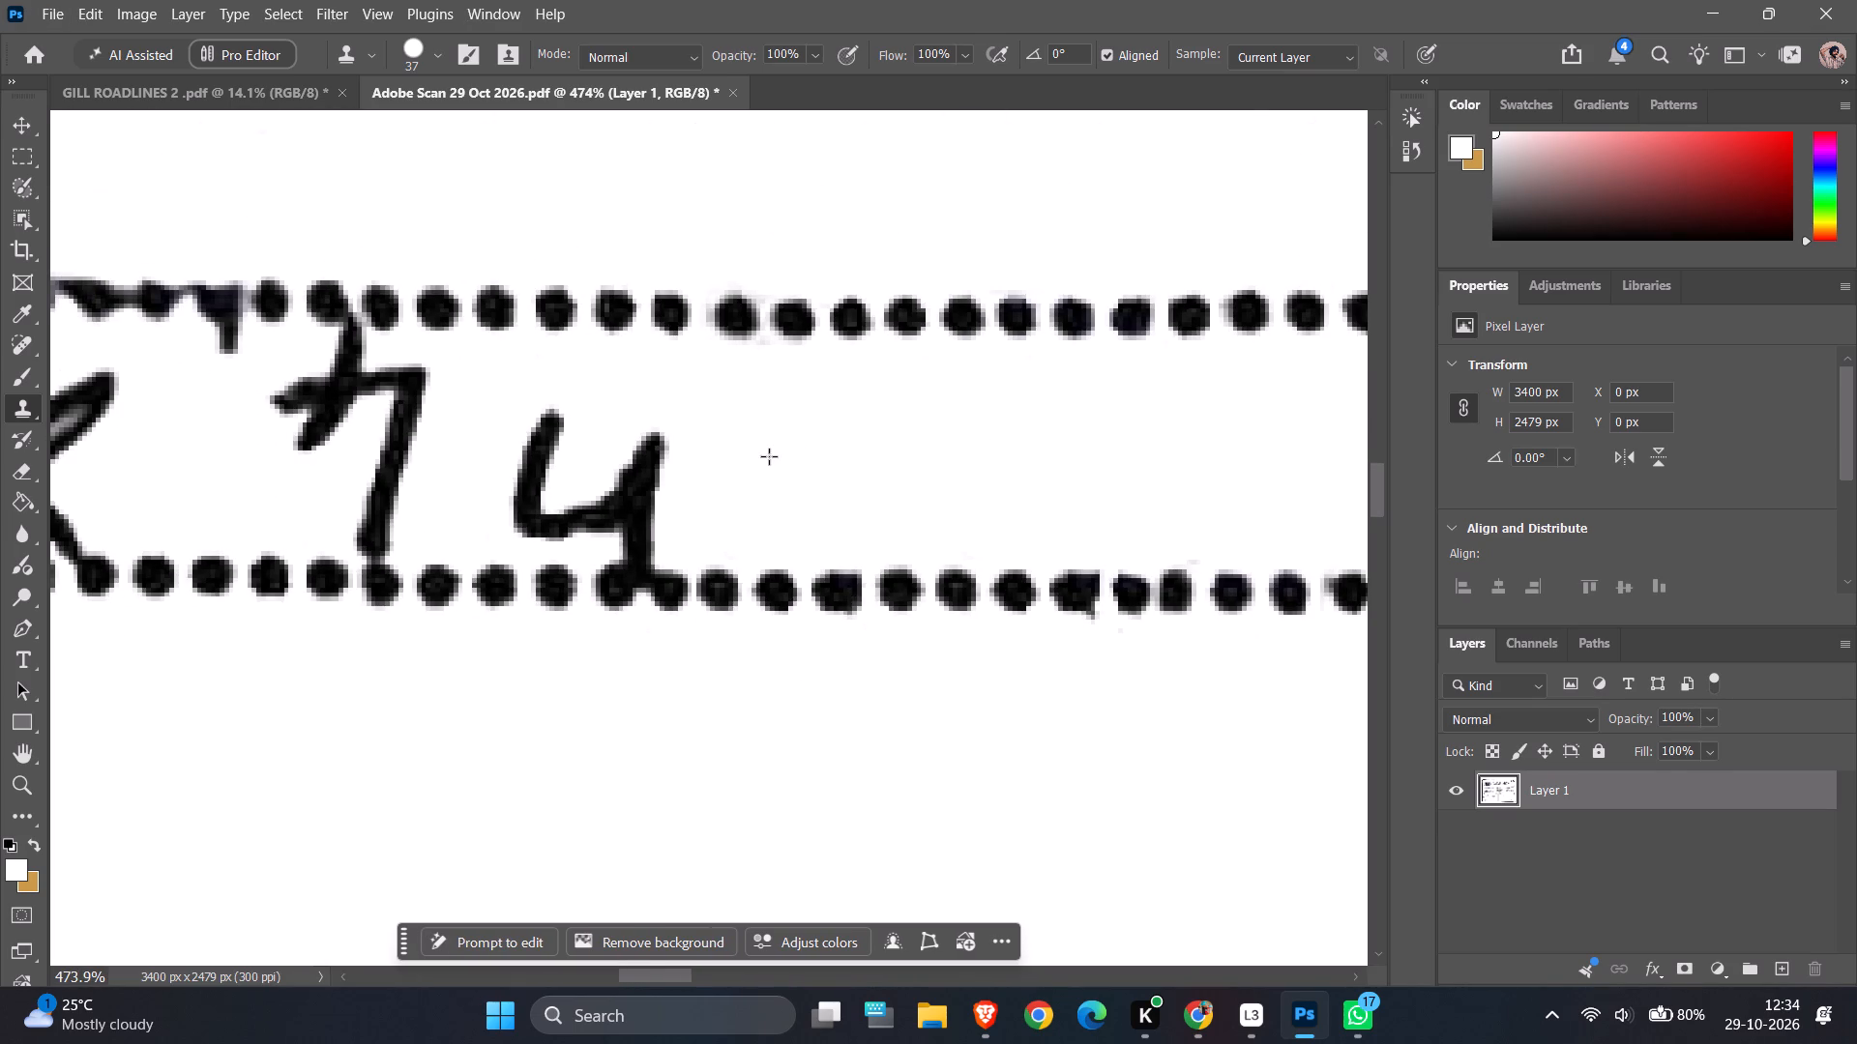
click(634, 481)
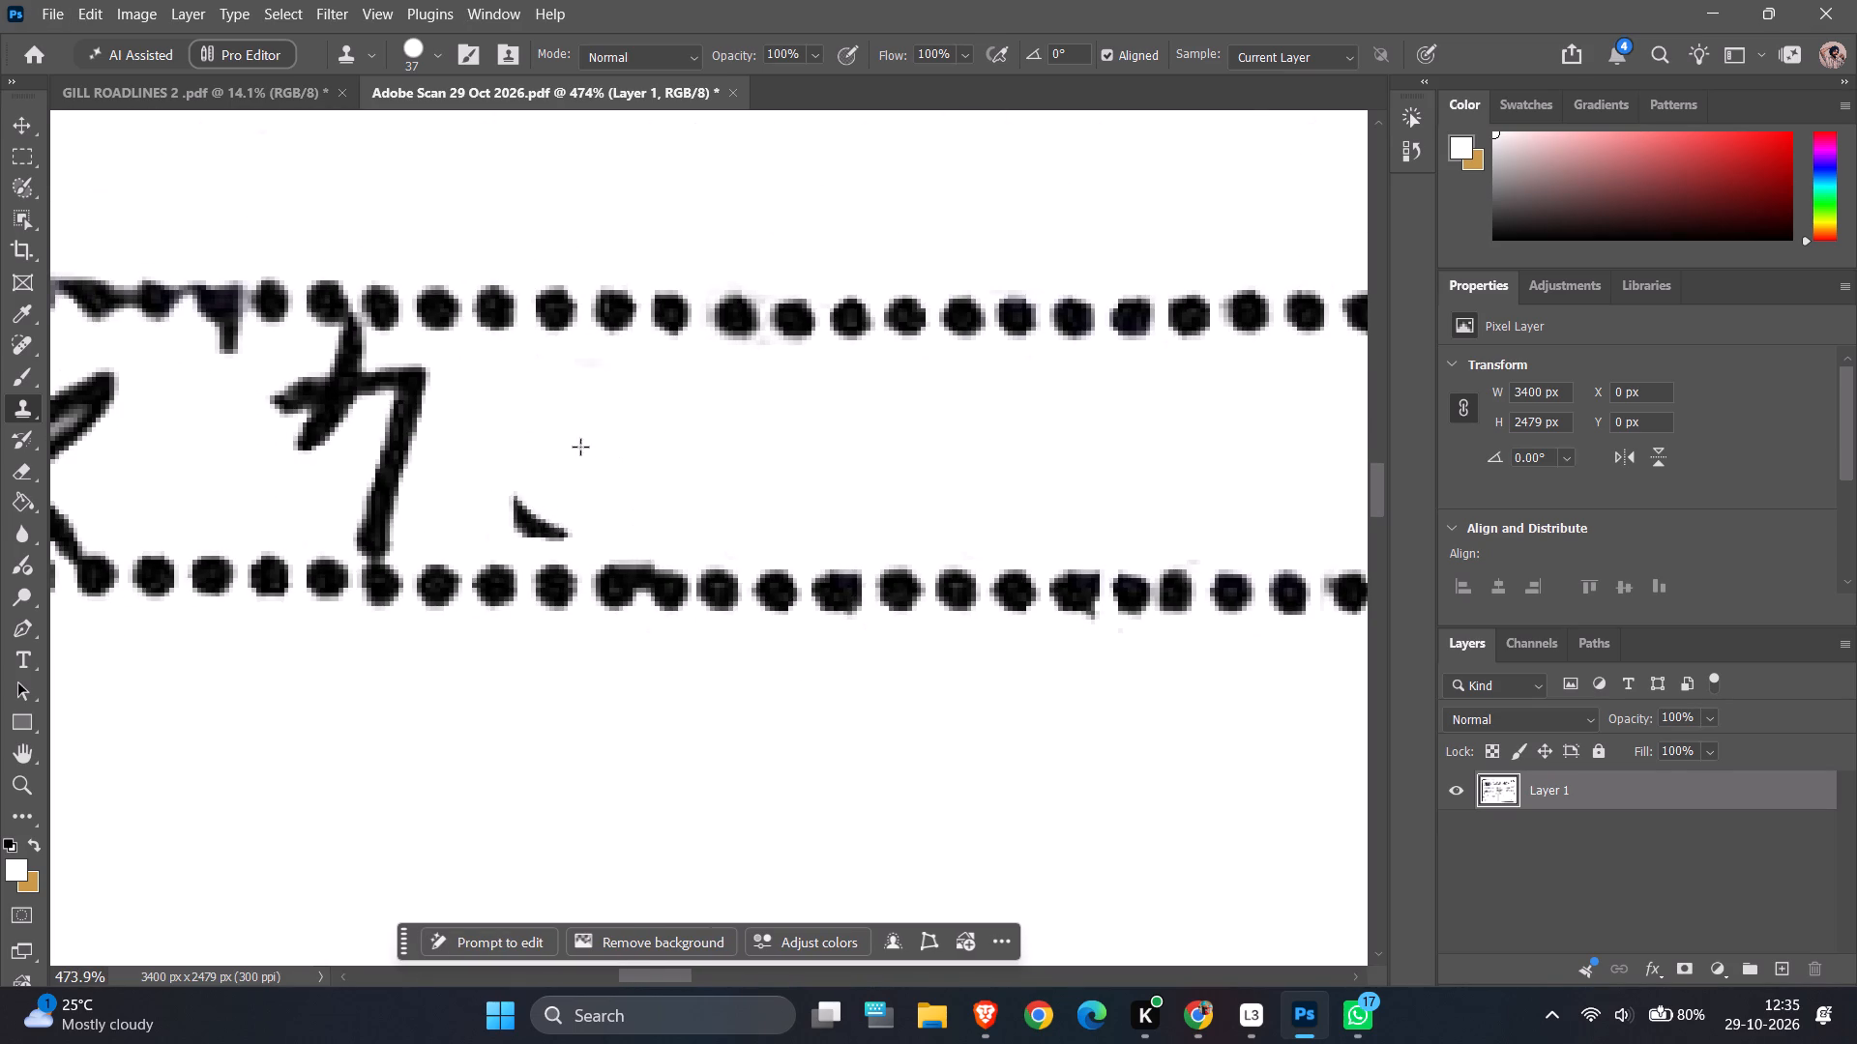
click(541, 458)
click(549, 471)
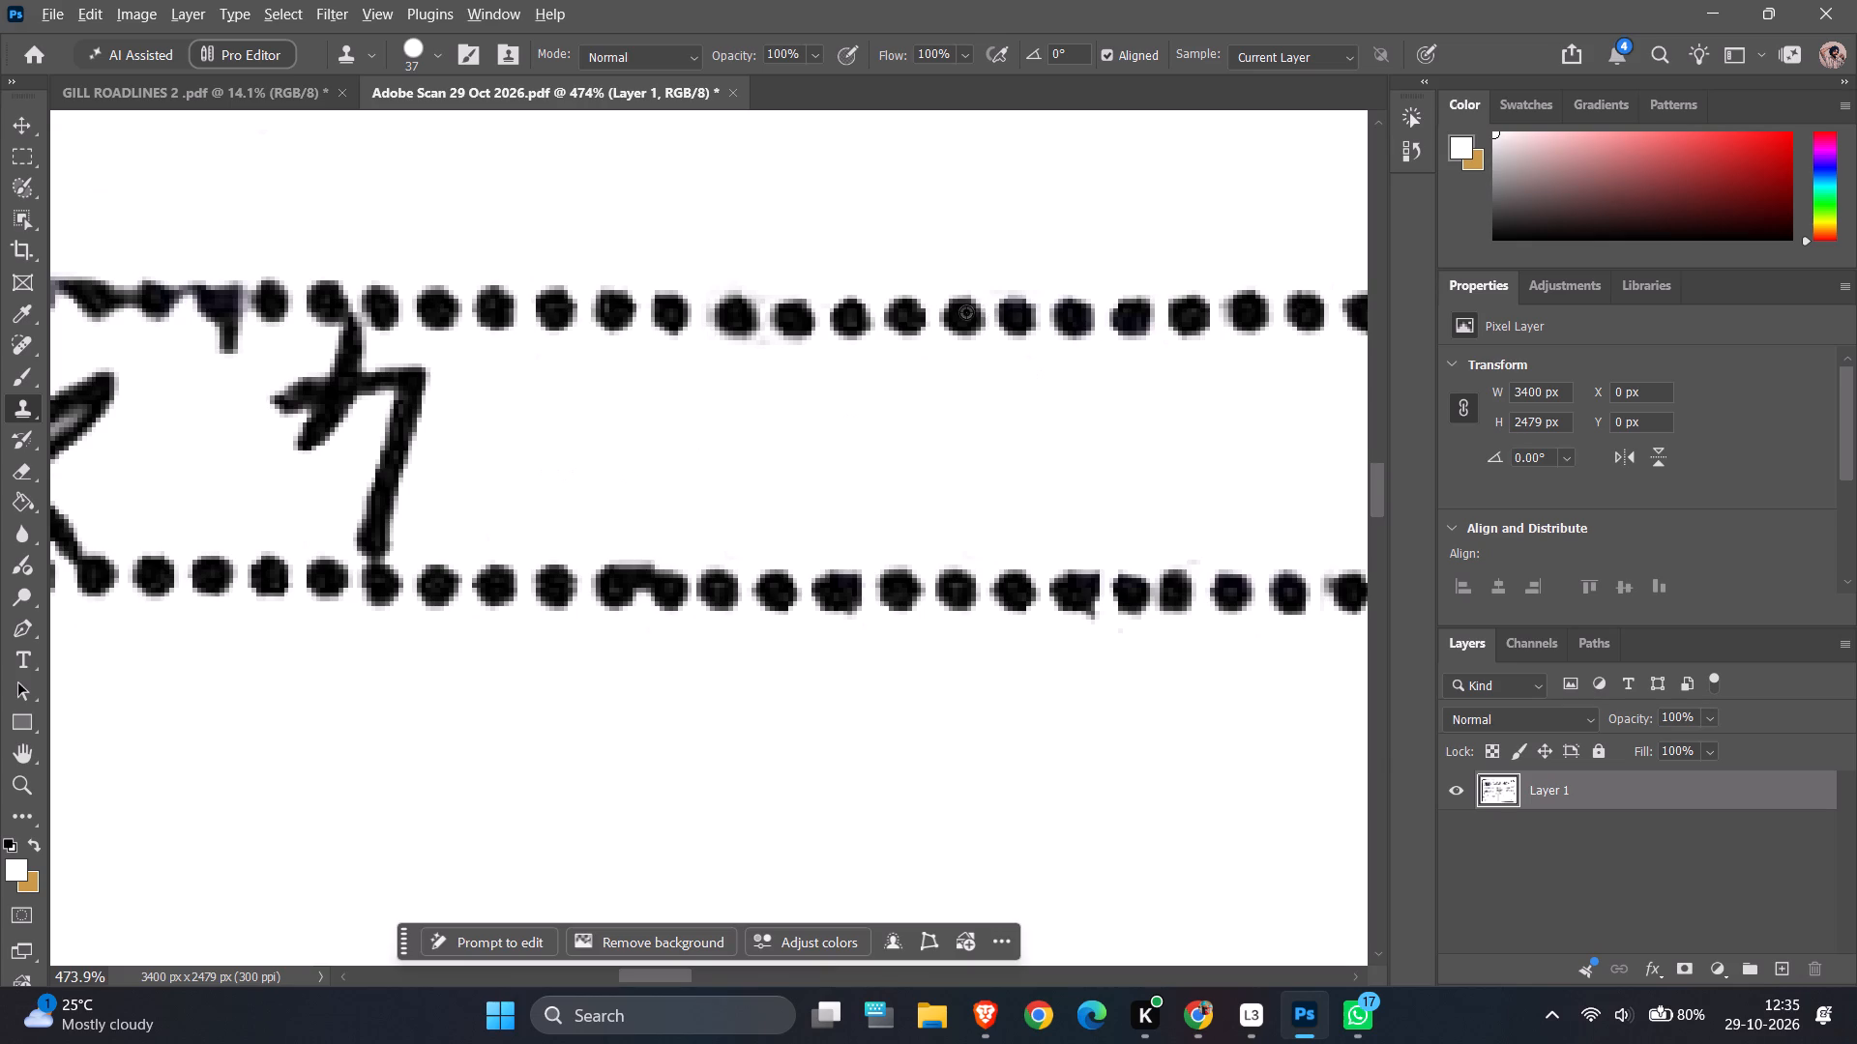
alt+click(1015, 314)
click(660, 584)
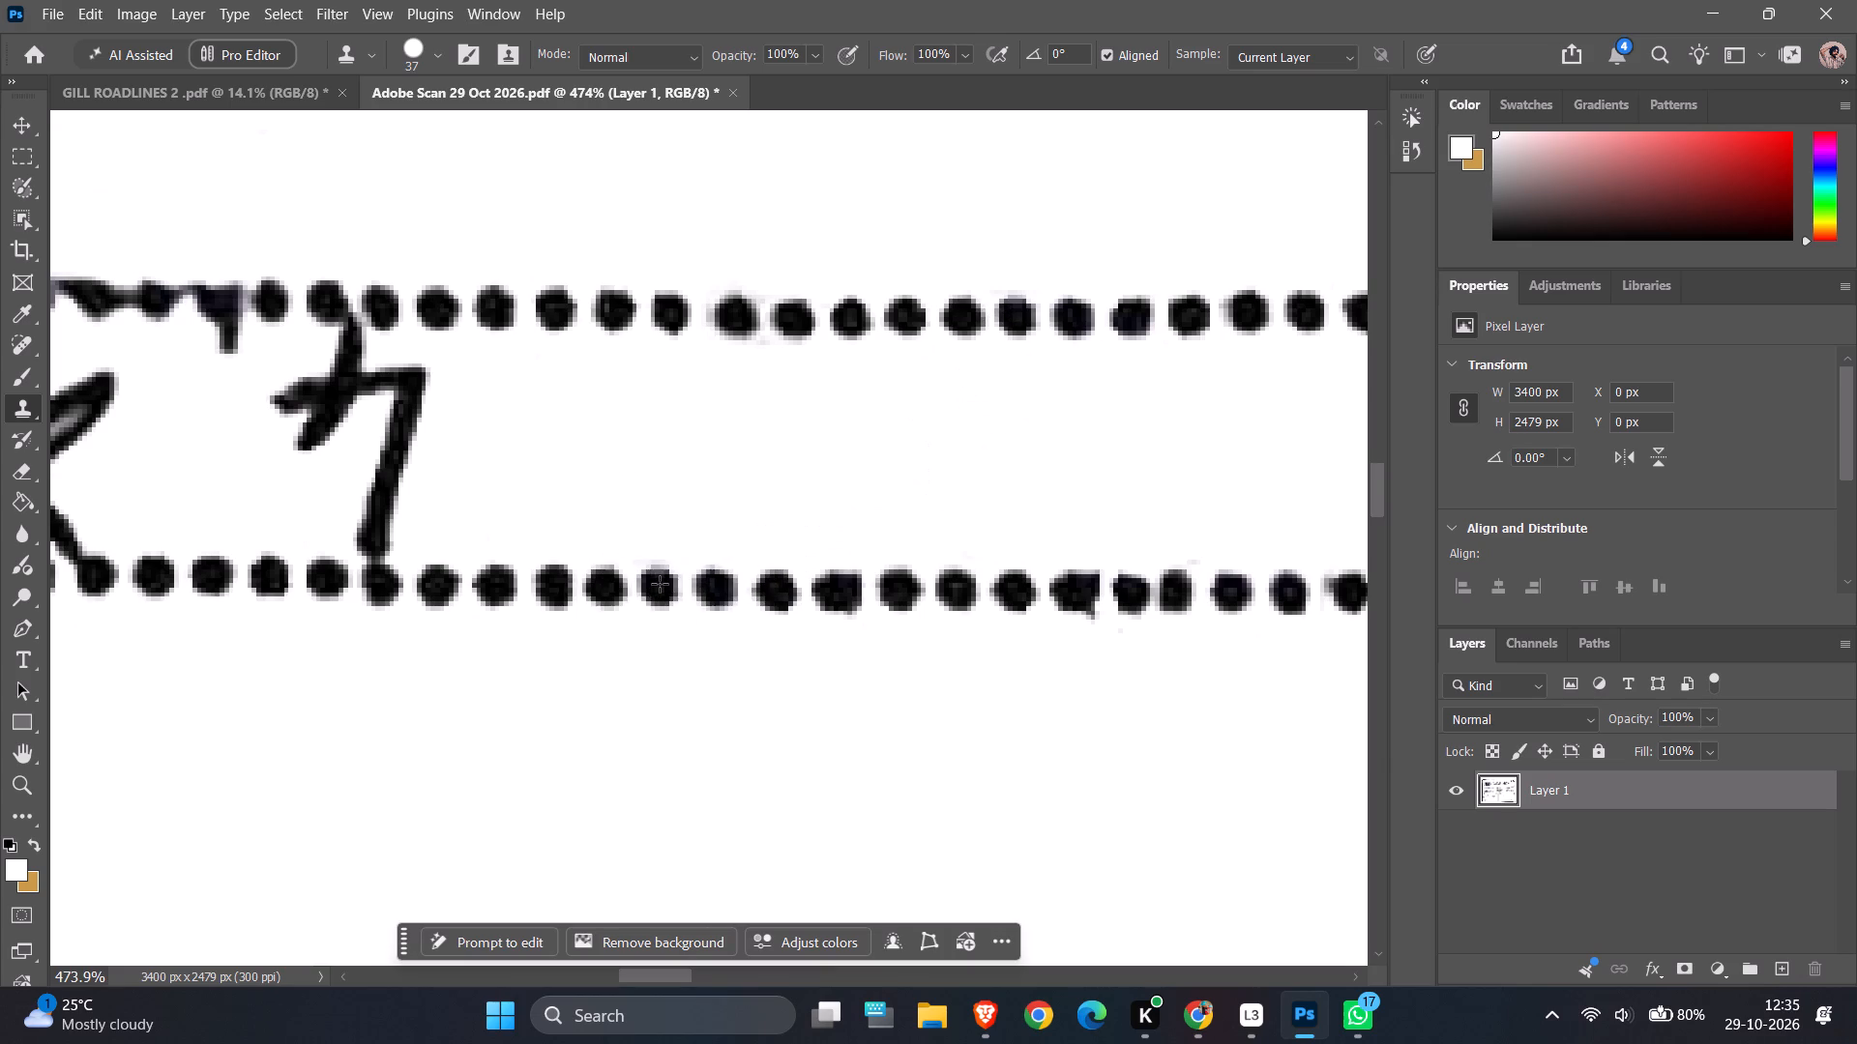
Clone white over the handwritten 7-shaped character after the K, including its crossing strokes and its stem down to the lower dotted line.
ctrl+alt+scroll(656, 588, down, 7)
ctrl+scroll(473, 586, up, 7)
ctrl+alt+scroll(473, 585, up, 4)
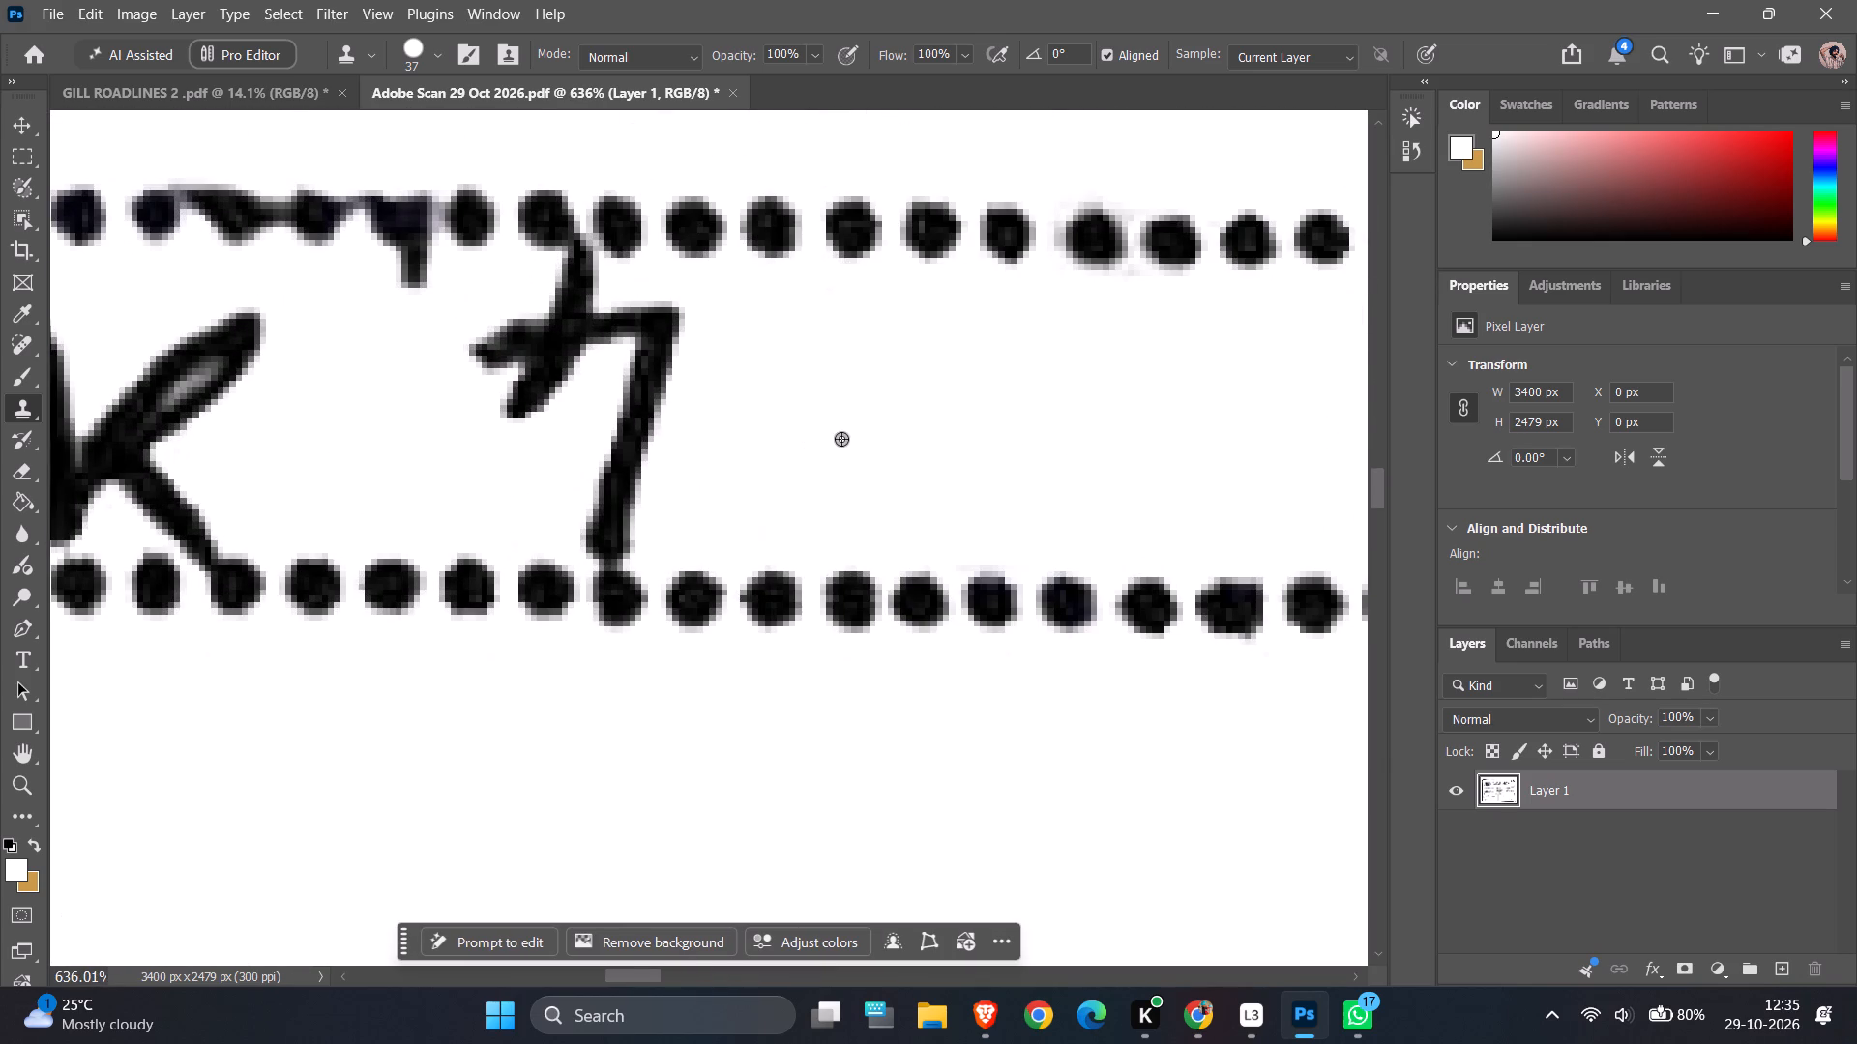
alt+click(892, 429)
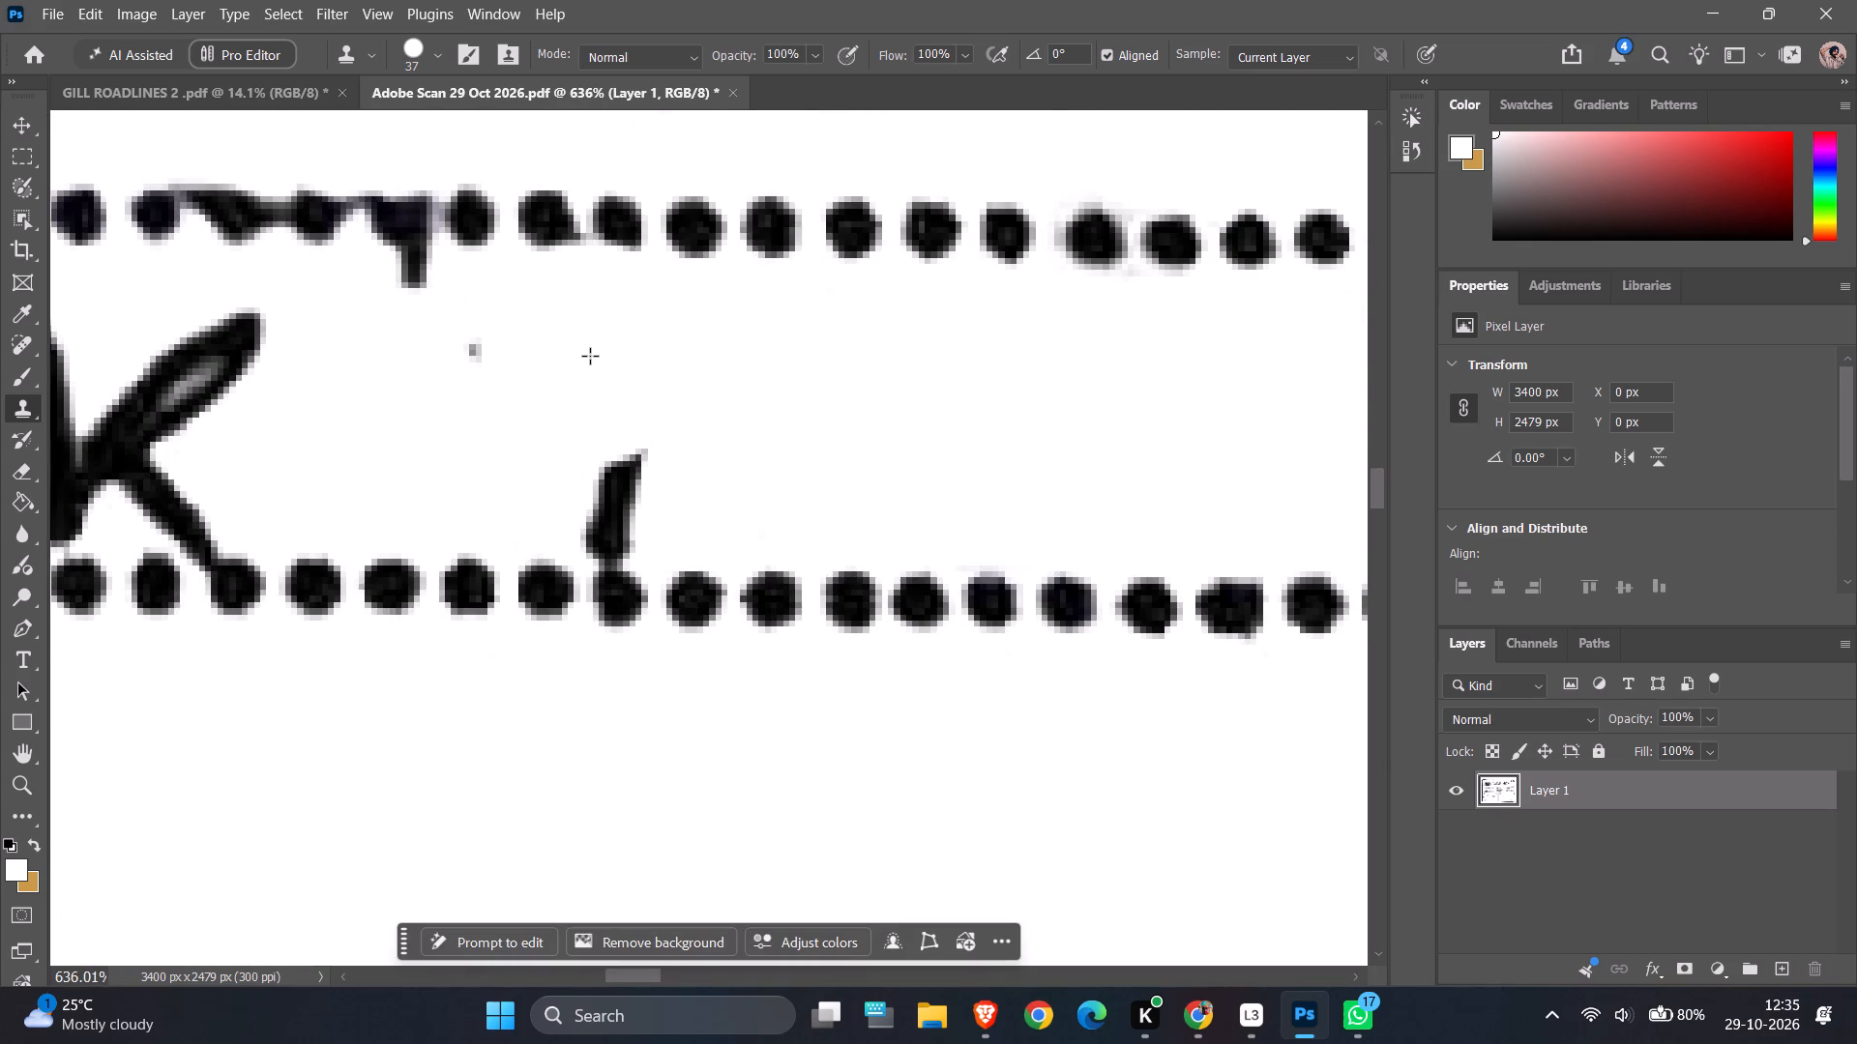
click(590, 356)
click(526, 386)
alt+click(907, 385)
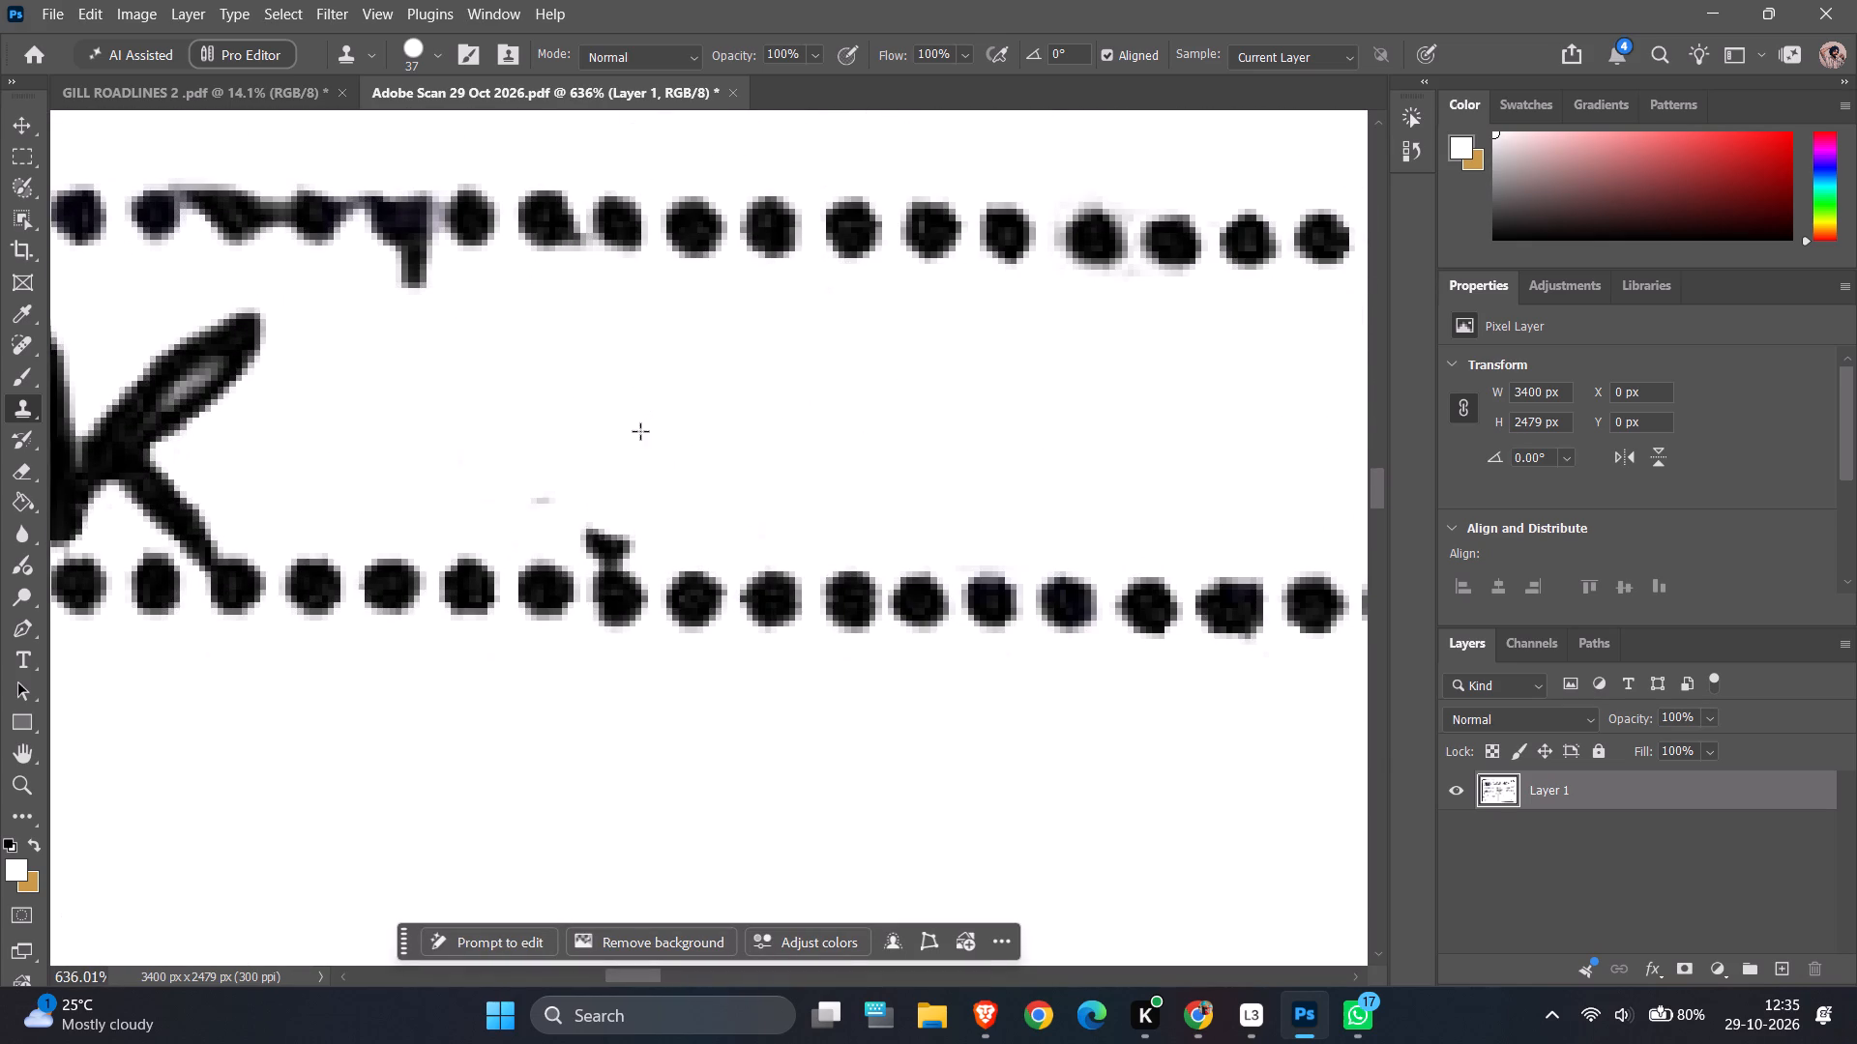
click(610, 454)
Clone white over the short tail hanging below the upper dotted line, just after the K.
ctrl+alt+scroll(700, 443, down, 6)
ctrl+alt+scroll(700, 443, up, 6)
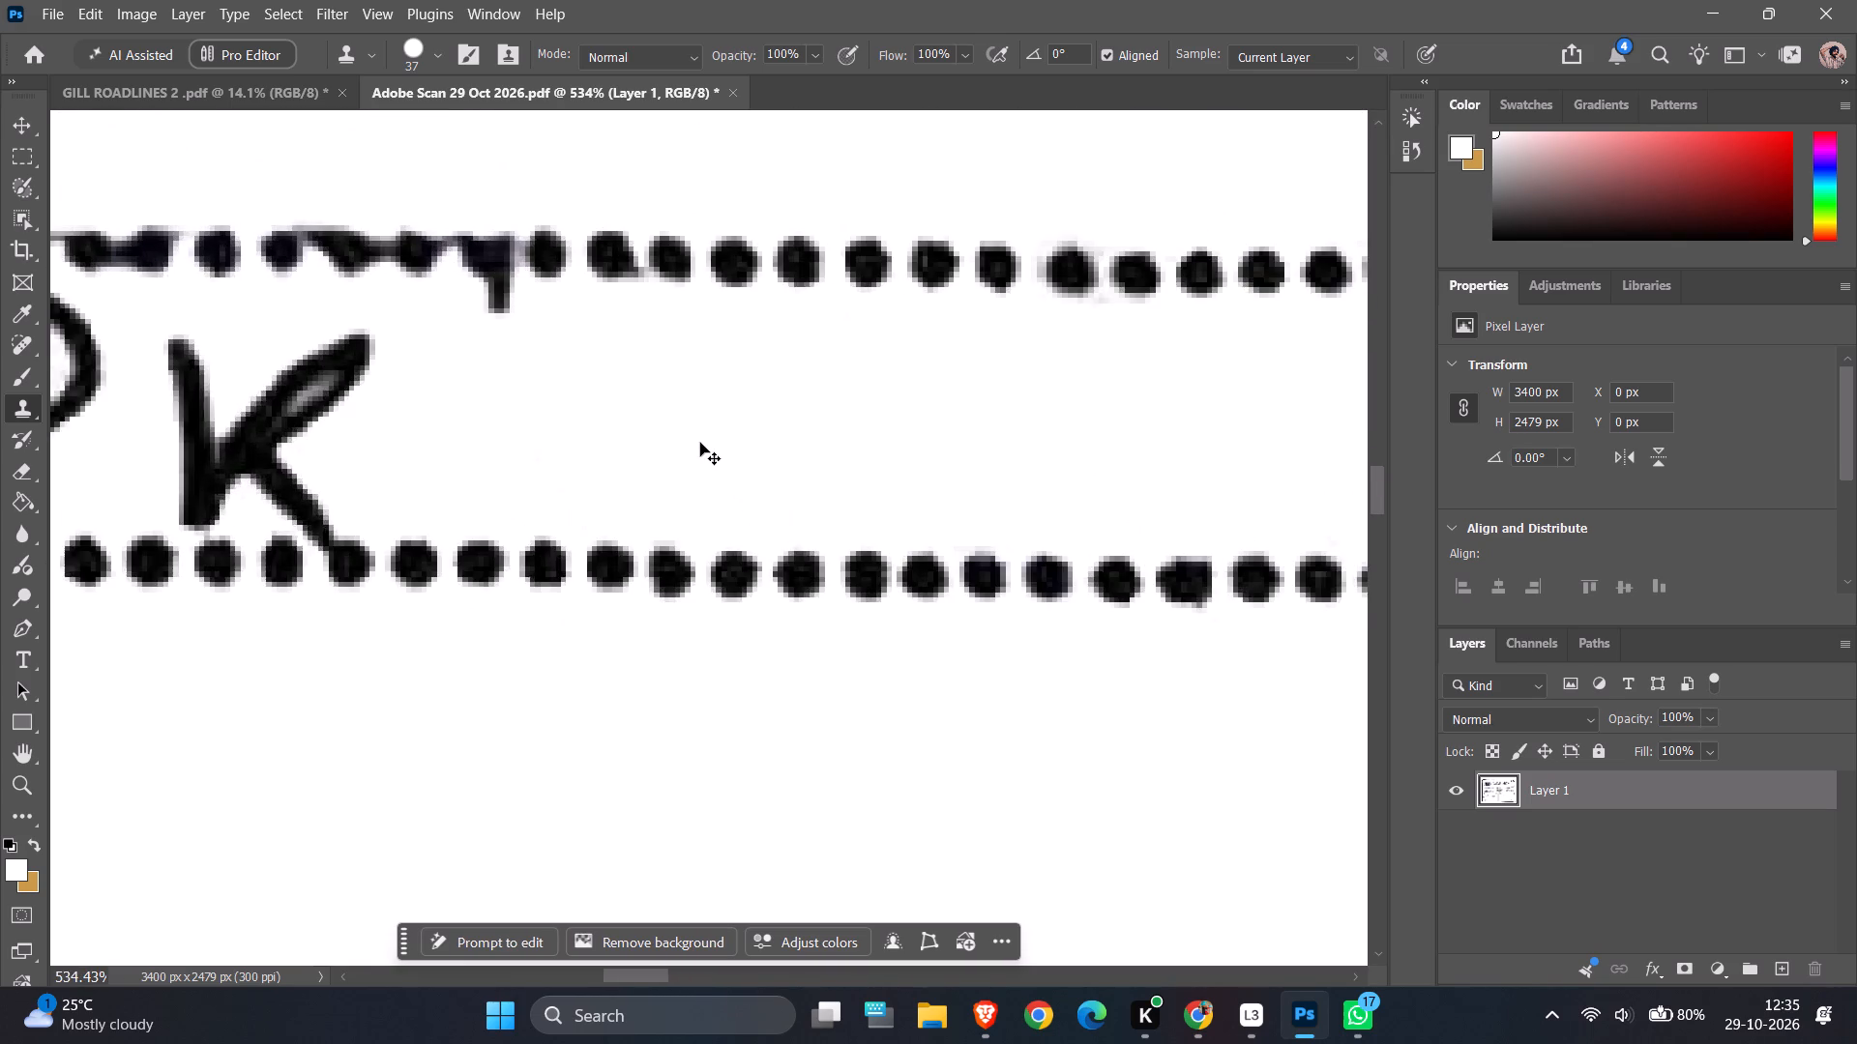
ctrl+alt+scroll(700, 443, up, 7)
alt+click(762, 426)
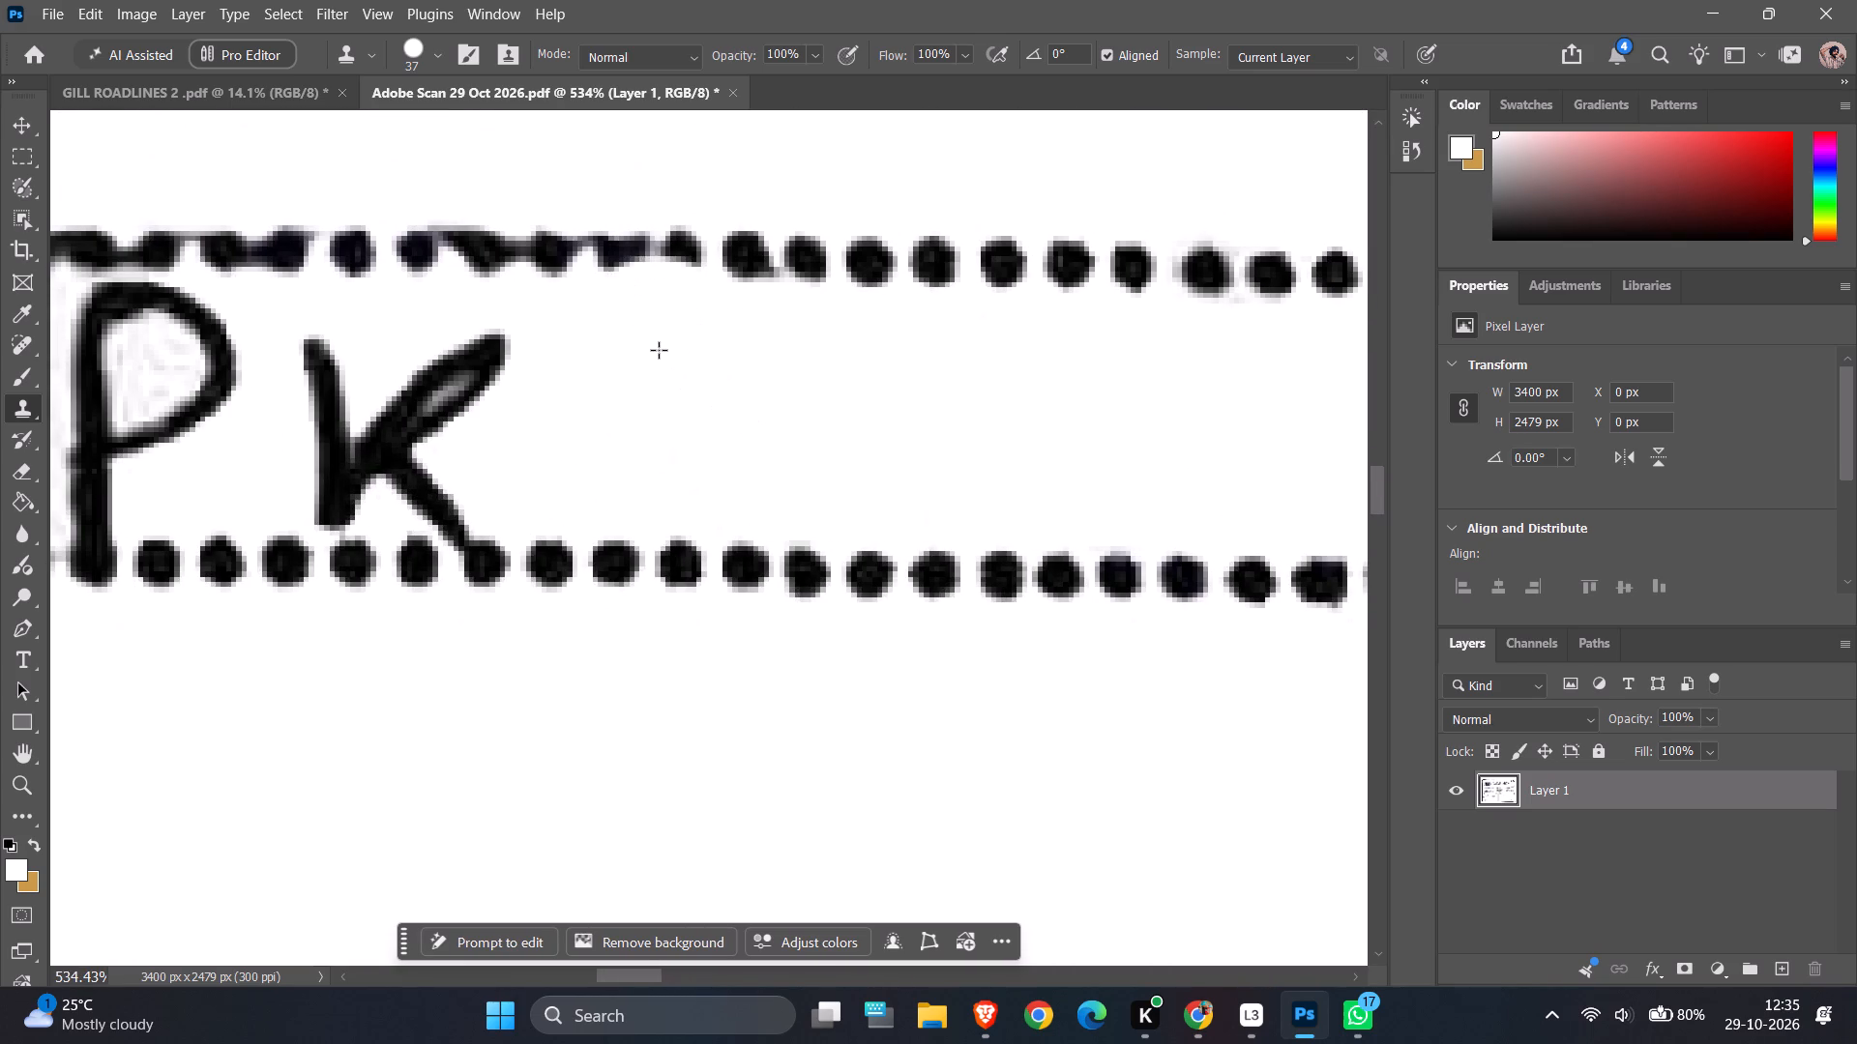
click(631, 374)
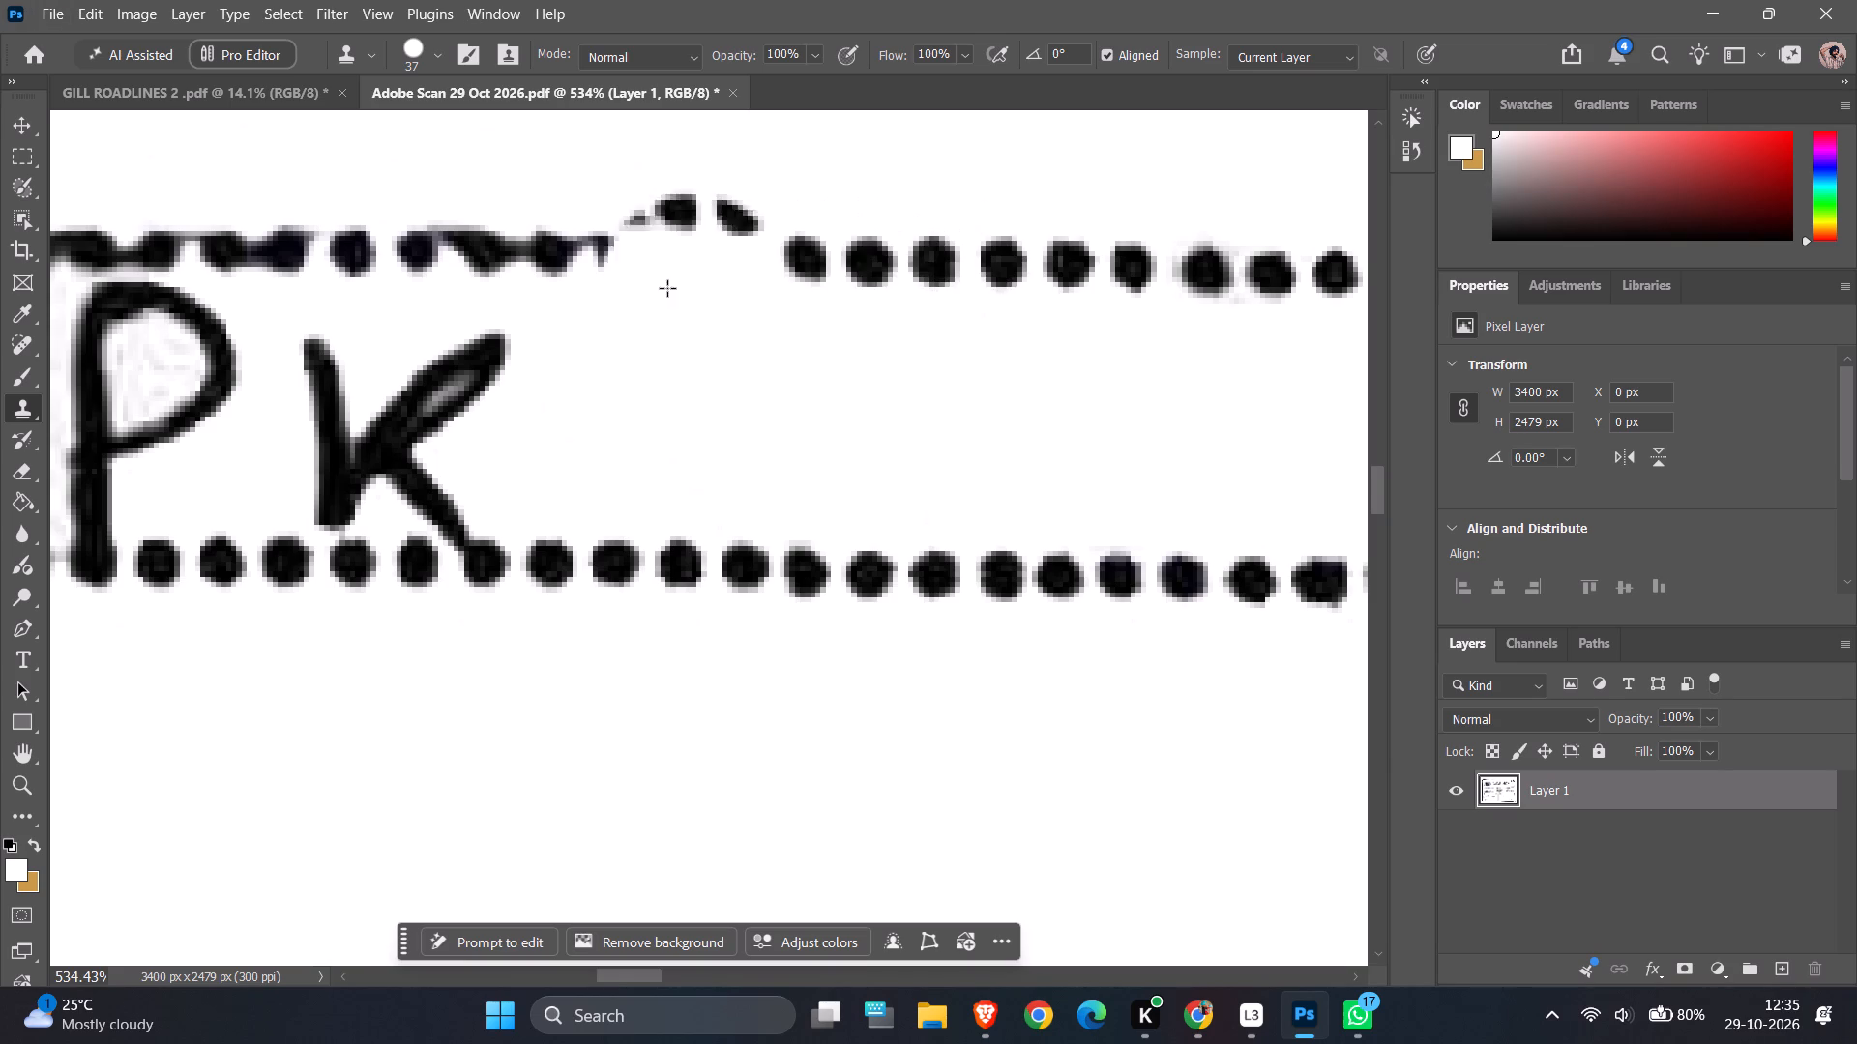
Clone clean dots from farther along the upper dotted line over its merged dashes above and just after the K.
alt+click(999, 263)
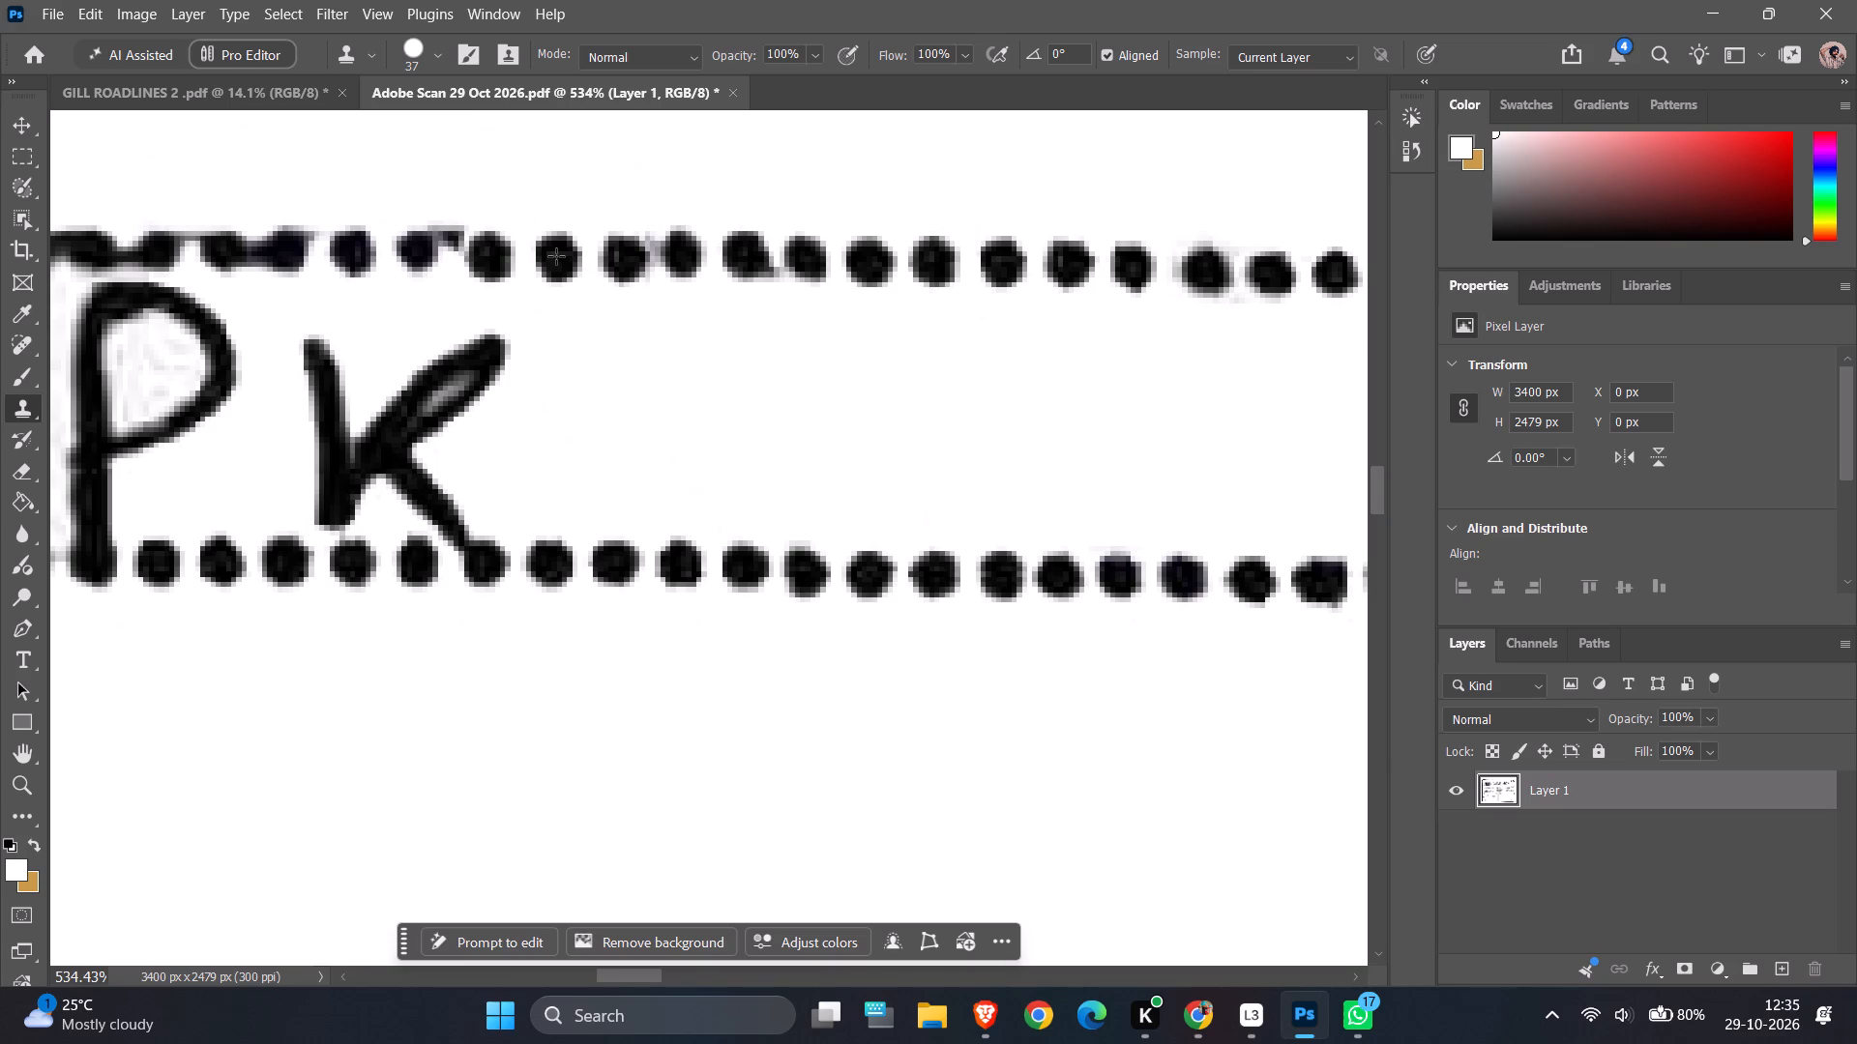
click(556, 256)
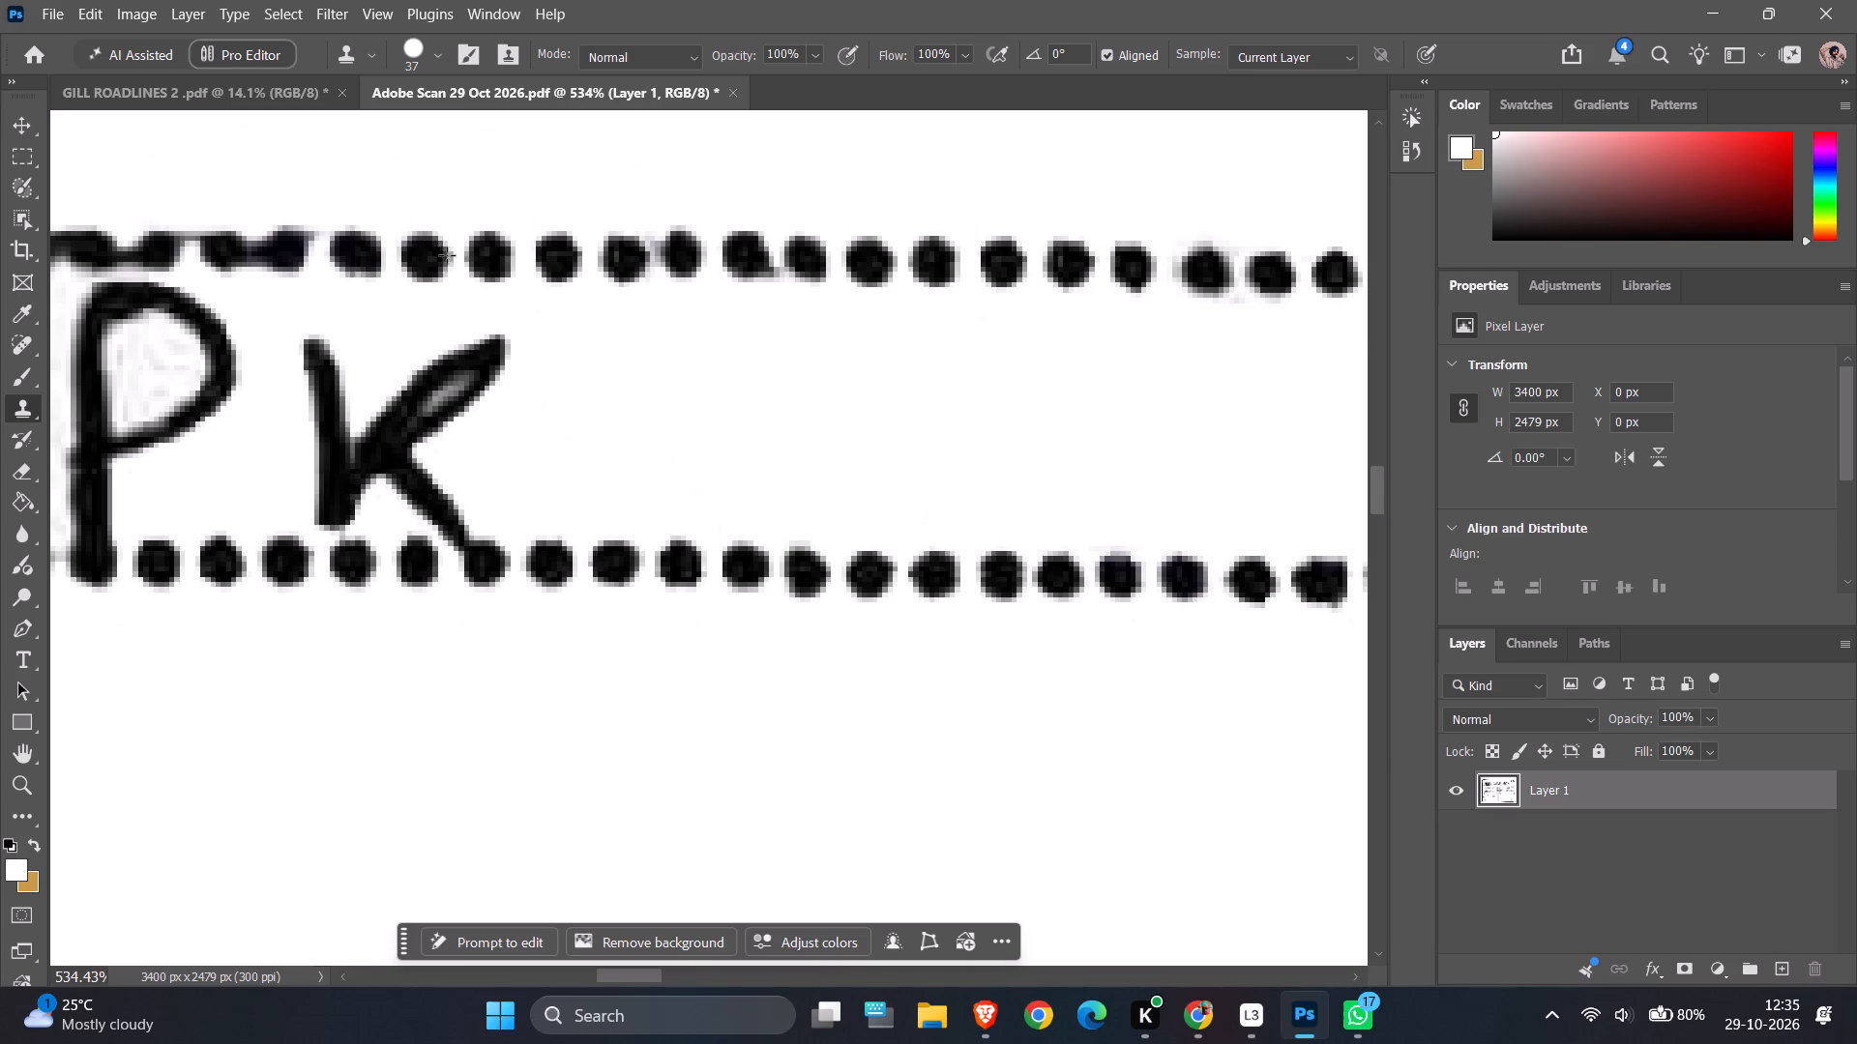
click(428, 253)
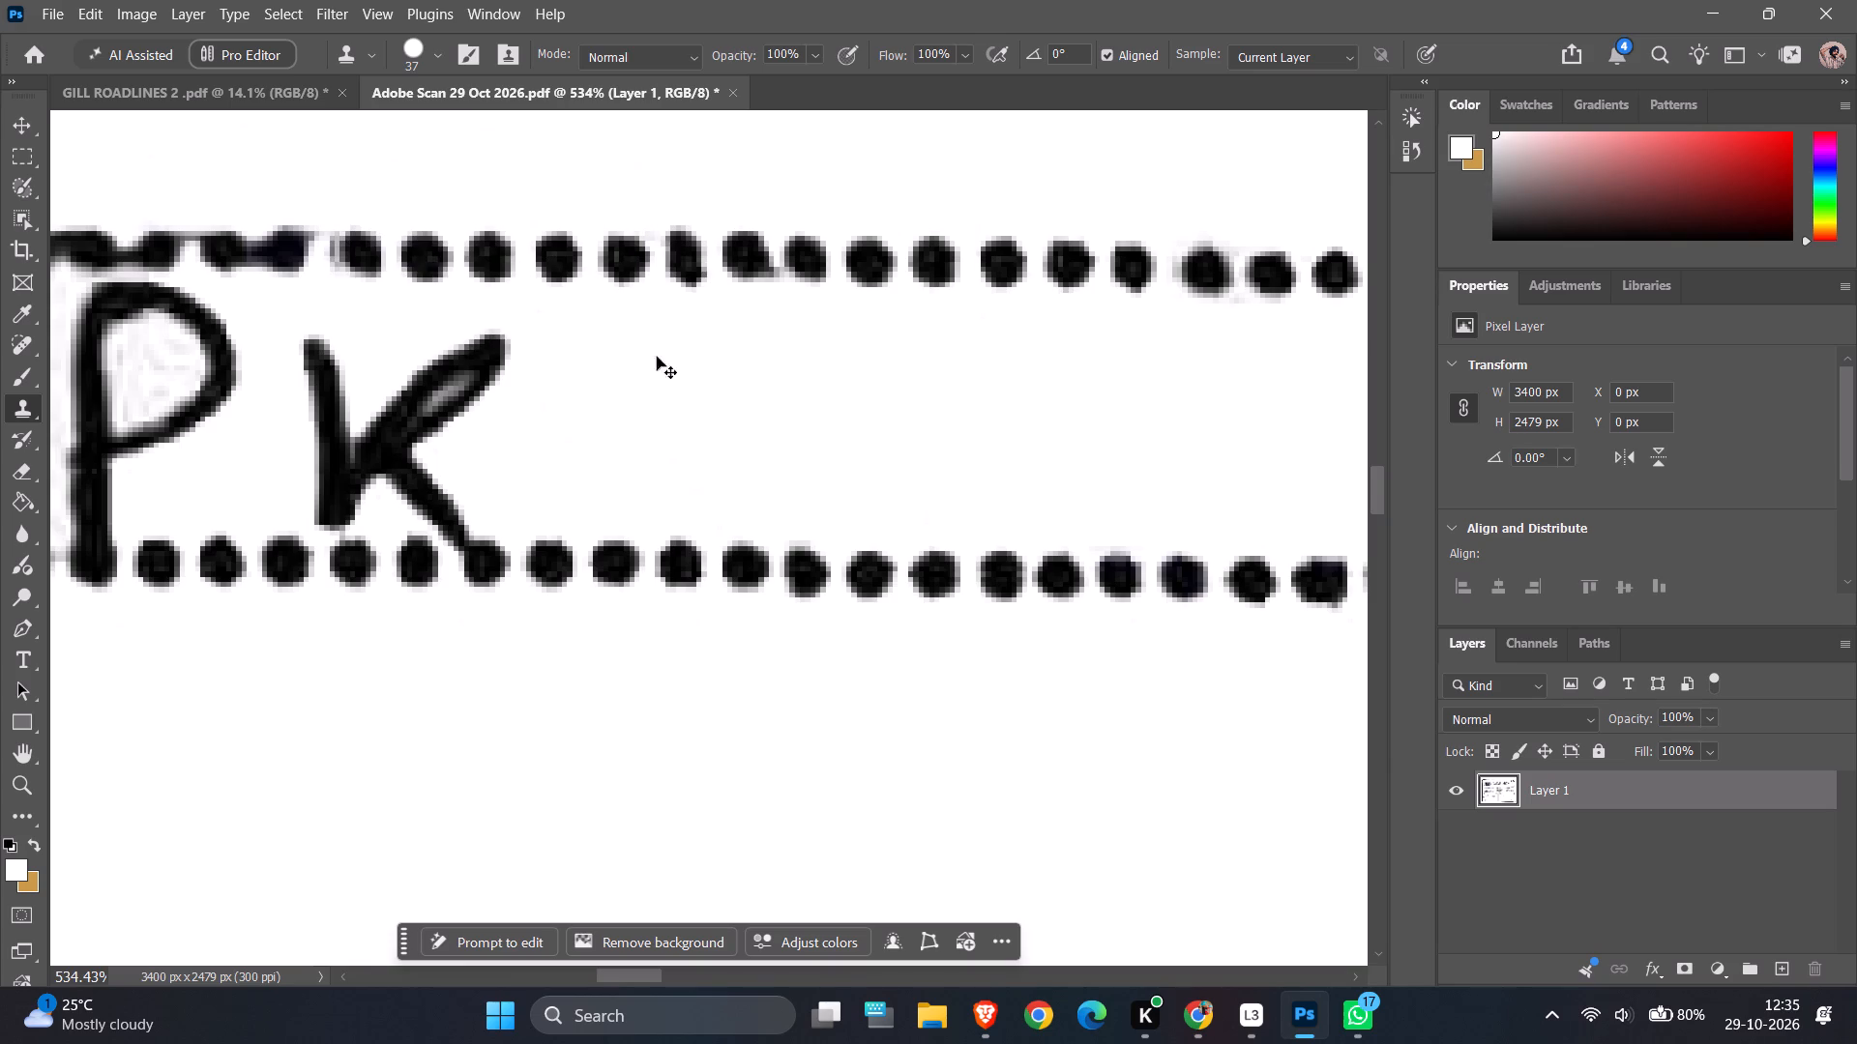
ctrl+alt+scroll(720, 398, down, 5)
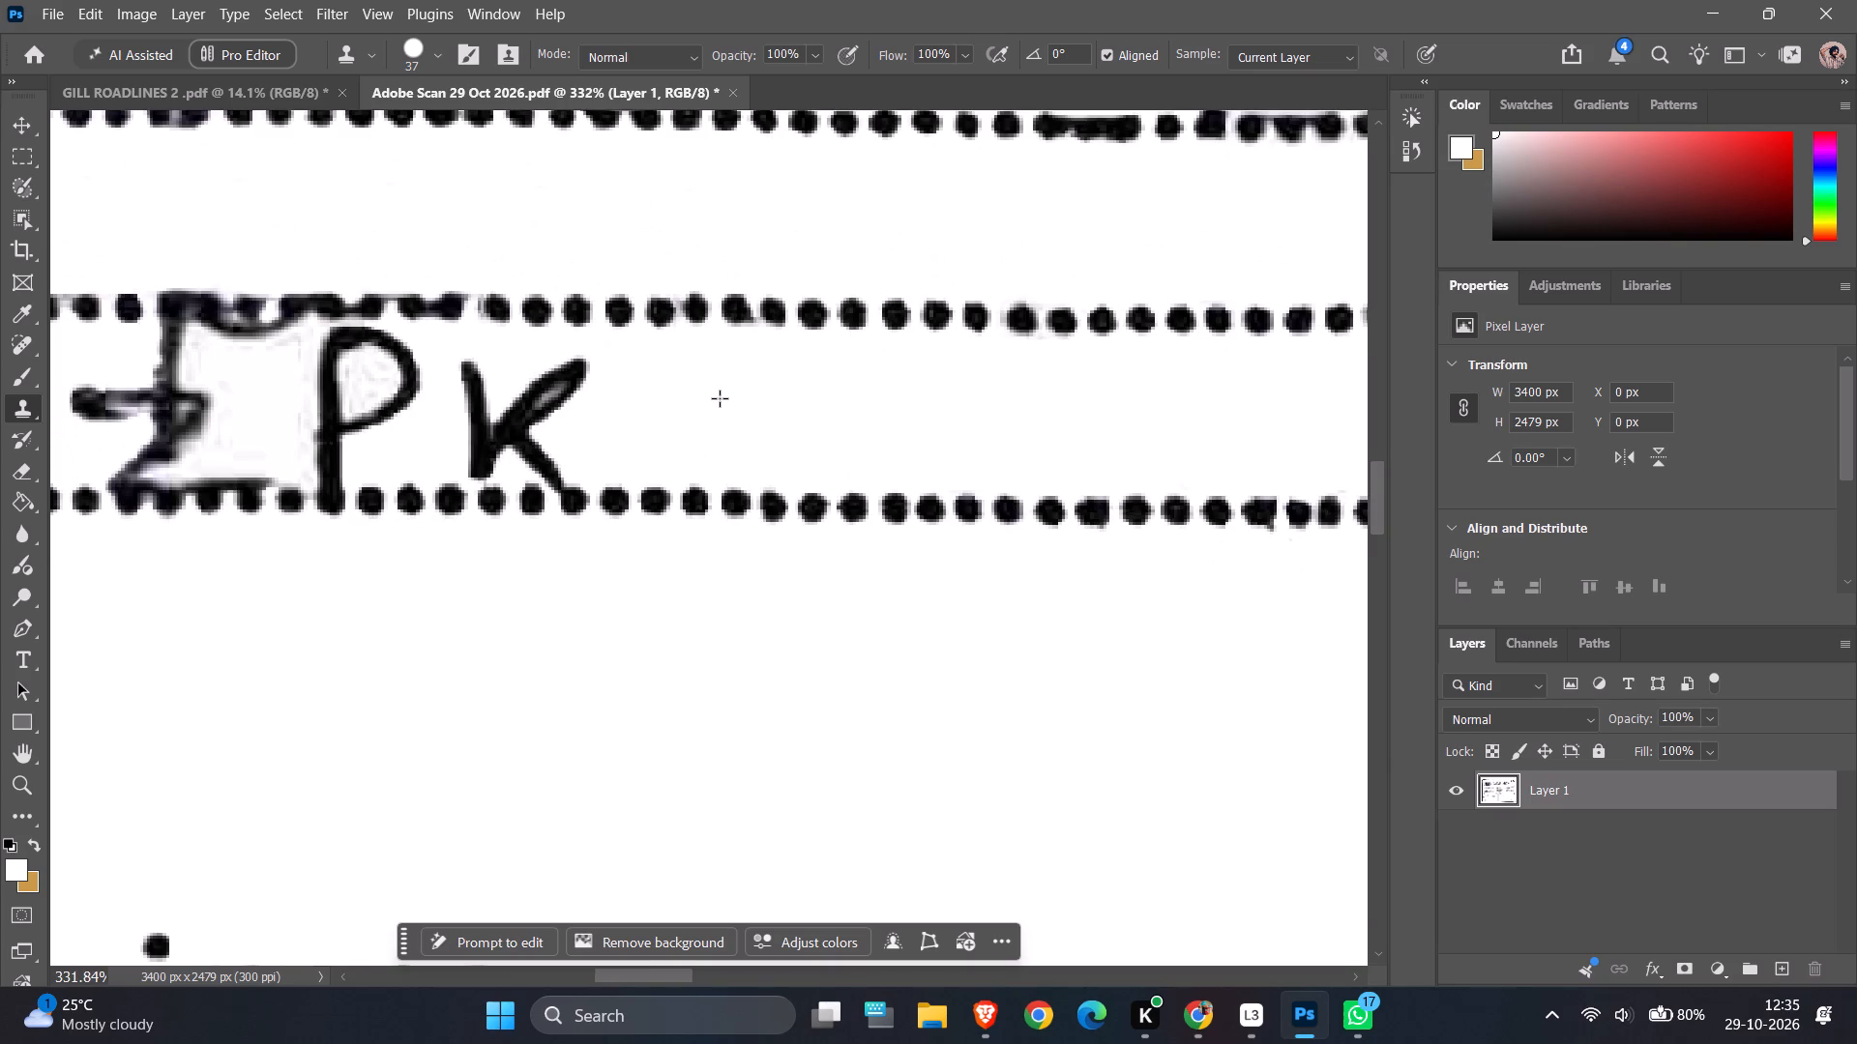
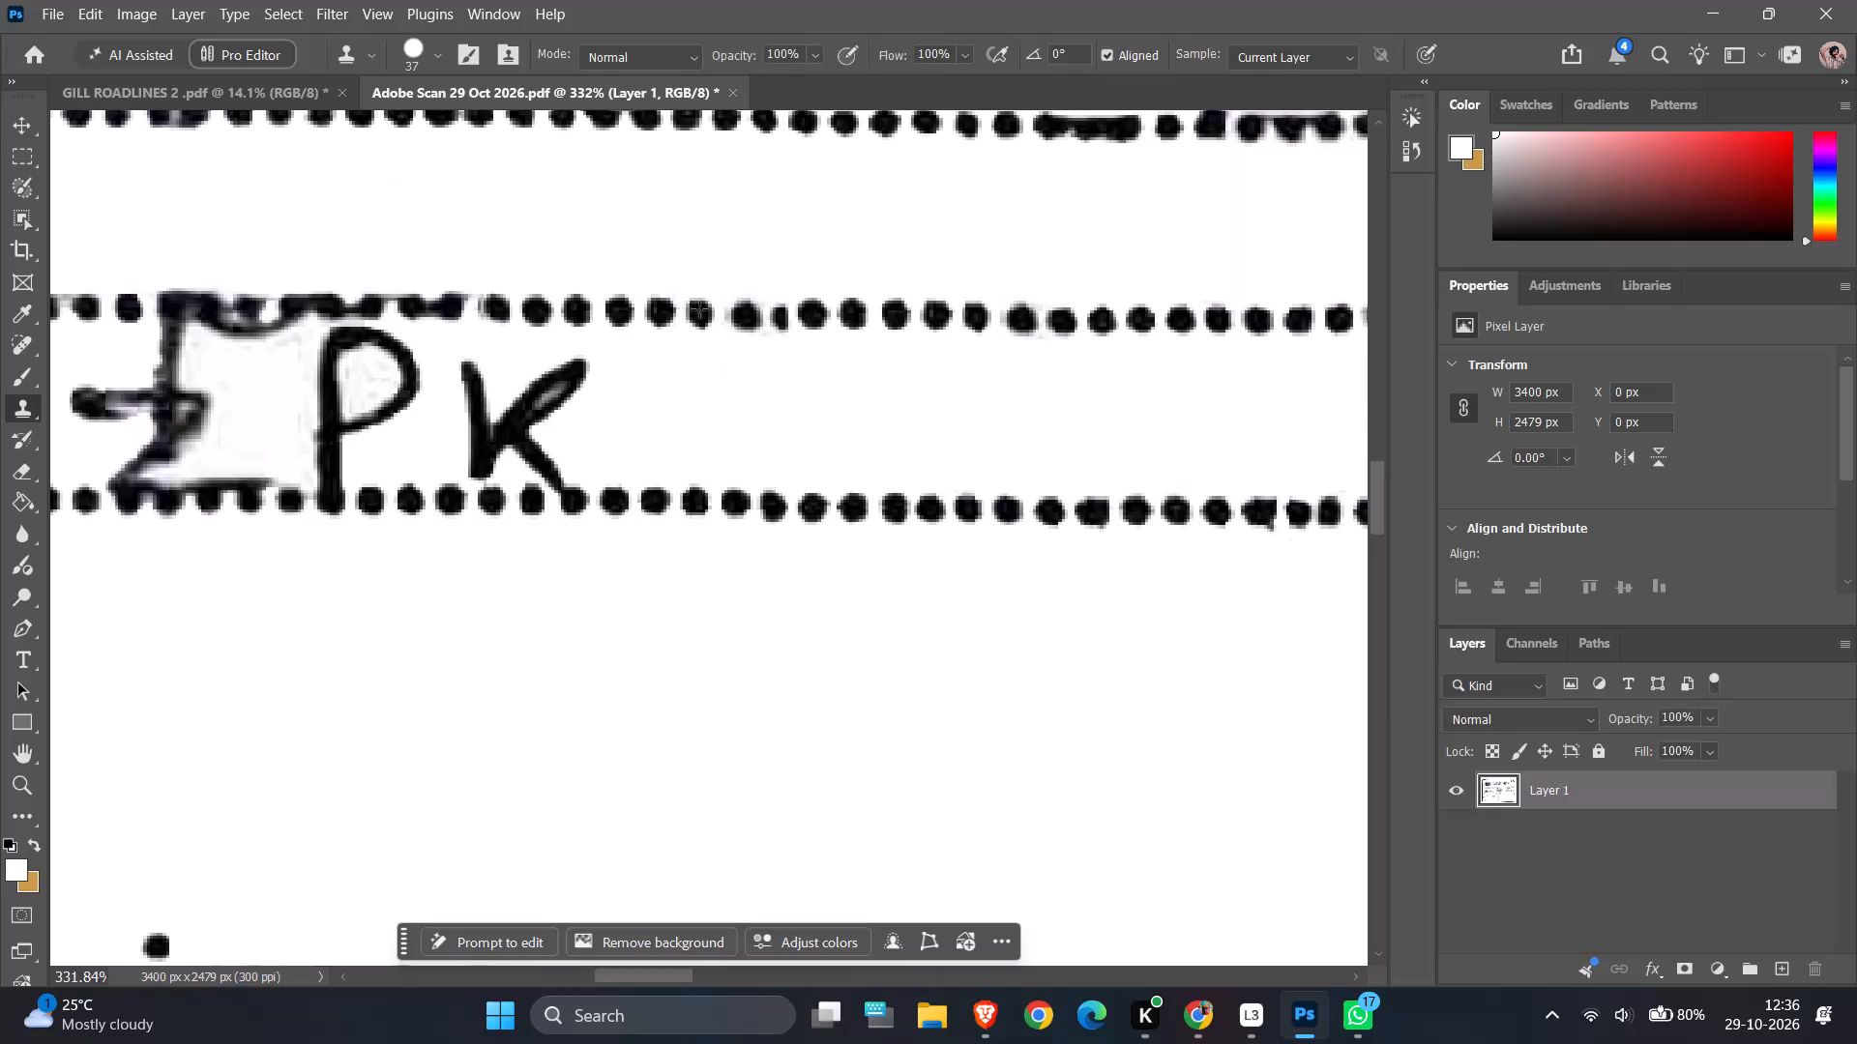
Clone white over the handwritten K, including its arms and leg, down to the lower dotted line.
click(586, 391)
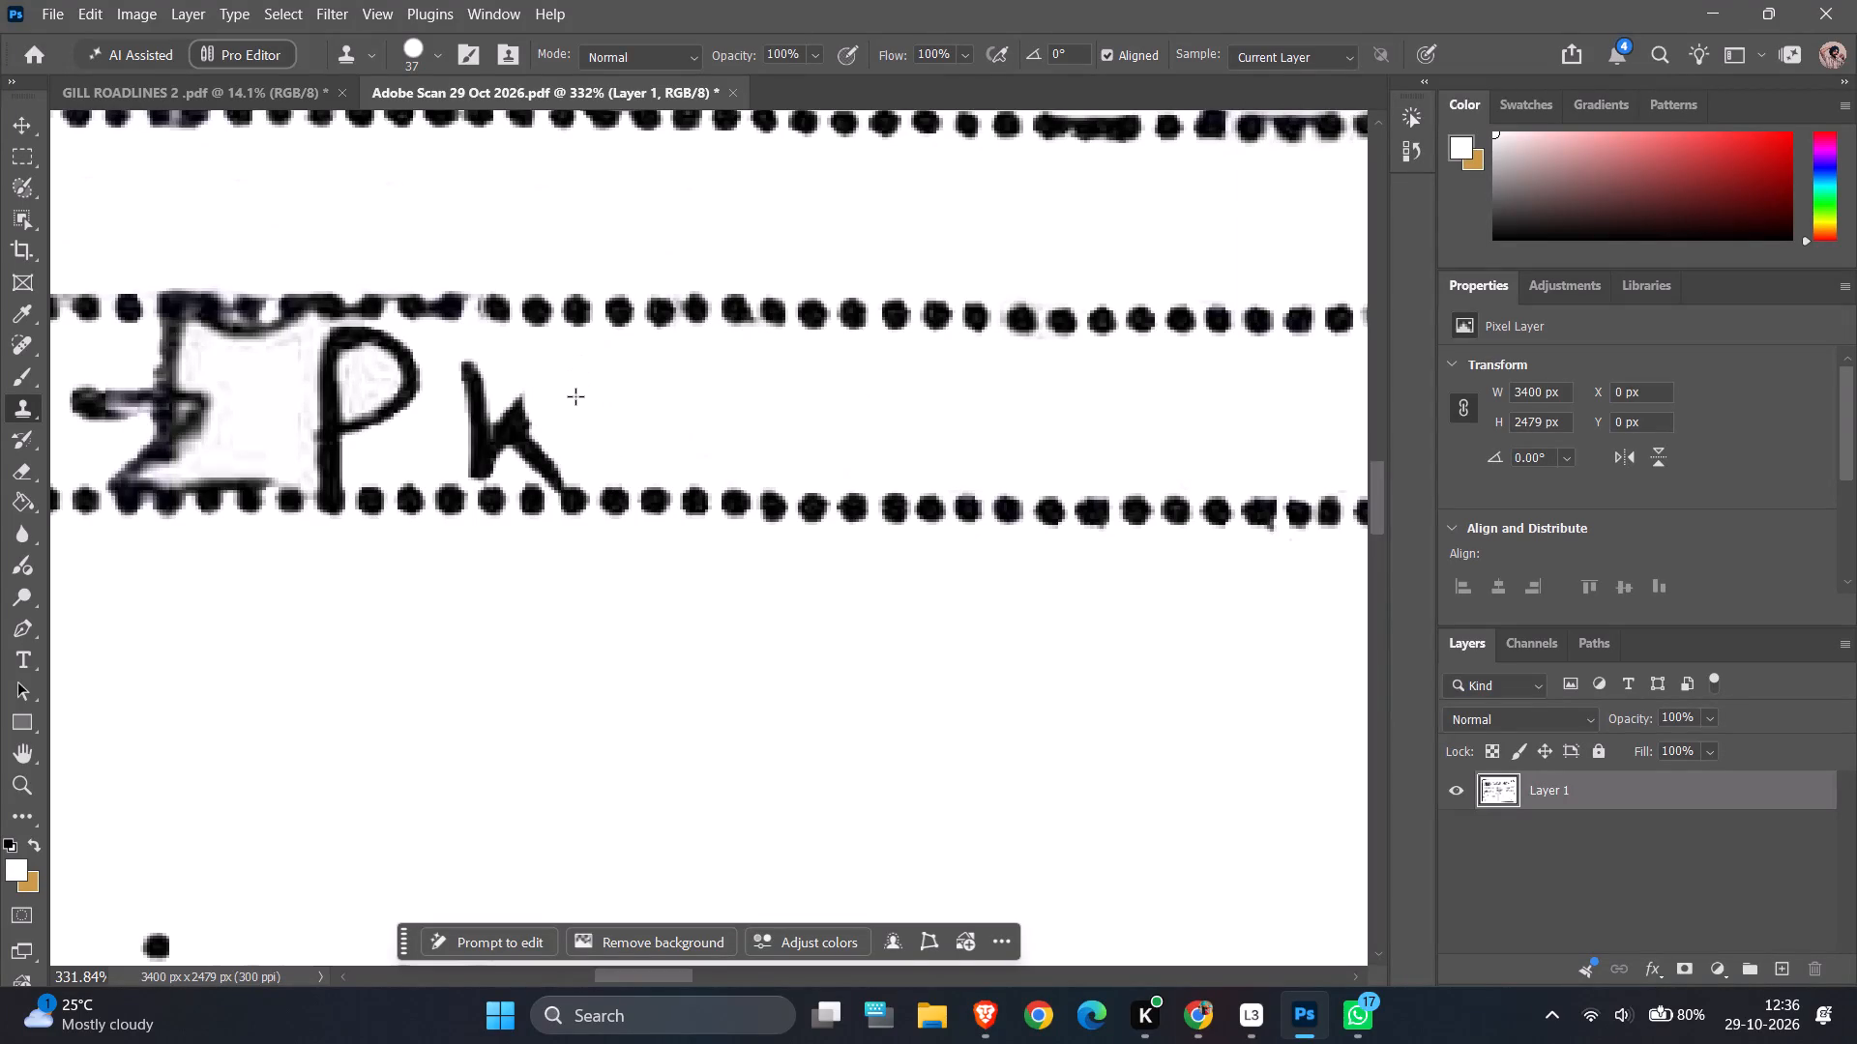
ctrl+scroll(575, 396, up, 6)
ctrl+alt+scroll(571, 415, up, 6)
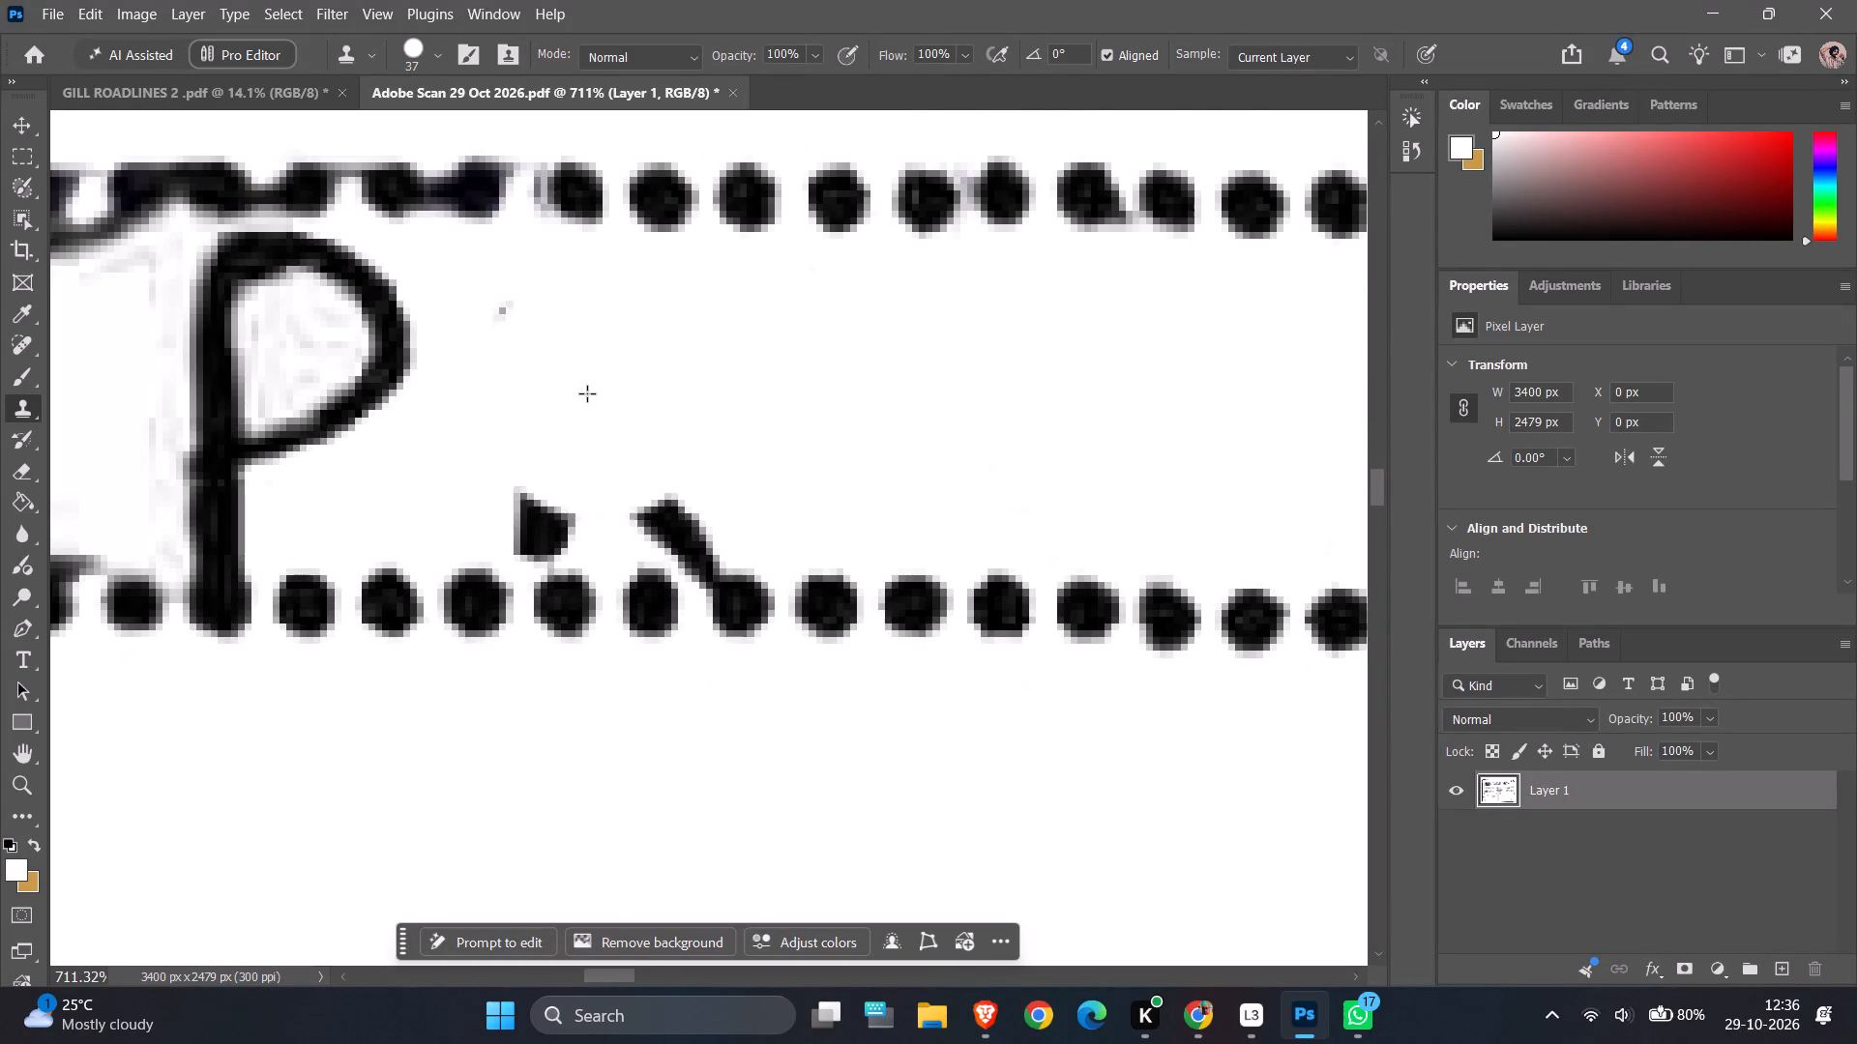
click(576, 391)
click(541, 444)
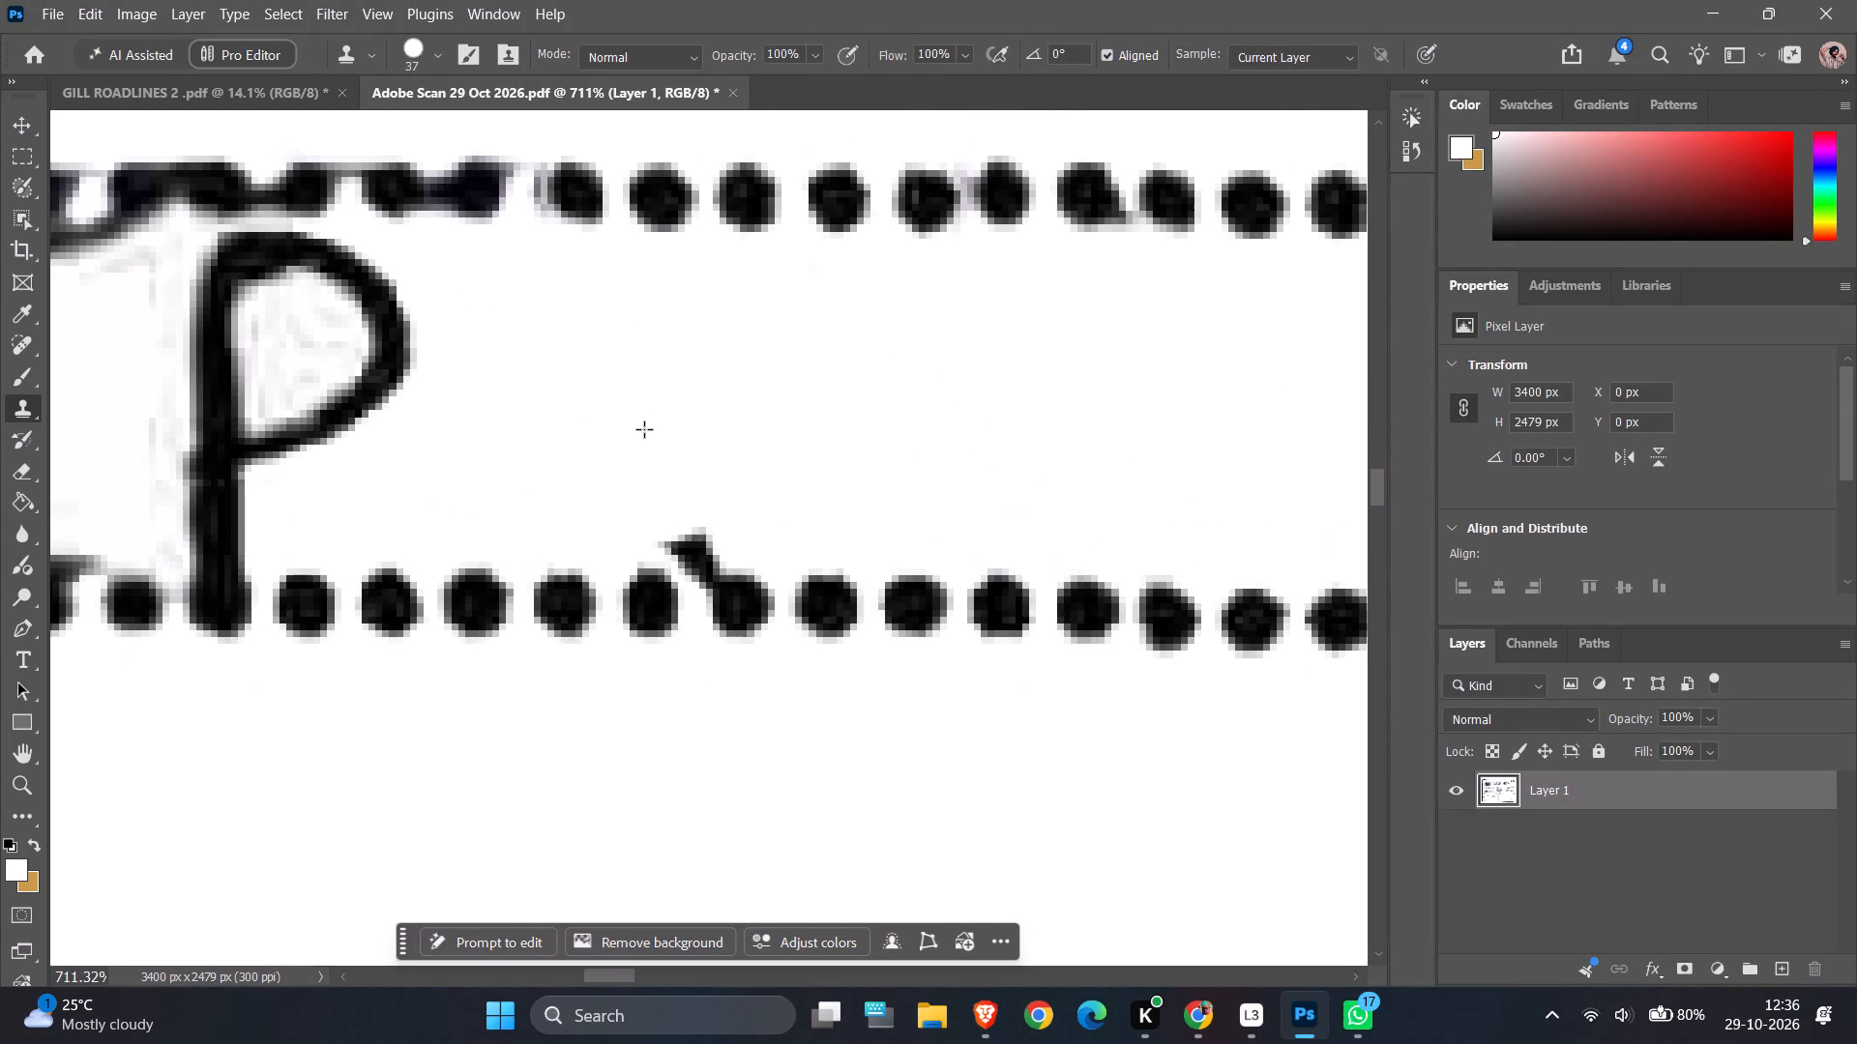
click(645, 438)
click(671, 459)
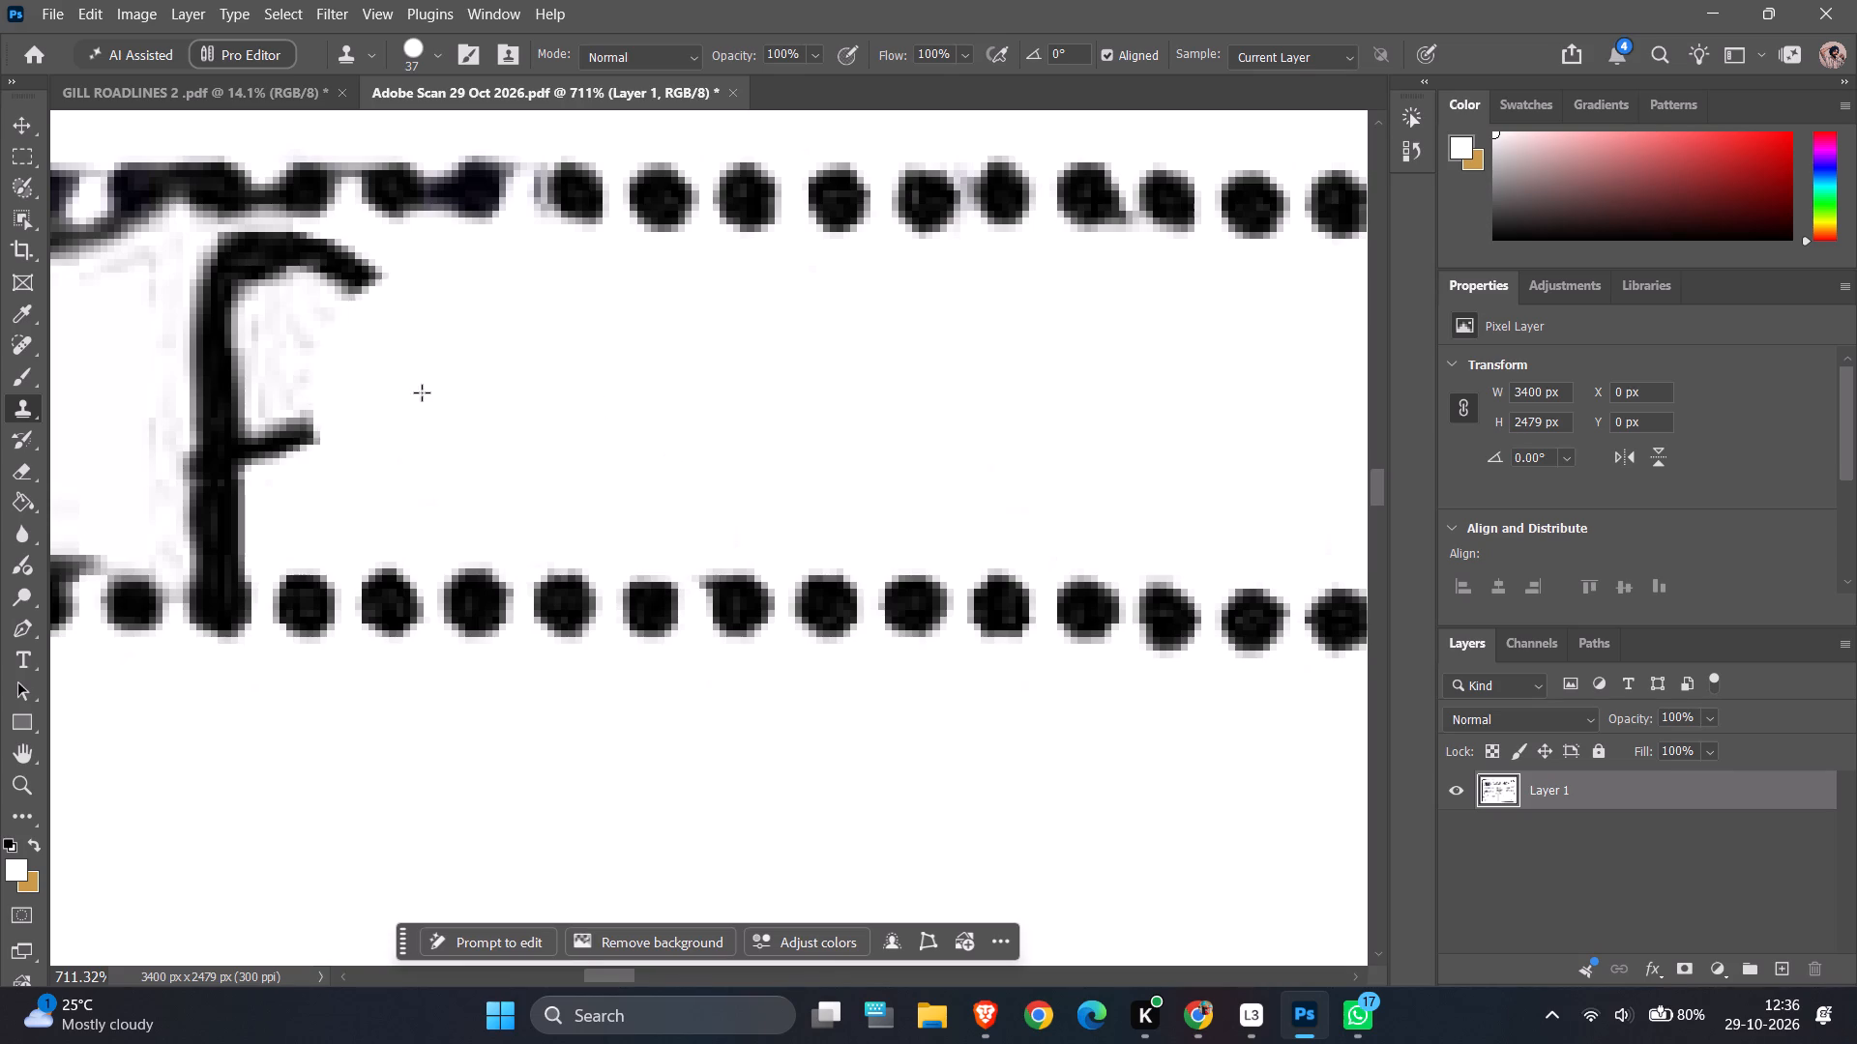
Clone clean dots over the merged dashes in the dotted line one row above the handwritten entry.
scroll(402, 396, up, 1)
scroll(407, 401, down, 1)
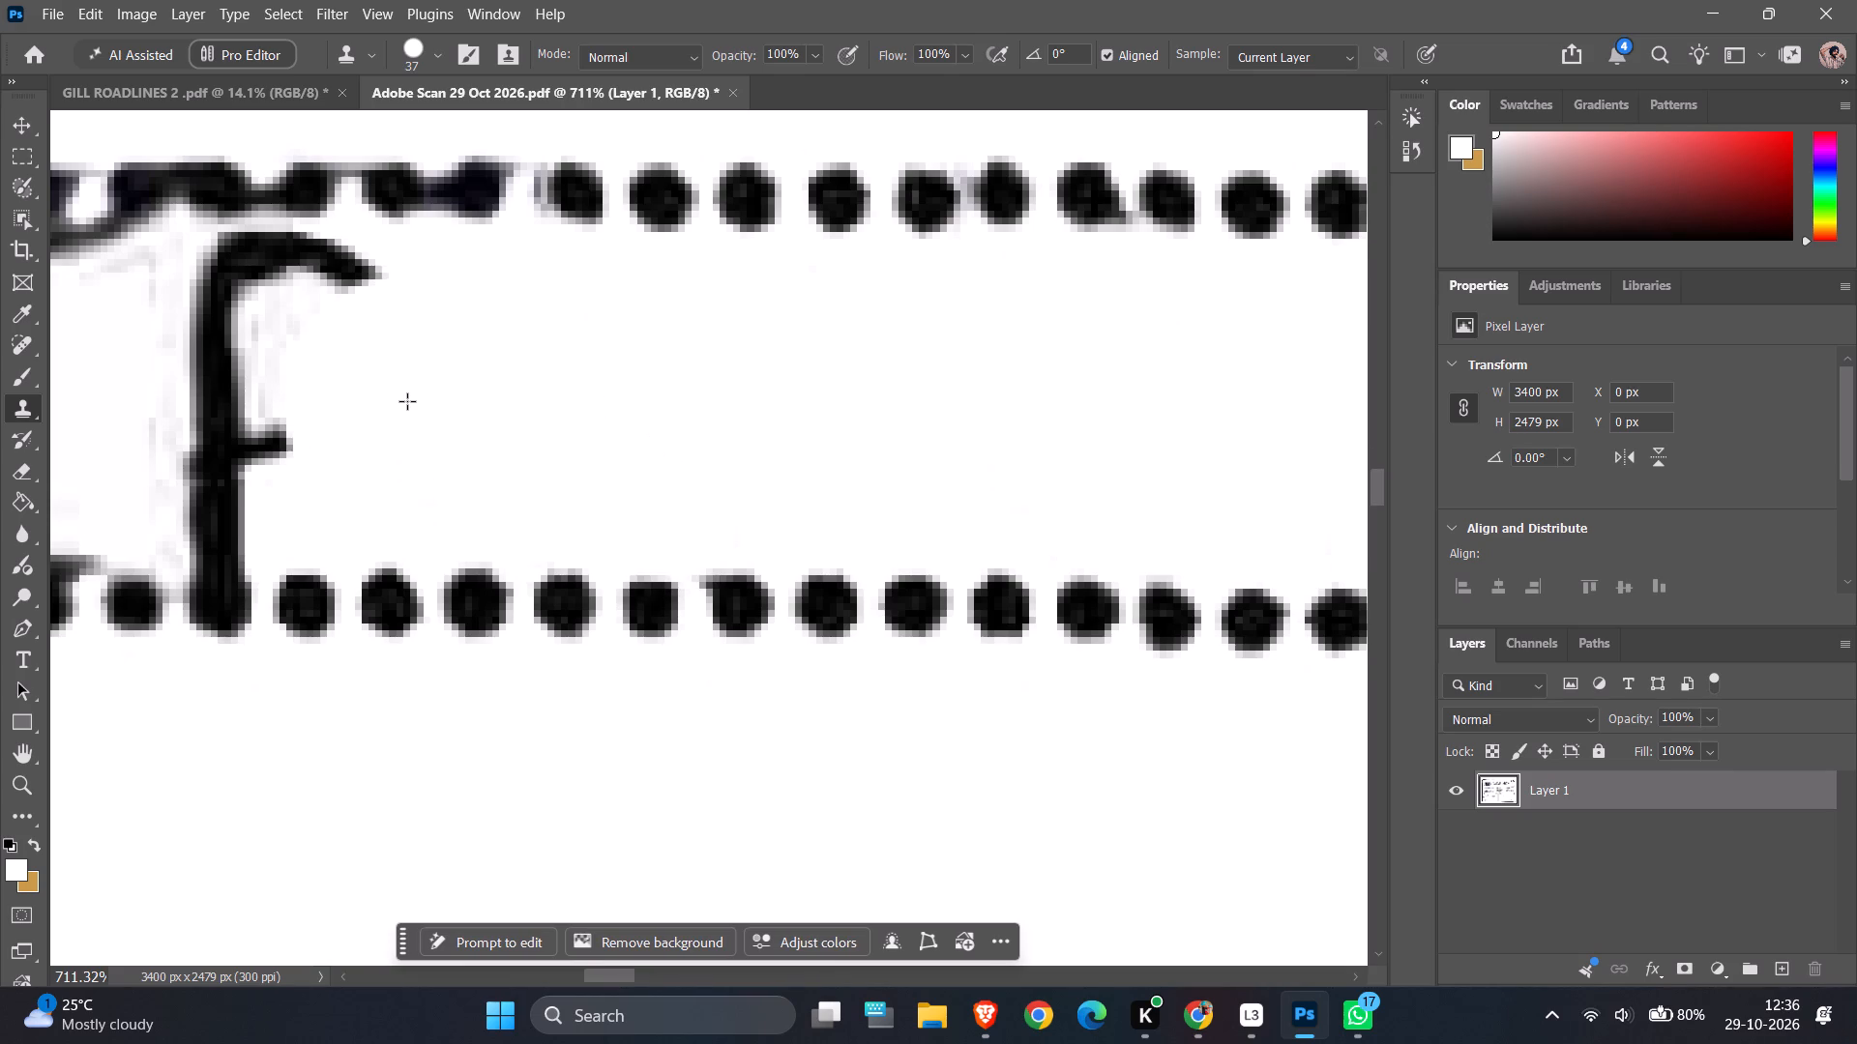
ctrl+alt+scroll(407, 401, down, 12)
ctrl+scroll(542, 389, up, 1)
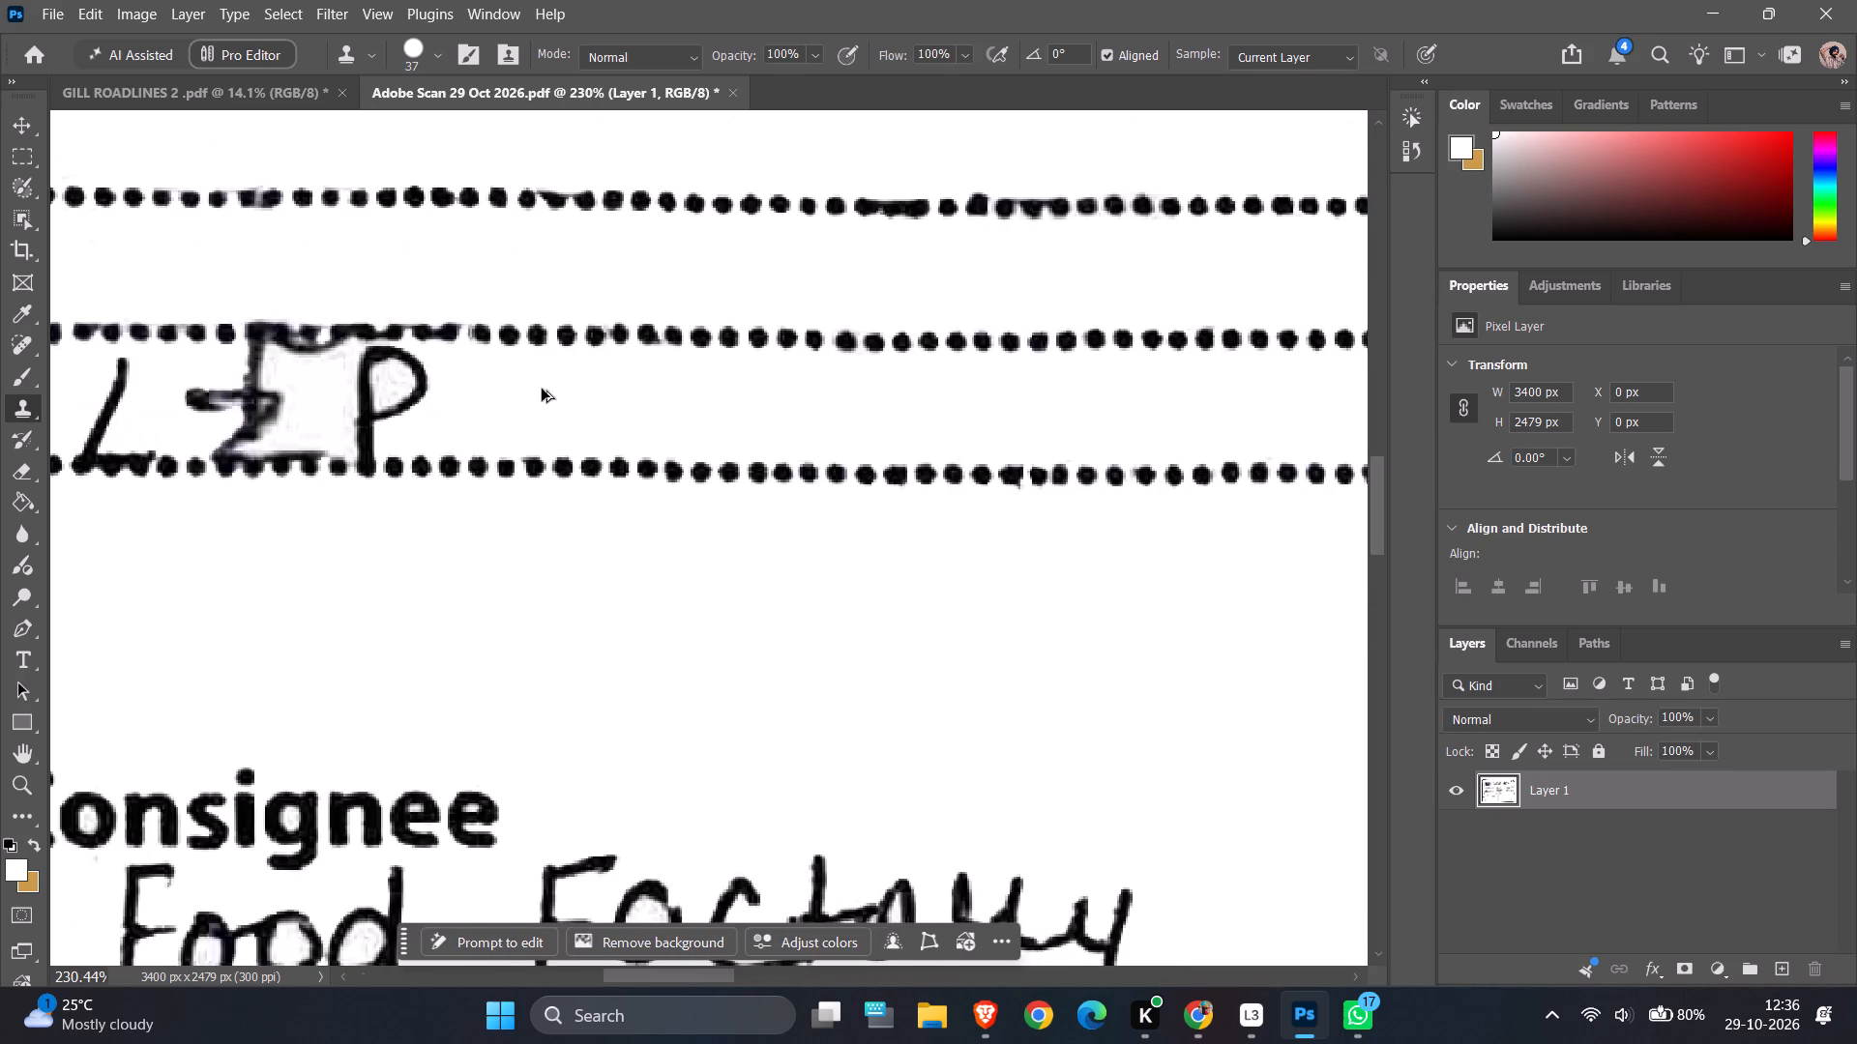
ctrl+alt+scroll(542, 389, down, 3)
ctrl+alt+scroll(975, 276, up, 10)
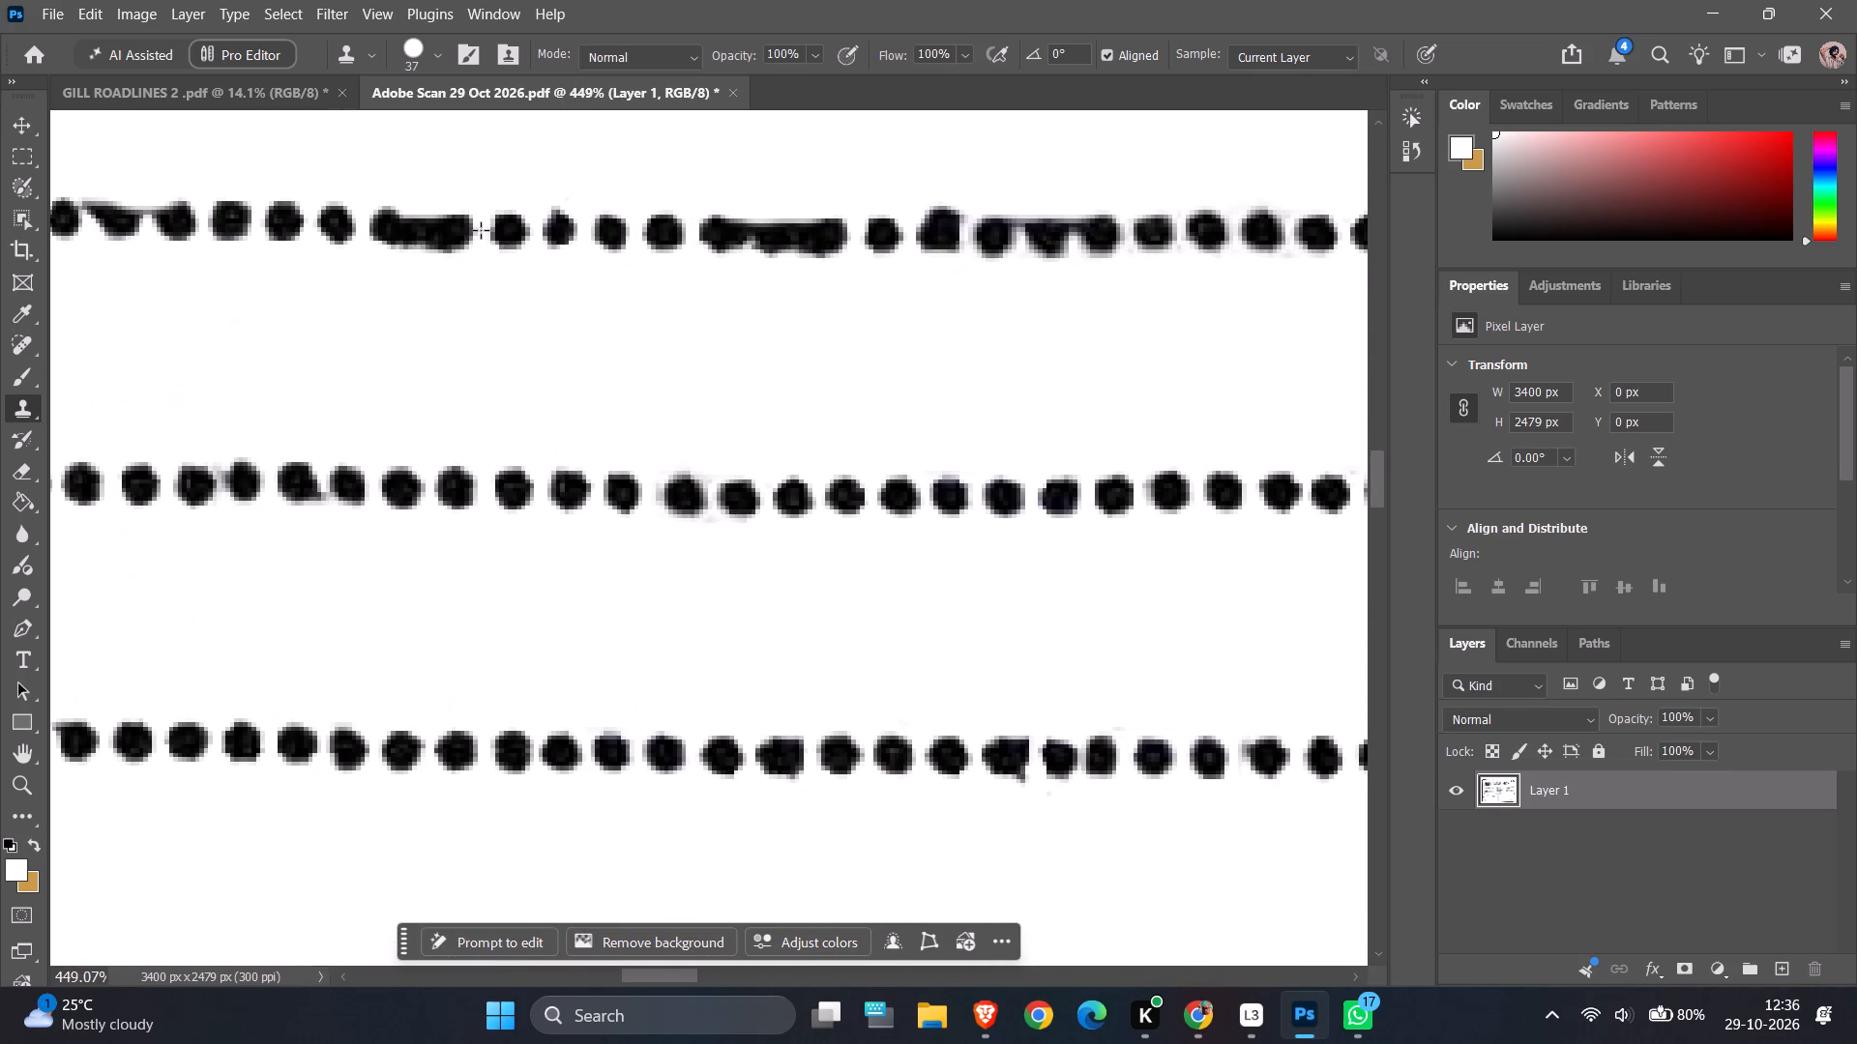
alt+click(495, 230)
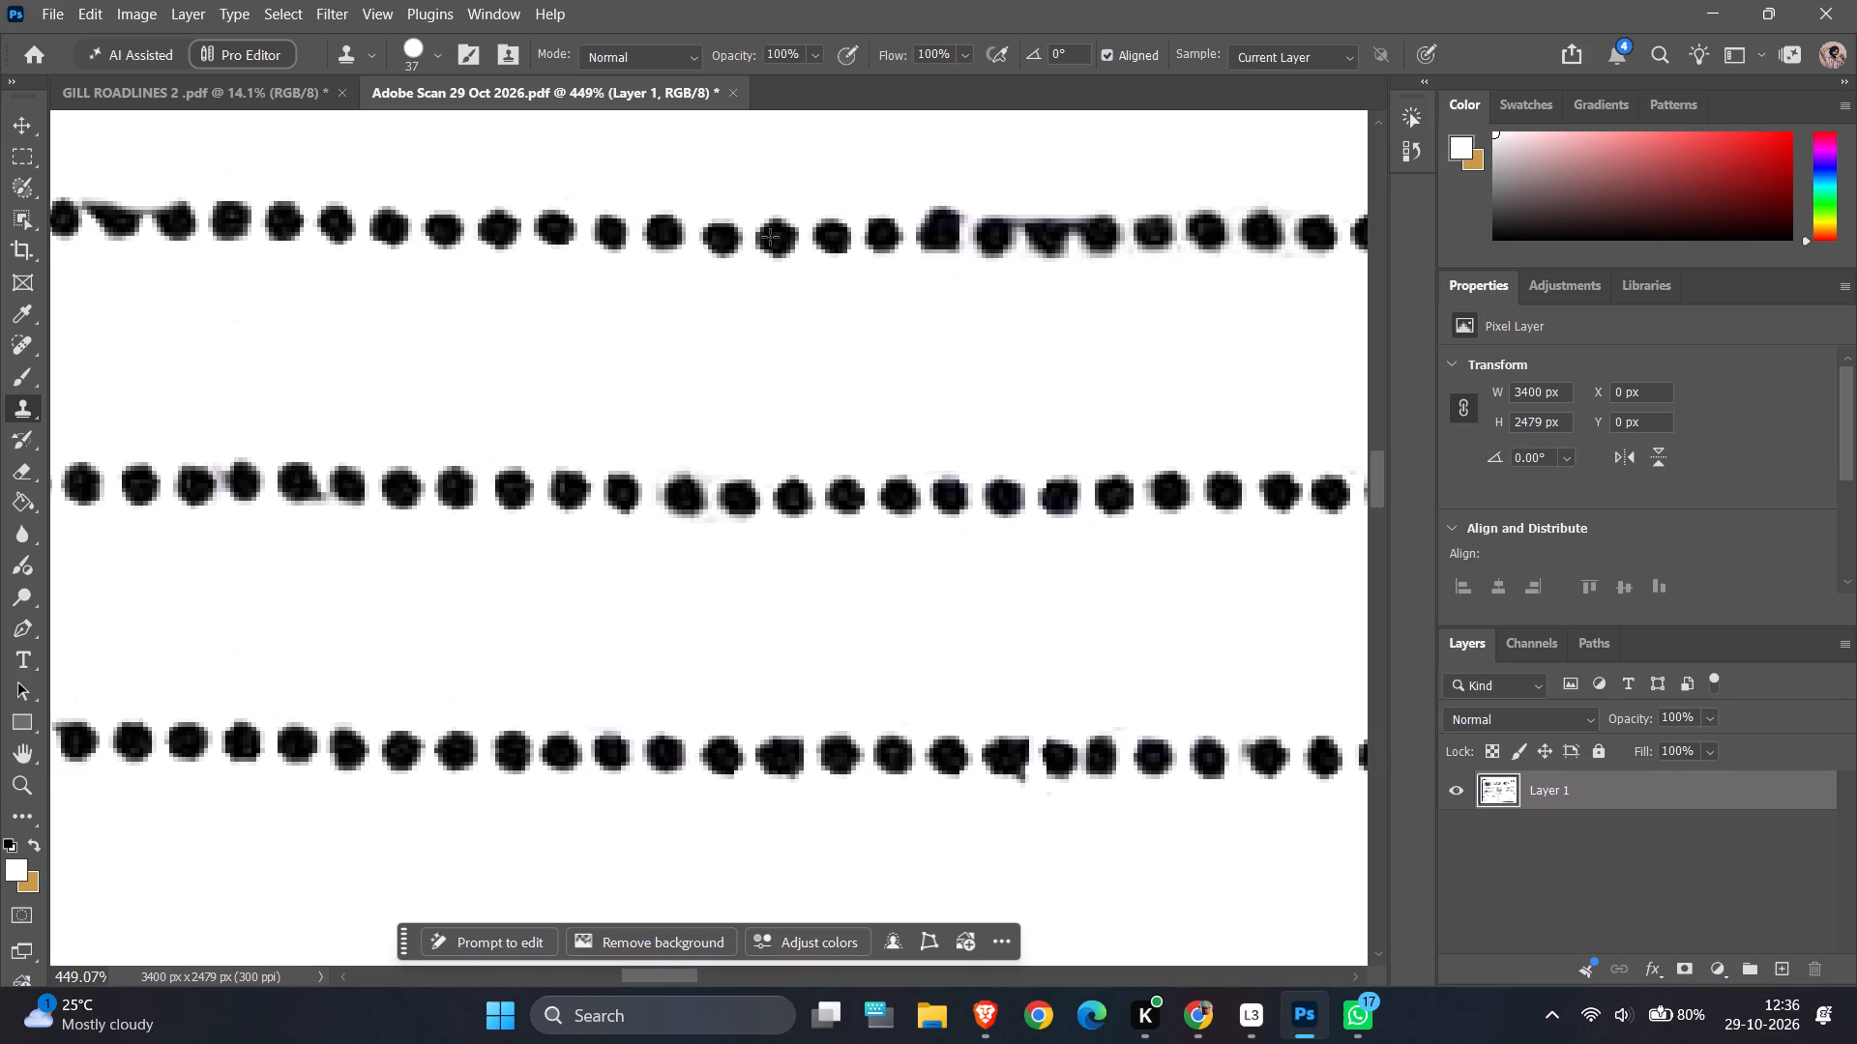
click(770, 237)
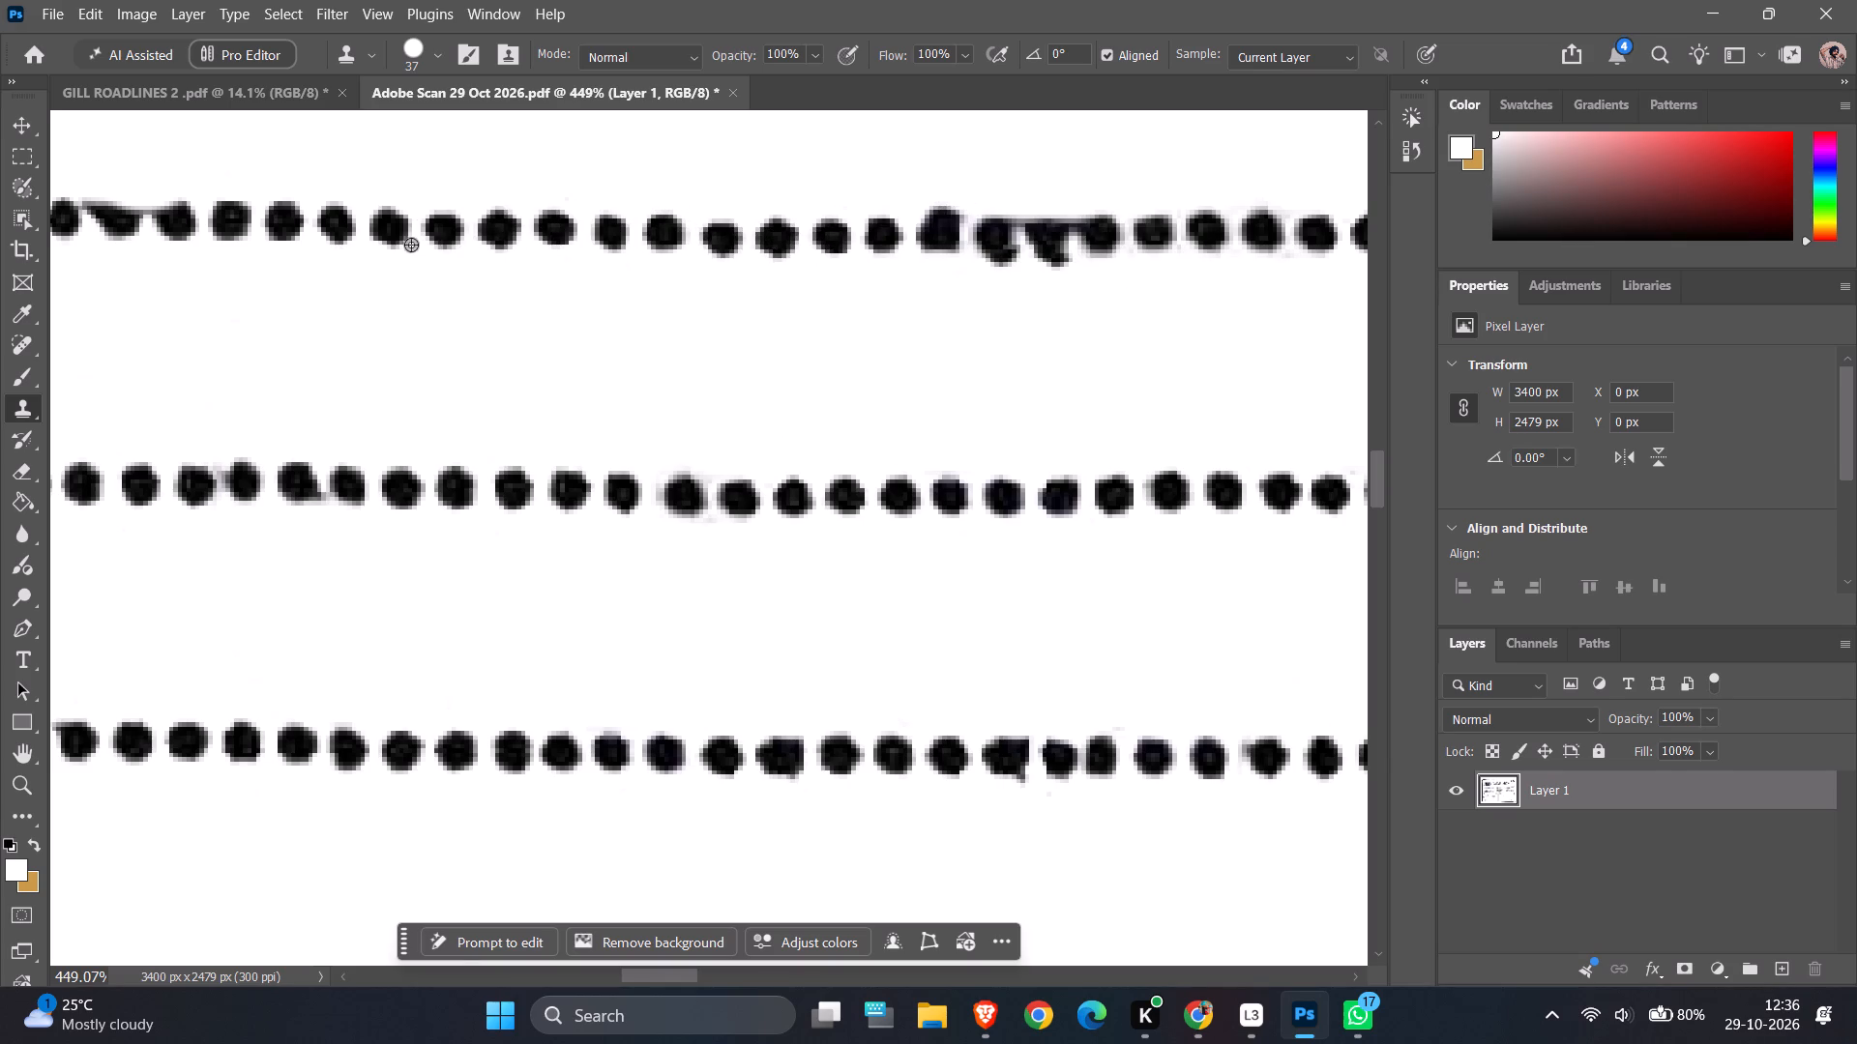
Clone white over the handwritten P, clearing its bowl and its stem down to the lower dotted line.
ctrl+alt+scroll(306, 309, down, 20)
ctrl+scroll(312, 309, up, 16)
ctrl+scroll(312, 309, up, 6)
ctrl+alt+scroll(1065, 382, up, 6)
ctrl+alt+scroll(445, 390, up, 2)
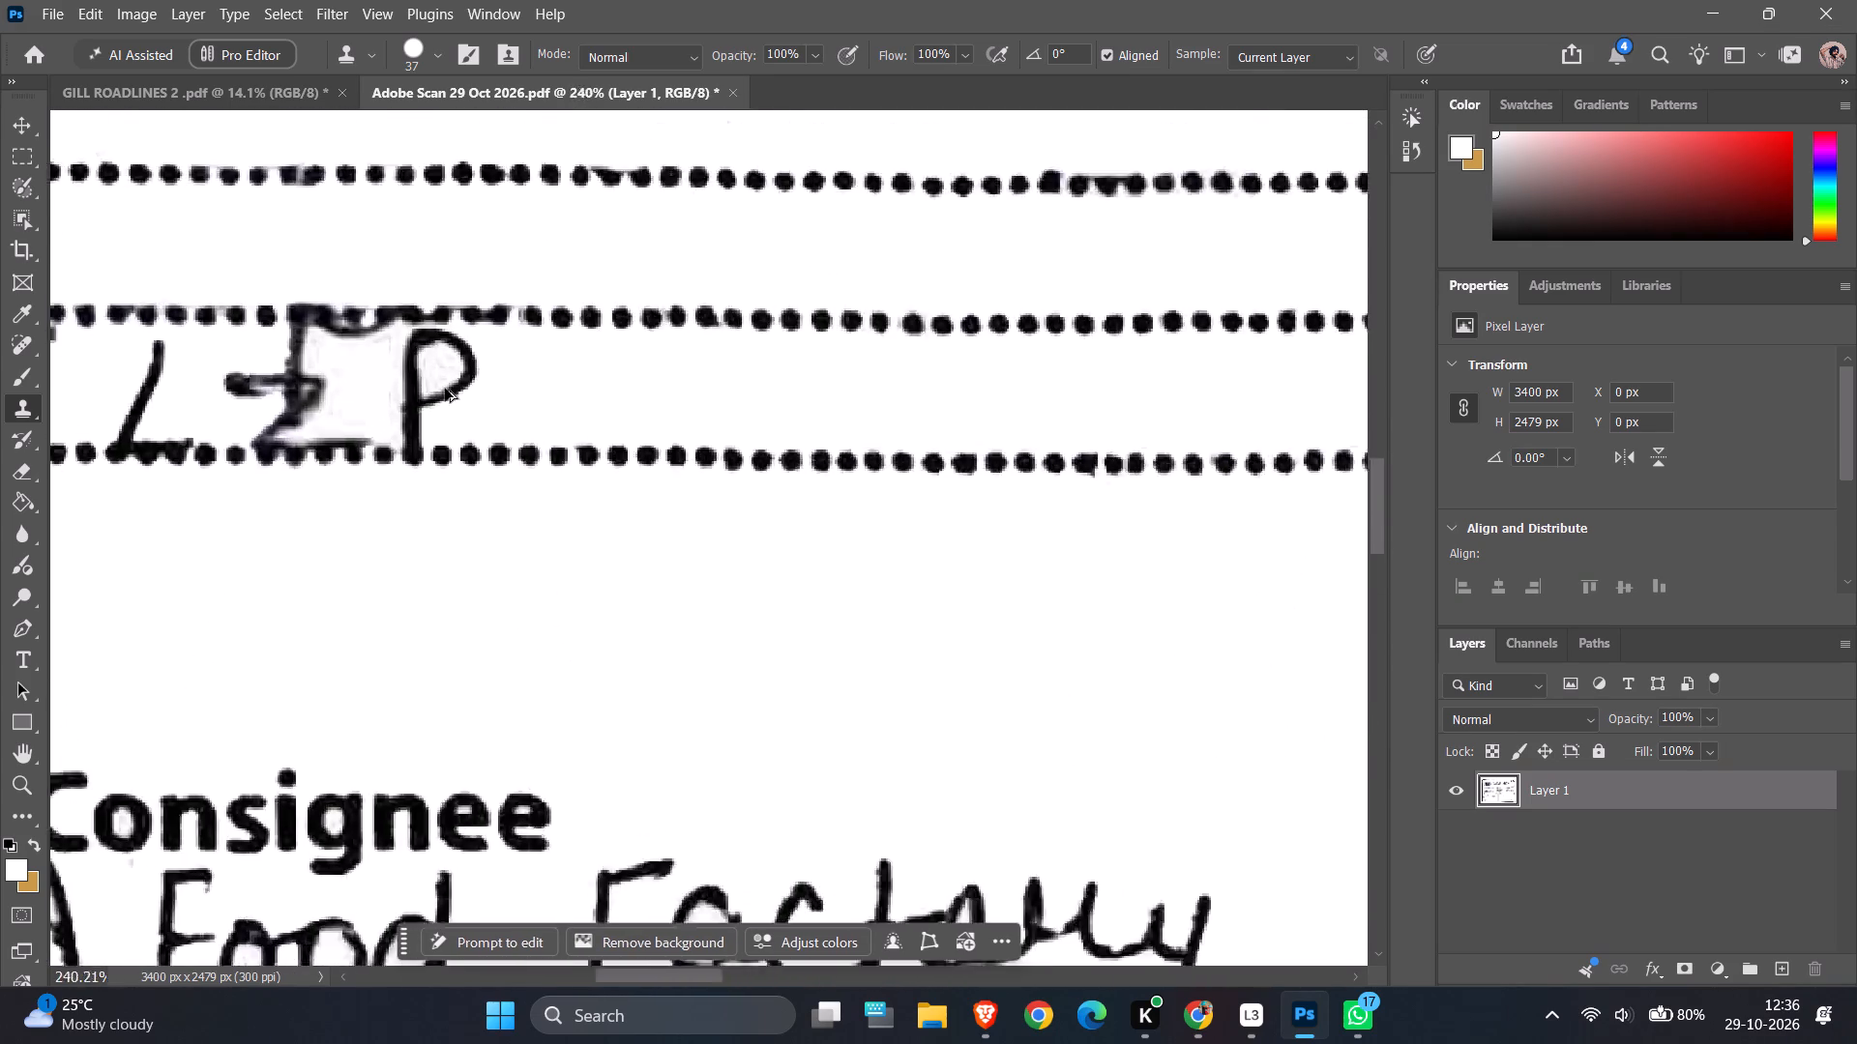
ctrl+alt+scroll(445, 389, up, 11)
alt+click(808, 376)
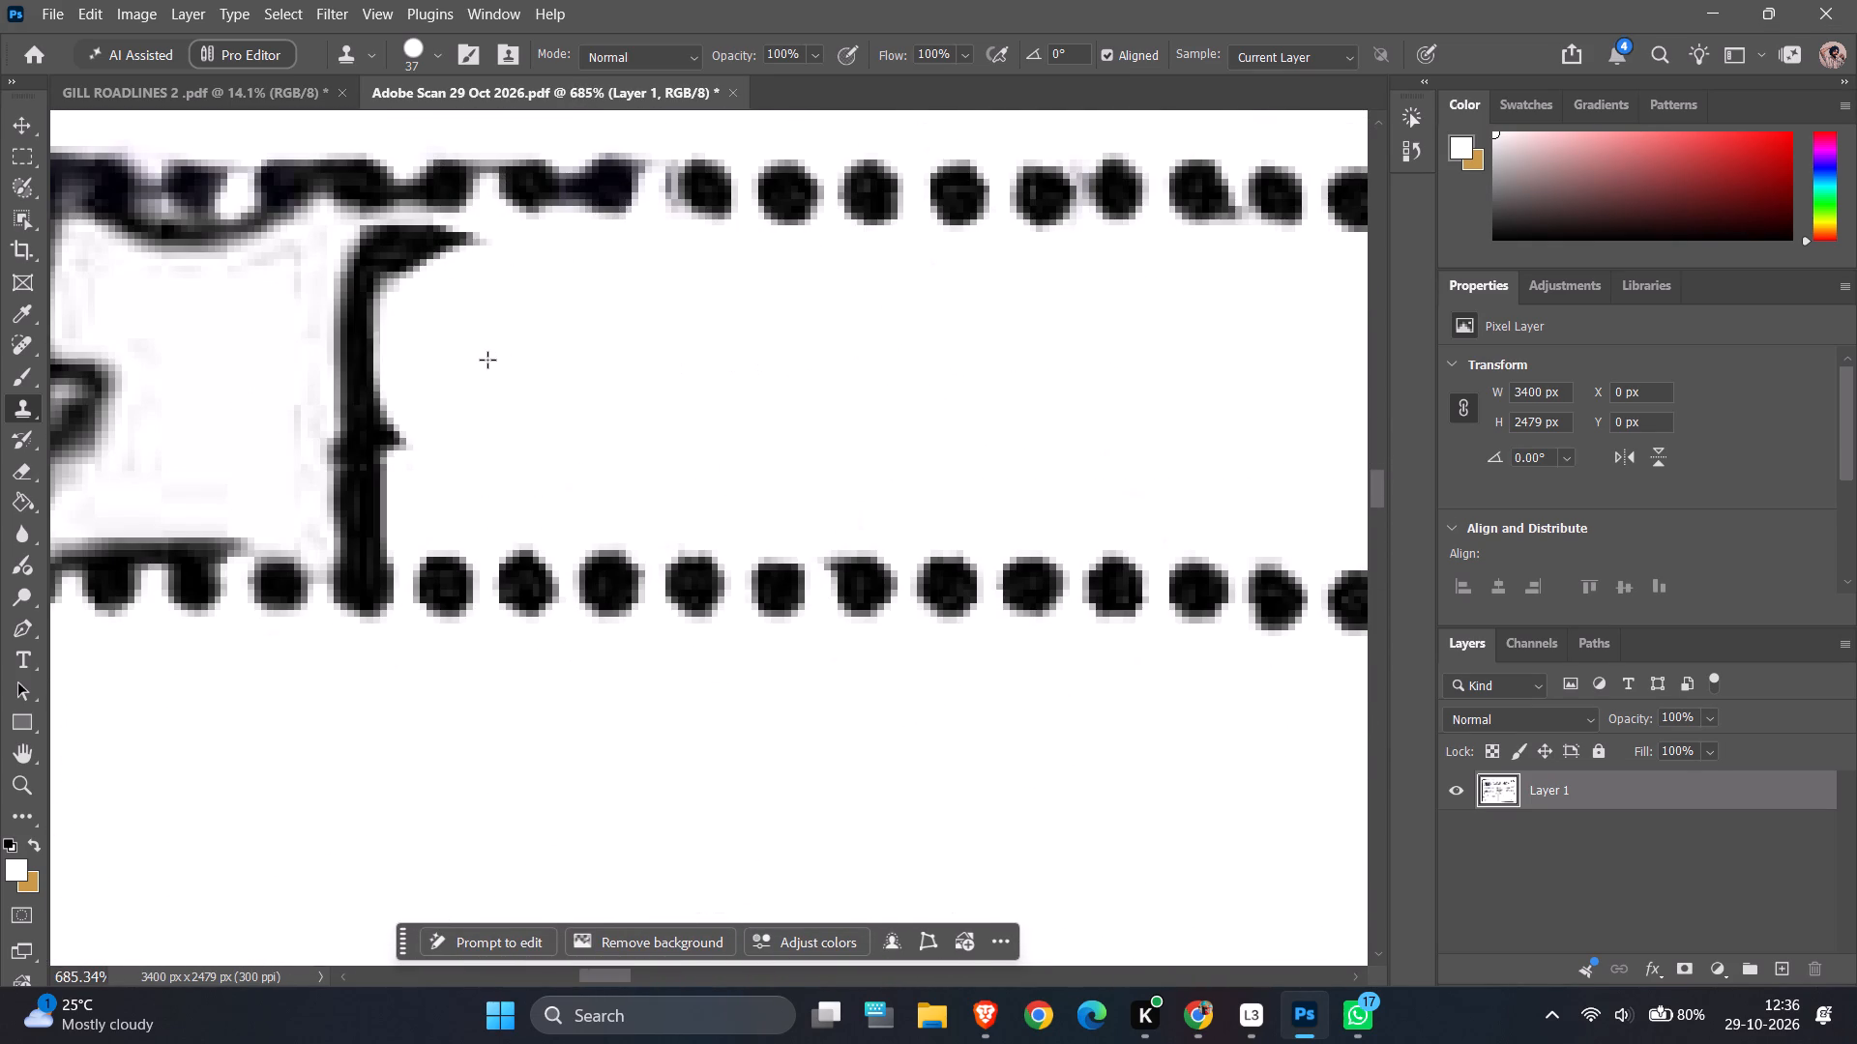
click(437, 337)
click(362, 343)
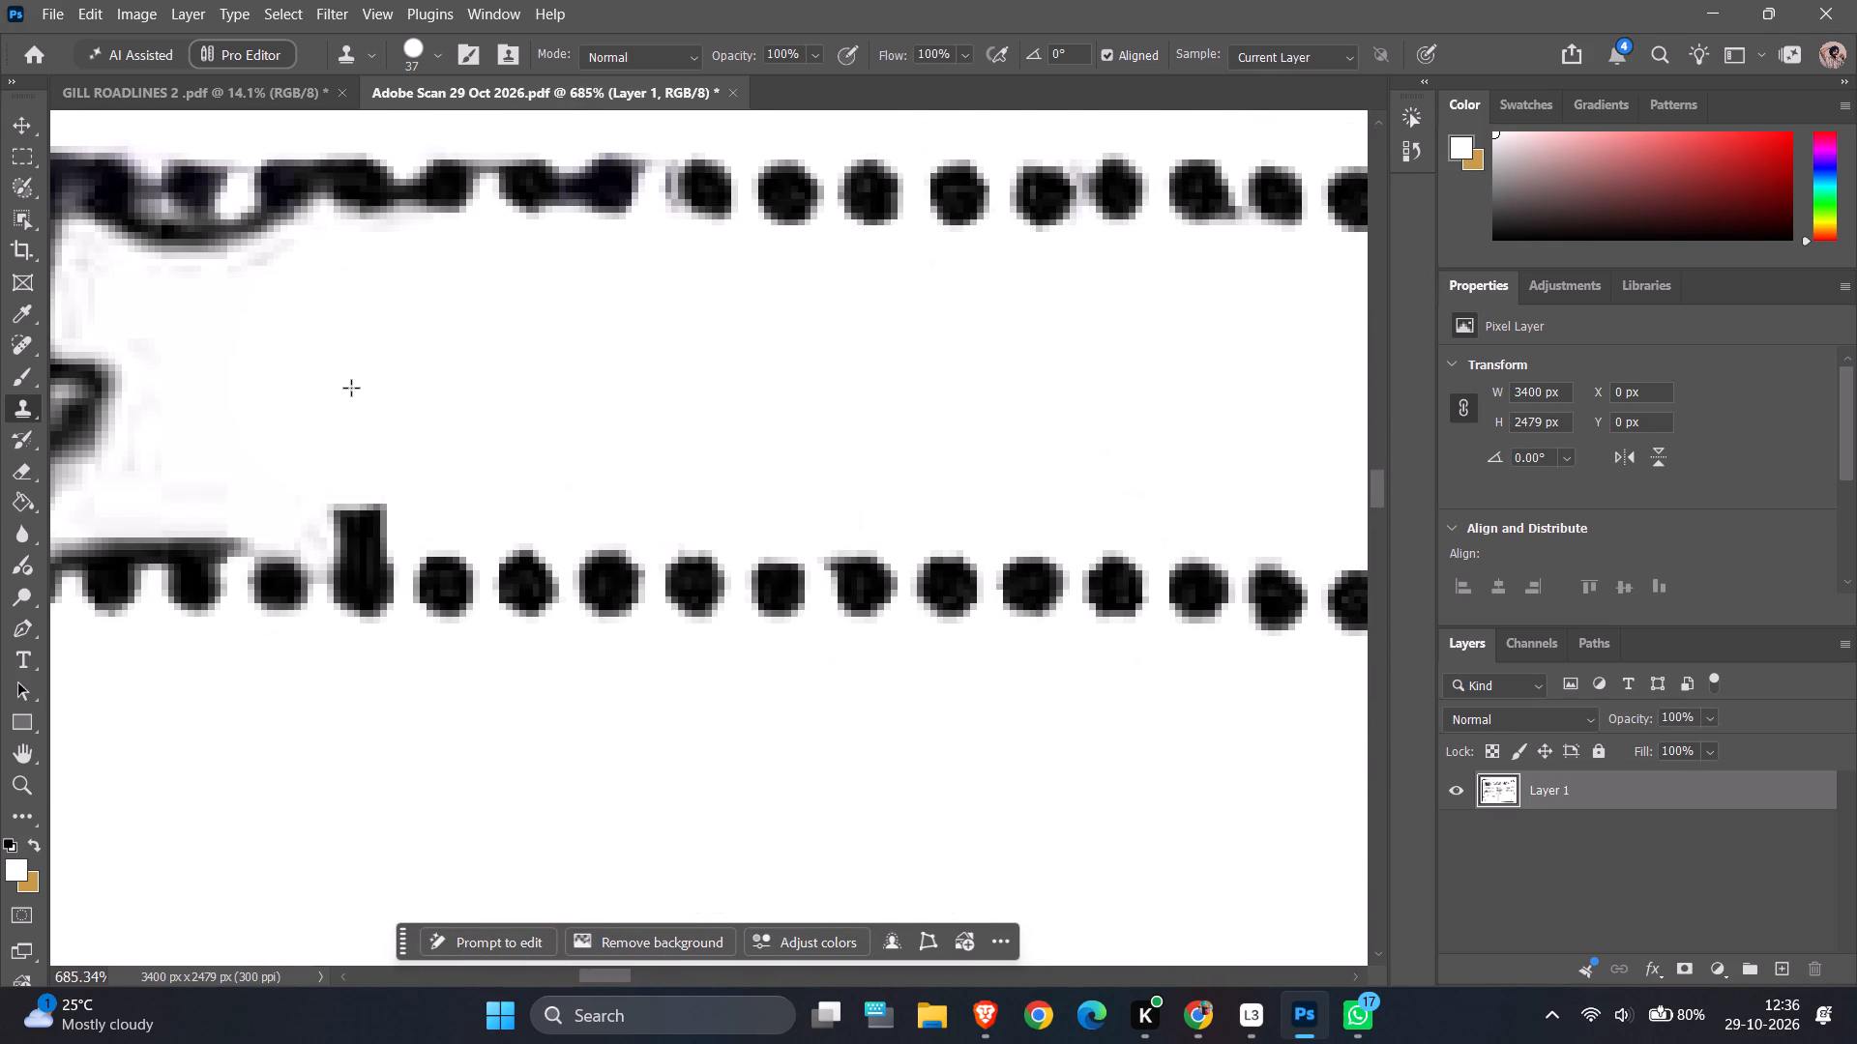
alt+click(797, 403)
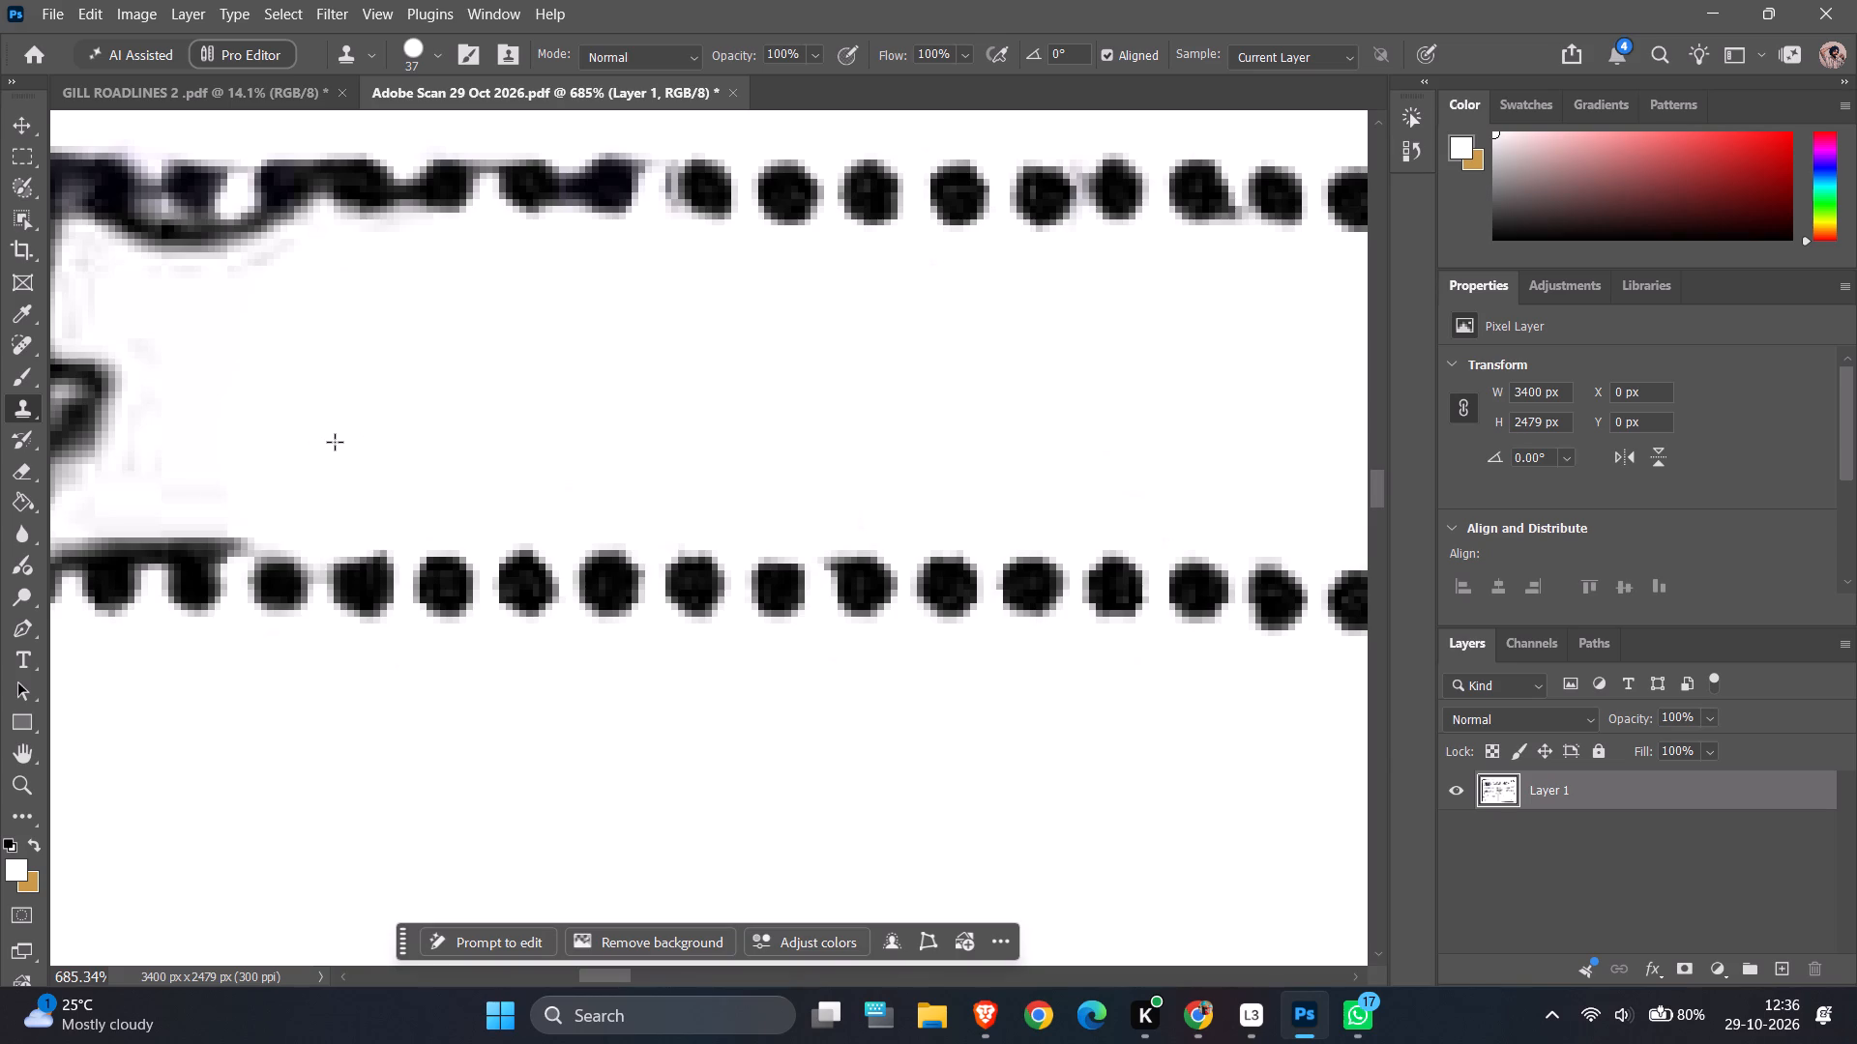
Clone white over the body and crossbar of the handwritten character between the L and the erased P, including the grey residue.
click(335, 442)
ctrl+scroll(335, 442, up, 13)
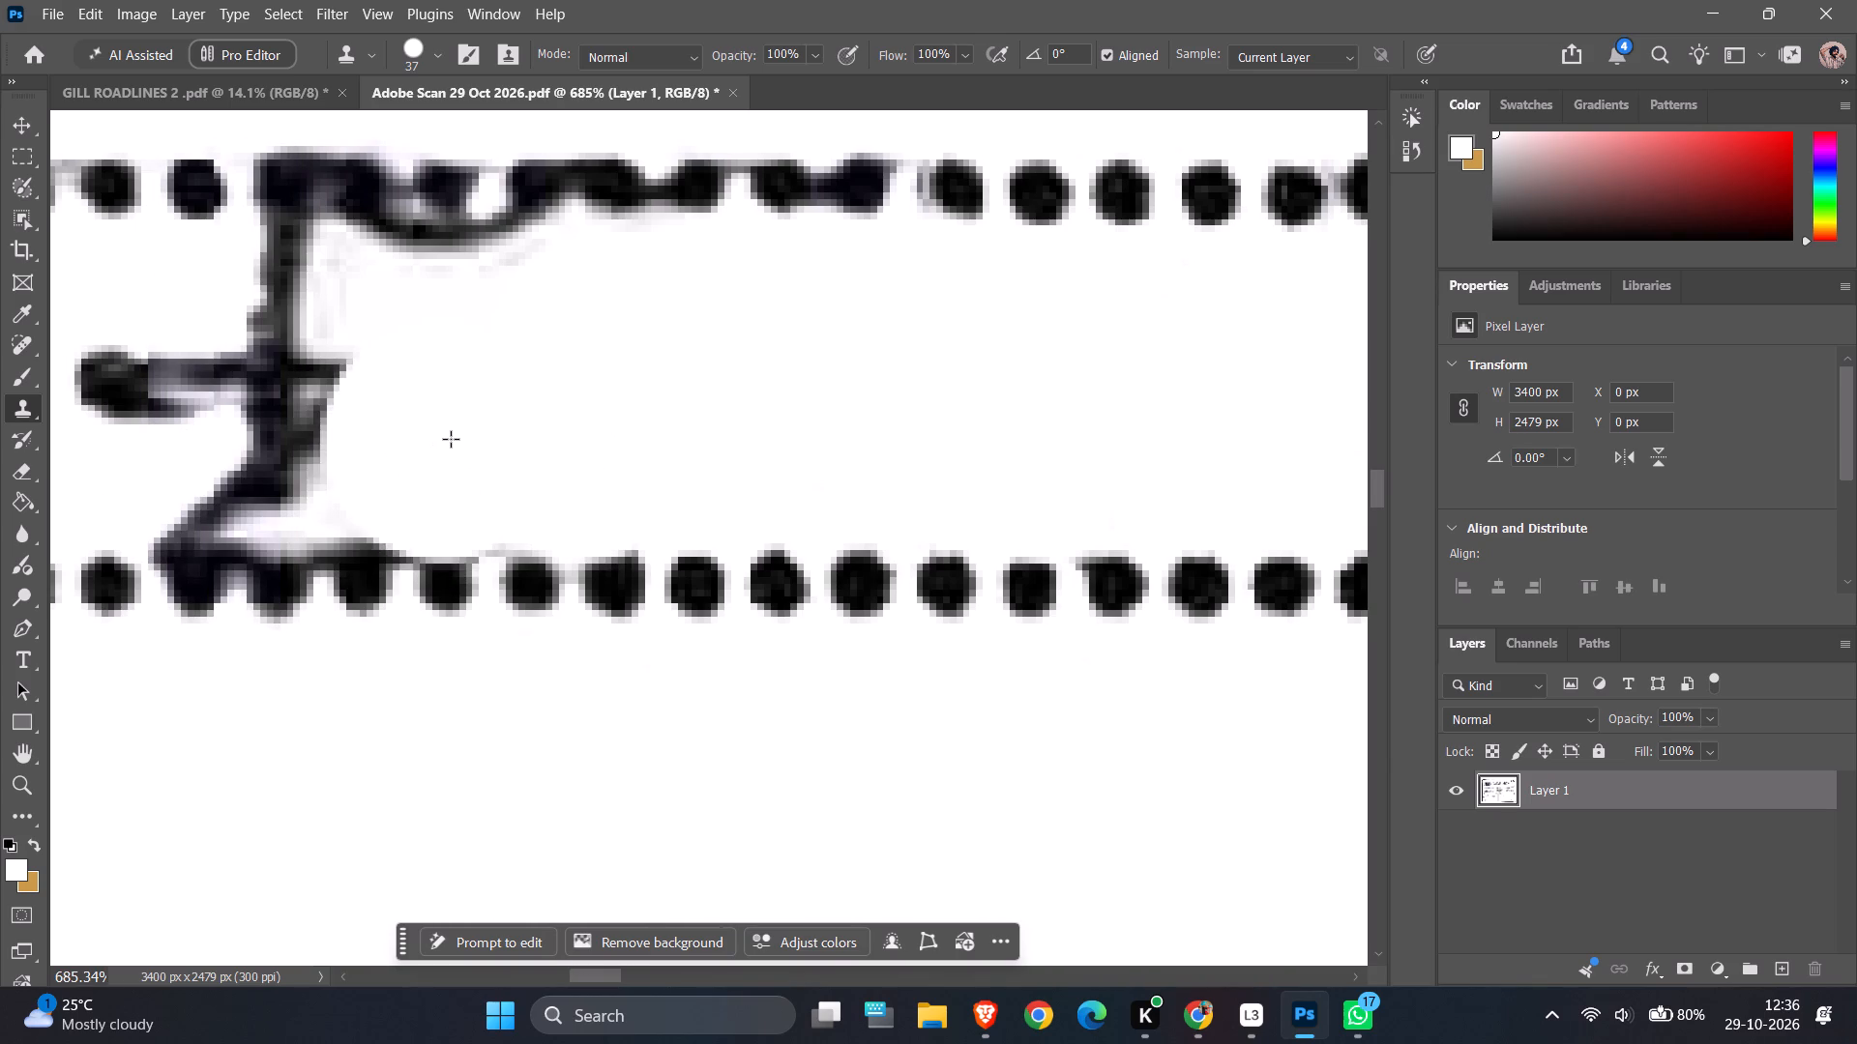
click(452, 439)
click(397, 440)
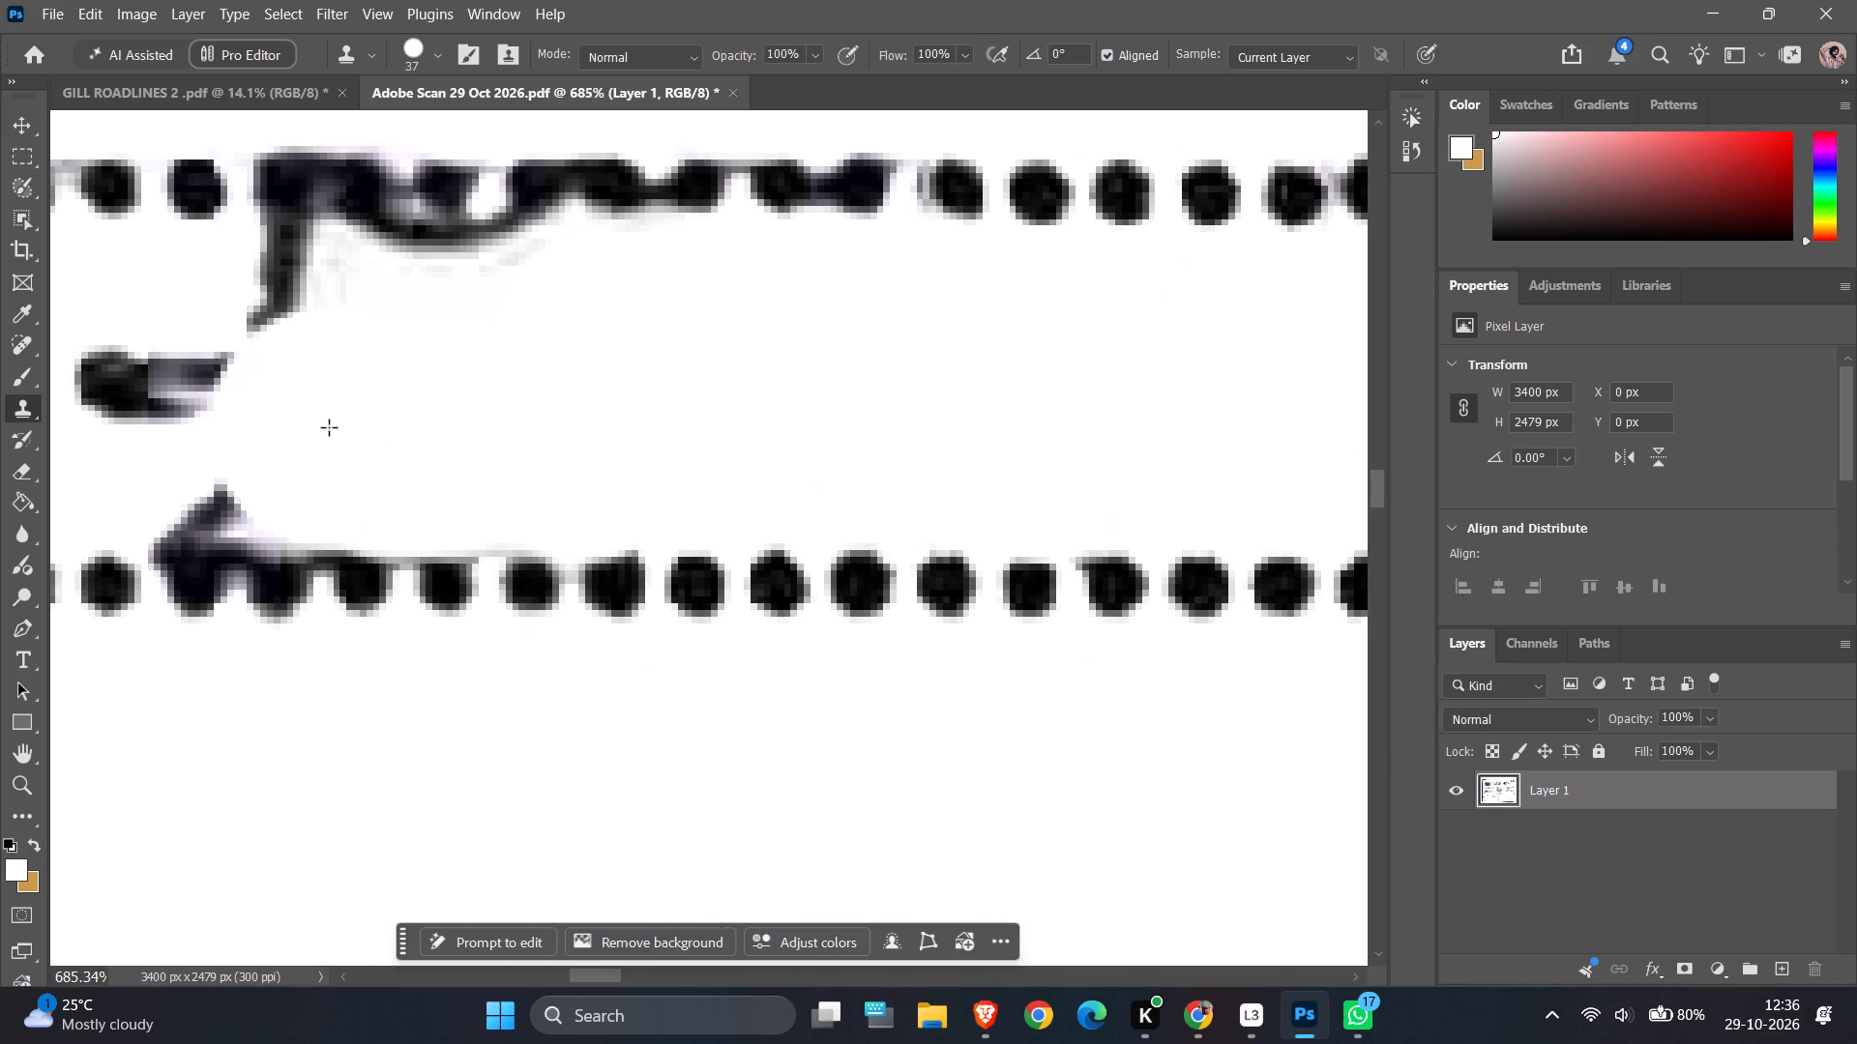
click(329, 427)
click(265, 436)
click(186, 444)
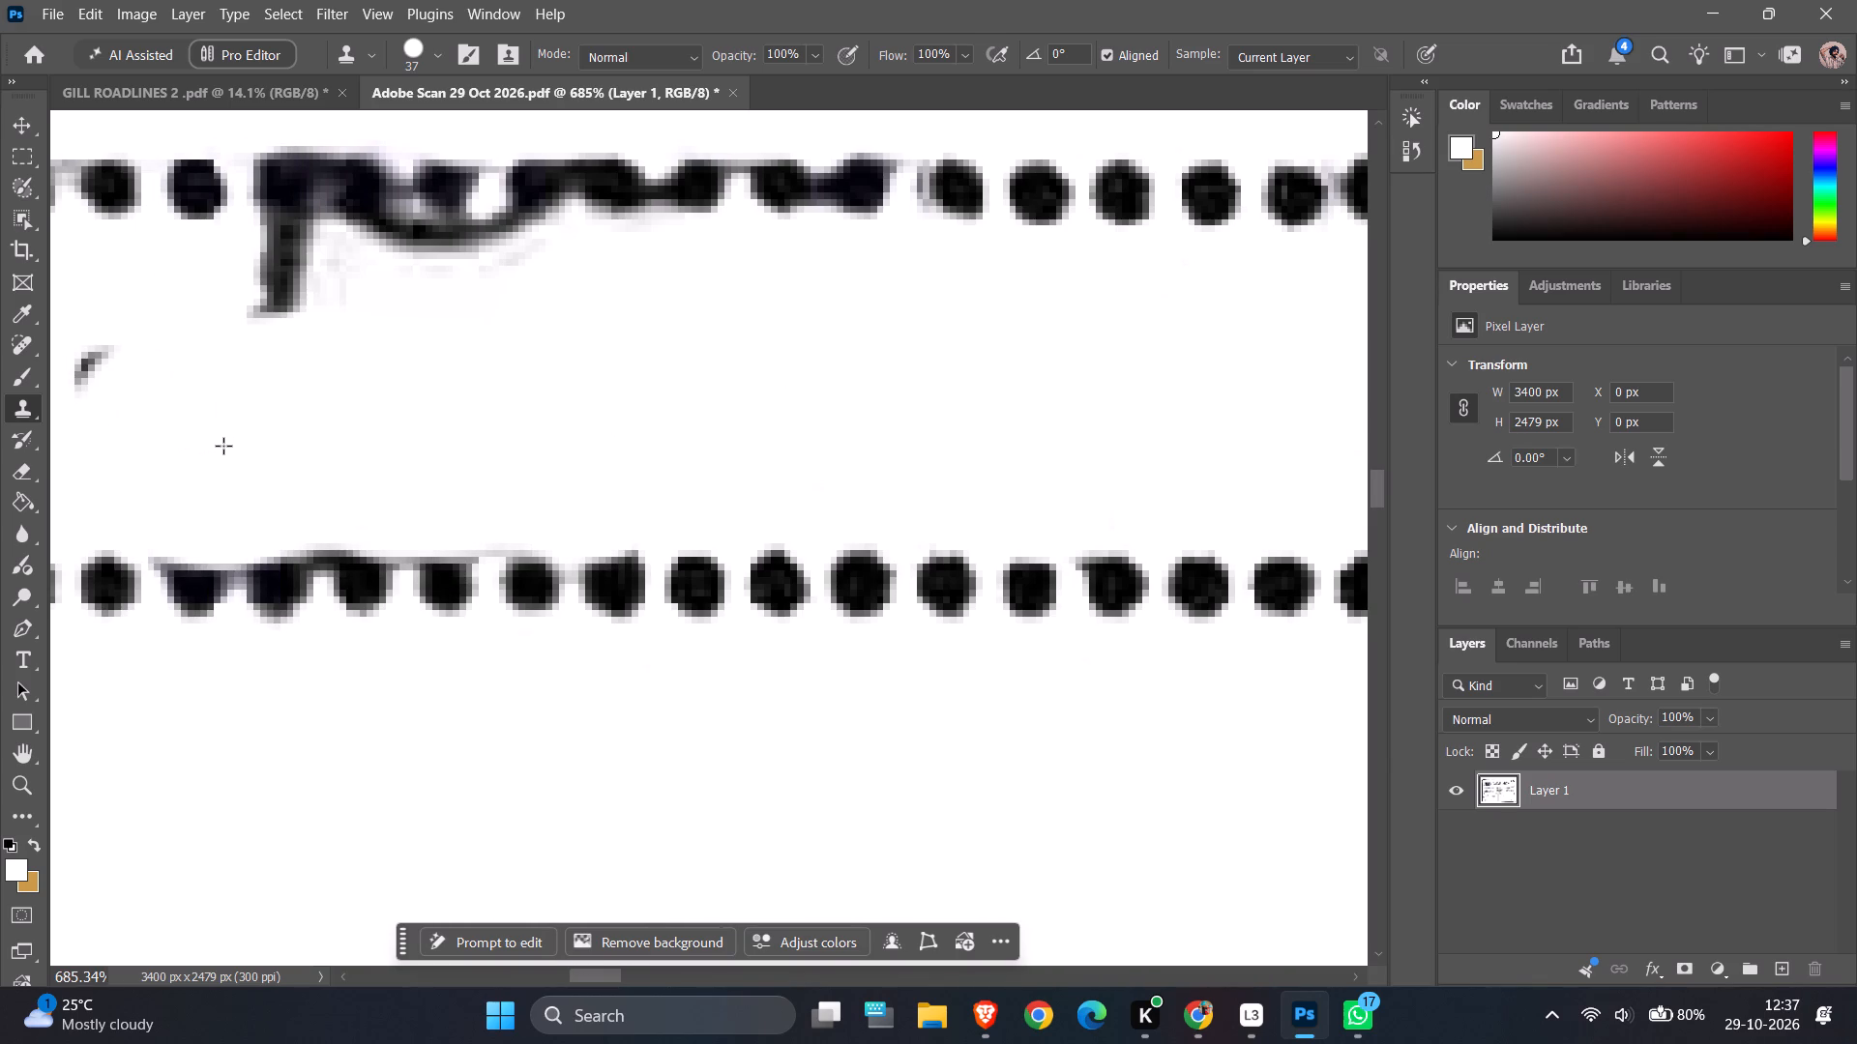
click(143, 448)
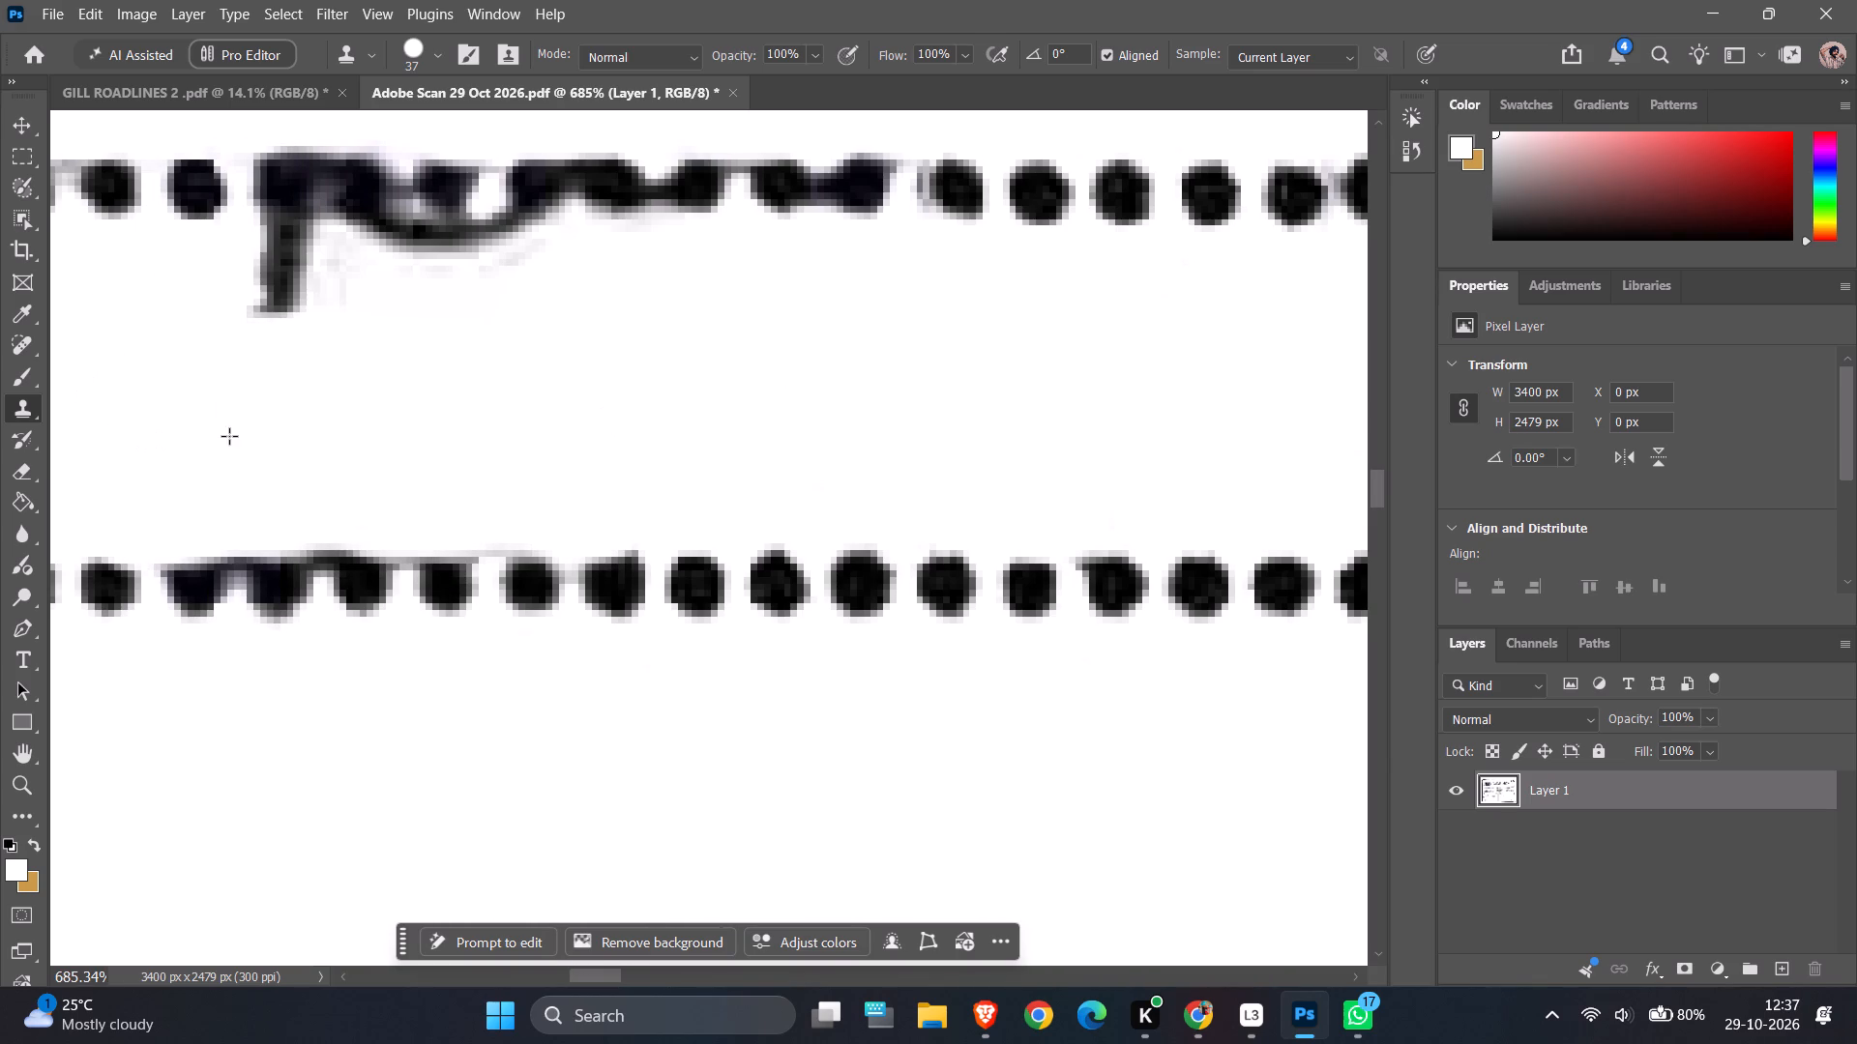
click(251, 441)
click(312, 442)
Clone white over that character's remaining stem and the curved stroke hanging below the upper dotted line.
ctrl+scroll(357, 430, up, 5)
alt+click(701, 420)
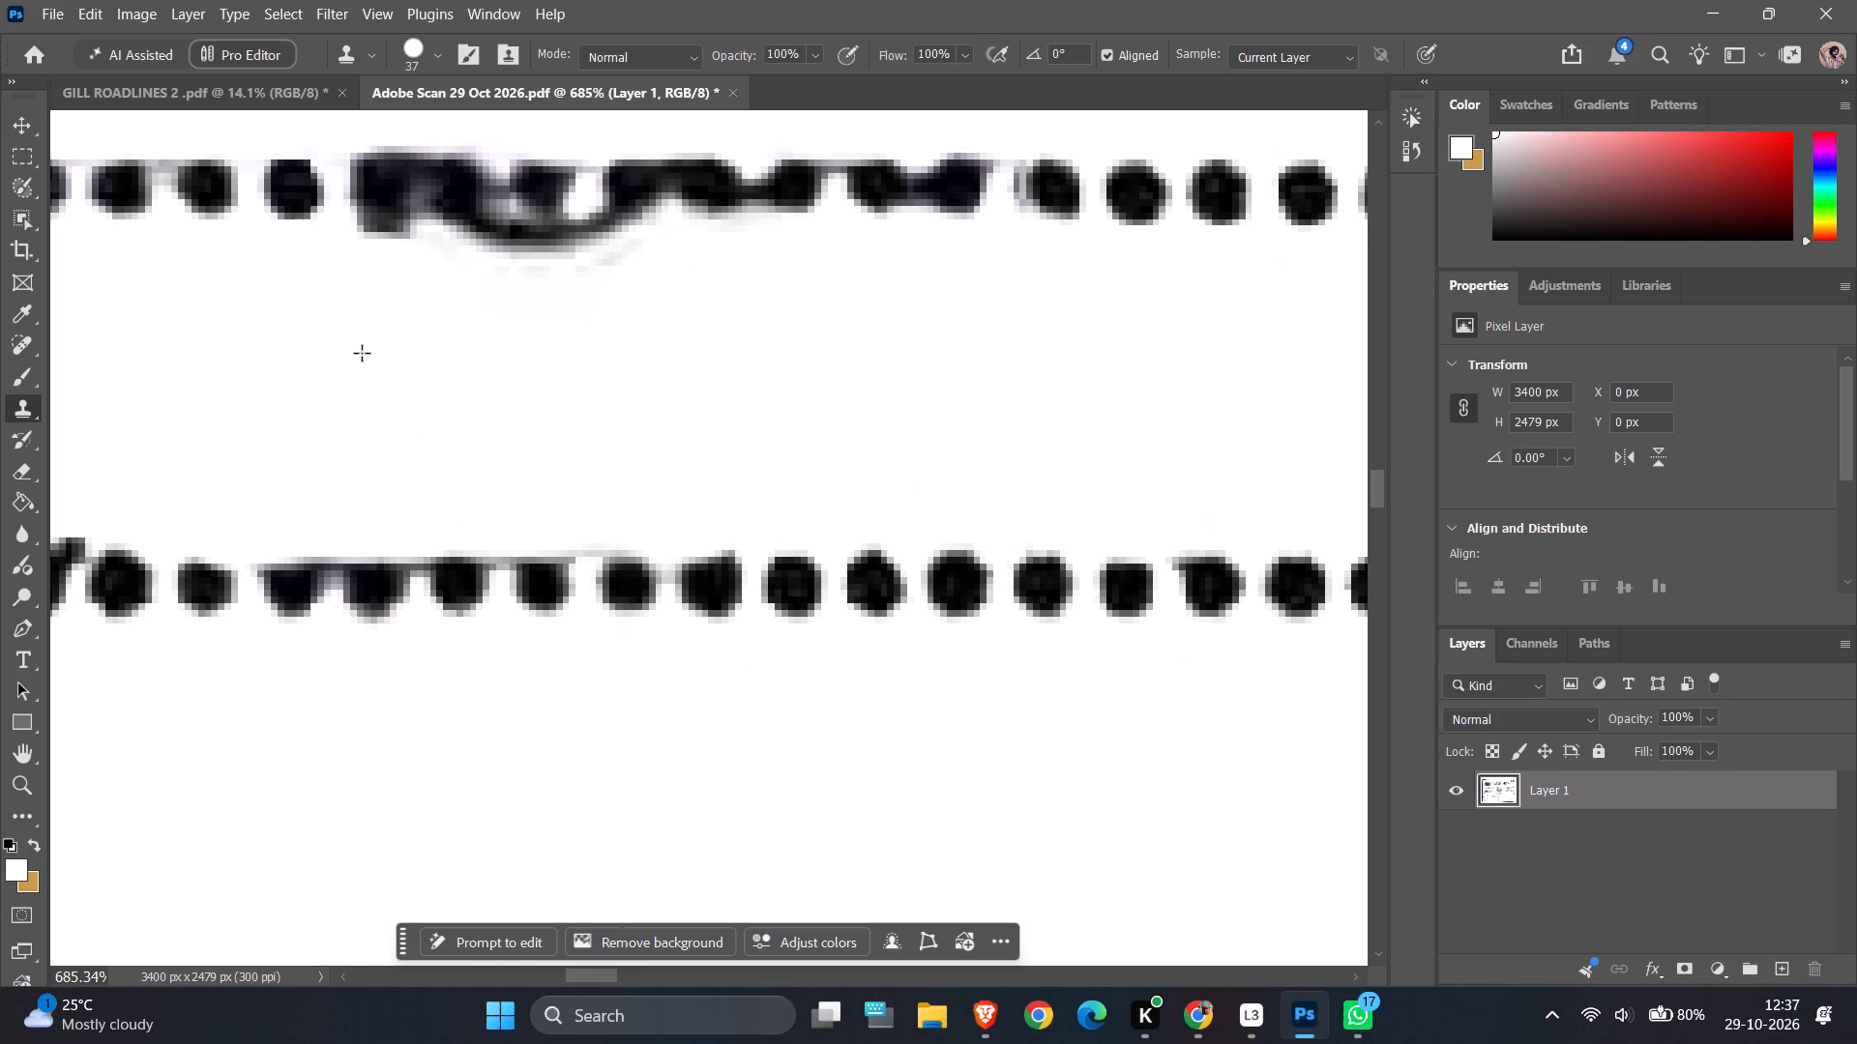
click(382, 339)
click(490, 344)
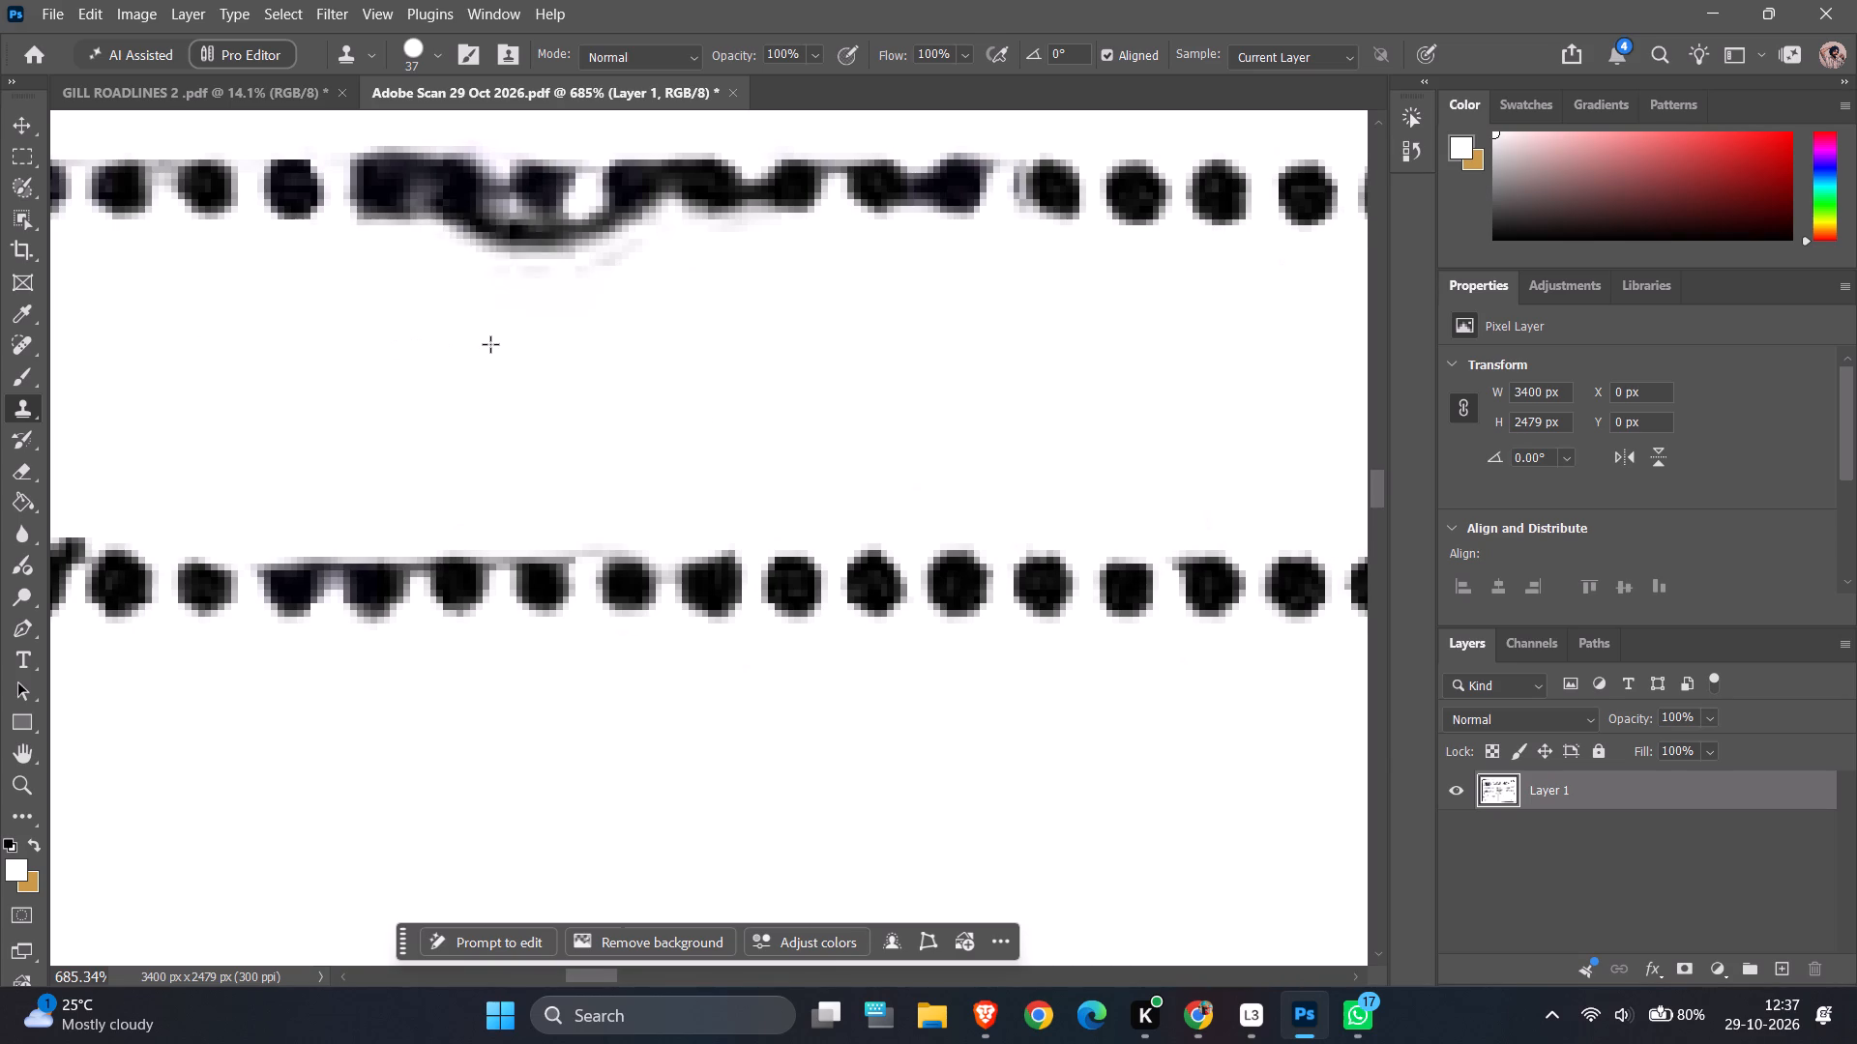
click(575, 338)
click(606, 334)
Clone white over the slanted stem of the handwritten L down to the lower dotted line.
ctrl+alt+scroll(607, 334, down, 5)
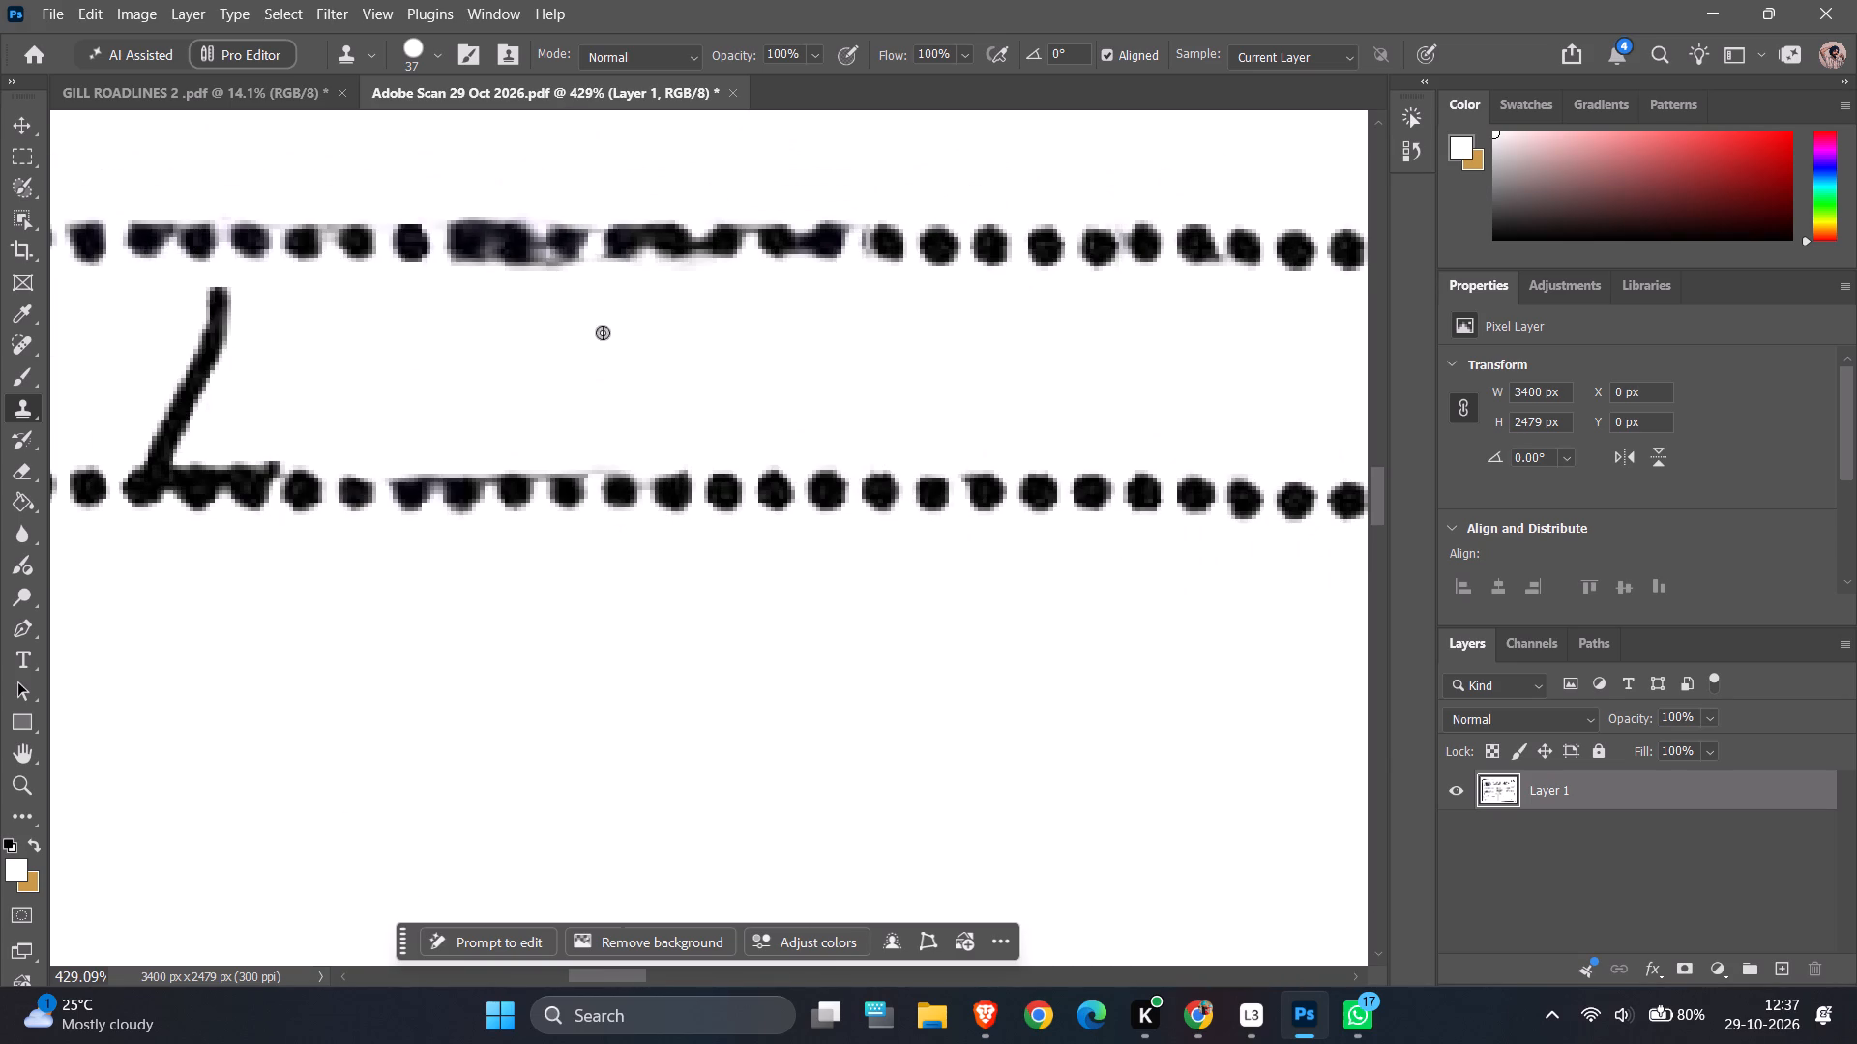
ctrl+scroll(426, 375, up, 6)
ctrl+alt+scroll(480, 367, up, 5)
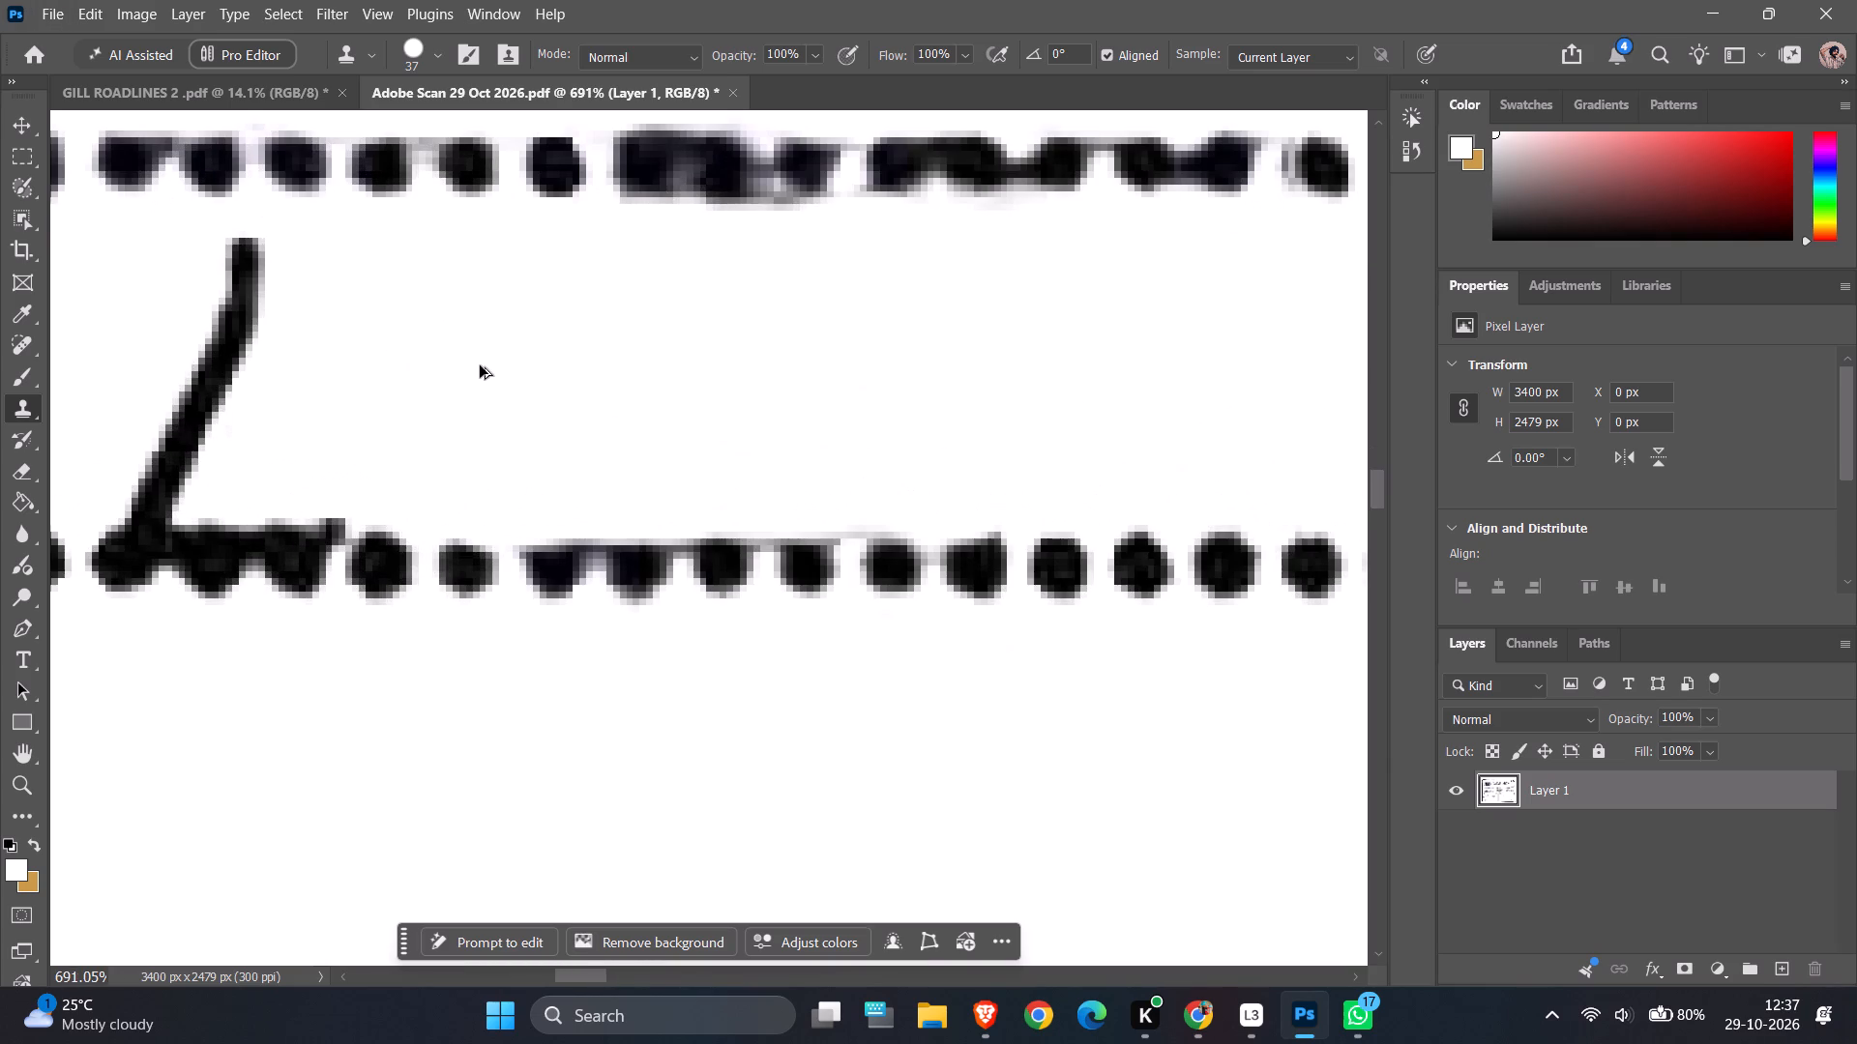
alt+click(543, 352)
click(251, 353)
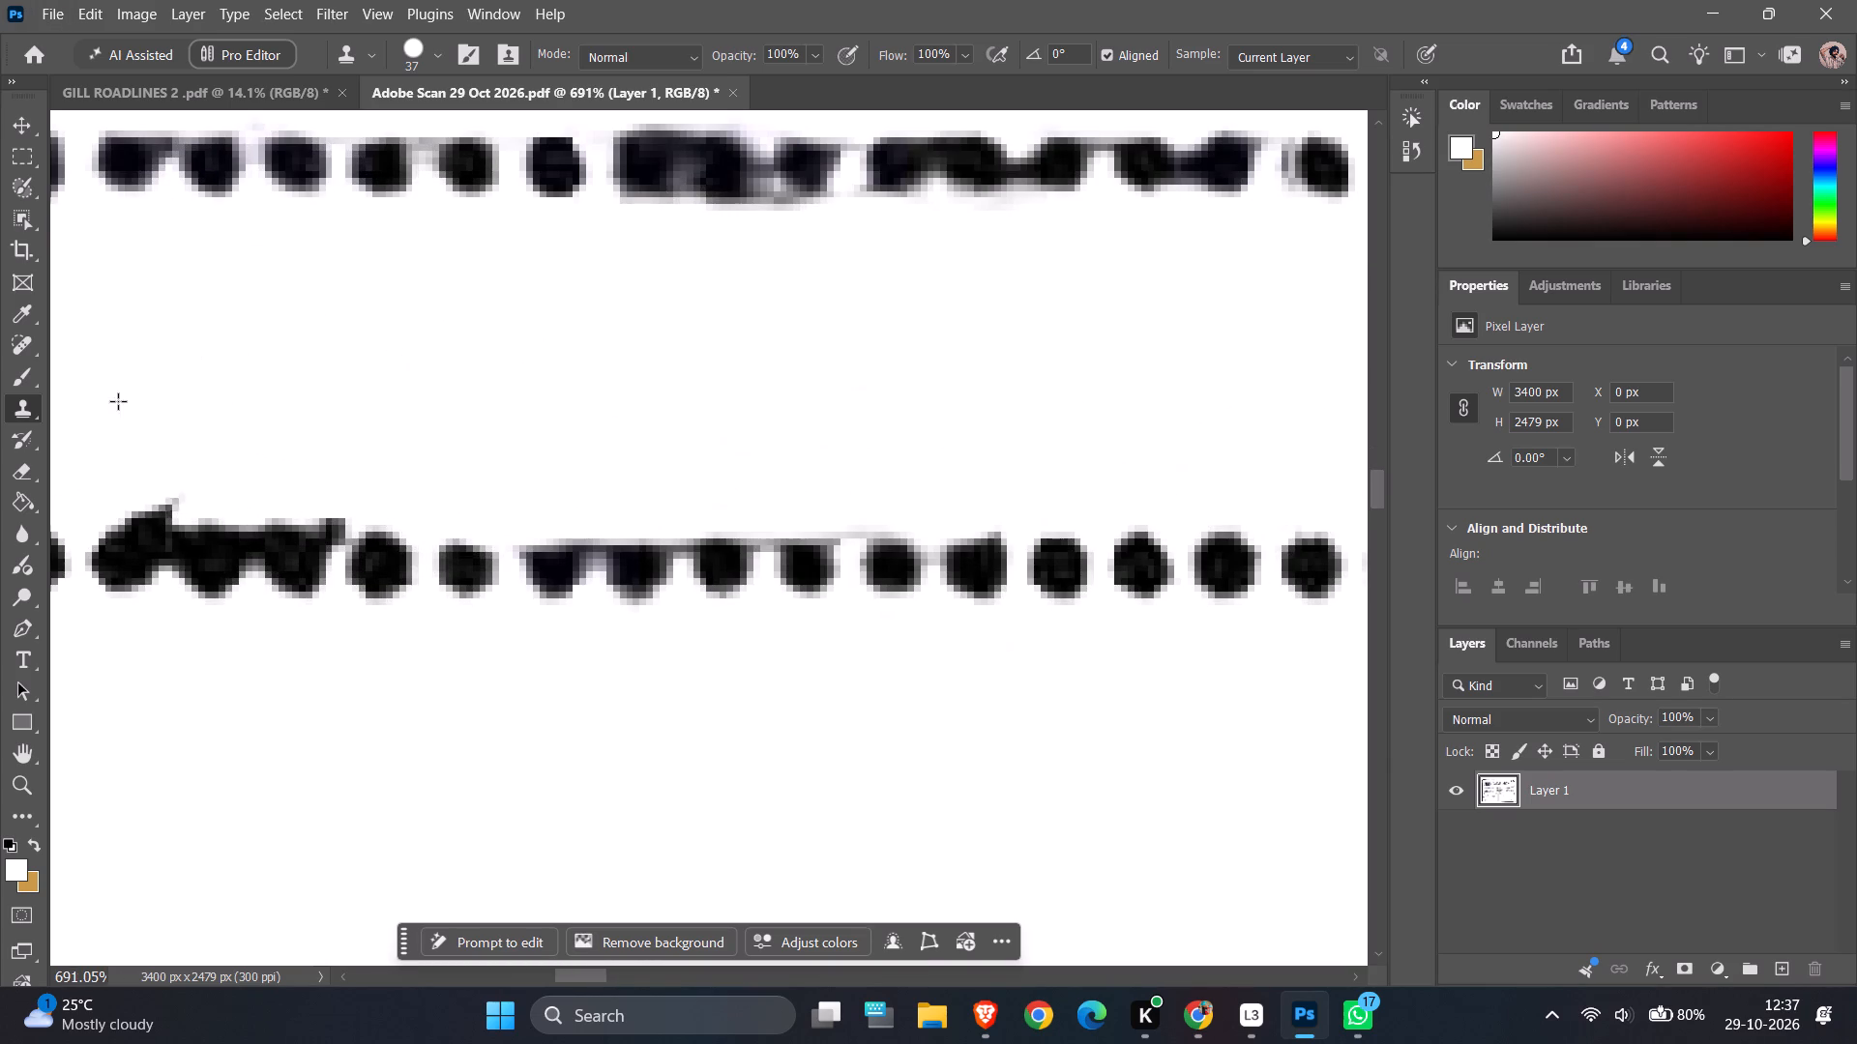
click(125, 408)
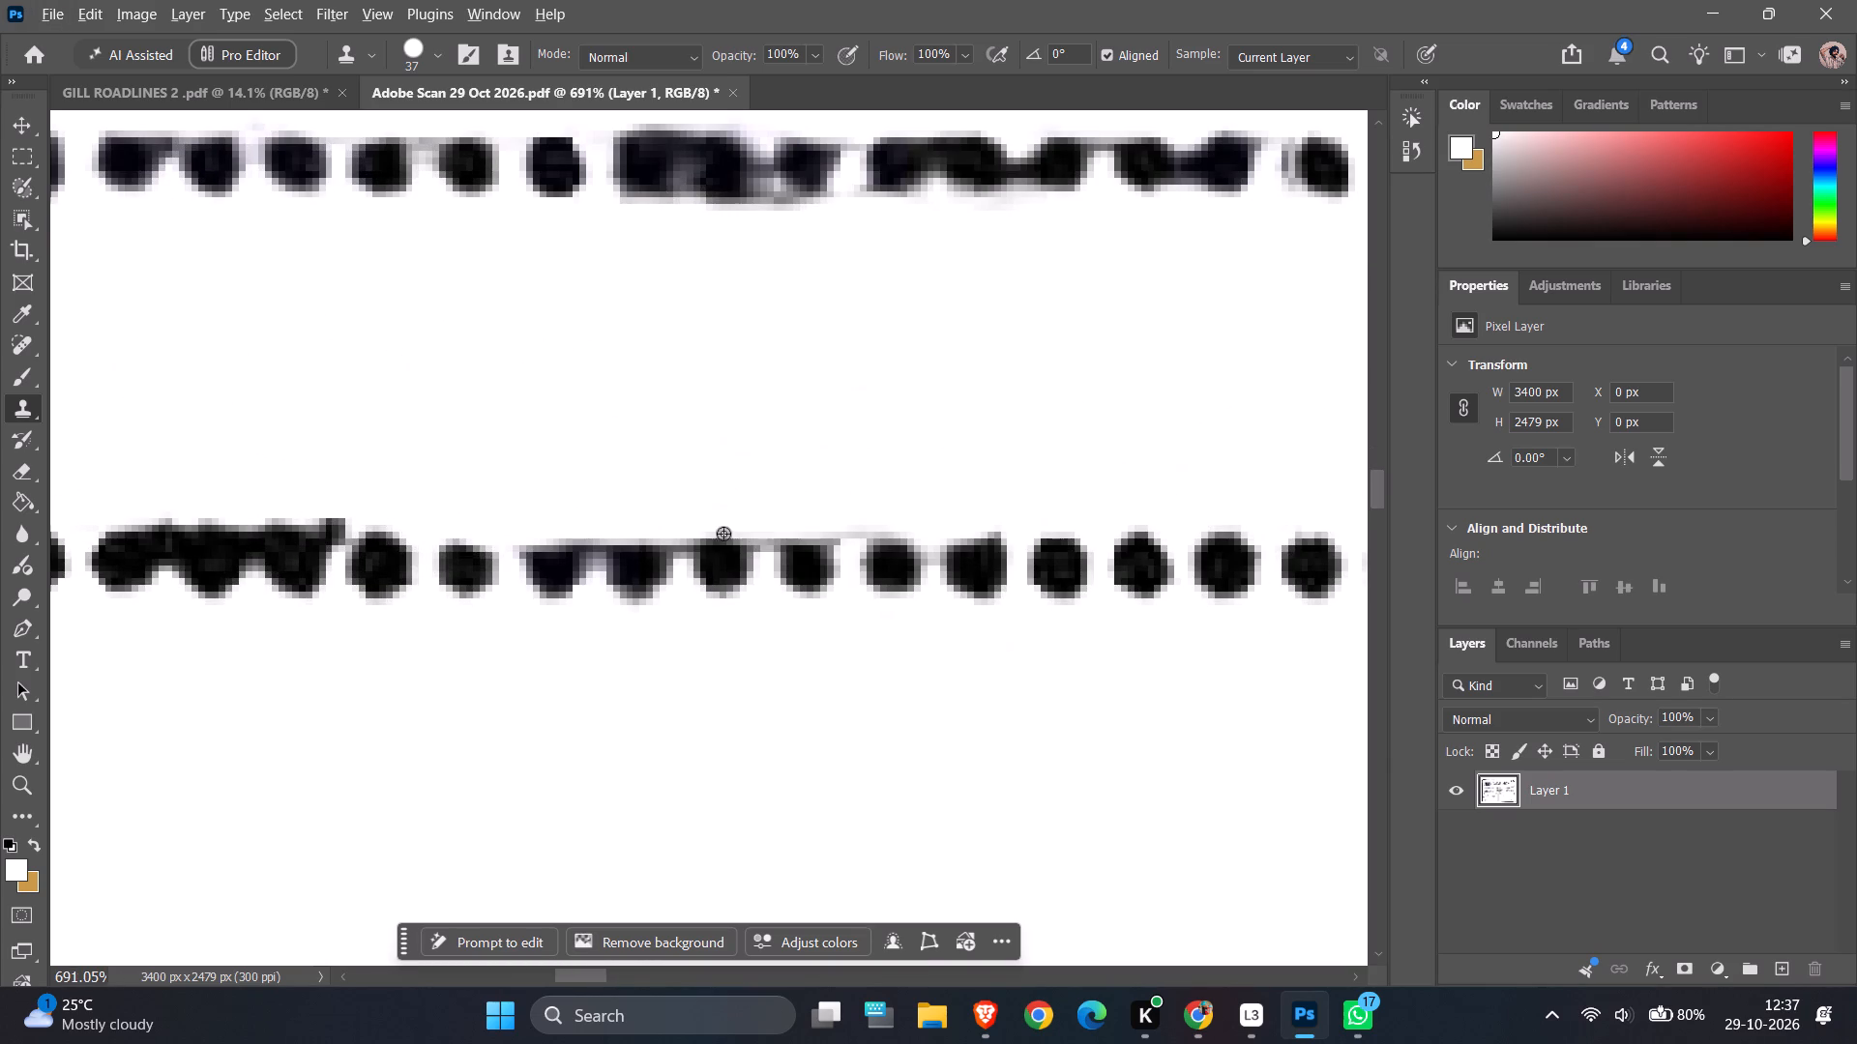
Replace the merged dots under the L's foot with clean cloned dots and clone white over the leftover stroke tip above them.
alt+click(814, 567)
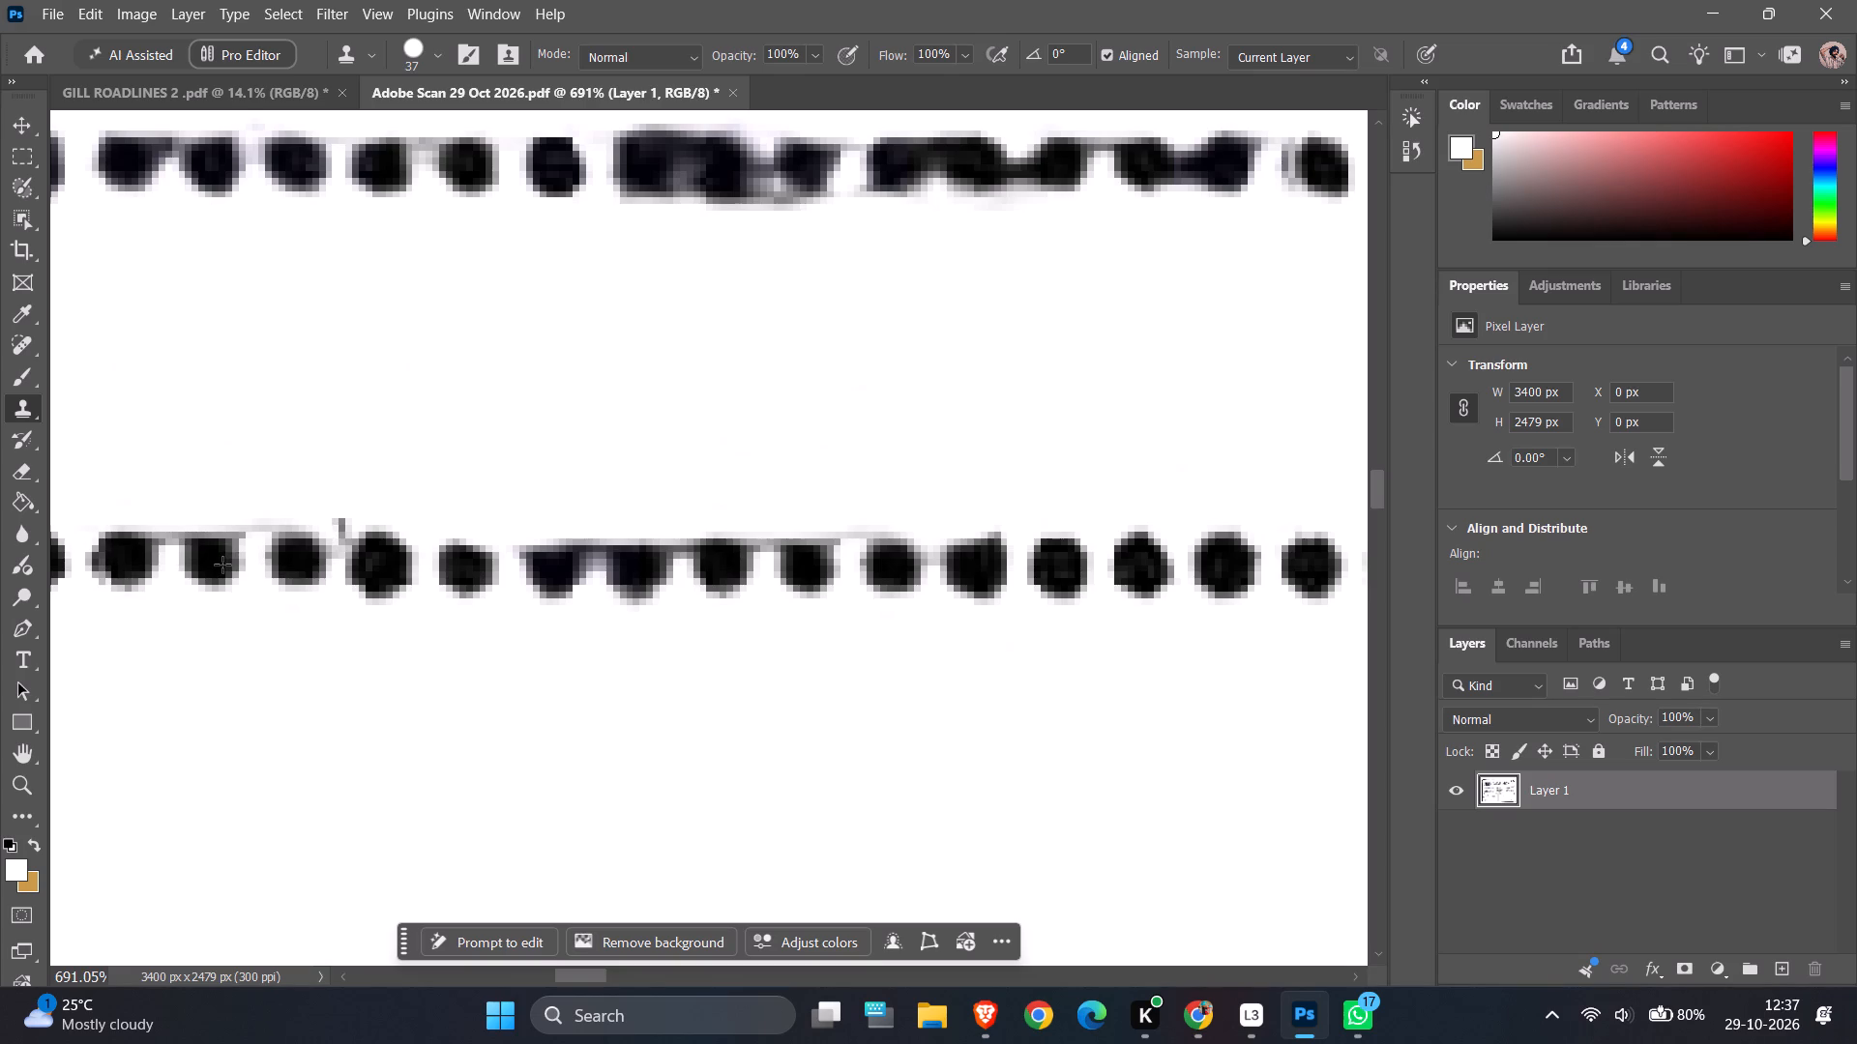
click(222, 565)
ctrl+alt+scroll(459, 482, down, 14)
ctrl+alt+scroll(461, 487, up, 5)
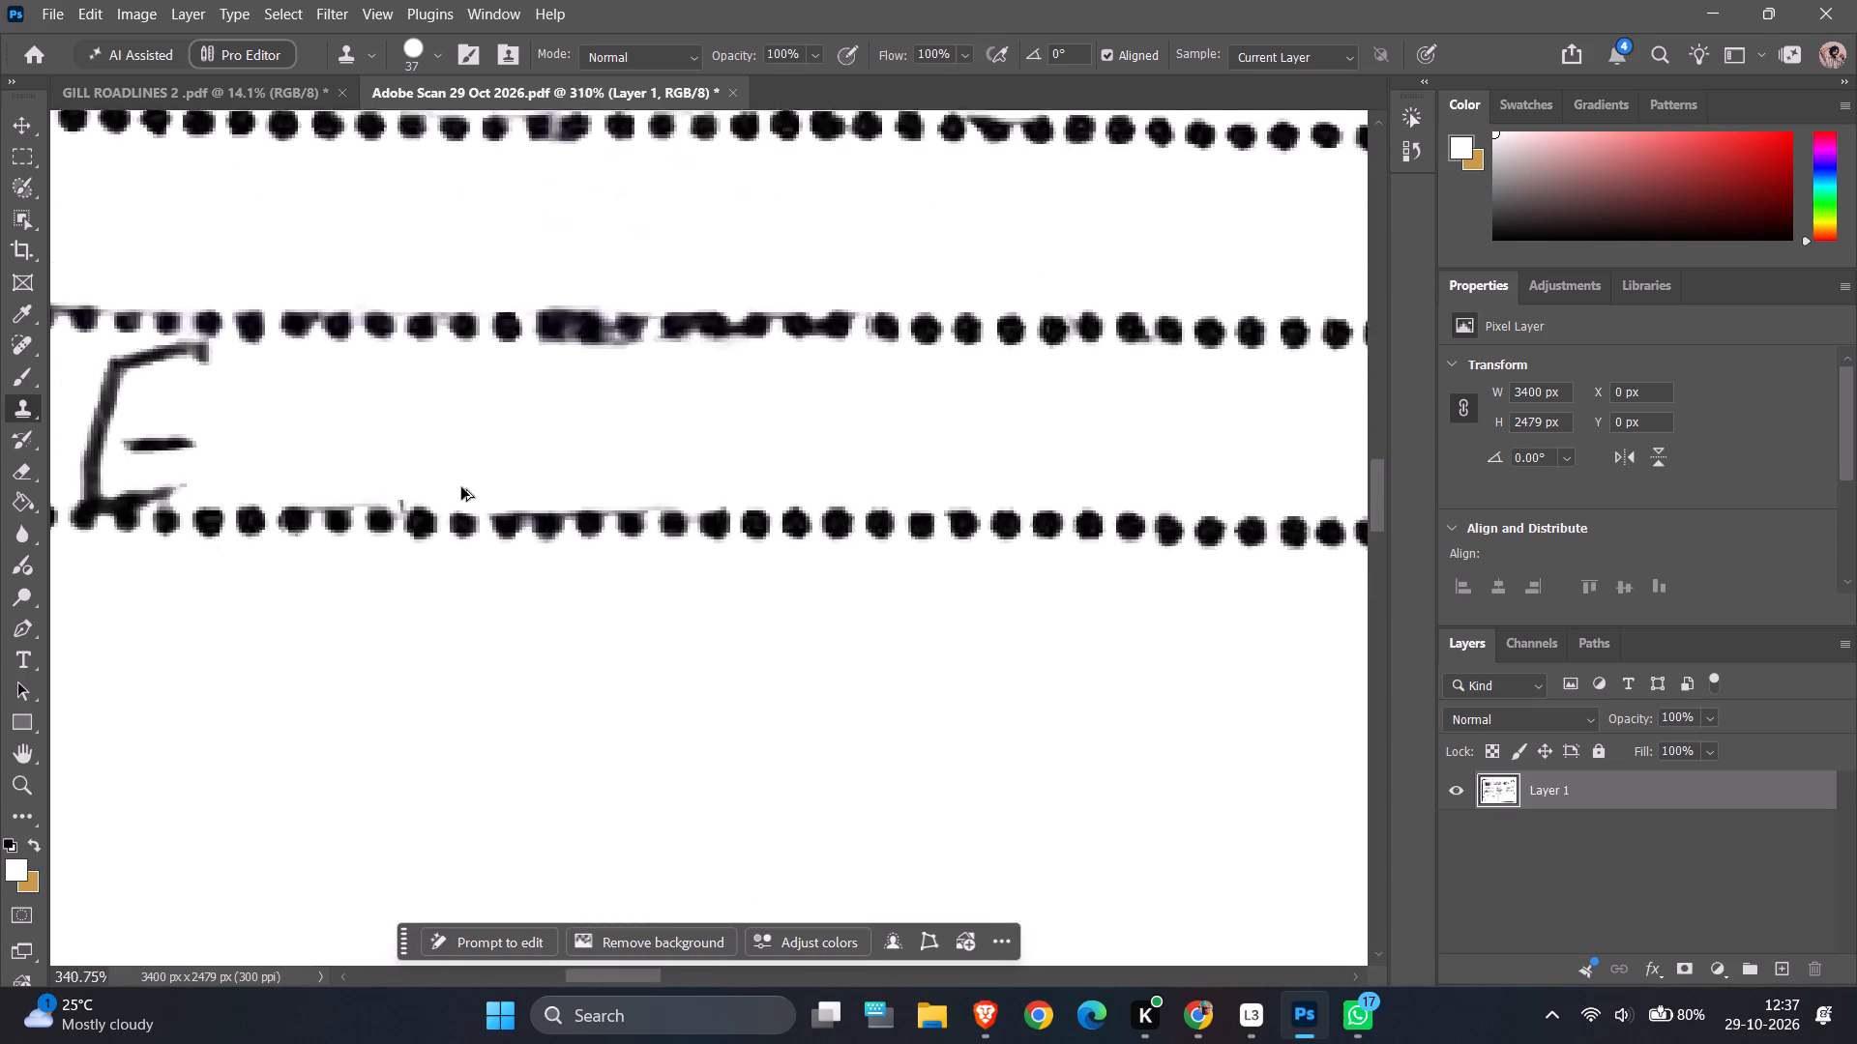
ctrl+alt+scroll(461, 487, up, 9)
alt+click(434, 349)
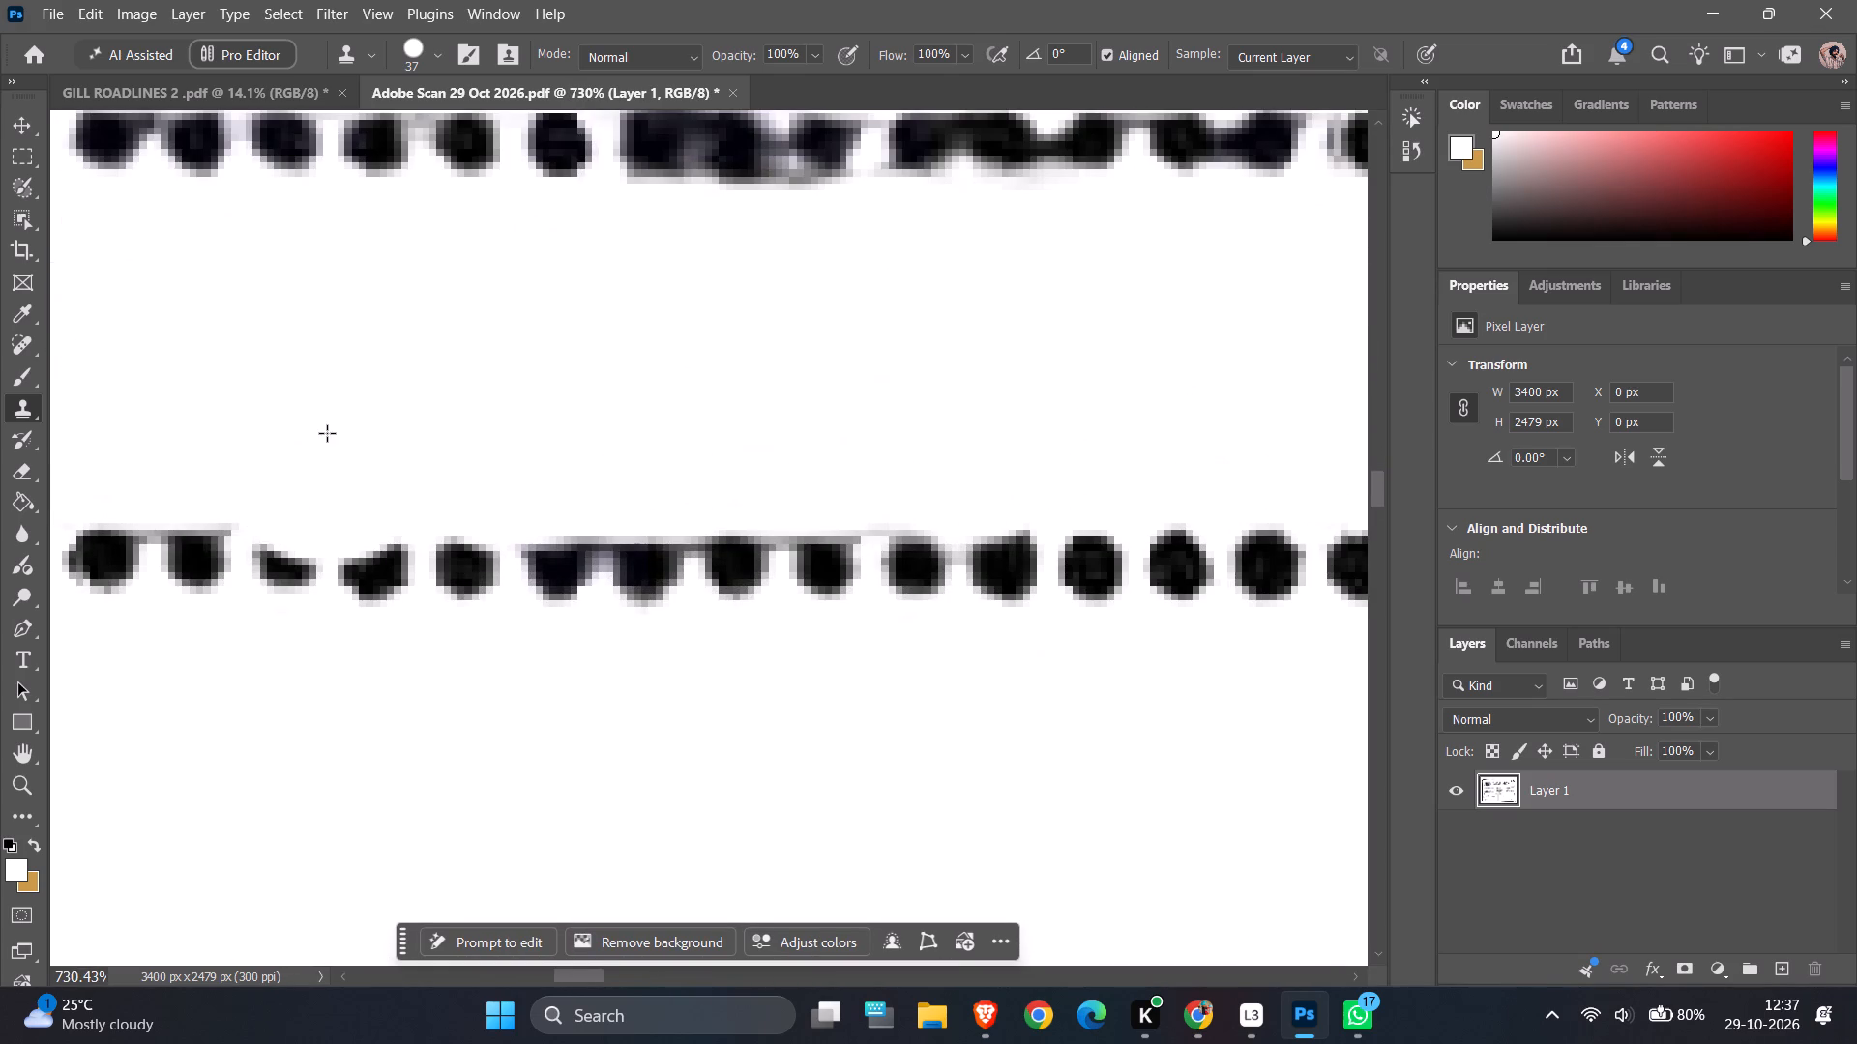
click(346, 411)
Clone white over the handwritten E, including its arms, stem and foot, down to the lower dotted line.
ctrl+alt+scroll(559, 414, down, 8)
ctrl+scroll(544, 430, up, 4)
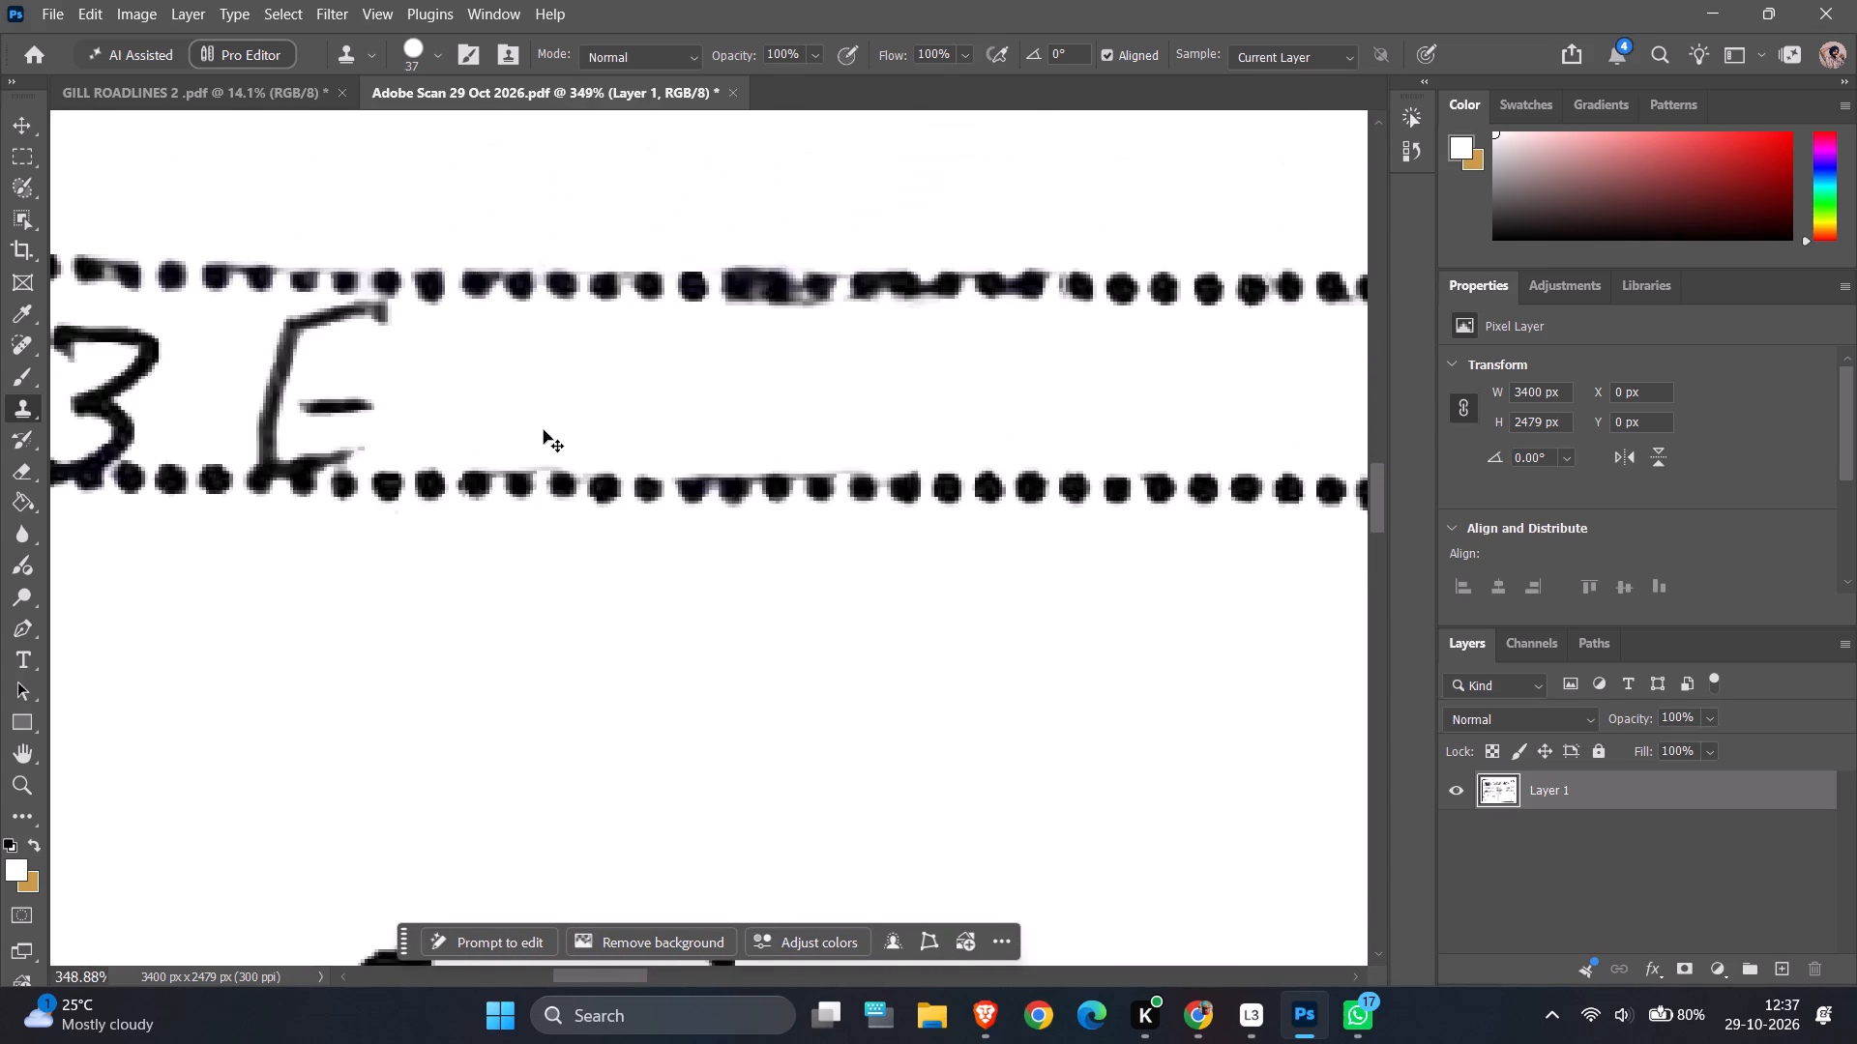
ctrl+scroll(544, 430, up, 9)
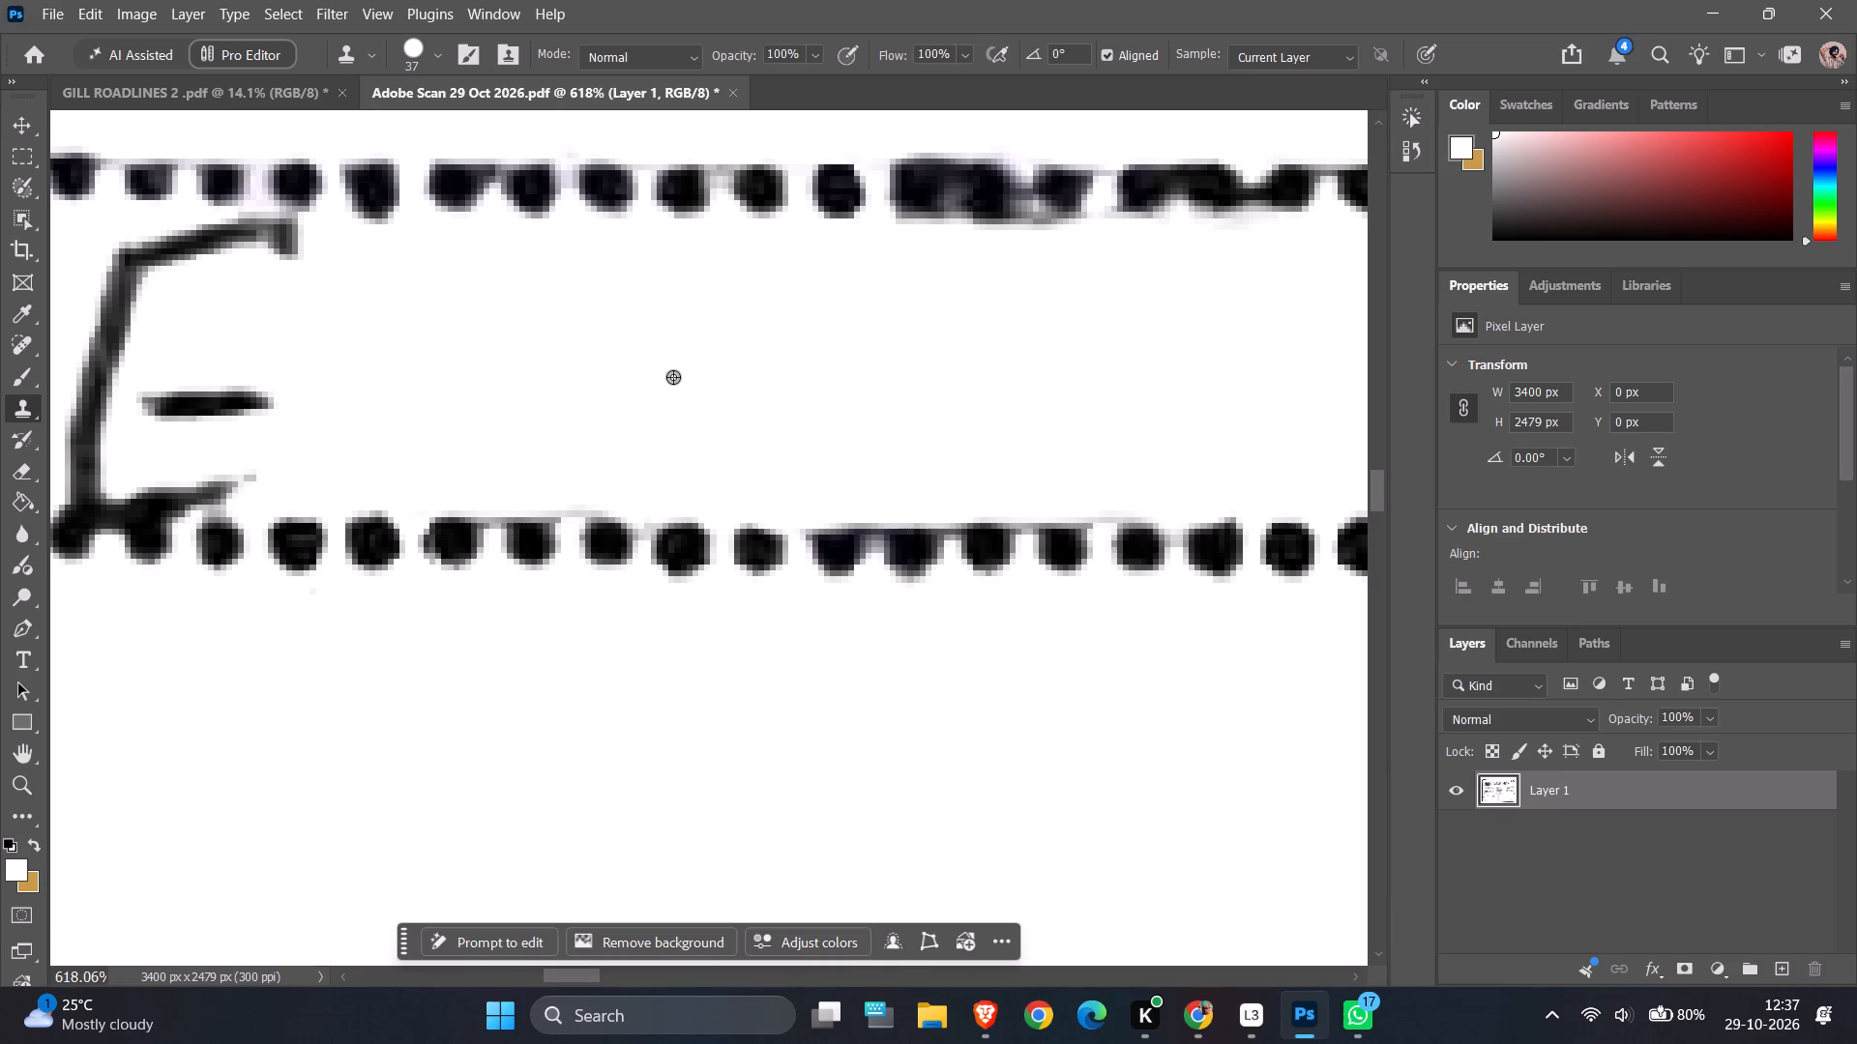
alt+click(673, 377)
click(250, 319)
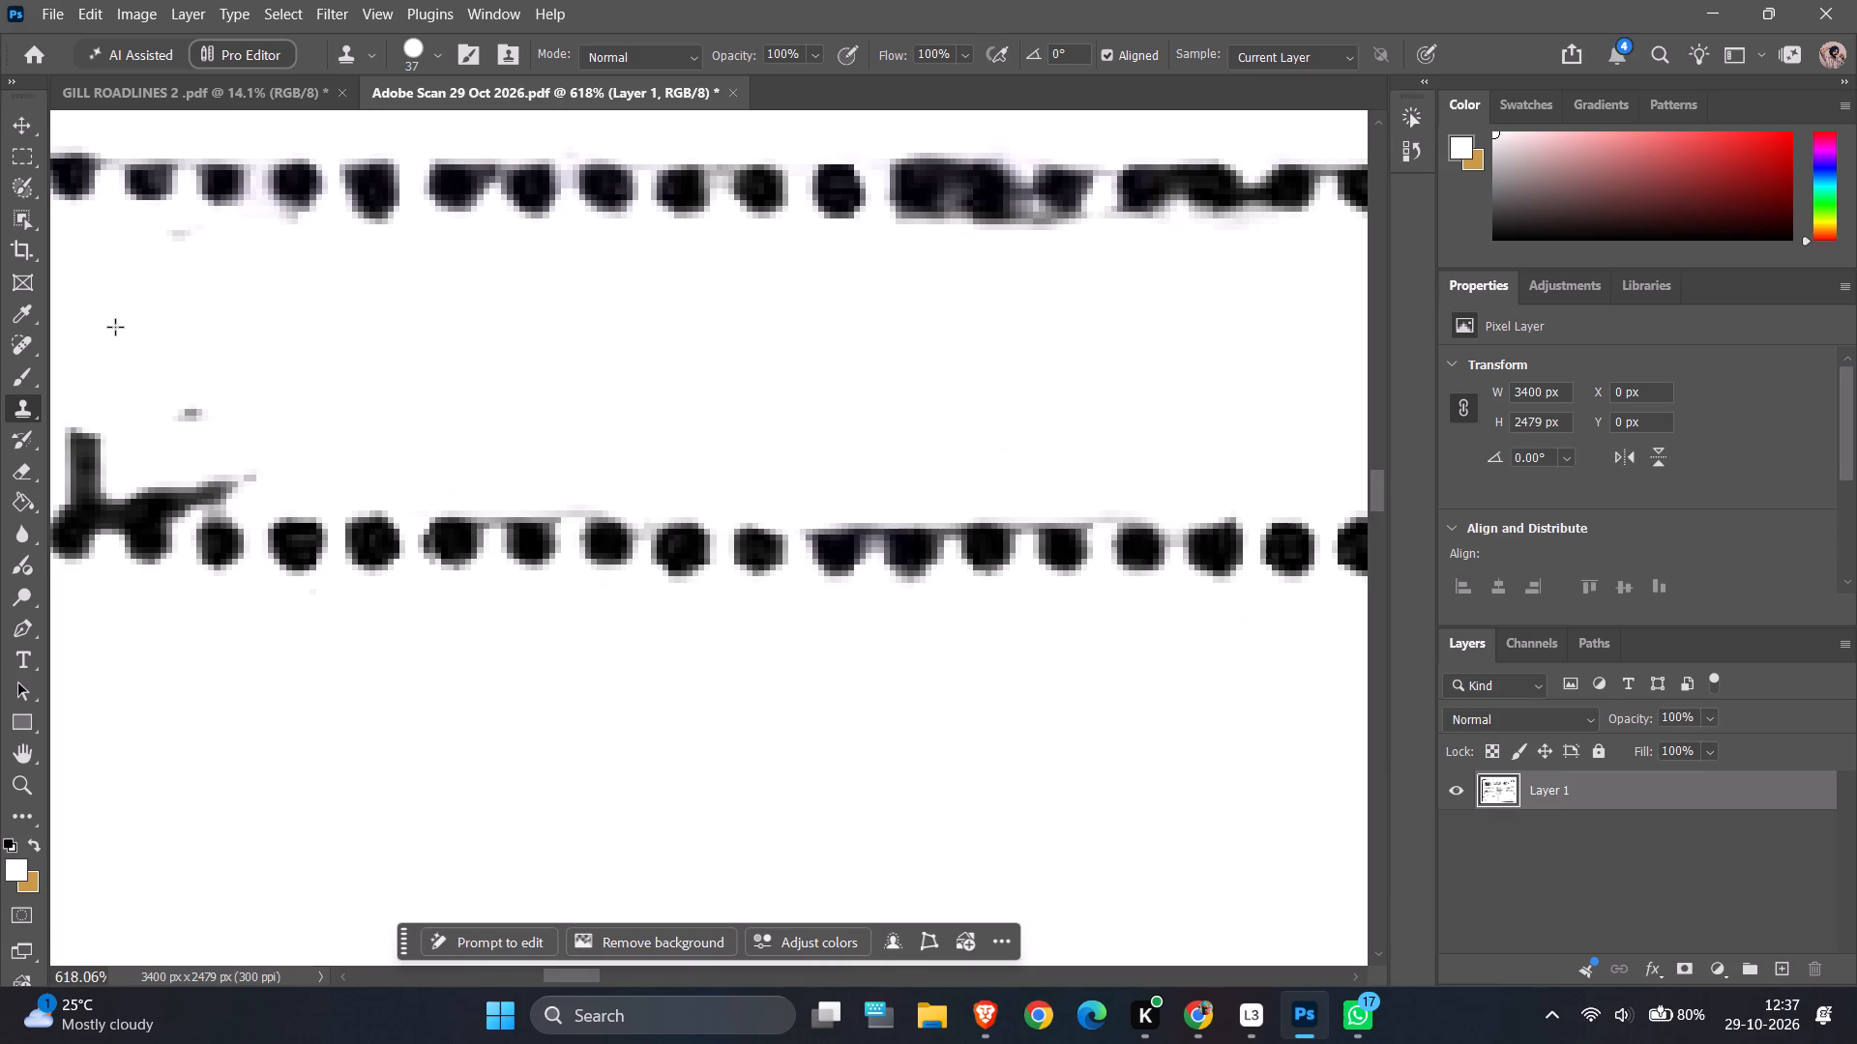
click(115, 327)
ctrl+alt+scroll(117, 327, down, 13)
ctrl+scroll(117, 327, up, 14)
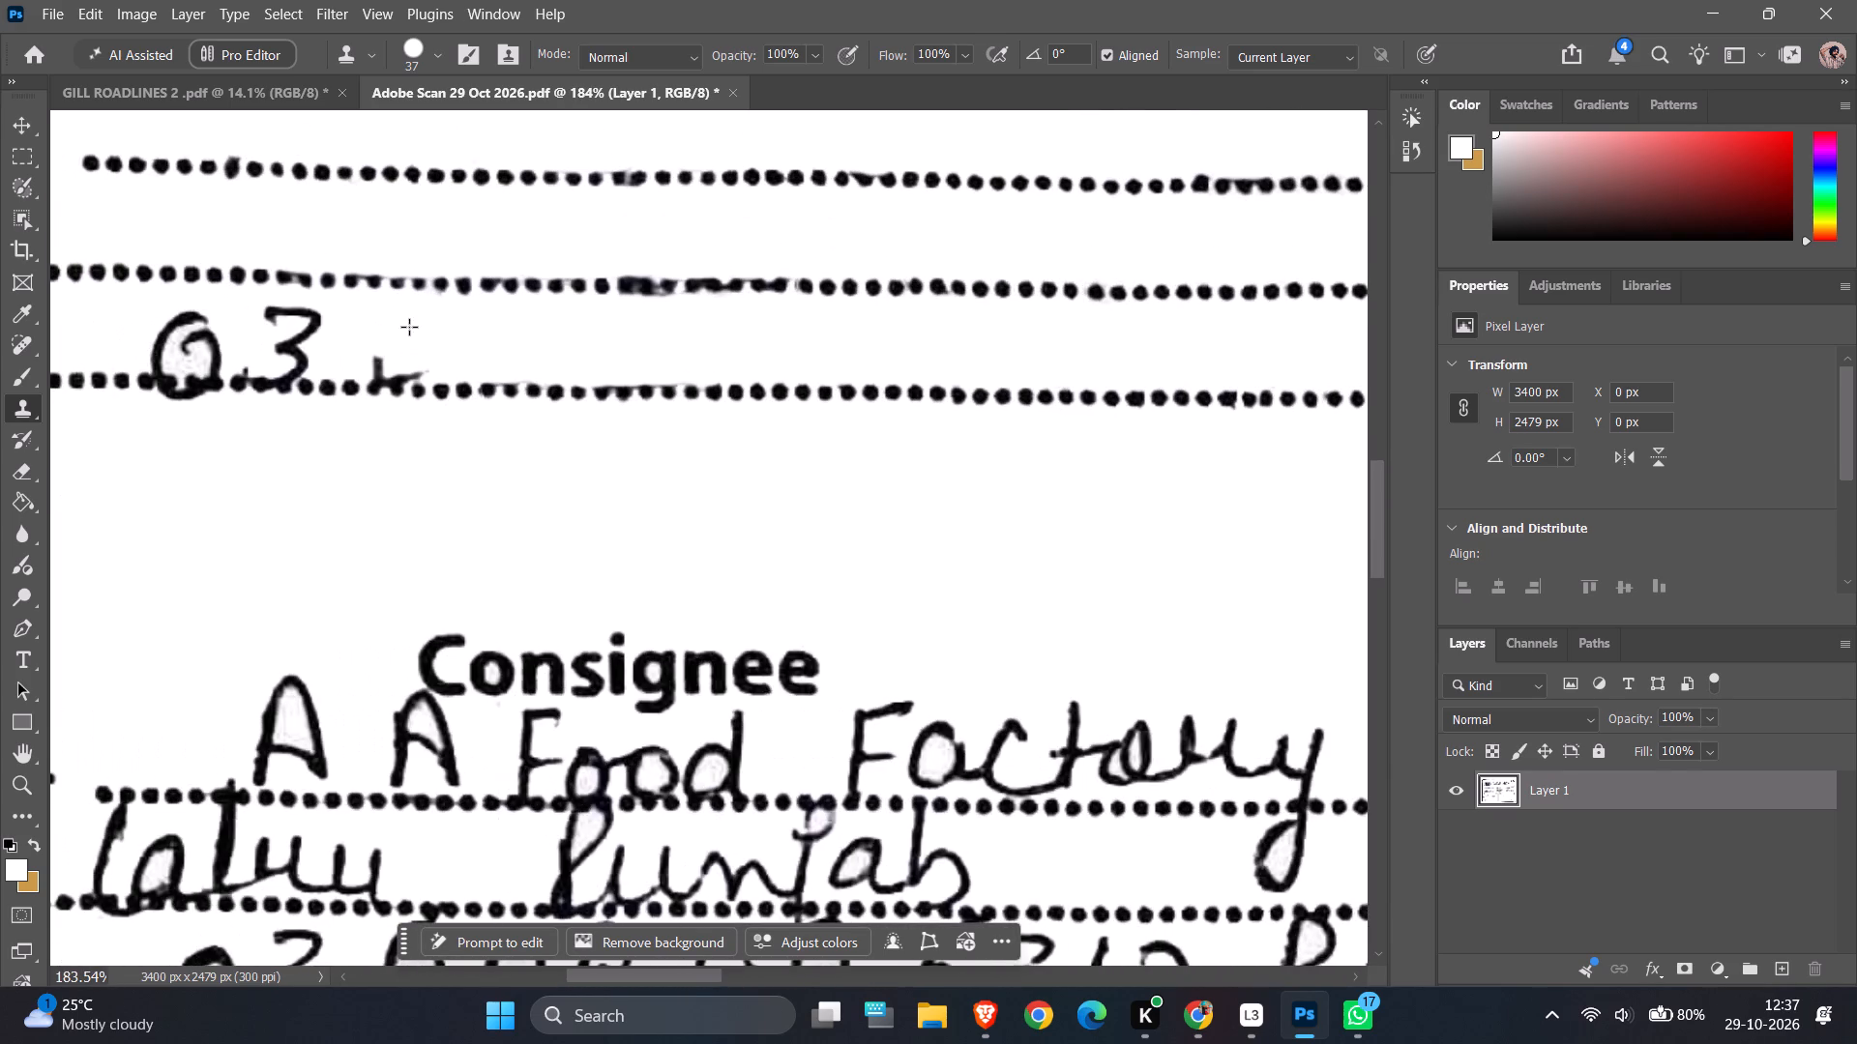
ctrl+alt+scroll(425, 335, up, 5)
alt+click(688, 333)
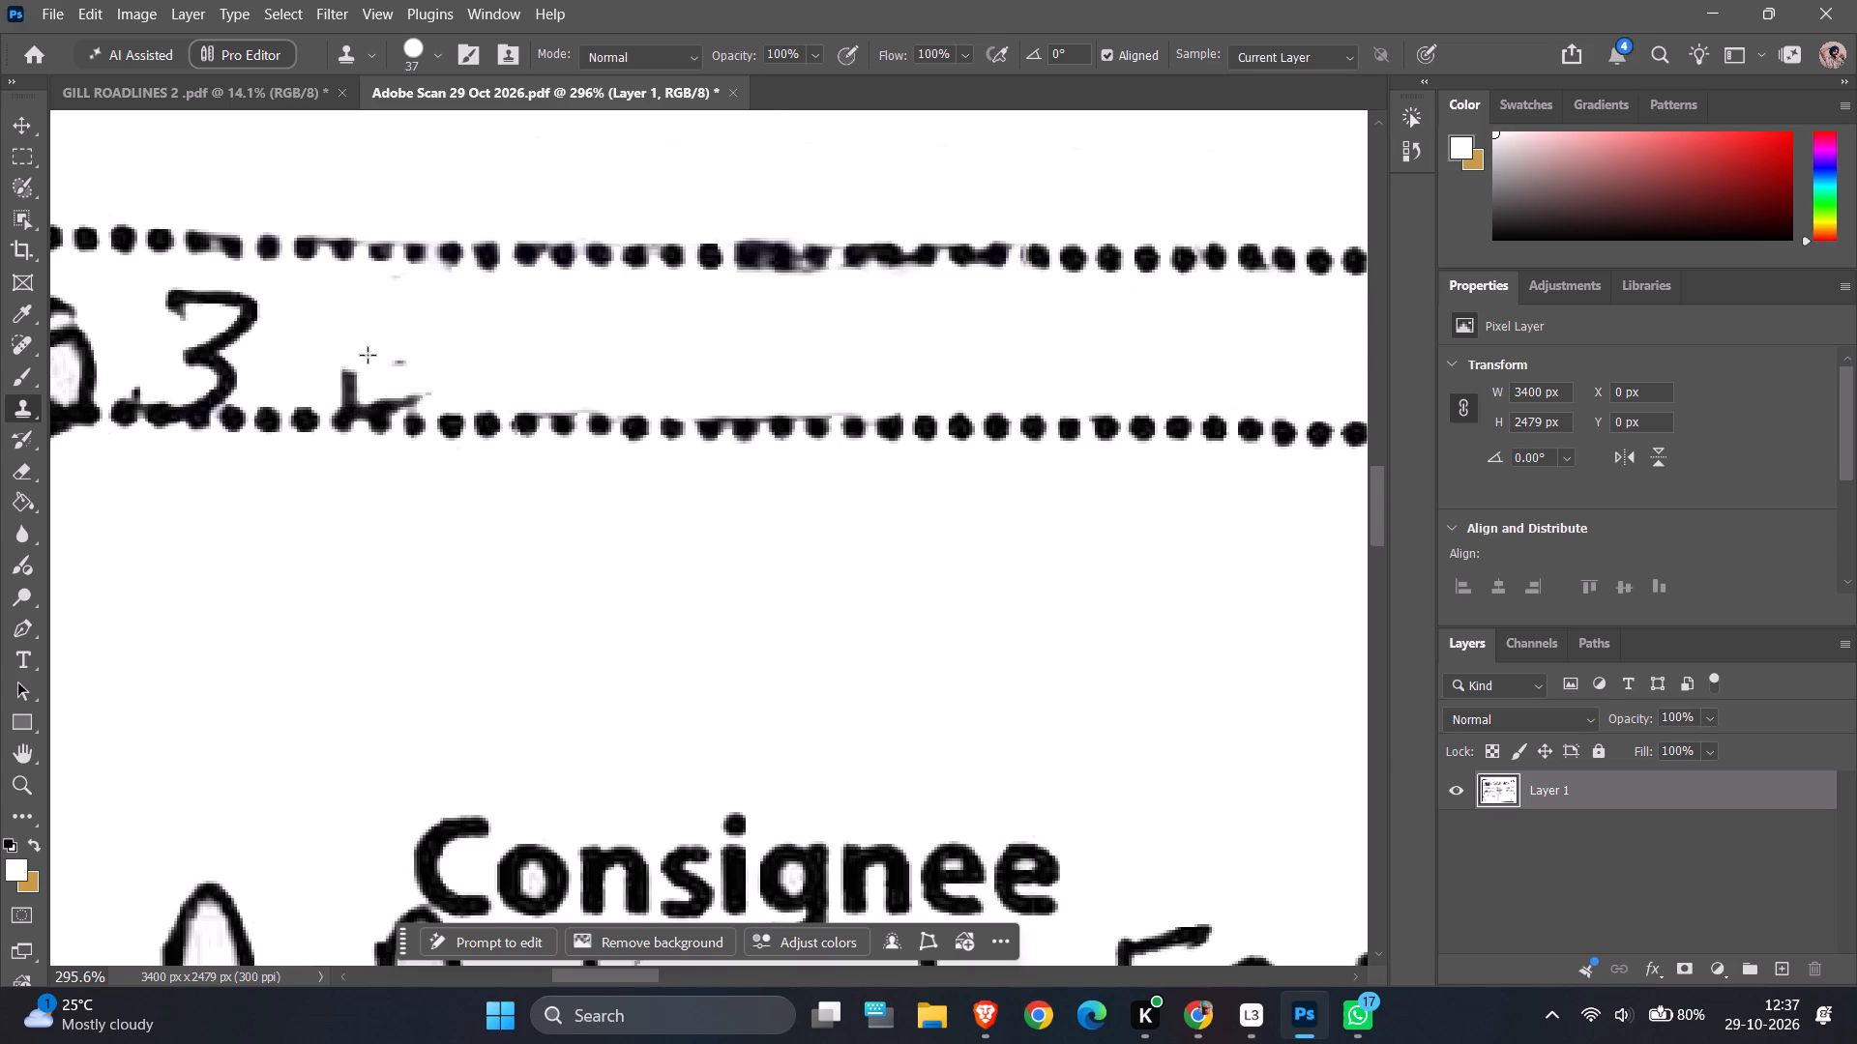
click(368, 355)
click(398, 358)
click(386, 361)
click(356, 351)
click(353, 354)
Clone white over the handwritten 3 between the middle and lower Consignor dotted lines.
ctrl+scroll(353, 354, up, 11)
click(435, 329)
alt+click(687, 361)
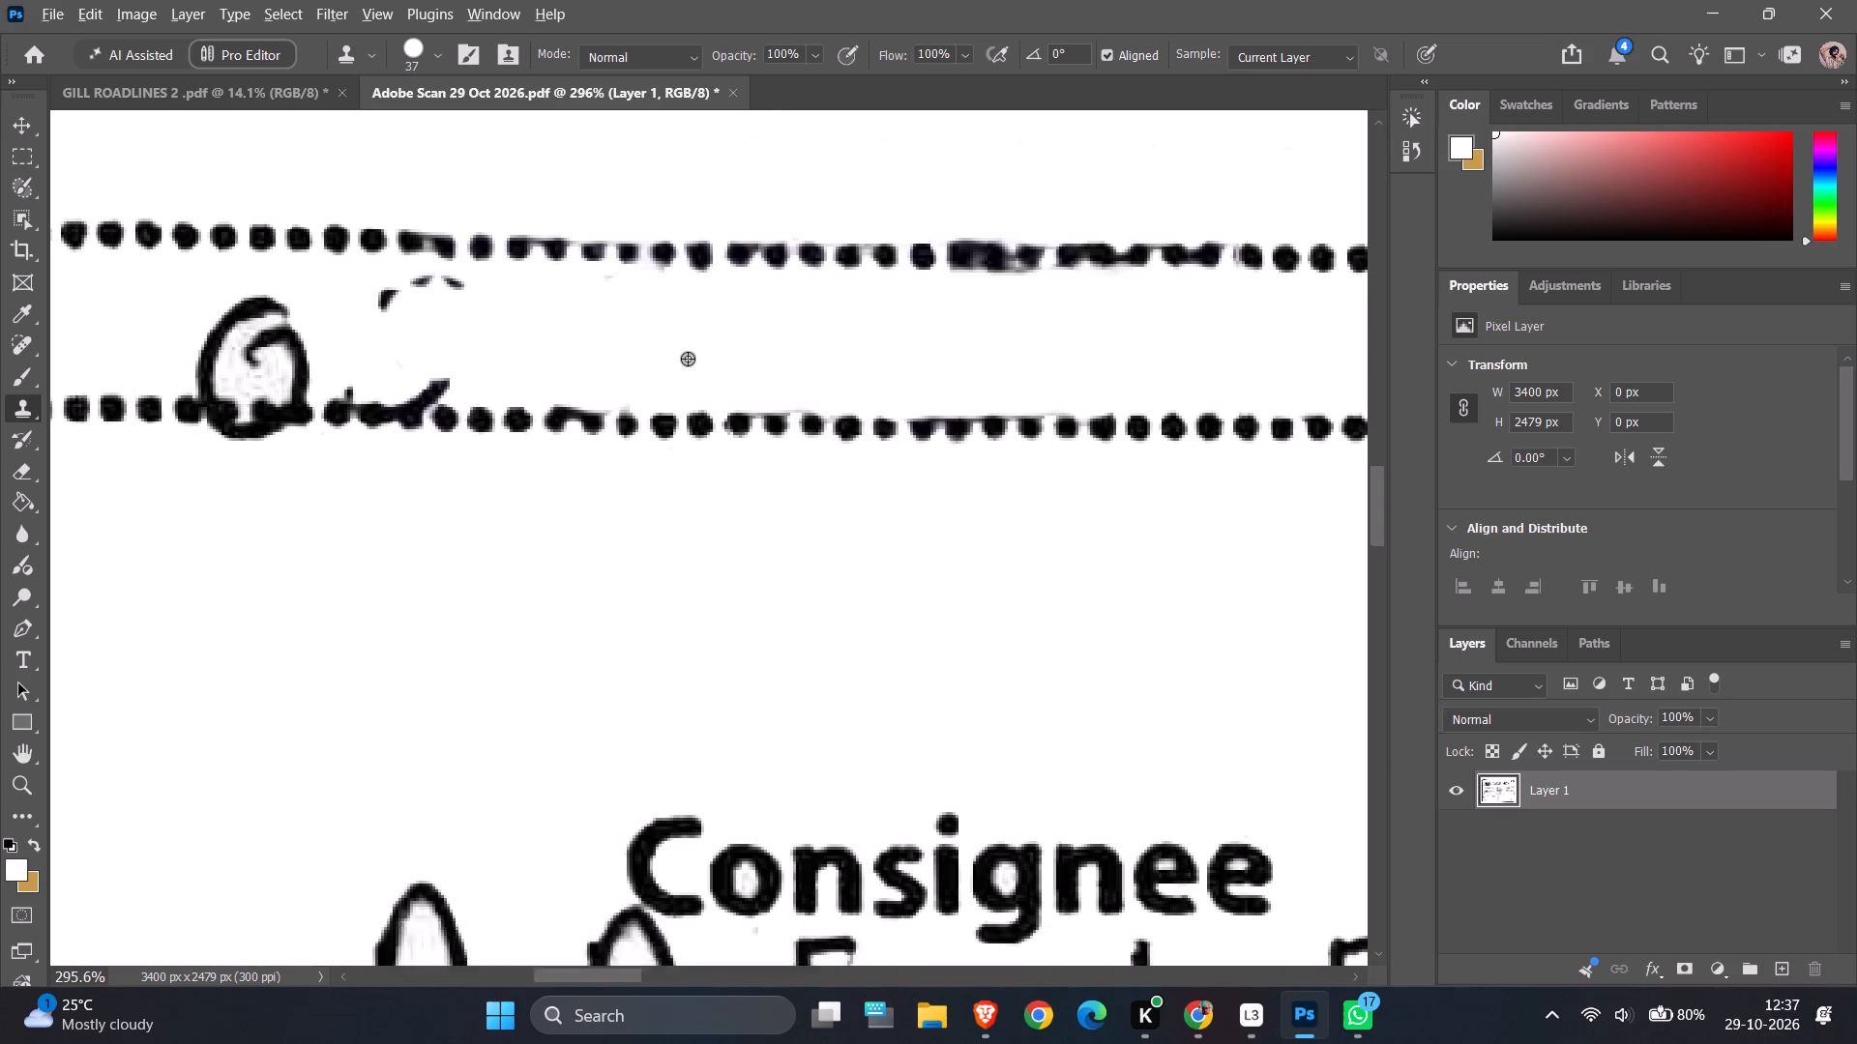
click(419, 319)
click(471, 325)
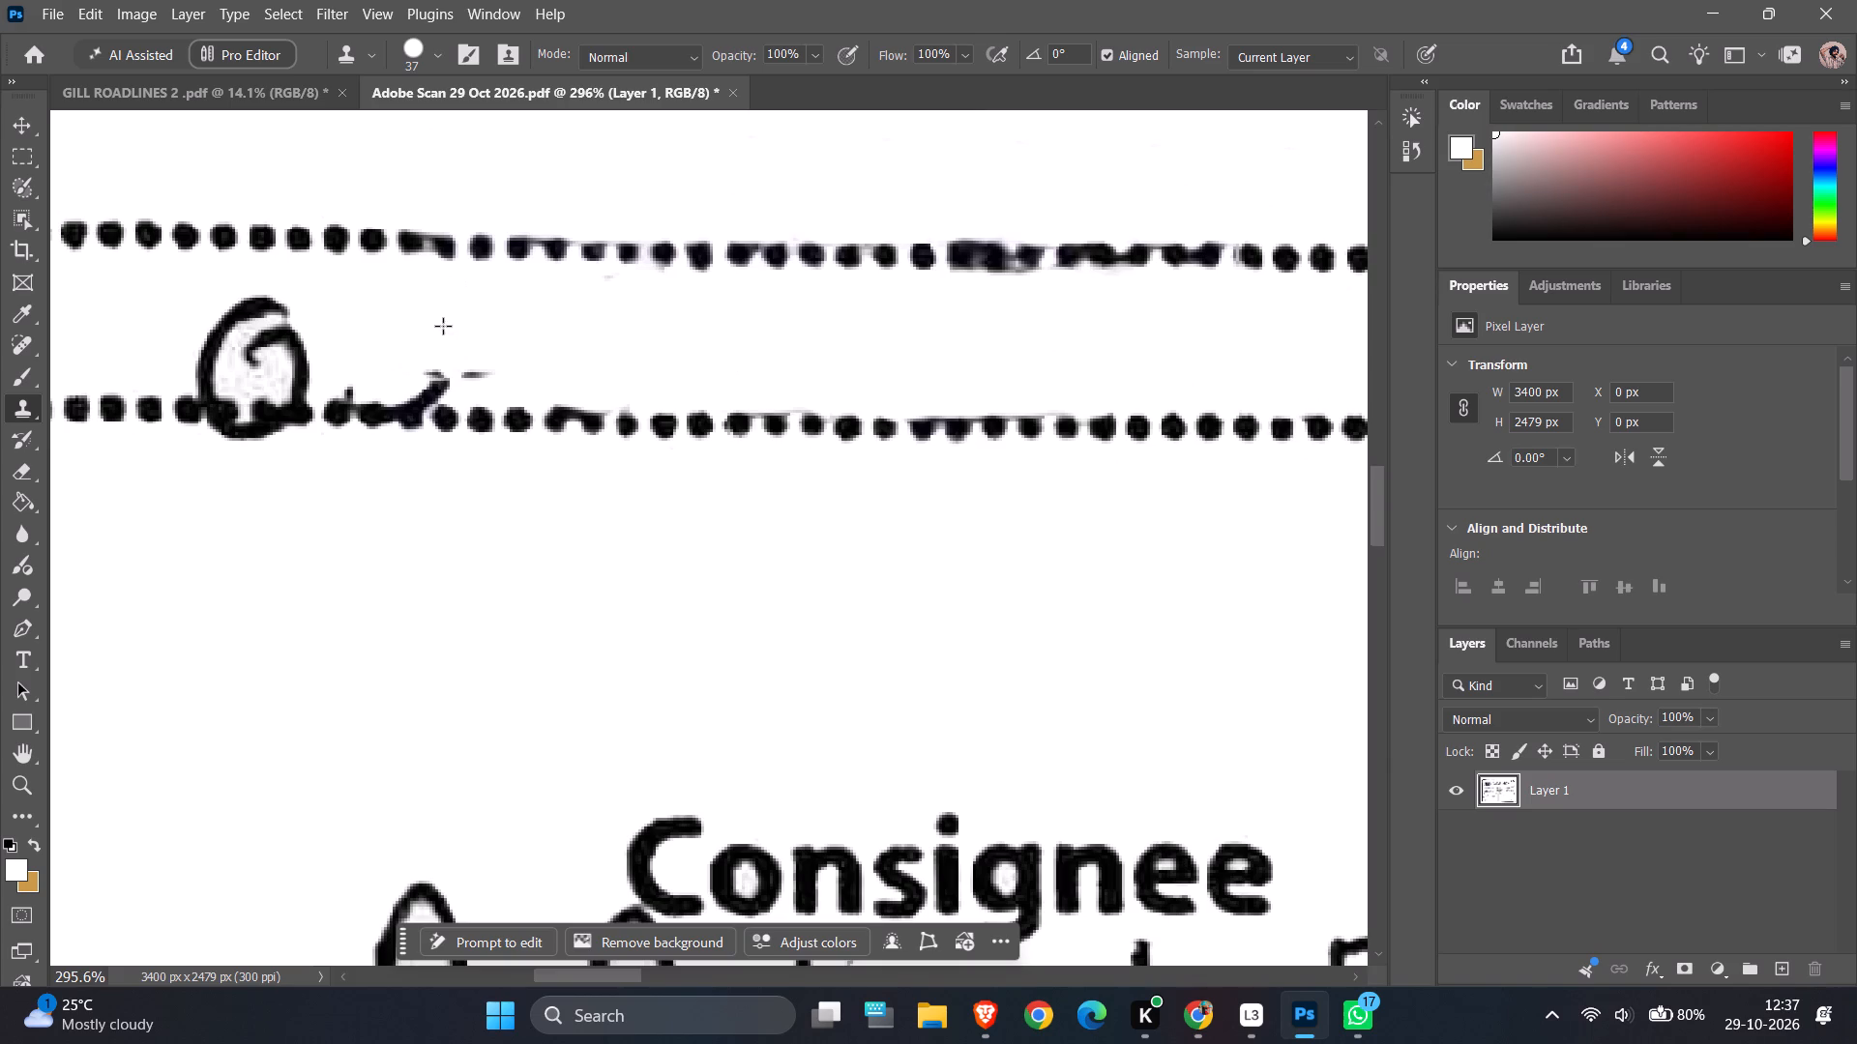
alt+click(658, 335)
click(450, 343)
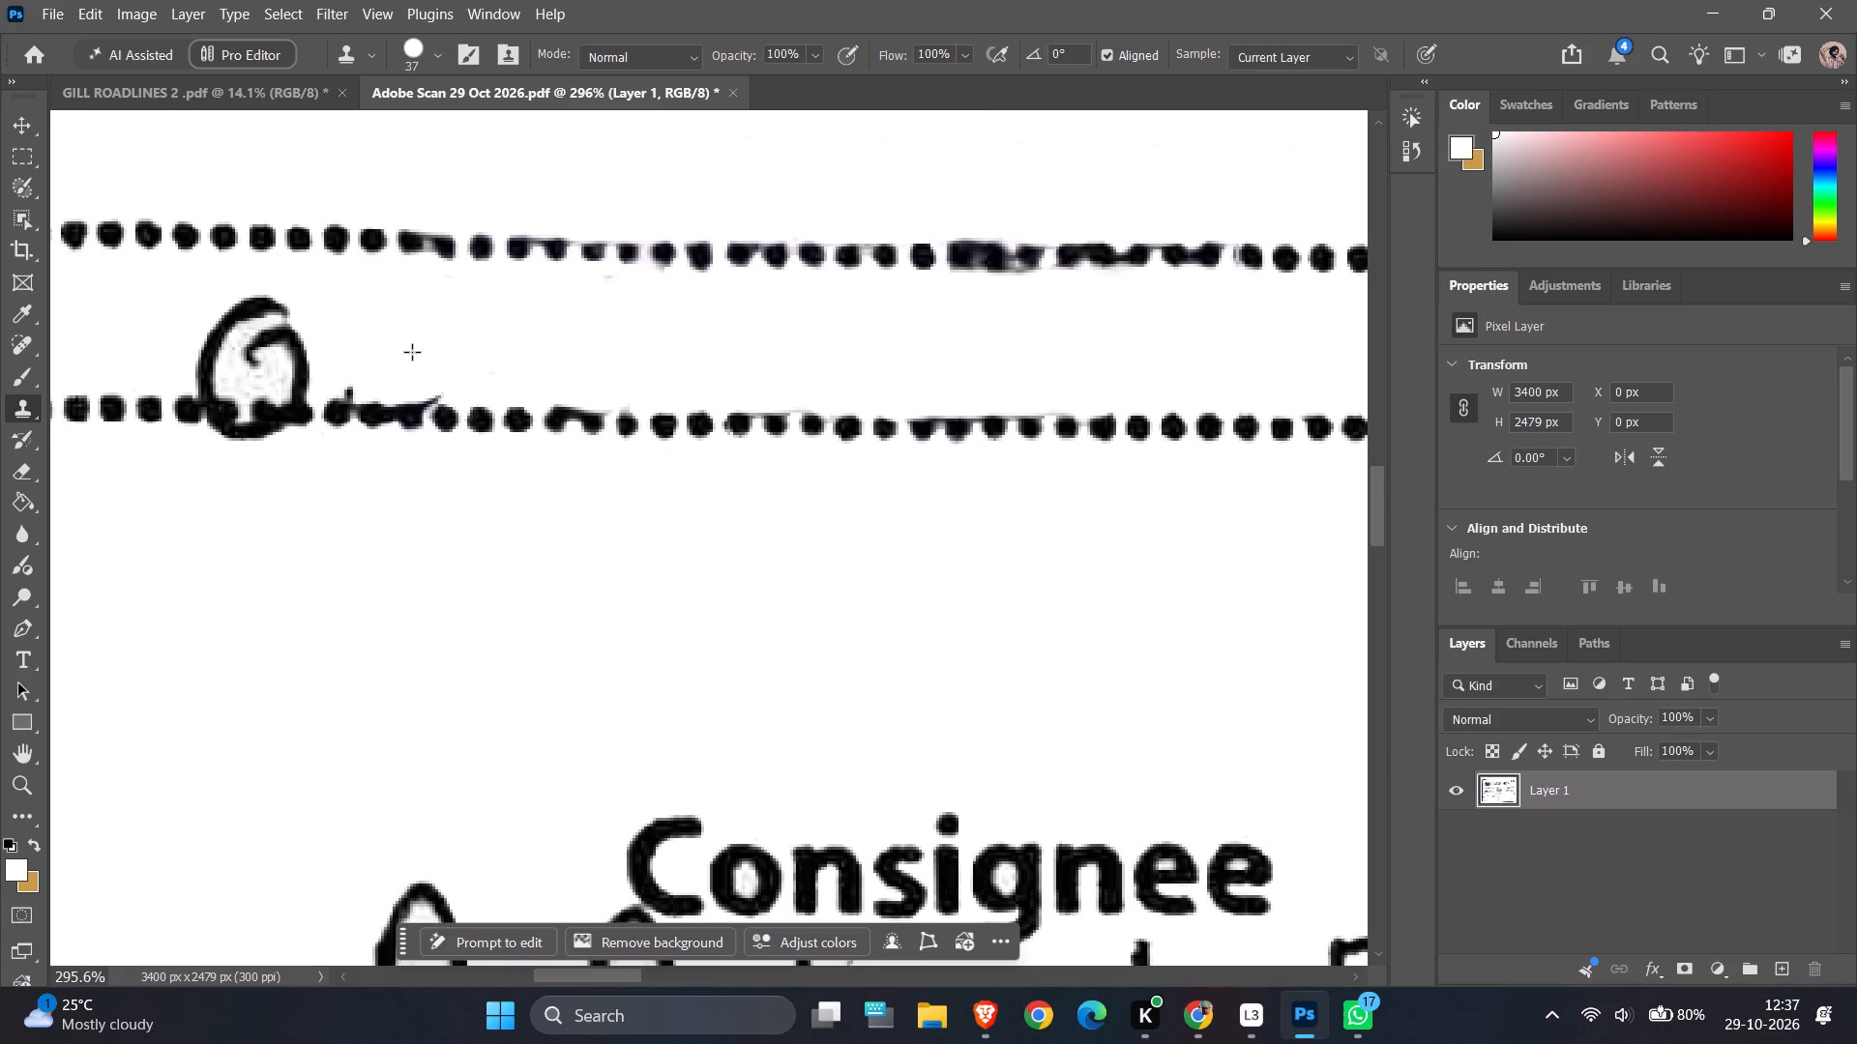
click(430, 356)
Clone white over the handwritten 0's loop and its inner curl down to the lower Consignor dotted line.
ctrl+alt+scroll(437, 333, down, 5)
ctrl+alt+scroll(347, 328, up, 9)
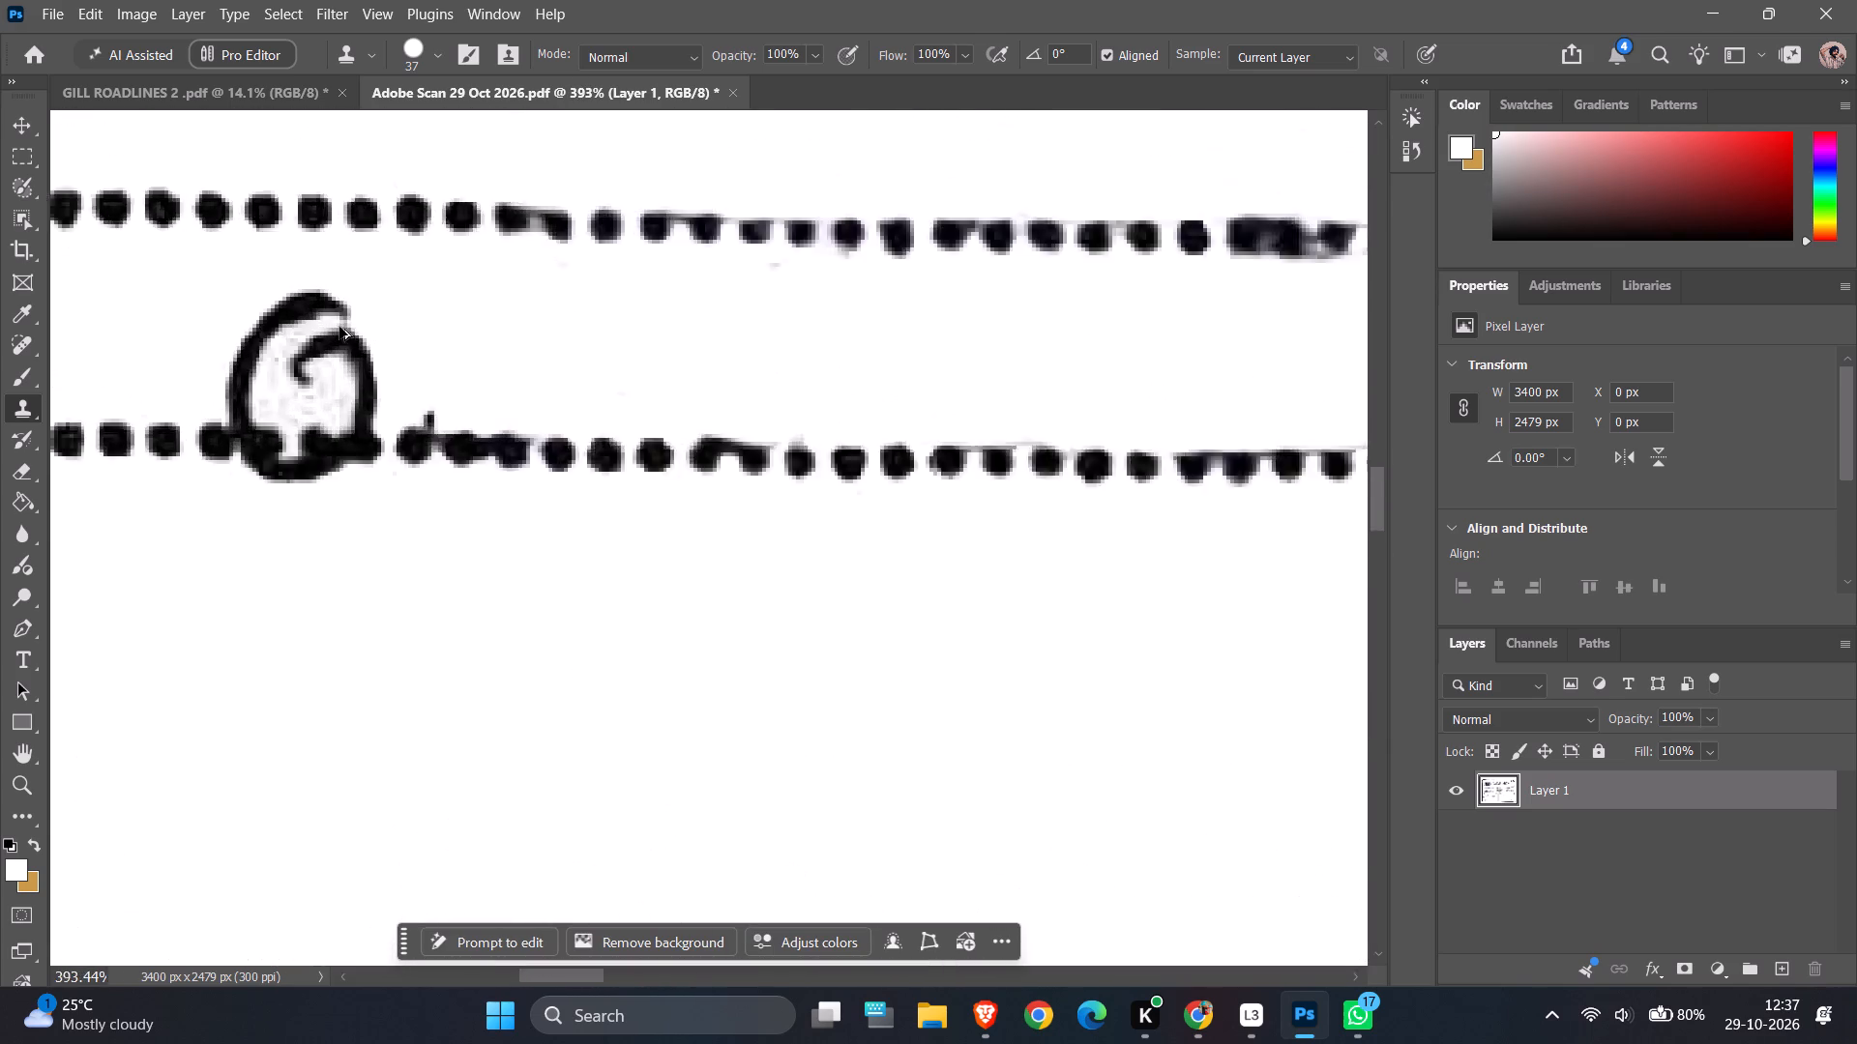
ctrl+alt+scroll(339, 327, up, 3)
alt+click(701, 339)
click(320, 341)
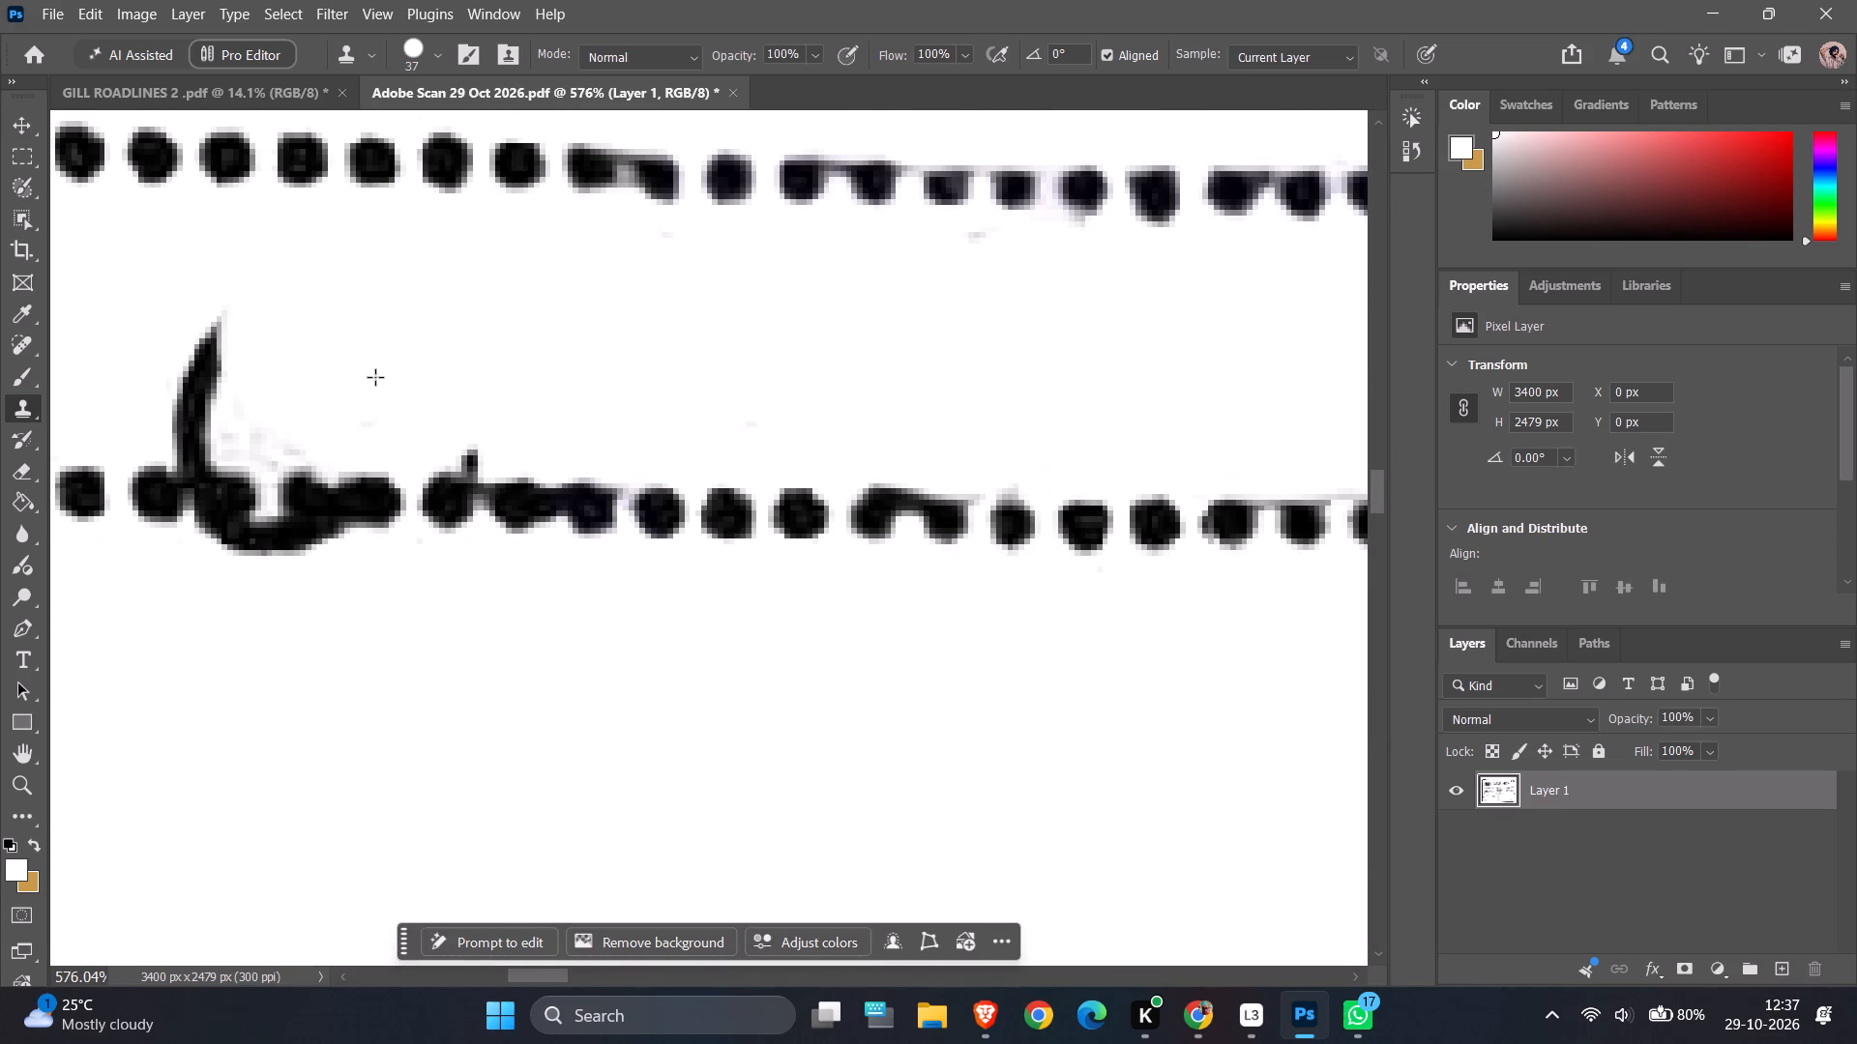
click(375, 377)
click(199, 356)
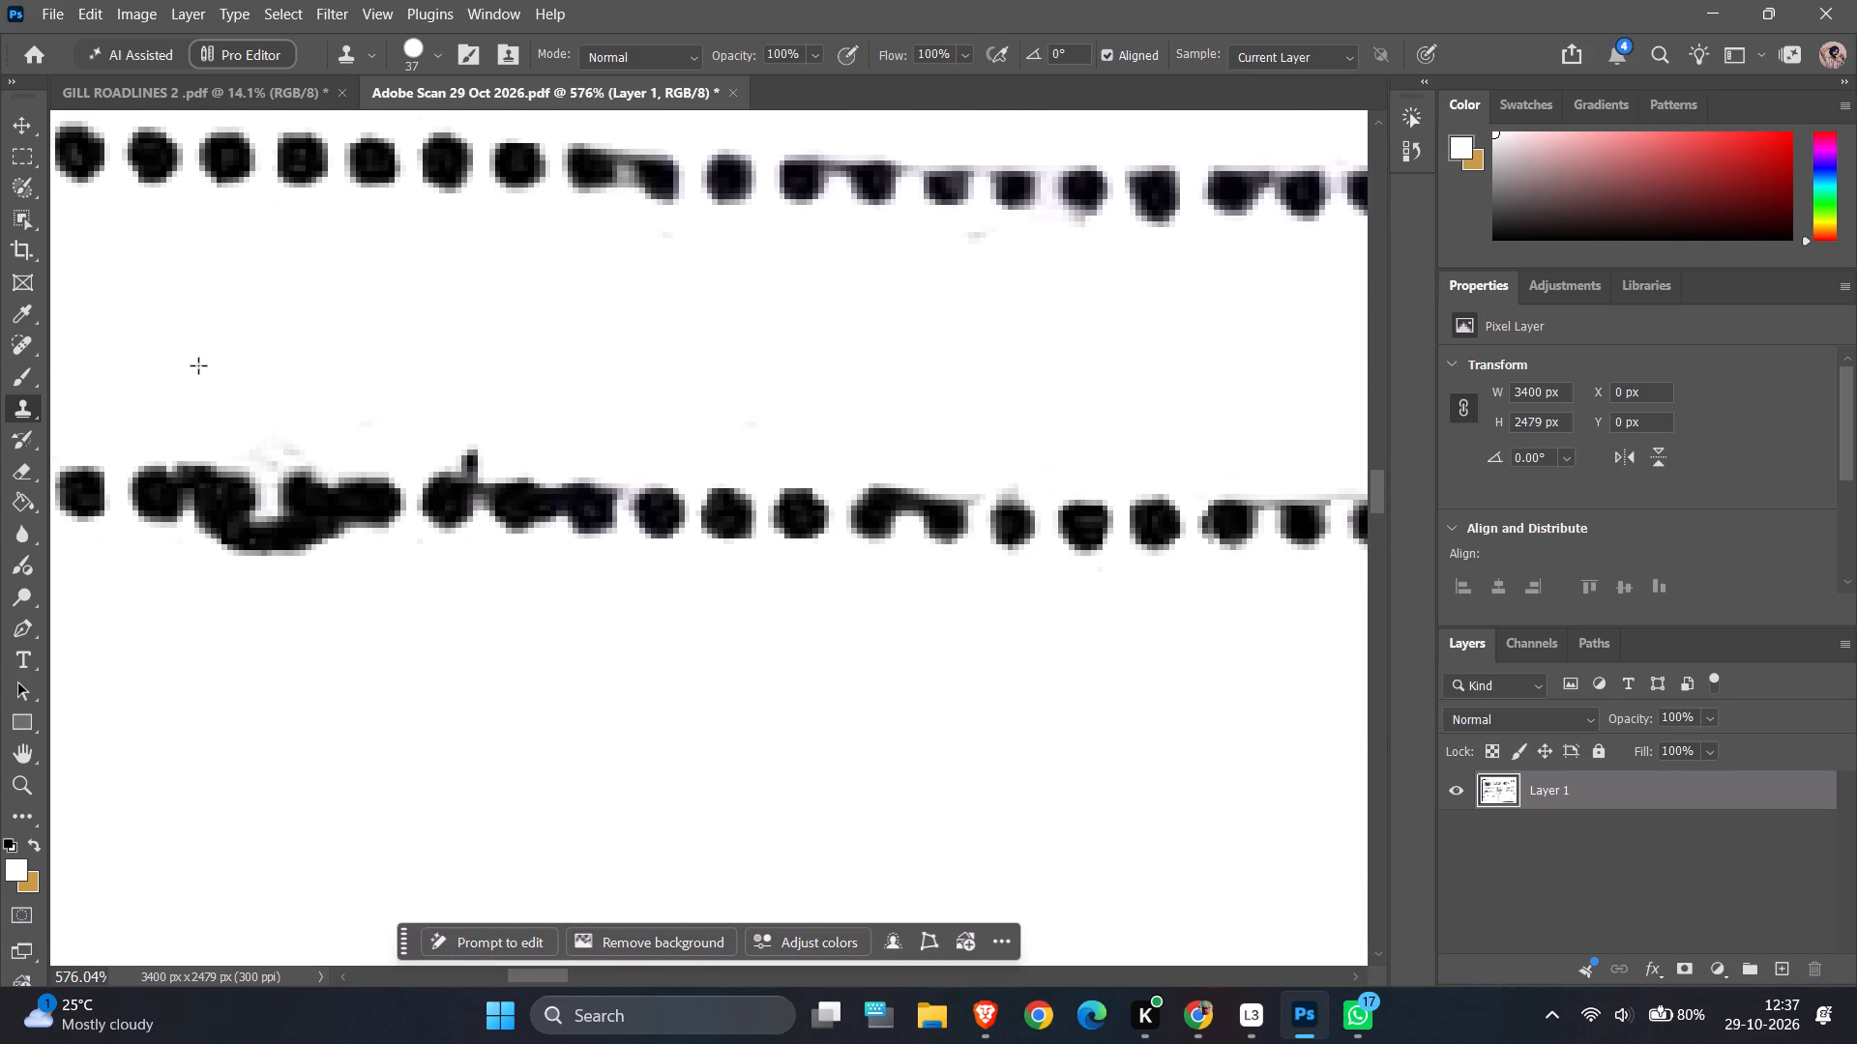
click(198, 365)
click(287, 370)
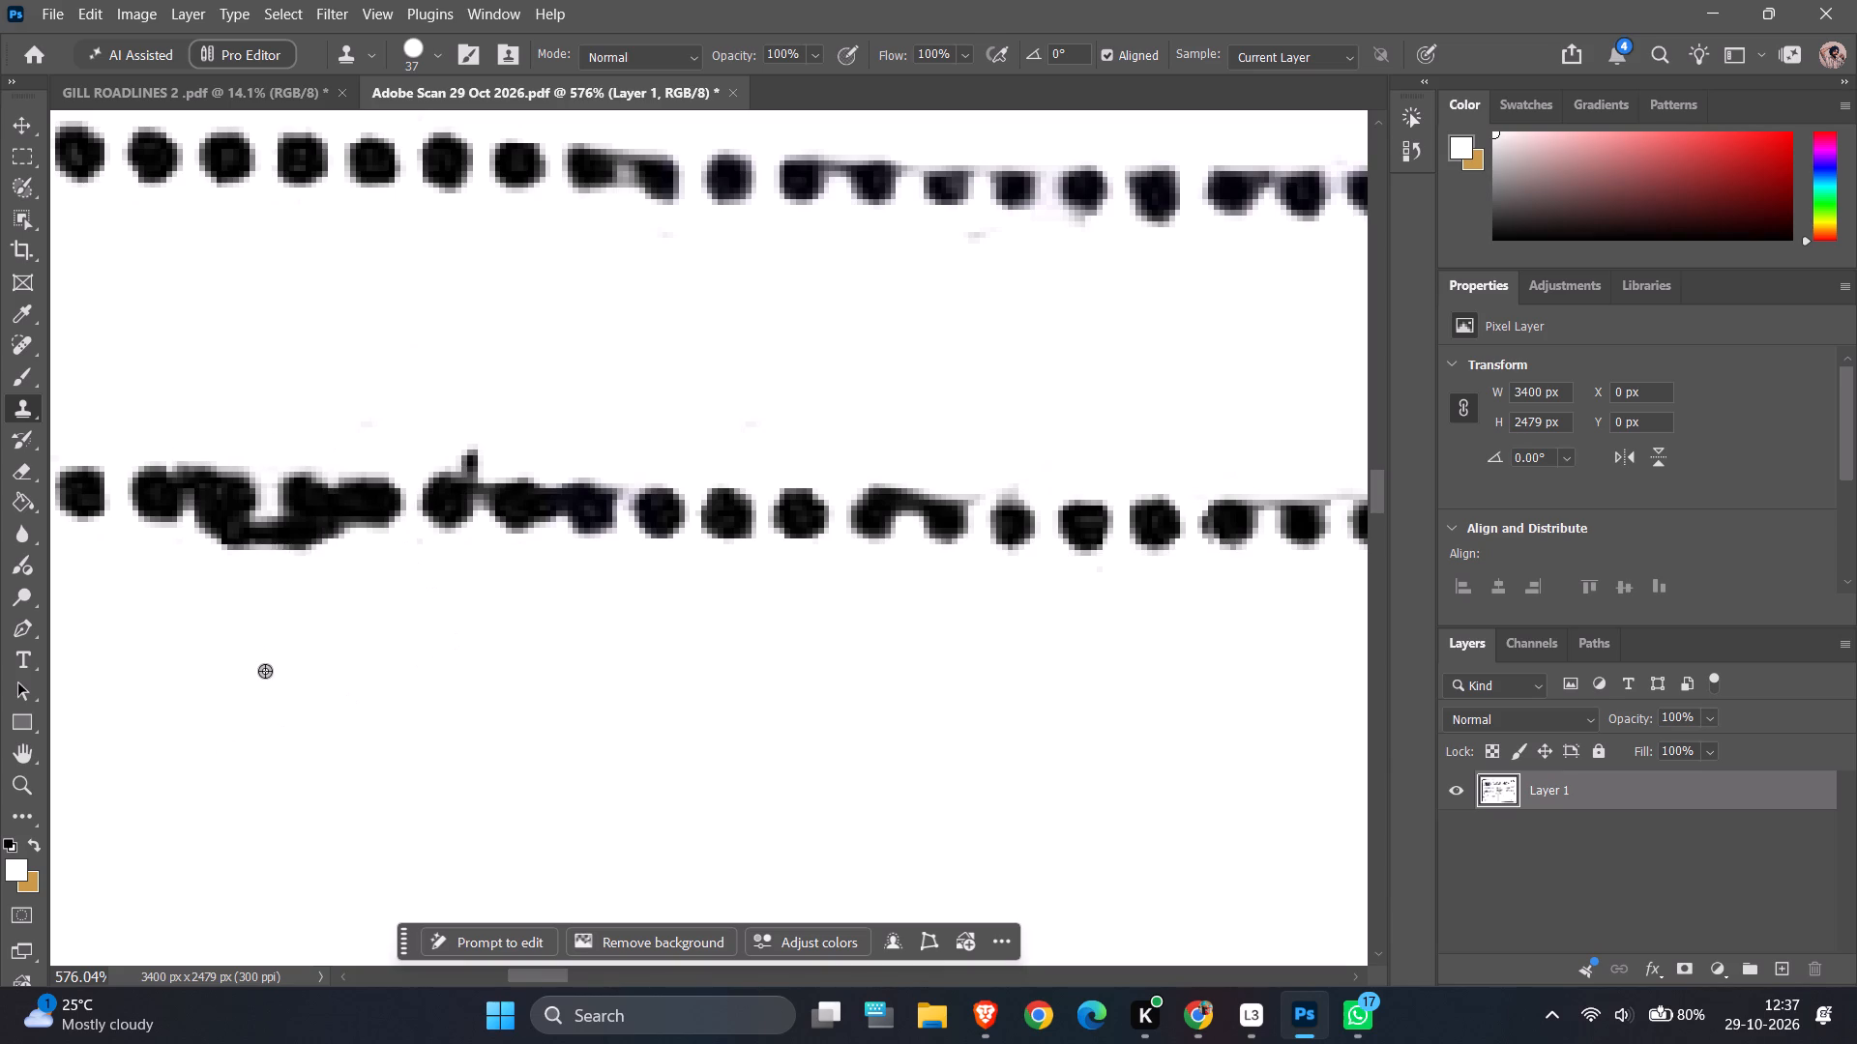
Clone white over the bottom curve of the handwritten 0 hanging below the lower dotted line.
alt+click(265, 687)
click(280, 621)
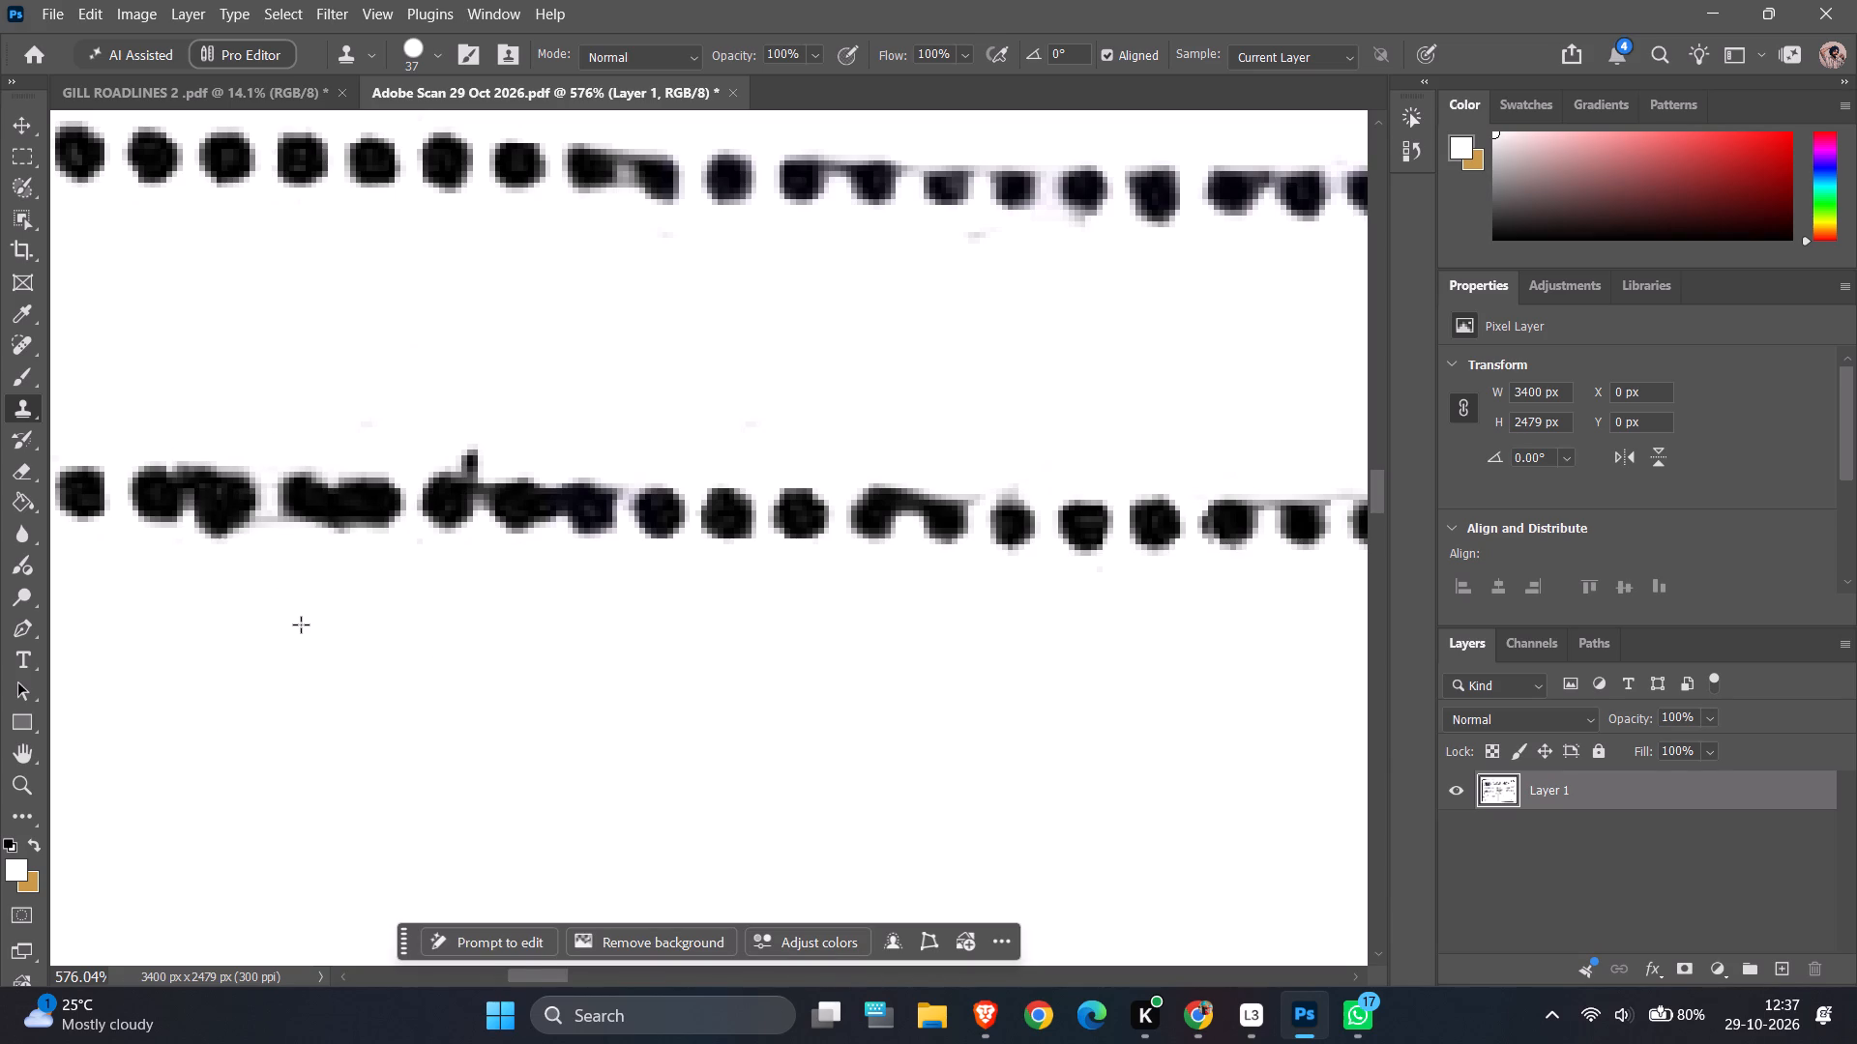
click(302, 624)
click(231, 626)
Clone white over the leftover stroke marks just above the lower dotted line, where the 0 and 3 were.
ctrl+alt+scroll(545, 647, down, 6)
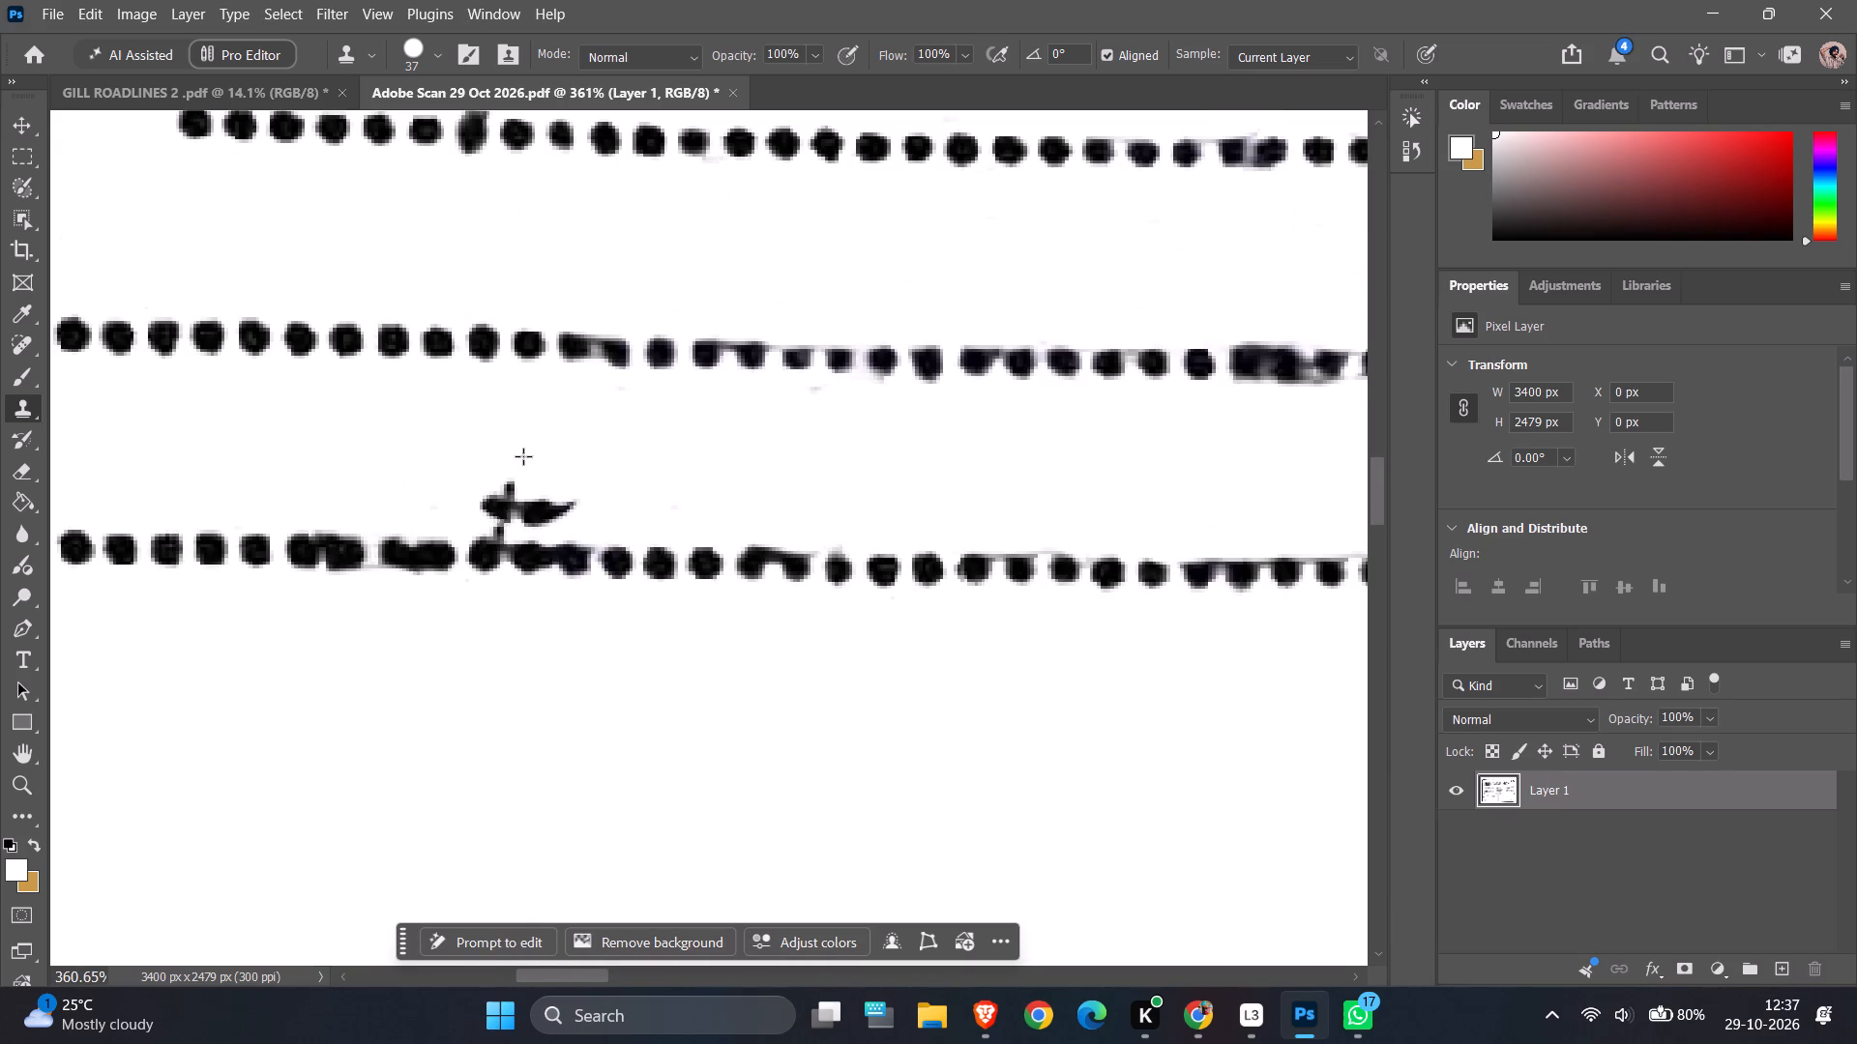
alt+click(387, 418)
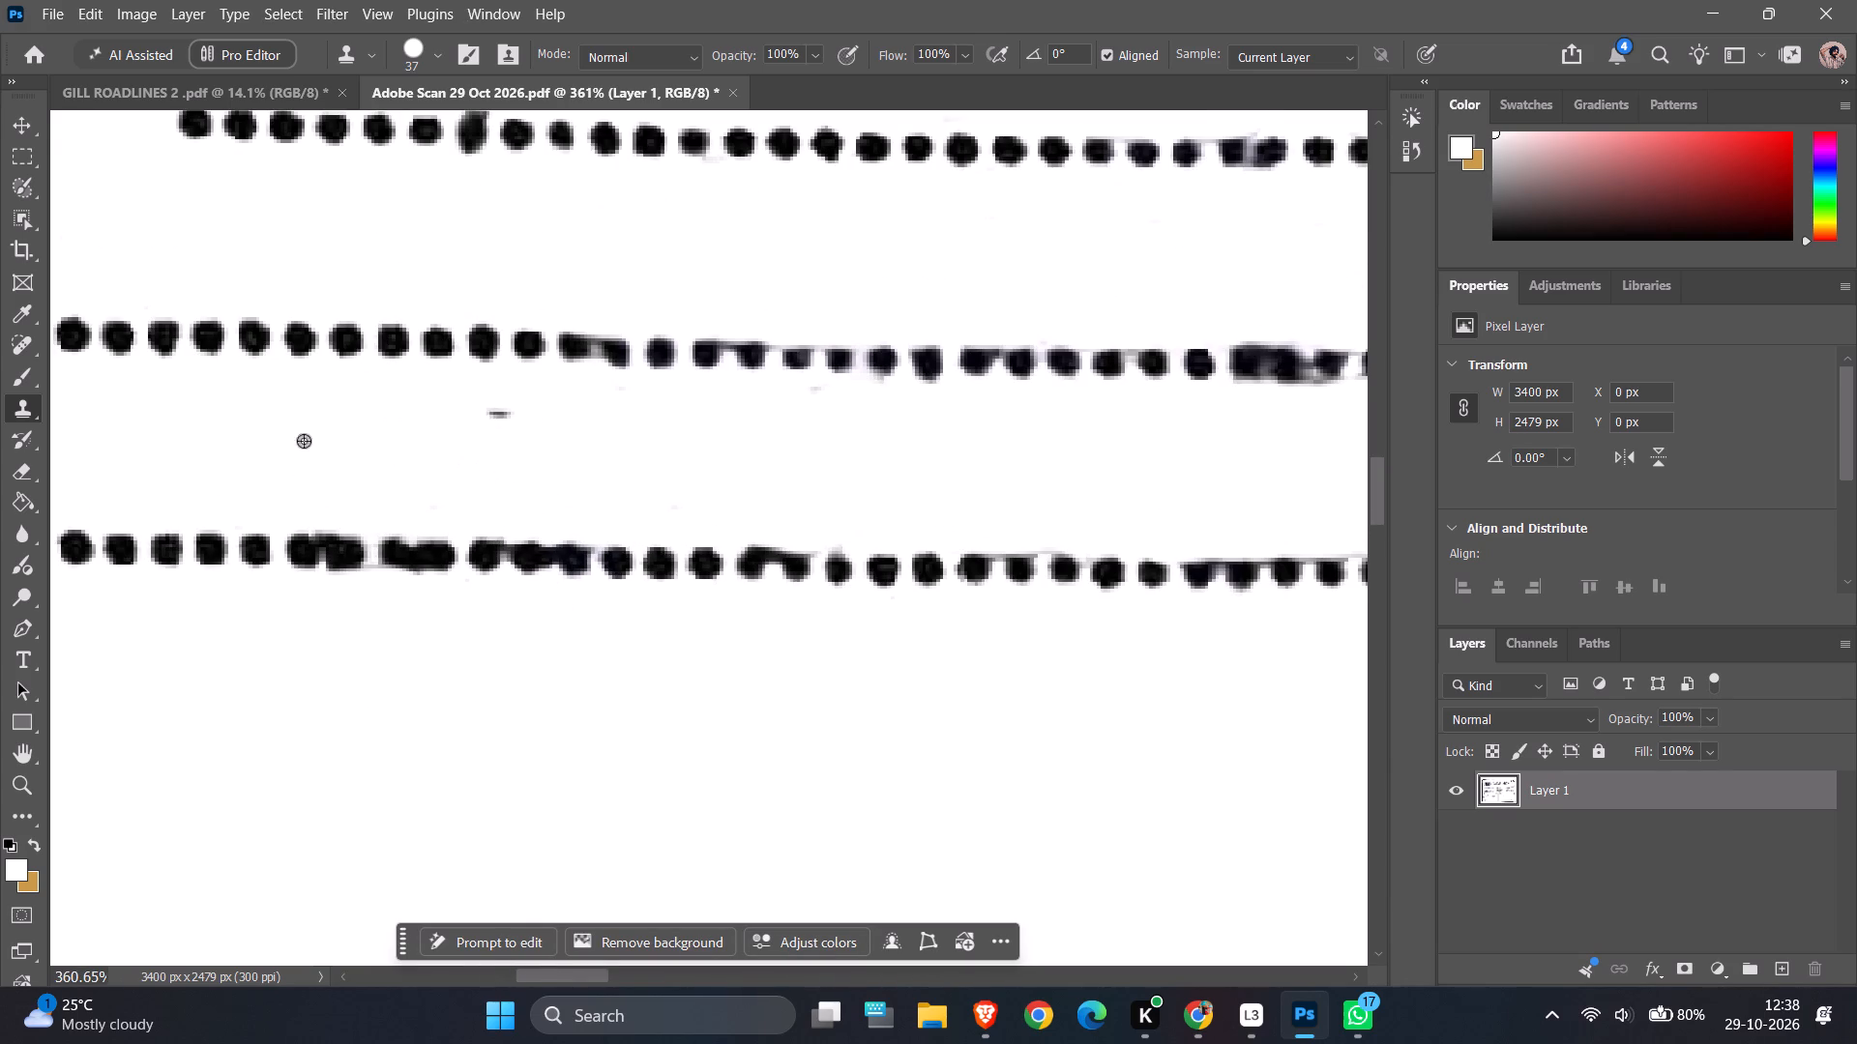
alt+click(258, 436)
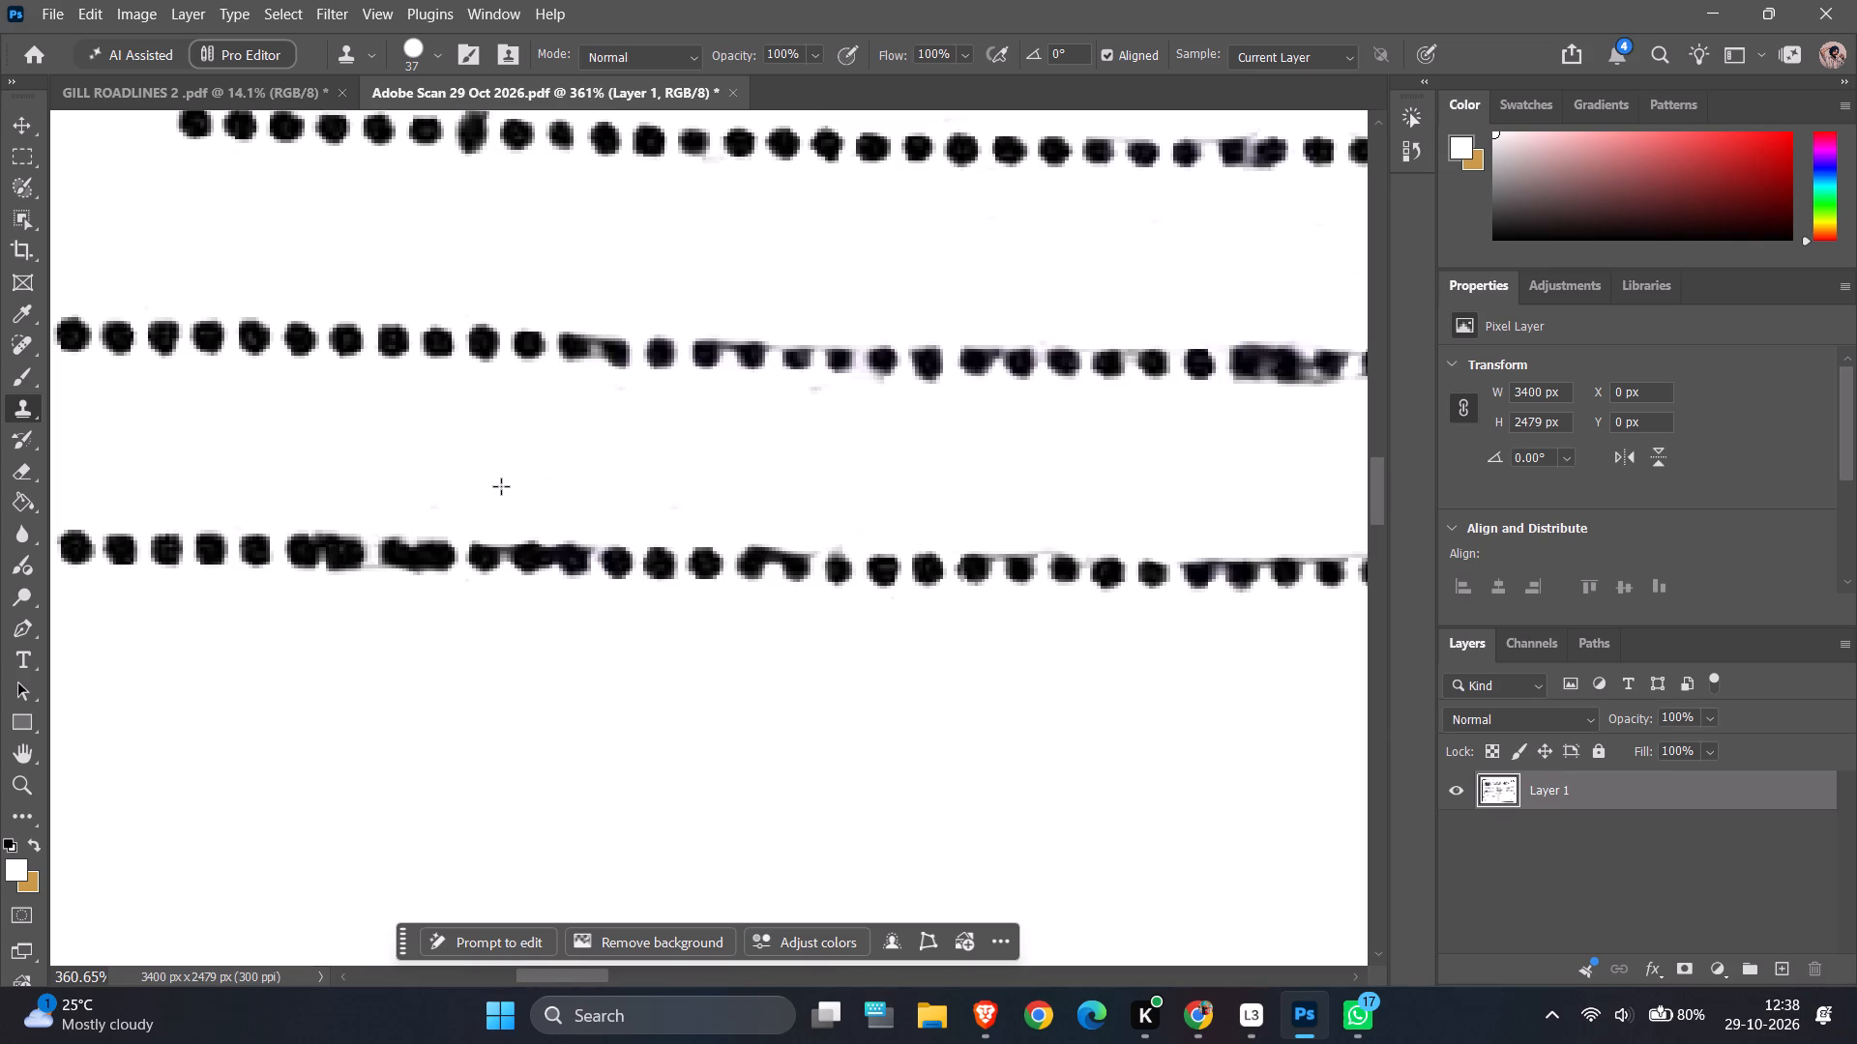
click(500, 474)
Replace the merged, smudged dots in the central stretch of the middle Consignor dotted line with clean cloned dots.
ctrl+alt+scroll(500, 474, down, 8)
ctrl+alt+scroll(500, 474, up, 2)
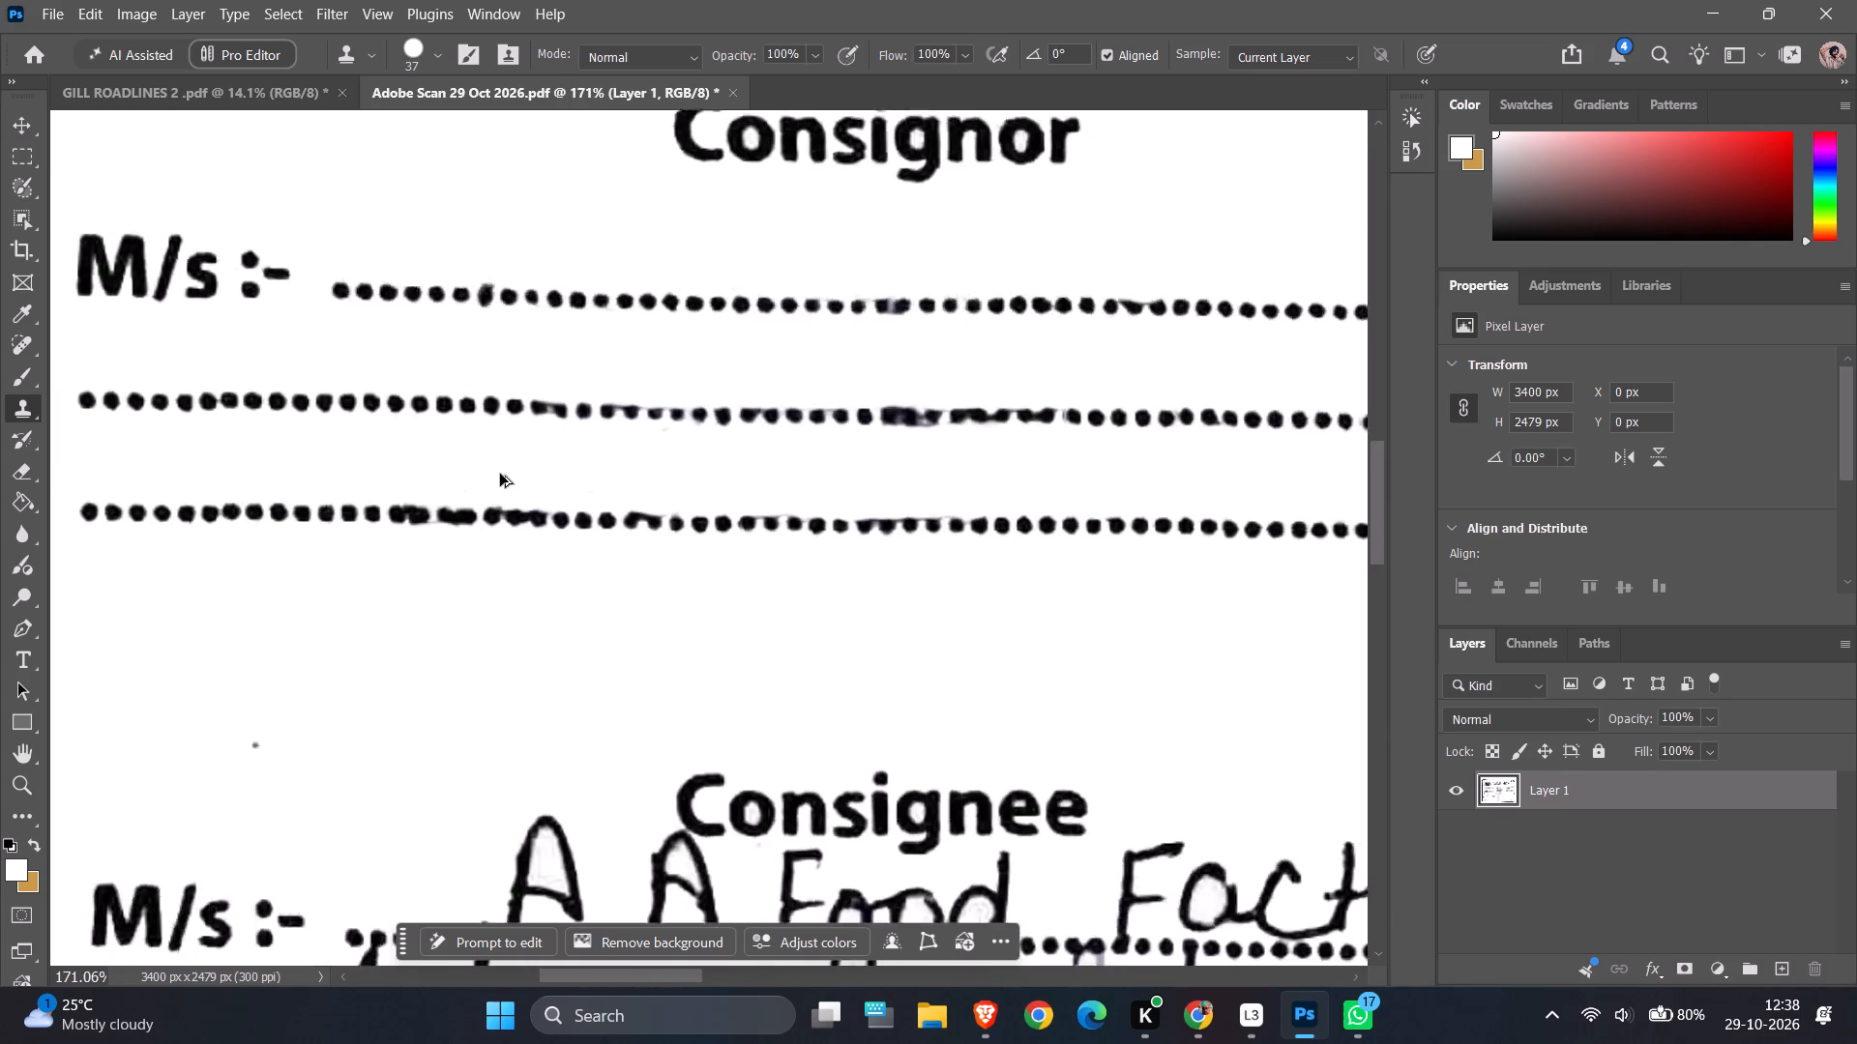
ctrl+alt+scroll(500, 474, up, 11)
ctrl+alt+scroll(500, 474, down, 7)
ctrl+scroll(500, 474, down, 15)
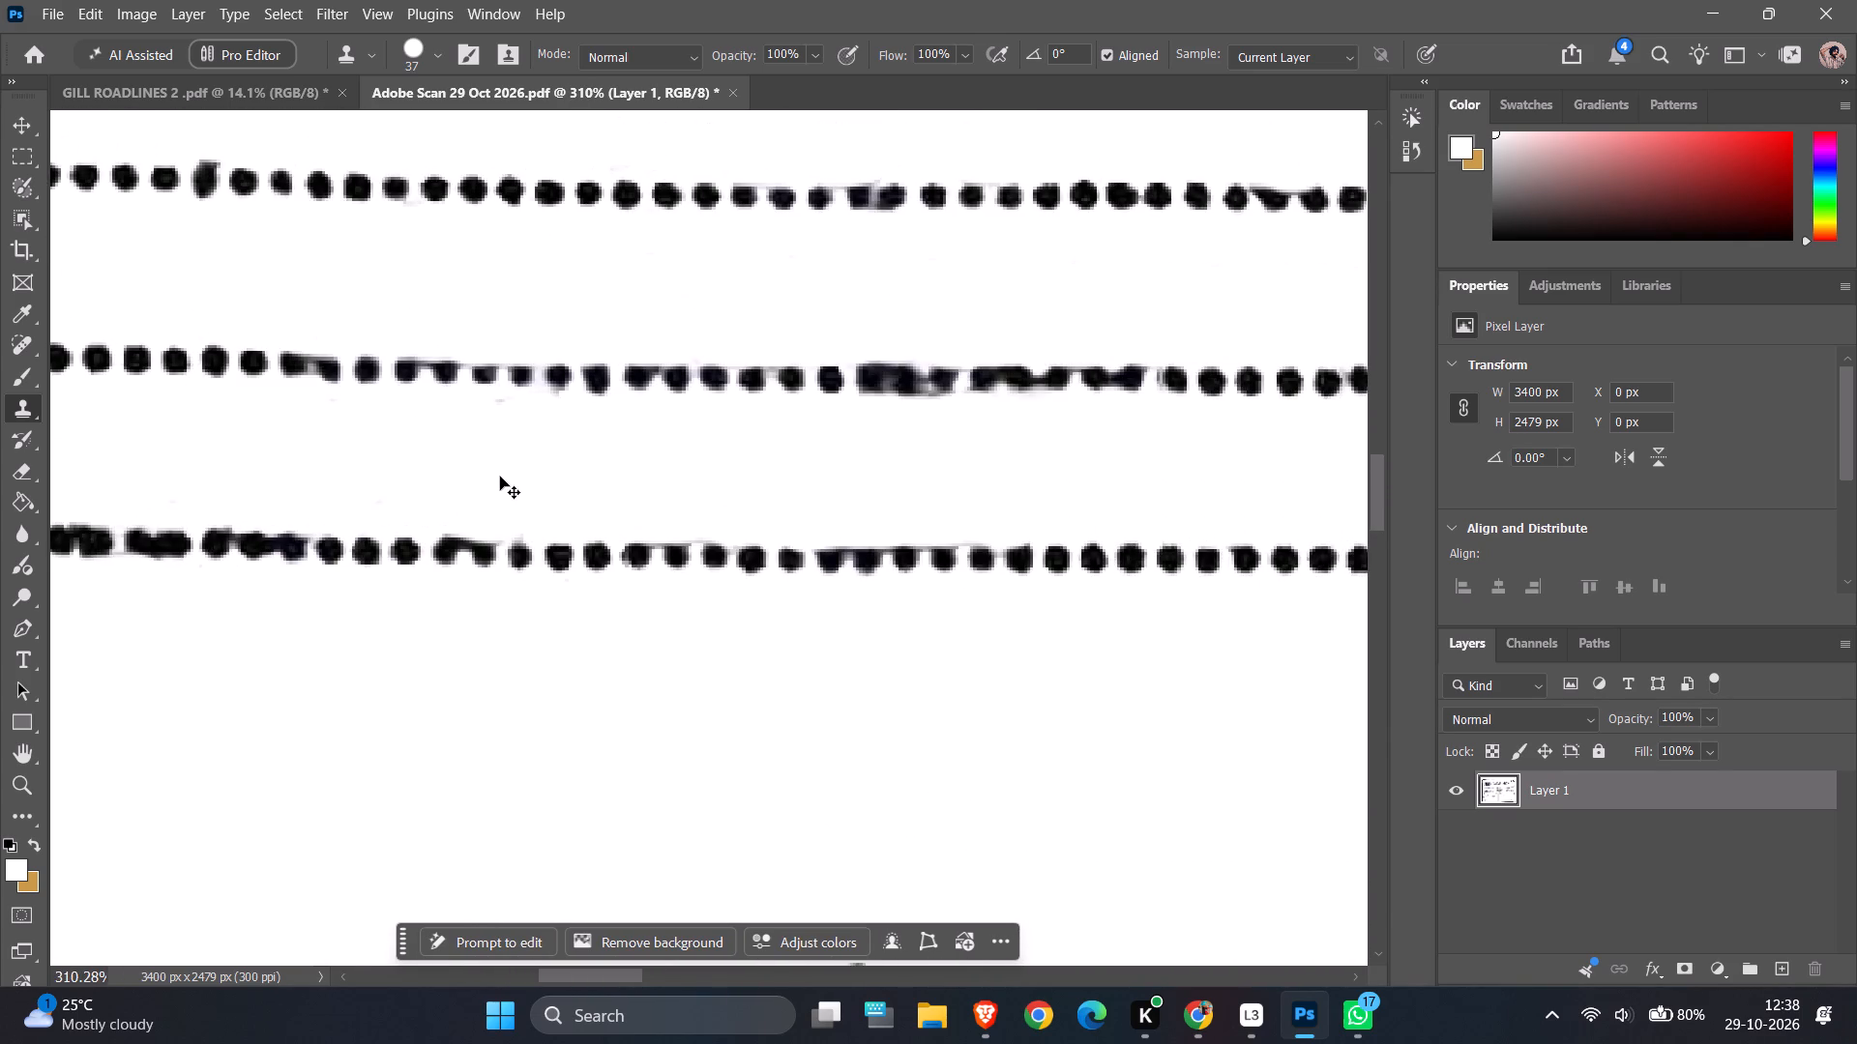
ctrl+alt+scroll(609, 432, up, 2)
ctrl+alt+scroll(635, 427, down, 5)
ctrl+alt+scroll(635, 427, up, 4)
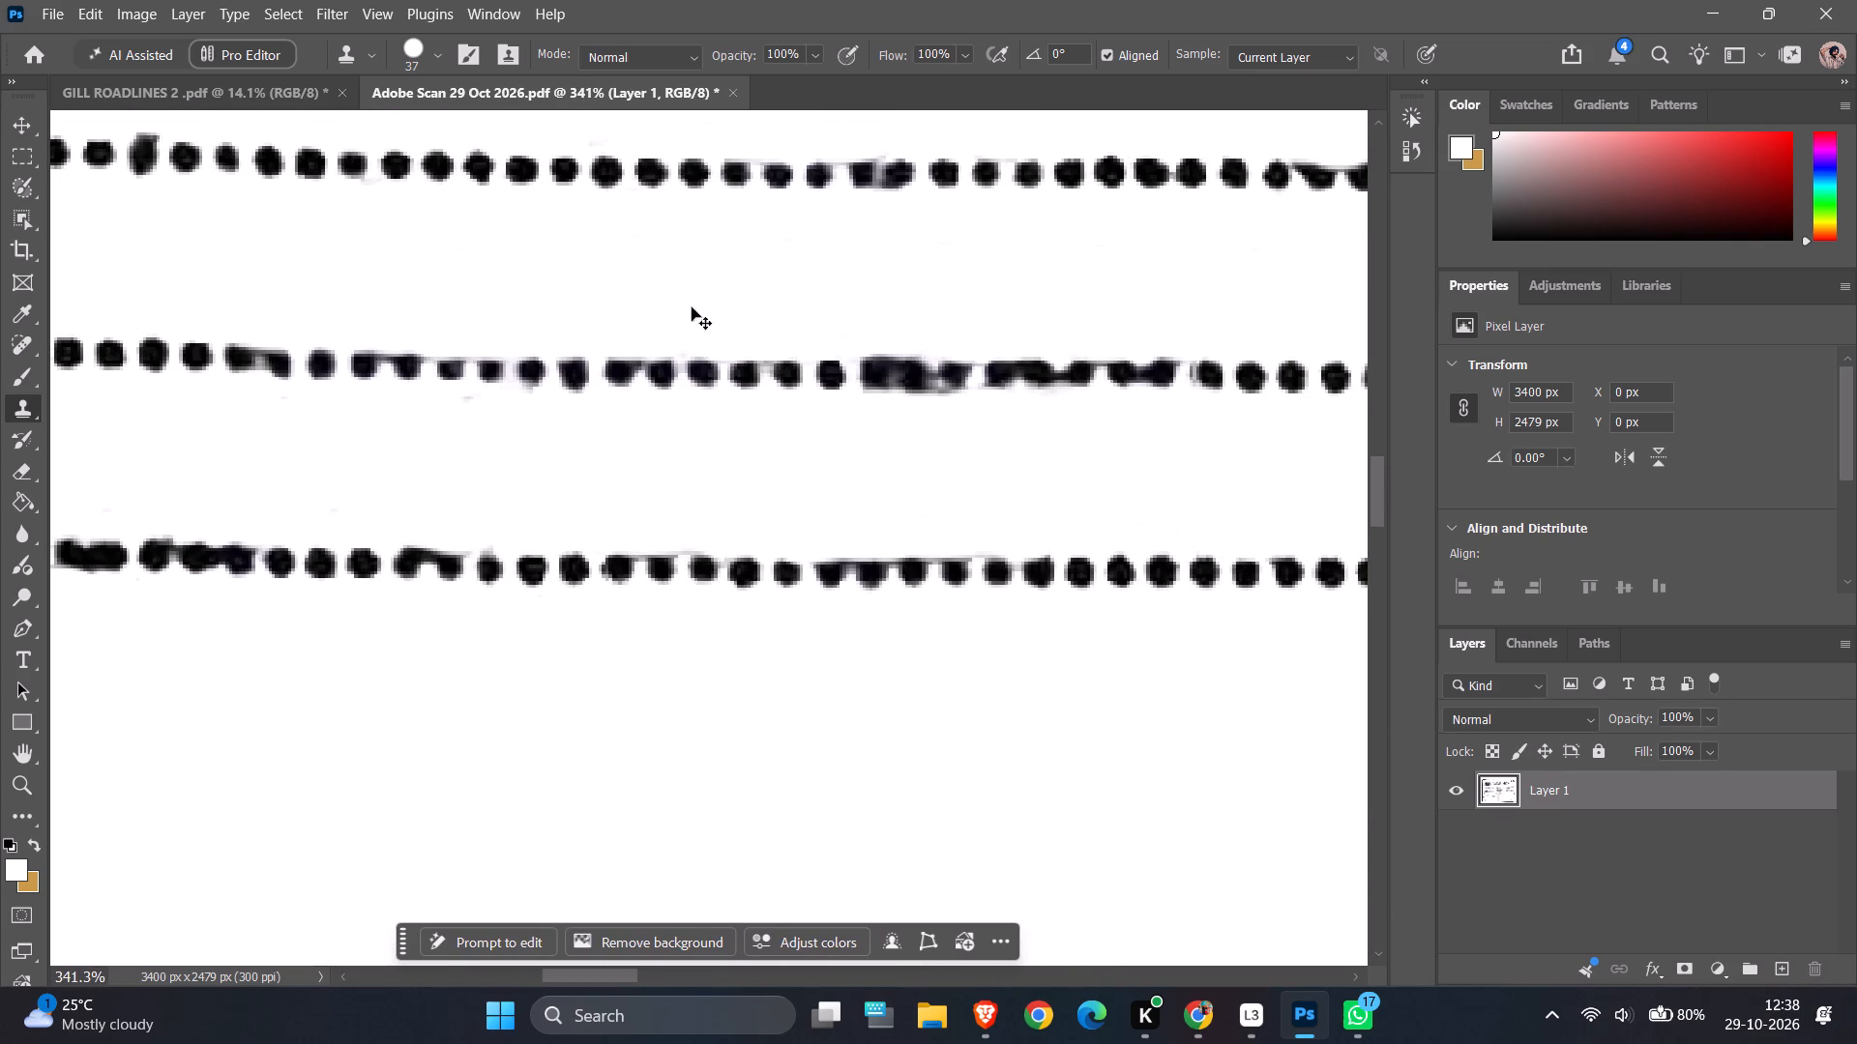
alt+click(607, 171)
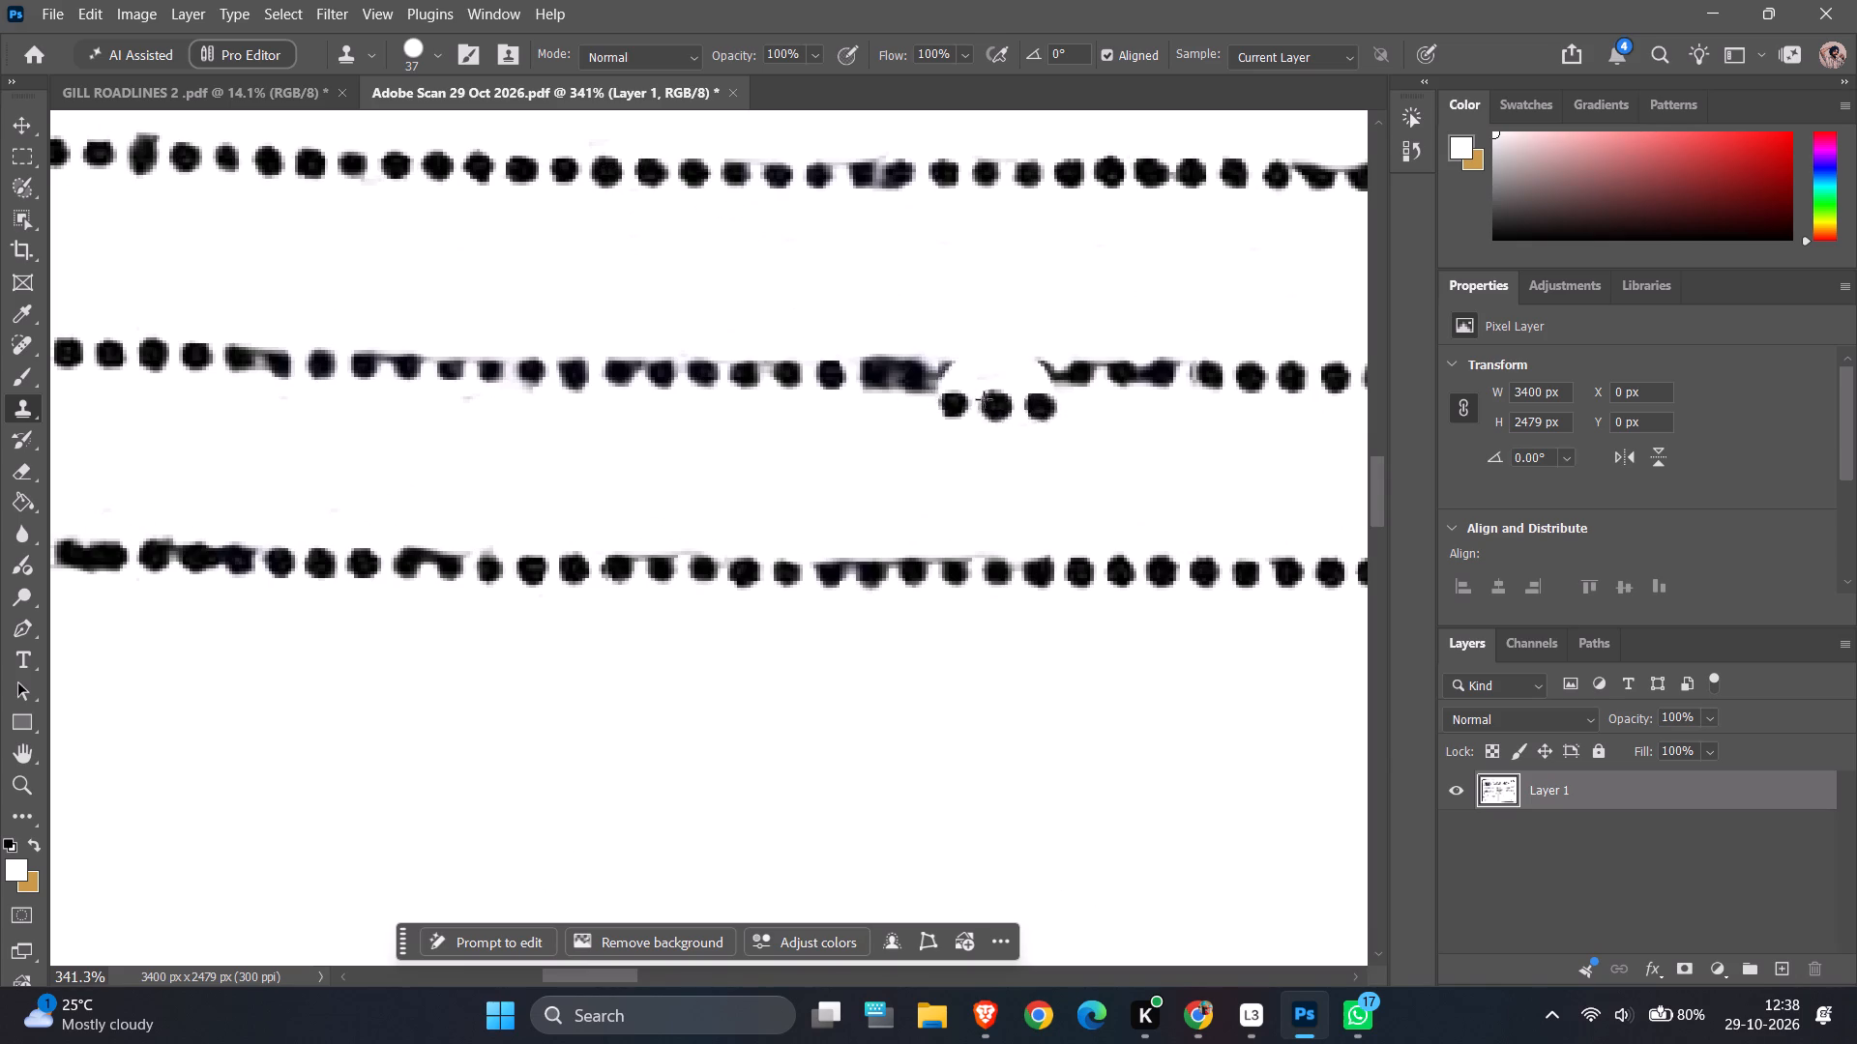
click(910, 370)
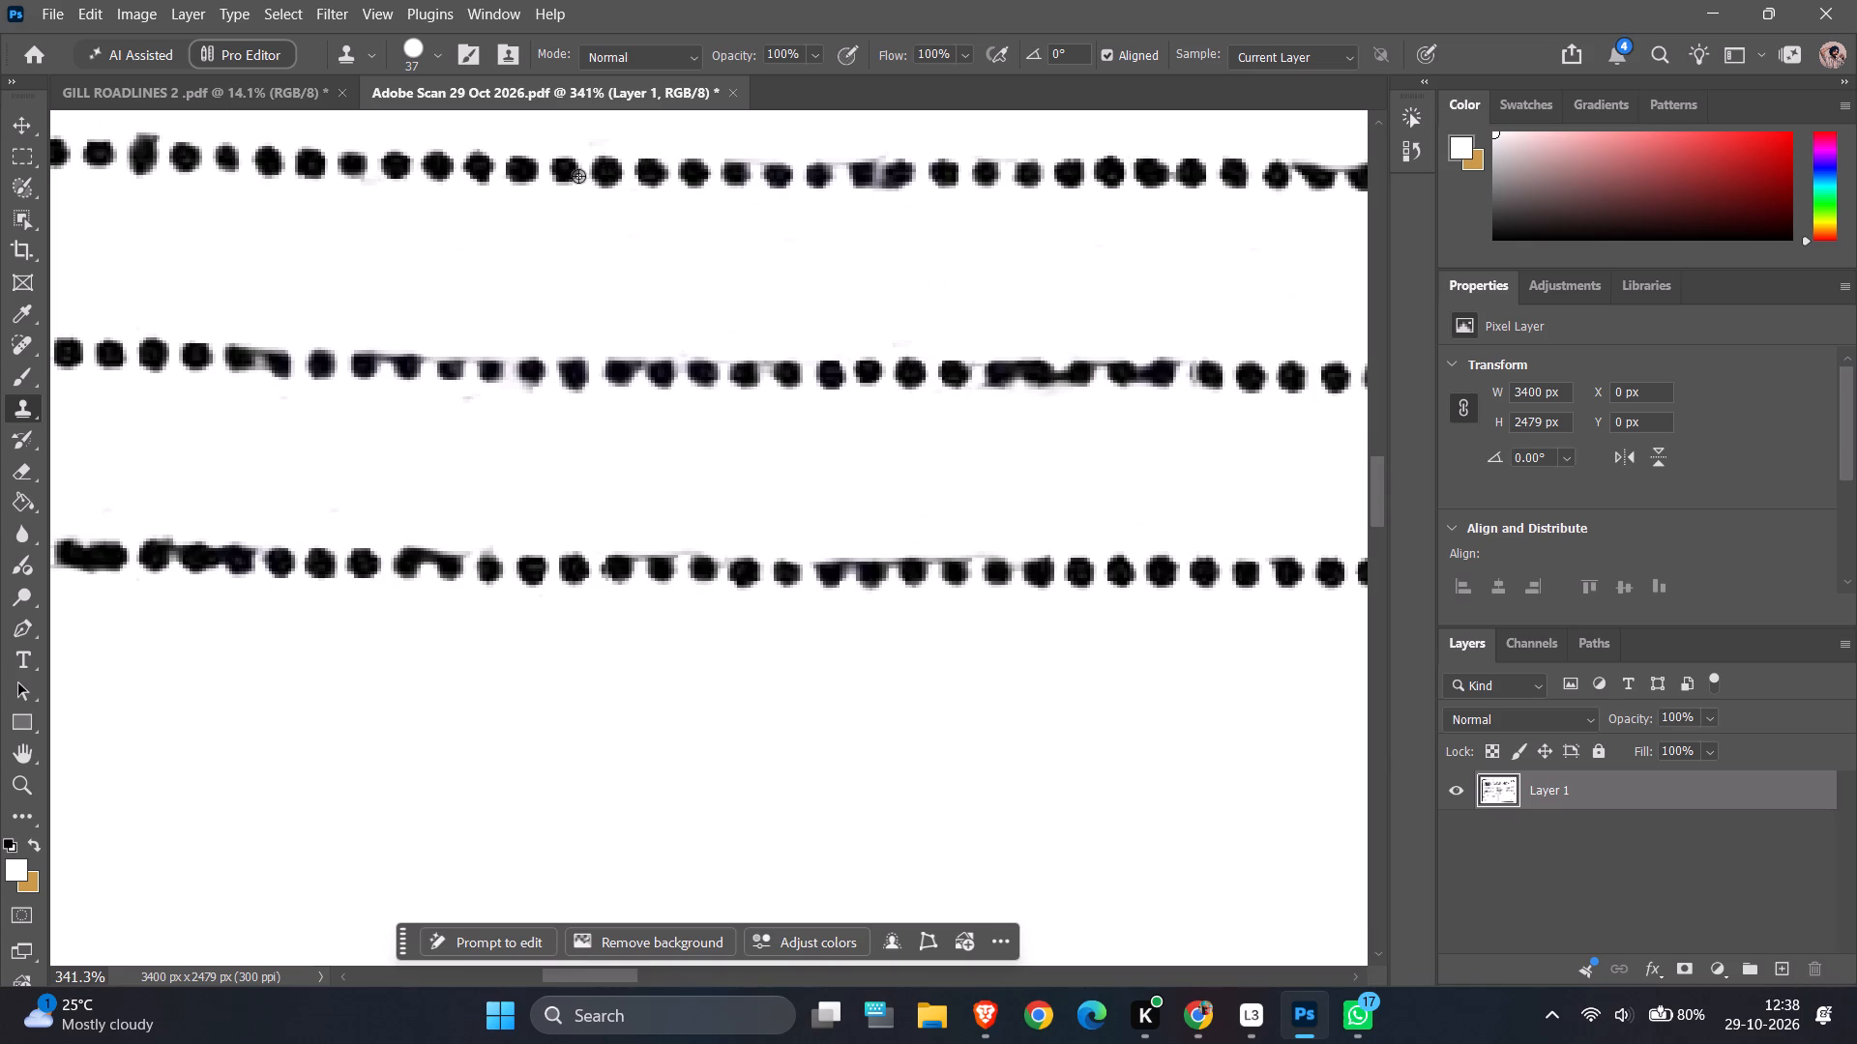
alt+click(563, 169)
click(1039, 371)
alt+click(474, 167)
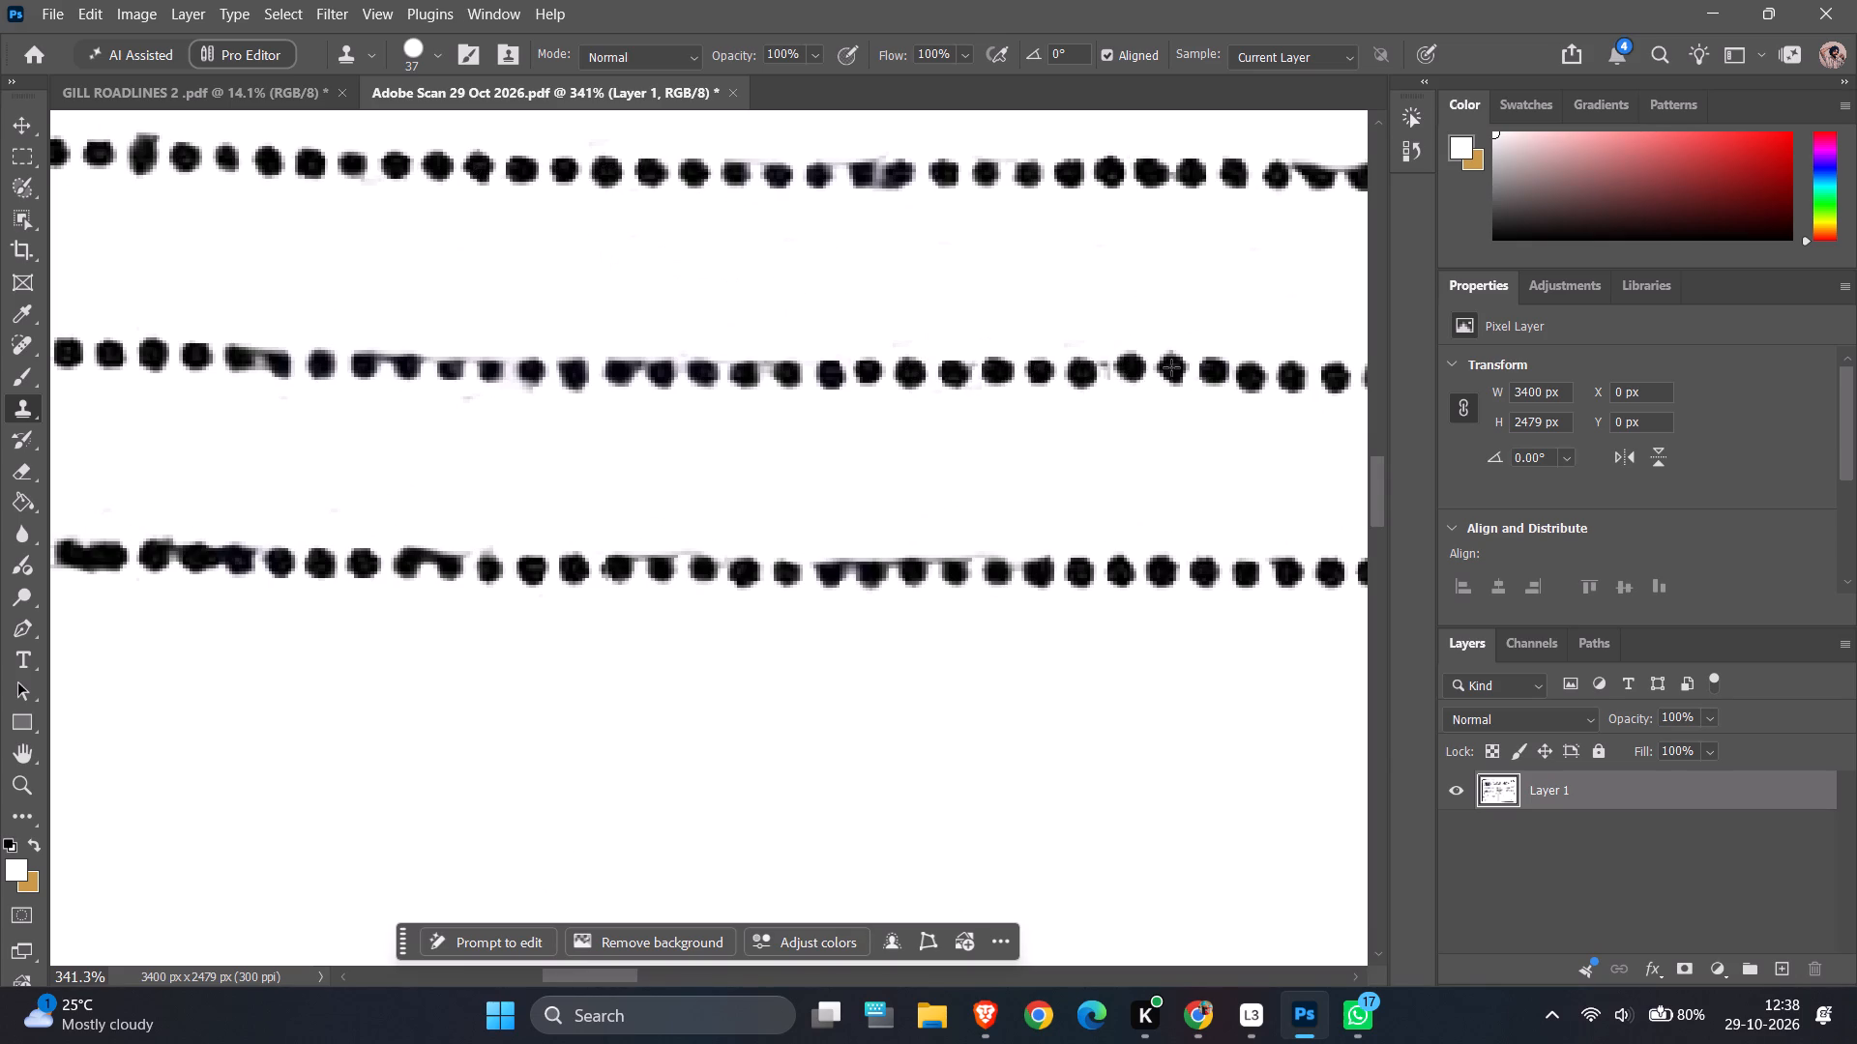
click(1163, 373)
Replace the merged dots where the 0 and 3 crossed the lower Consignor dotted line with clean cloned dots.
ctrl+alt+scroll(1139, 389, down, 10)
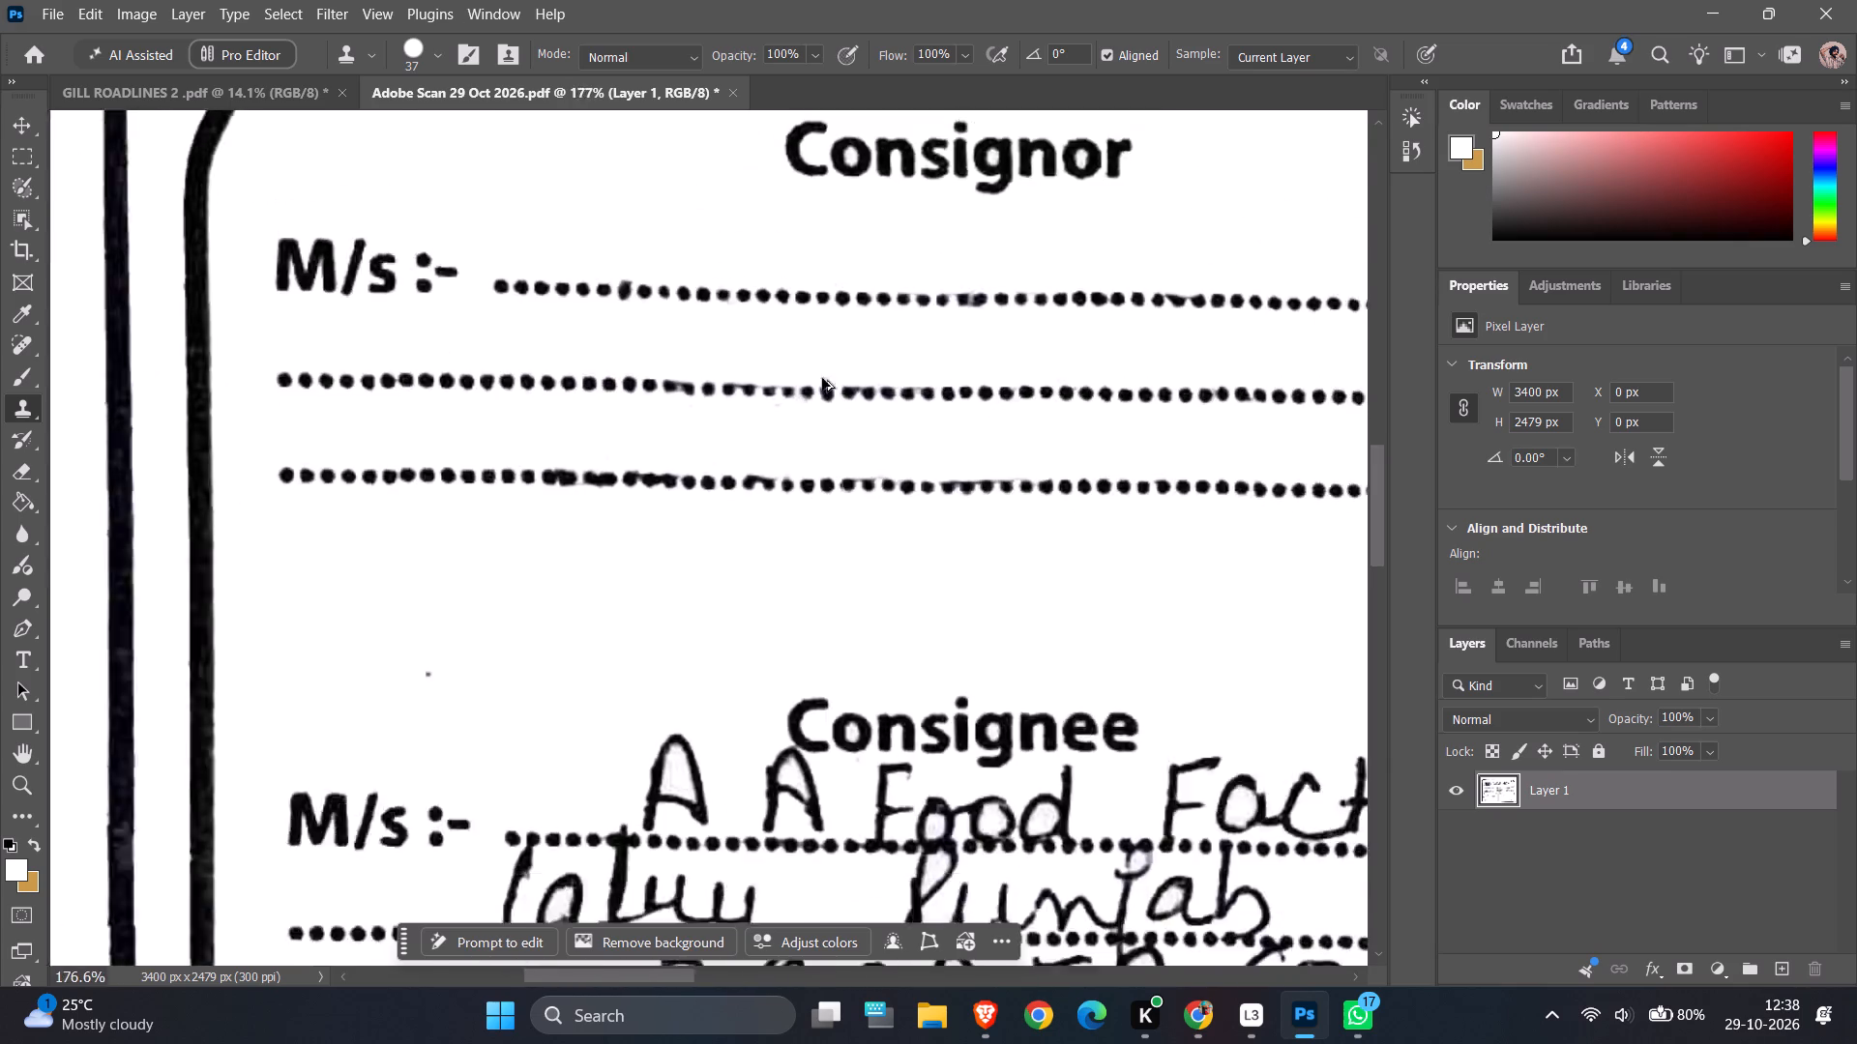
ctrl+alt+scroll(822, 378, down, 3)
ctrl+alt+scroll(717, 458, up, 13)
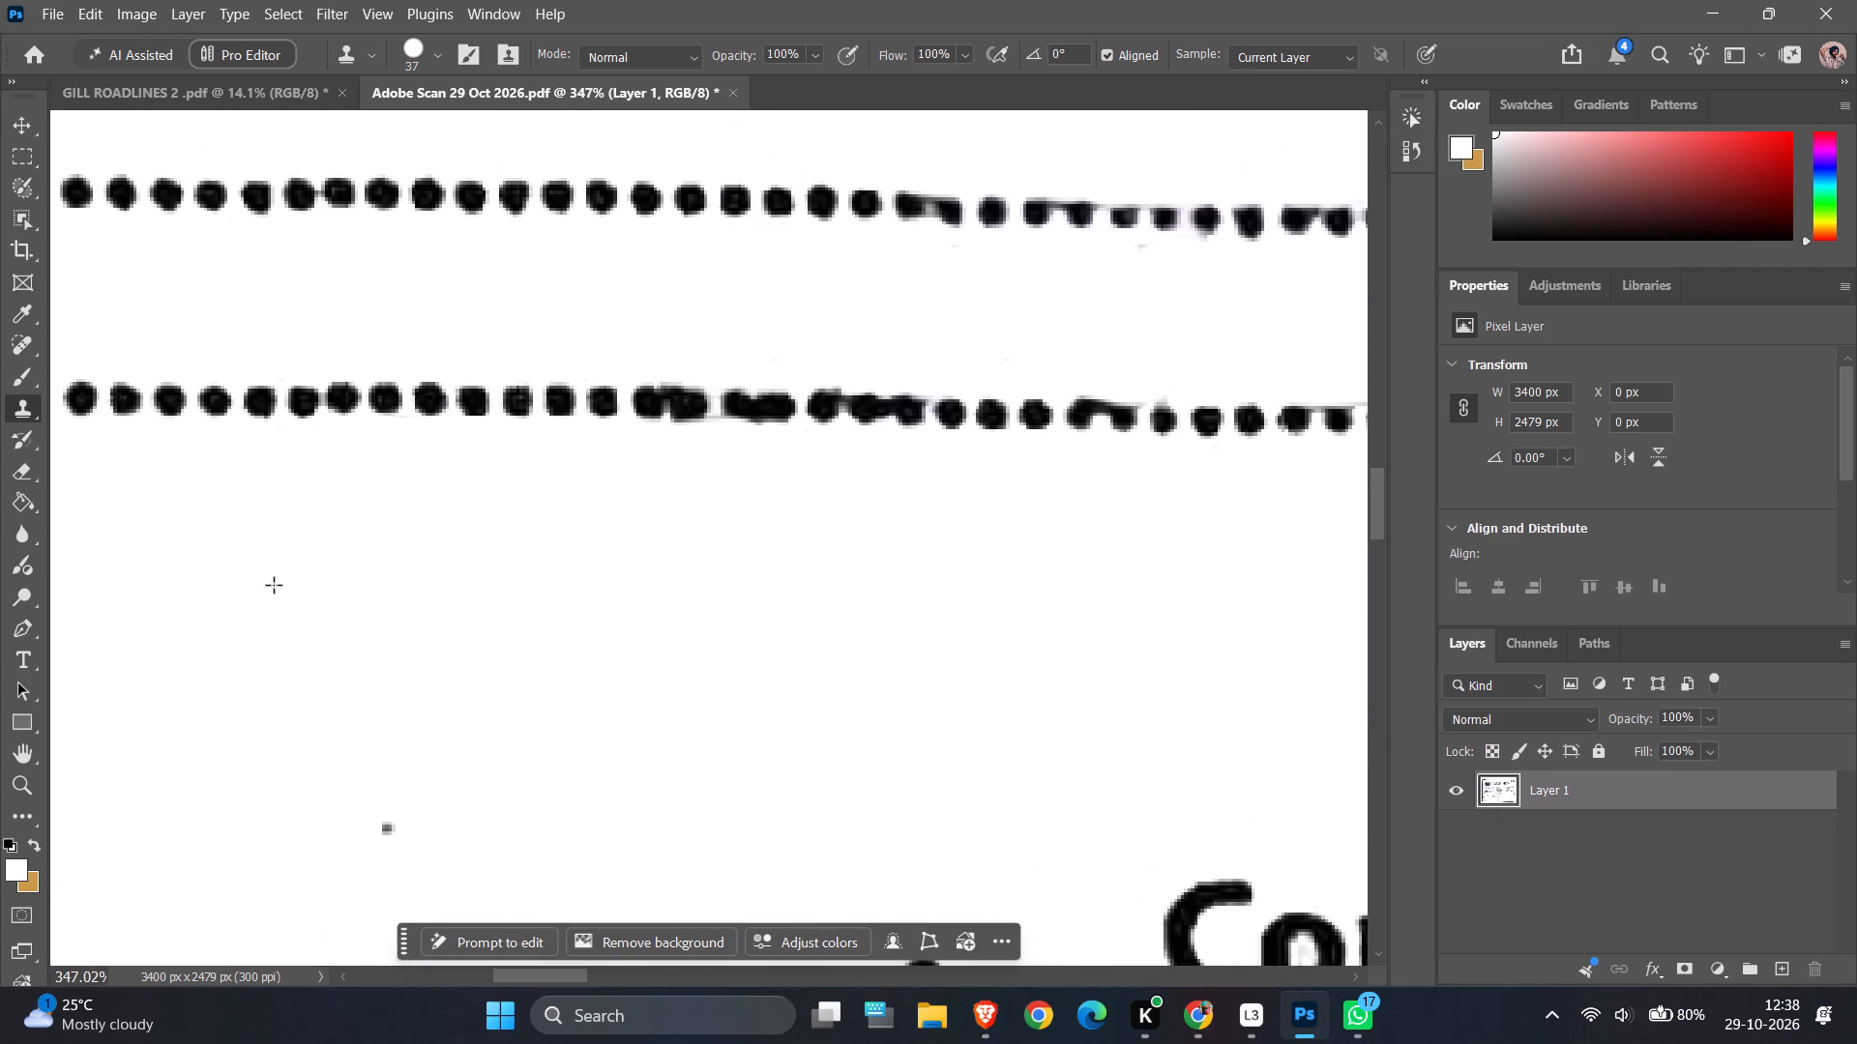
alt+click(214, 400)
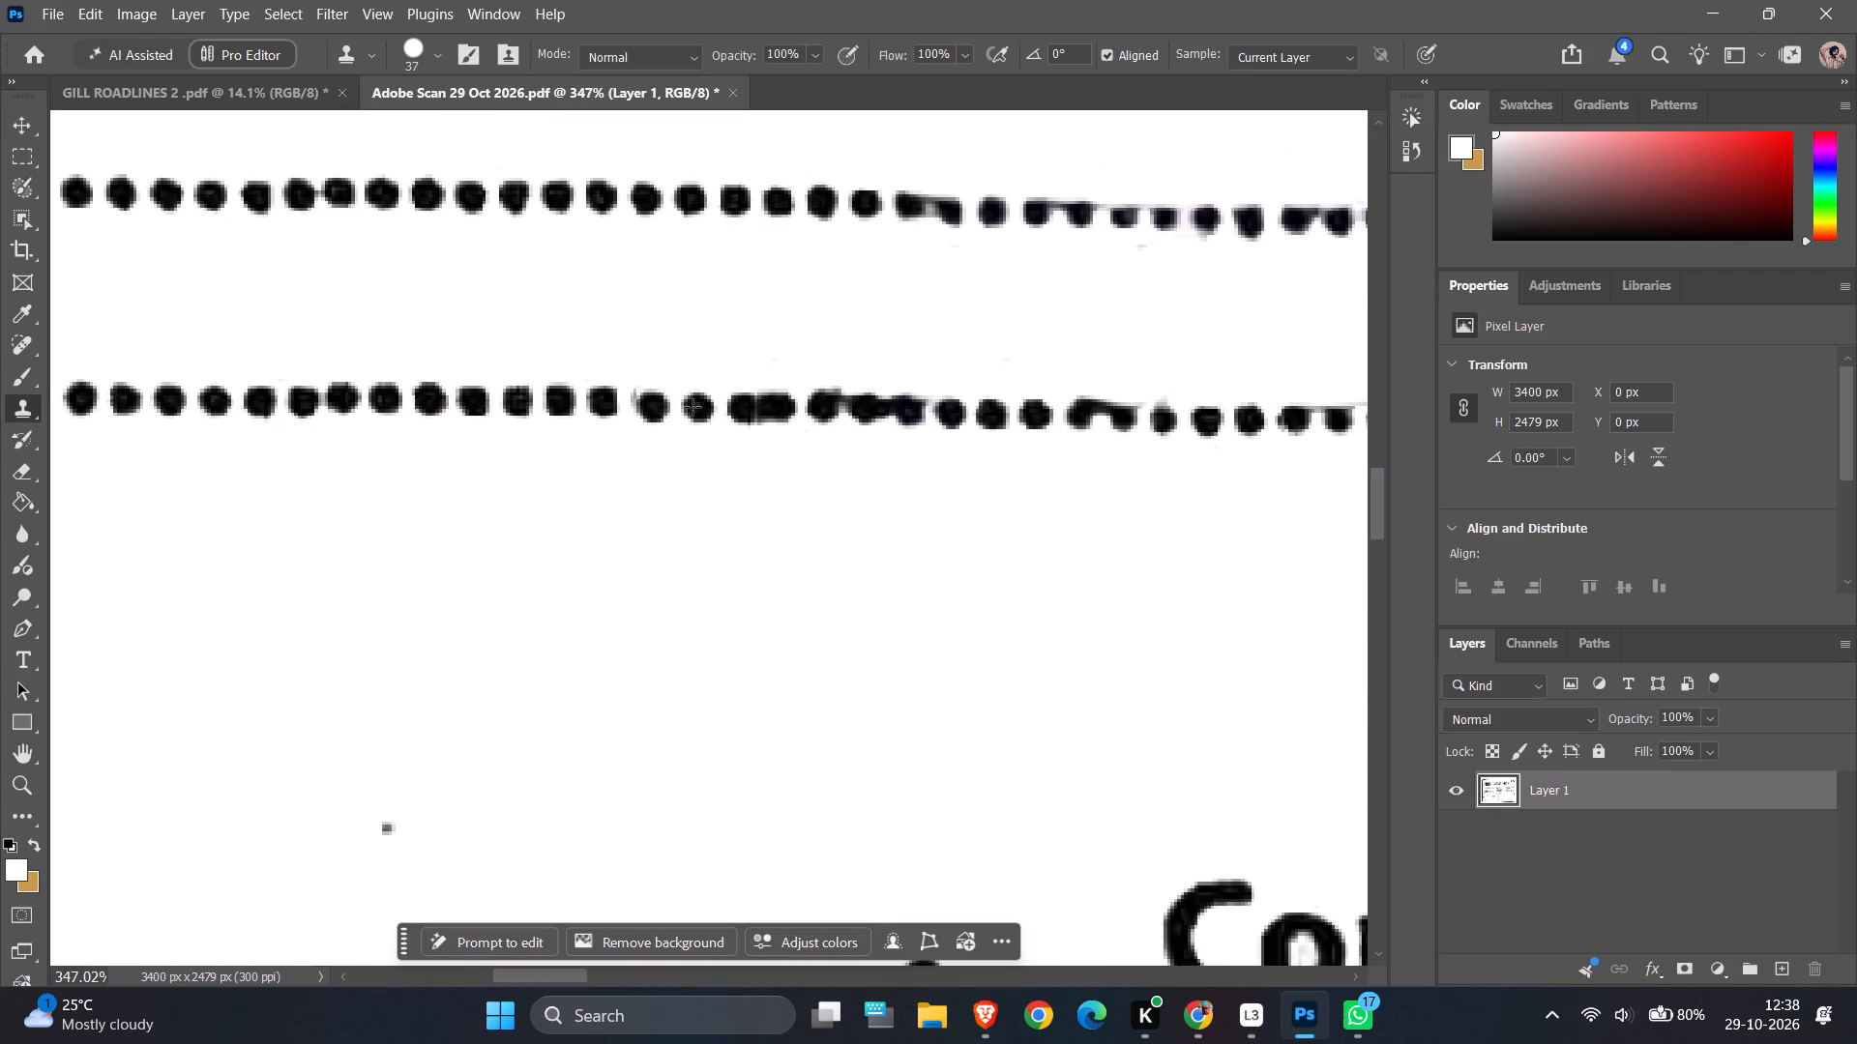
click(689, 407)
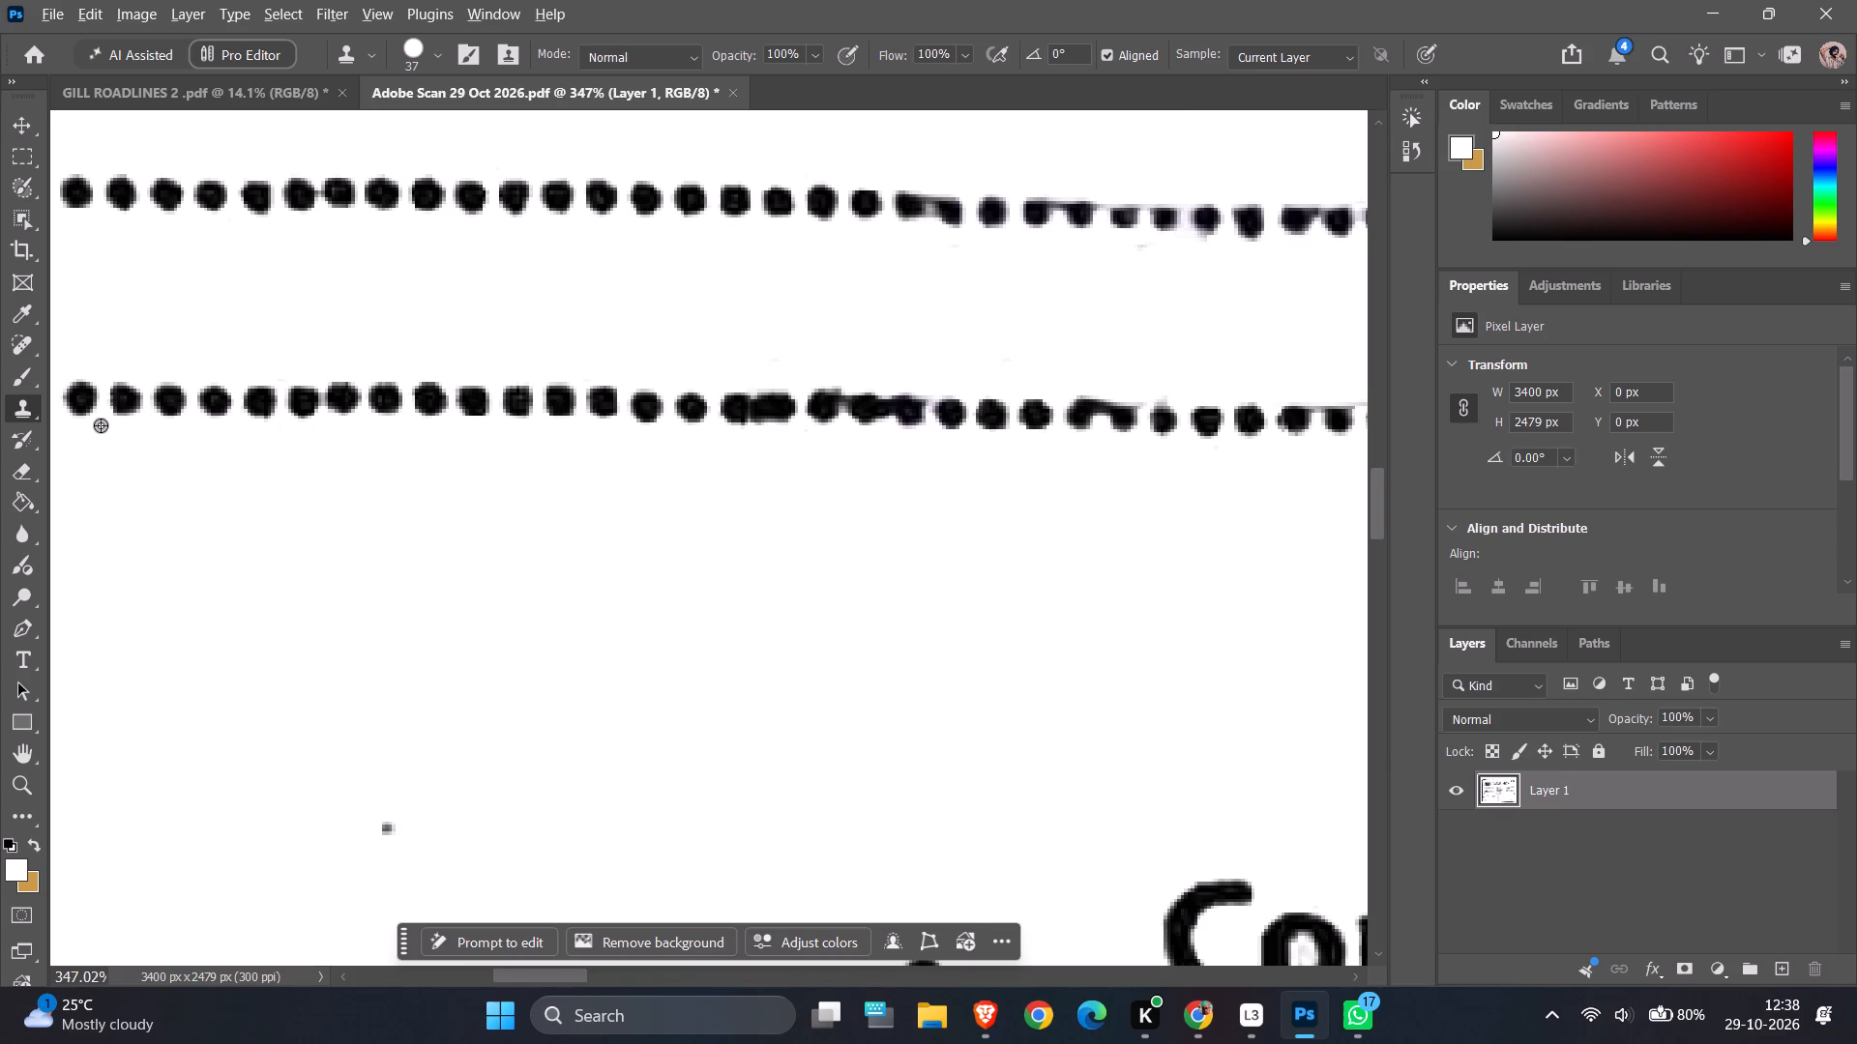
alt+click(173, 406)
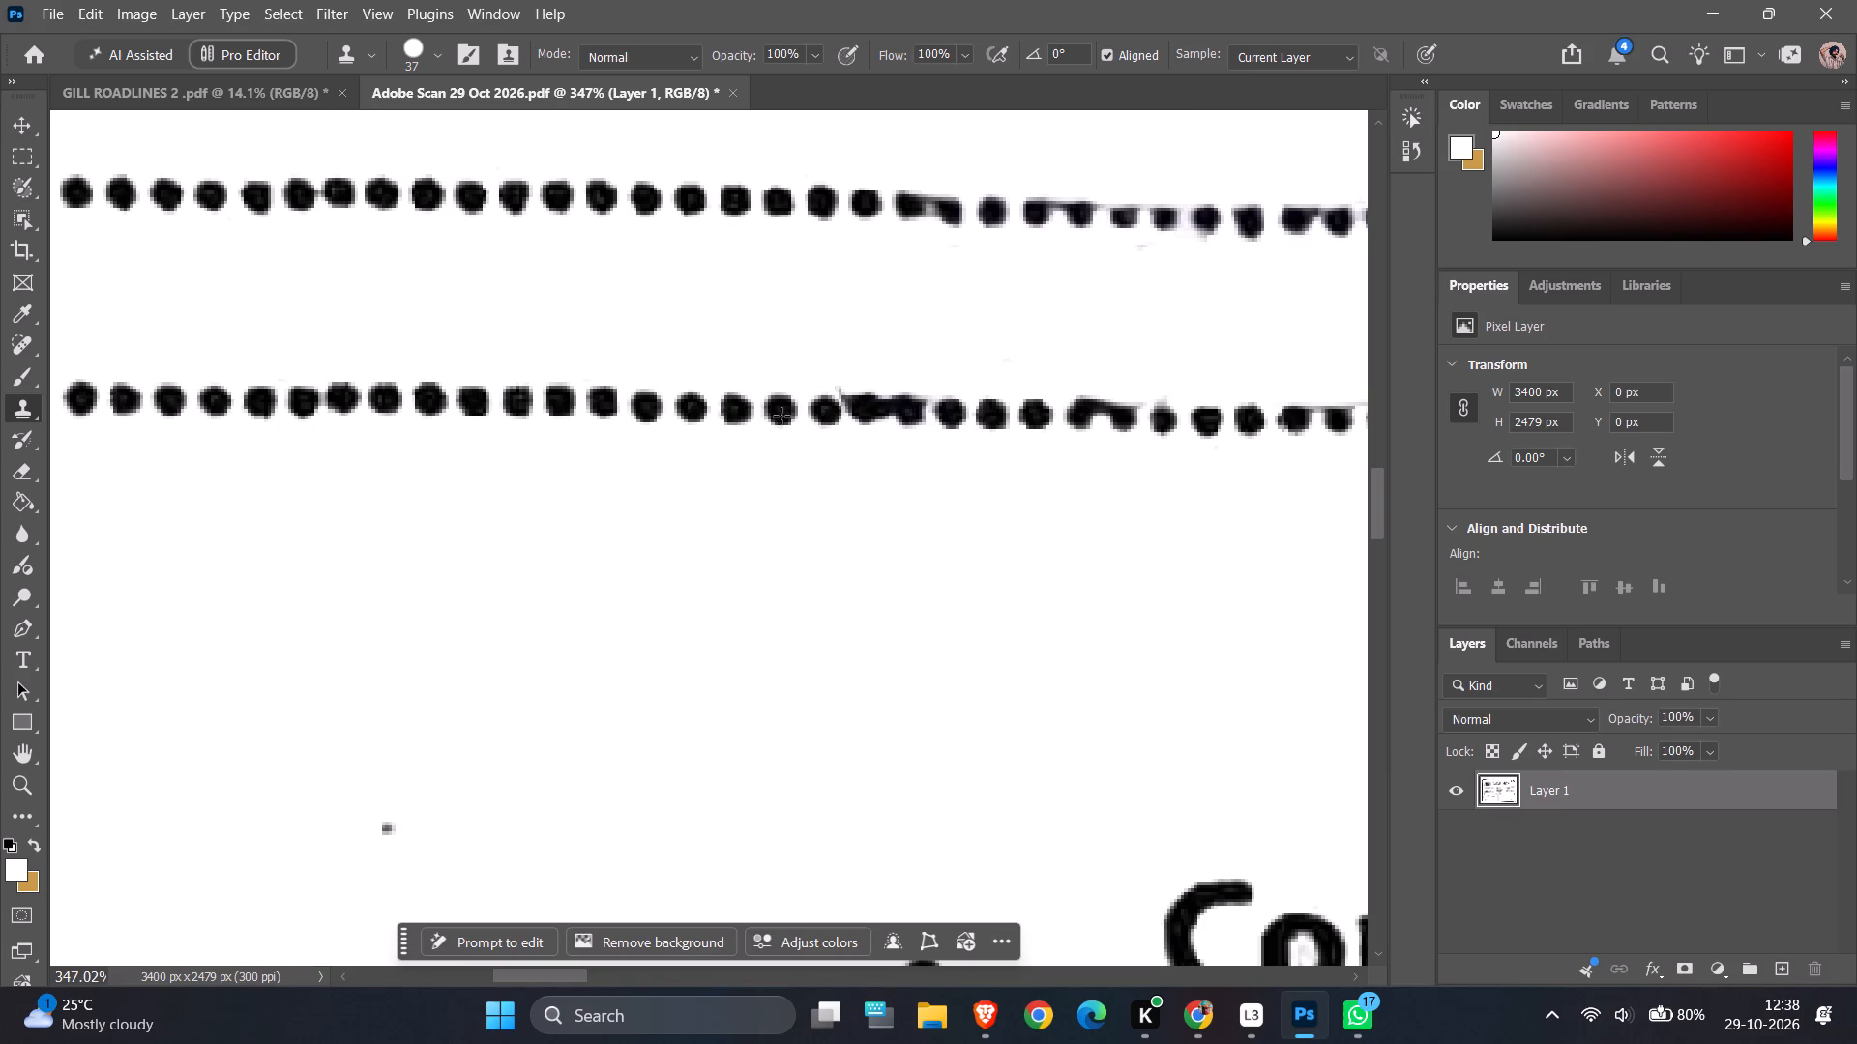
click(781, 416)
alt+click(129, 400)
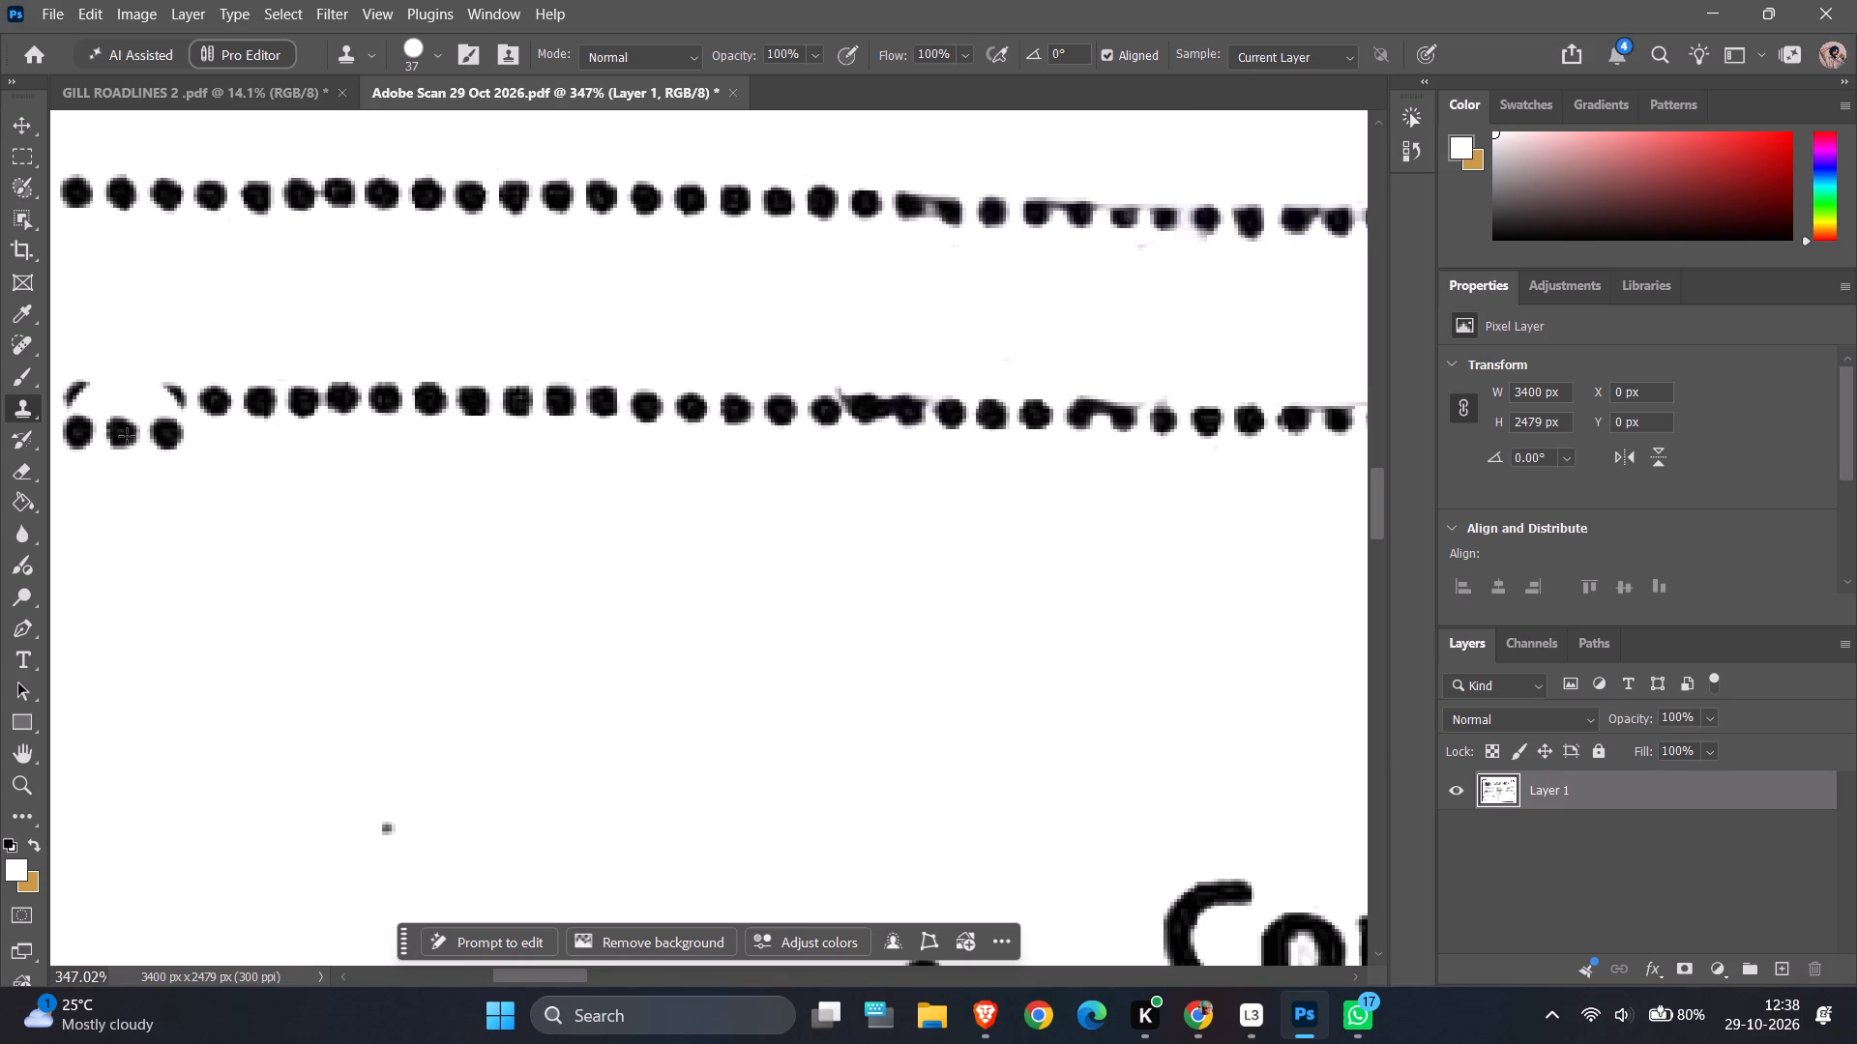
click(909, 409)
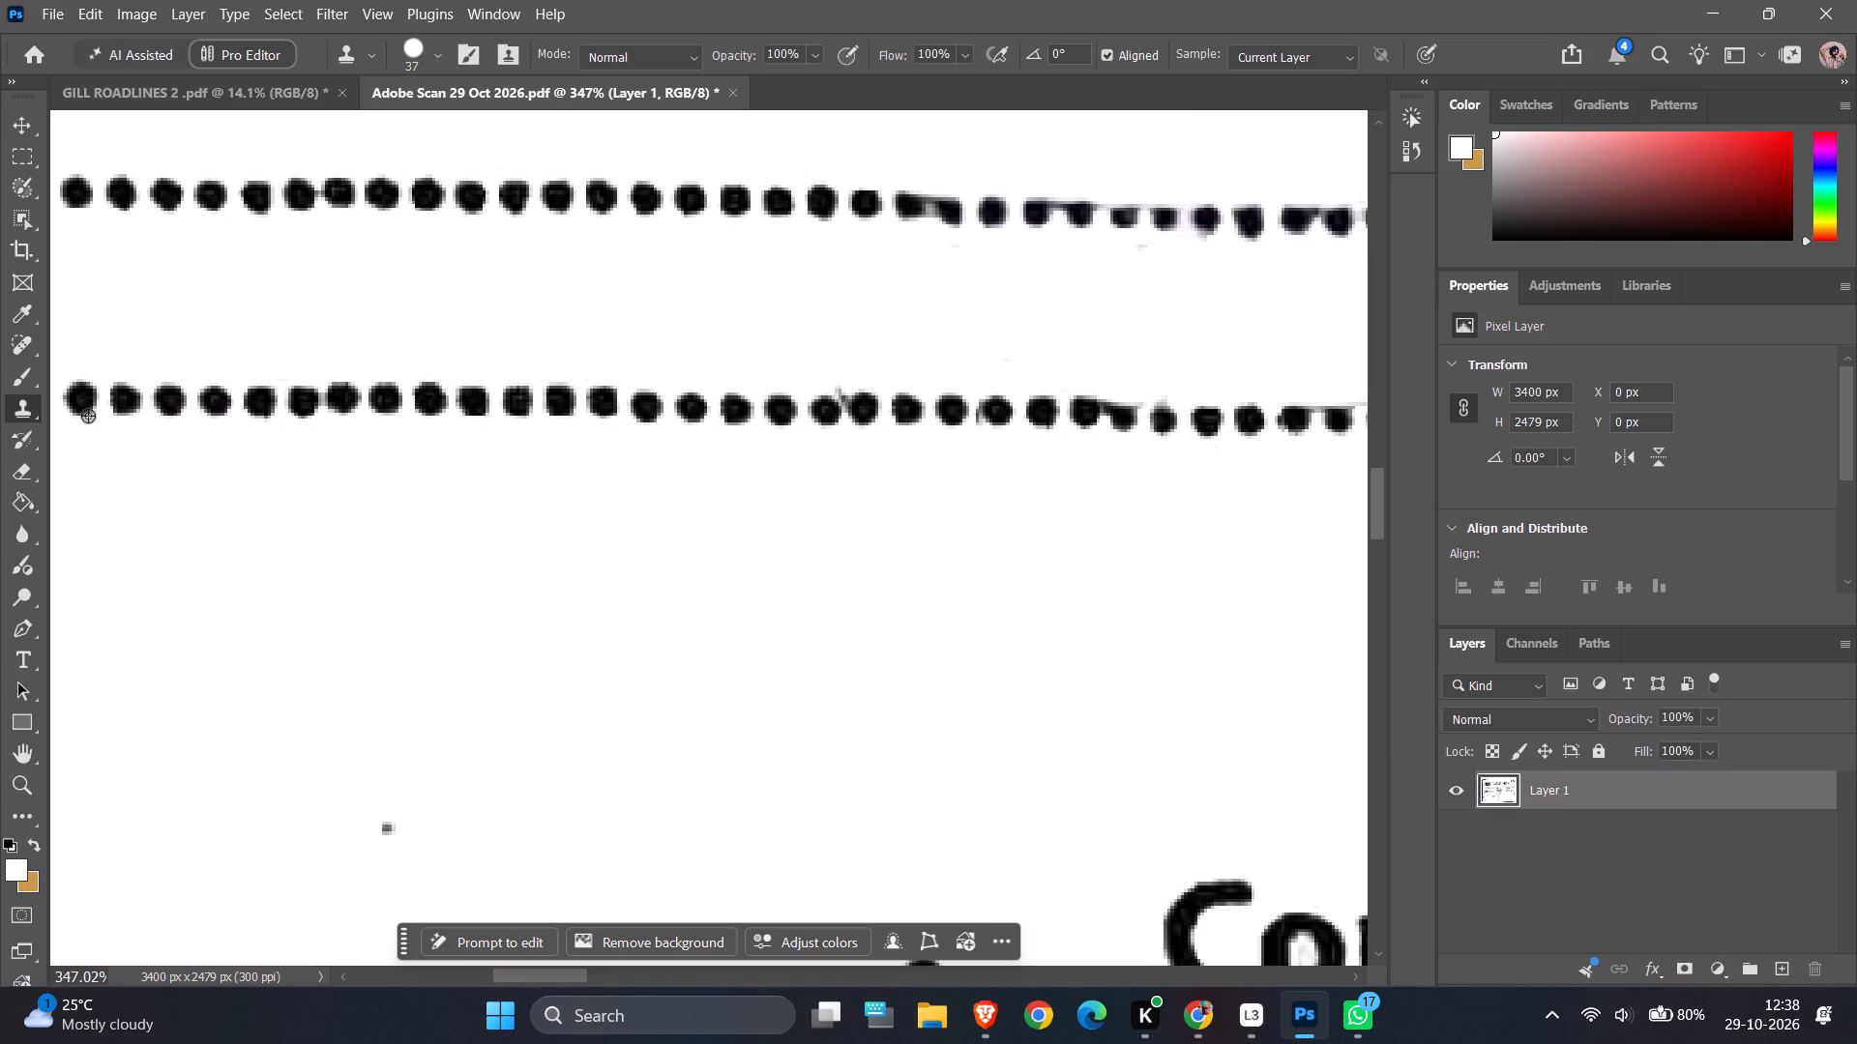
alt+click(167, 401)
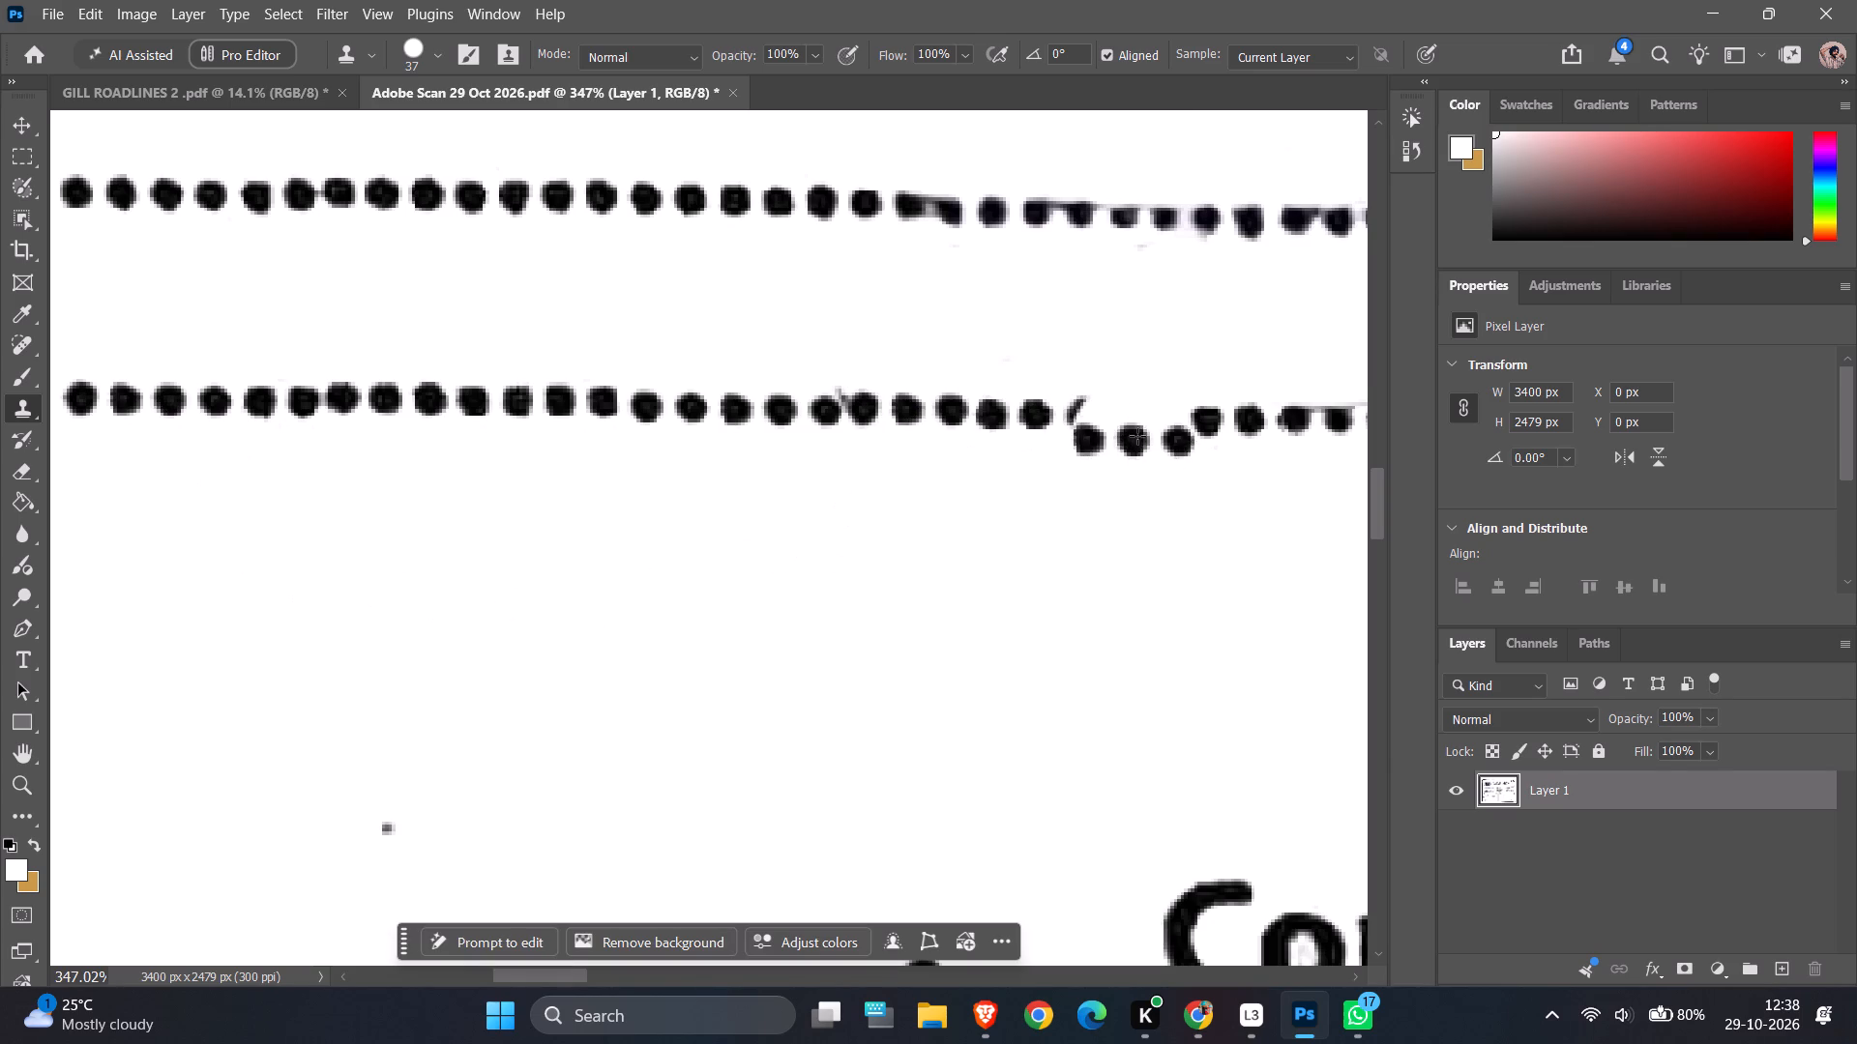
click(1079, 418)
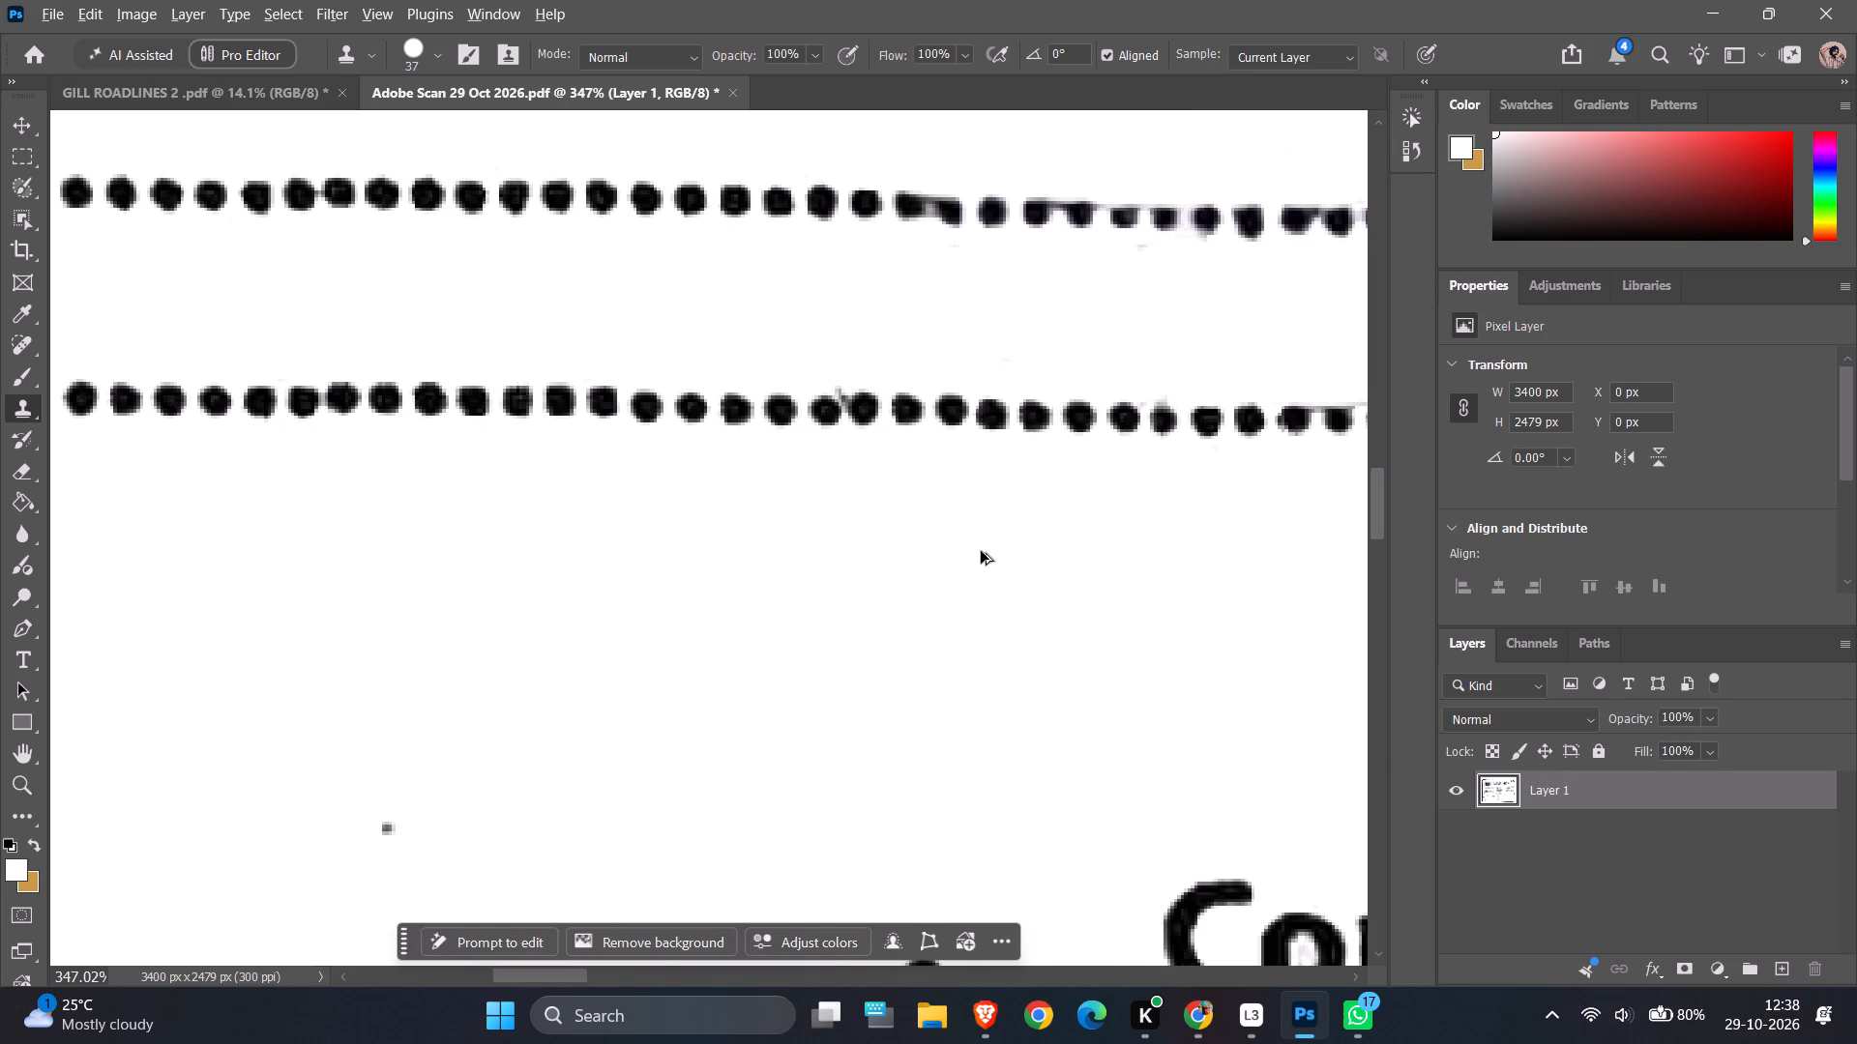
Examine the cleaned Consignor lines up close, along with the handwritten Consignee and table entries below.
ctrl+alt+scroll(981, 551, down, 15)
ctrl+alt+scroll(980, 551, down, 6)
ctrl+scroll(1259, 507, down, 4)
ctrl+alt+scroll(1168, 468, up, 2)
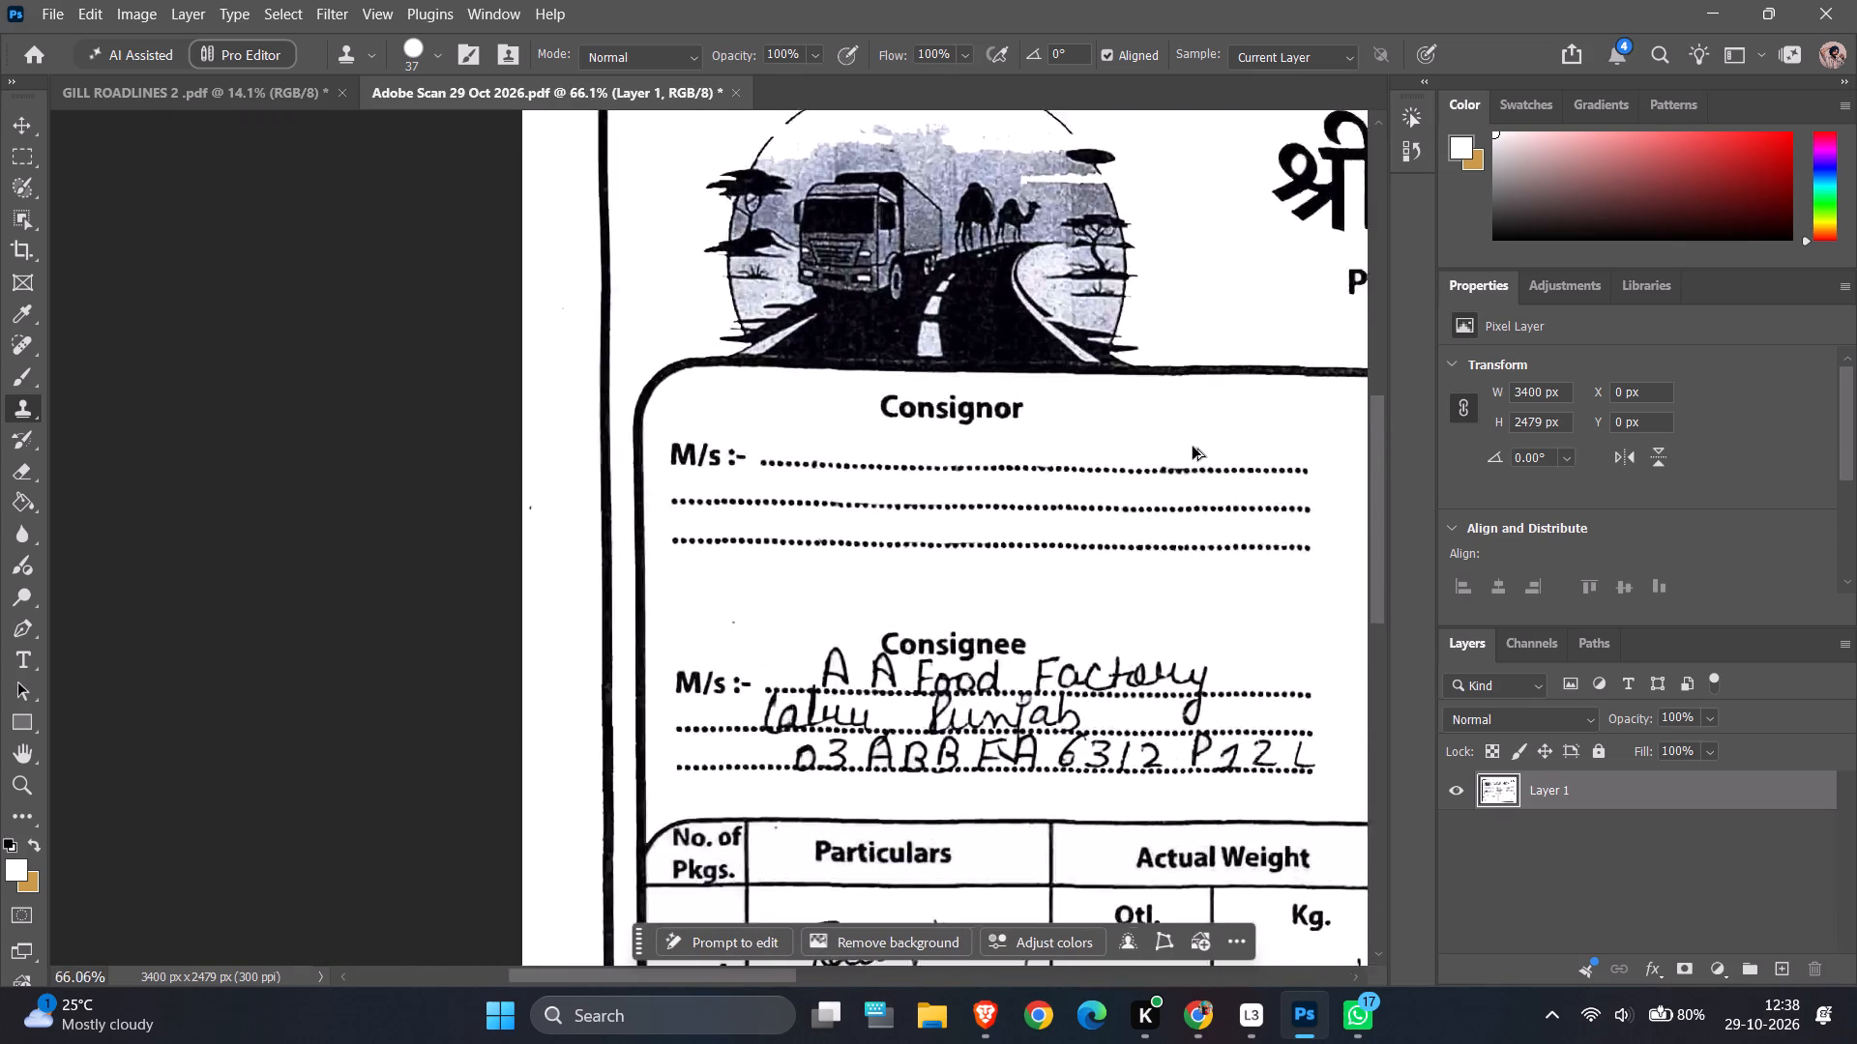
ctrl+alt+scroll(1193, 447, up, 20)
ctrl+alt+scroll(1193, 447, up, 6)
ctrl+alt+scroll(943, 630, down, 11)
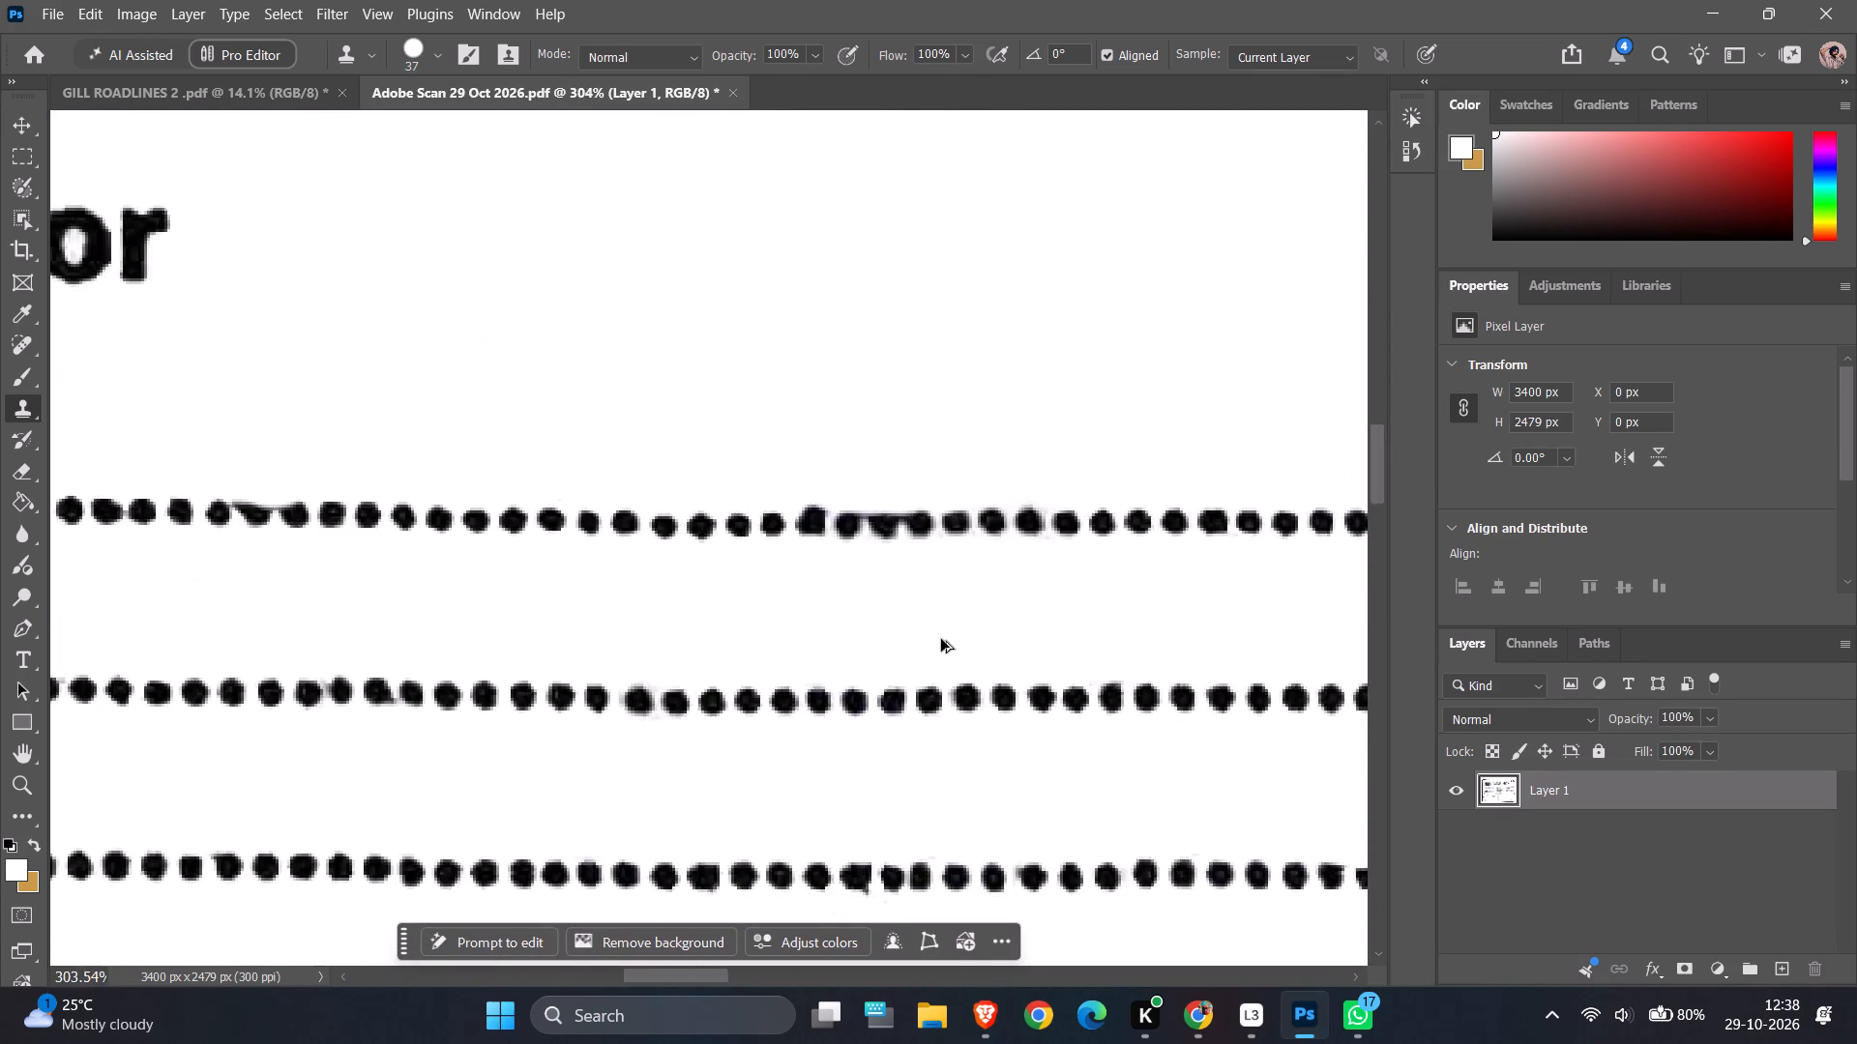
ctrl+alt+scroll(941, 639, down, 12)
scroll(941, 639, down, 7)
ctrl+alt+scroll(941, 639, down, 5)
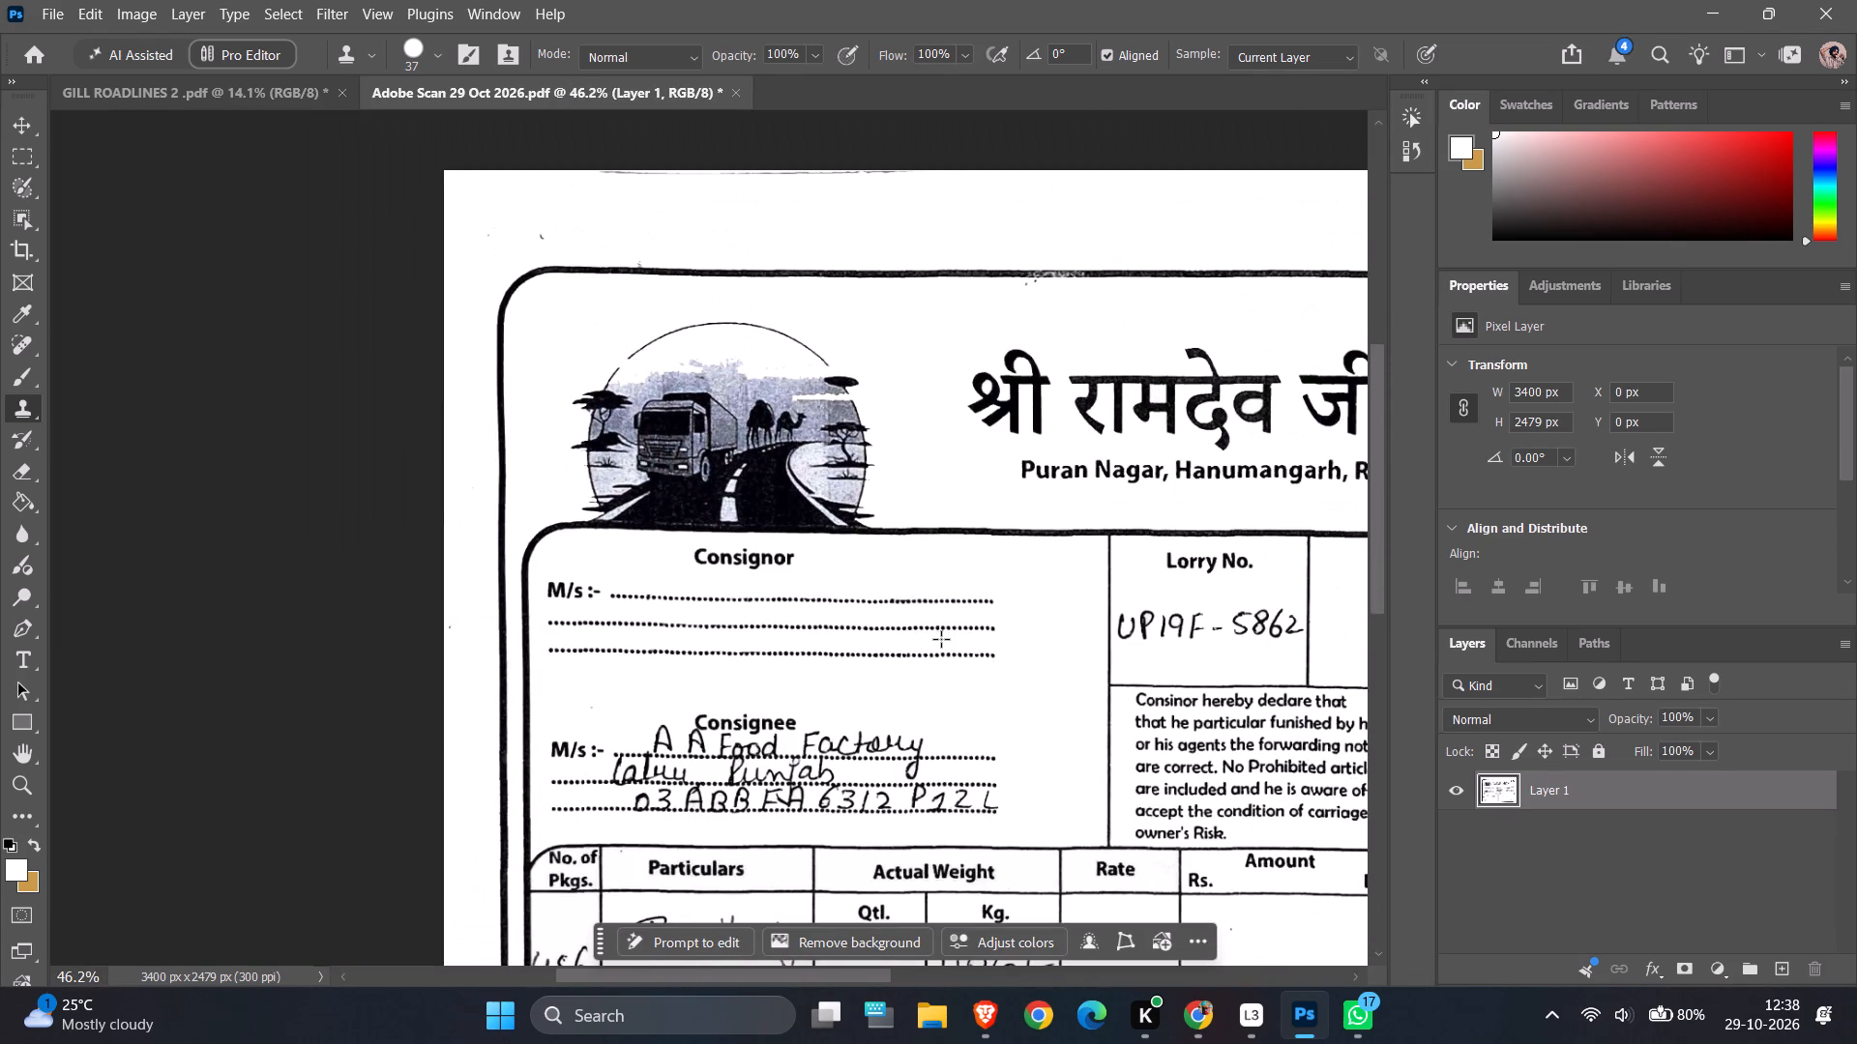
scroll(941, 639, down, 8)
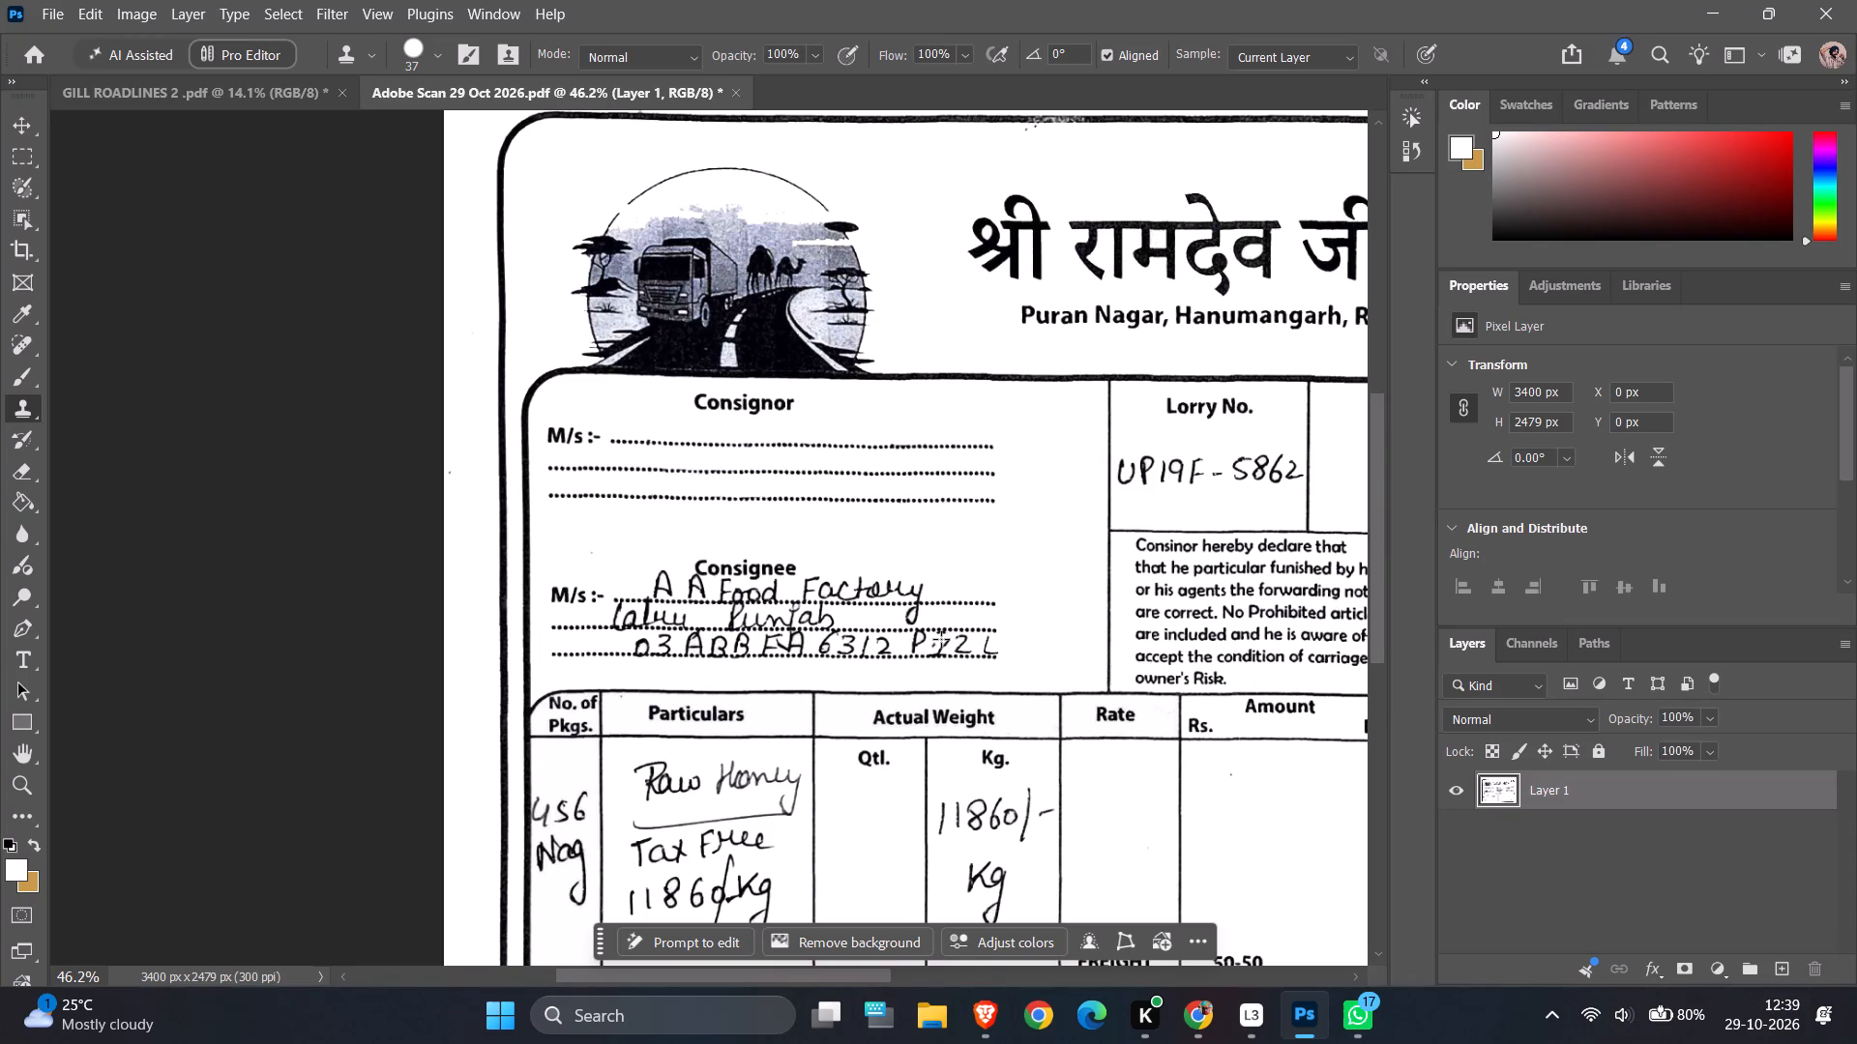
scroll(941, 639, down, 4)
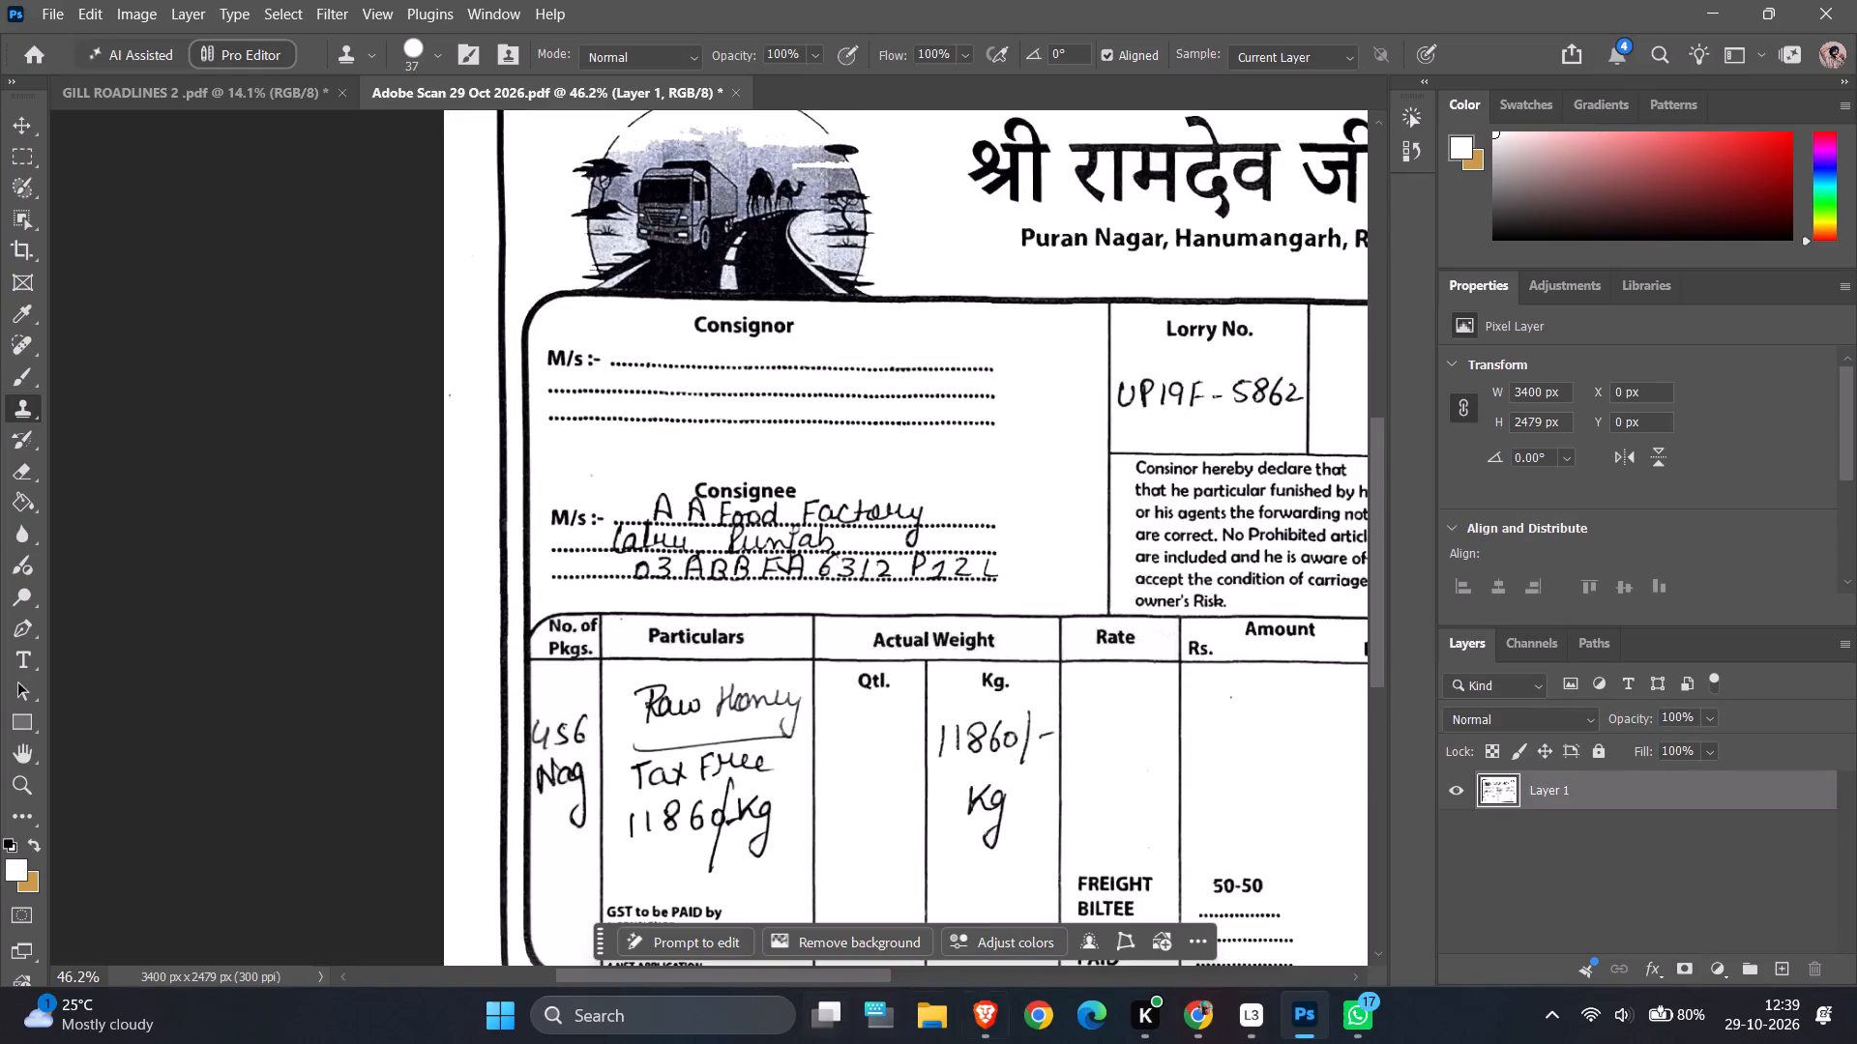
Switch to Loggy3, look over its Sessions page, close the window and dismiss the notice.
click(1241, 1022)
scroll(543, 277, down, 4)
scroll(506, 342, up, 7)
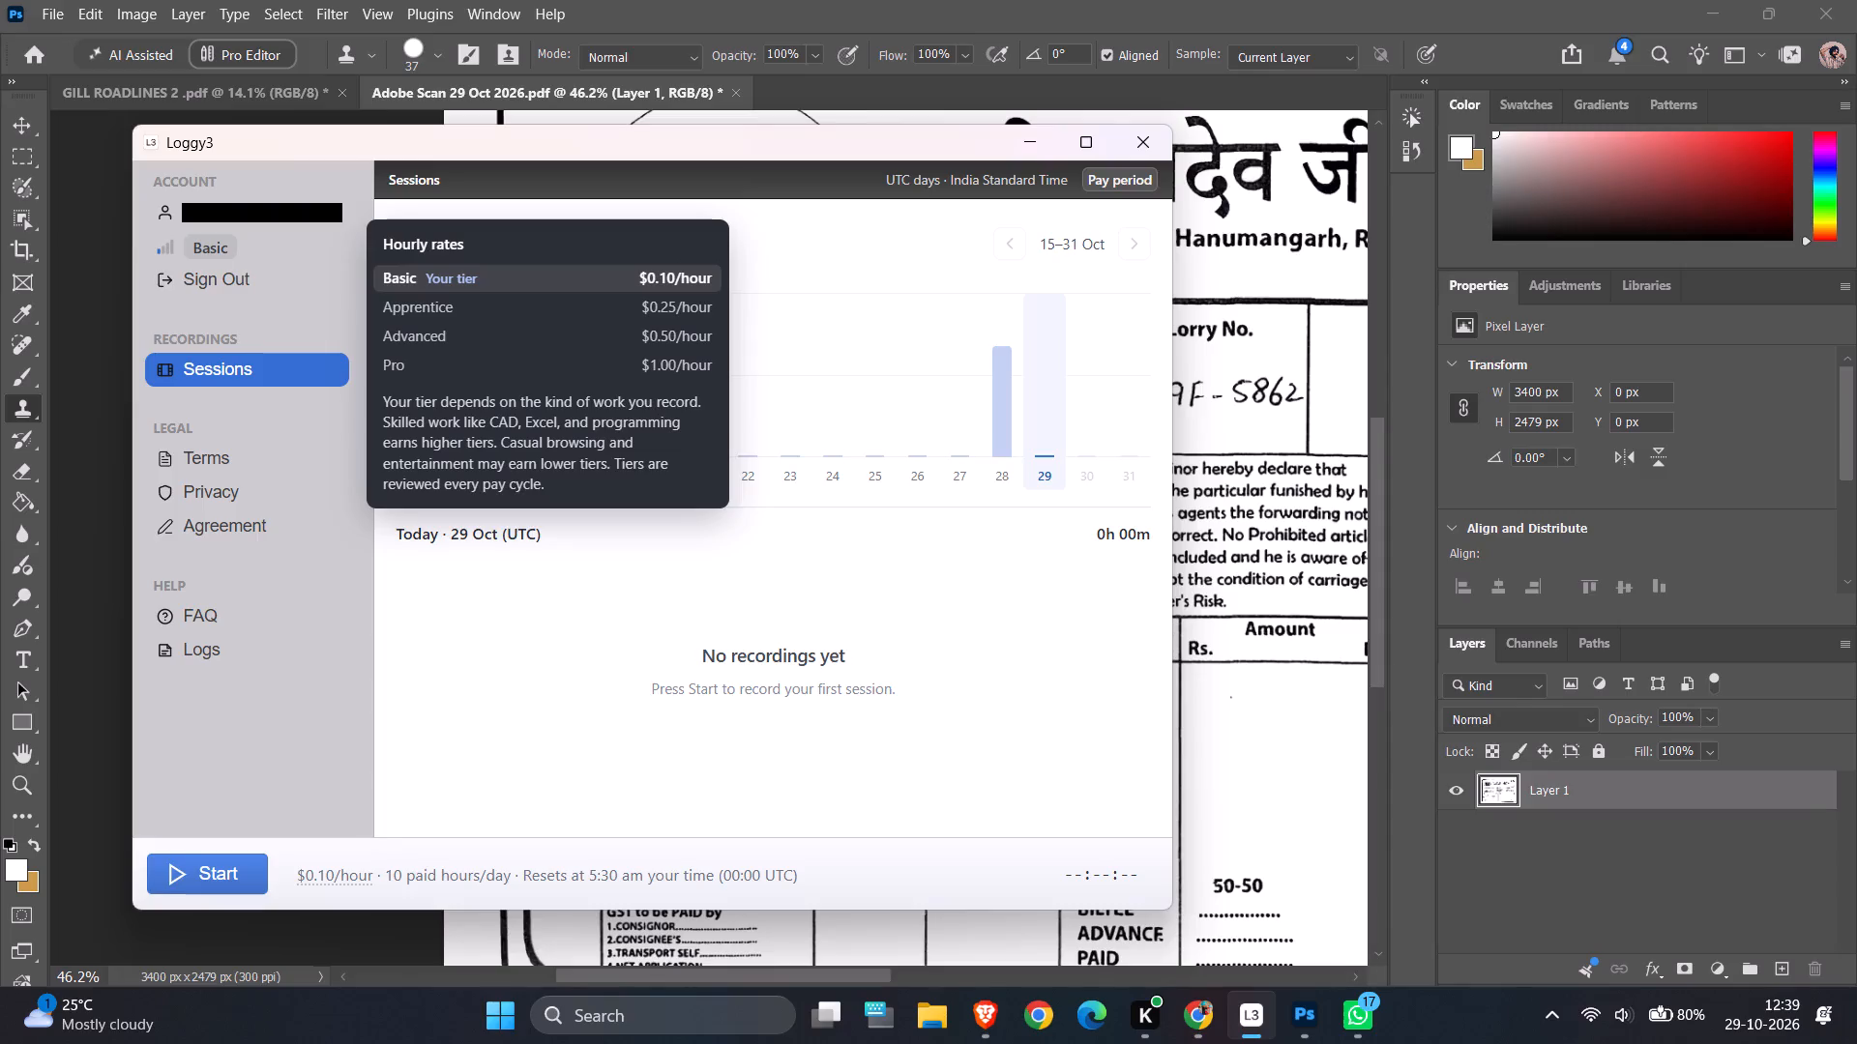
click(1154, 149)
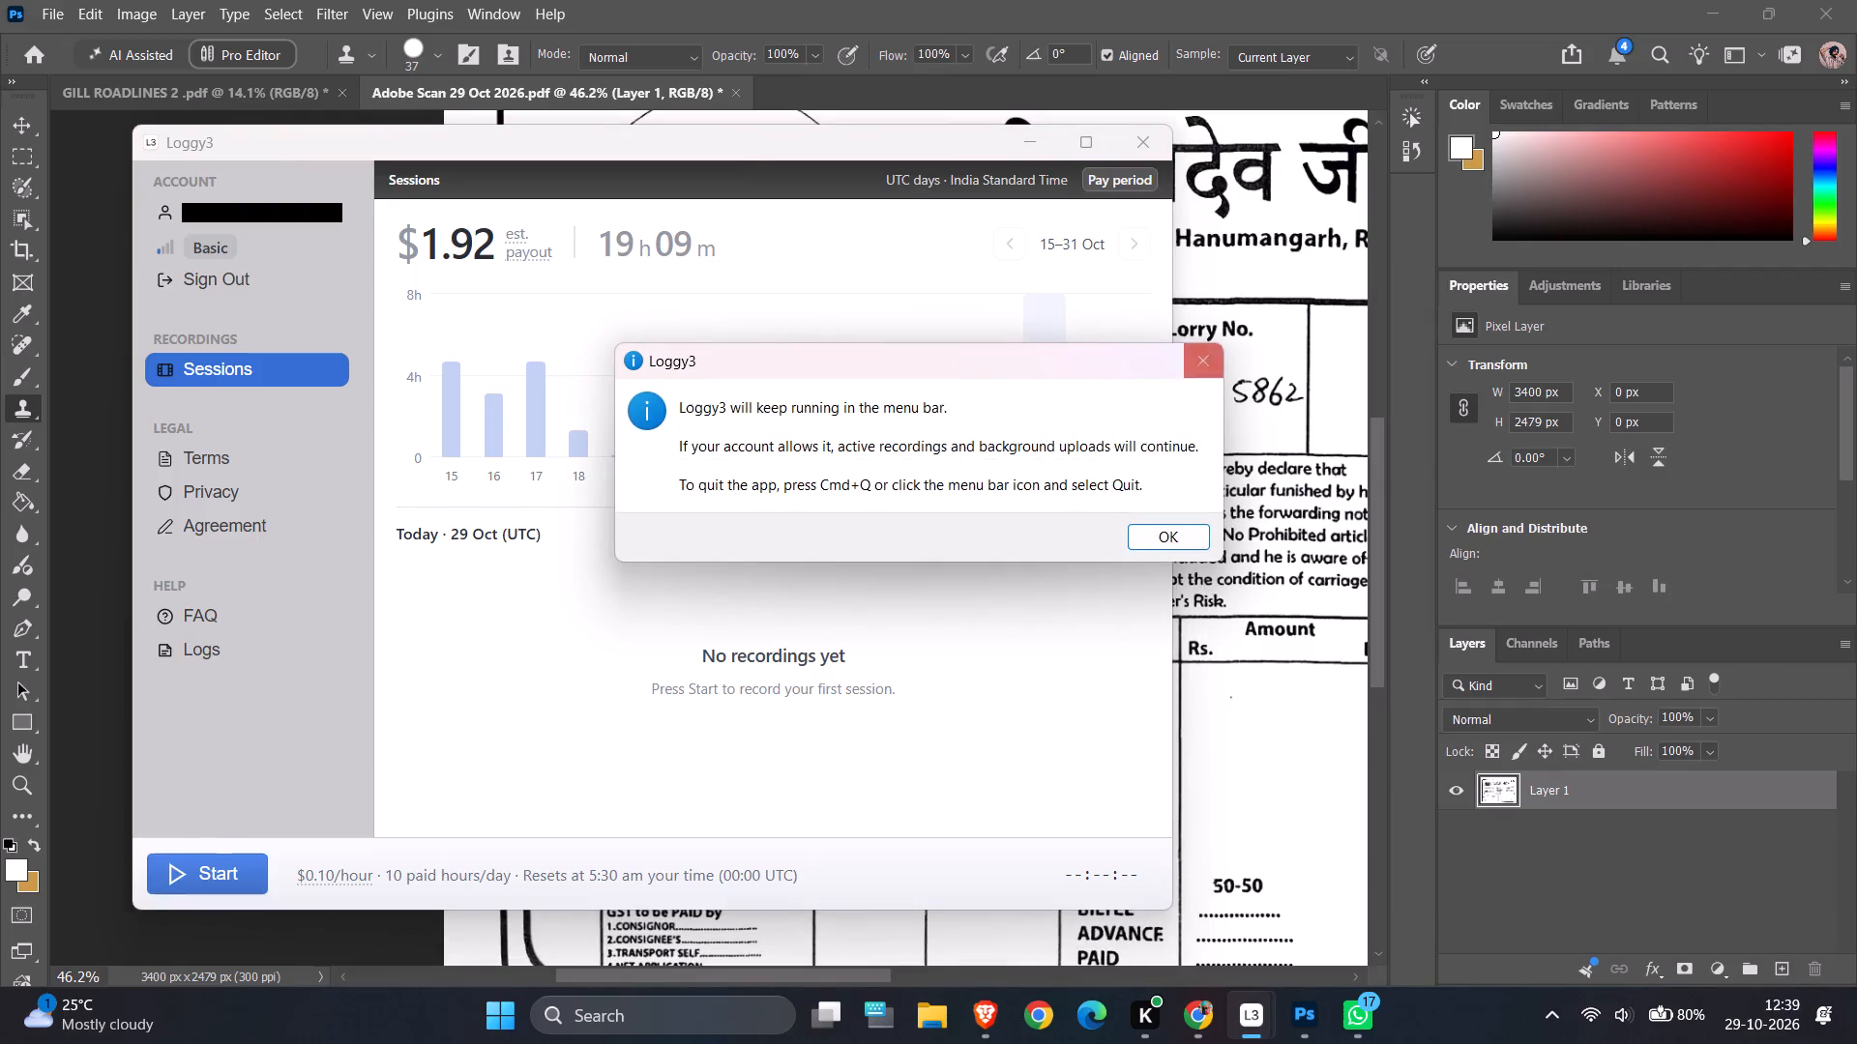
click(1206, 361)
Search for the Loggy3 app, open it to check its Sessions page, and return to the receipt in Photoshop.
click(705, 1024)
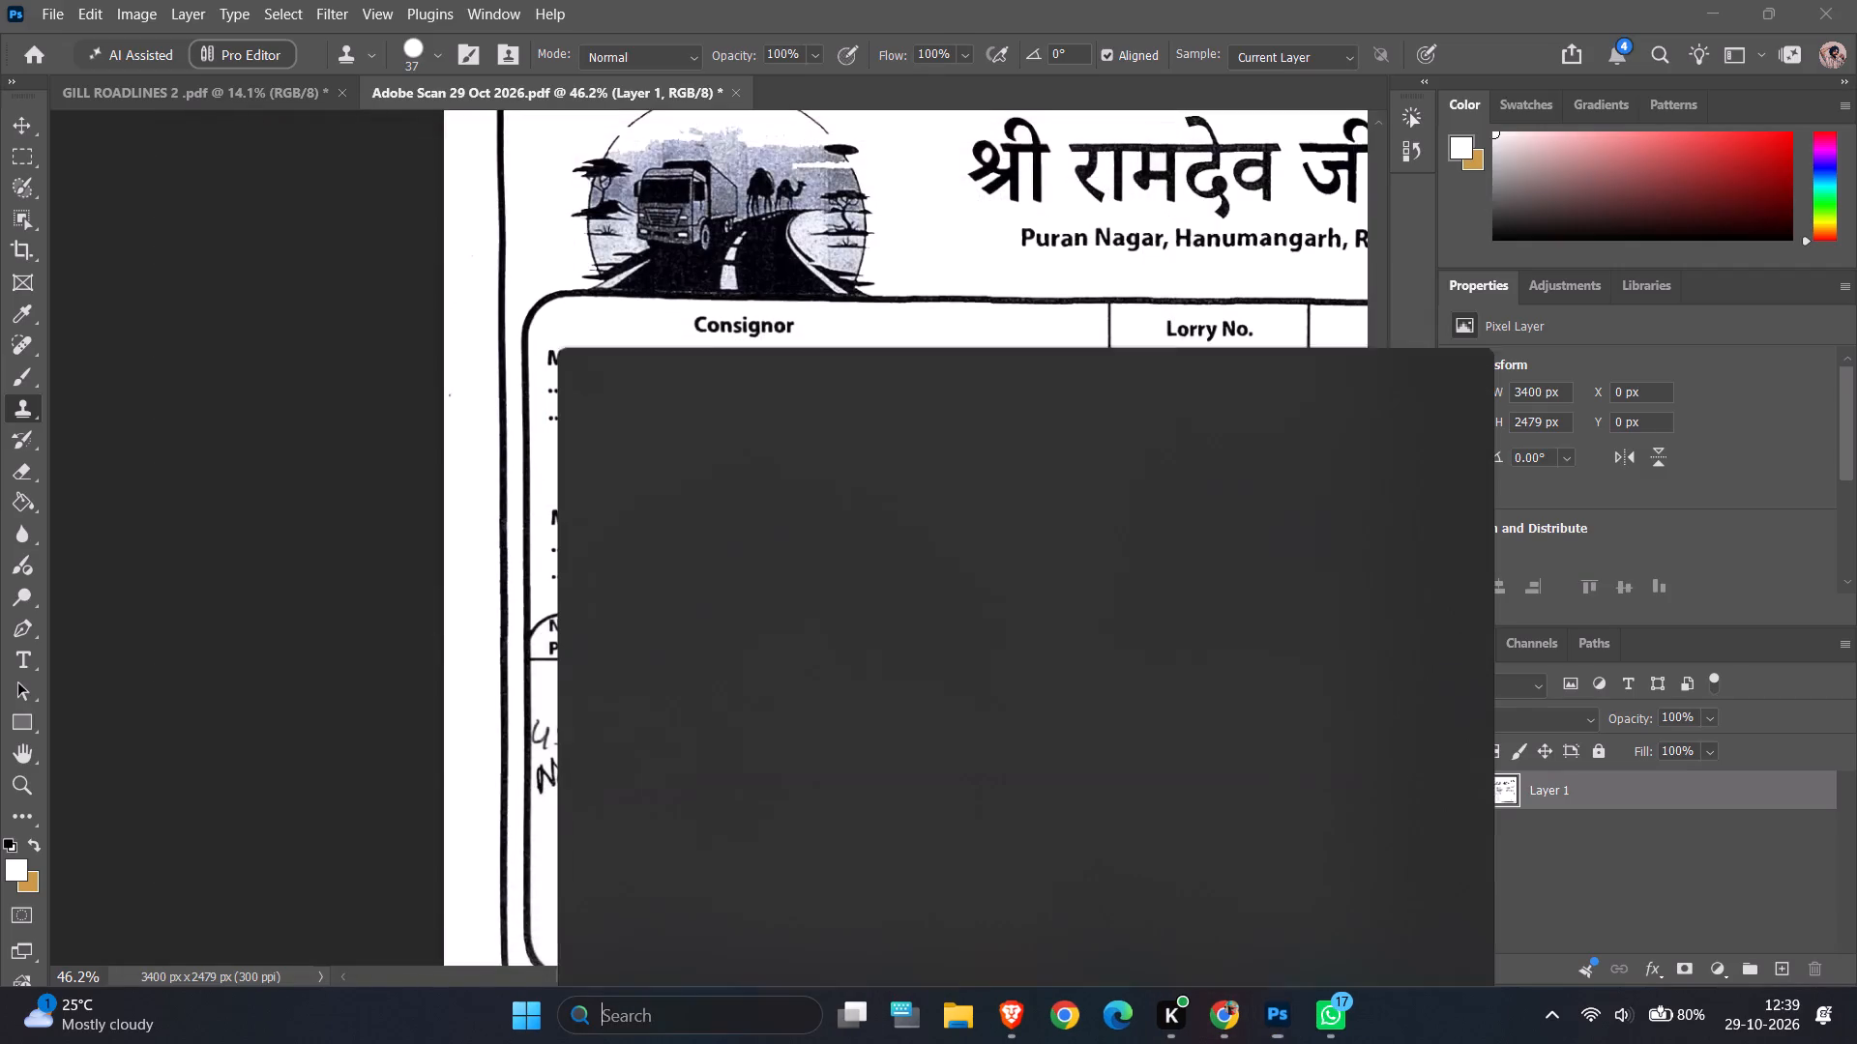
text(LO)
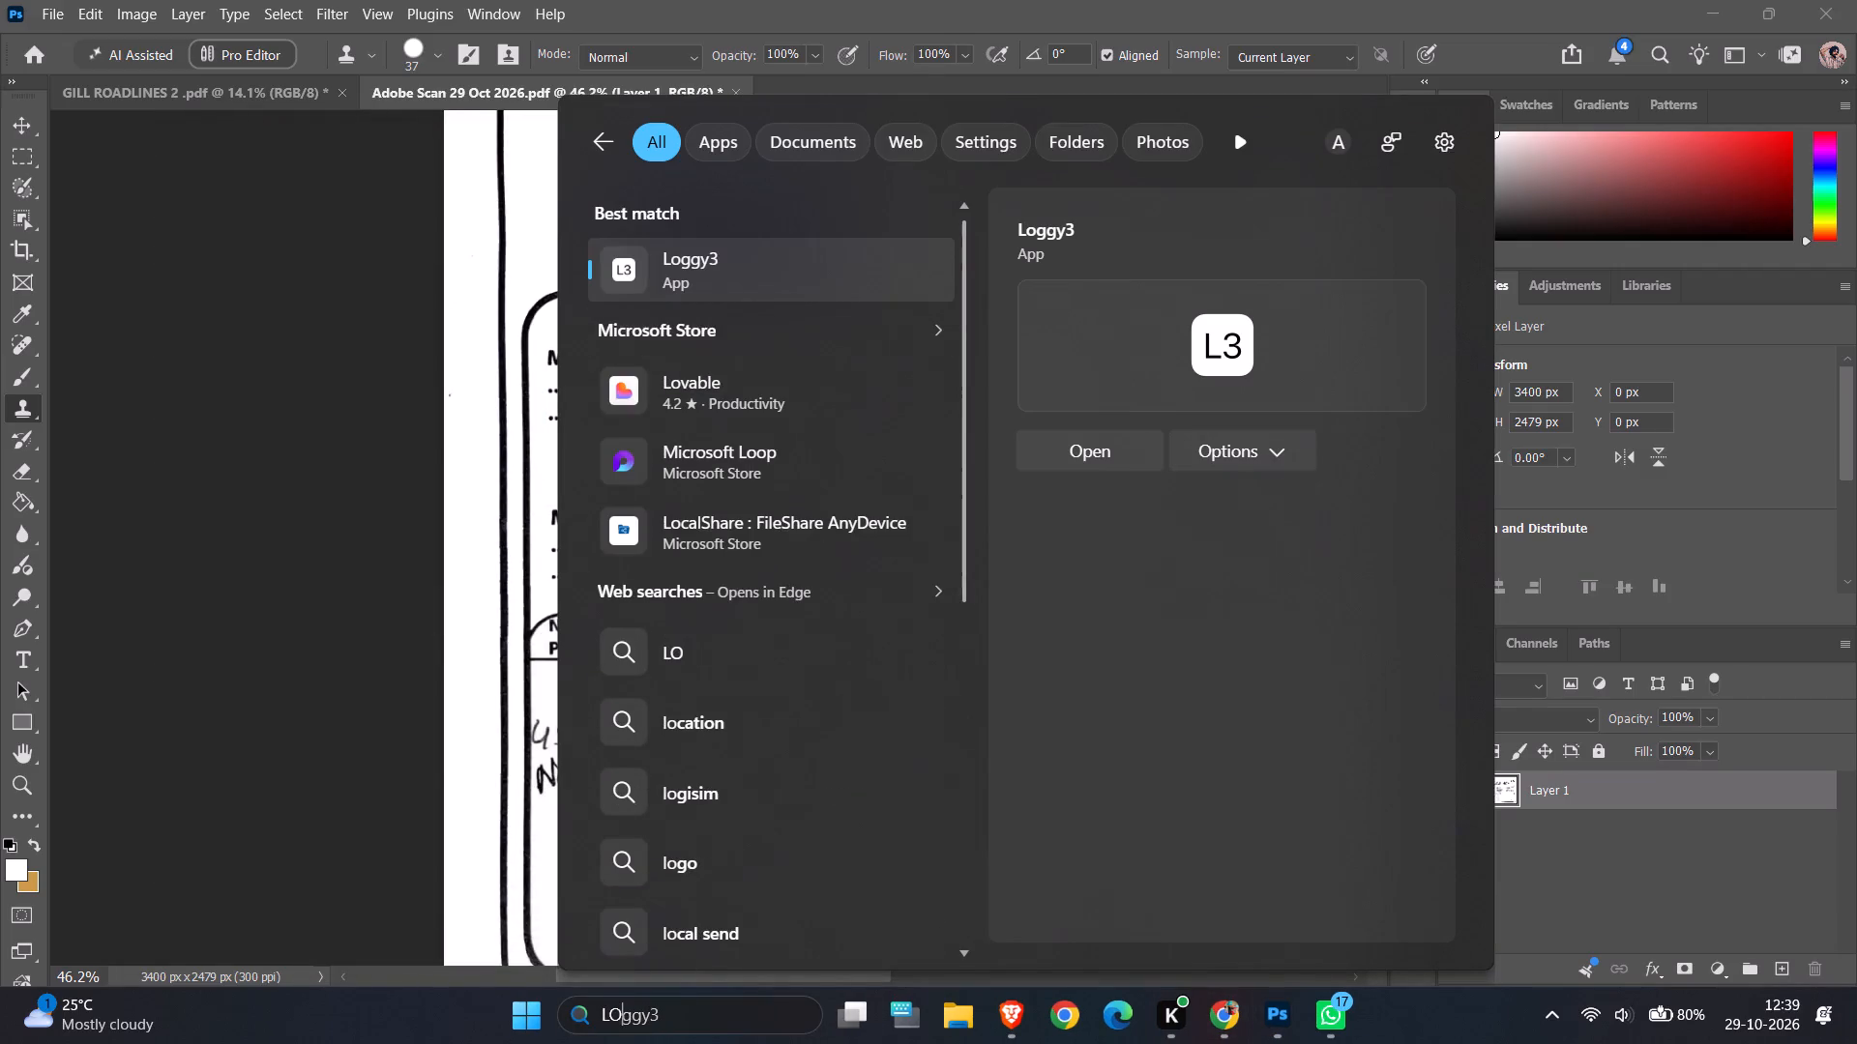
click(695, 239)
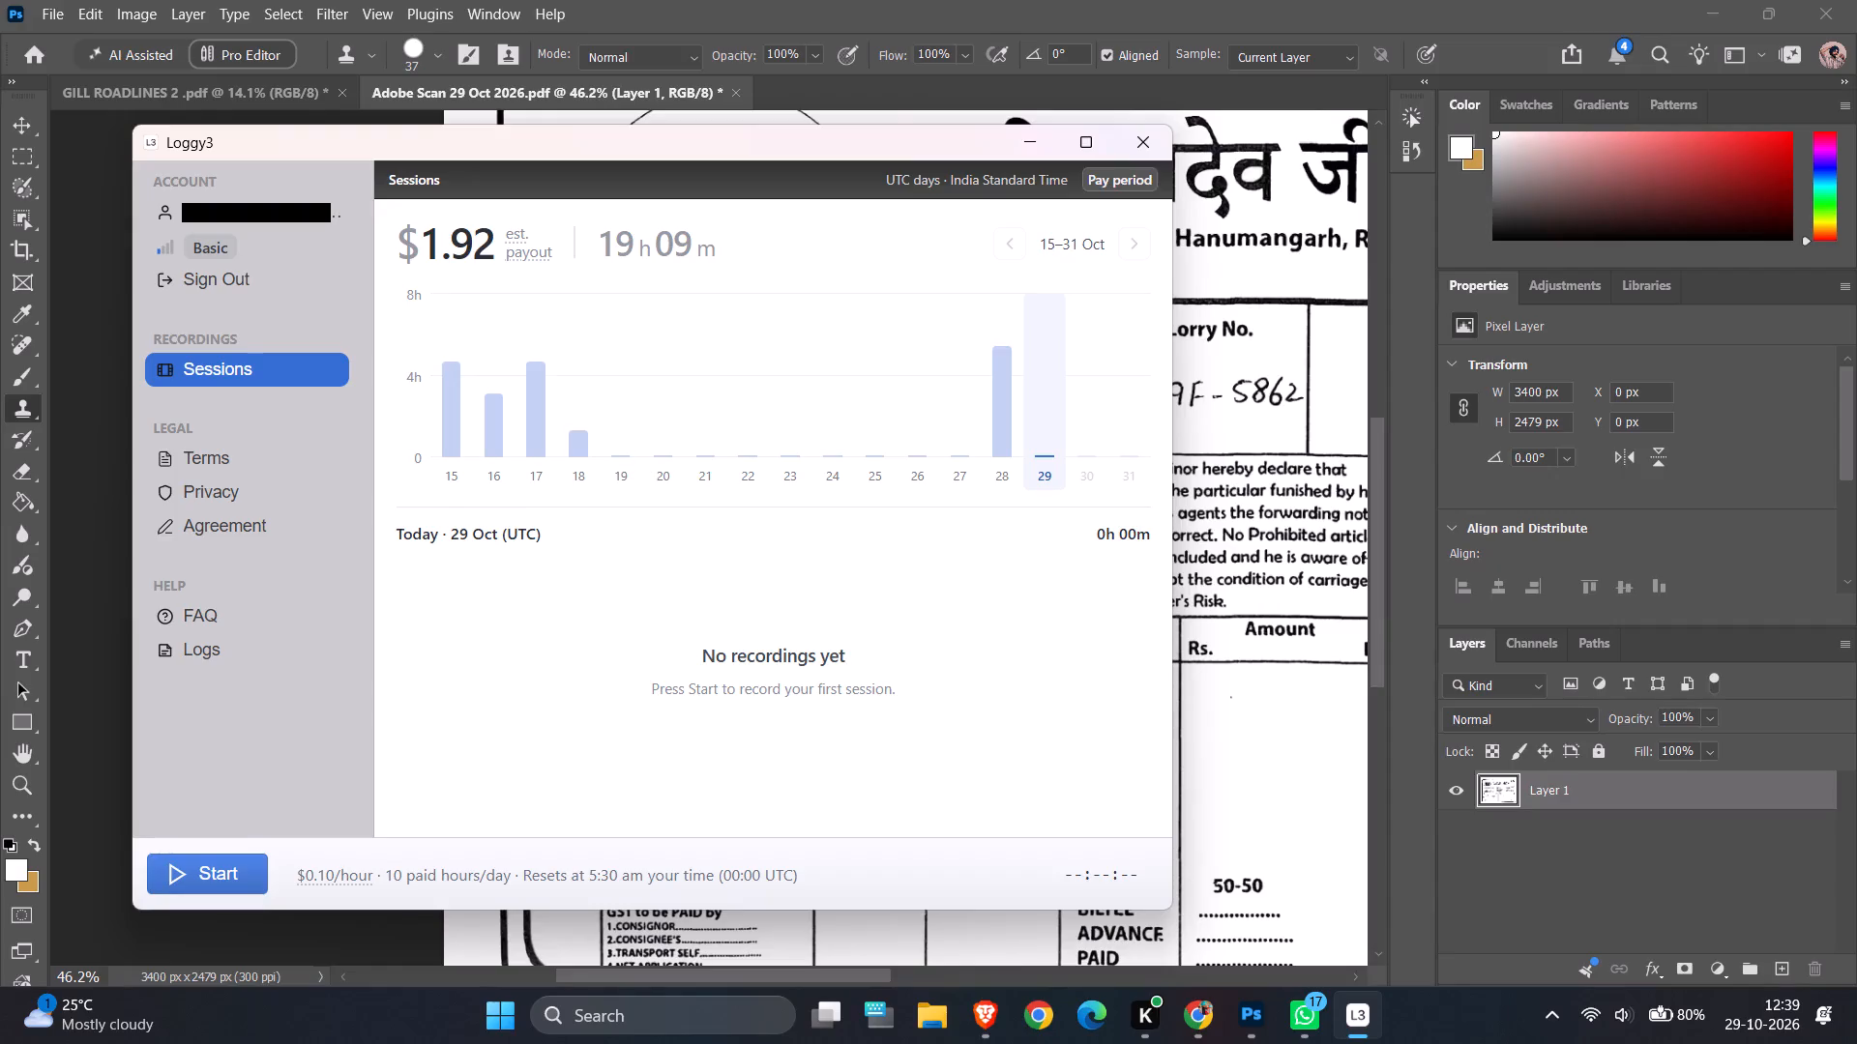
click(1299, 794)
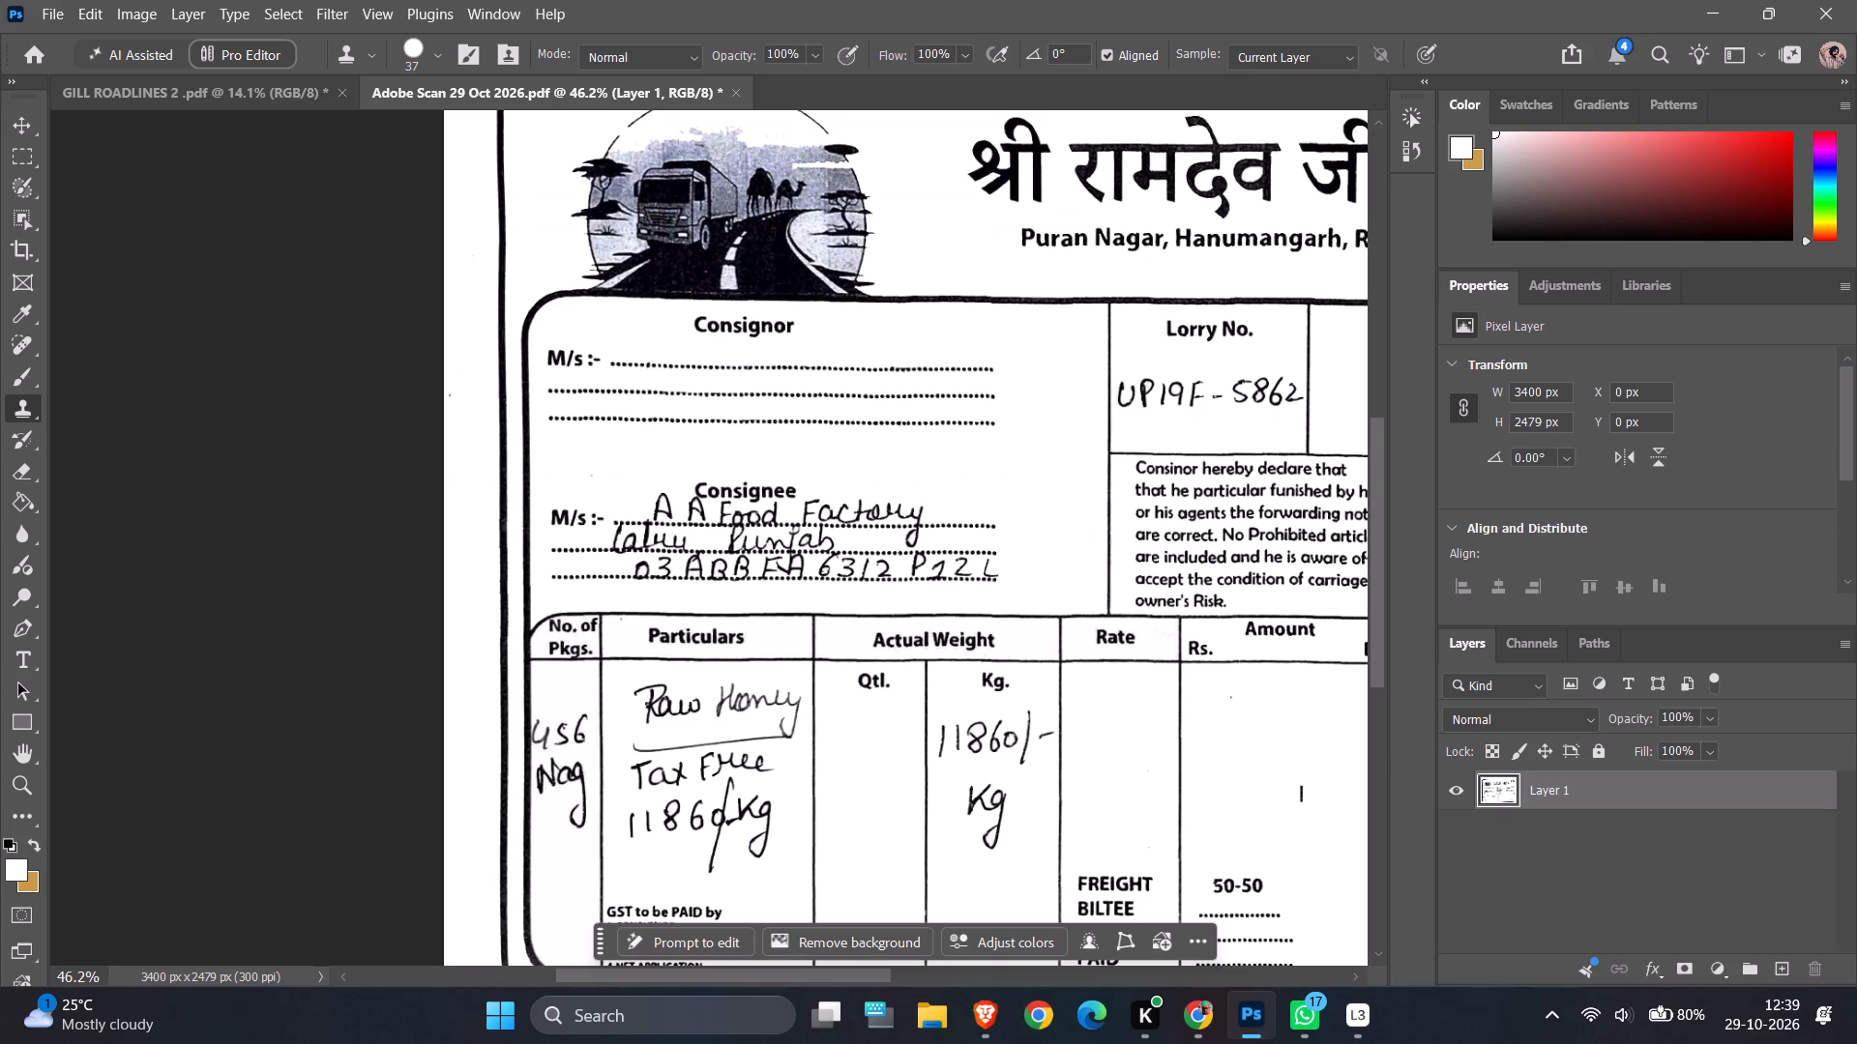
click(1365, 1021)
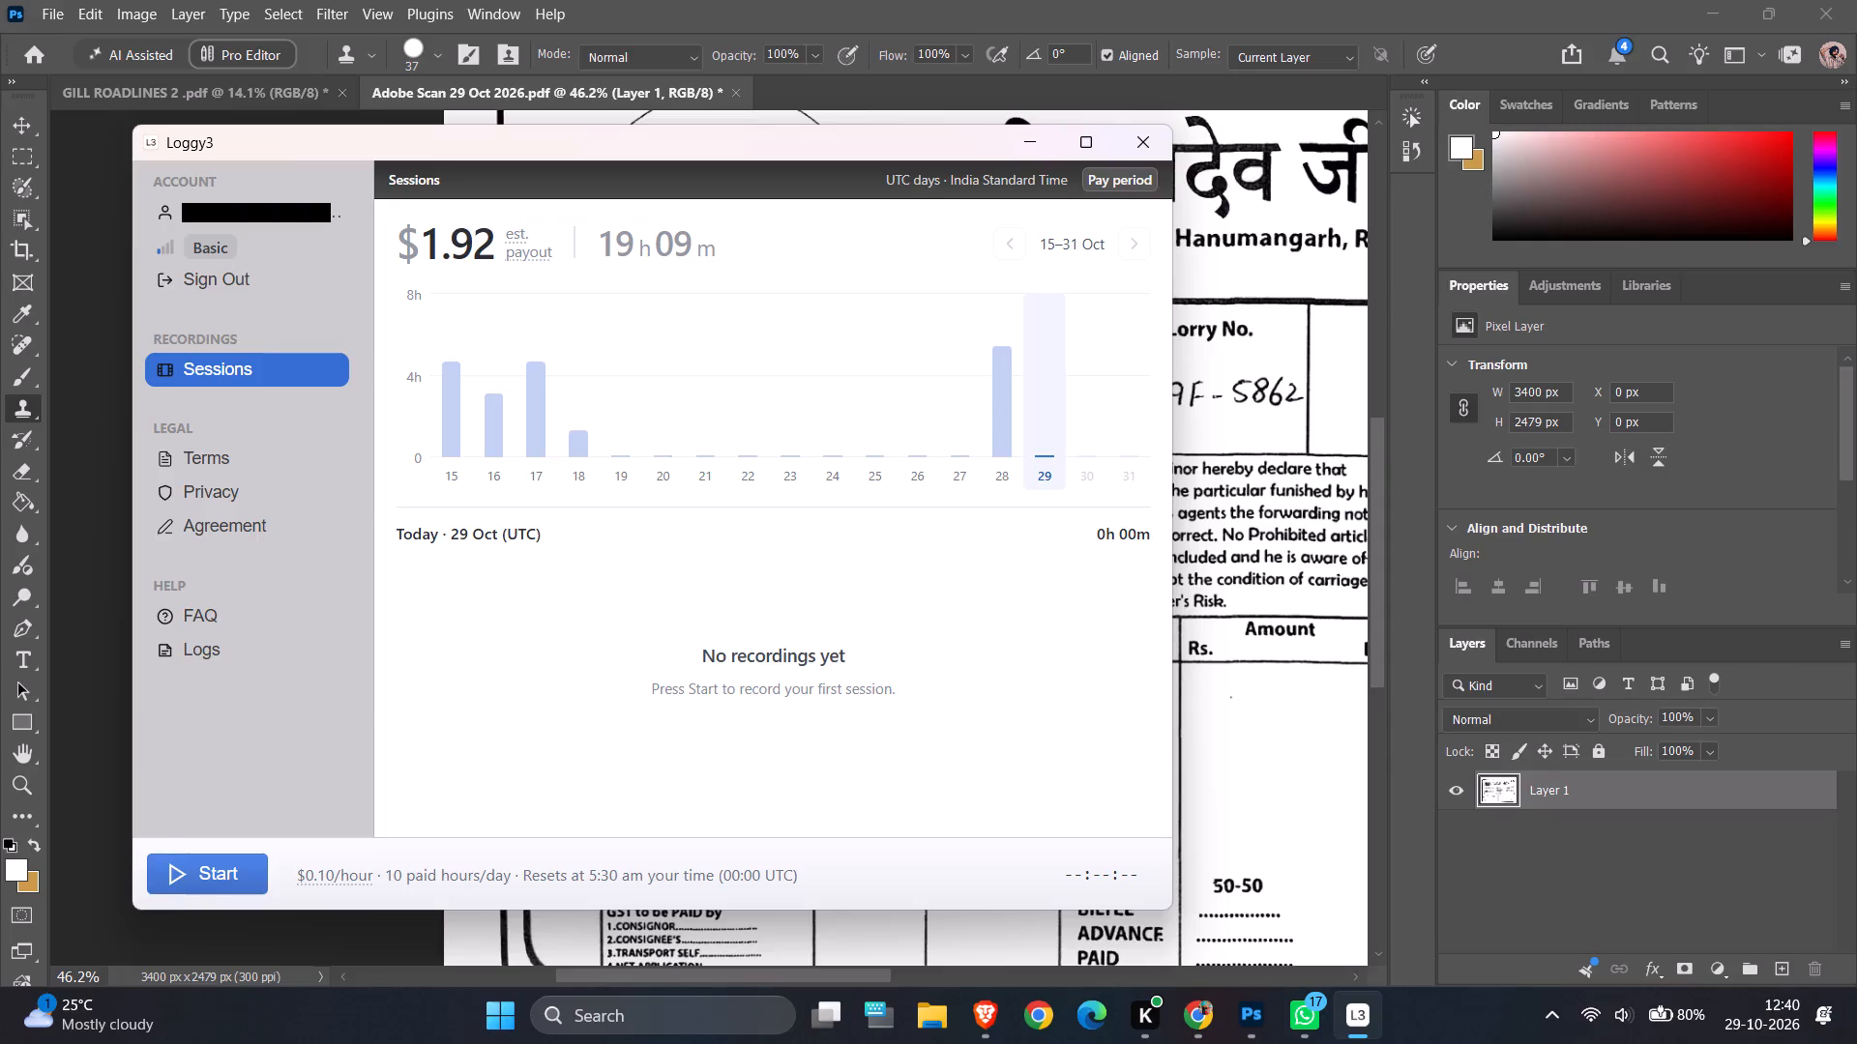
click(1028, 131)
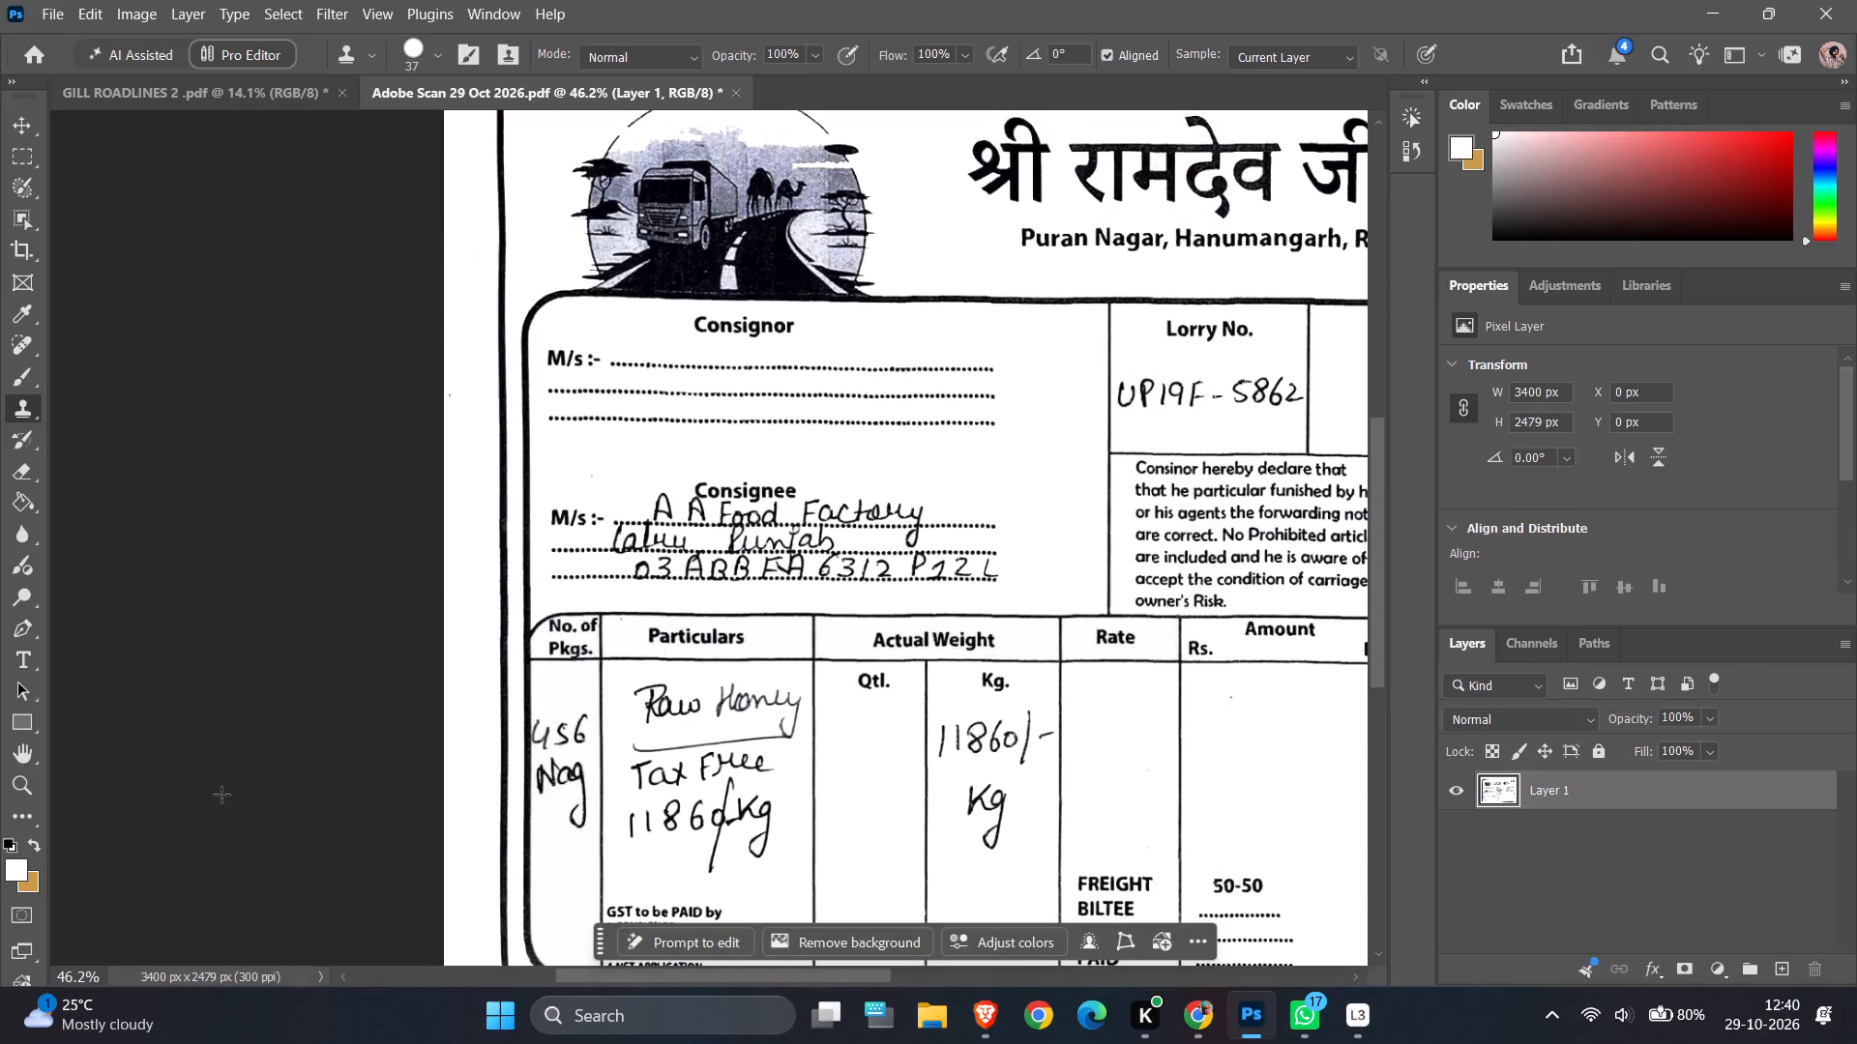
Activate the Move tool and look over the receipt's remaining handwritten entries down to its lower border.
click(32, 124)
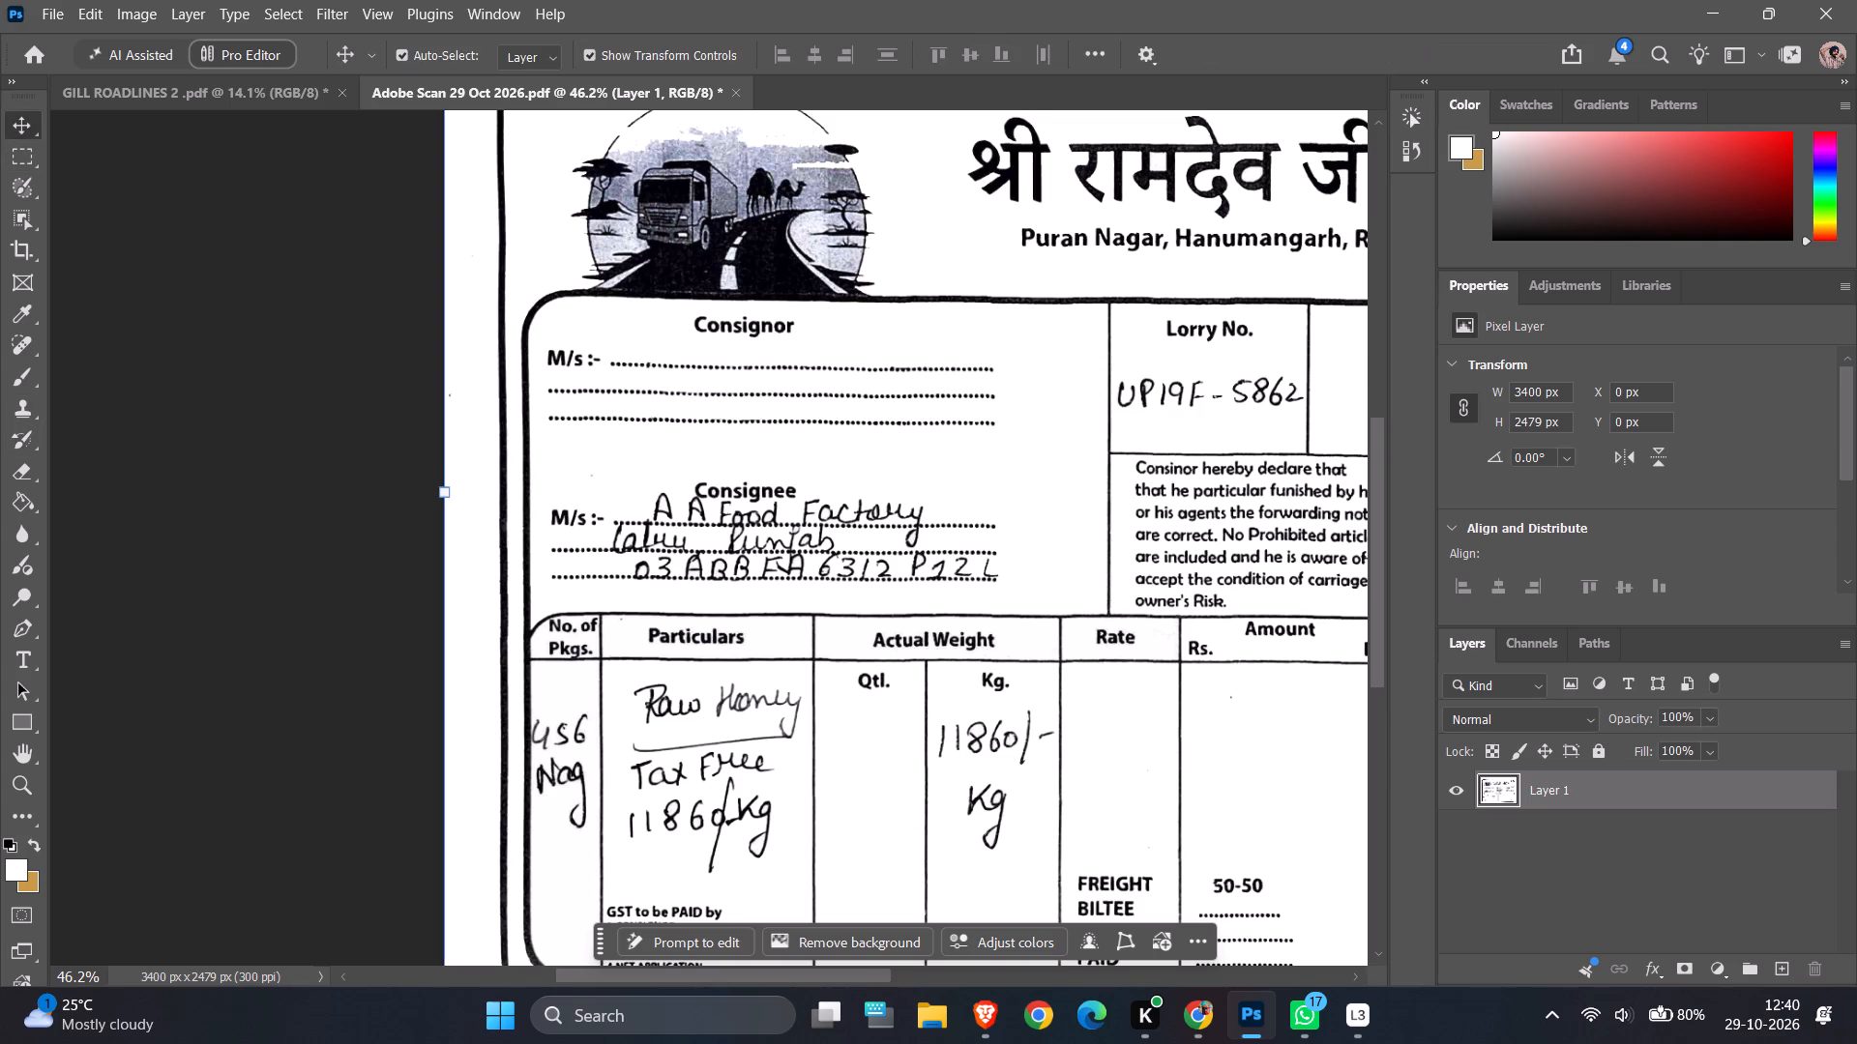
scroll(178, 325, down, 5)
ctrl+scroll(201, 495, down, 13)
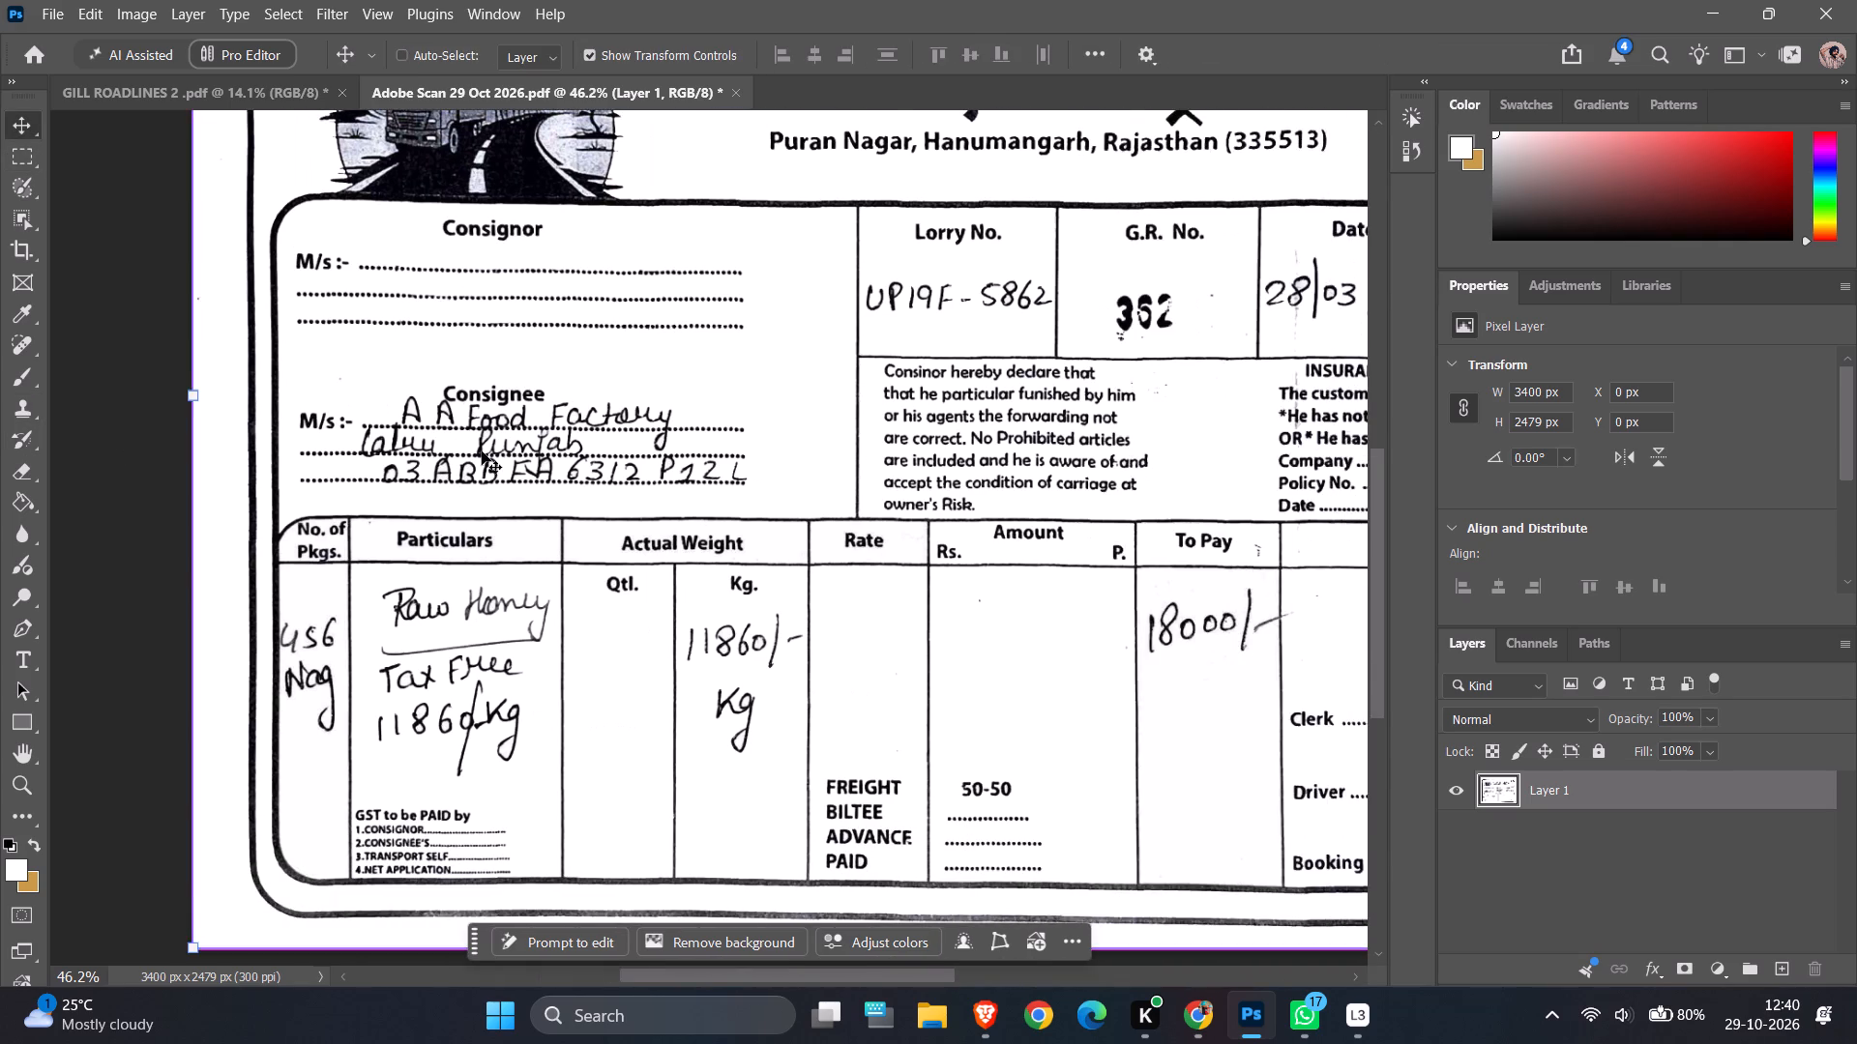
ctrl+alt+scroll(822, 451, down, 1)
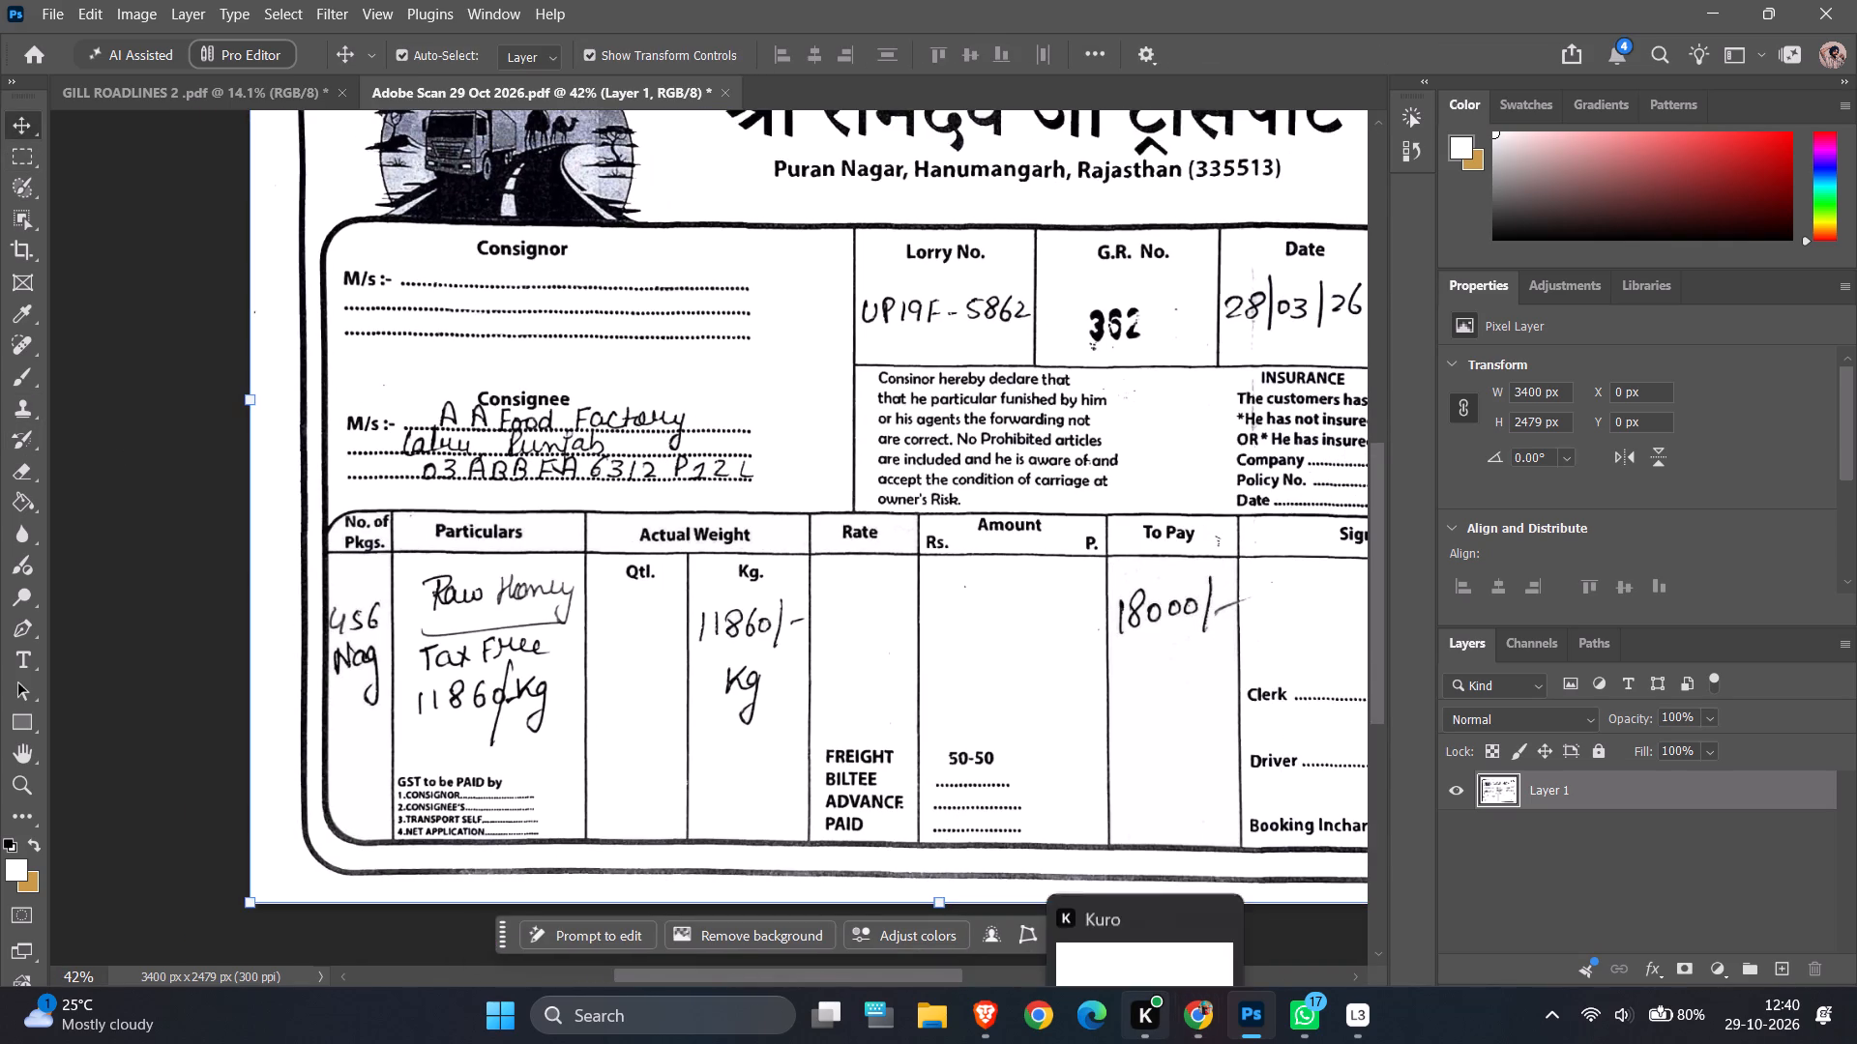
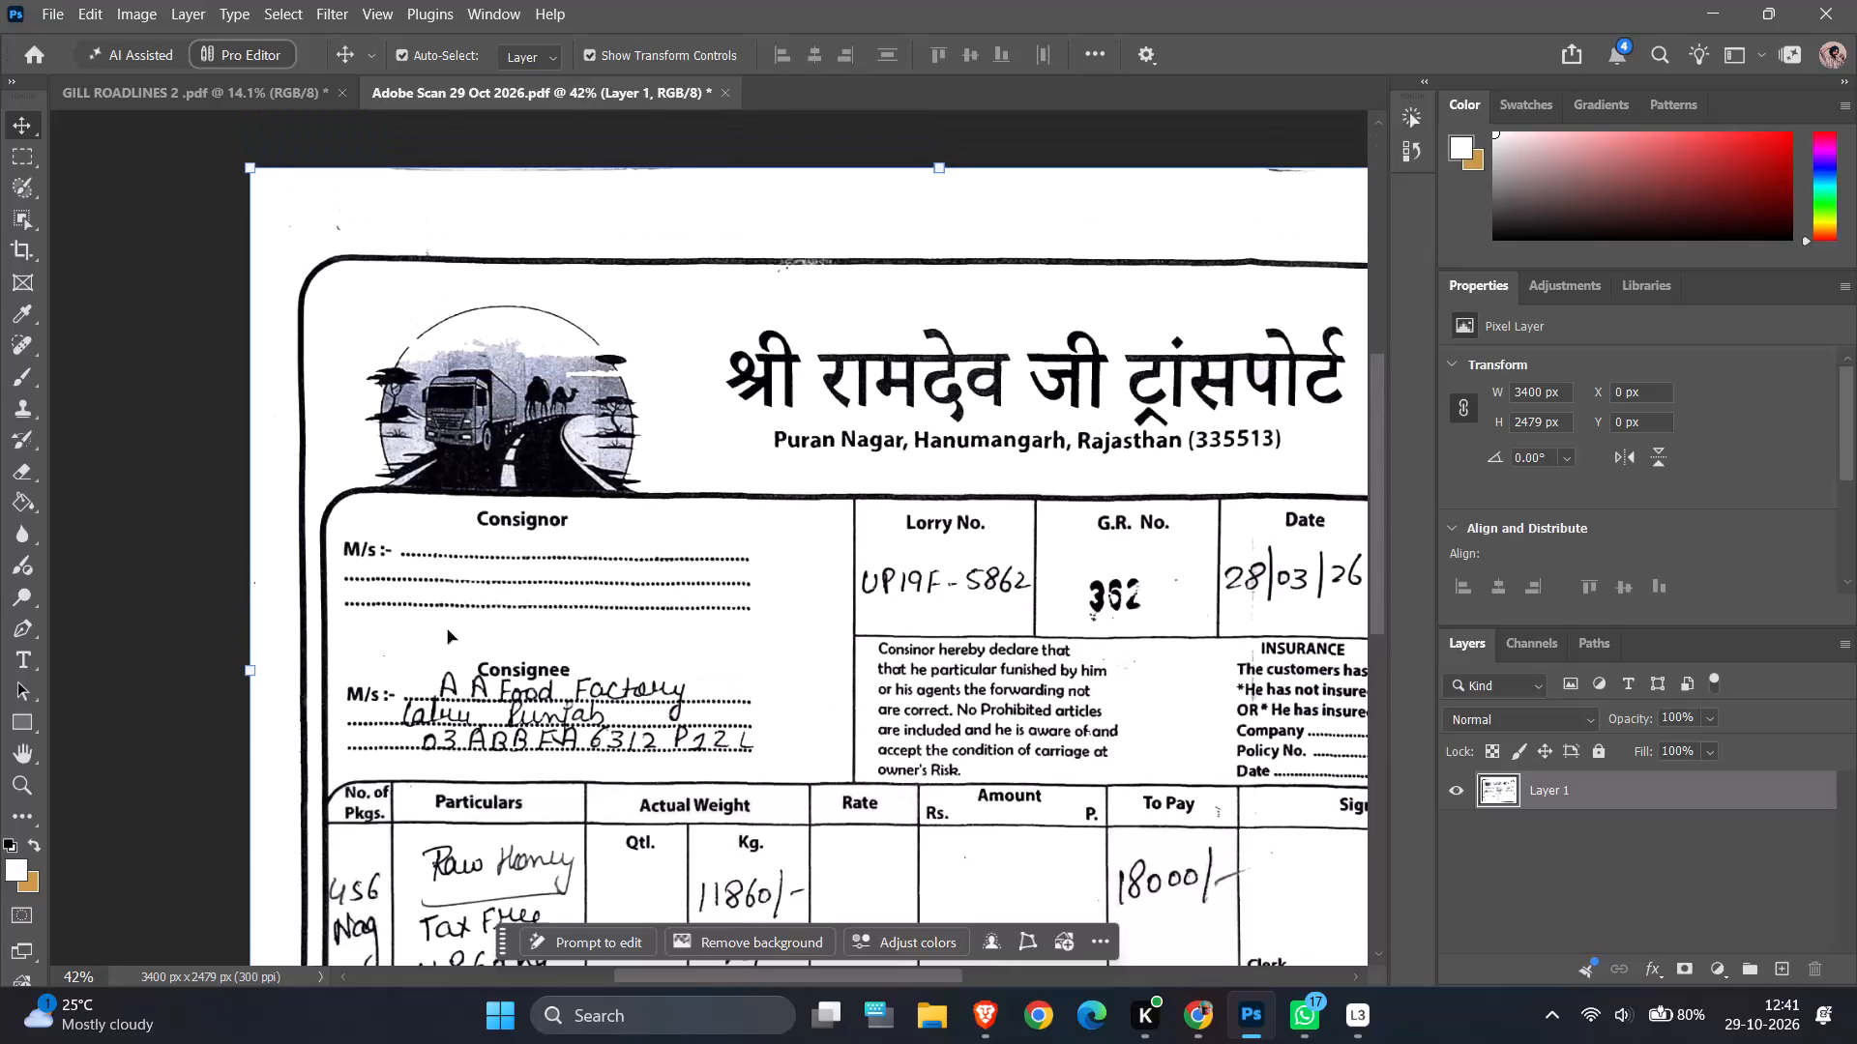
Activate the Clone Stamp tool and sample the clean white background beside the Consignee heading, above the handwritten entries.
scroll(736, 599, down, 9)
ctrl+scroll(541, 494, up, 2)
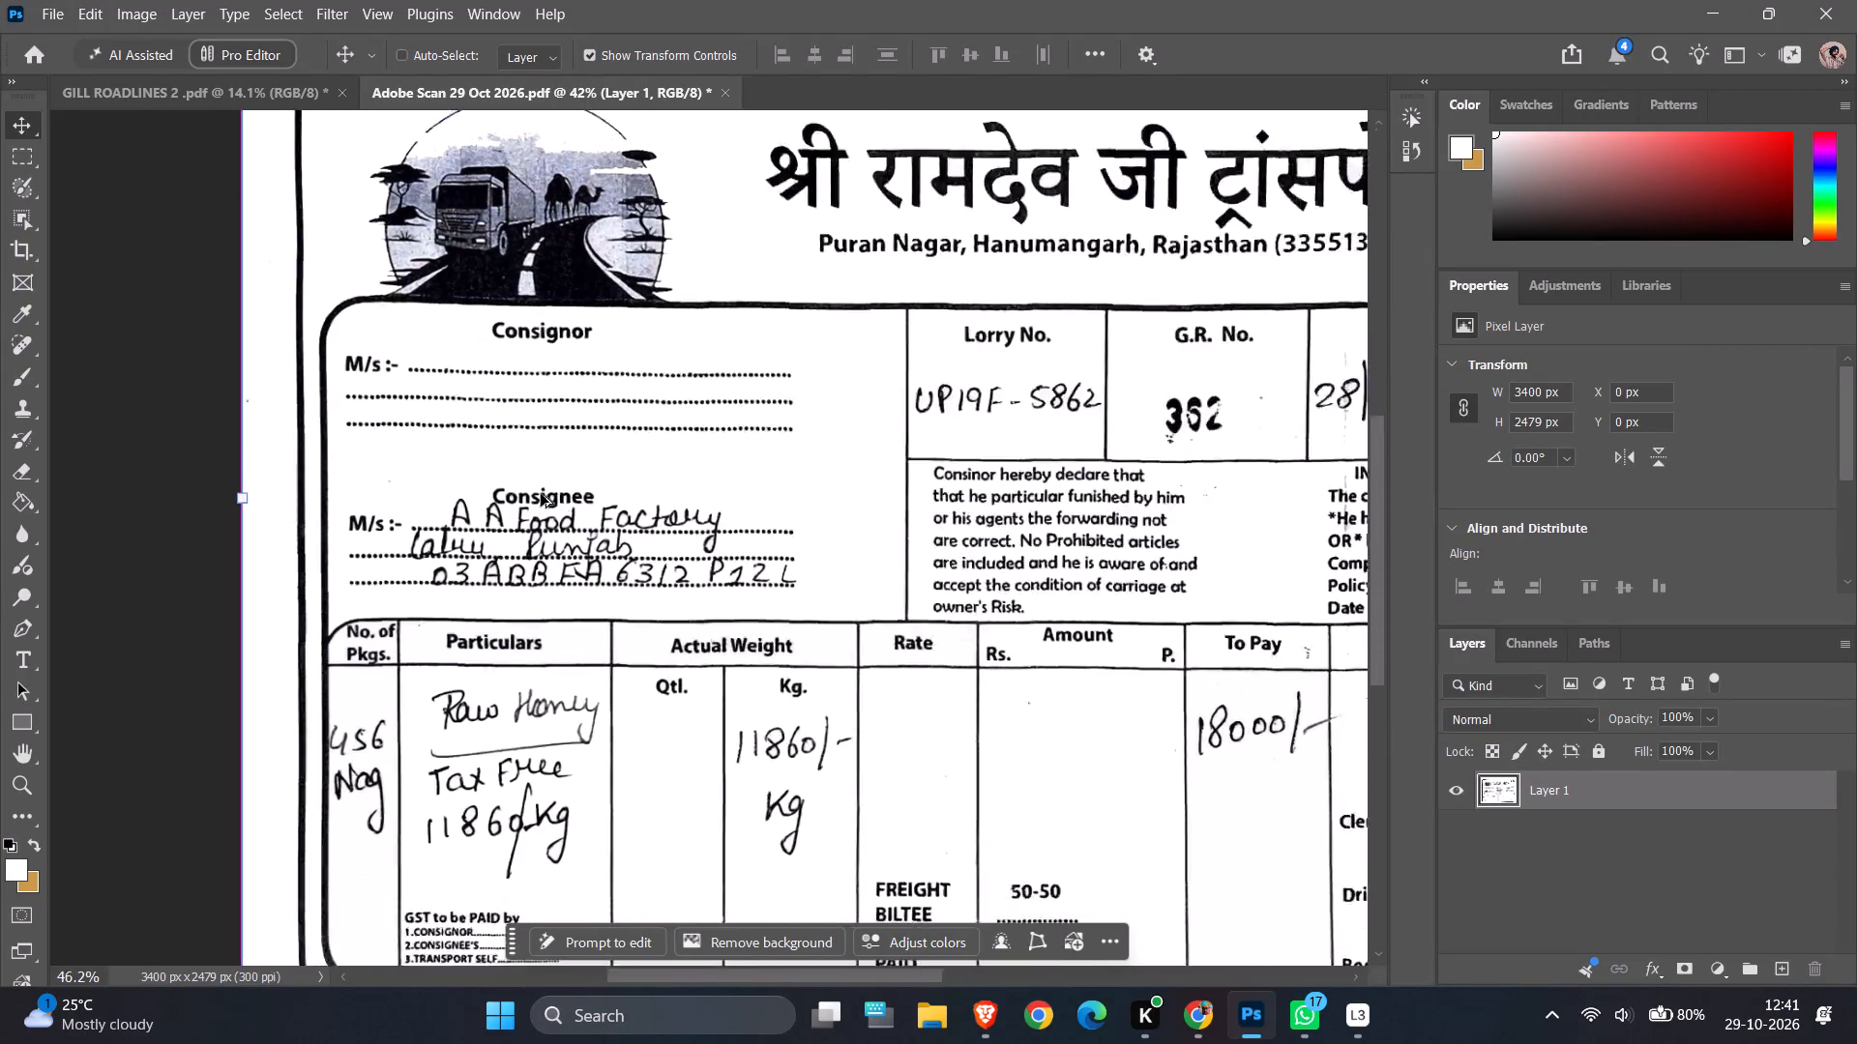
ctrl+scroll(541, 494, up, 15)
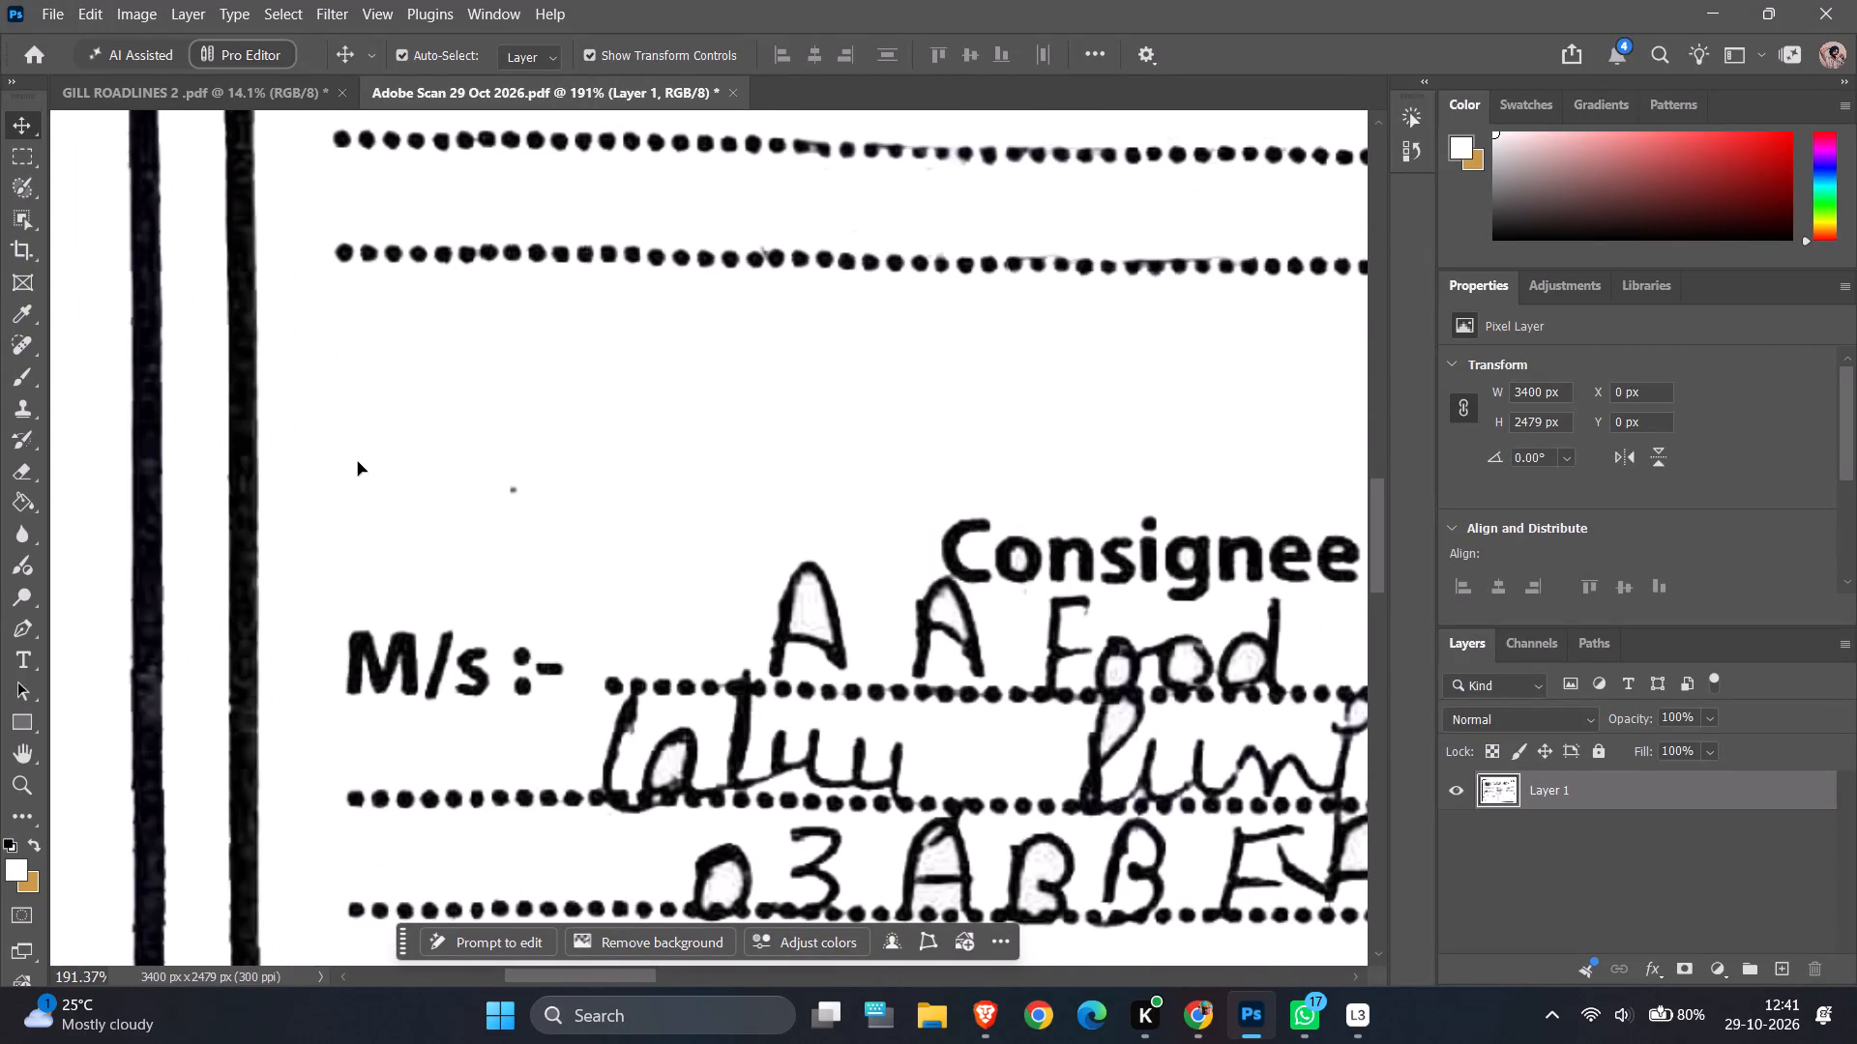
scroll(405, 478, down, 8)
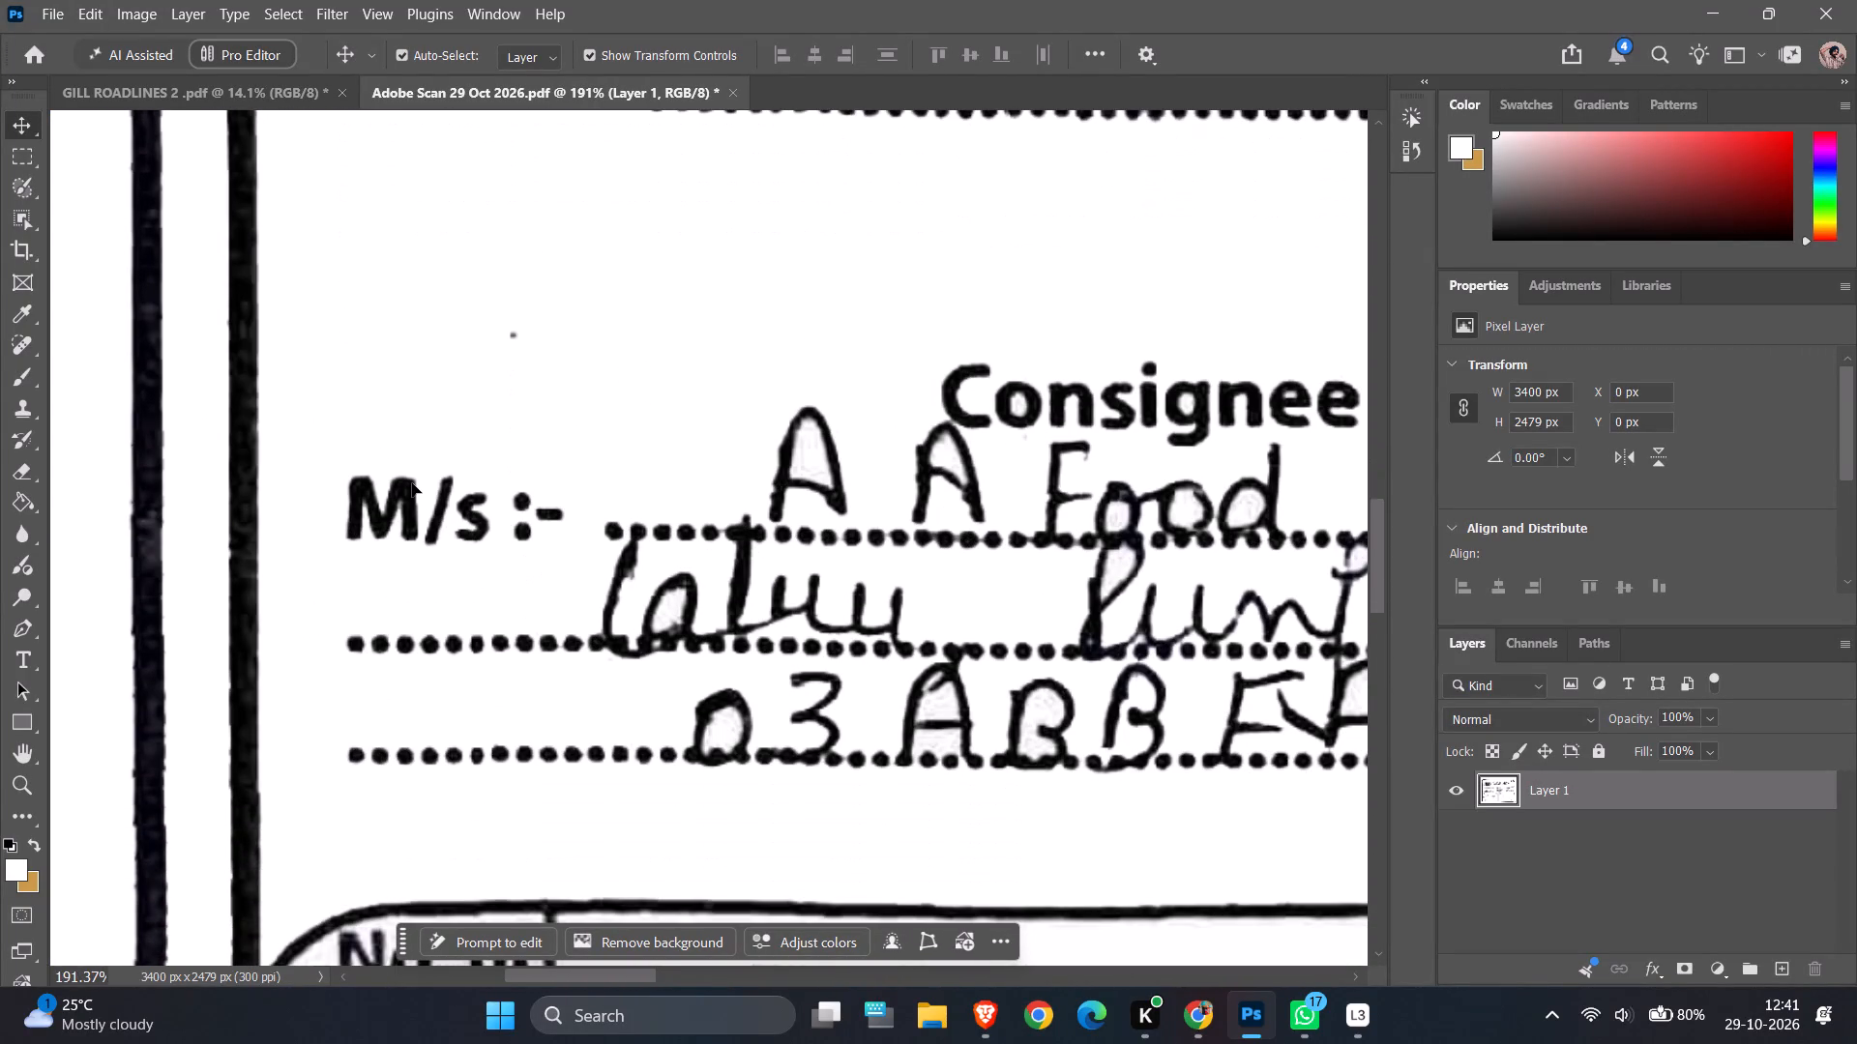
scroll(414, 479, down, 1)
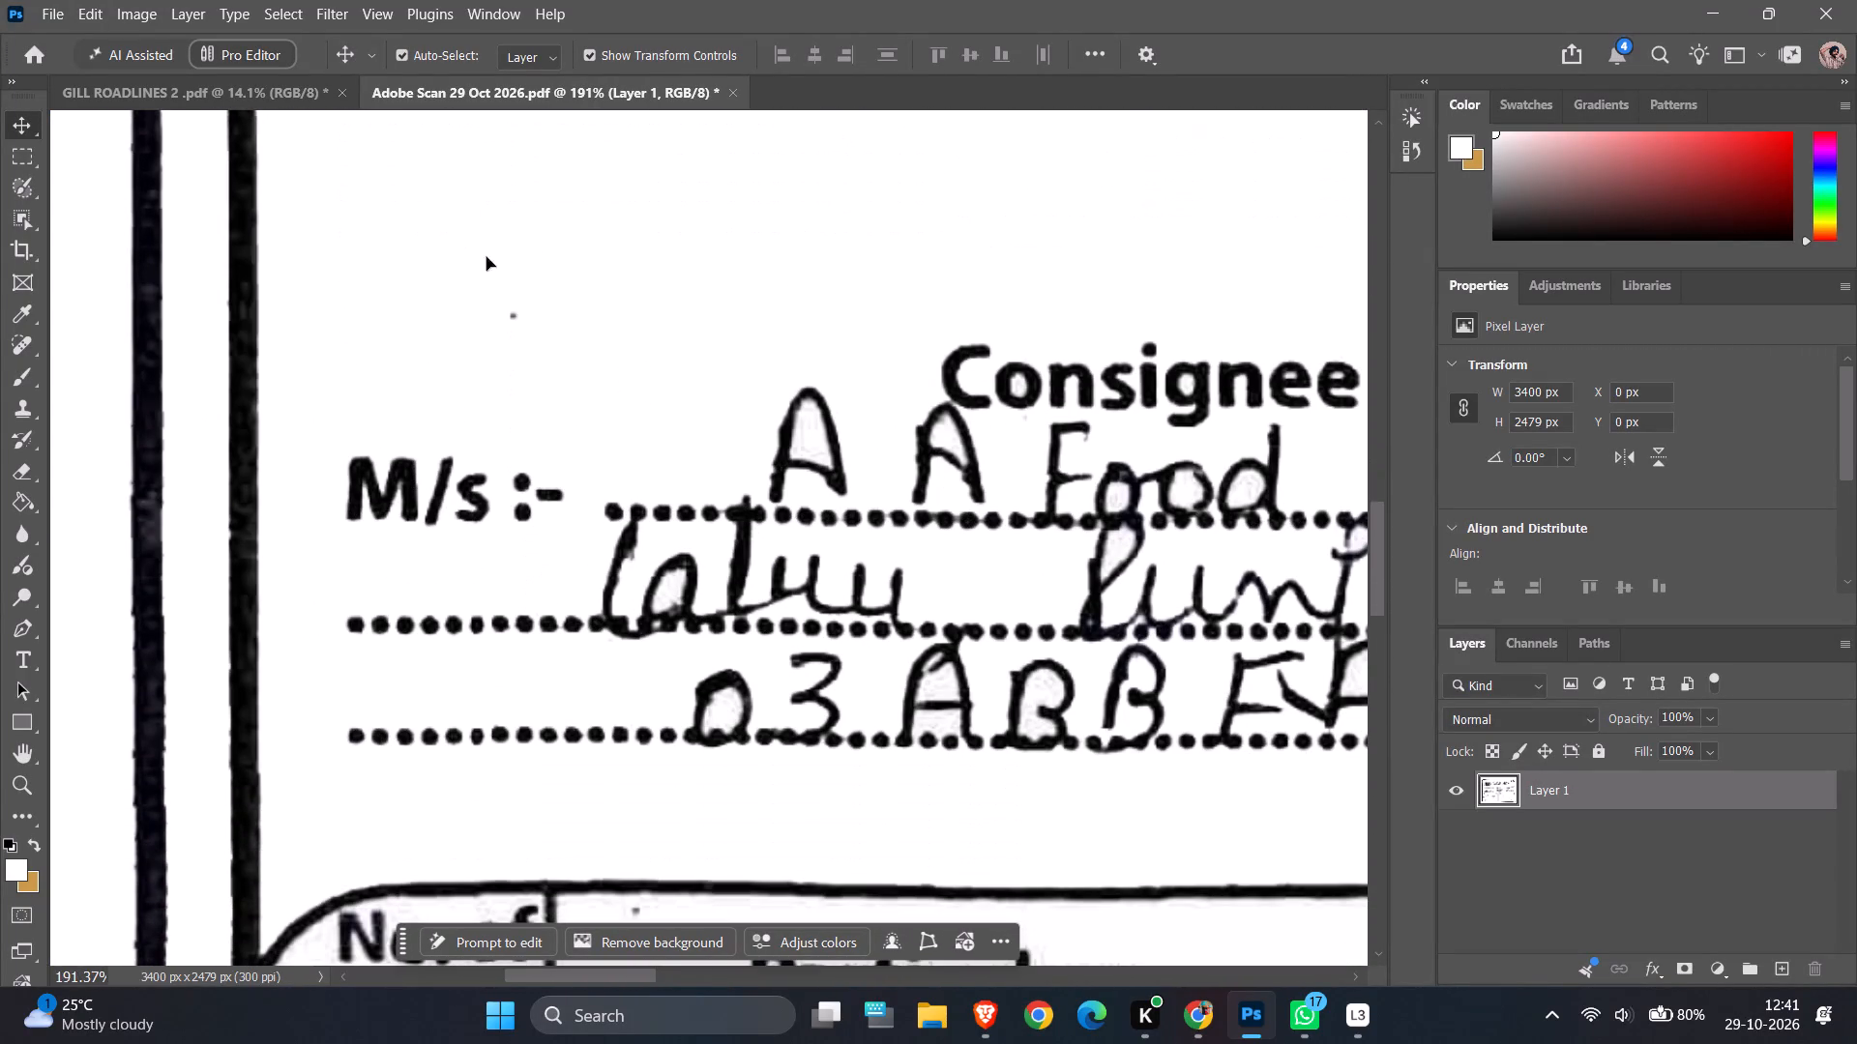
ctrl+scroll(250, 362, down, 2)
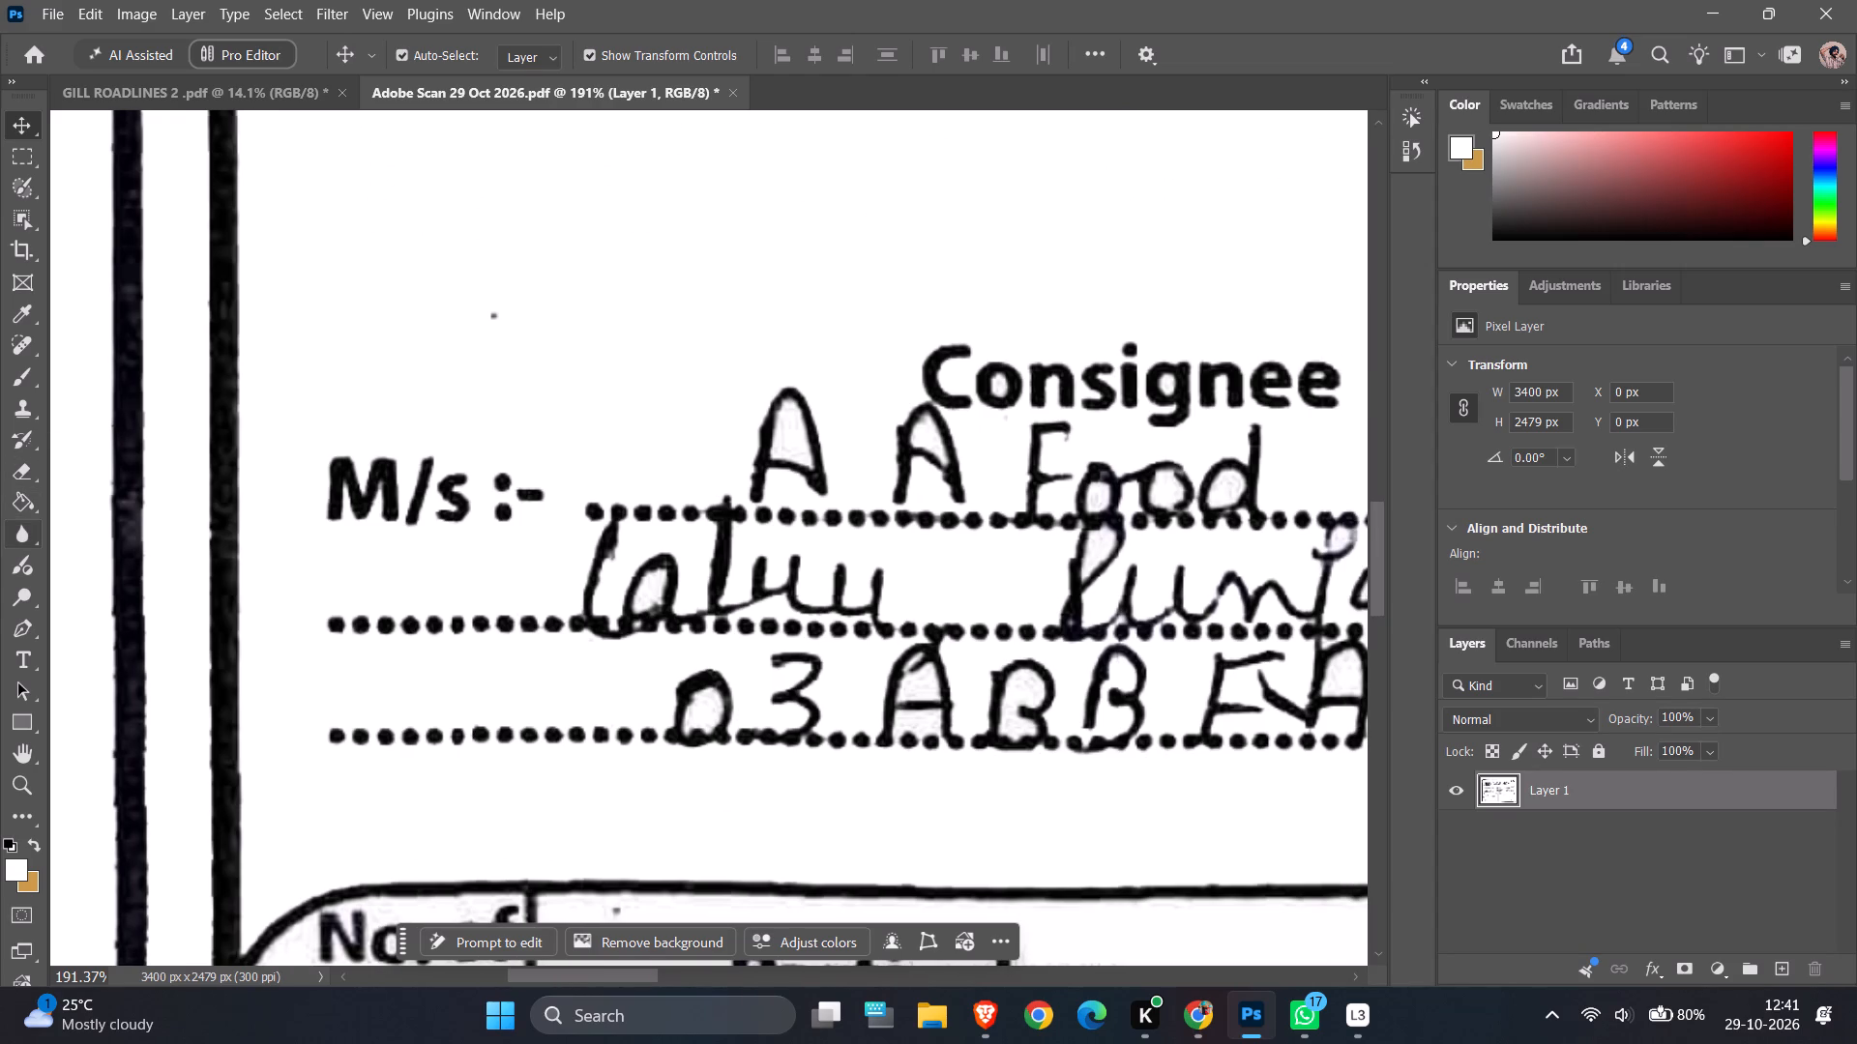
click(24, 409)
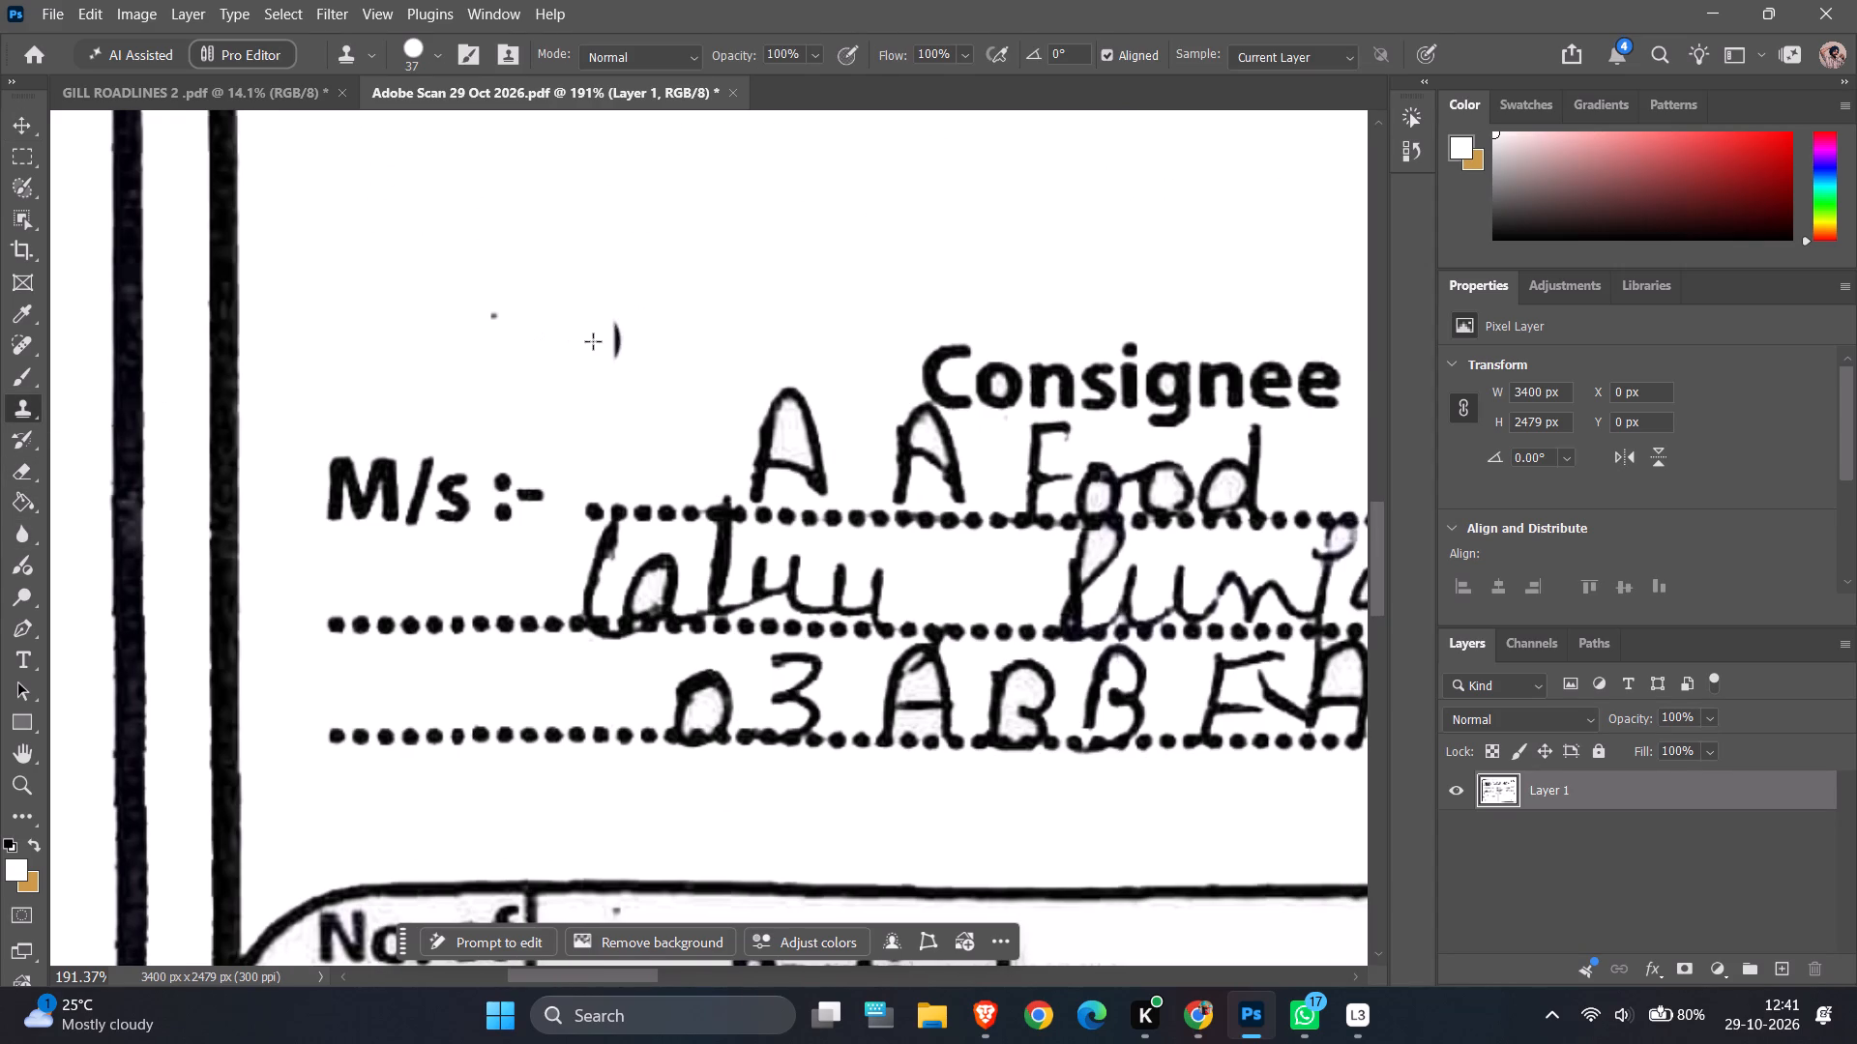
alt+click(655, 322)
ctrl+scroll(667, 418, down, 4)
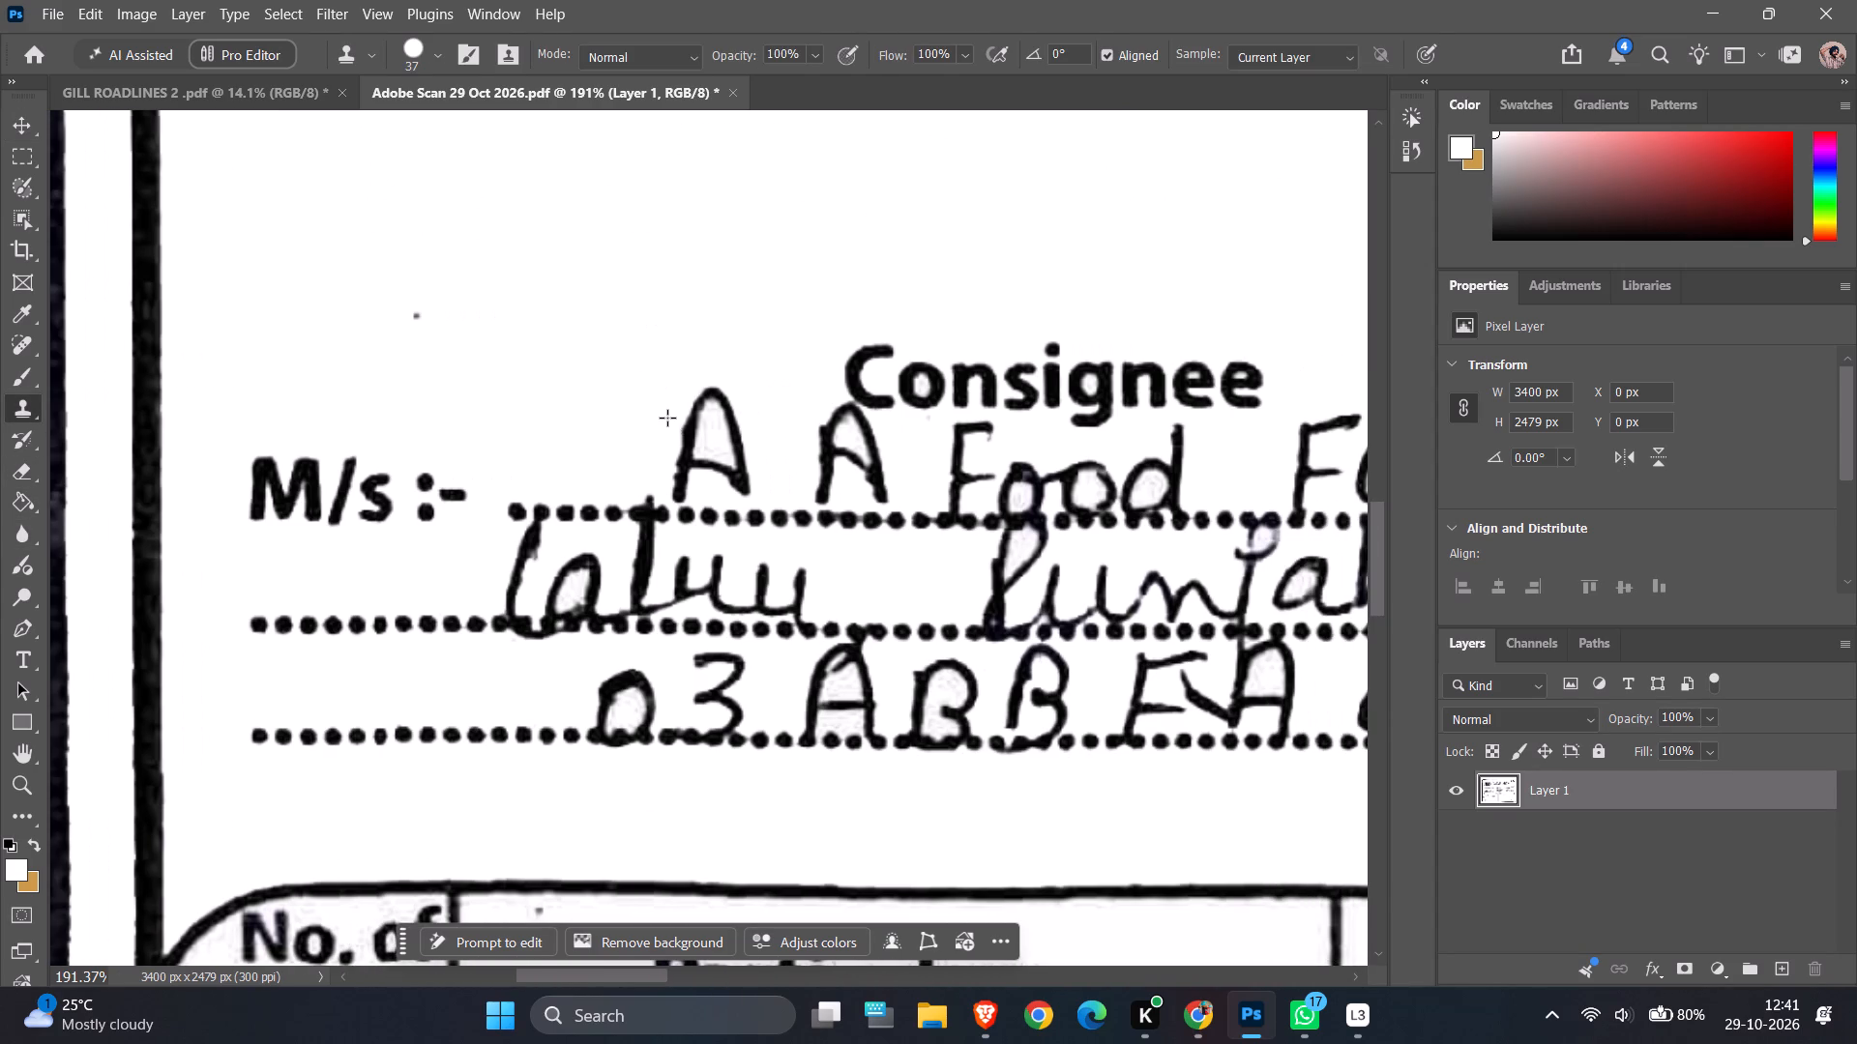
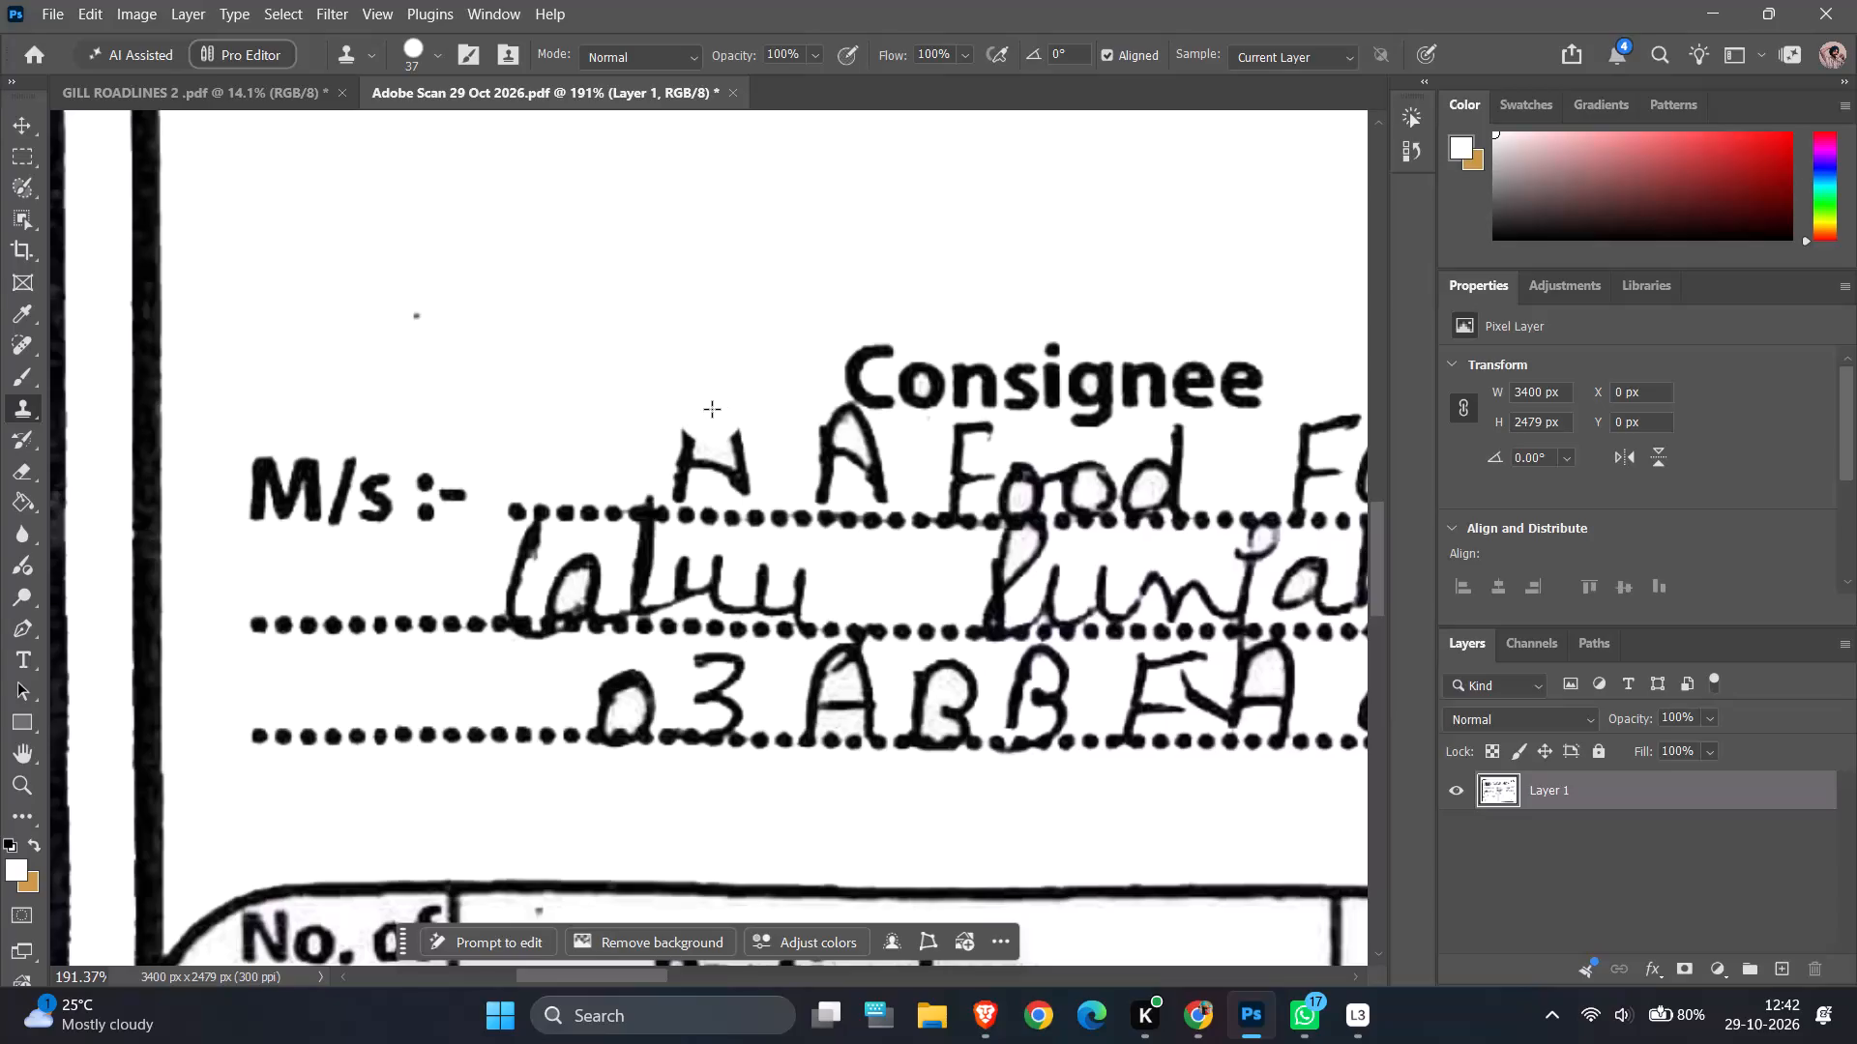
Clone clean white background over the handwritten H on the first Consignee line, keeping the dotted line below it.
click(712, 409)
ctrl+scroll(689, 461, up, 5)
ctrl+alt+scroll(820, 476, up, 10)
click(732, 377)
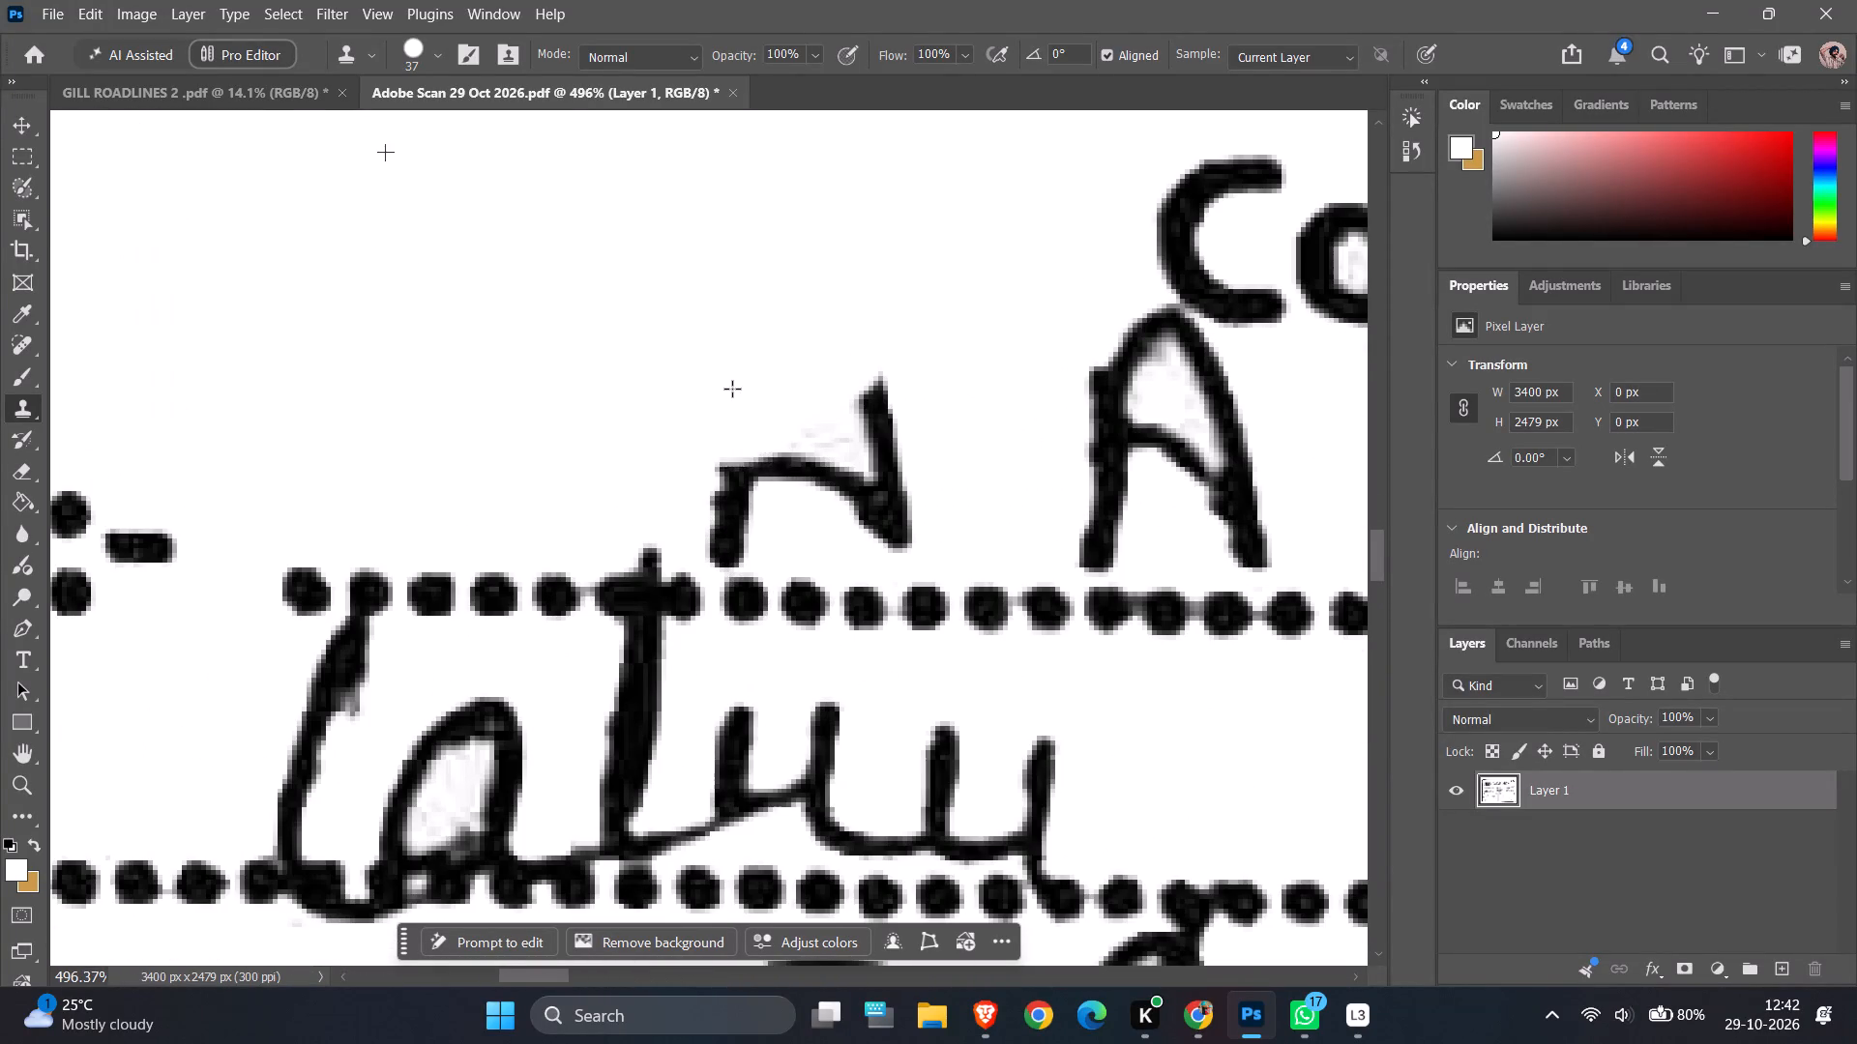
click(736, 489)
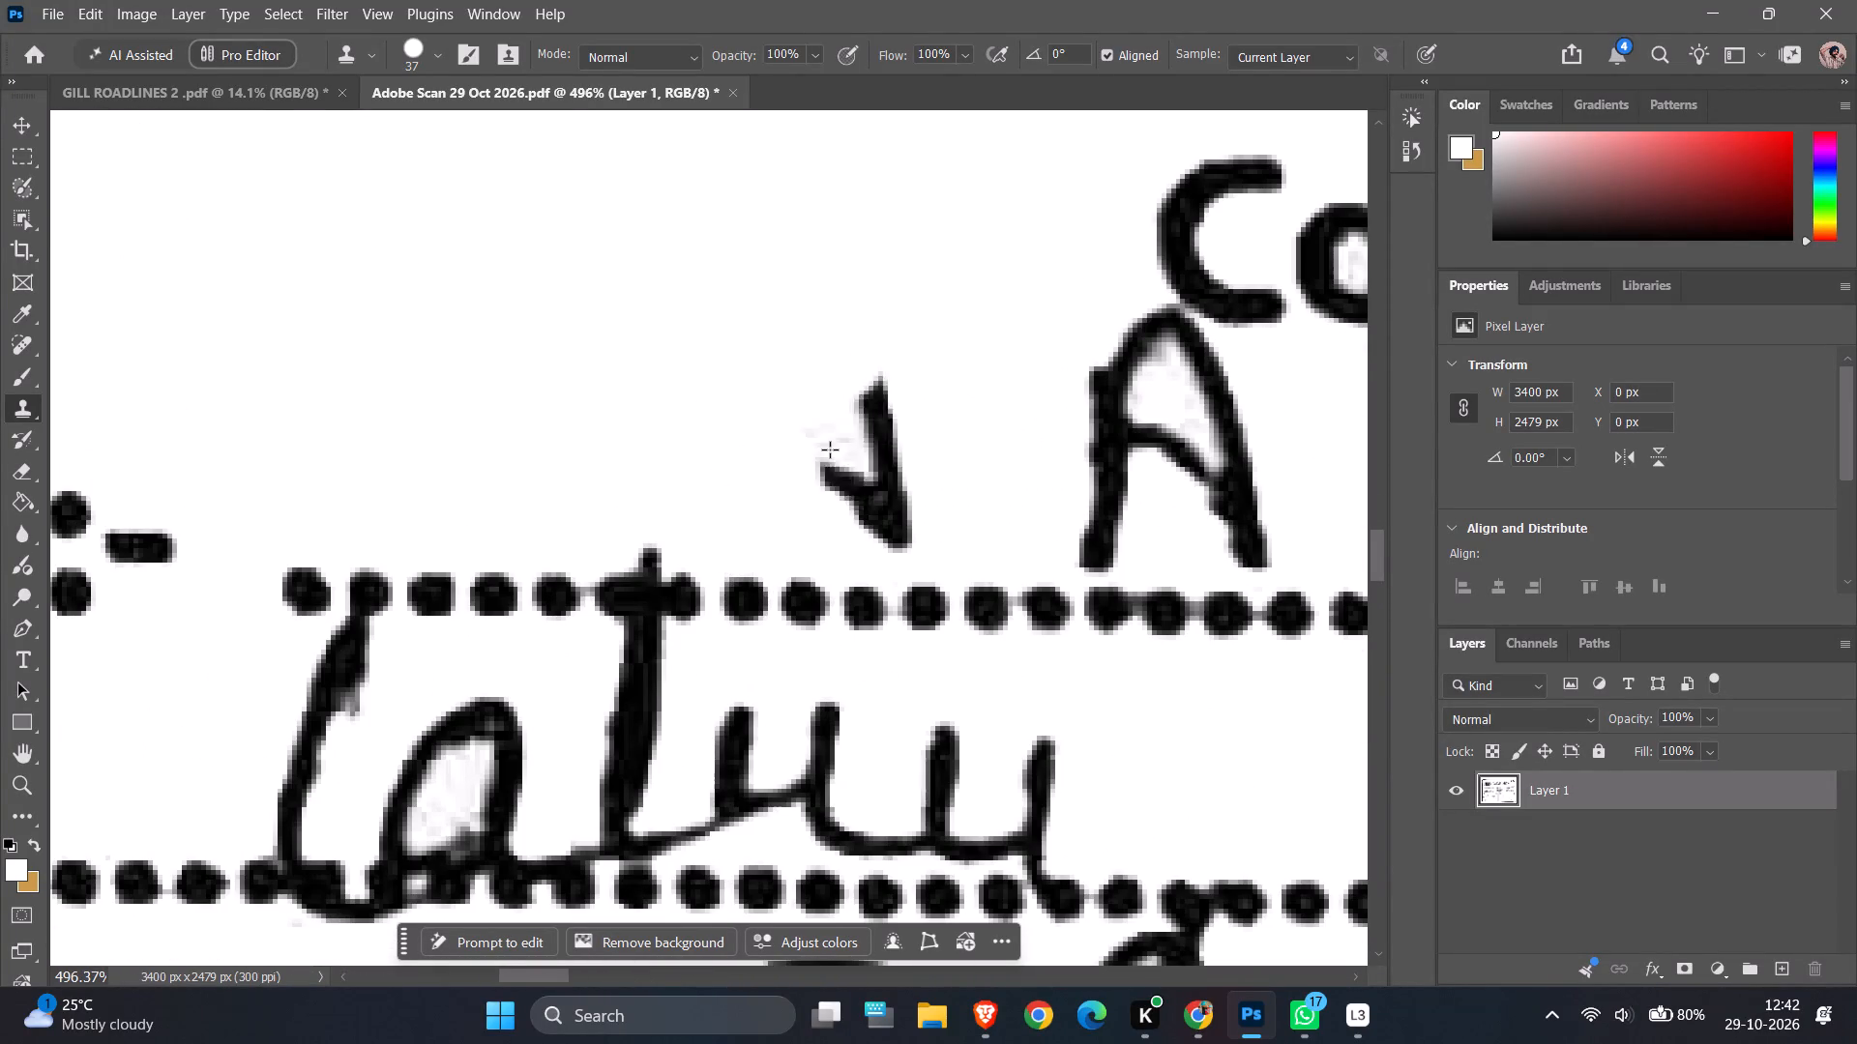
click(830, 449)
drag(861, 391, 904, 455)
click(902, 487)
Erase the handwritten A below the start of the Consignee heading with the Clone Stamp, leaving the printed C intact.
ctrl+alt+scroll(901, 487, down, 5)
ctrl+scroll(851, 467, up, 2)
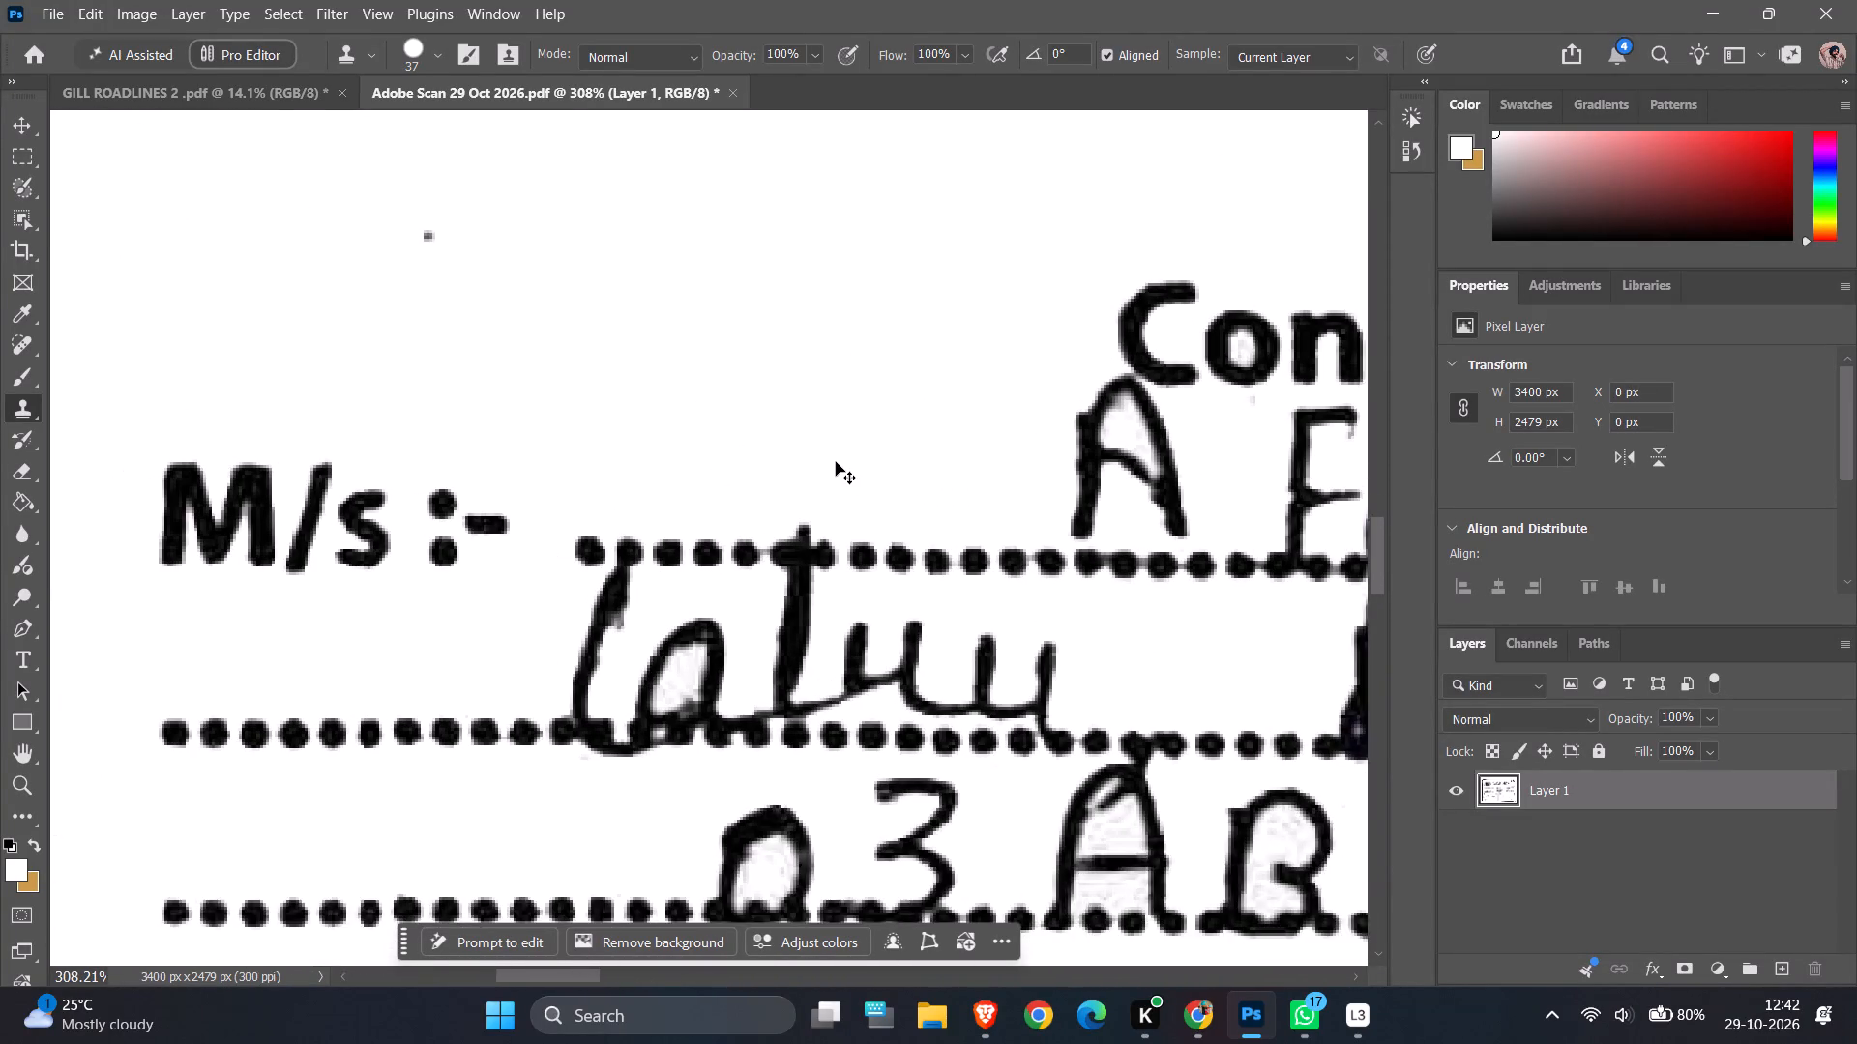
ctrl+scroll(836, 462, up, 2)
ctrl+scroll(828, 460, down, 14)
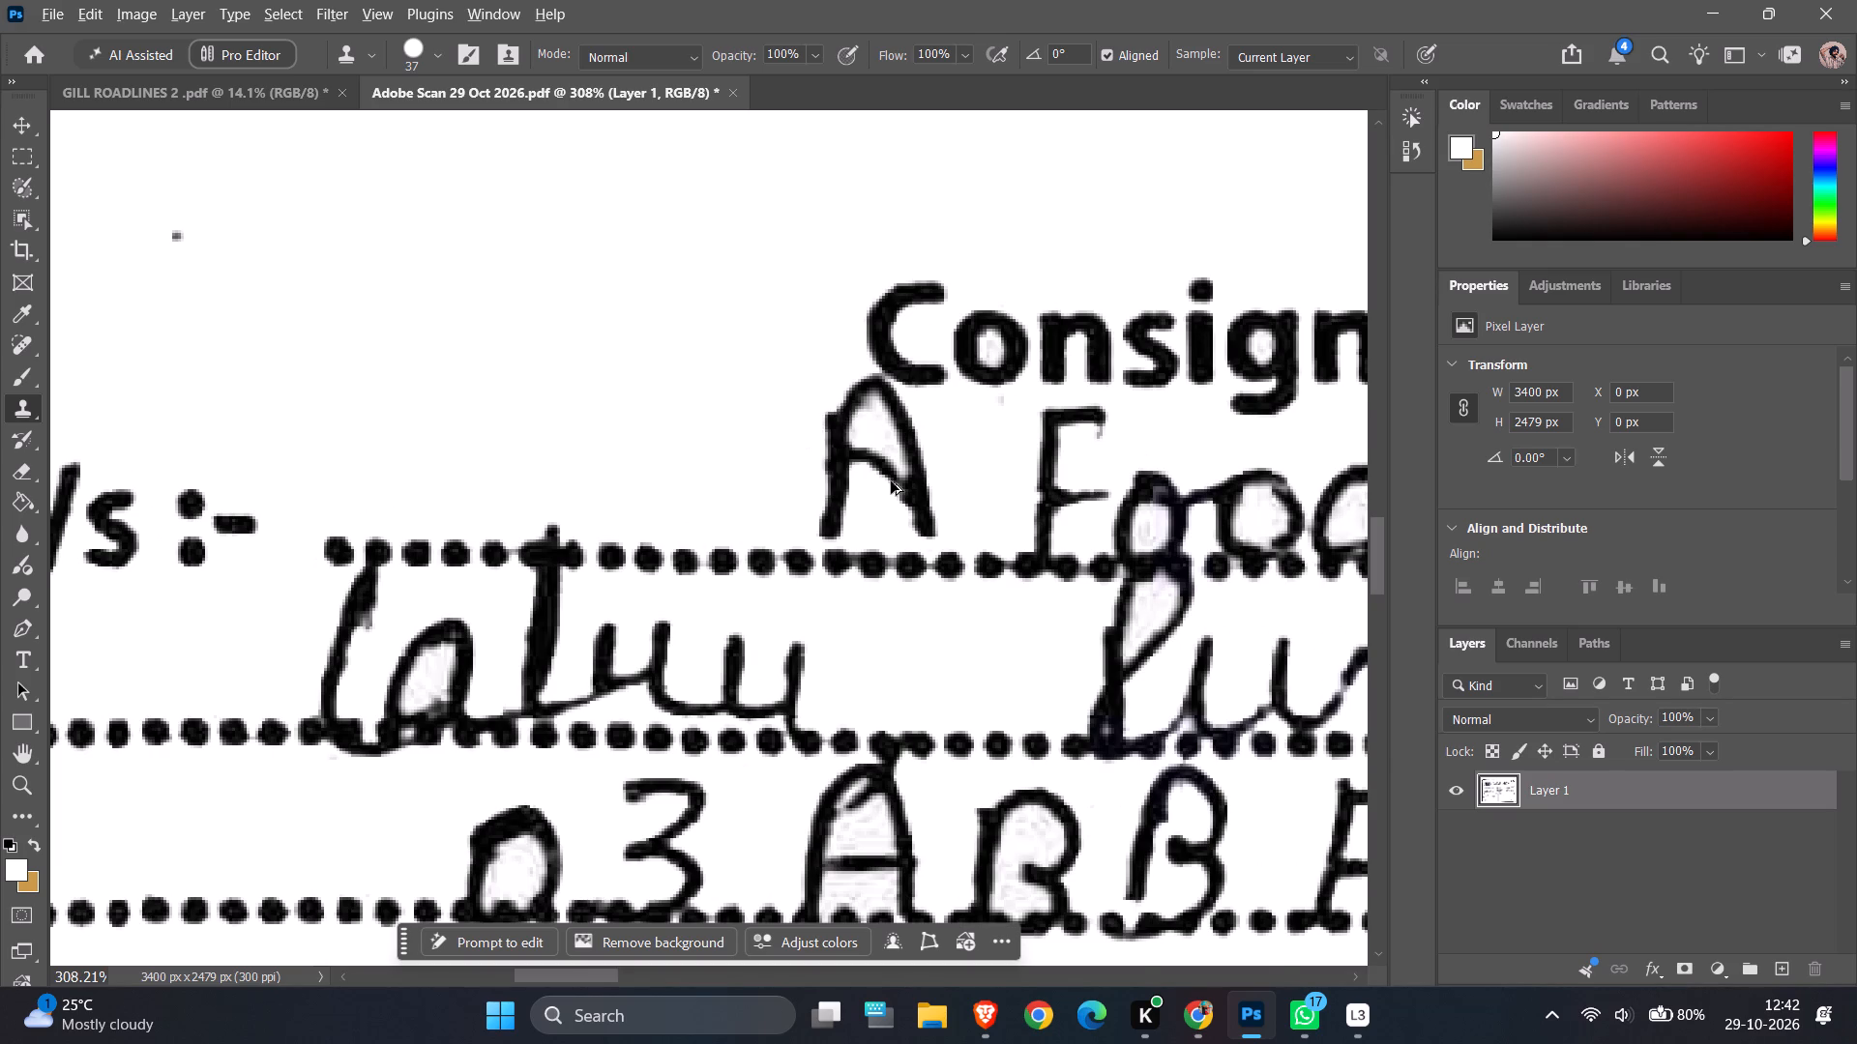
ctrl+alt+scroll(887, 478, up, 4)
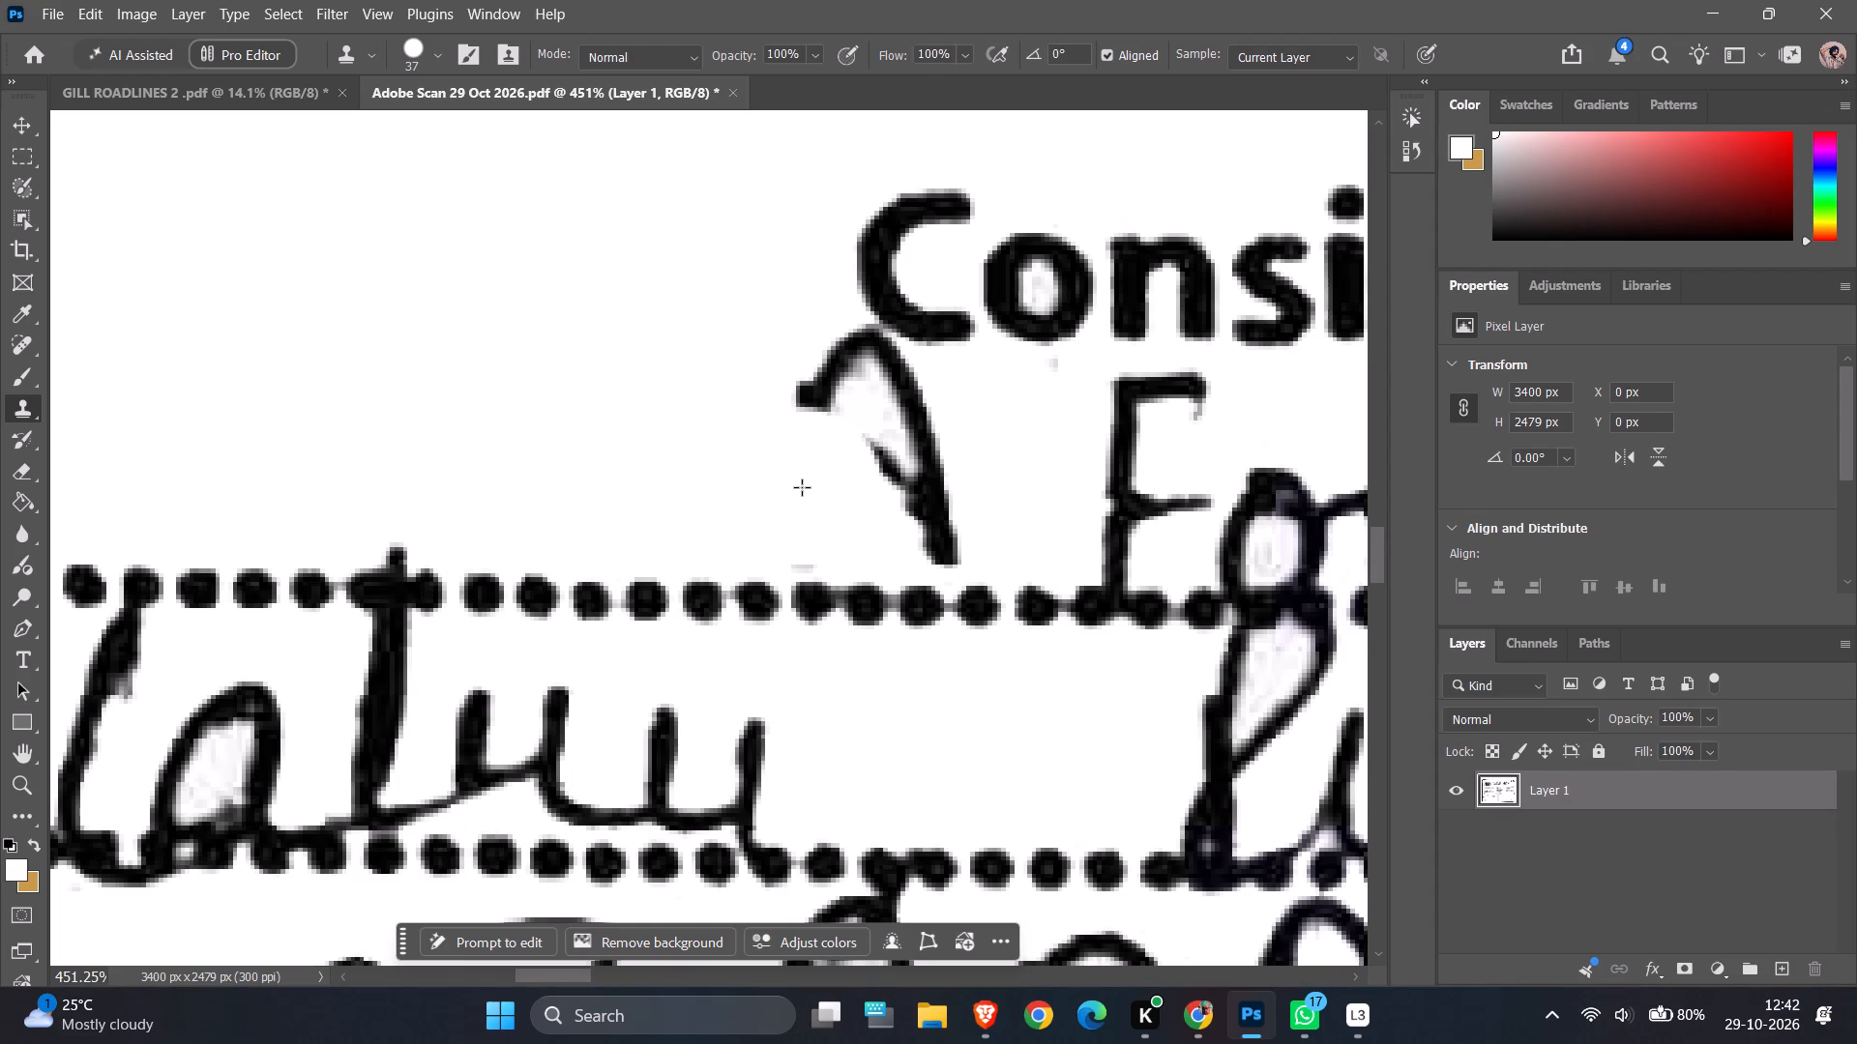
click(802, 493)
click(793, 439)
click(820, 400)
click(833, 394)
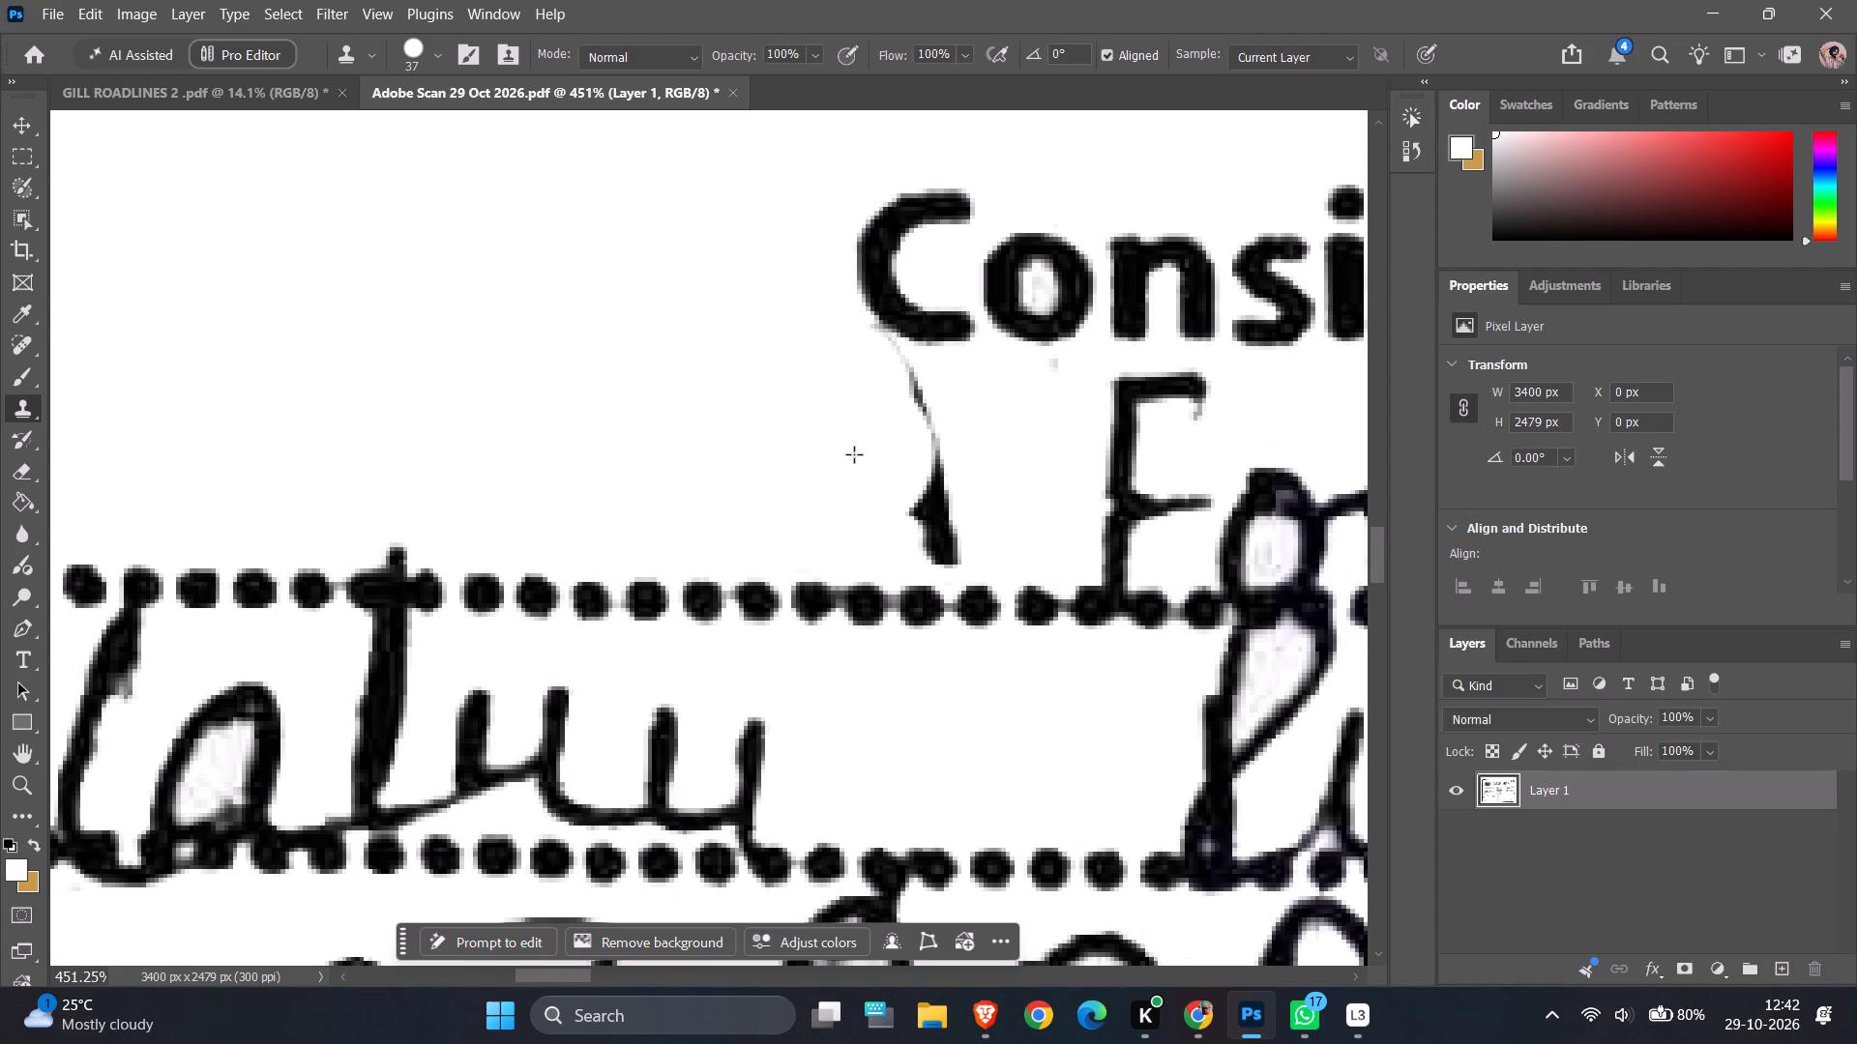
click(850, 404)
click(862, 423)
click(884, 465)
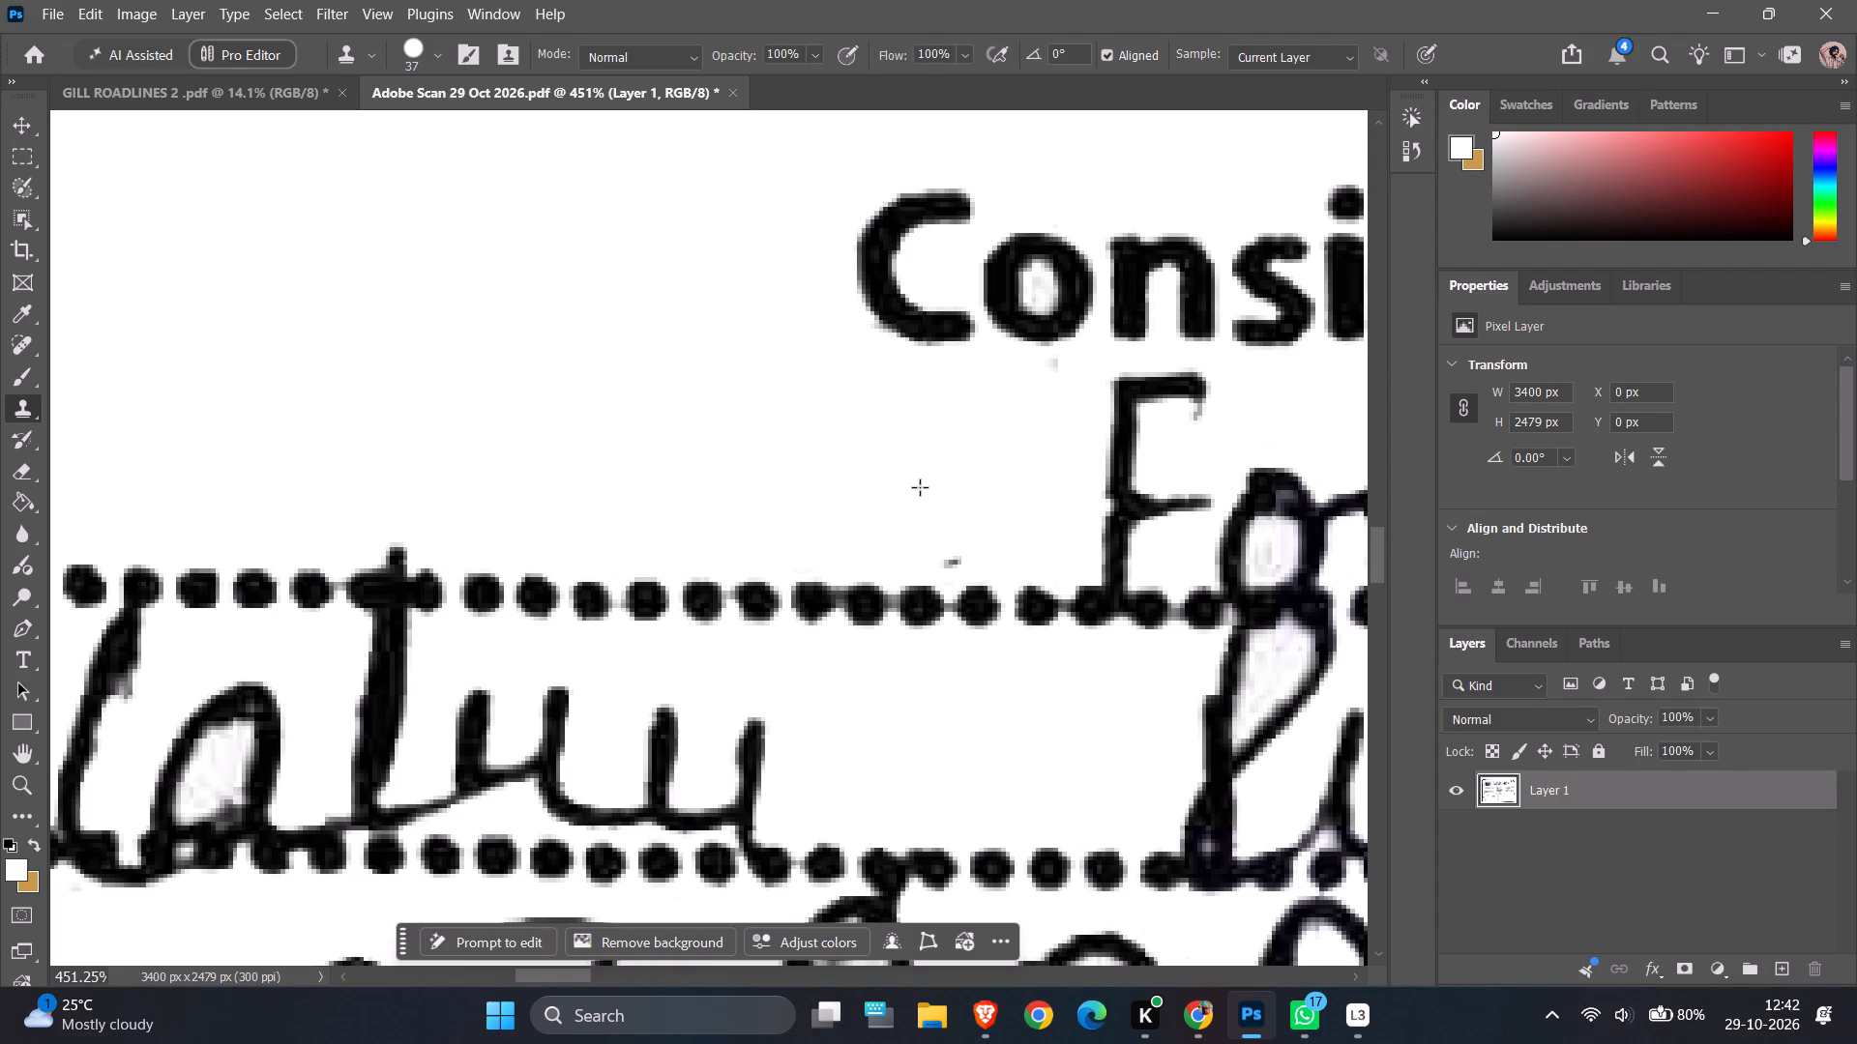
click(928, 494)
Clone white background over the handwritten F of "Food" on the first Consignee line.
ctrl+scroll(928, 496, down, 6)
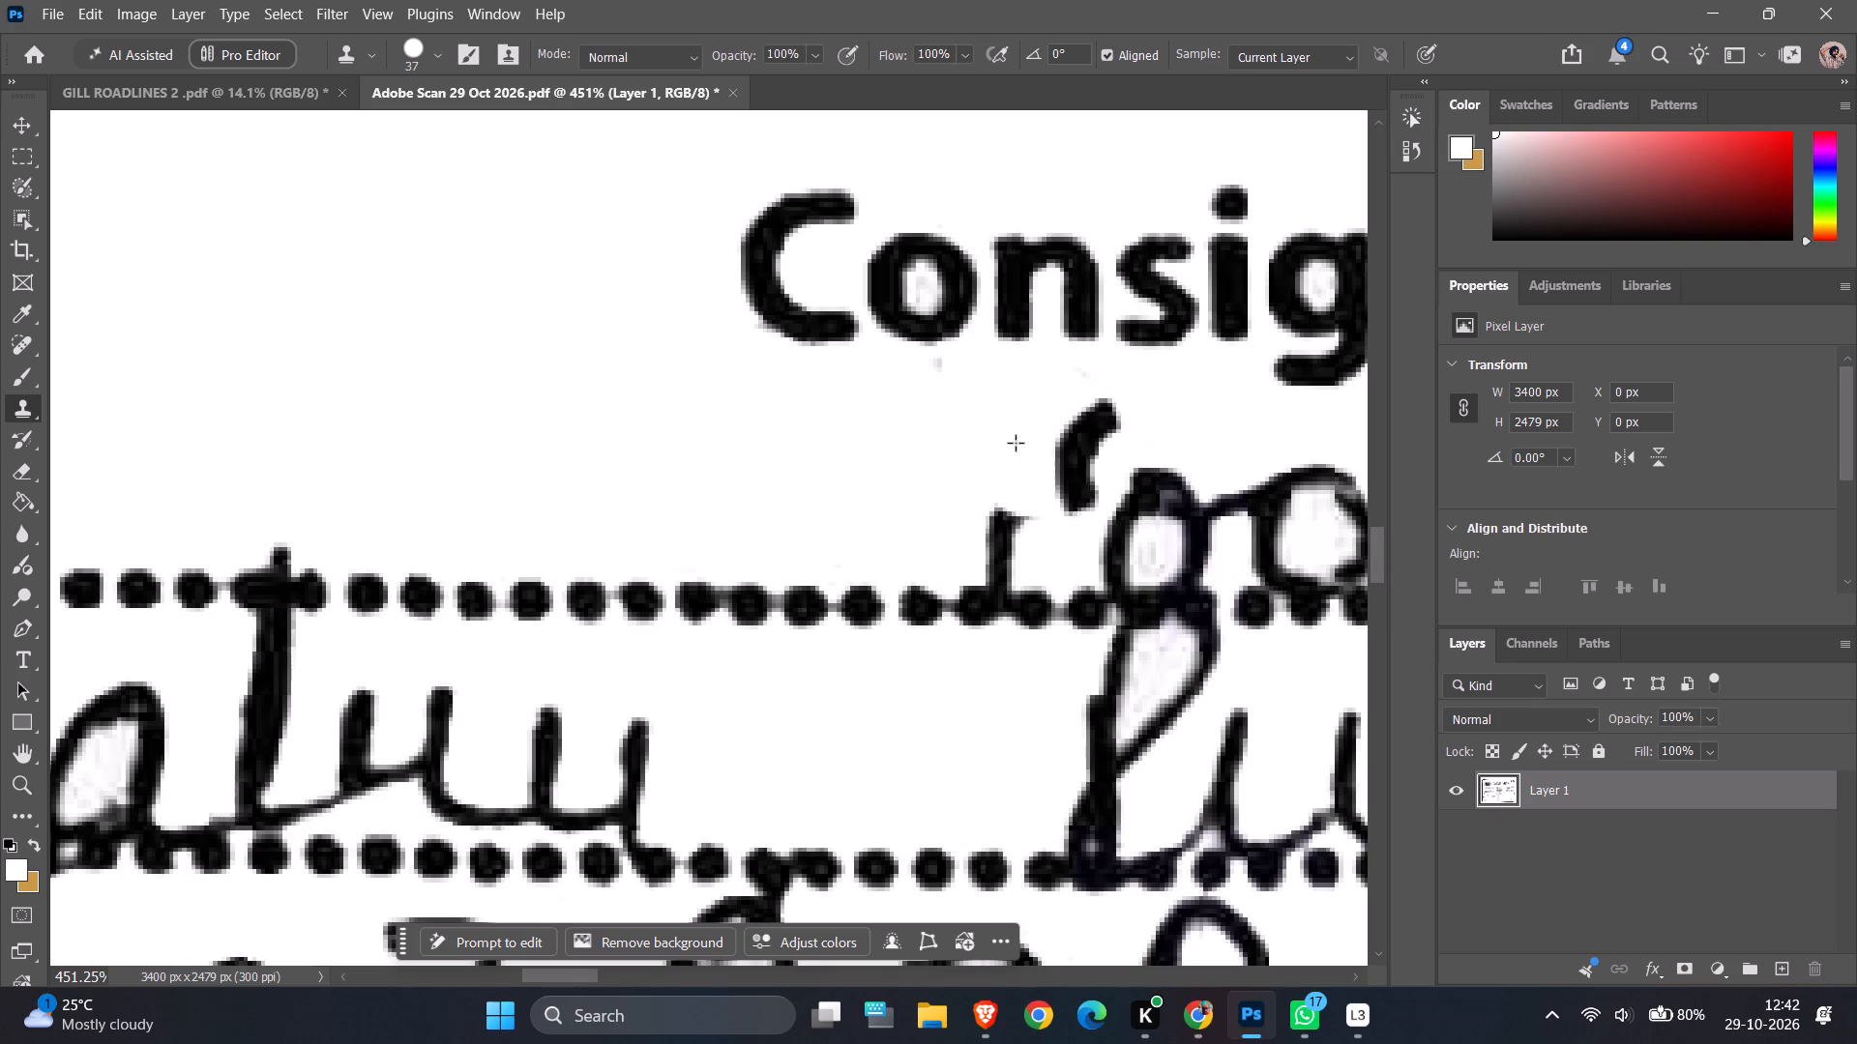
alt+click(781, 439)
click(960, 449)
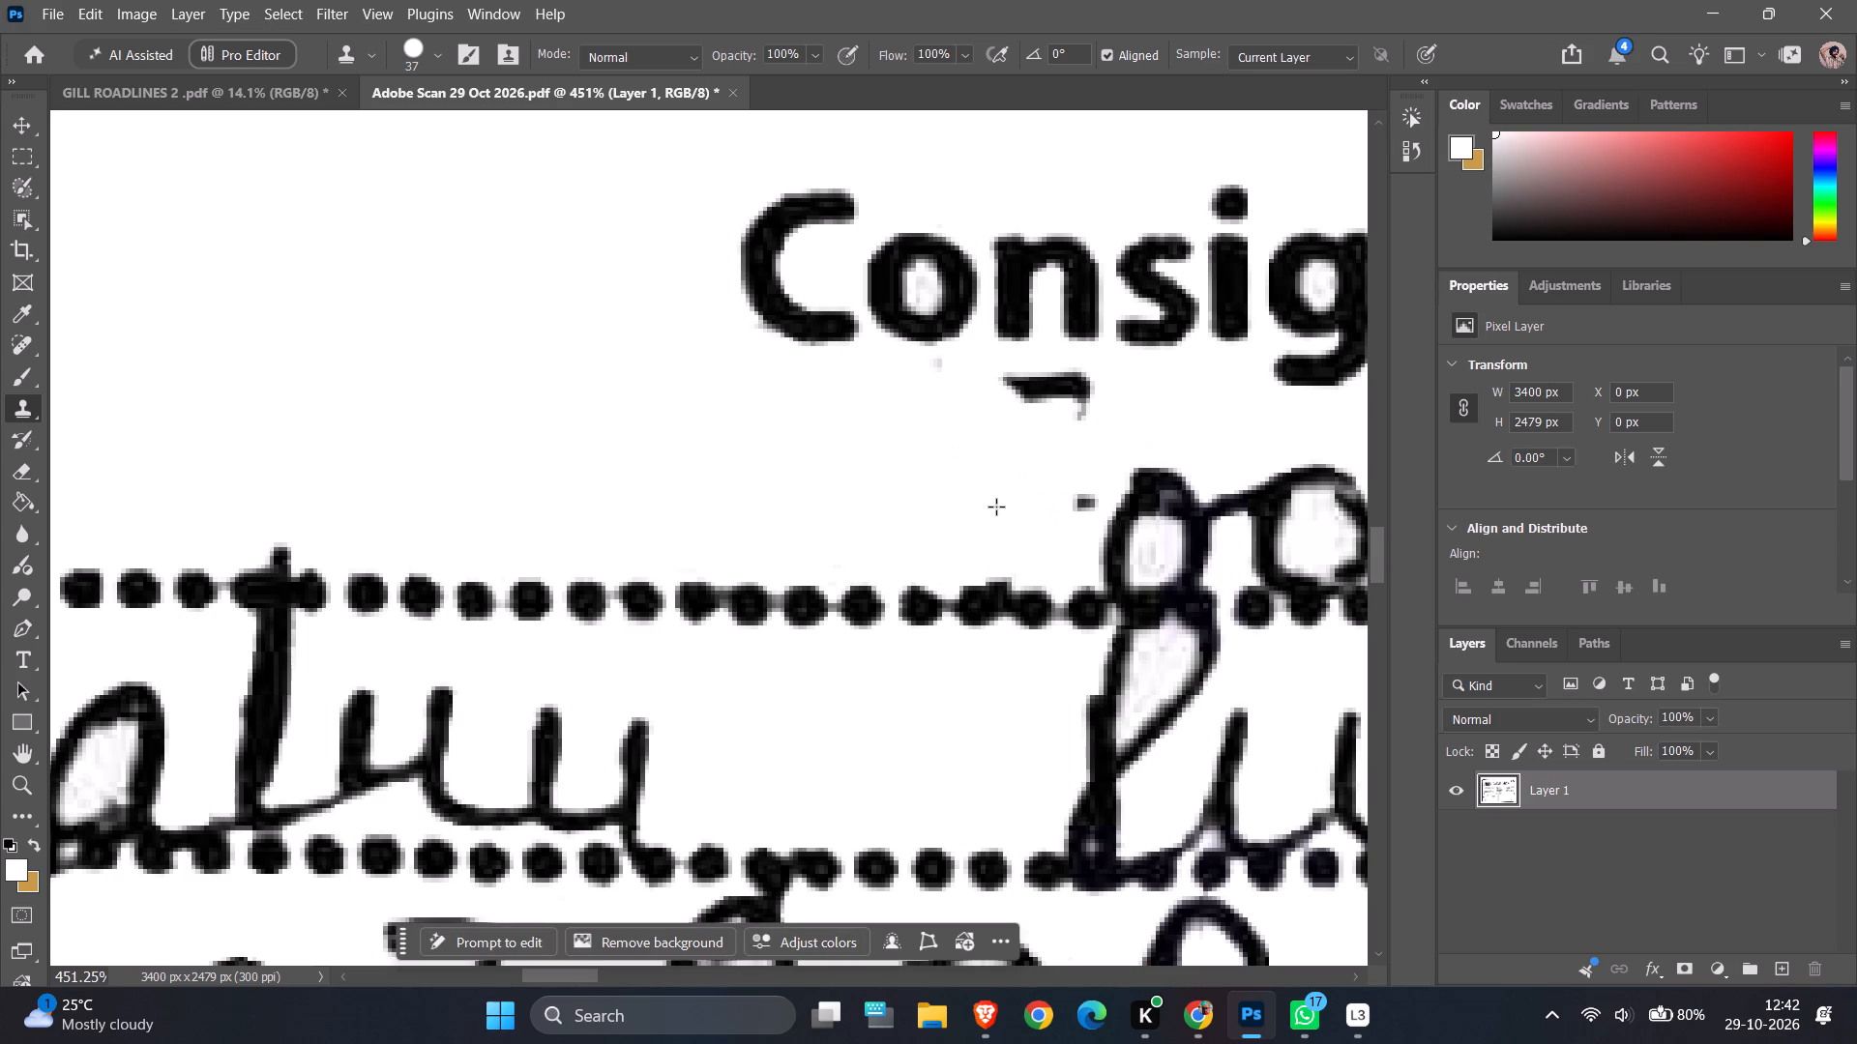
click(996, 507)
click(1036, 501)
click(1036, 432)
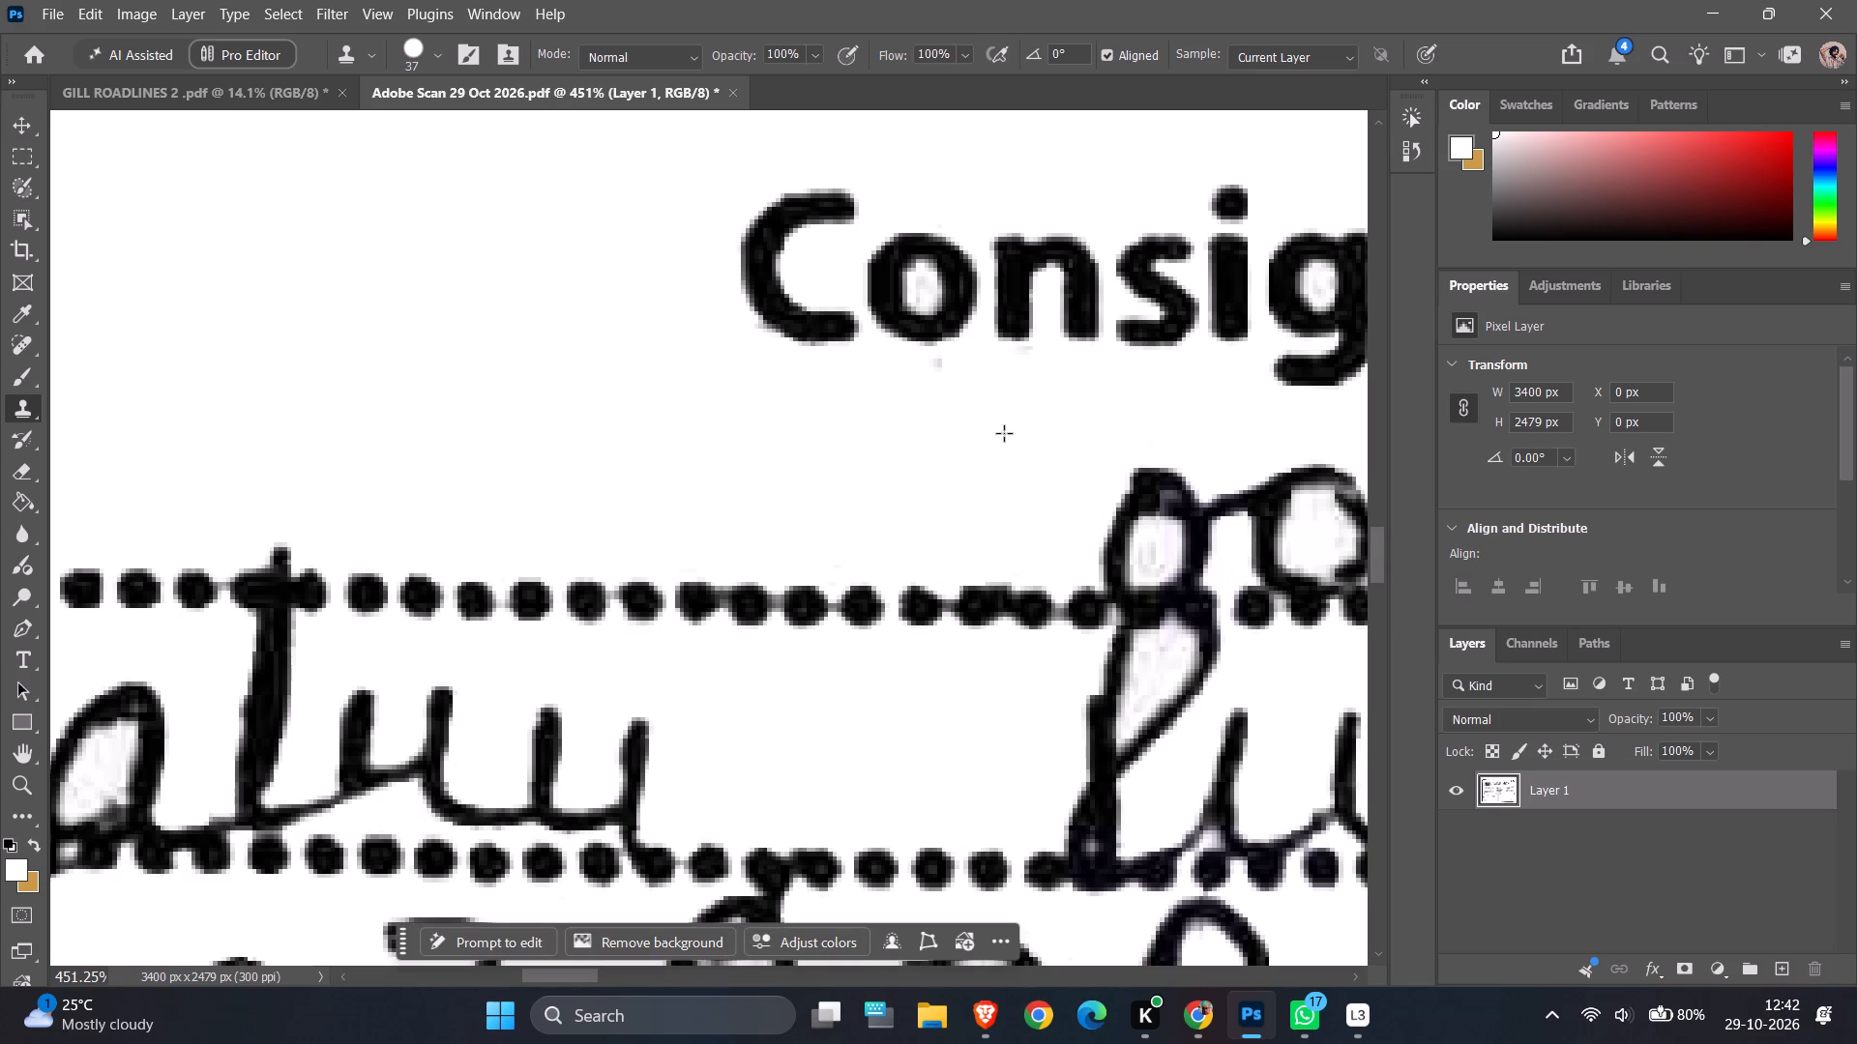
click(950, 434)
Clone white over the remaining handwritten letters "ood" of "Food", down to the first Consignee dotted line.
ctrl+scroll(899, 498, down, 13)
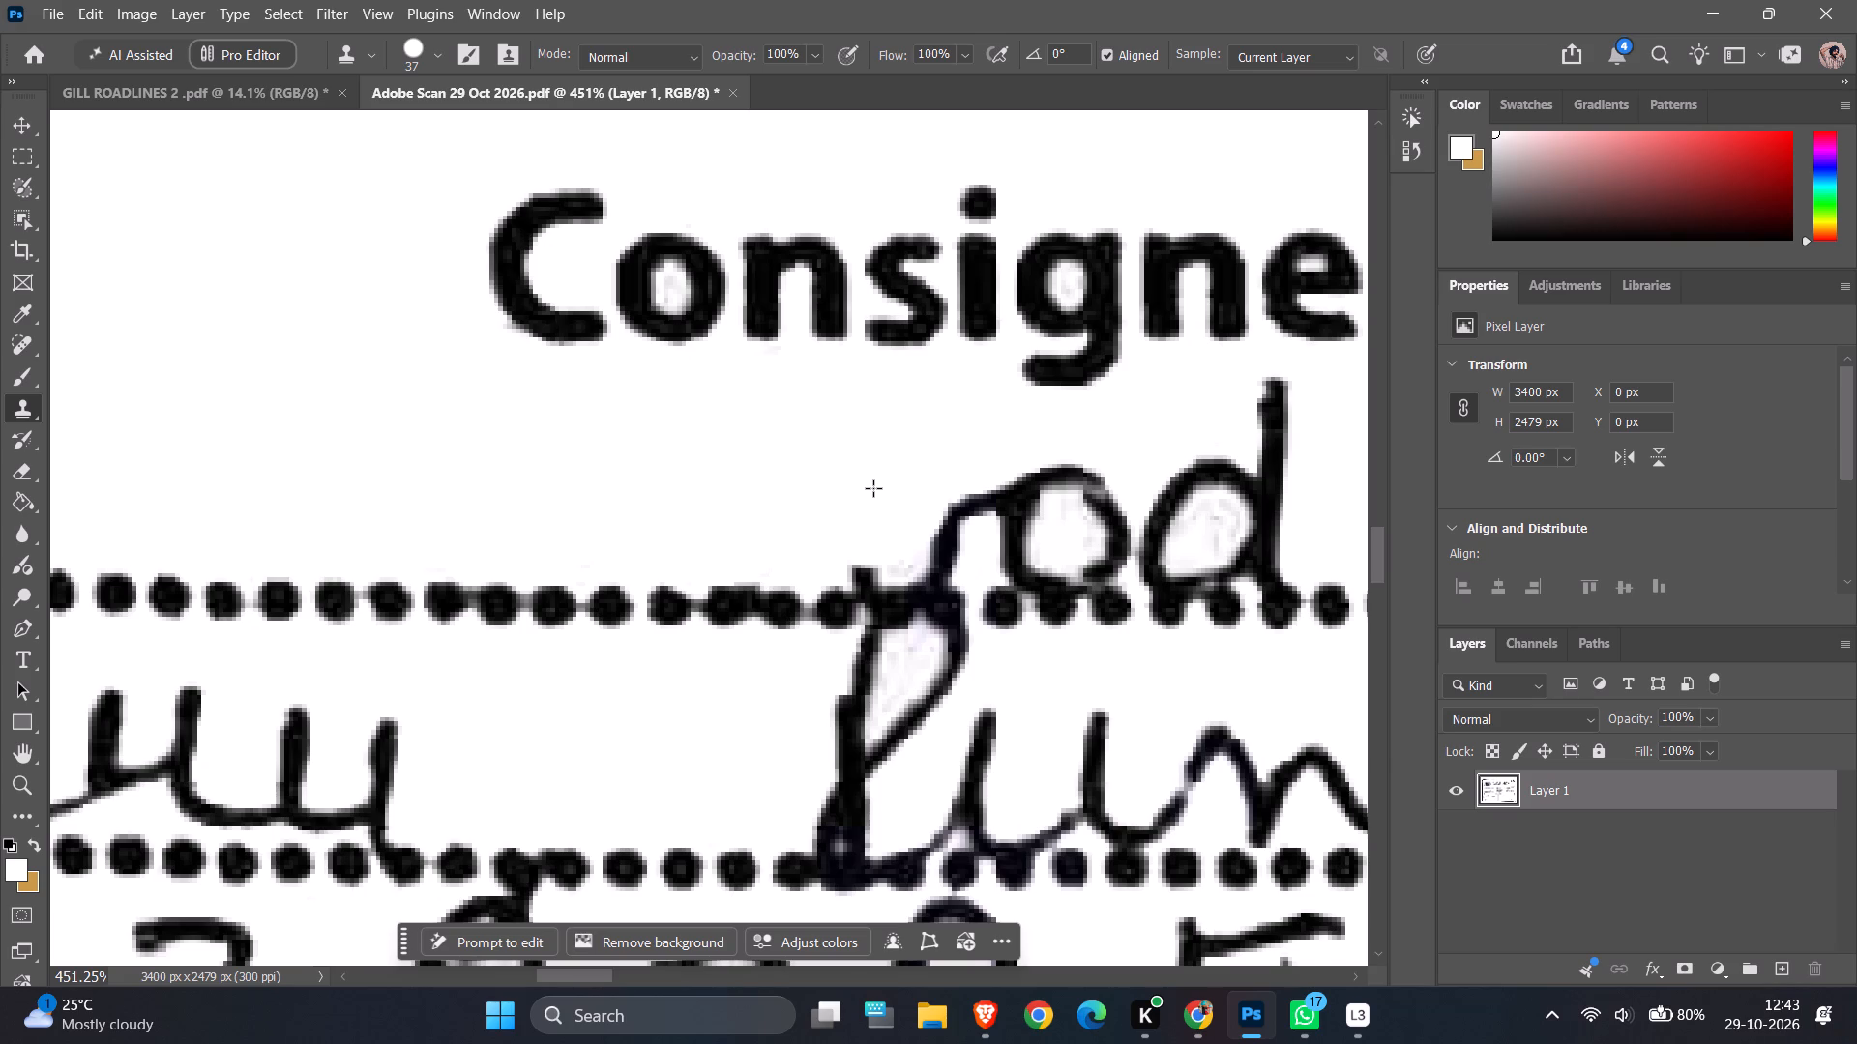
ctrl+scroll(810, 510, down, 5)
ctrl+alt+scroll(722, 463, up, 5)
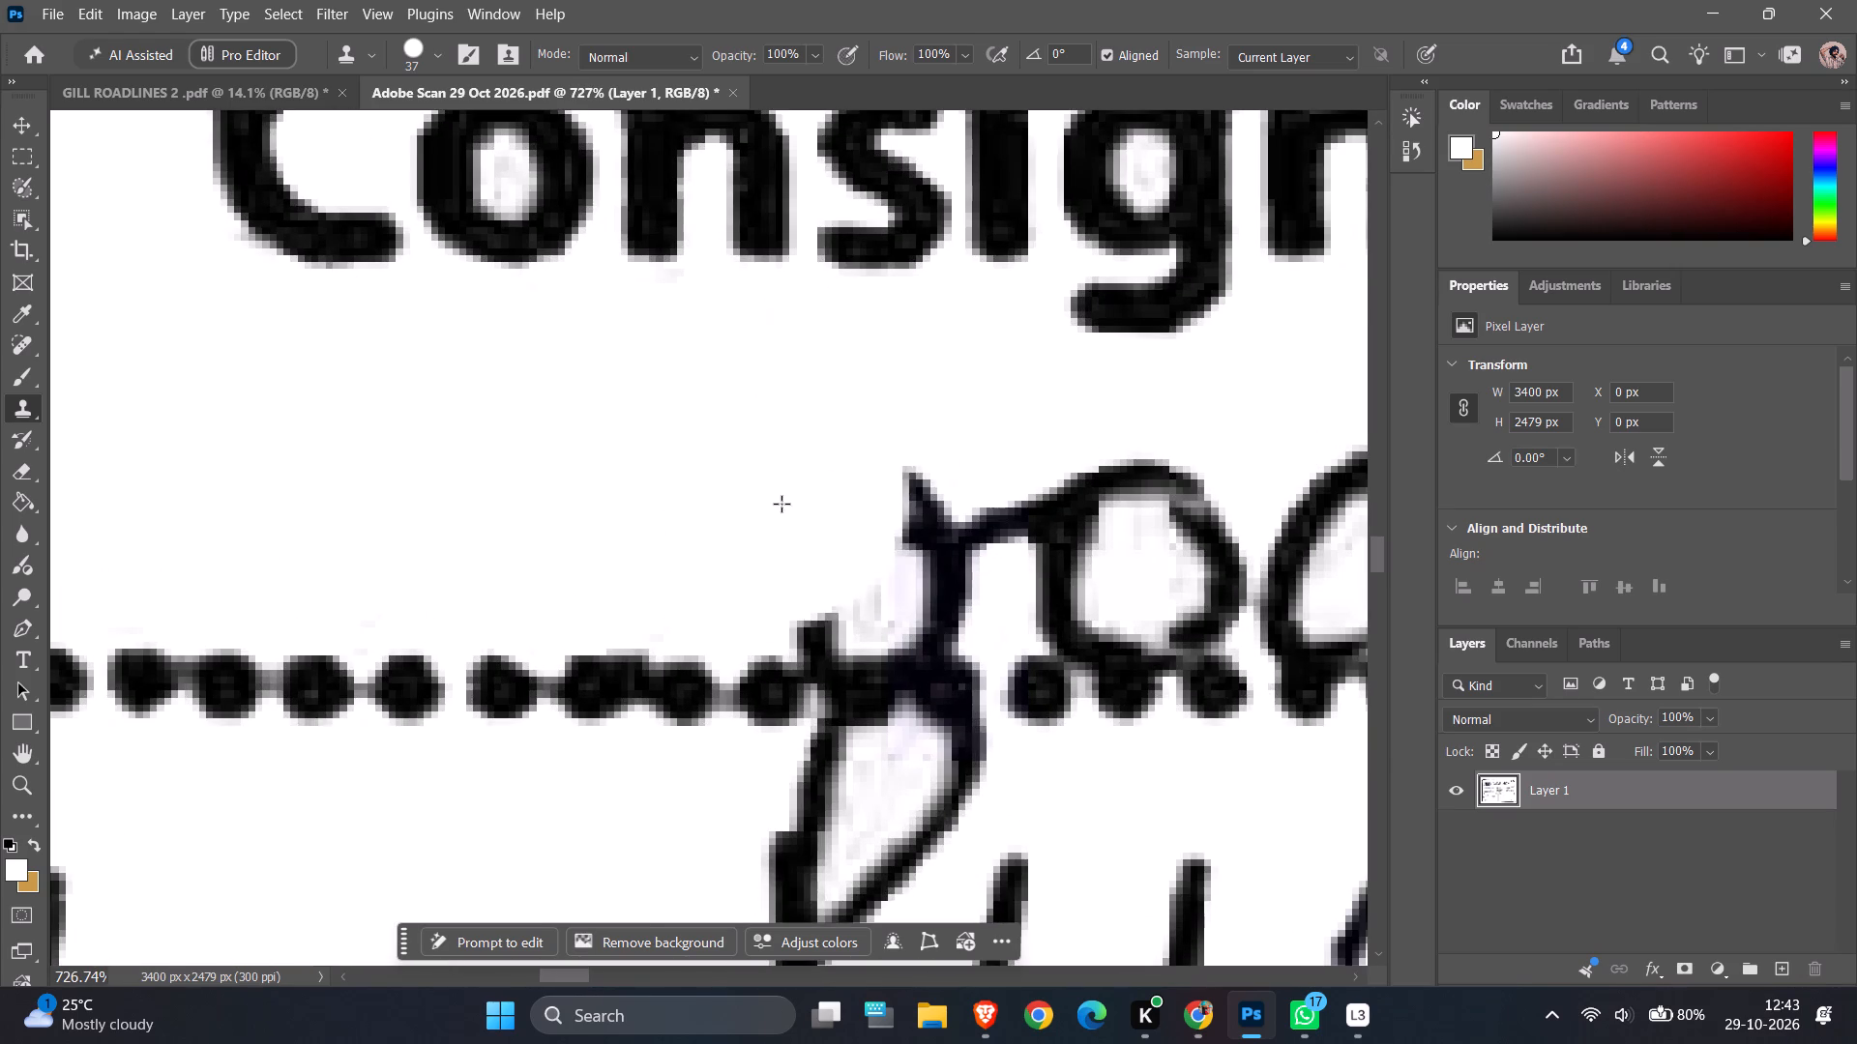
click(826, 527)
click(818, 539)
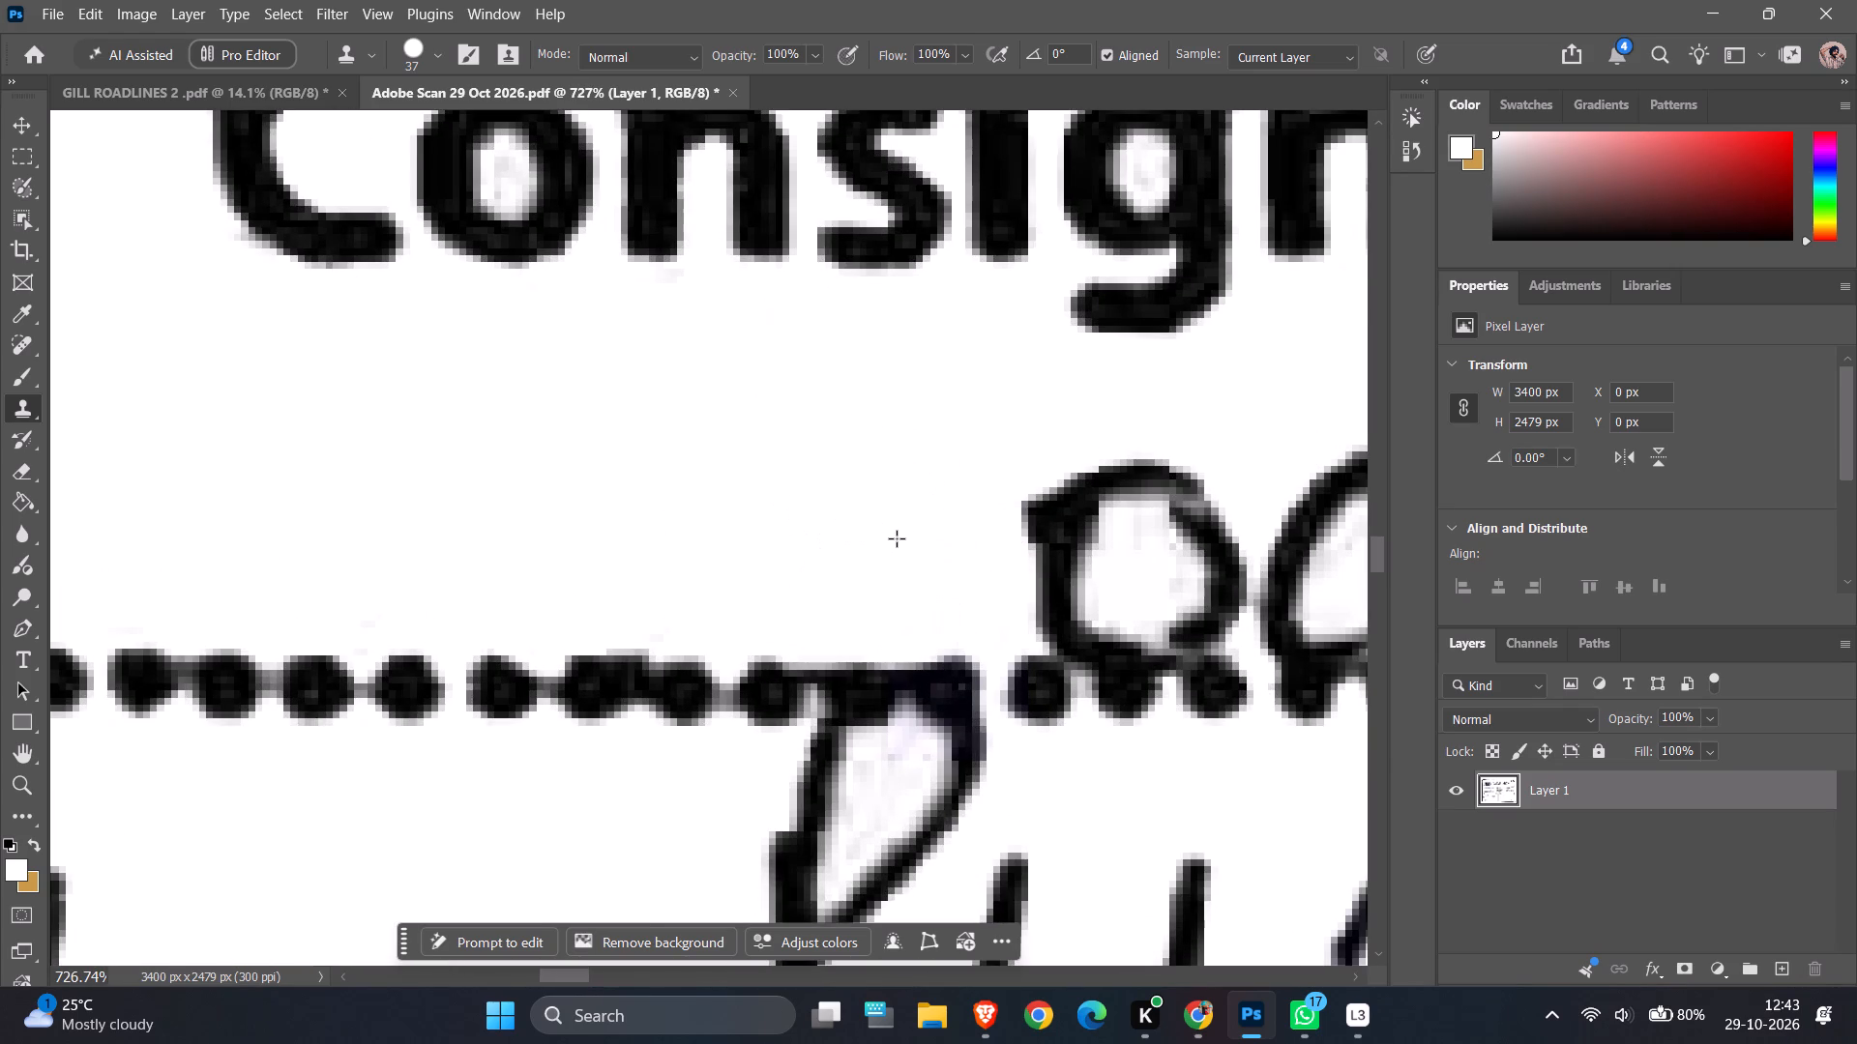
click(896, 539)
click(1007, 541)
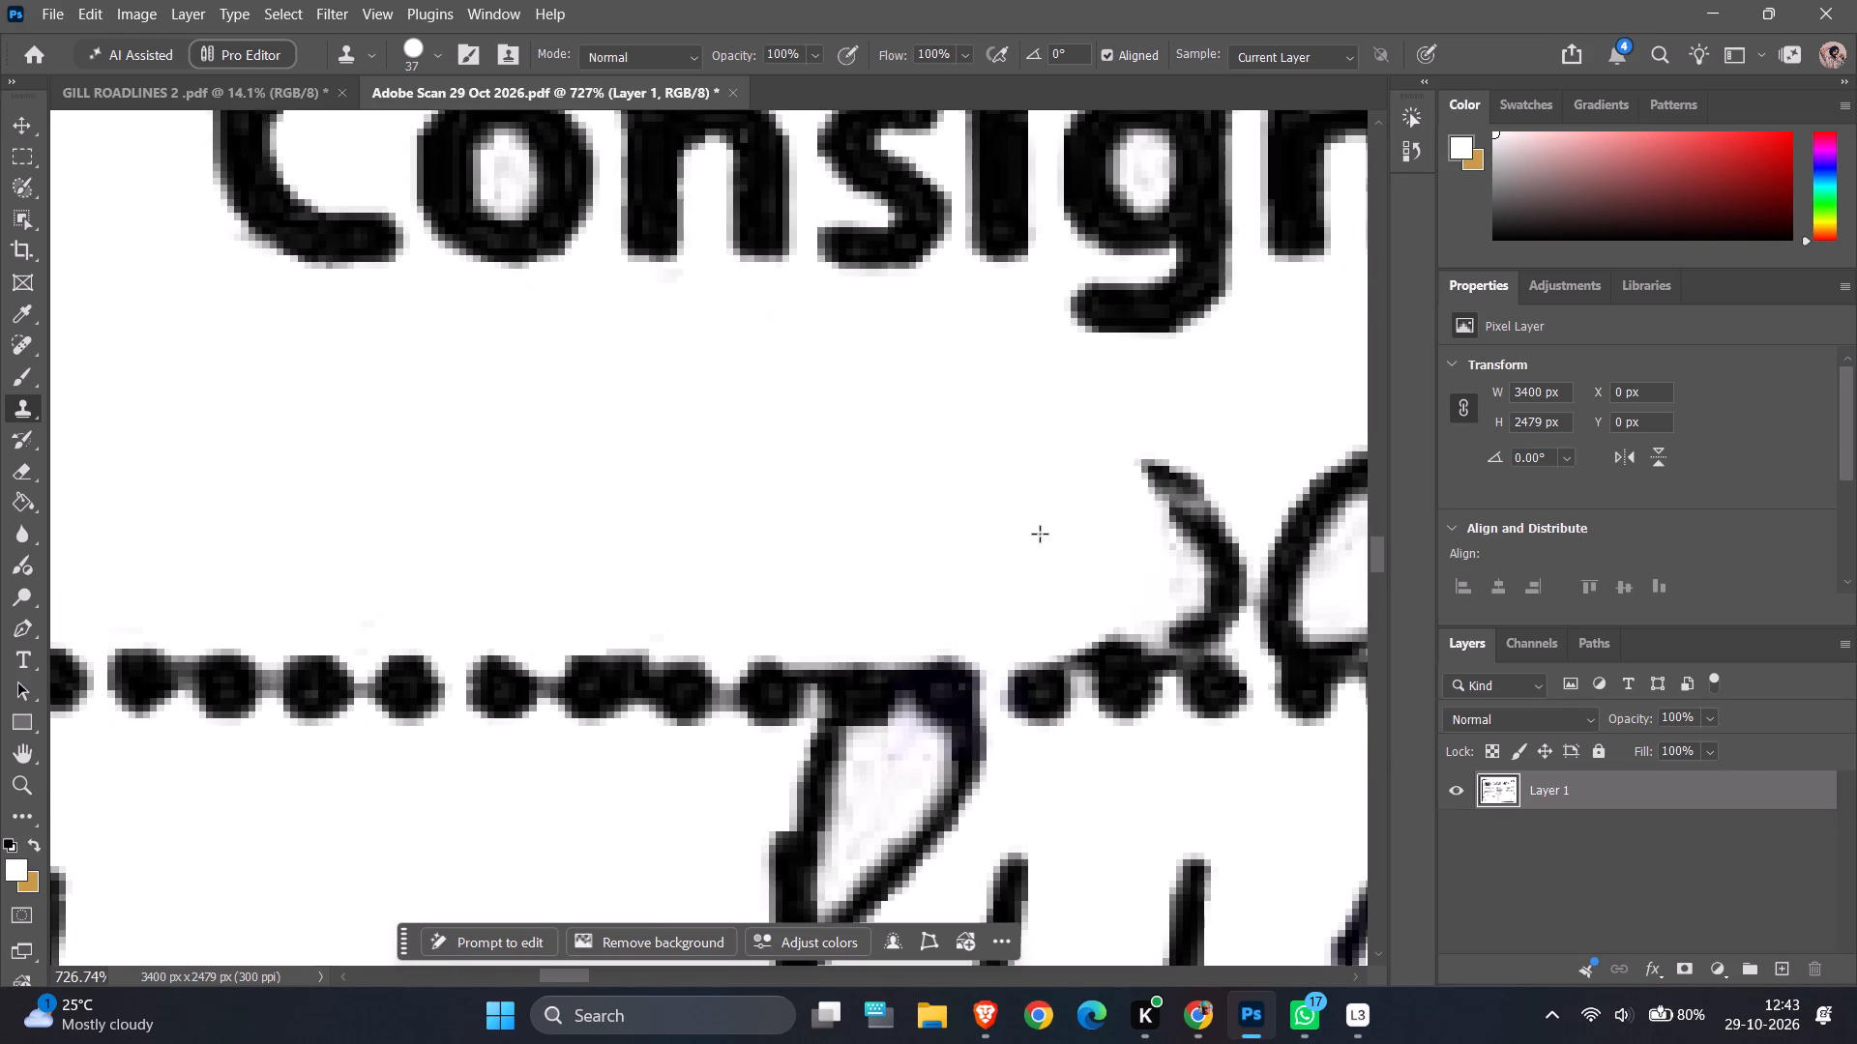
click(1097, 536)
click(1143, 535)
ctrl+scroll(1143, 535, down, 6)
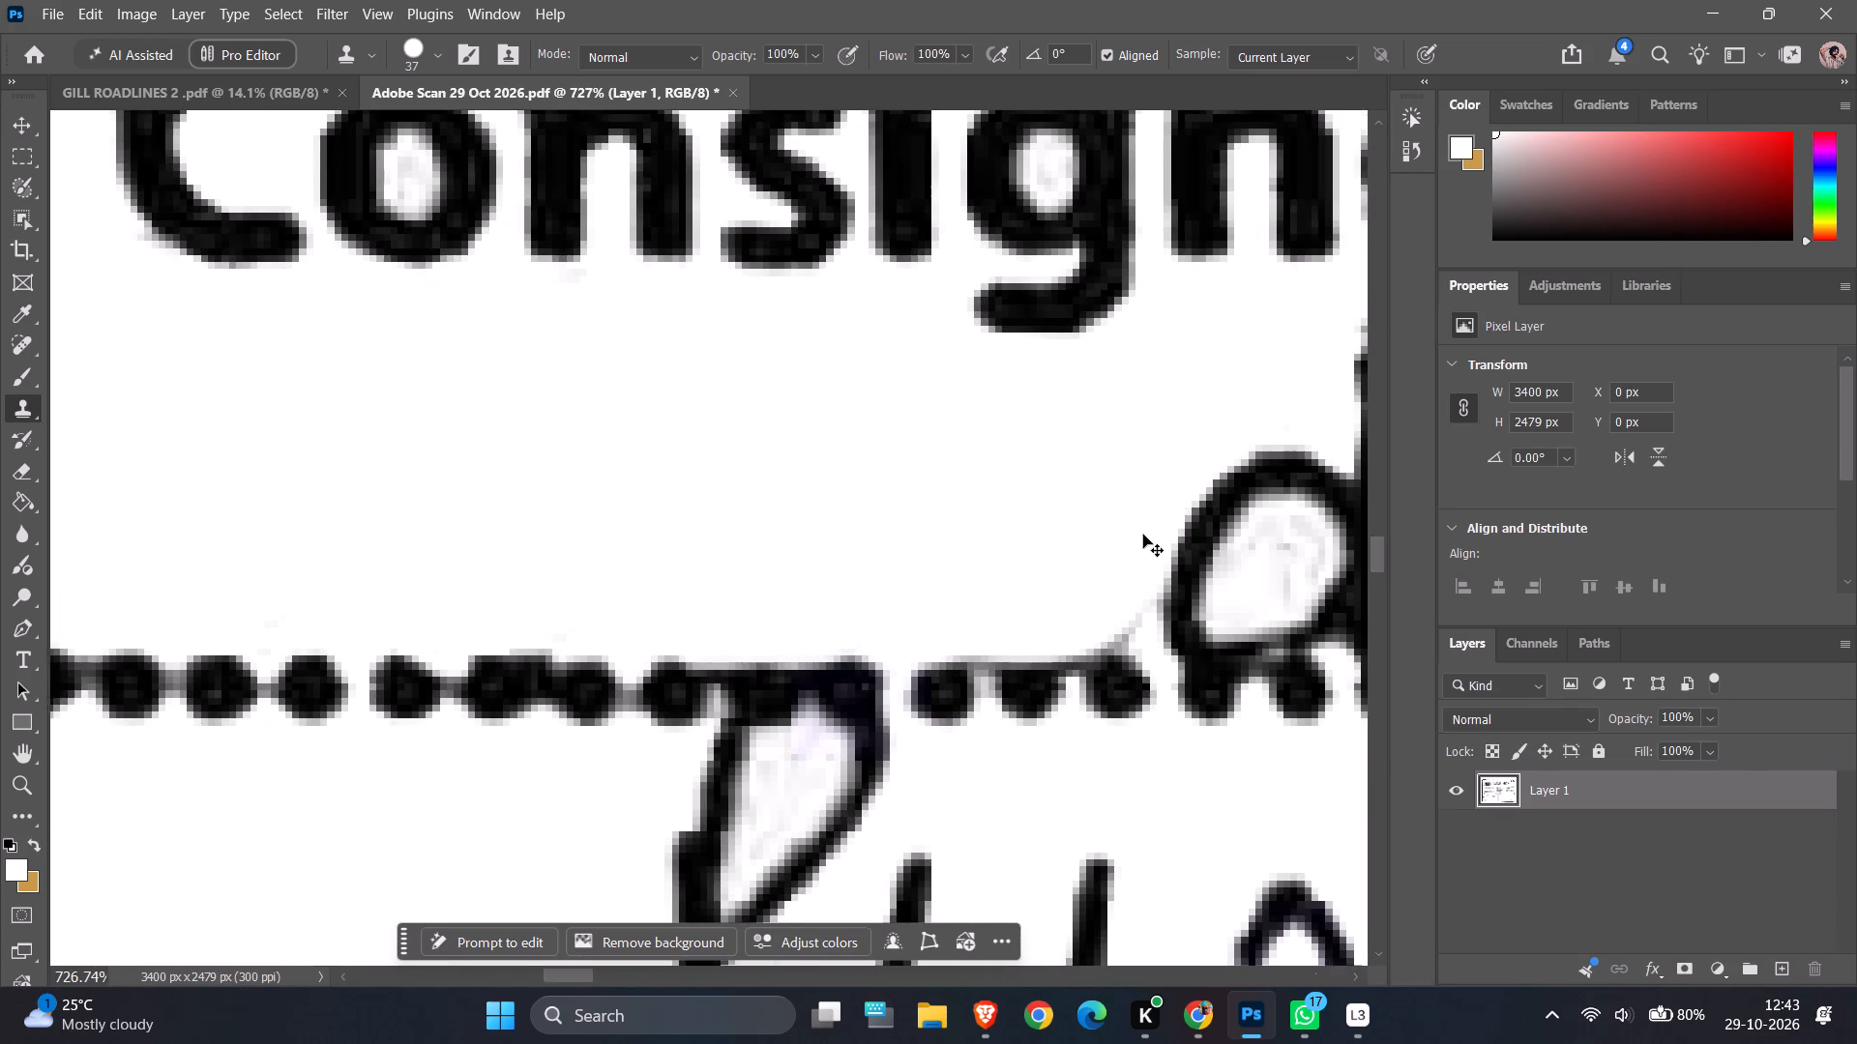
ctrl+scroll(1143, 535, down, 4)
click(1066, 539)
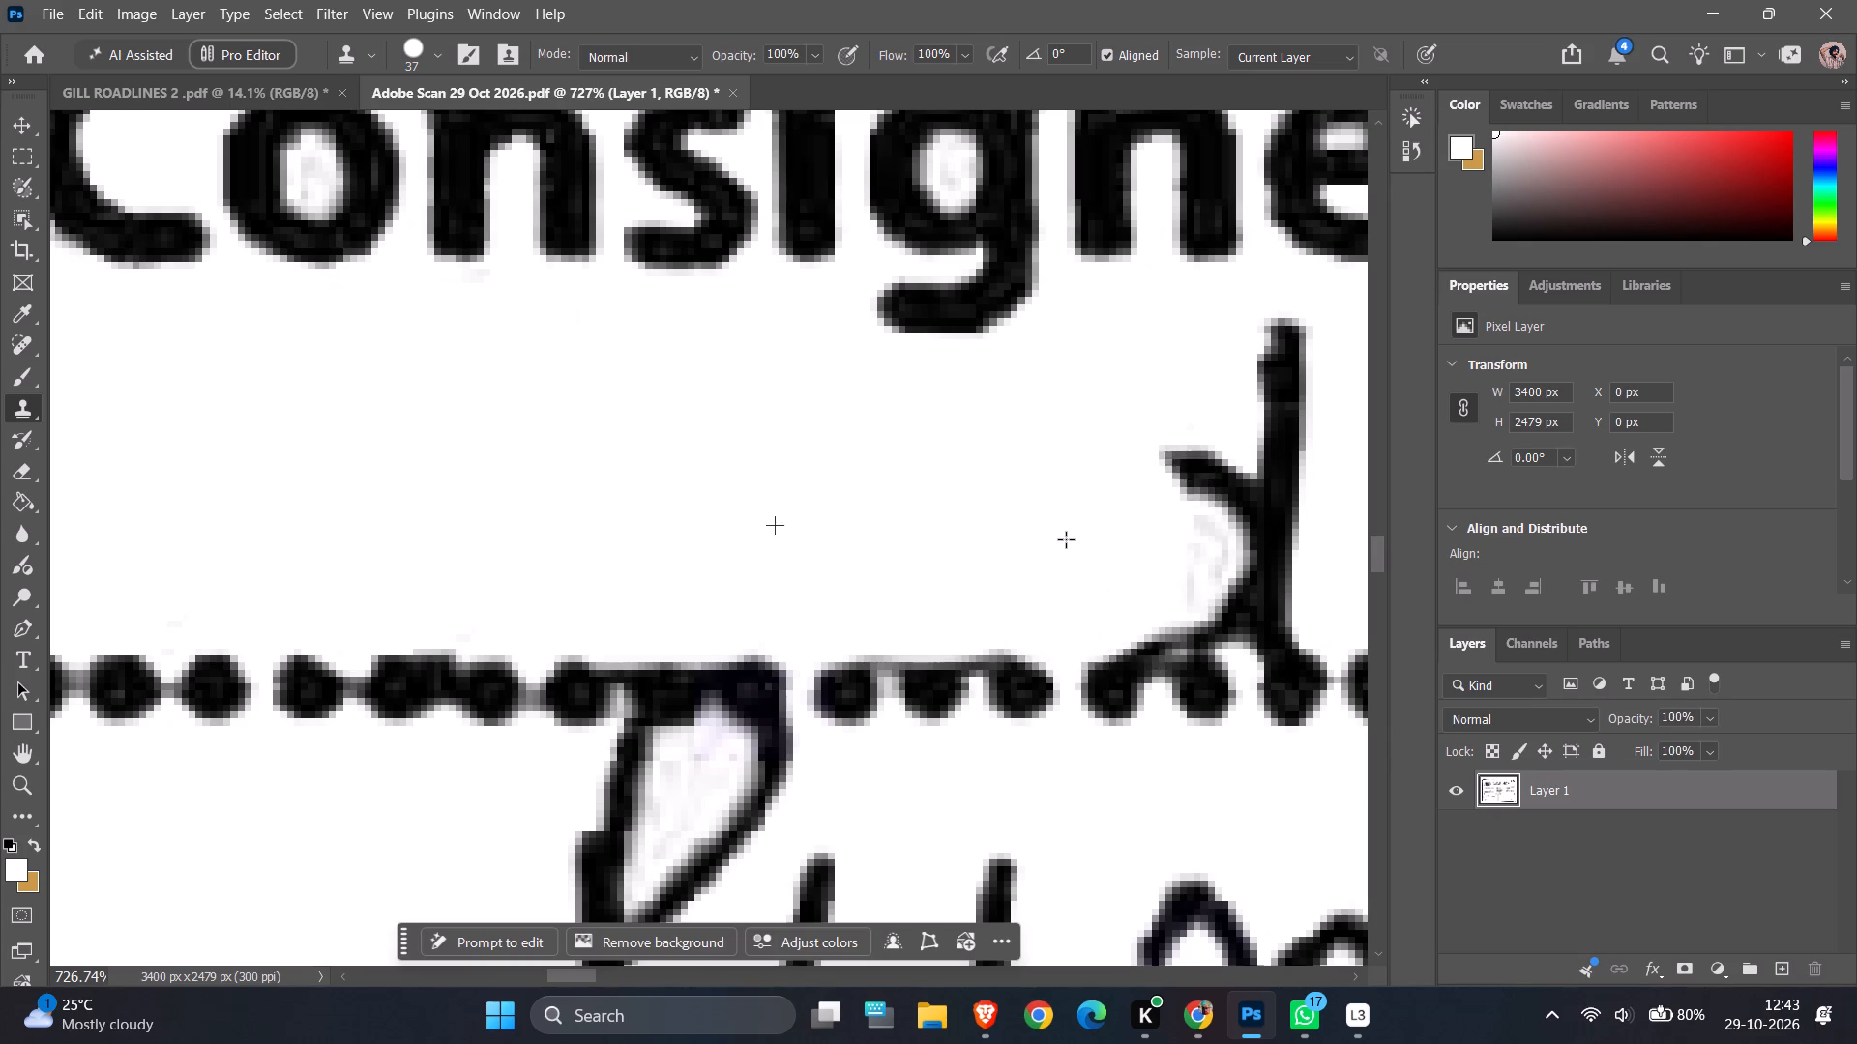
click(1171, 532)
click(1252, 526)
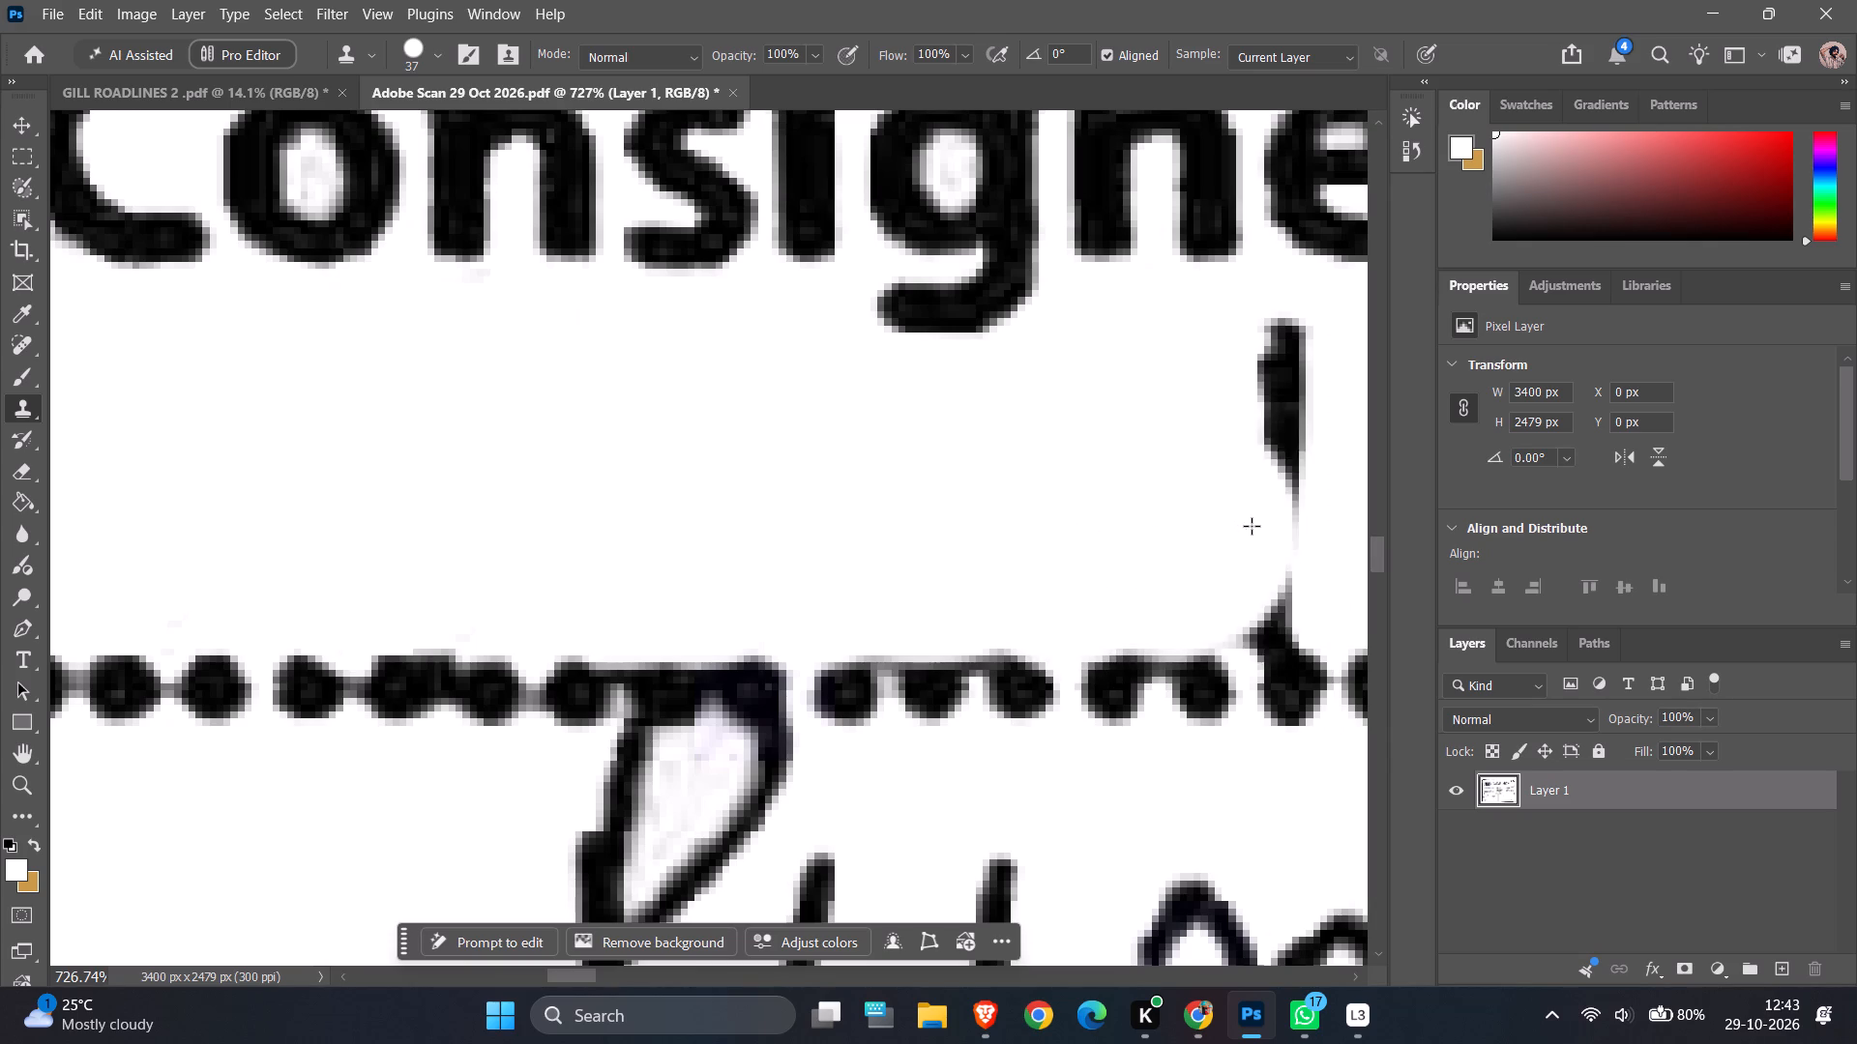
alt+click(1137, 505)
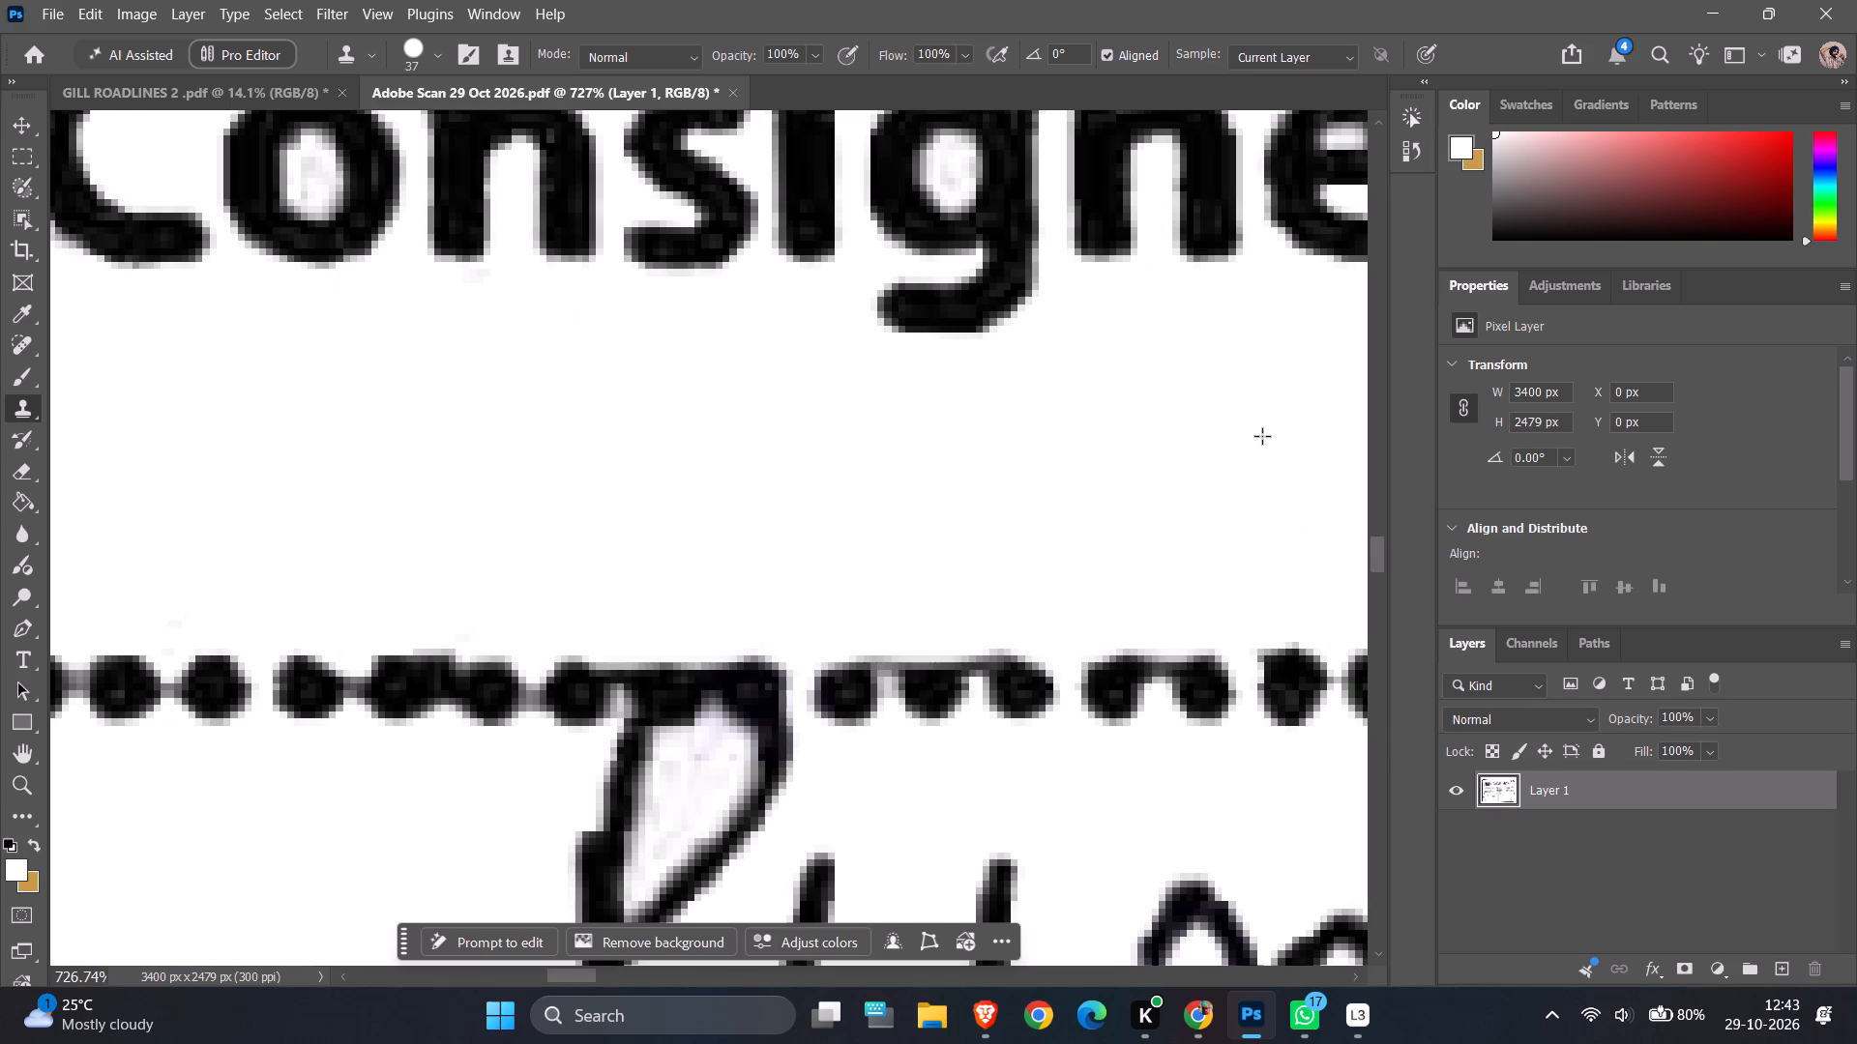
click(1262, 436)
Erase the handwritten F that starts the word after "Food" on the first Consignee line, using the Clone Stamp.
ctrl+alt+scroll(1262, 436, down, 20)
ctrl+alt+scroll(1262, 436, down, 4)
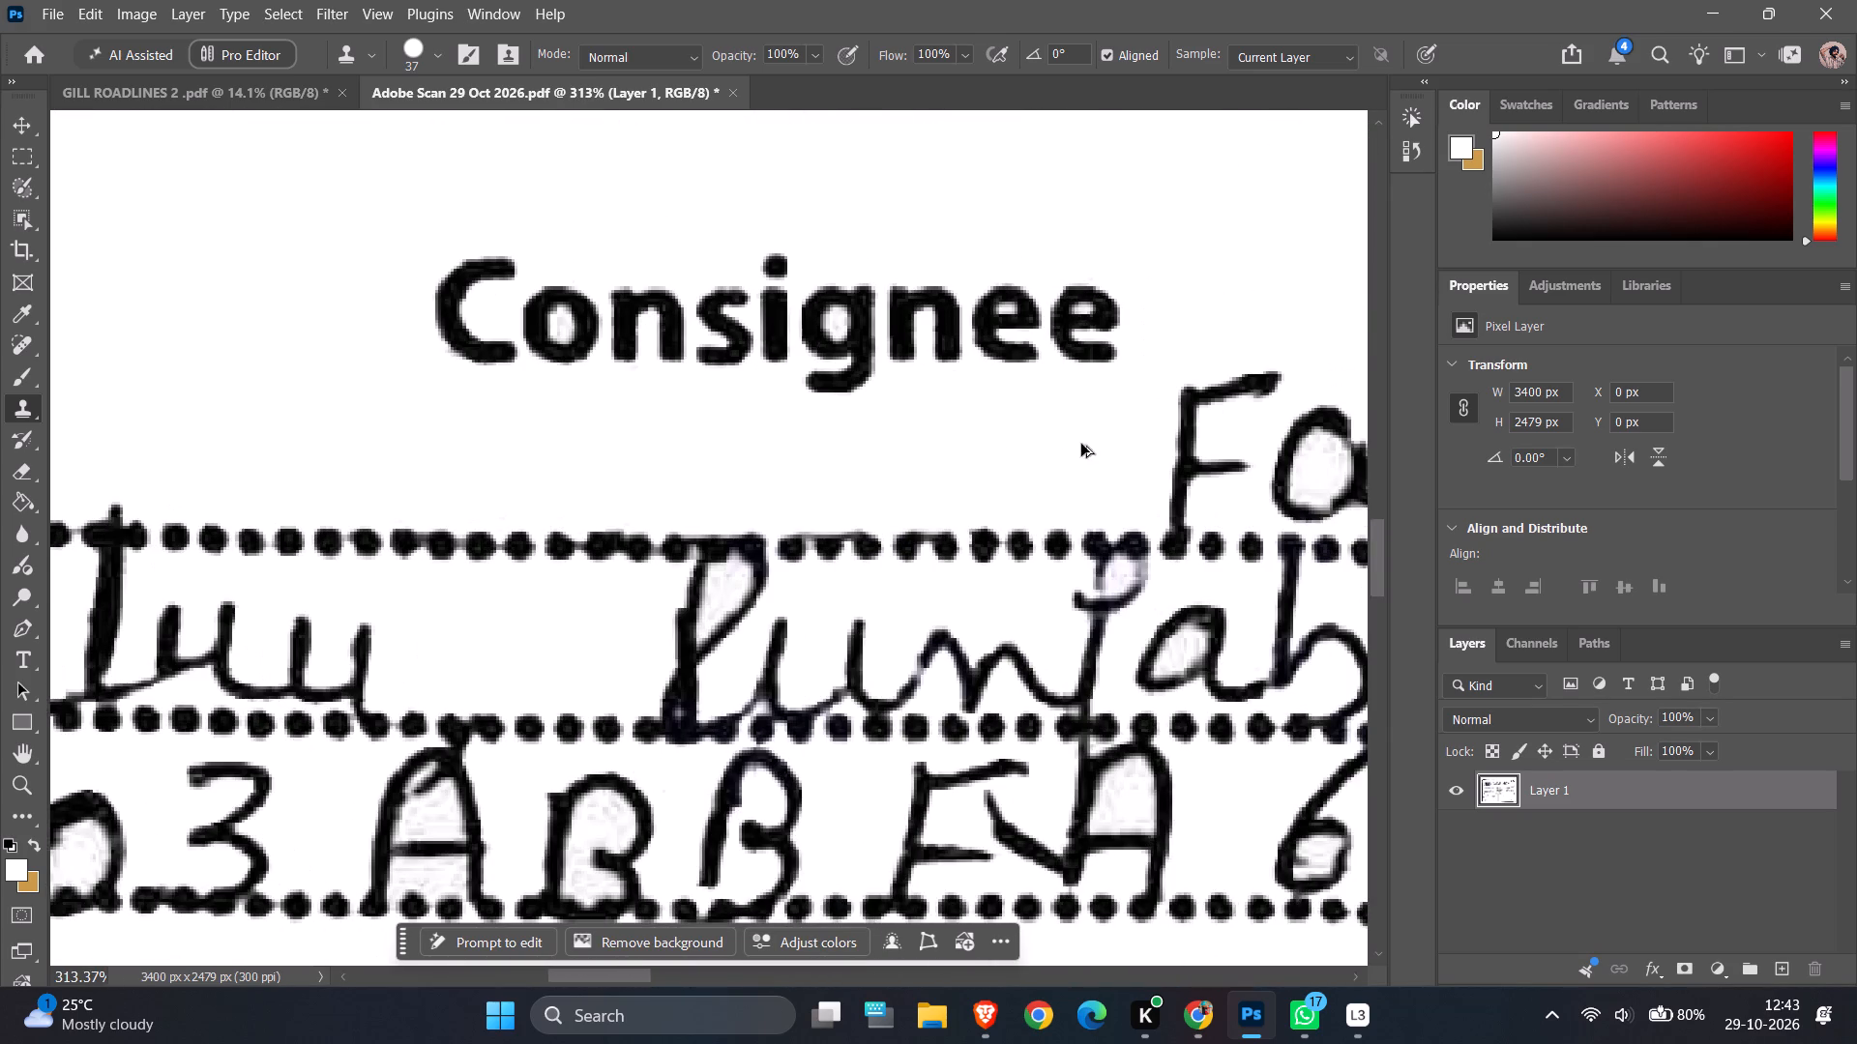
ctrl+alt+scroll(1175, 465, up, 6)
ctrl+scroll(1051, 466, down, 8)
alt+click(840, 432)
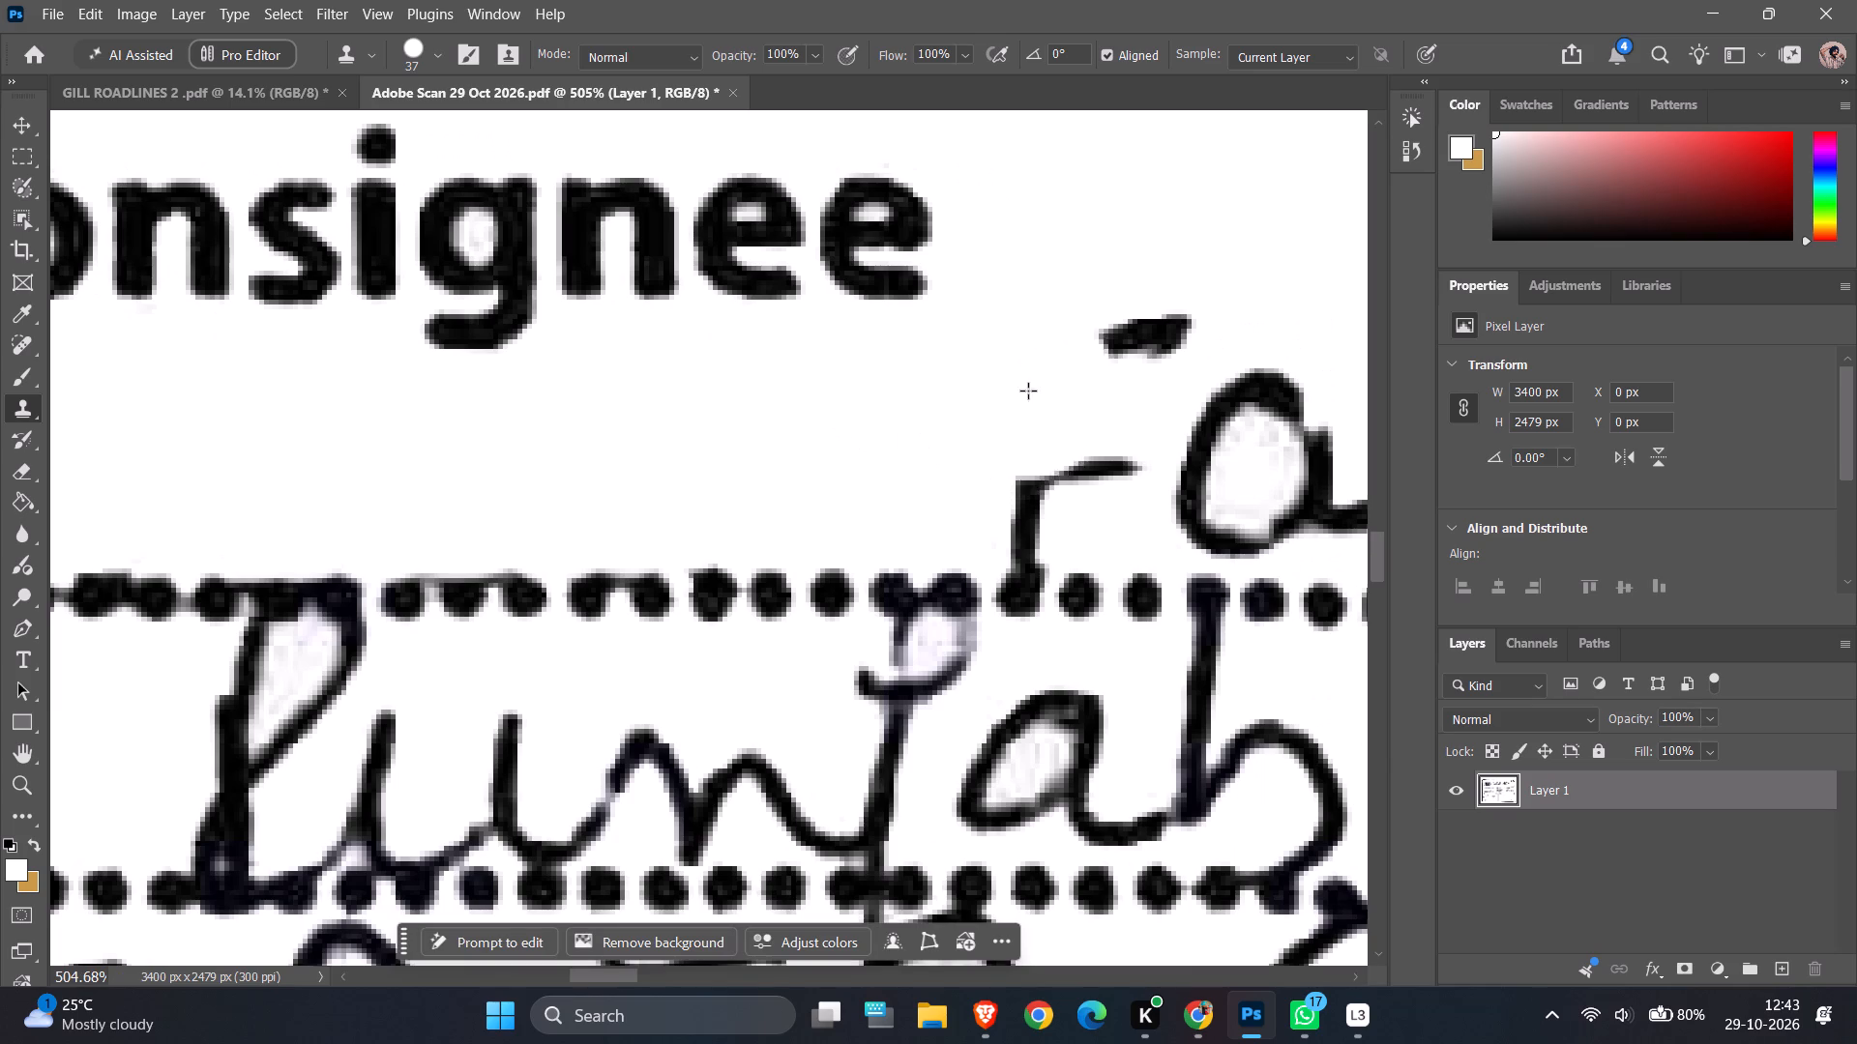
click(1040, 388)
click(1163, 361)
click(1067, 438)
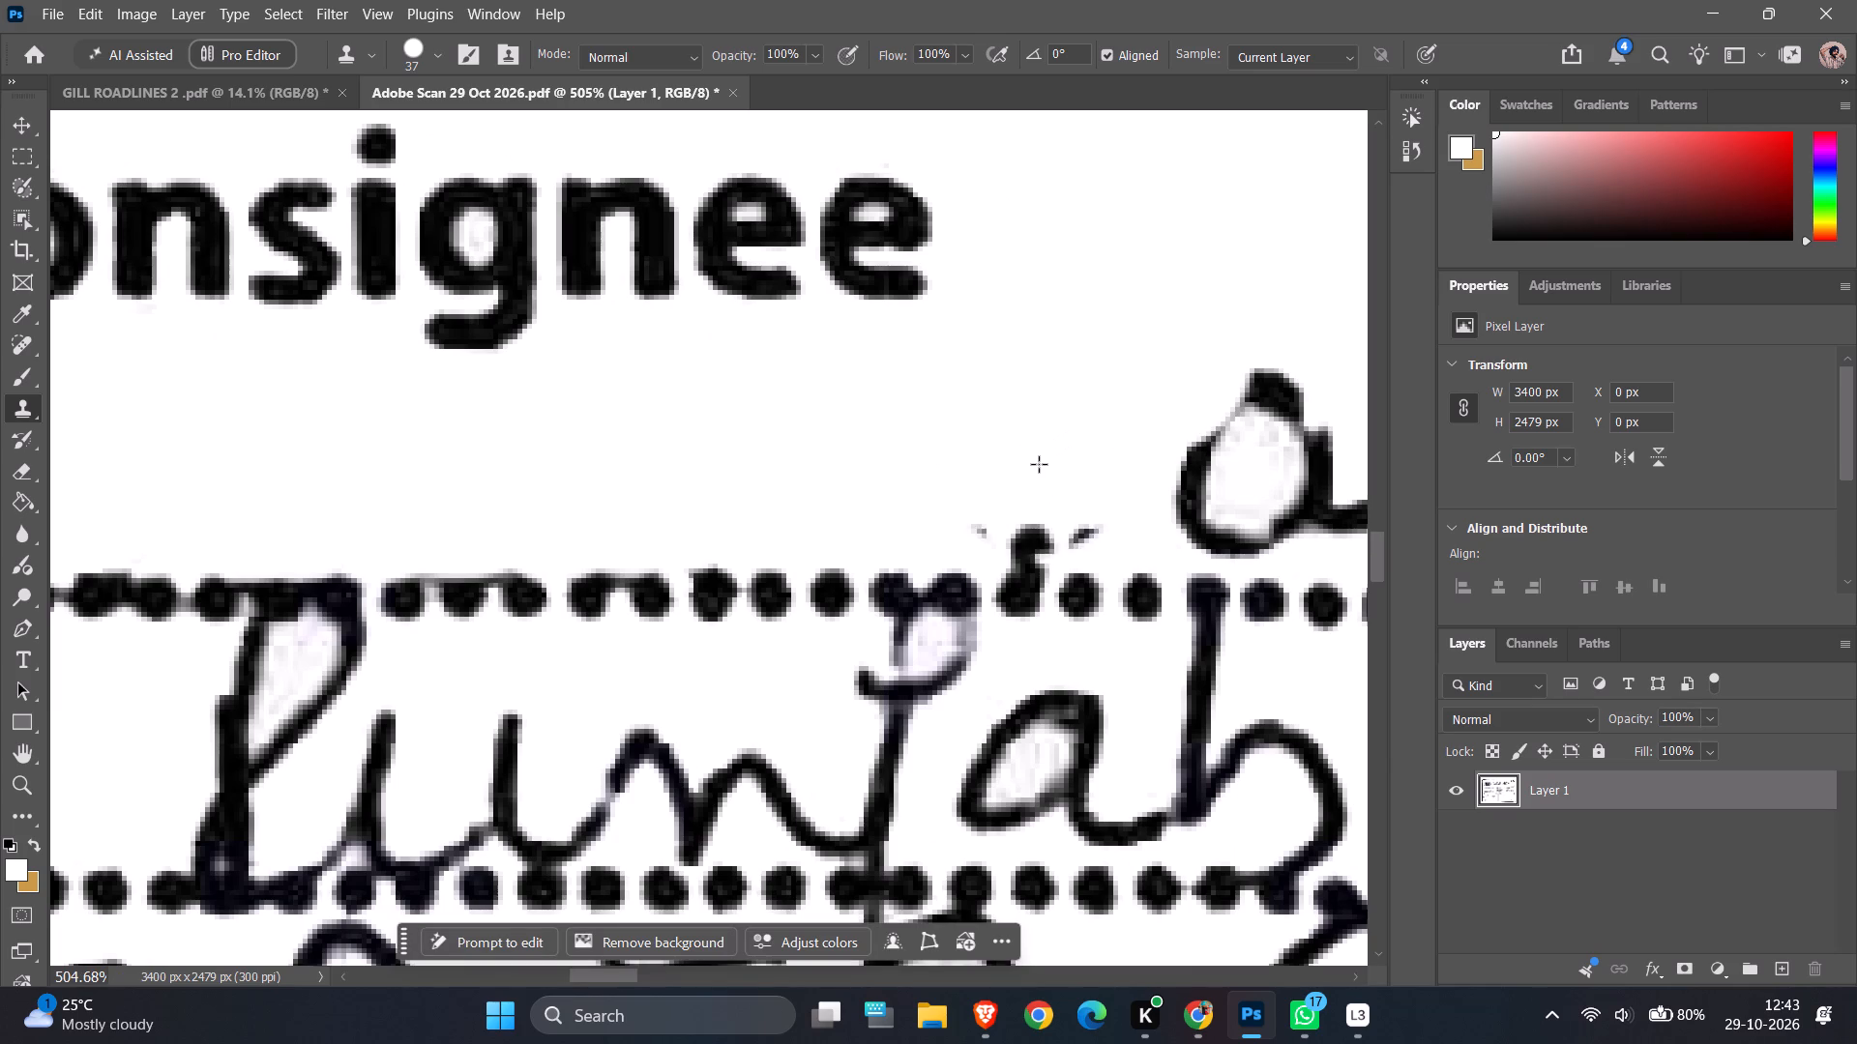
alt+click(845, 447)
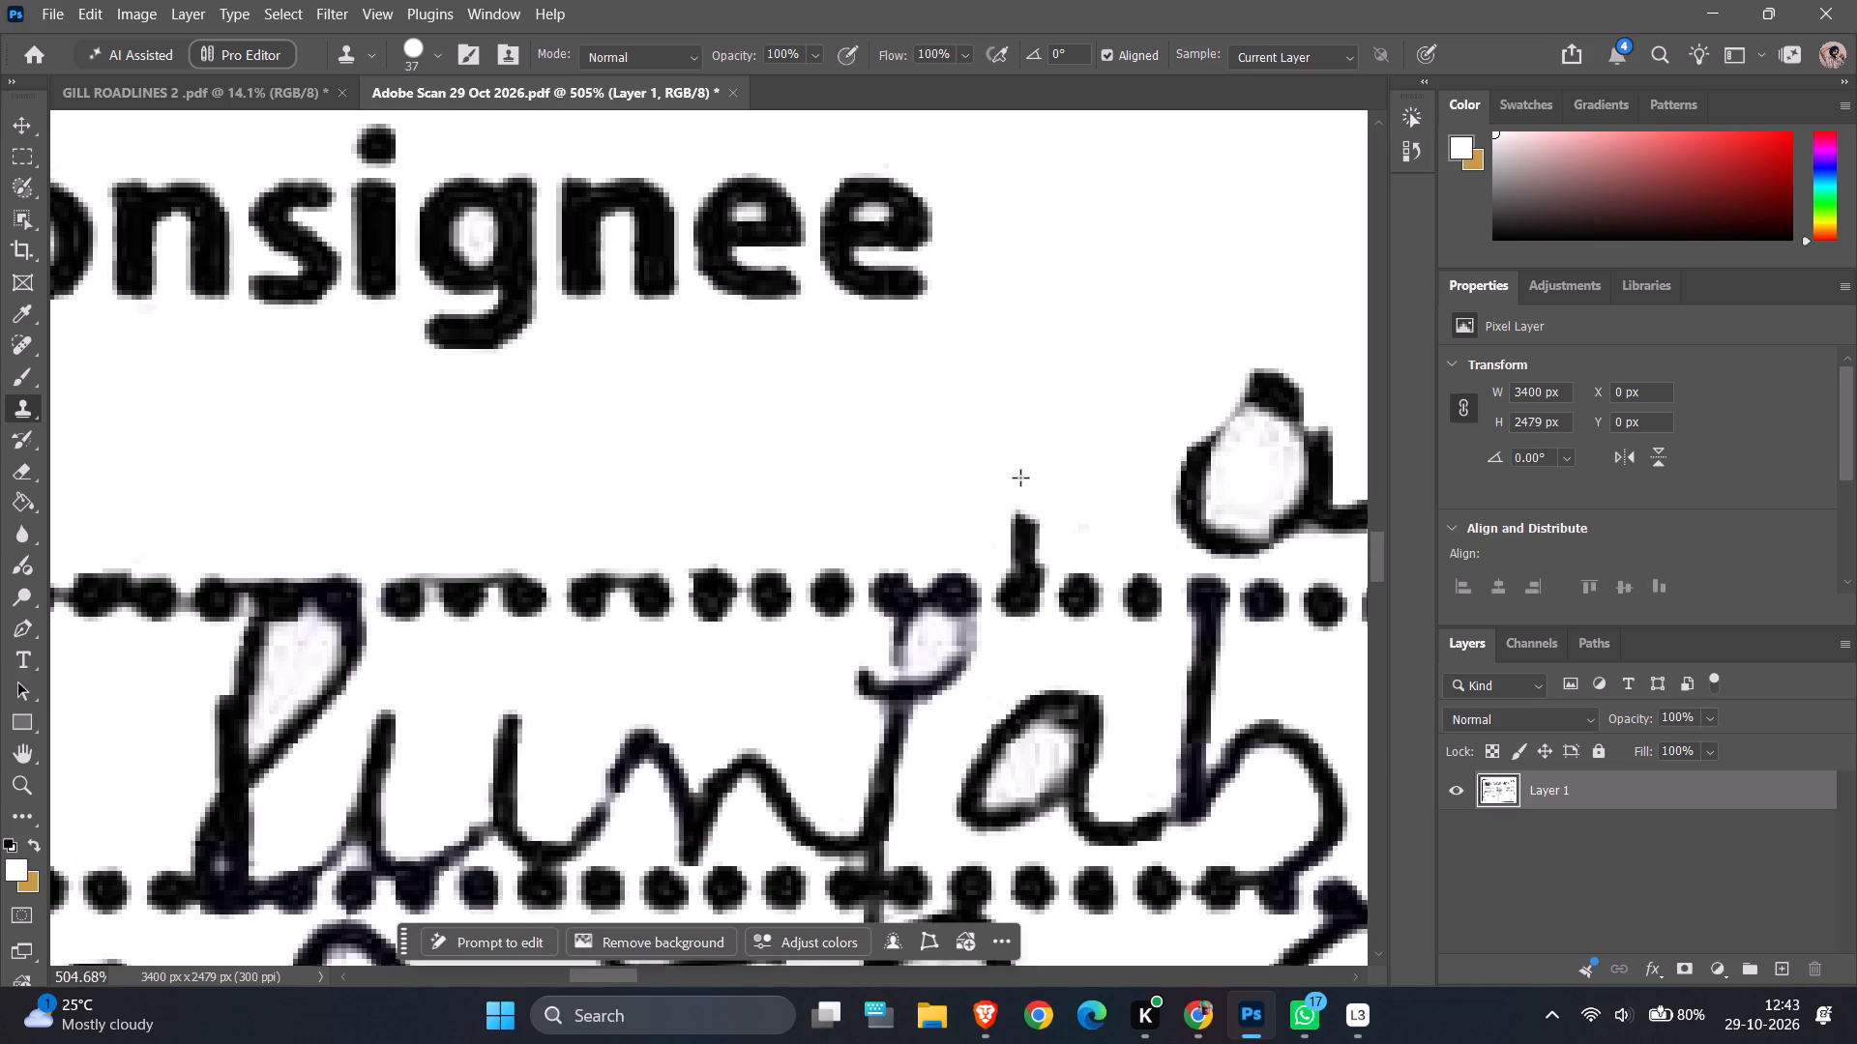
click(1020, 478)
Clone white background over the handwritten "a" in the word after "Food" on the first Consignee line.
ctrl+scroll(1019, 478, down, 13)
alt+click(714, 424)
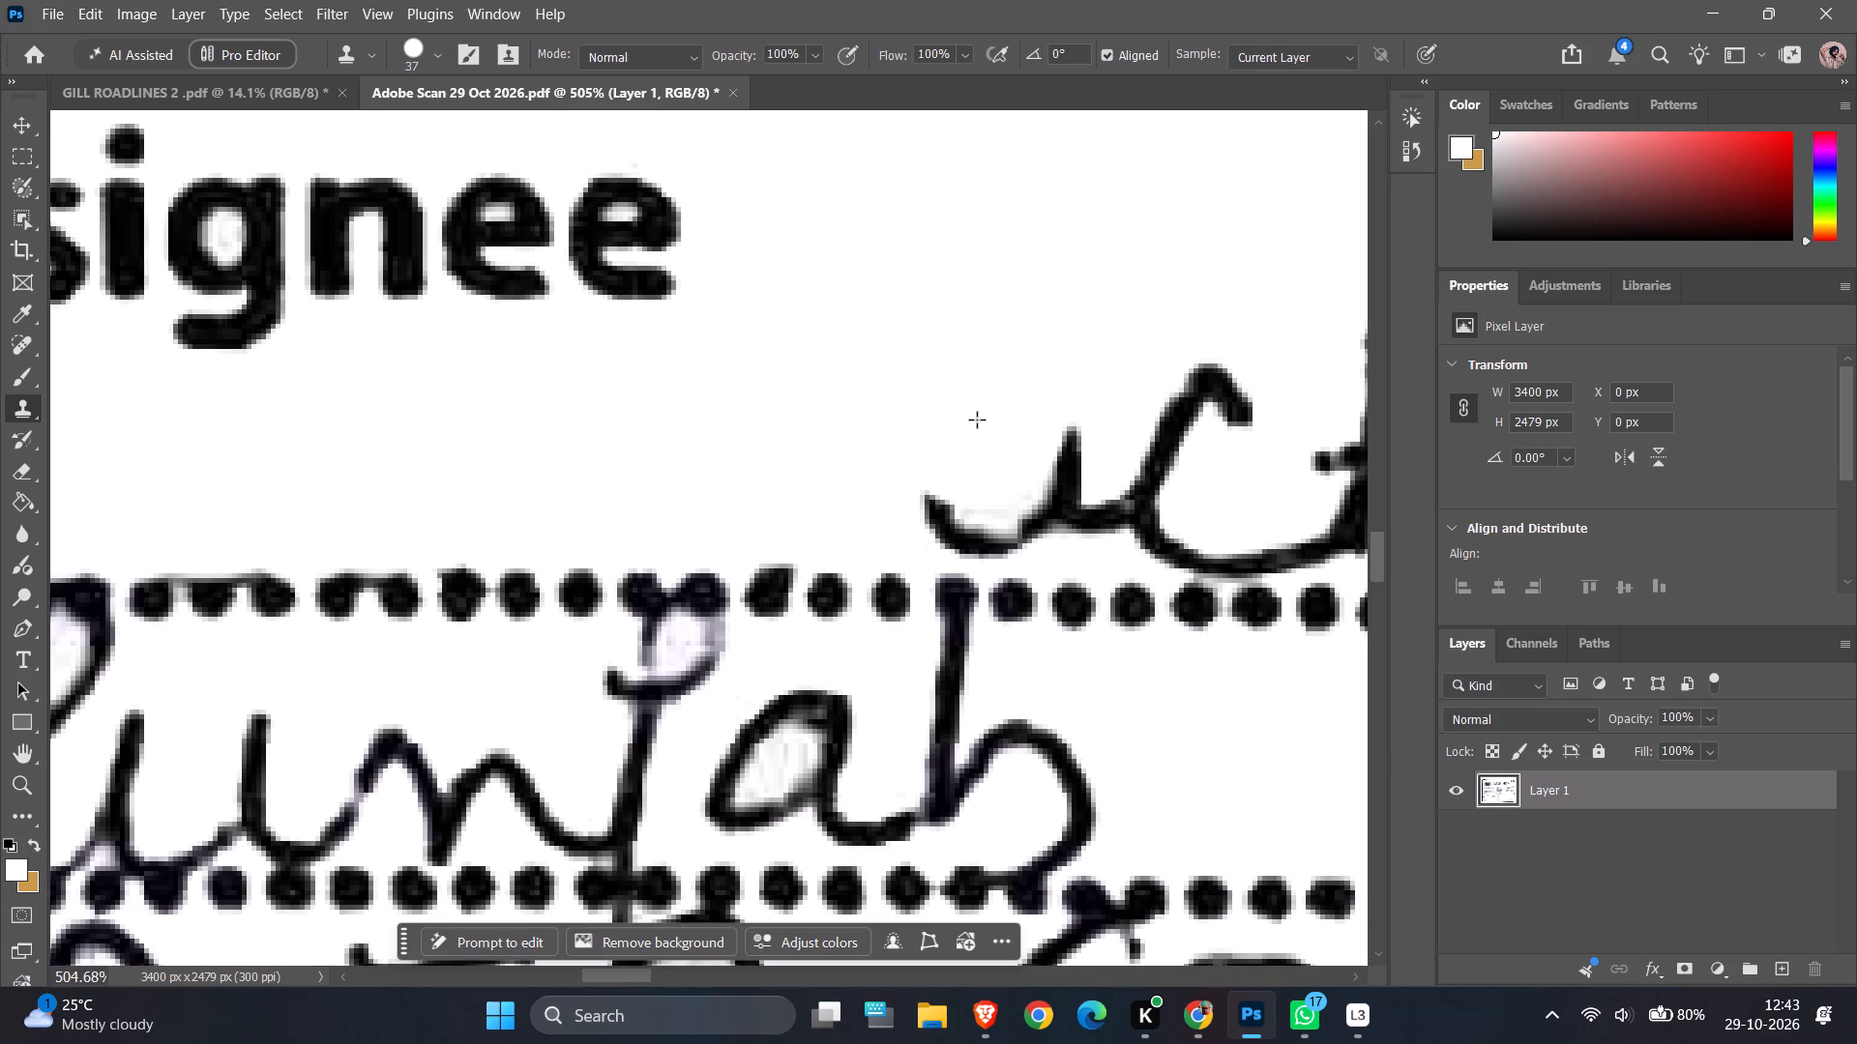
click(970, 463)
click(1017, 410)
click(1041, 460)
click(988, 478)
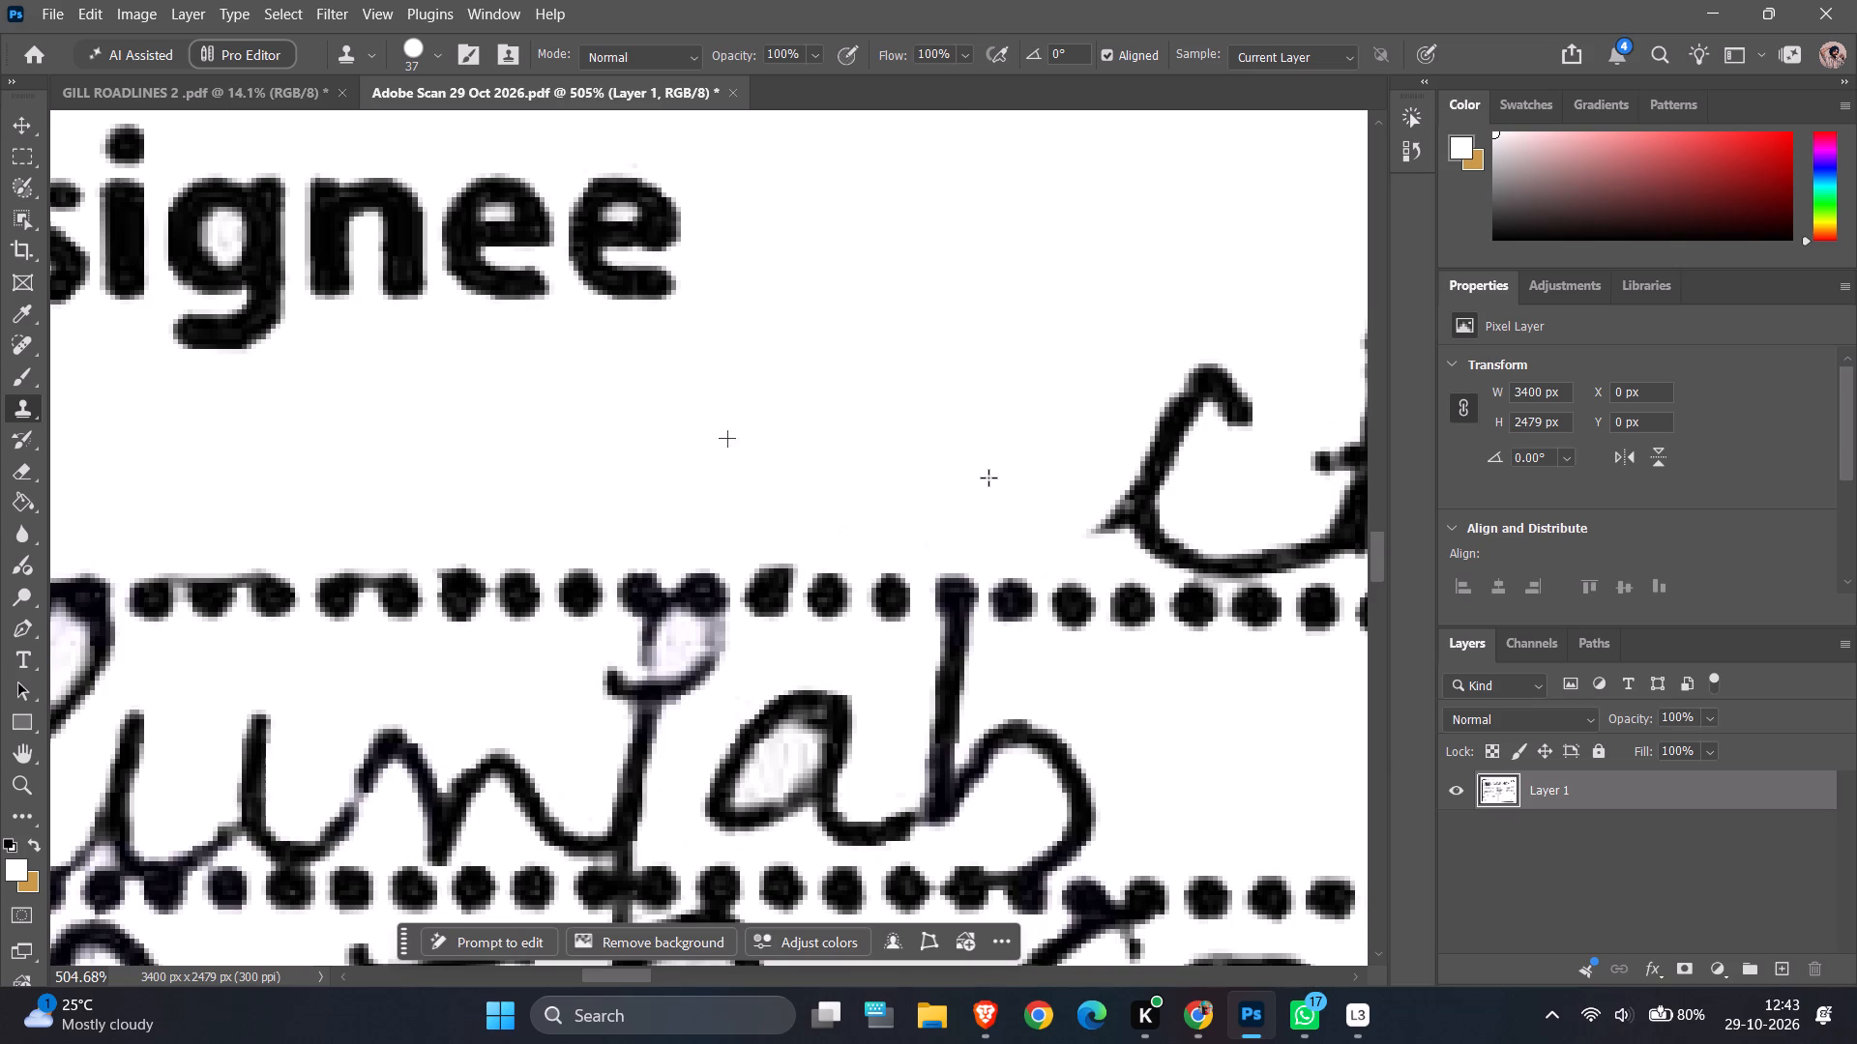
Clone white background over the handwritten "c" and "t" in the word after "Food", above the first Consignee dotted line.
ctrl+scroll(988, 478, down, 7)
click(966, 476)
click(1054, 421)
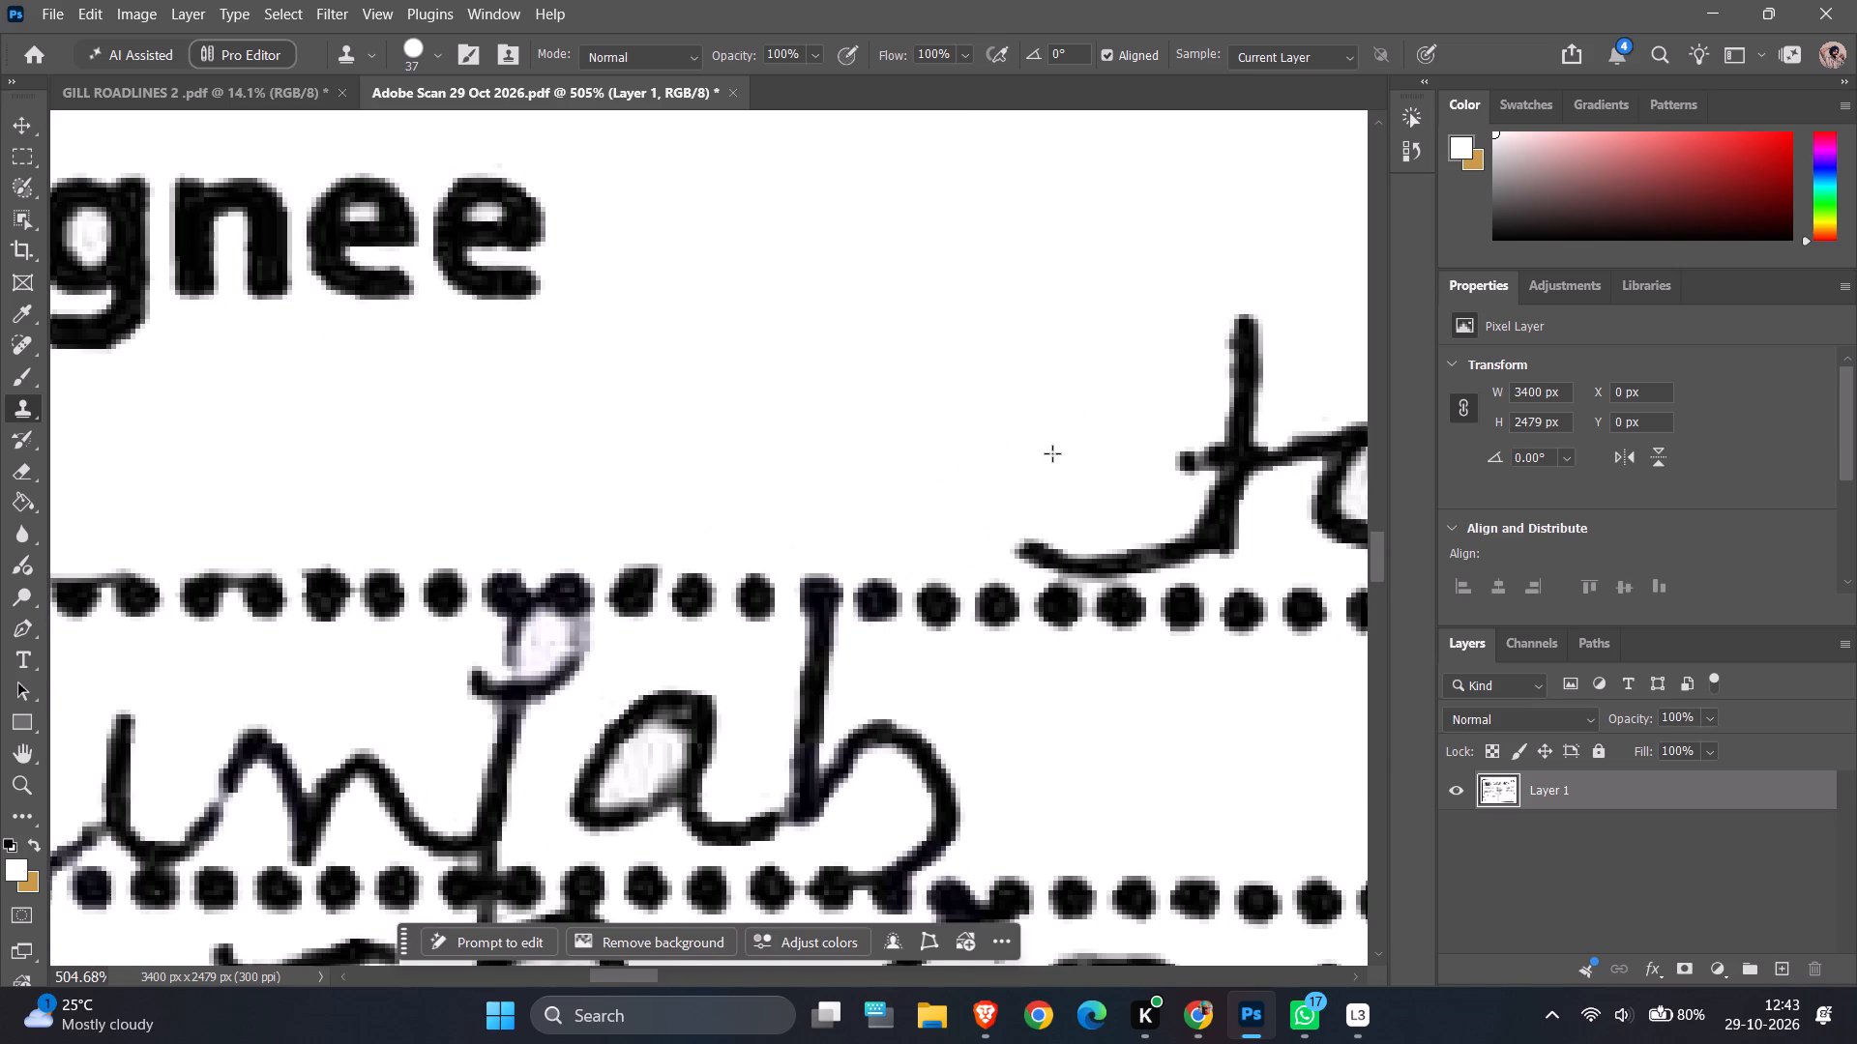
click(1046, 467)
click(1045, 478)
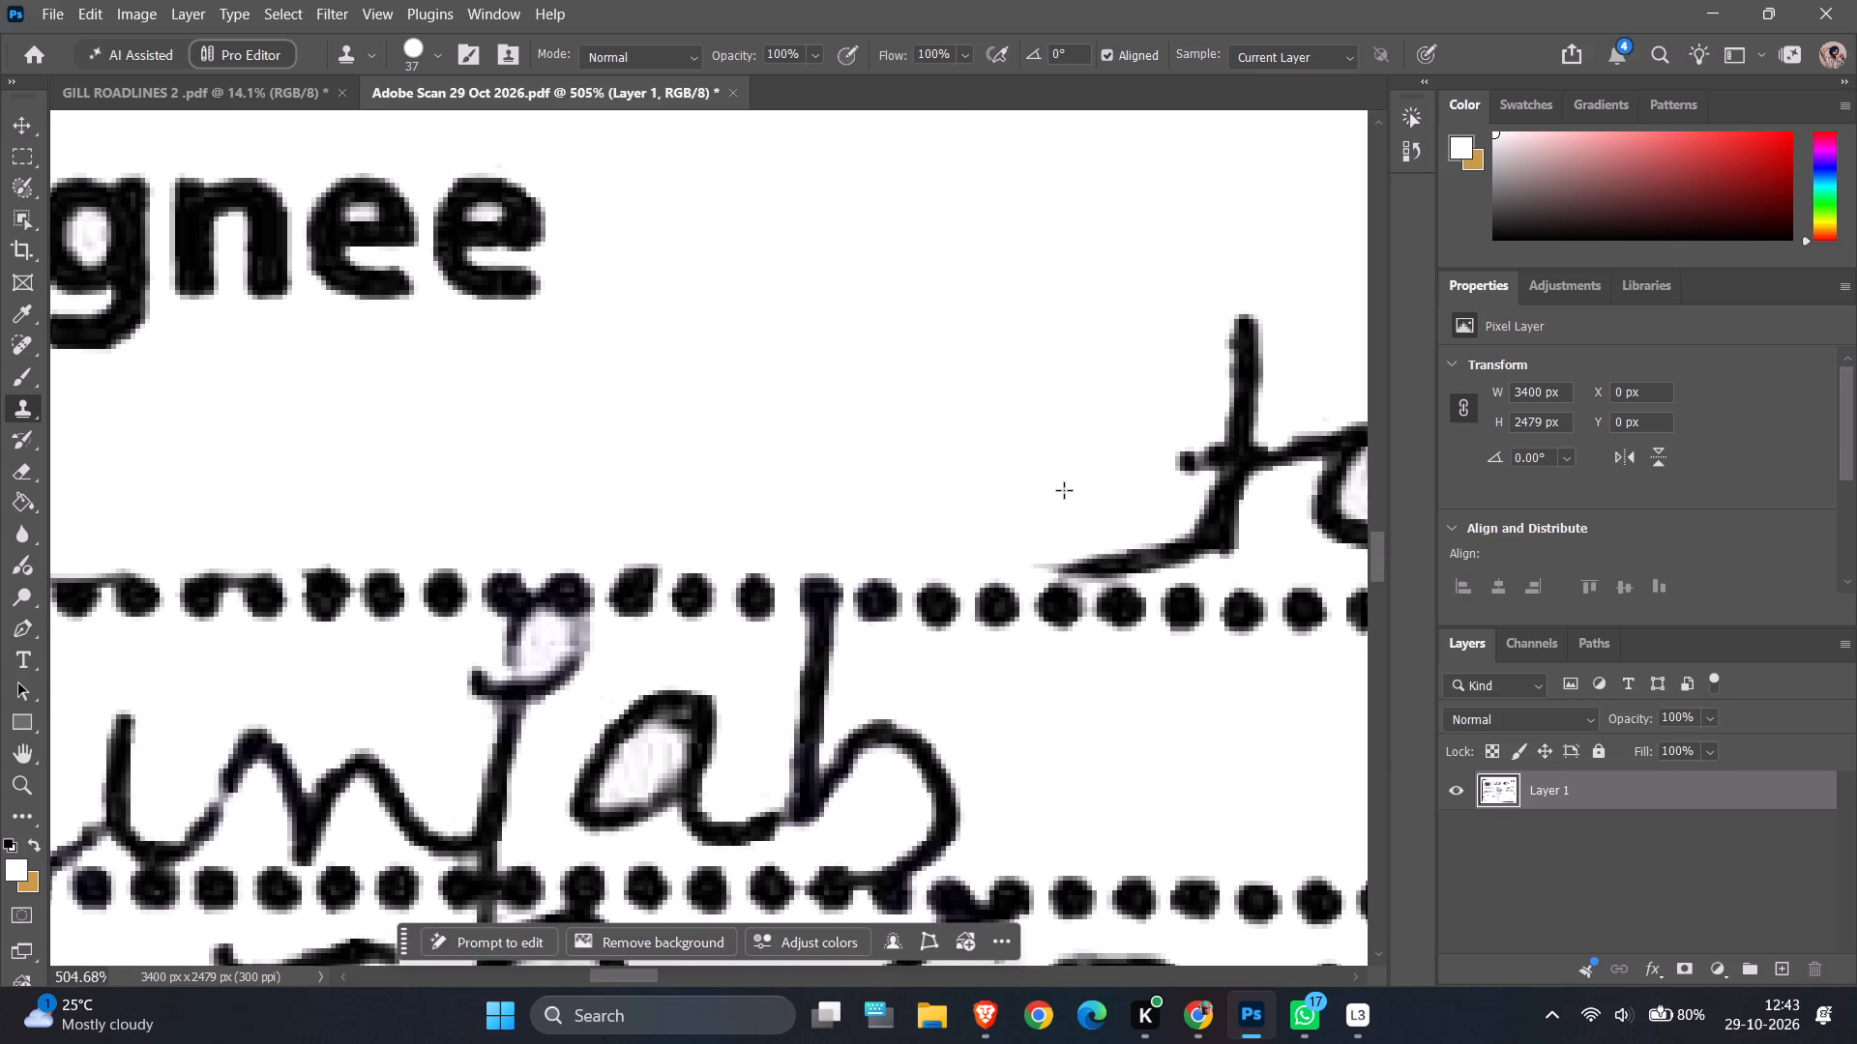
click(1064, 490)
click(1107, 500)
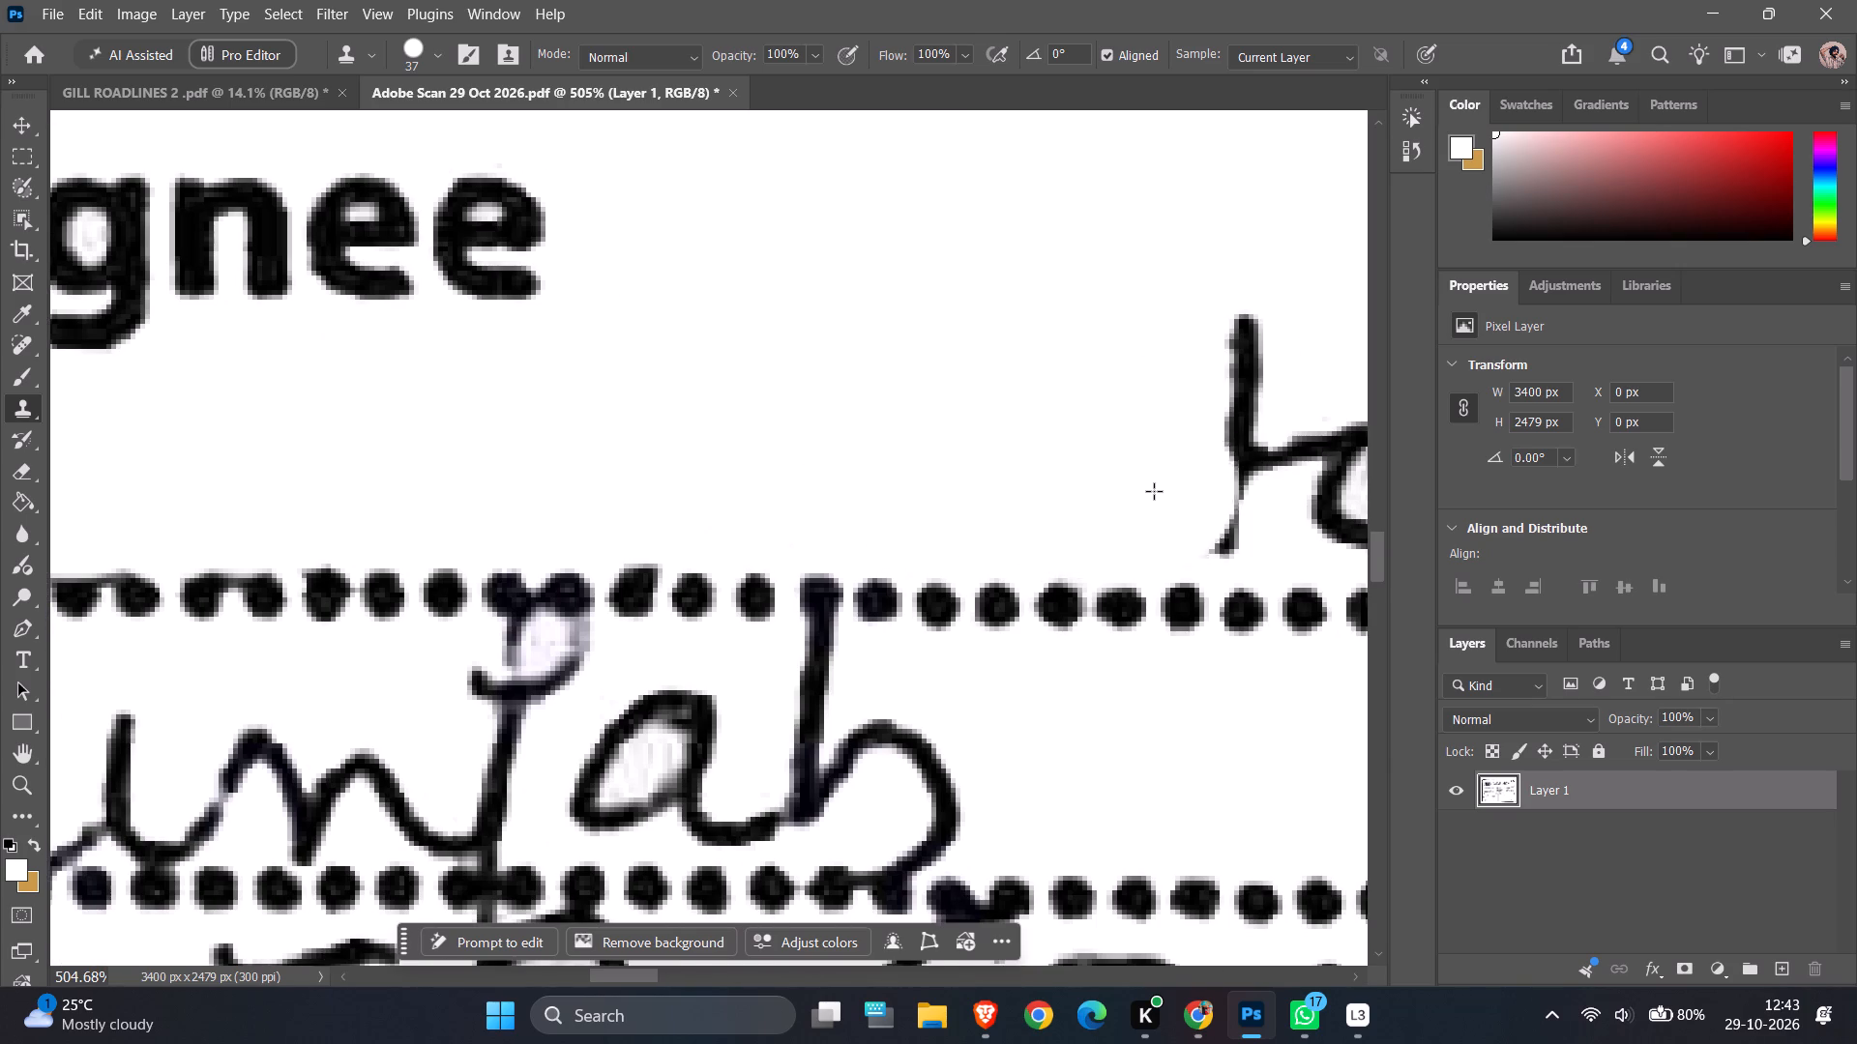
click(1164, 492)
click(1196, 492)
click(1203, 448)
click(1218, 402)
click(1231, 377)
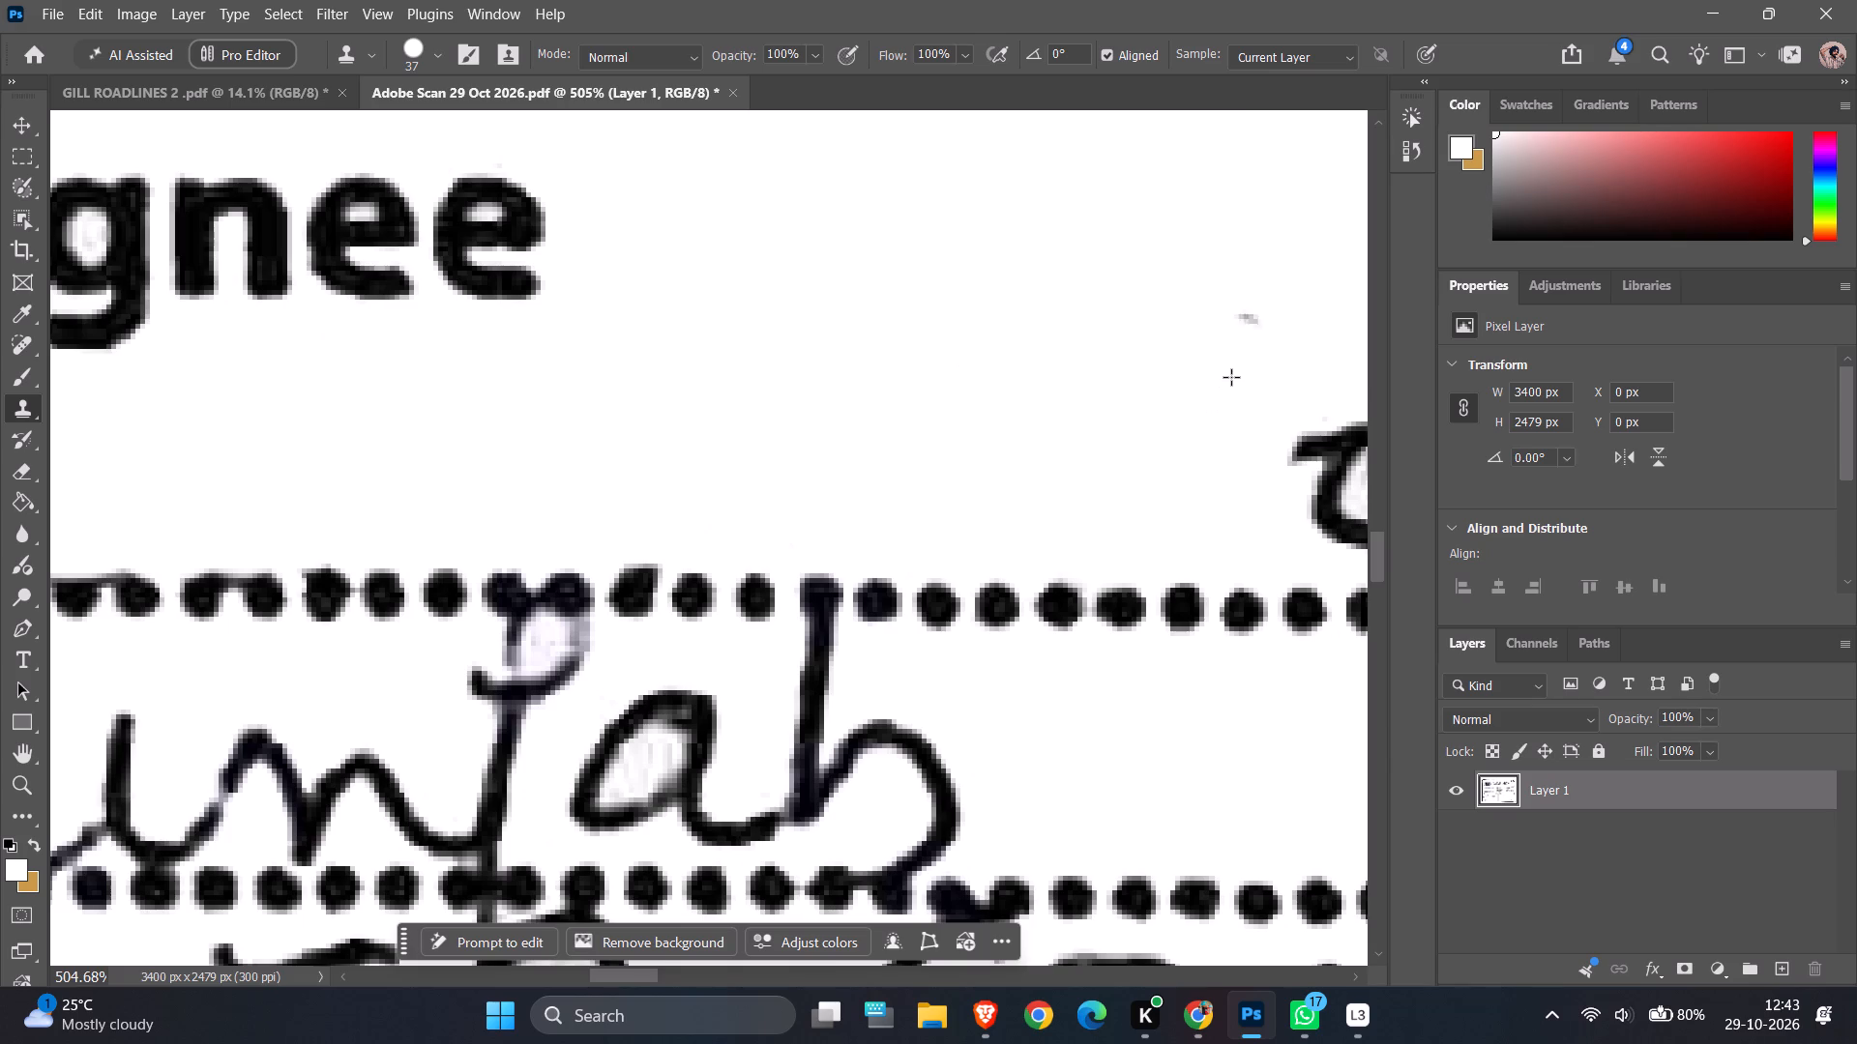
Erase the handwritten strokes following the "t" on the first Consignee line by cloning white background over them.
ctrl+scroll(1231, 377, down, 19)
click(932, 417)
click(998, 419)
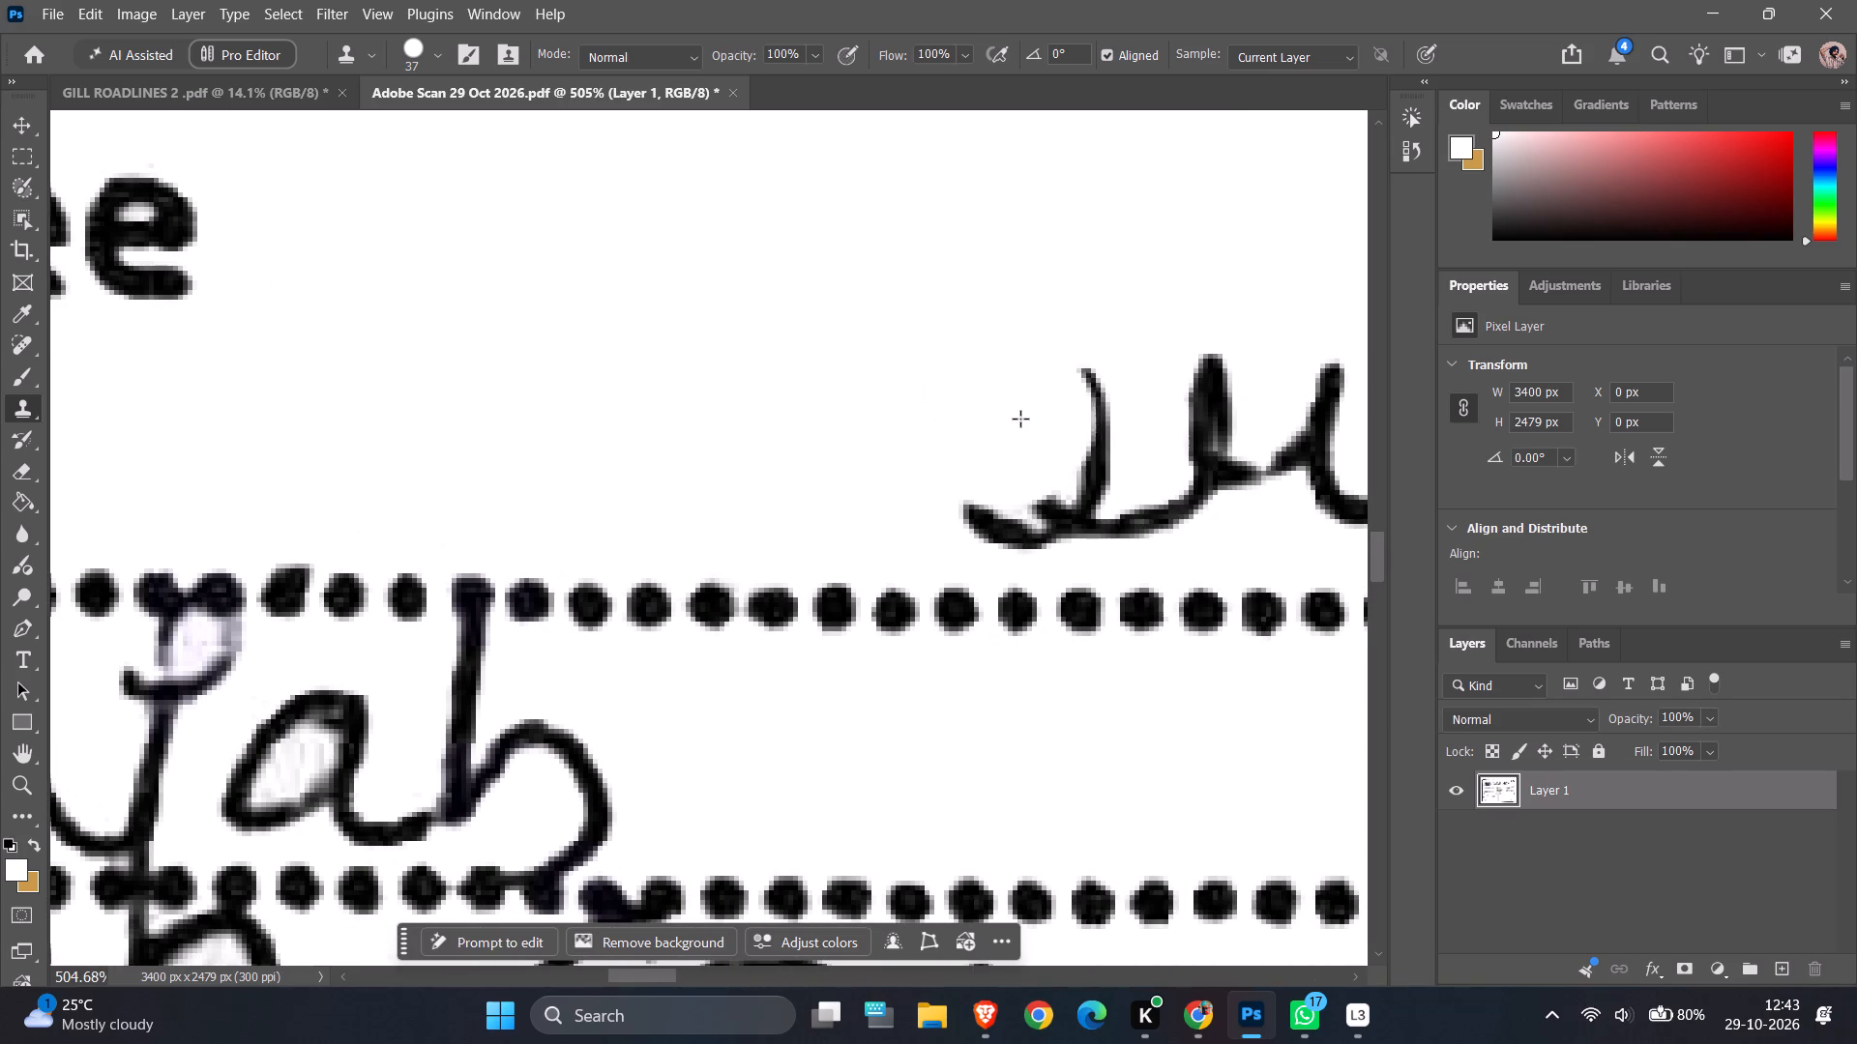
click(1036, 418)
drag(1040, 421, 1043, 430)
click(1005, 445)
drag(988, 461, 1000, 467)
click(1052, 479)
click(1064, 478)
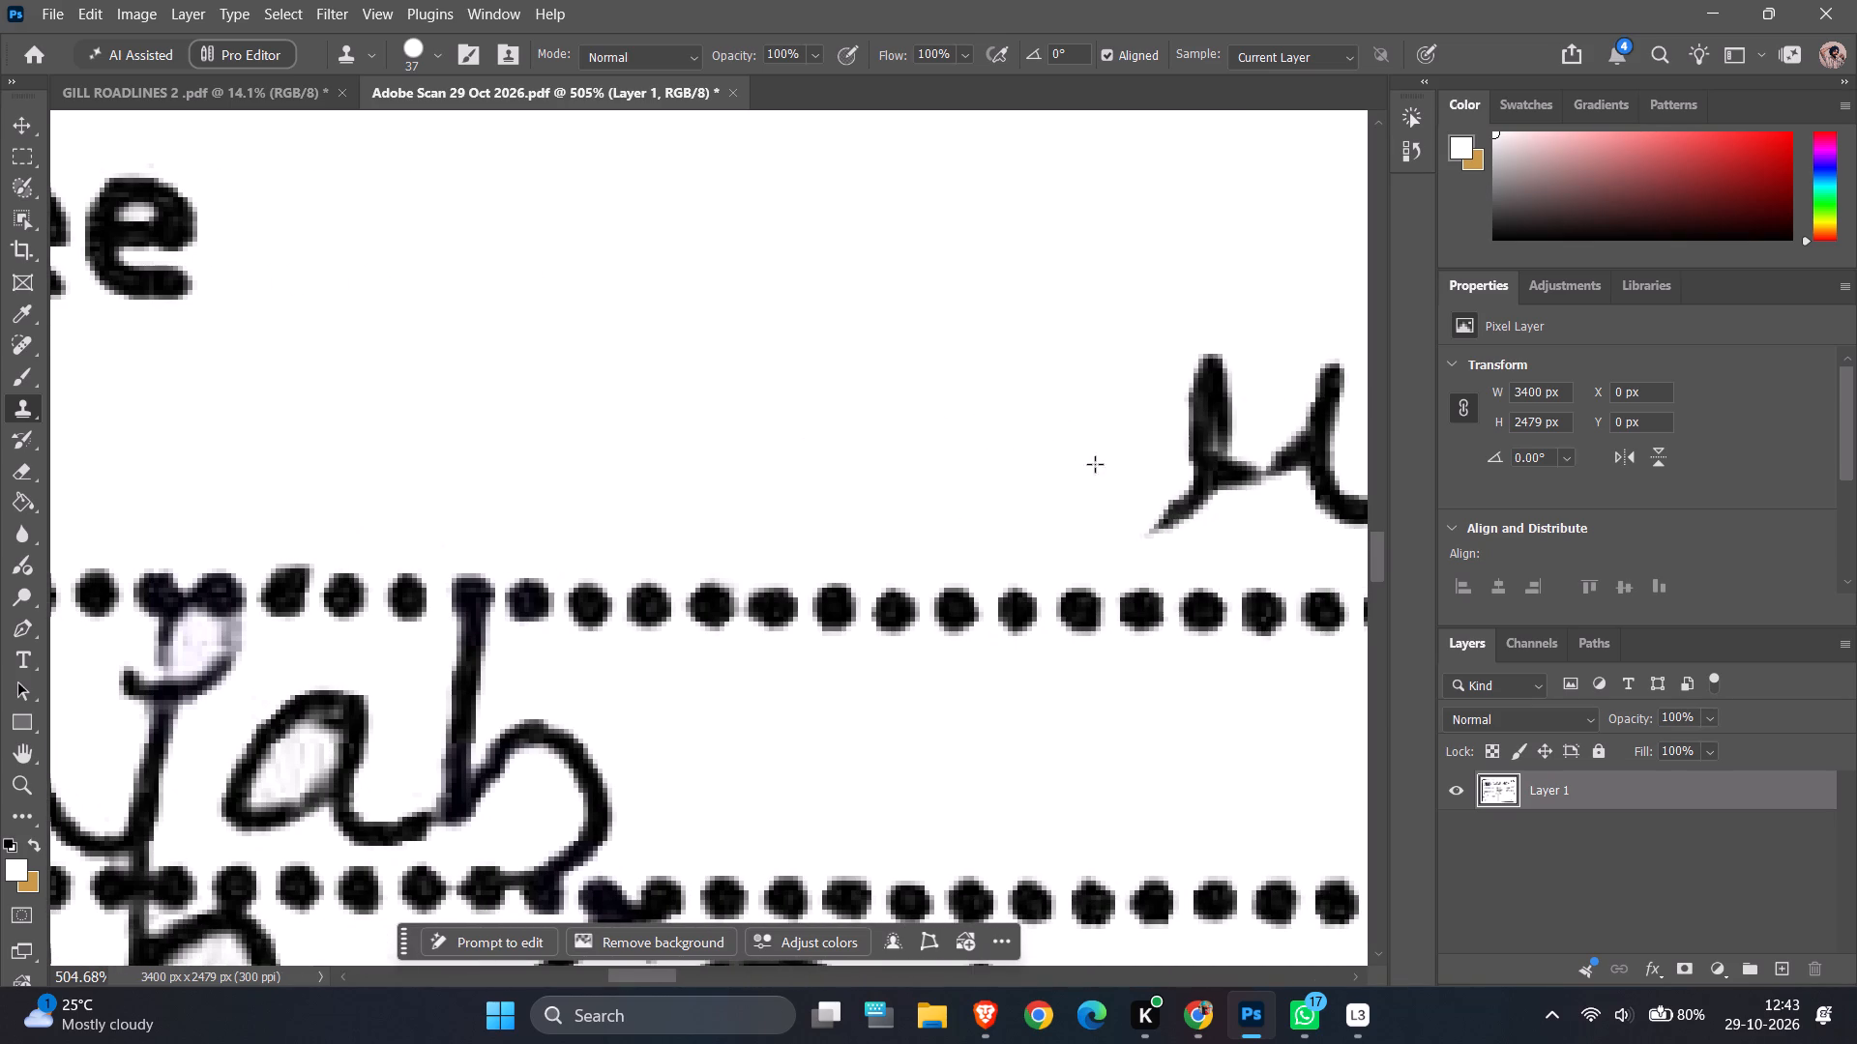
drag(1118, 453, 1139, 453)
click(1172, 447)
click(1200, 436)
click(1206, 419)
Clone white over the final handwritten letters of the first Consignee line, including the looped tail's stem above the dots.
ctrl+scroll(1206, 419, down, 7)
click(1161, 423)
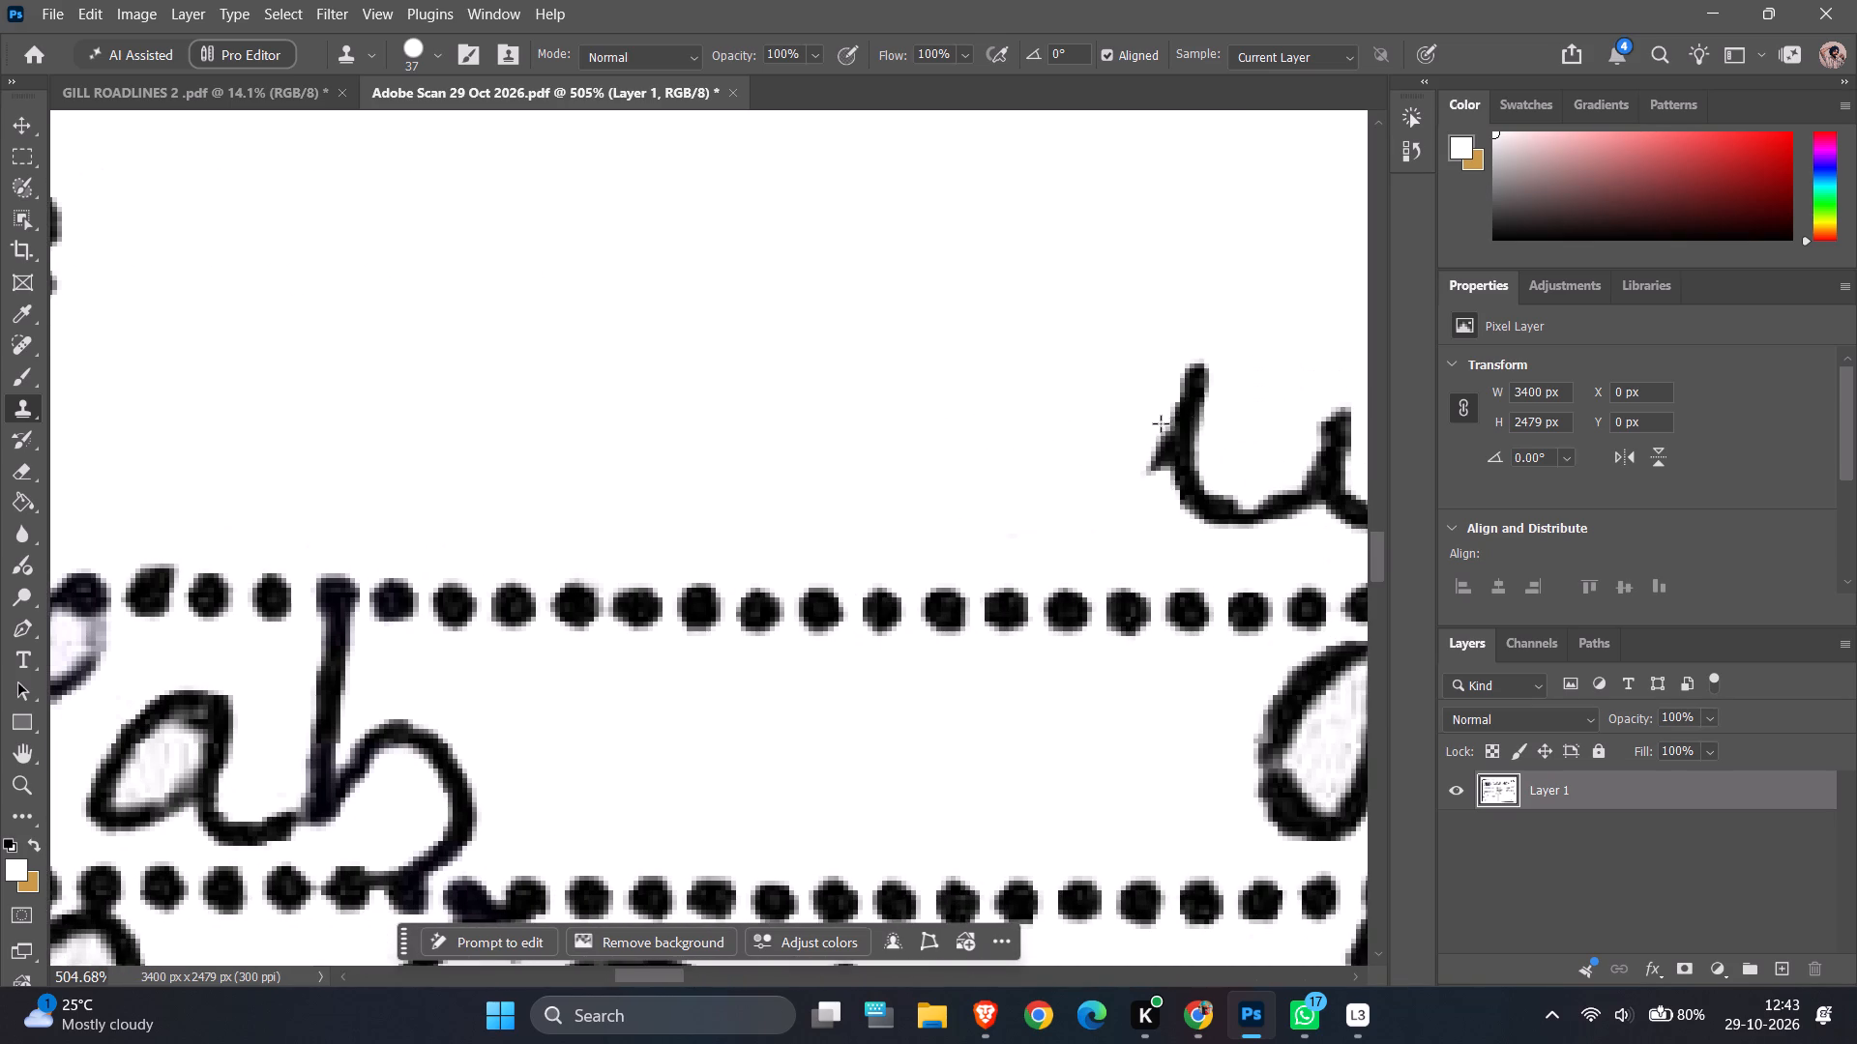
drag(1165, 433, 1179, 448)
drag(1195, 455, 1207, 461)
drag(1231, 468, 1243, 473)
click(1292, 478)
ctrl+scroll(1266, 466, down, 13)
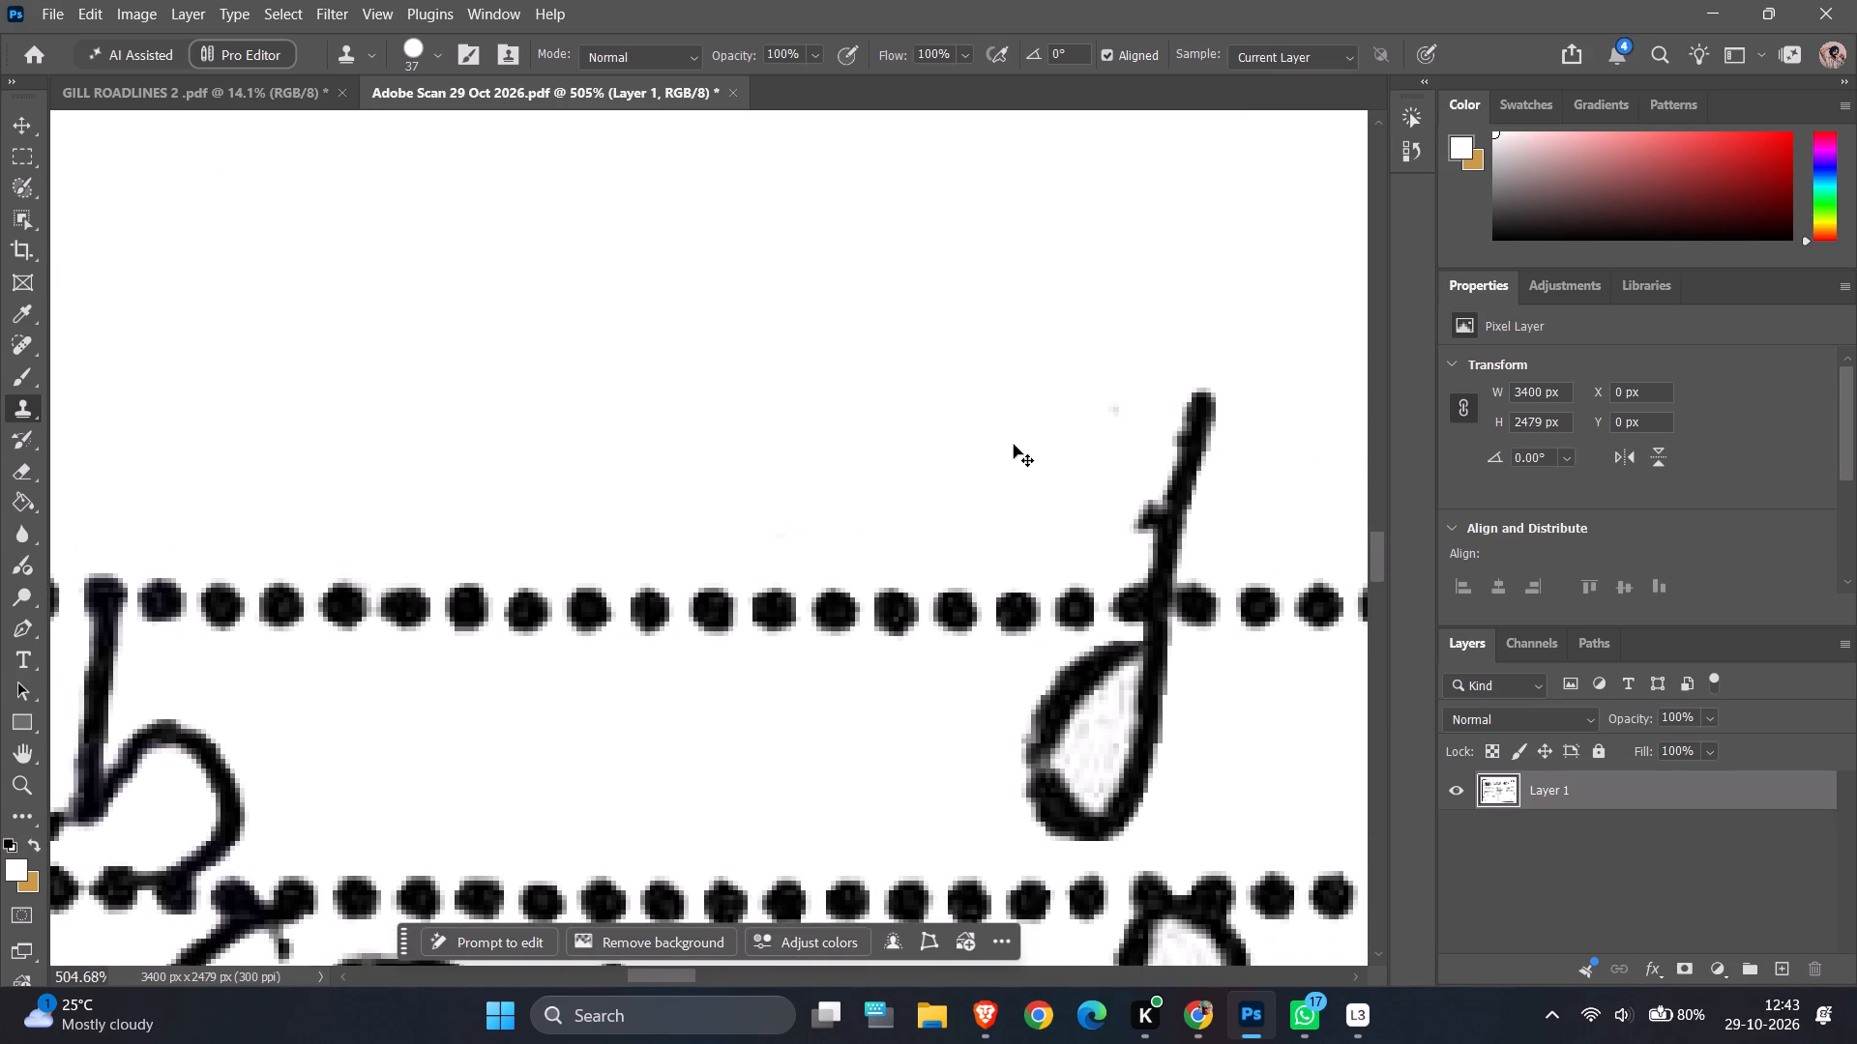
click(1150, 474)
click(1175, 422)
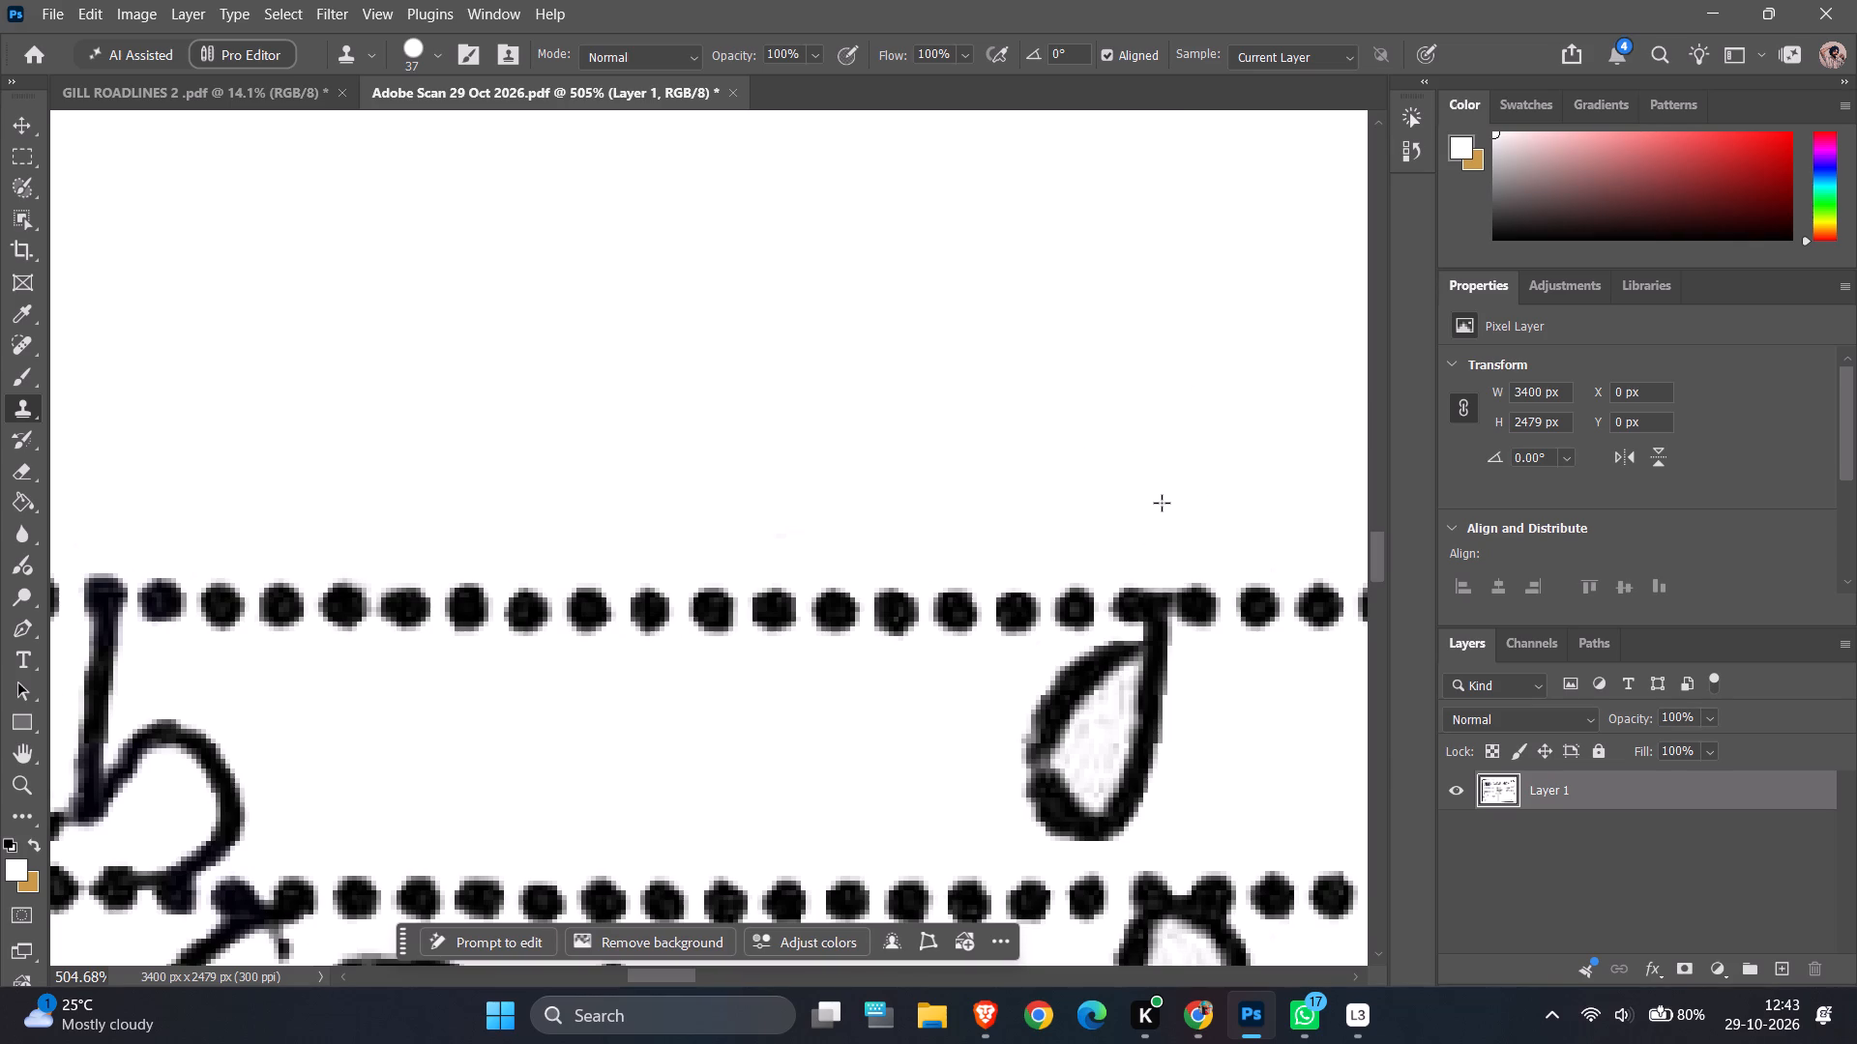
Clone white background over the looped handwritten tail hanging between the first and second Consignee dotted lines.
double_click(1162, 503)
alt+click(757, 244)
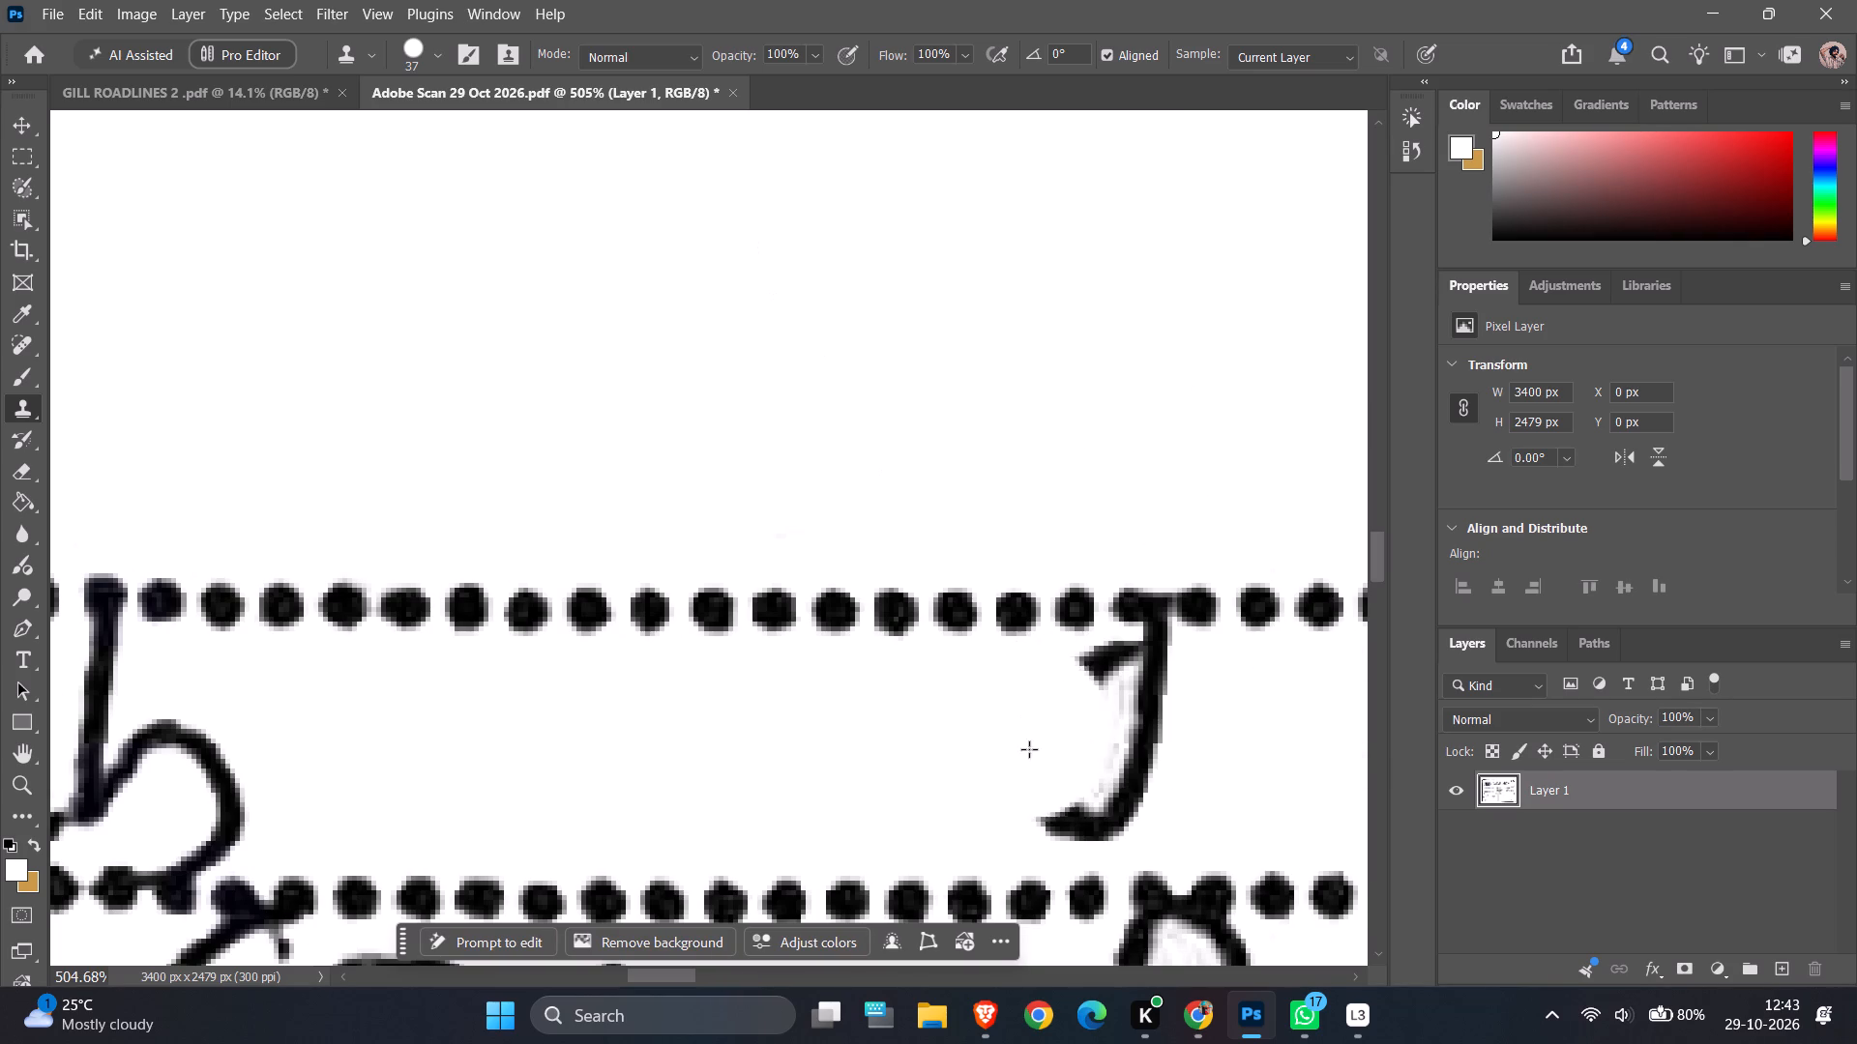
click(1105, 764)
click(1064, 777)
drag(1052, 738, 1065, 738)
click(1118, 741)
click(1140, 718)
click(1157, 710)
Clone white background over the handwritten "b" of "Punjab" on the second Consignee line.
ctrl+scroll(1137, 723, down, 10)
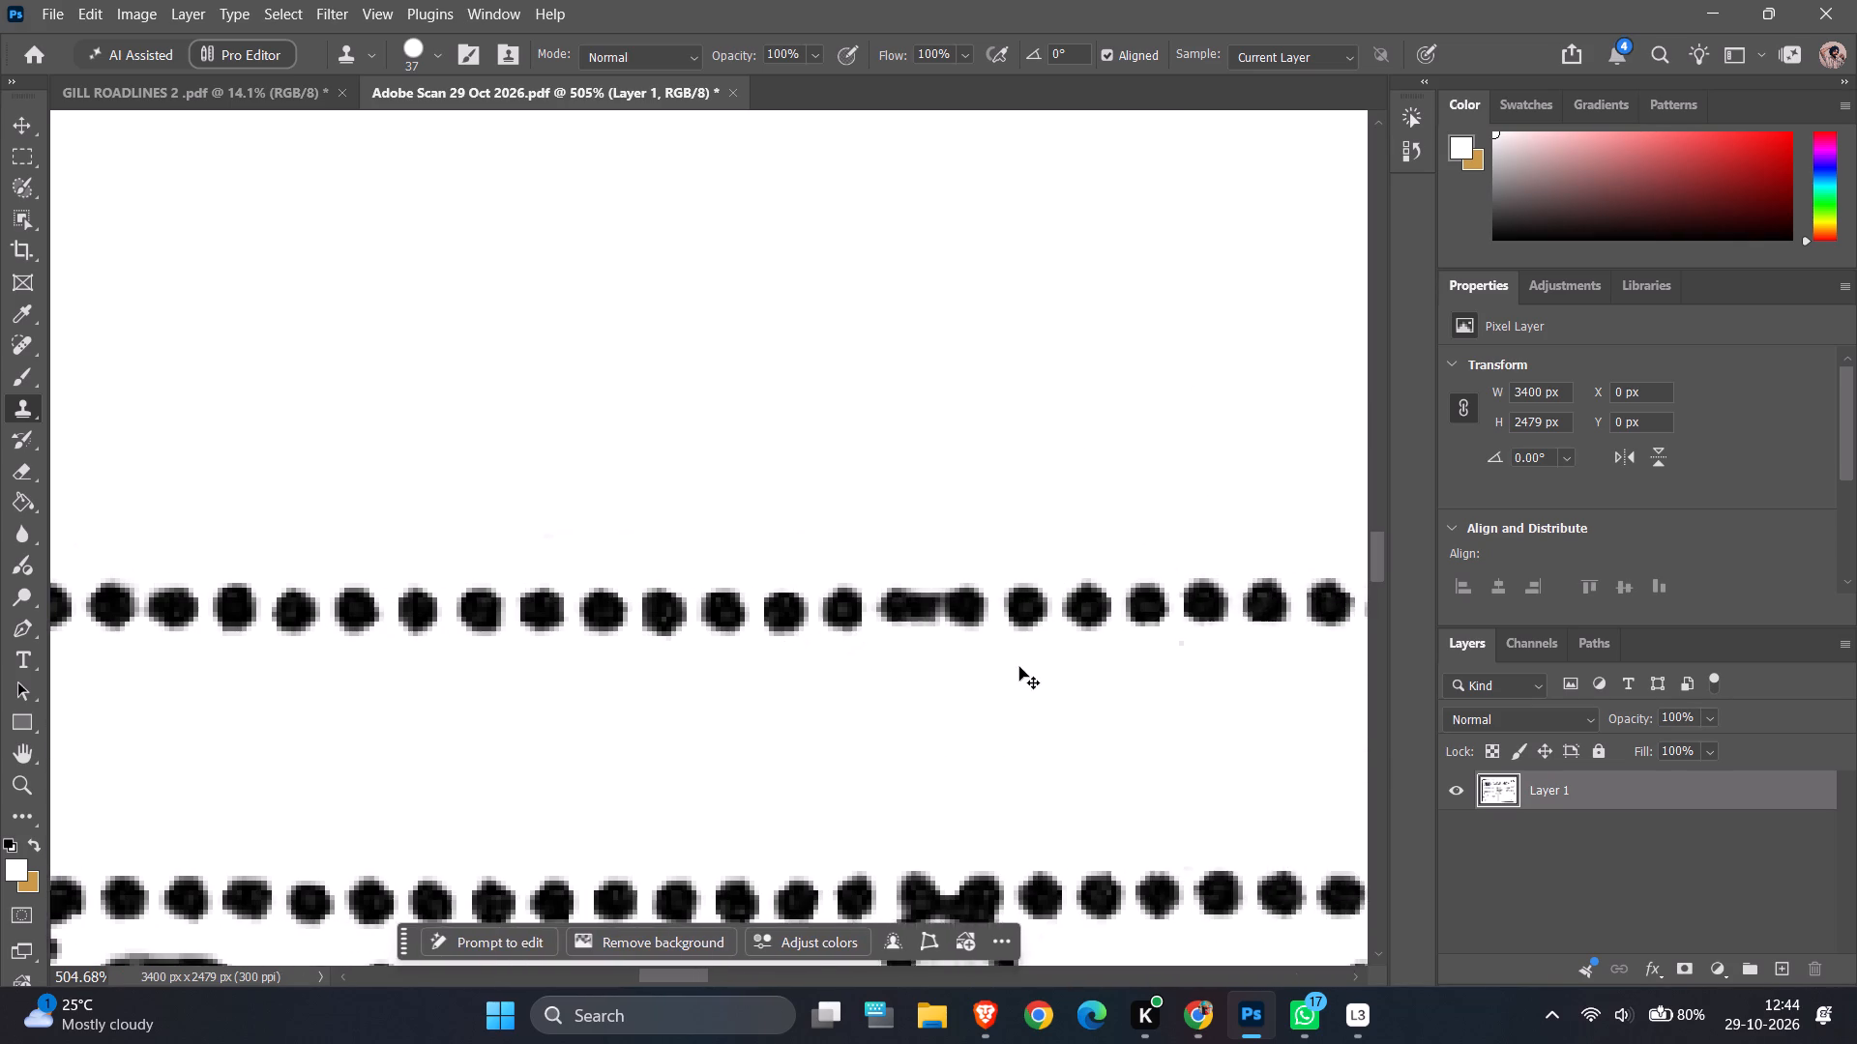
ctrl+scroll(1019, 667, down, 20)
ctrl+scroll(1019, 667, down, 8)
scroll(1014, 667, down, 7)
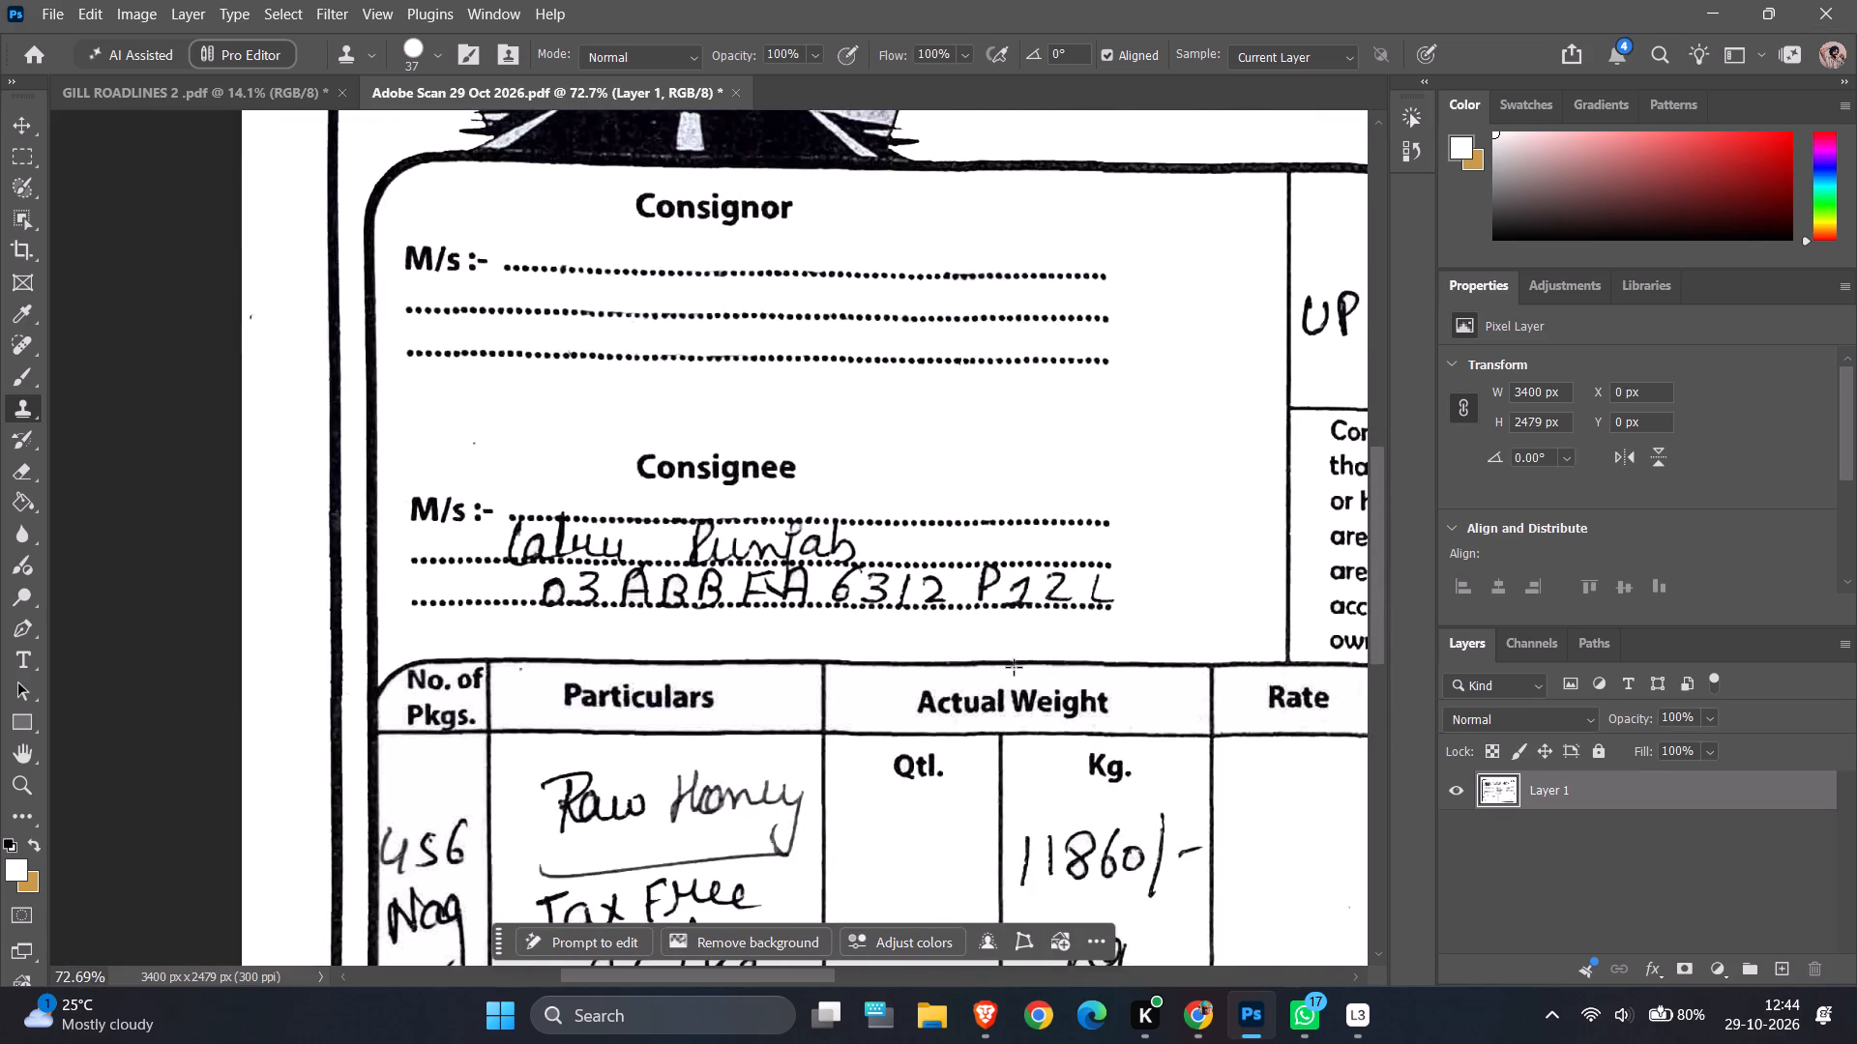
scroll(767, 614, down, 5)
ctrl+alt+scroll(894, 530, up, 13)
ctrl+scroll(807, 380, up, 4)
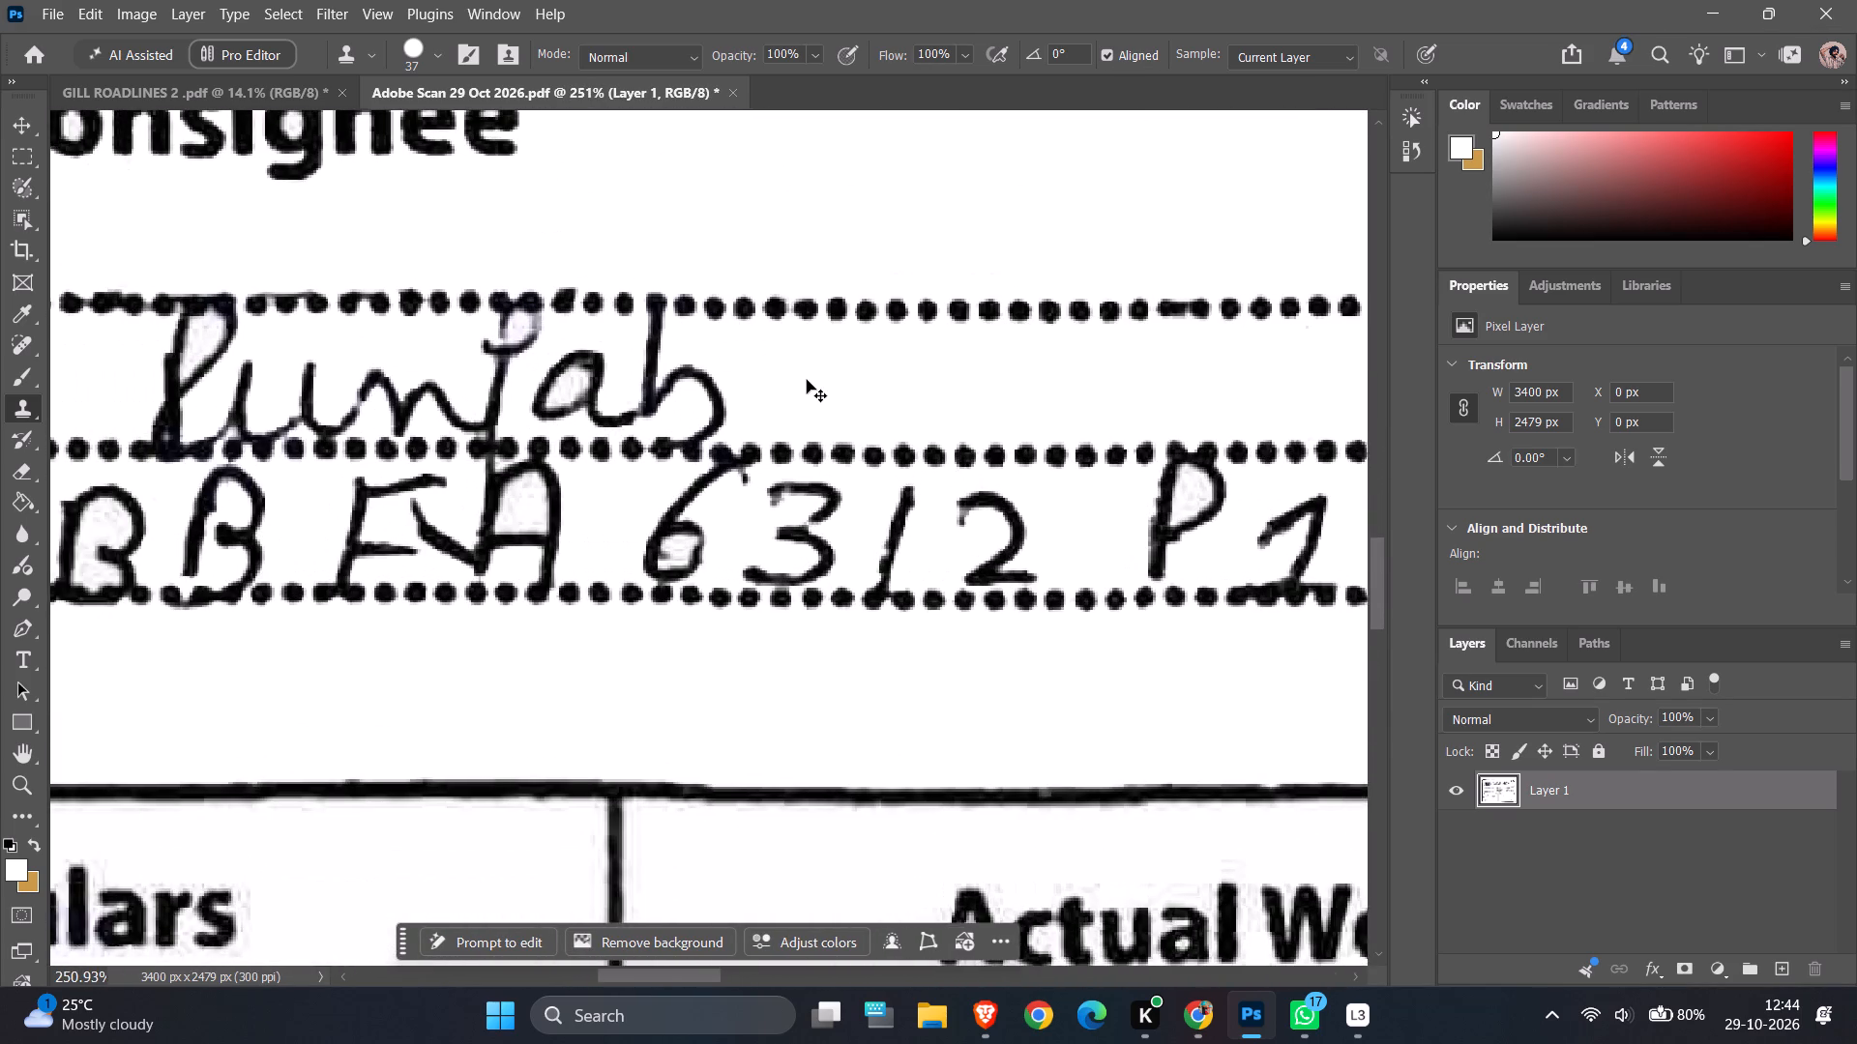
ctrl+scroll(807, 380, up, 8)
ctrl+alt+scroll(807, 380, up, 1)
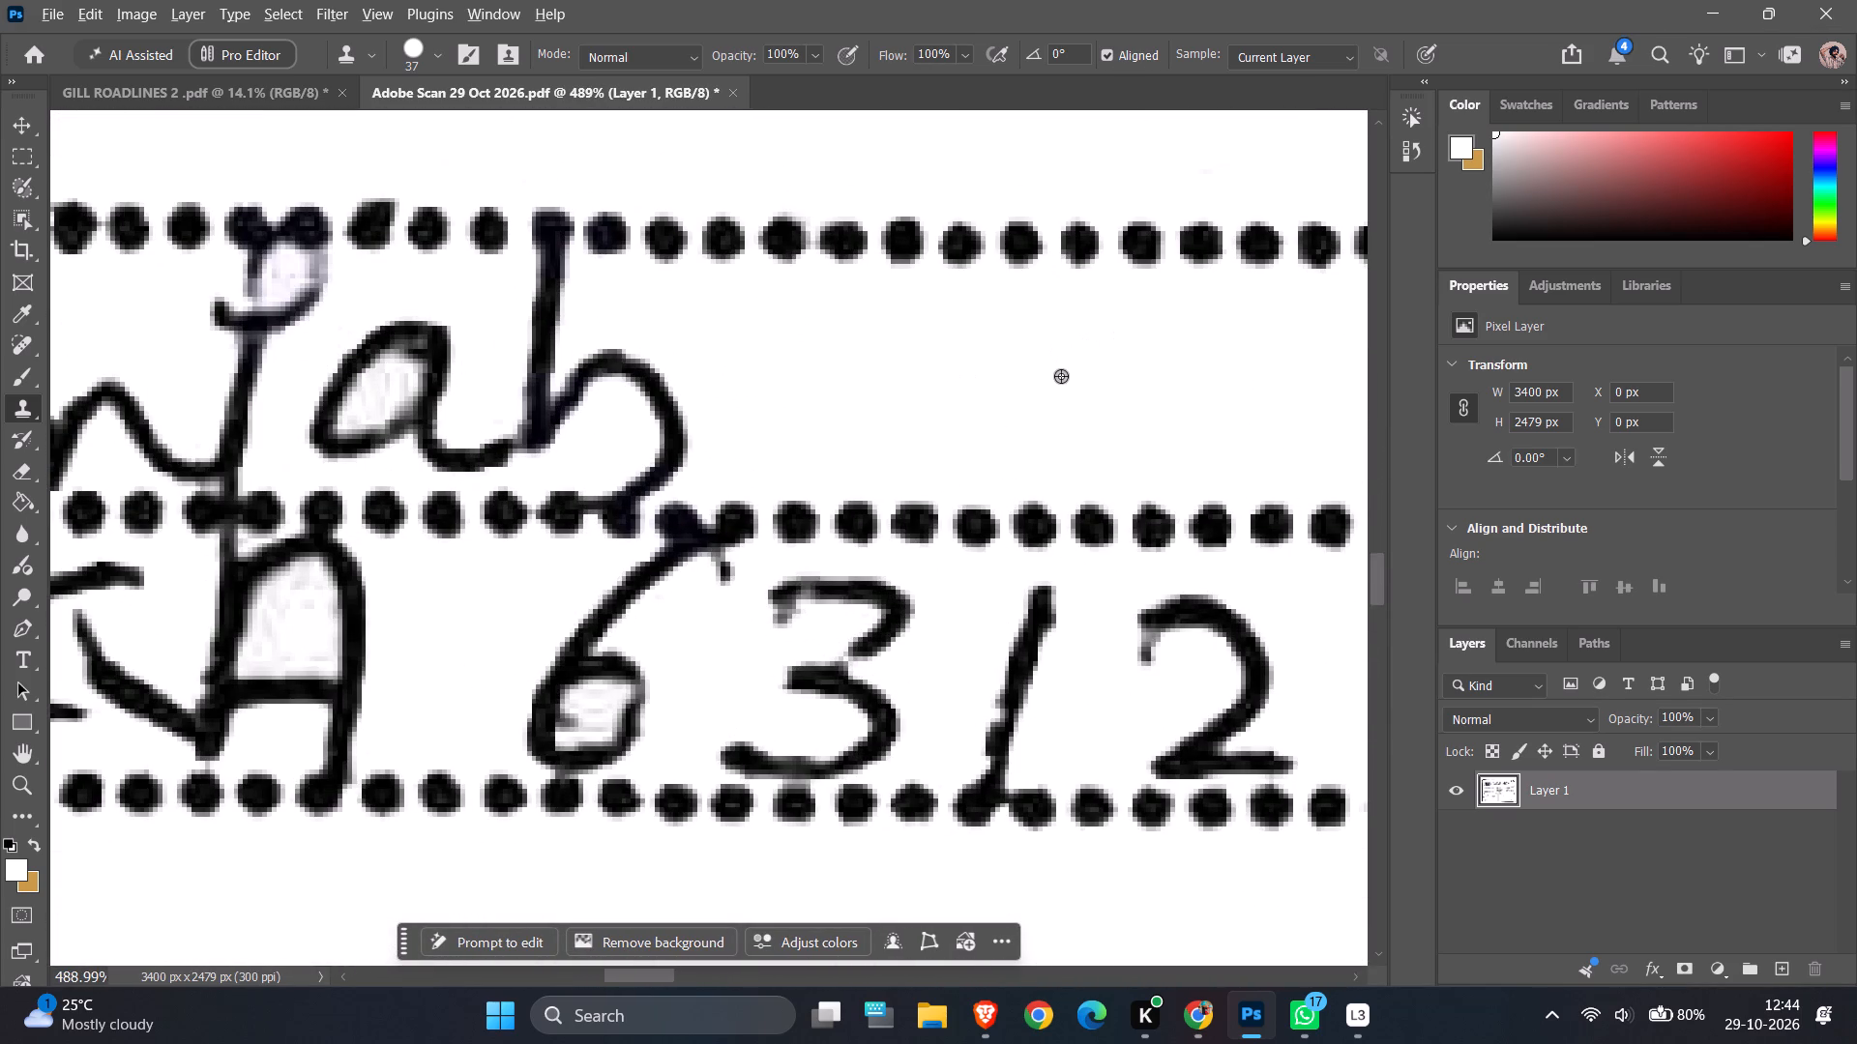
alt+click(1061, 376)
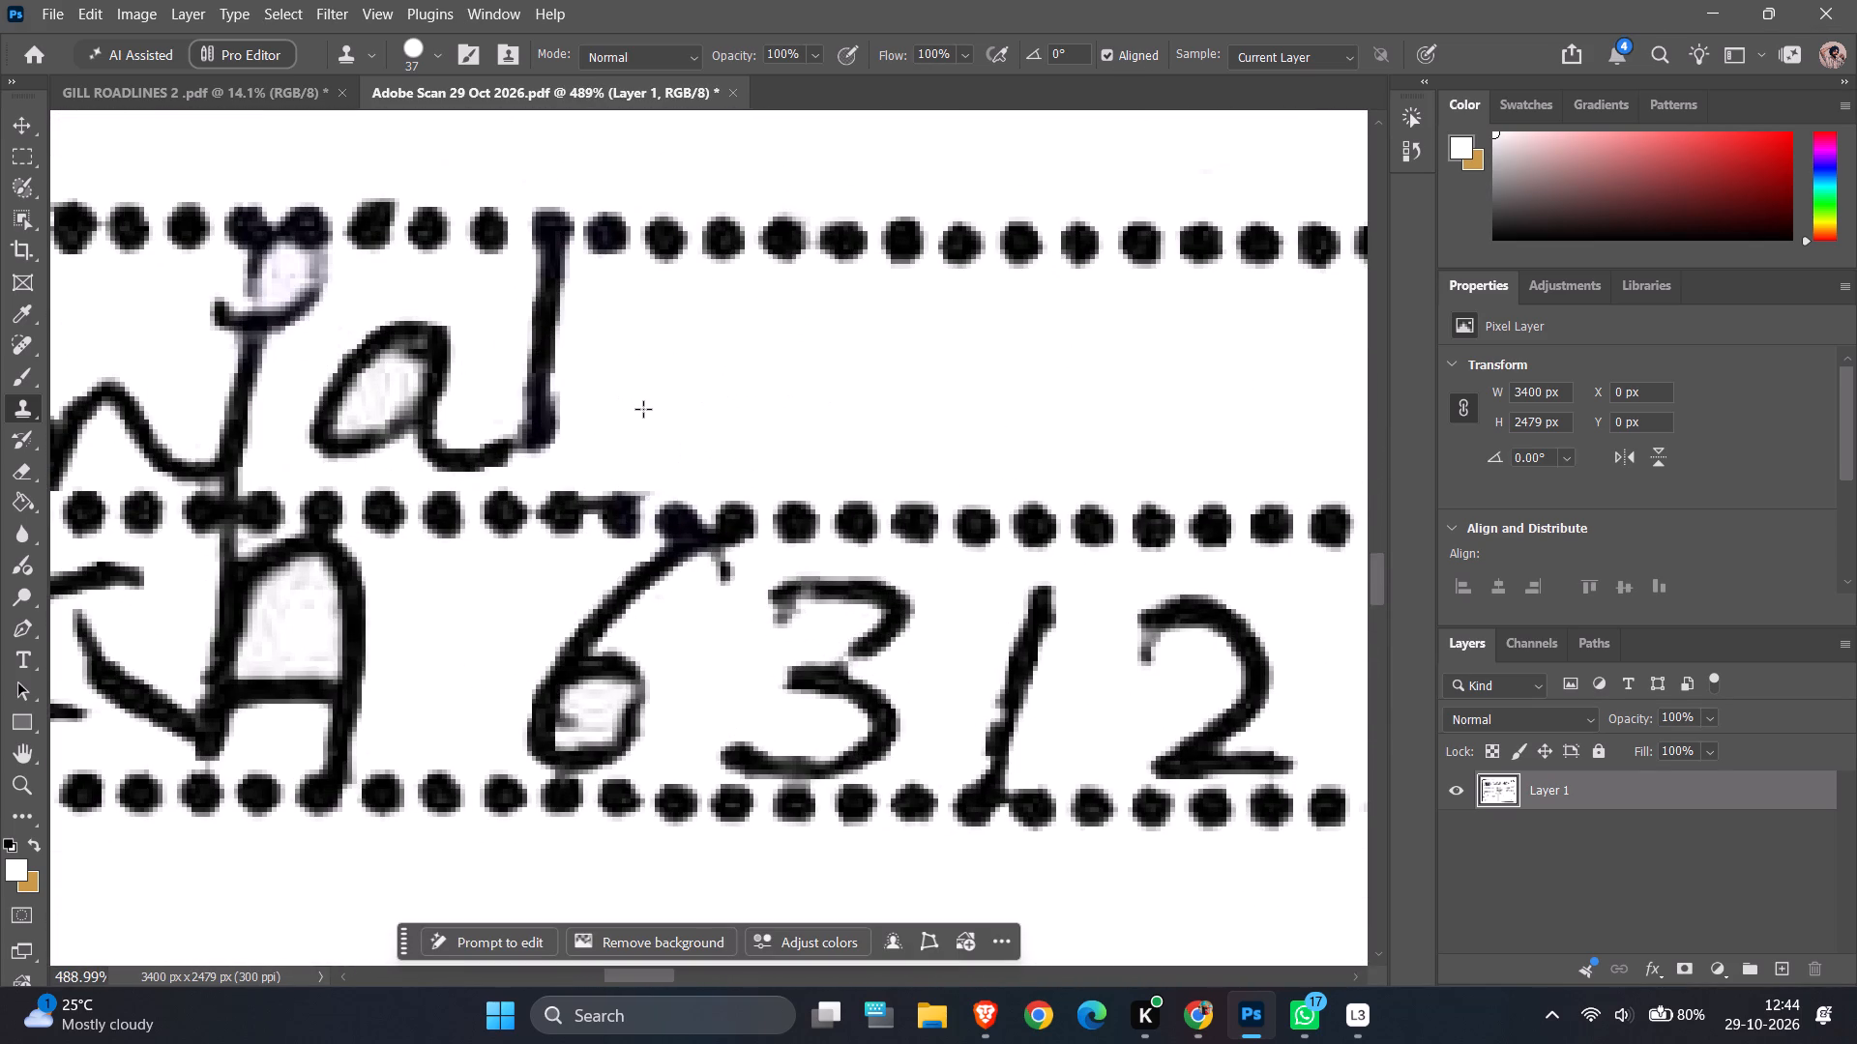
click(643, 409)
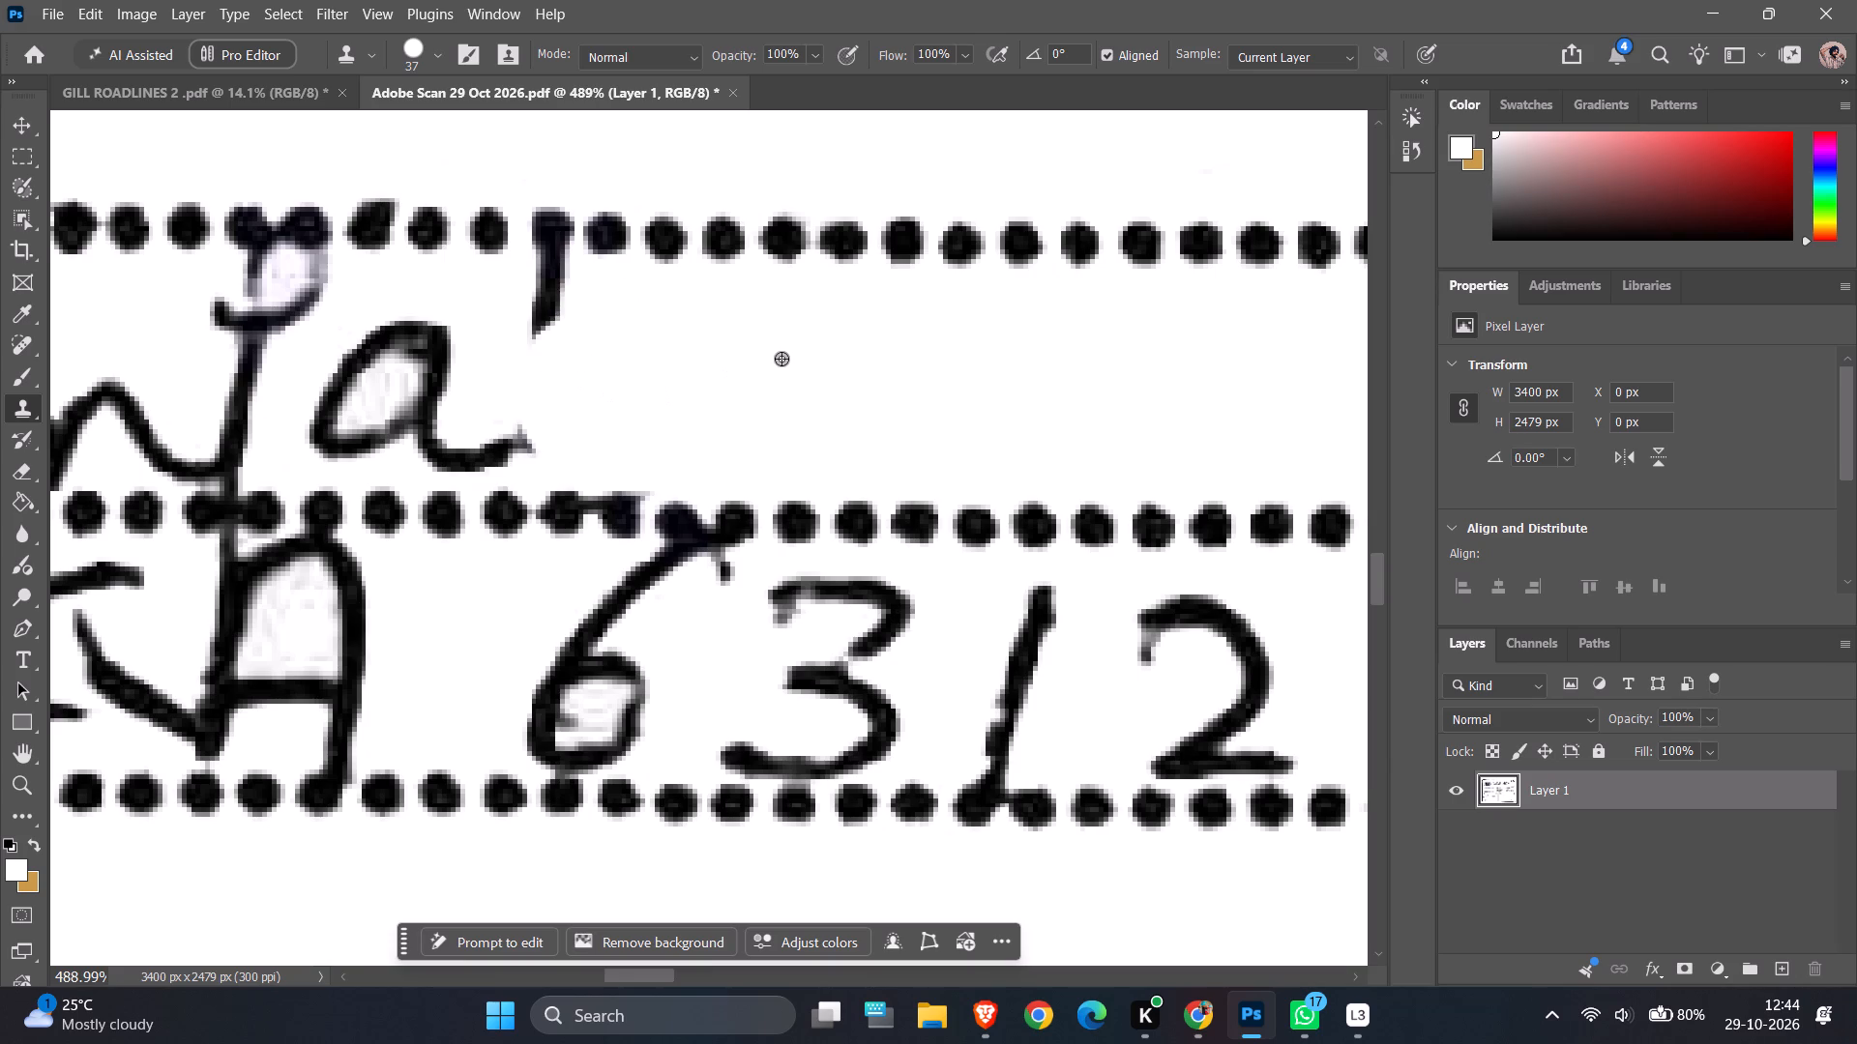
alt+click(782, 359)
click(549, 339)
click(540, 391)
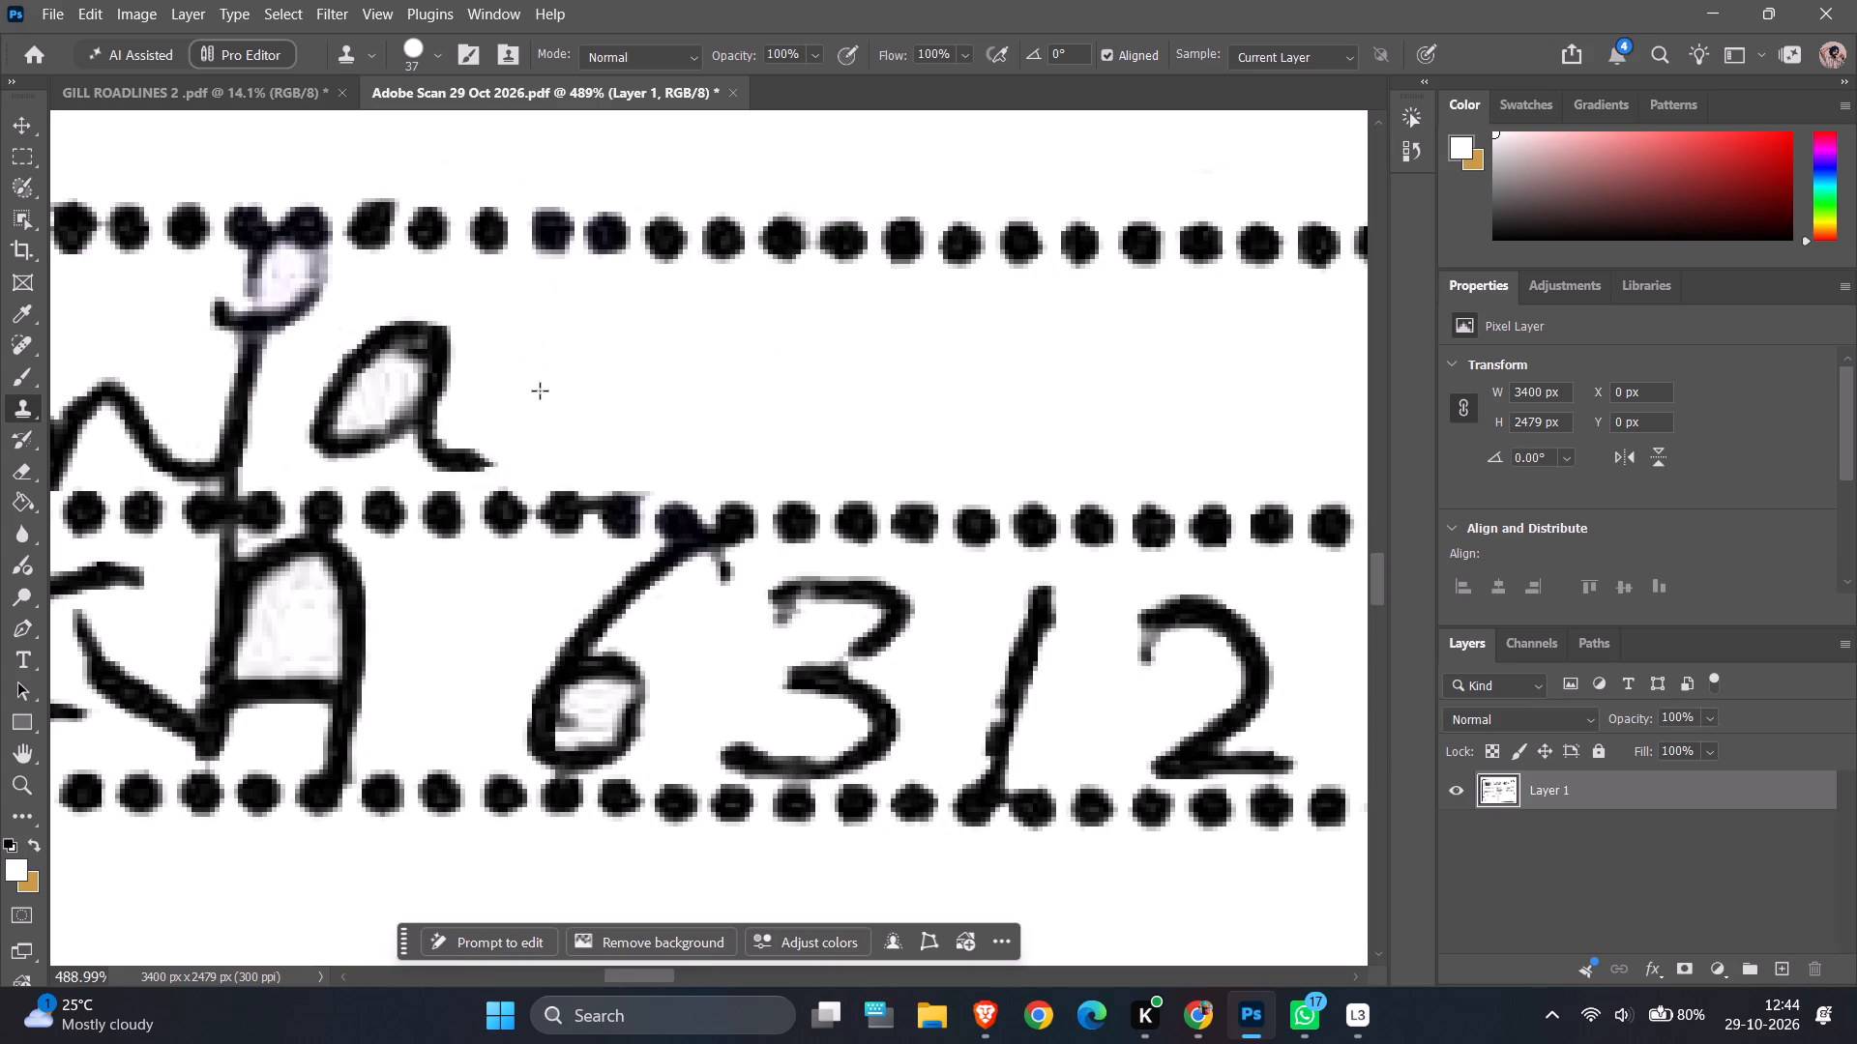
Clone white background over the second-to-last letter "a" of the handwritten "Punjab".
alt+click(1036, 355)
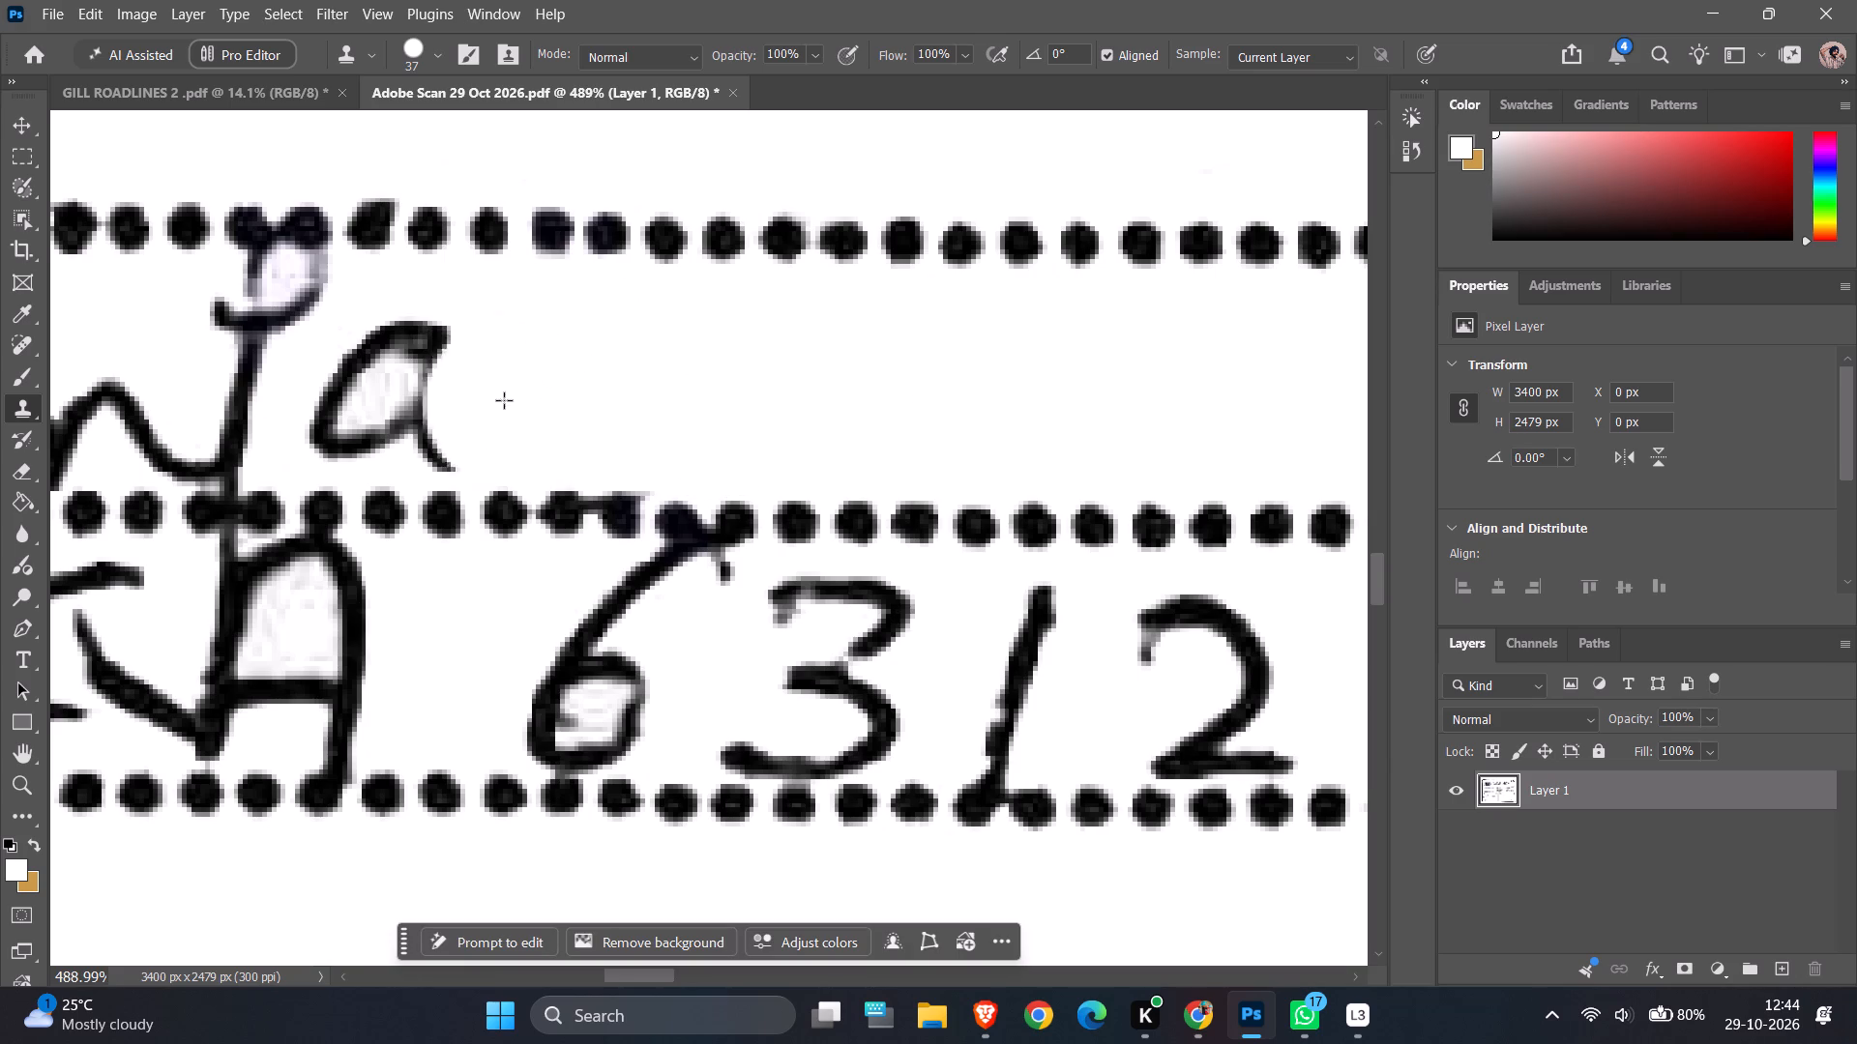
click(460, 400)
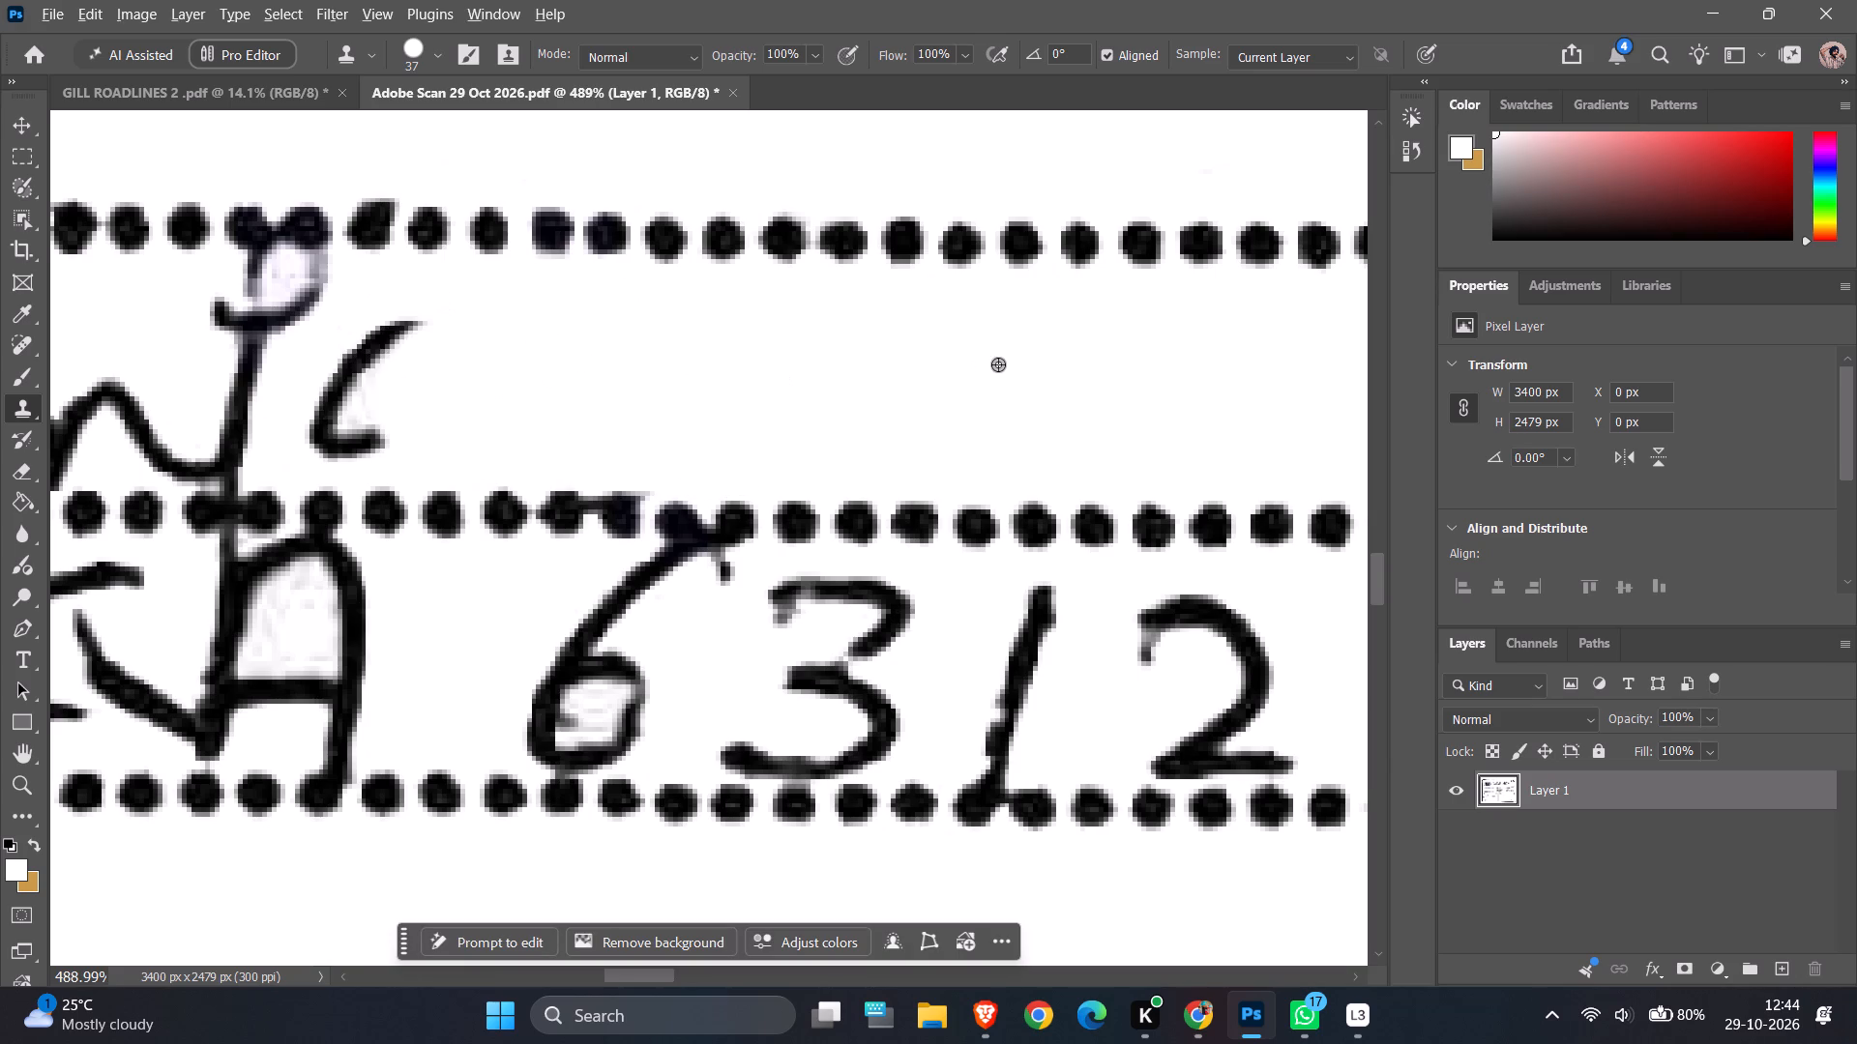
alt+click(998, 364)
click(381, 371)
click(344, 387)
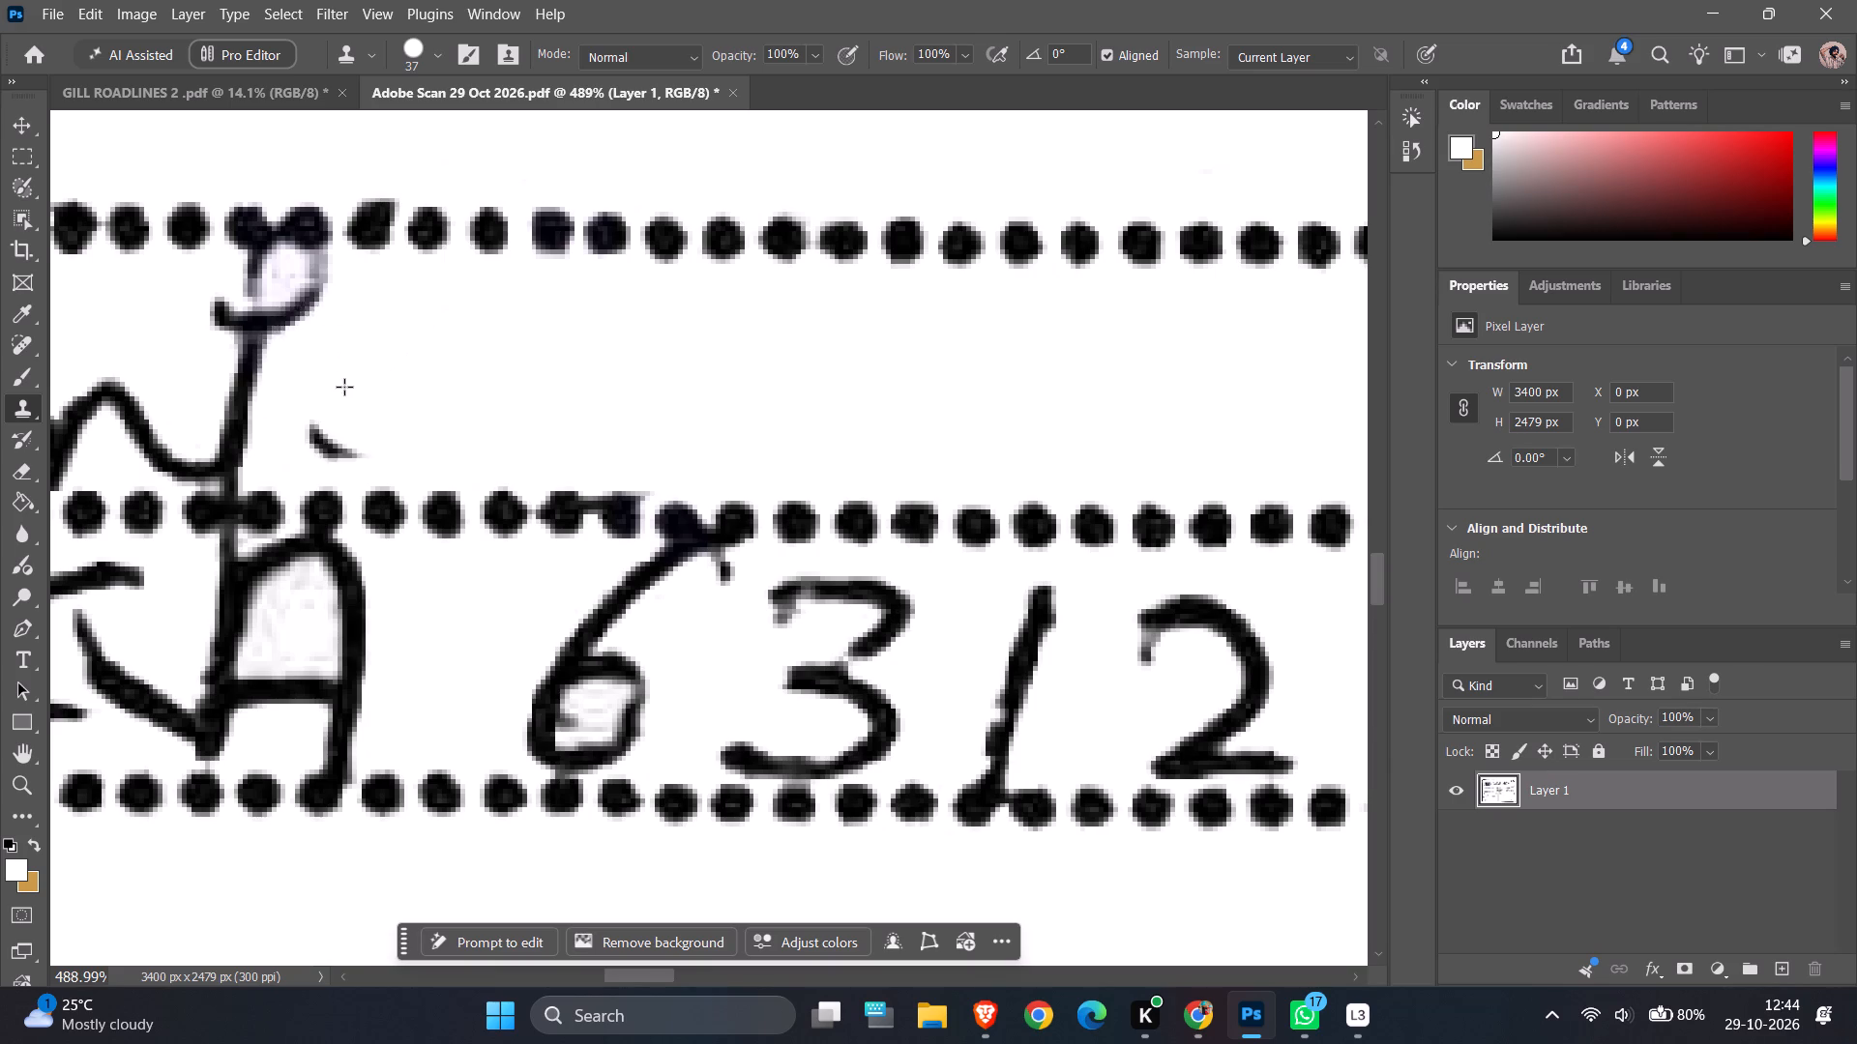
Erase the handwritten "j" of "Punjab" and its looped dot above the second Consignee dotted line with cloned white.
alt+click(844, 374)
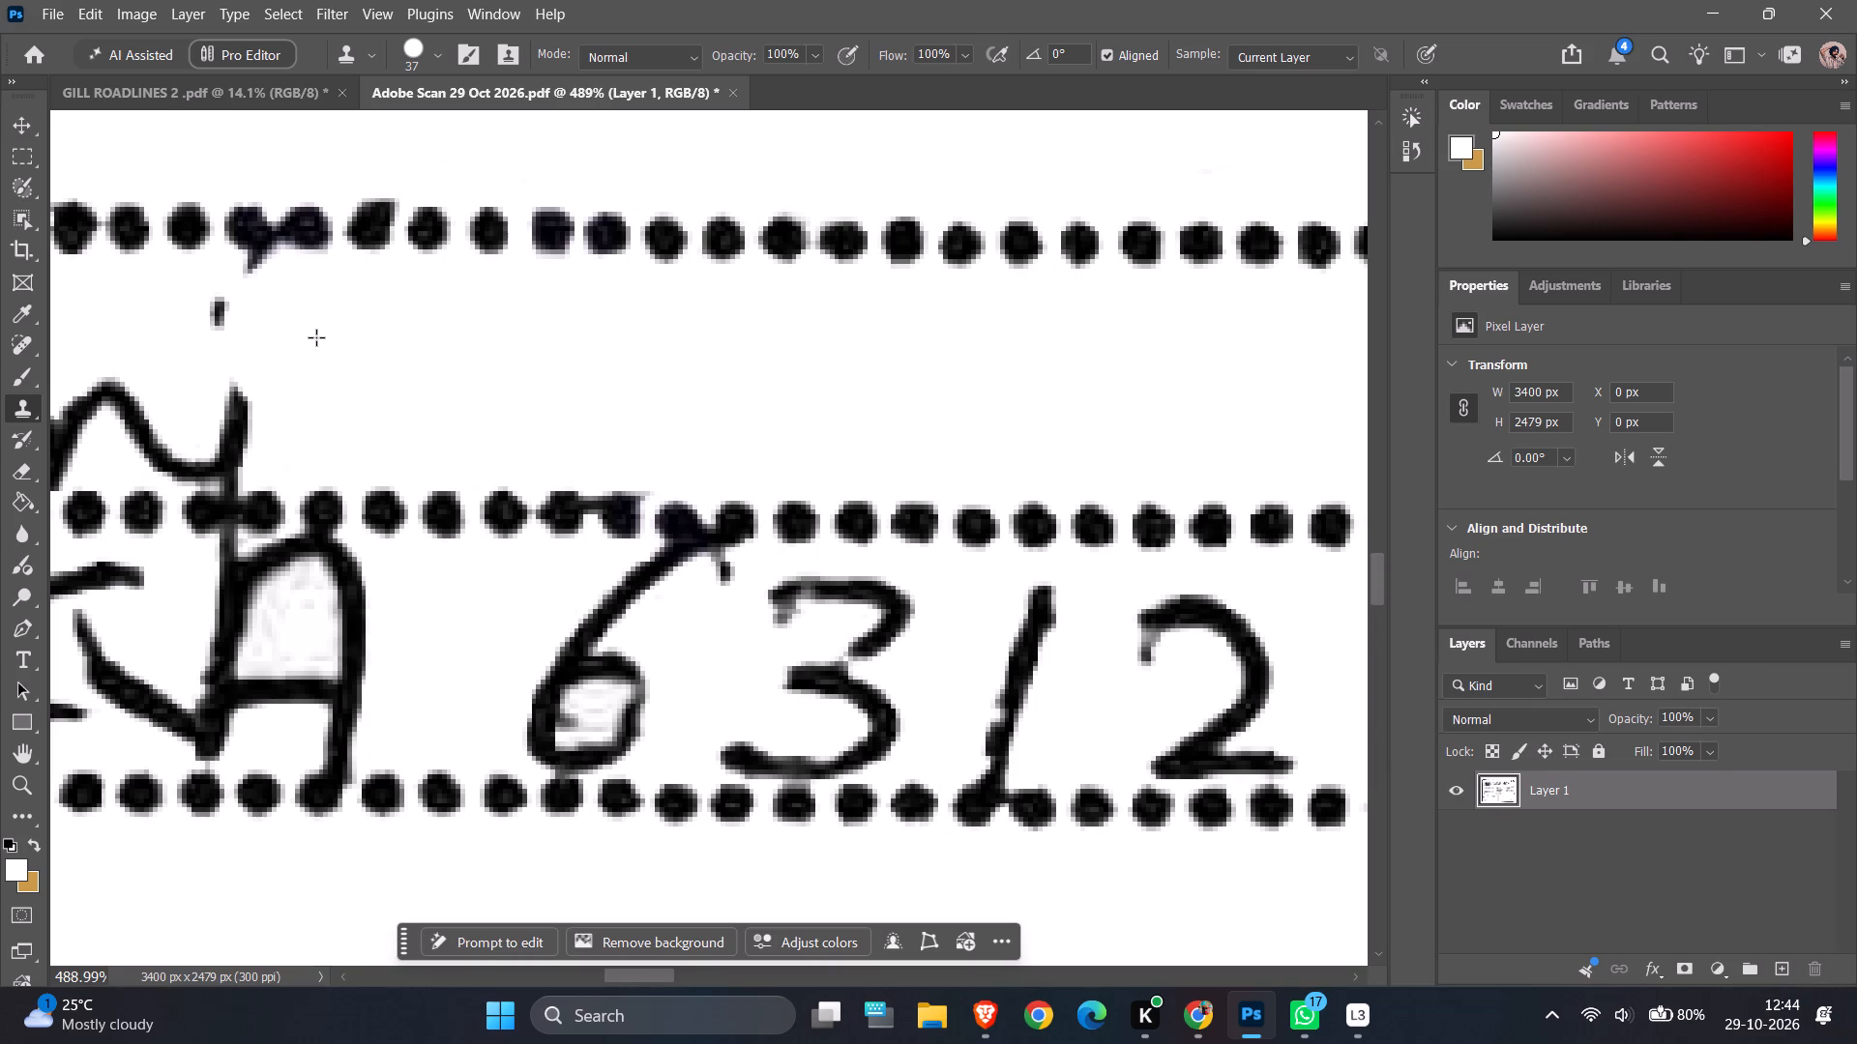
click(289, 330)
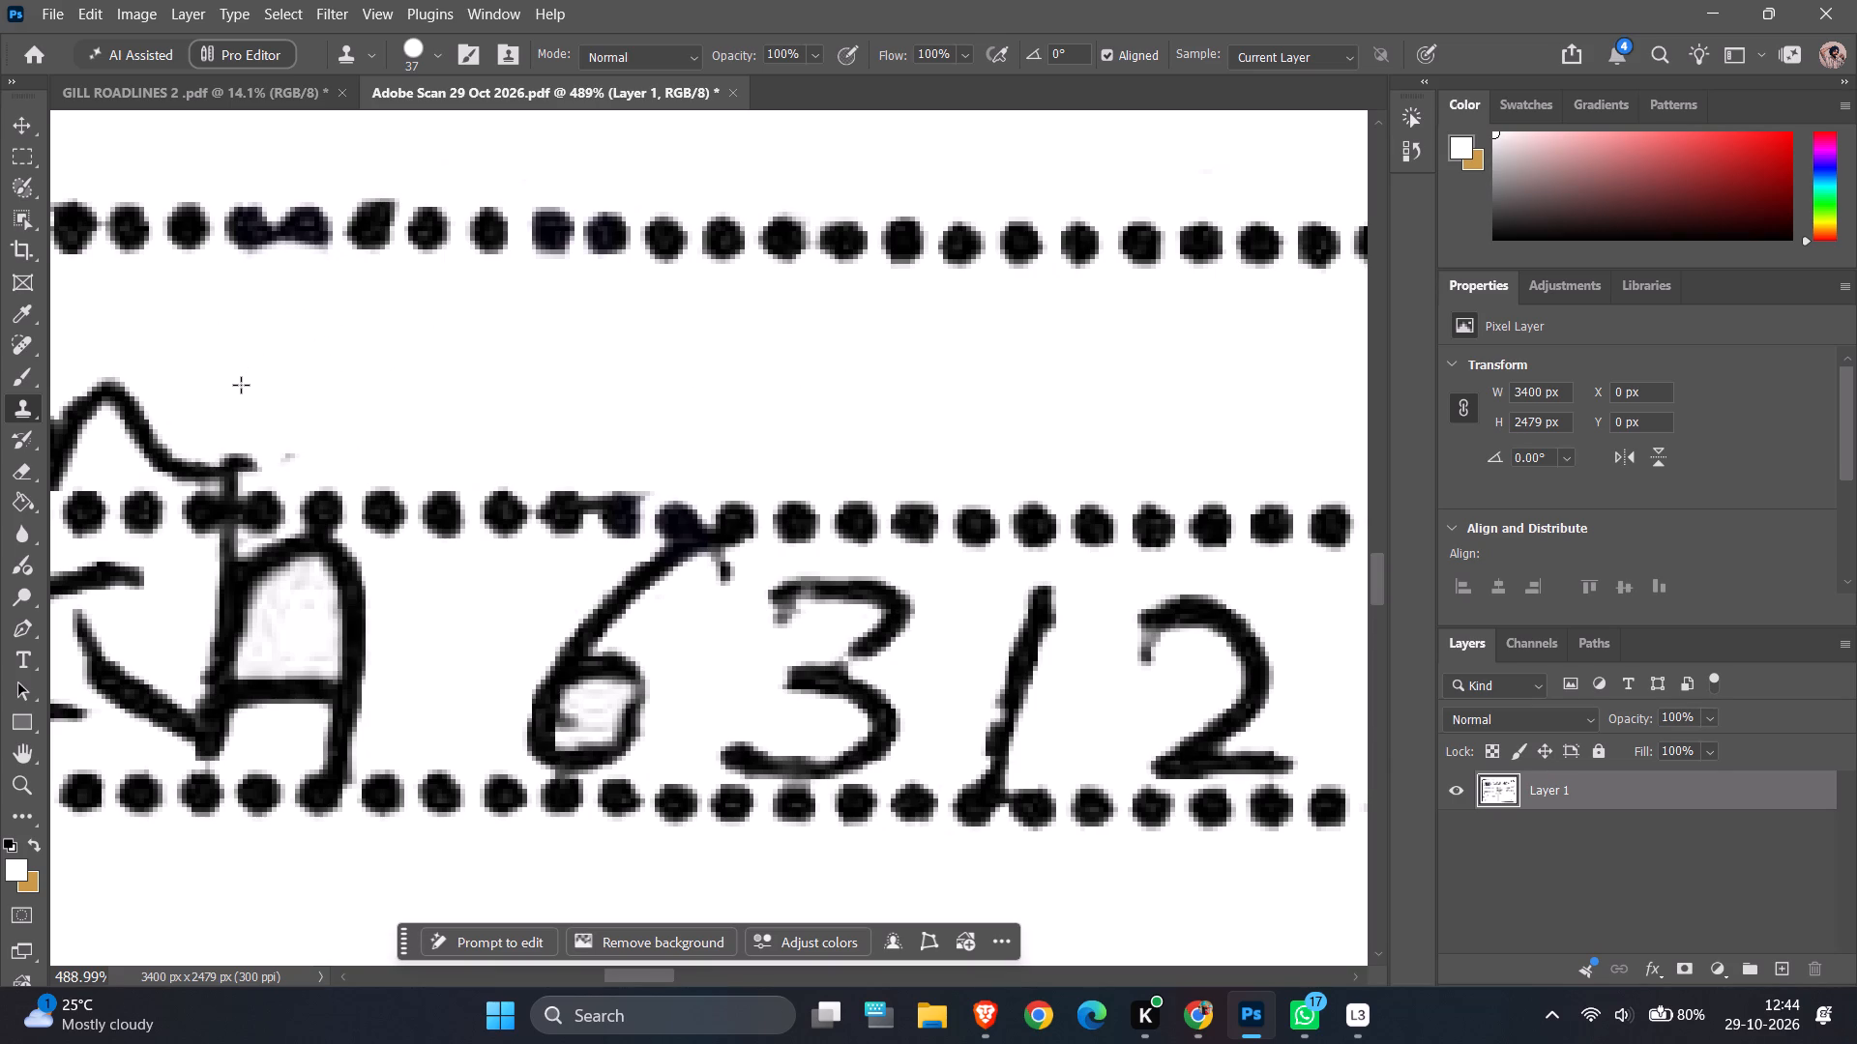
alt+click(545, 344)
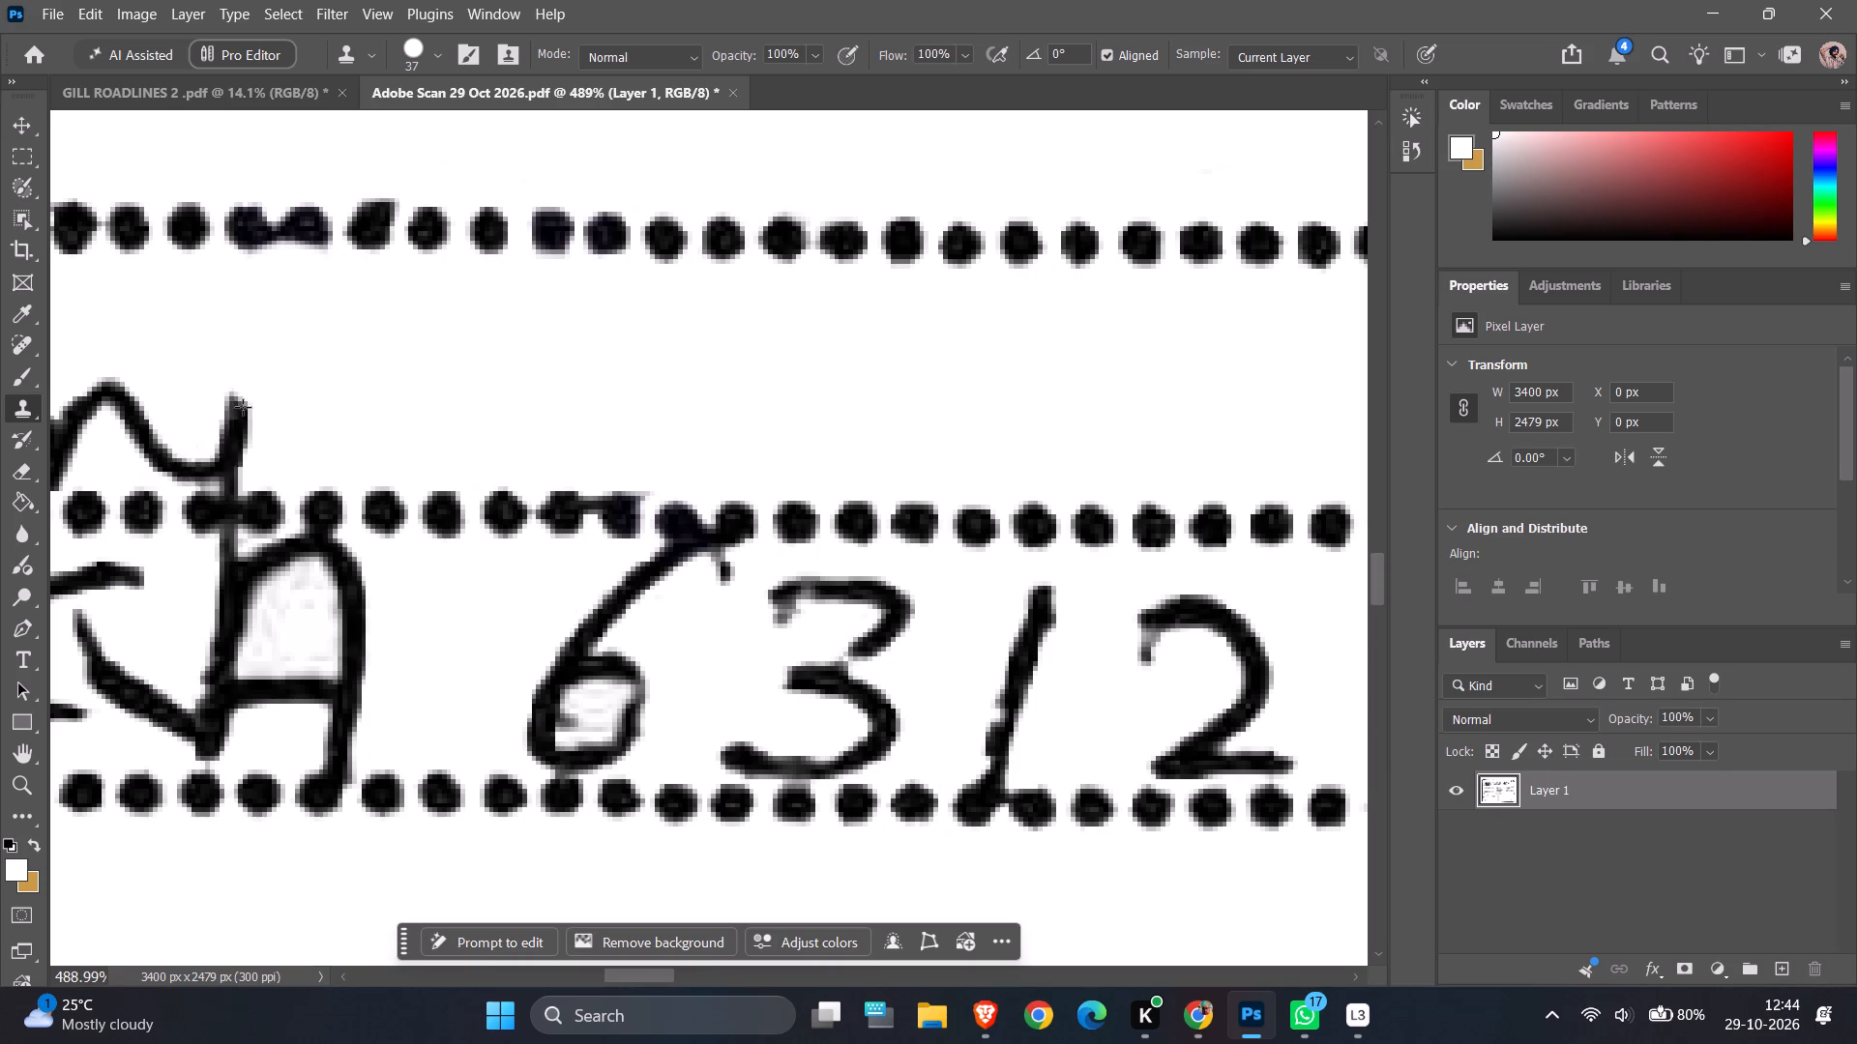
click(243, 407)
alt+click(661, 383)
click(237, 360)
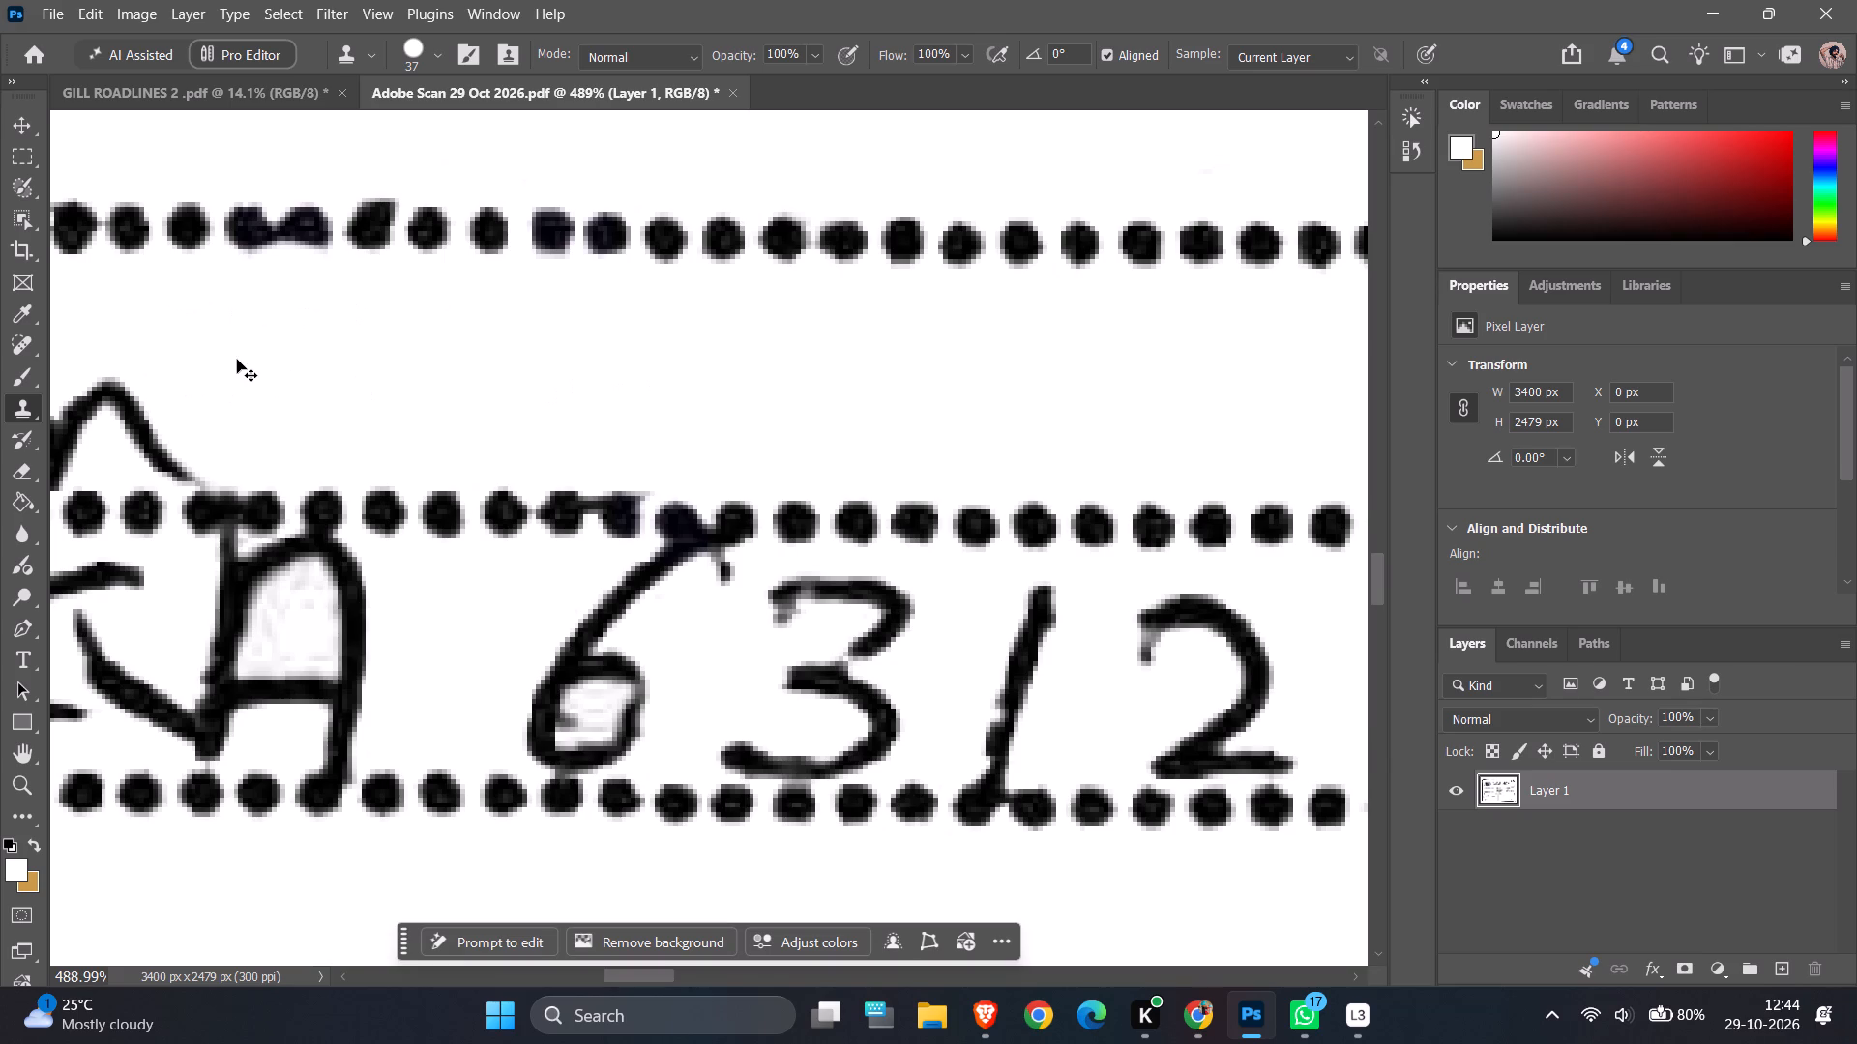
Clone white background over the handwritten "n" of "Punjab", between the first and second Consignee dotted lines.
ctrl+scroll(237, 360, up, 13)
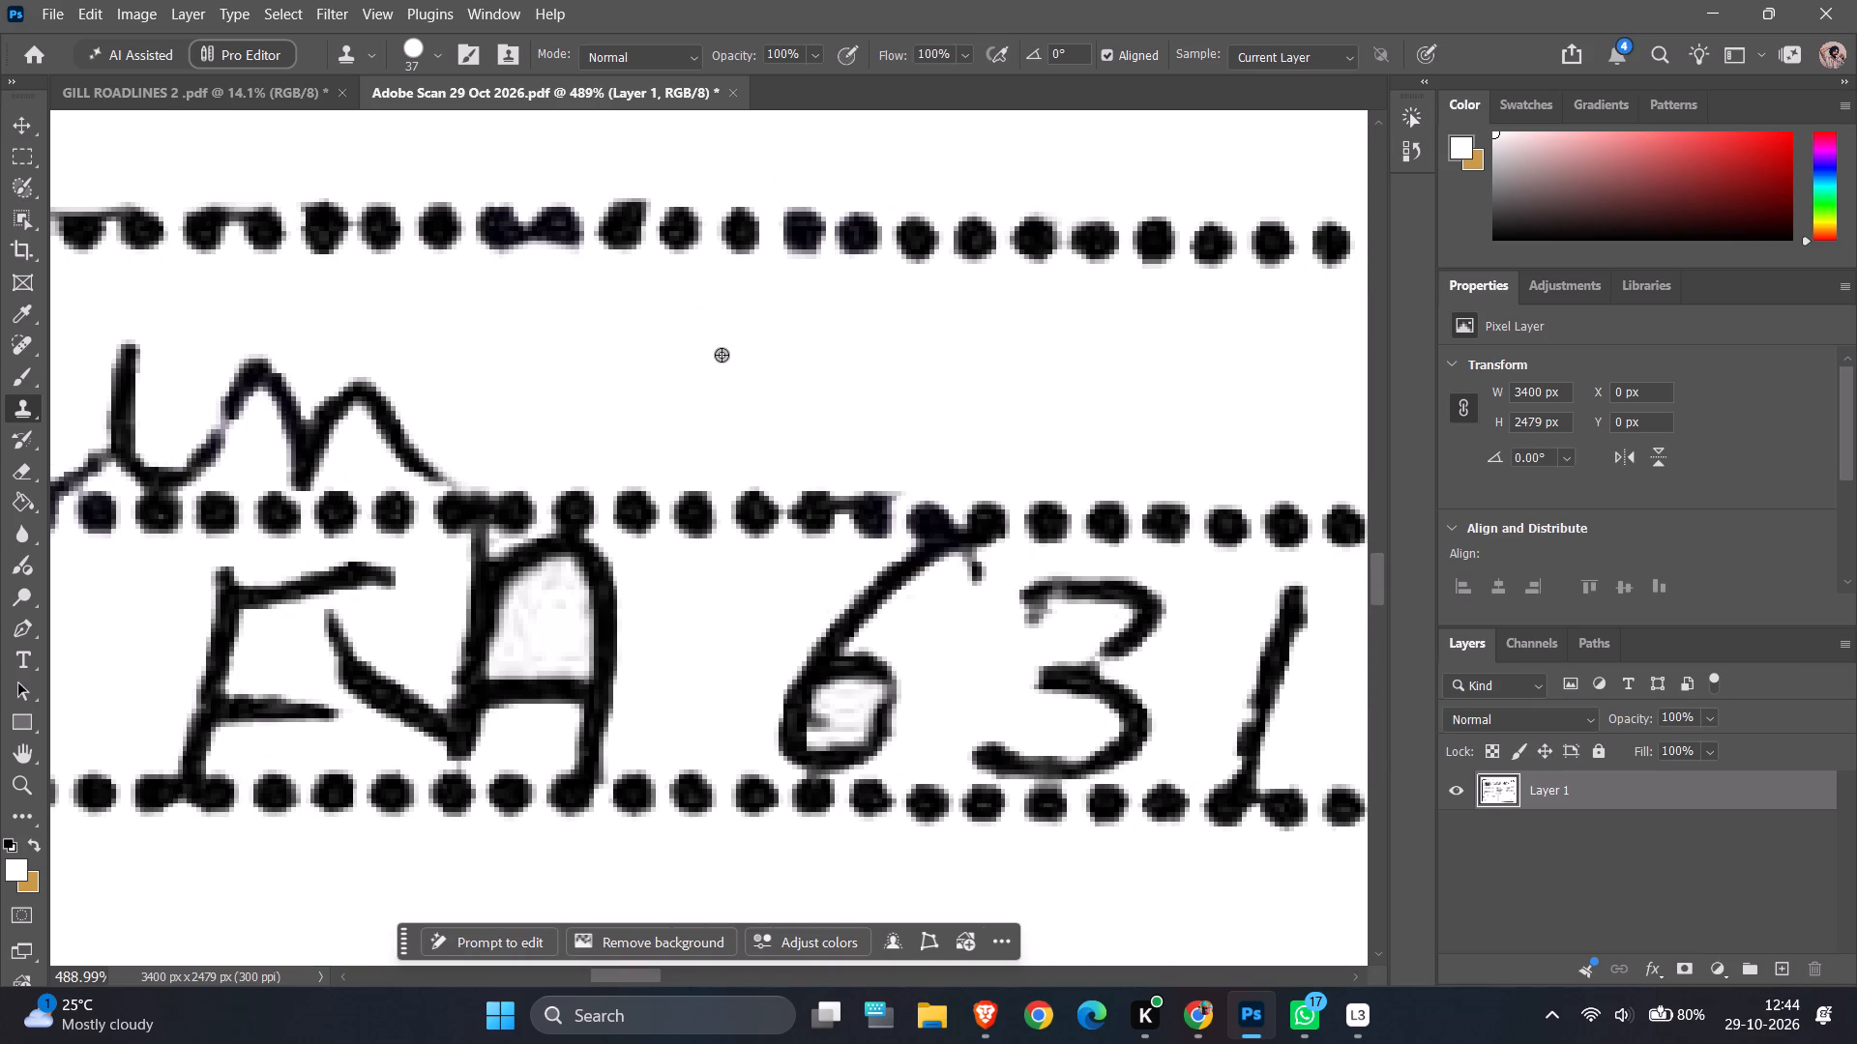
alt+click(722, 355)
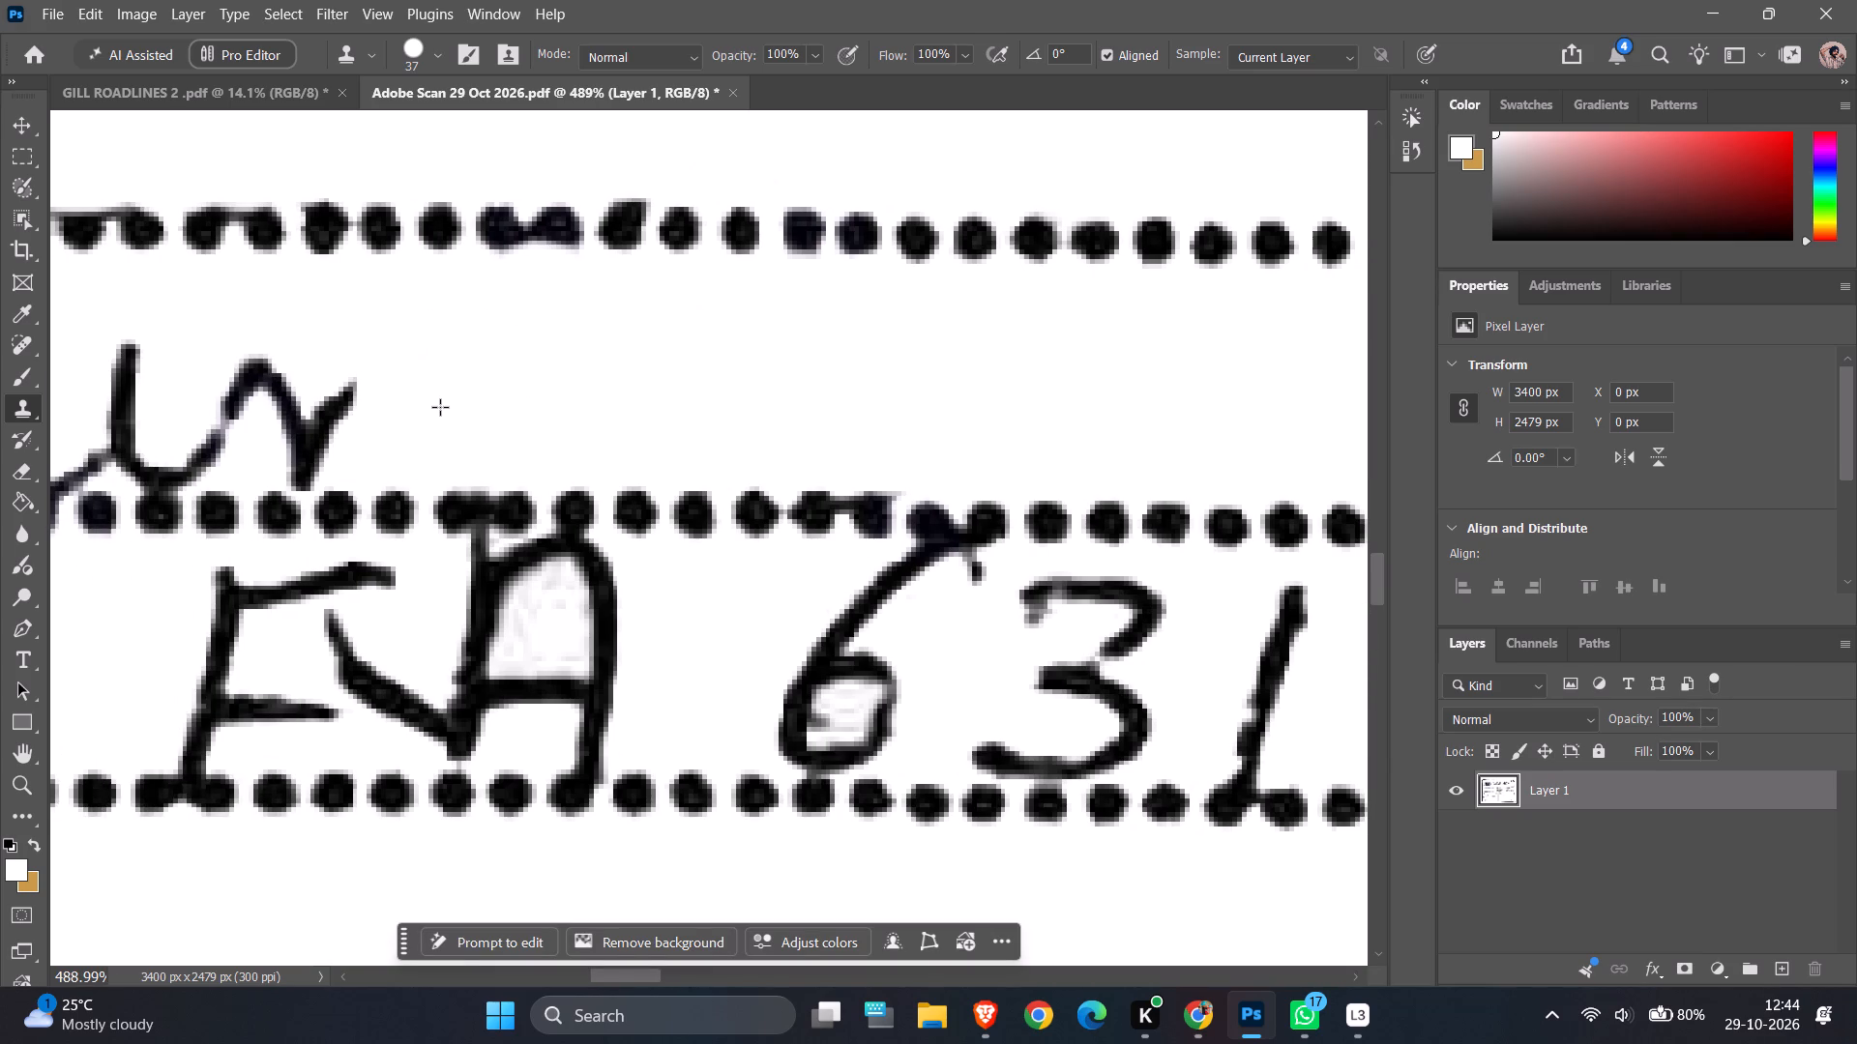
click(438, 398)
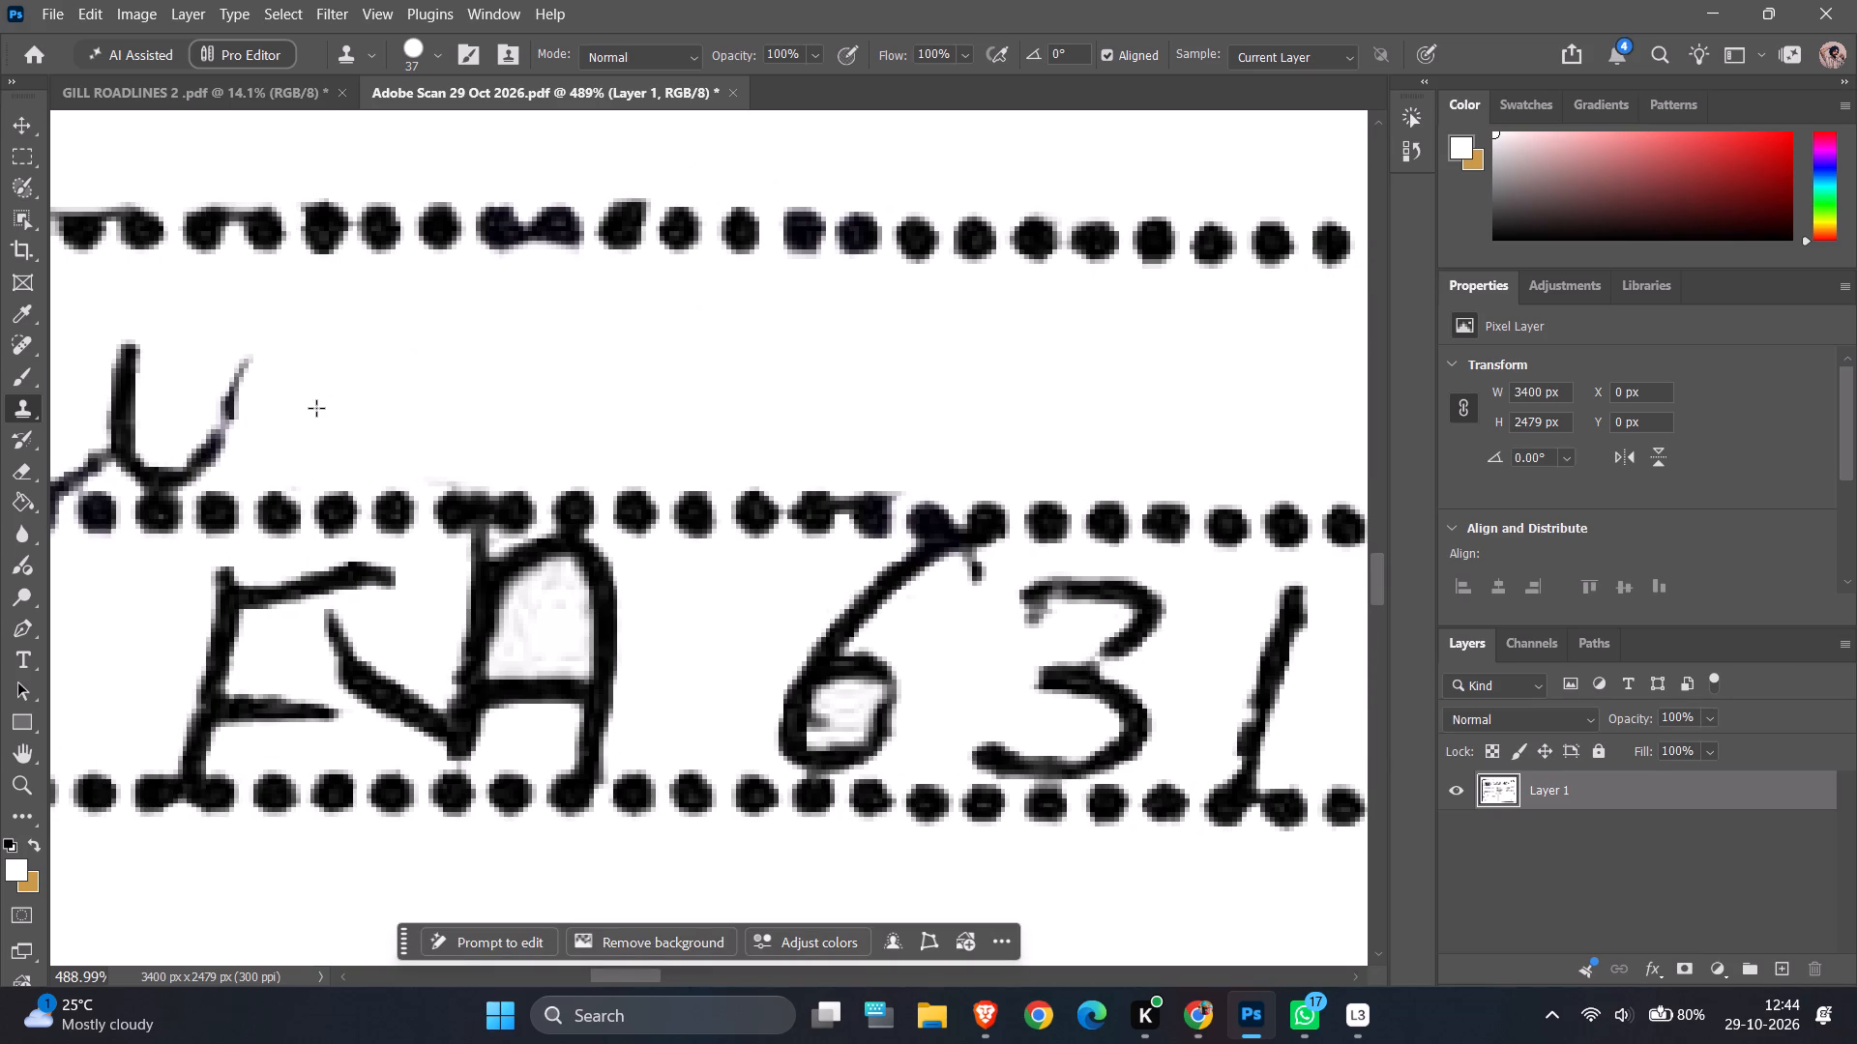
click(316, 408)
click(226, 391)
Clone white background over the handwritten "u" of "Punjab" down to the second Consignee dotted line.
ctrl+scroll(226, 391, up, 9)
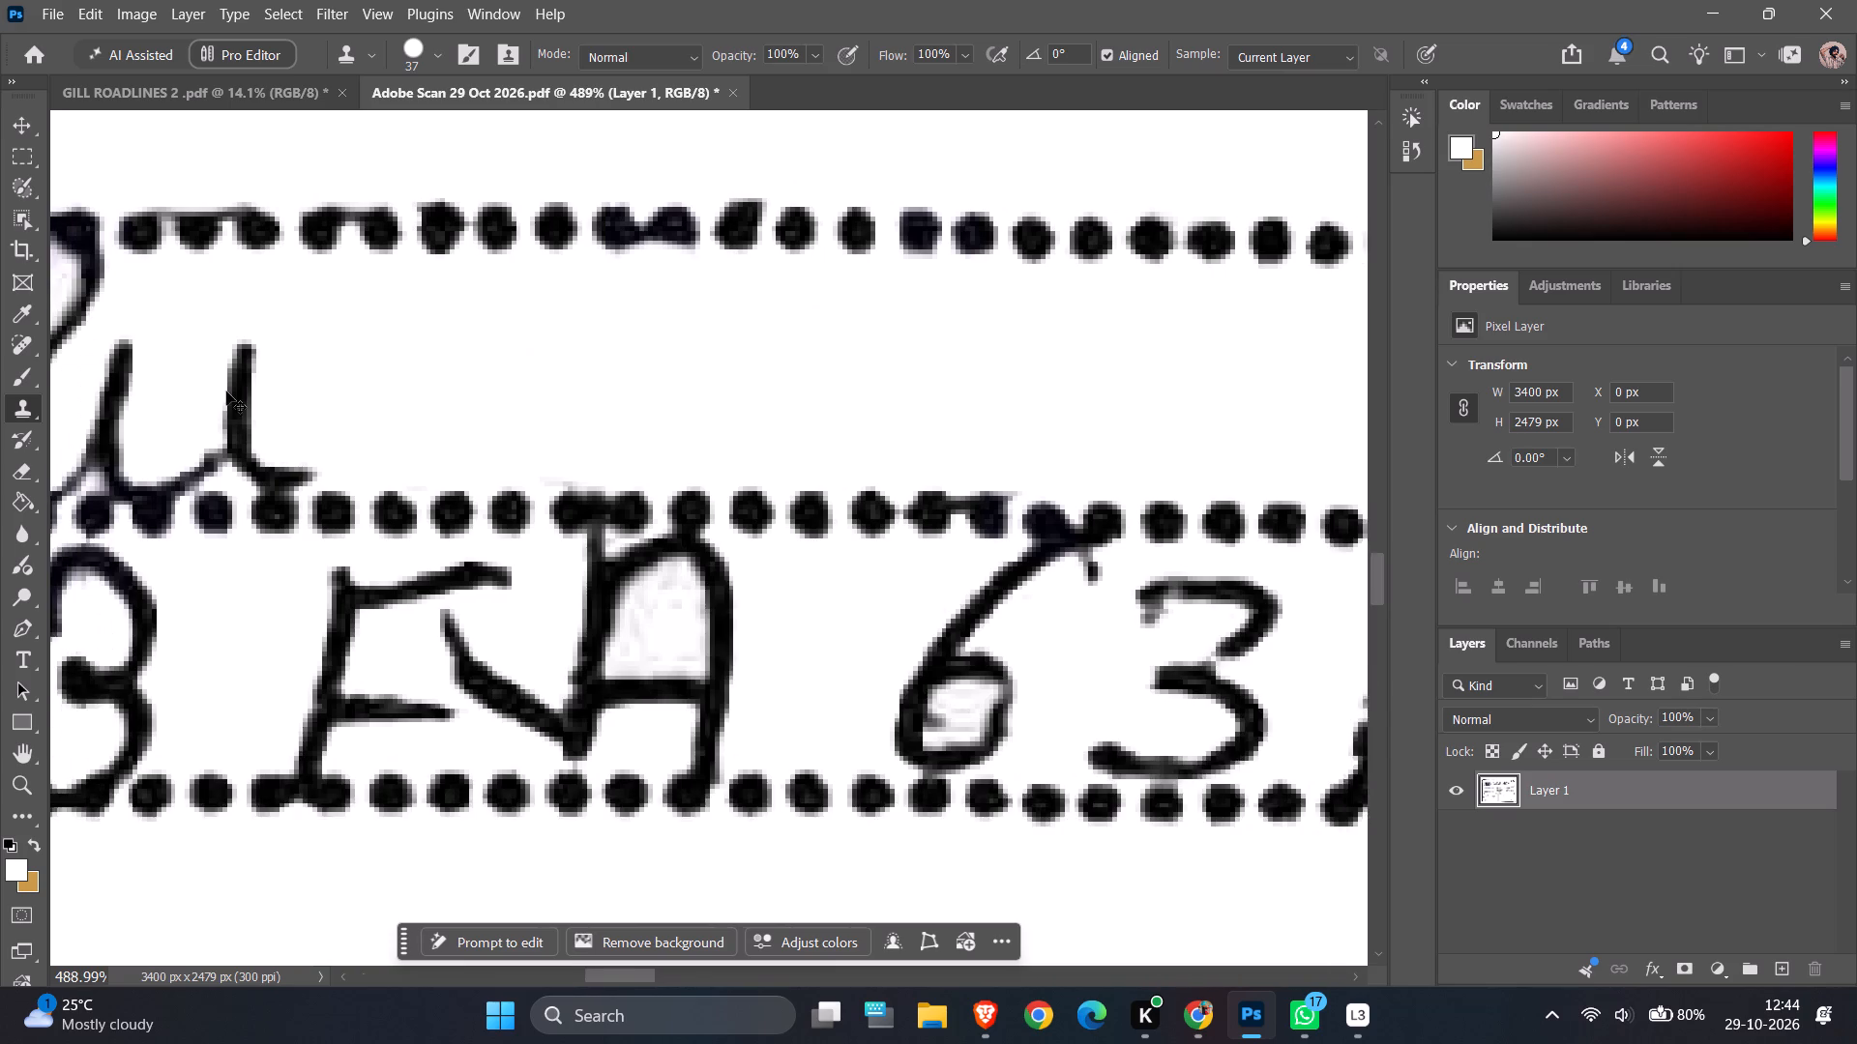
ctrl+scroll(226, 391, up, 3)
ctrl+alt+click(873, 378)
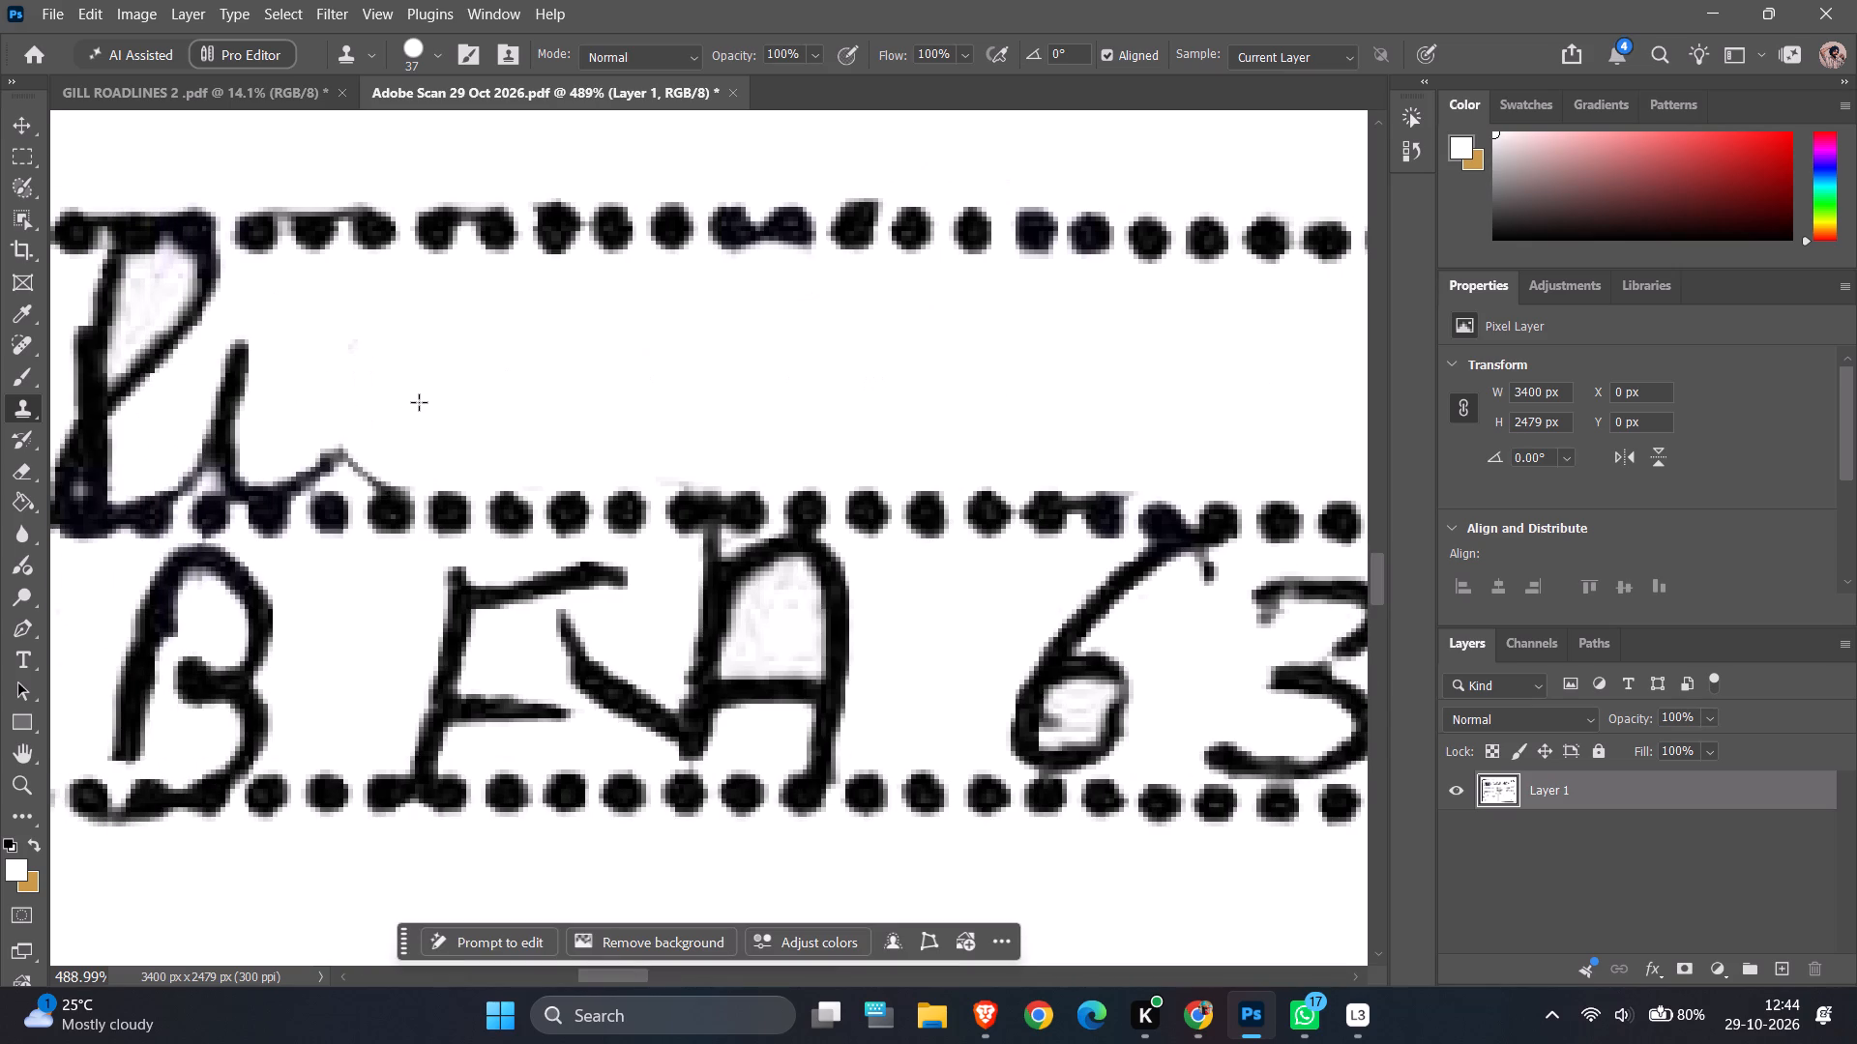
click(397, 409)
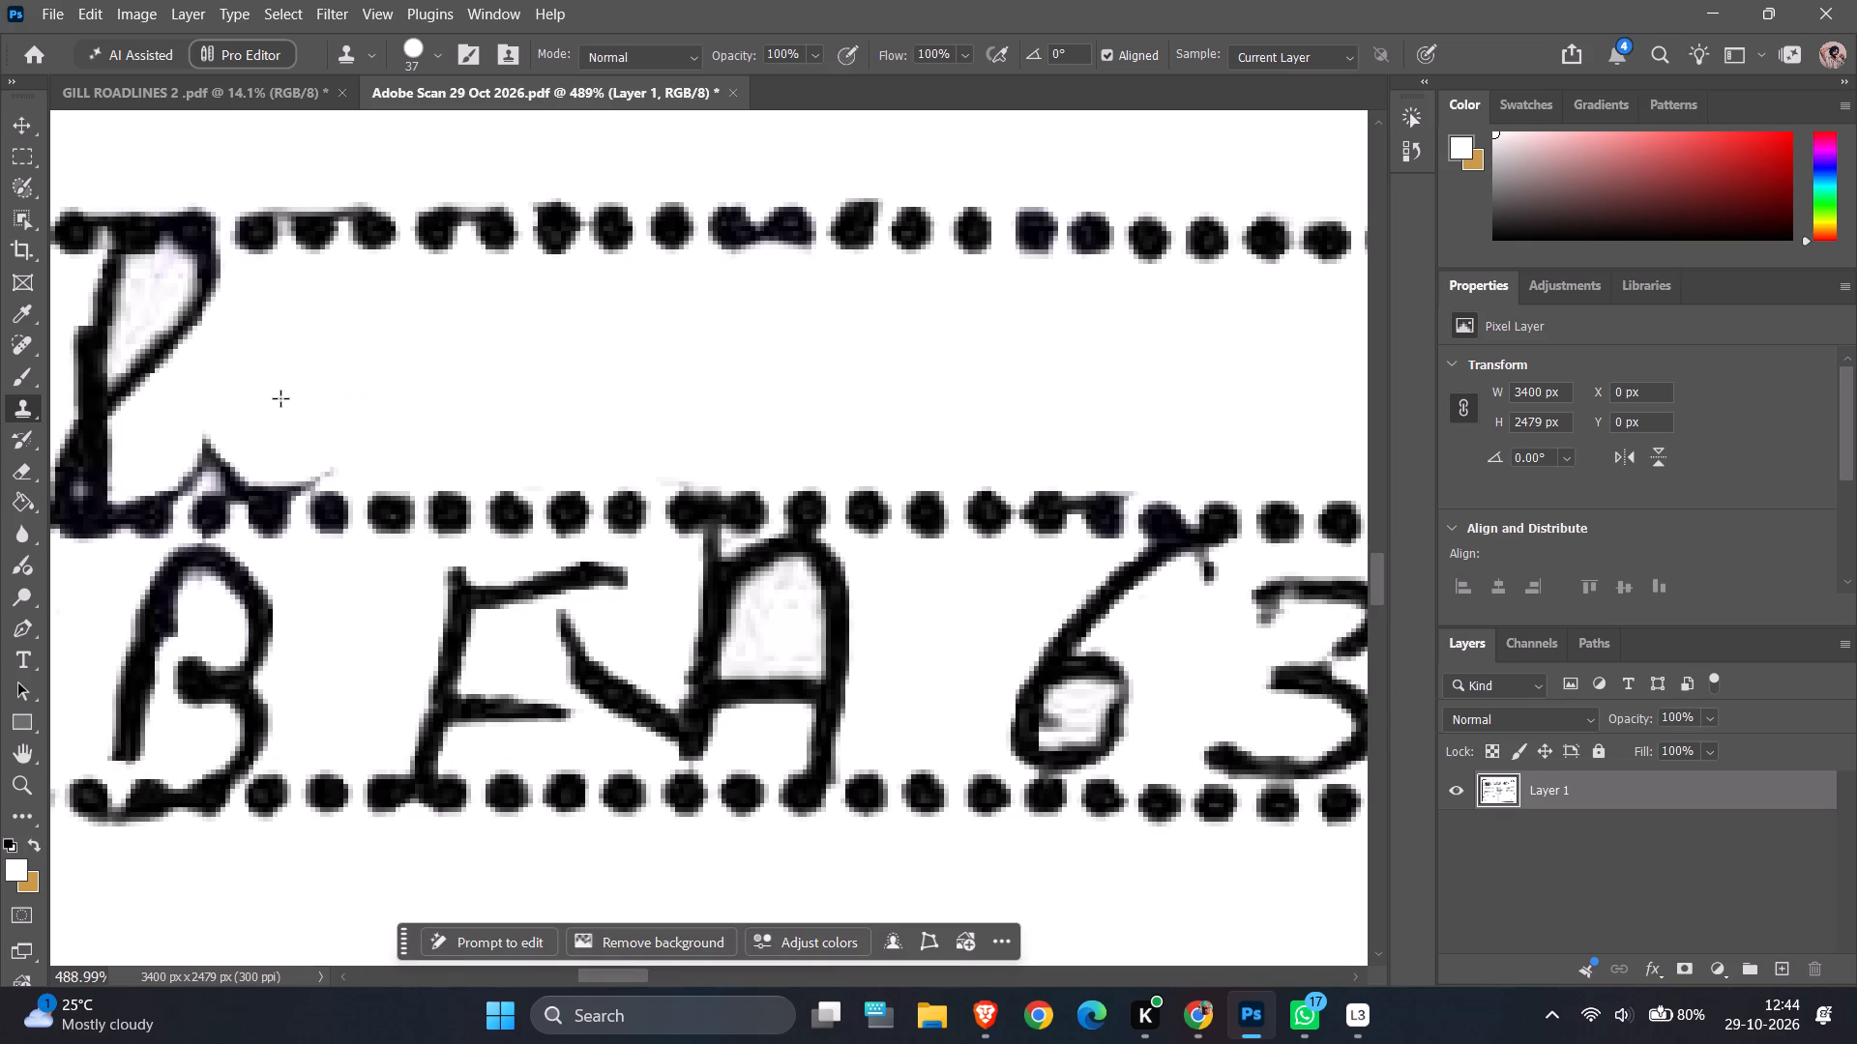
click(287, 404)
click(242, 411)
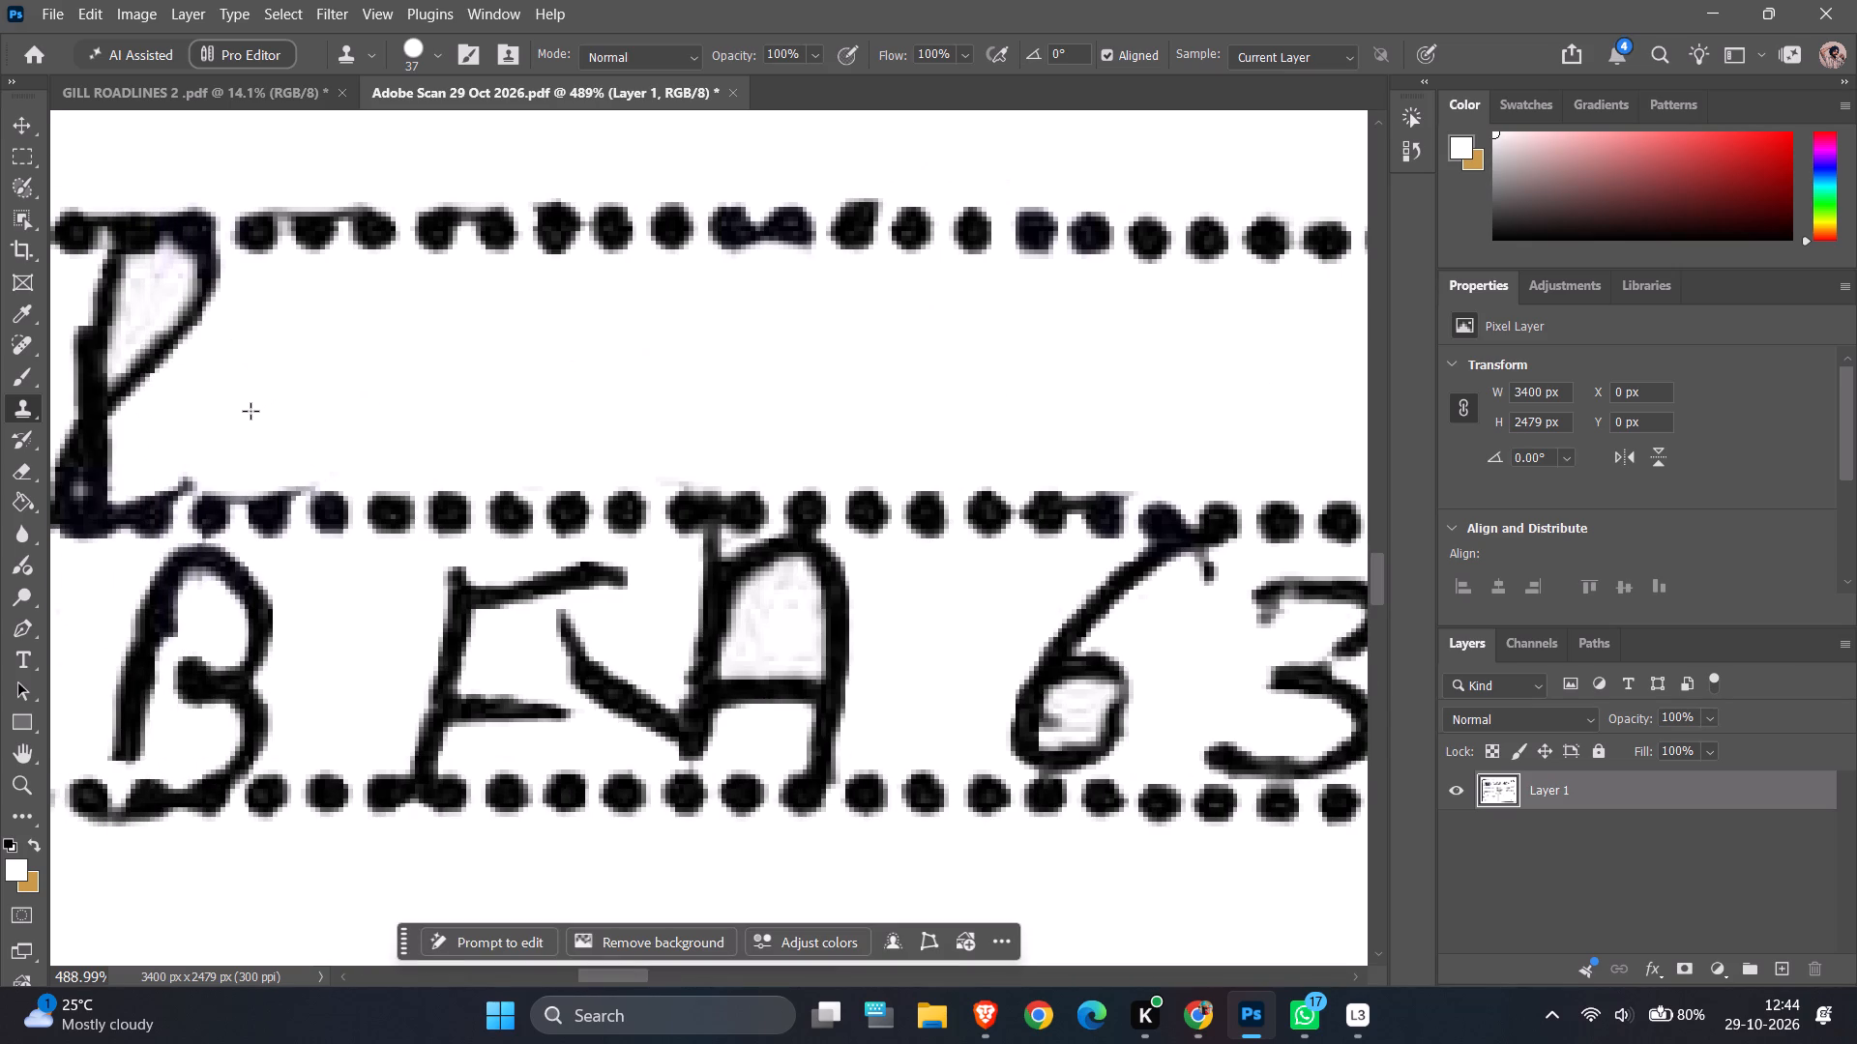
click(298, 415)
Erase the handwritten "P" of "Punjab" and the leftover strokes just above the second Consignee dotted line with cloned white.
ctrl+scroll(298, 415, up, 11)
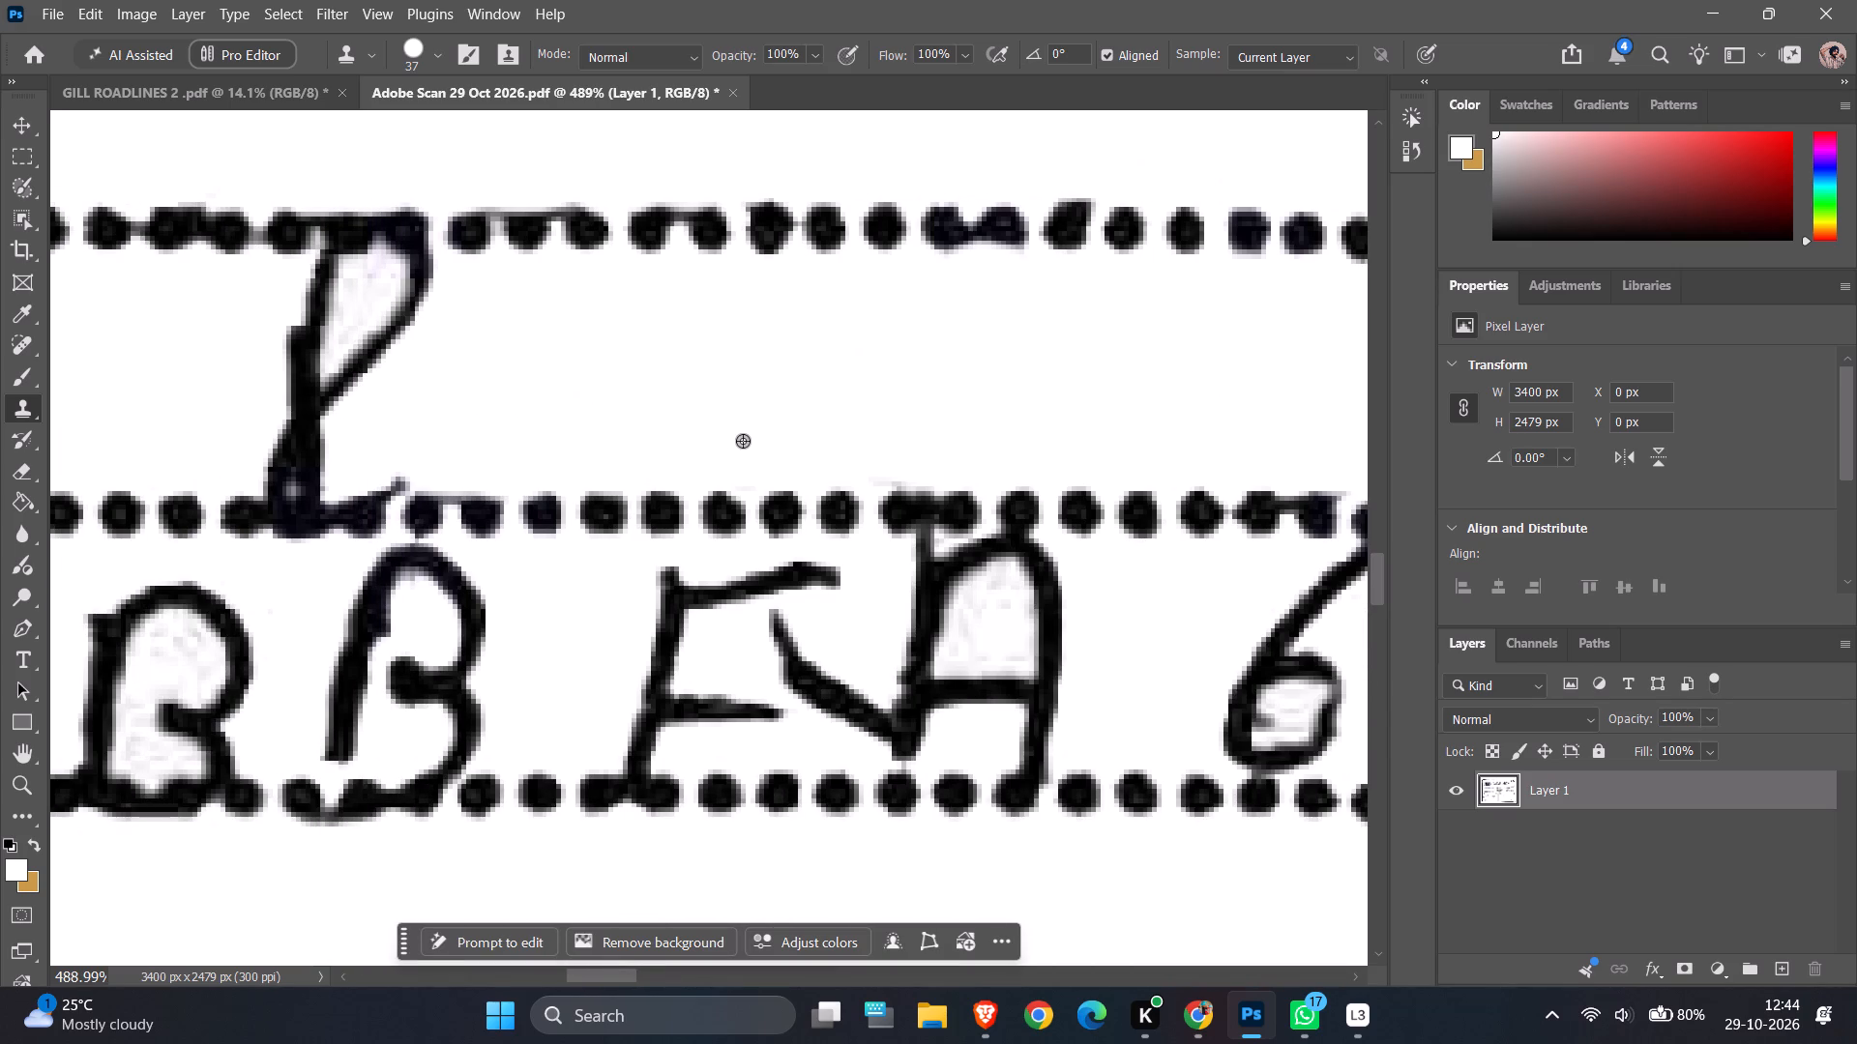
alt+click(718, 398)
click(404, 343)
click(347, 342)
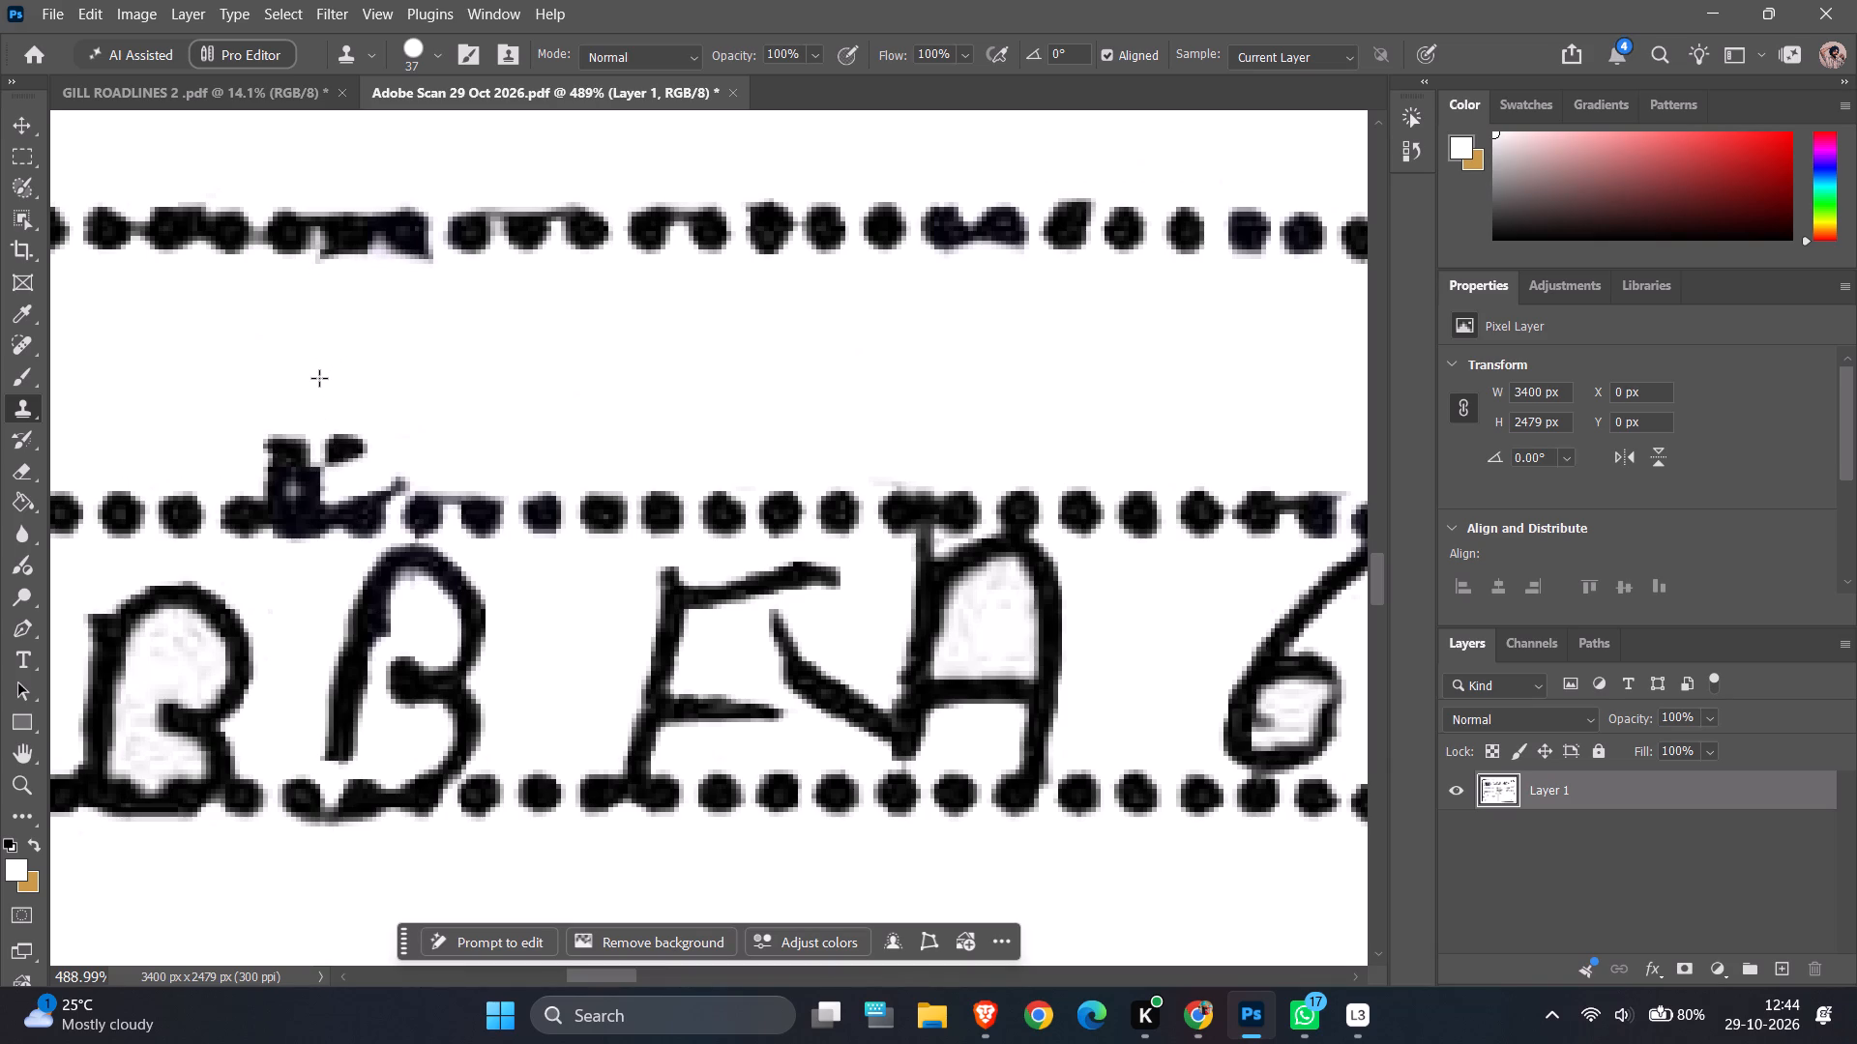
alt+click(752, 352)
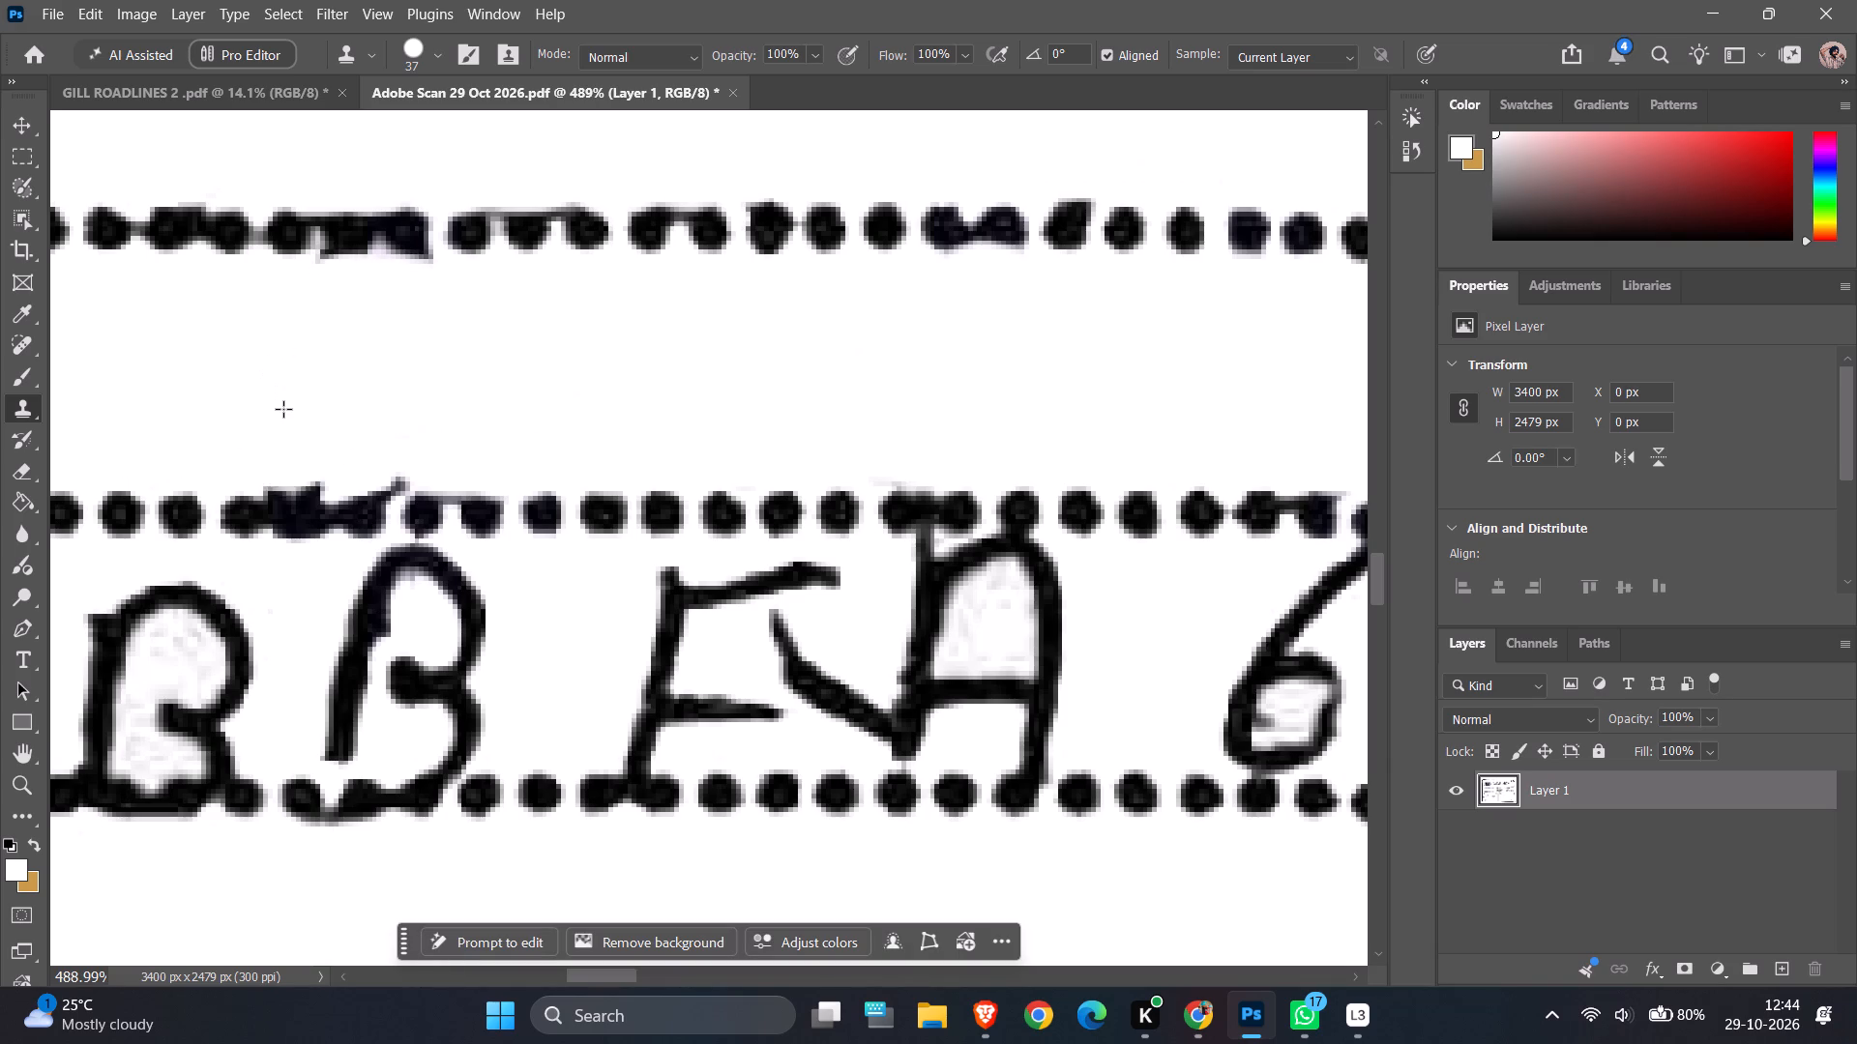
click(283, 412)
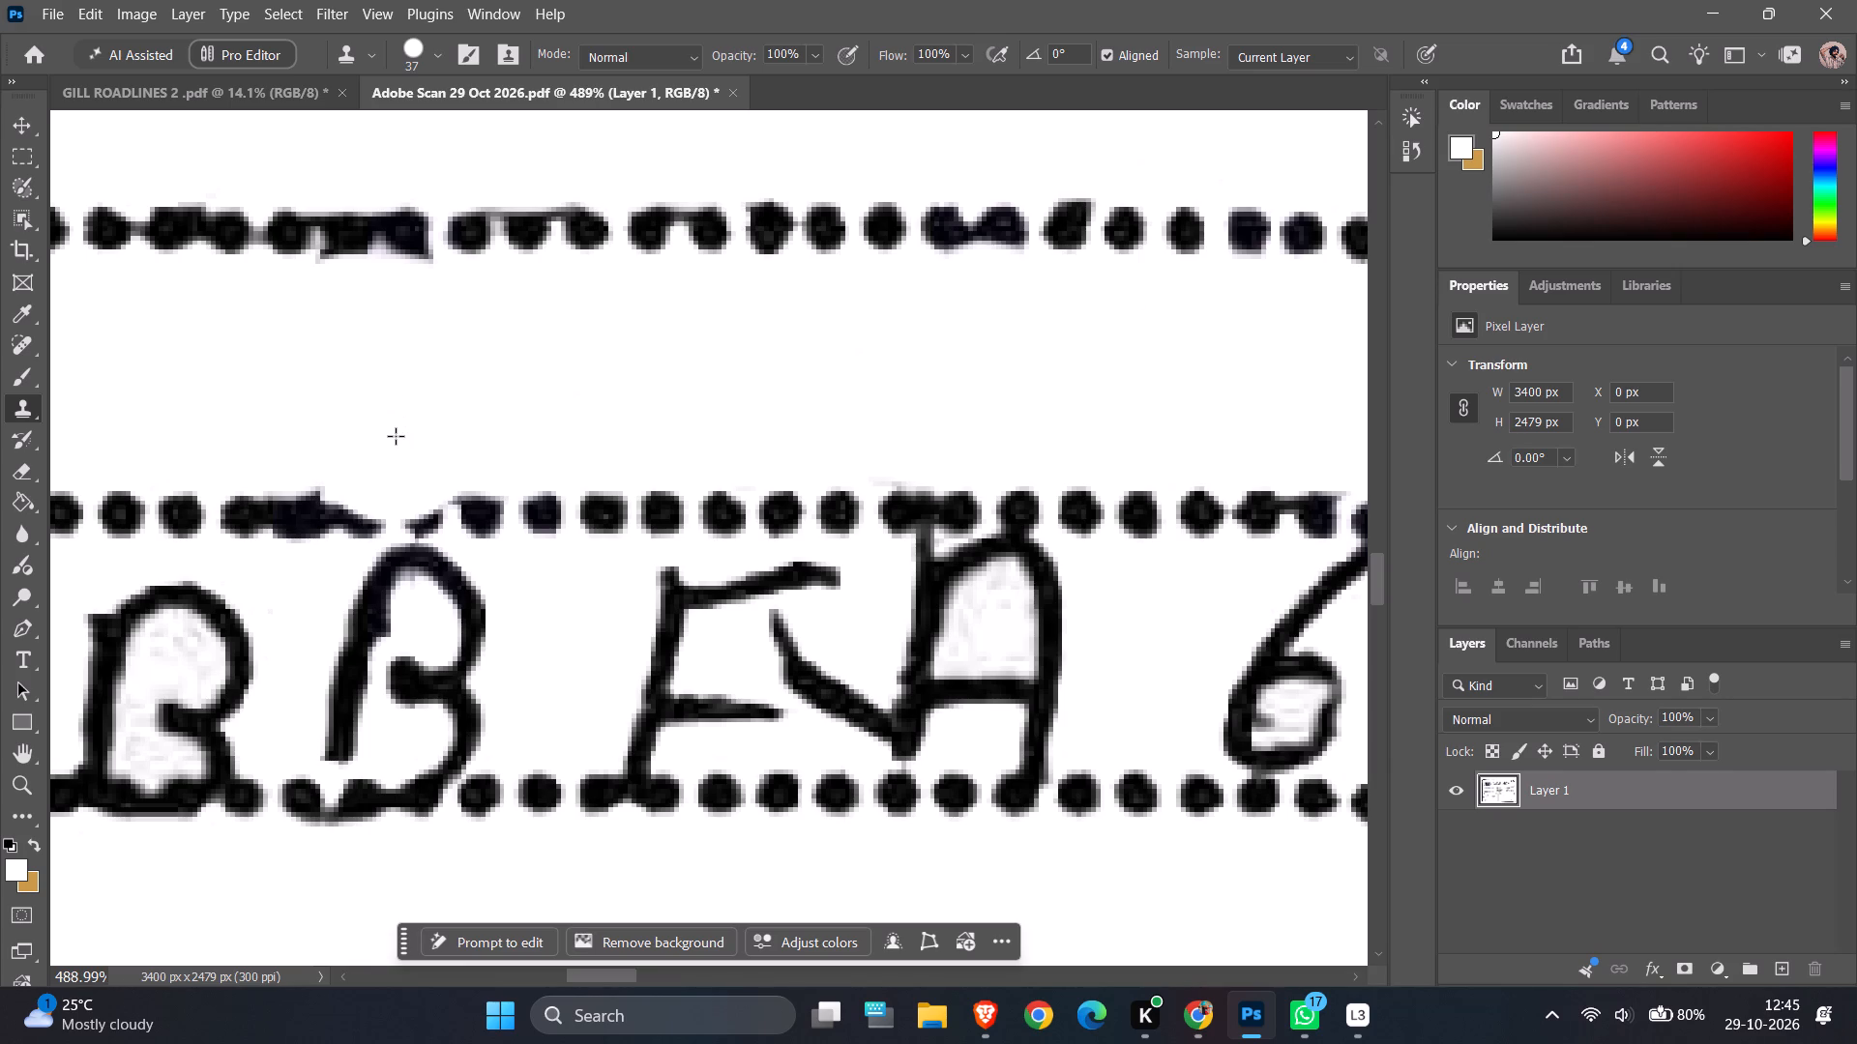
click(392, 406)
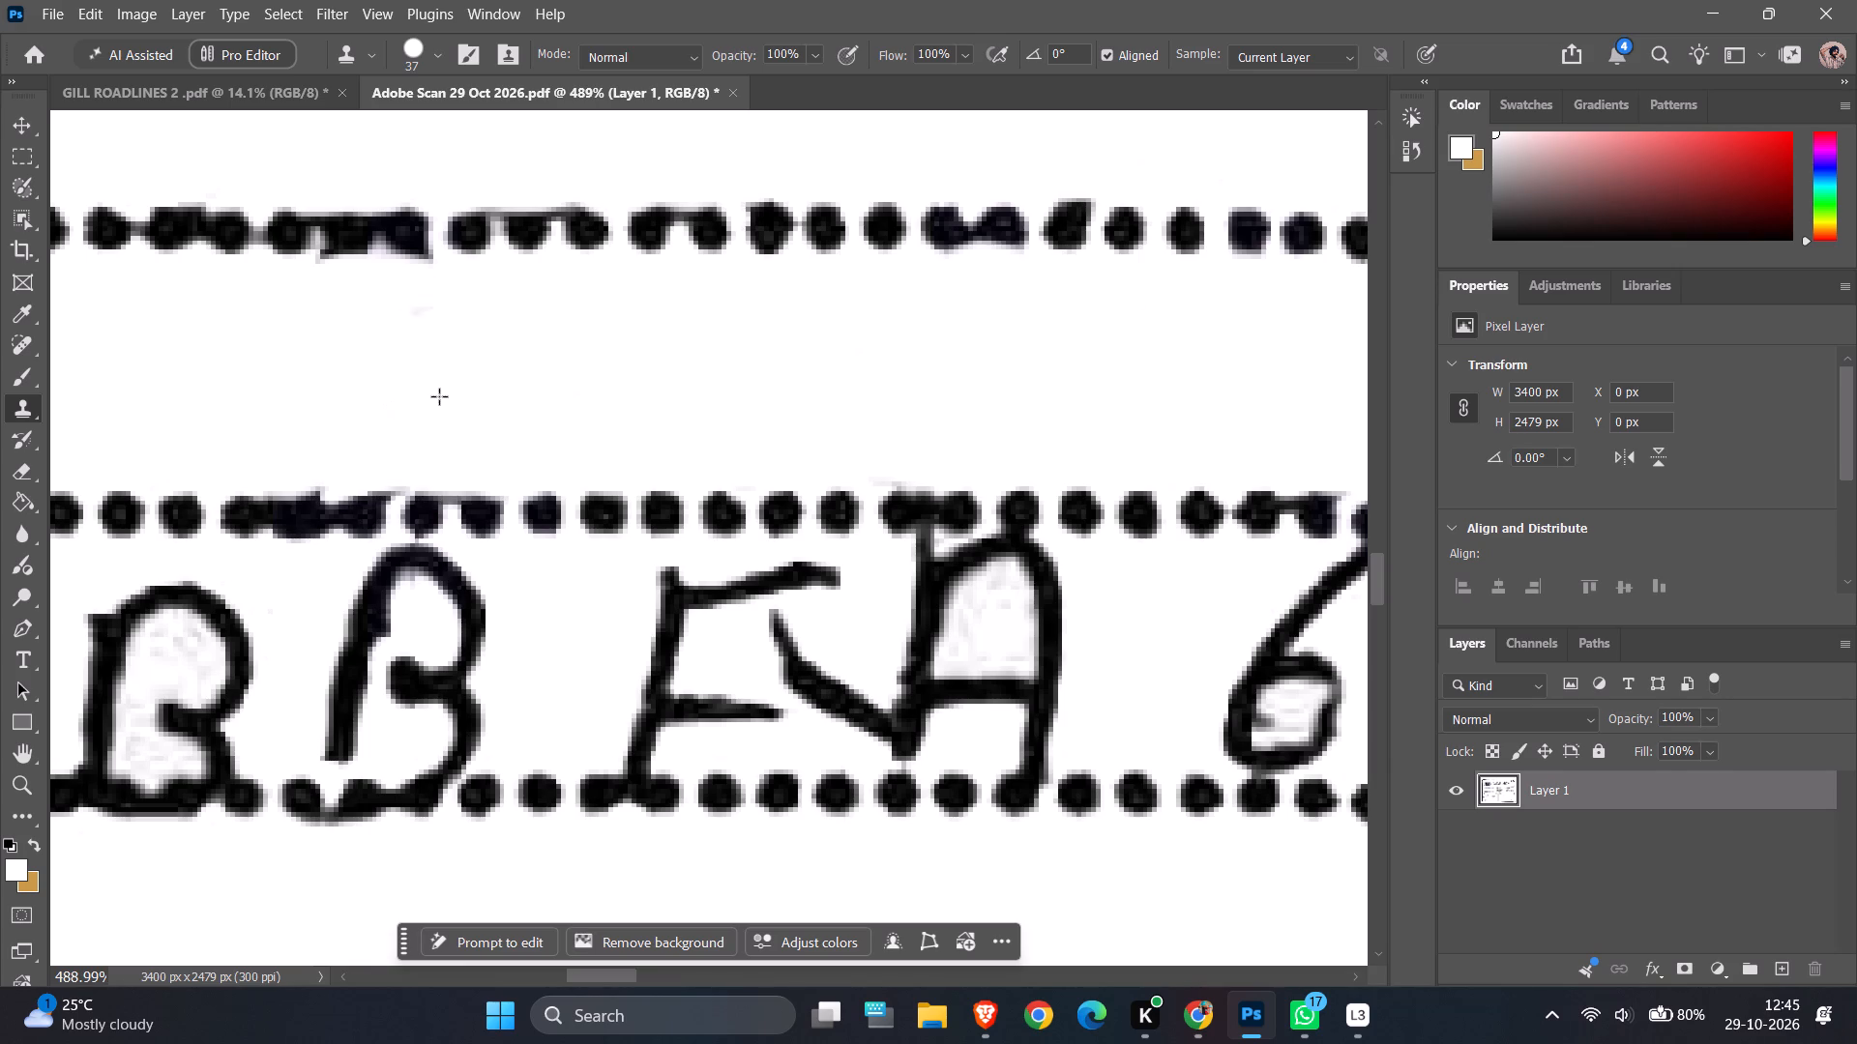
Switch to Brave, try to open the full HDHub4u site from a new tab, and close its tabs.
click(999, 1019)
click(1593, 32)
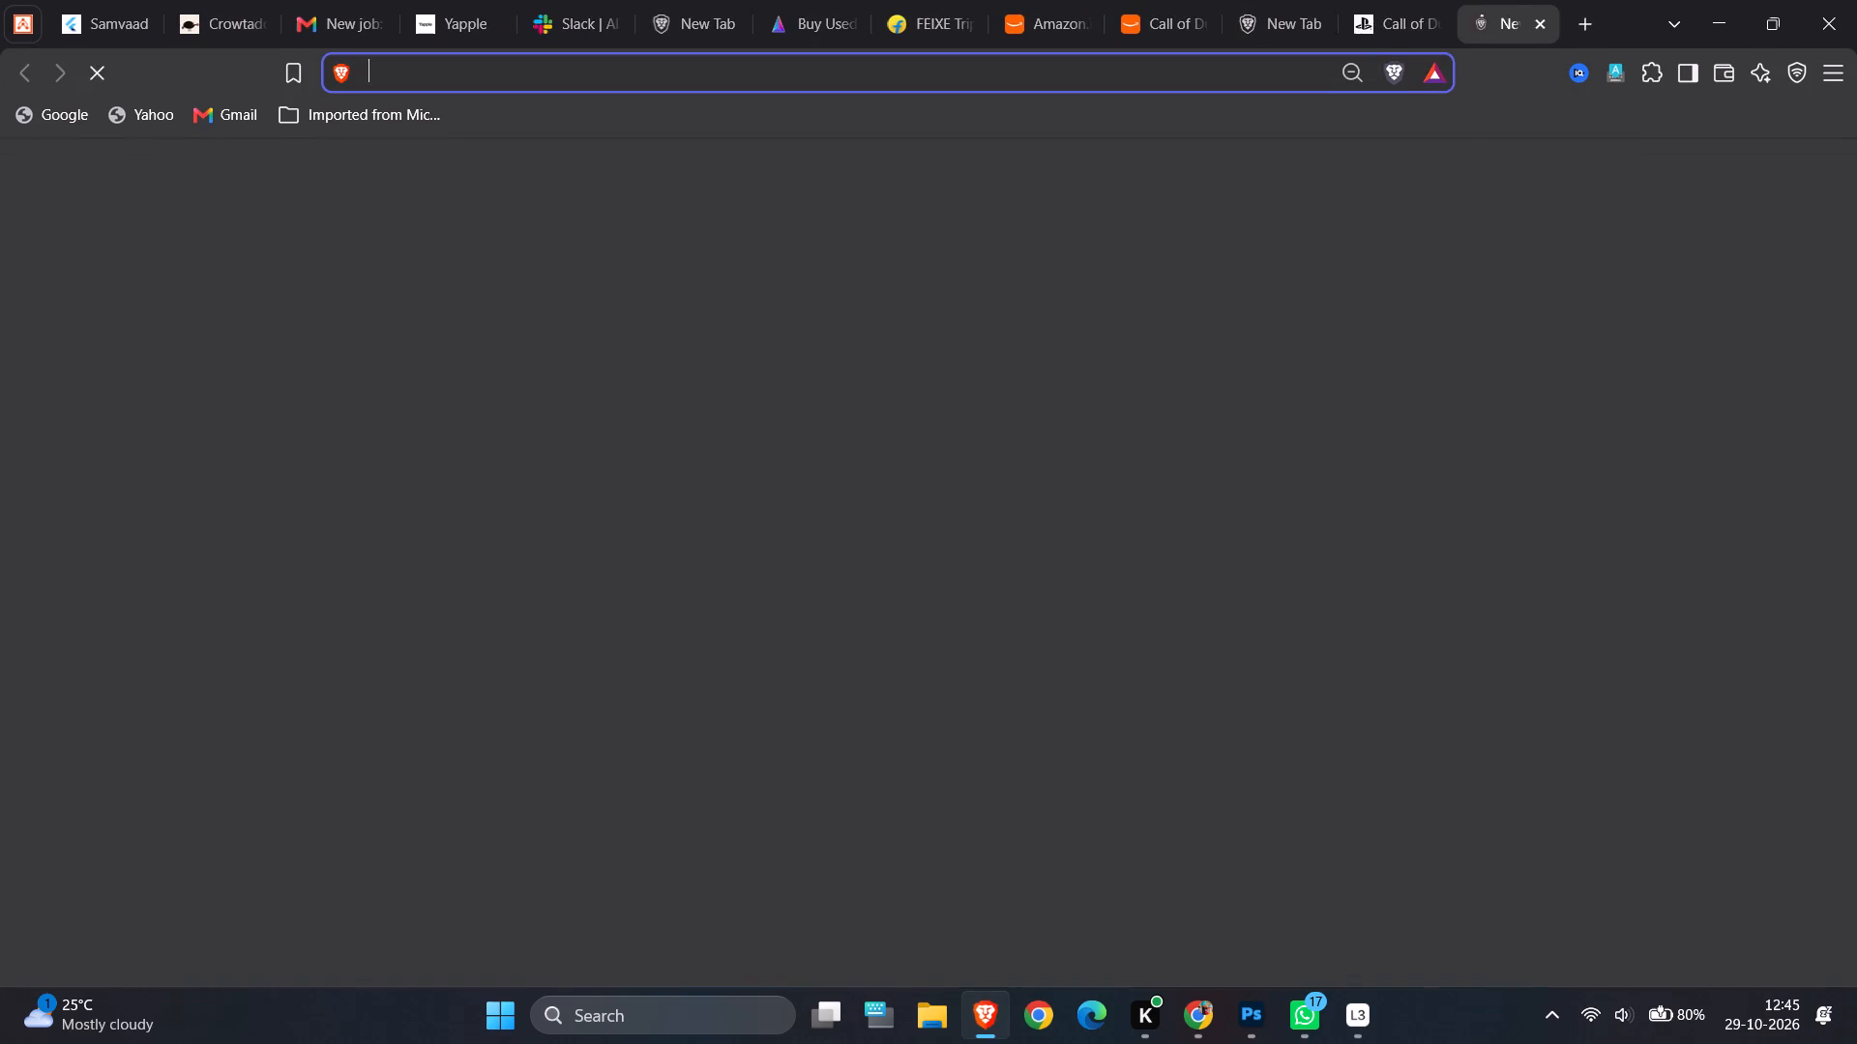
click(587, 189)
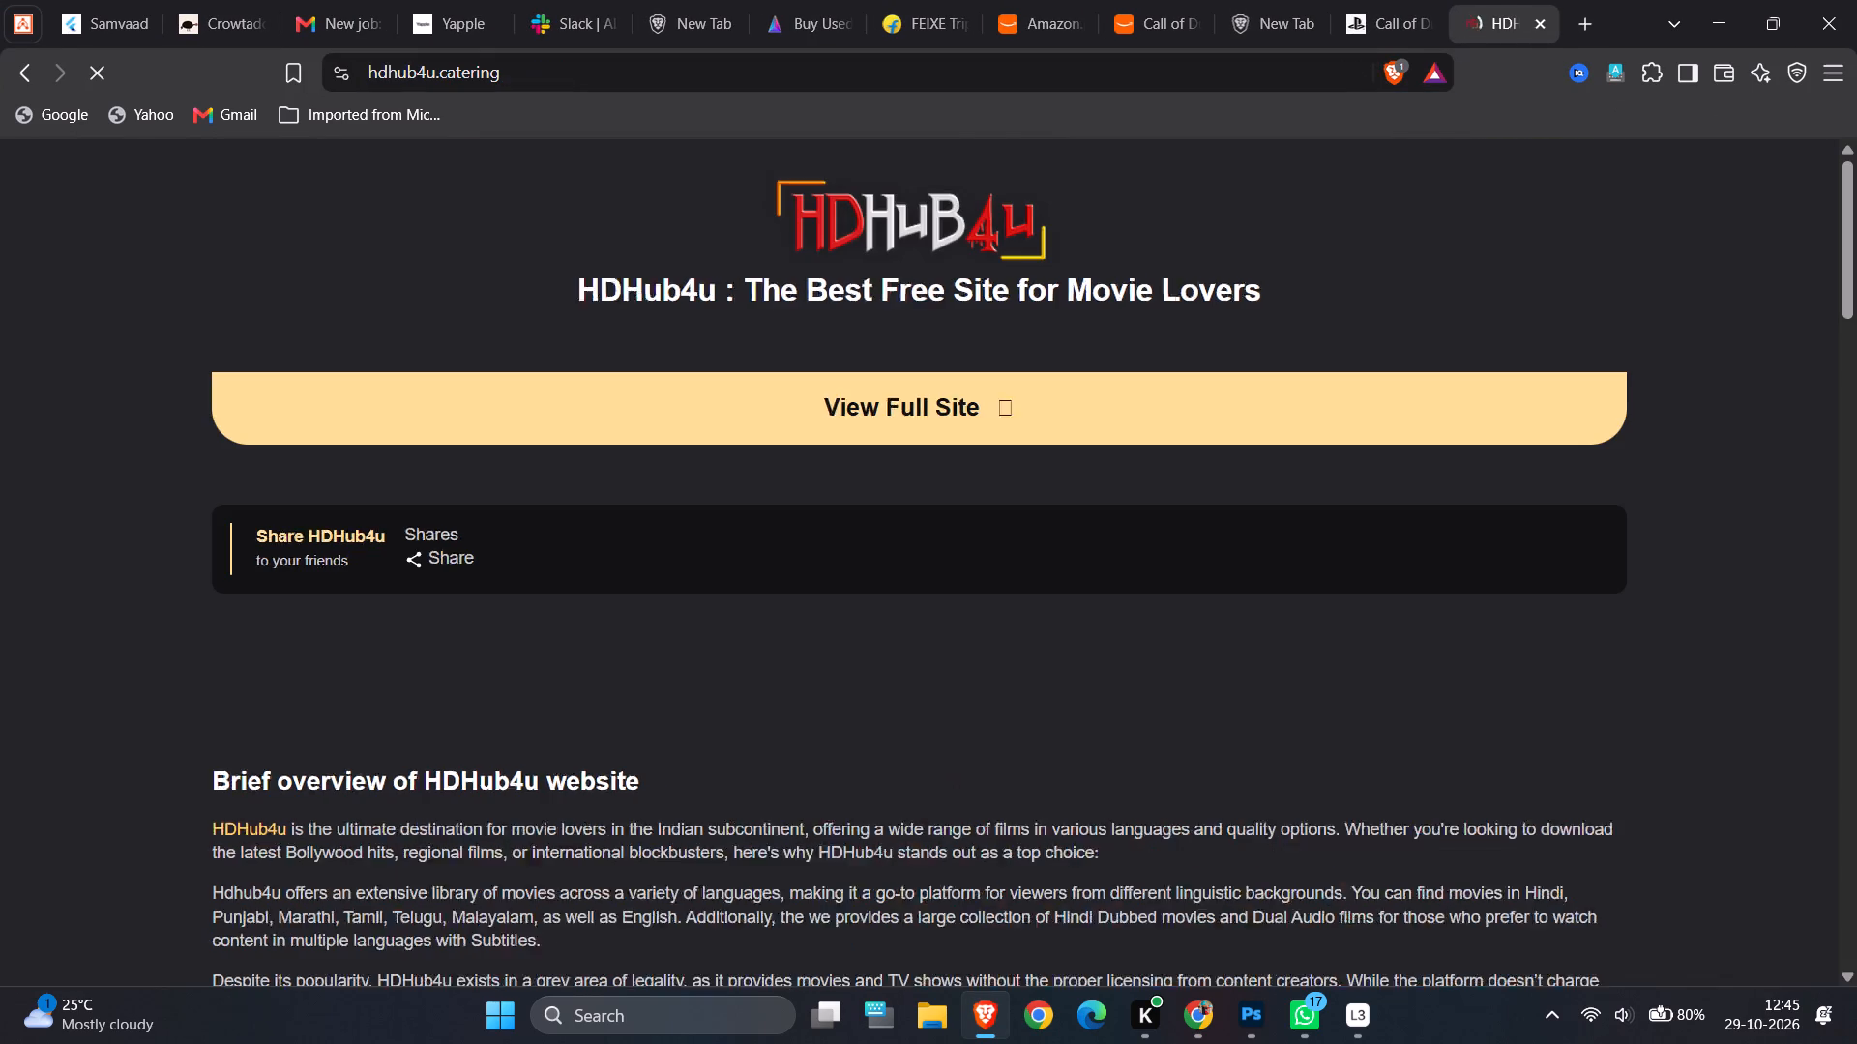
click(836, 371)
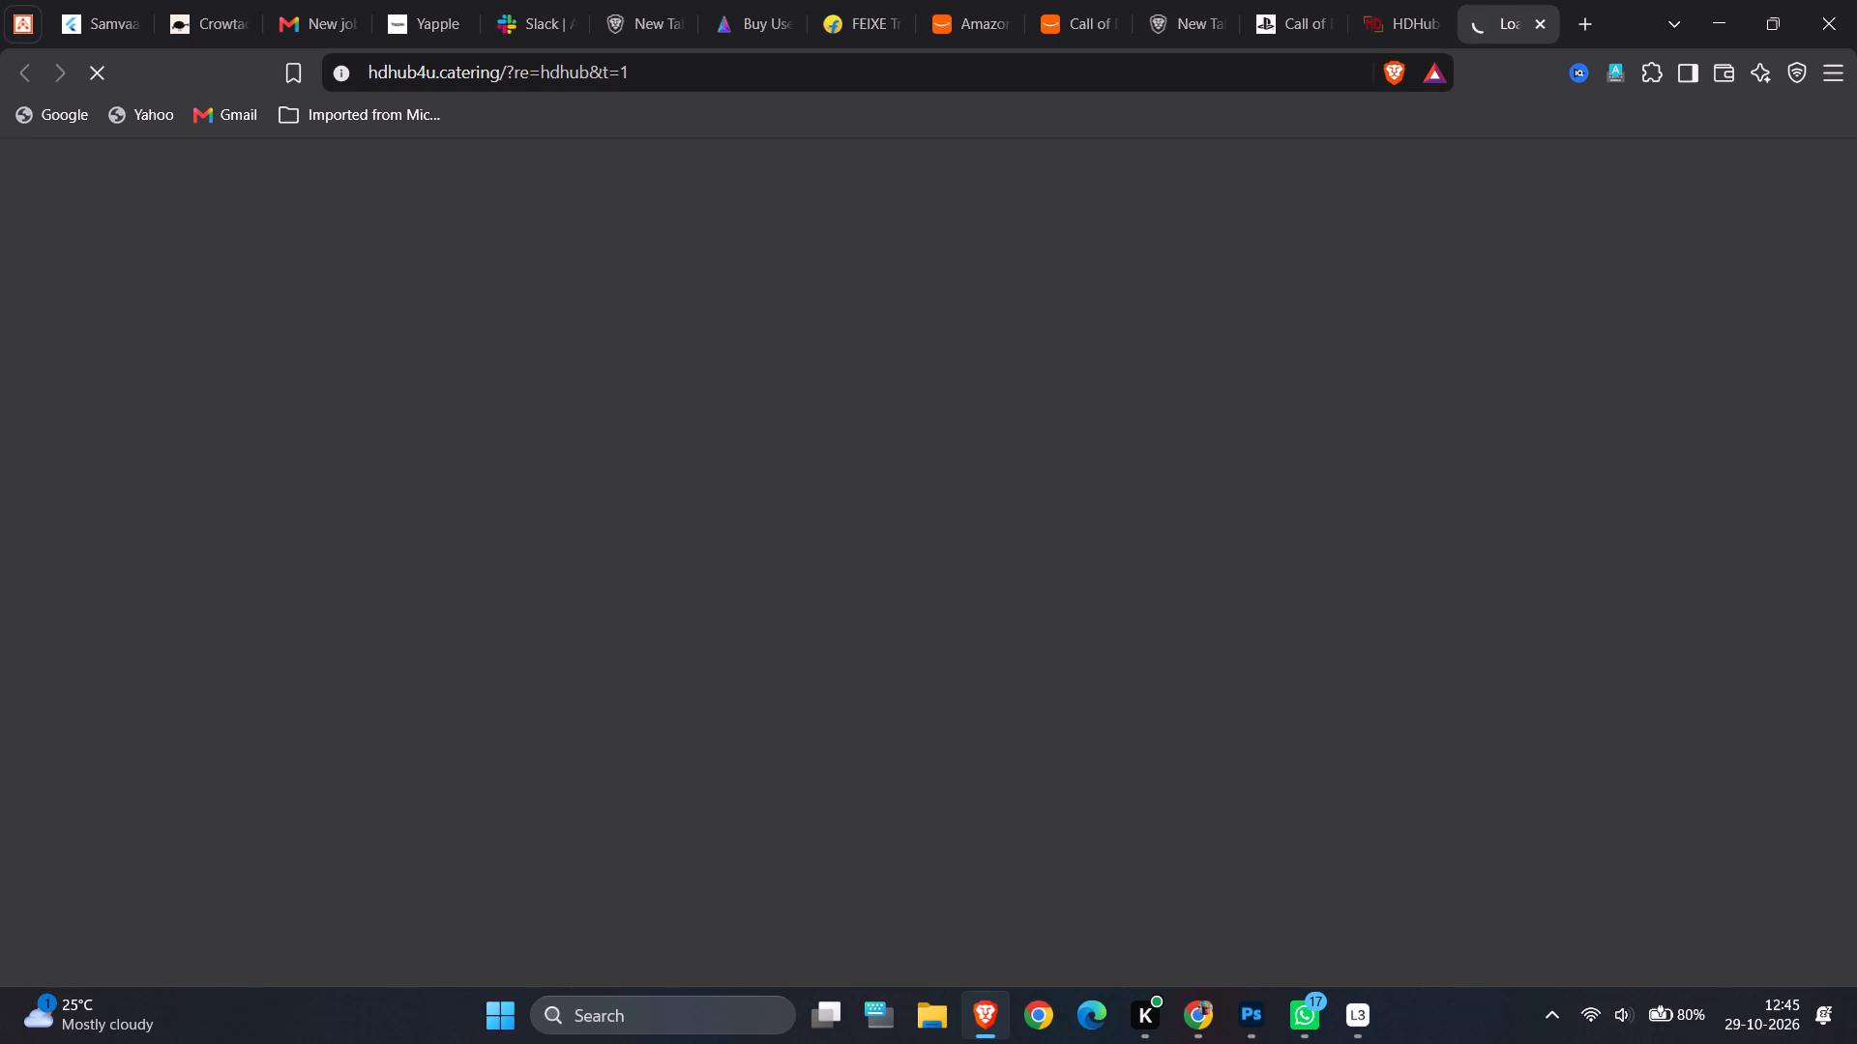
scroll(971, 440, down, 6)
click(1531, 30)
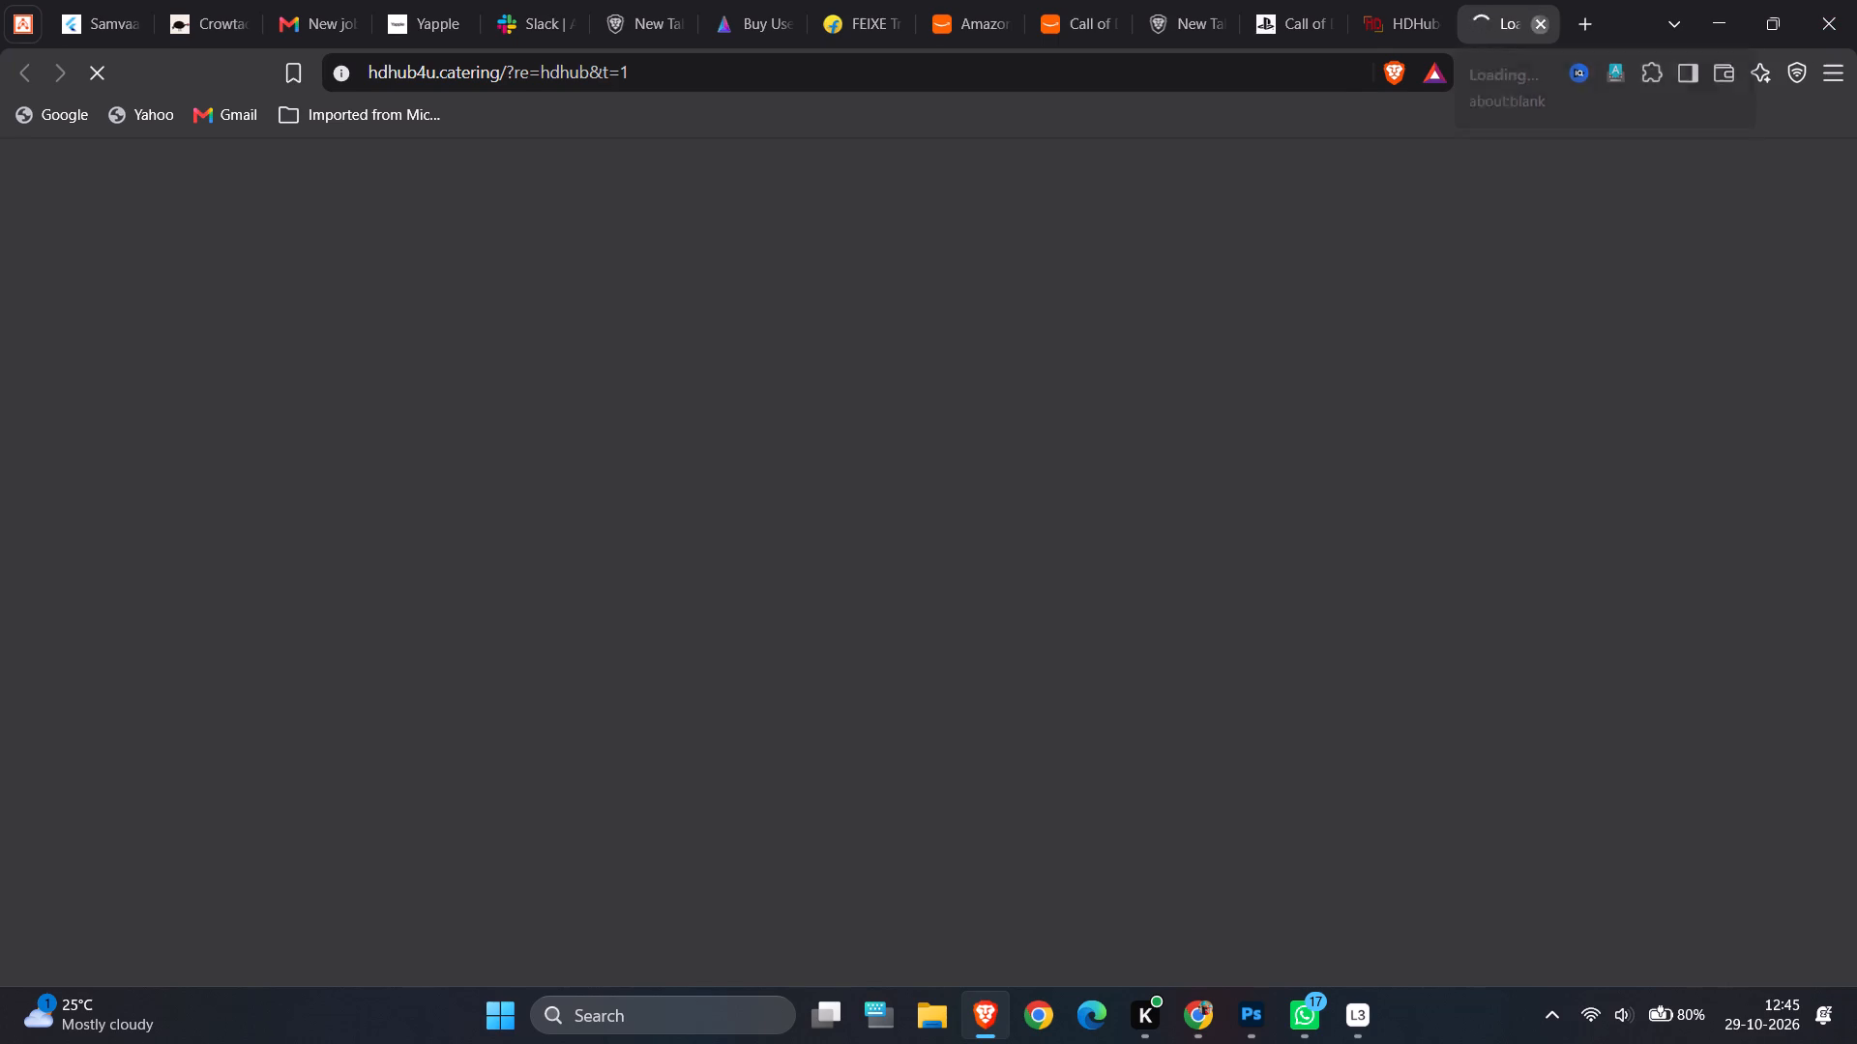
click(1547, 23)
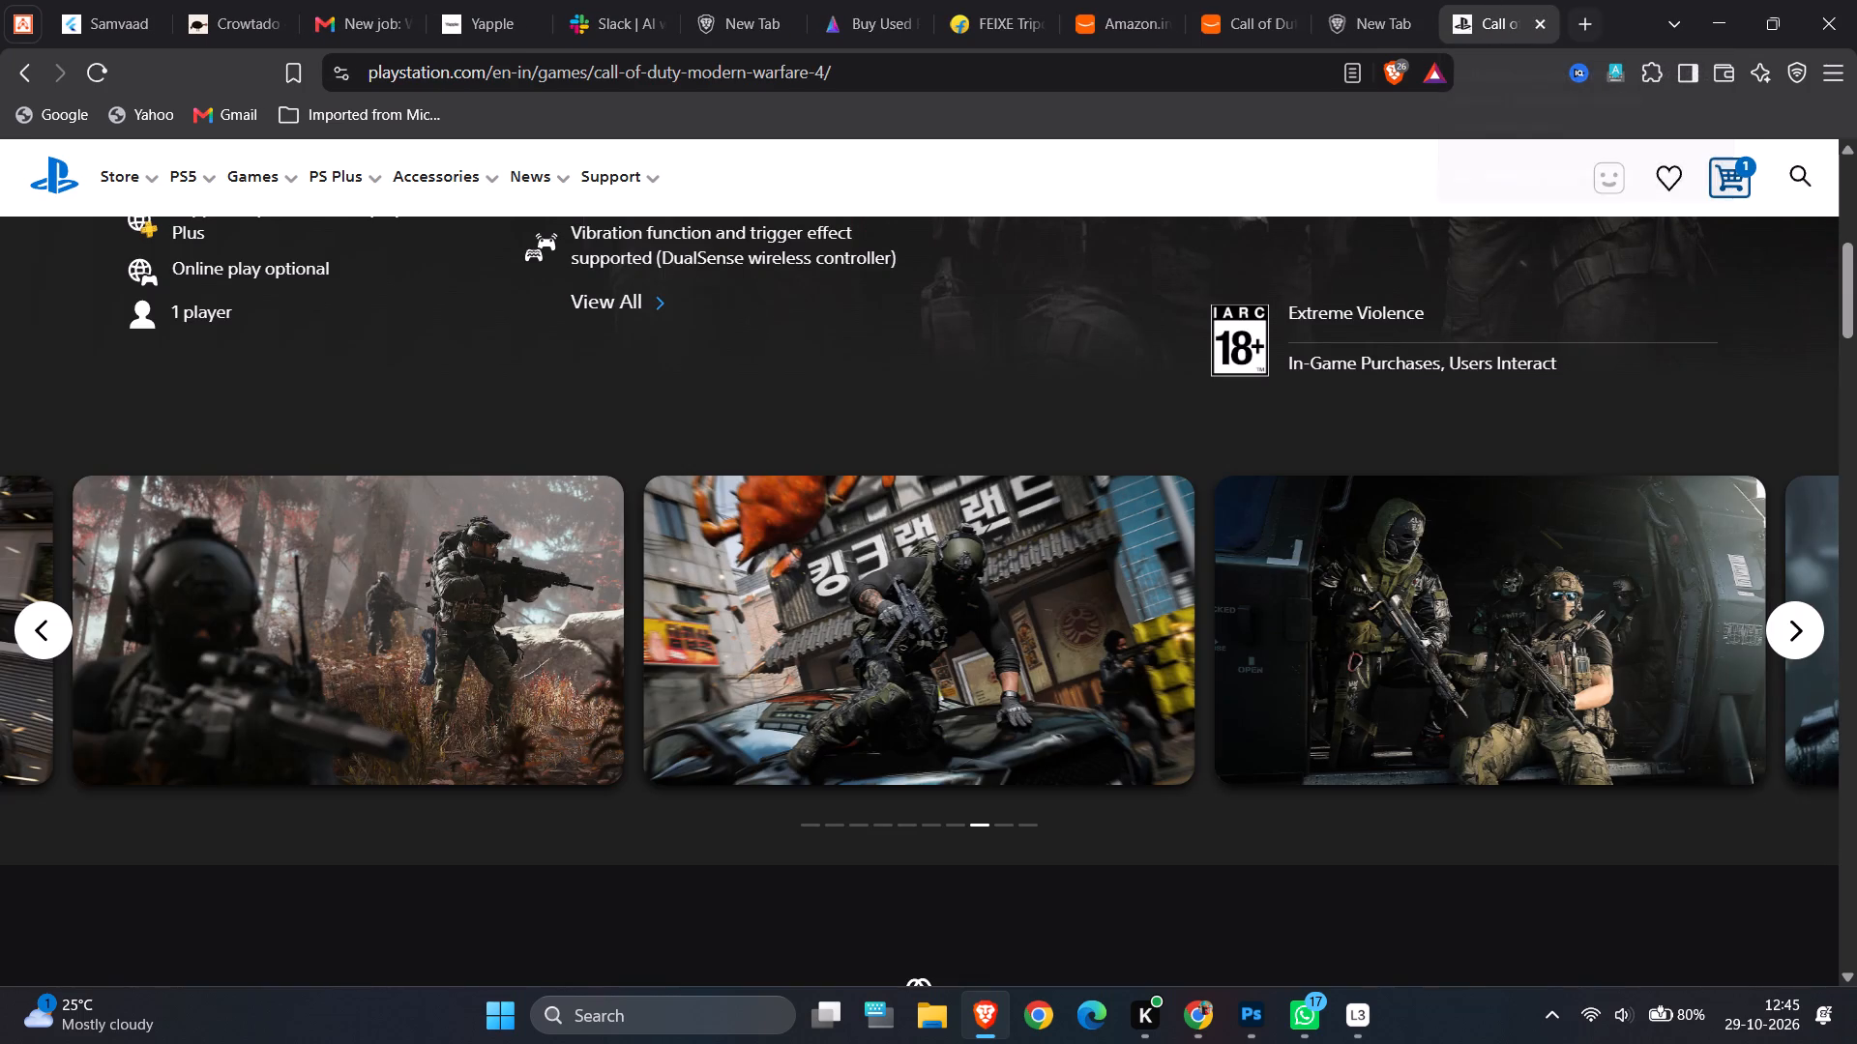
Search the web for HDhub4u from a new Brave tab.
click(1577, 19)
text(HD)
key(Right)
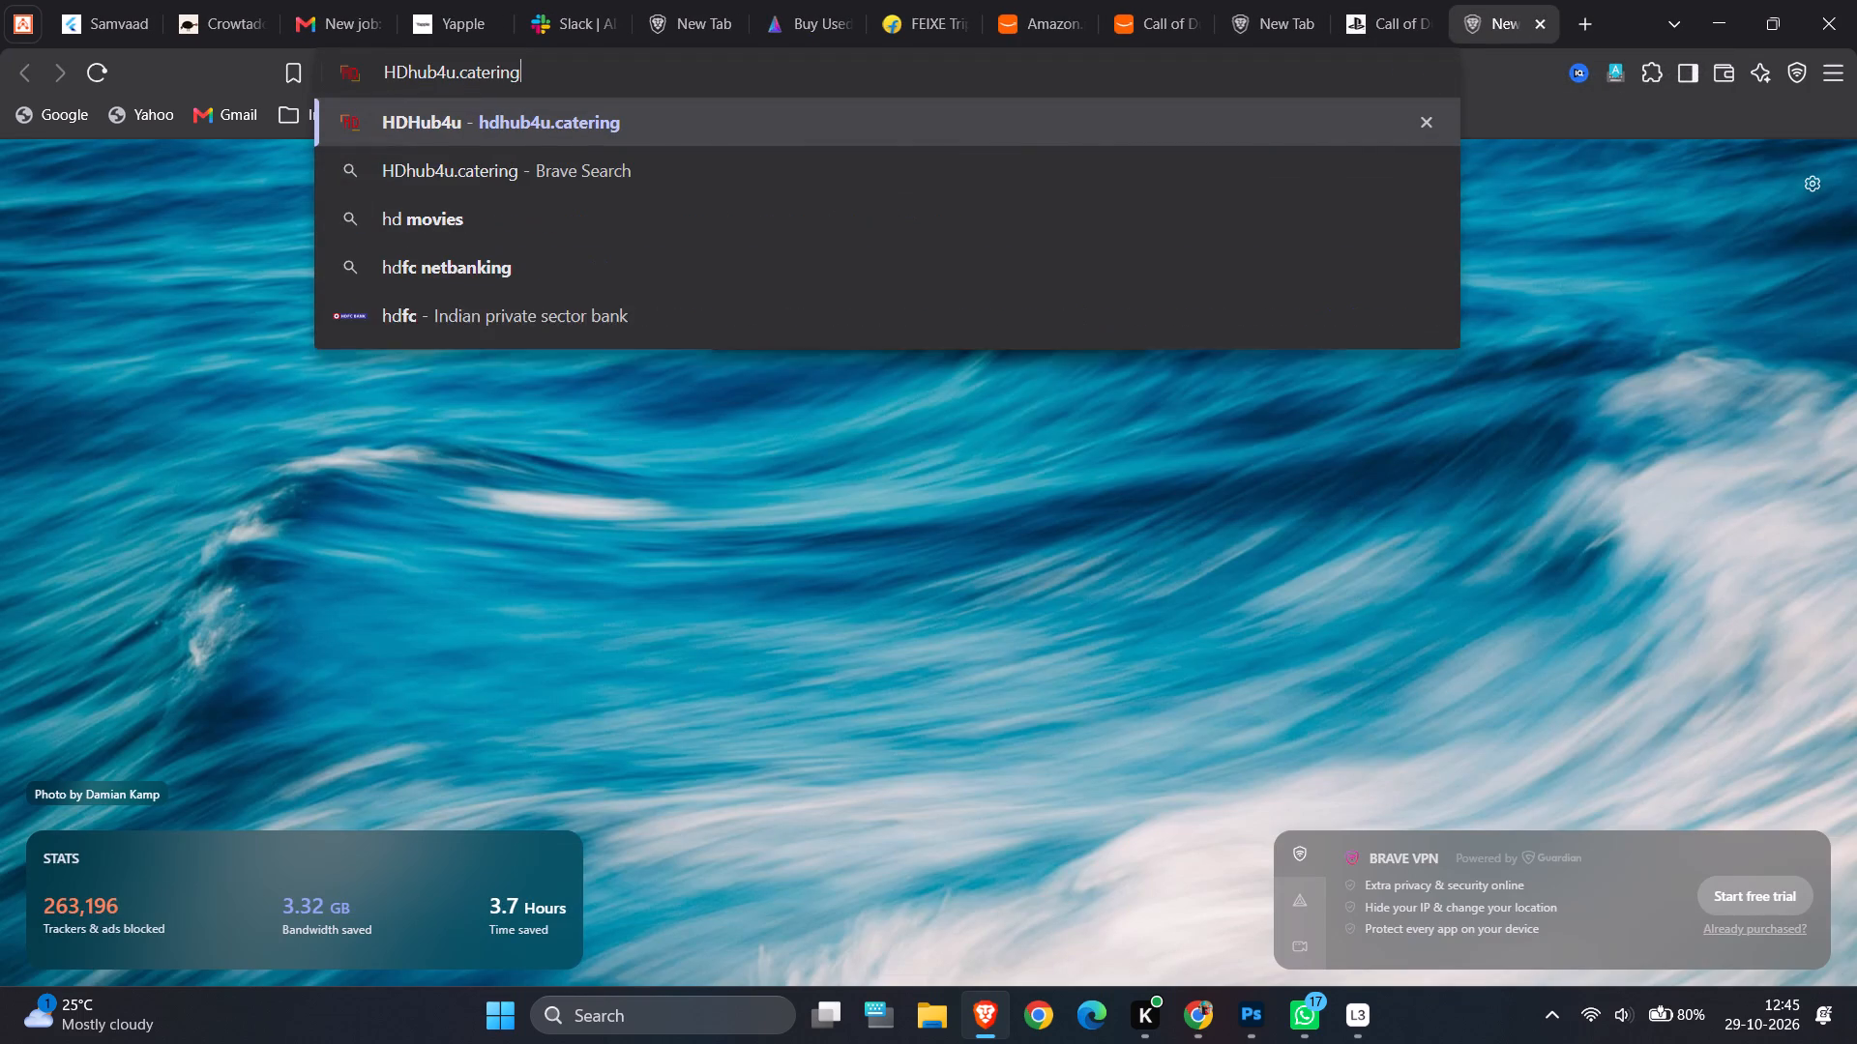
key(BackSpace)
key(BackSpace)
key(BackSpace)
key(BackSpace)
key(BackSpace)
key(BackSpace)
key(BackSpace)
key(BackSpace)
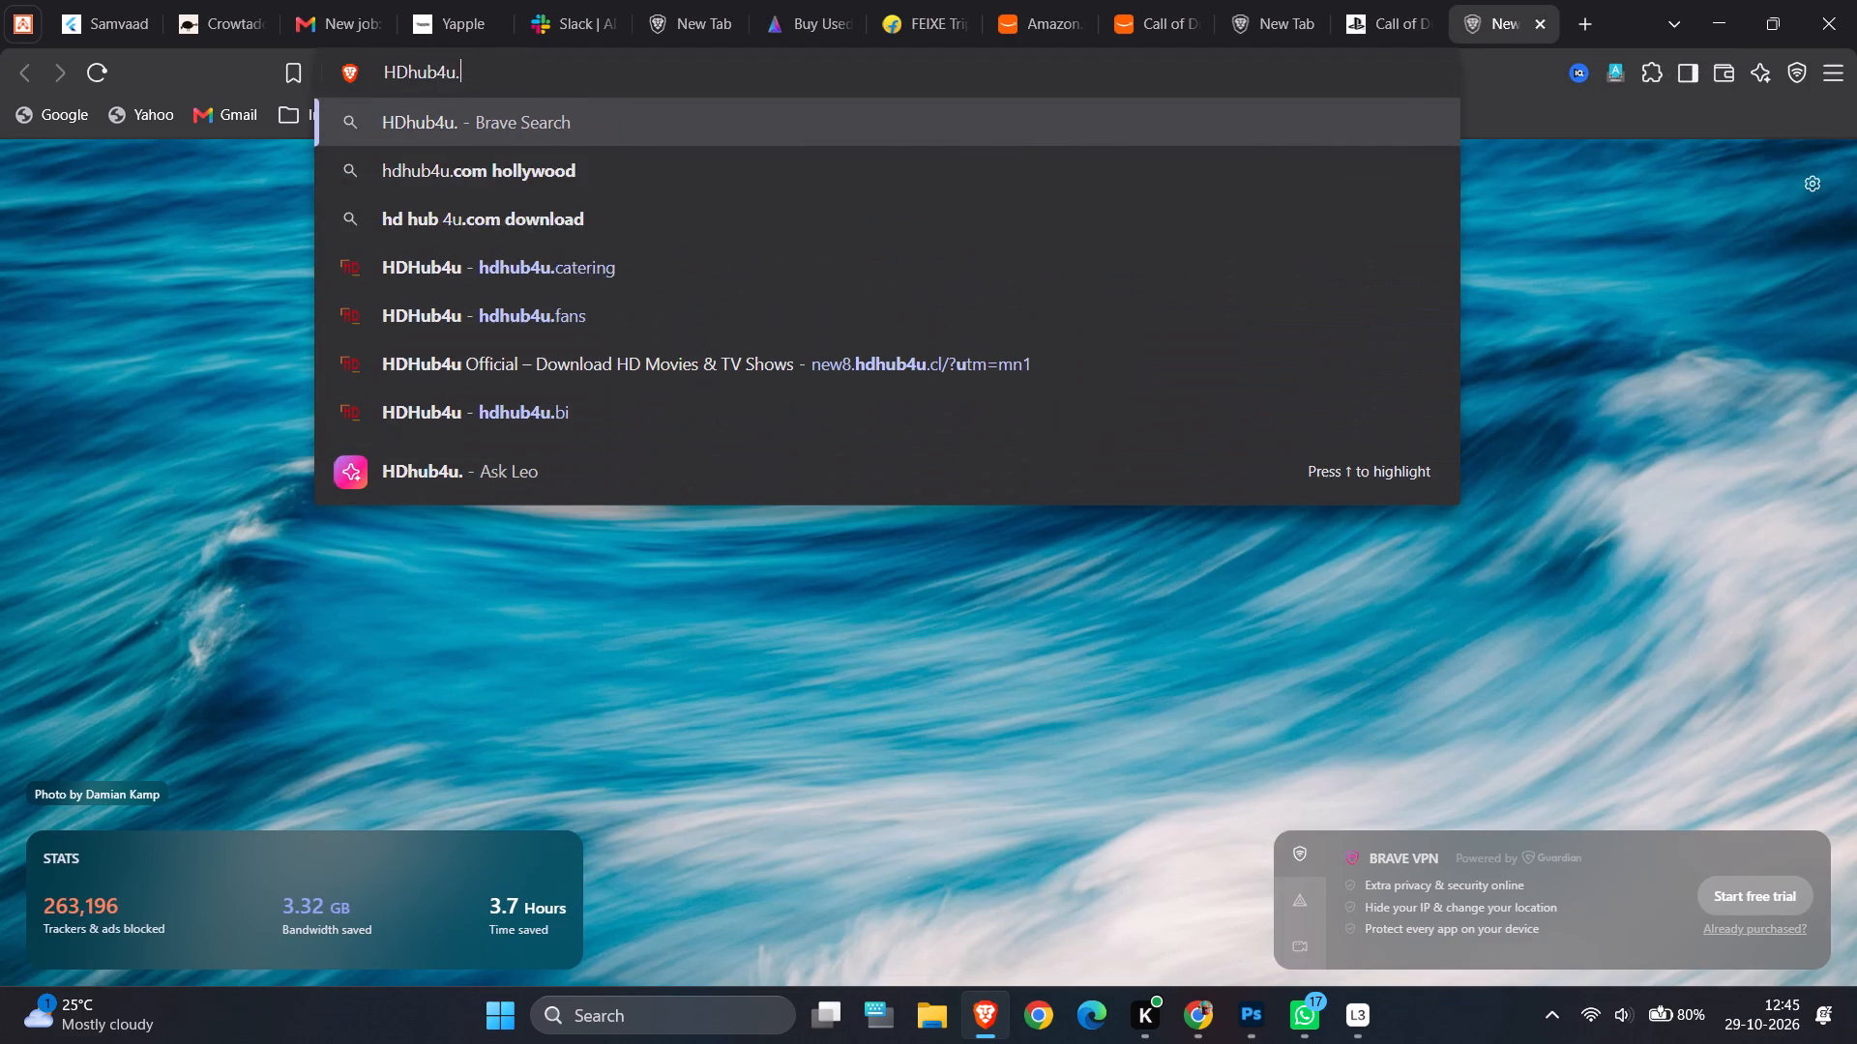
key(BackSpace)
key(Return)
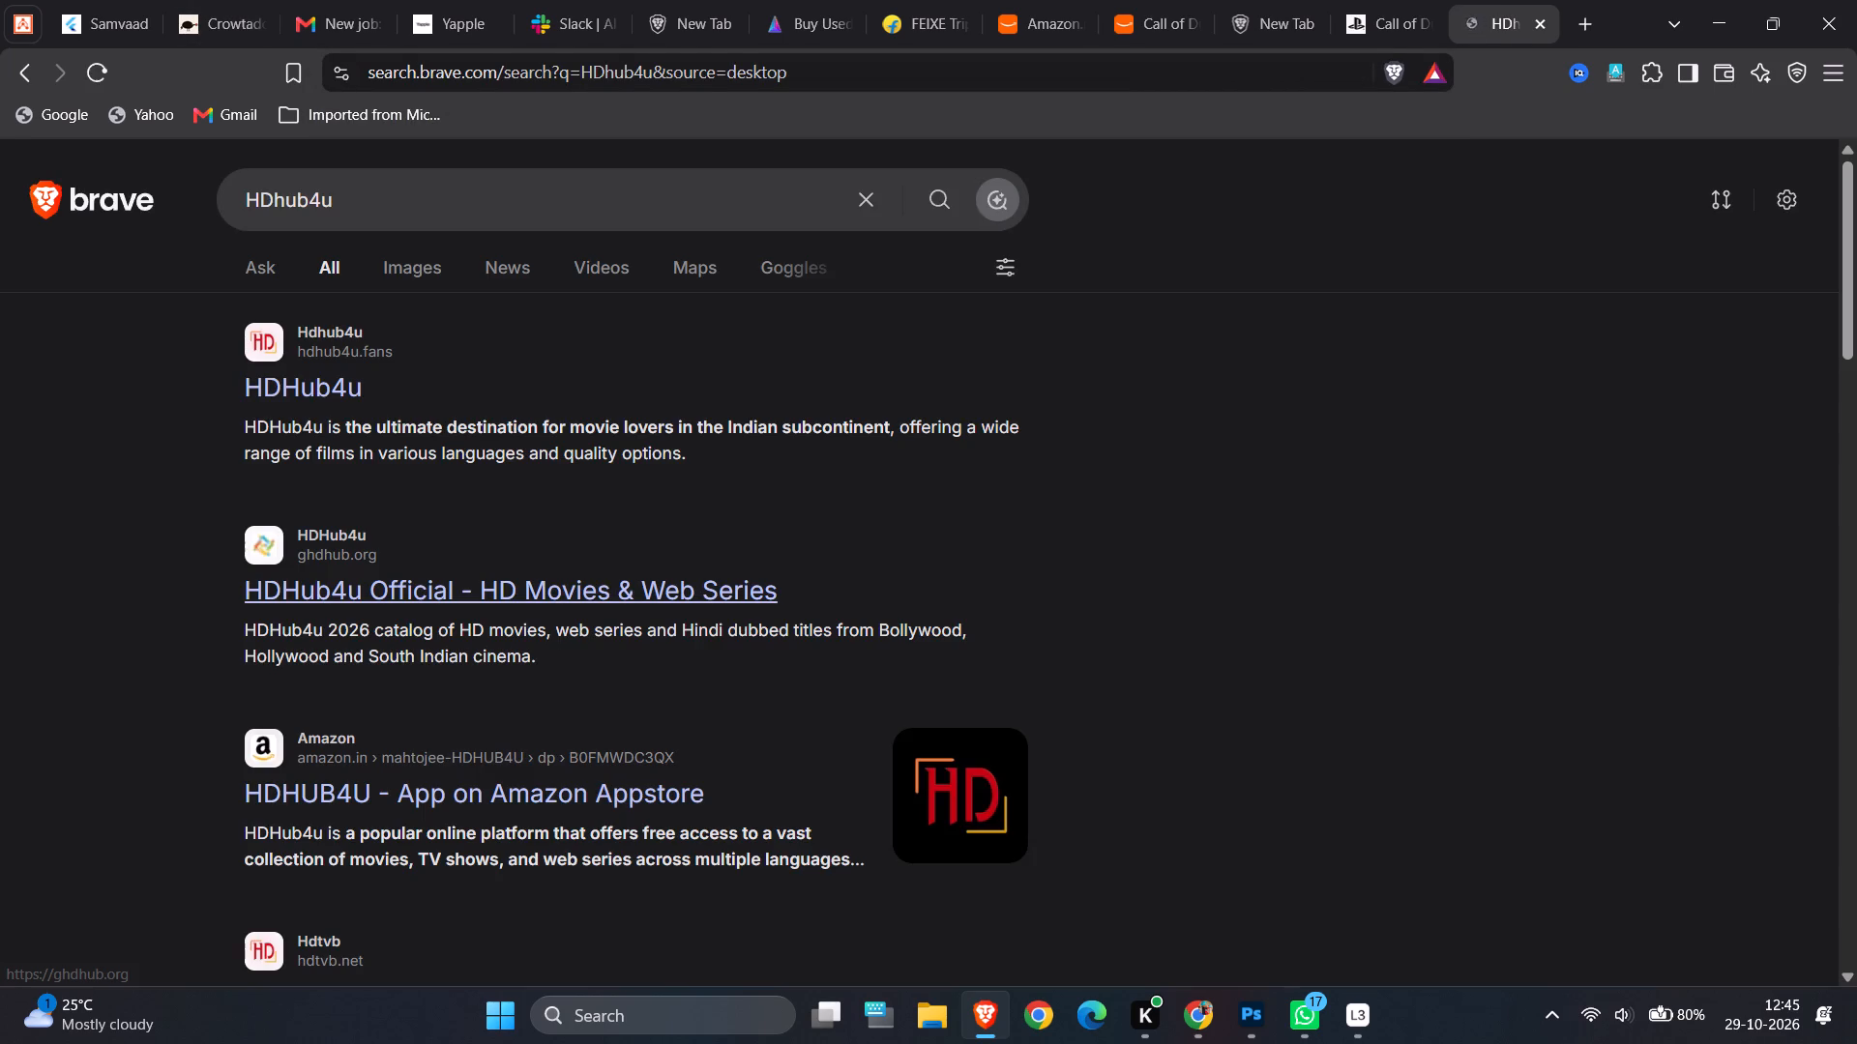
Open the hdhub4u.fans search result, refresh to the new version and go through to the full HDHub4u site.
click(323, 385)
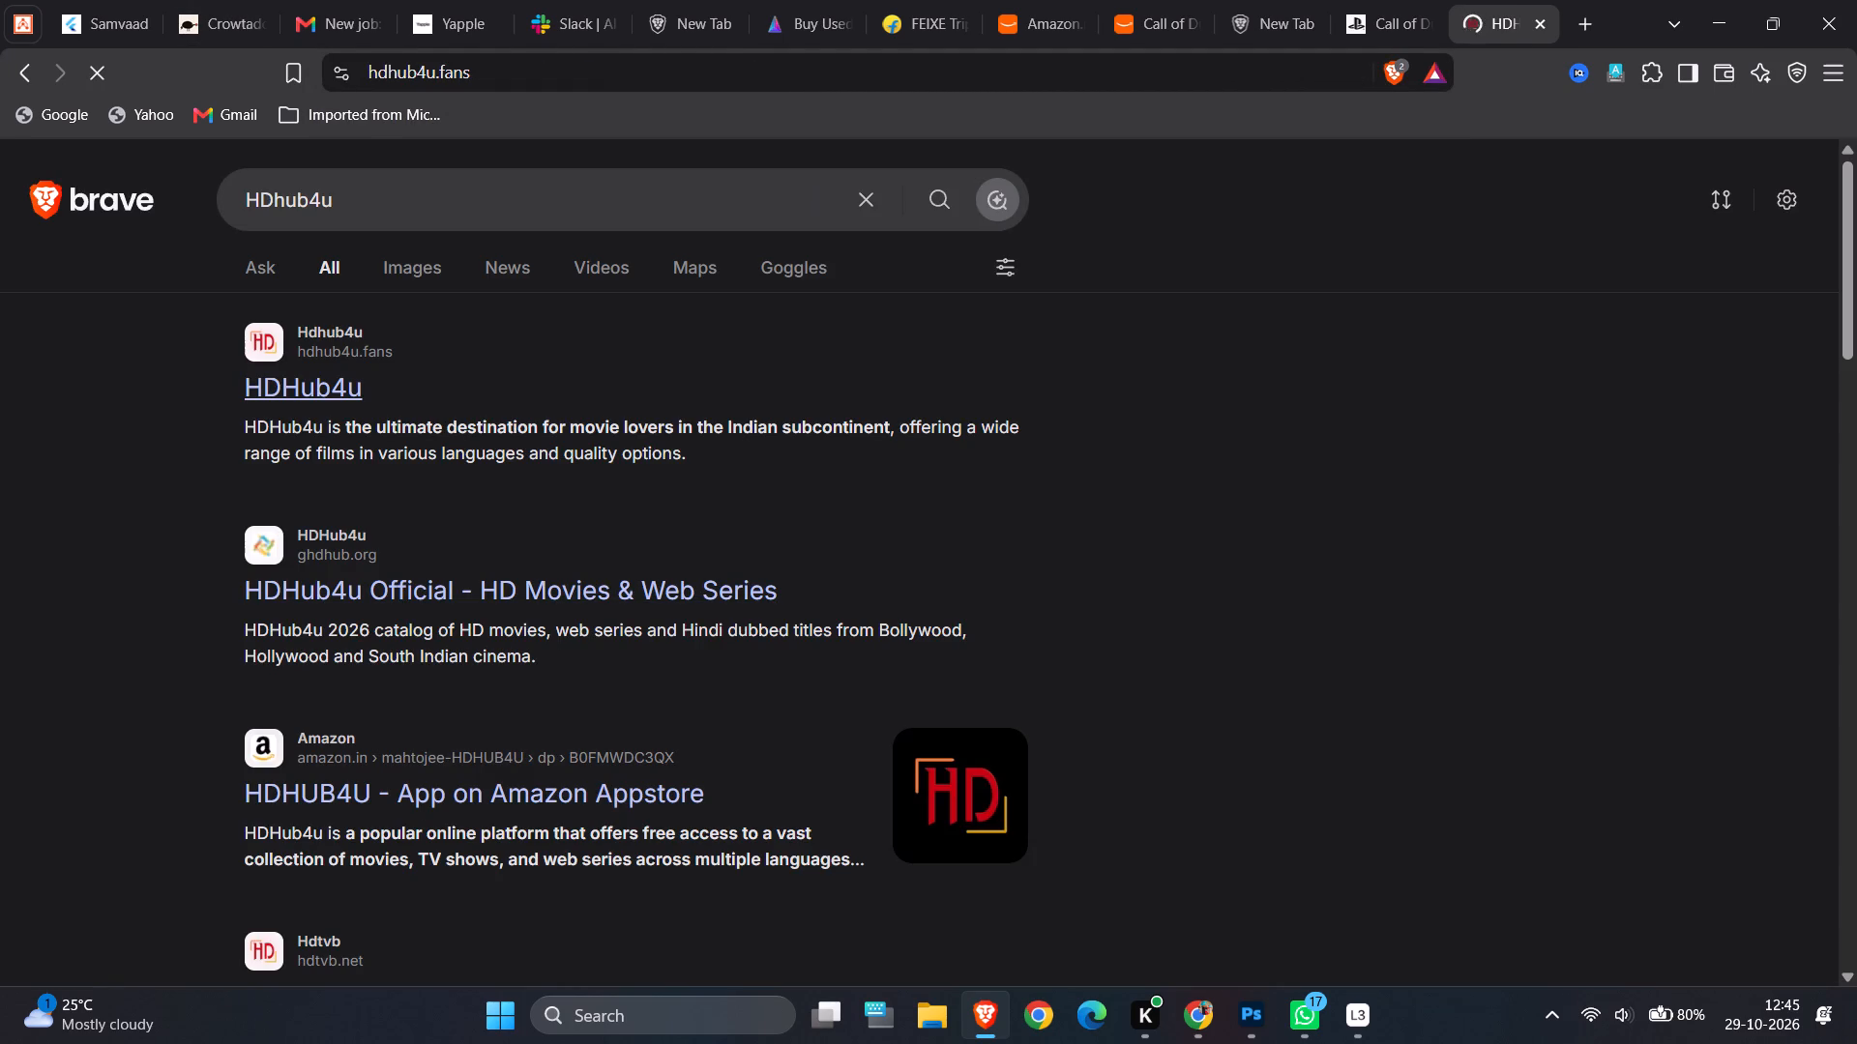
click(305, 381)
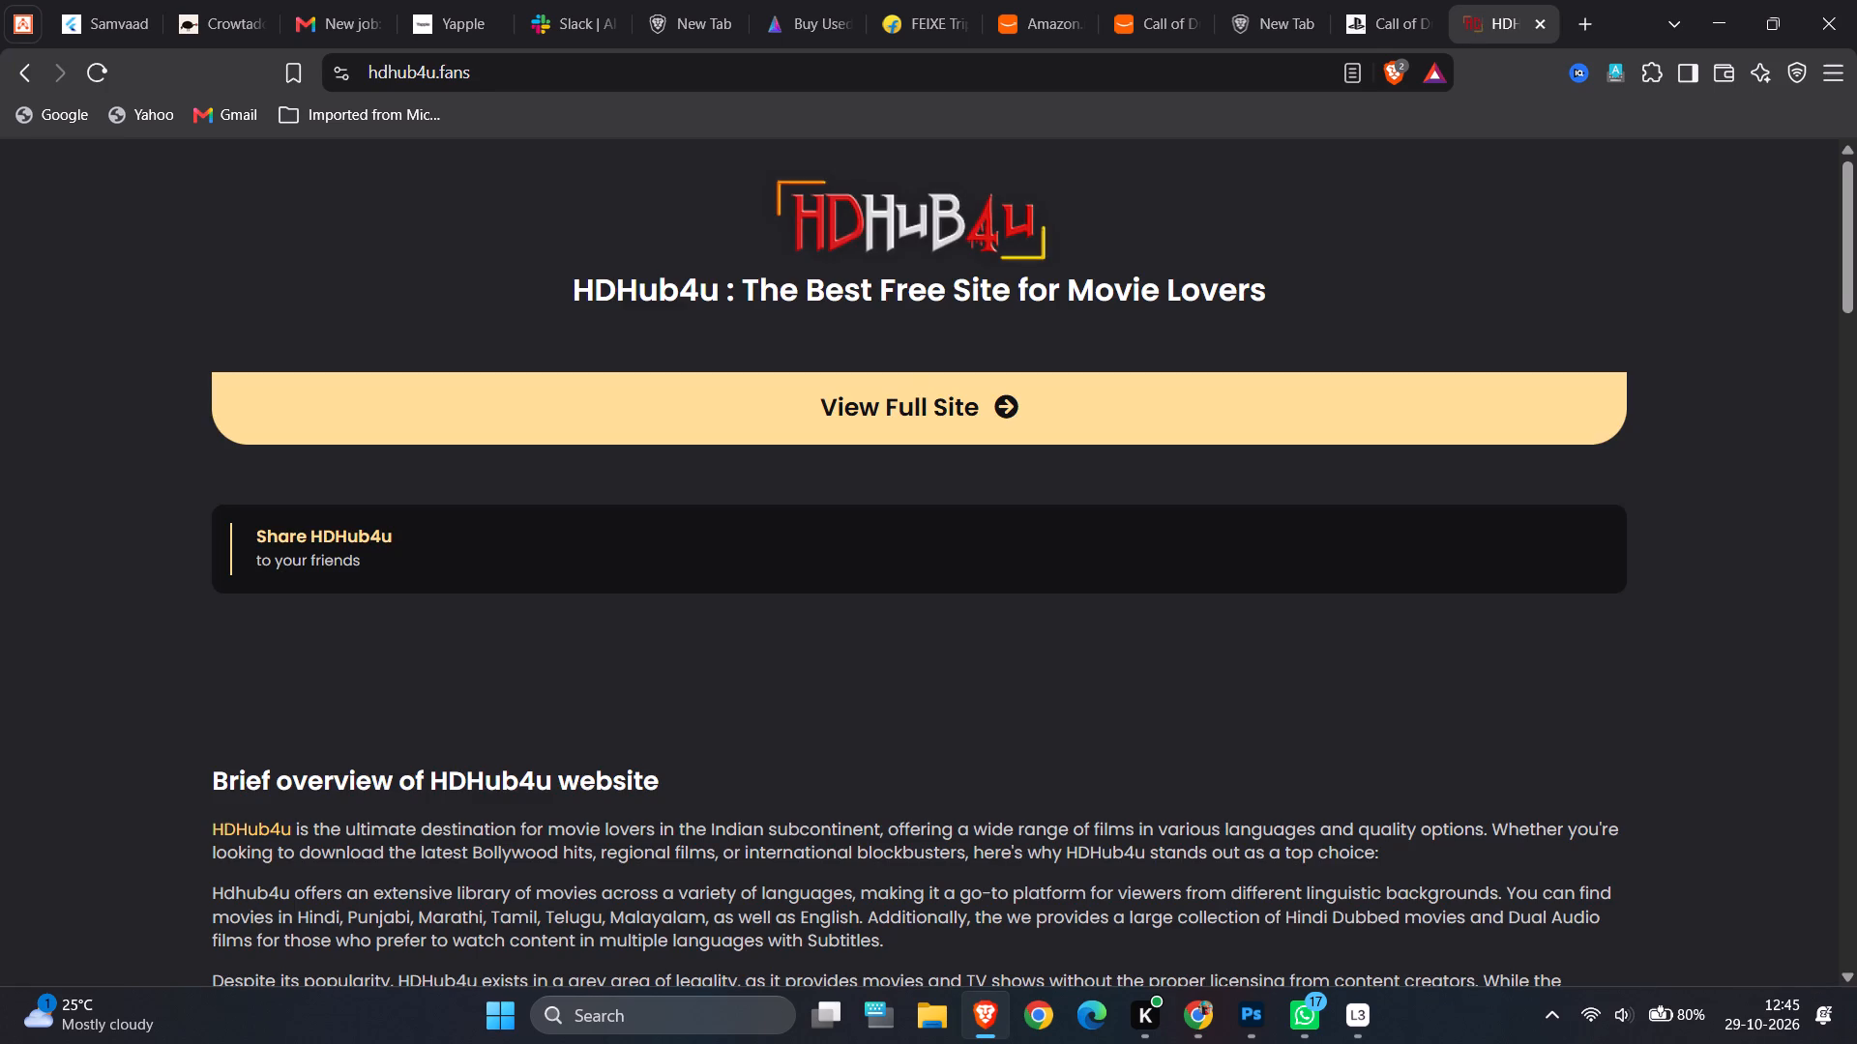
click(1046, 424)
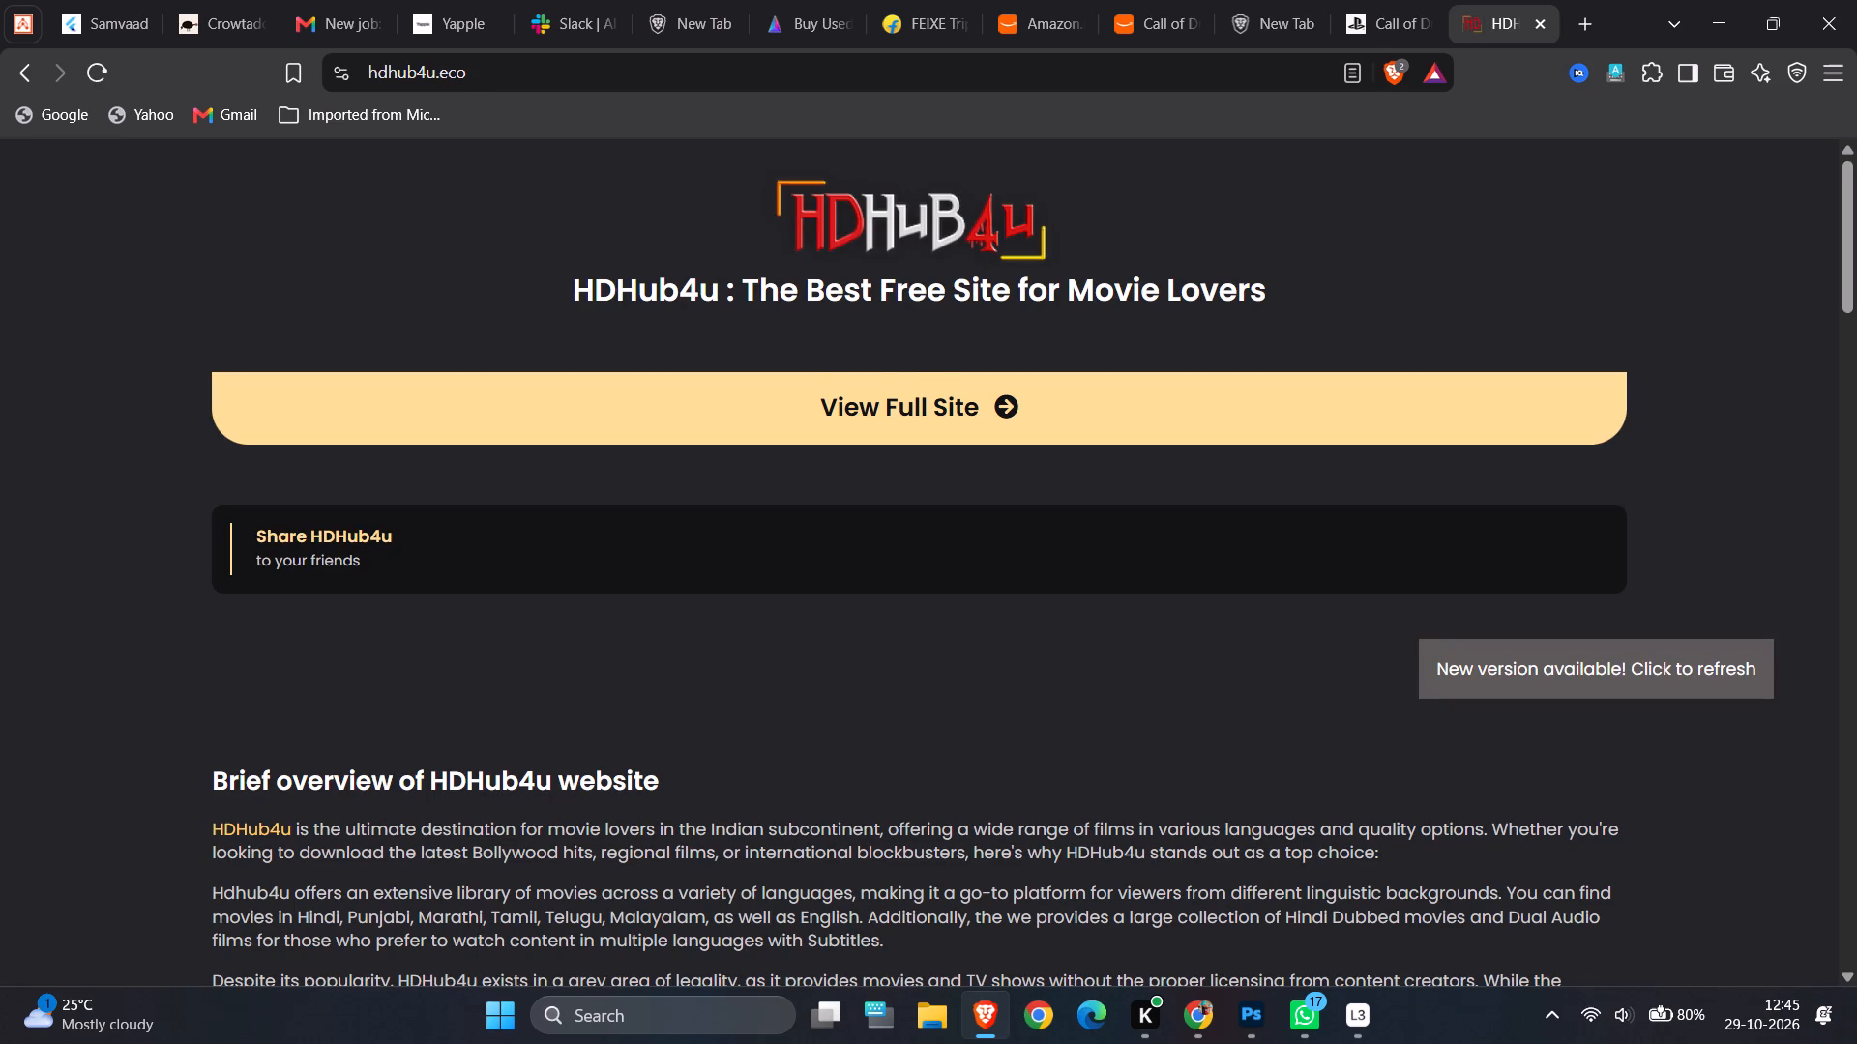
click(1511, 680)
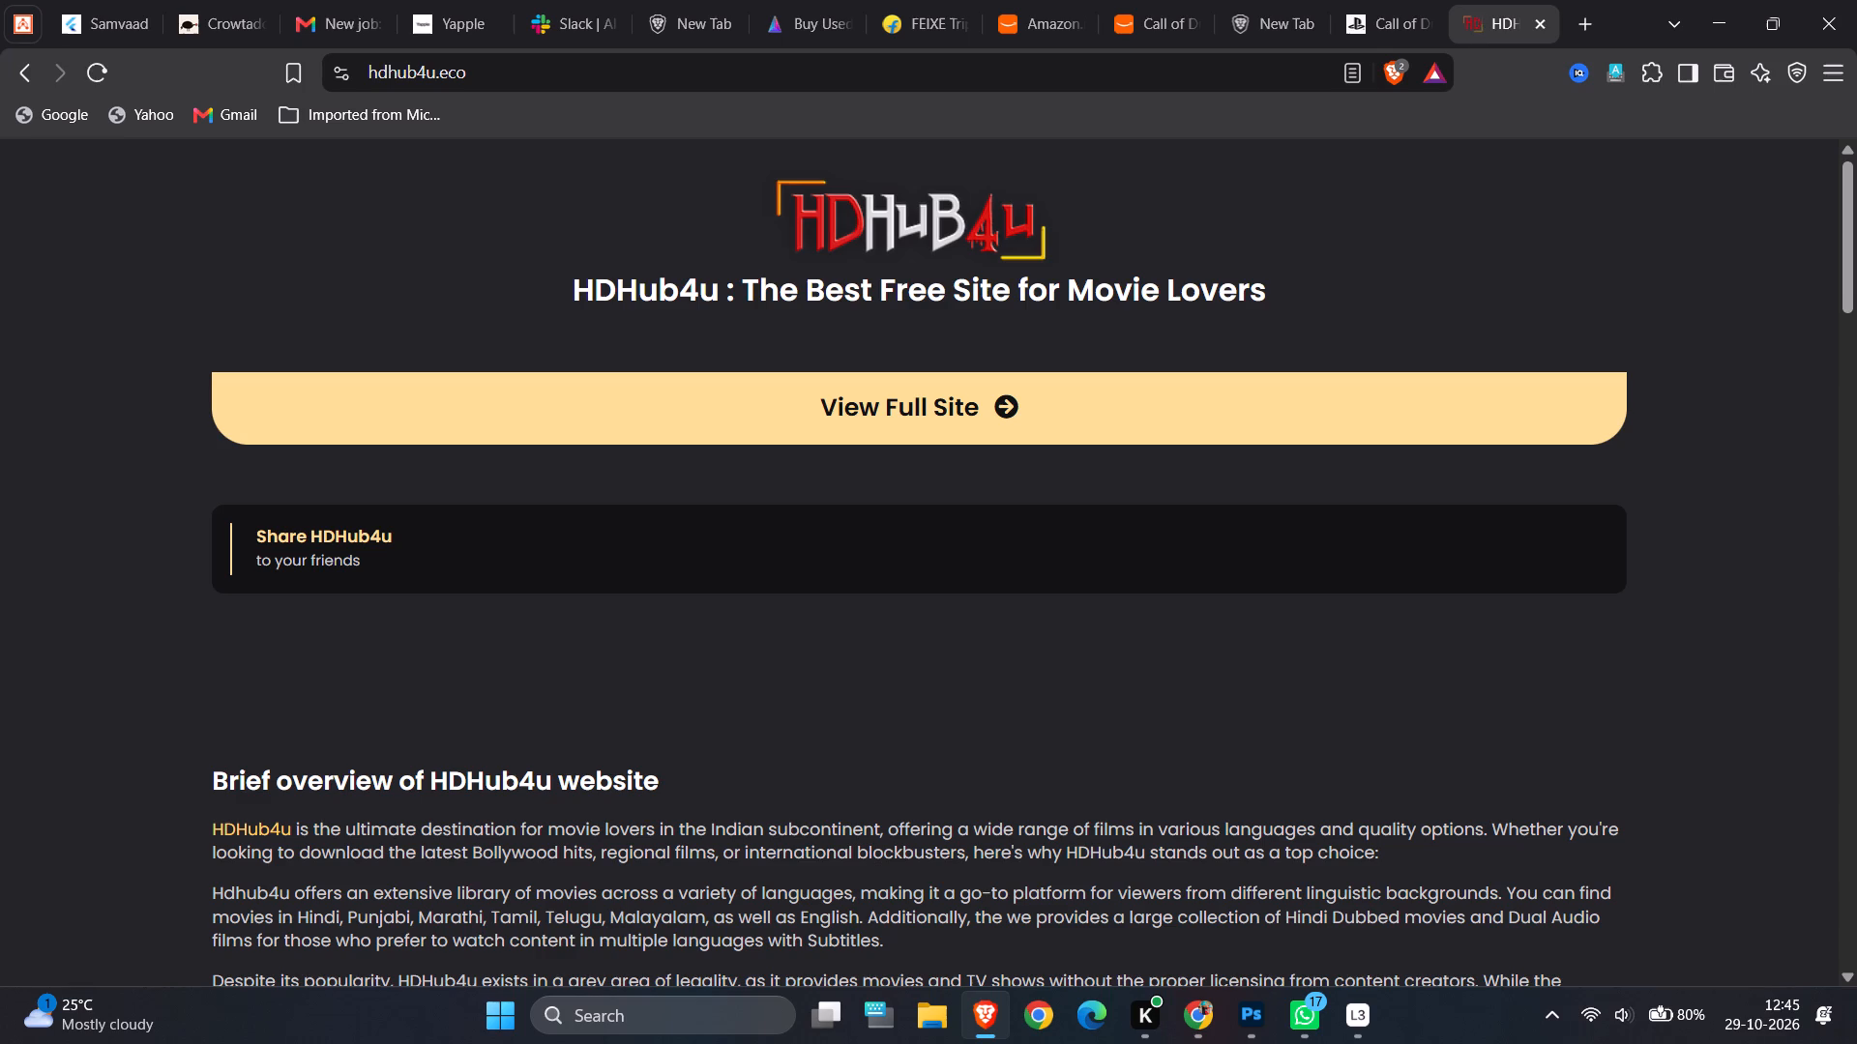
click(606, 410)
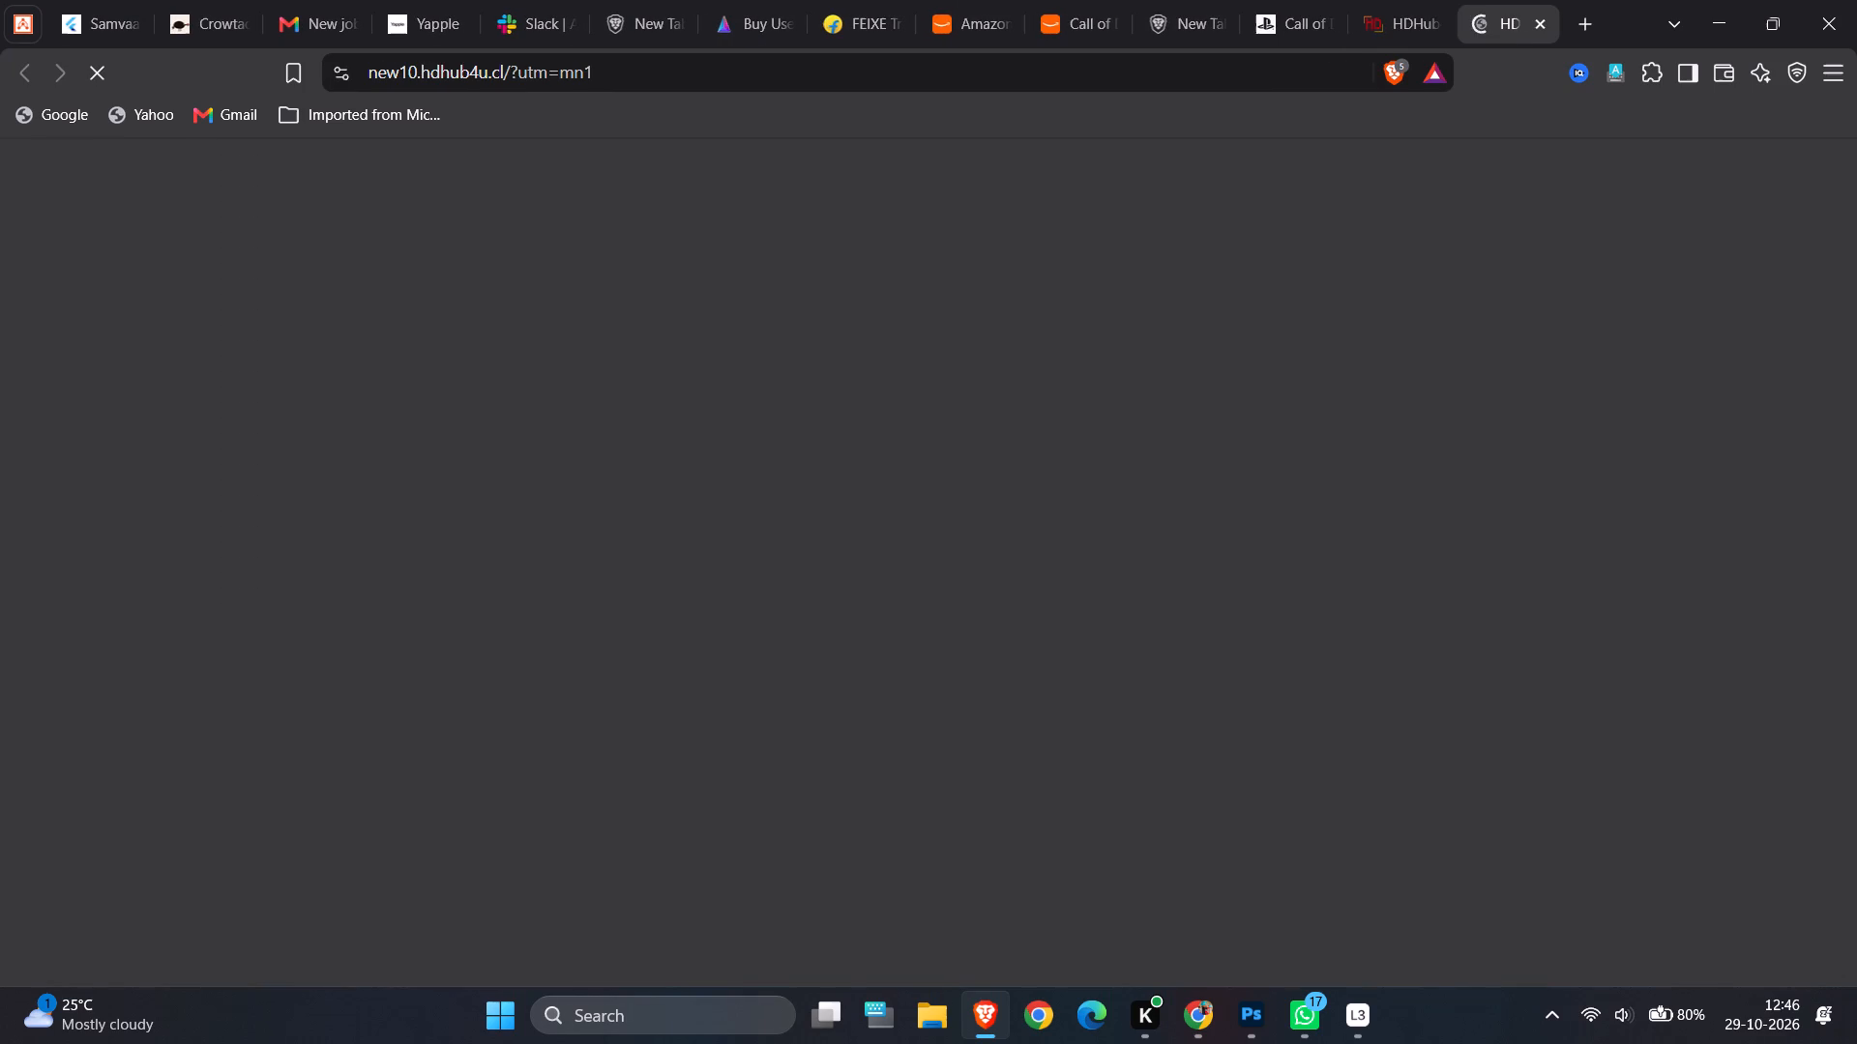
Look through the Latest Releases on HDHub4u's first page, dismissing the bookmark notice, and close the tab to return to Photoshop.
scroll(431, 747, down, 5)
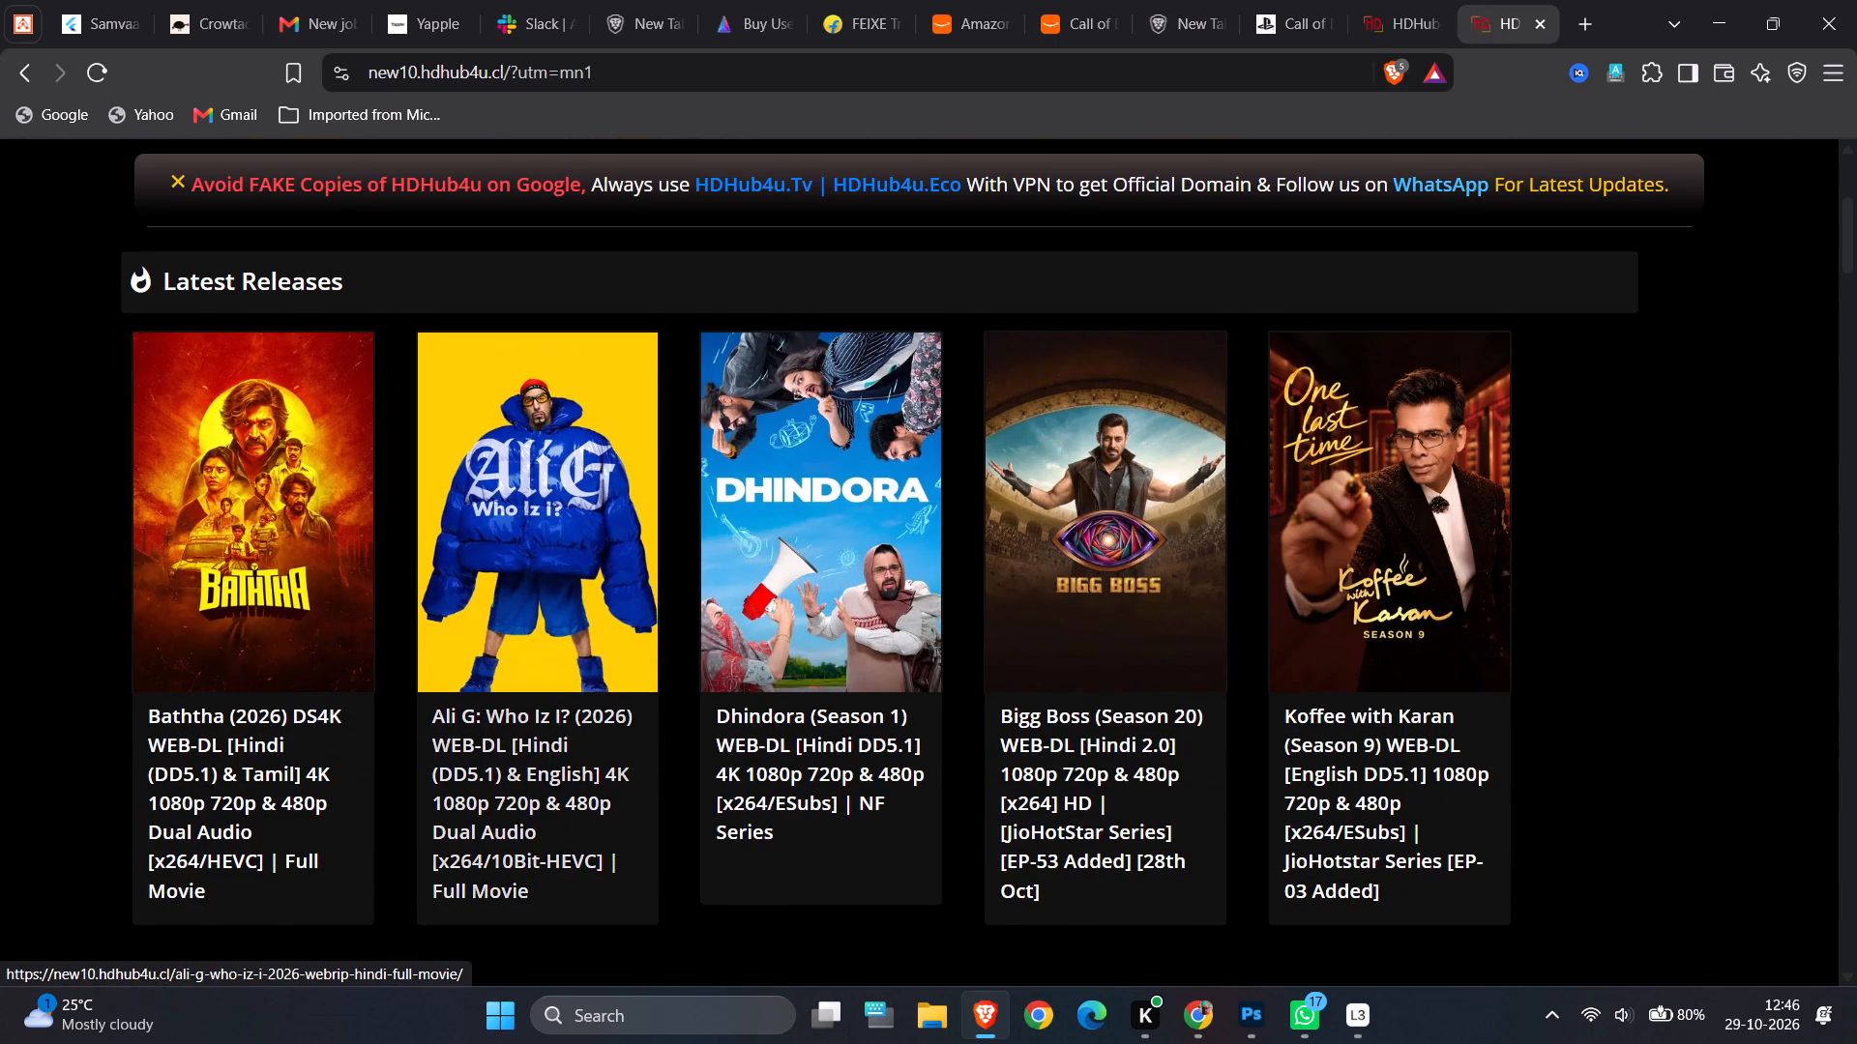
scroll(809, 563, down, 1)
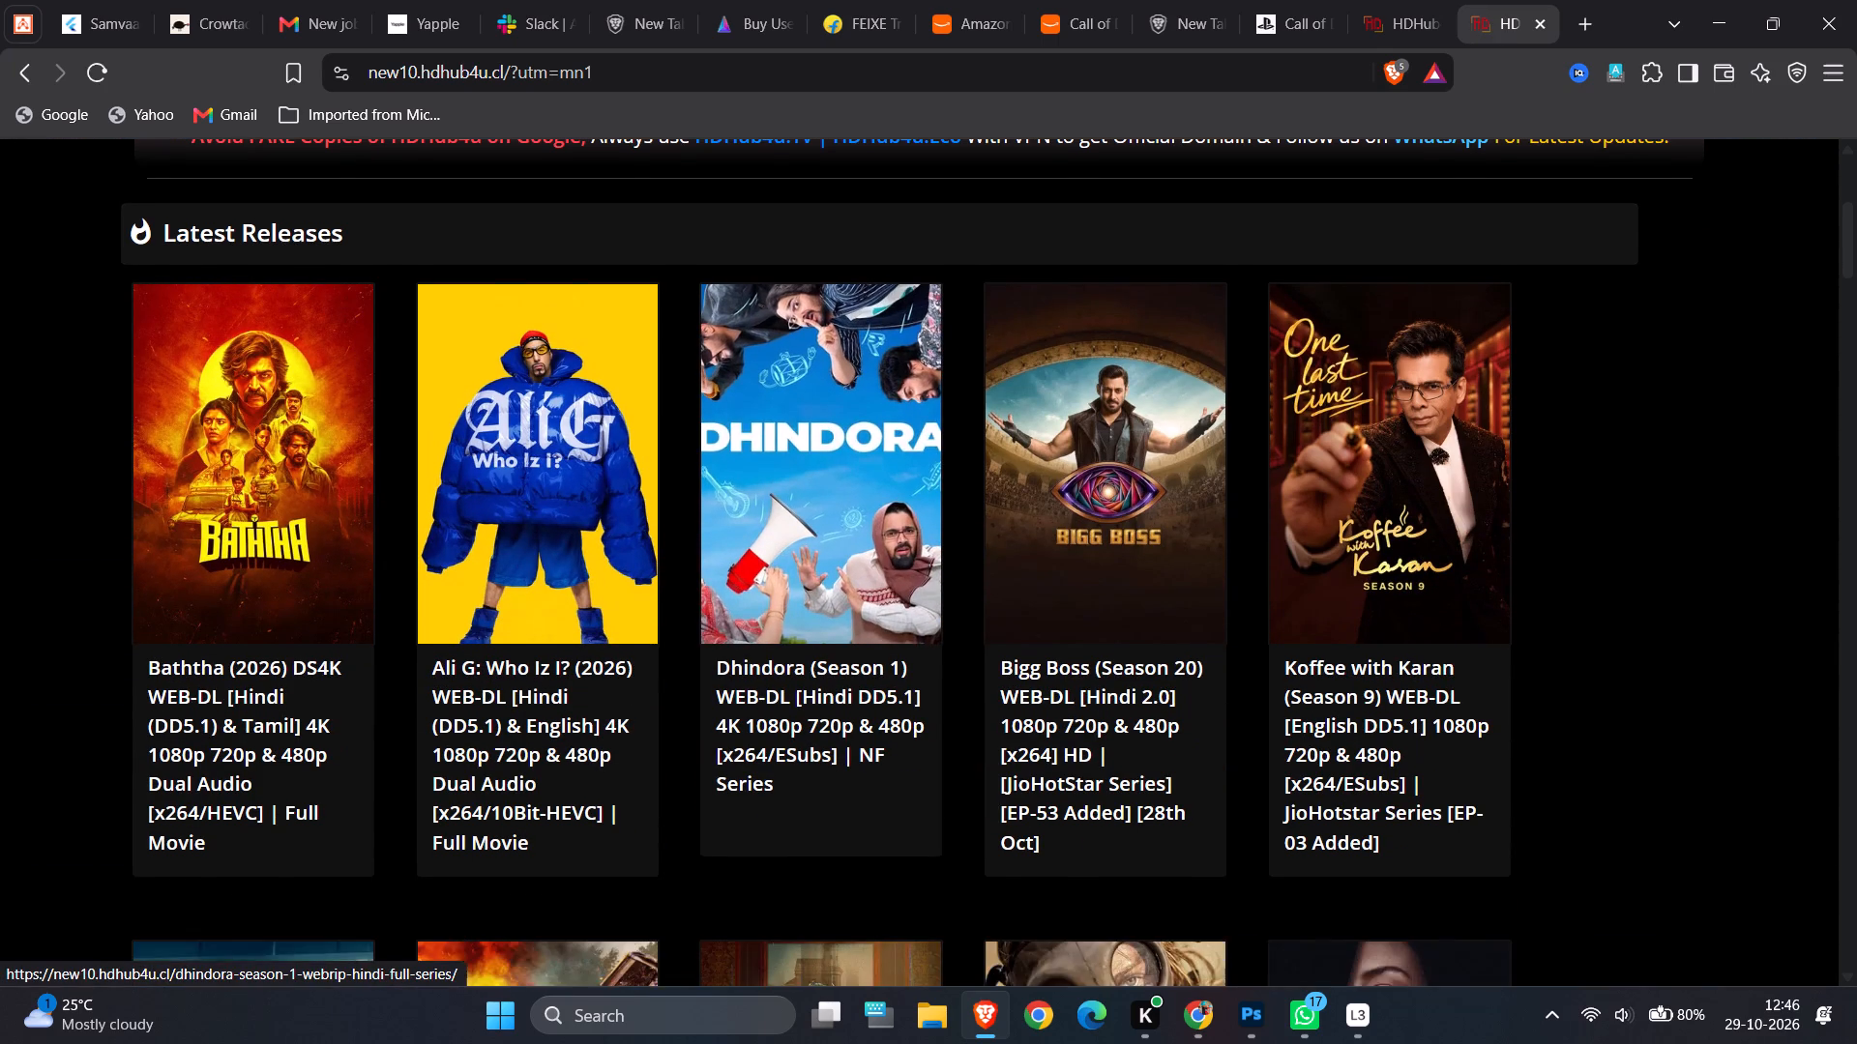
scroll(1026, 576, down, 5)
scroll(336, 601, down, 1)
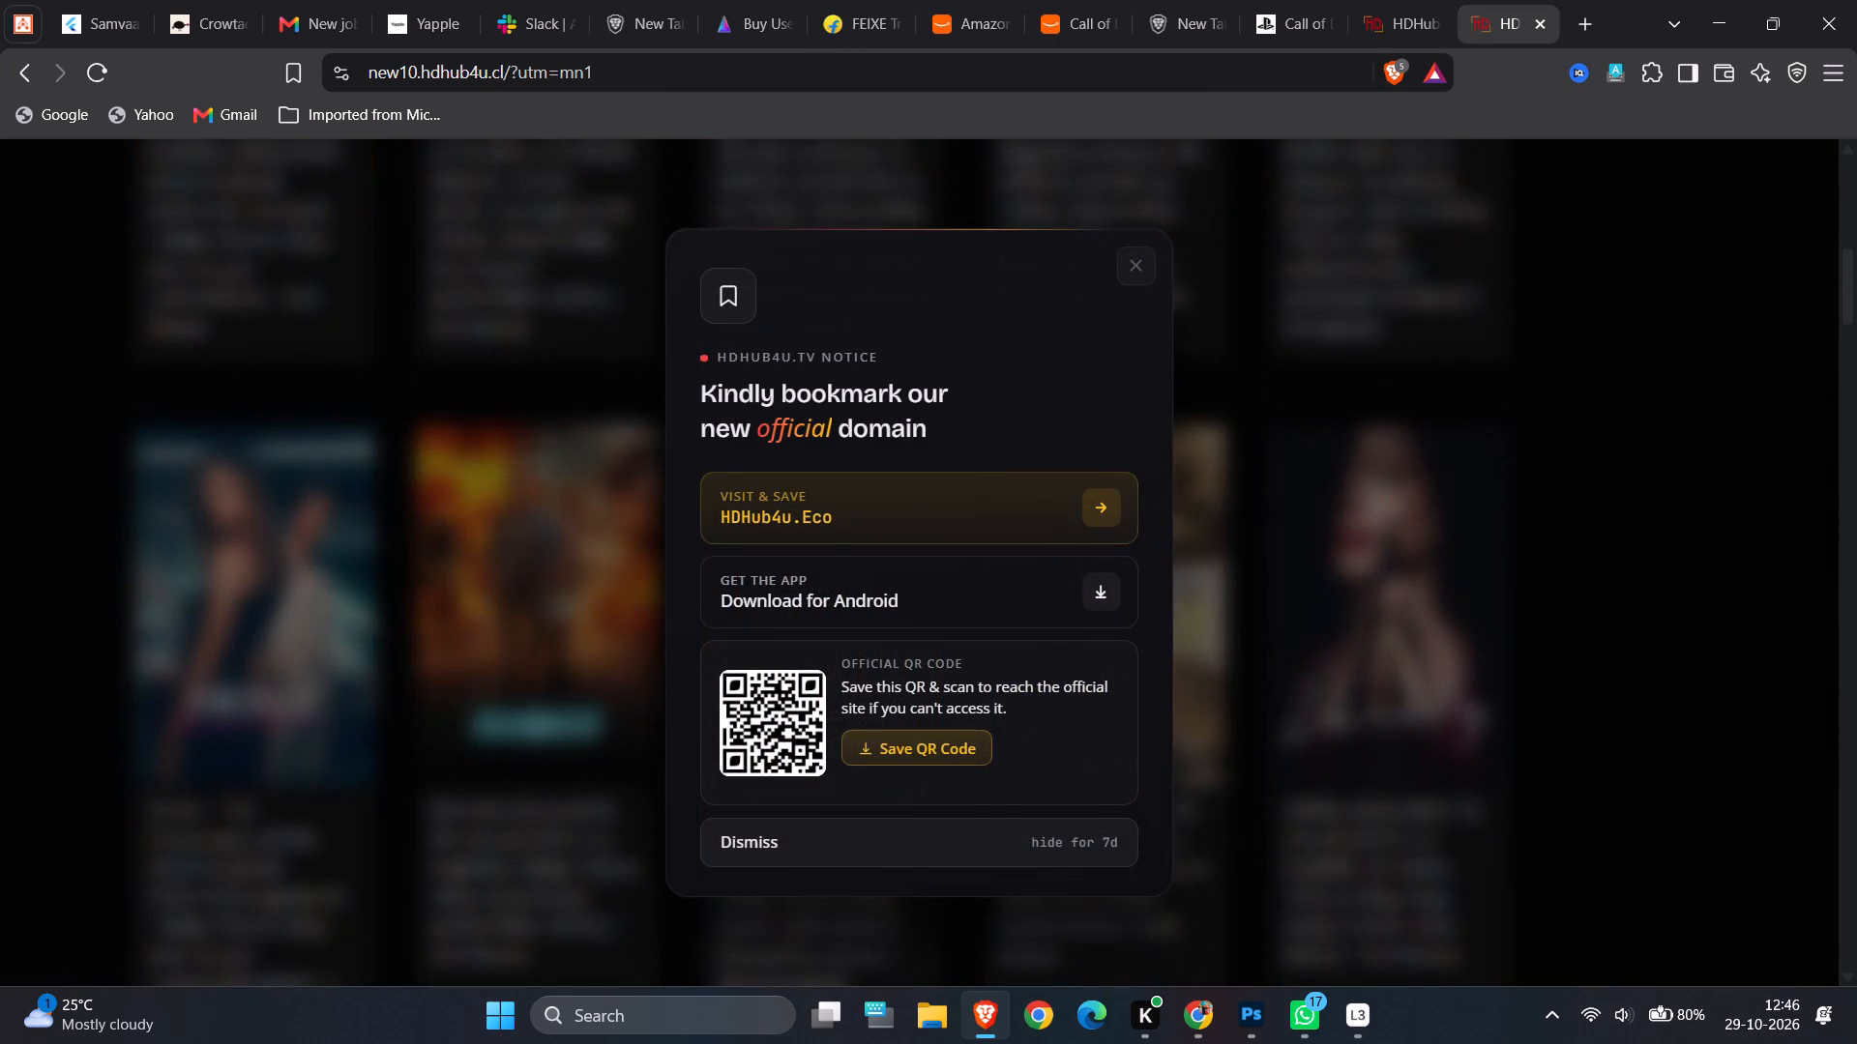
click(1133, 271)
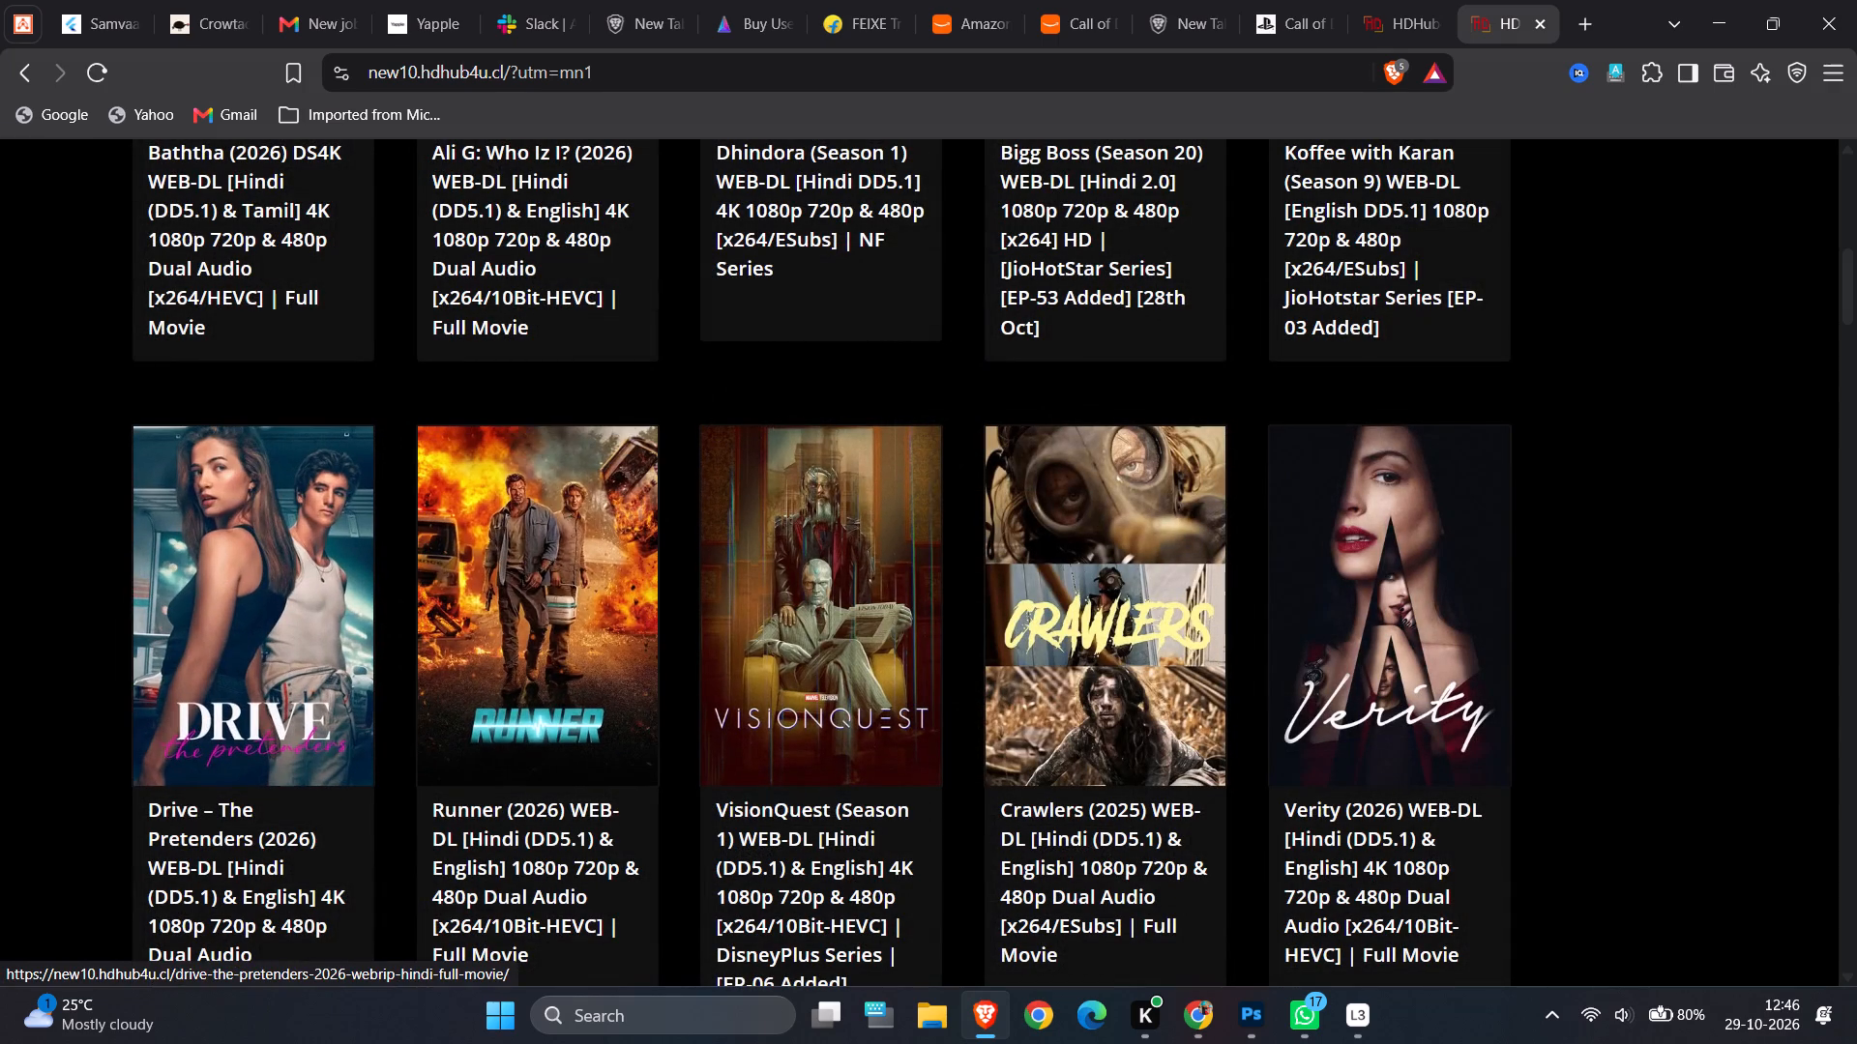
scroll(483, 696, down, 3)
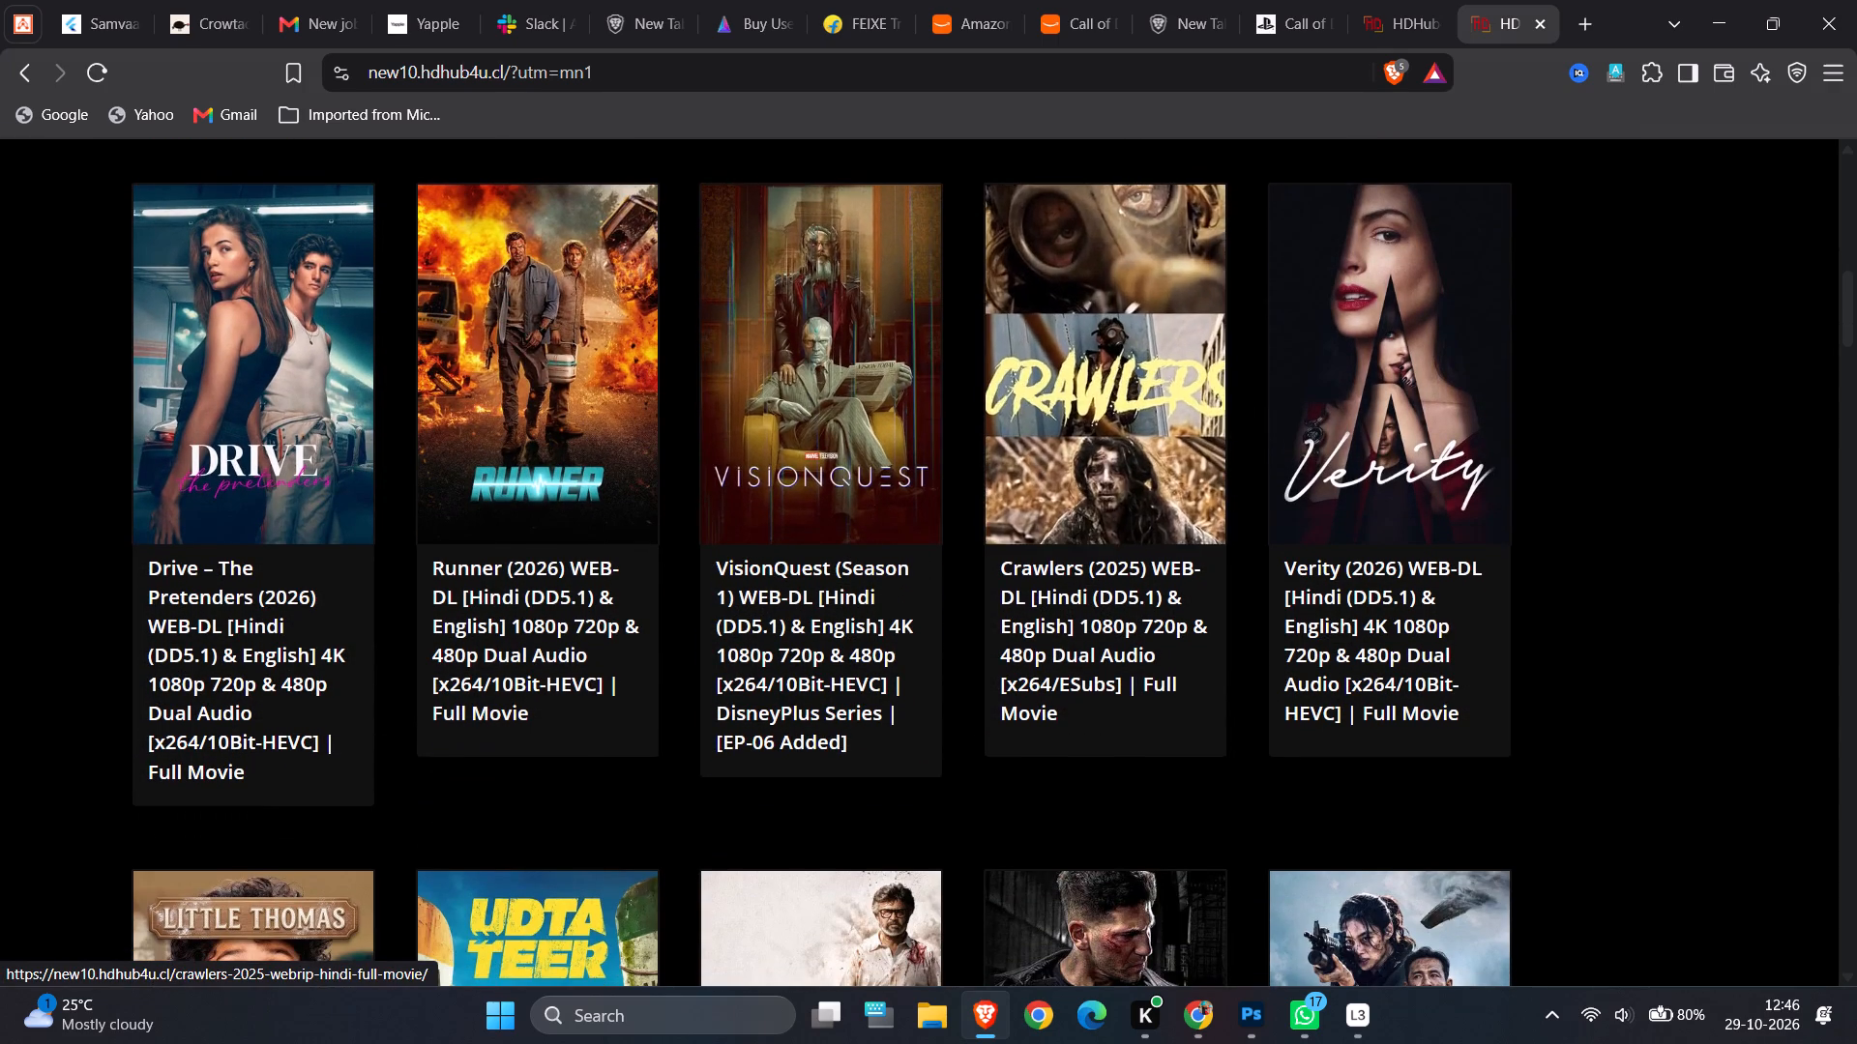
scroll(1168, 614, down, 3)
scroll(1294, 537, down, 4)
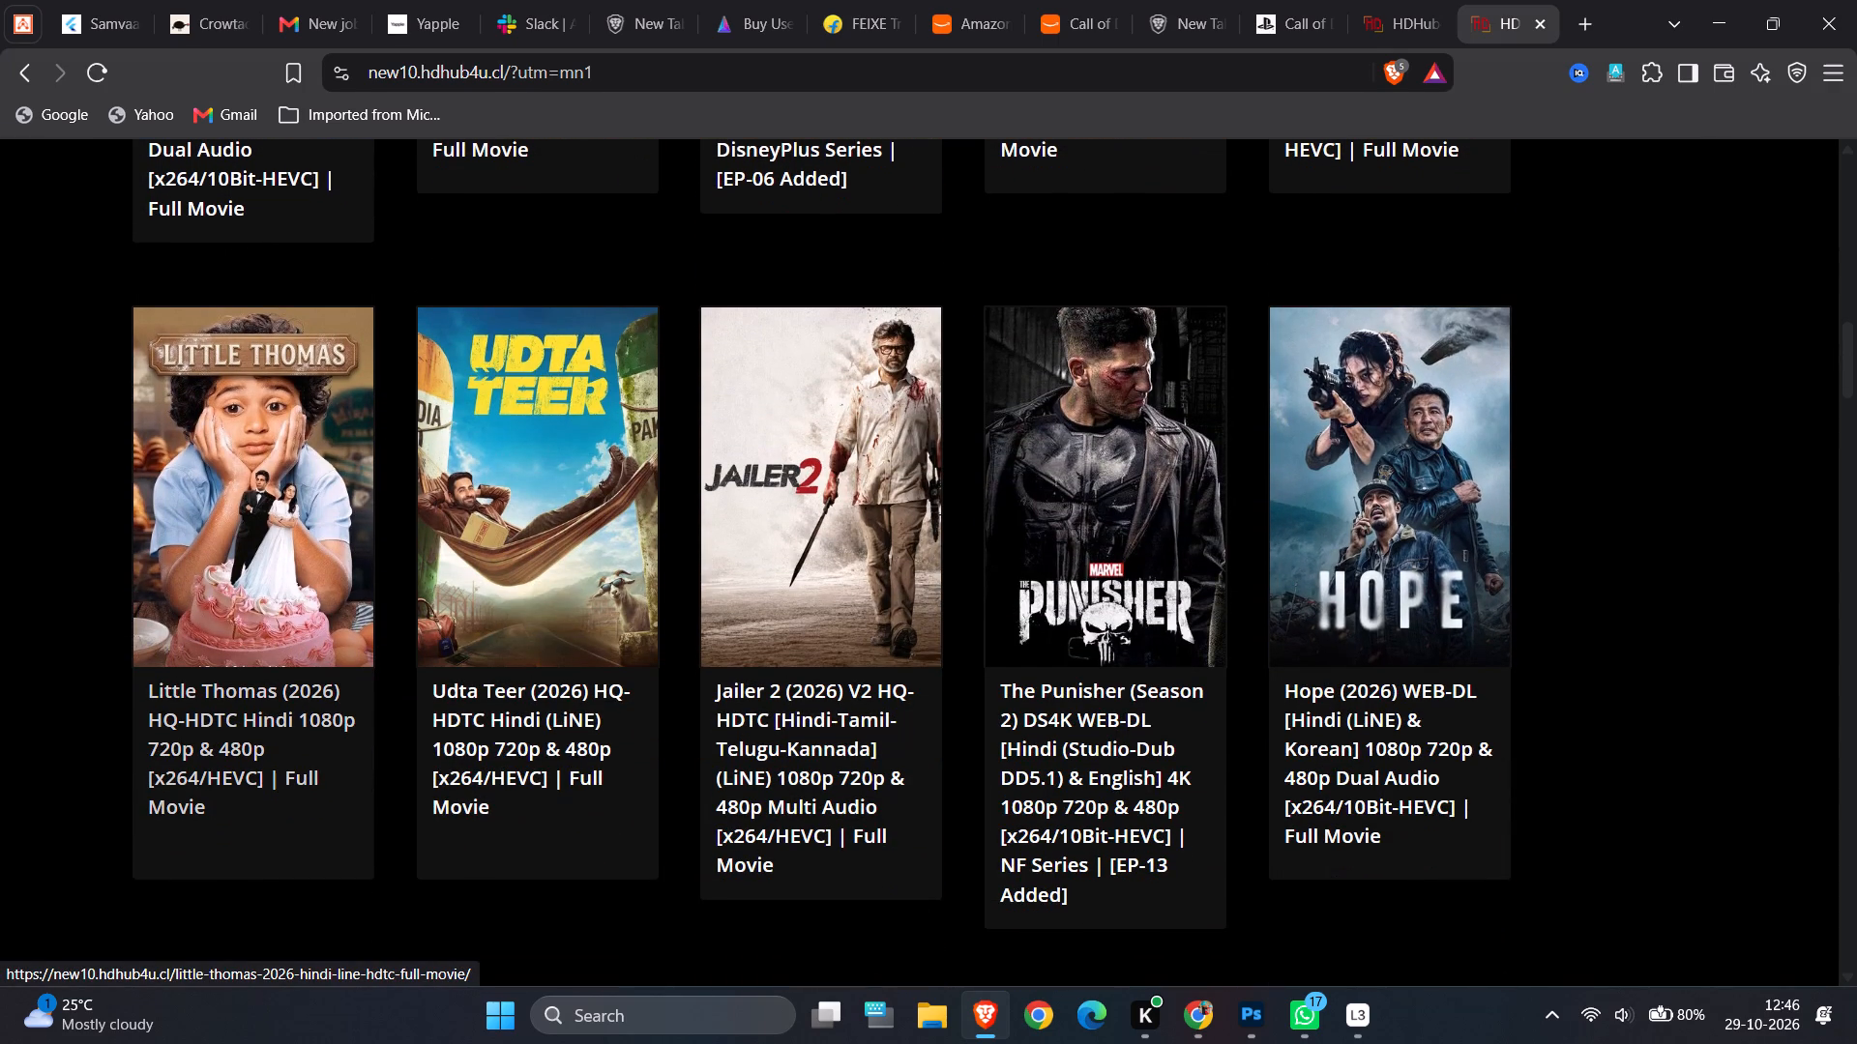
scroll(1298, 712, down, 5)
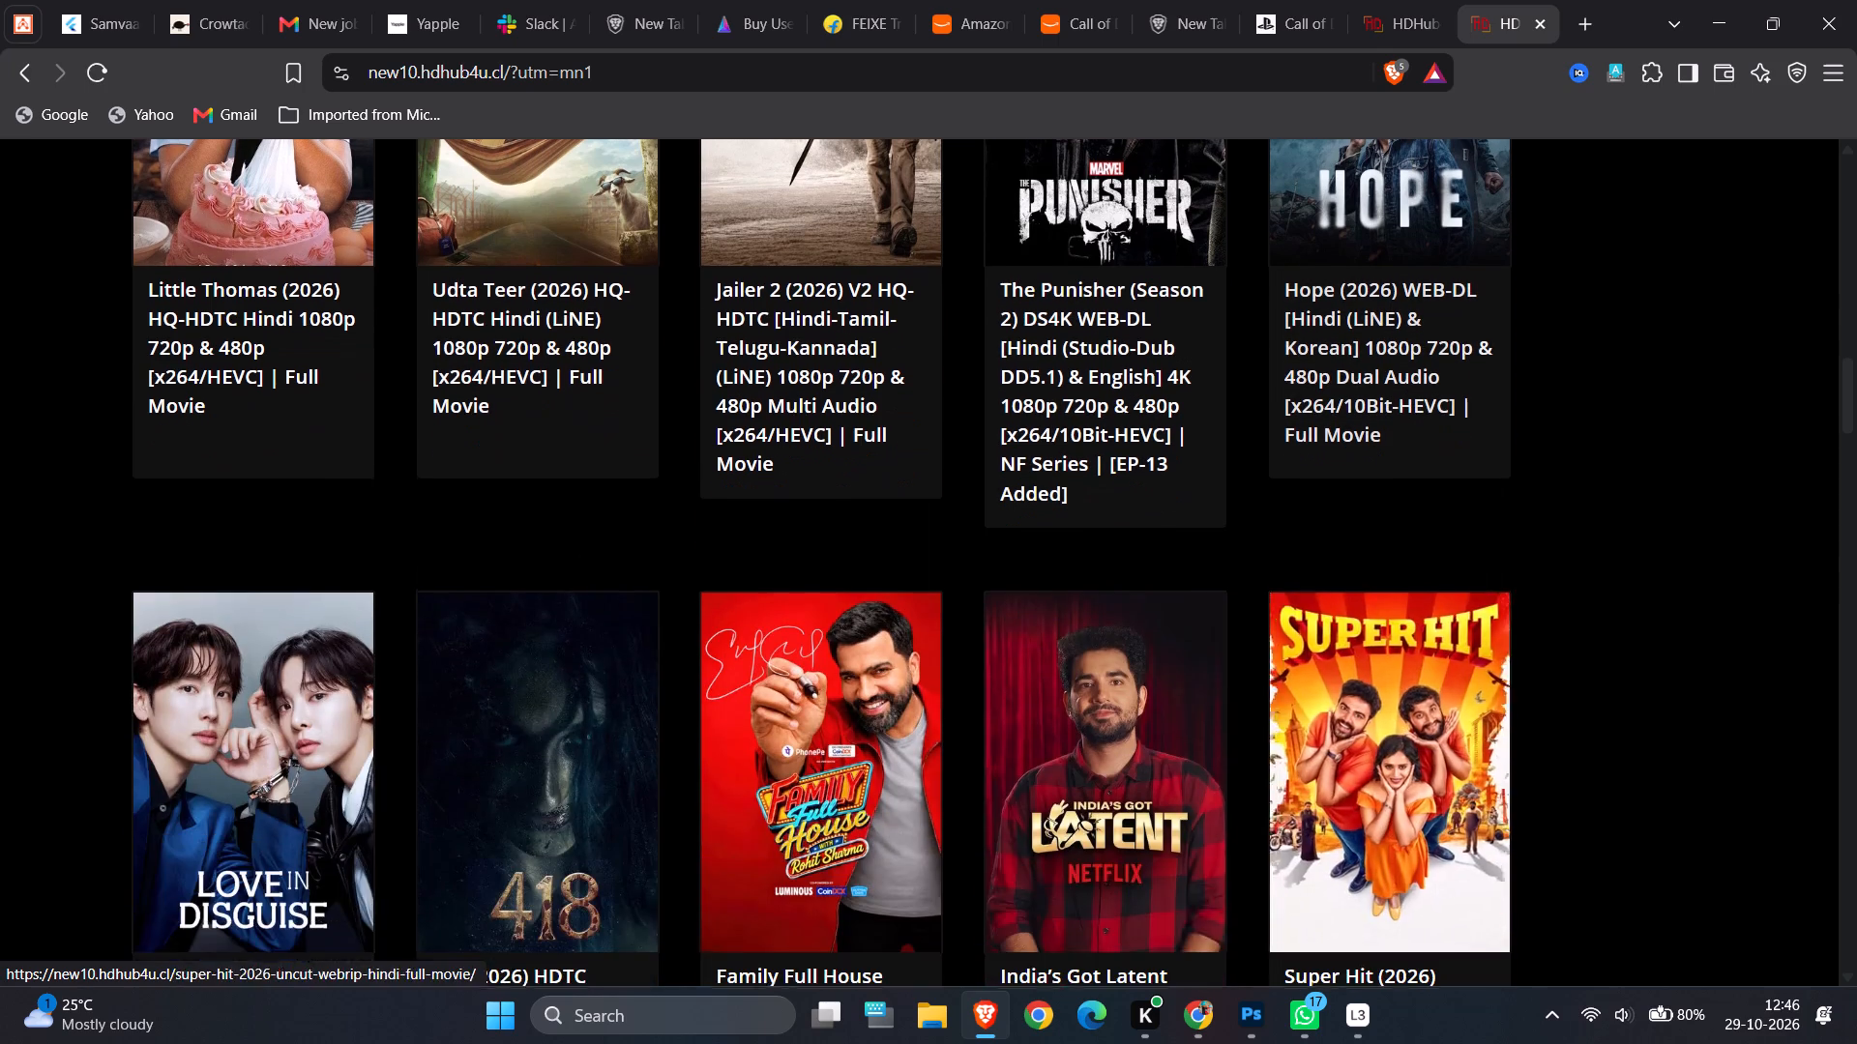
scroll(283, 701, down, 5)
scroll(1172, 562, down, 2)
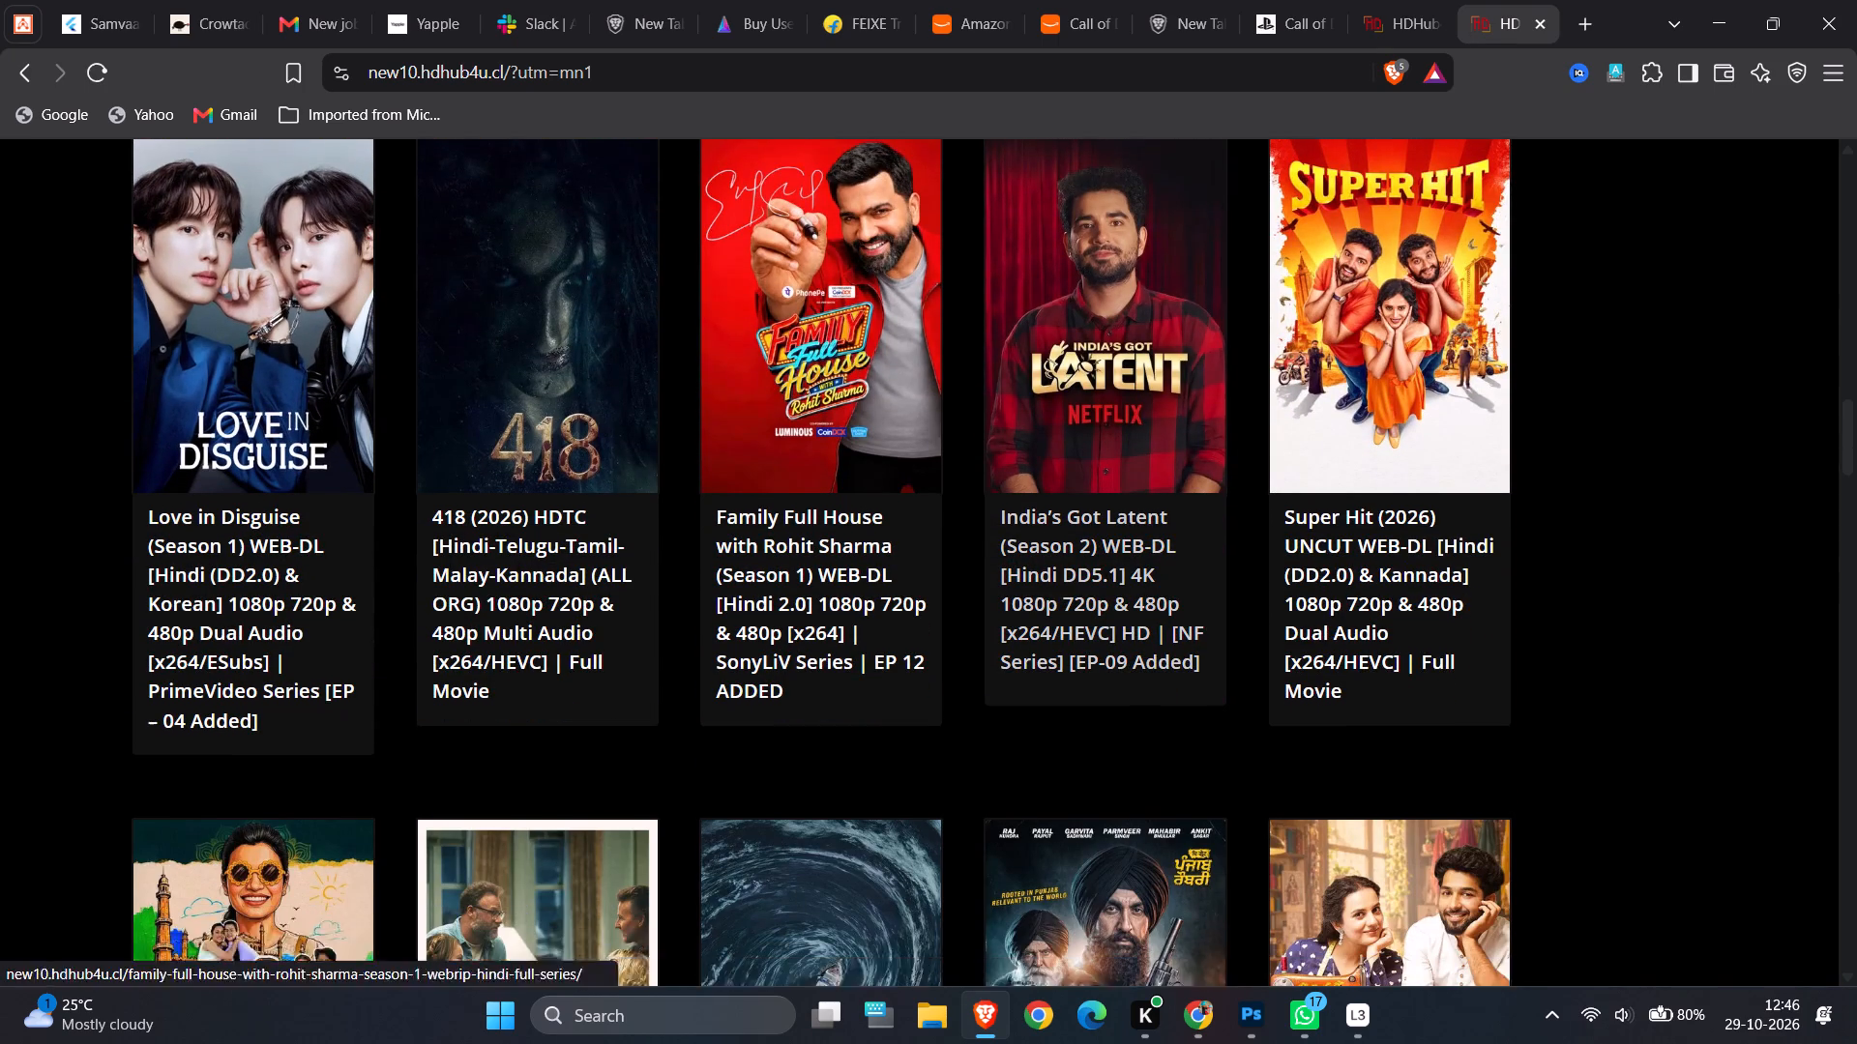
scroll(772, 626, down, 2)
scroll(234, 665, down, 3)
scroll(970, 714, down, 3)
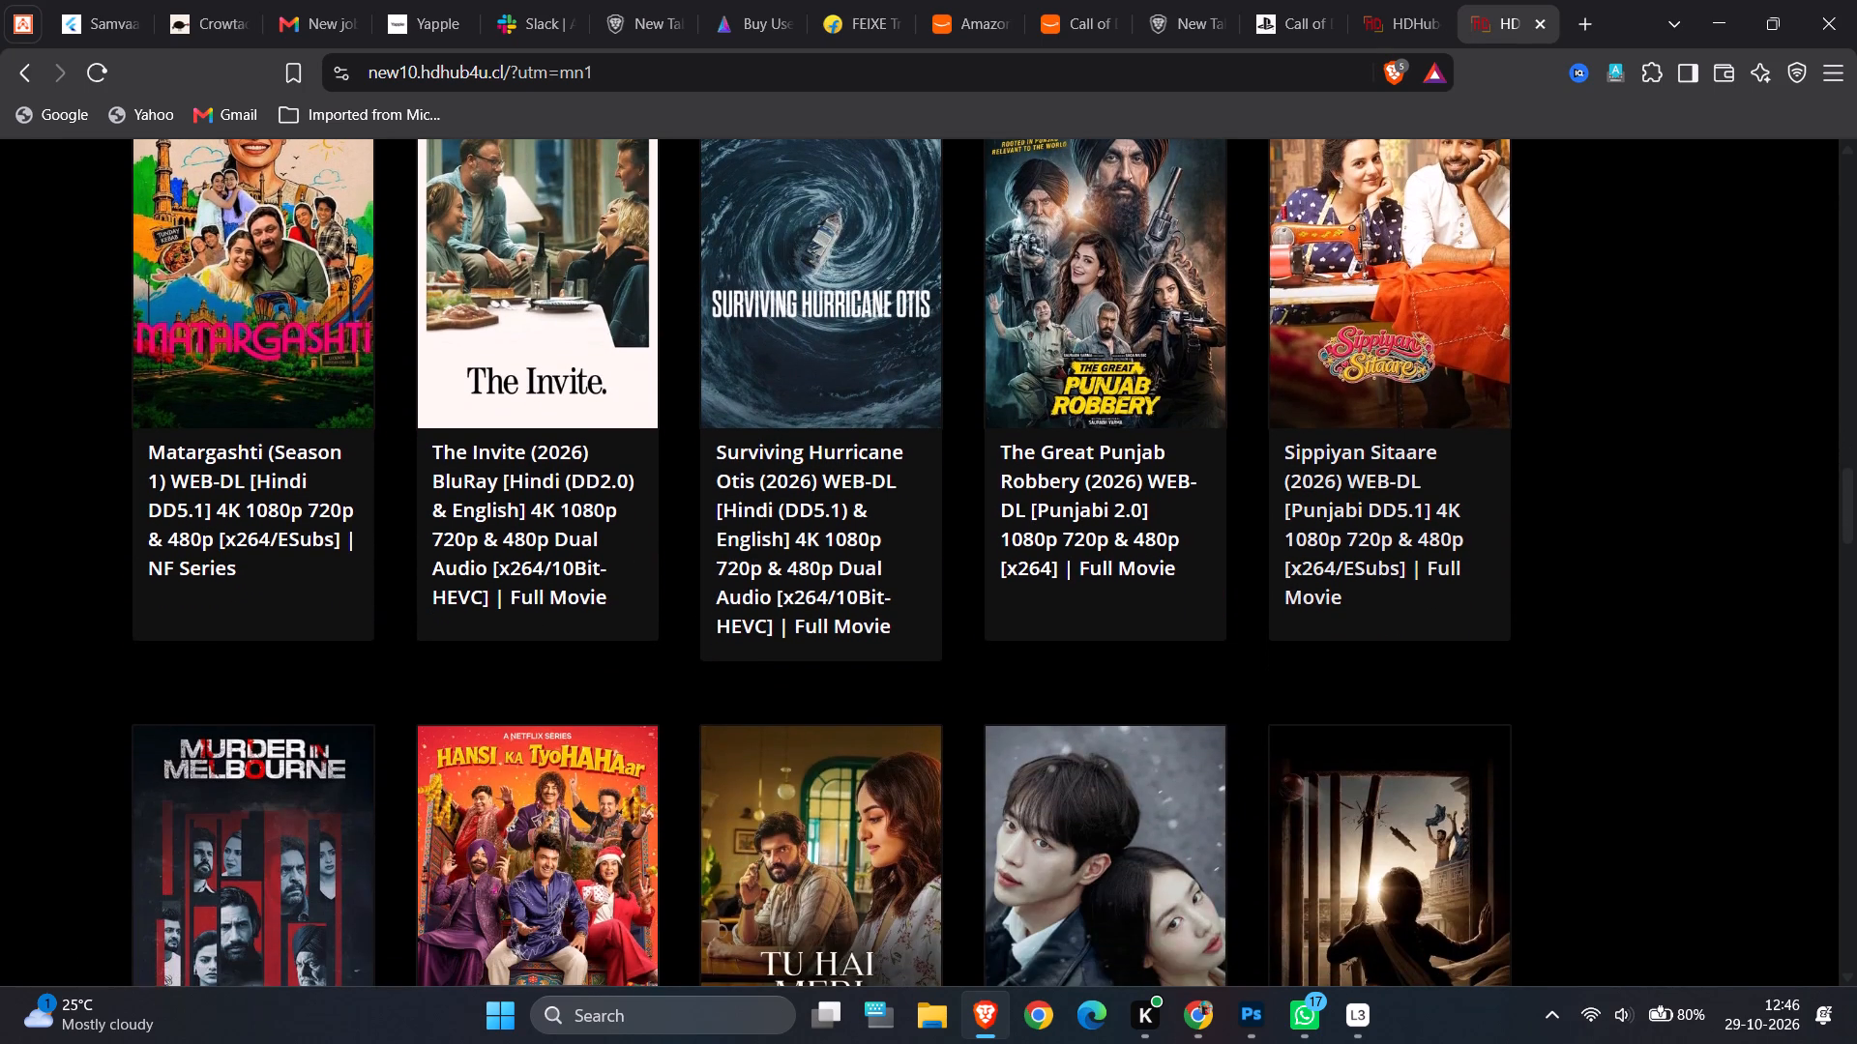
scroll(1138, 541, down, 6)
scroll(1034, 585, down, 4)
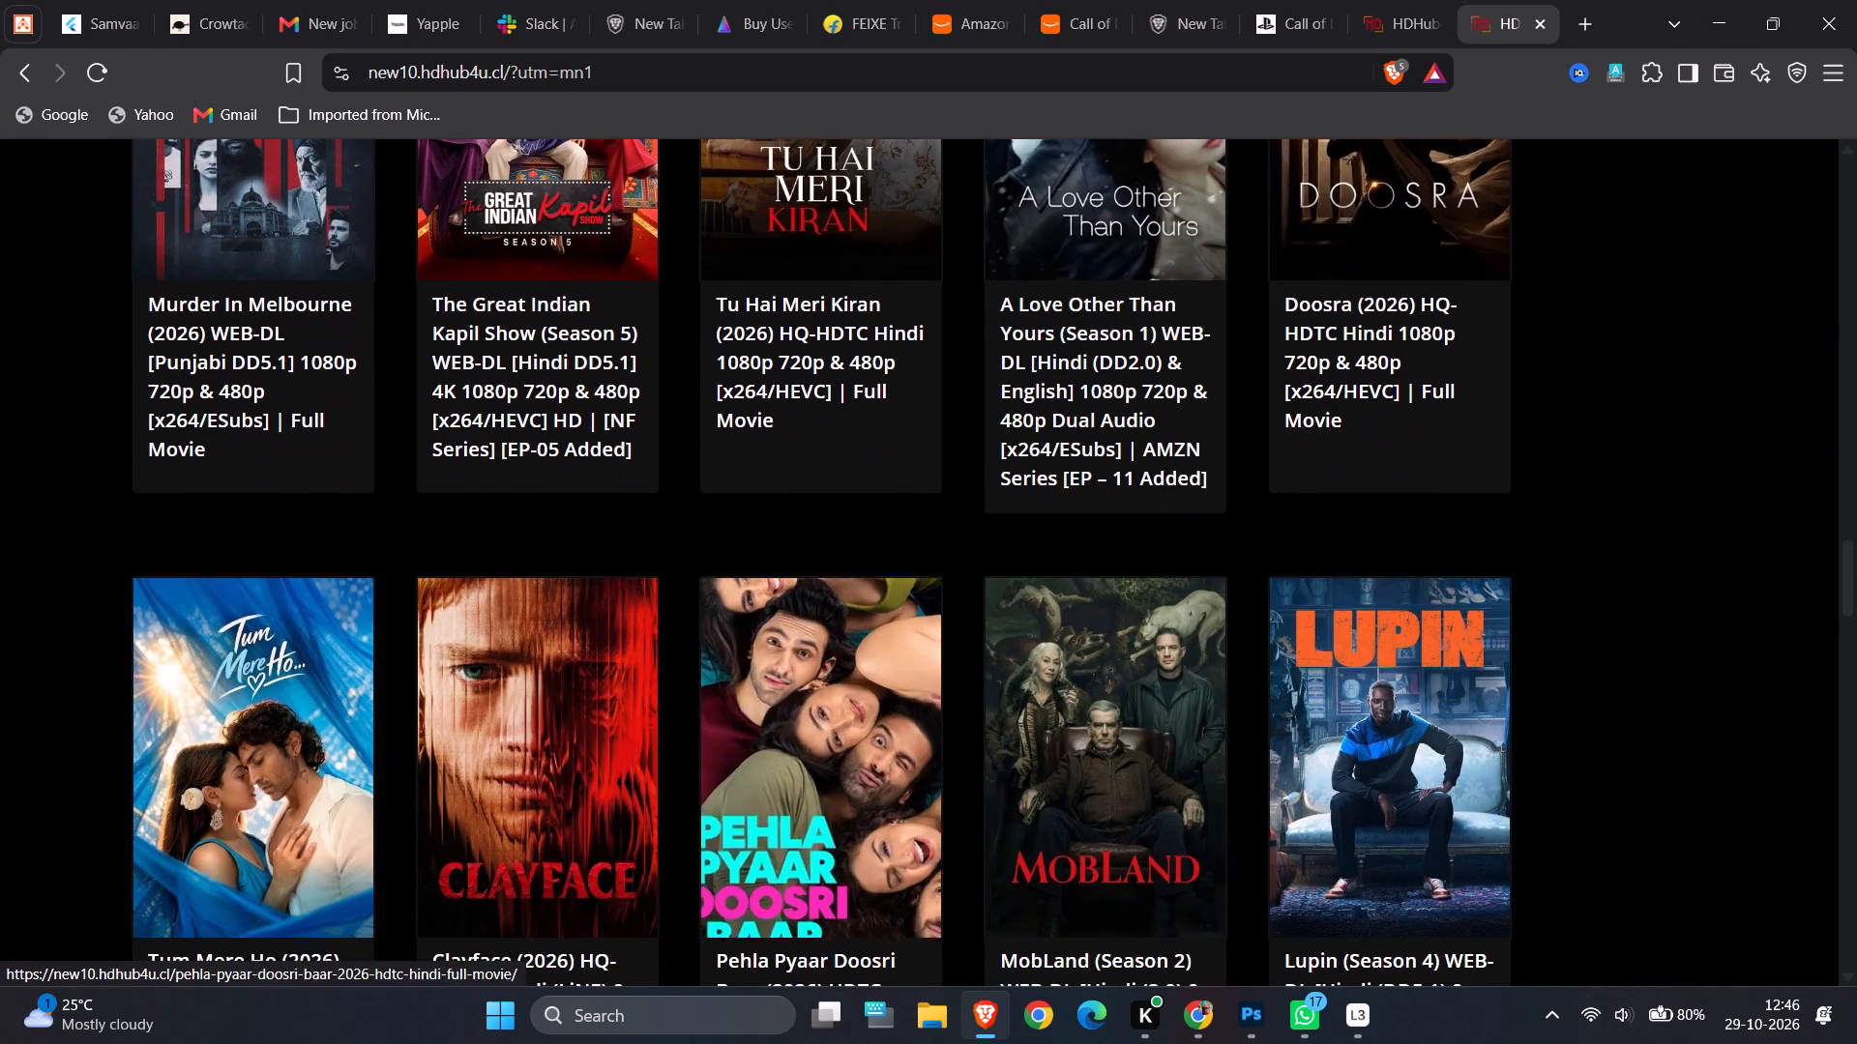
scroll(643, 626, down, 3)
scroll(509, 646, down, 8)
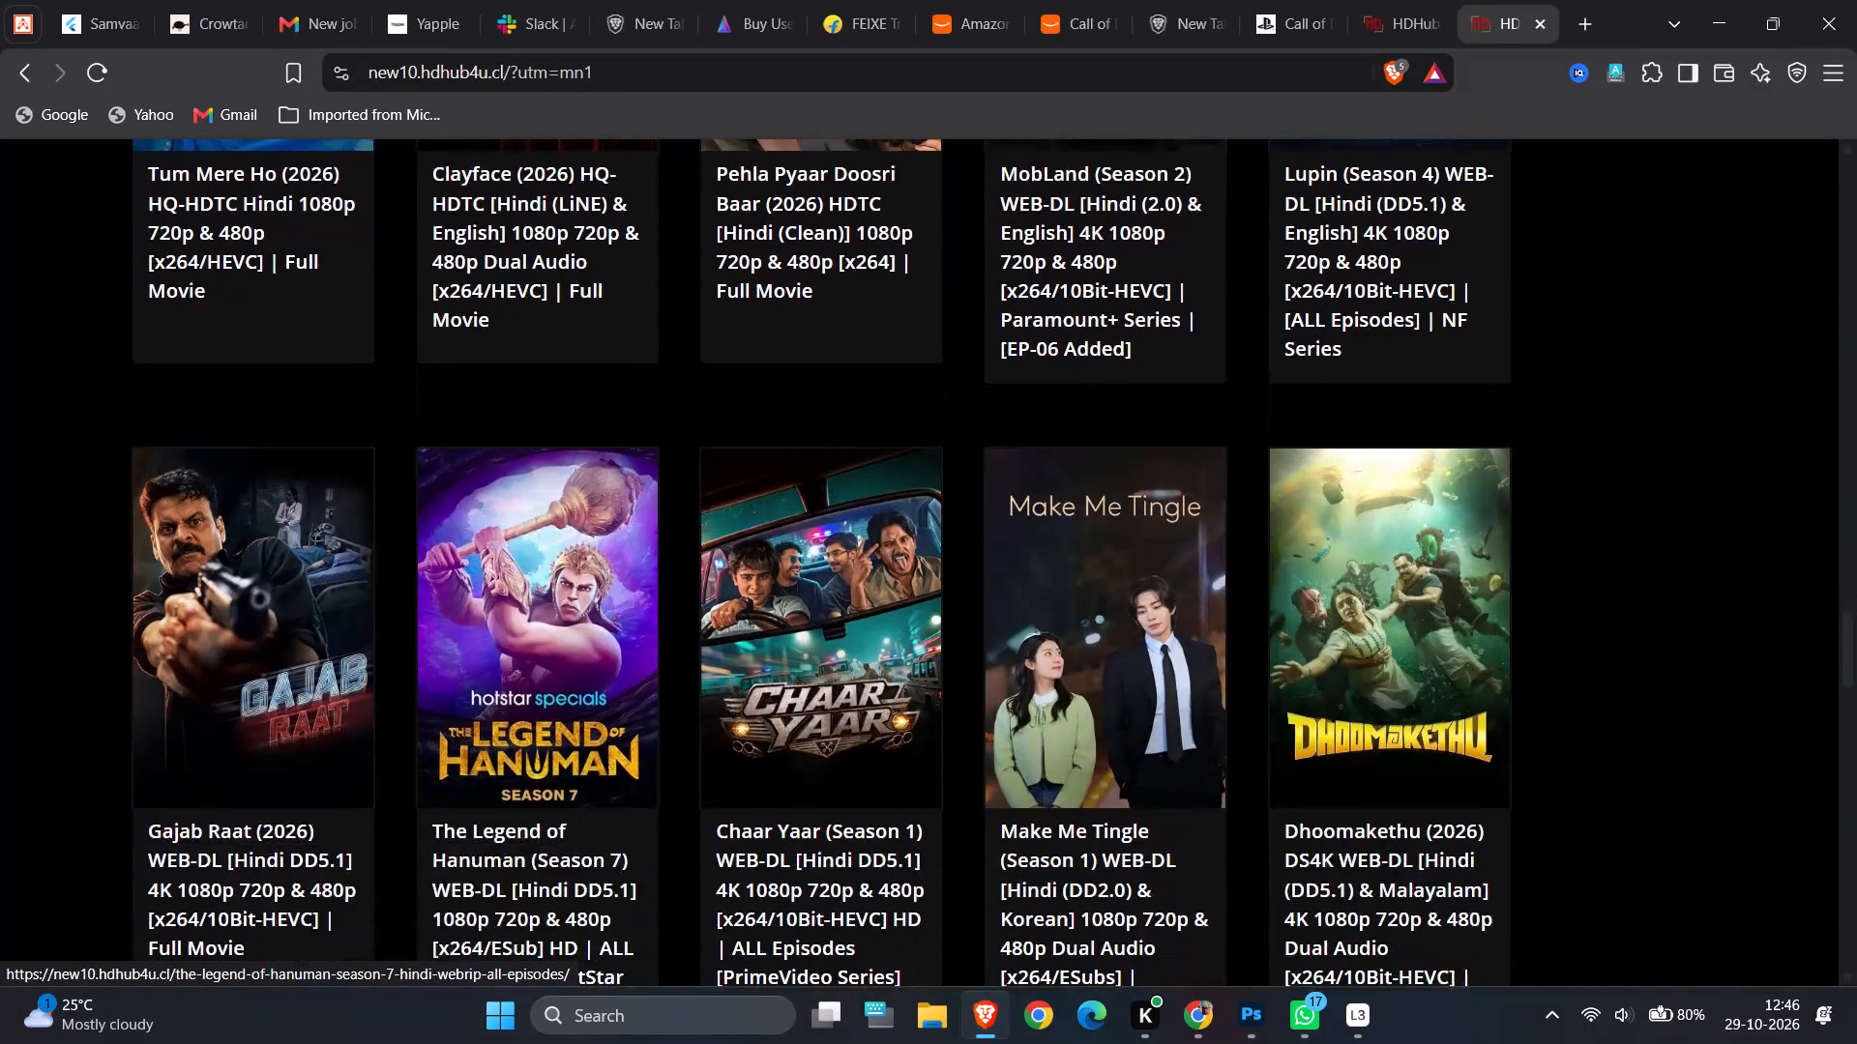
scroll(428, 668, down, 2)
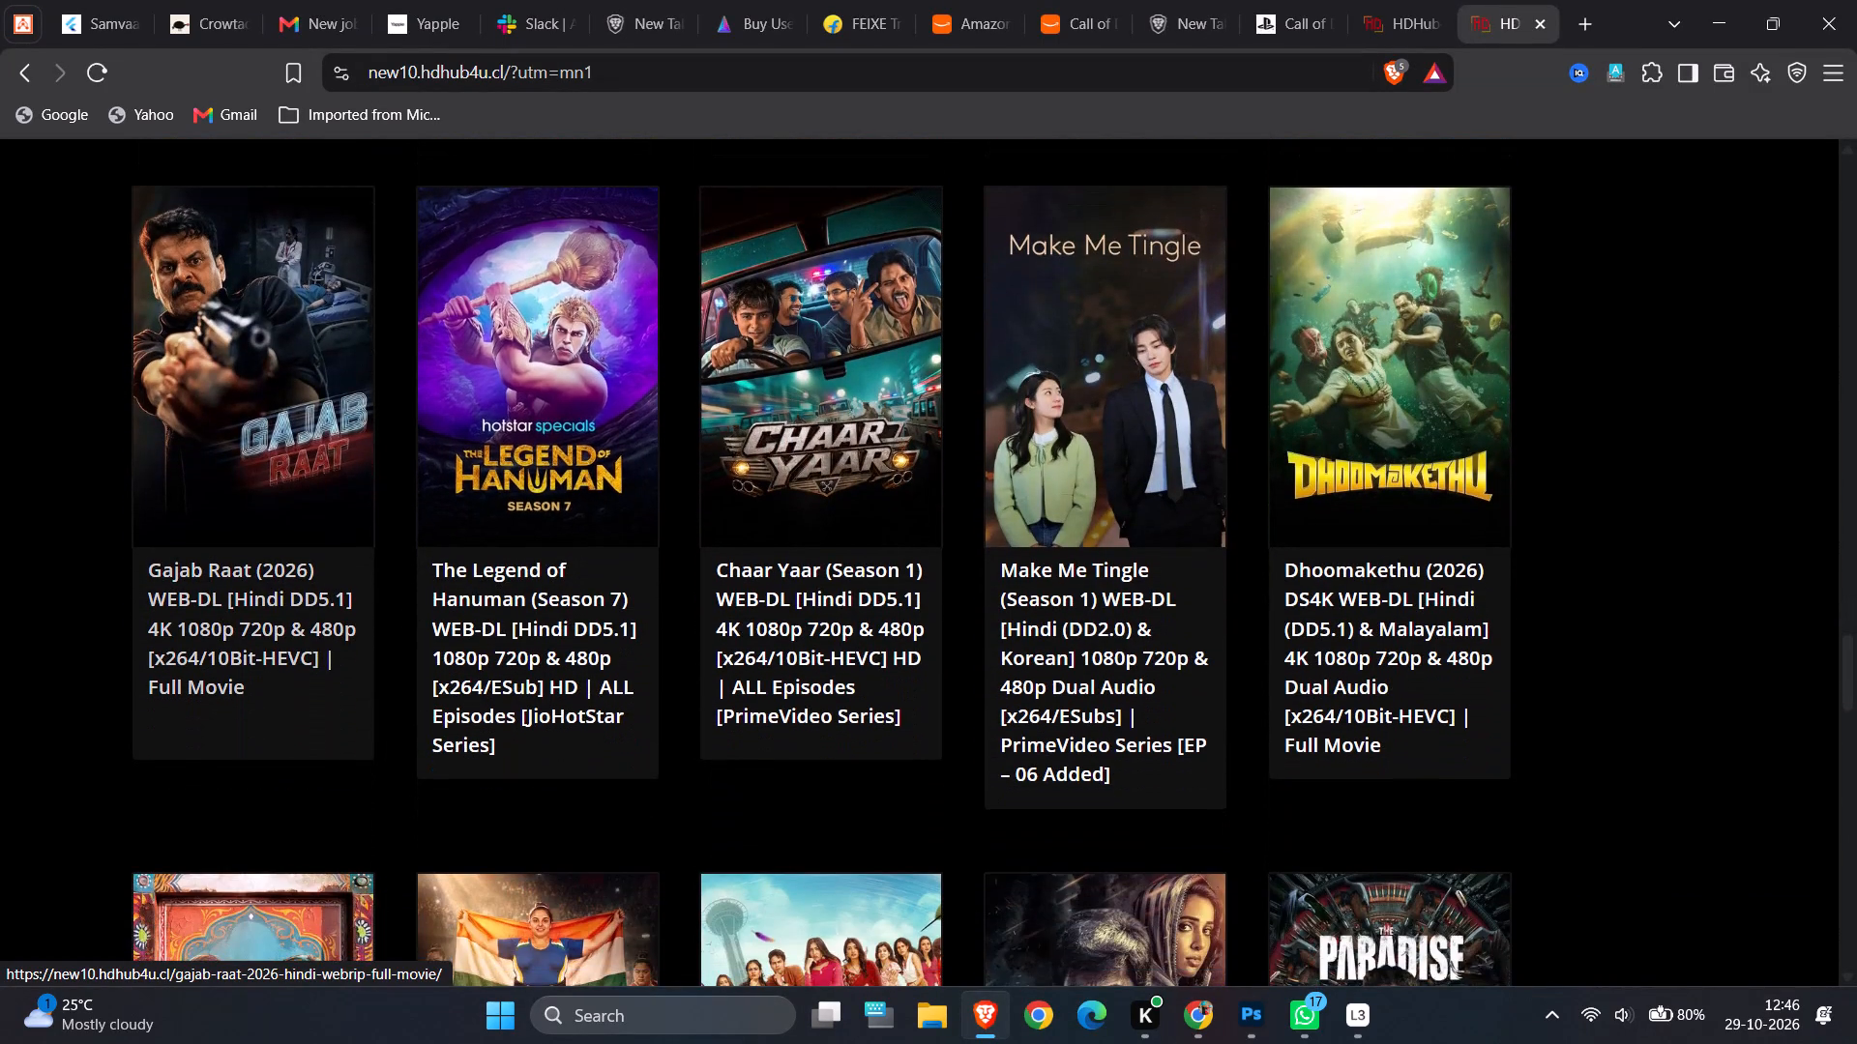
scroll(364, 680, down, 6)
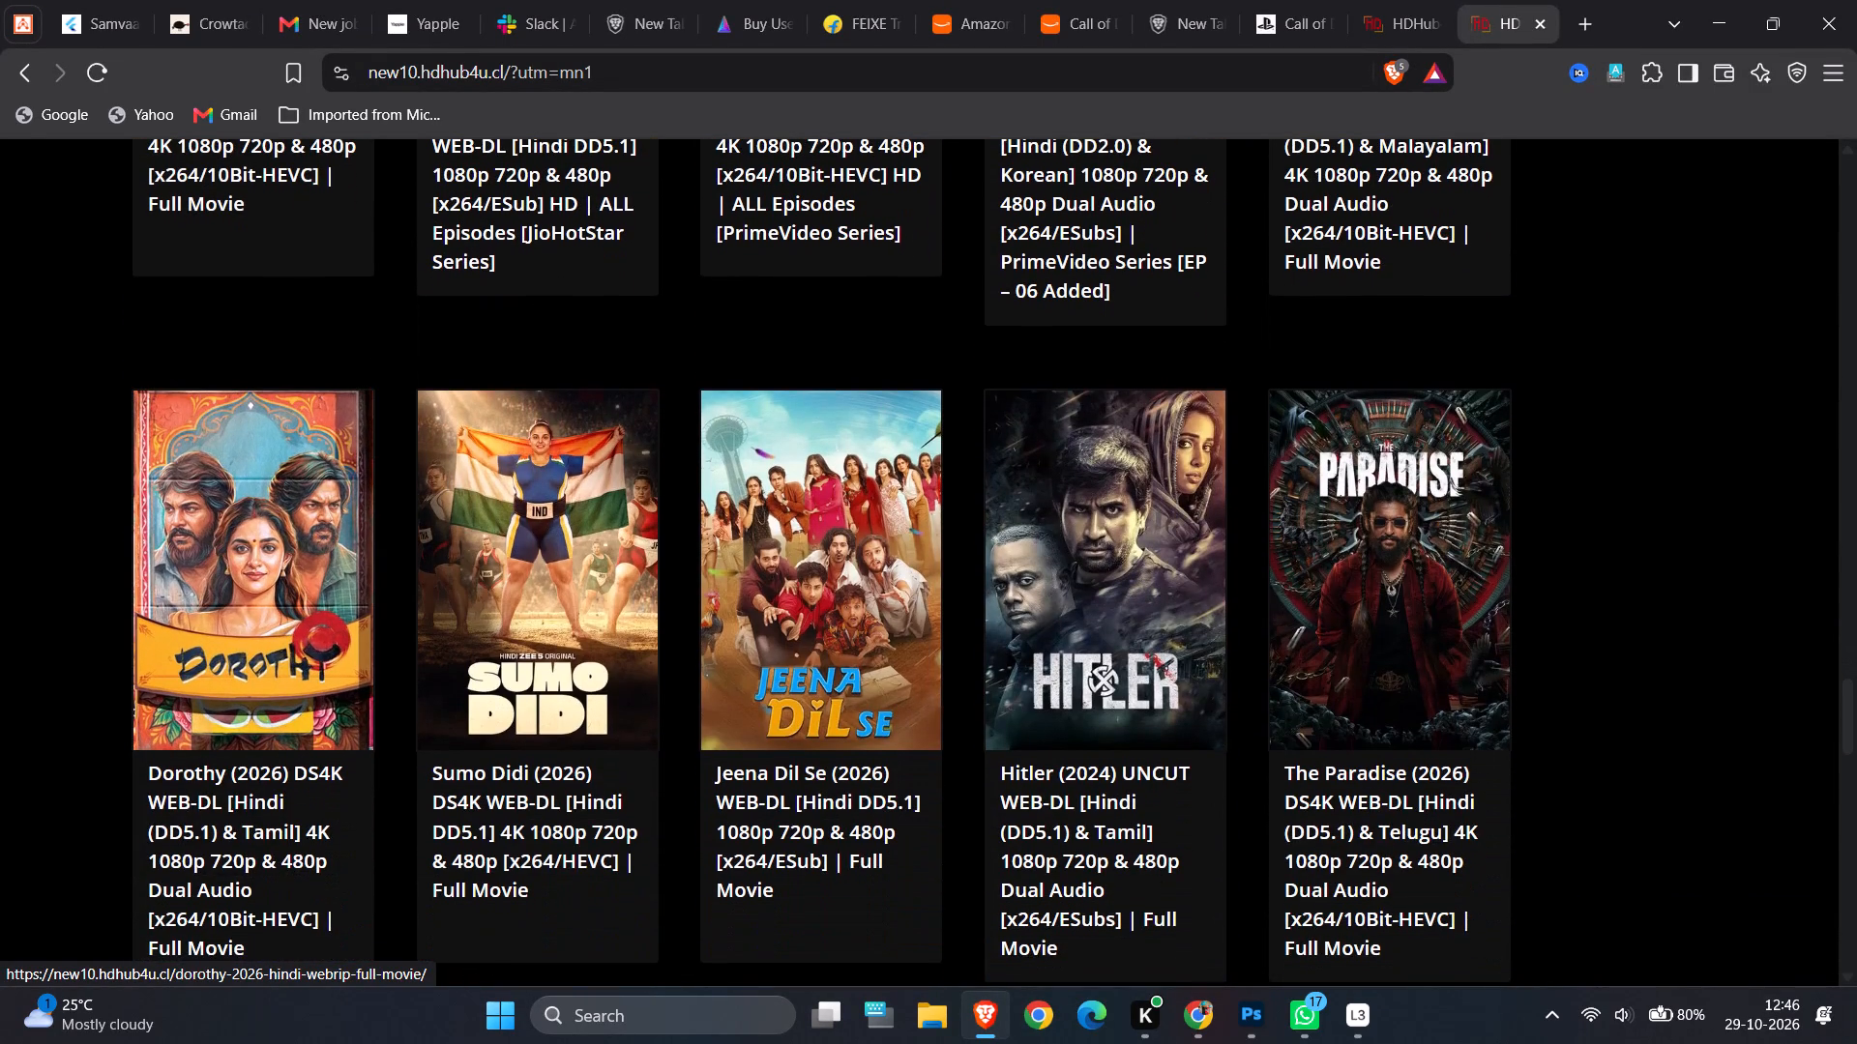
scroll(364, 680, down, 6)
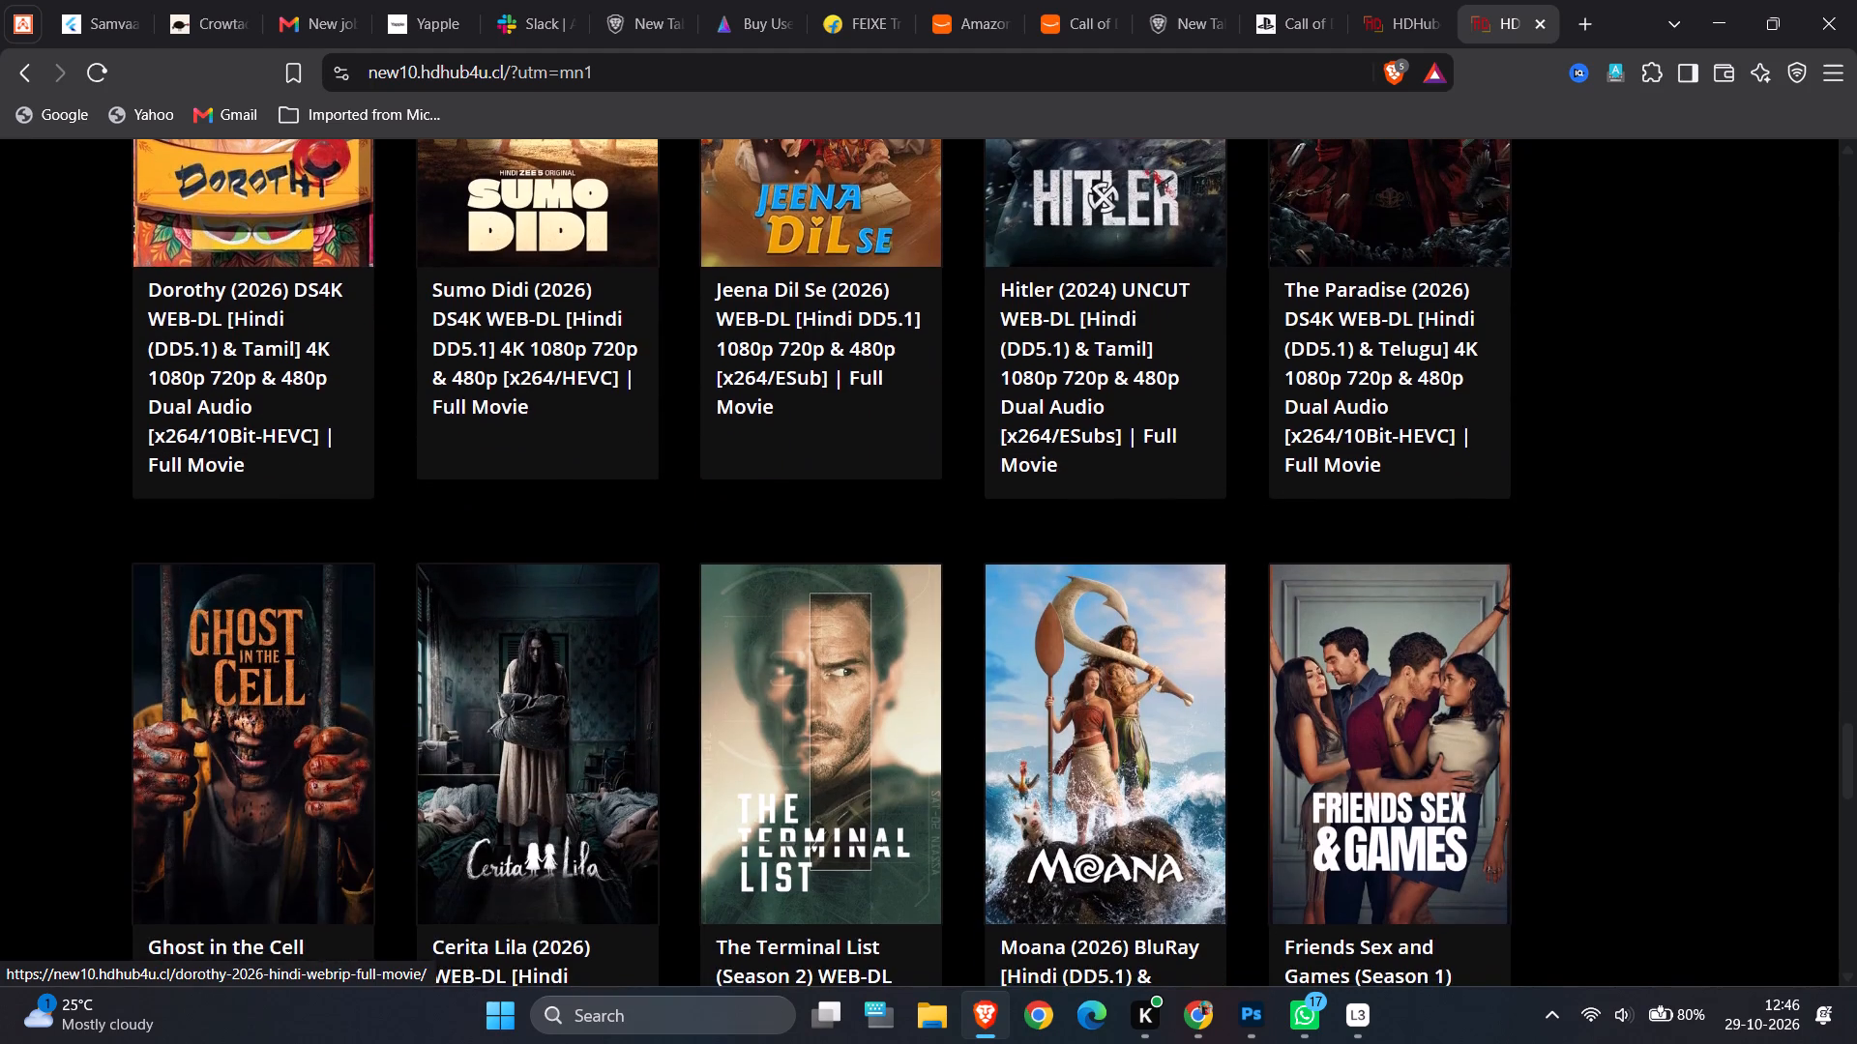
scroll(364, 680, down, 10)
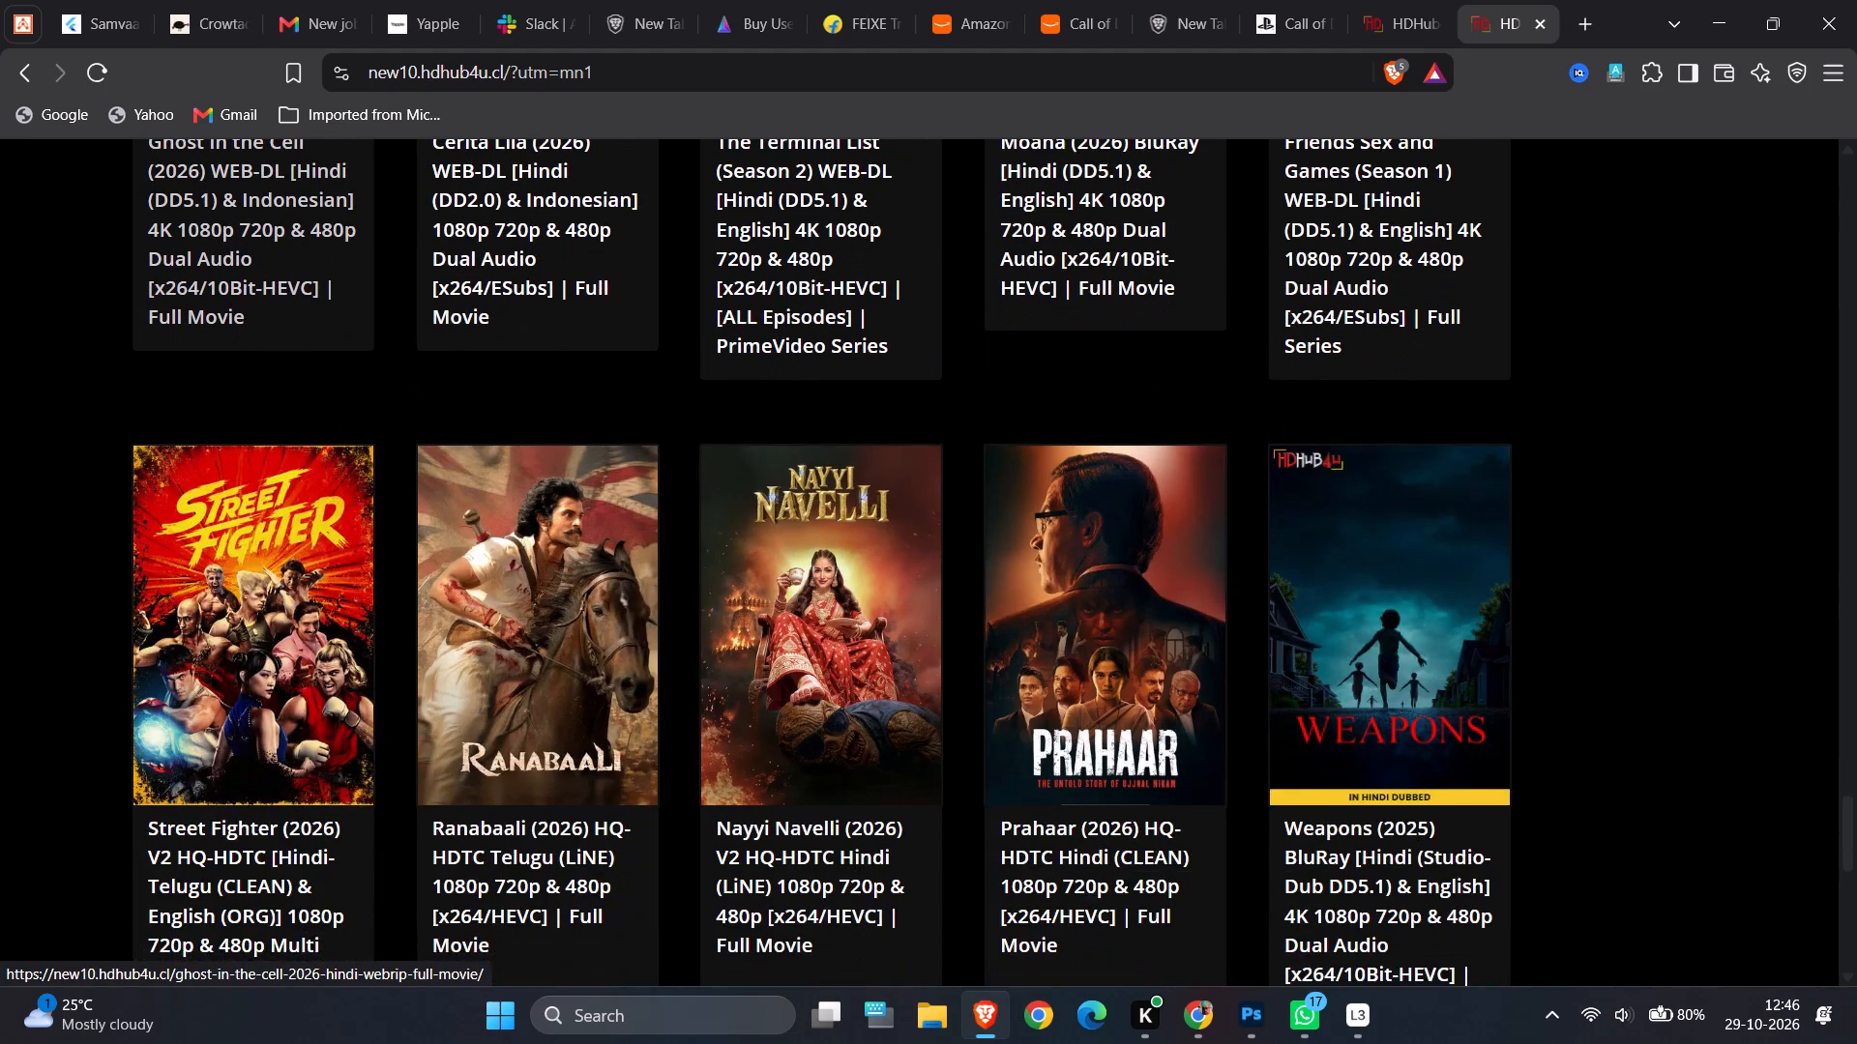
scroll(364, 680, down, 11)
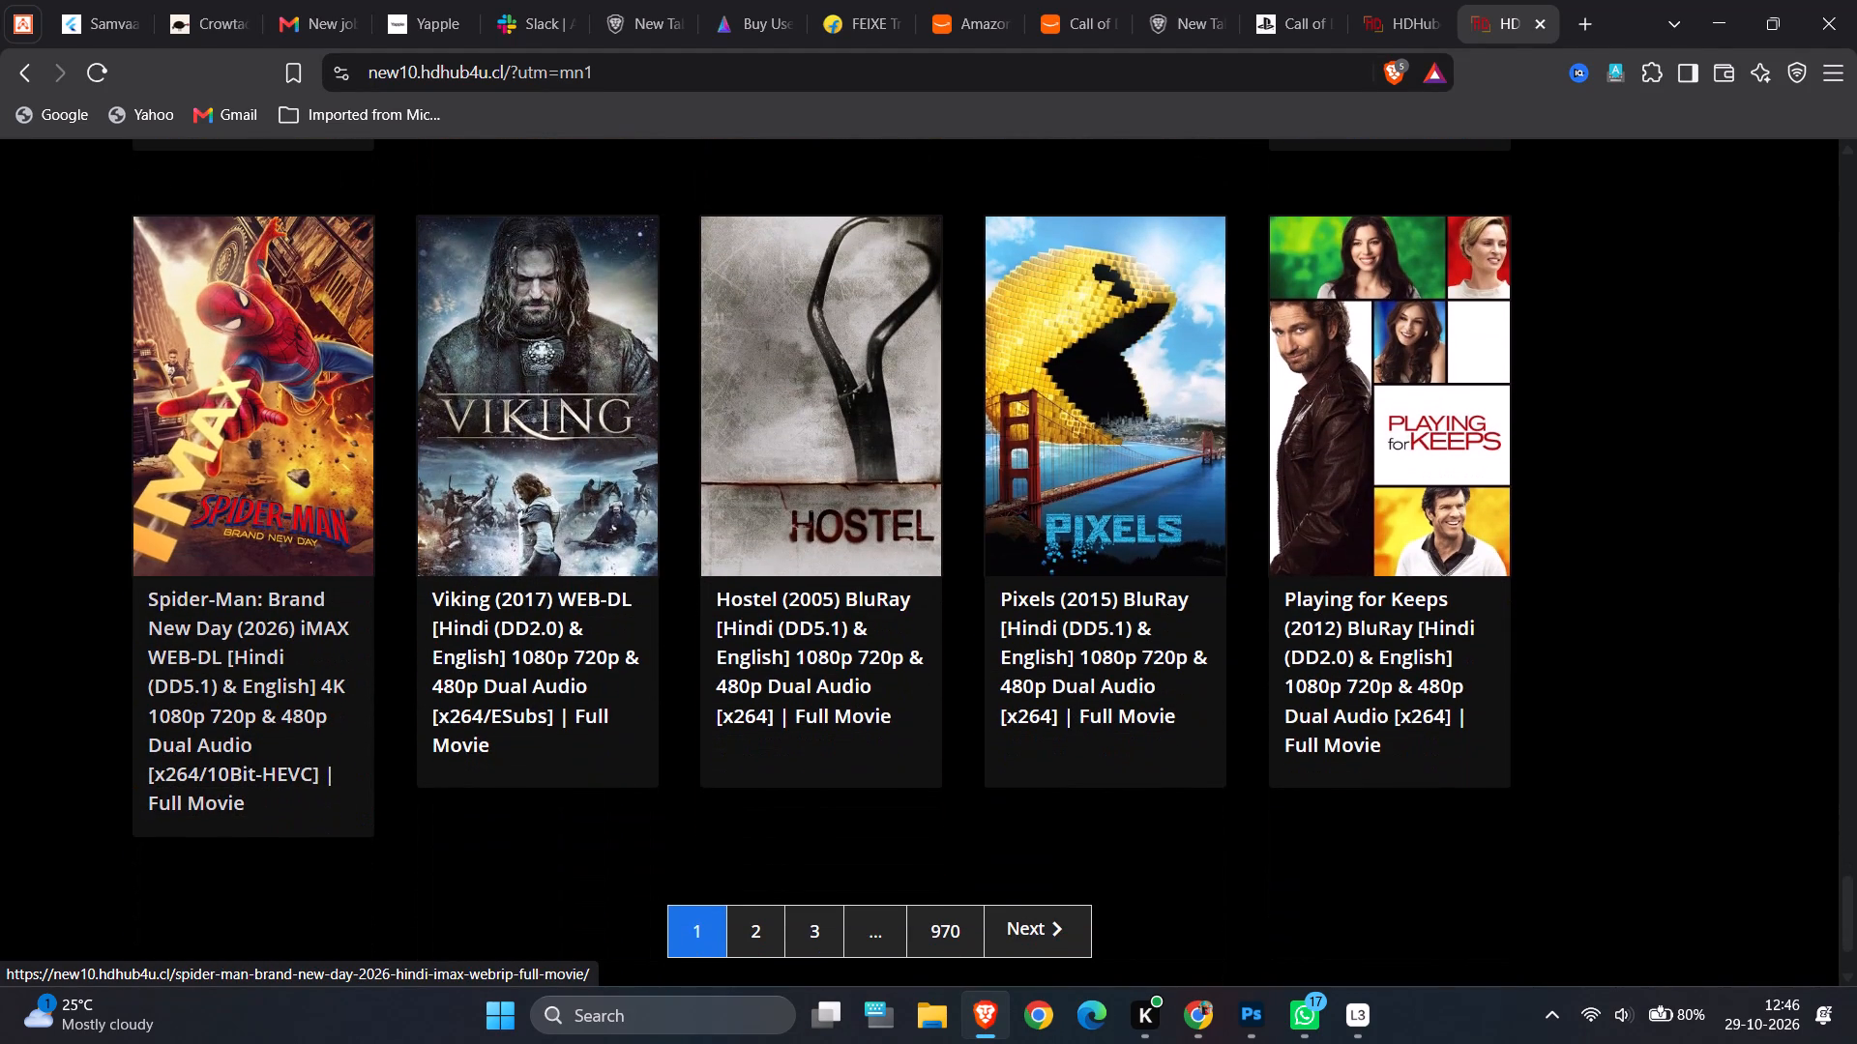
click(1542, 26)
click(1719, 23)
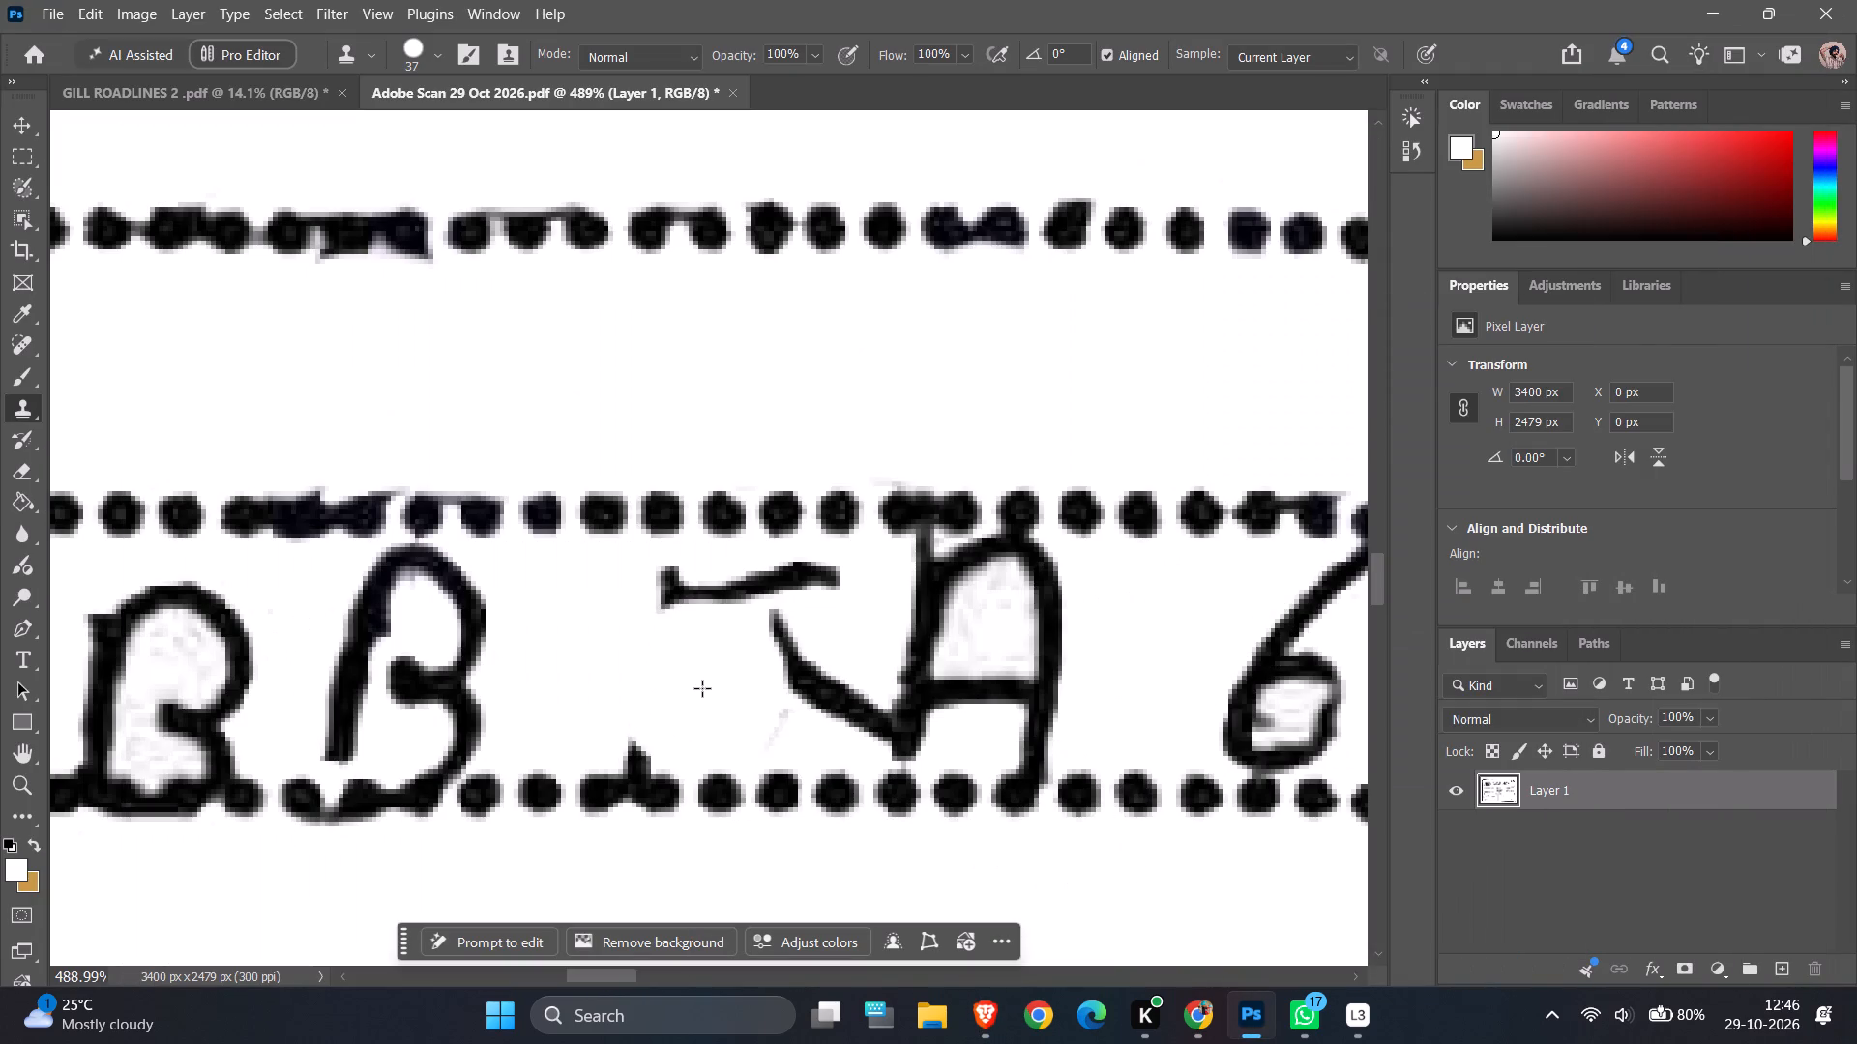
Clone sampled white over the stray arc and the last "u" strokes of the handwritten Consignee word, between the first two dotted lines.
ctrl+scroll(921, 529, down, 7)
ctrl+alt+scroll(921, 529, down, 12)
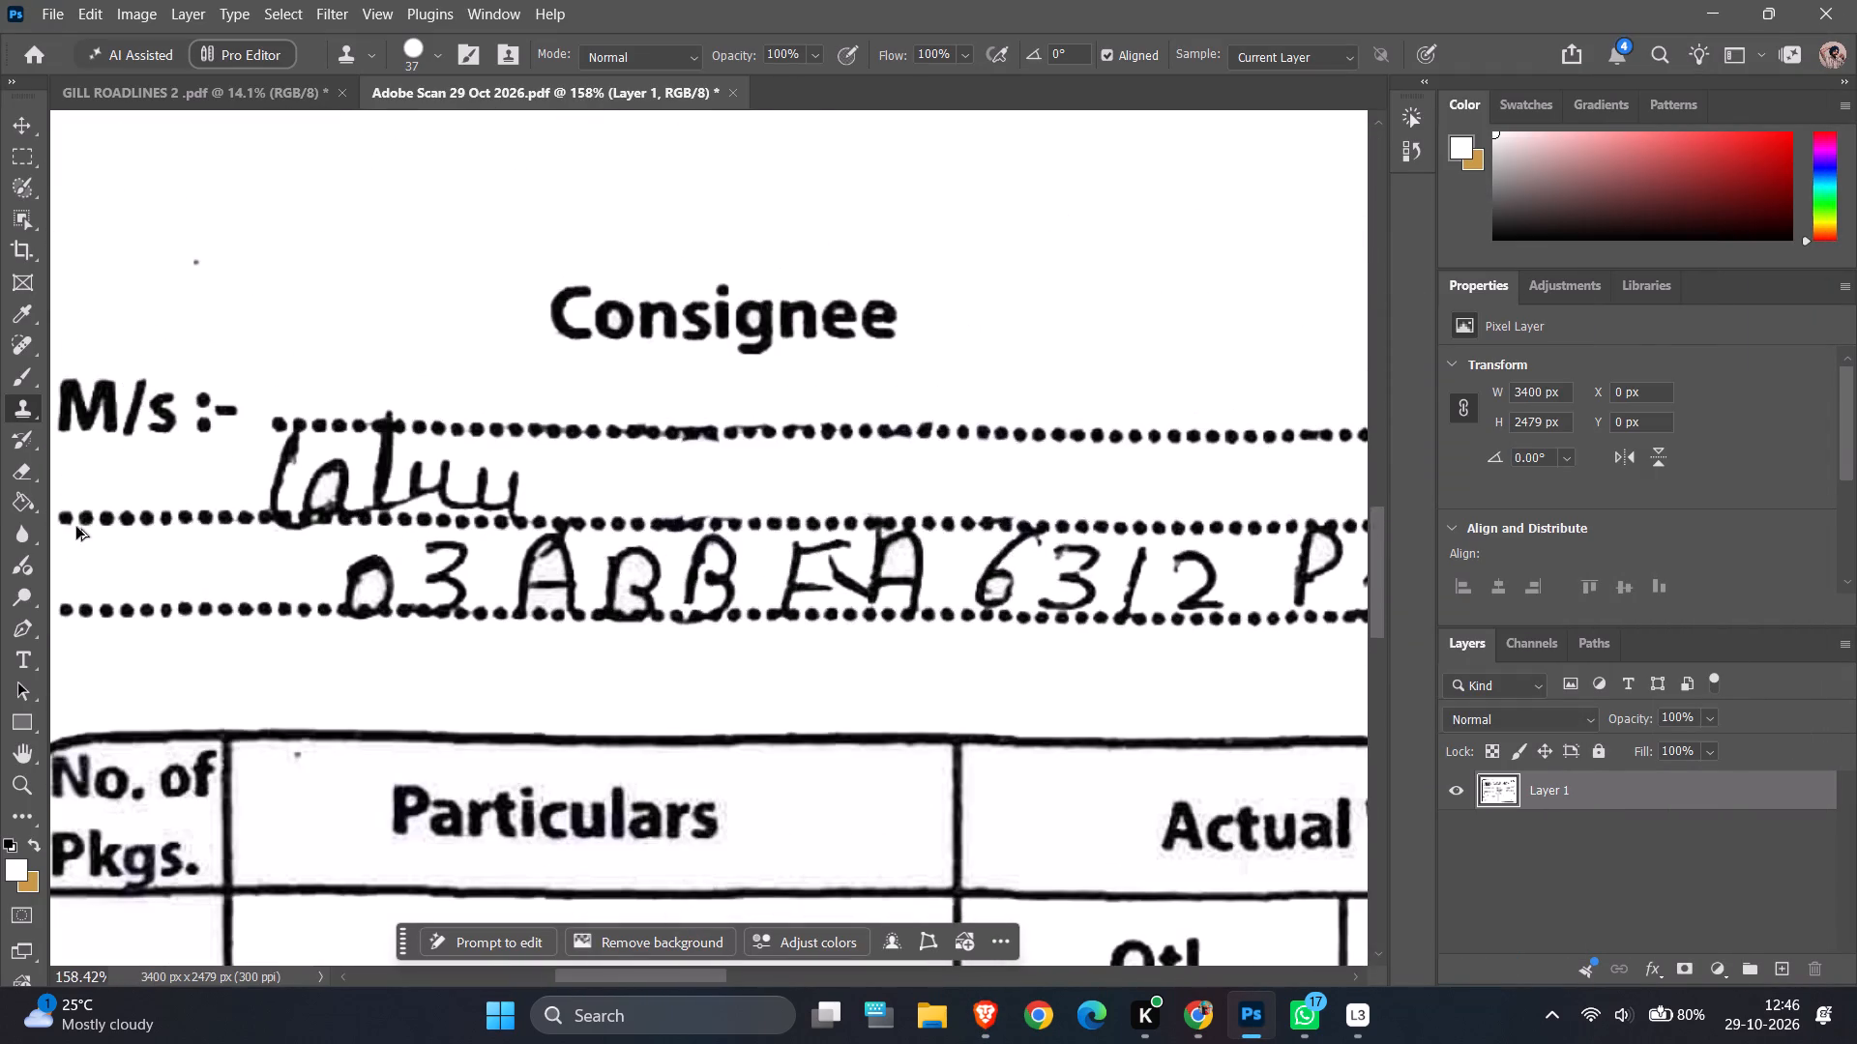
ctrl+alt+scroll(629, 459, up, 12)
ctrl+alt+scroll(597, 533, up, 2)
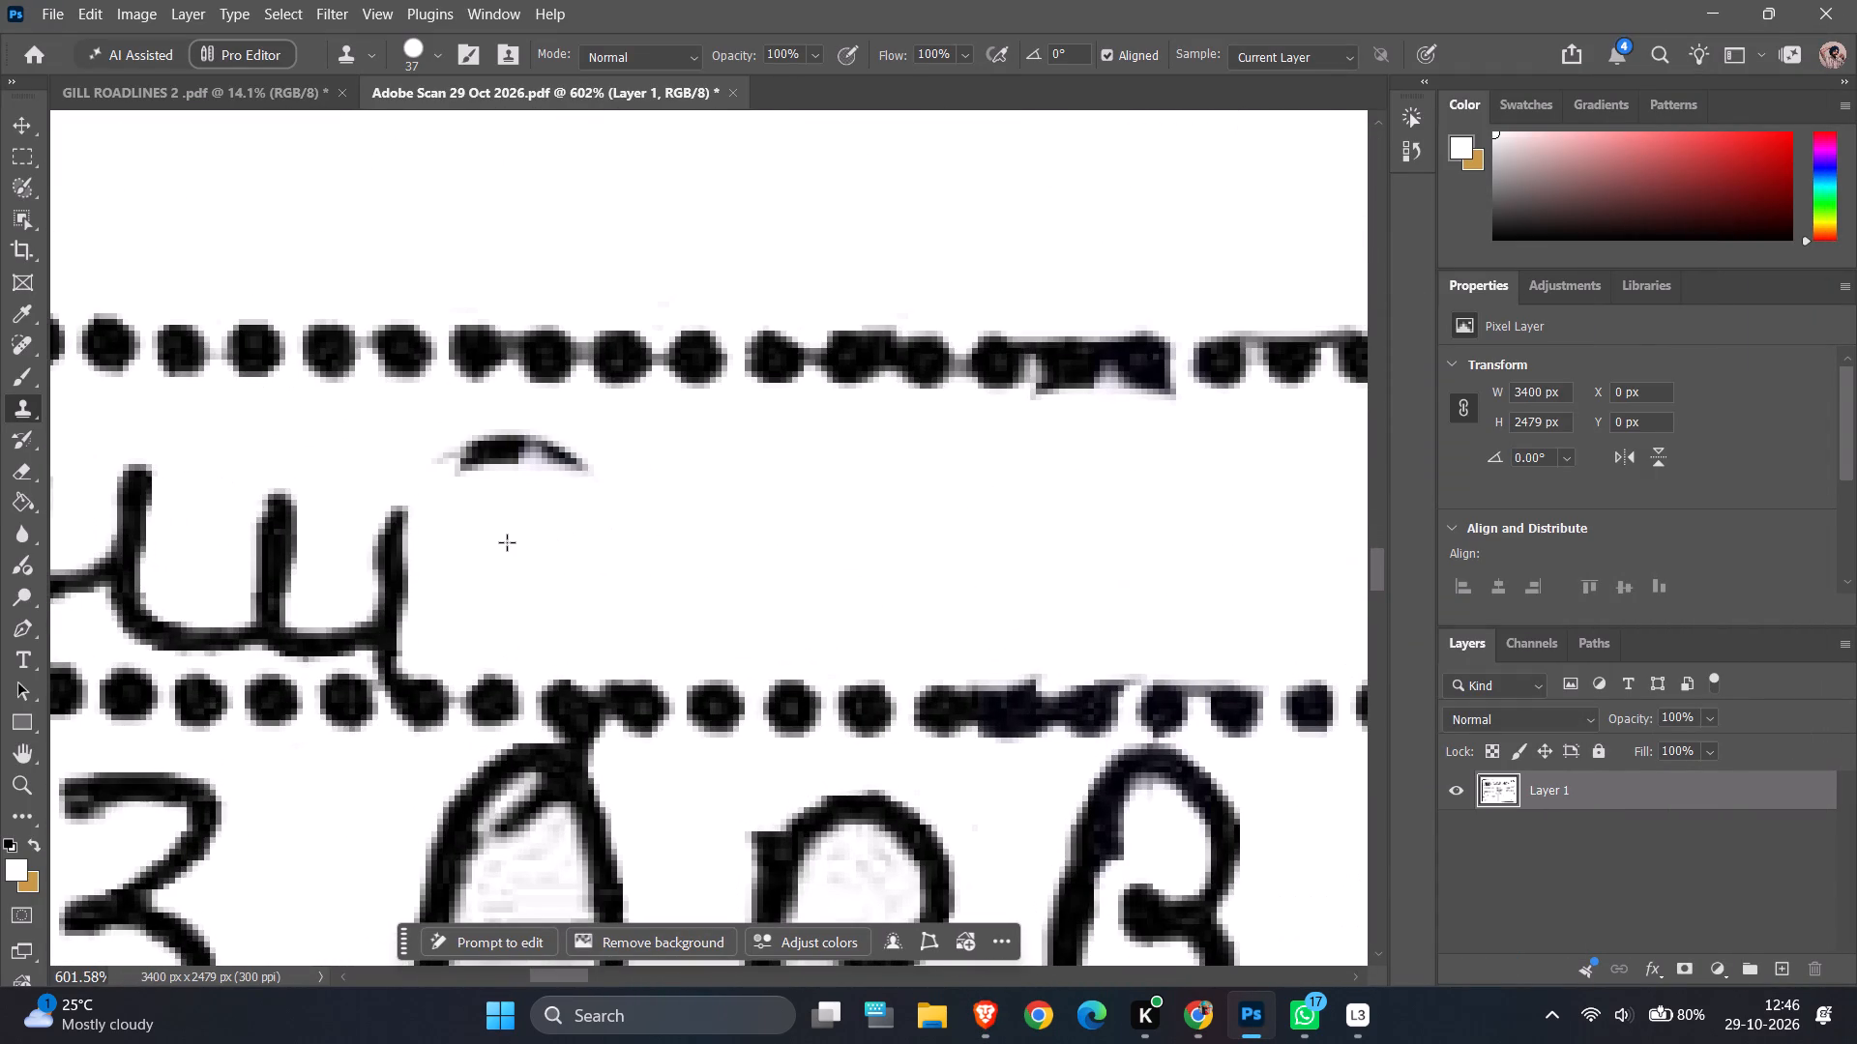
alt+click(783, 519)
click(416, 537)
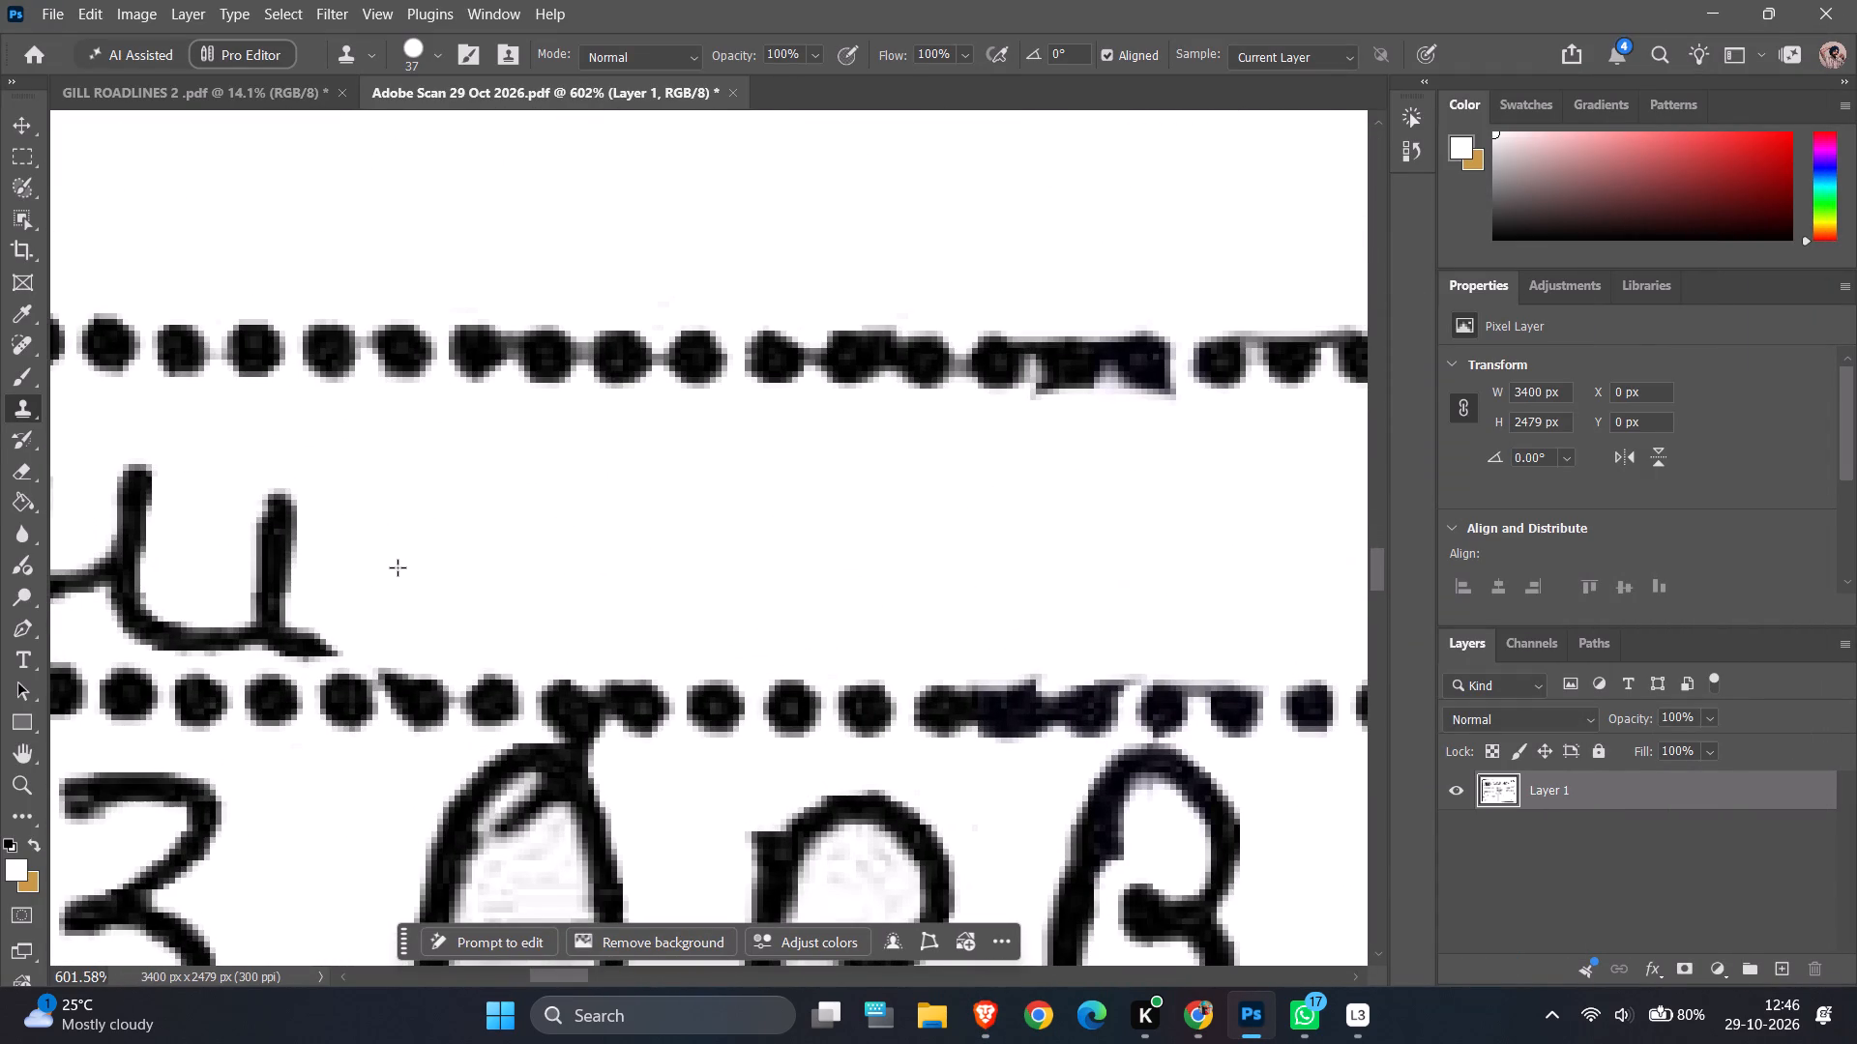
click(398, 575)
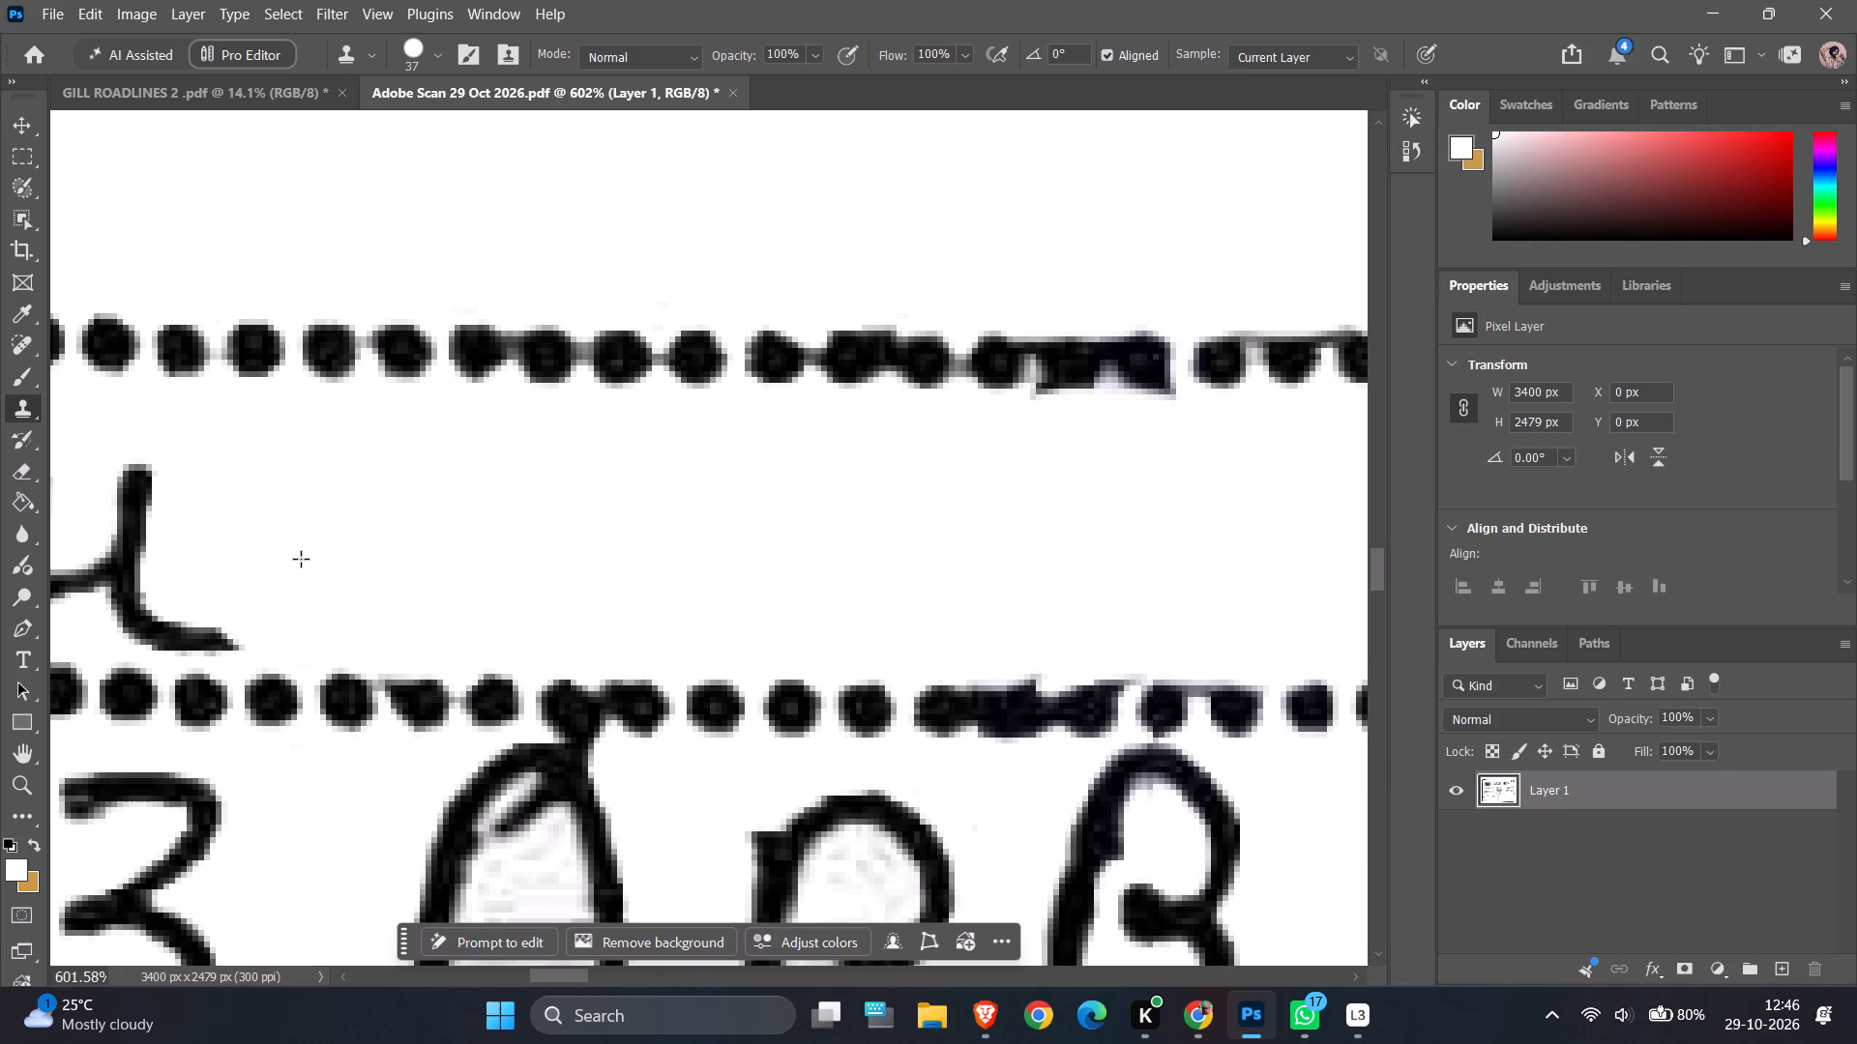
click(302, 560)
Clone white over the remaining "u" strokes and the lower part of the tall letter in the handwritten Consignee word.
ctrl+scroll(246, 549, up, 12)
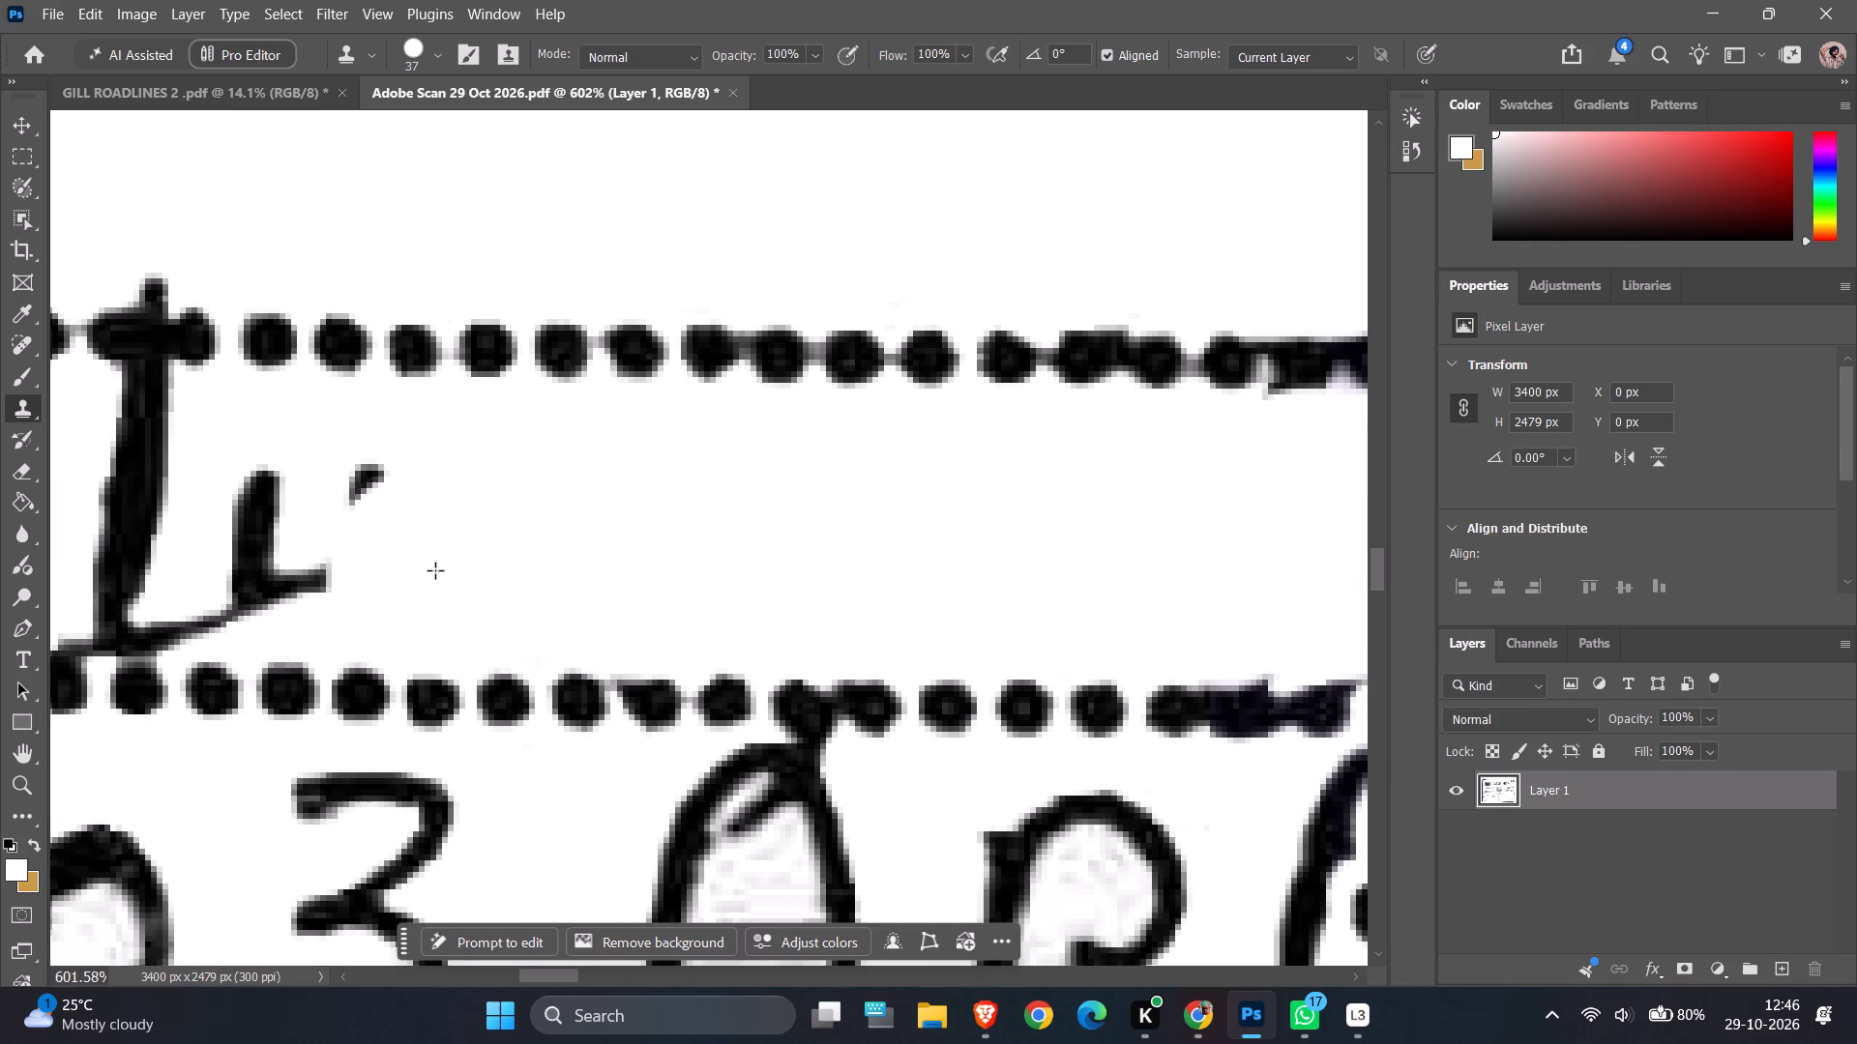
click(423, 561)
click(396, 535)
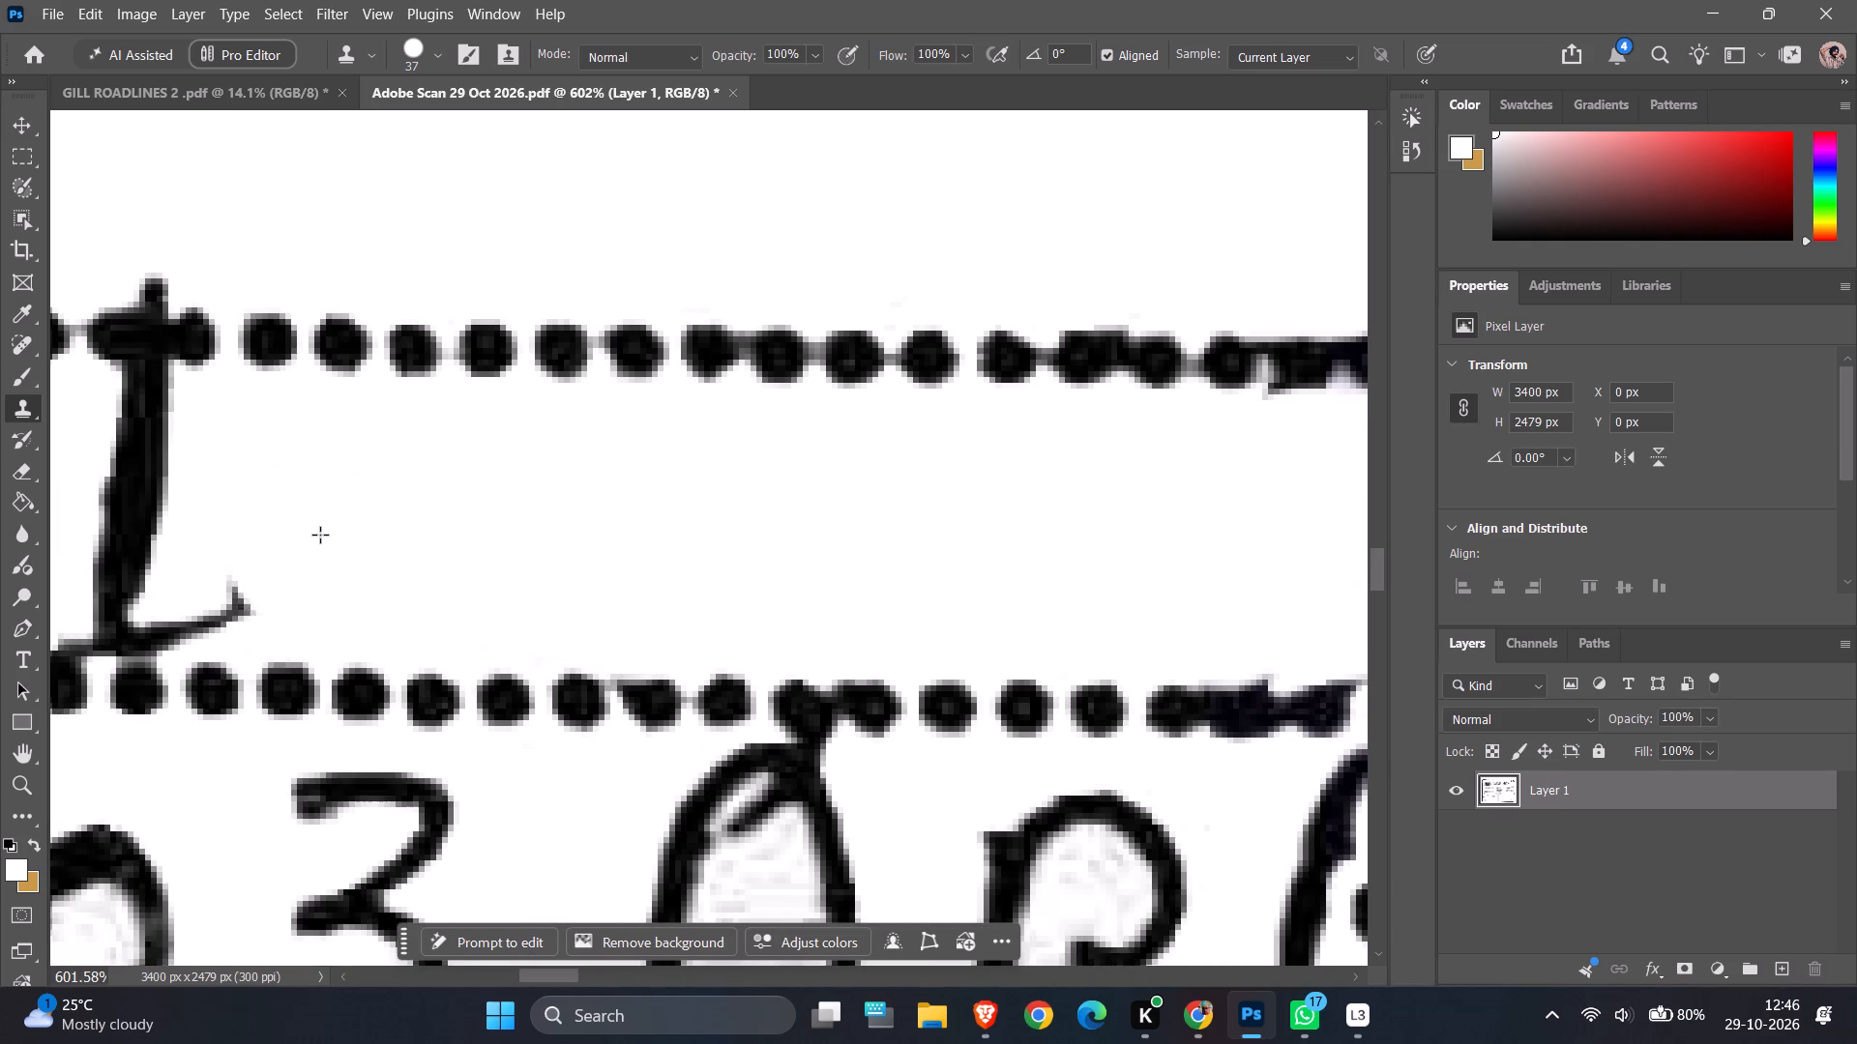
click(317, 535)
click(285, 535)
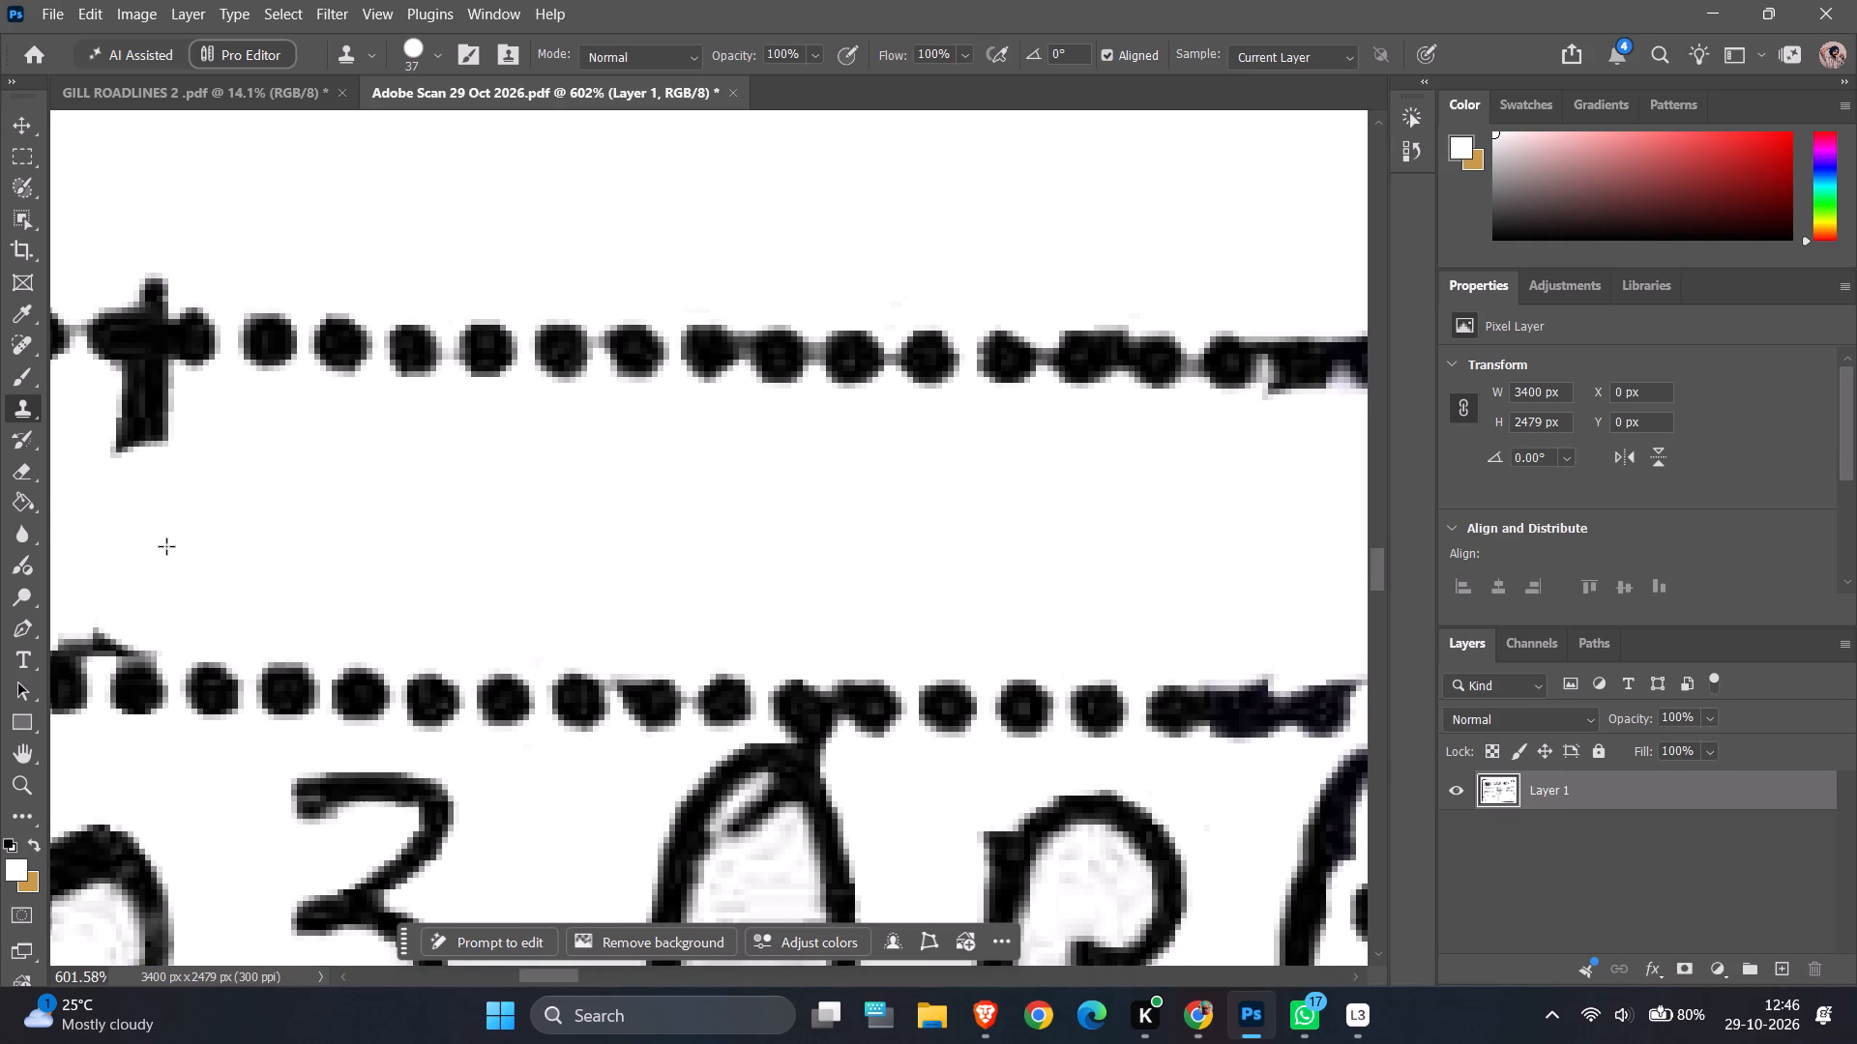
Clone white over the remaining stem of the tall handwritten letter, both below and above the first Consignee dotted line.
click(161, 547)
ctrl+scroll(161, 547, up, 5)
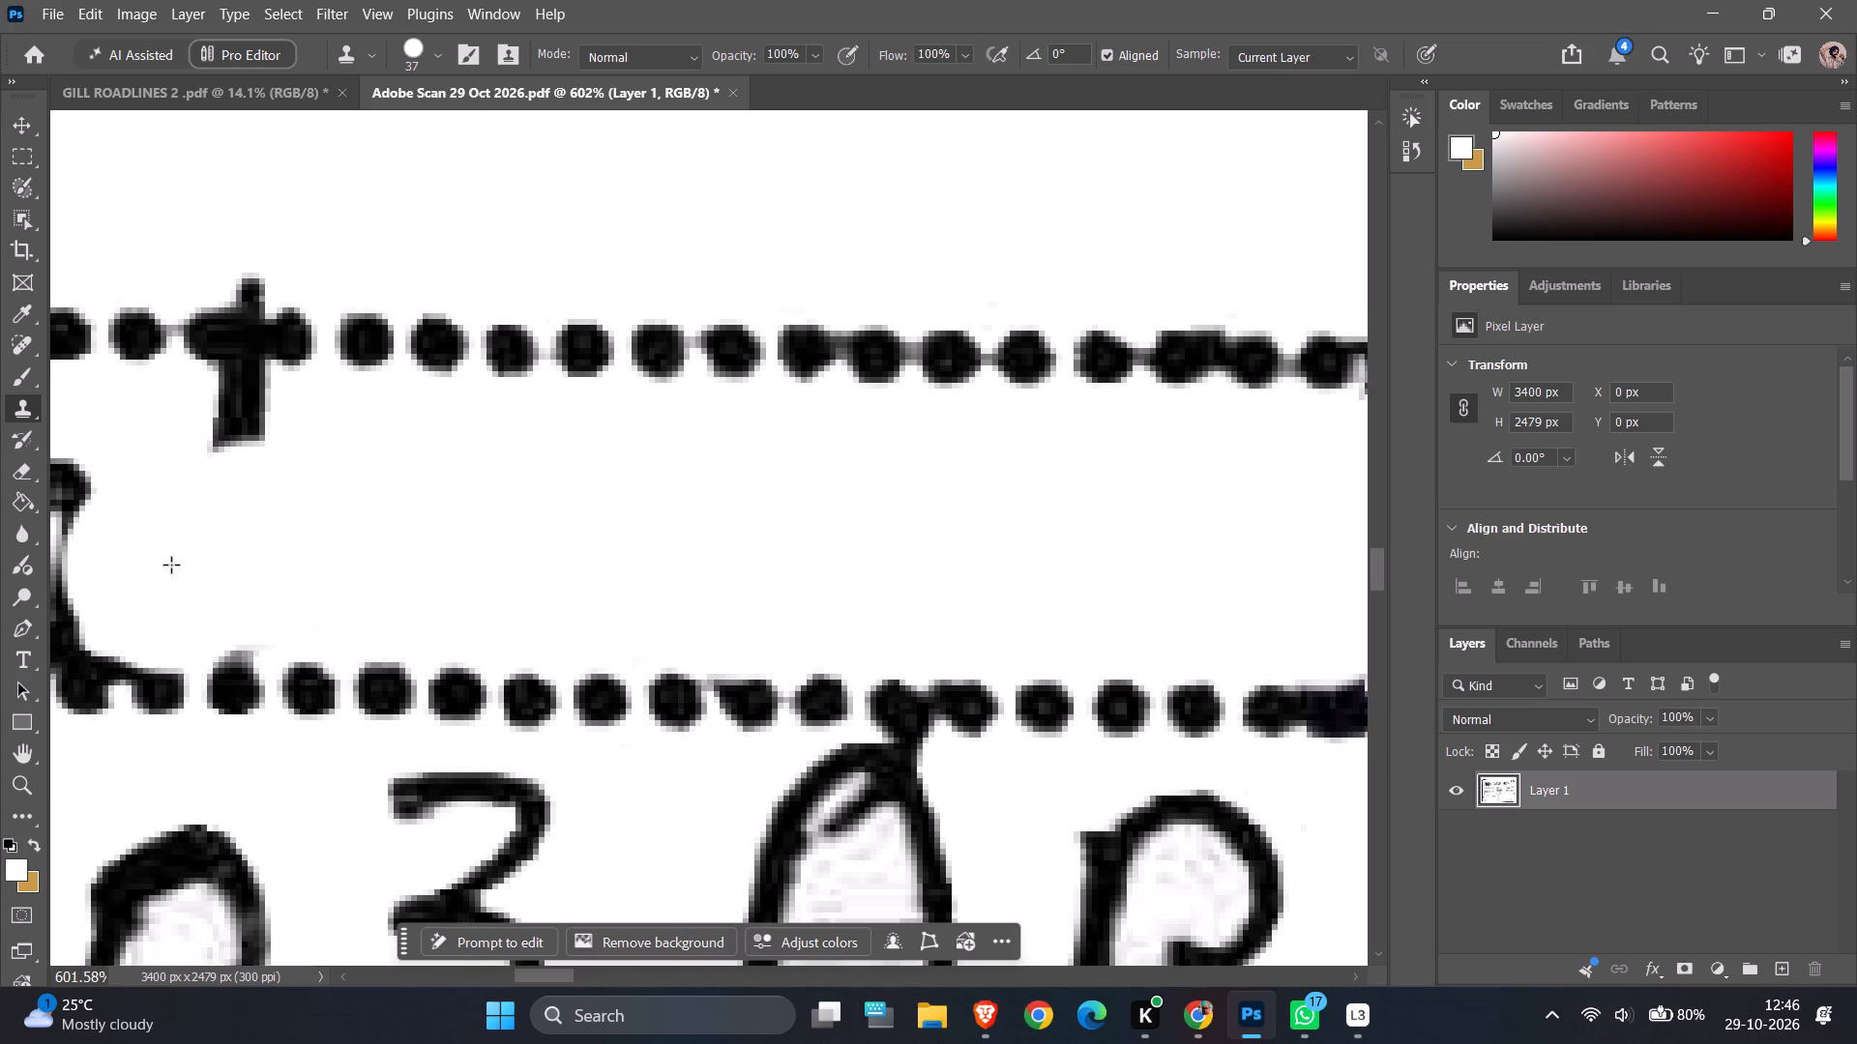
click(187, 557)
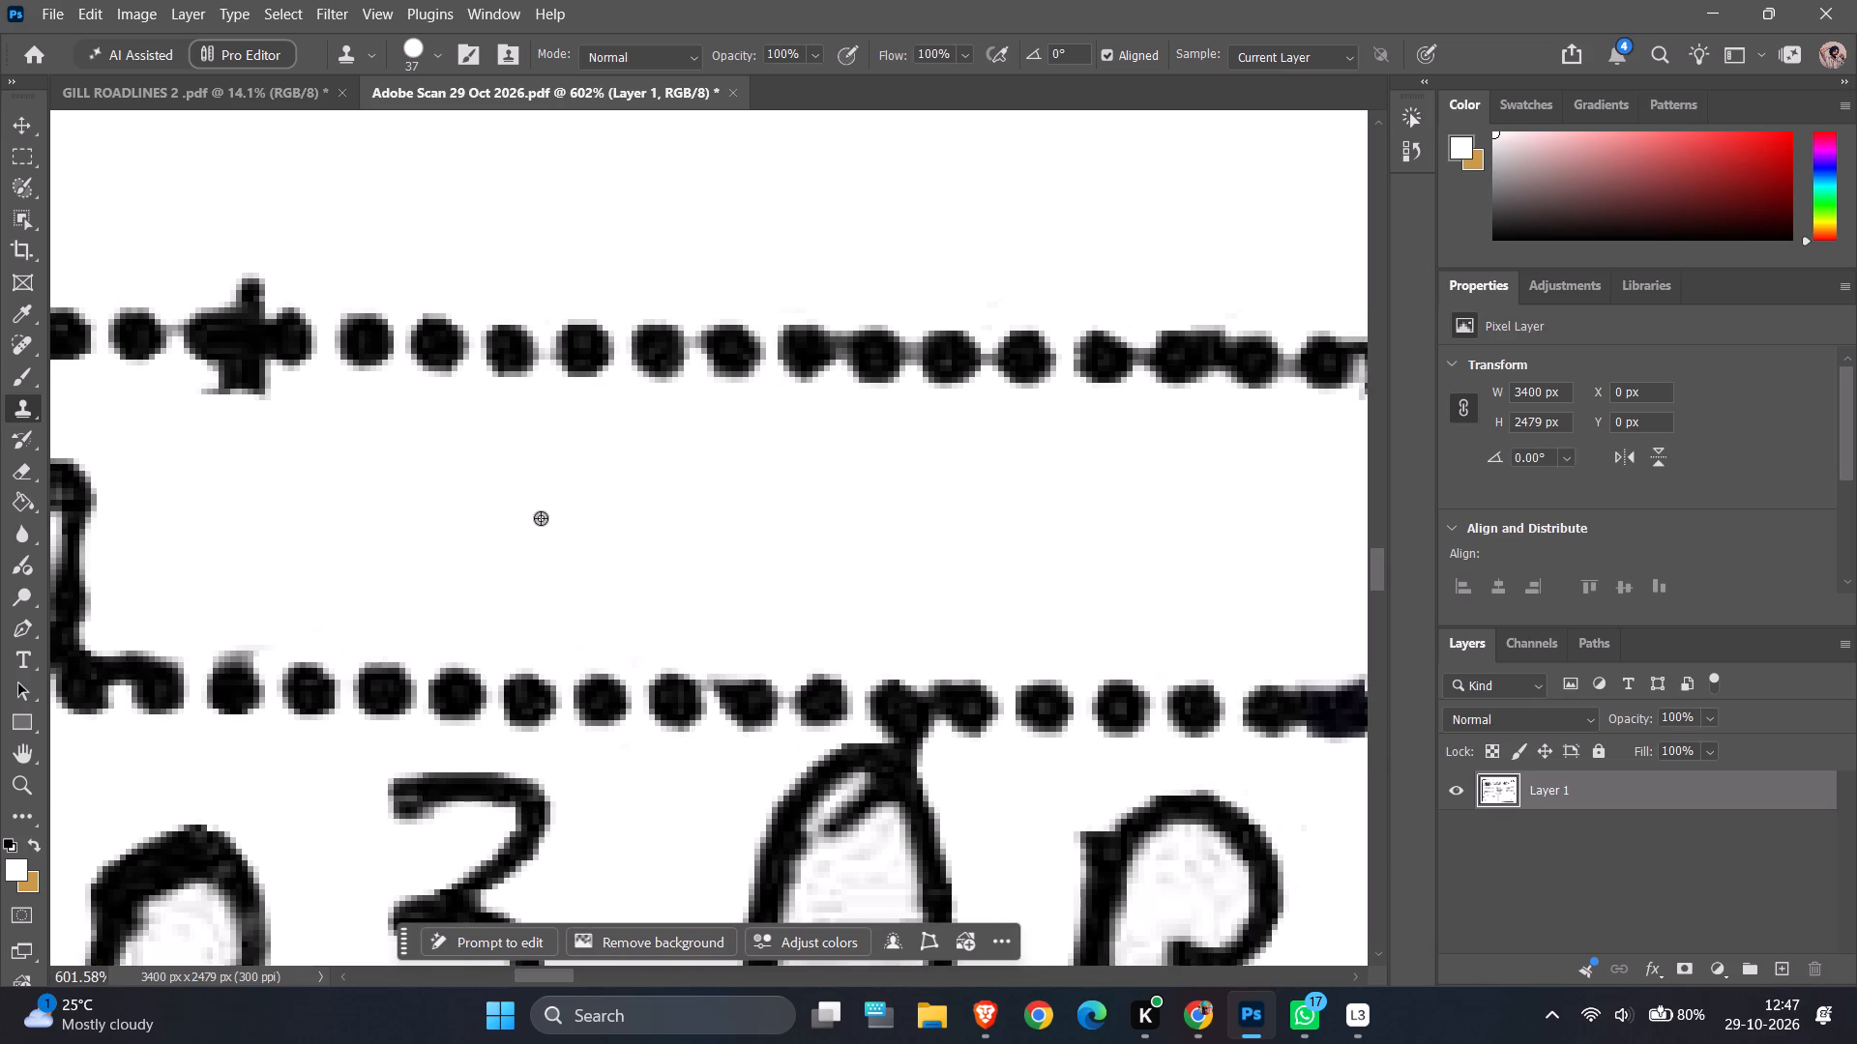
alt+click(544, 519)
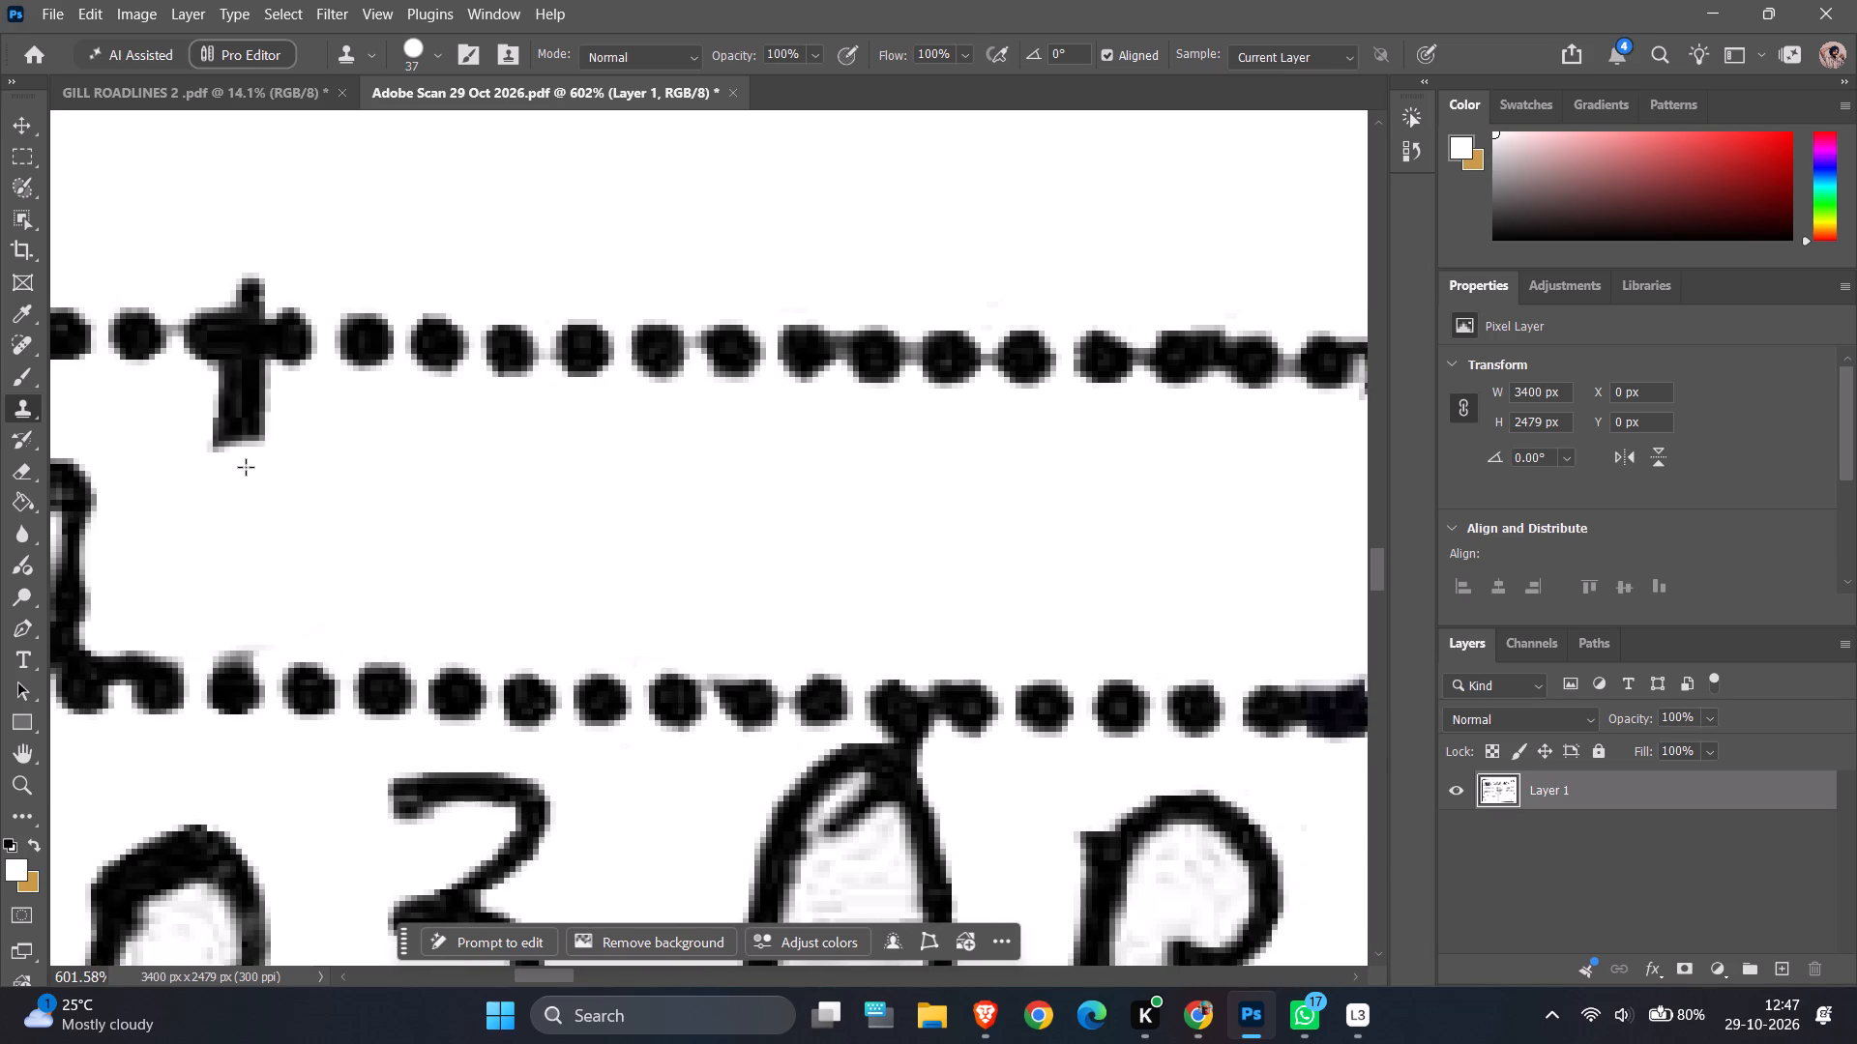
click(246, 467)
alt+click(516, 183)
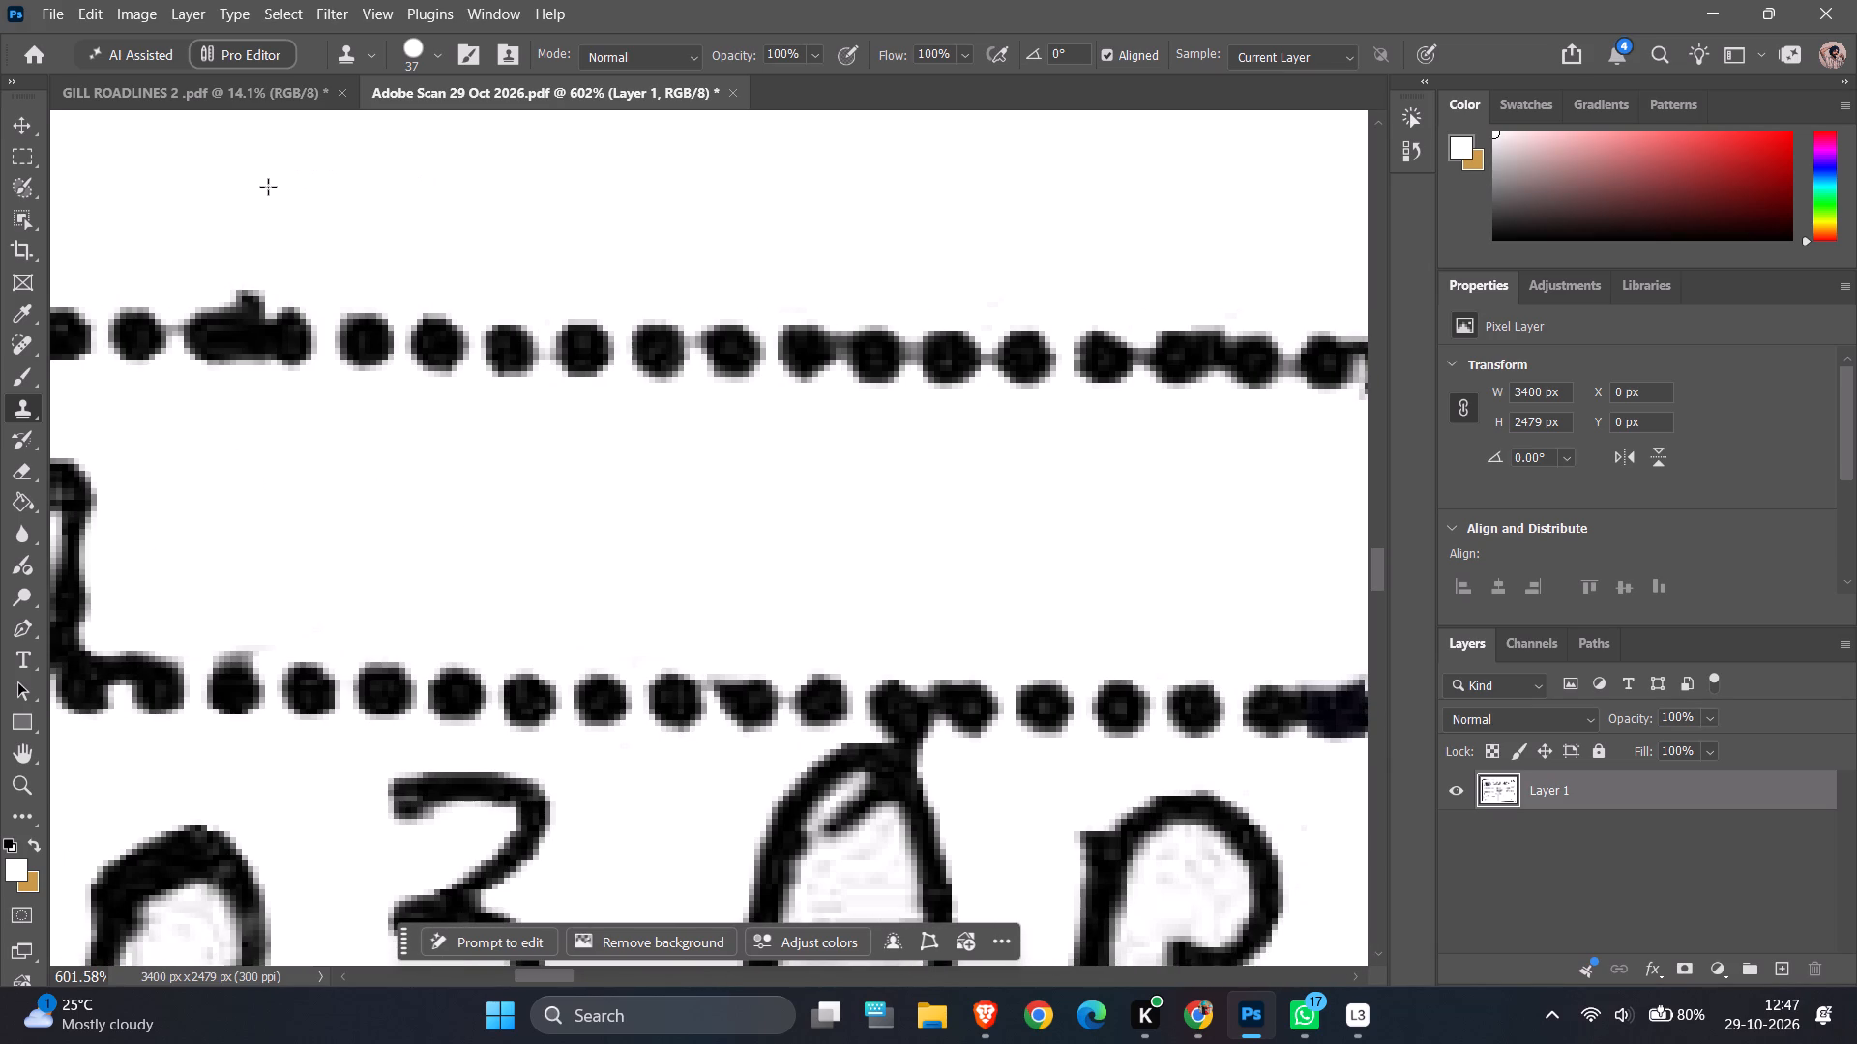
click(252, 207)
Clone white over the rounded handwritten letter standing on the second Consignee dotted line, beside the slanted first stroke.
ctrl+scroll(486, 554, up, 16)
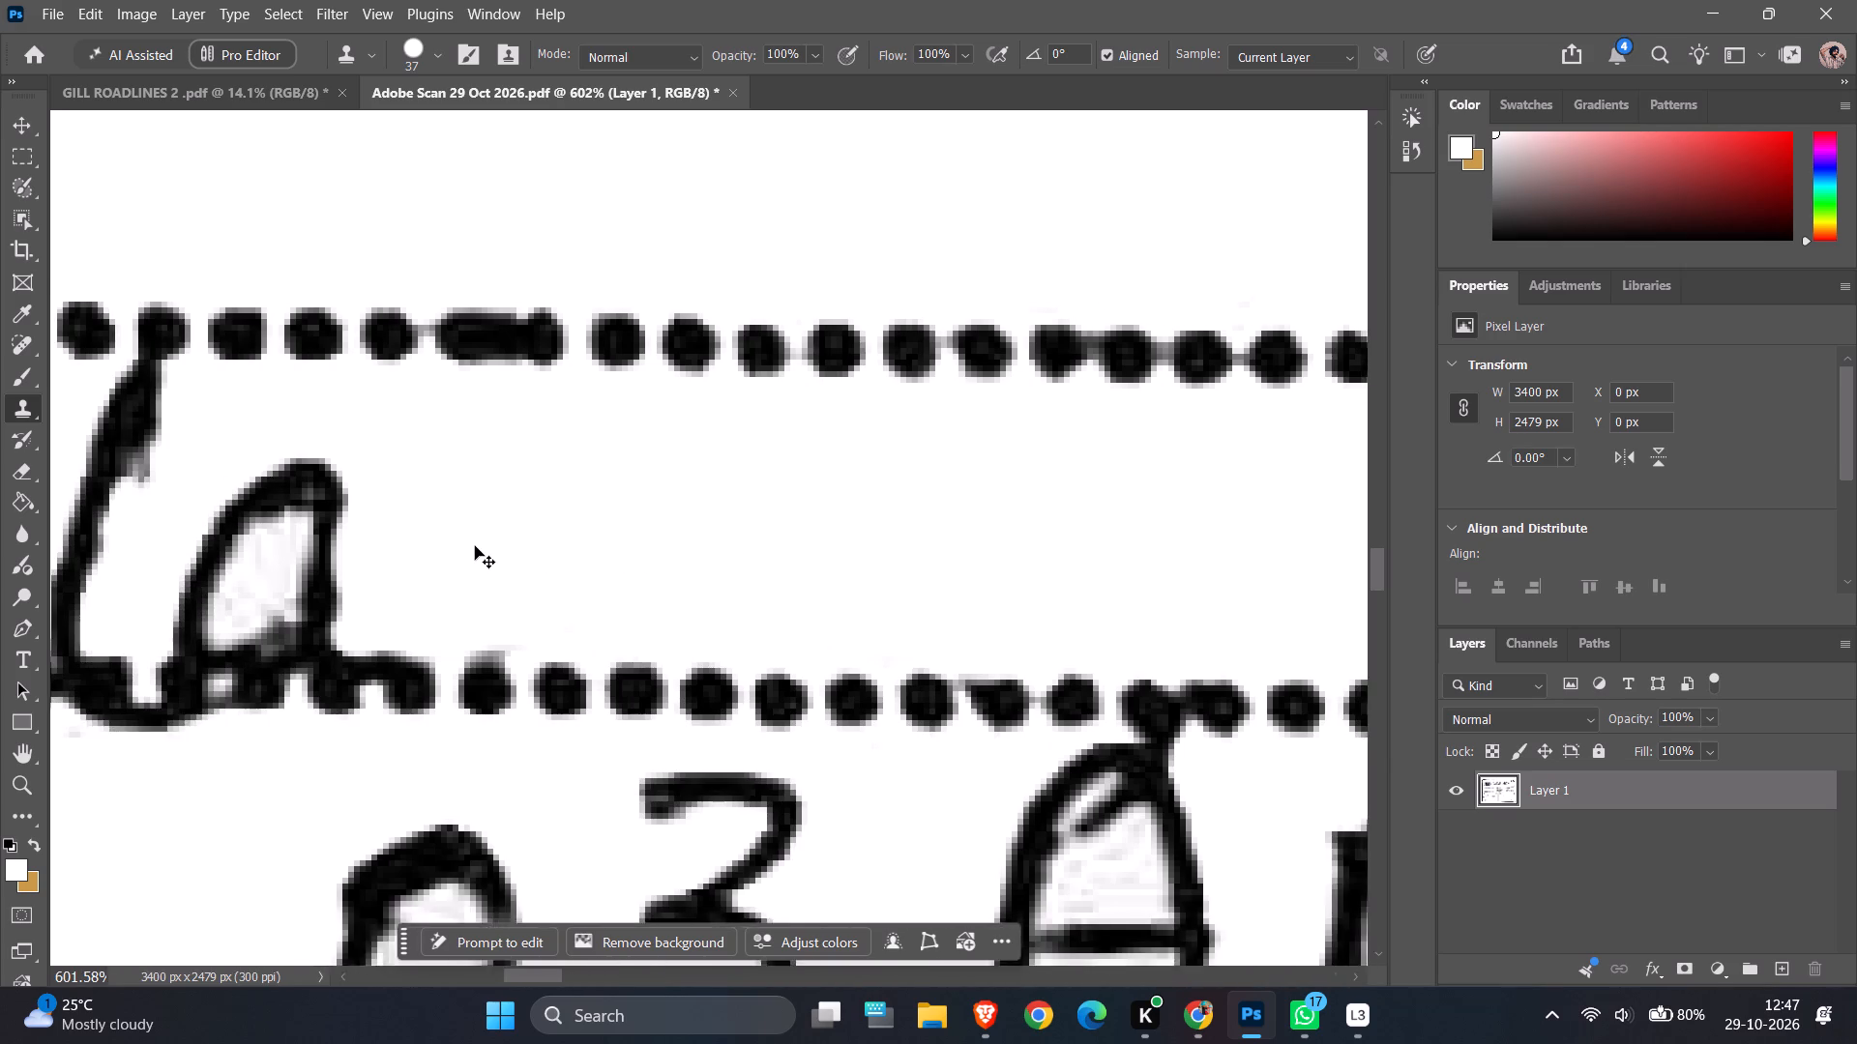
ctrl+scroll(475, 546, up, 4)
alt+click(862, 513)
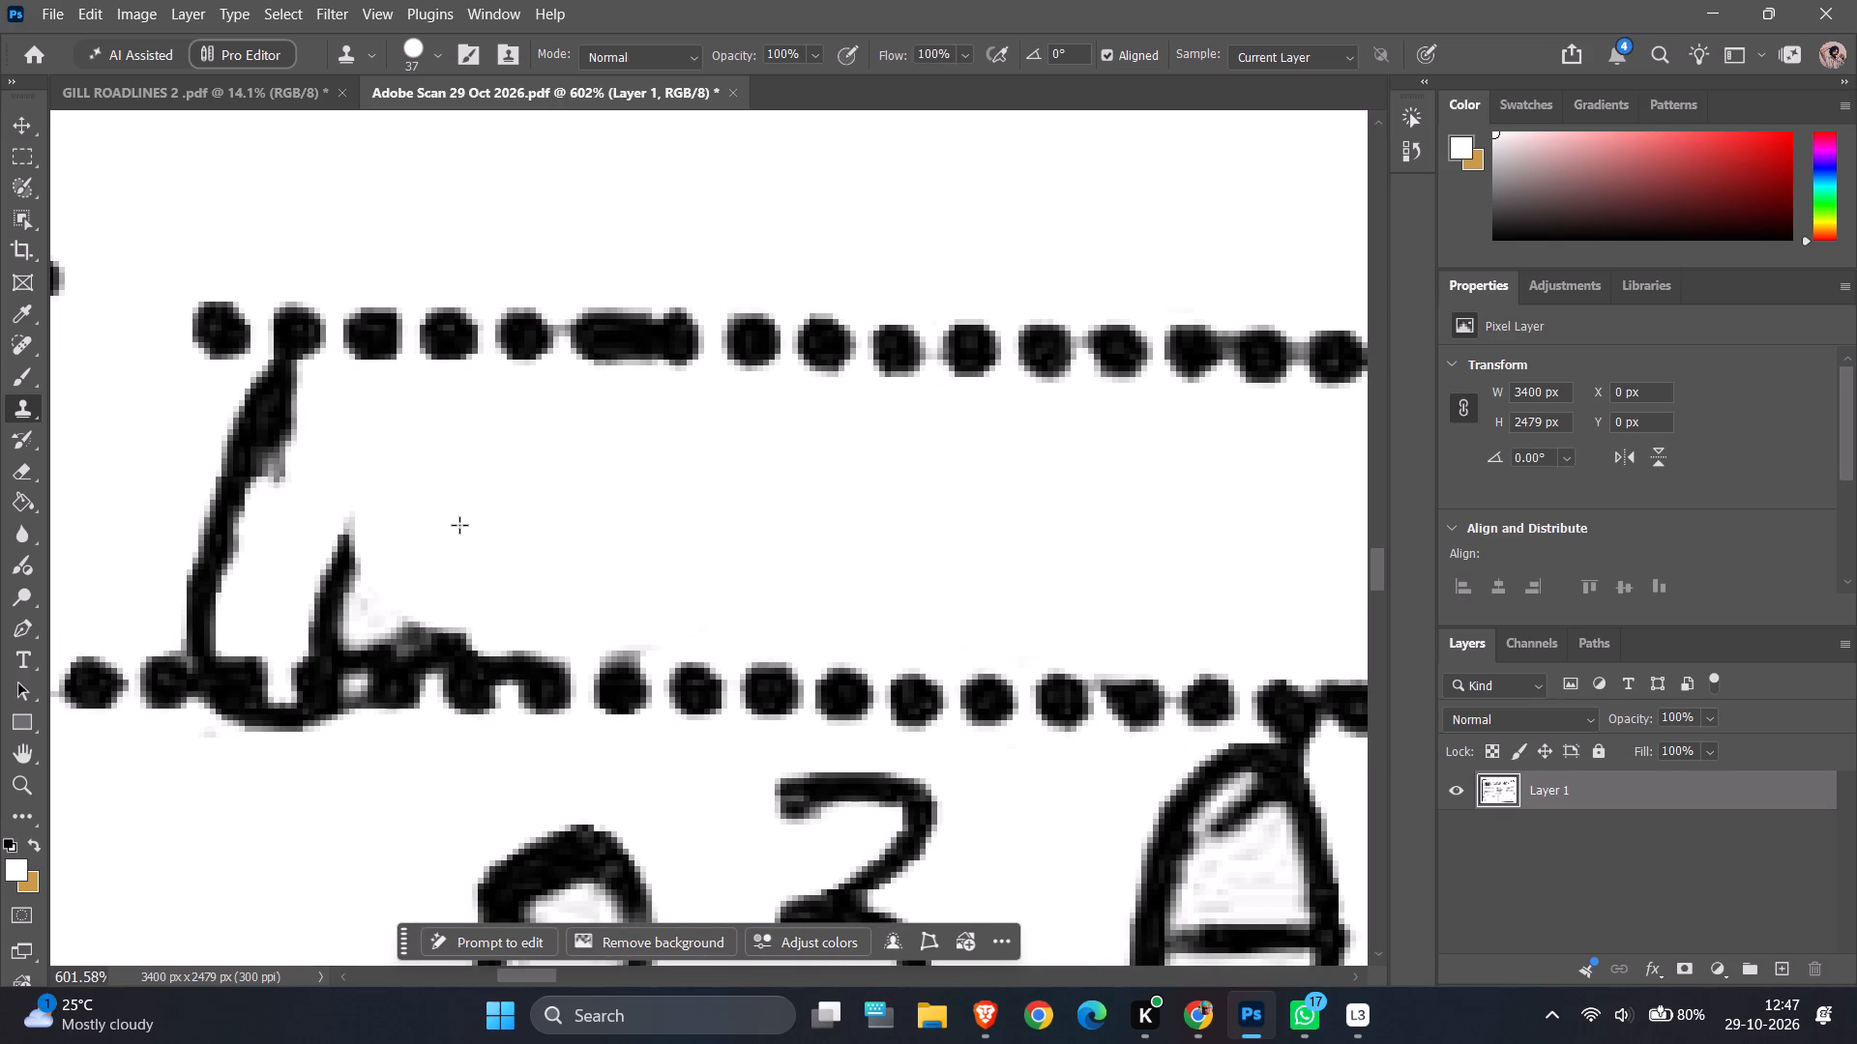
click(448, 550)
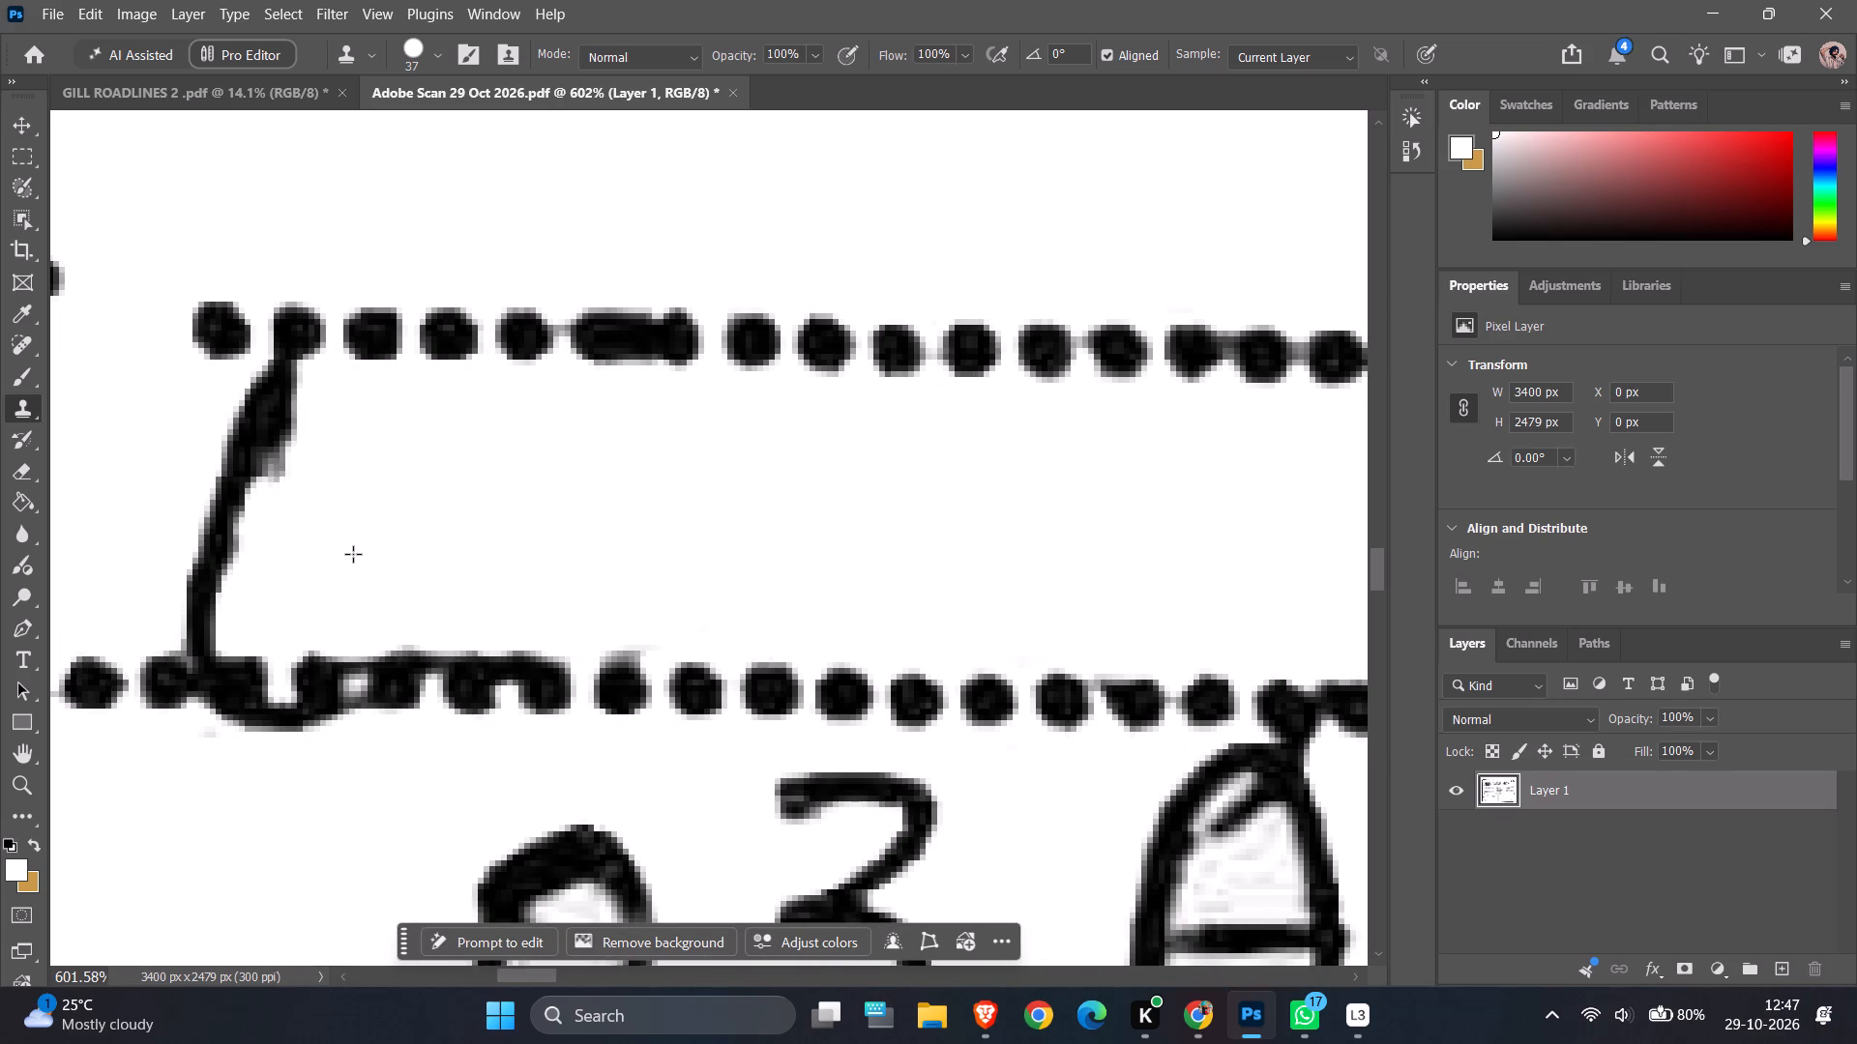
Clone white over the slanted first stroke of the handwritten Consignee word and its curved tail beneath the second dotted line.
click(352, 554)
alt+click(601, 511)
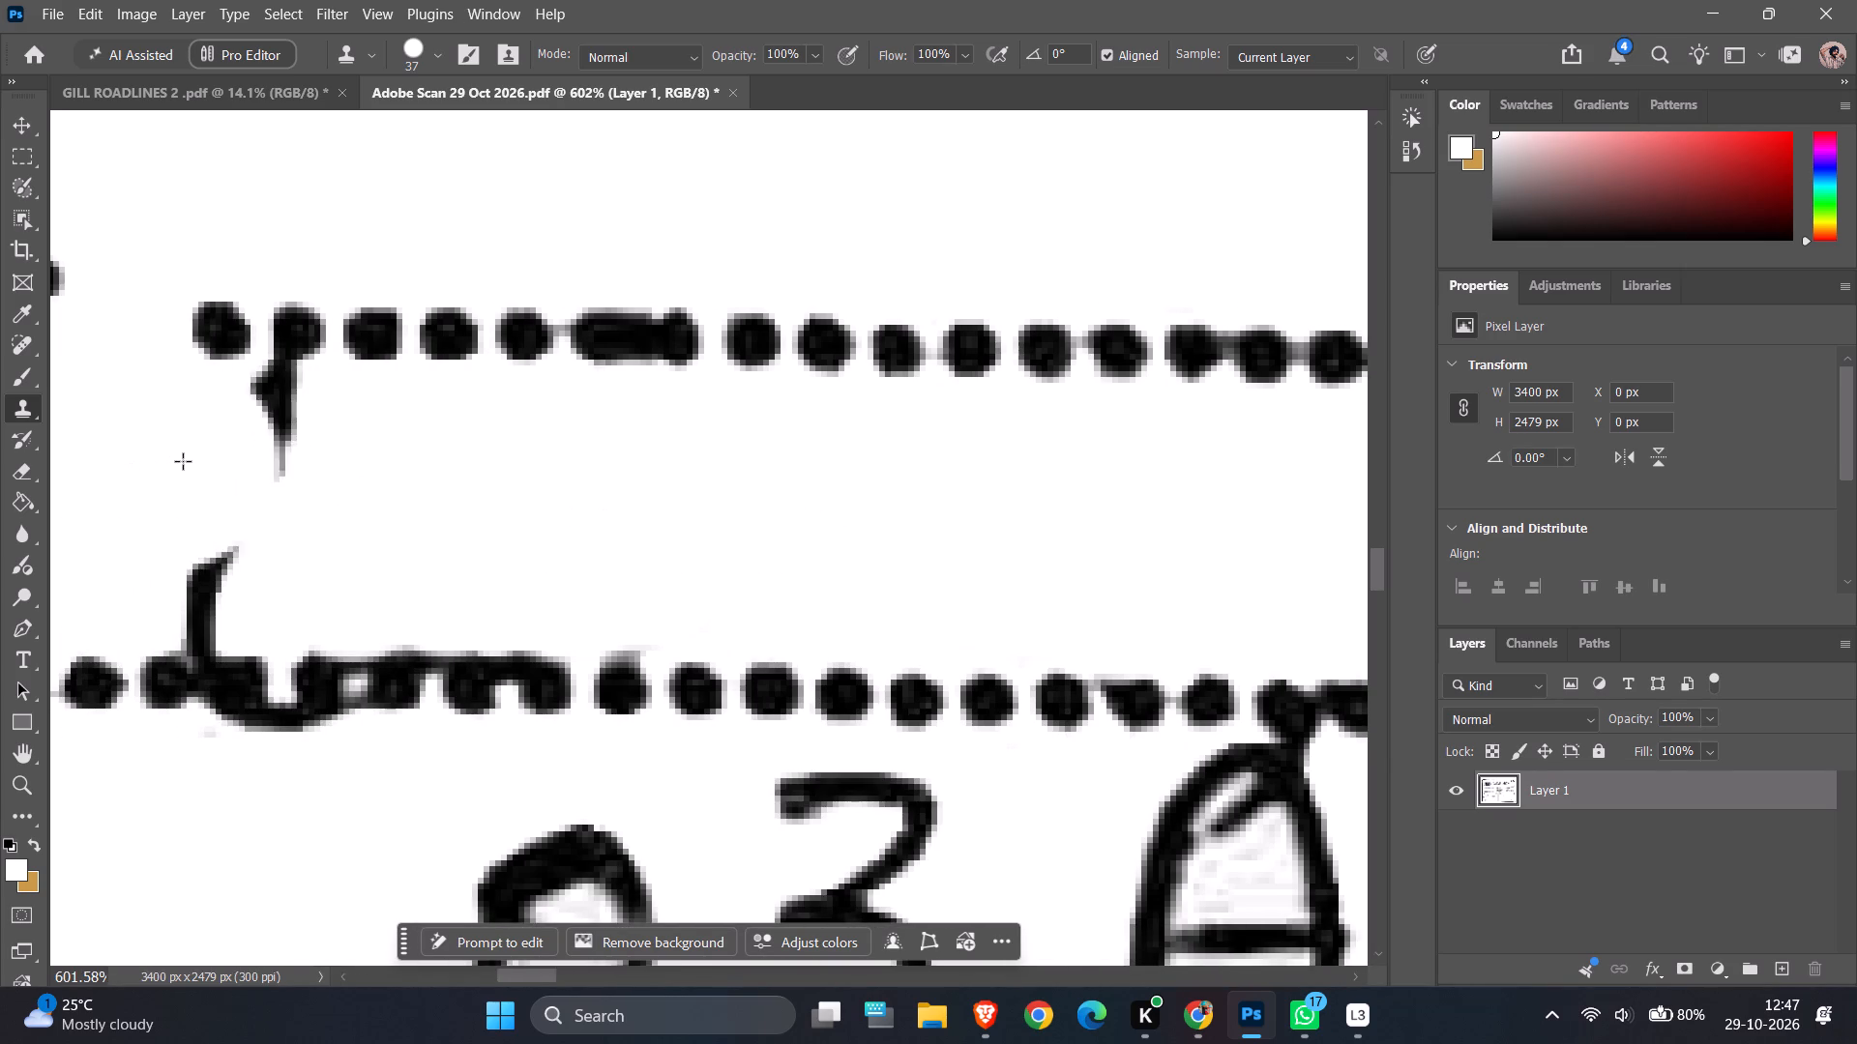
click(263, 463)
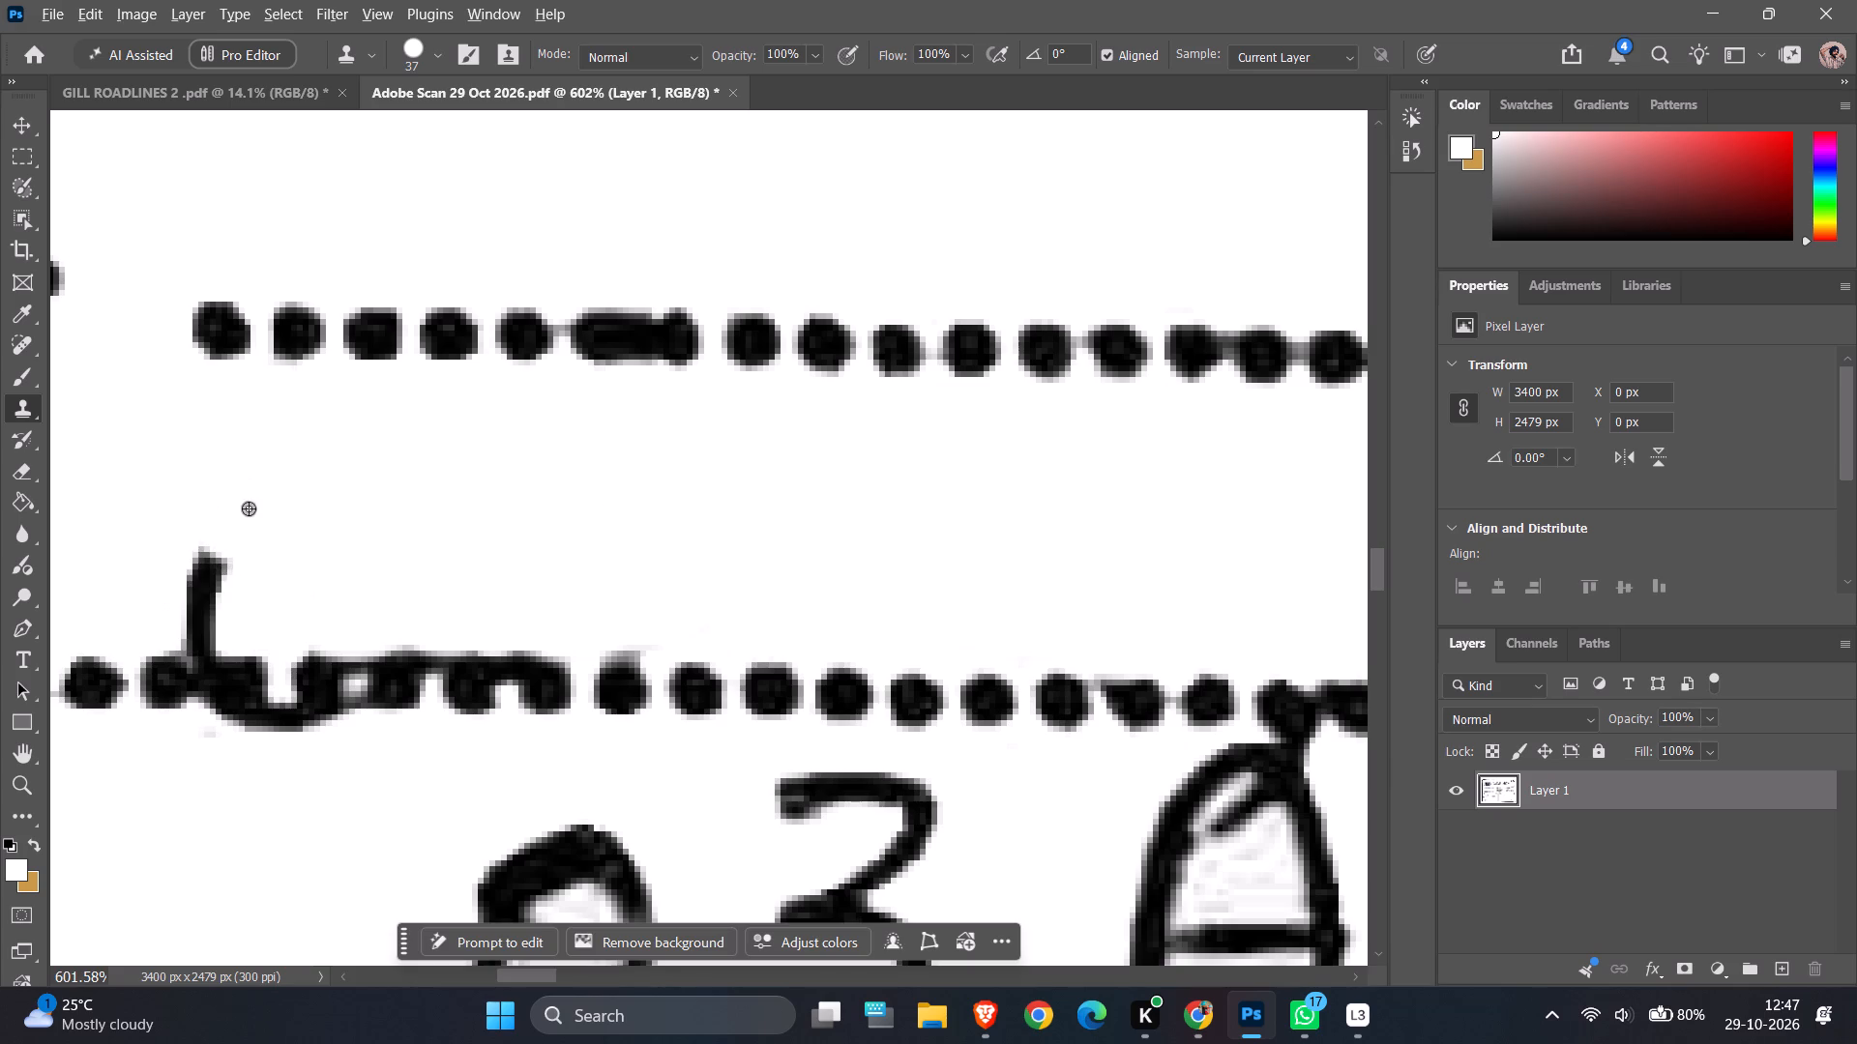
alt+click(586, 470)
alt+click(508, 517)
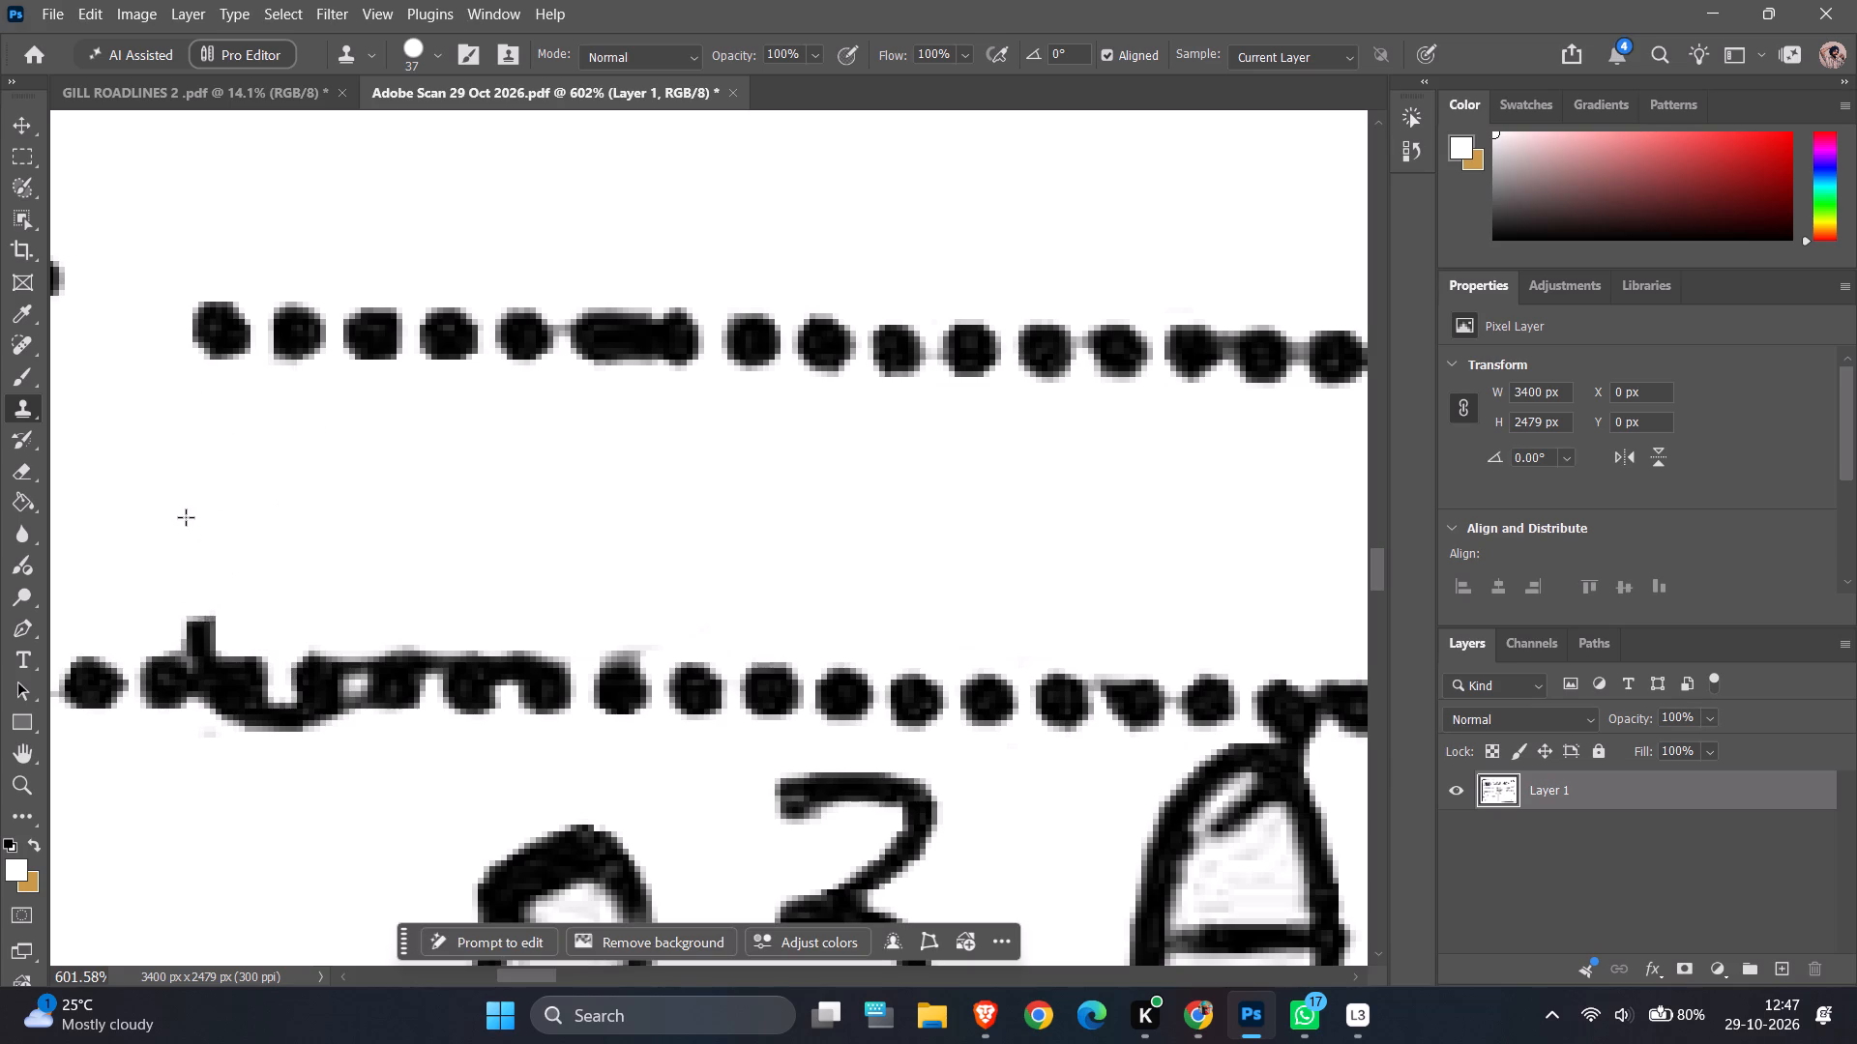
click(206, 546)
alt+click(628, 436)
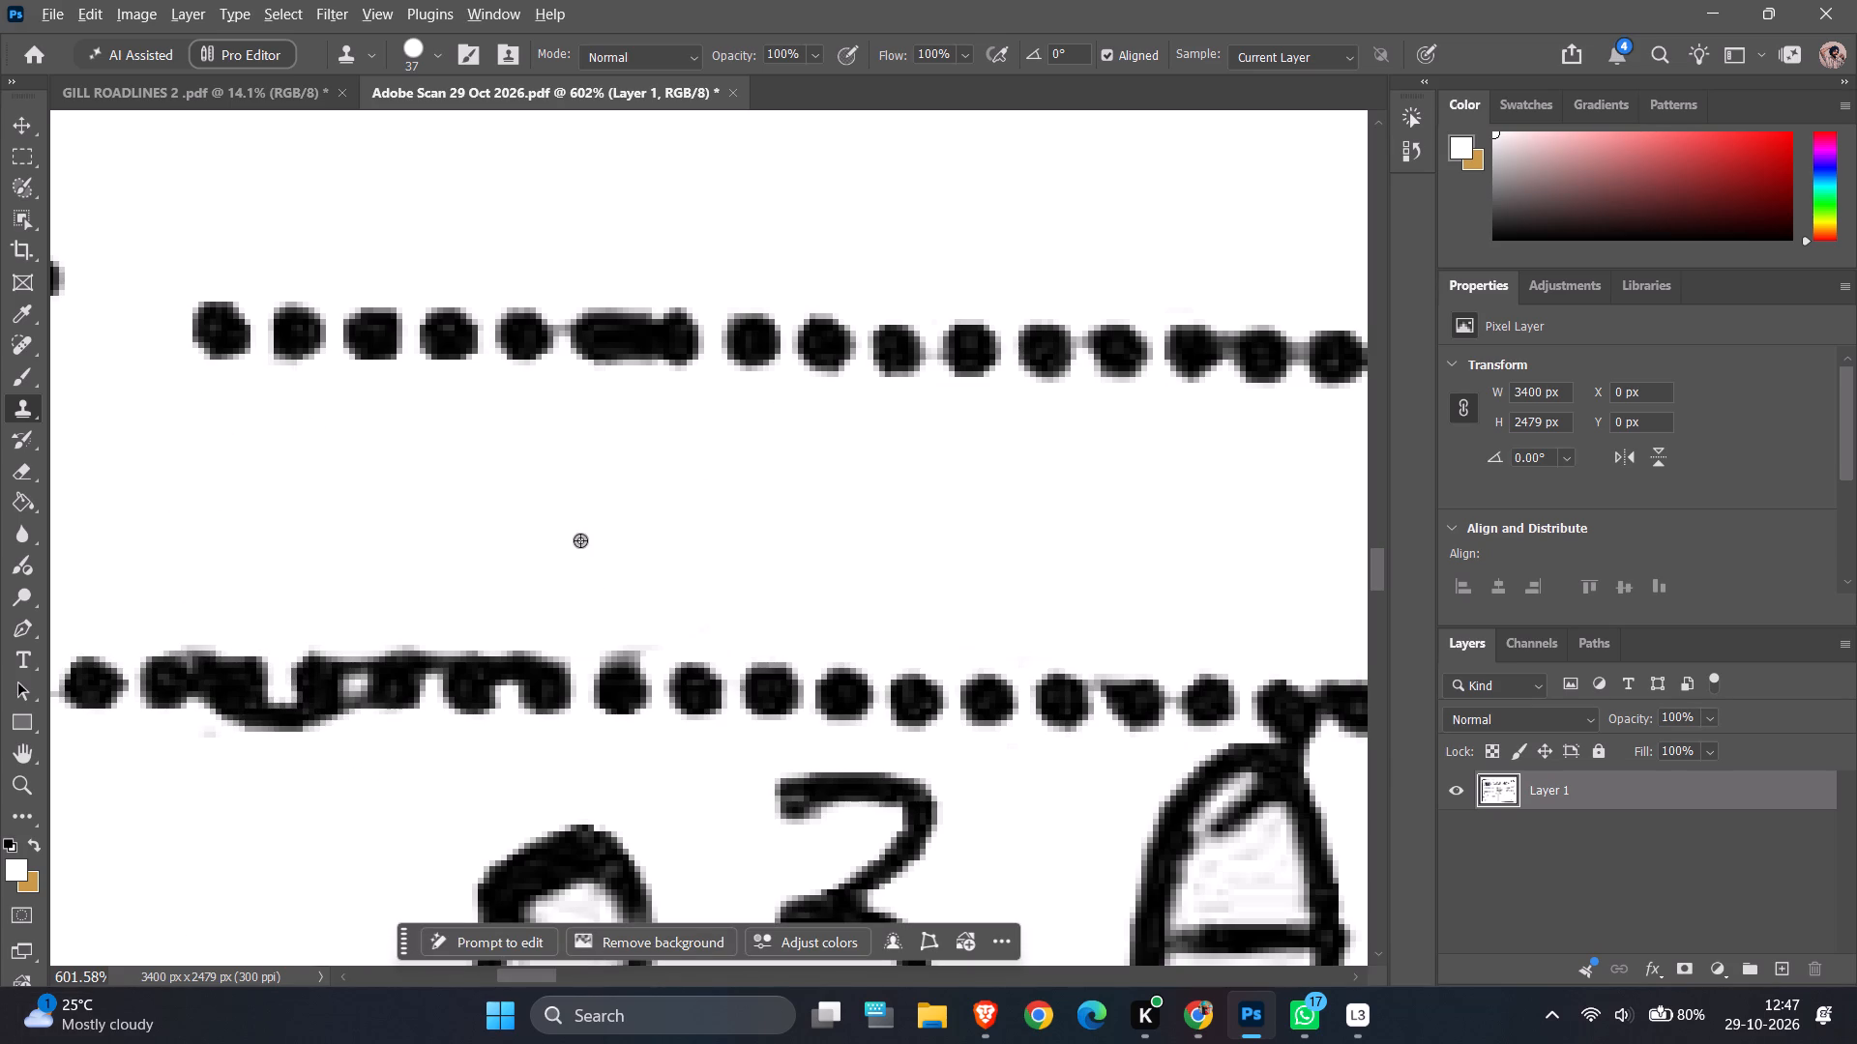
alt+click(660, 516)
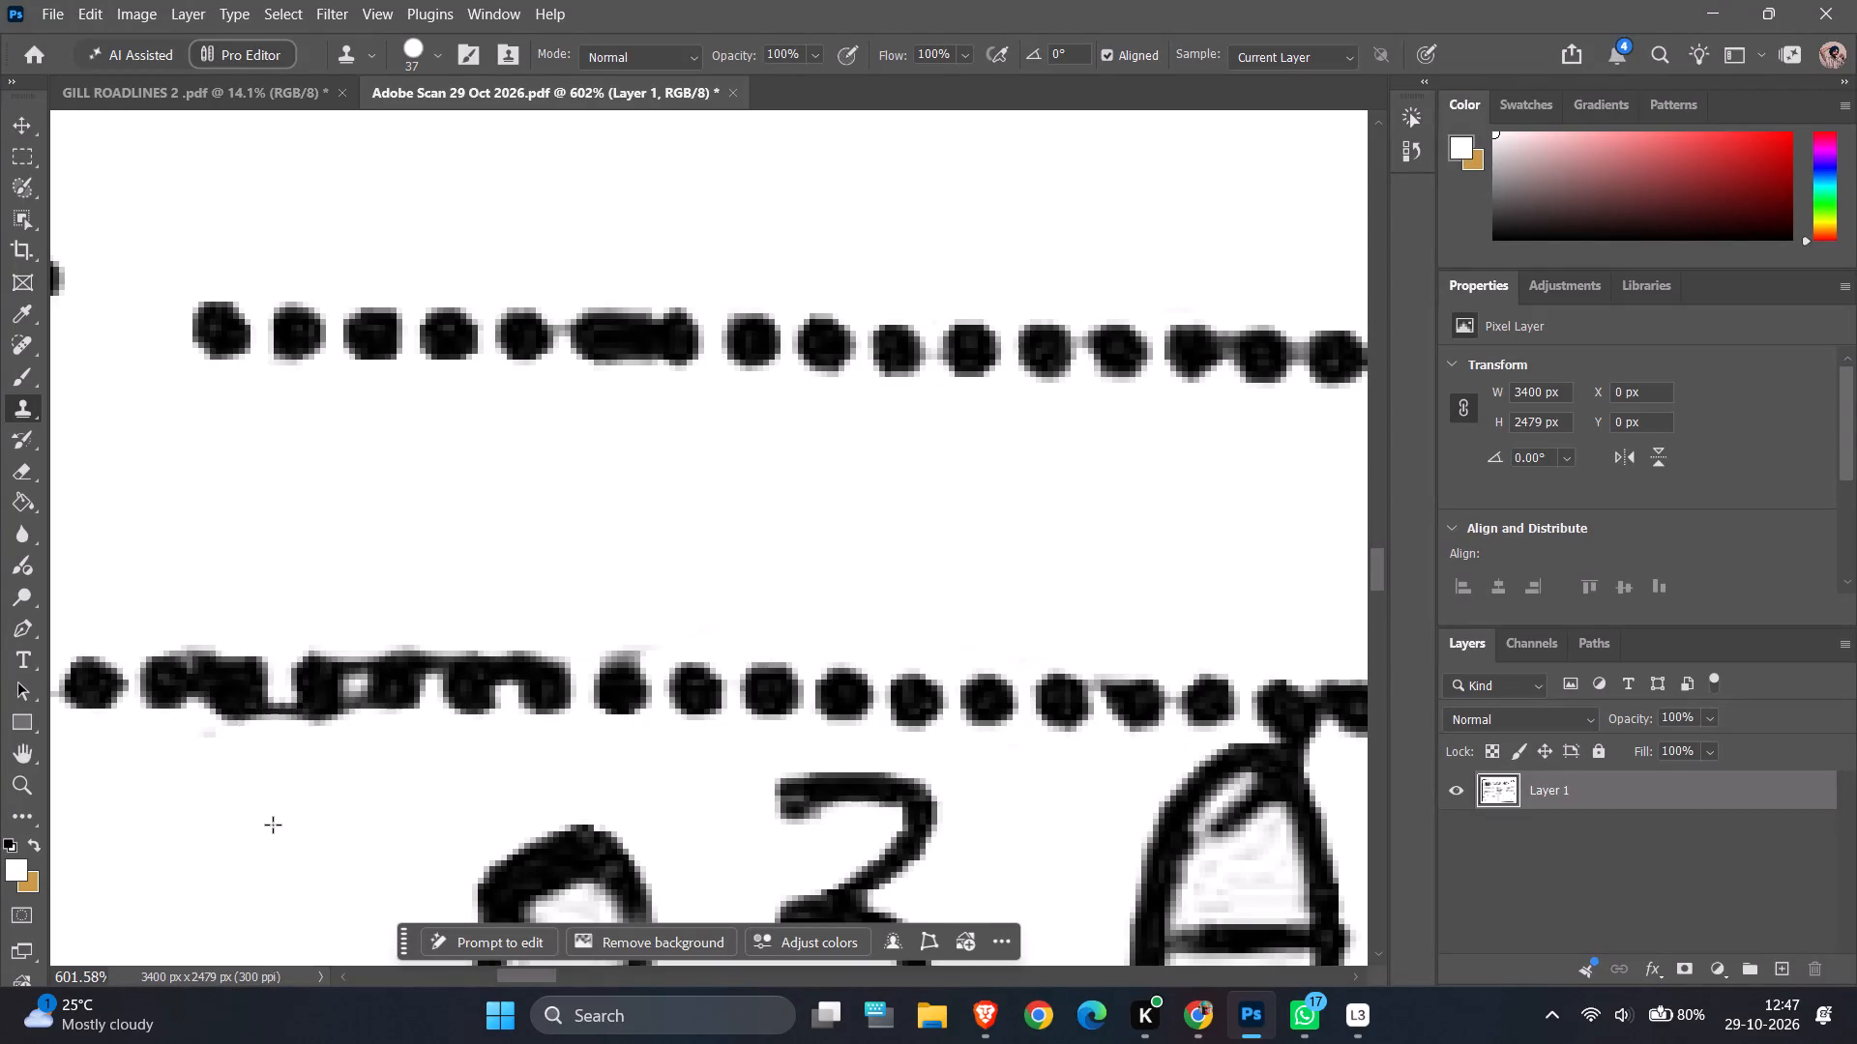
click(269, 813)
click(313, 820)
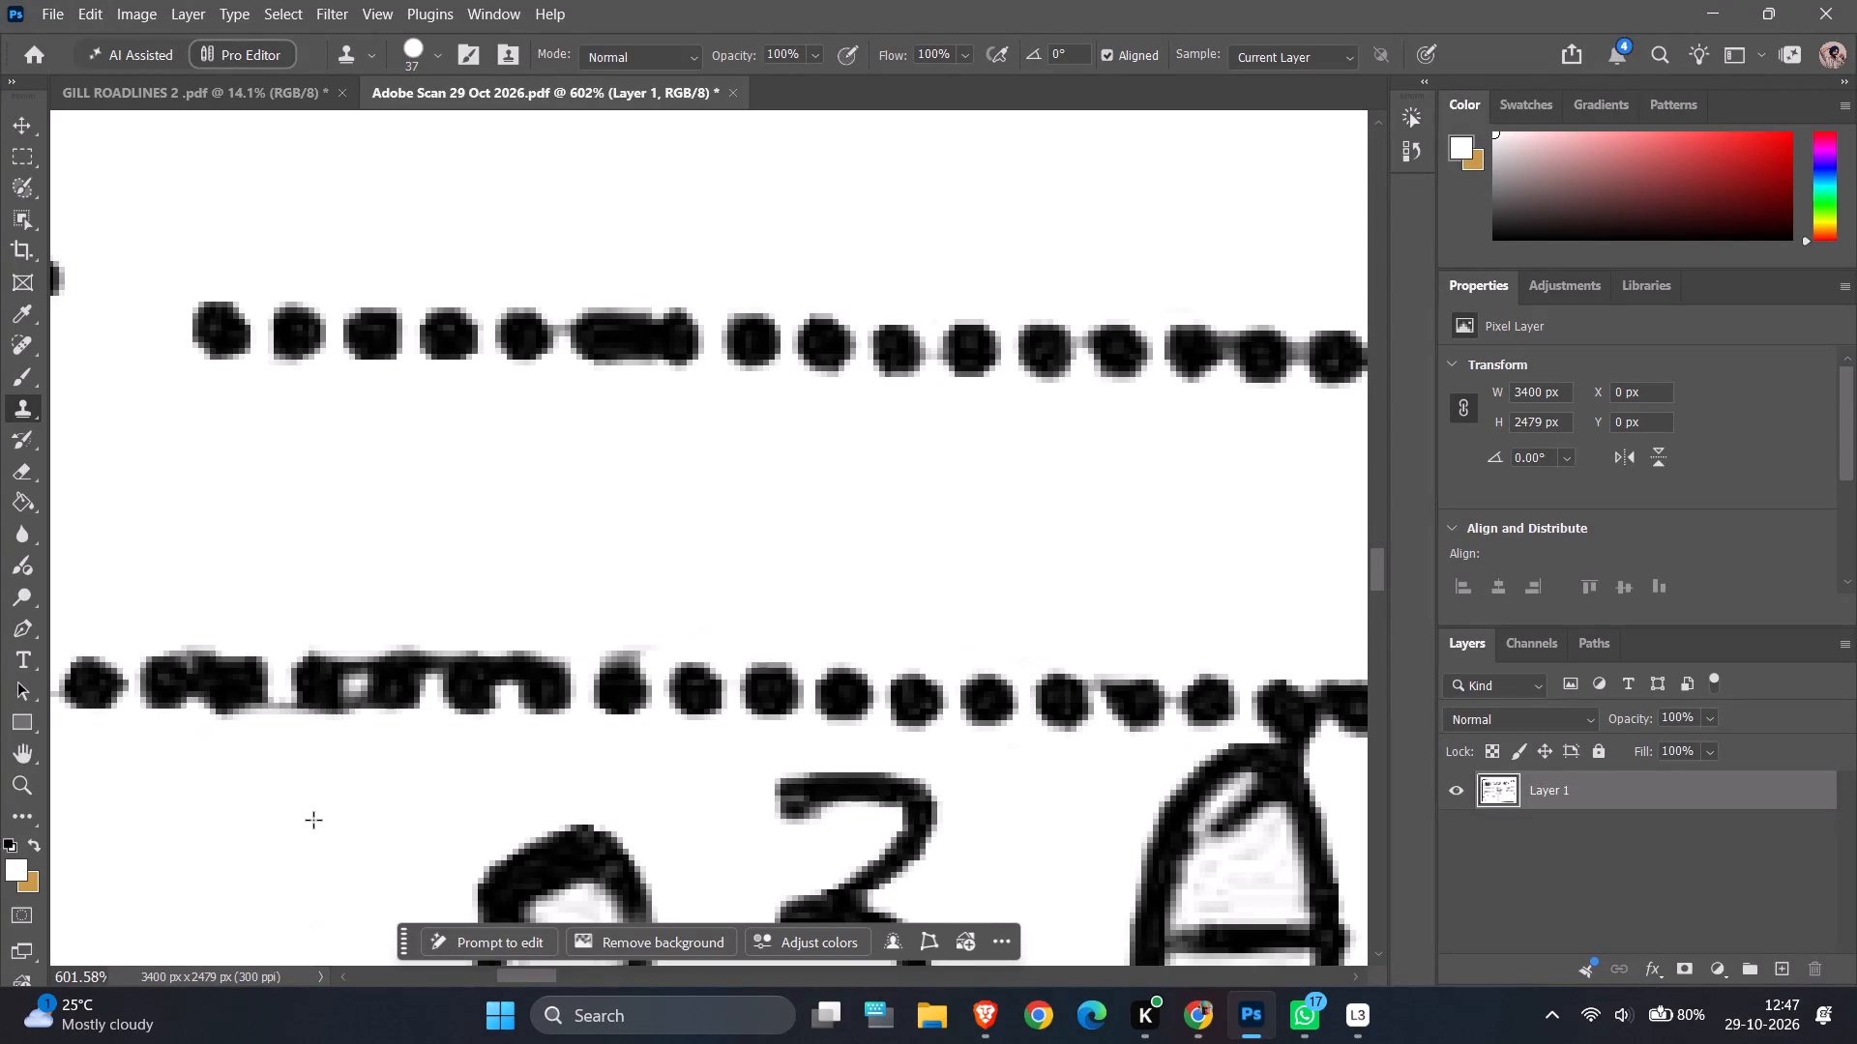
Clone clean dots over the smeared, joined dots on the first Consignee dotted line, near the end of the printed heading.
ctrl+scroll(307, 795, down, 14)
ctrl+alt+scroll(530, 604, up, 4)
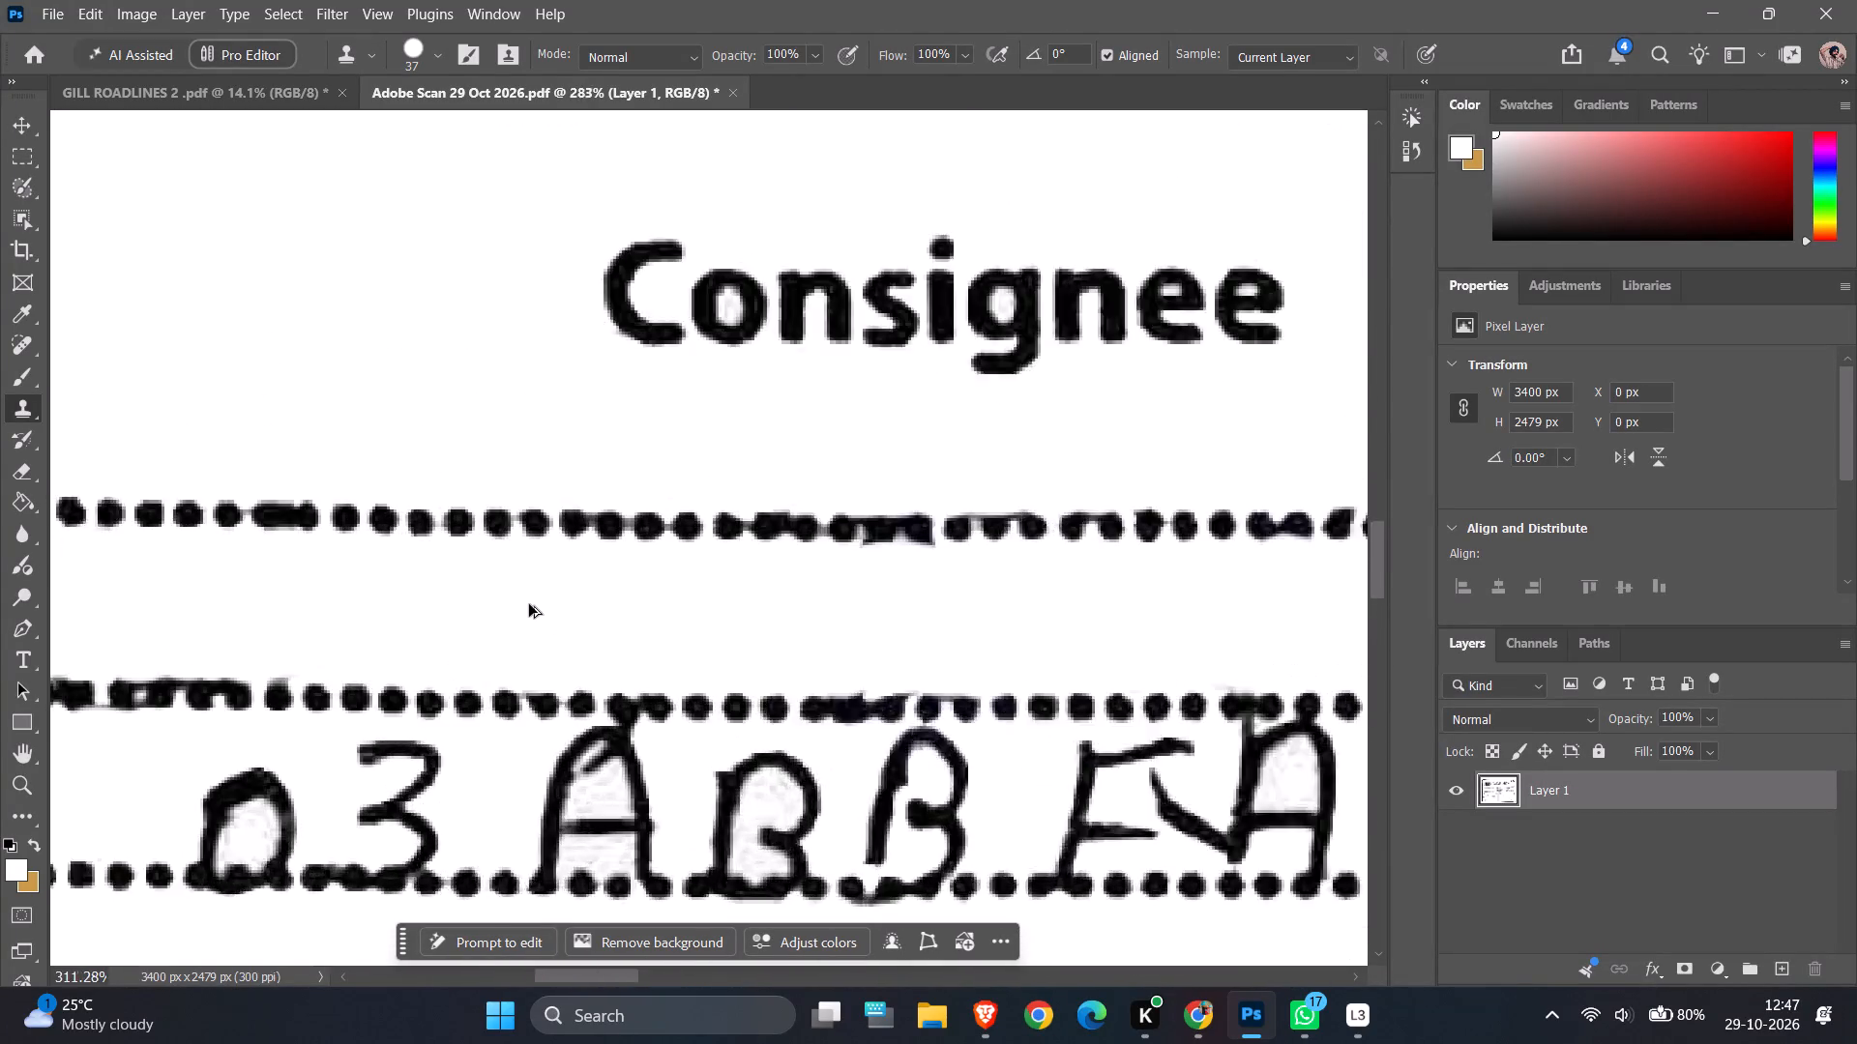
ctrl+alt+scroll(529, 604, up, 2)
ctrl+alt+scroll(529, 604, down, 16)
ctrl+scroll(529, 604, down, 6)
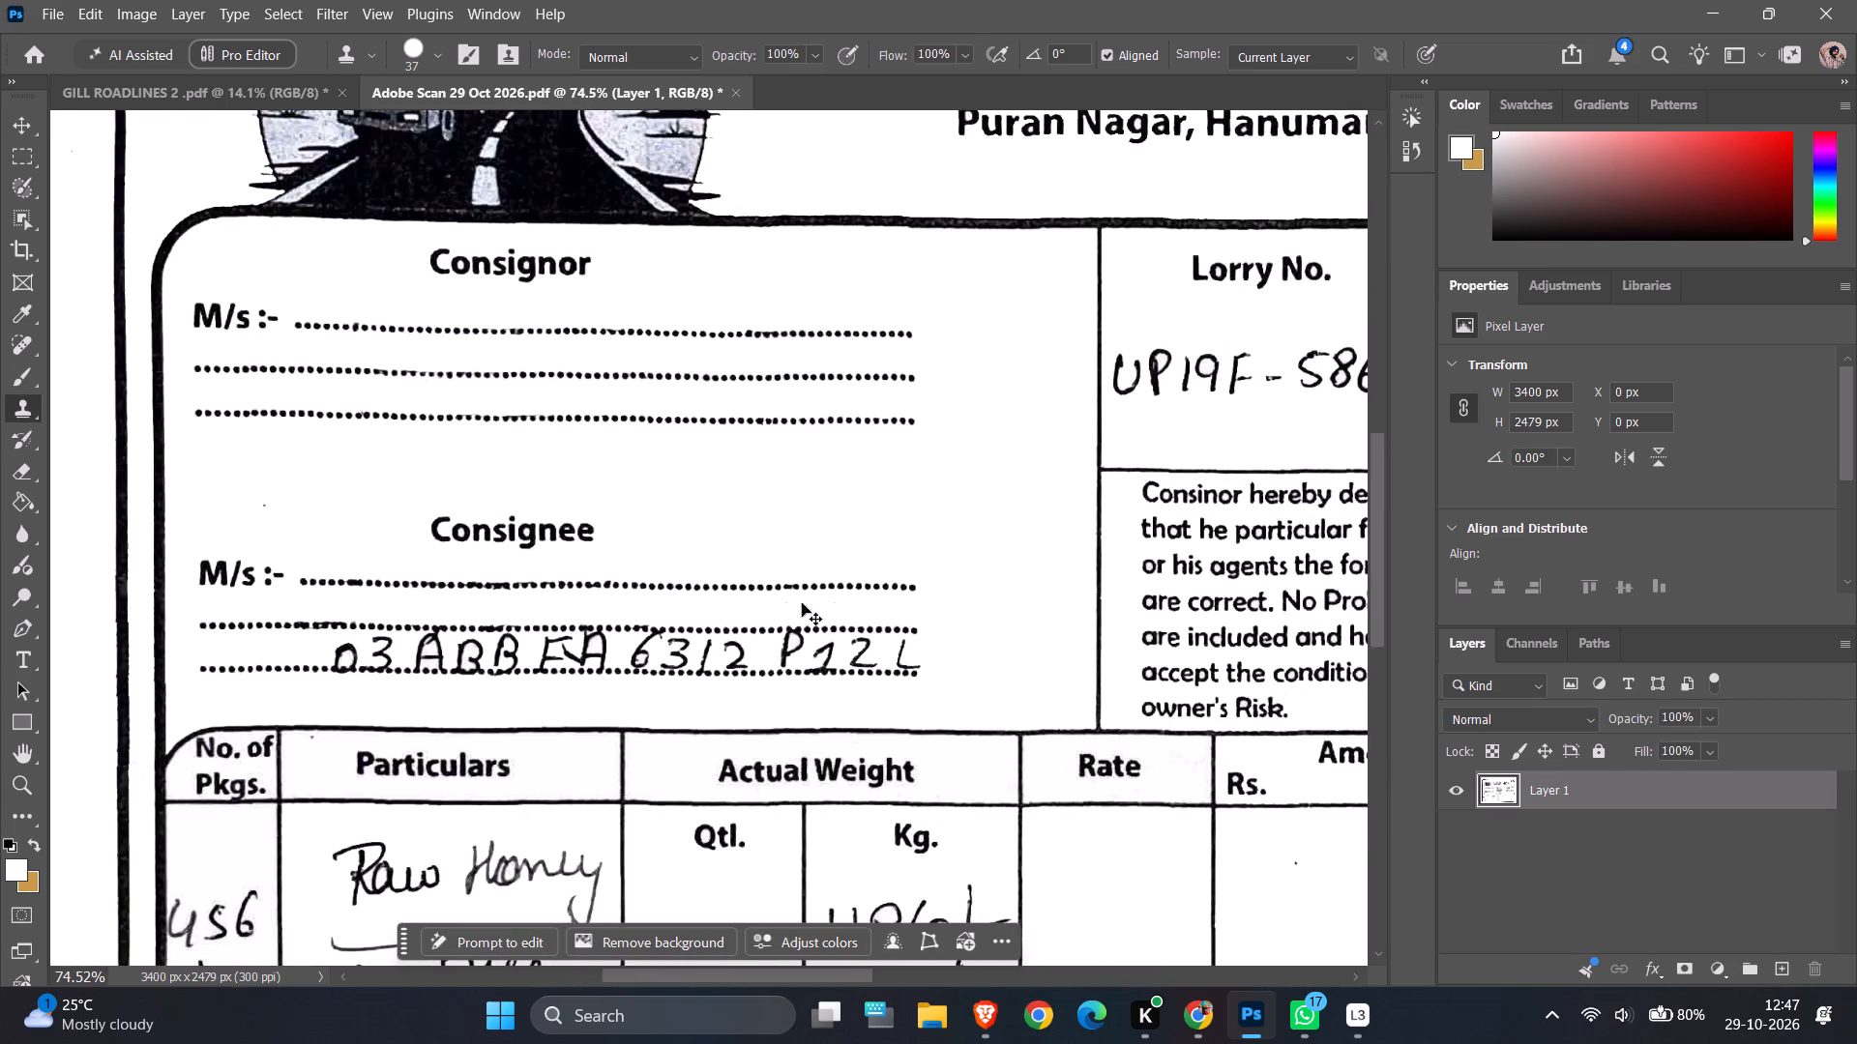
ctrl+alt+scroll(896, 609, up, 20)
ctrl+alt+scroll(896, 609, up, 20)
ctrl+alt+scroll(896, 609, up, 1)
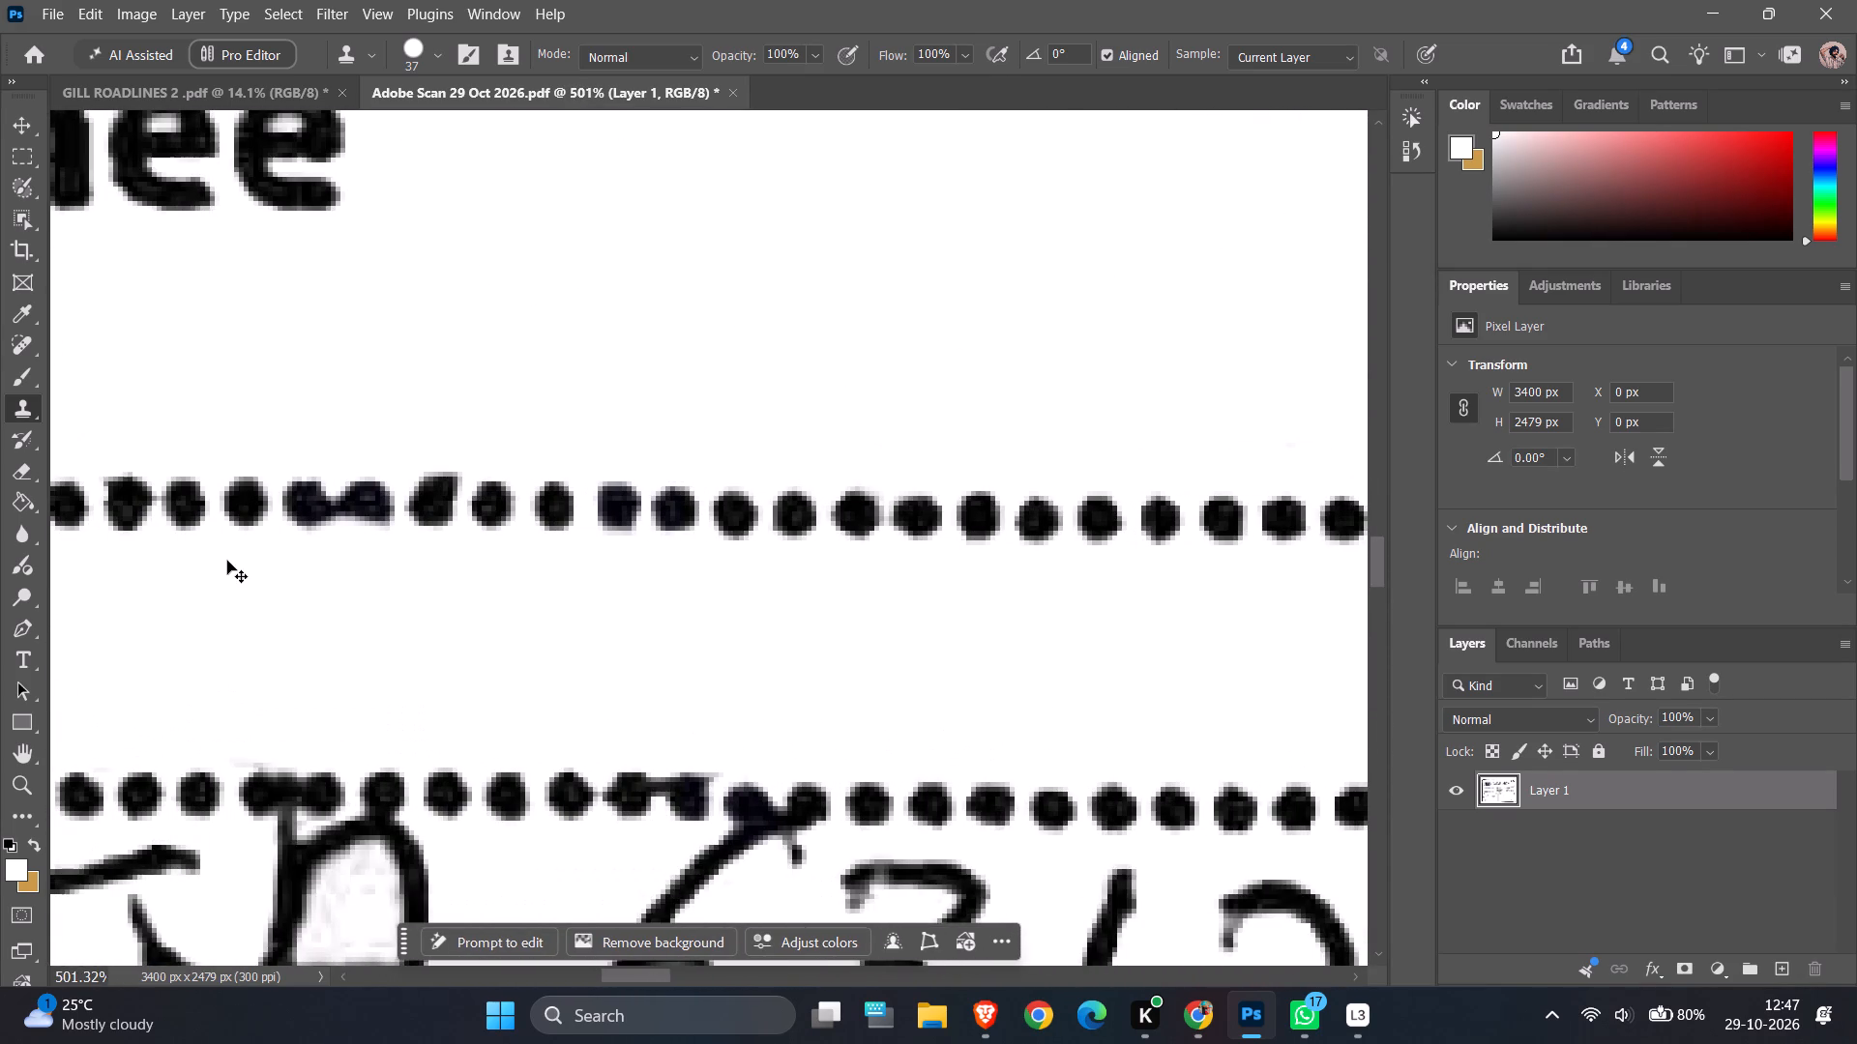
ctrl+alt+scroll(227, 561, up, 1)
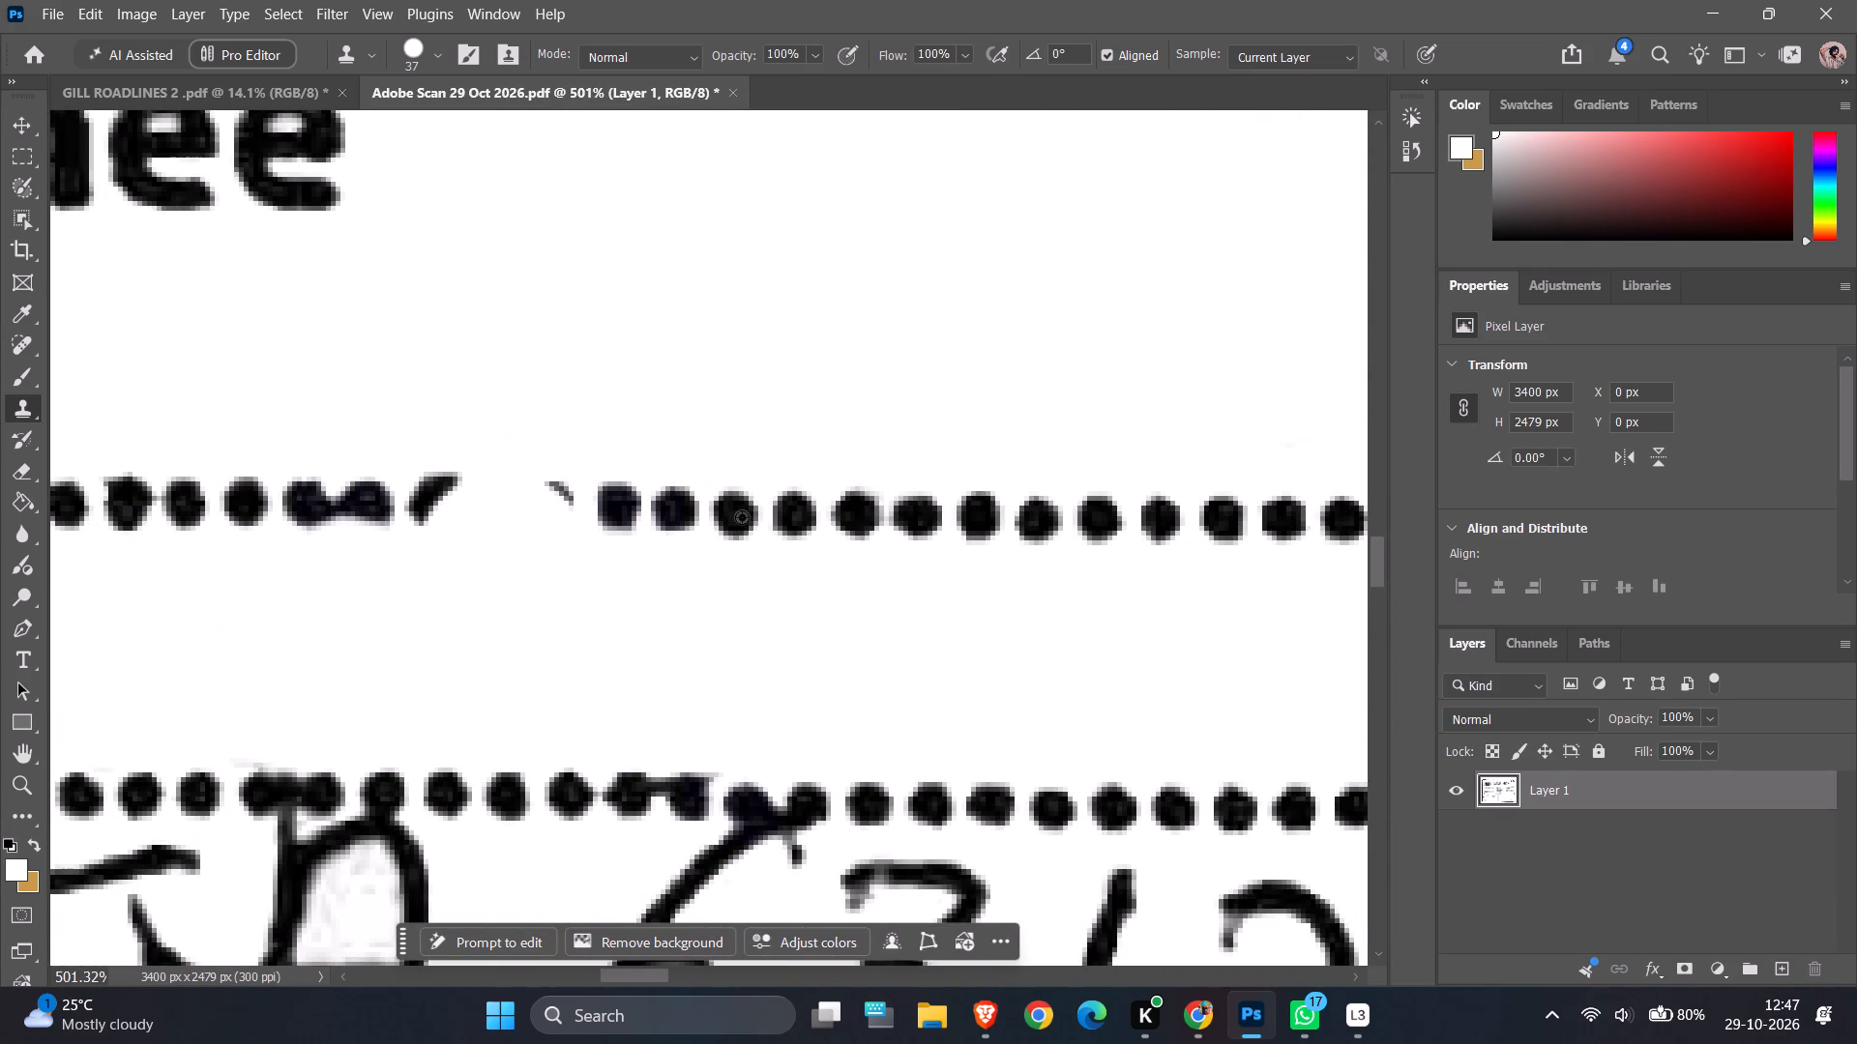
alt+click(738, 515)
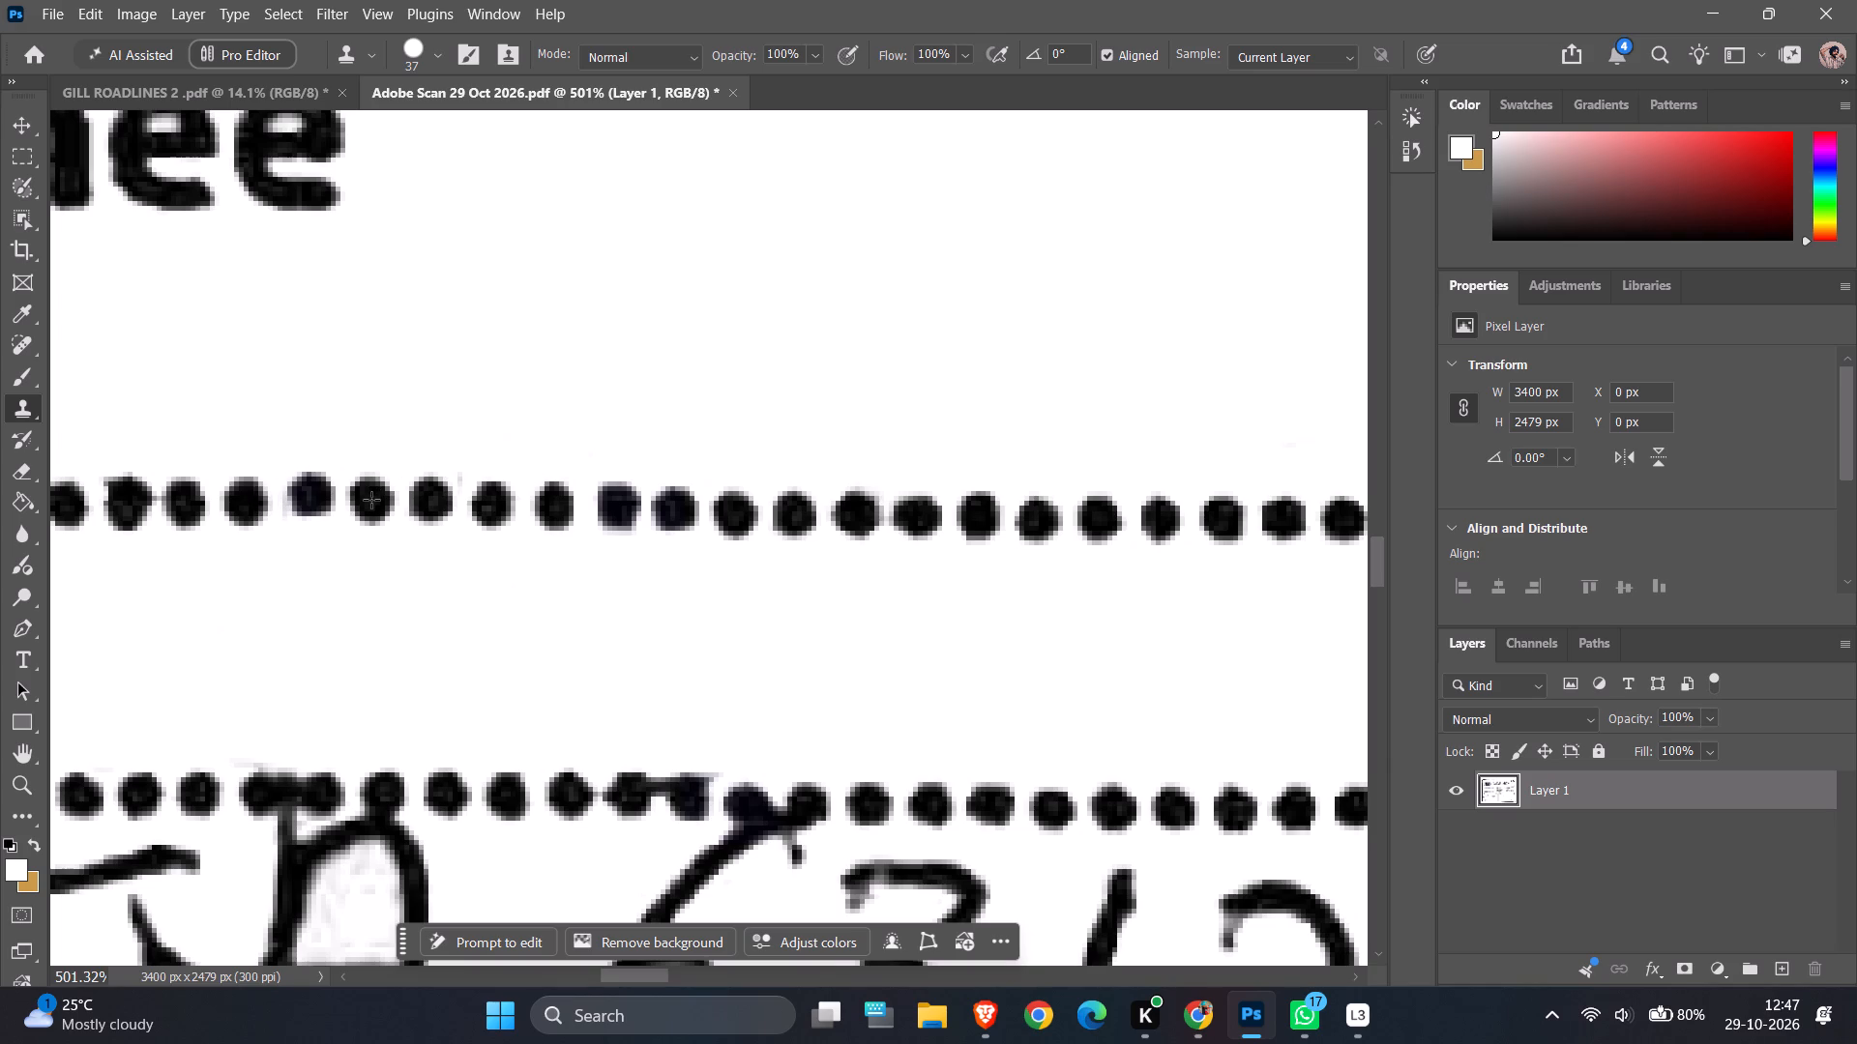
click(368, 505)
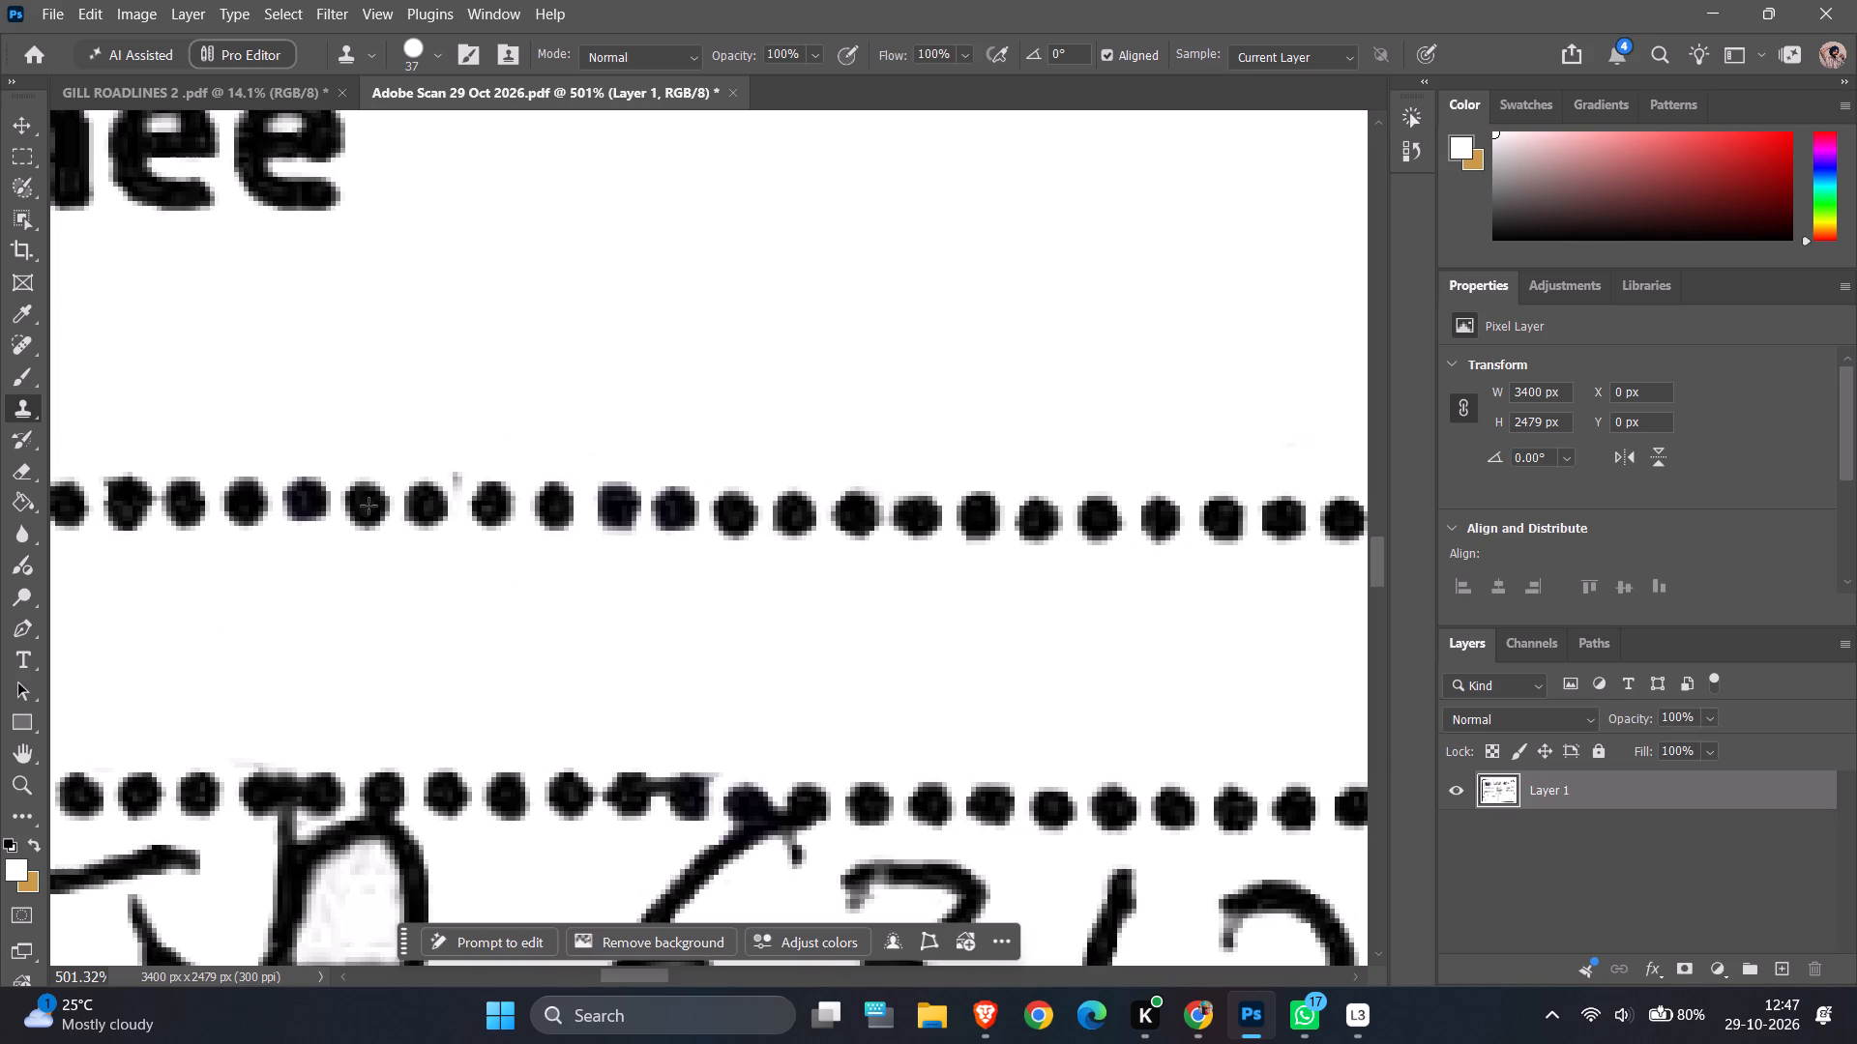
Clone clean dots over the smudged dots on the first Consignee dotted line, beneath the "gnee" part of the printed heading.
ctrl+scroll(292, 628, up, 13)
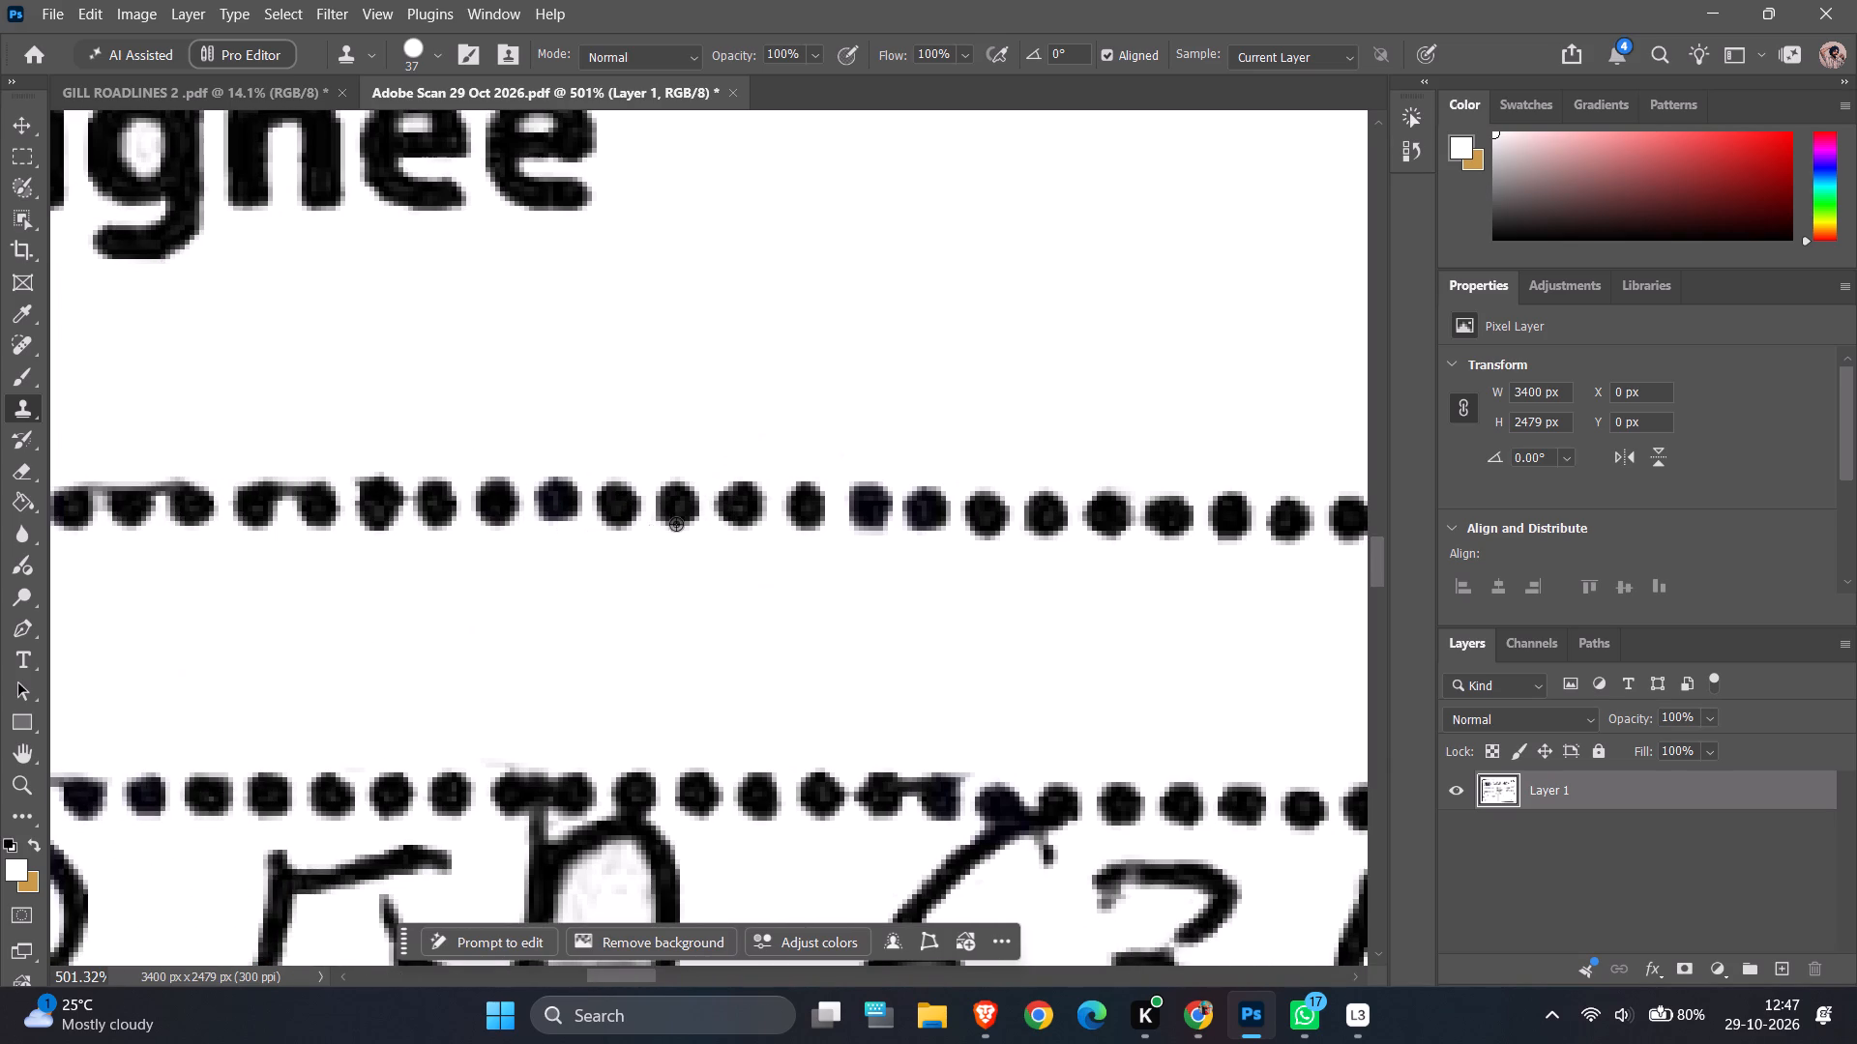
alt+click(567, 501)
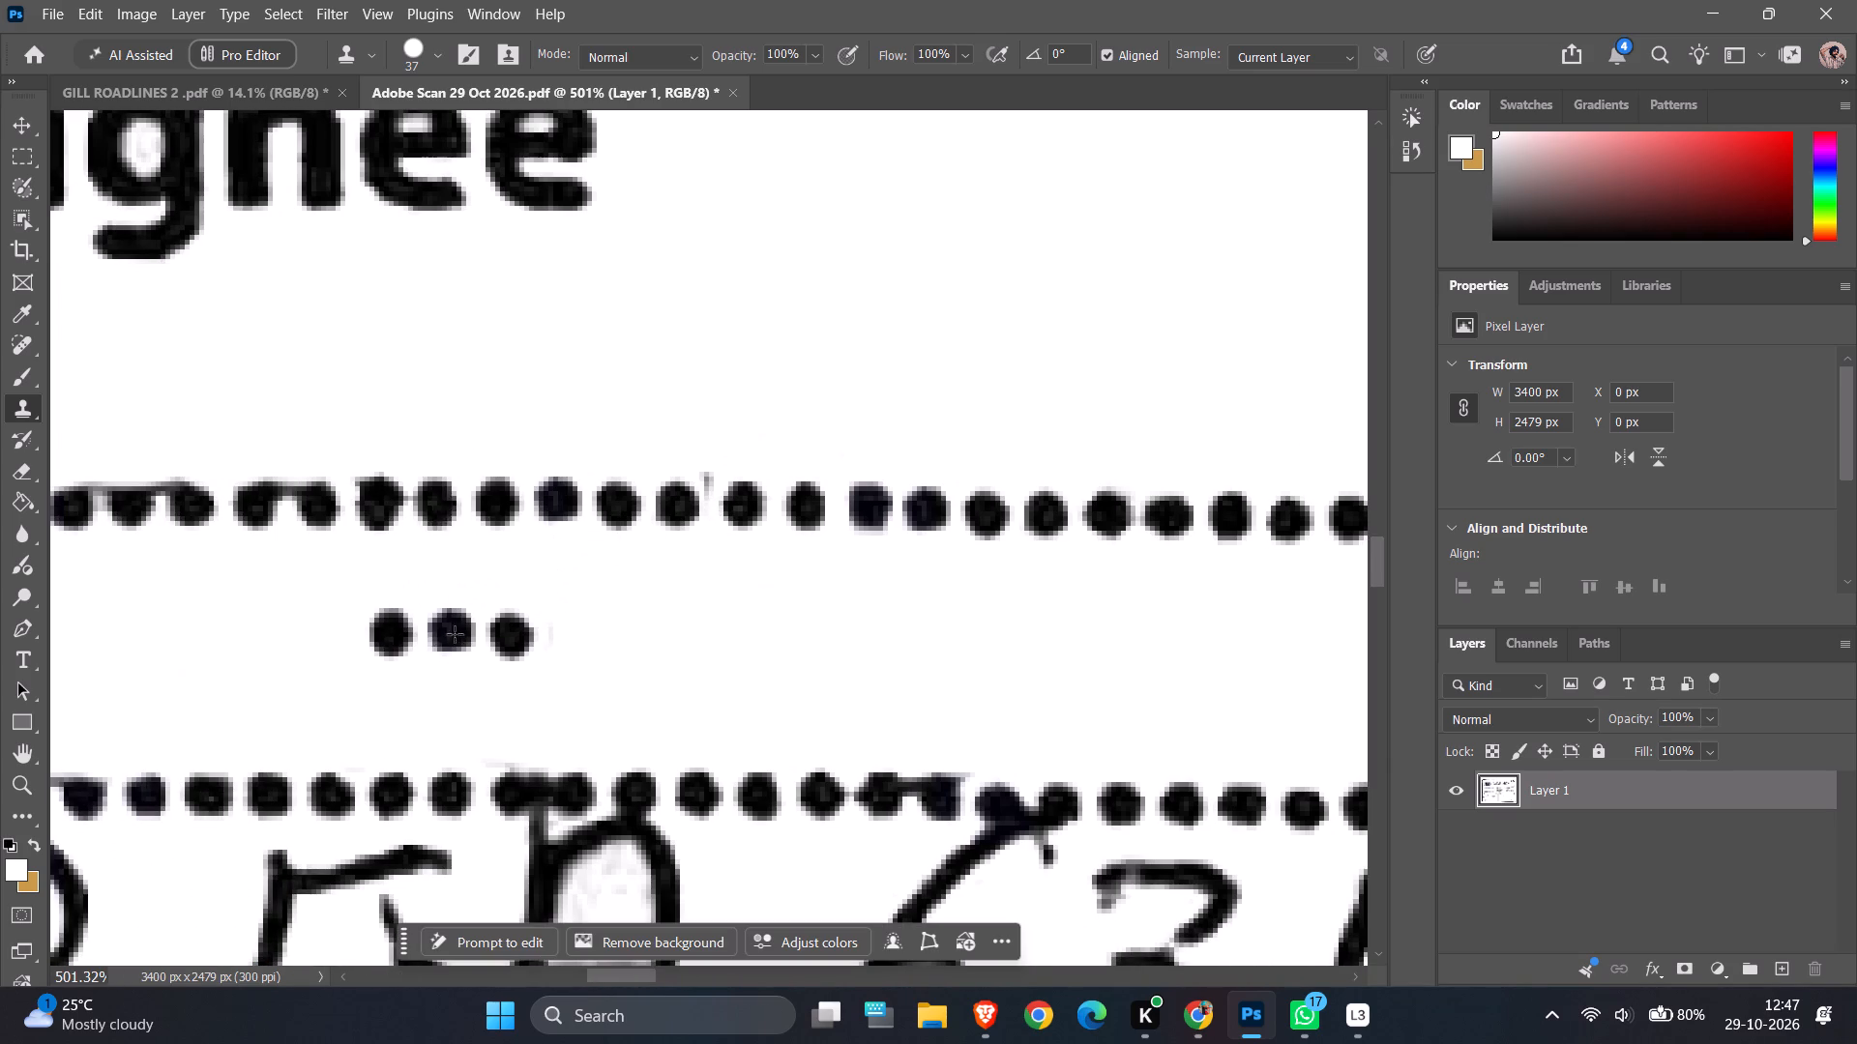
click(388, 499)
ctrl+scroll(359, 607, up, 10)
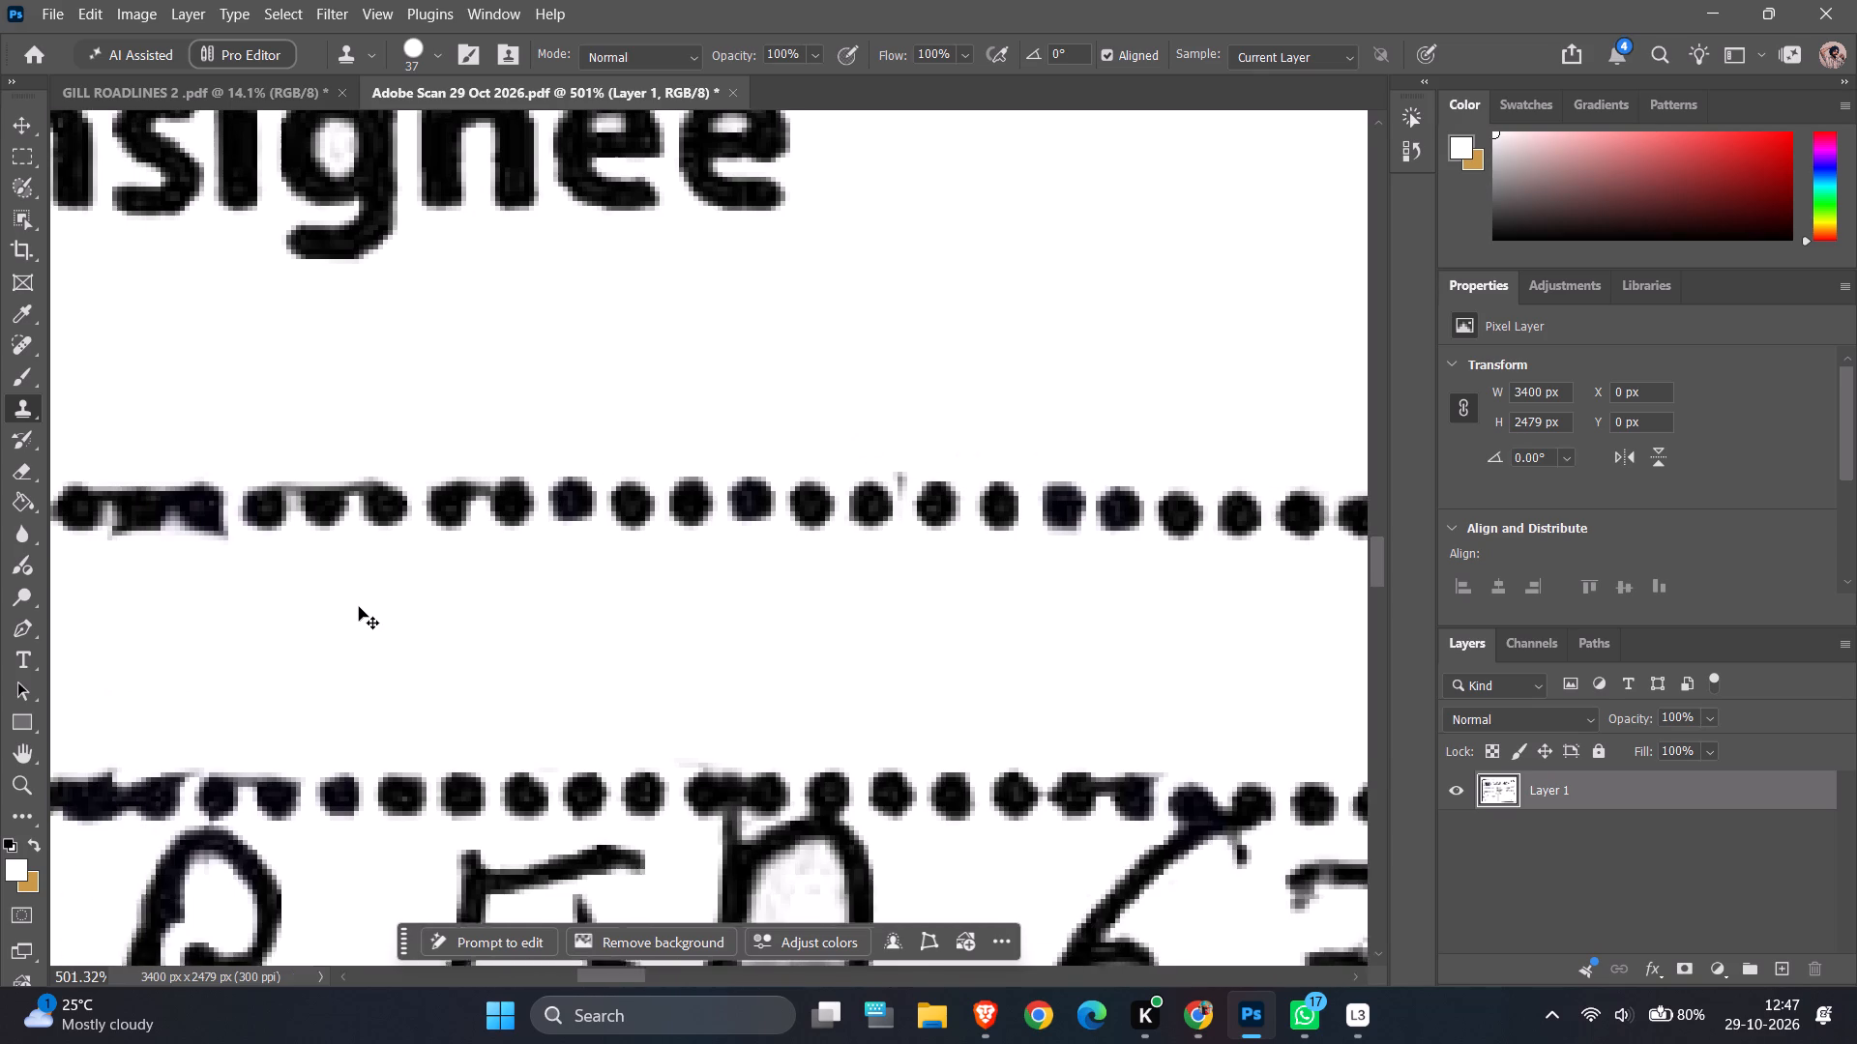
ctrl+scroll(359, 607, up, 3)
alt+click(692, 507)
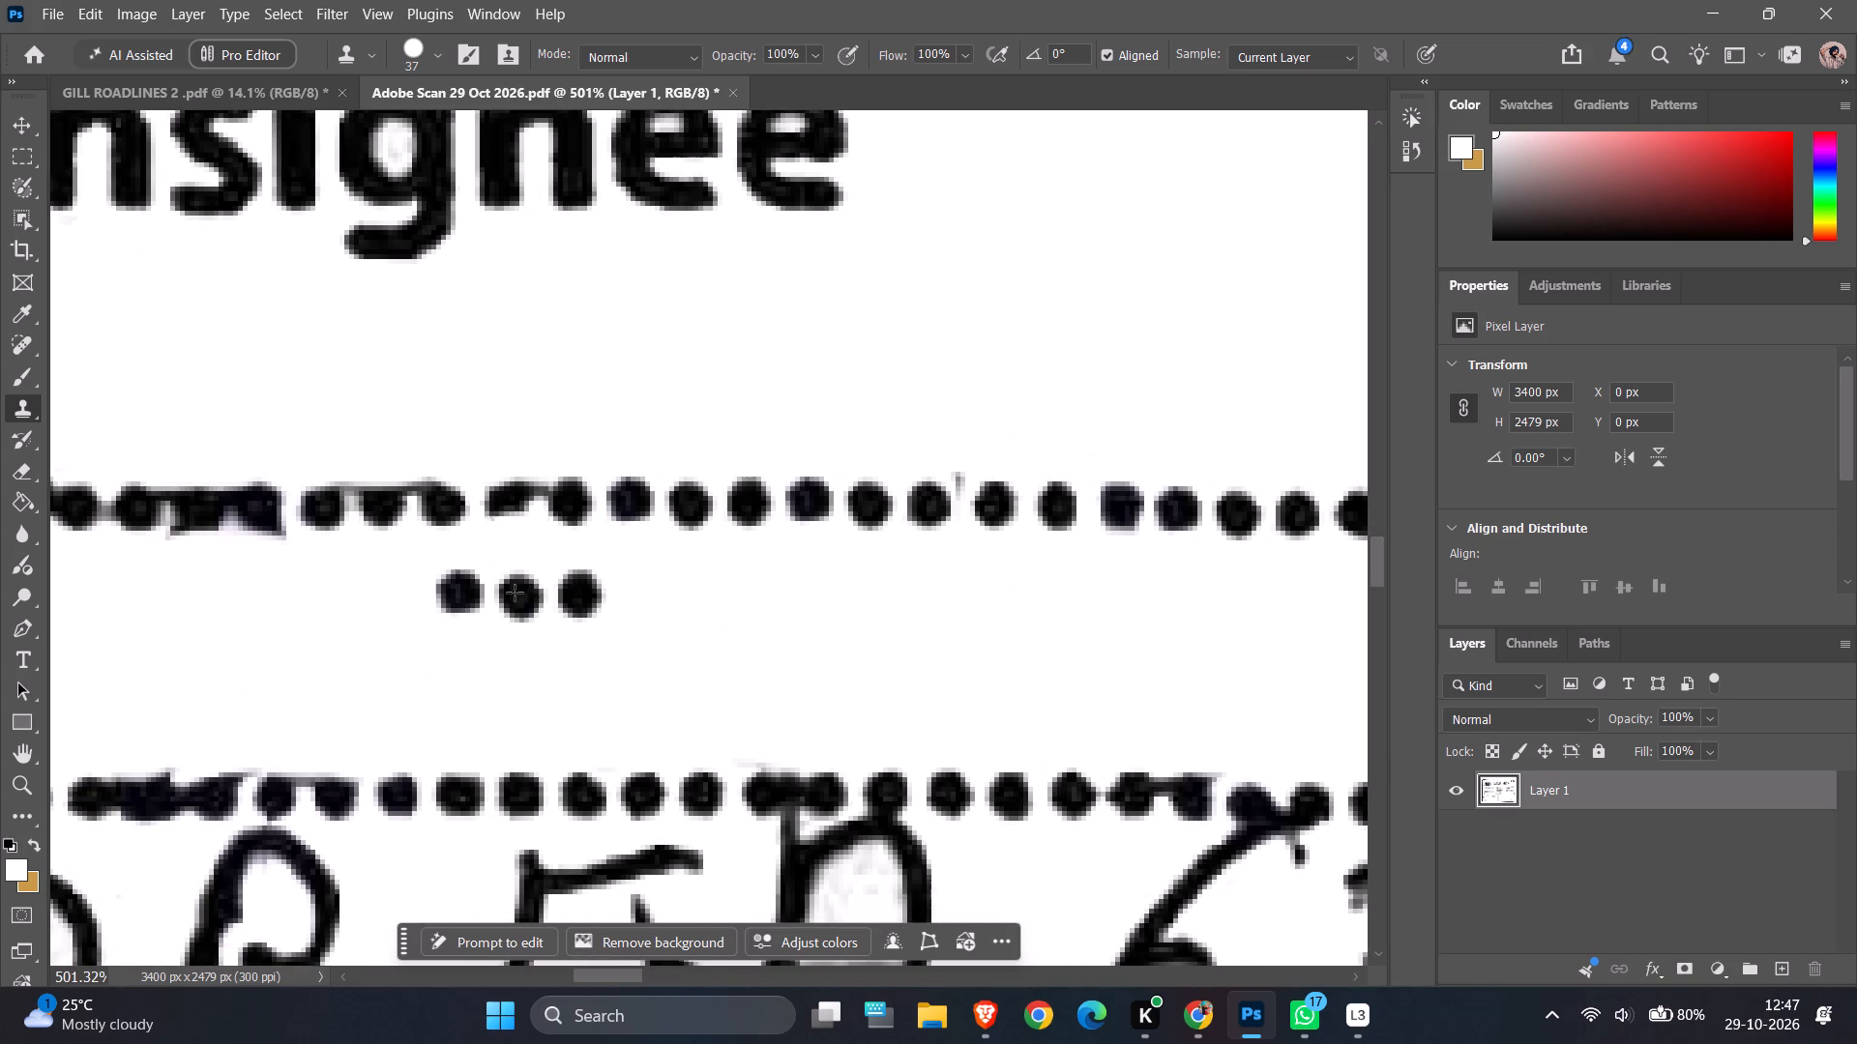
click(508, 514)
ctrl+scroll(538, 608, up, 12)
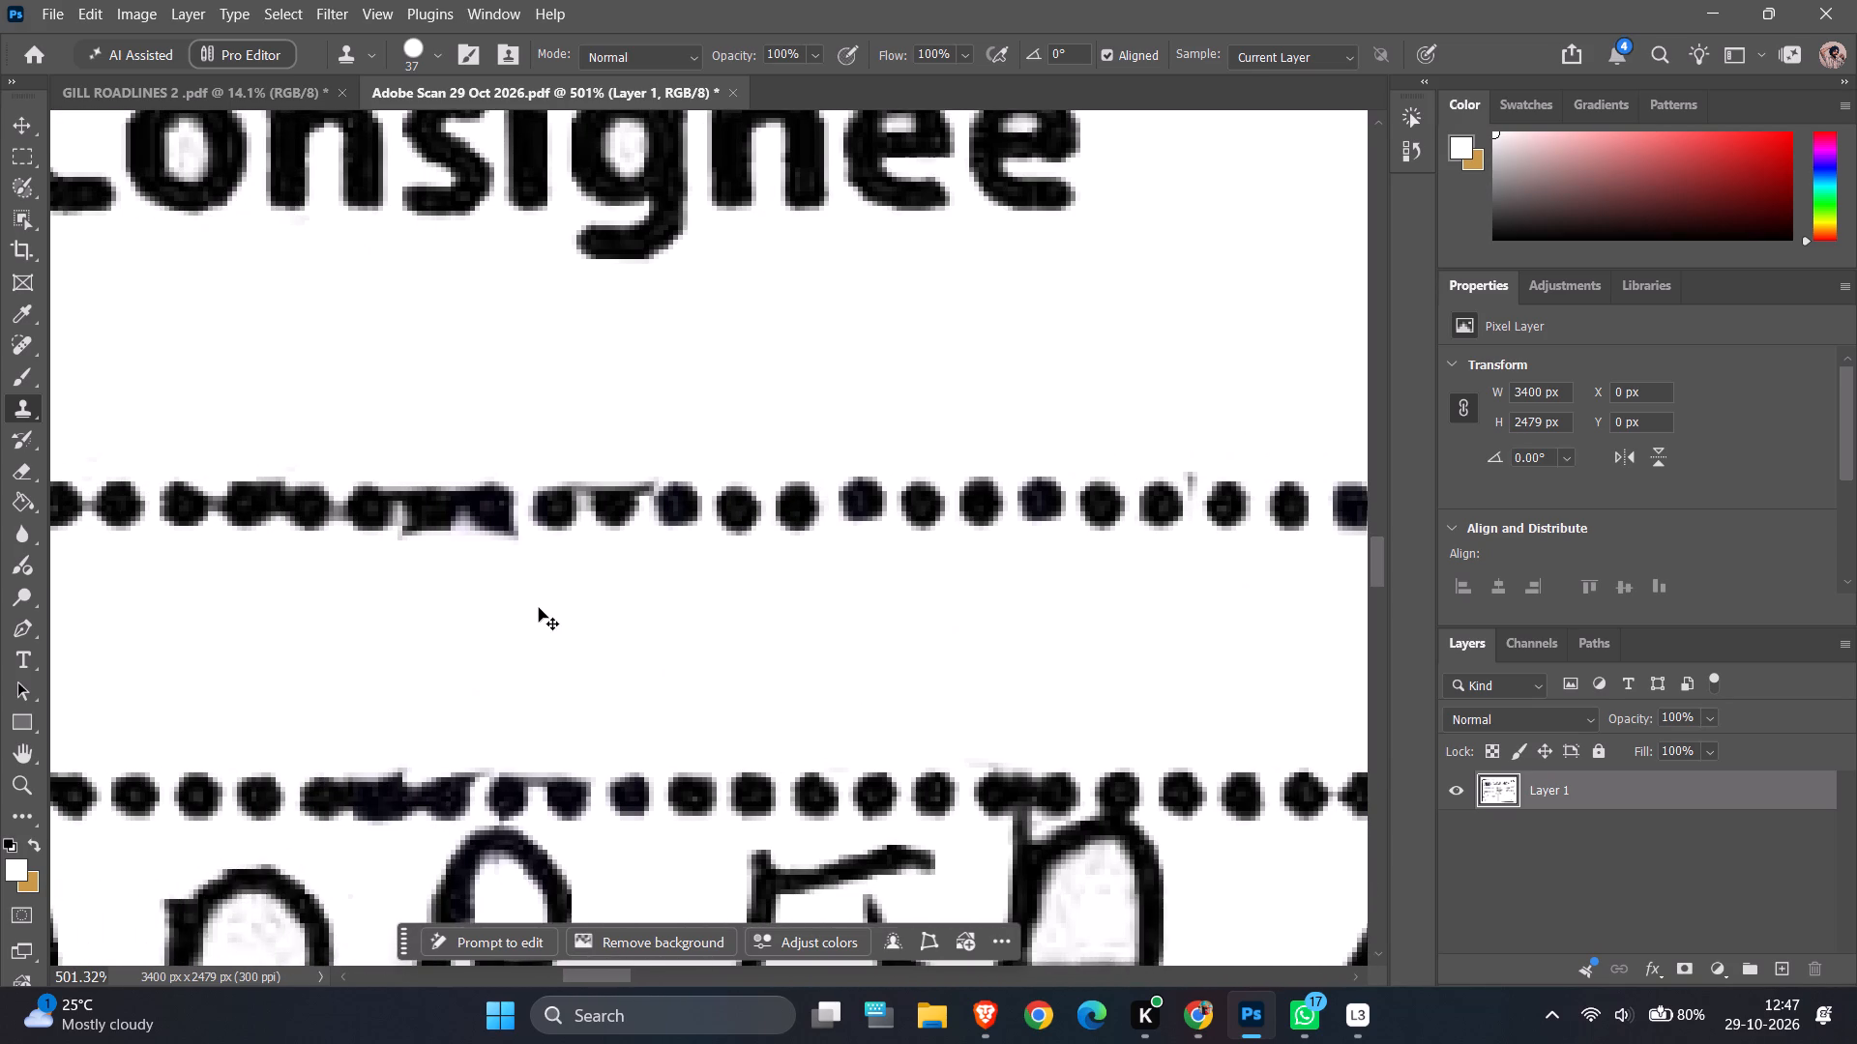
alt+click(800, 504)
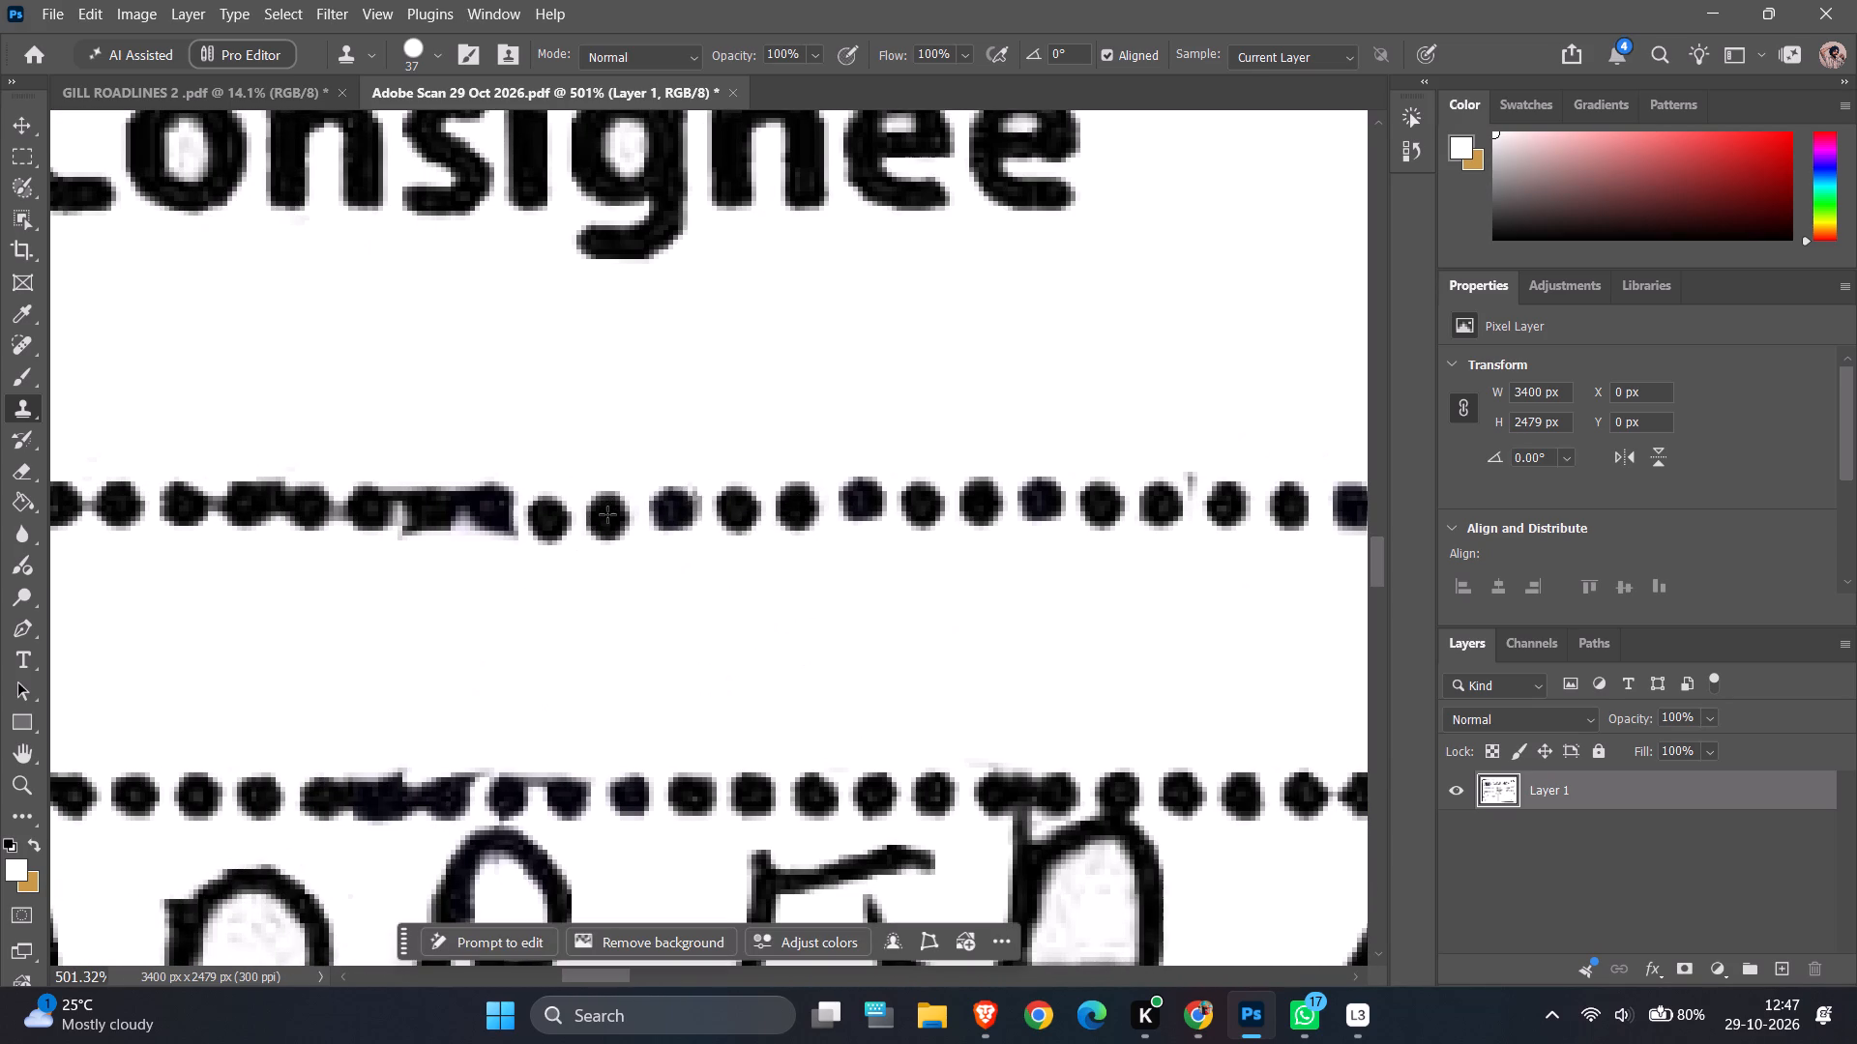
click(618, 509)
Clone clean dots over the merged dots on the first Consignee dotted line, beneath the "ons" part of the printed heading.
ctrl+scroll(632, 588, up, 13)
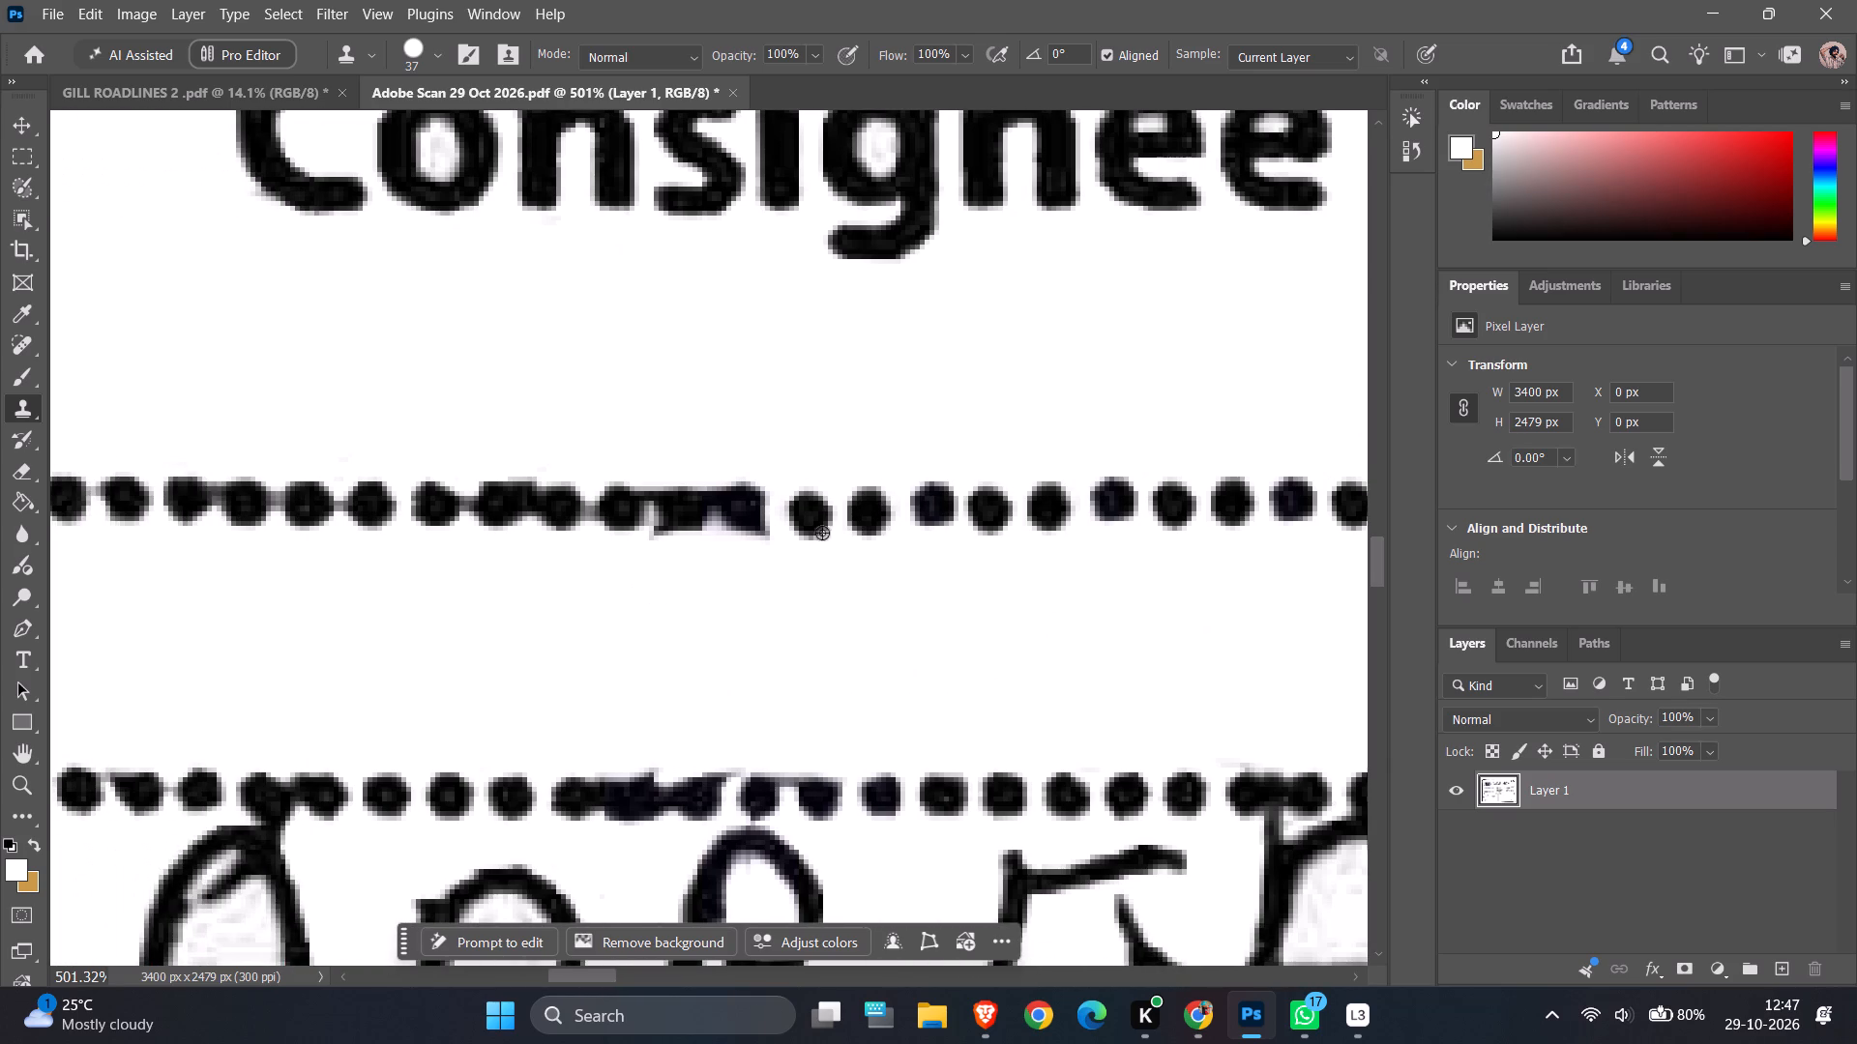
alt+click(871, 512)
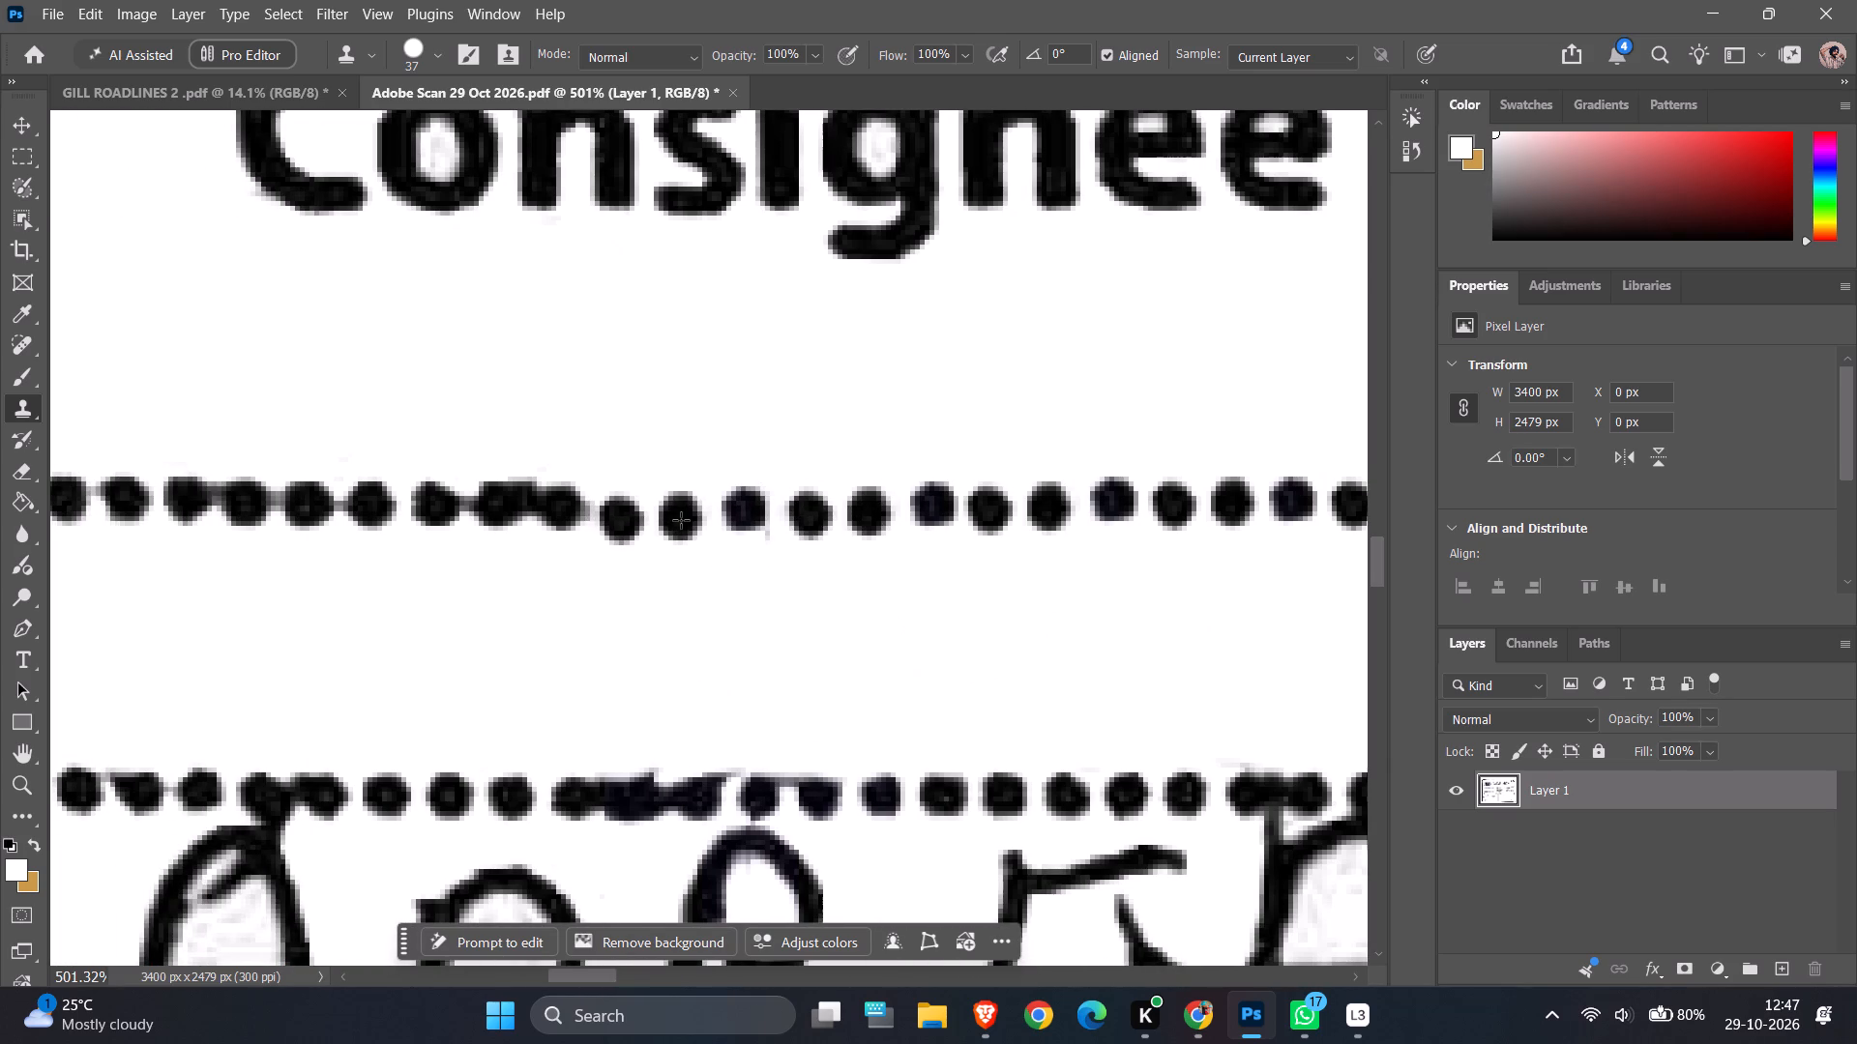
click(681, 520)
scroll(671, 644, up, 5)
ctrl+scroll(671, 644, down, 16)
ctrl+alt+scroll(671, 644, up, 3)
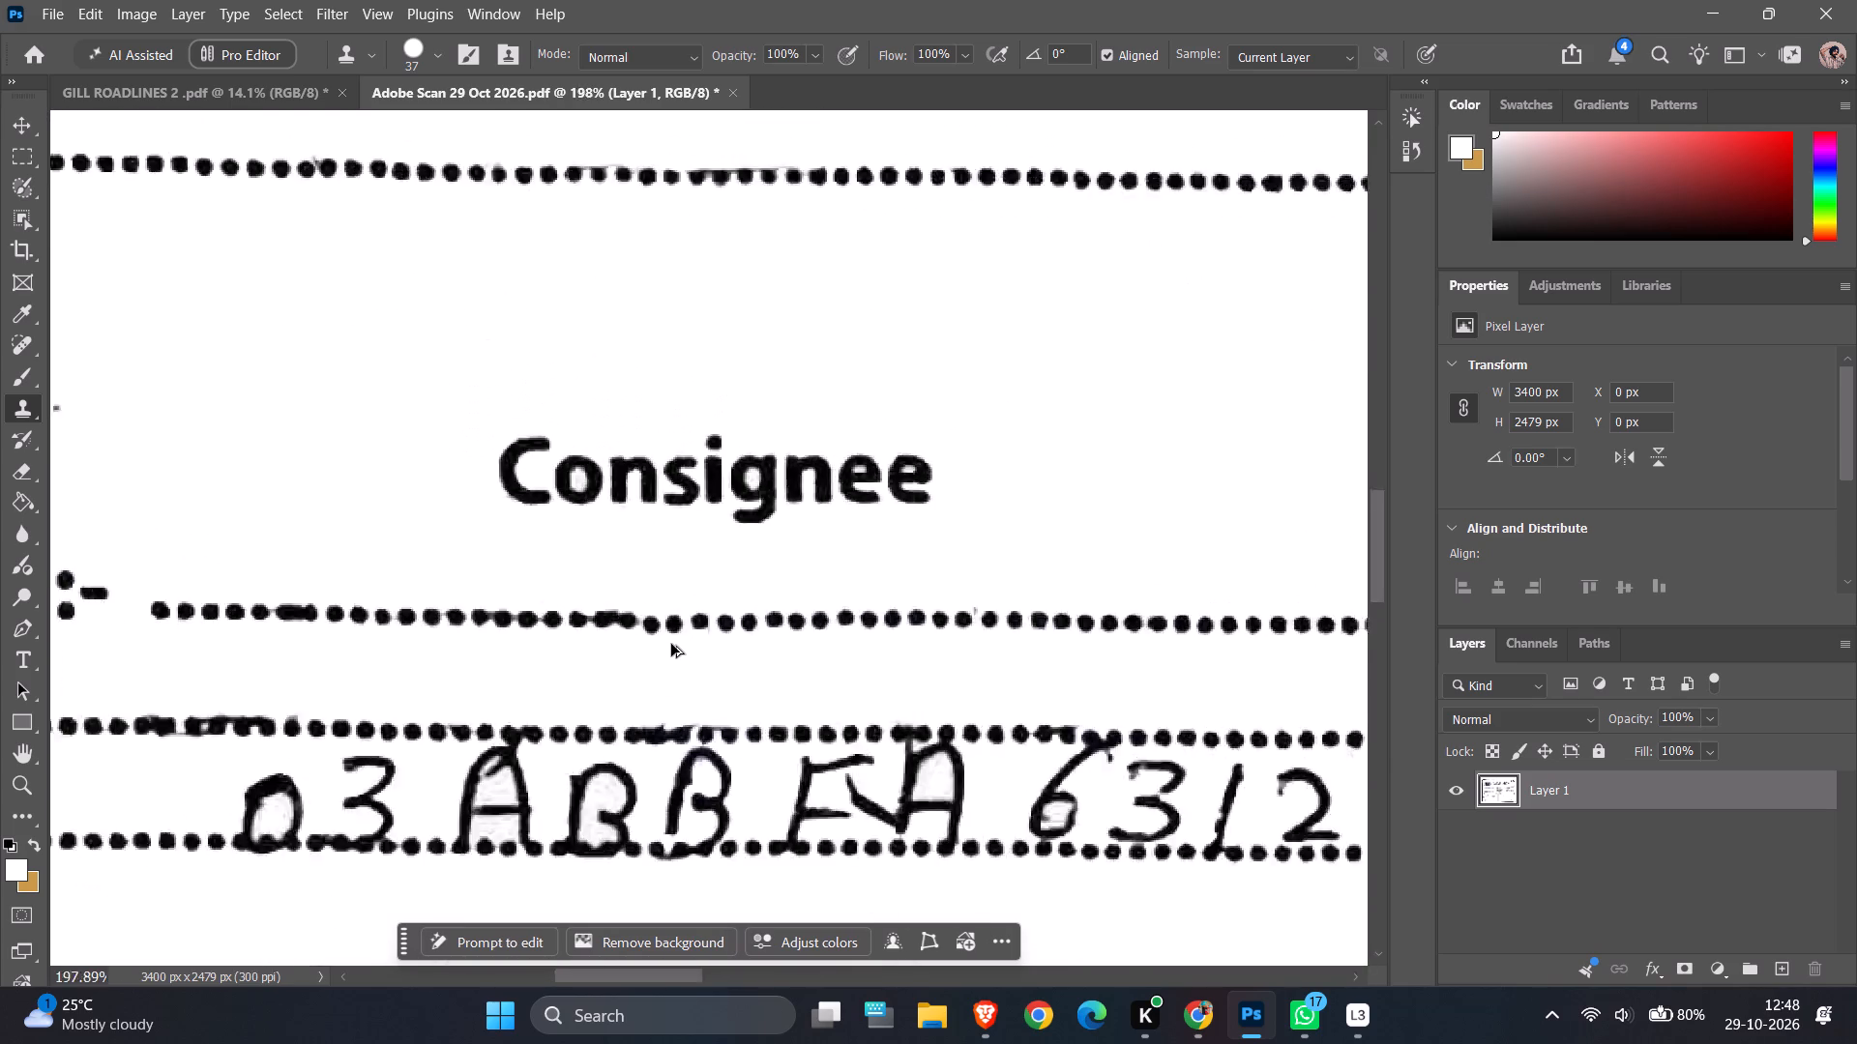
ctrl+alt+scroll(671, 644, up, 20)
ctrl+alt+scroll(671, 644, up, 5)
ctrl+alt+scroll(899, 603, up, 7)
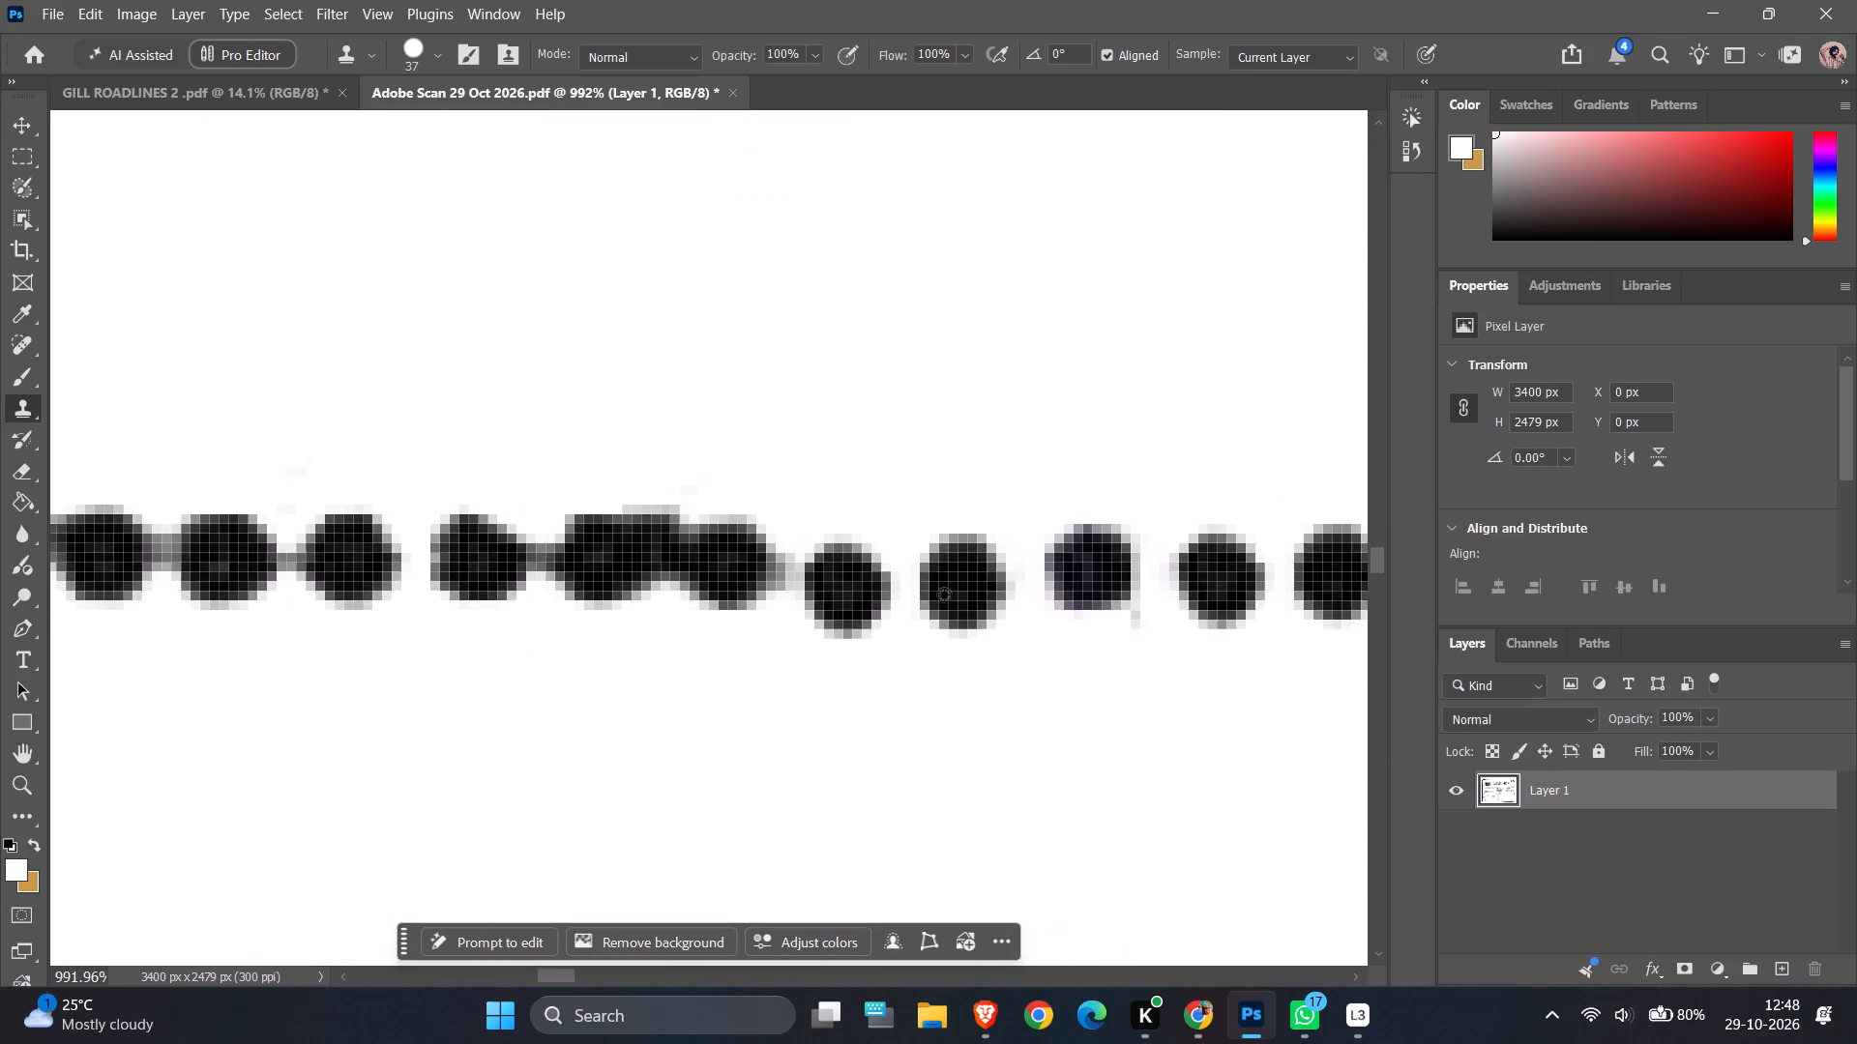
alt+click(966, 589)
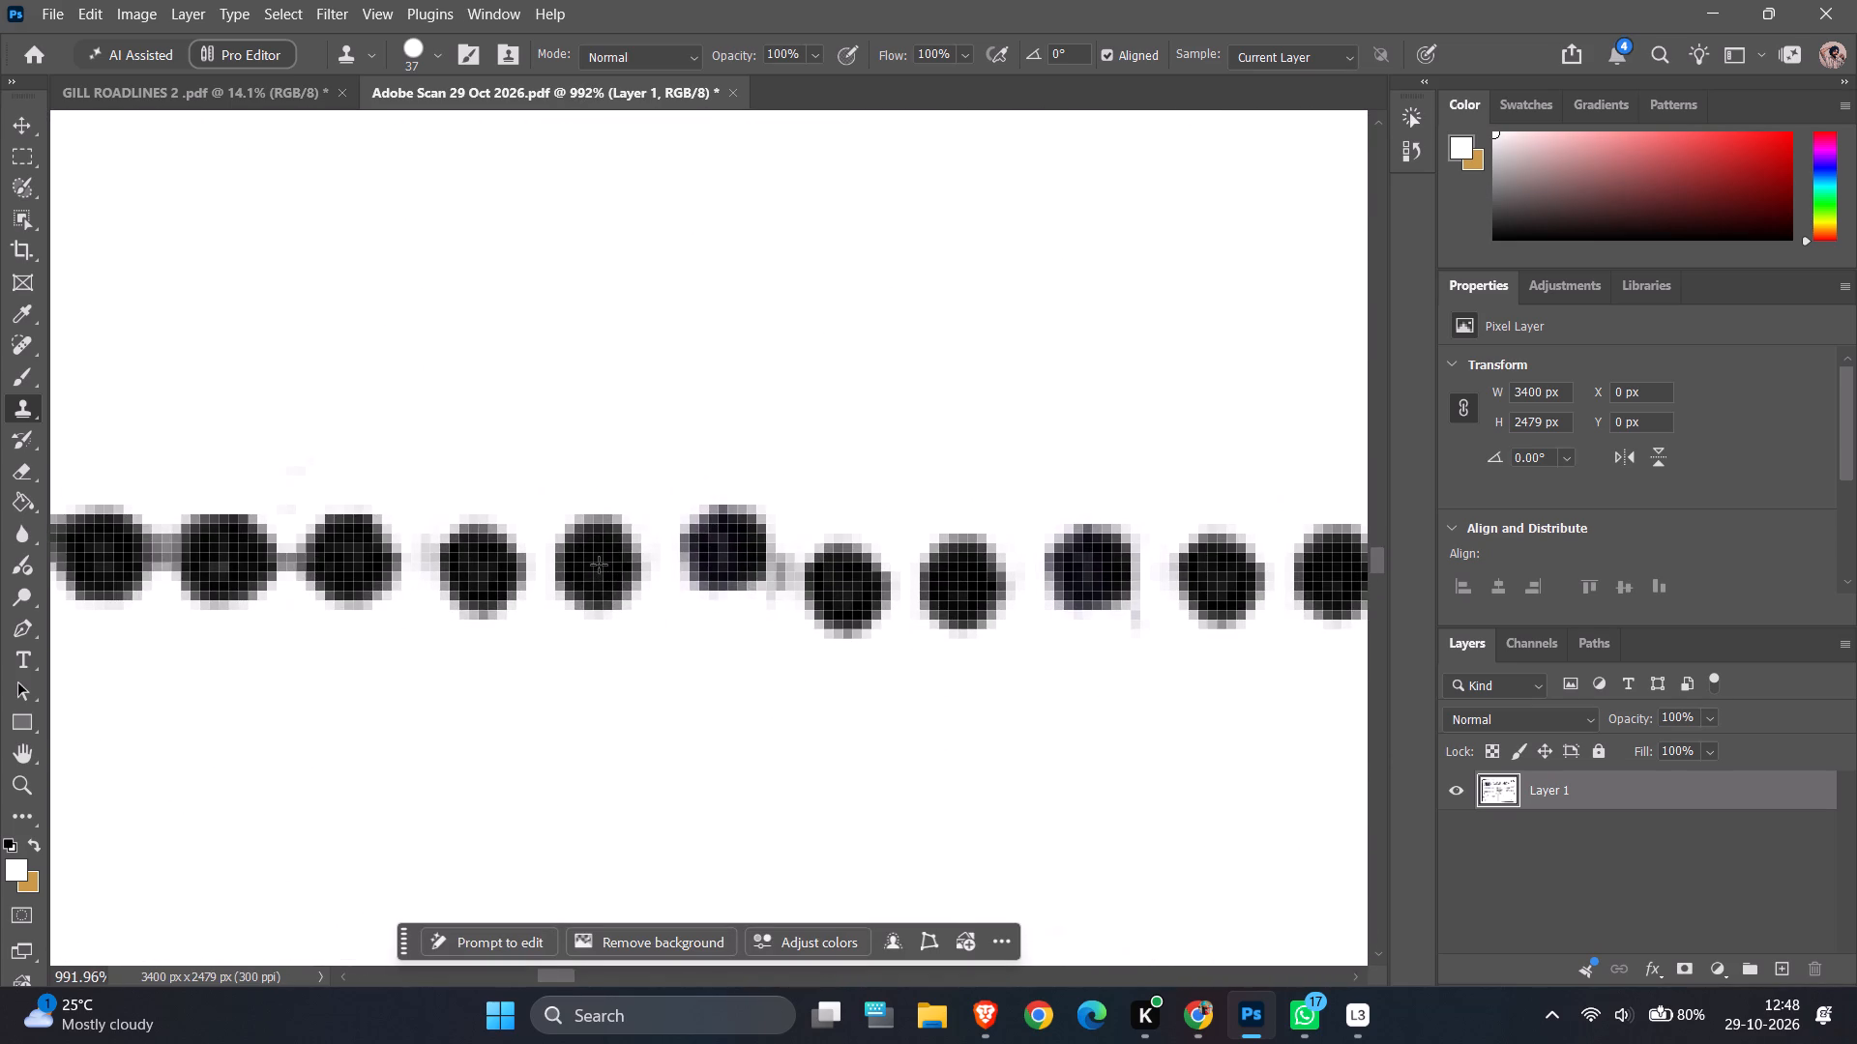
click(599, 565)
Clone three clean dots over the merged blob near the start of the first Consignee dotted line, after "M/s :-".
ctrl+scroll(599, 565, down, 14)
ctrl+alt+scroll(602, 574, down, 13)
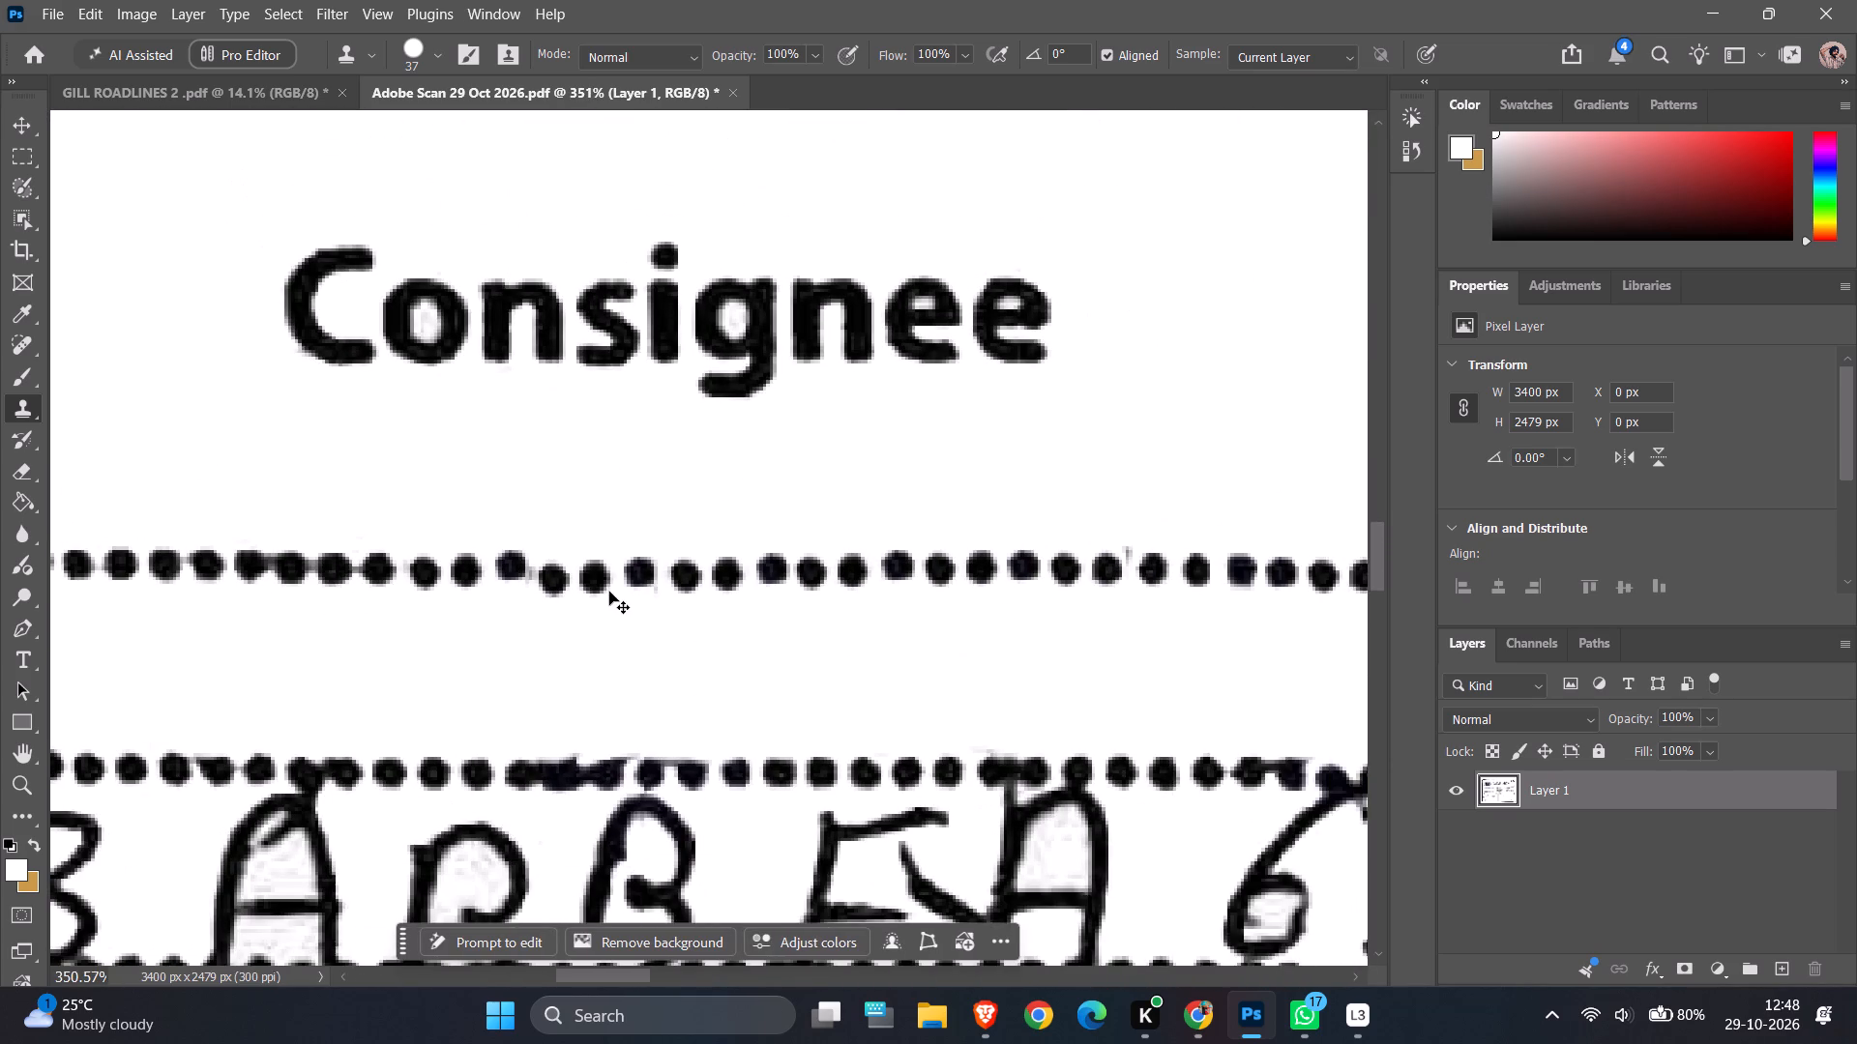
ctrl+scroll(418, 656, up, 18)
ctrl+alt+scroll(550, 636, down, 14)
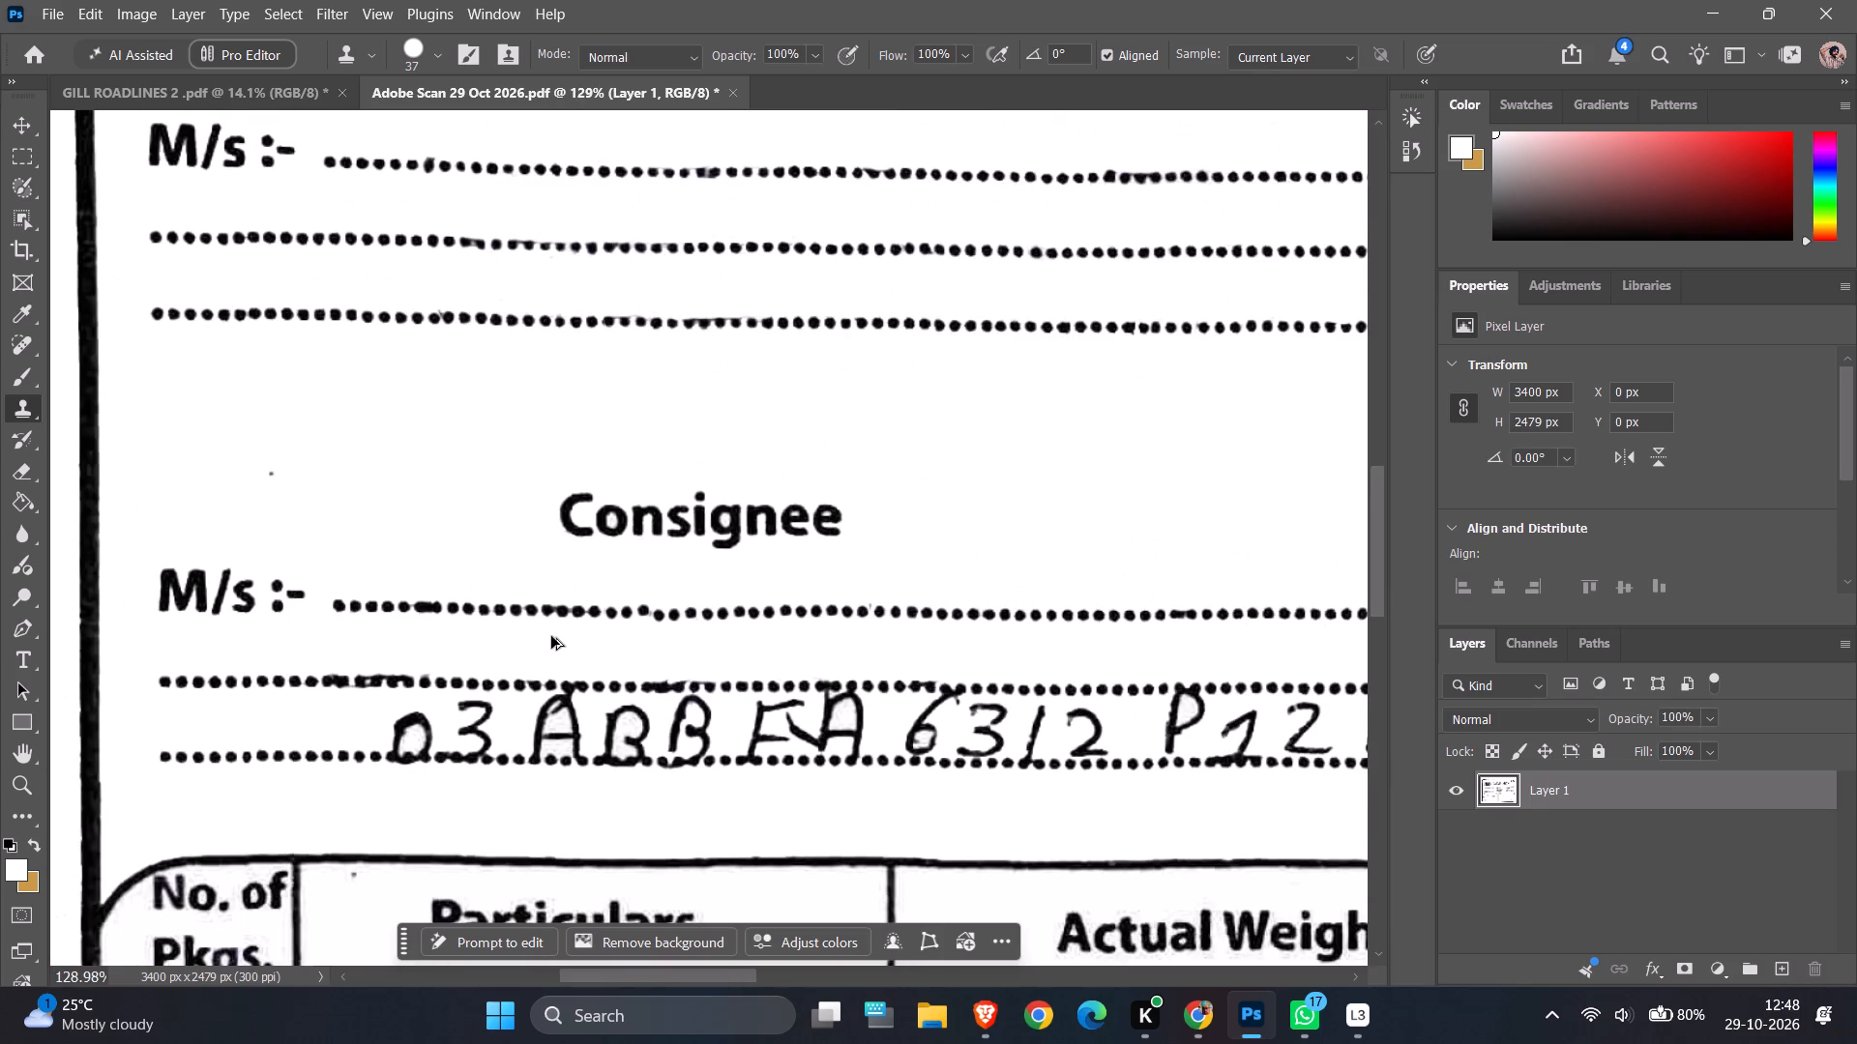
ctrl+alt+scroll(551, 636, up, 7)
ctrl+alt+scroll(511, 624, up, 20)
ctrl+alt+scroll(511, 624, up, 2)
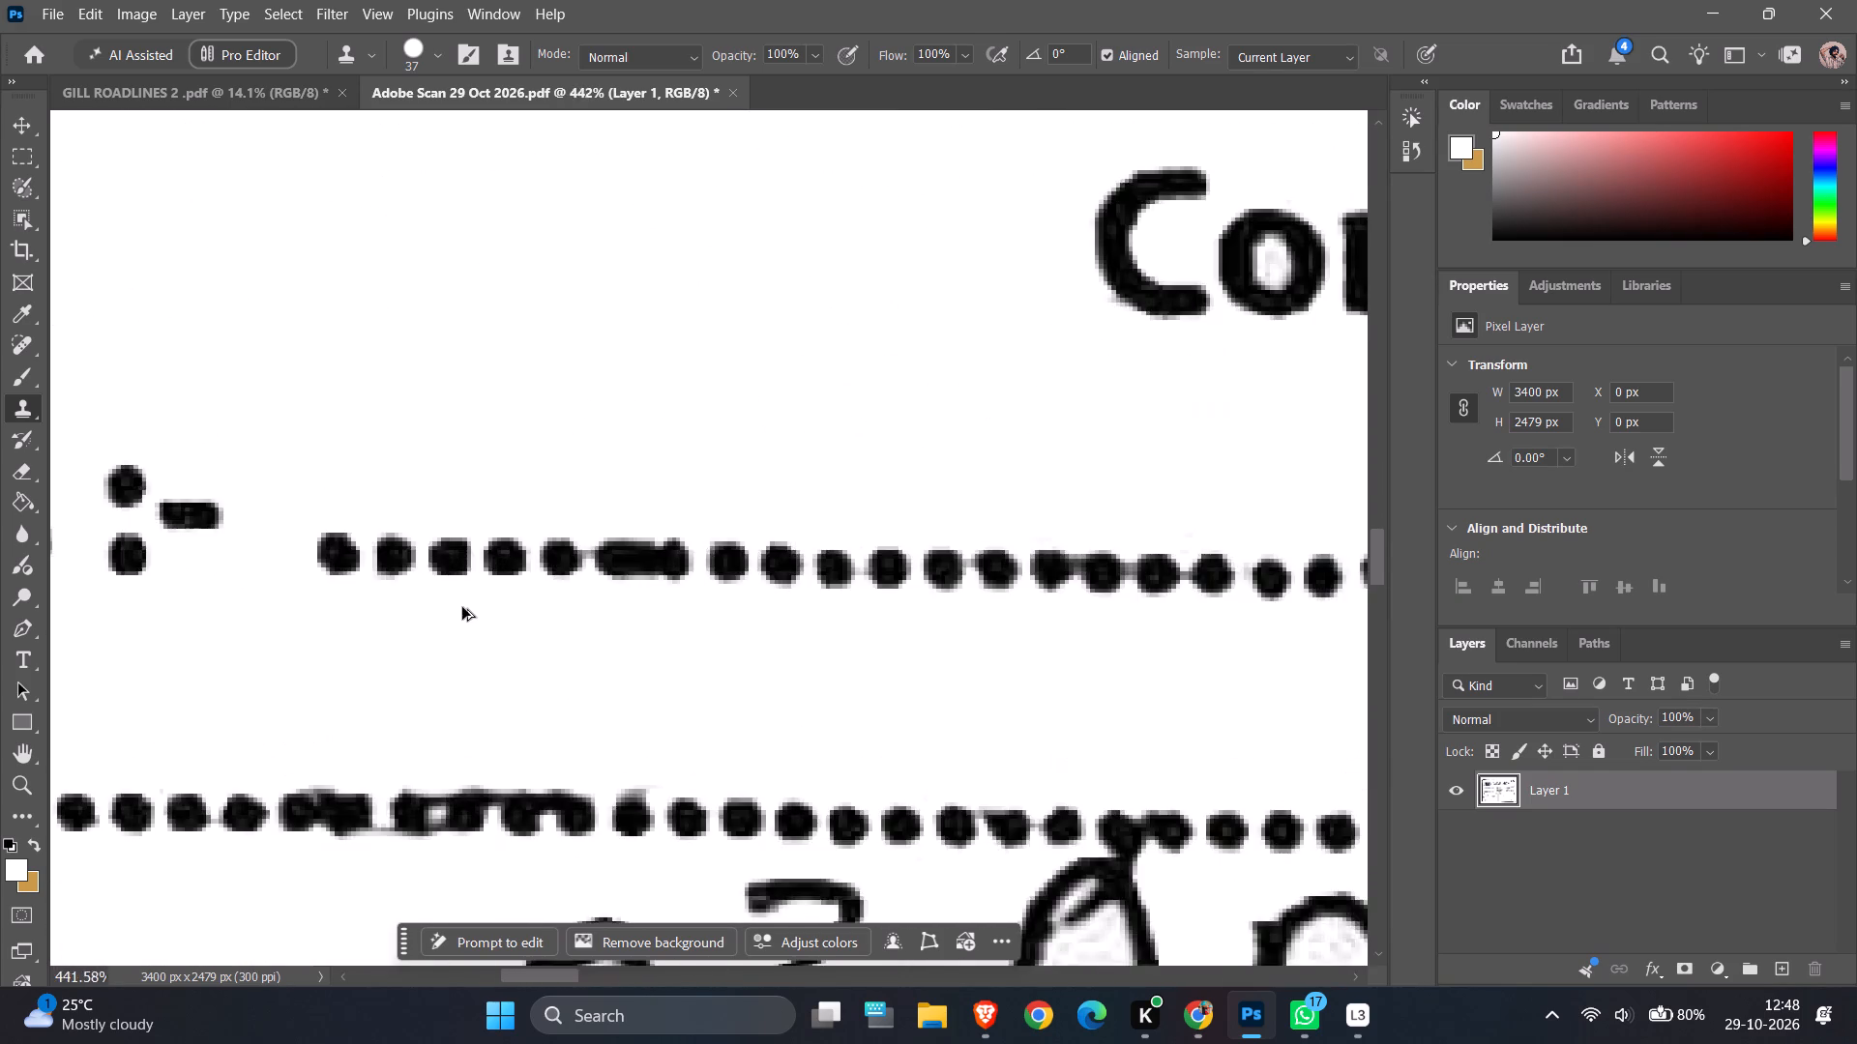
ctrl+alt+scroll(462, 607, up, 4)
alt+click(326, 504)
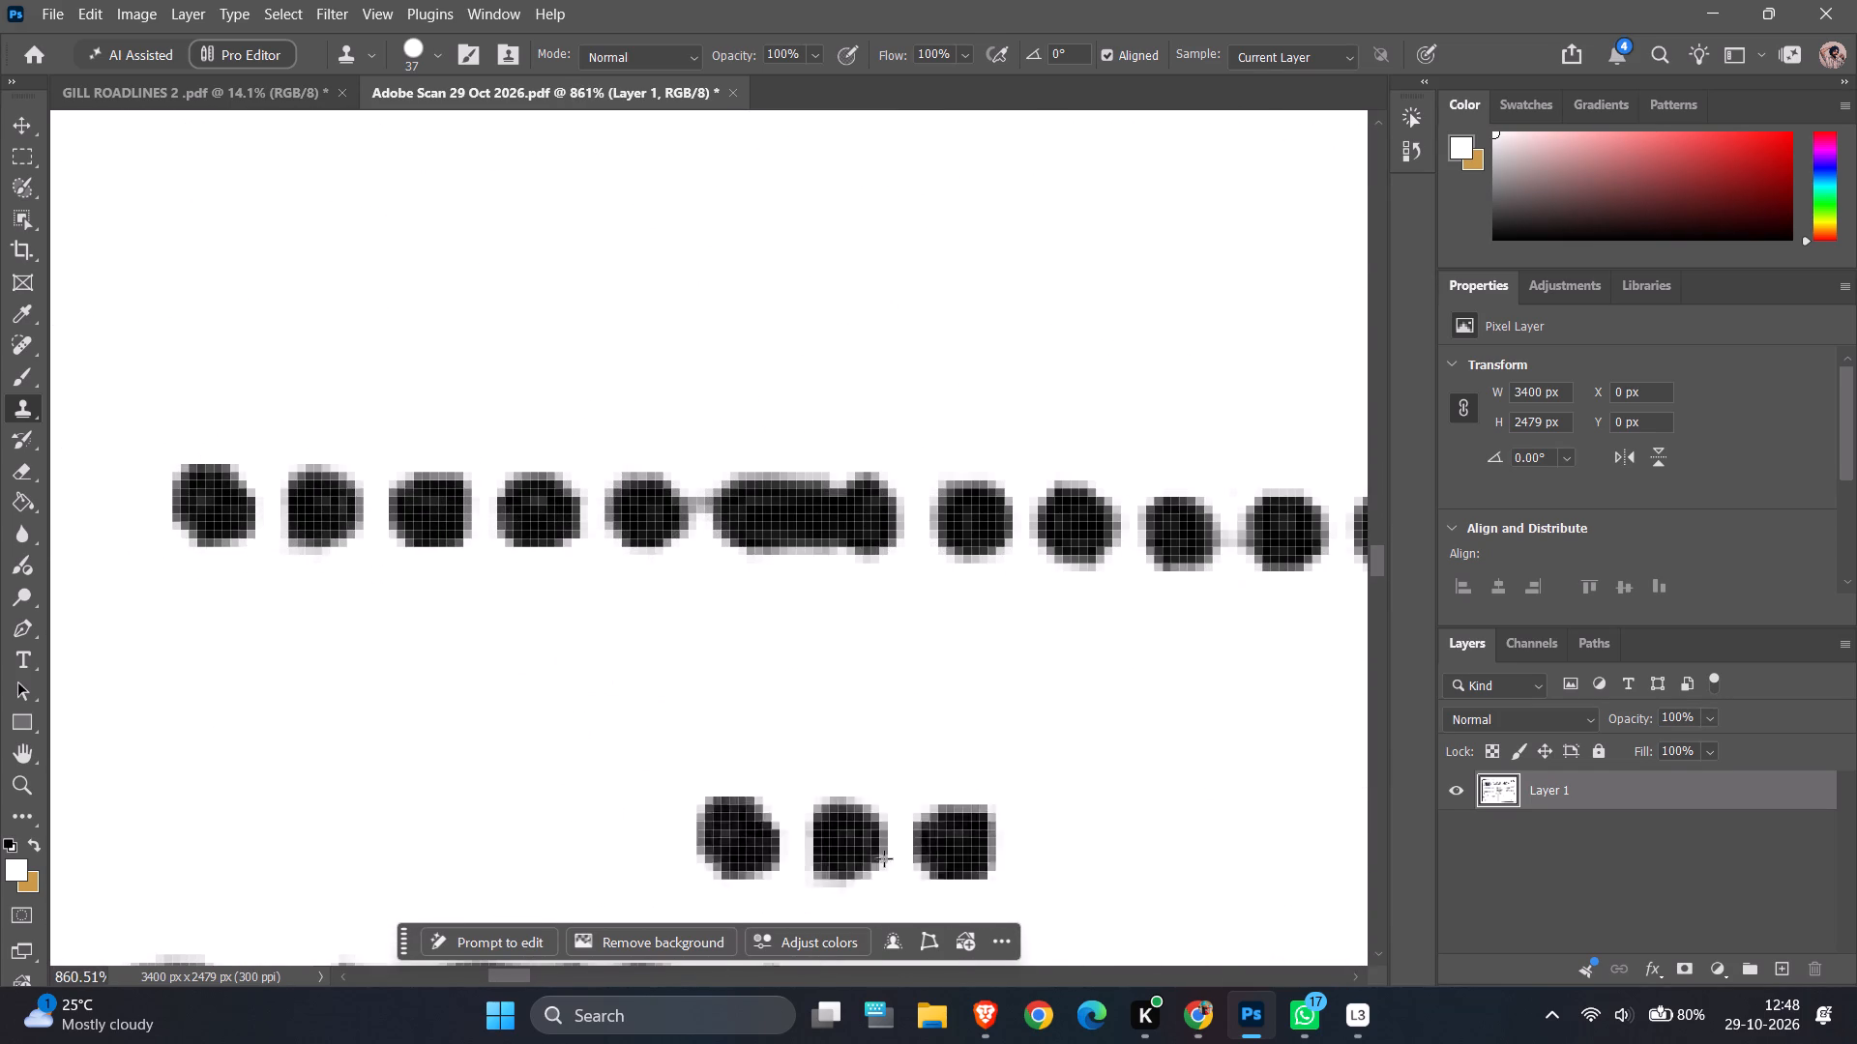
click(759, 516)
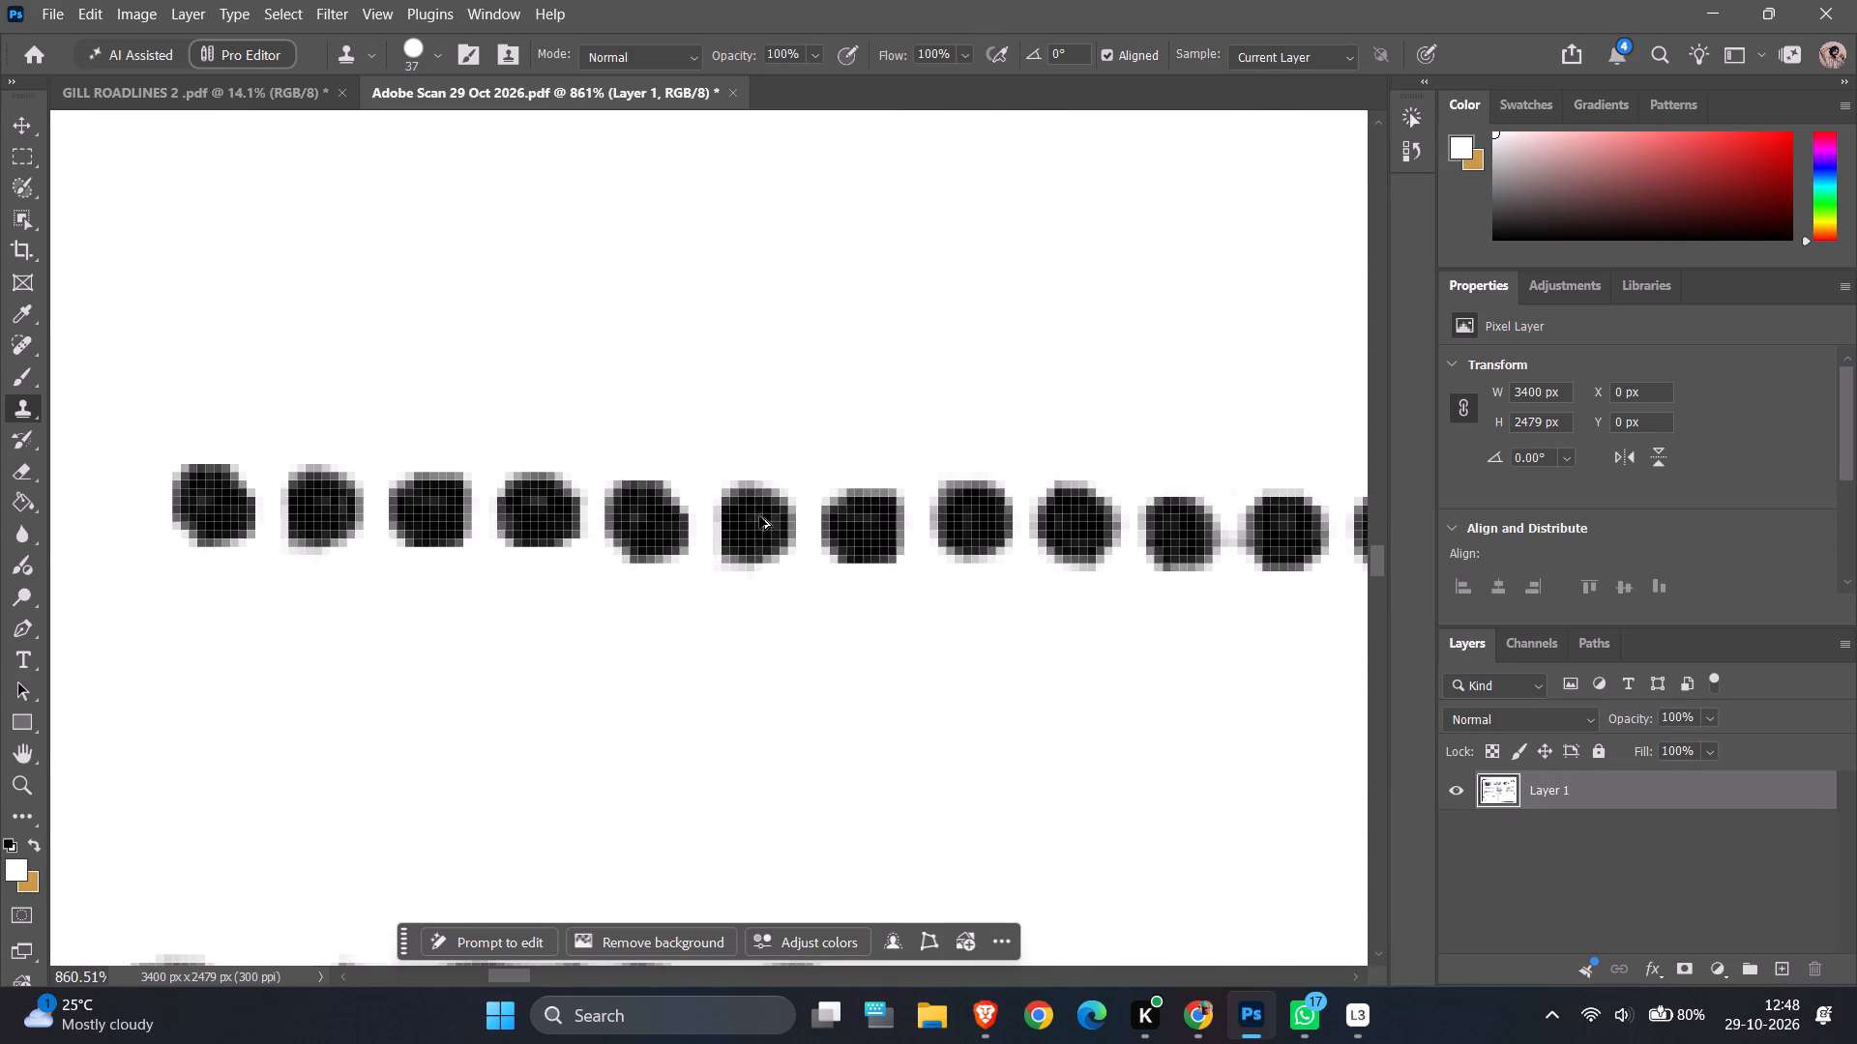
Set the clone brush to 48 px and clone clean dots over the first smeared dots on the second Consignee dotted line.
ctrl+scroll(754, 607, down, 14)
ctrl+alt+scroll(754, 609, down, 17)
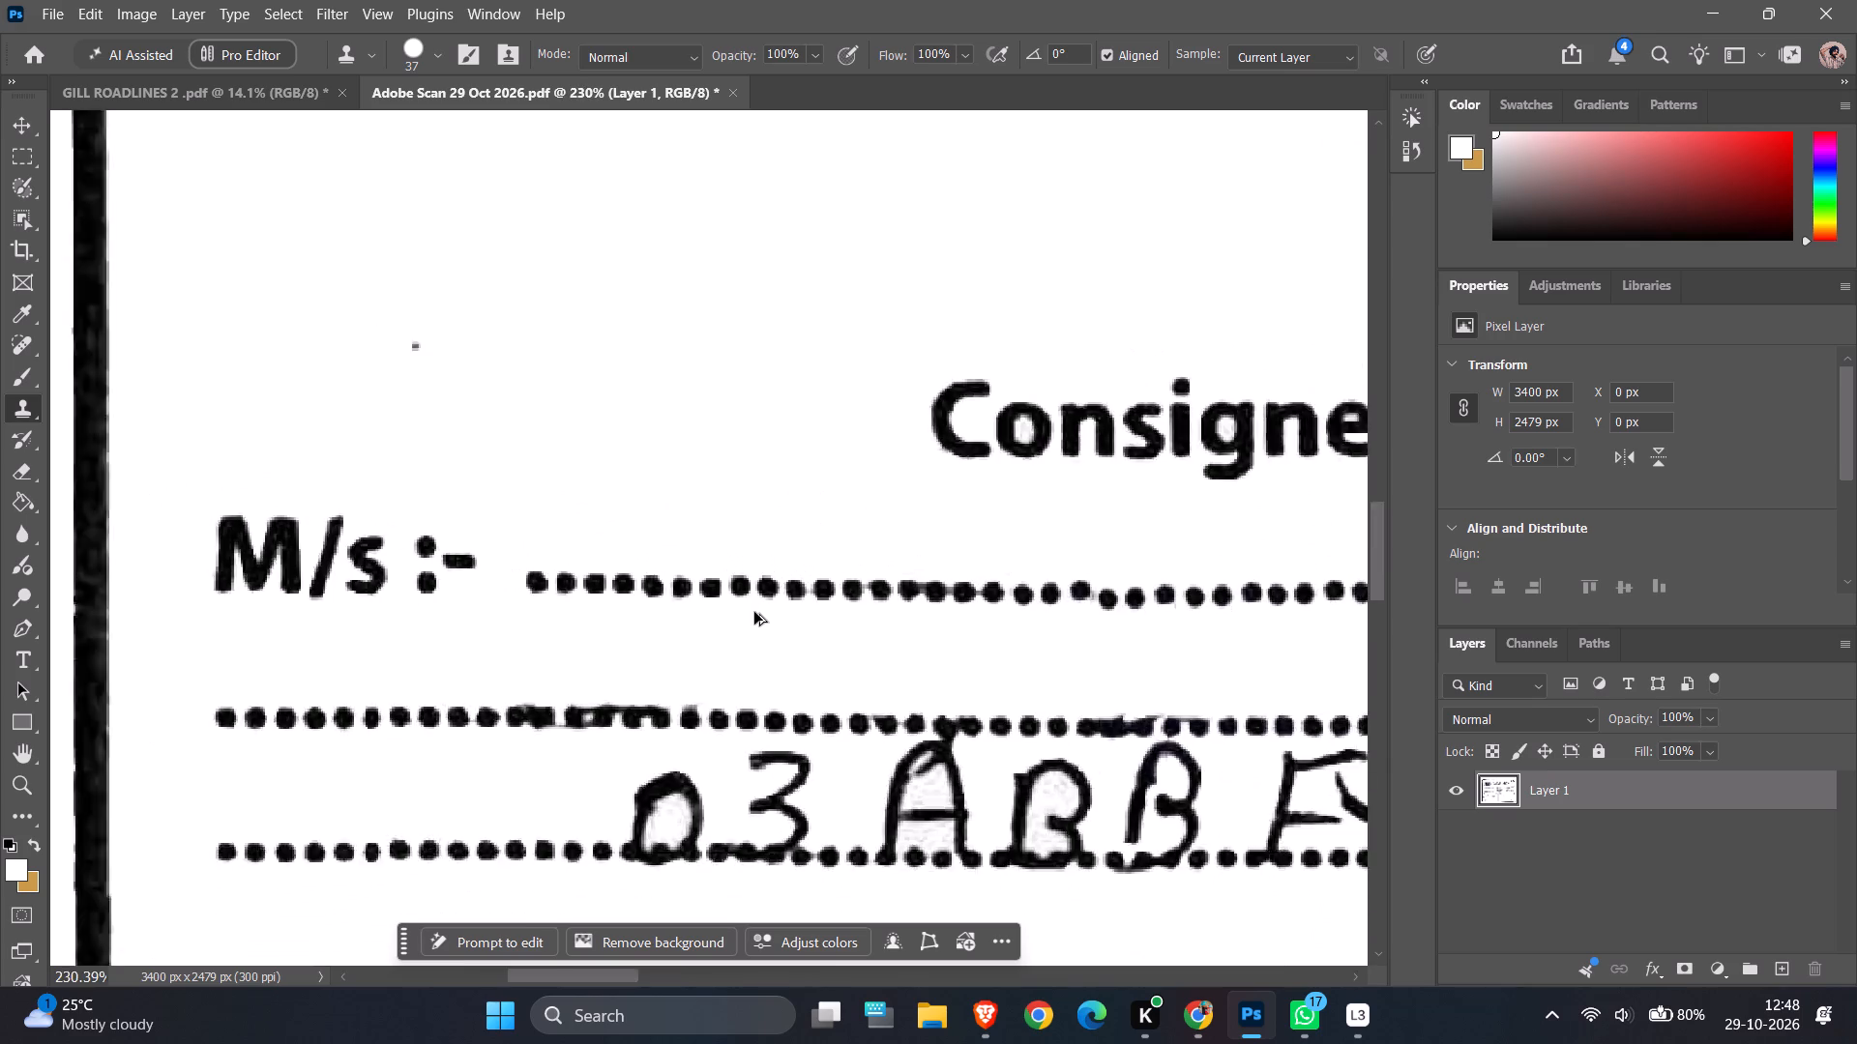
ctrl+alt+scroll(754, 612, down, 1)
scroll(593, 727, down, 7)
ctrl+alt+scroll(425, 587, up, 13)
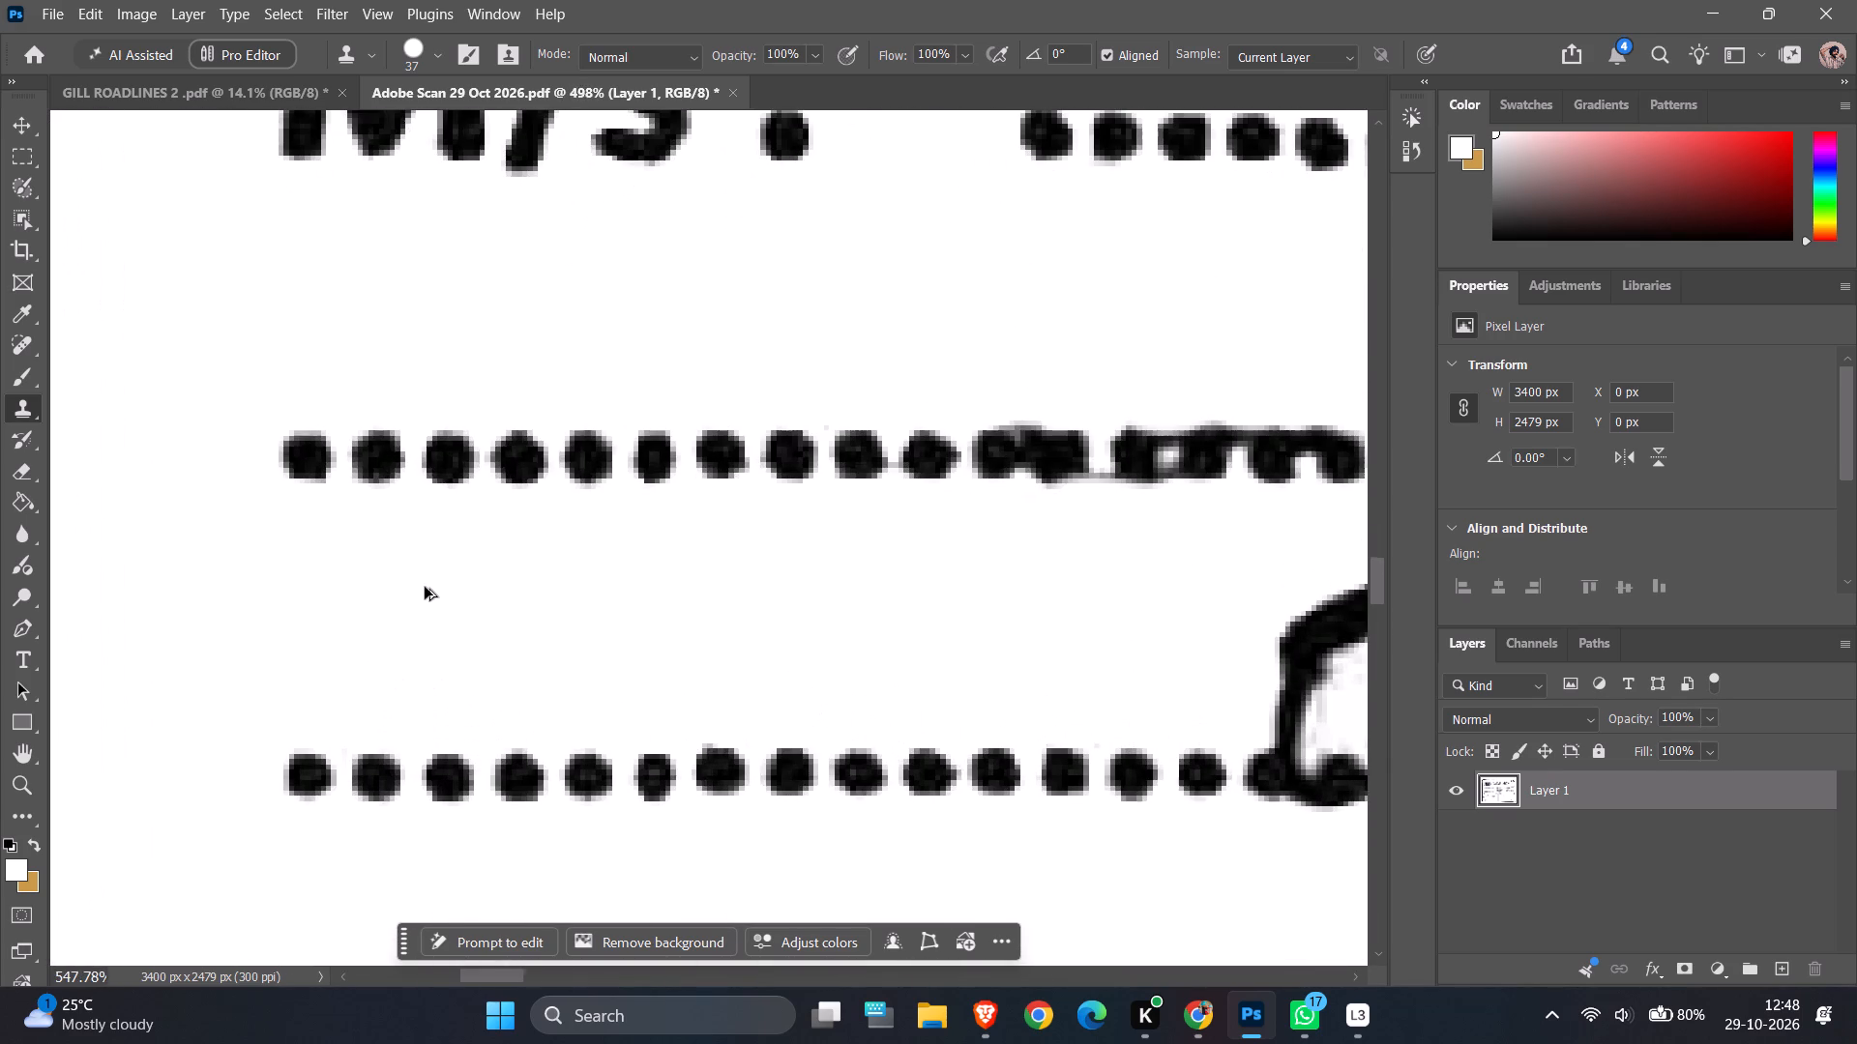
right_click(462, 375)
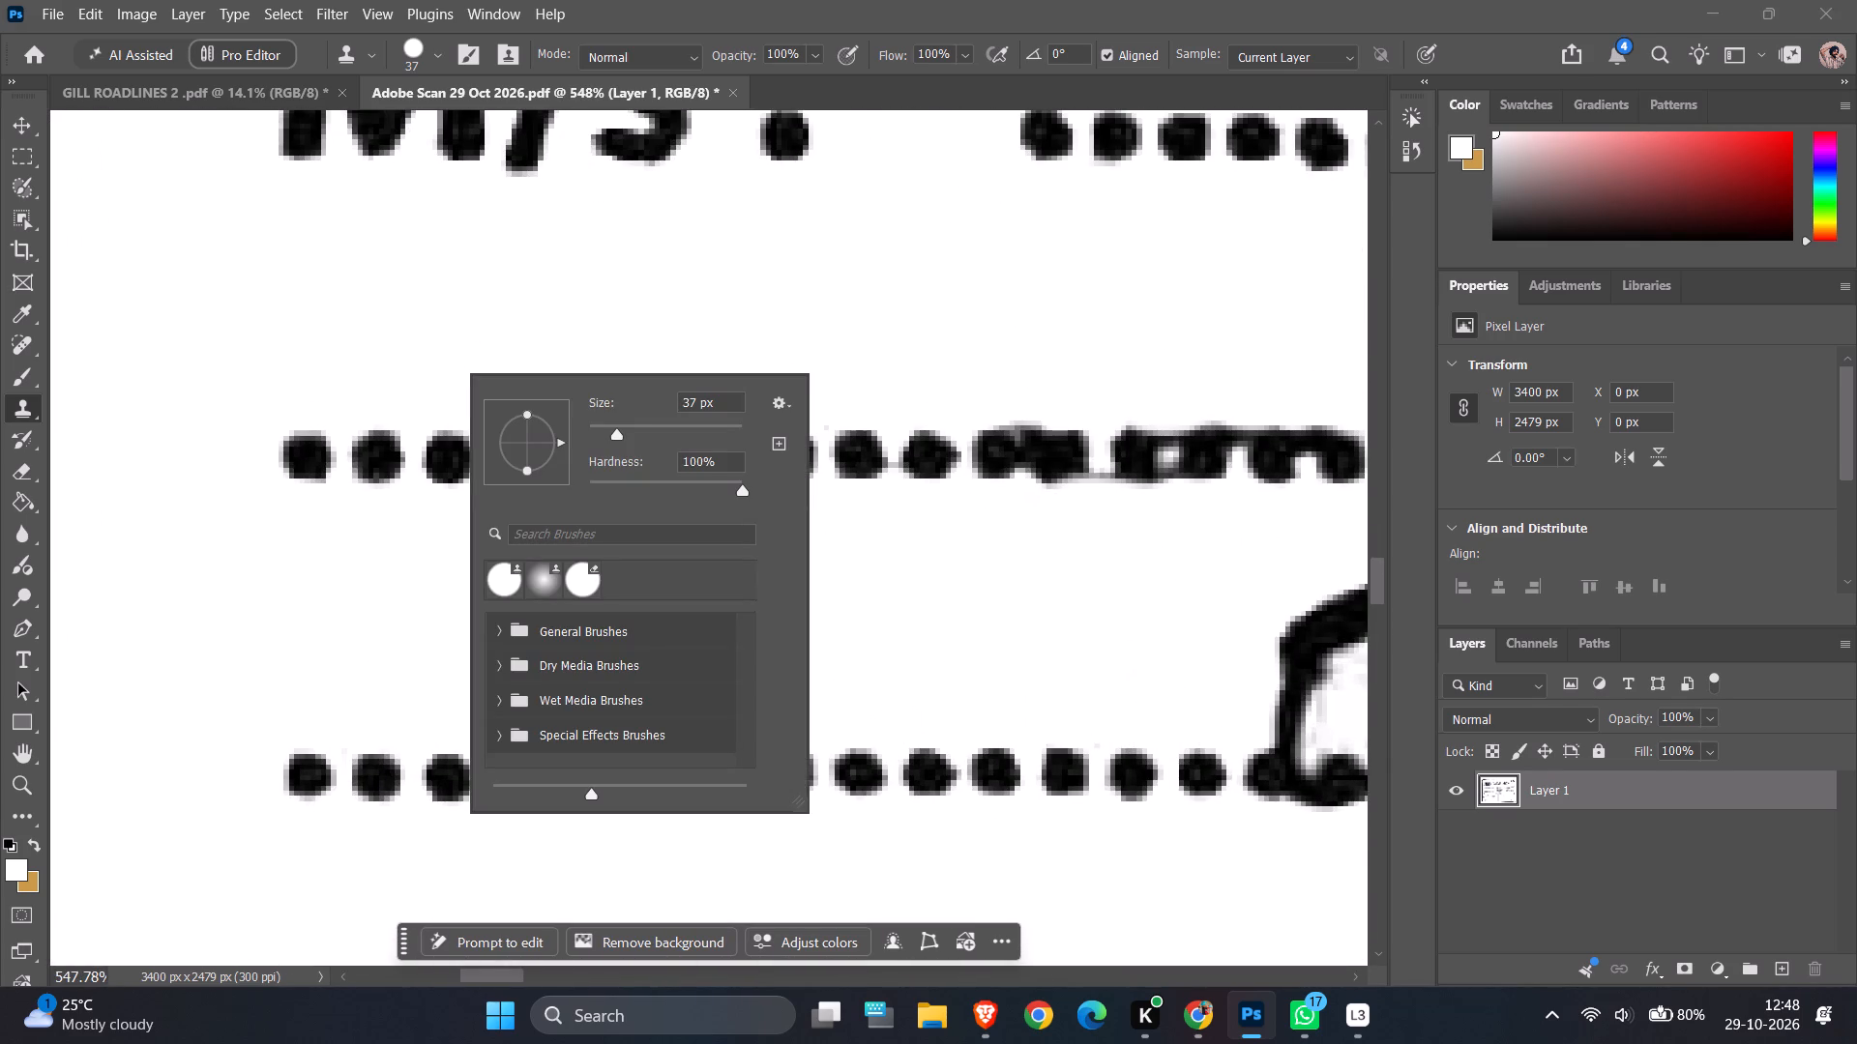
drag(616, 436, 626, 441)
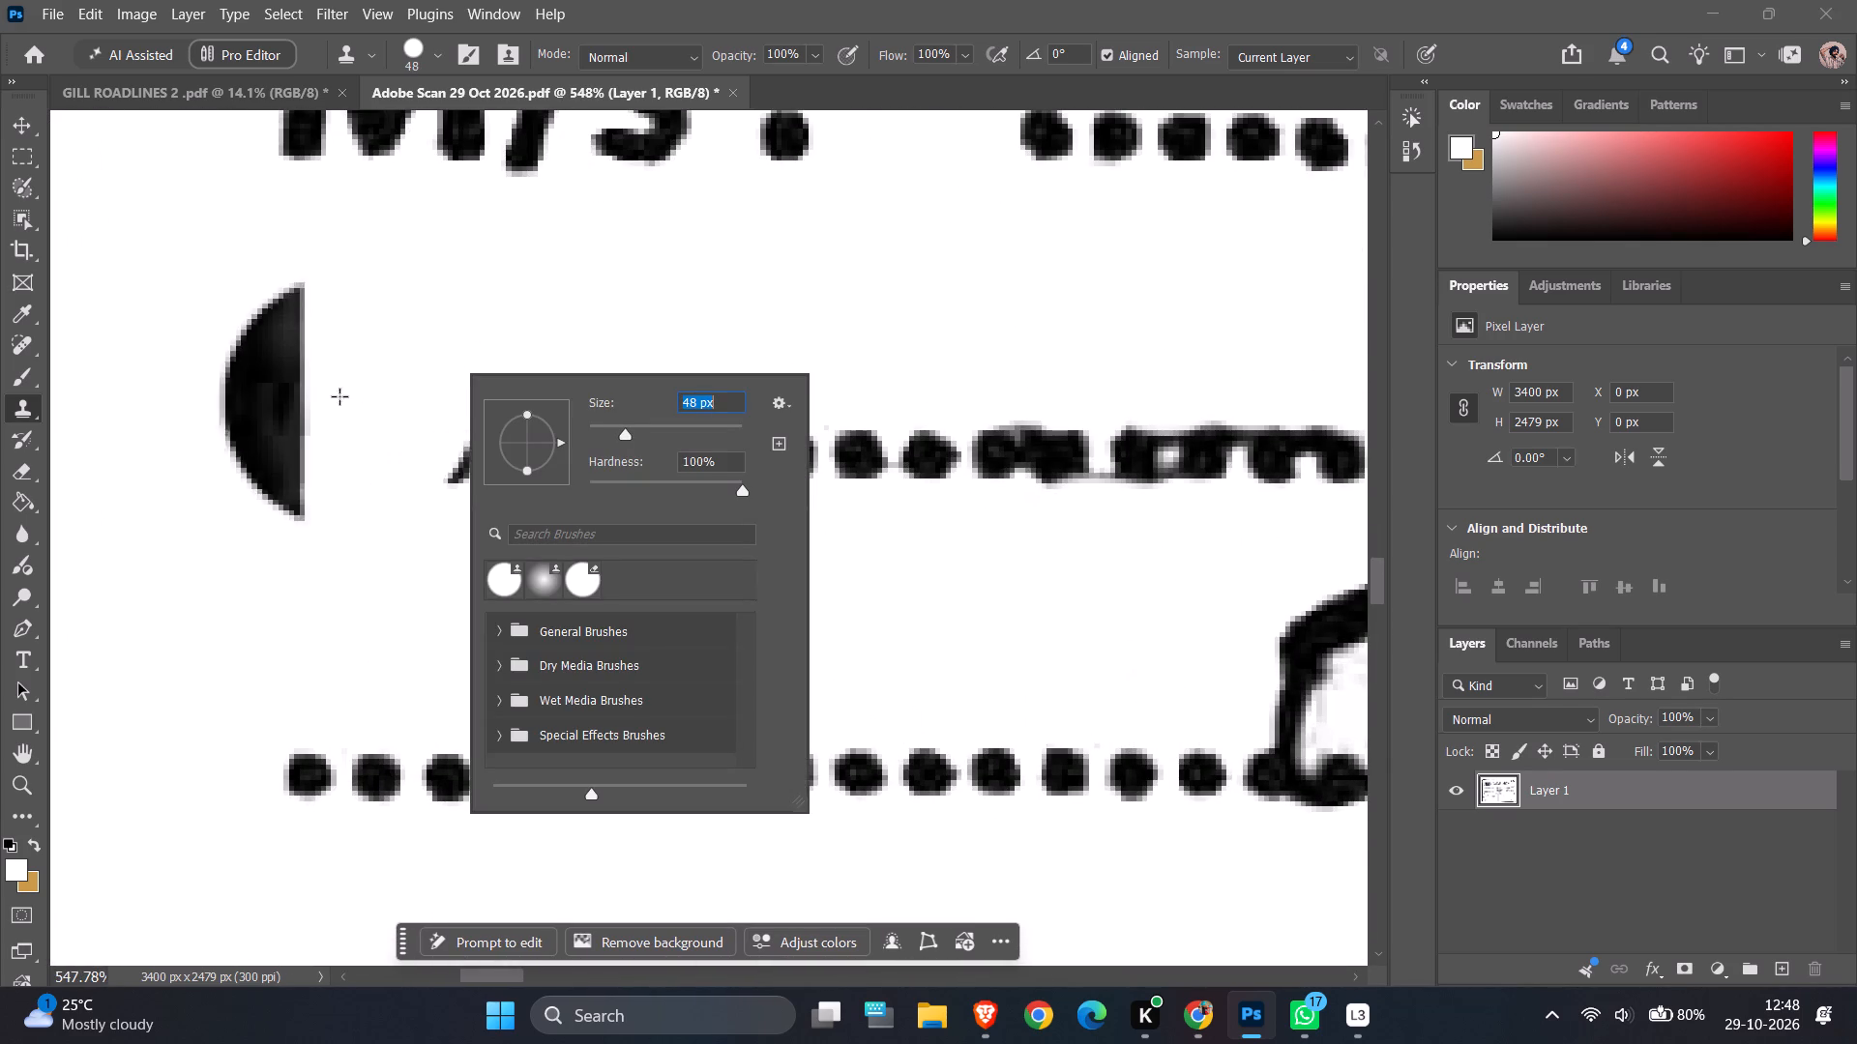
alt+click(399, 616)
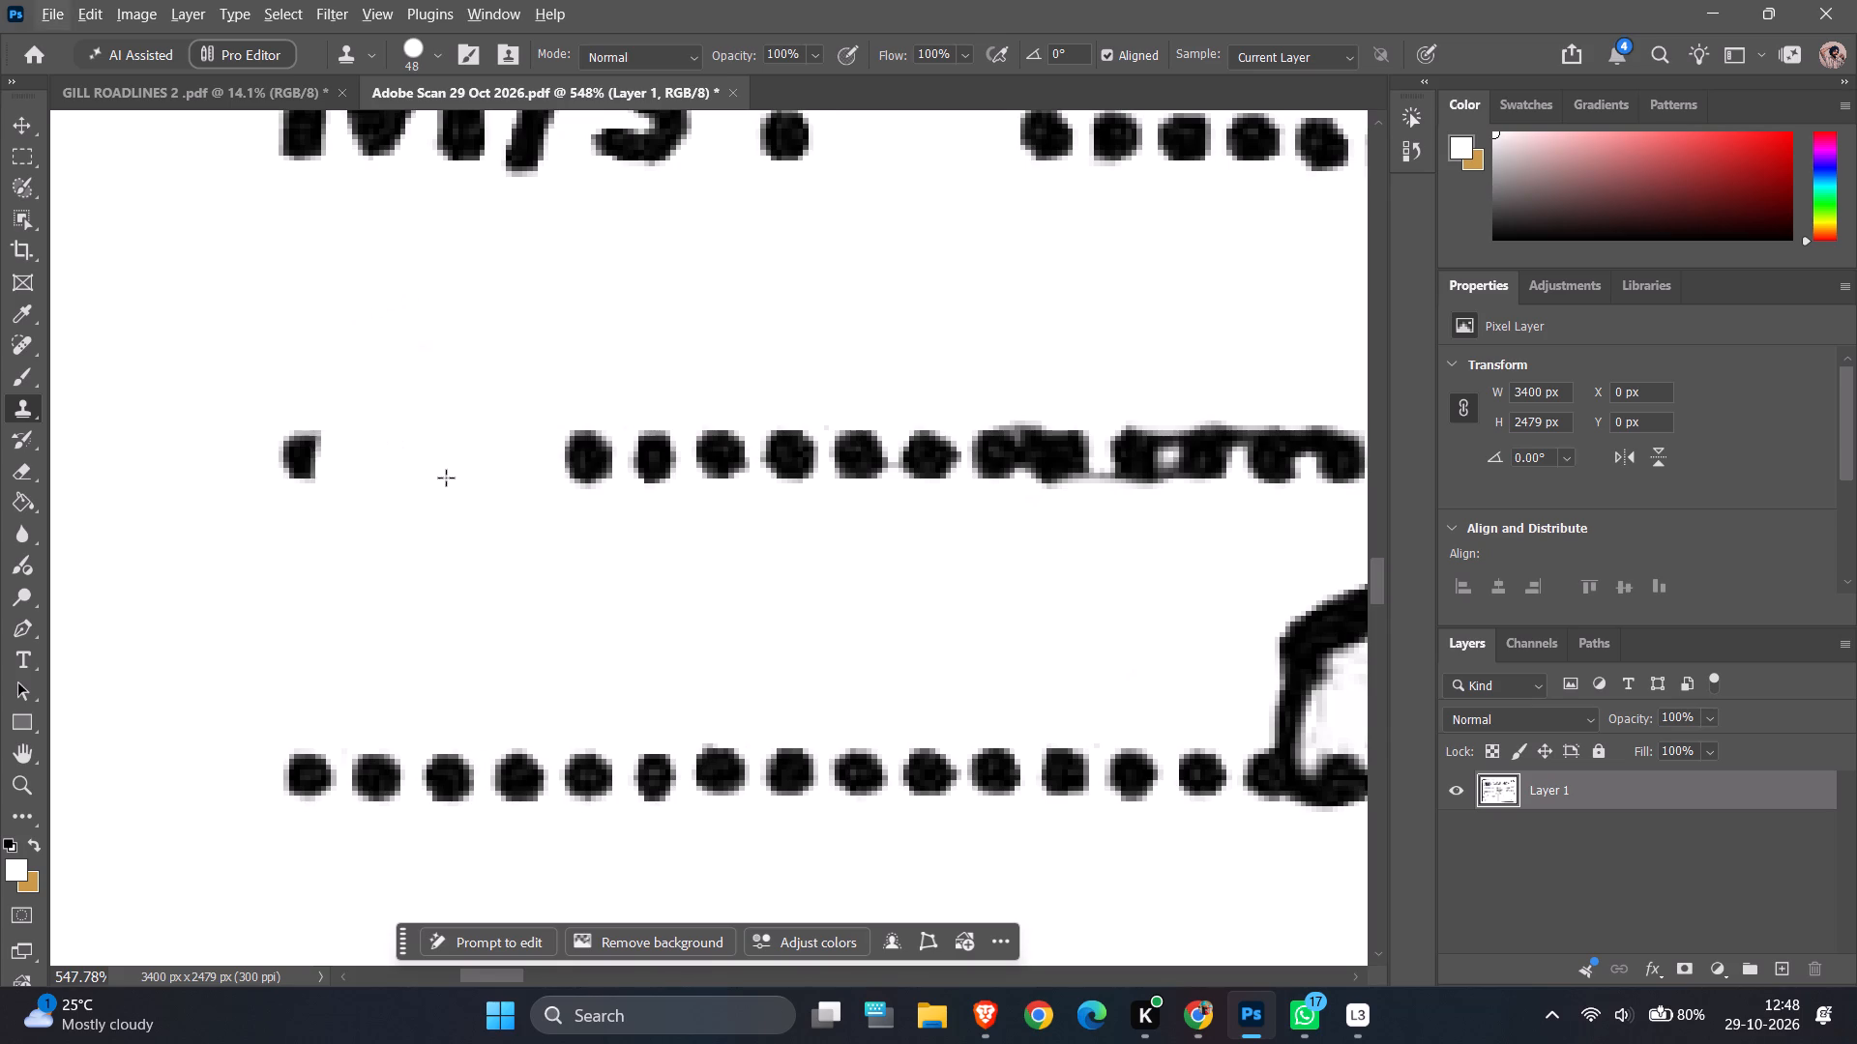
alt+click(524, 460)
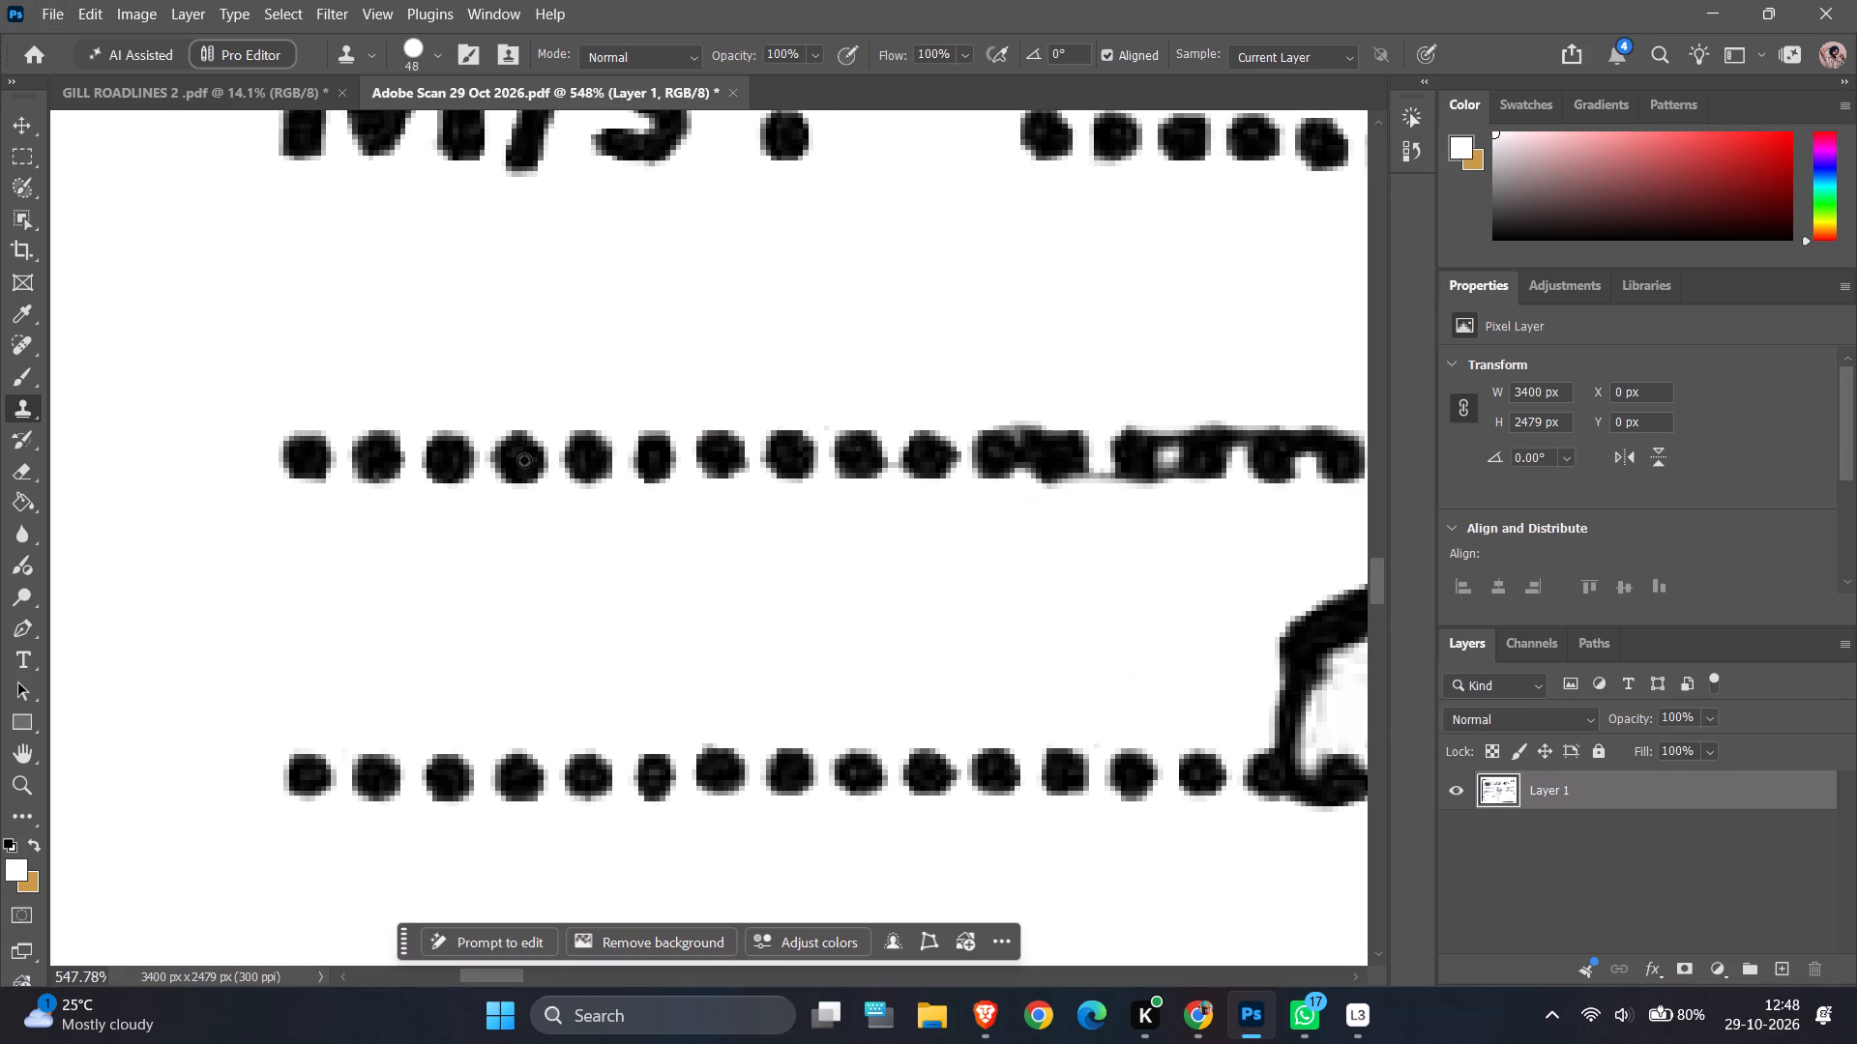
click(936, 457)
Clone clean dots over the remaining joined dots near the start of the second Consignee dotted line, just before the handwritten "3".
ctrl+scroll(936, 457, down, 14)
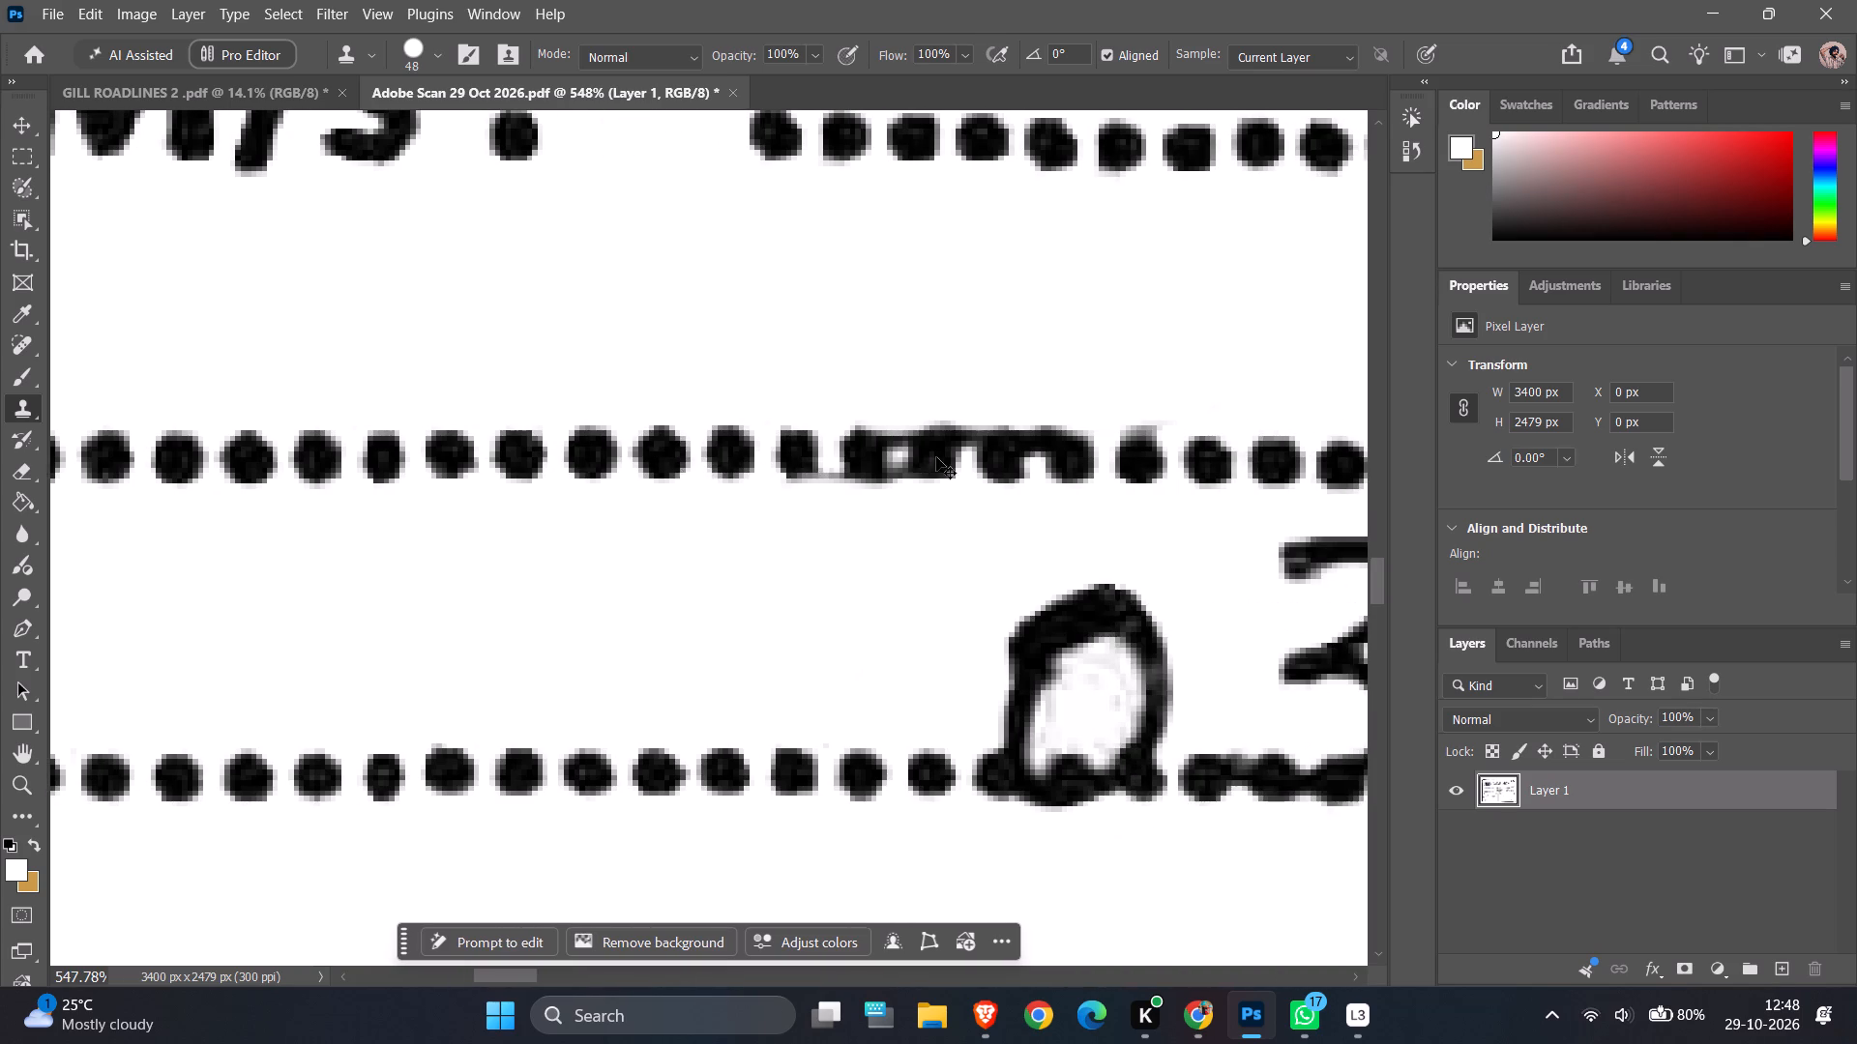
alt+click(658, 452)
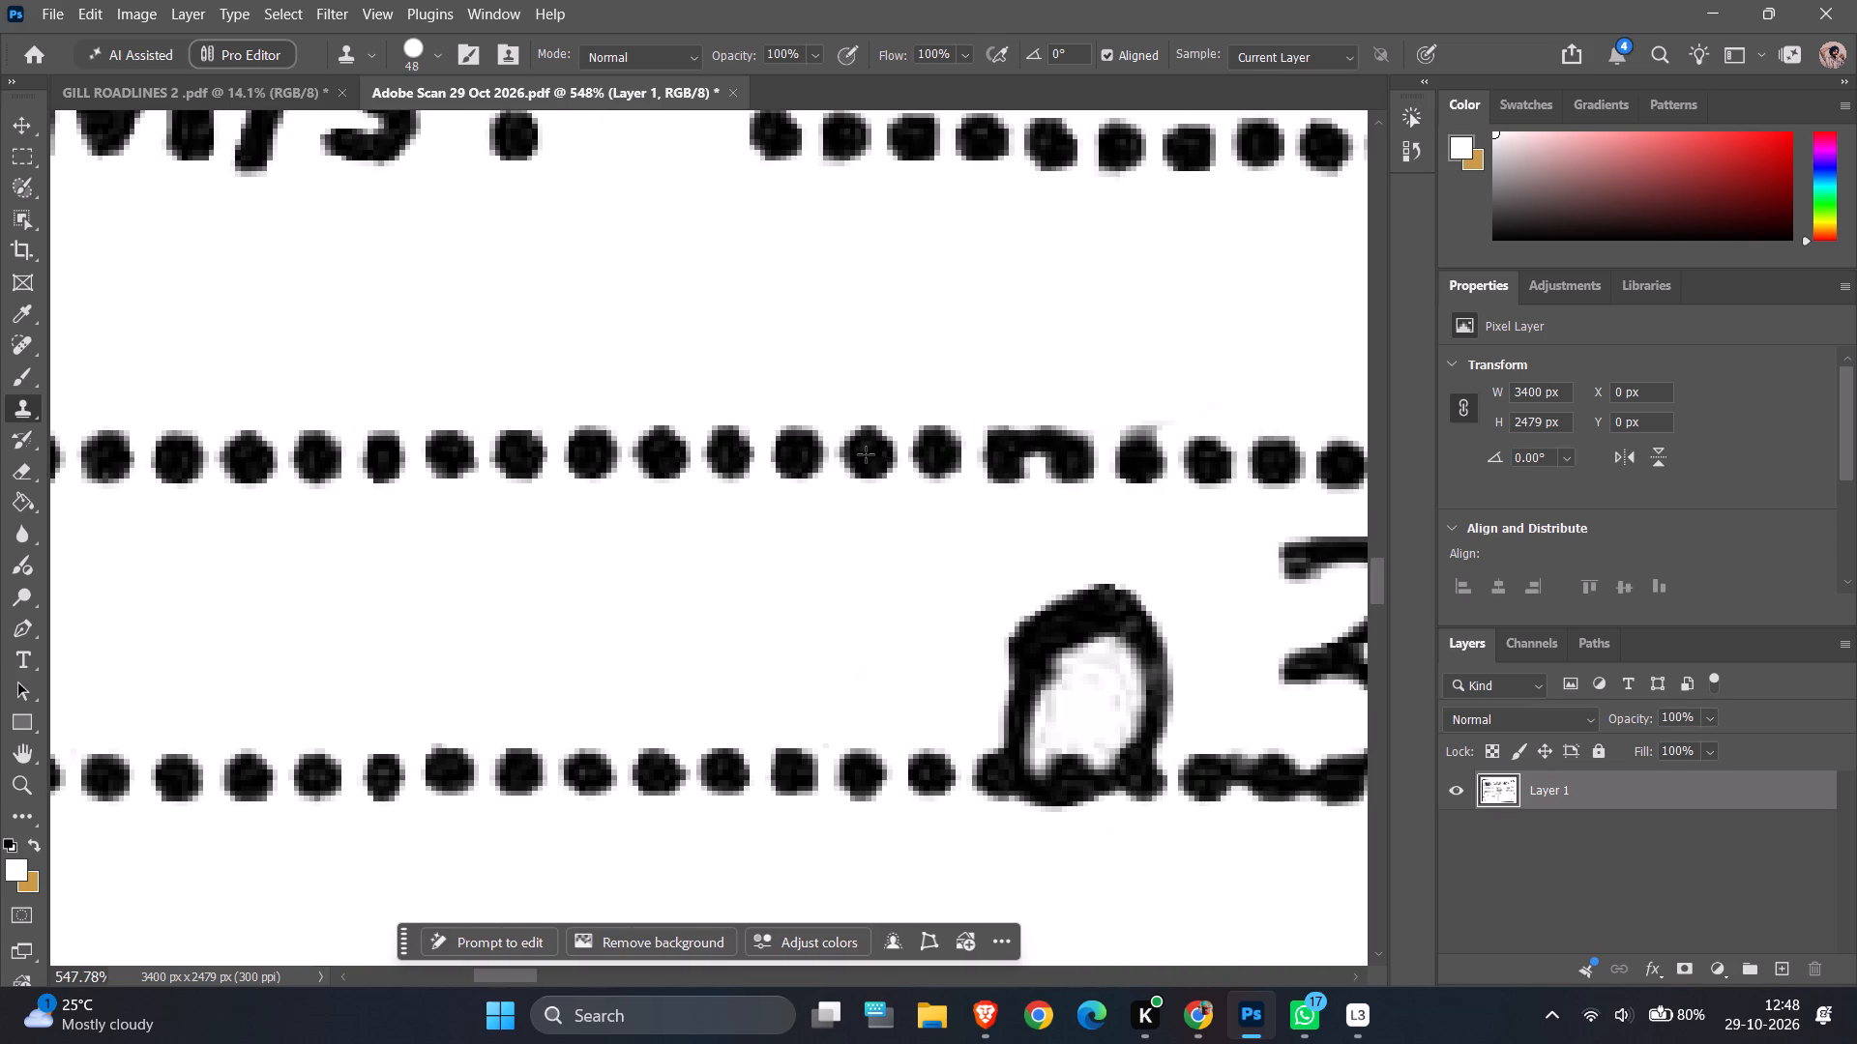
click(866, 453)
ctrl+scroll(866, 453, down, 7)
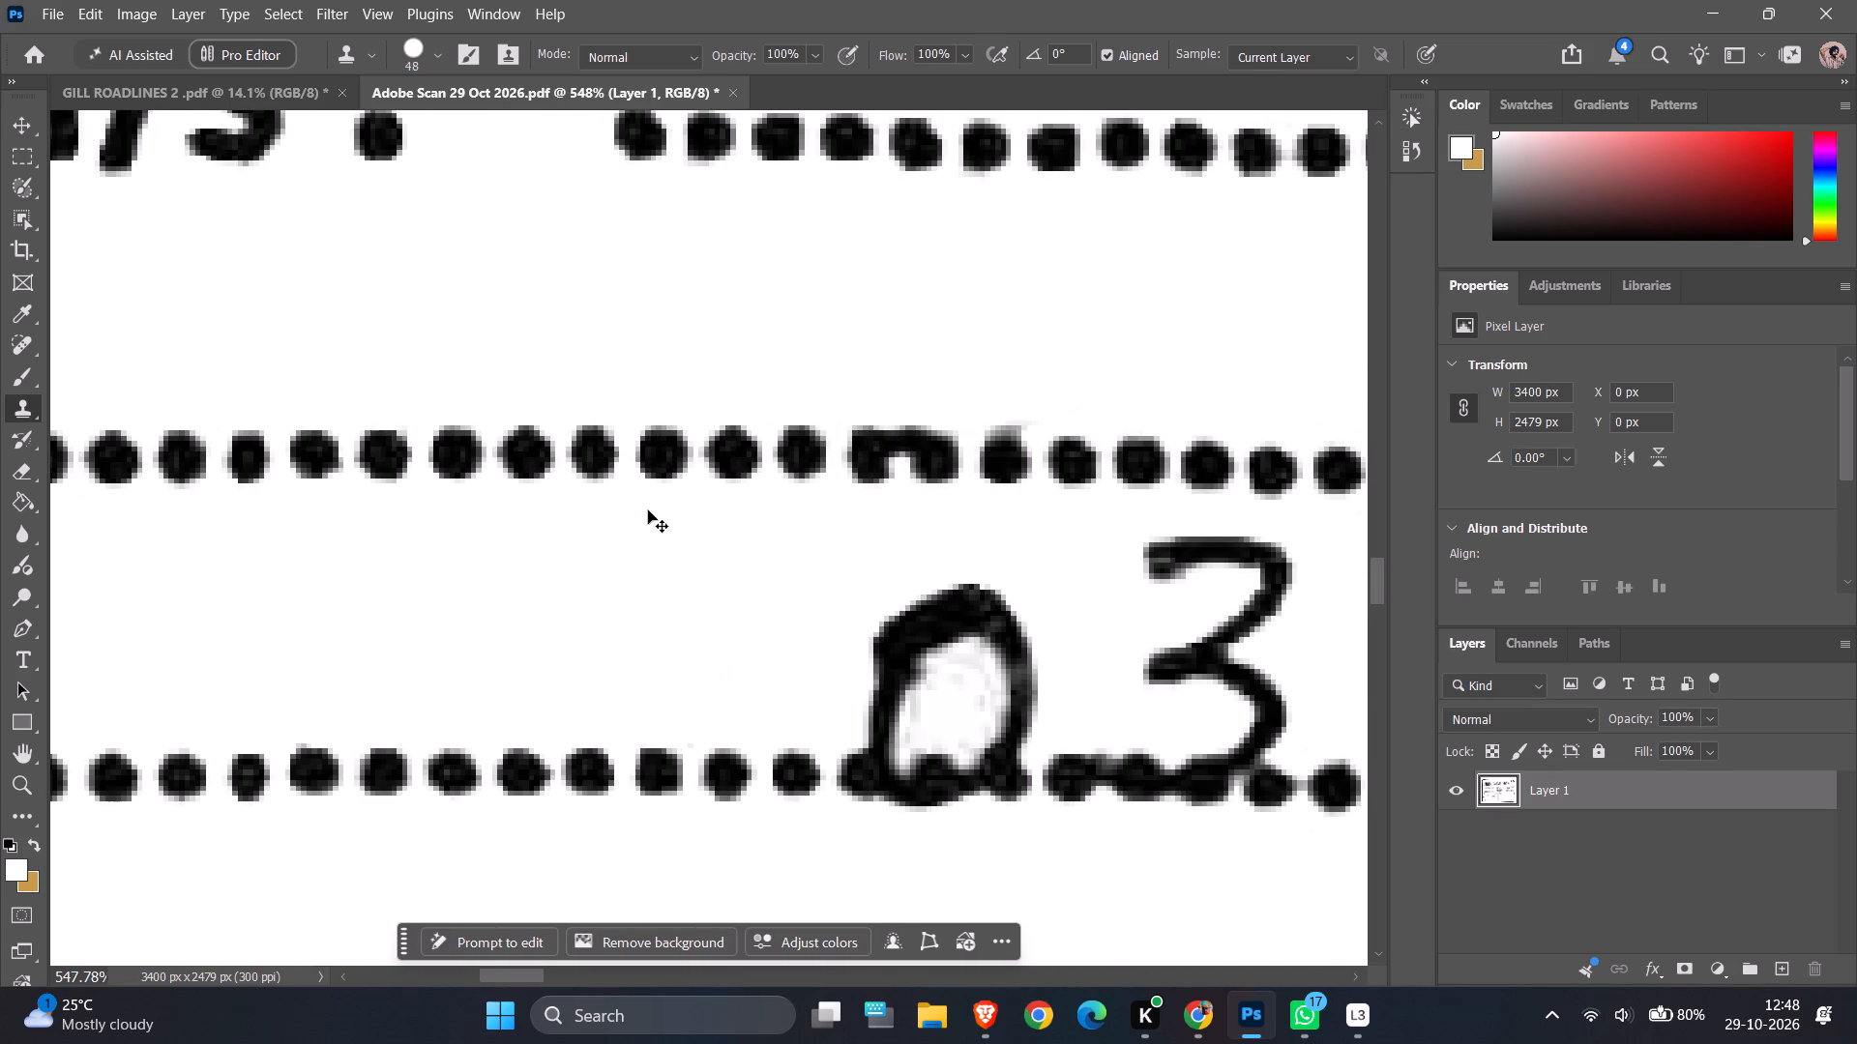
alt+click(665, 452)
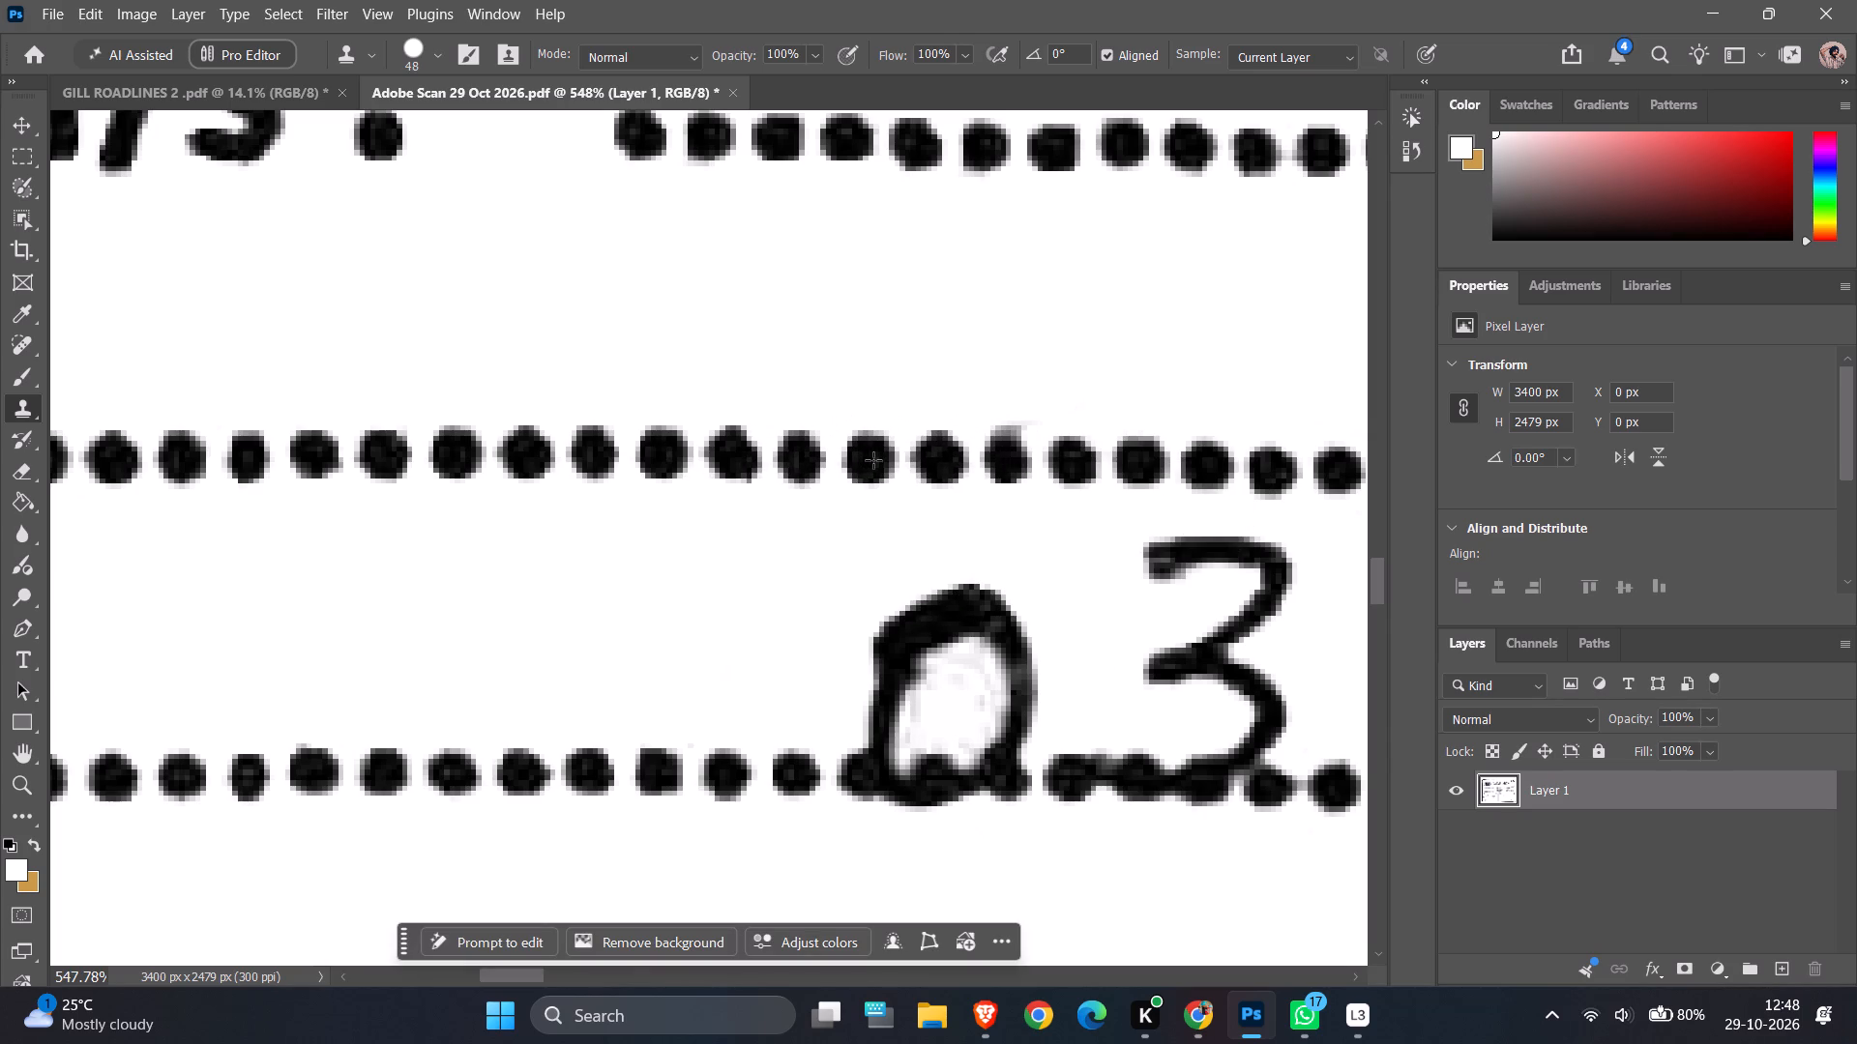
click(873, 460)
Clone clean dots over the second Consignee dotted line where the top of the first handwritten "A" touches it.
ctrl+scroll(873, 460, down, 20)
ctrl+scroll(873, 460, down, 1)
ctrl+scroll(639, 555, down, 4)
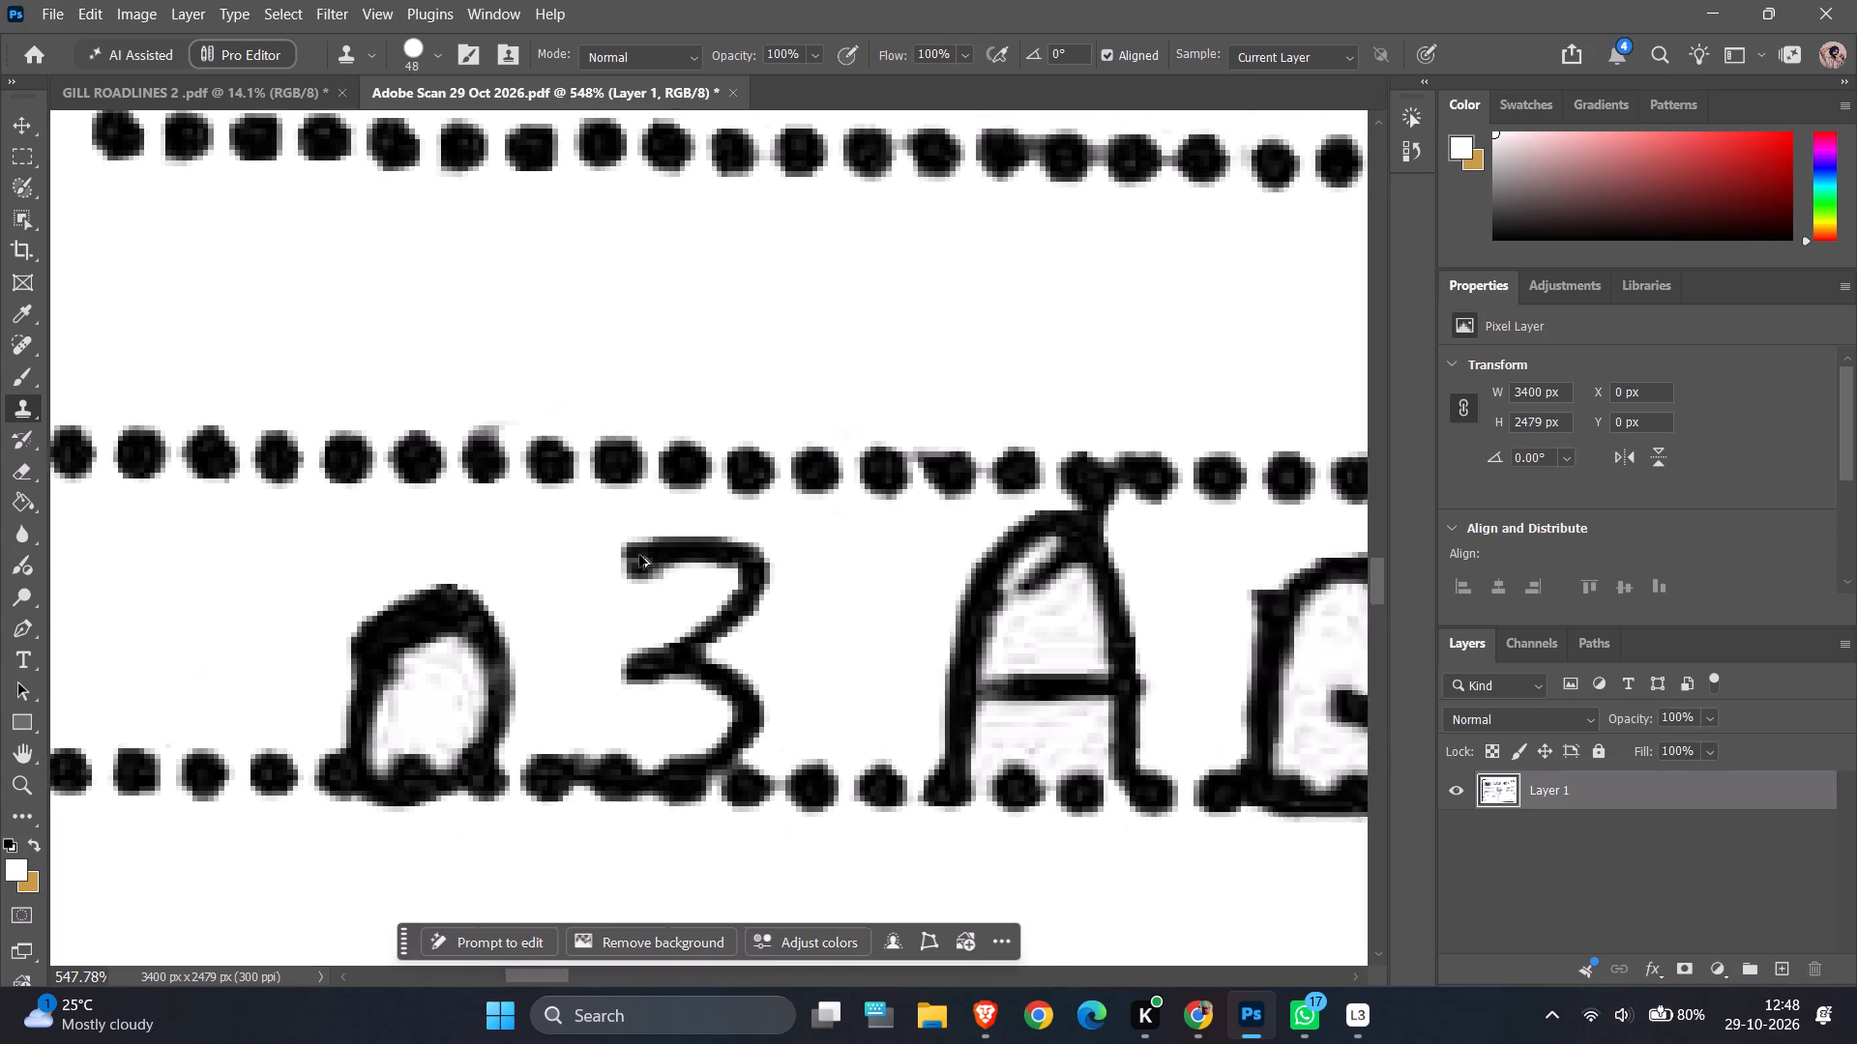
ctrl+scroll(639, 555, down, 9)
ctrl+alt+scroll(639, 555, down, 7)
ctrl+alt+scroll(639, 555, up, 13)
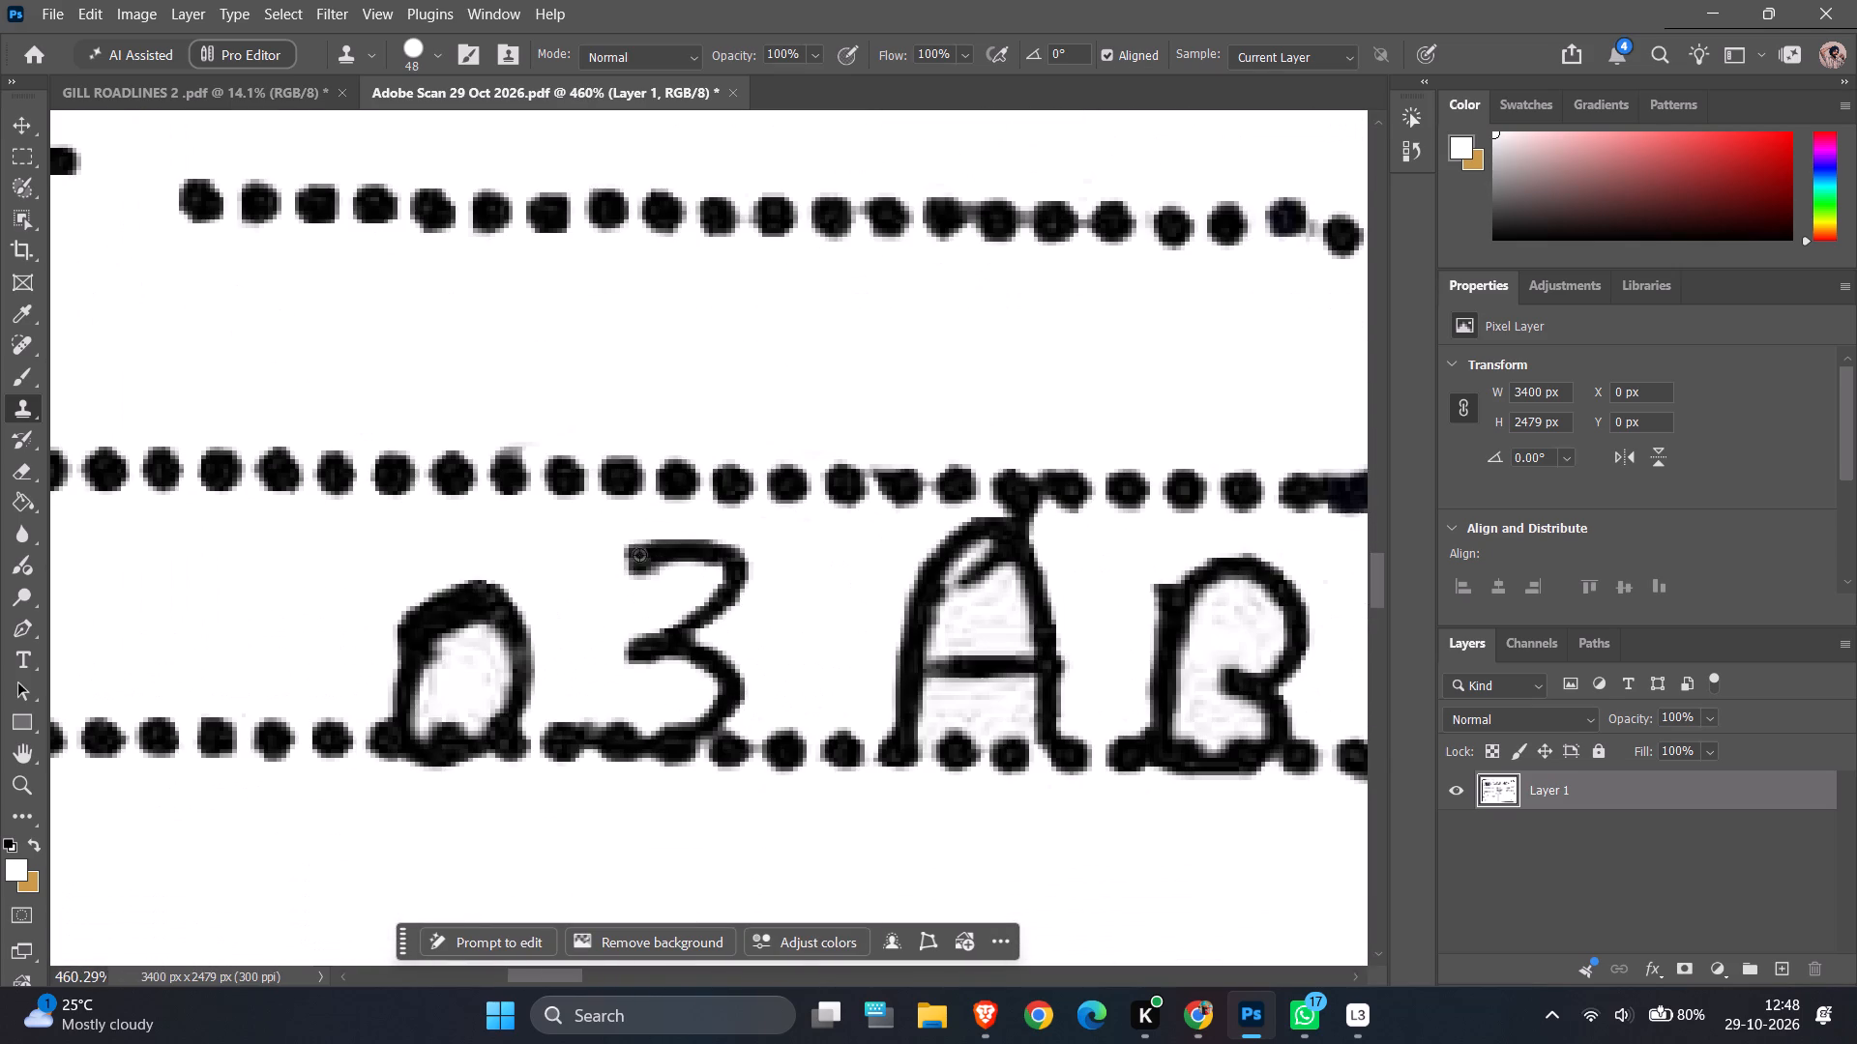
alt+click(216, 471)
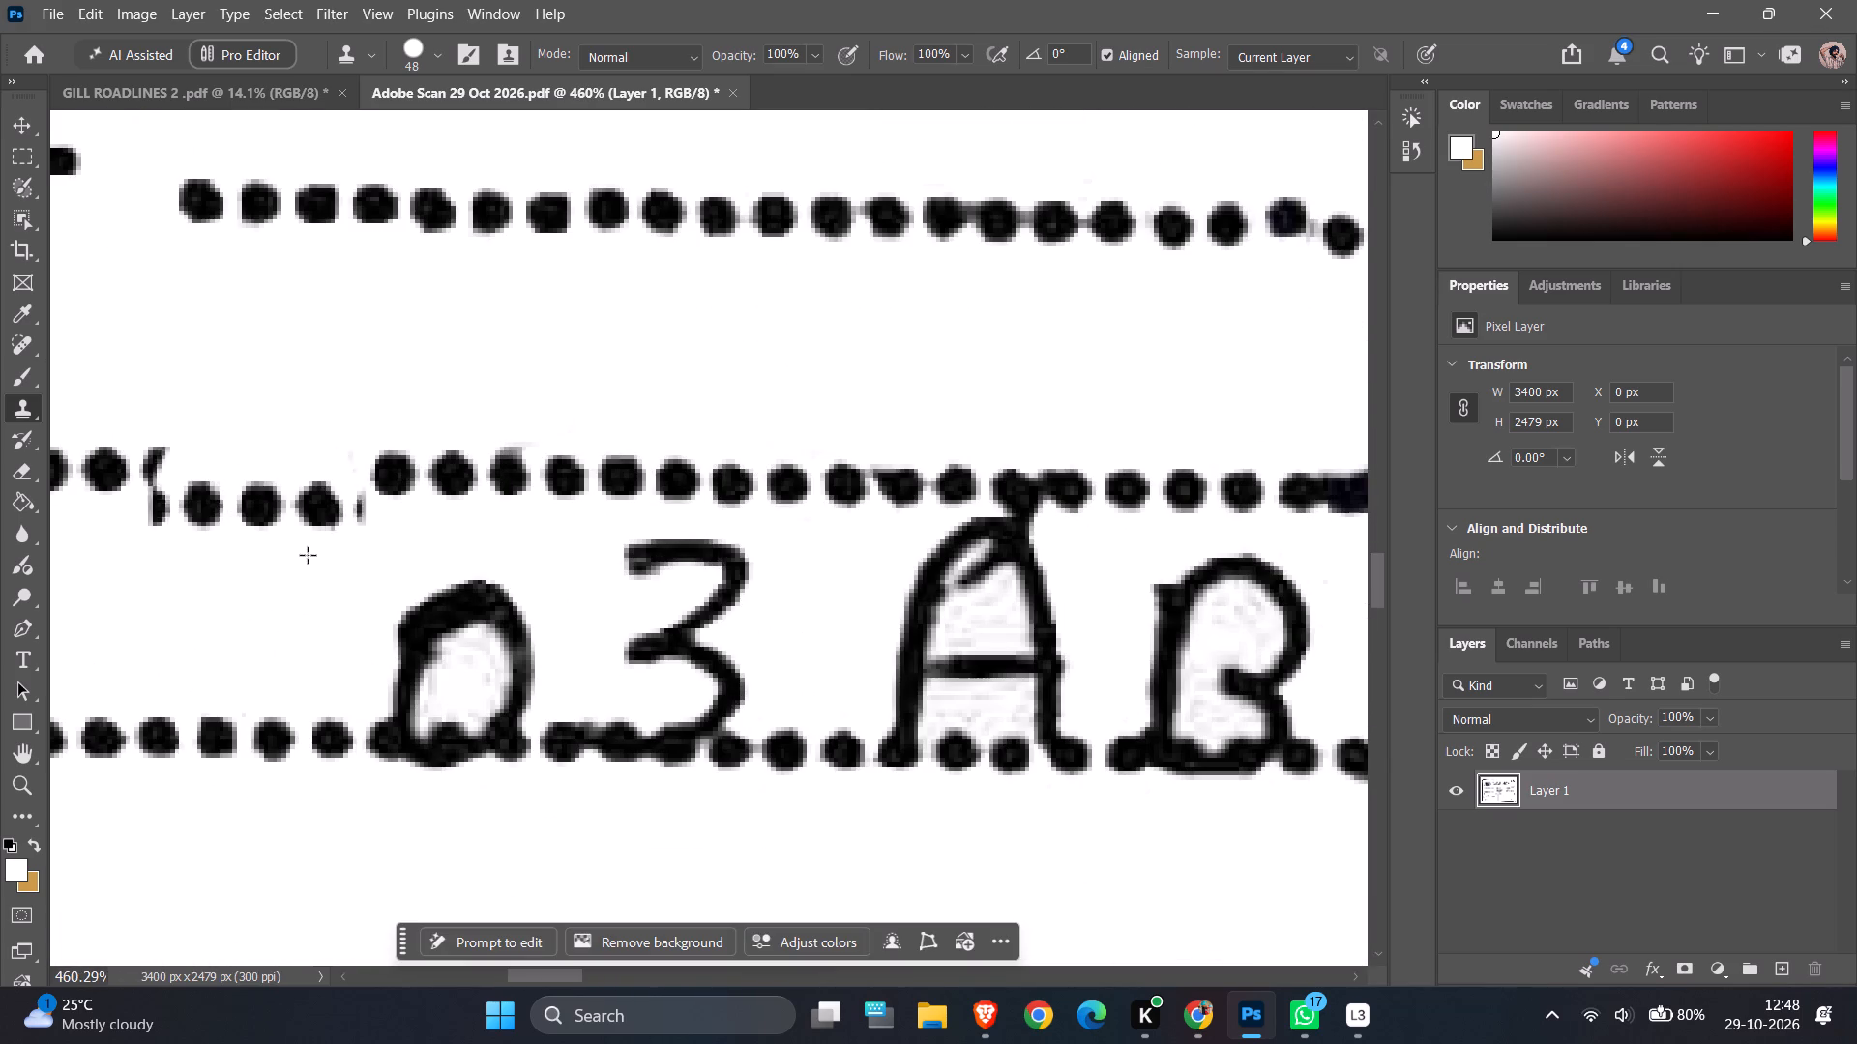
click(1010, 488)
Clone clean dots over the dark smear on the second Consignee dotted line above the handwritten double "B".
ctrl+scroll(1010, 488, down, 19)
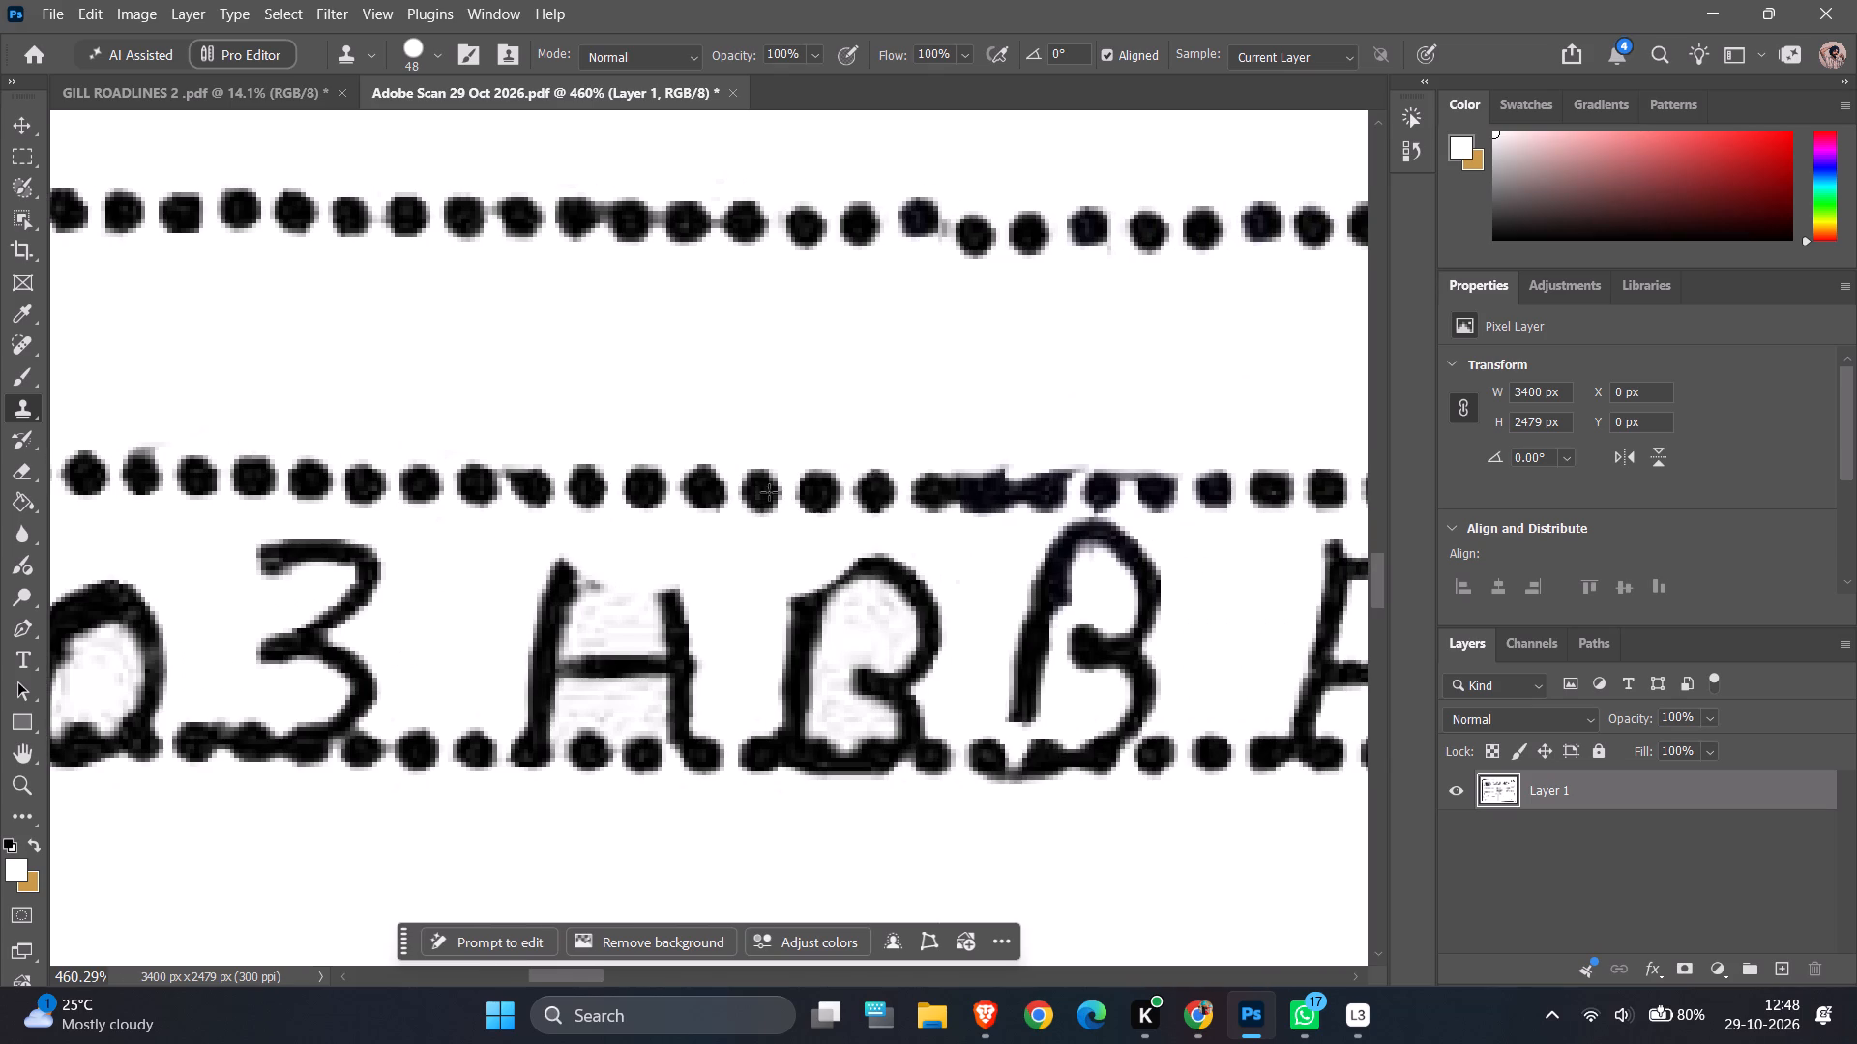
alt+click(768, 493)
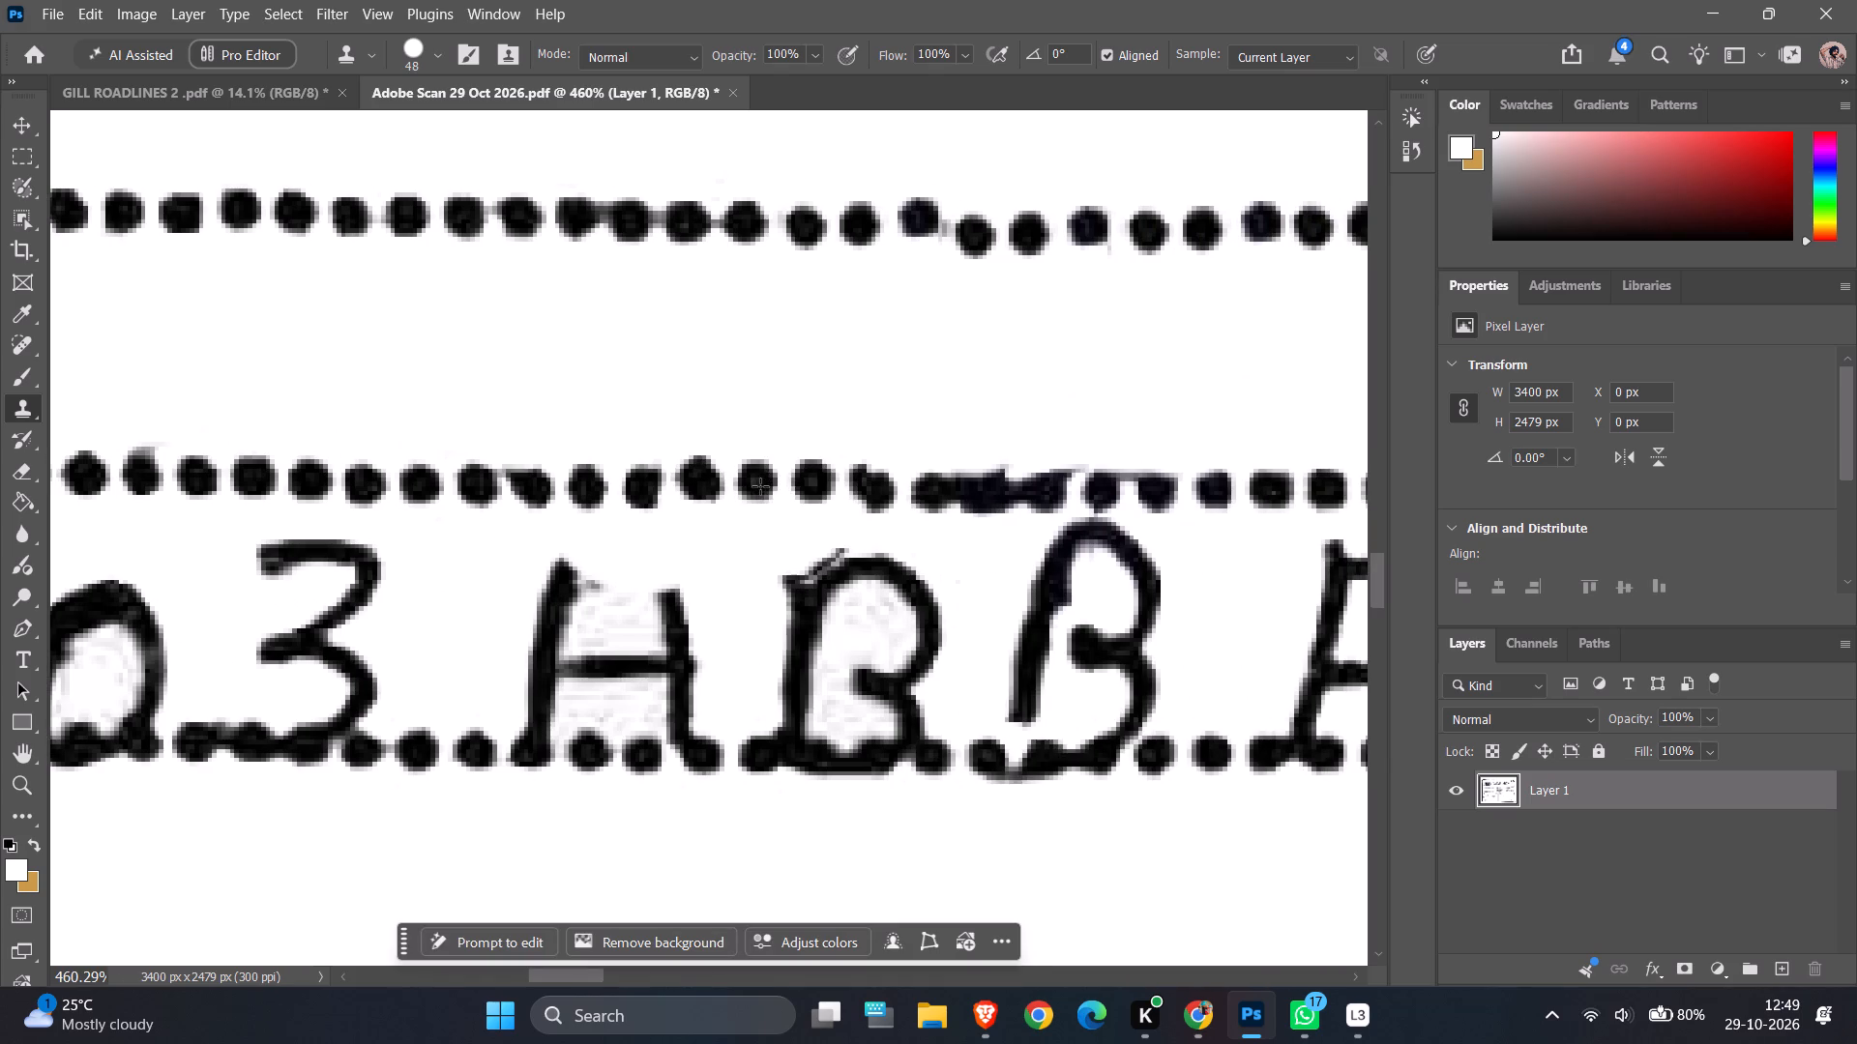
alt+click(759, 488)
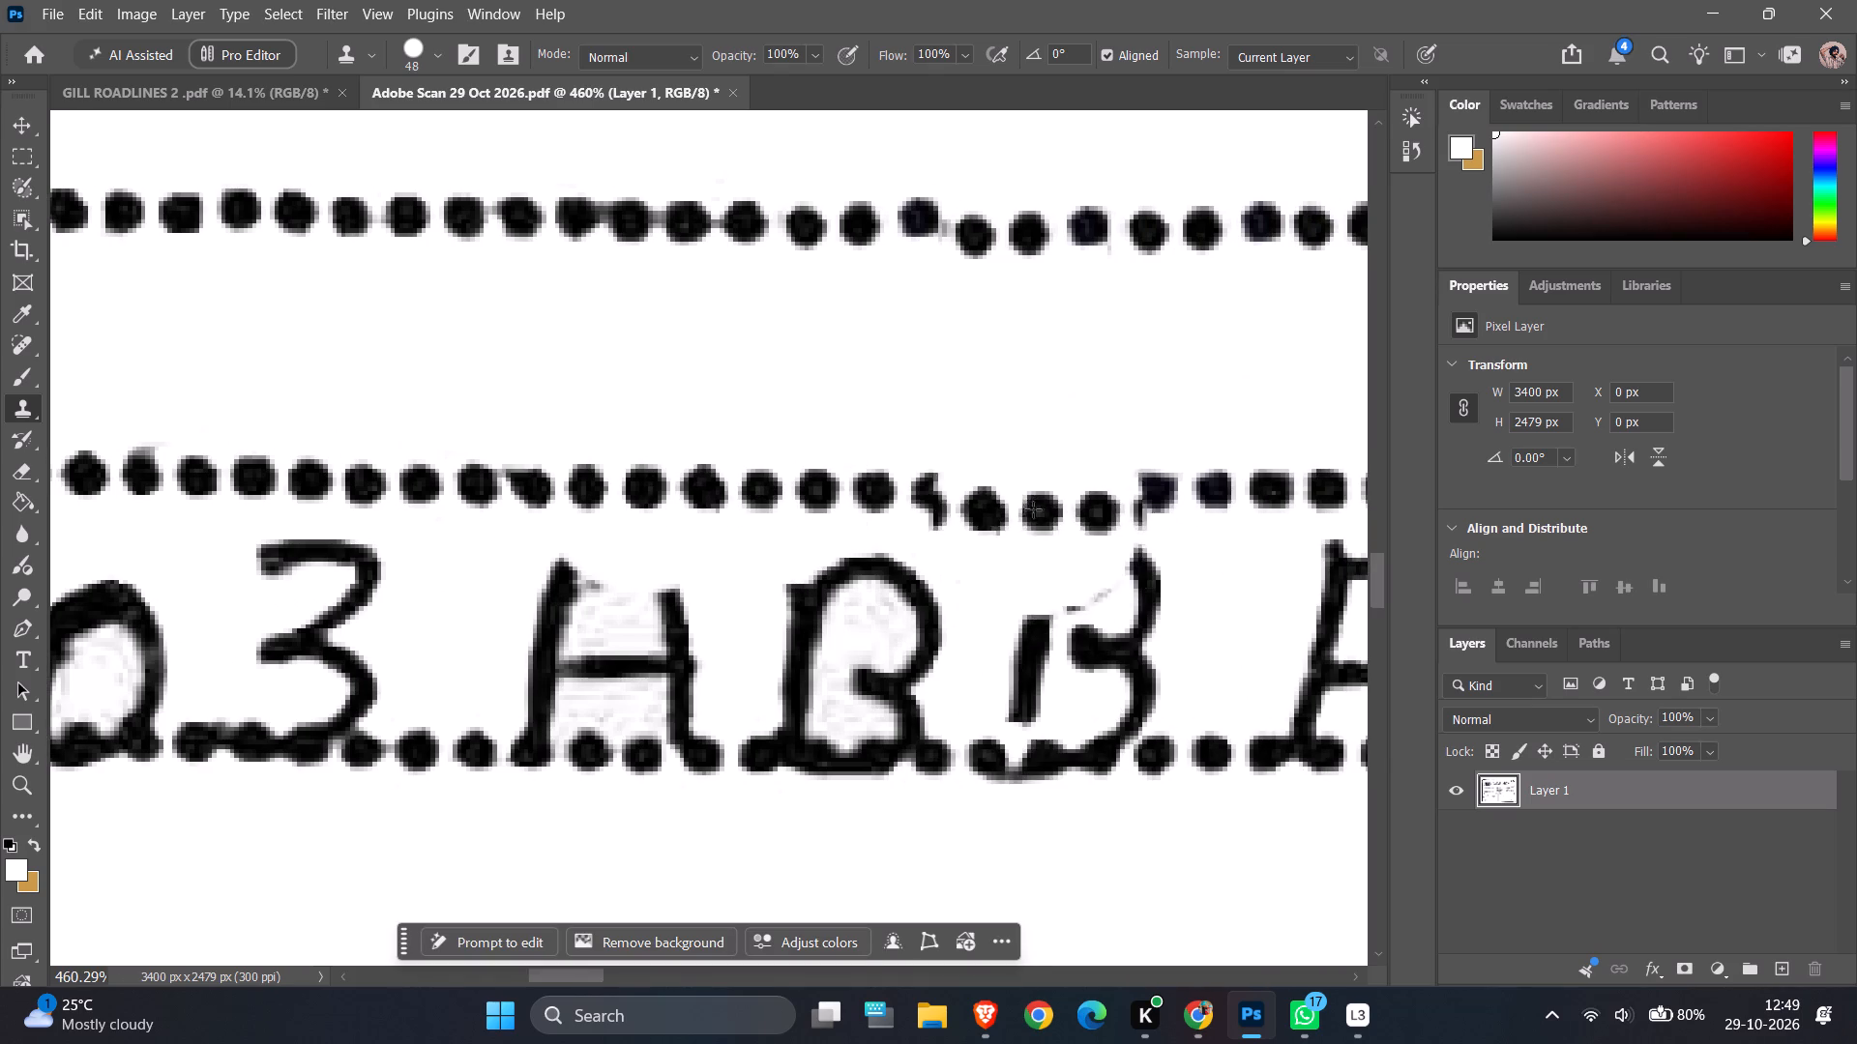
click(985, 493)
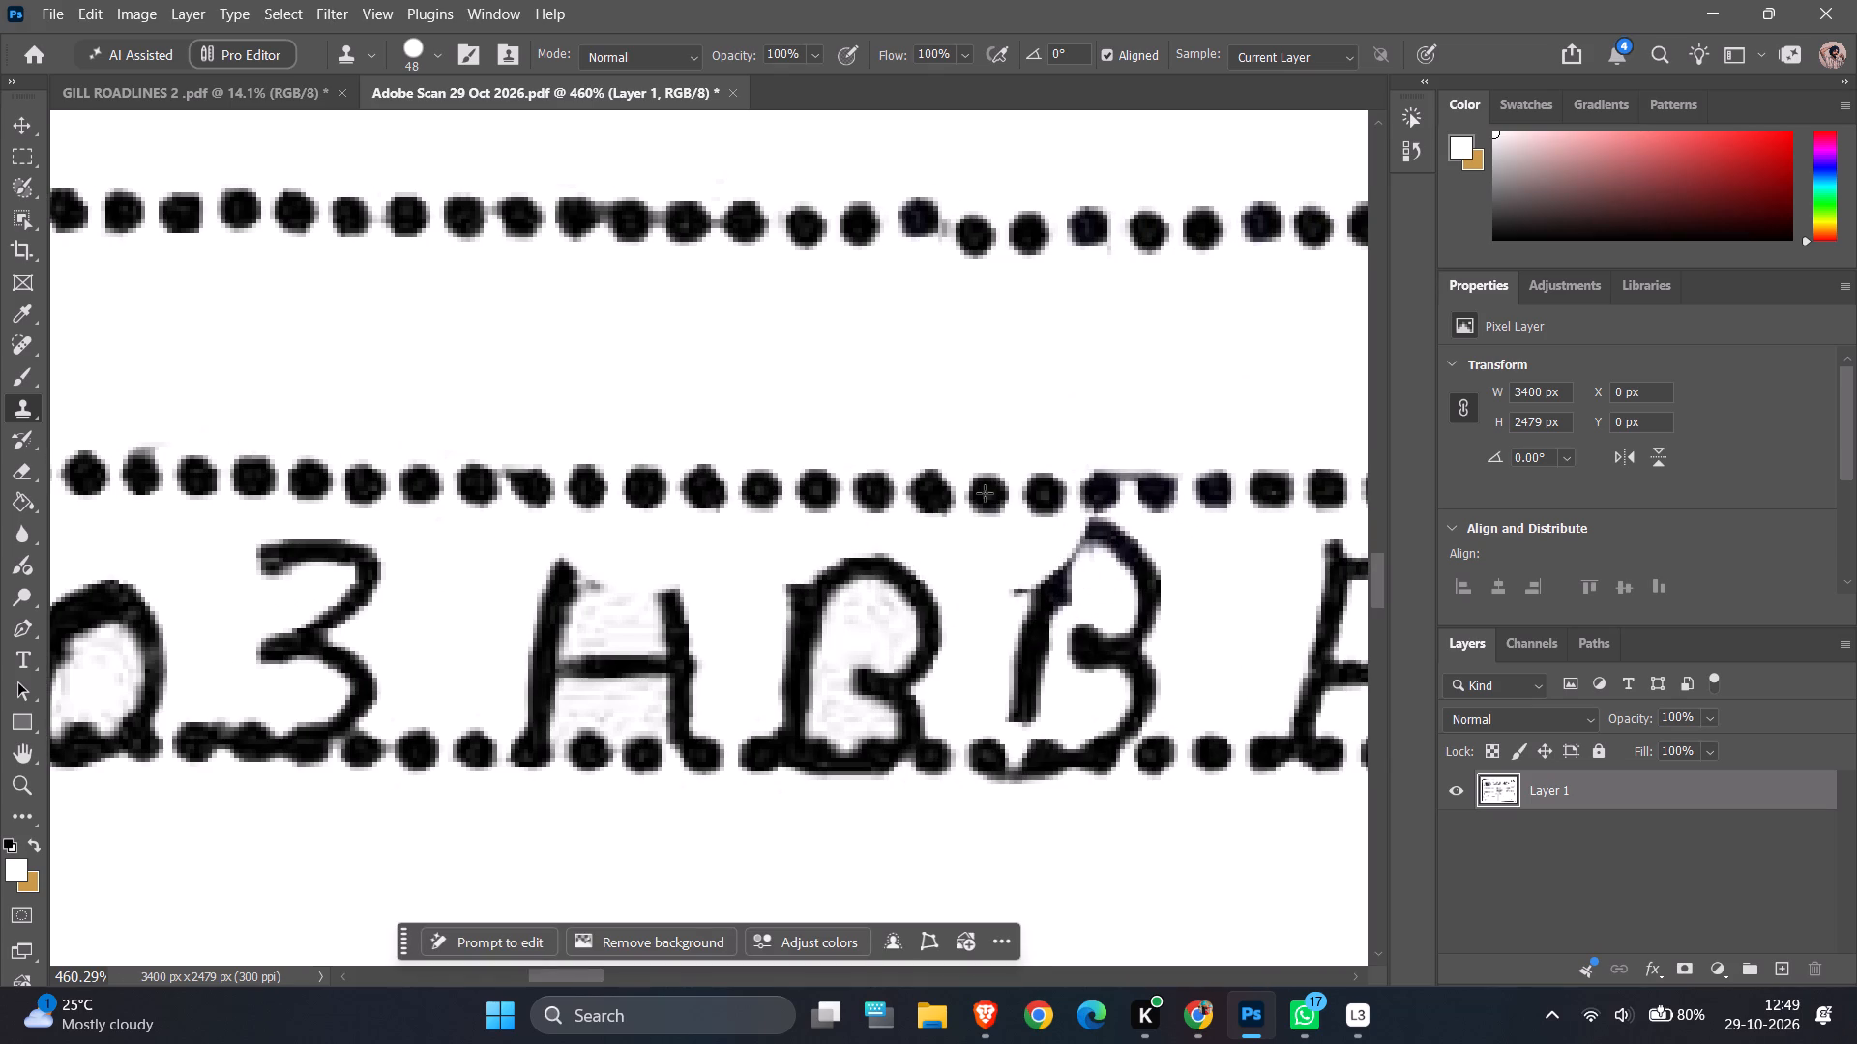
ctrl+scroll(985, 493, down, 14)
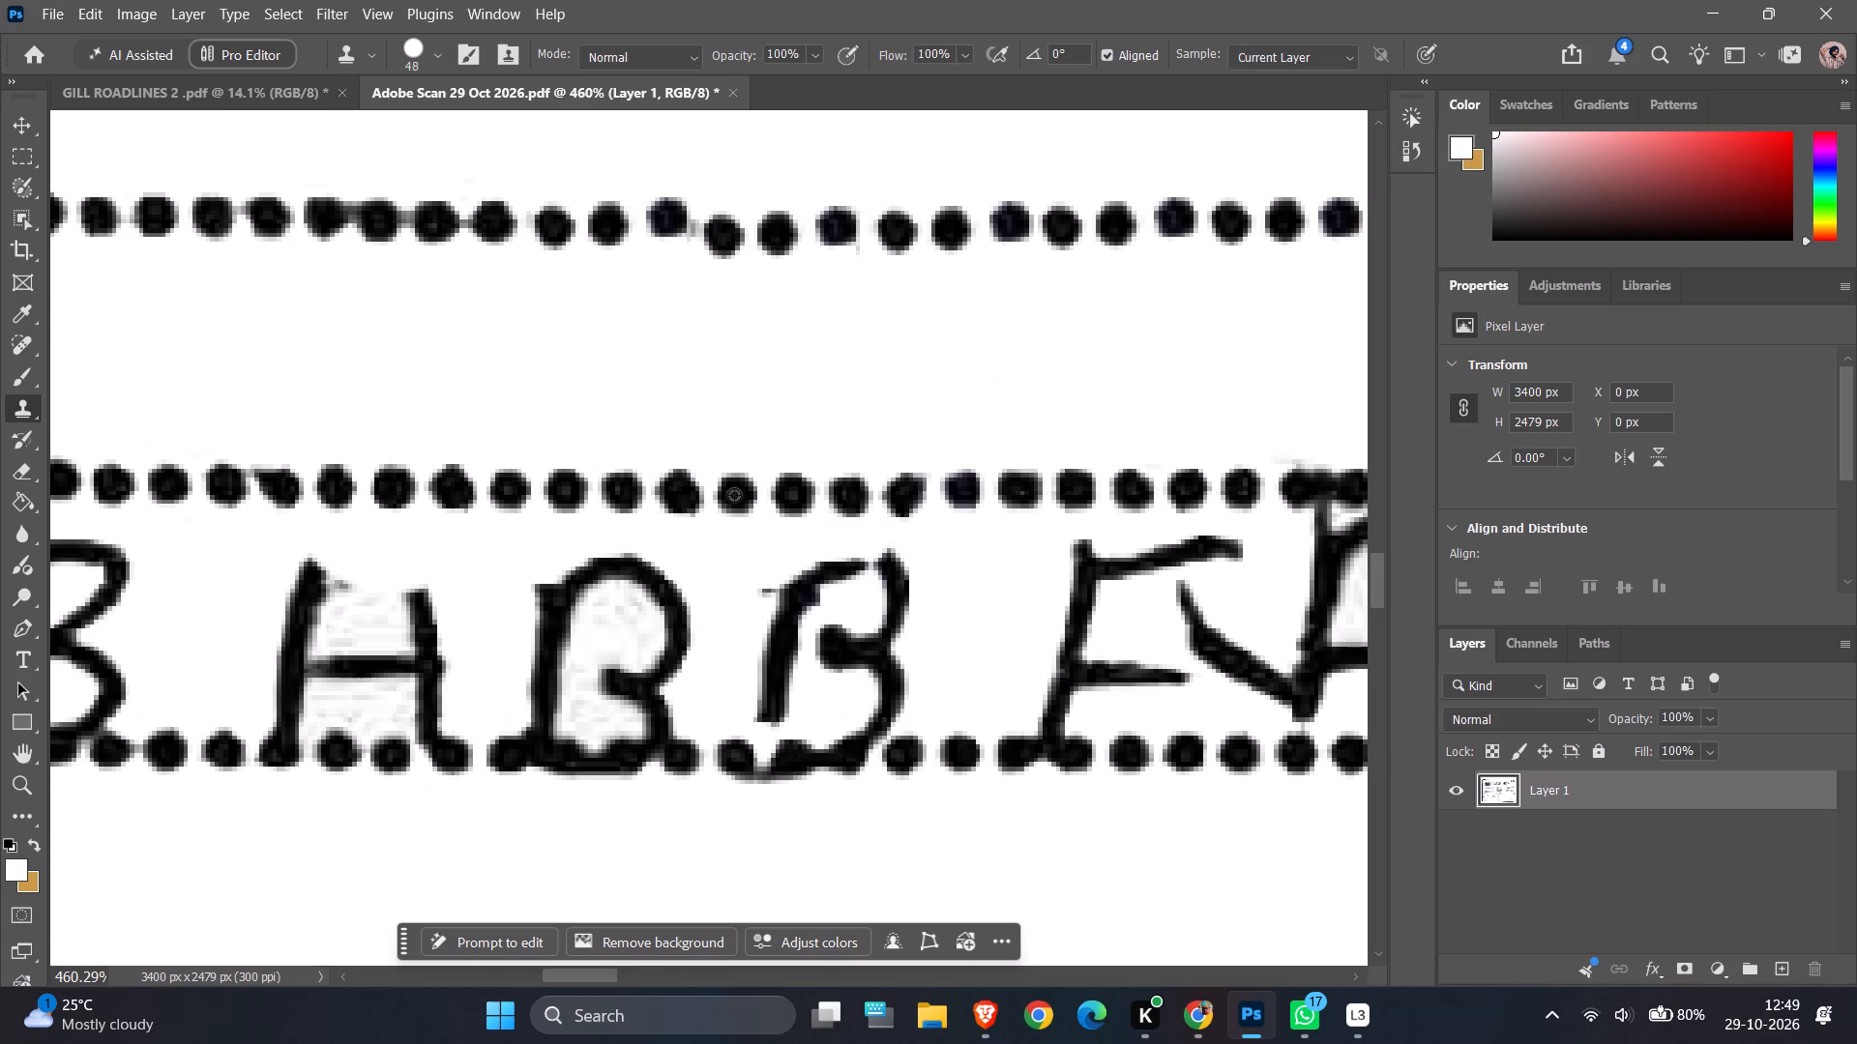
alt+click(734, 495)
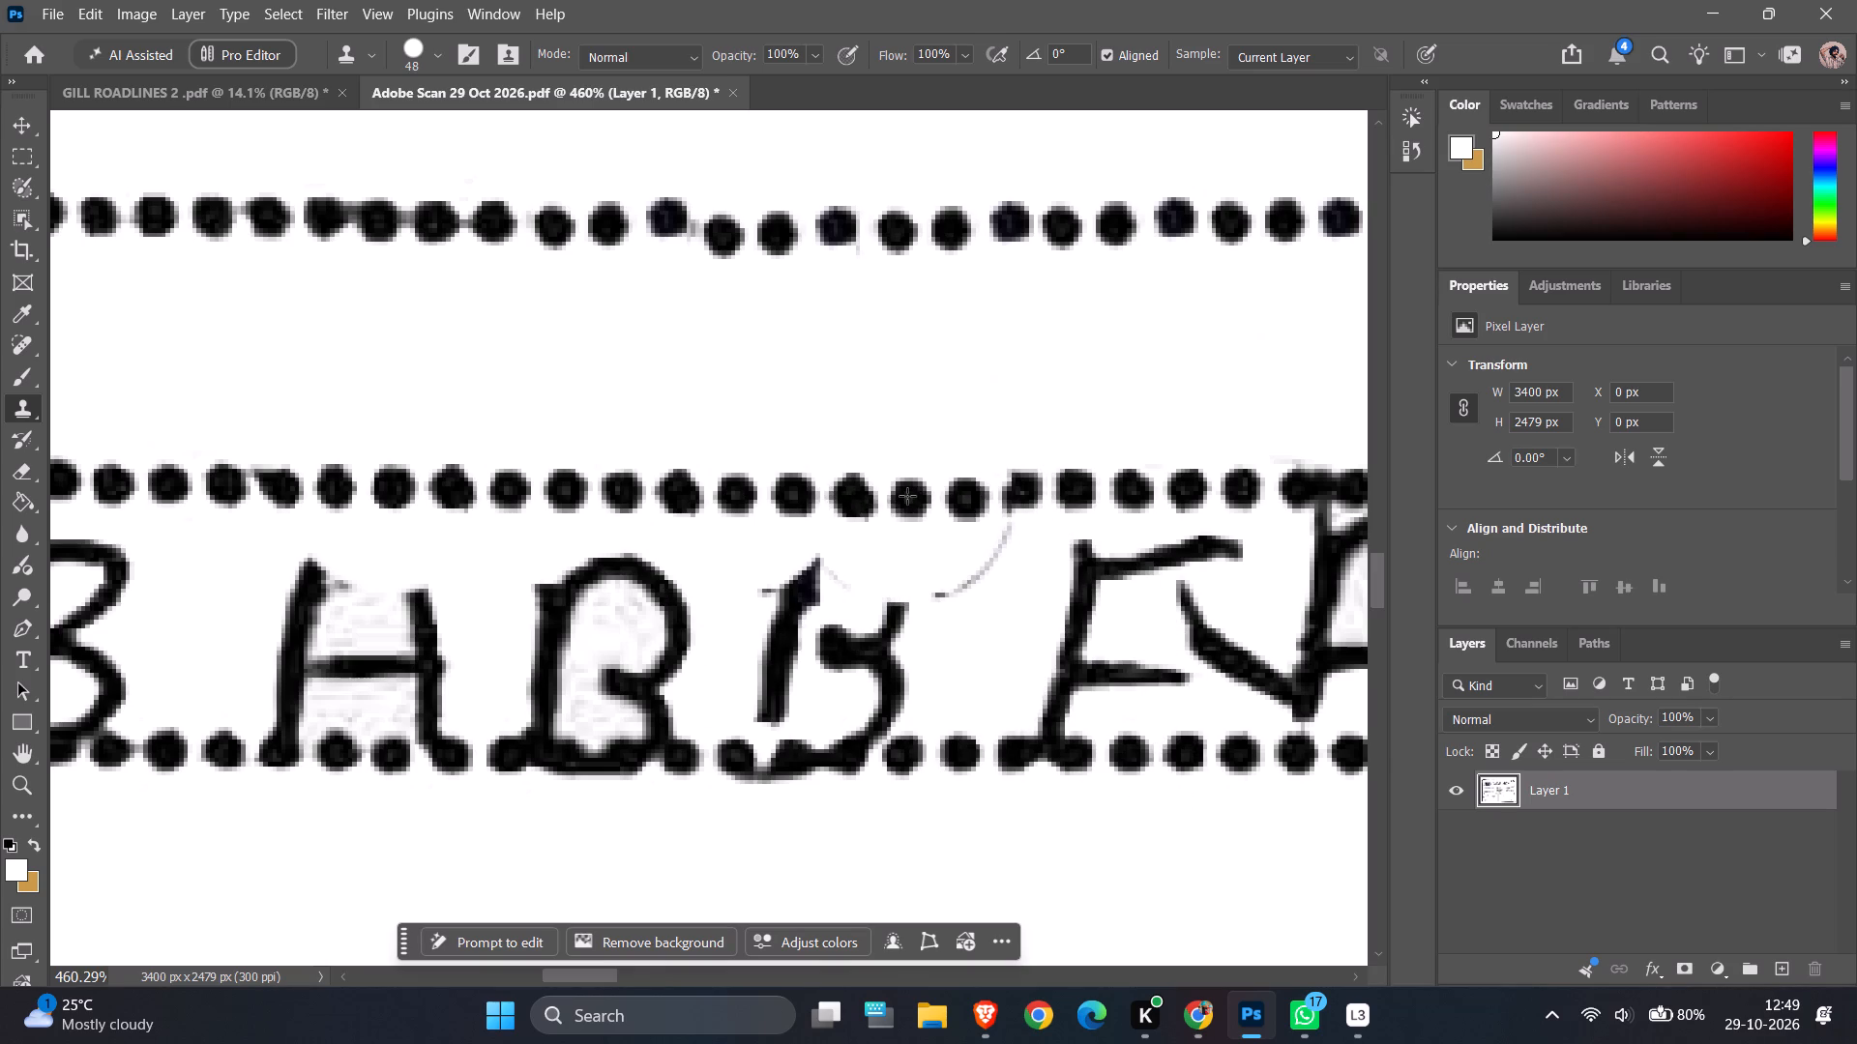
click(907, 495)
Clone clean dots from the first Consignee line over the second line where the next handwritten "A" crosses it.
ctrl+scroll(907, 495, down, 13)
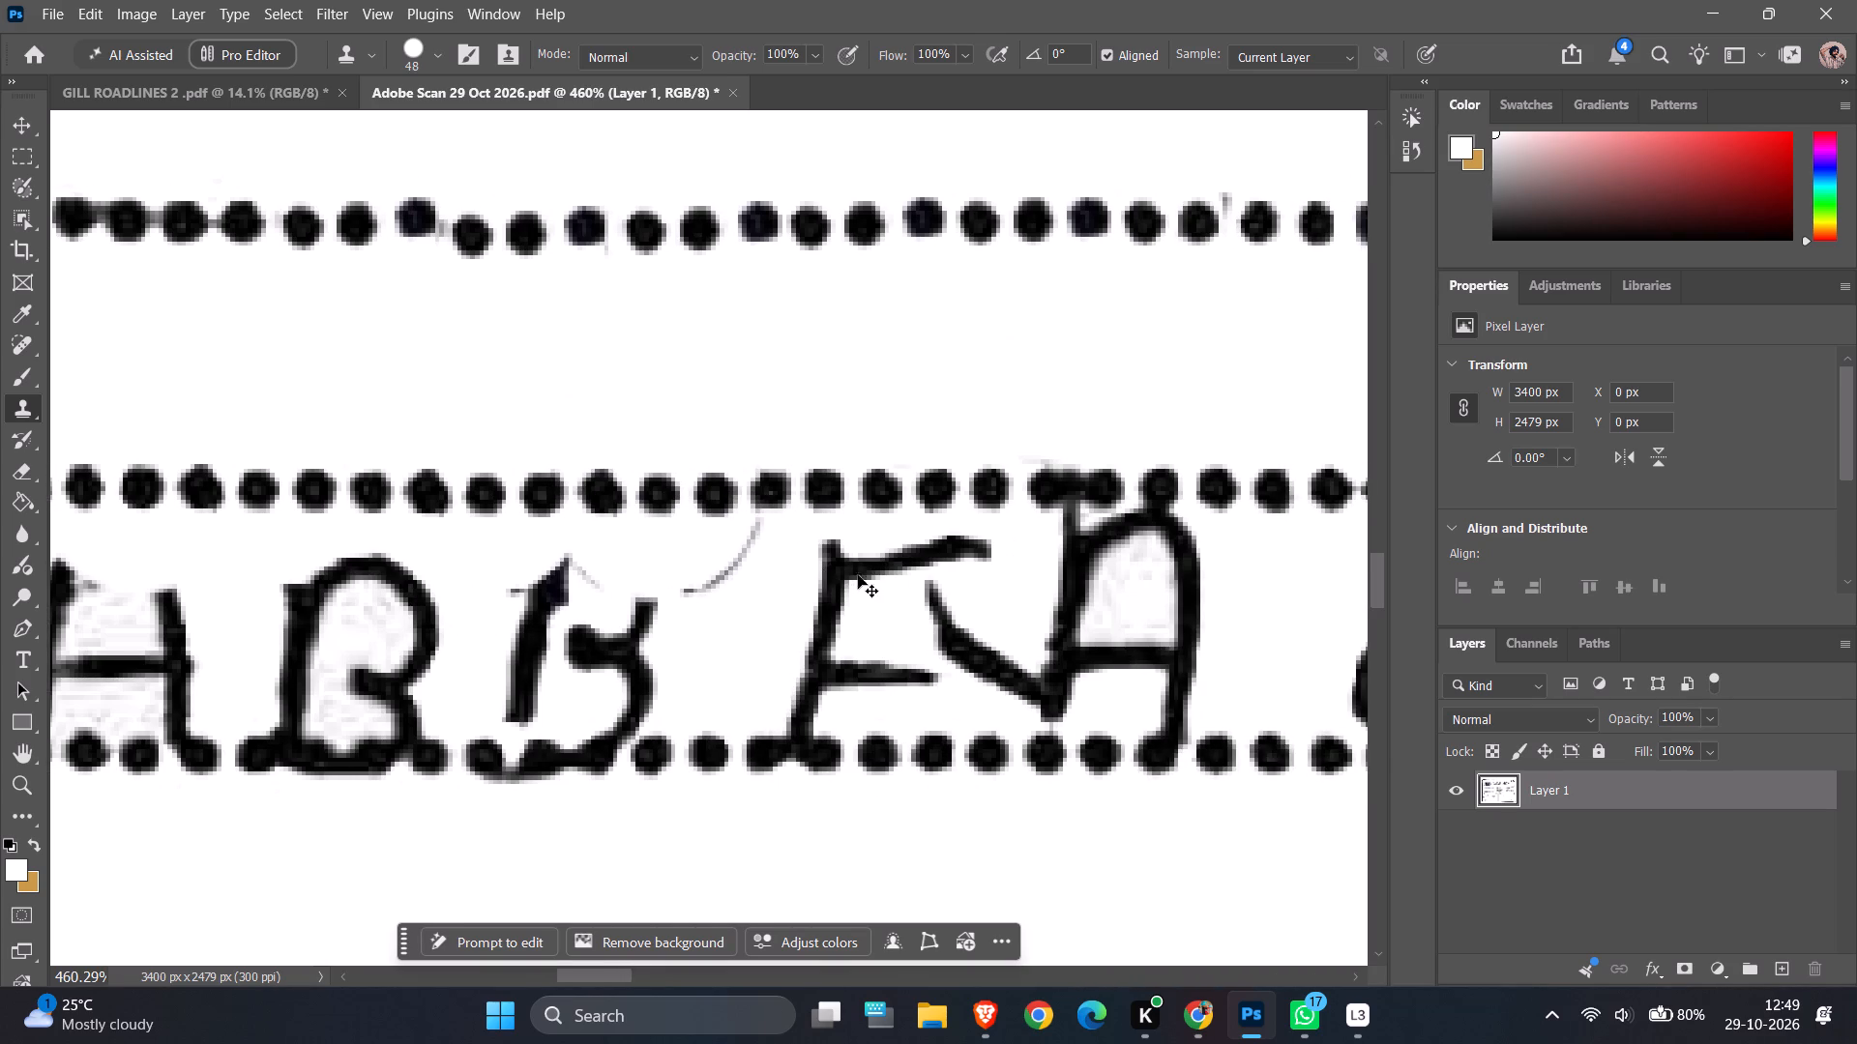
alt+click(712, 489)
alt+click(1145, 225)
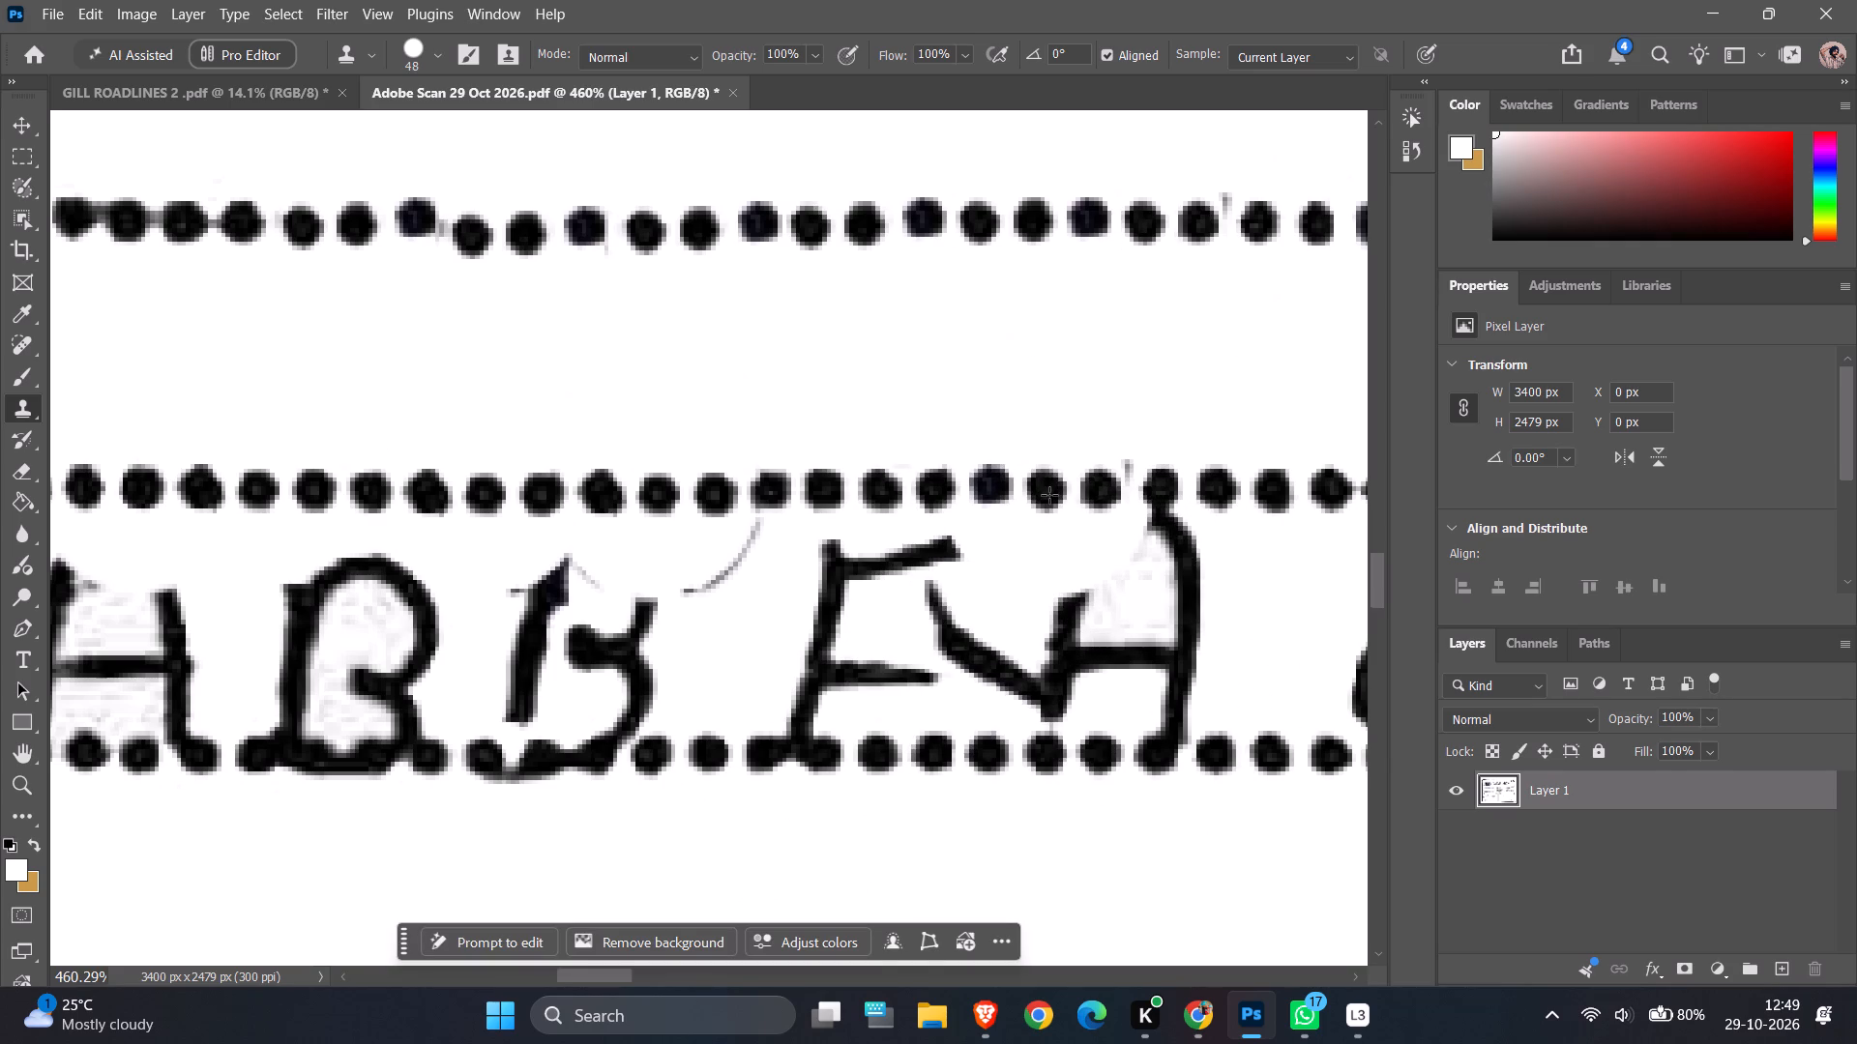
click(1049, 495)
Set the clone brush to 28 px and clone white over the handwritten "0" above the third Consignee dotted line.
ctrl+alt+scroll(918, 649, down, 14)
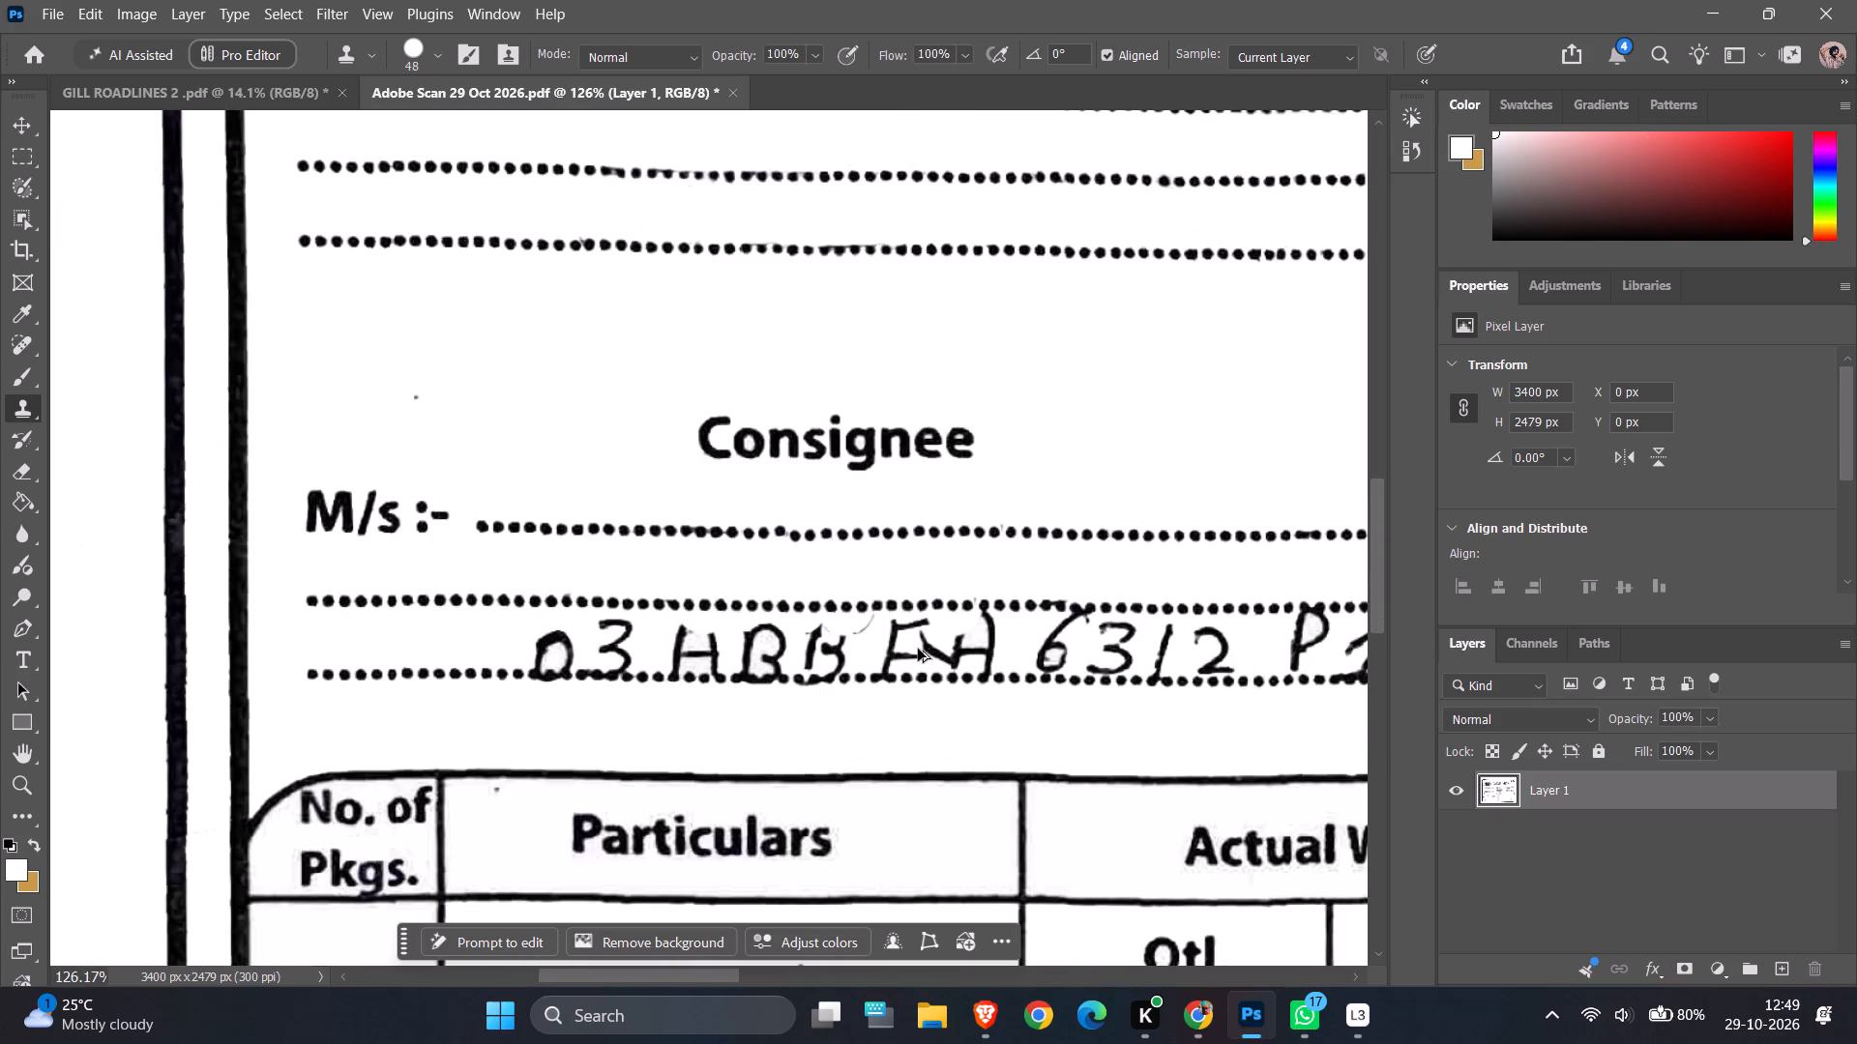
ctrl+alt+scroll(625, 614, up, 14)
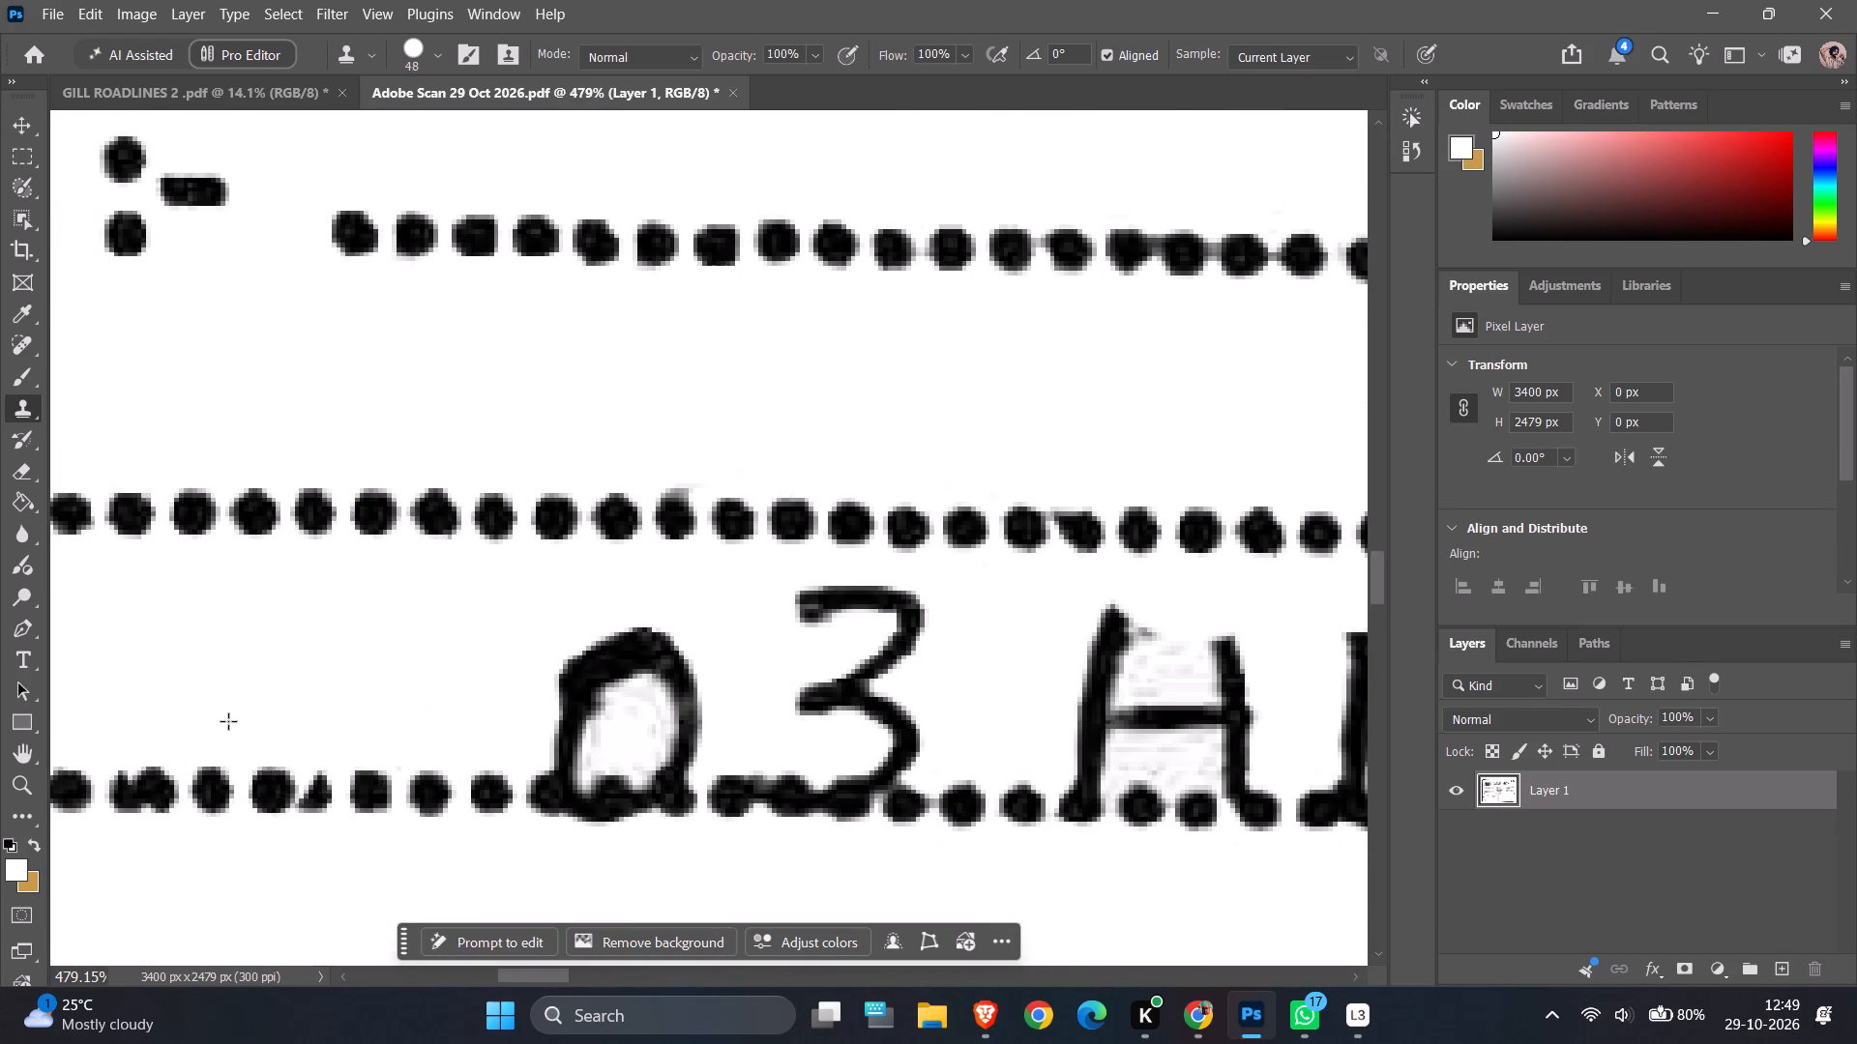
right_click(325, 613)
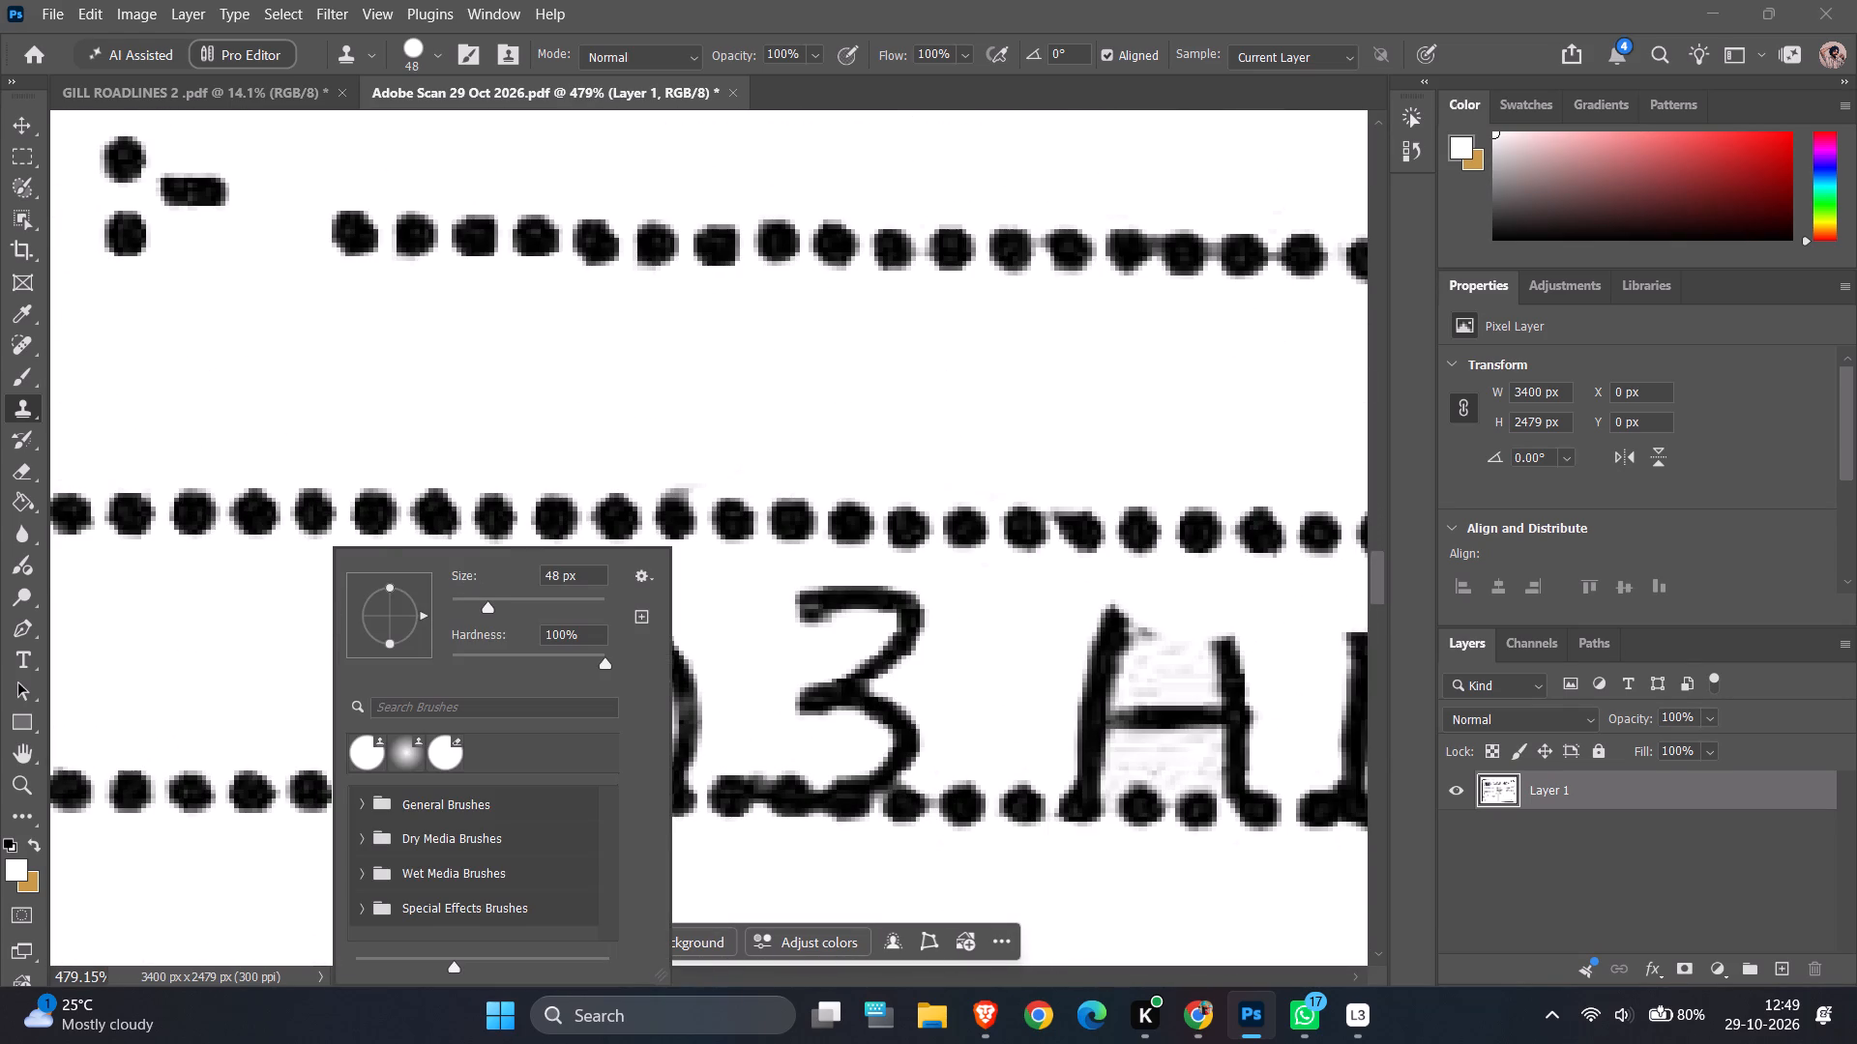
click(473, 598)
click(254, 619)
alt+click(432, 615)
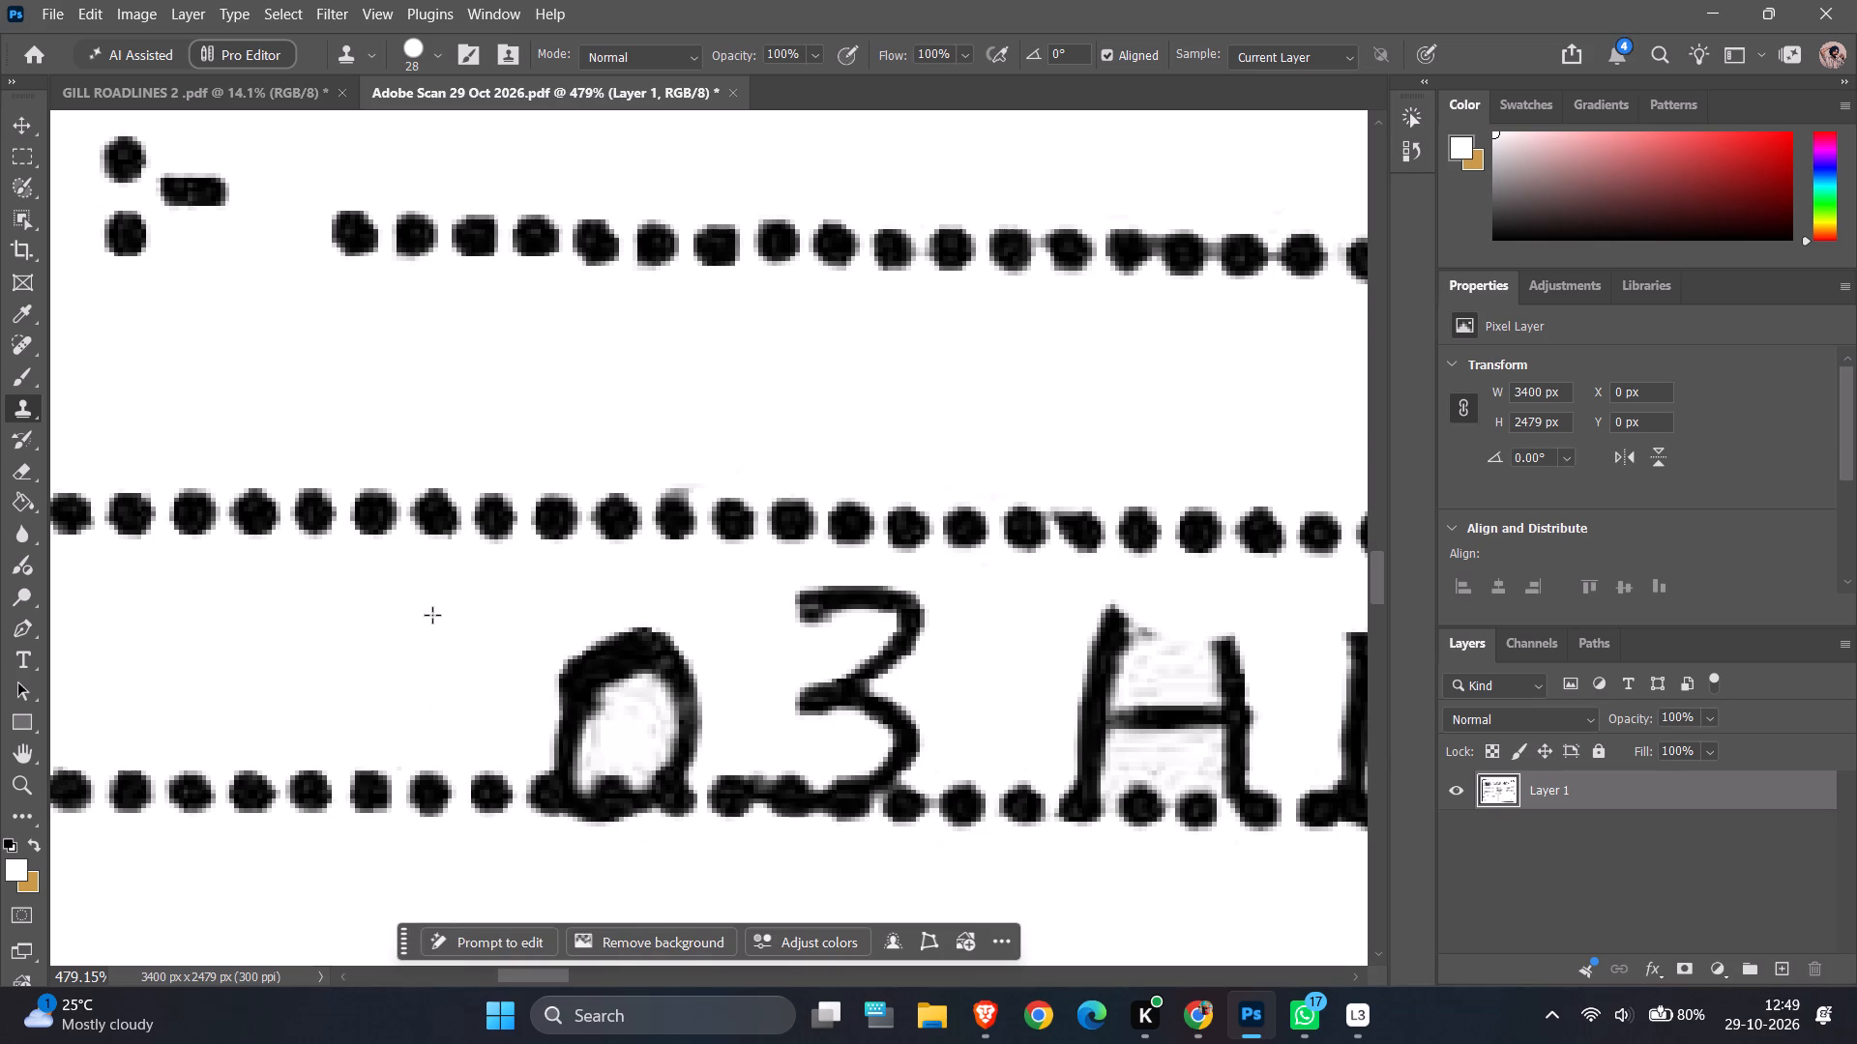
click(573, 671)
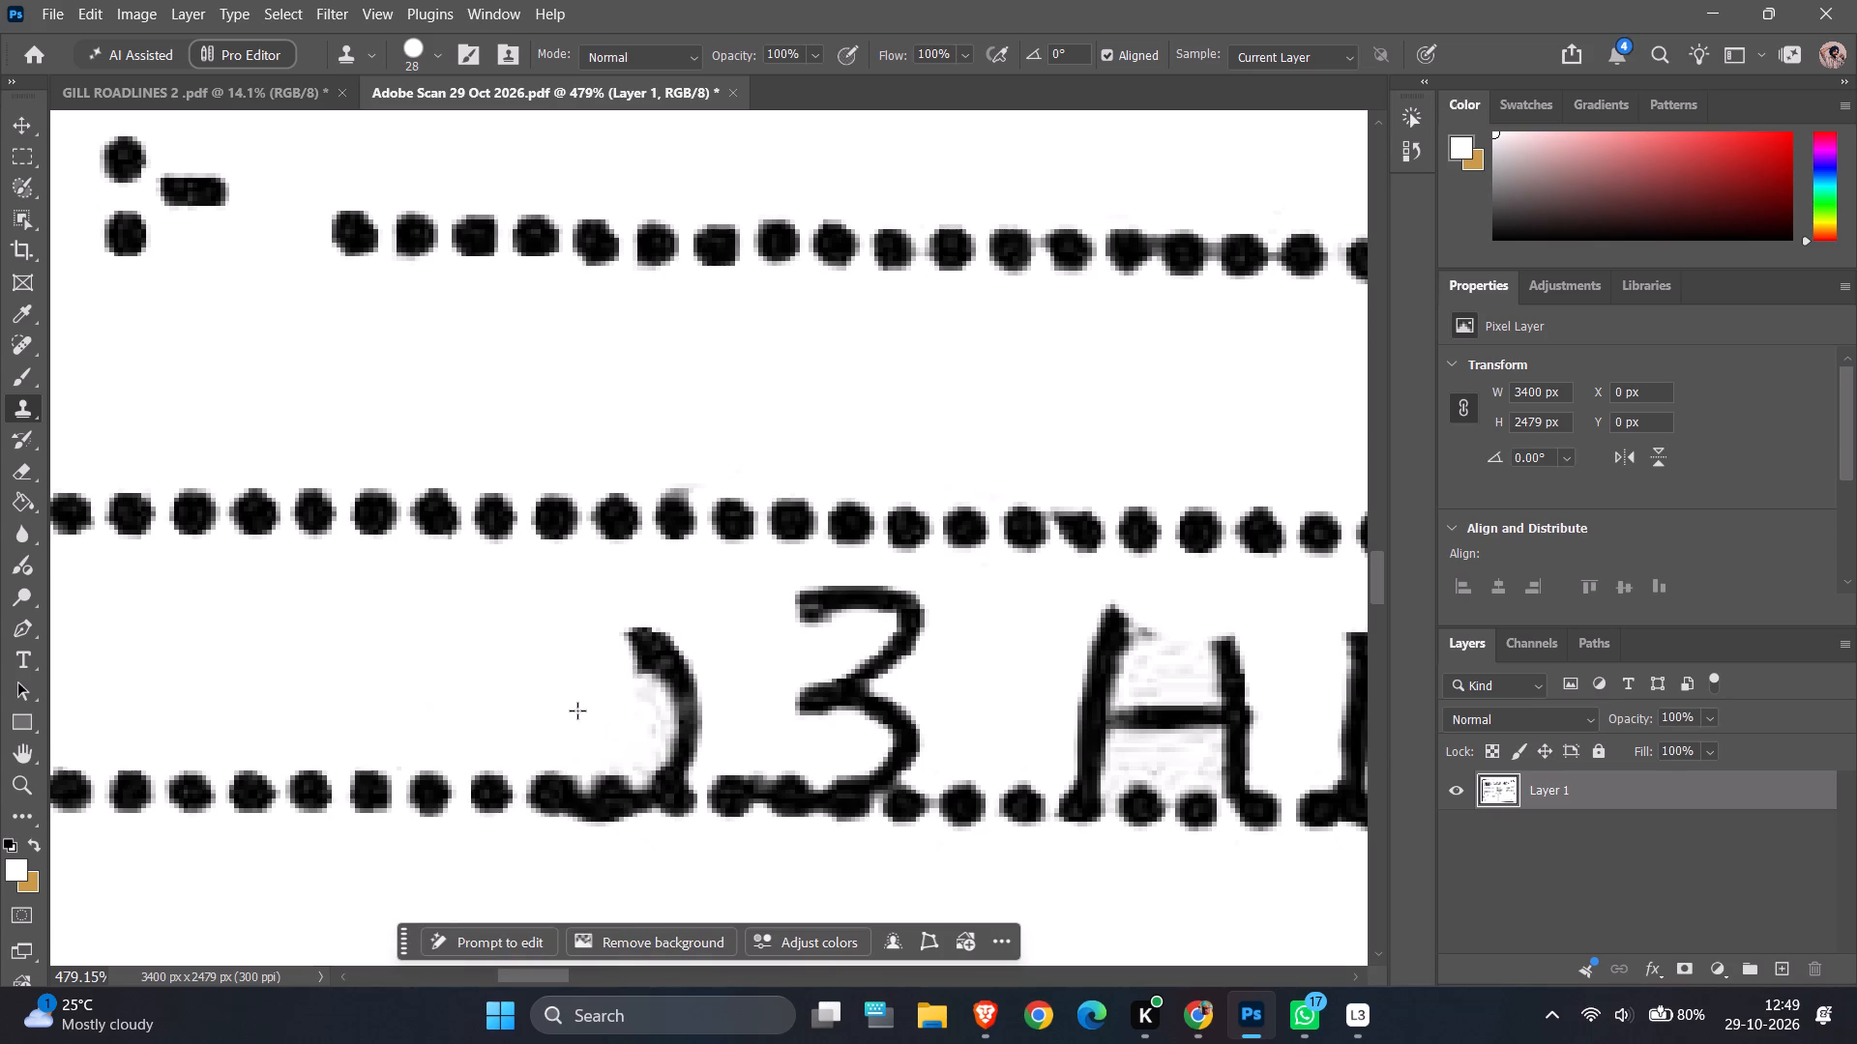
drag(624, 671, 683, 707)
click(684, 715)
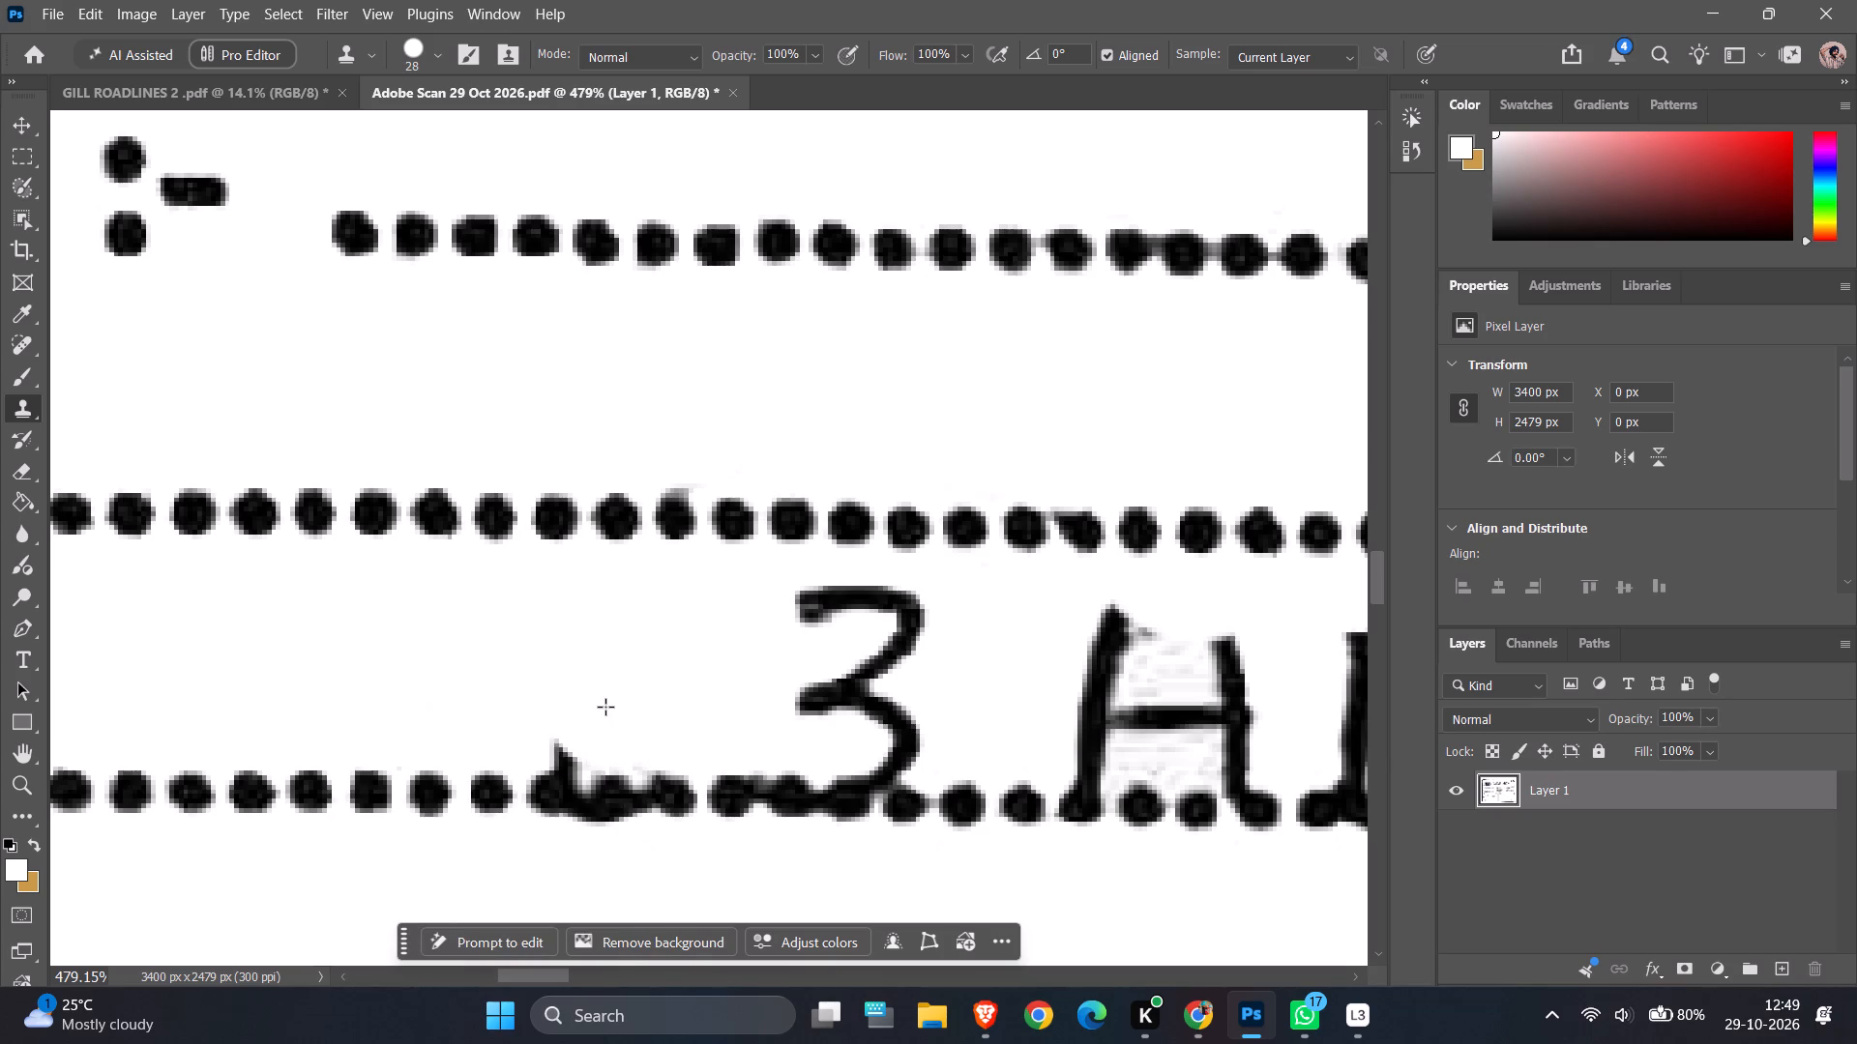
click(589, 714)
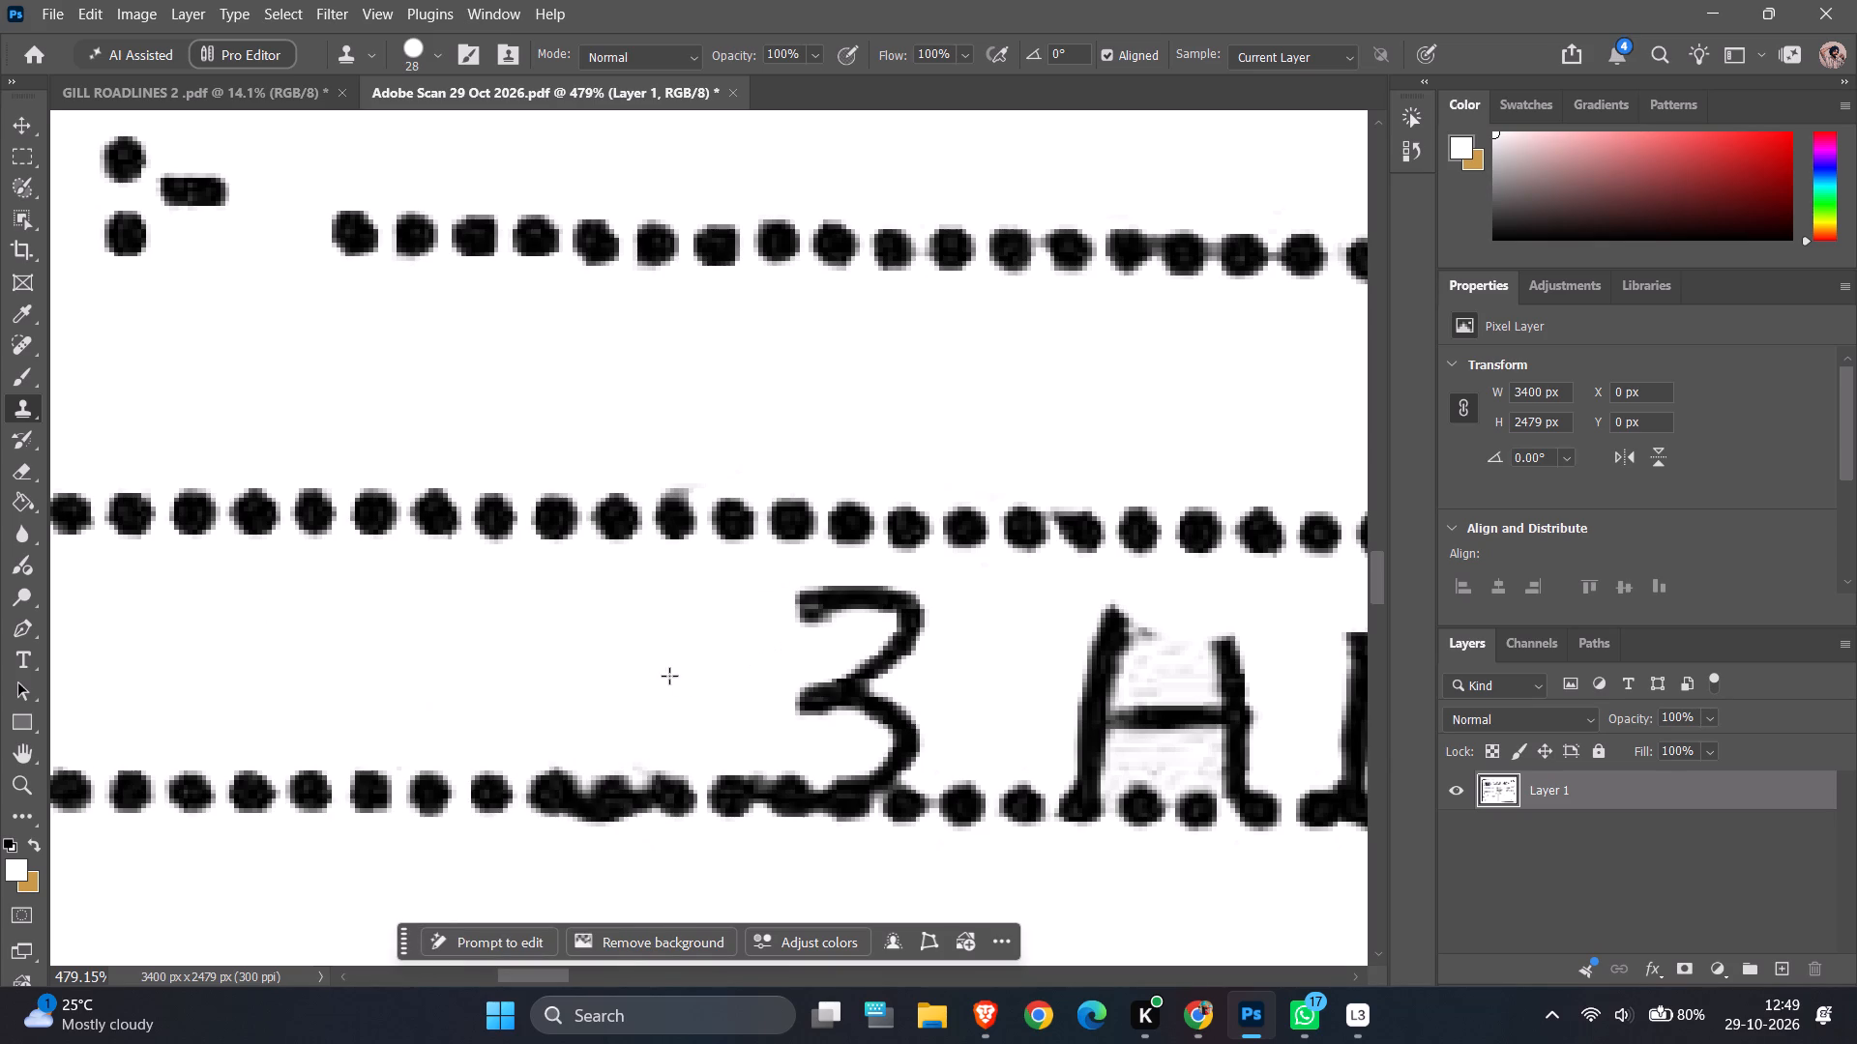
Clone white background over the handwritten "3" above the third Consignee dotted line.
alt+click(452, 665)
drag(806, 637, 815, 675)
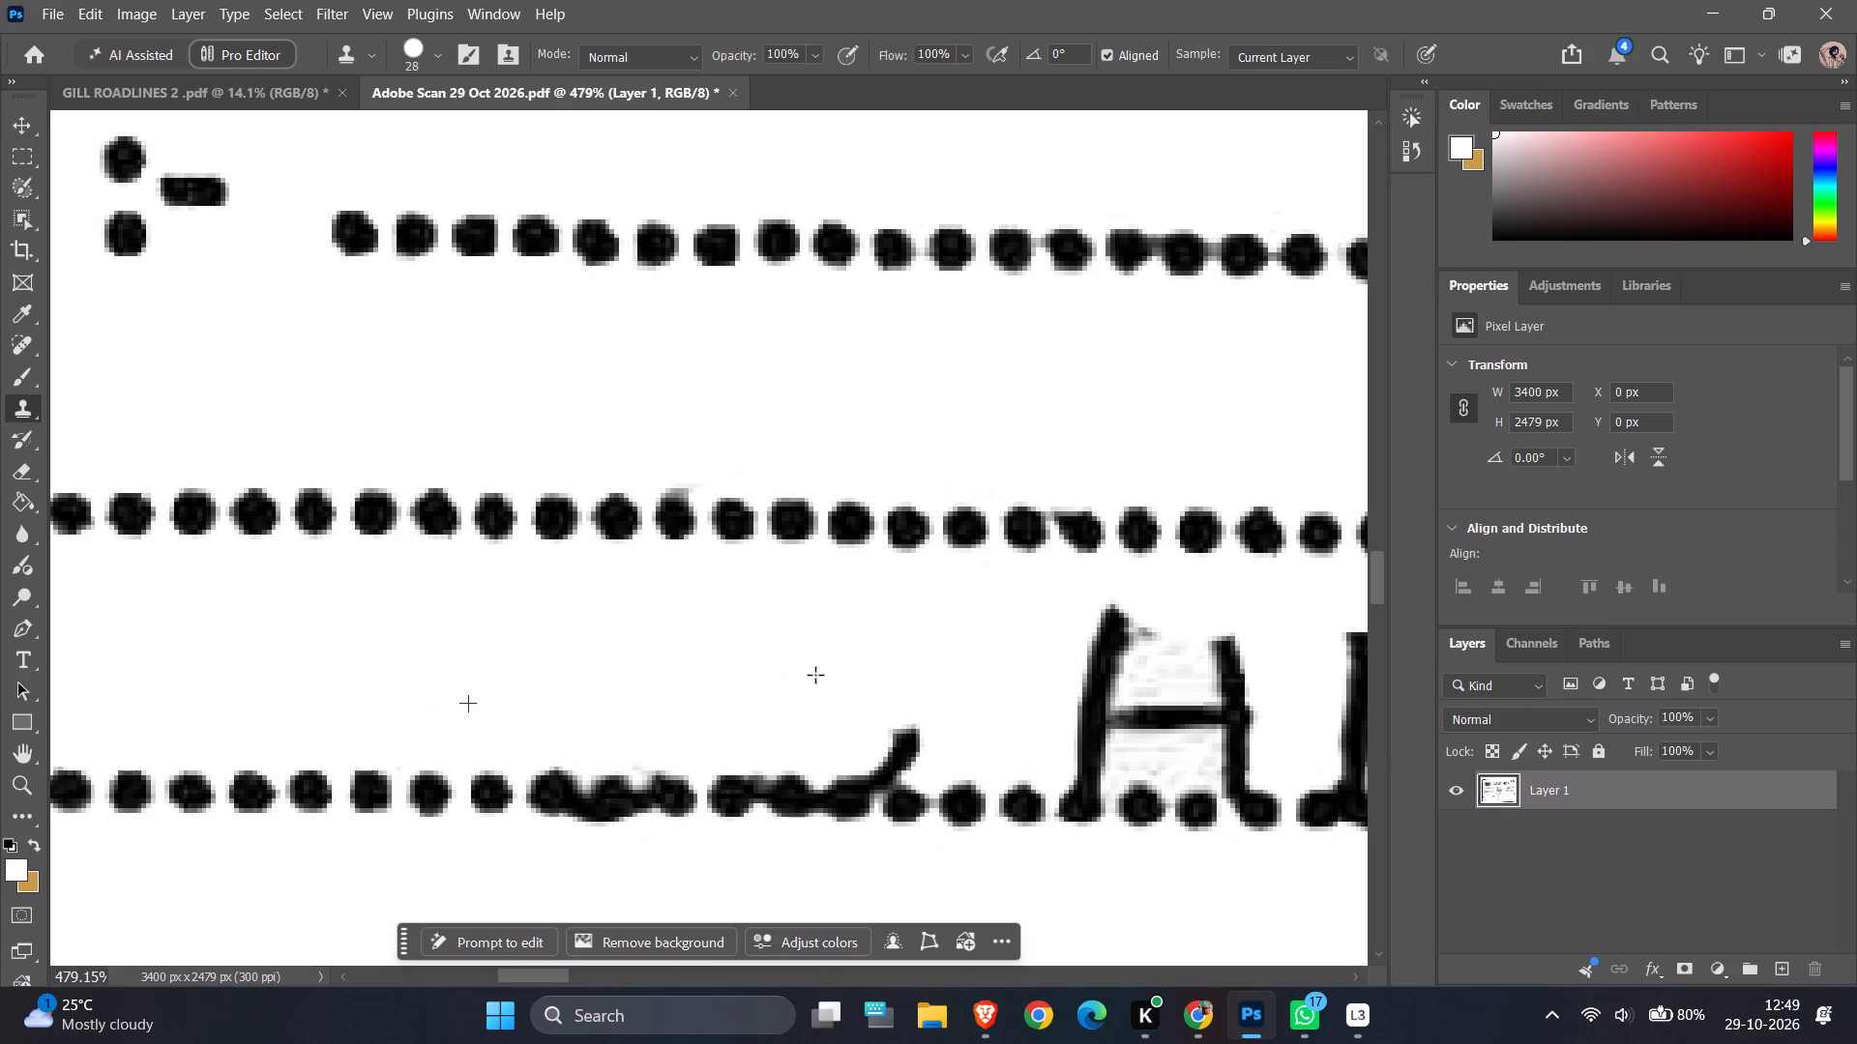
drag(815, 675, 887, 710)
alt+click(477, 589)
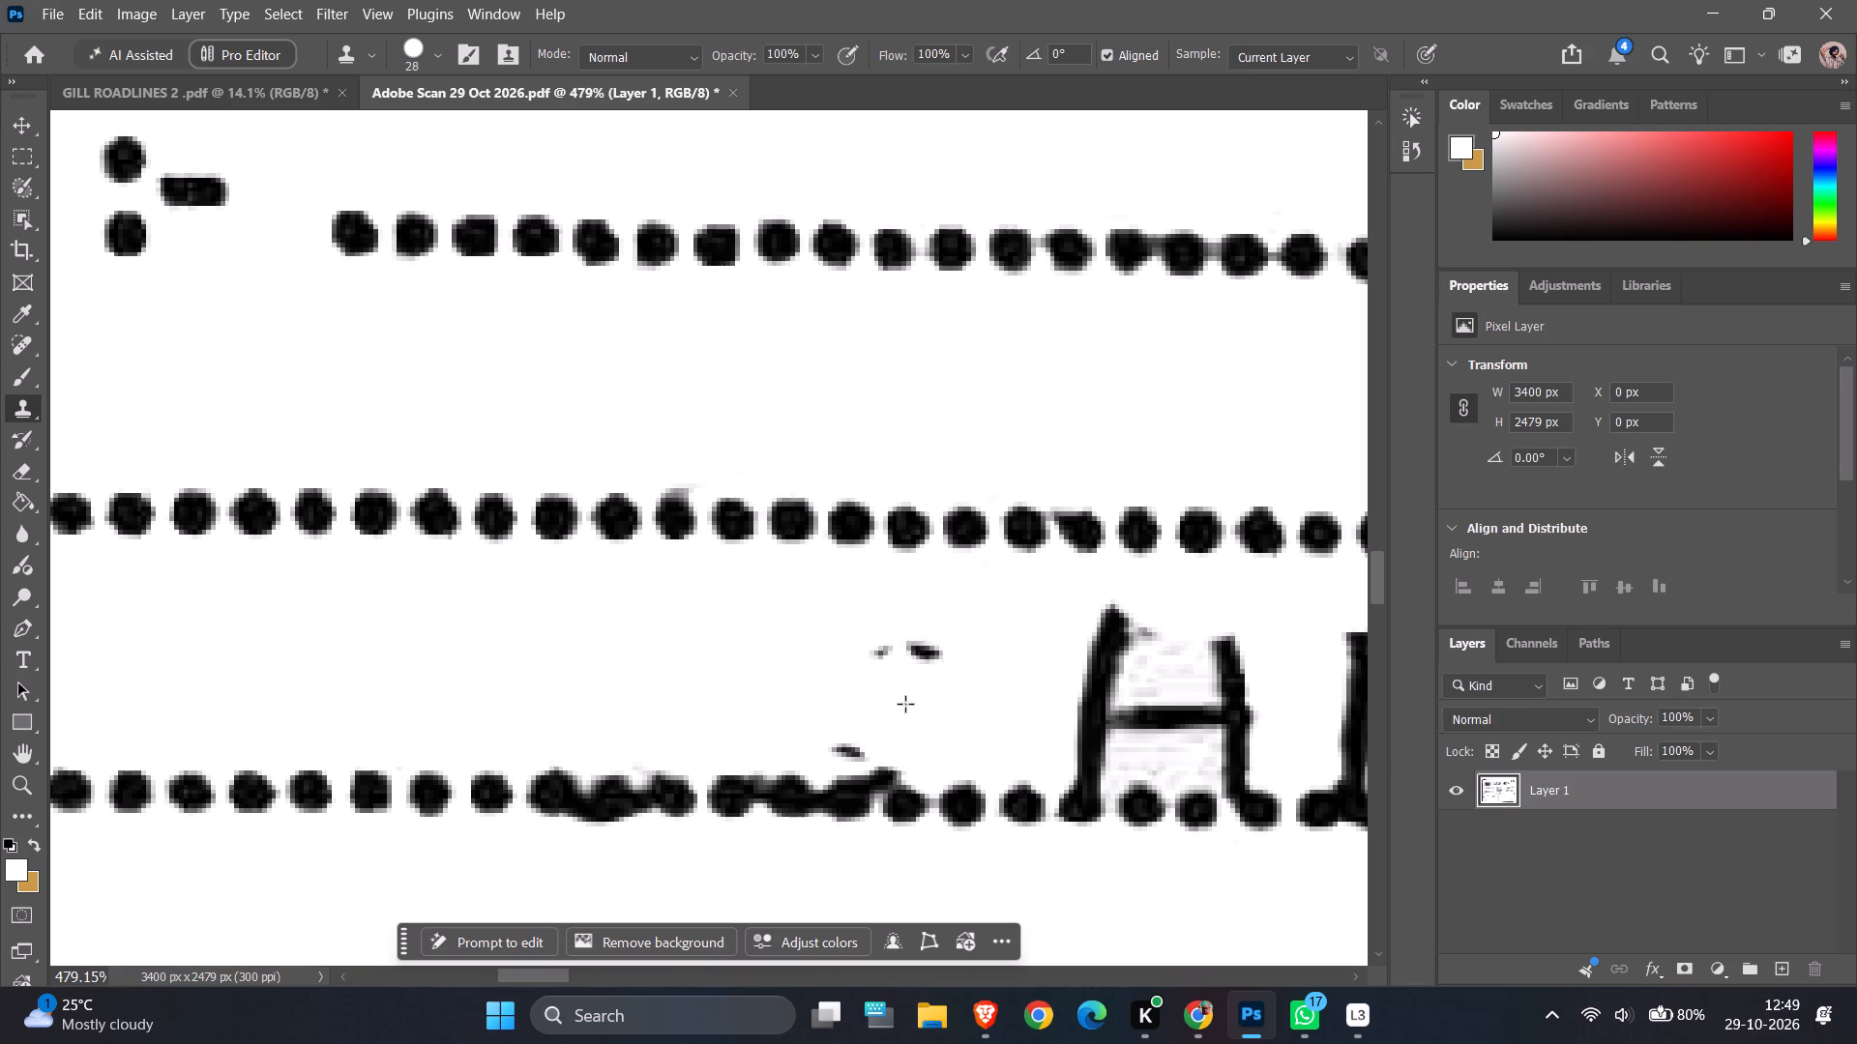
alt+click(575, 631)
click(869, 721)
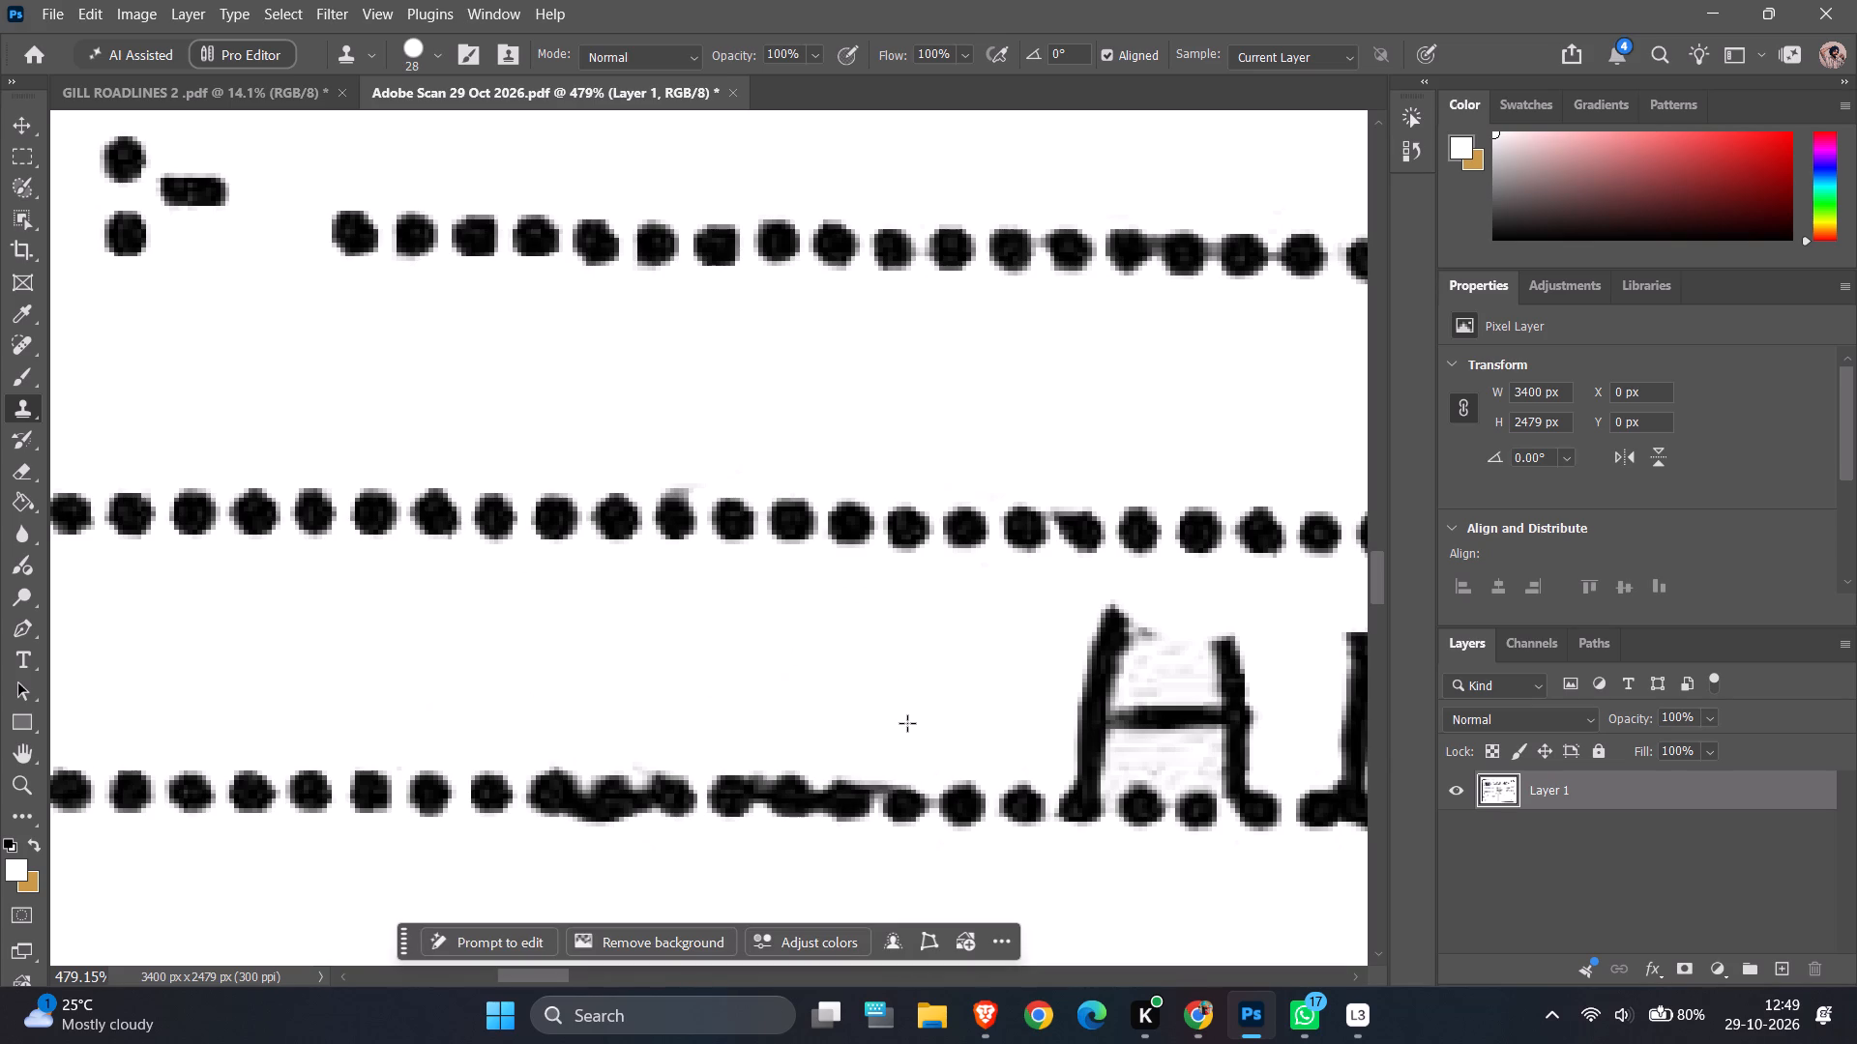
click(893, 719)
Clone white background over the handwritten "H" above the third Consignee dotted line.
alt+click(791, 668)
drag(1023, 670, 1031, 669)
drag(1031, 669, 1082, 657)
ctrl+scroll(973, 683, down, 2)
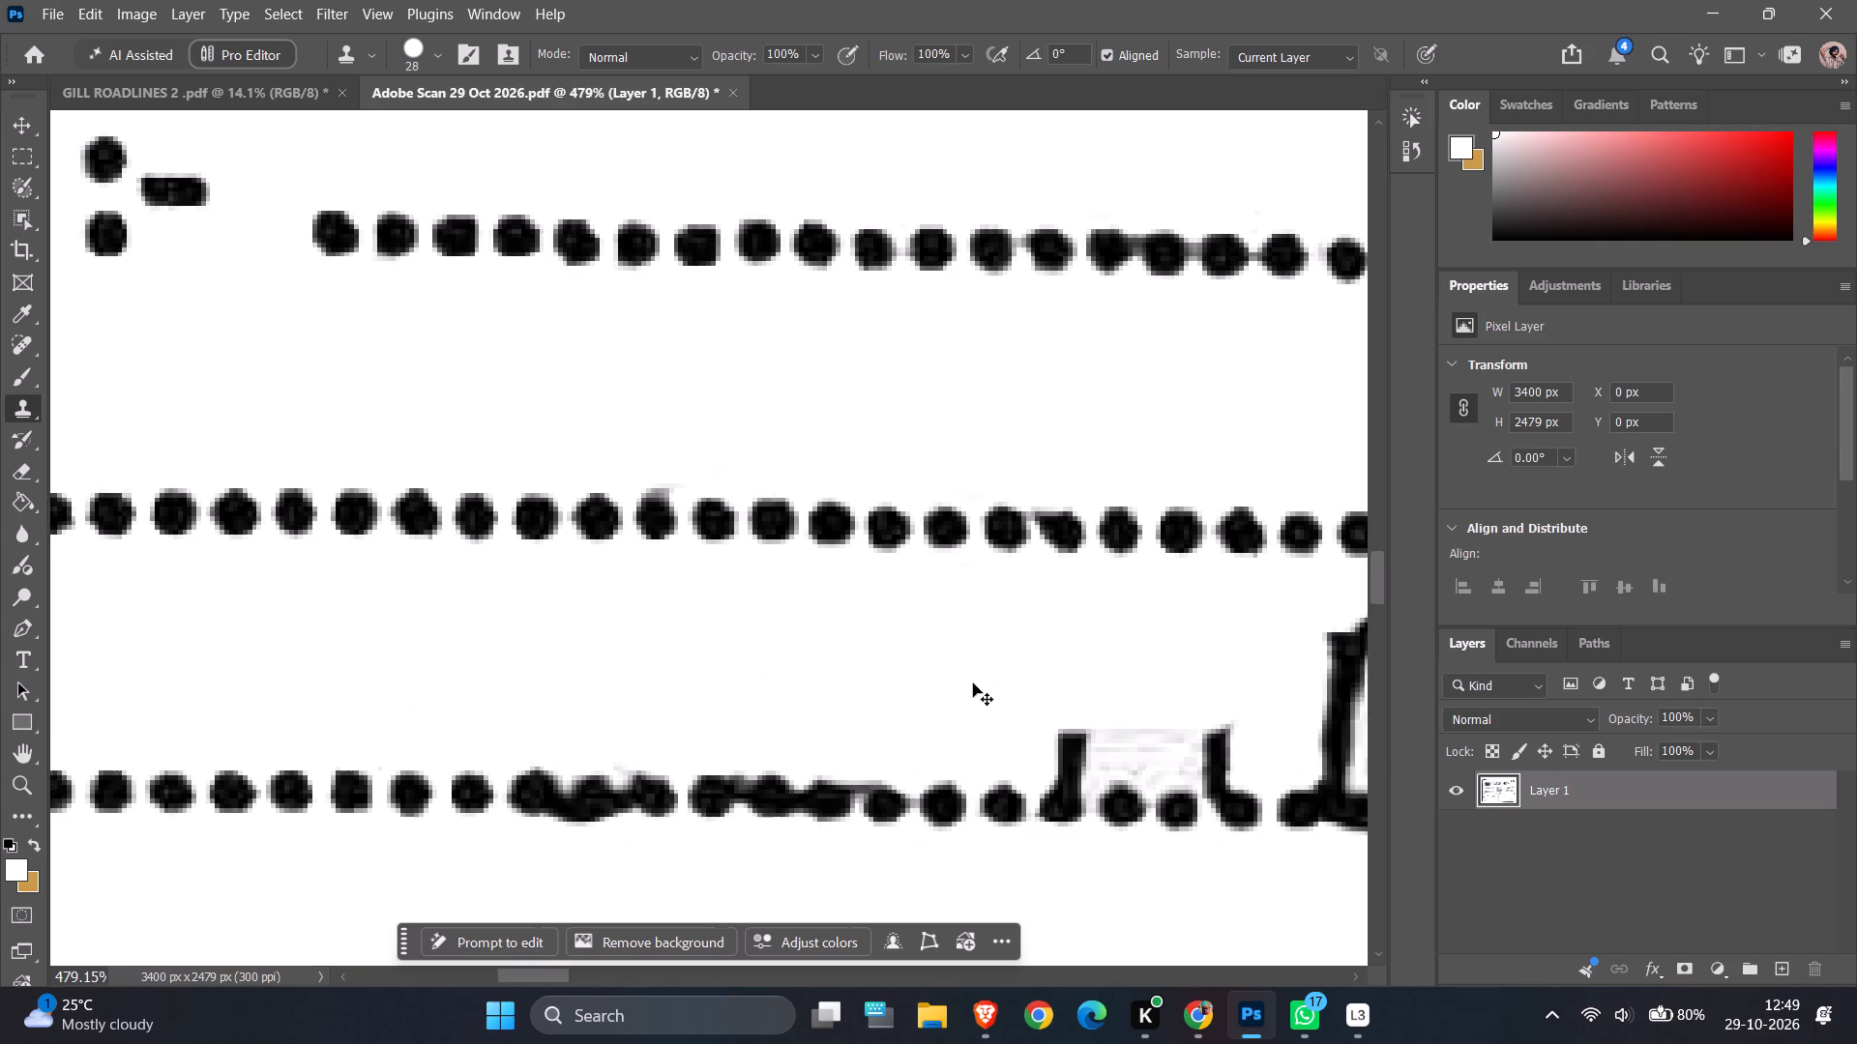
ctrl+scroll(973, 683, down, 12)
alt+click(601, 652)
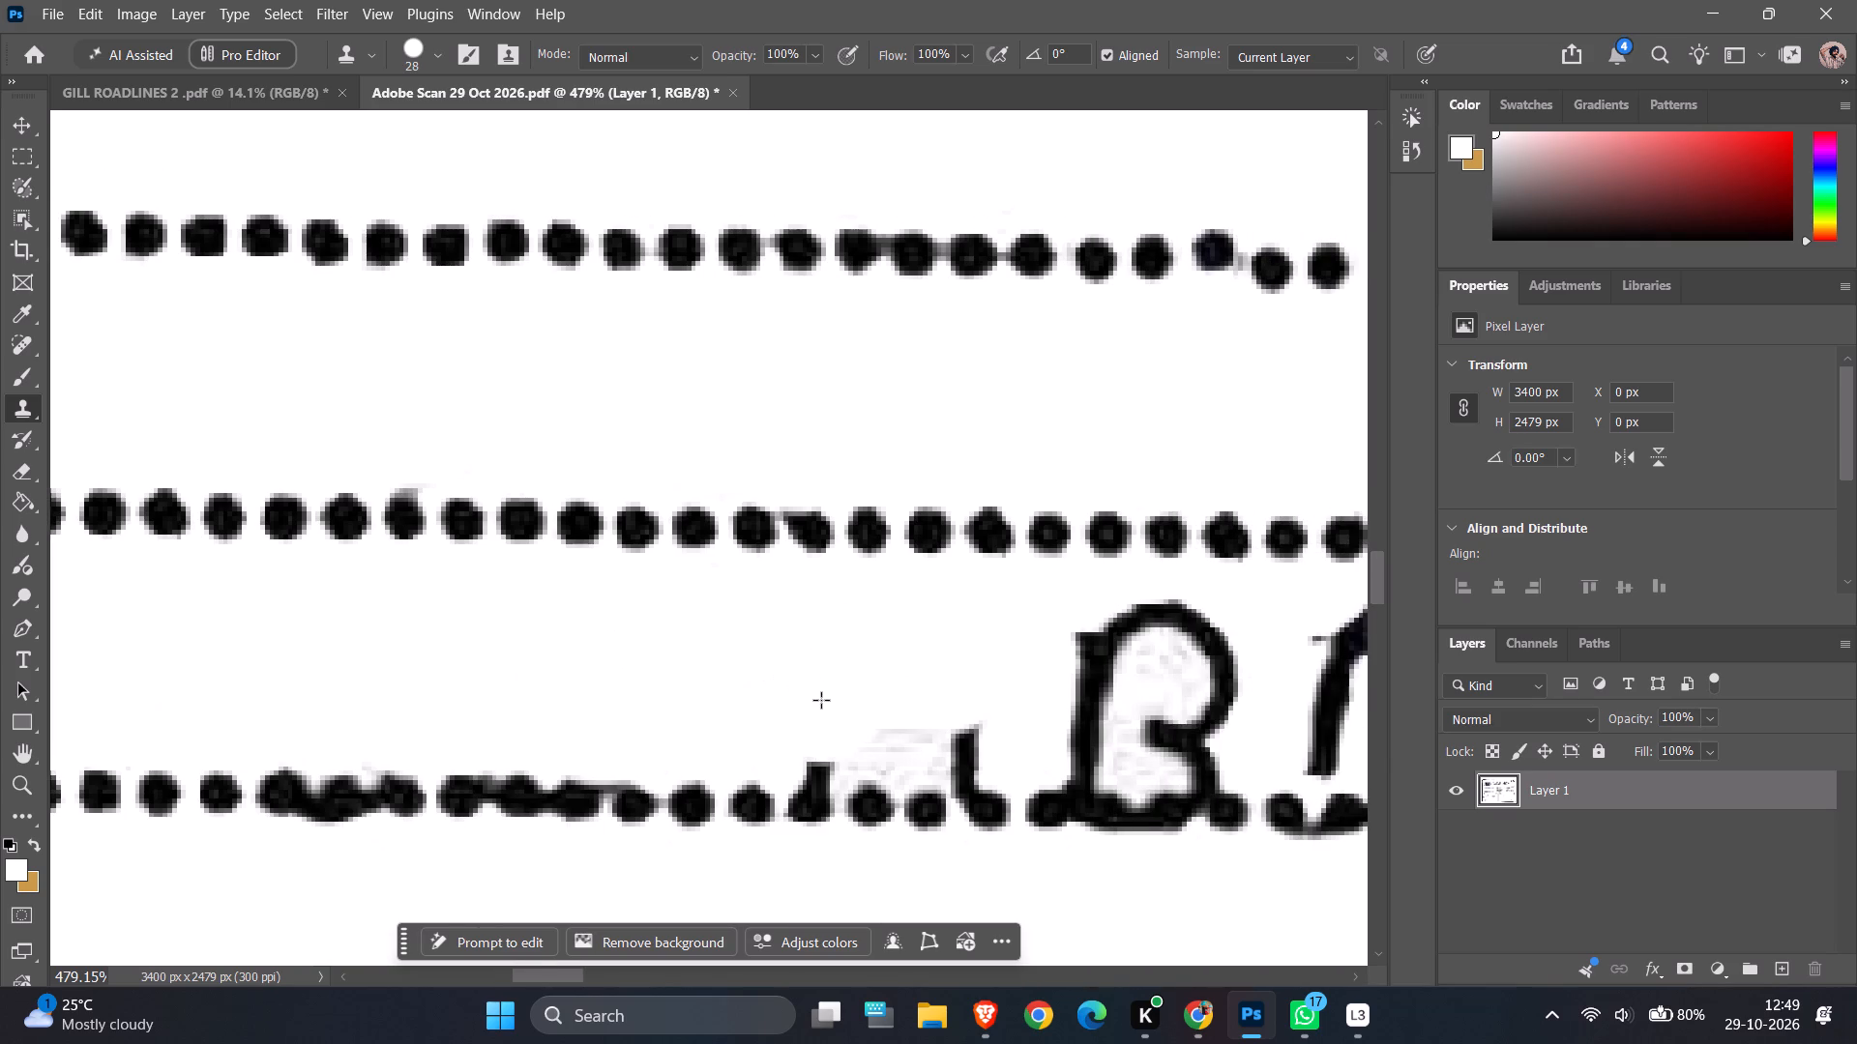
click(824, 719)
click(908, 722)
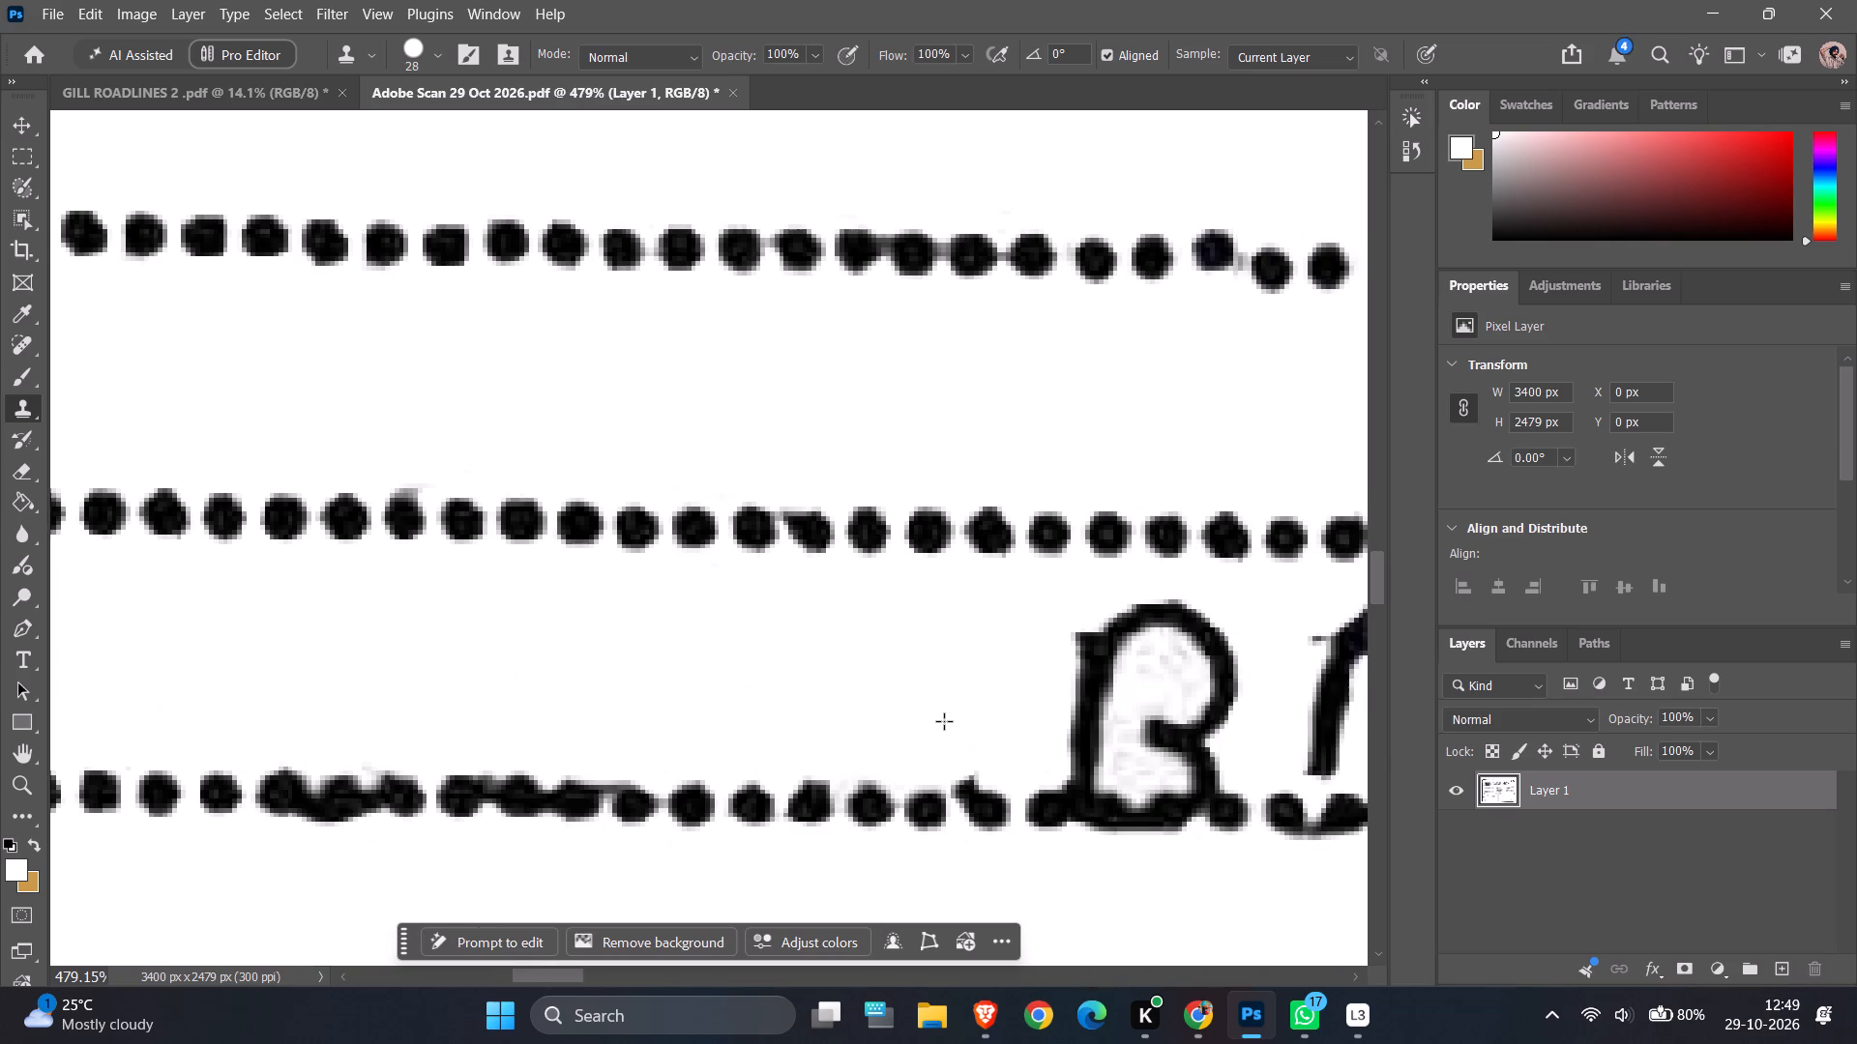
click(964, 725)
click(966, 728)
Clone white background over the handwritten "B" that follows, down to the third Consignee dotted line.
ctrl+scroll(966, 726, down, 7)
alt+click(764, 651)
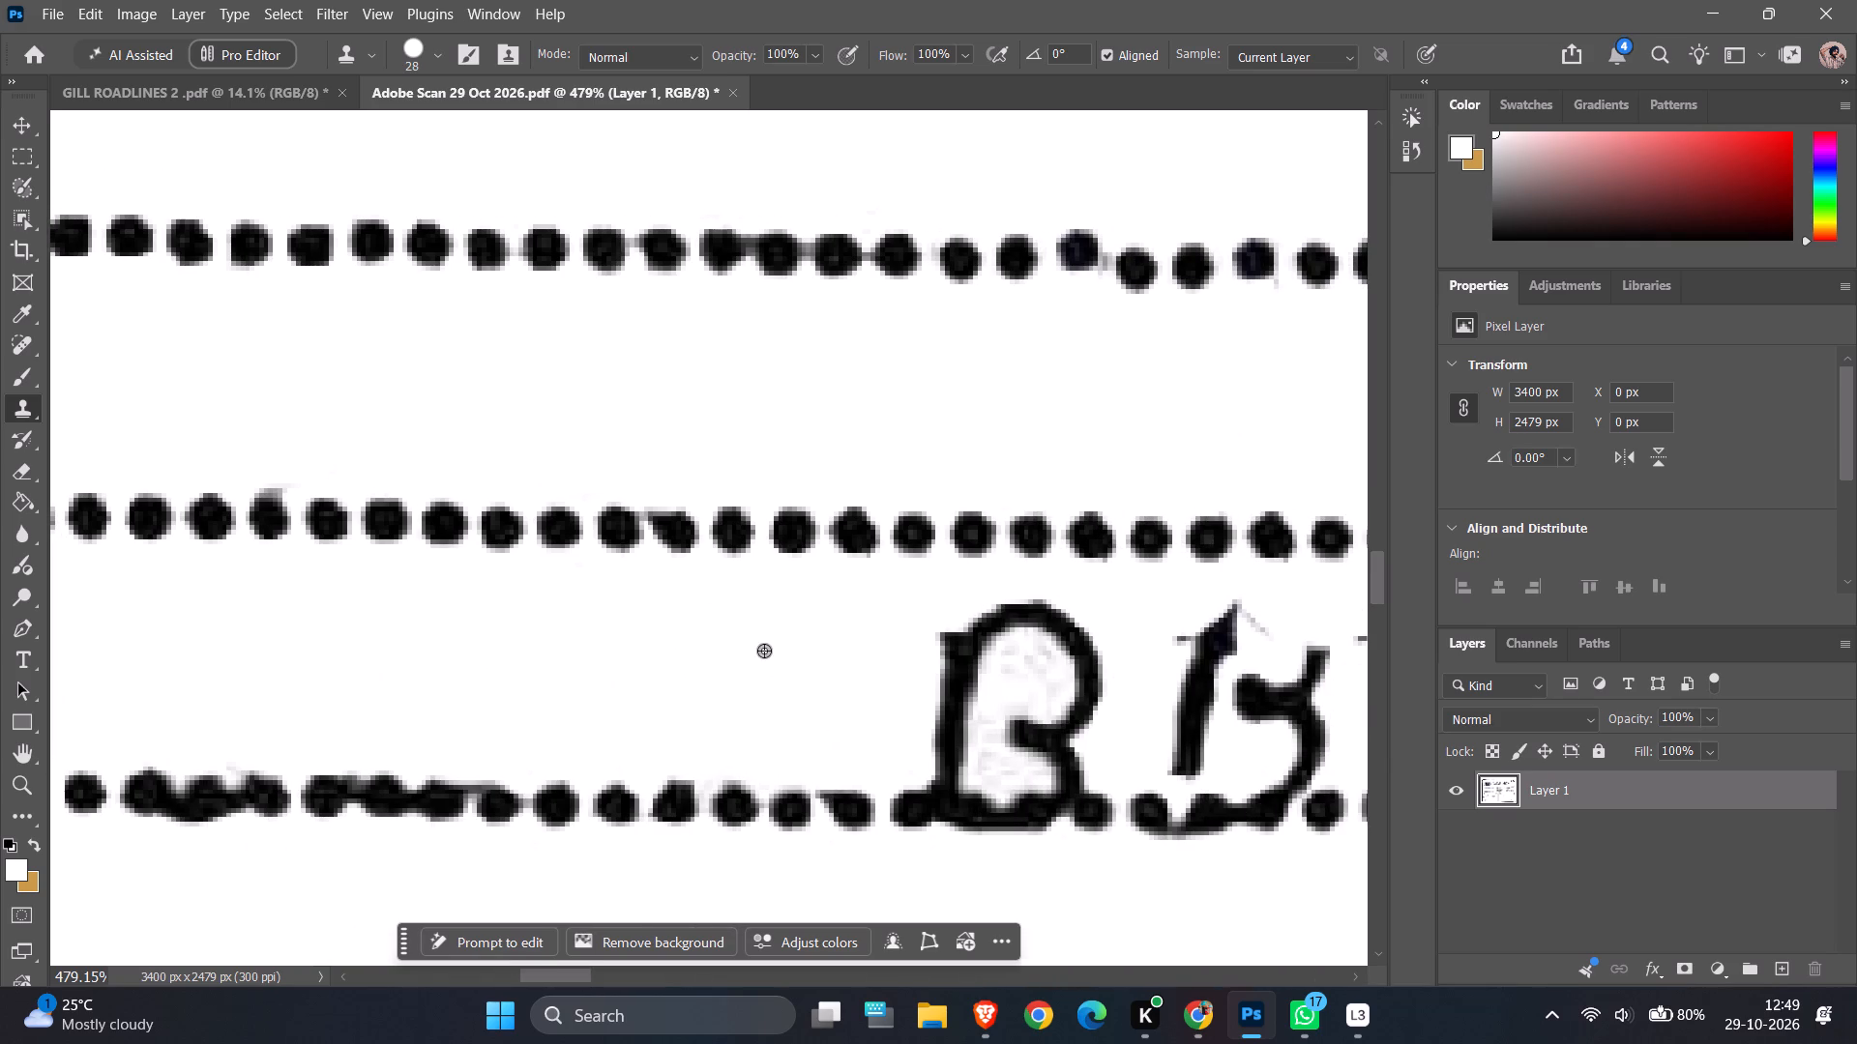
click(919, 654)
click(959, 650)
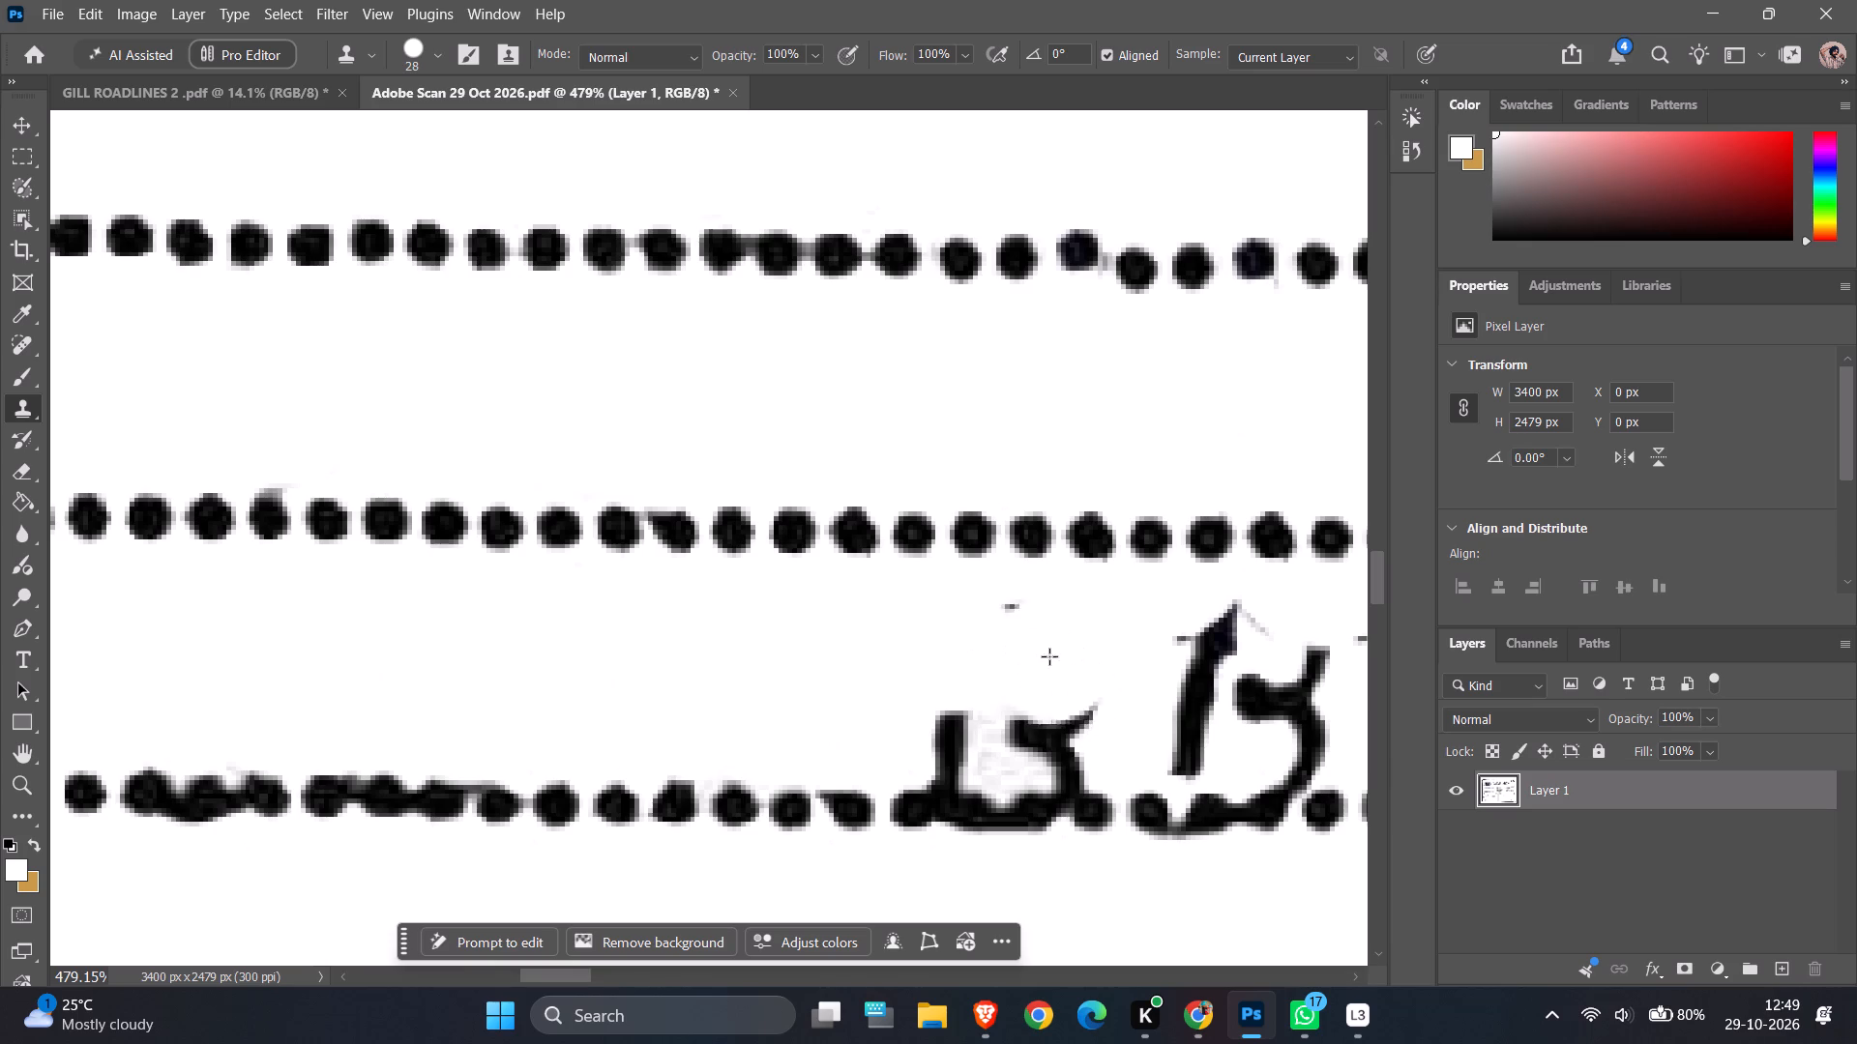
click(1043, 652)
drag(1067, 695, 1058, 699)
alt+click(571, 655)
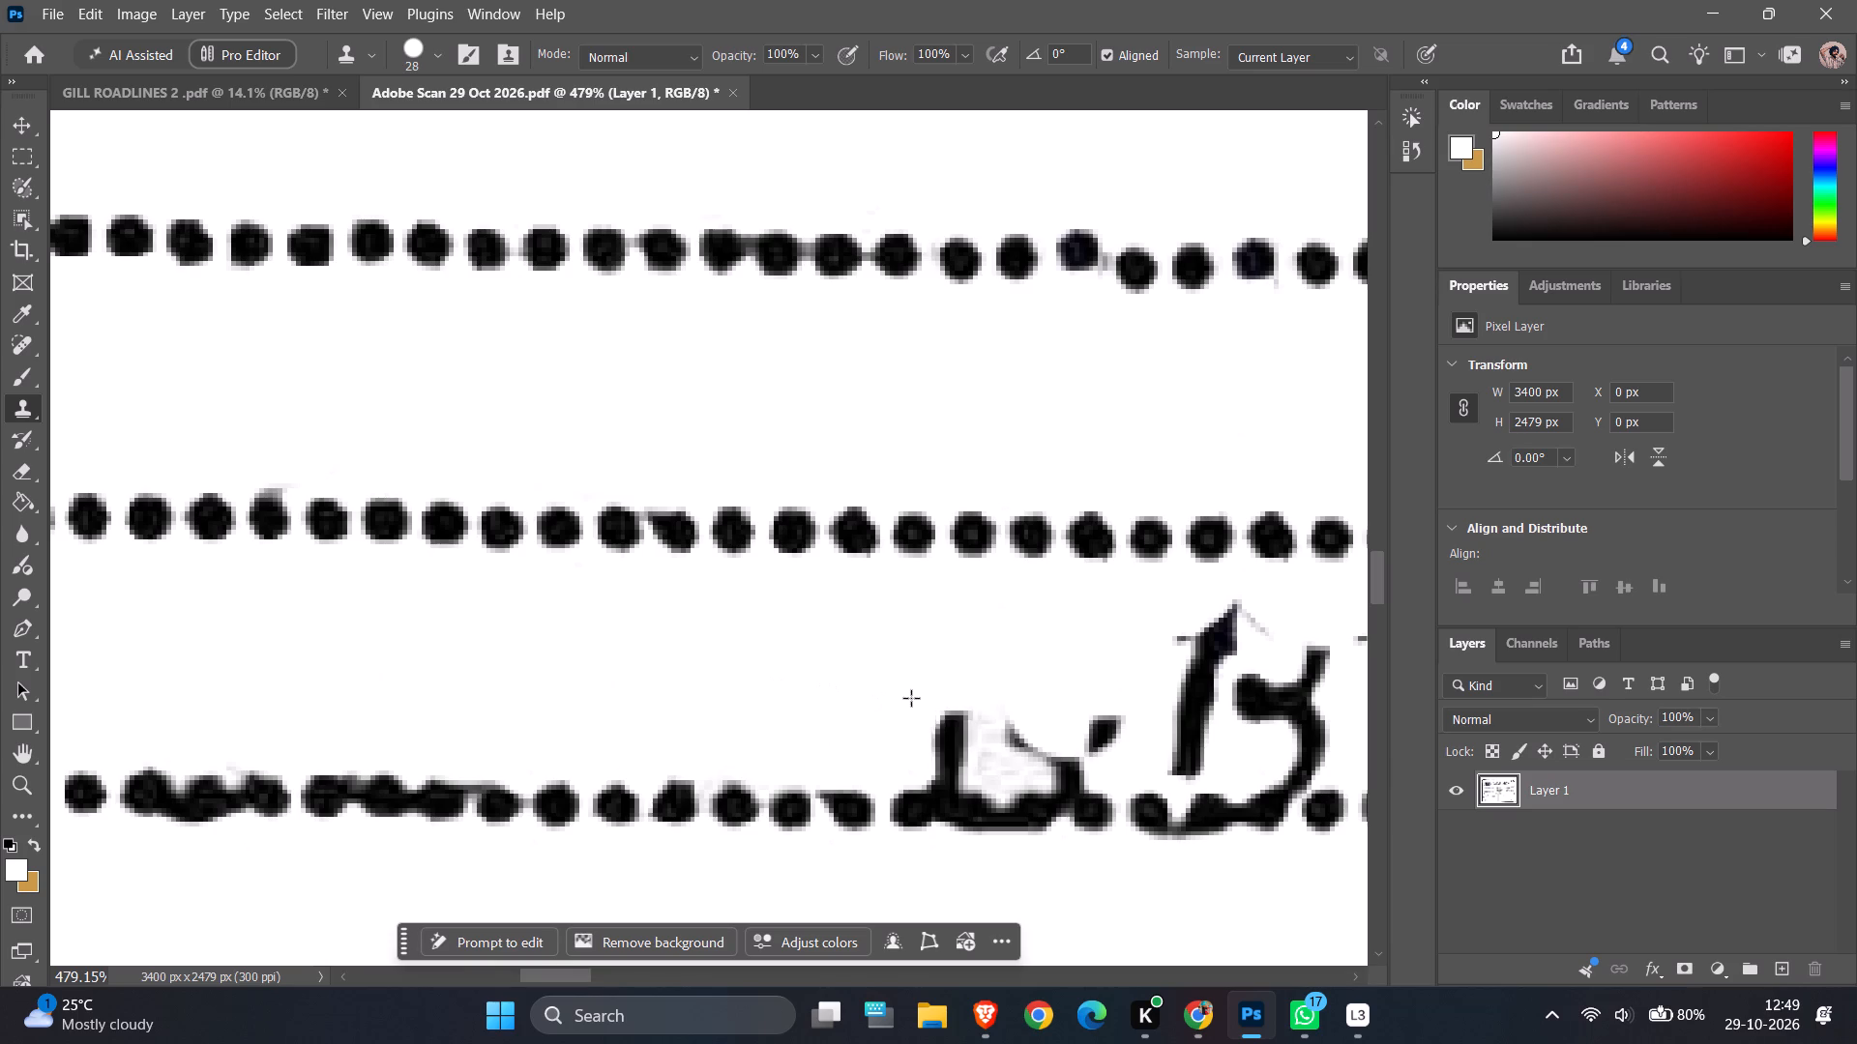
click(943, 713)
click(988, 719)
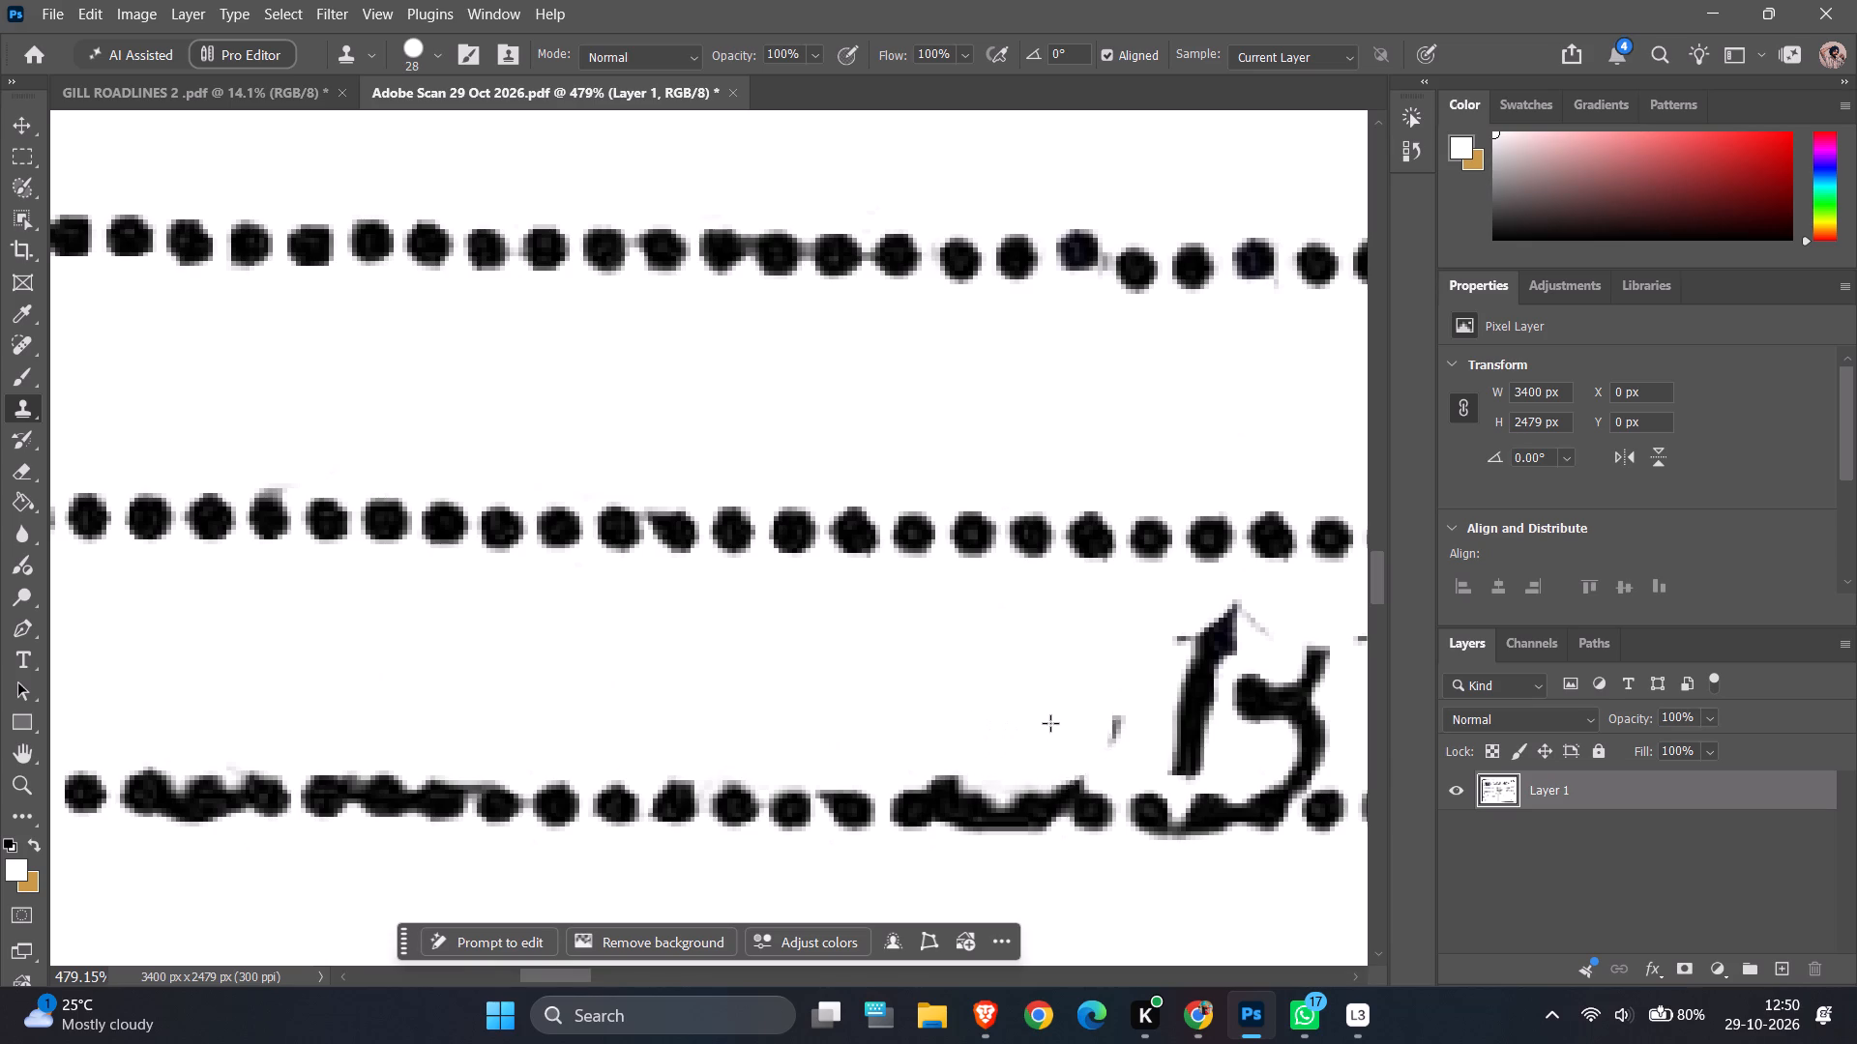
click(1076, 719)
click(1074, 726)
Clone white over the next, open-stroked handwritten "B" and the thin curved line beside it, above the third Consignee dotted line.
ctrl+scroll(740, 679, down, 12)
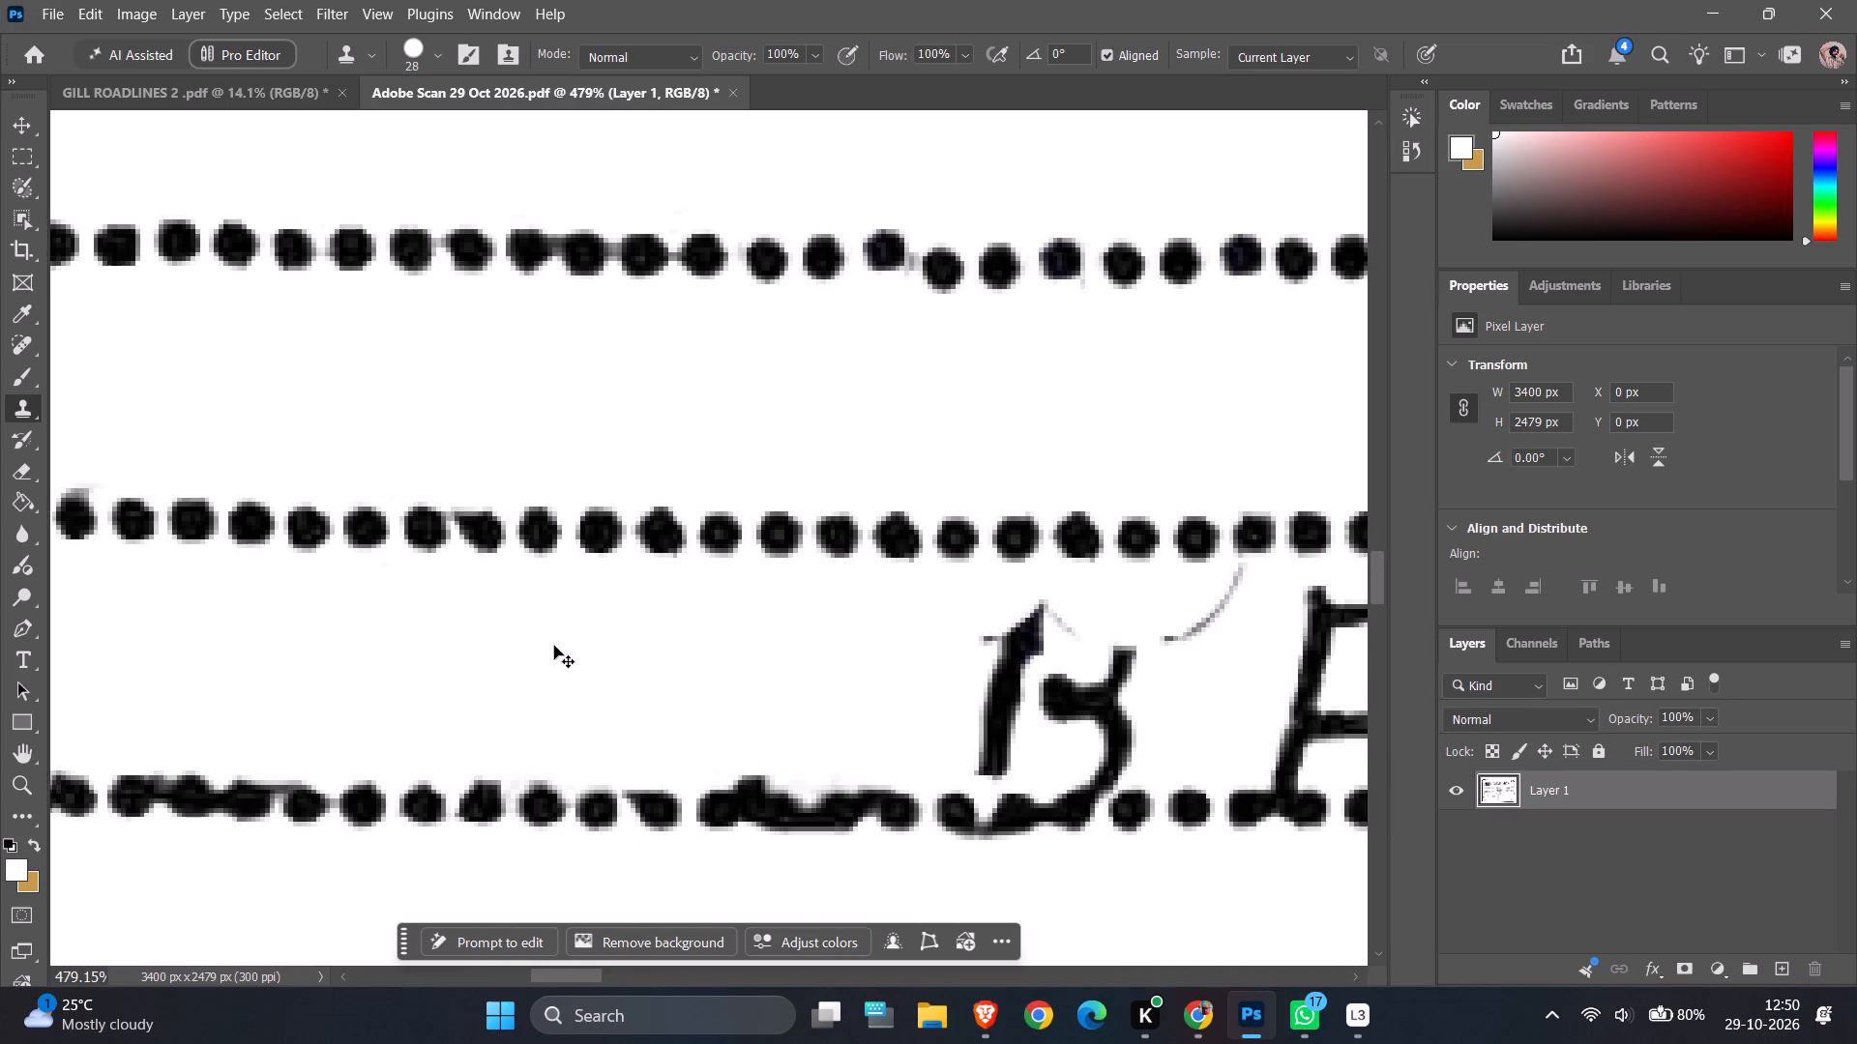
alt+click(549, 645)
click(987, 652)
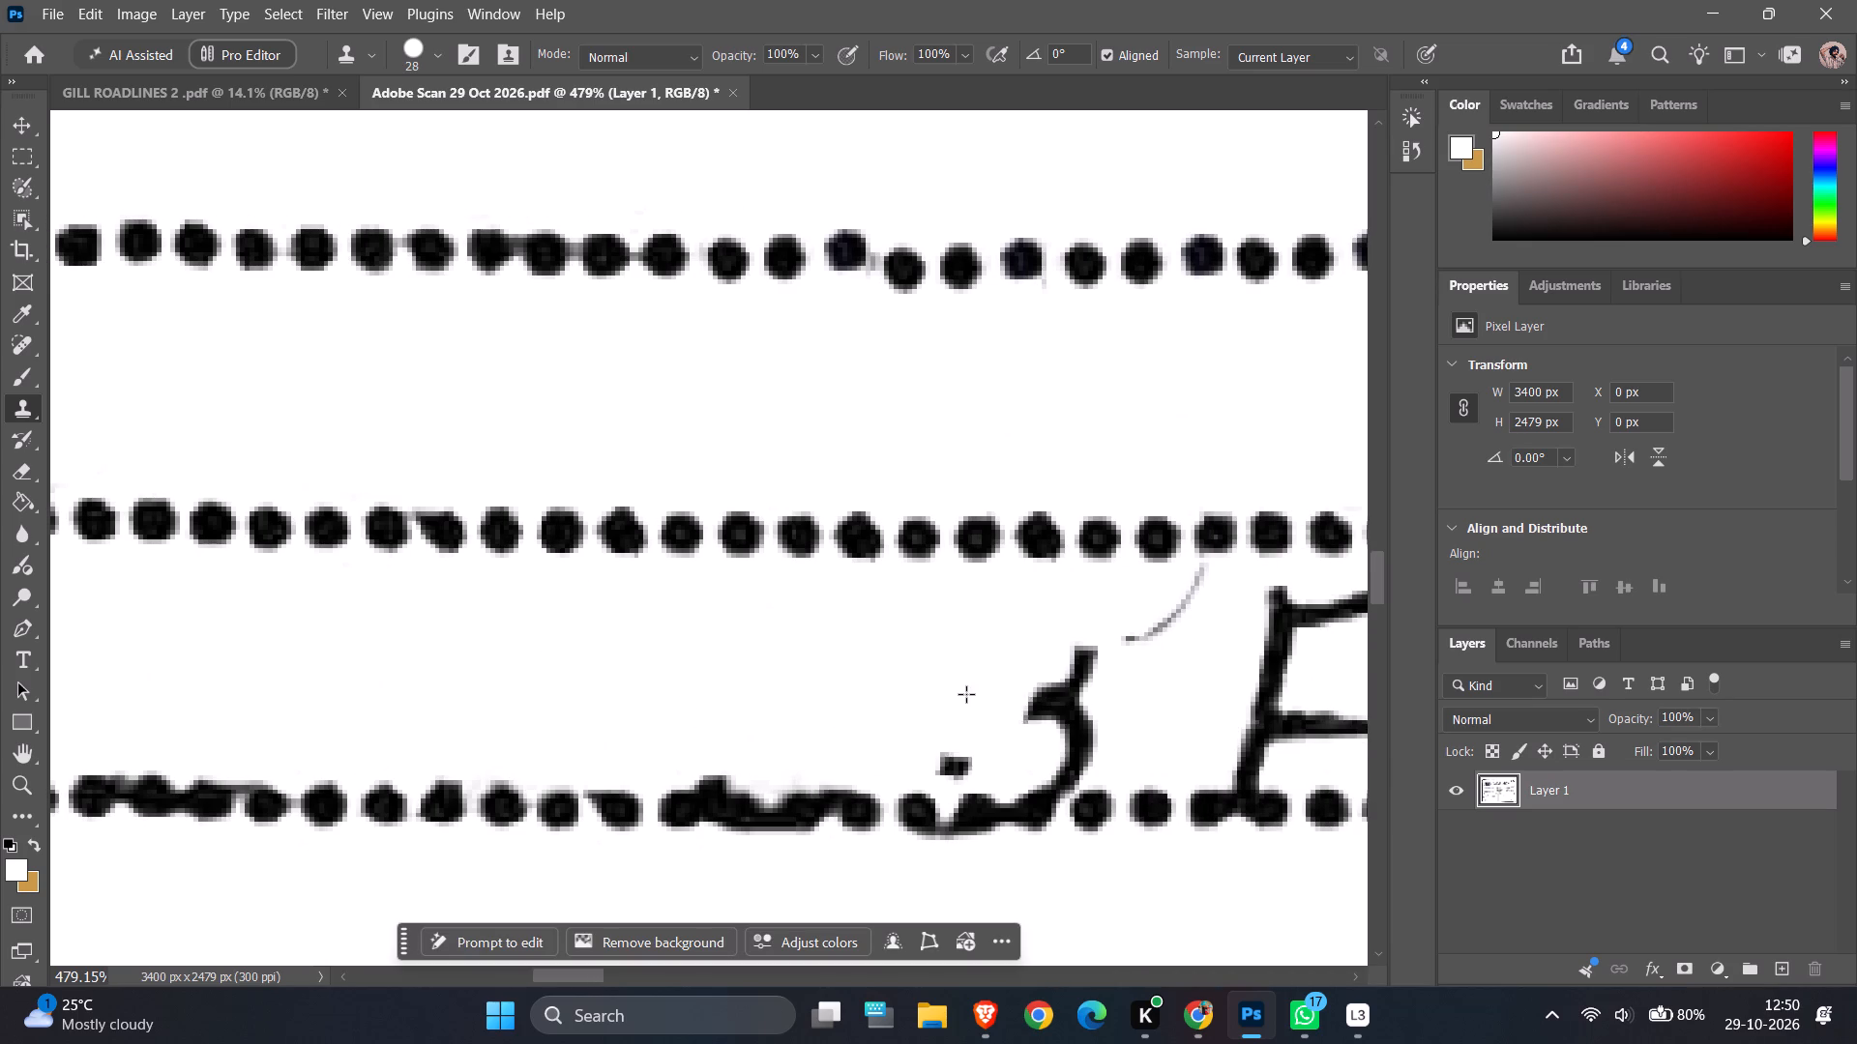
click(1049, 681)
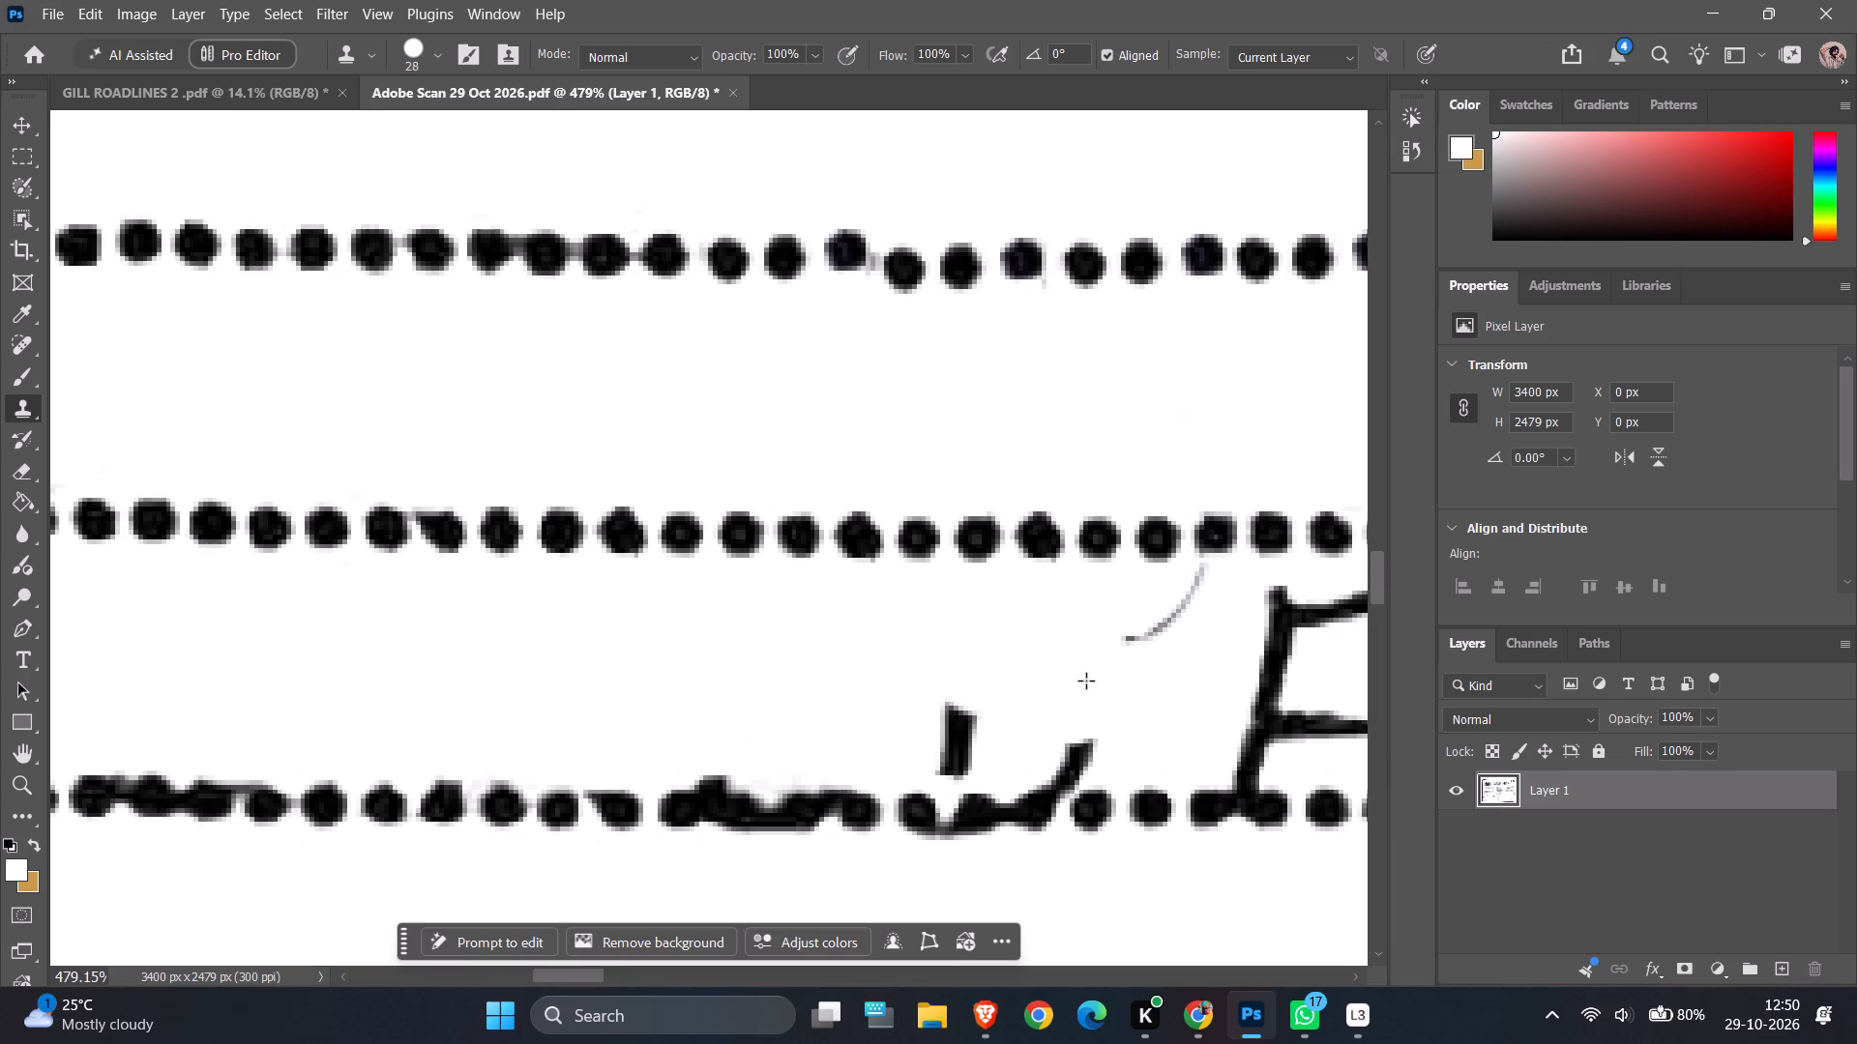
click(1199, 628)
click(1114, 650)
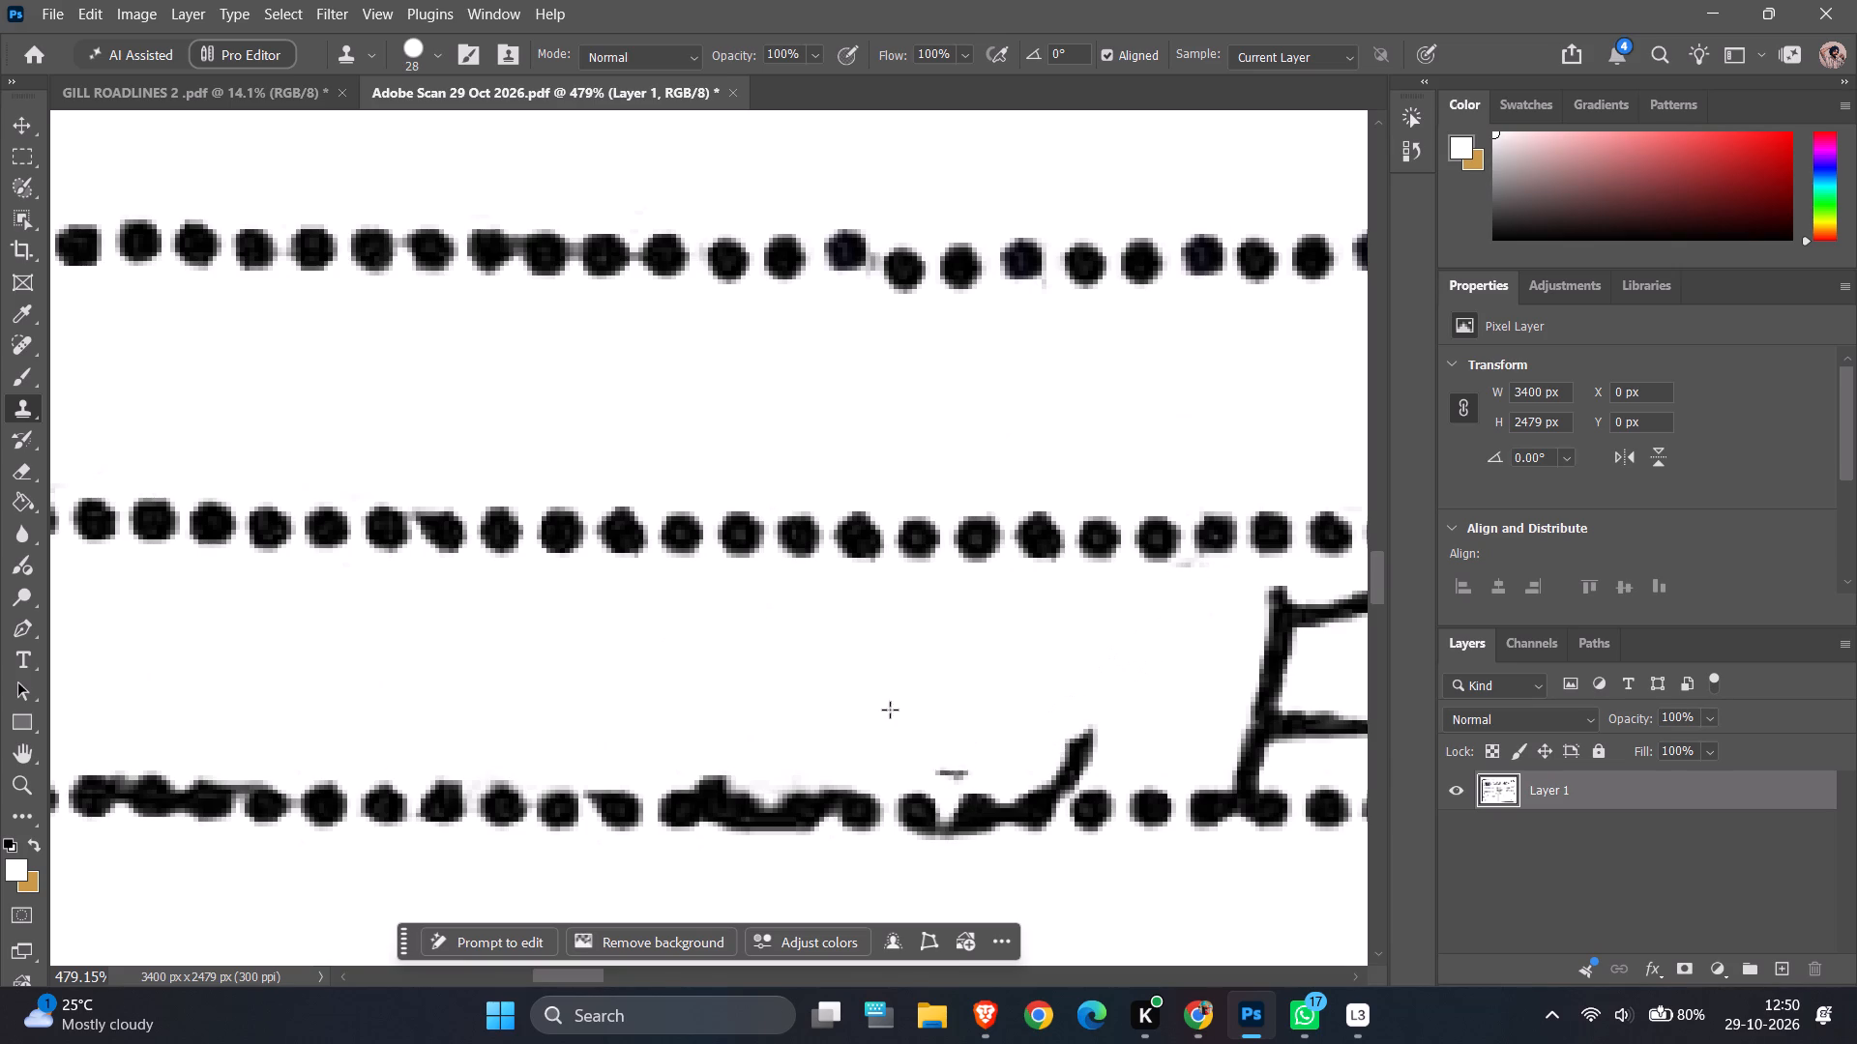
alt+click(536, 630)
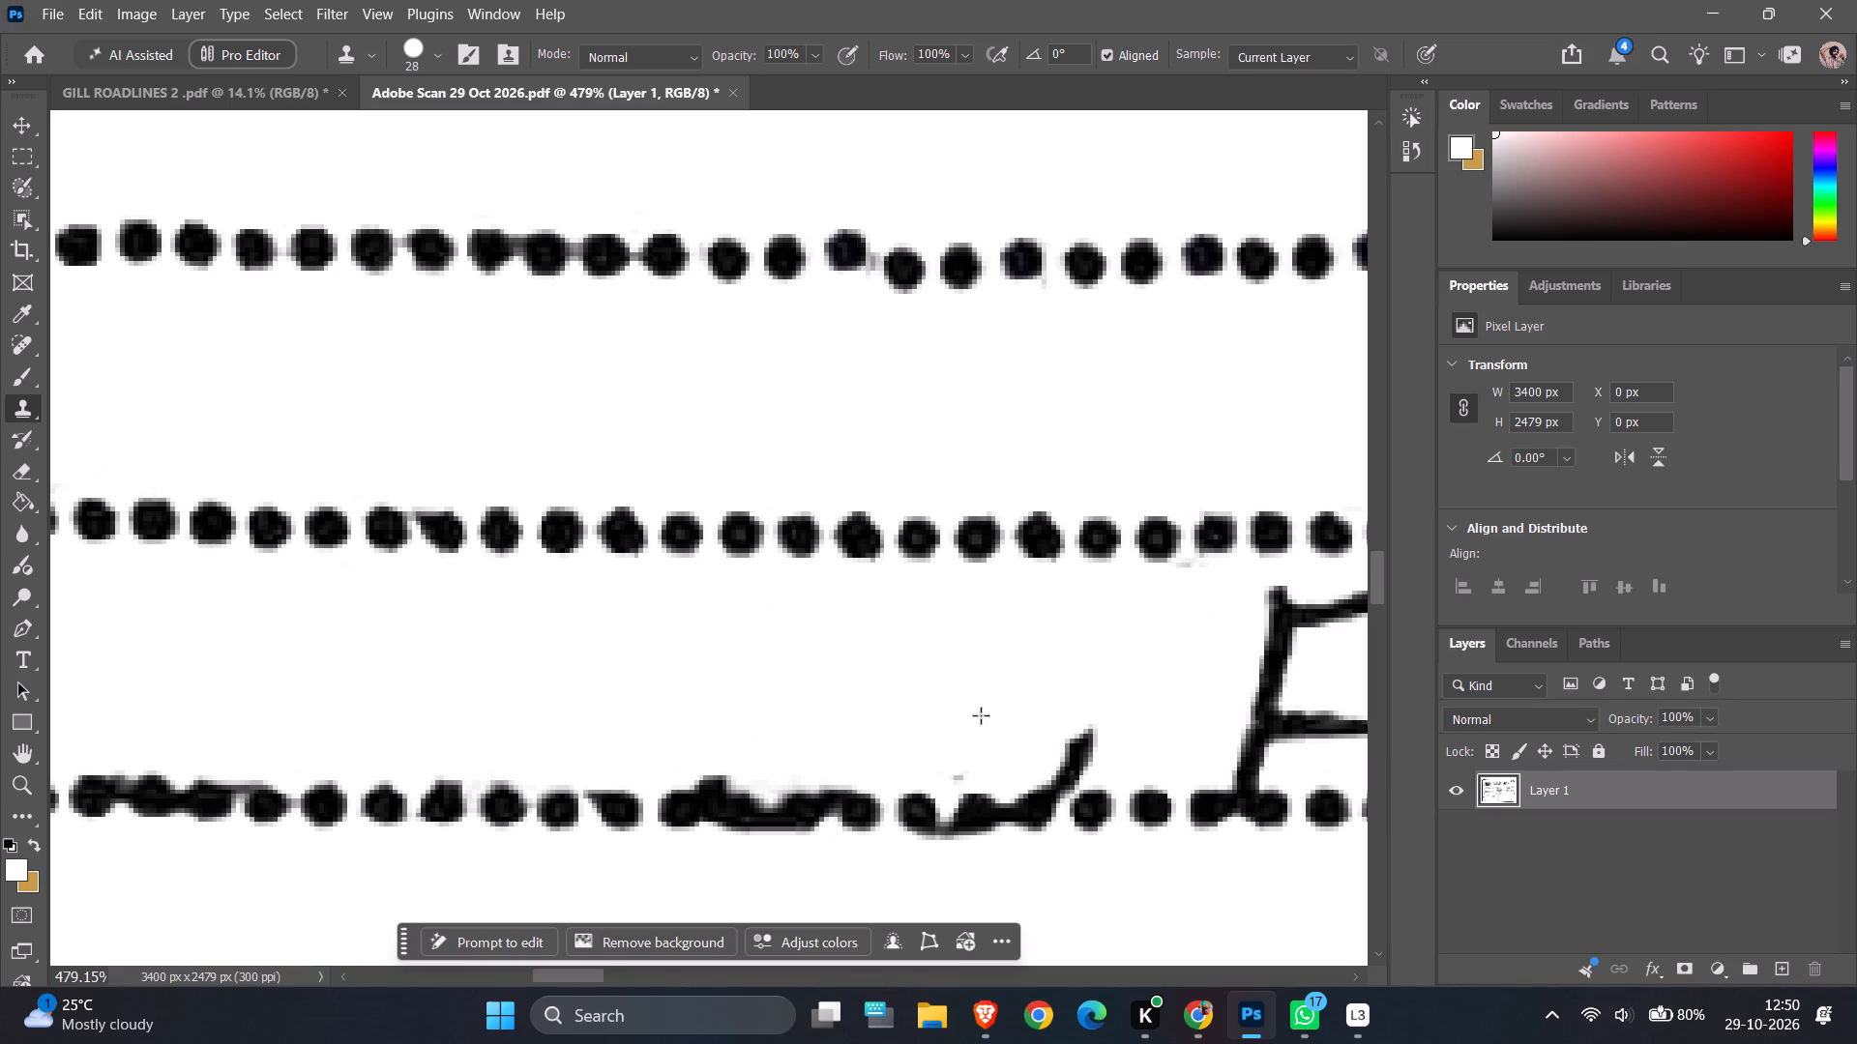
click(972, 726)
click(1057, 734)
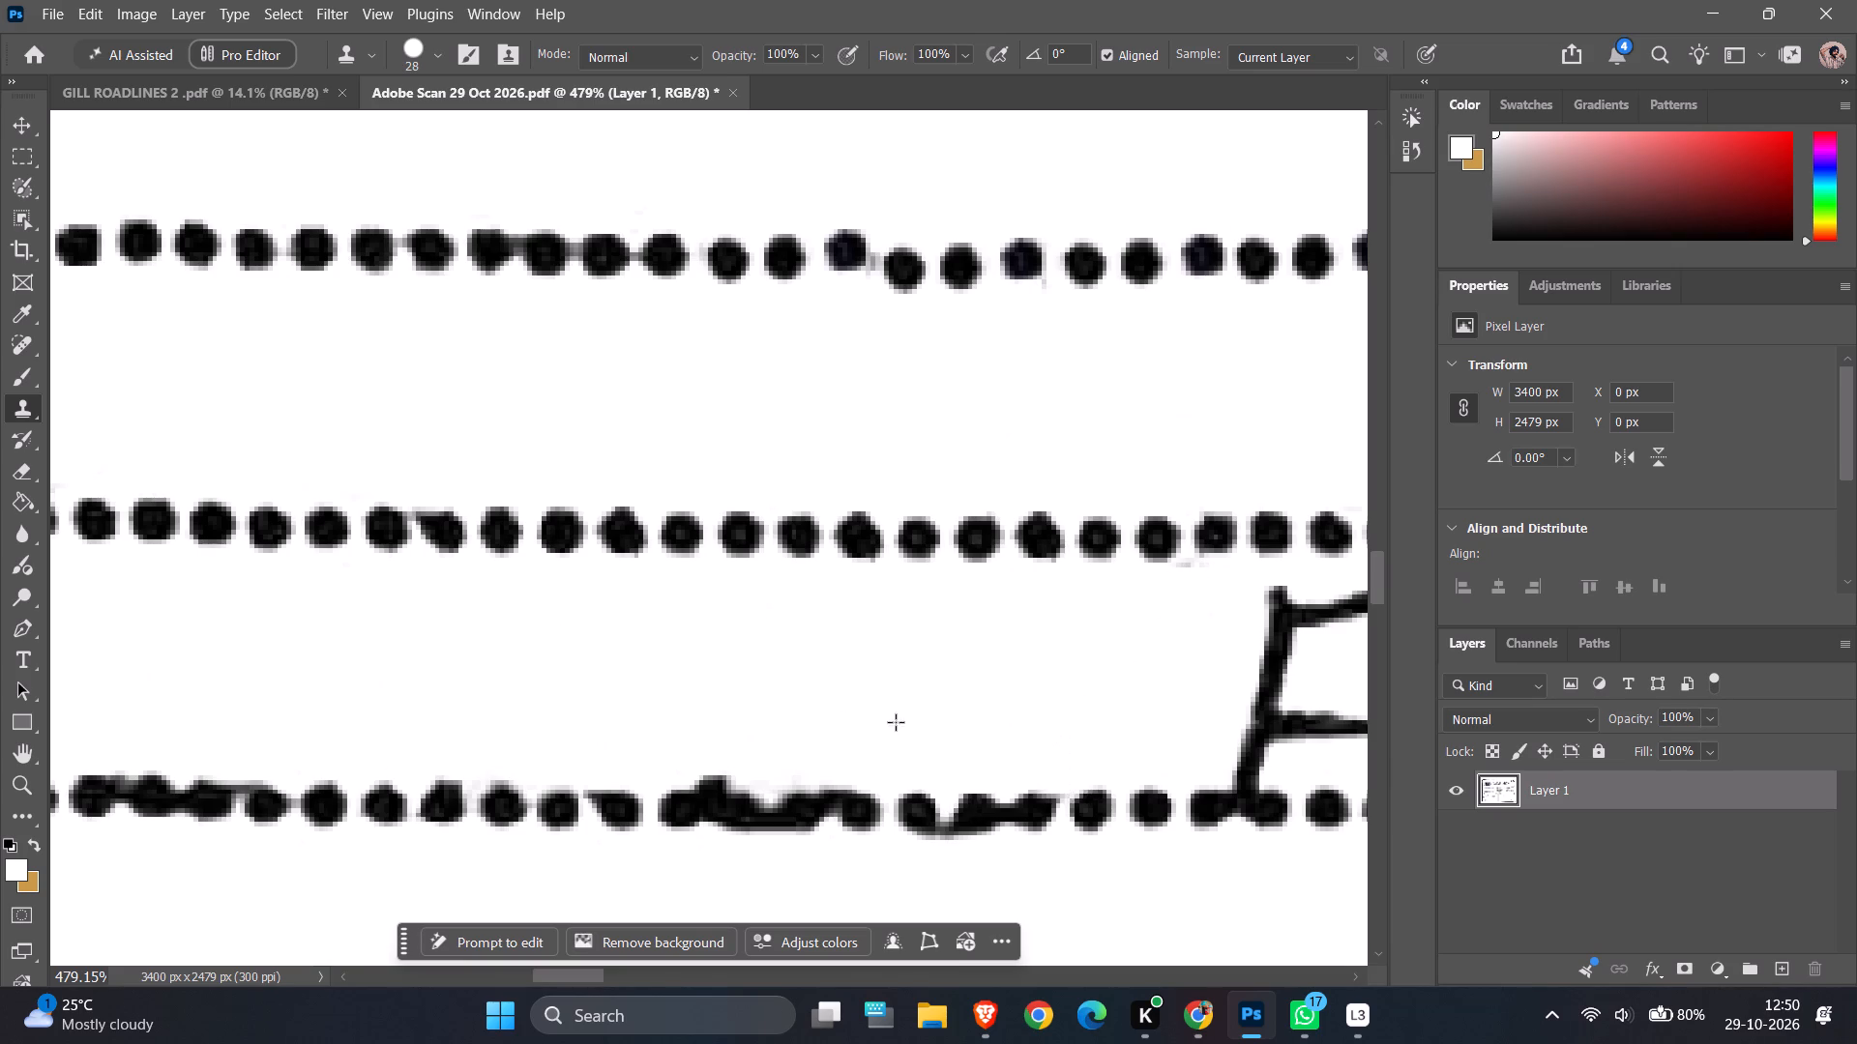
Clone white background over the handwritten "E" above the third Consignee dotted line.
ctrl+scroll(830, 718, down, 15)
alt+click(655, 653)
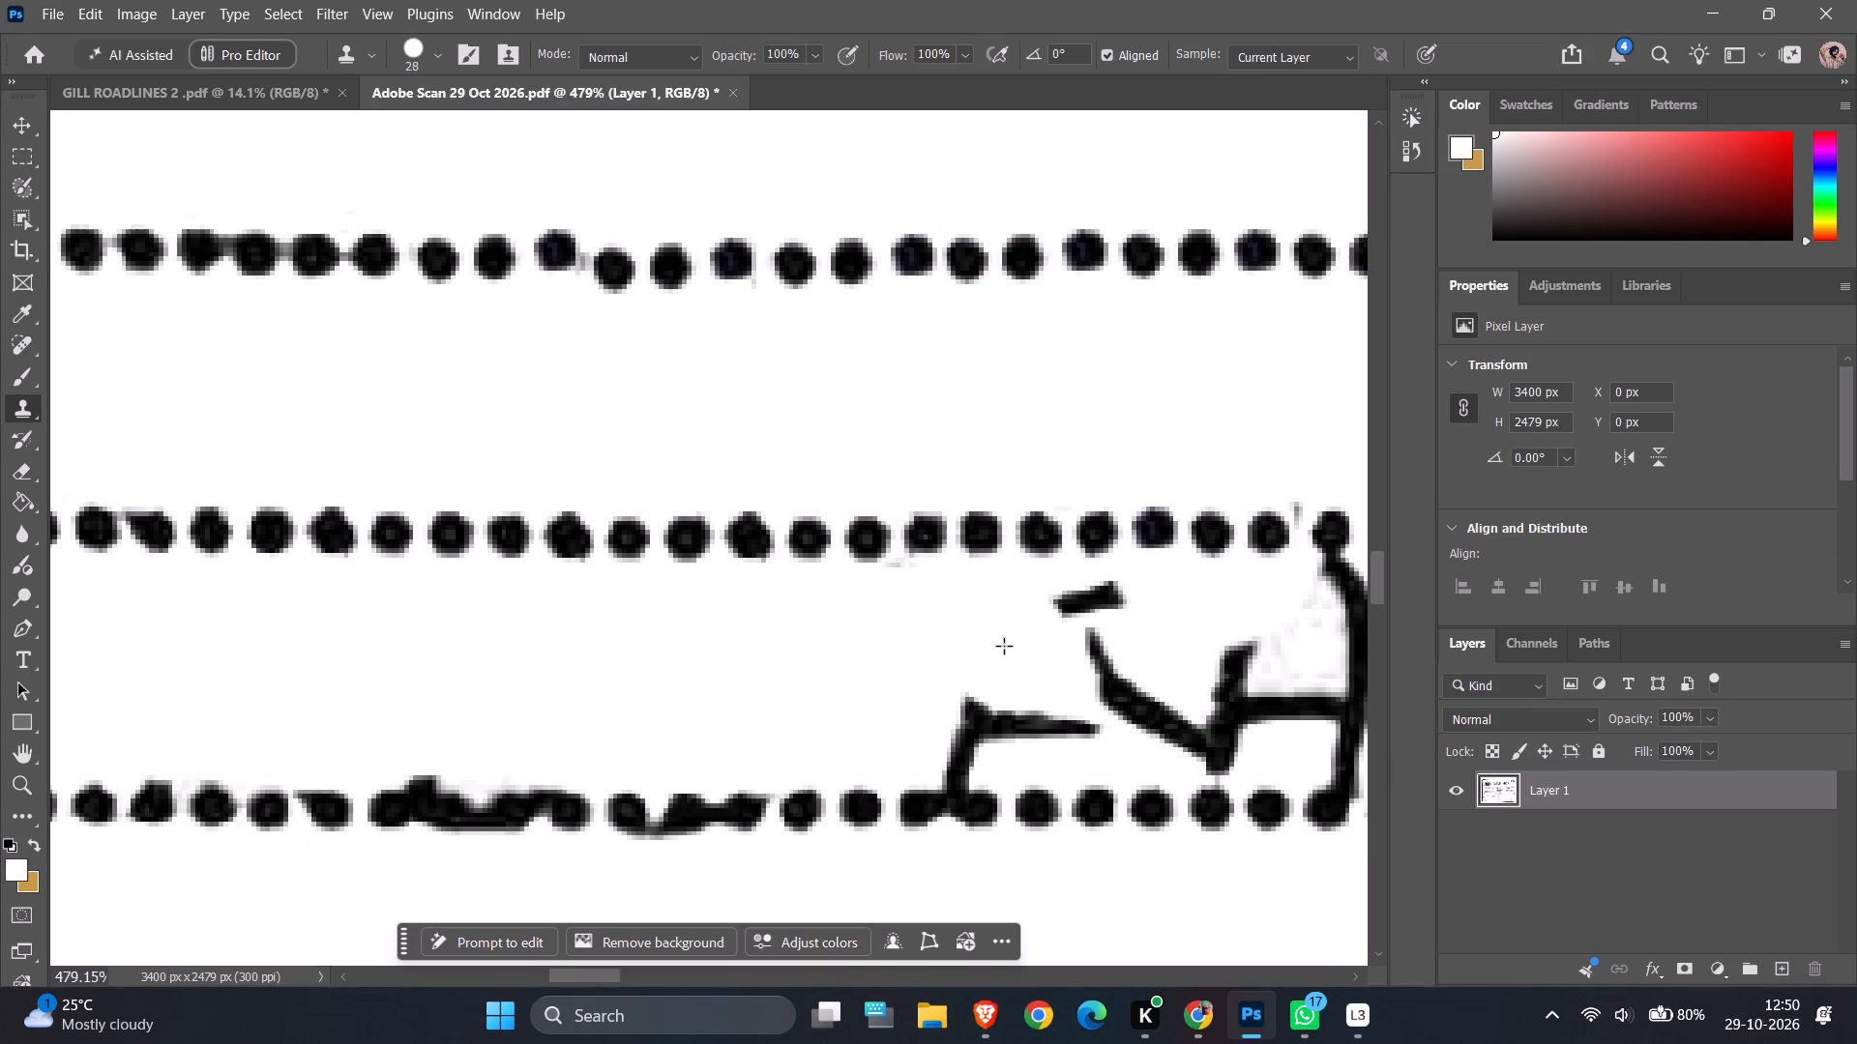
click(1004, 646)
click(1094, 635)
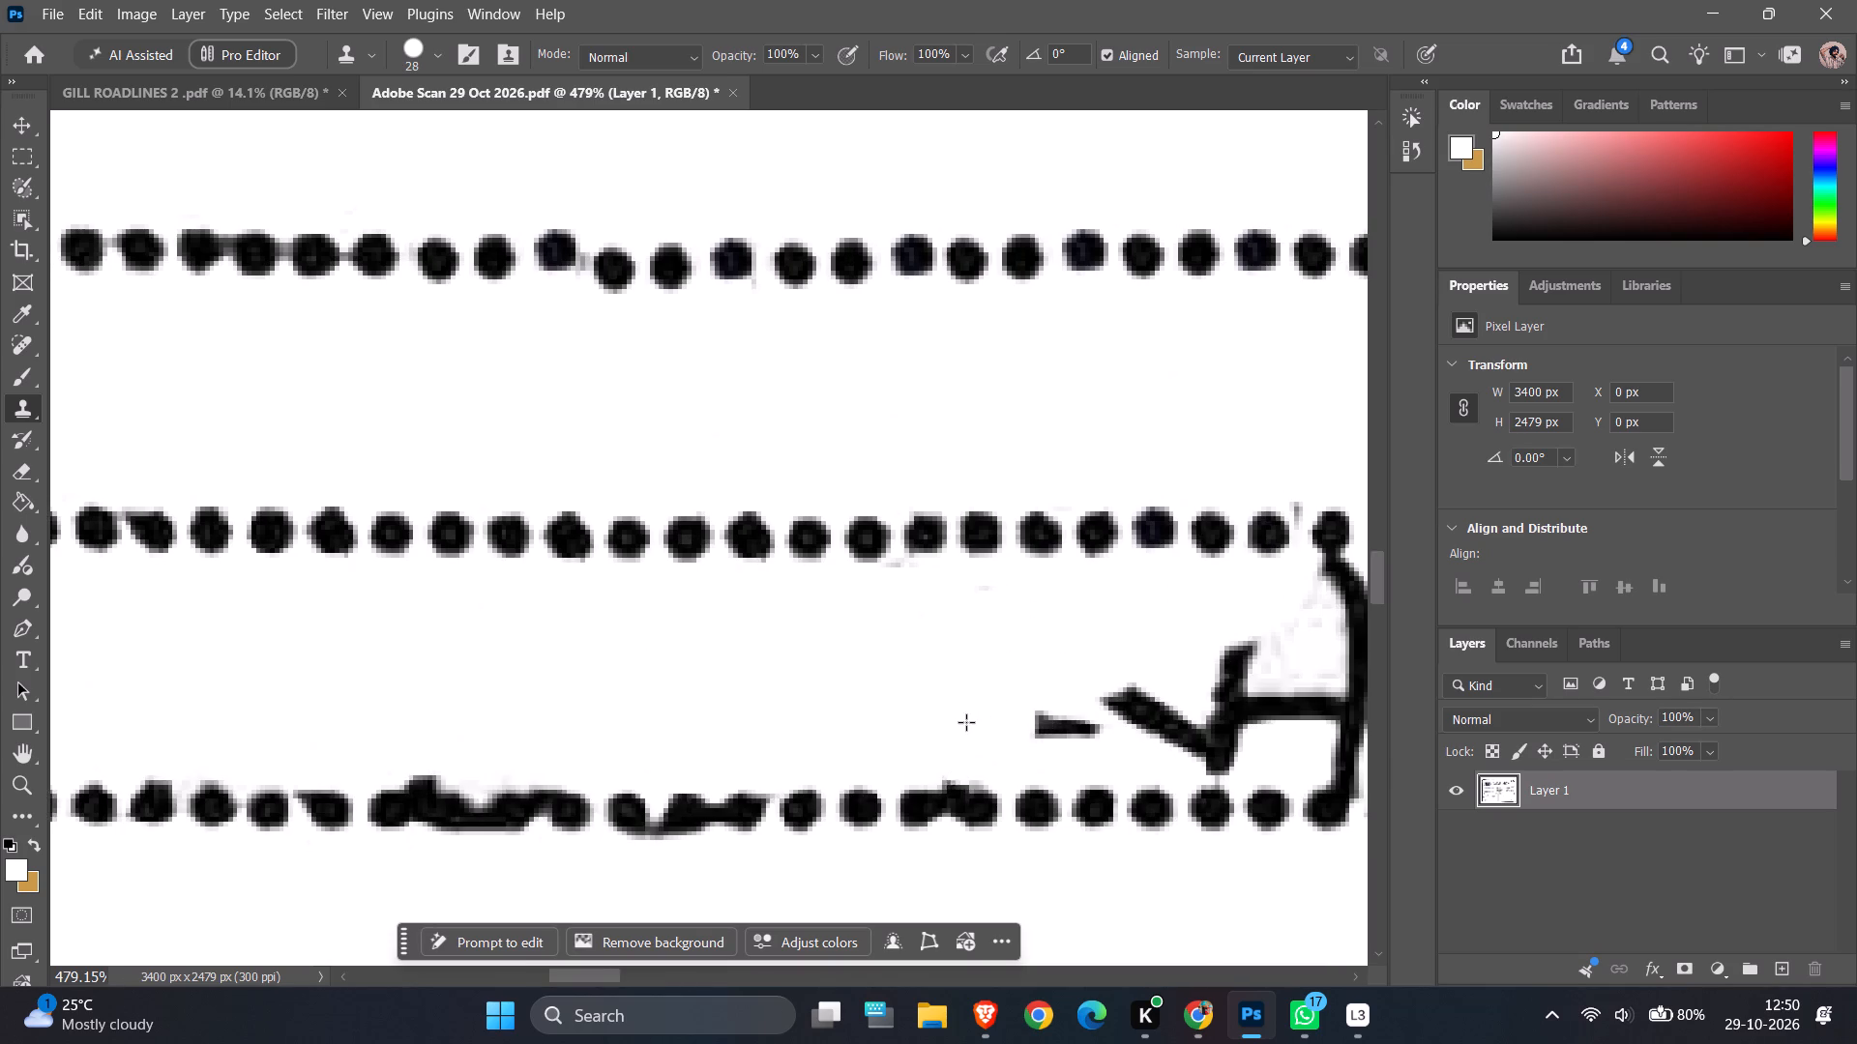
click(962, 732)
click(1093, 726)
click(1038, 720)
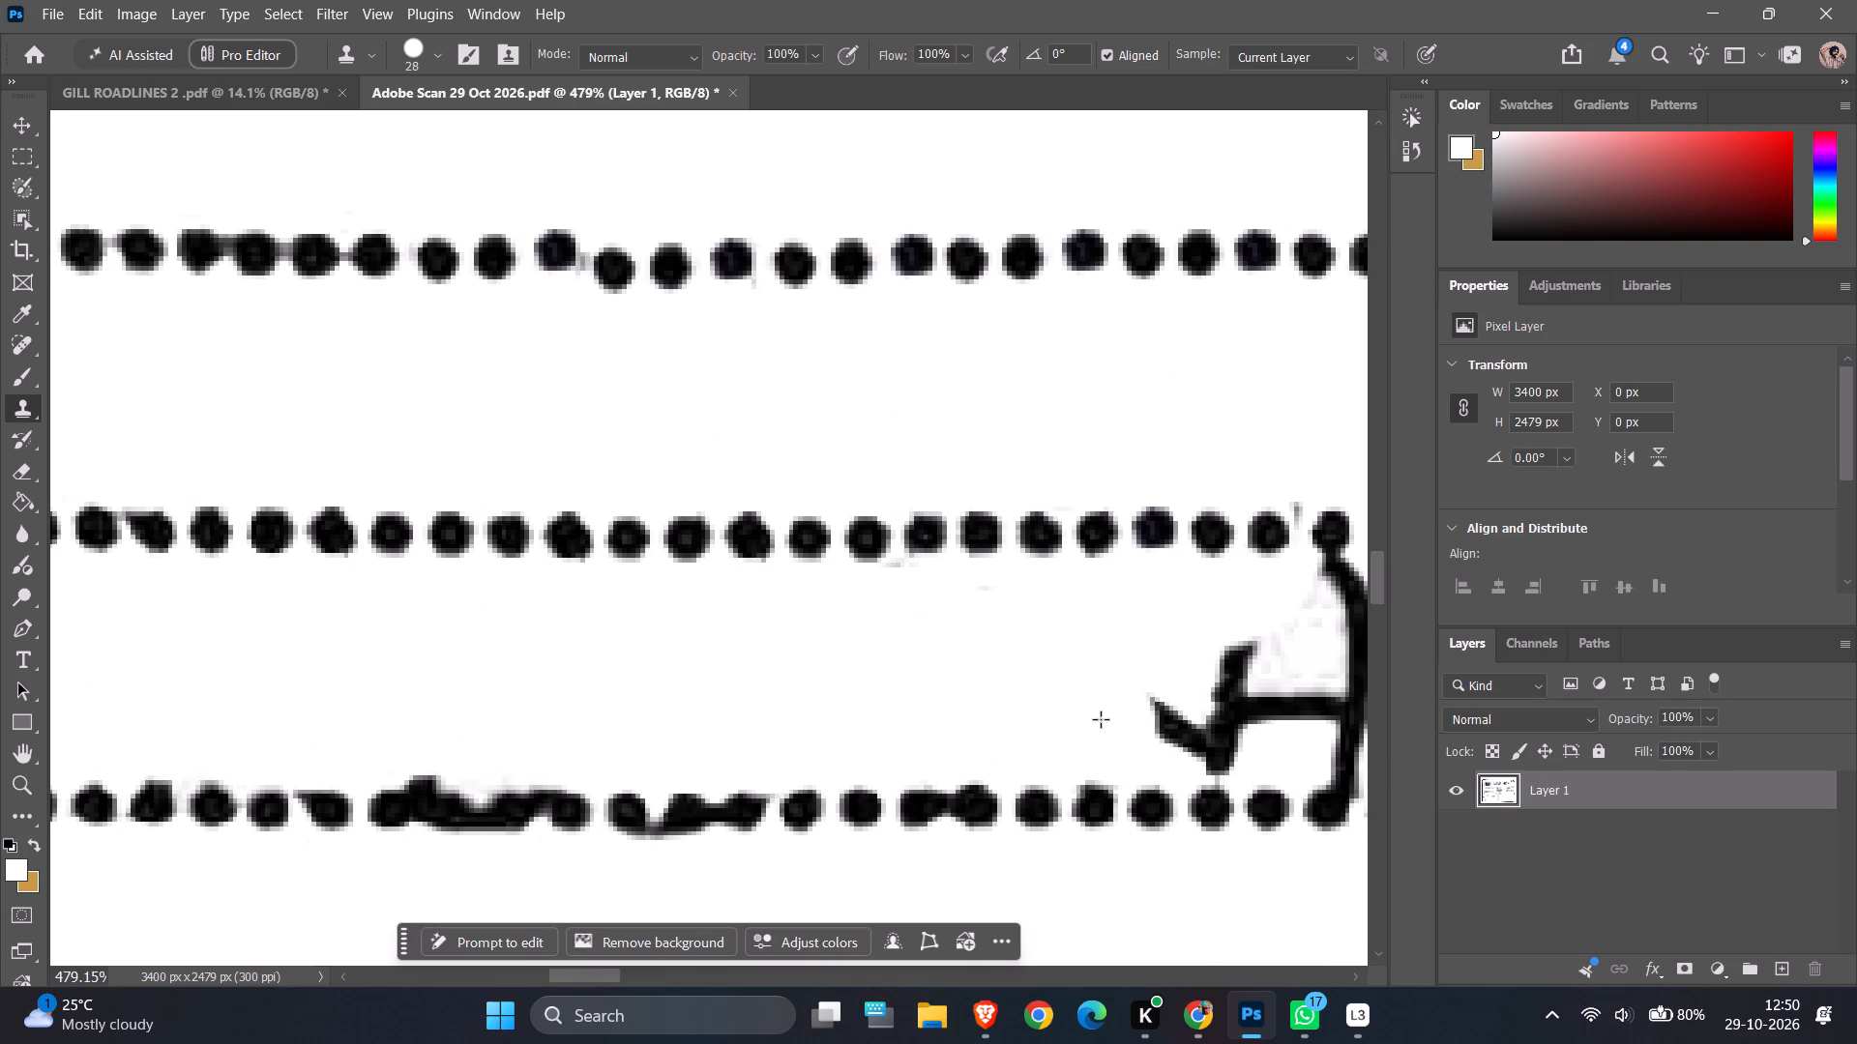
Clone white over the handwritten letter after the "E", from its slanted stroke to the curve touching the second Consignee dotted line.
click(1164, 714)
click(1216, 722)
click(1218, 664)
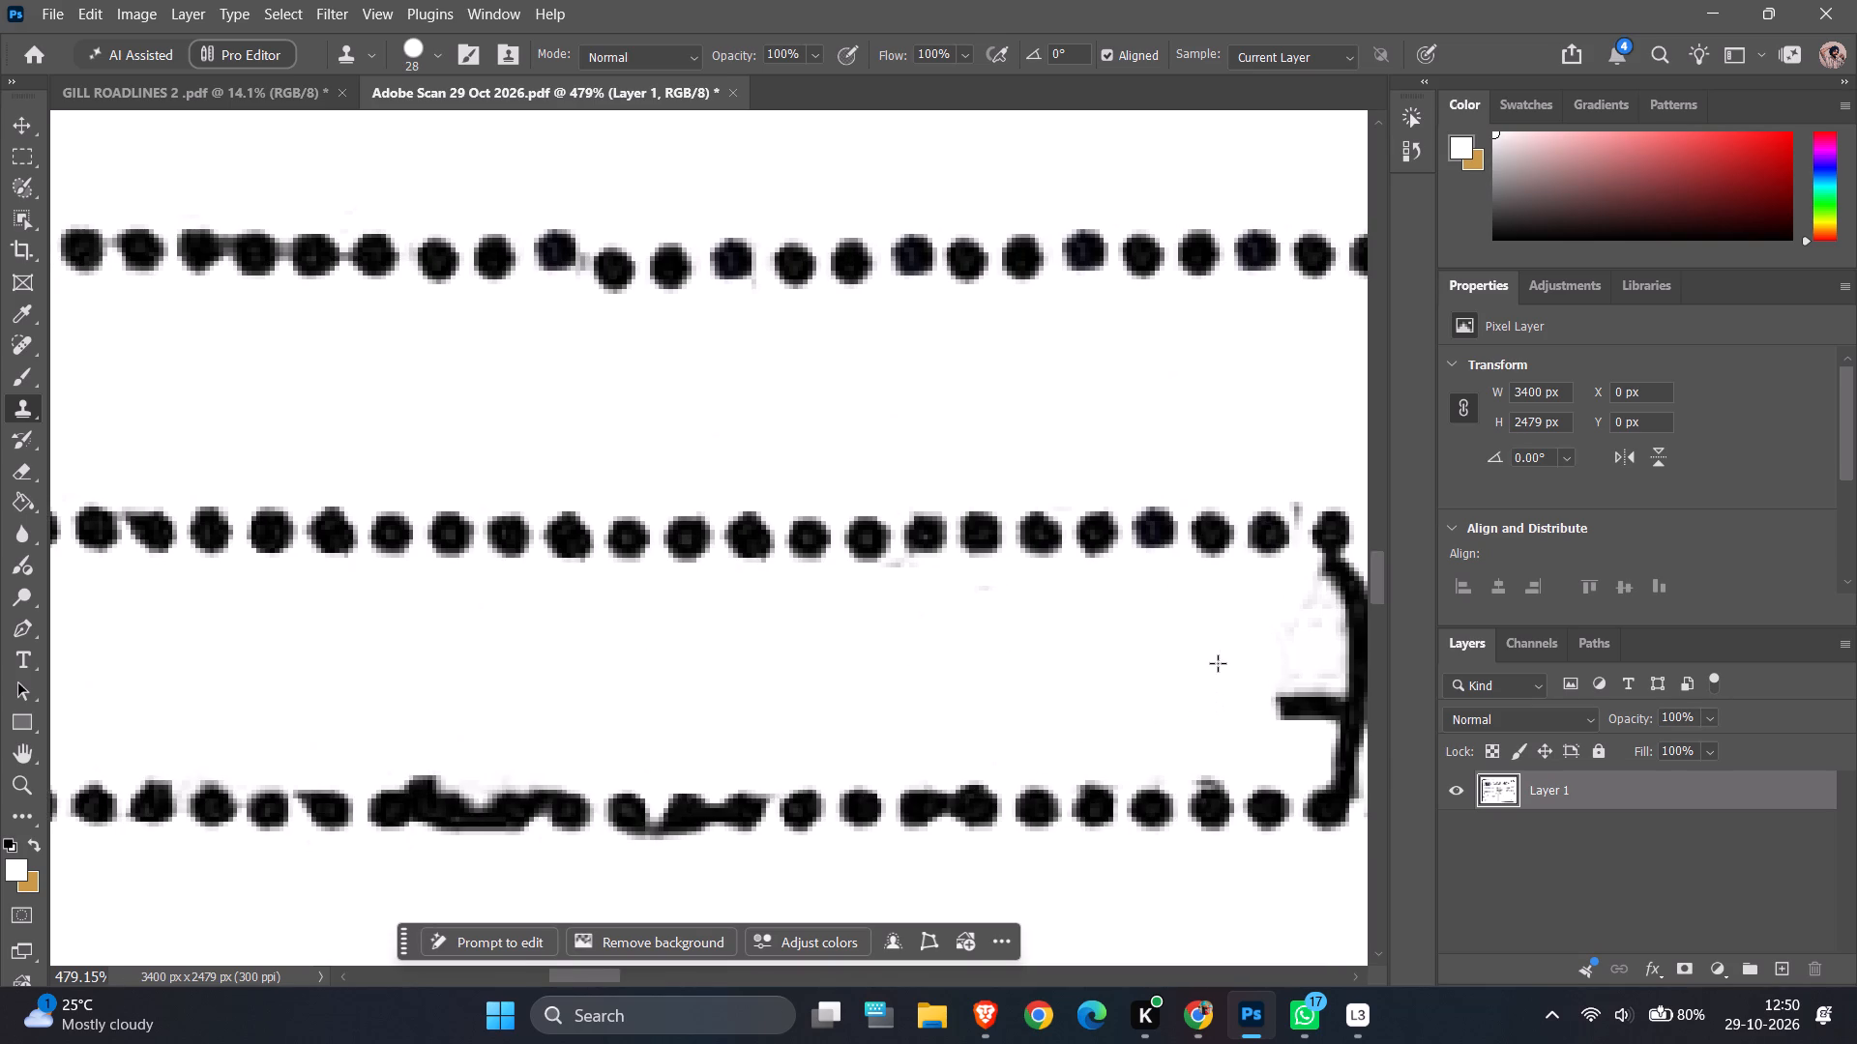
ctrl+scroll(1218, 662, down, 15)
alt+click(876, 648)
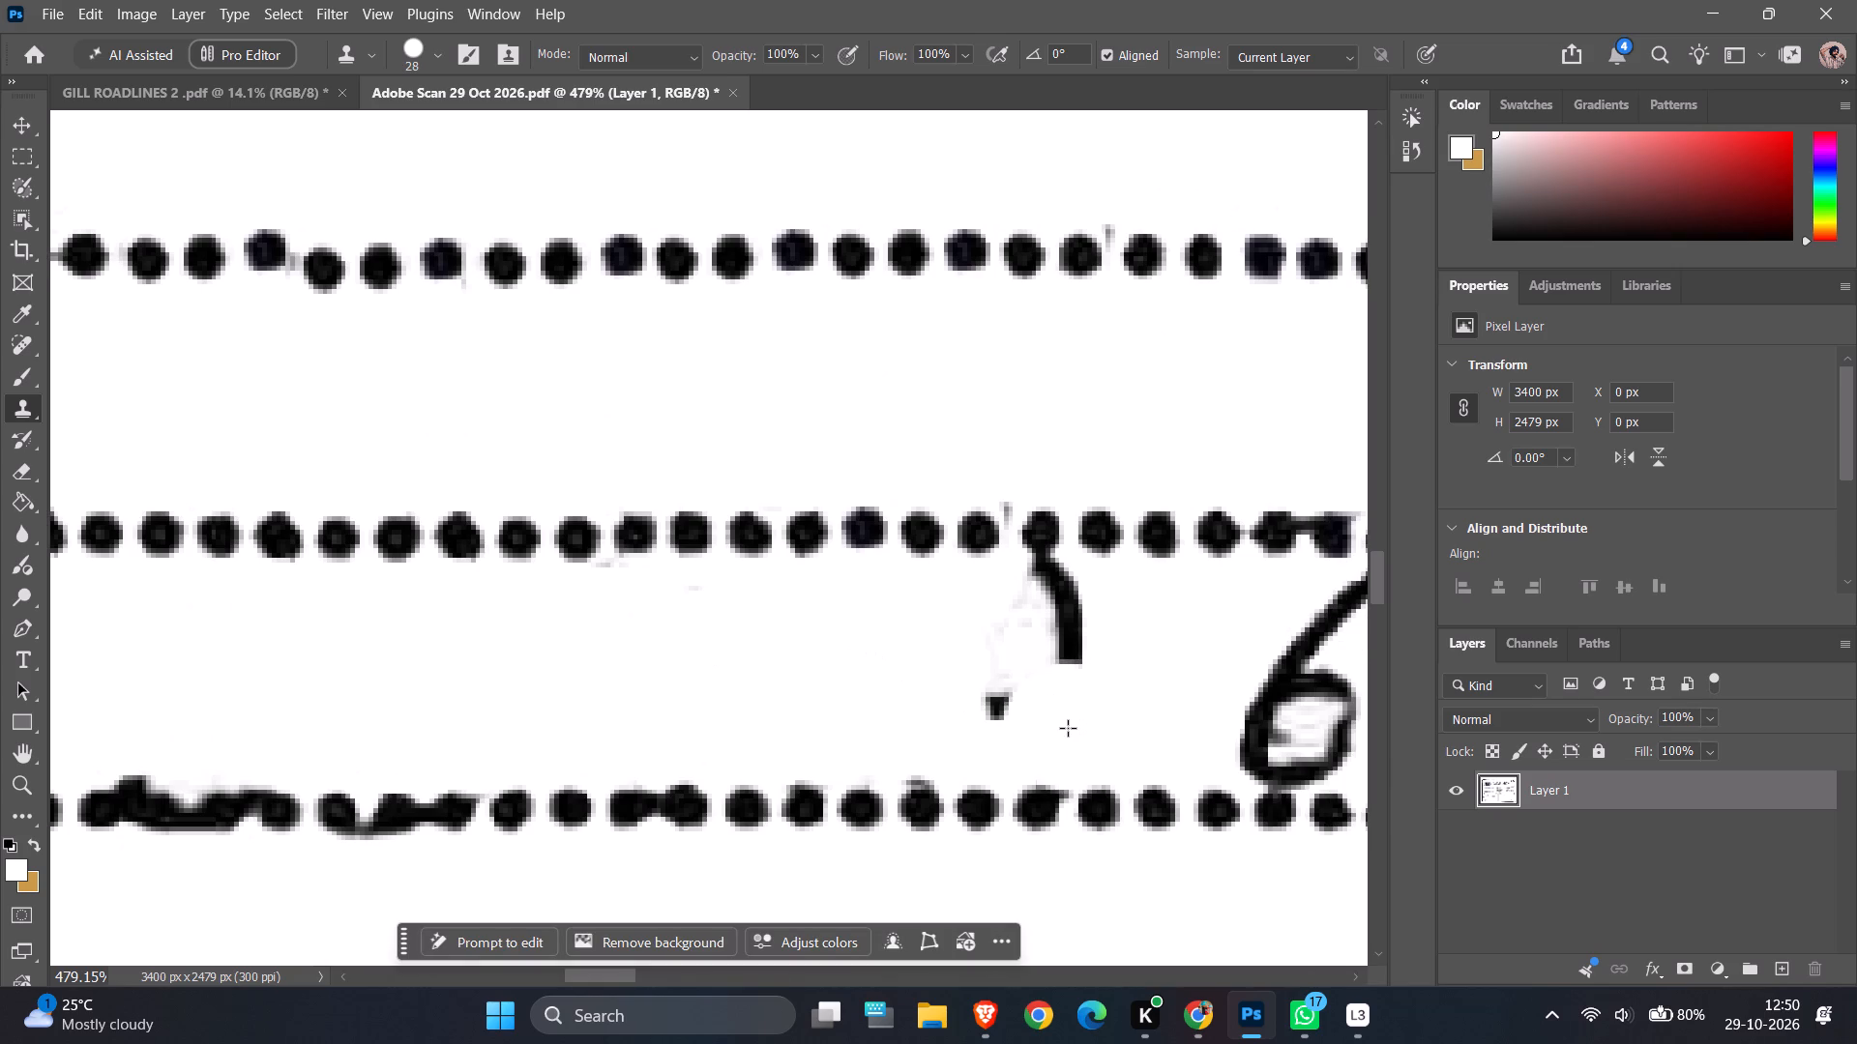
click(1062, 732)
click(1029, 712)
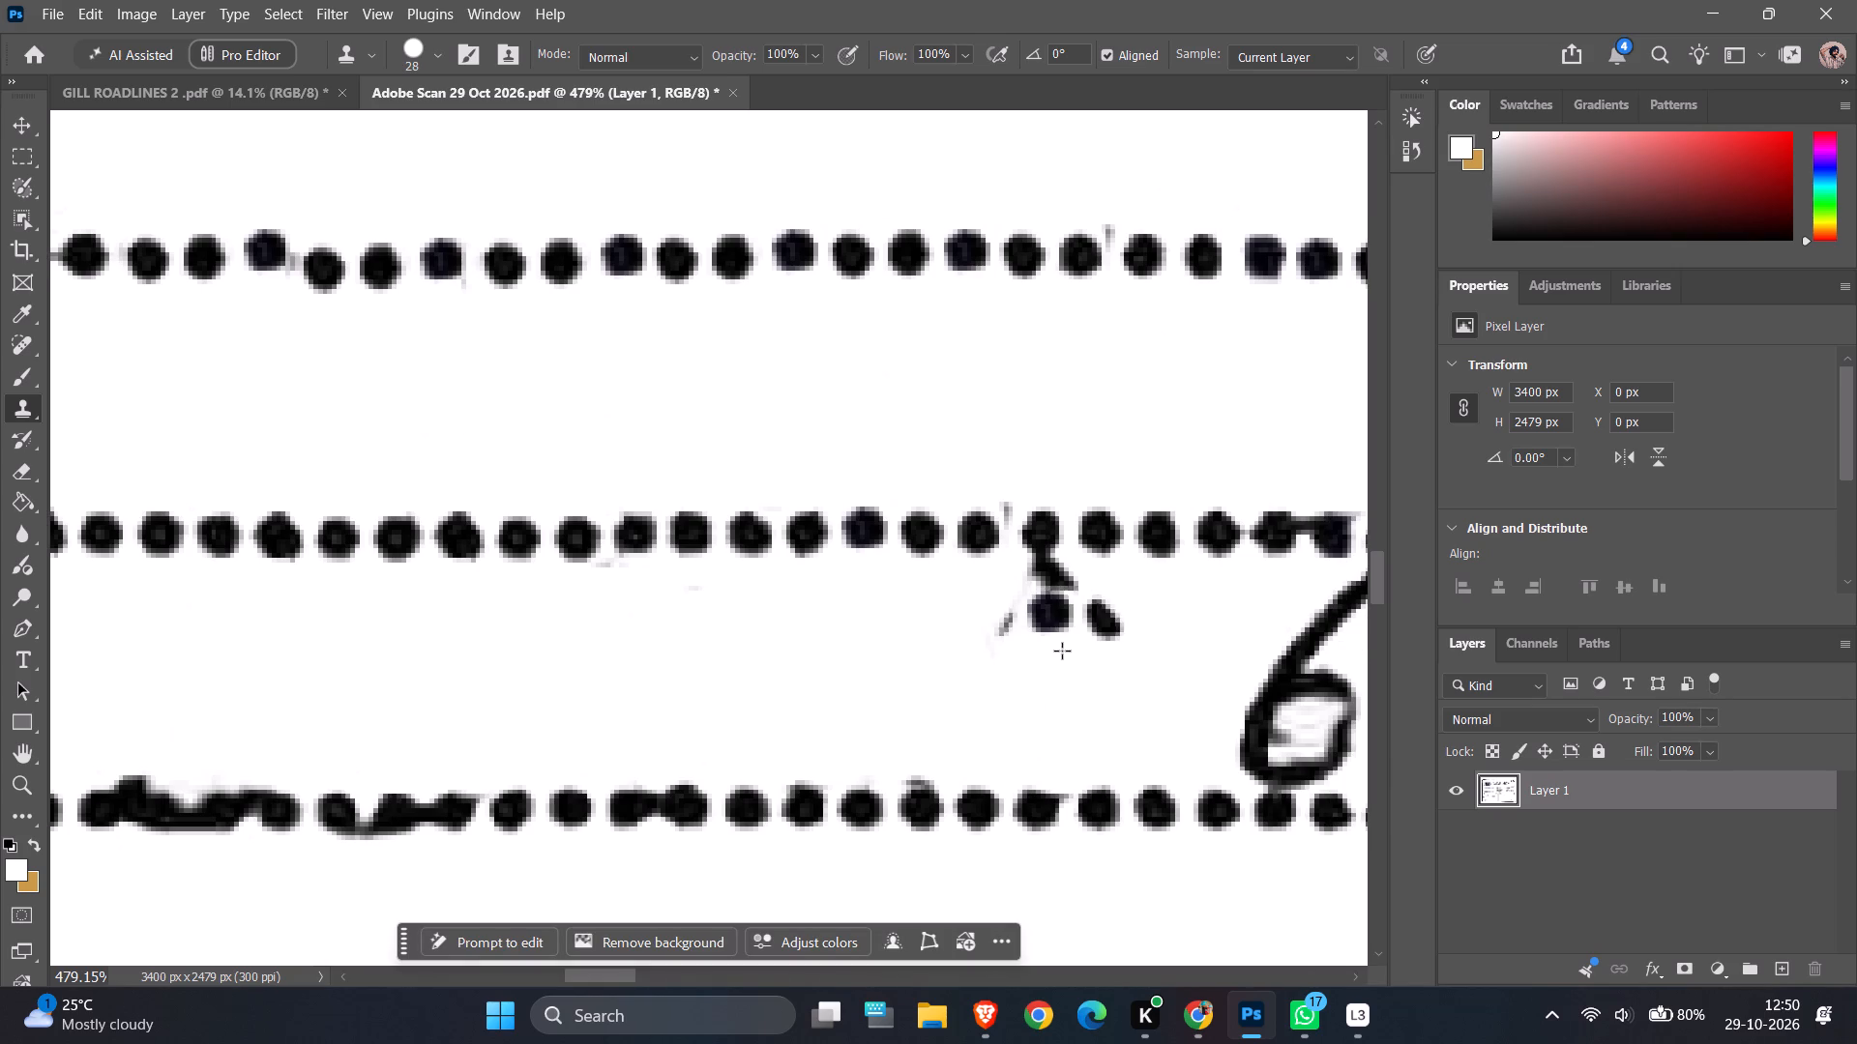
alt+click(833, 630)
click(1075, 669)
click(981, 675)
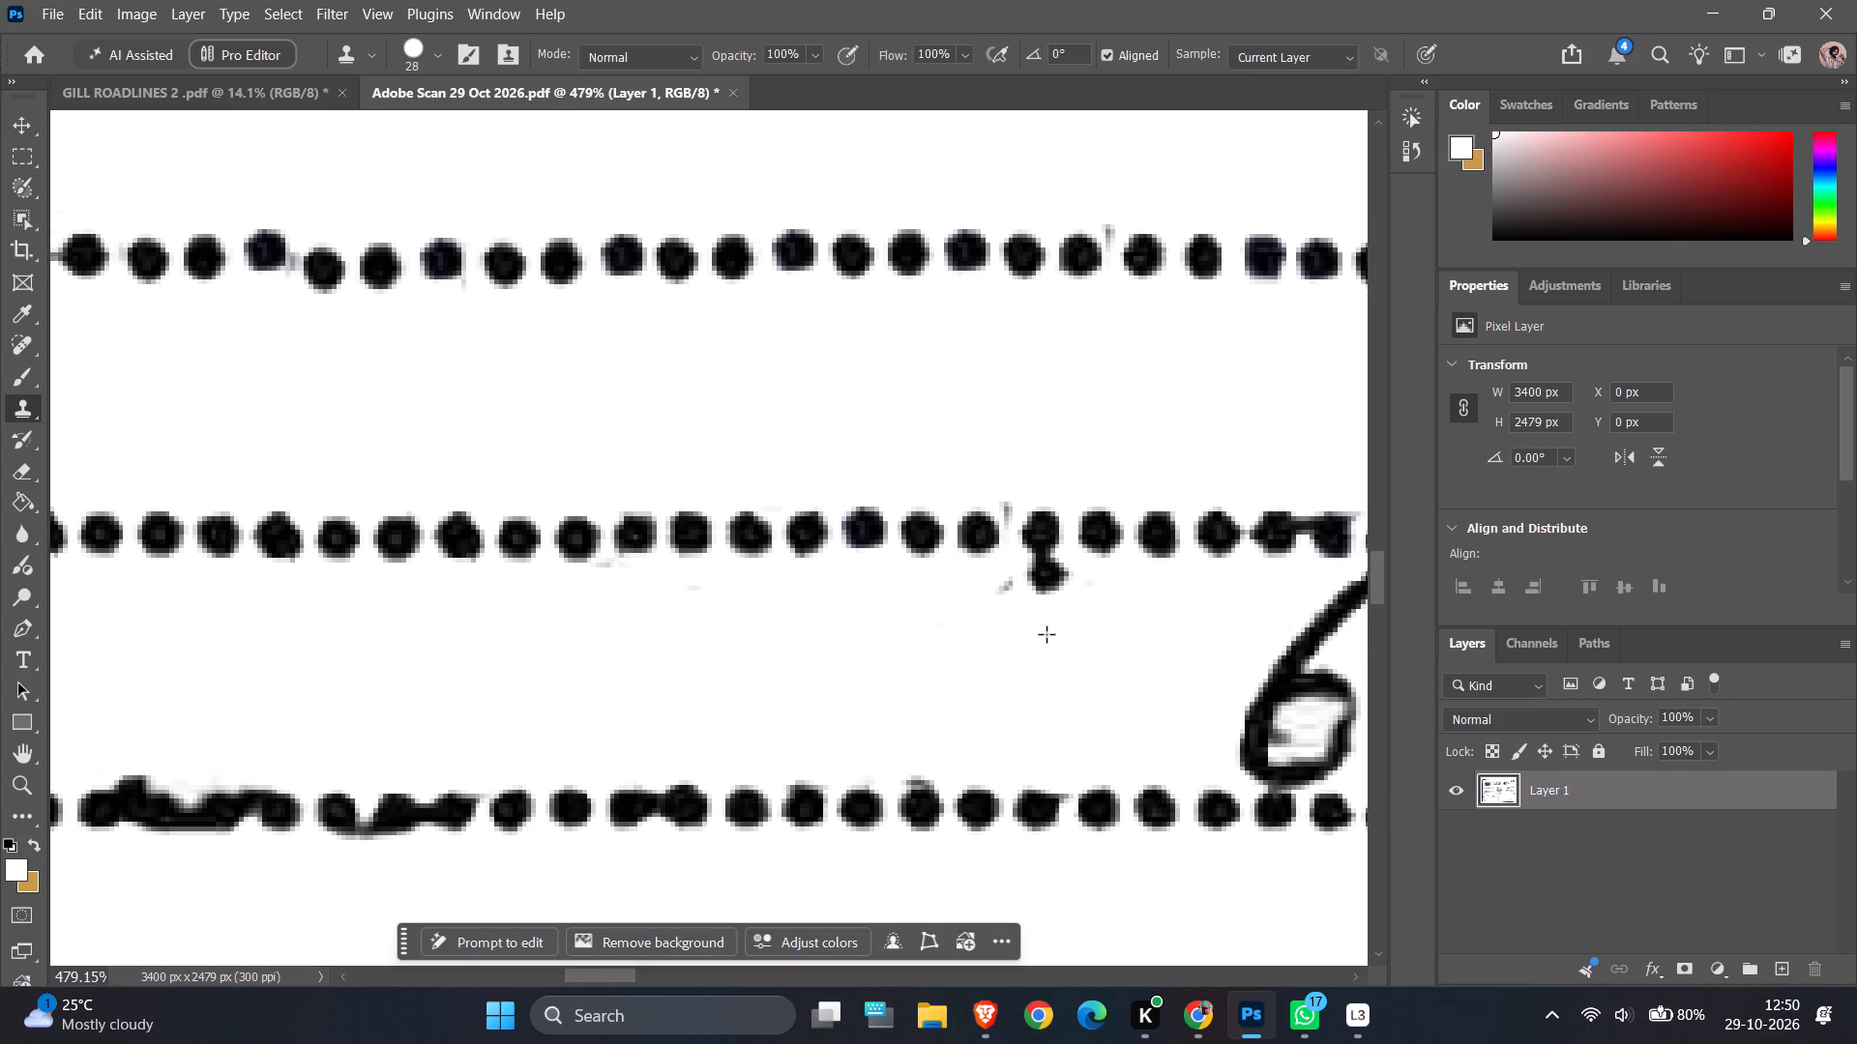
alt+click(790, 681)
click(1042, 621)
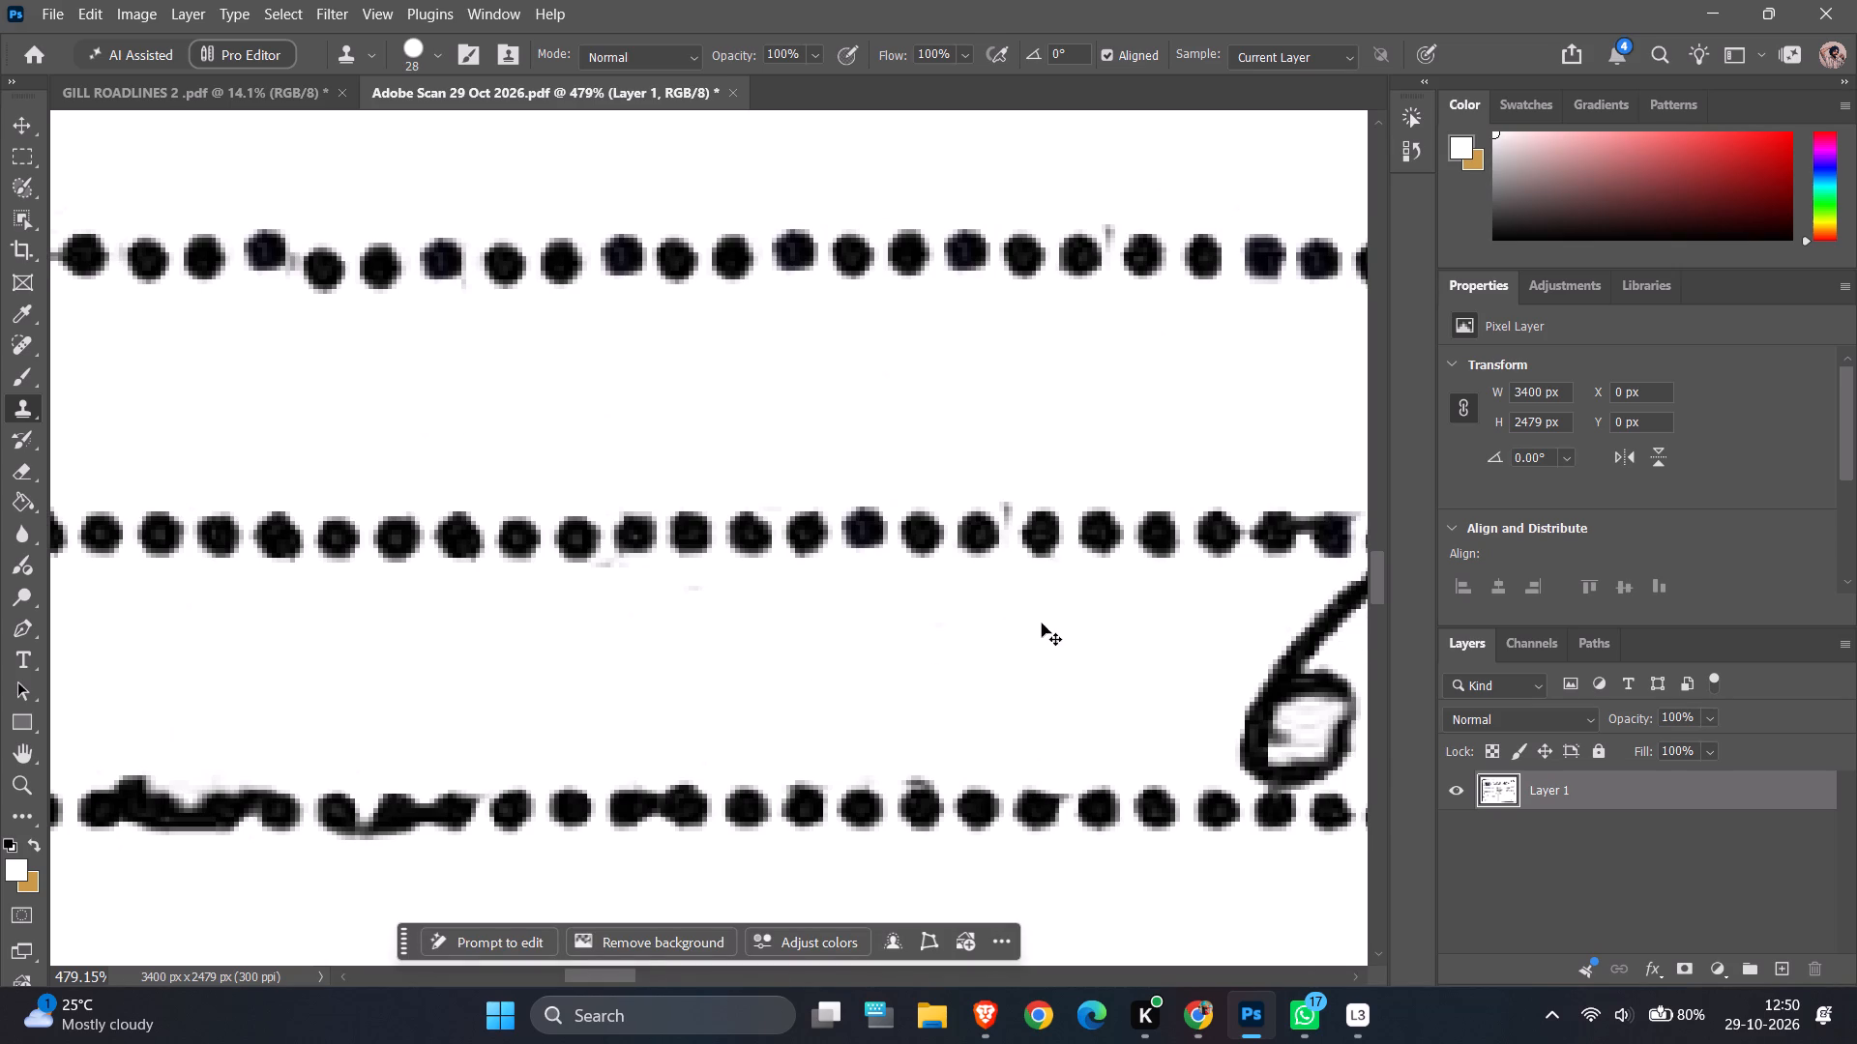
Clone white background over the lower loop of the handwritten "6" above the third Consignee dotted line.
ctrl+scroll(1042, 623, down, 14)
alt+click(813, 651)
click(1000, 723)
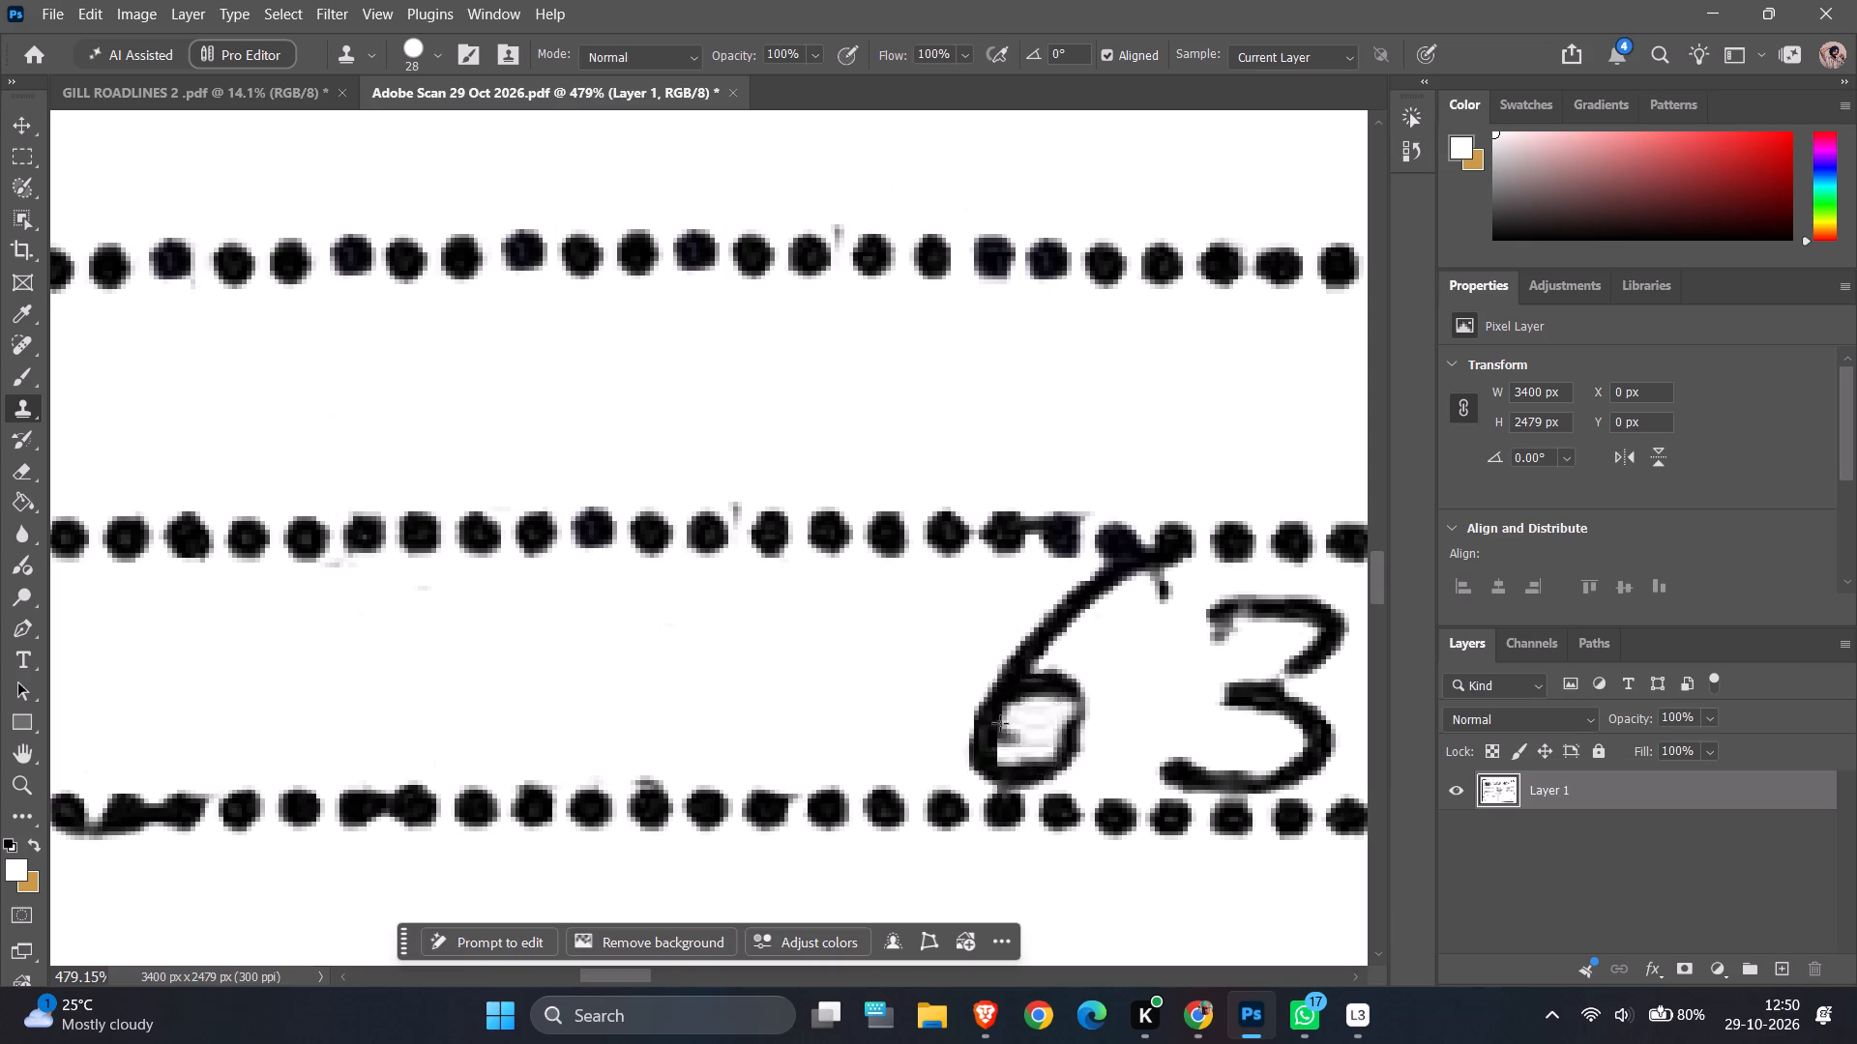
click(1017, 730)
click(1048, 728)
Clone white over the slanted upper stroke of the handwritten "6", up to the second Consignee dotted line.
alt+click(774, 689)
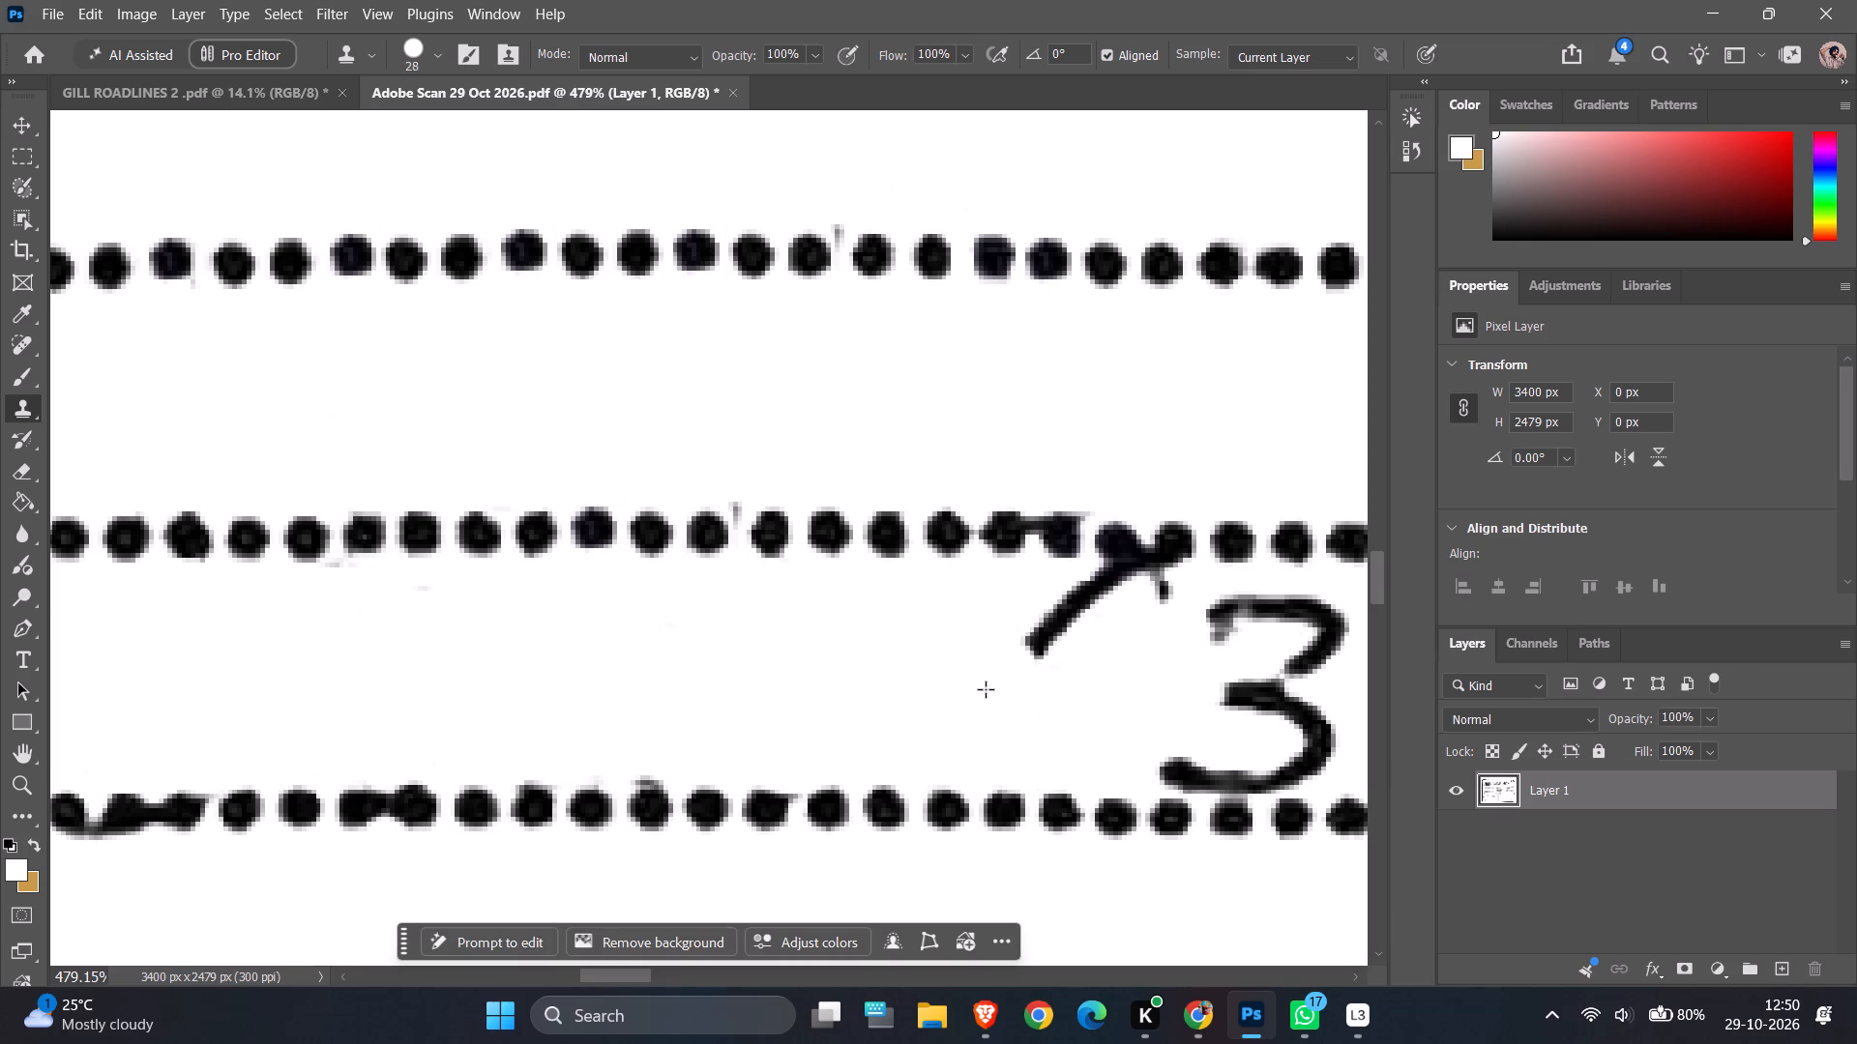
click(986, 688)
click(1008, 688)
click(1064, 688)
double_click(1062, 677)
click(1070, 669)
click(1070, 663)
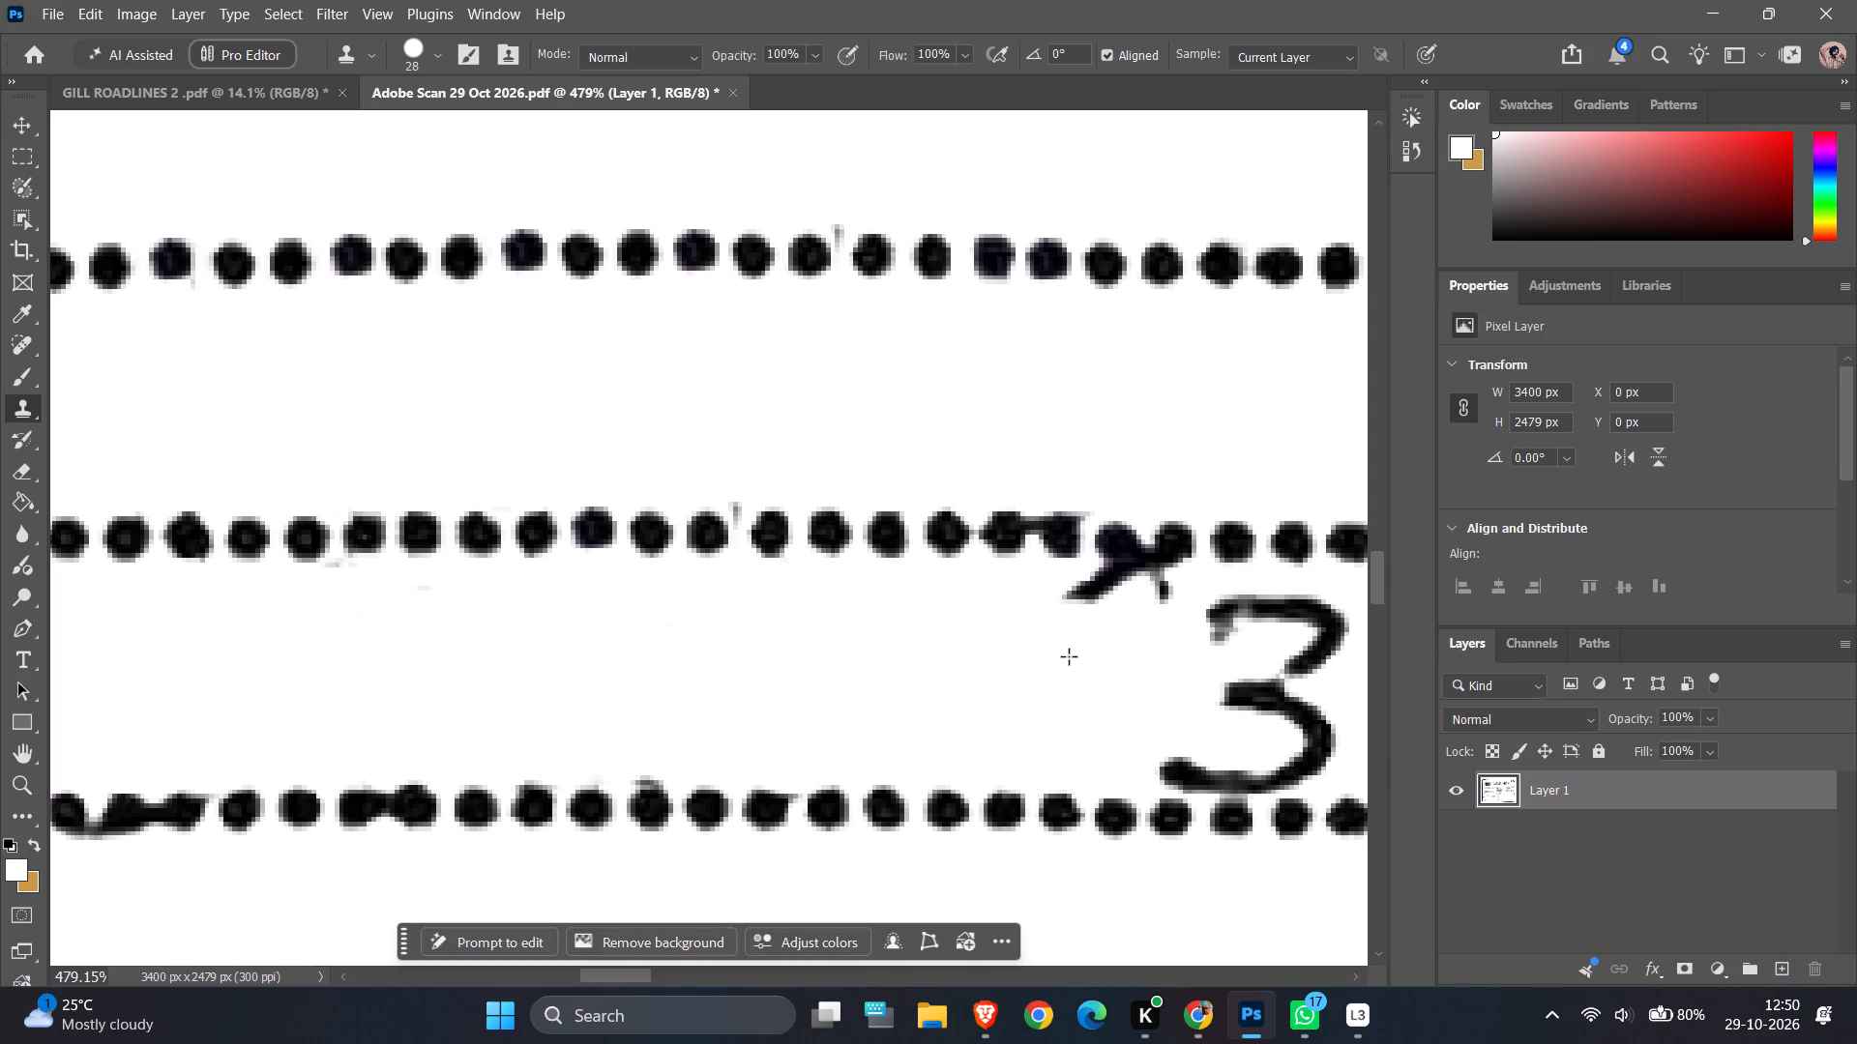
double_click(1069, 656)
click(1089, 647)
click(1113, 639)
click(1133, 629)
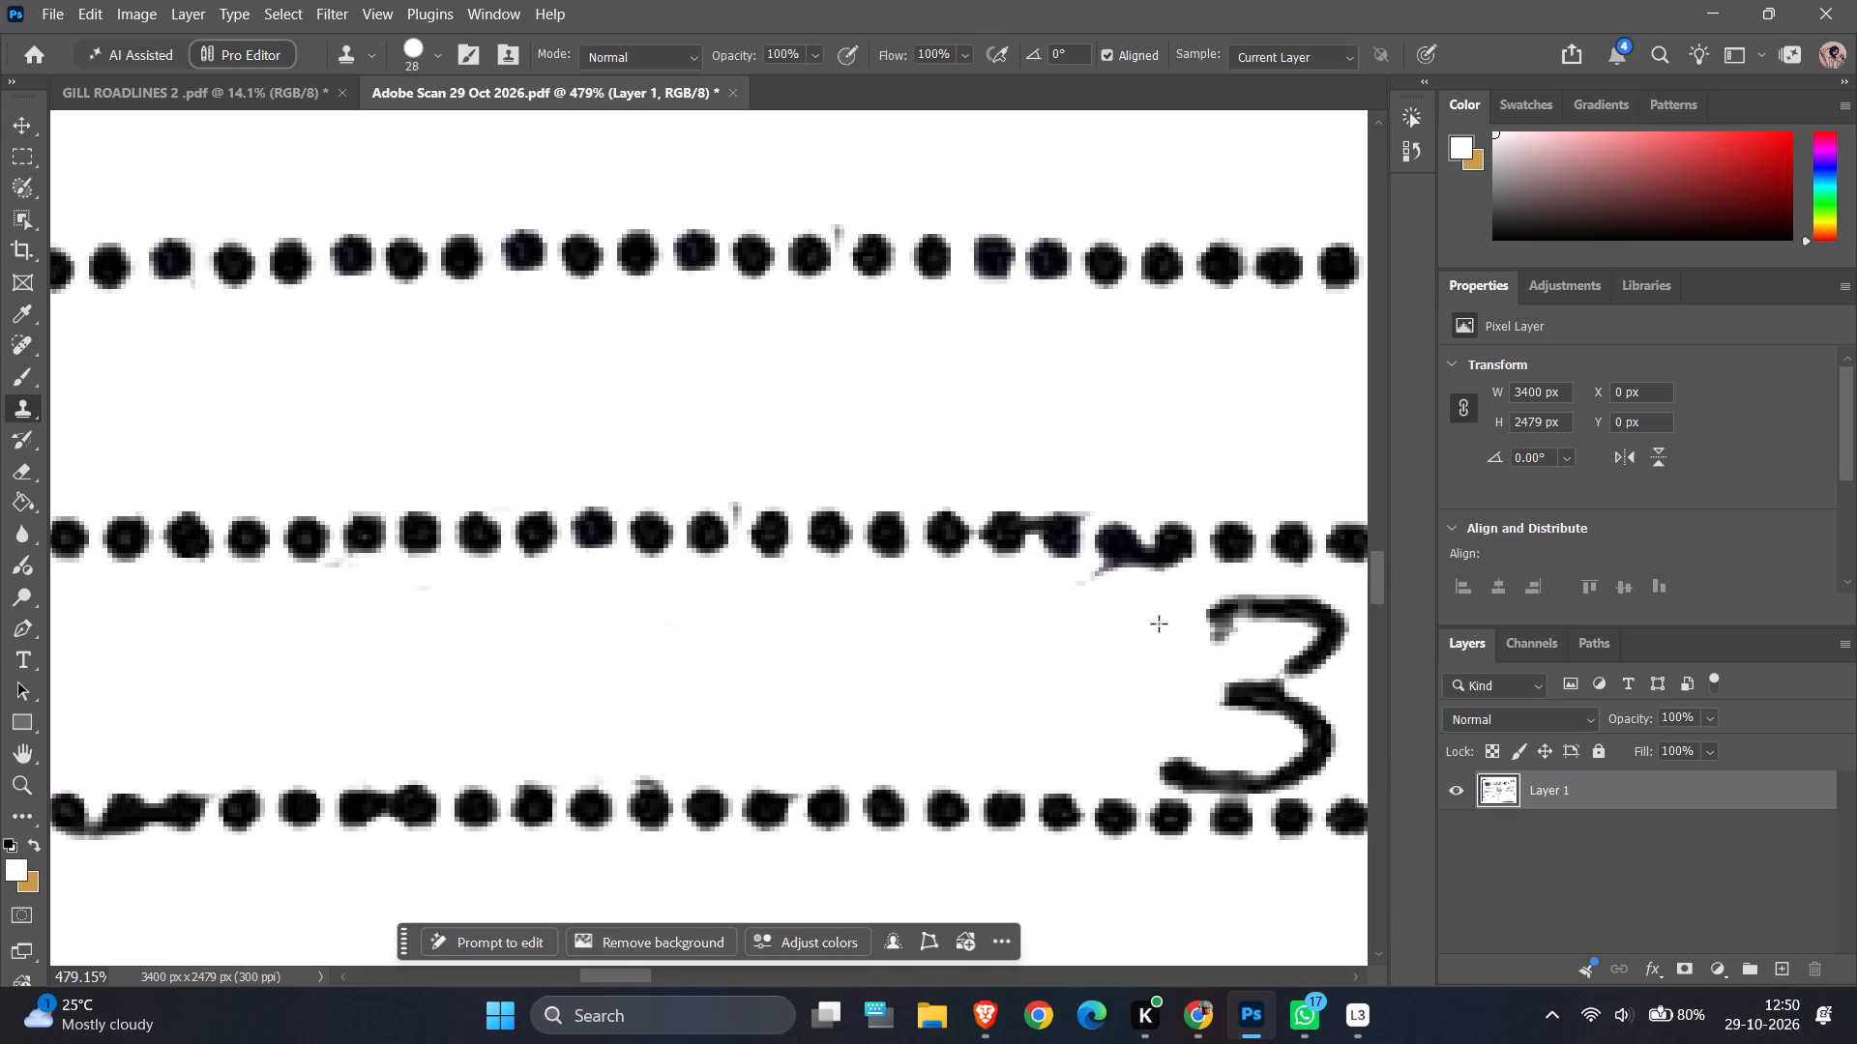
click(1159, 623)
click(1097, 622)
click(1123, 632)
Clone white background over the handwritten "3" next to the erased "6", between the second and third Consignee dotted lines.
alt+click(977, 655)
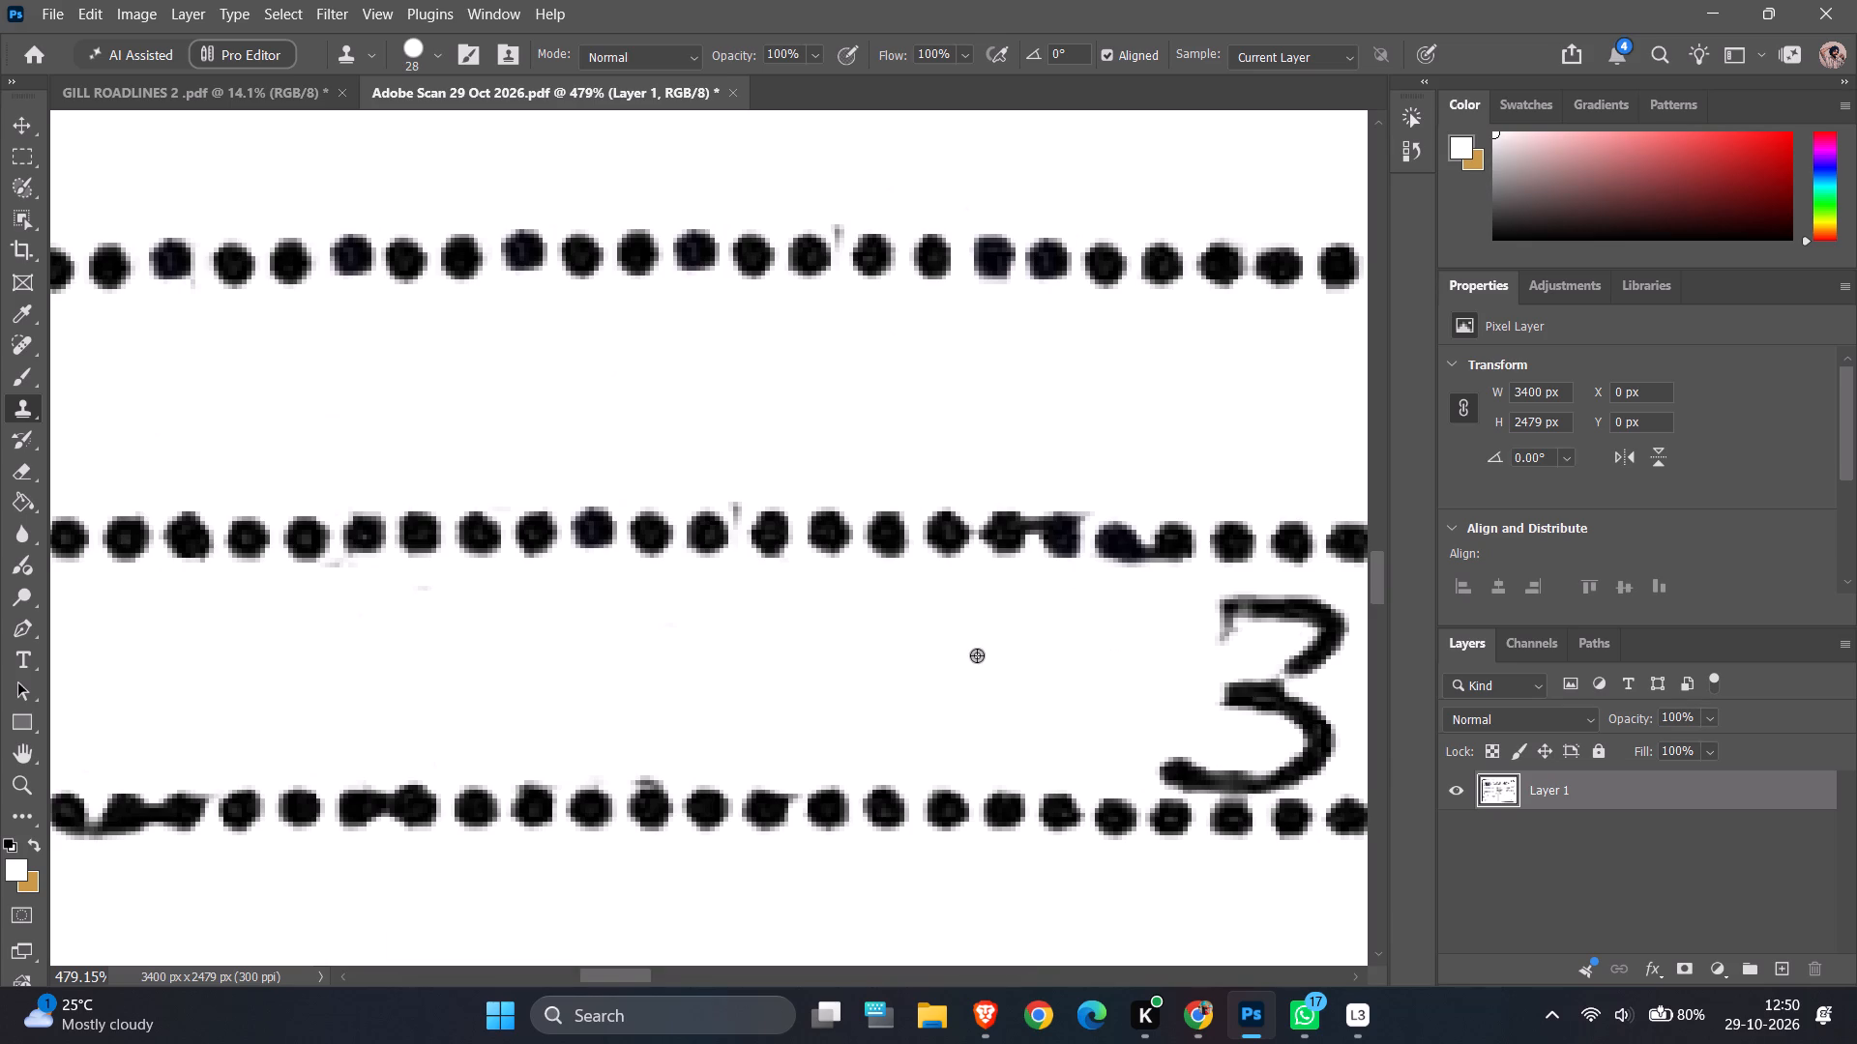
click(1194, 730)
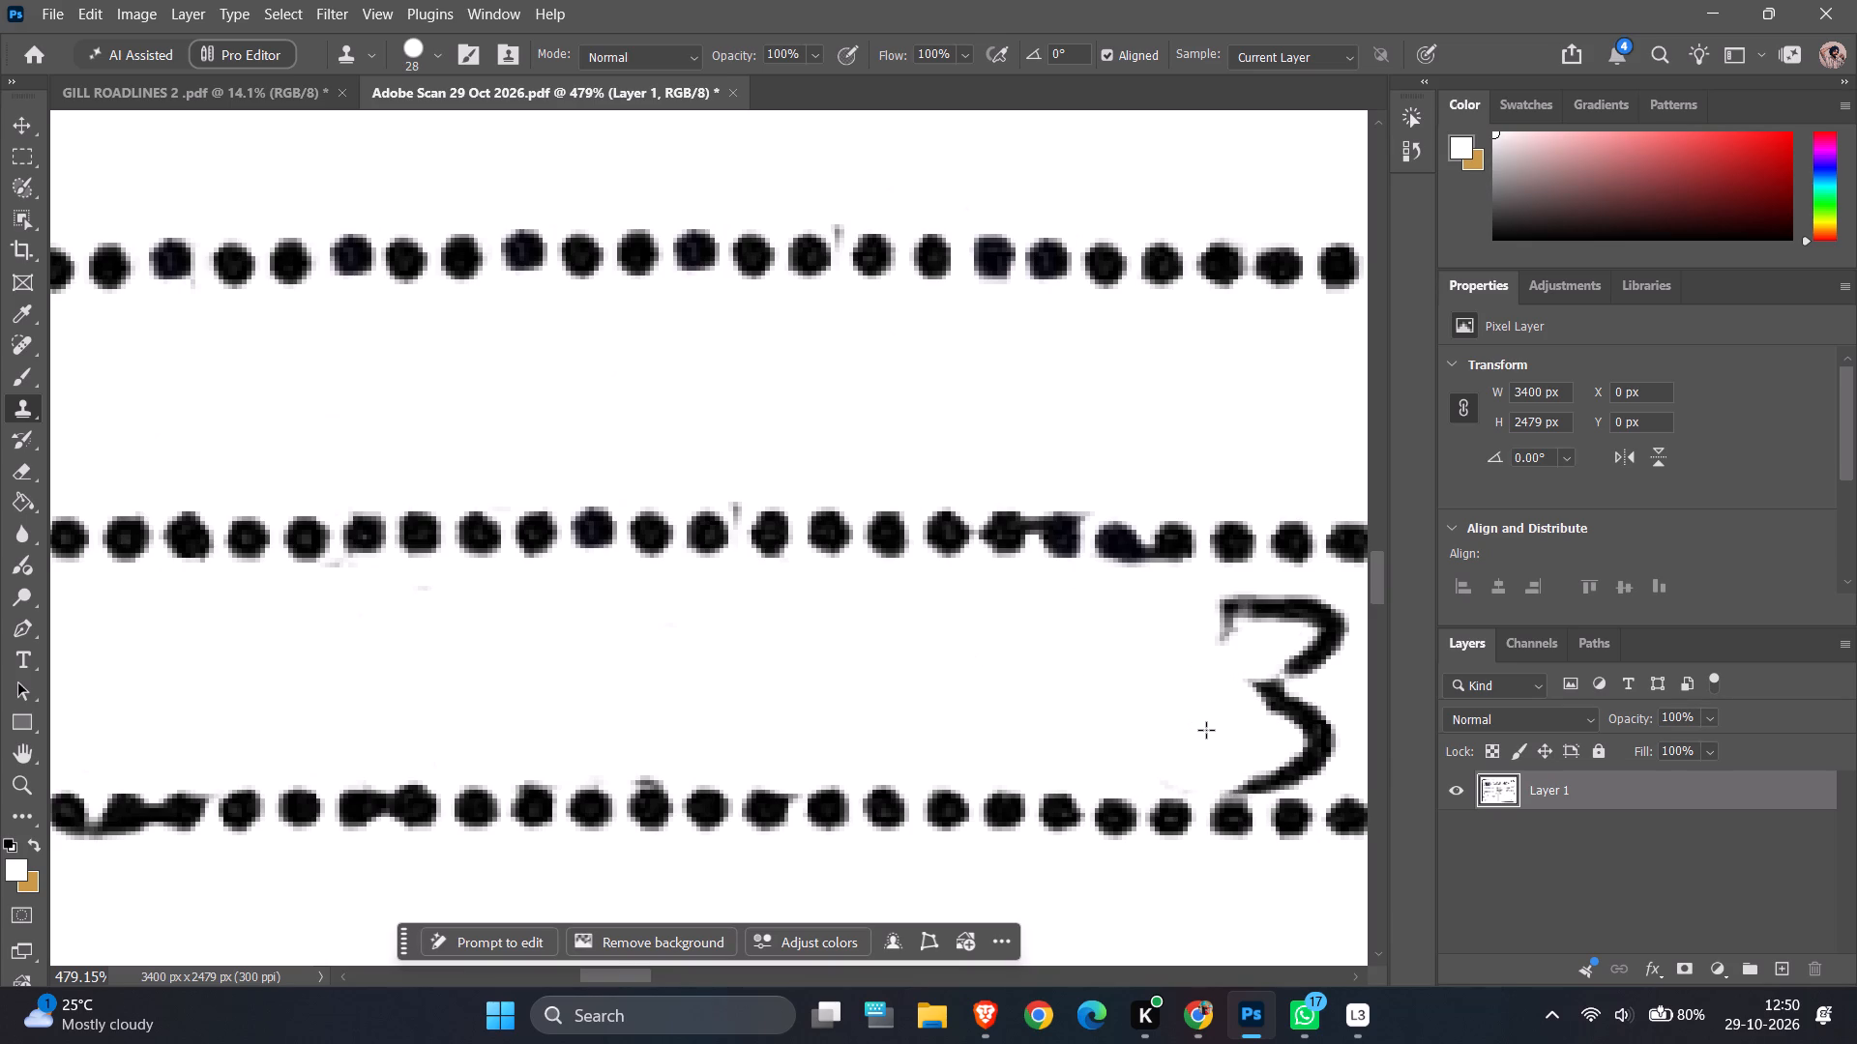
click(1211, 730)
click(1182, 730)
click(1250, 735)
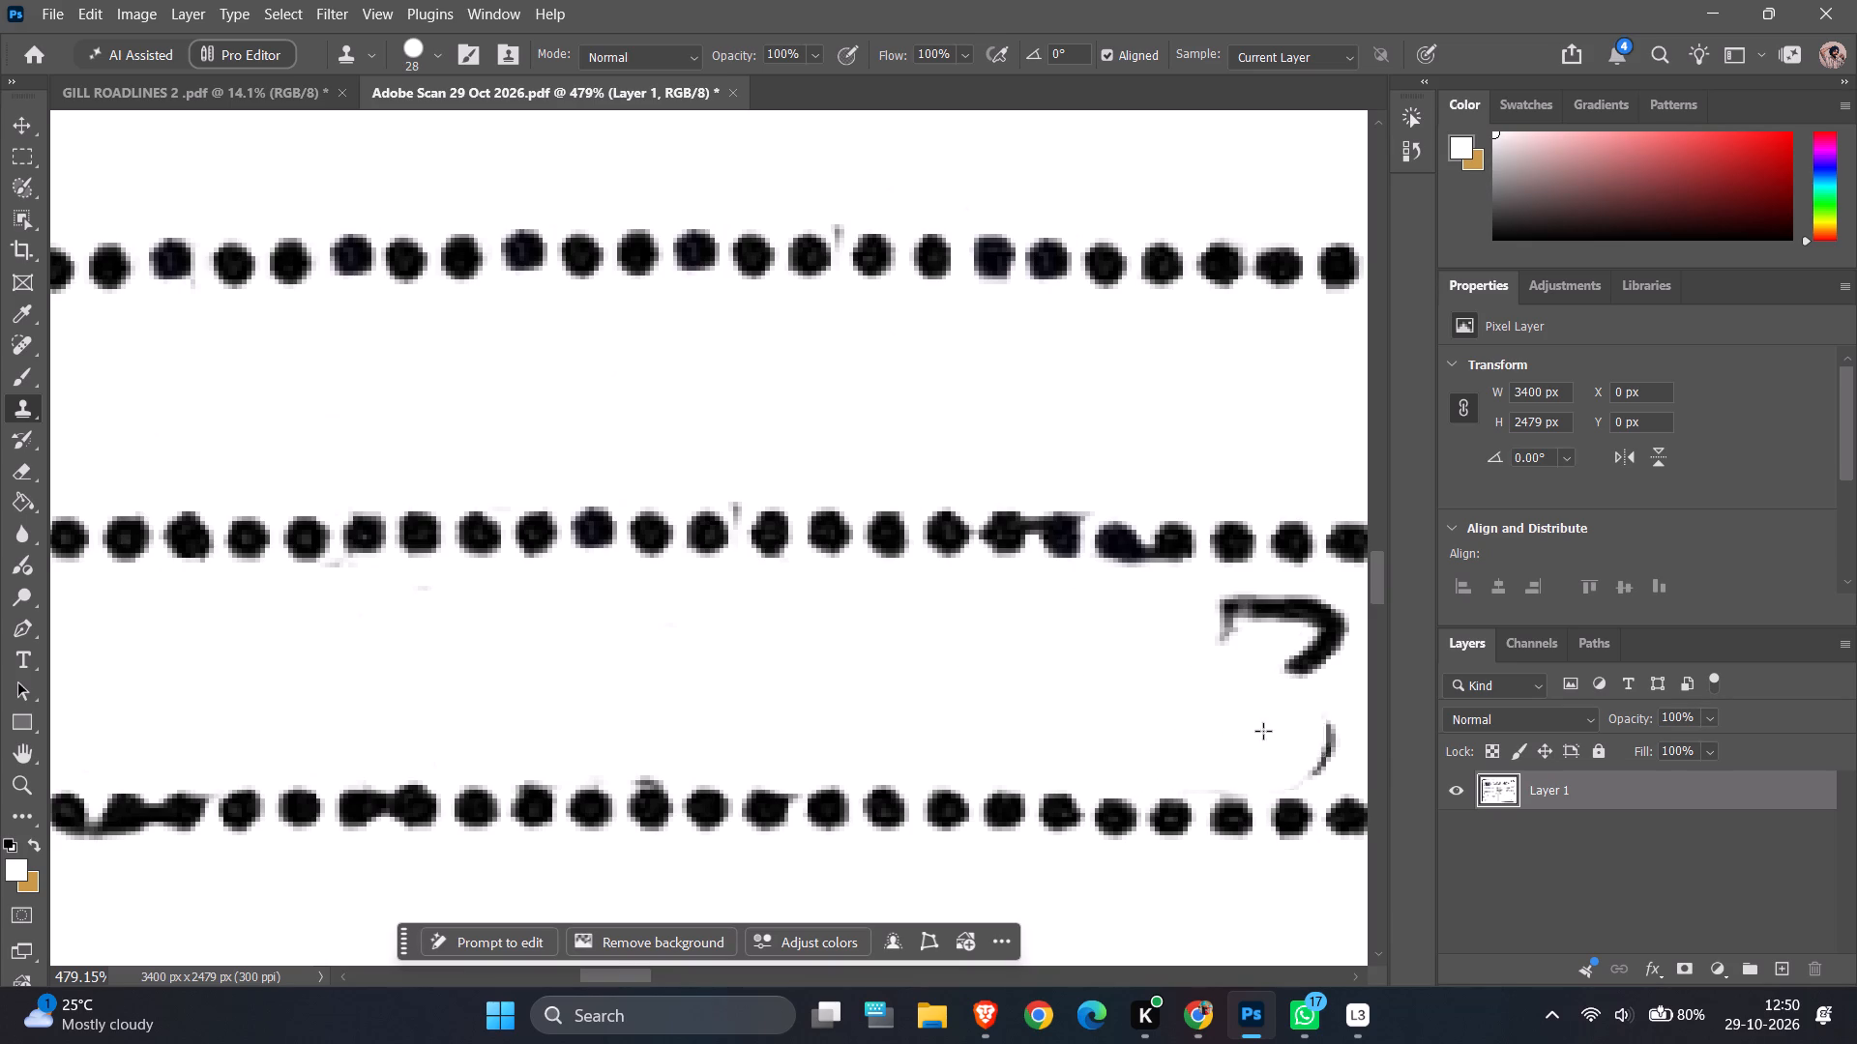
click(1284, 728)
ctrl+scroll(1259, 726, down, 13)
alt+click(761, 700)
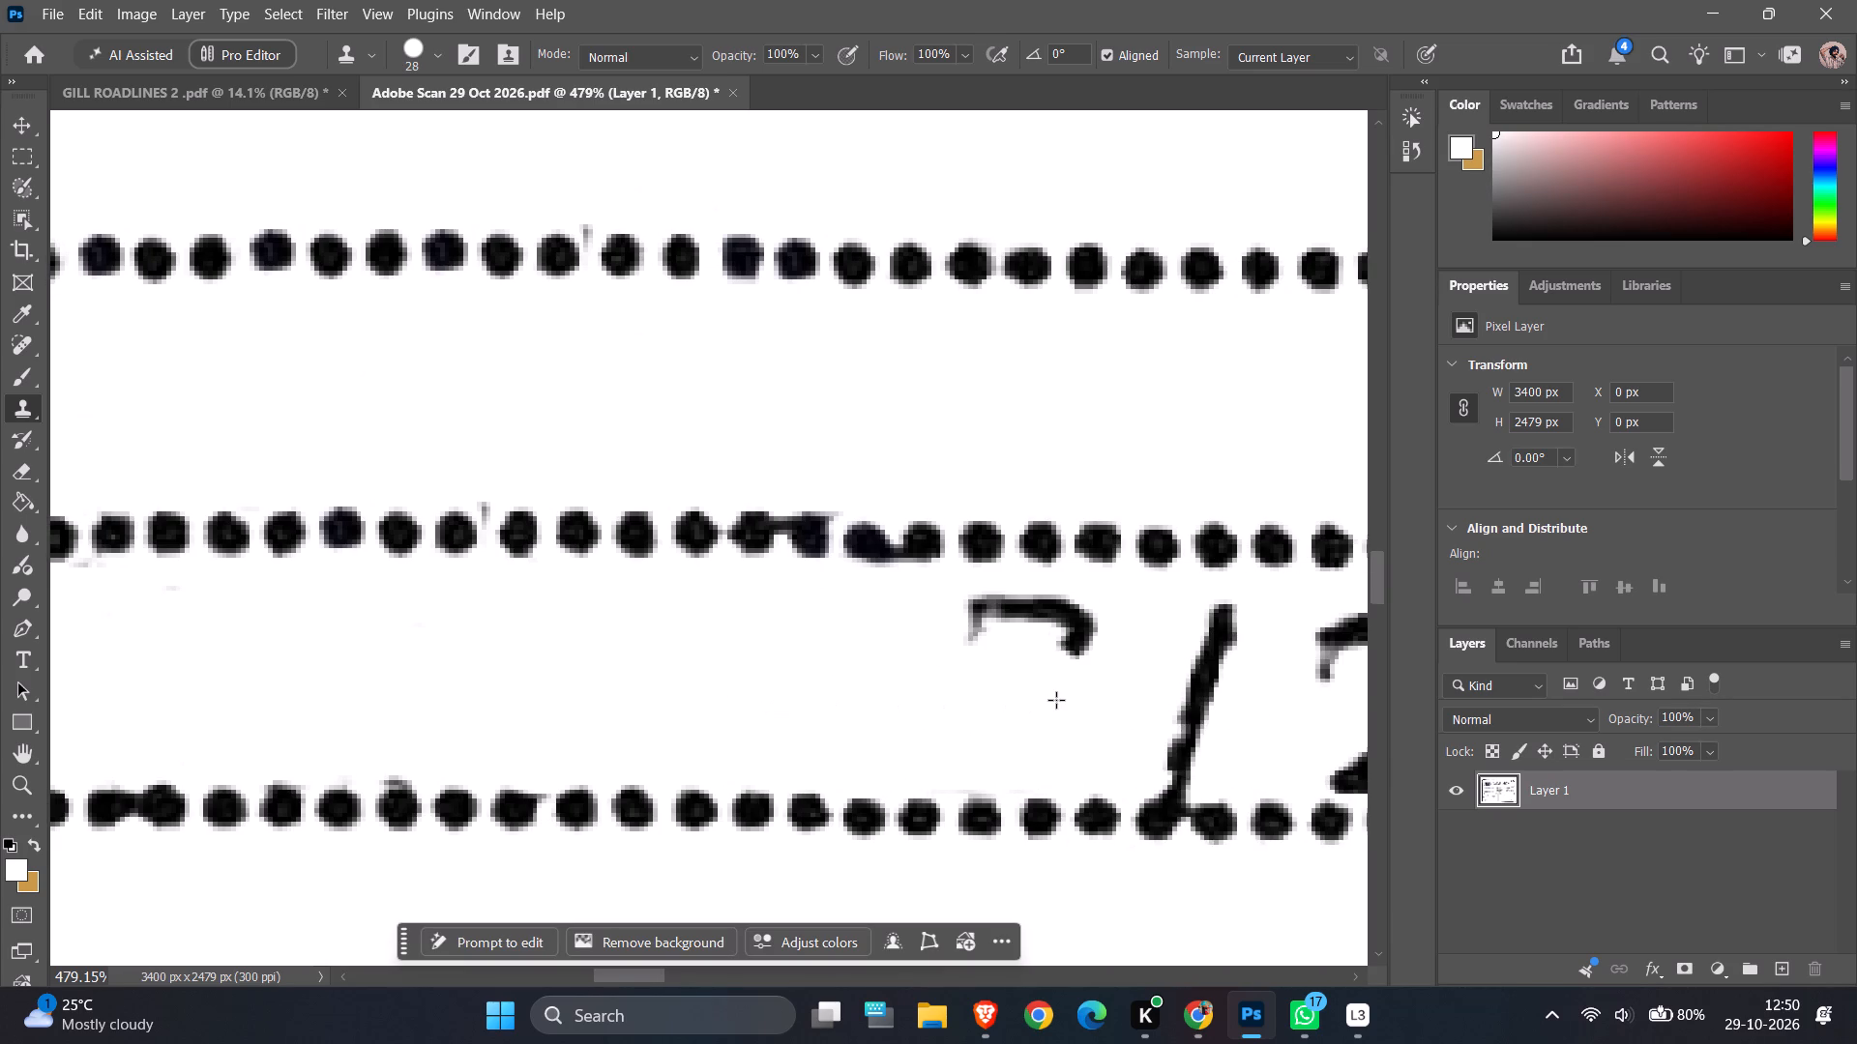
click(1064, 691)
click(1066, 673)
click(1068, 648)
click(1002, 641)
click(988, 641)
Clone white background over the handwritten slanted stroke before the "2", down to the third Consignee dotted line.
ctrl+scroll(983, 641, down, 8)
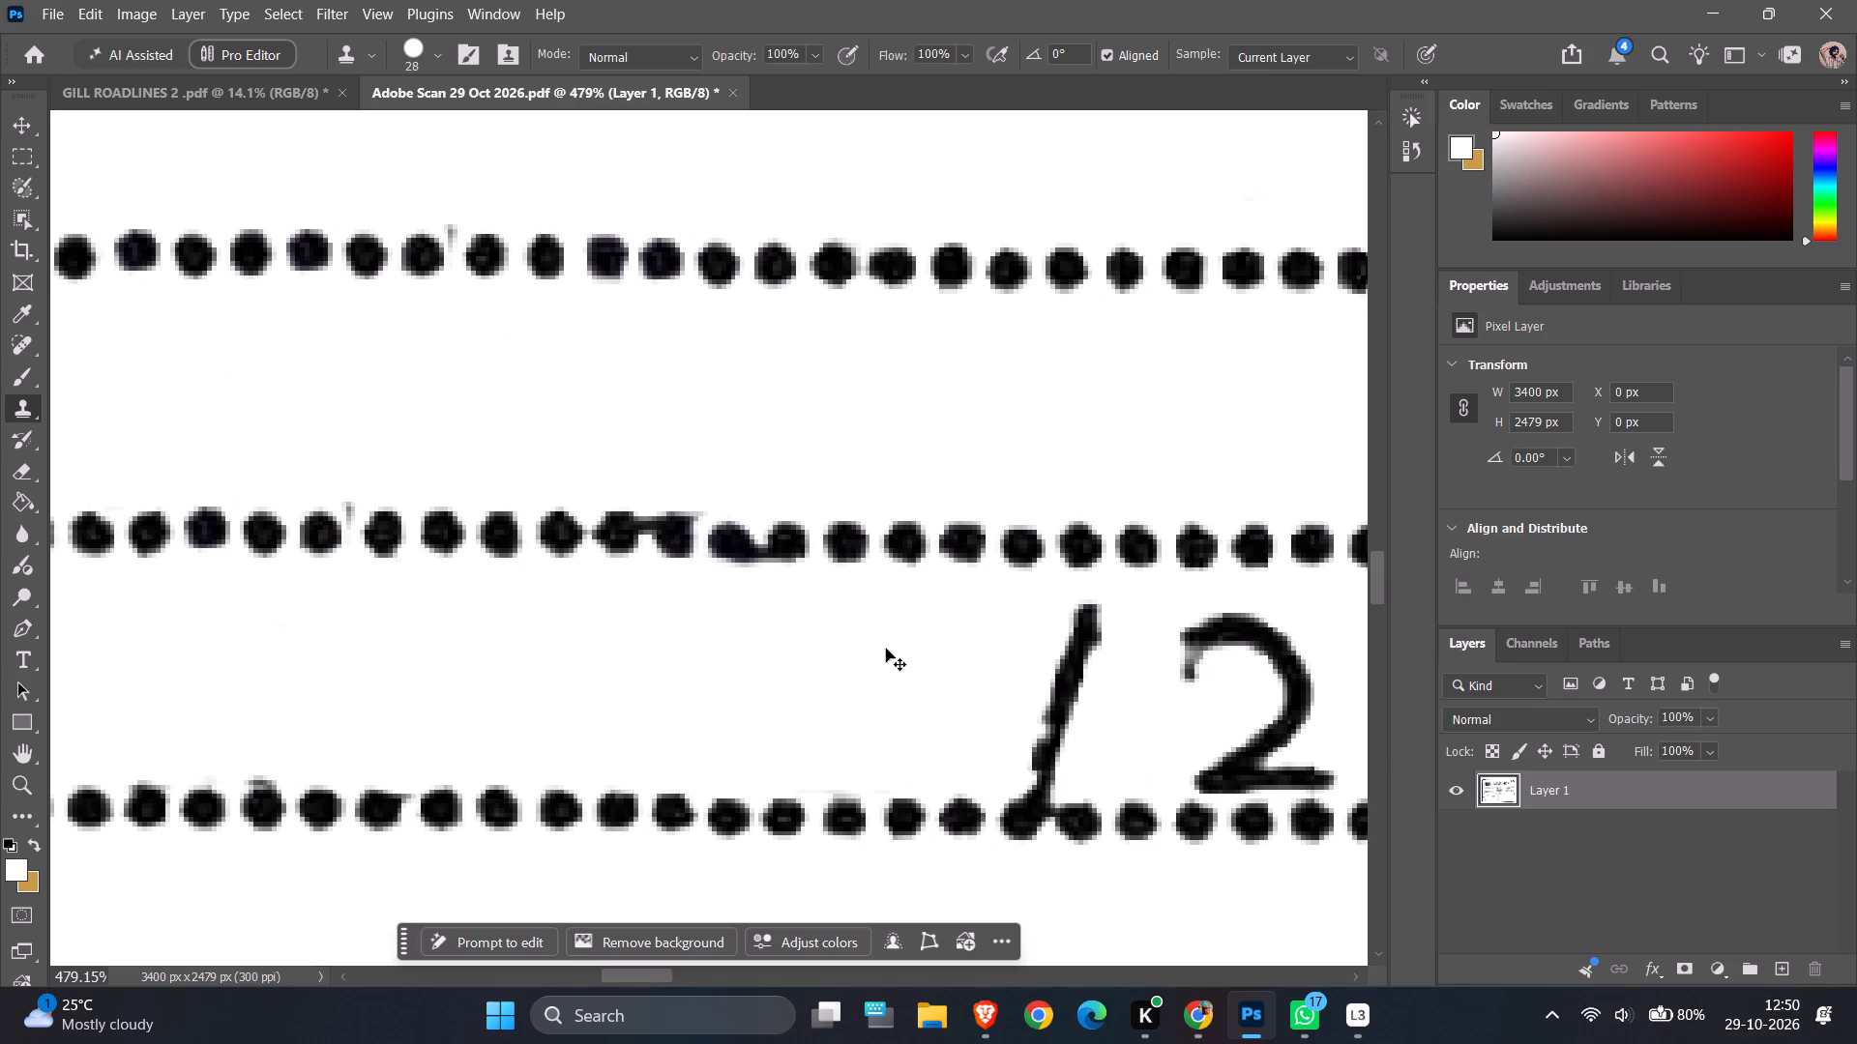
ctrl+scroll(886, 649, down, 6)
alt+click(700, 681)
click(961, 650)
click(918, 698)
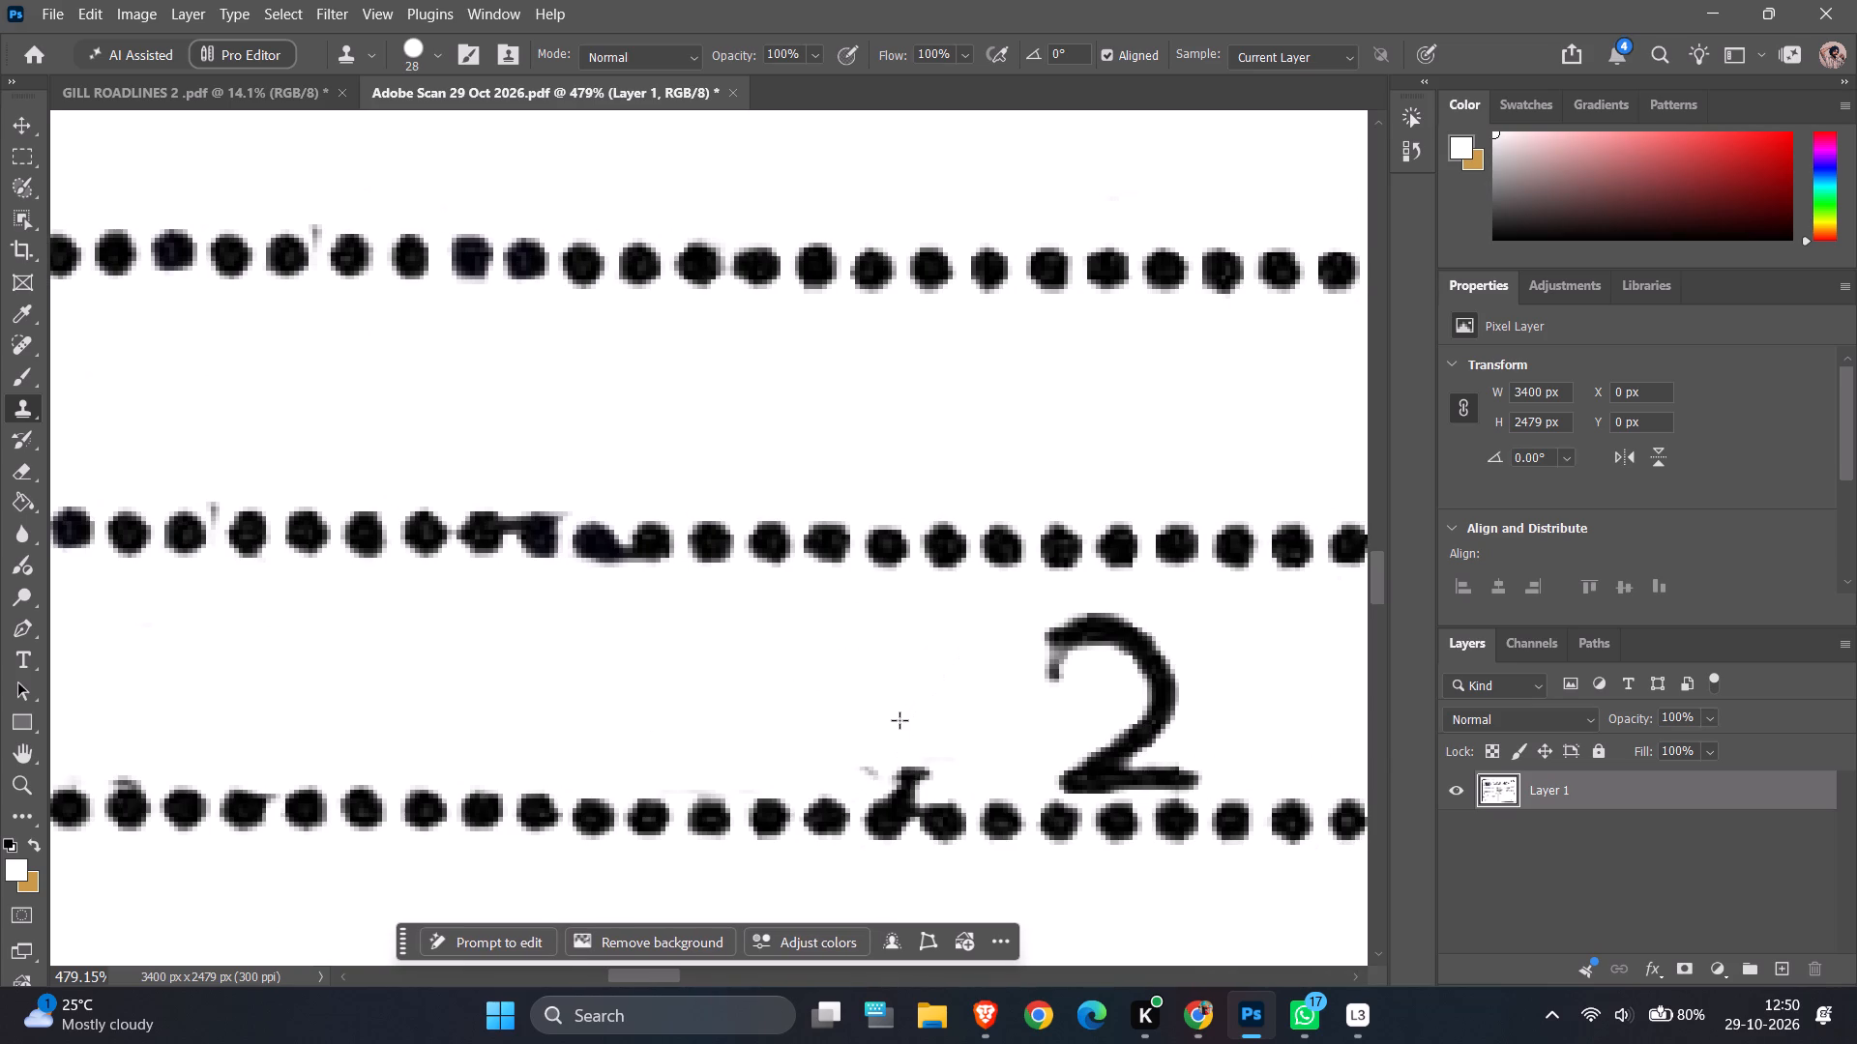
drag(897, 727, 894, 744)
alt+click(634, 688)
click(883, 727)
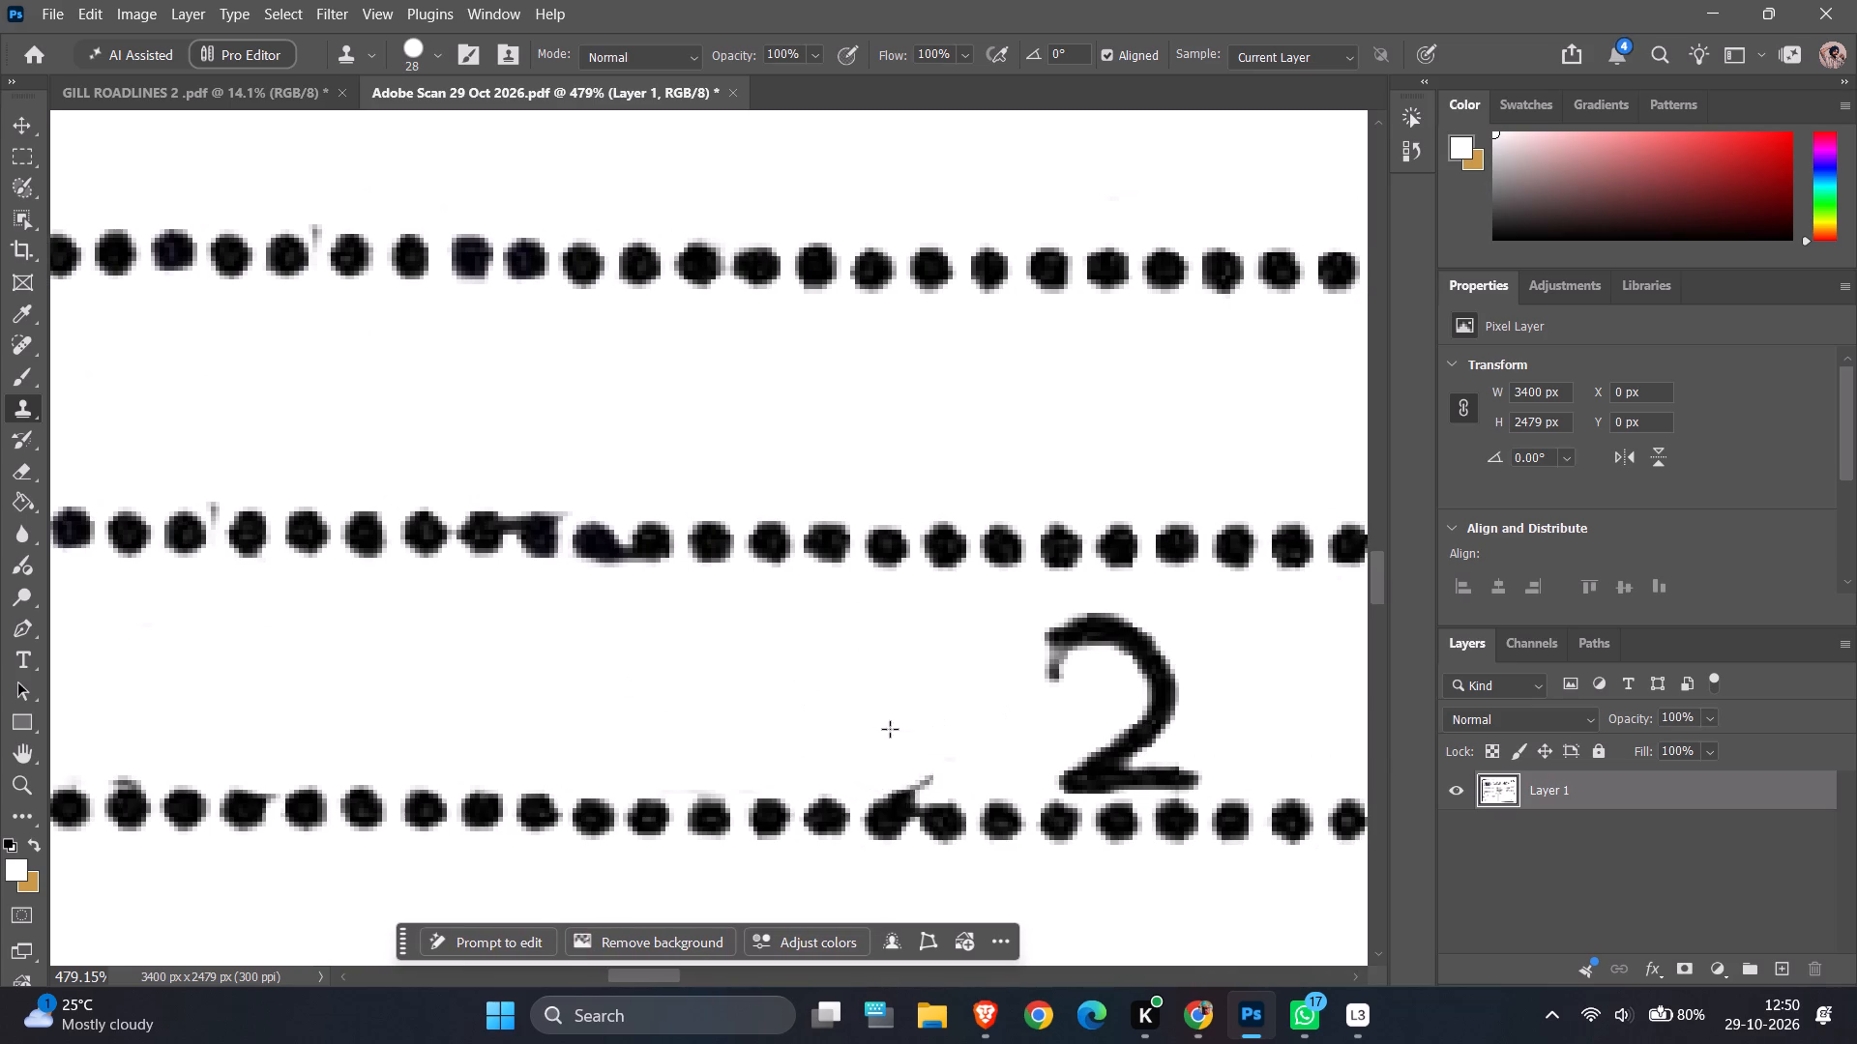
click(910, 739)
click(916, 740)
Clone white background over the handwritten "2" before the "P", between the second and third Consignee dotted lines.
ctrl+scroll(757, 708, down, 13)
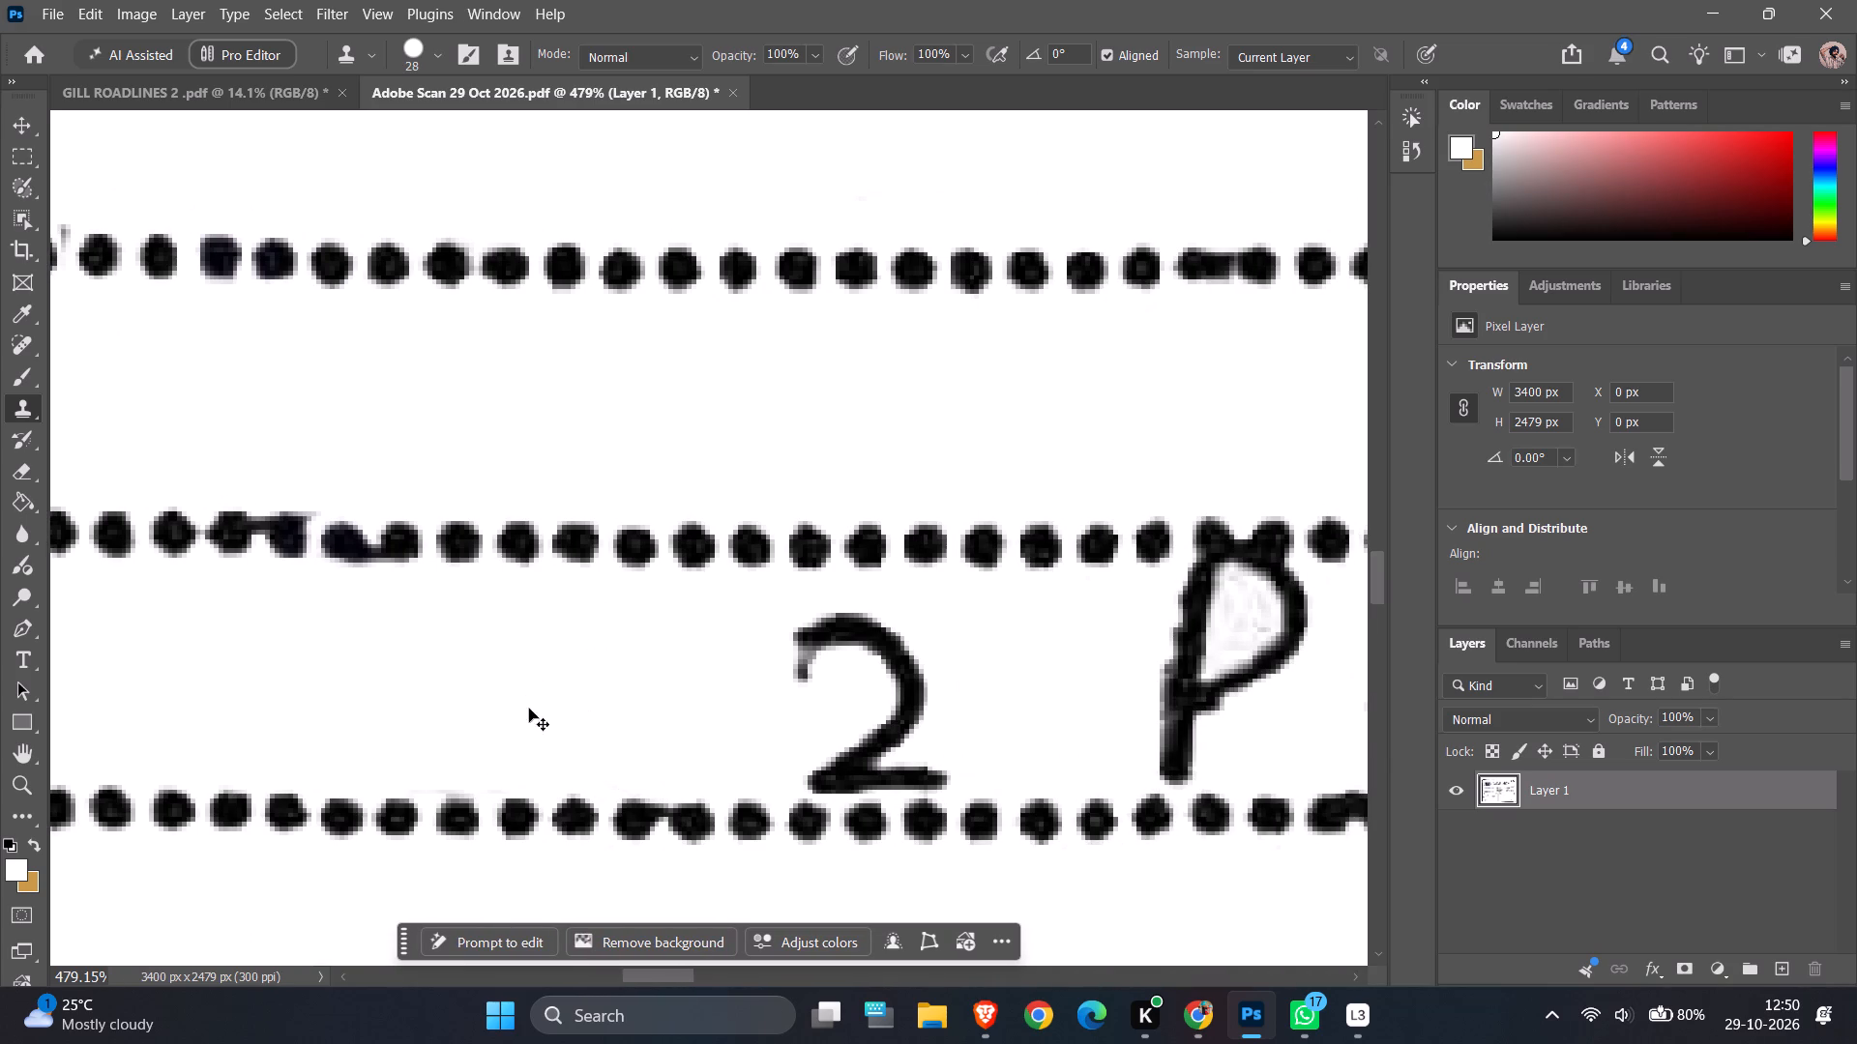
alt+click(521, 702)
click(826, 678)
click(854, 669)
drag(899, 683, 901, 699)
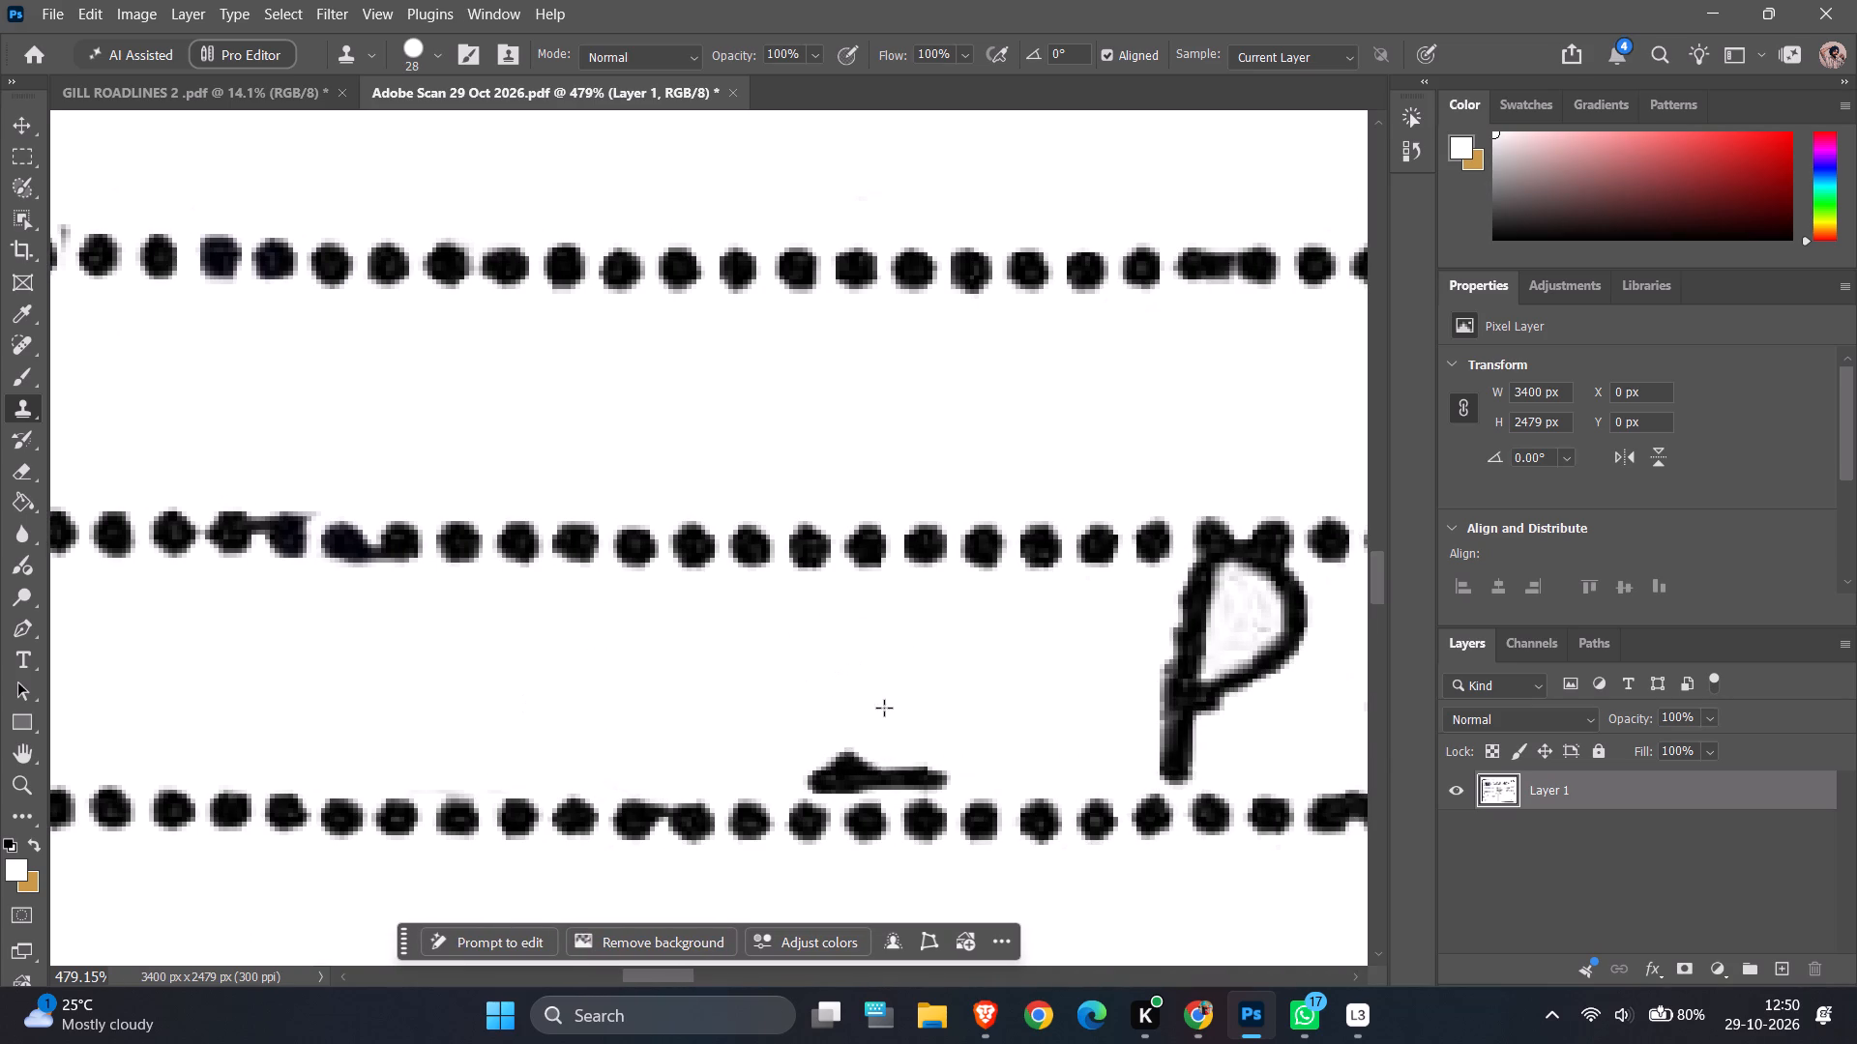
drag(884, 708, 865, 722)
click(838, 735)
alt+click(477, 676)
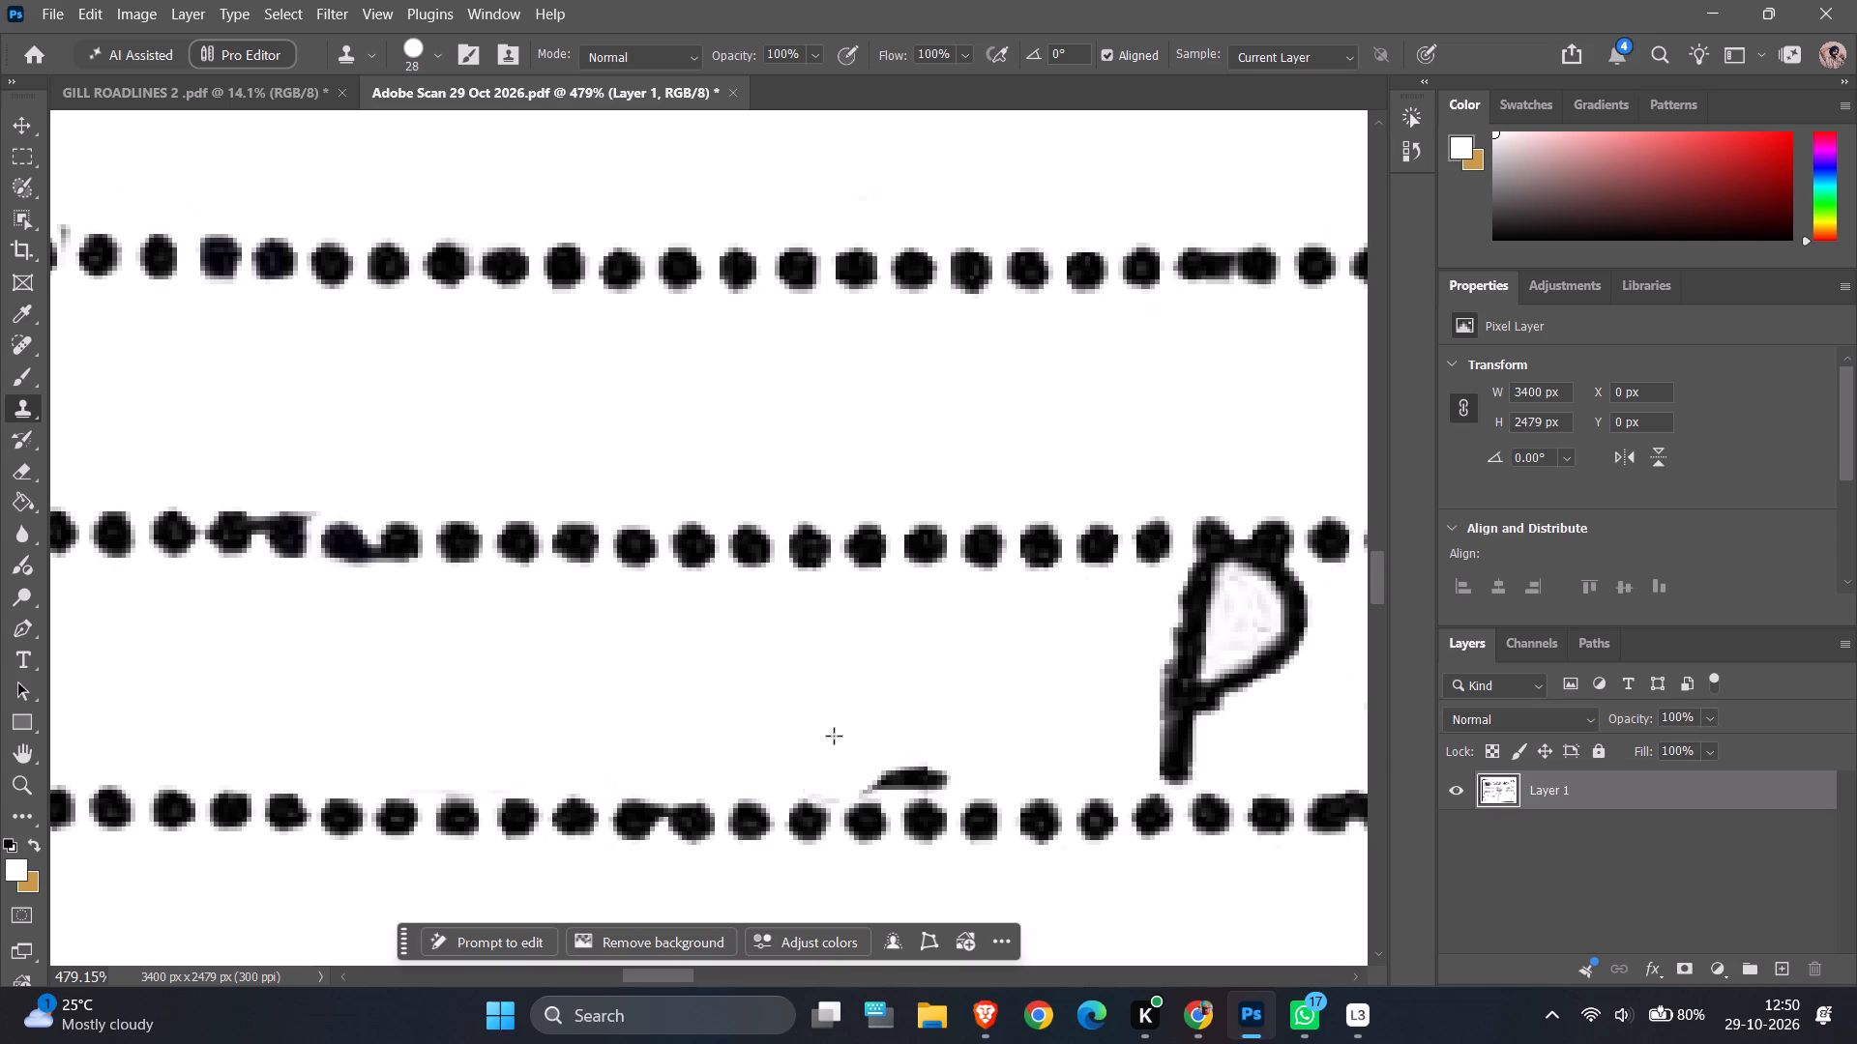
click(834, 738)
click(912, 738)
click(880, 739)
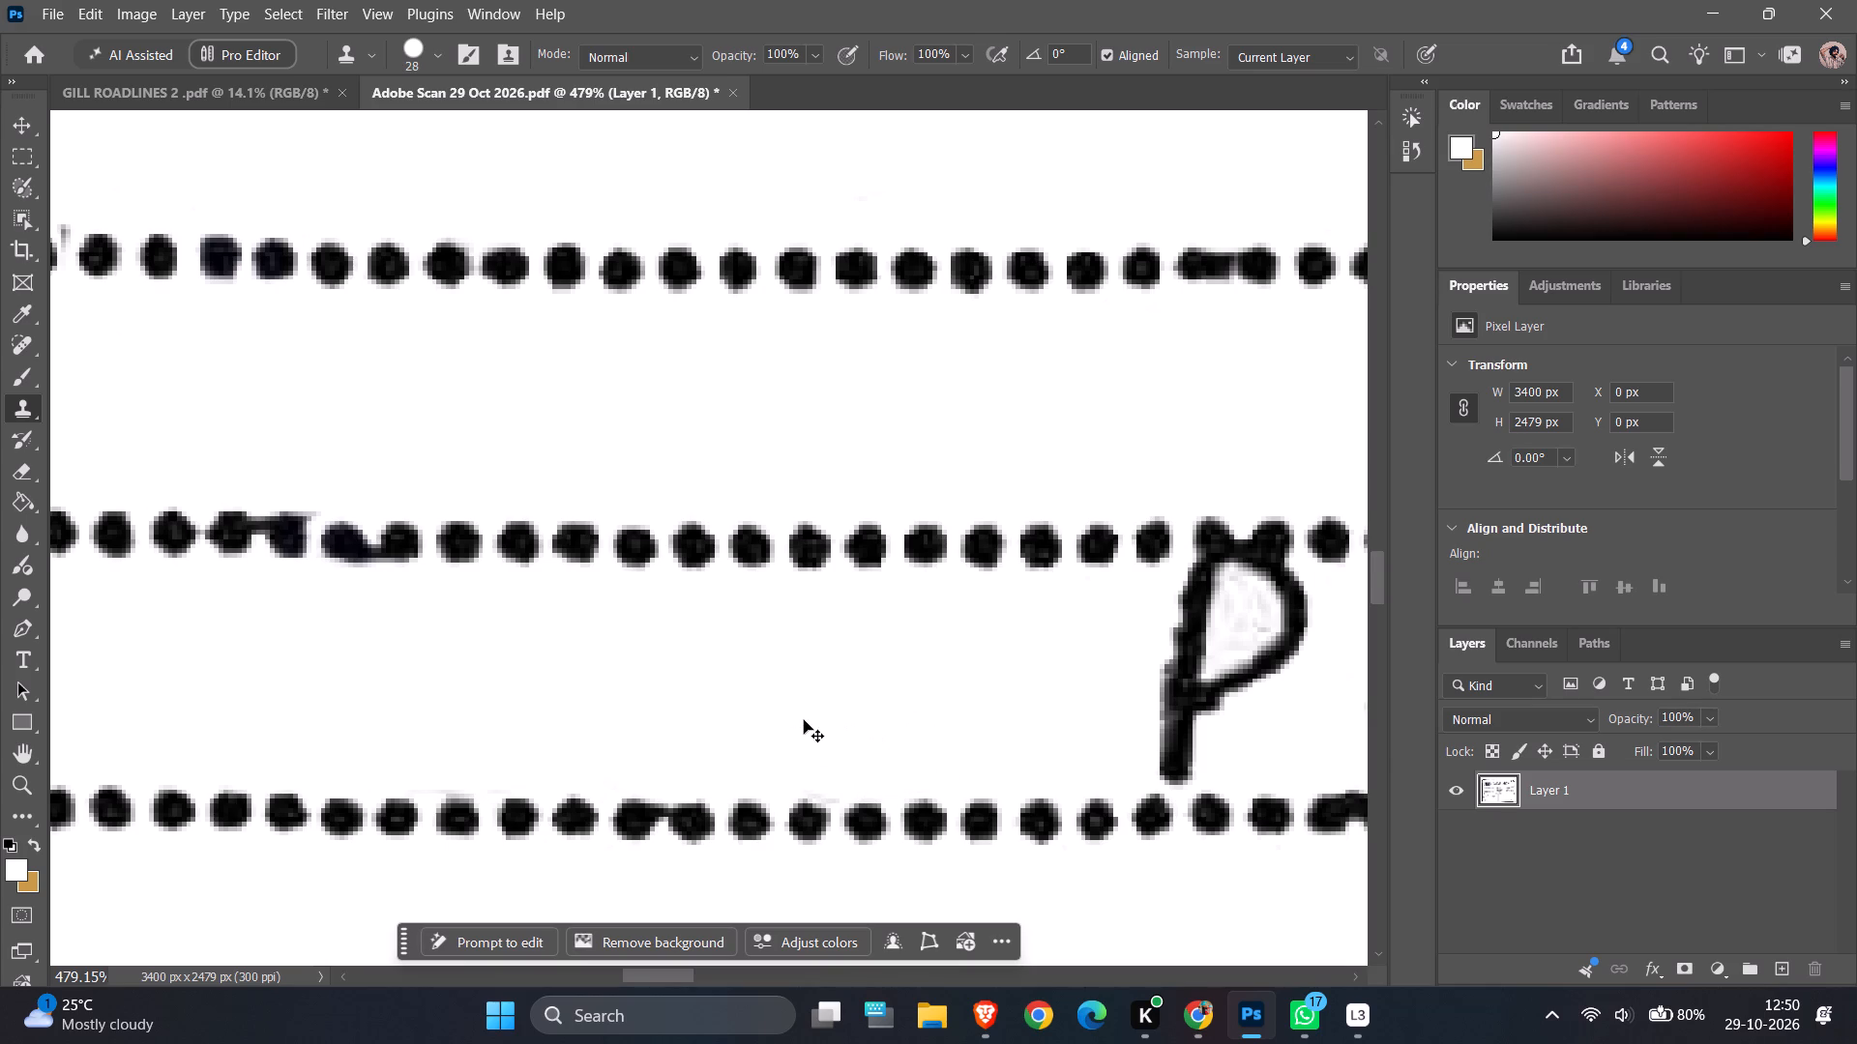
Clone white background over the handwritten "P" hanging below the second Consignee dotted line, right up to the dots.
ctrl+scroll(804, 720, down, 18)
alt+click(648, 693)
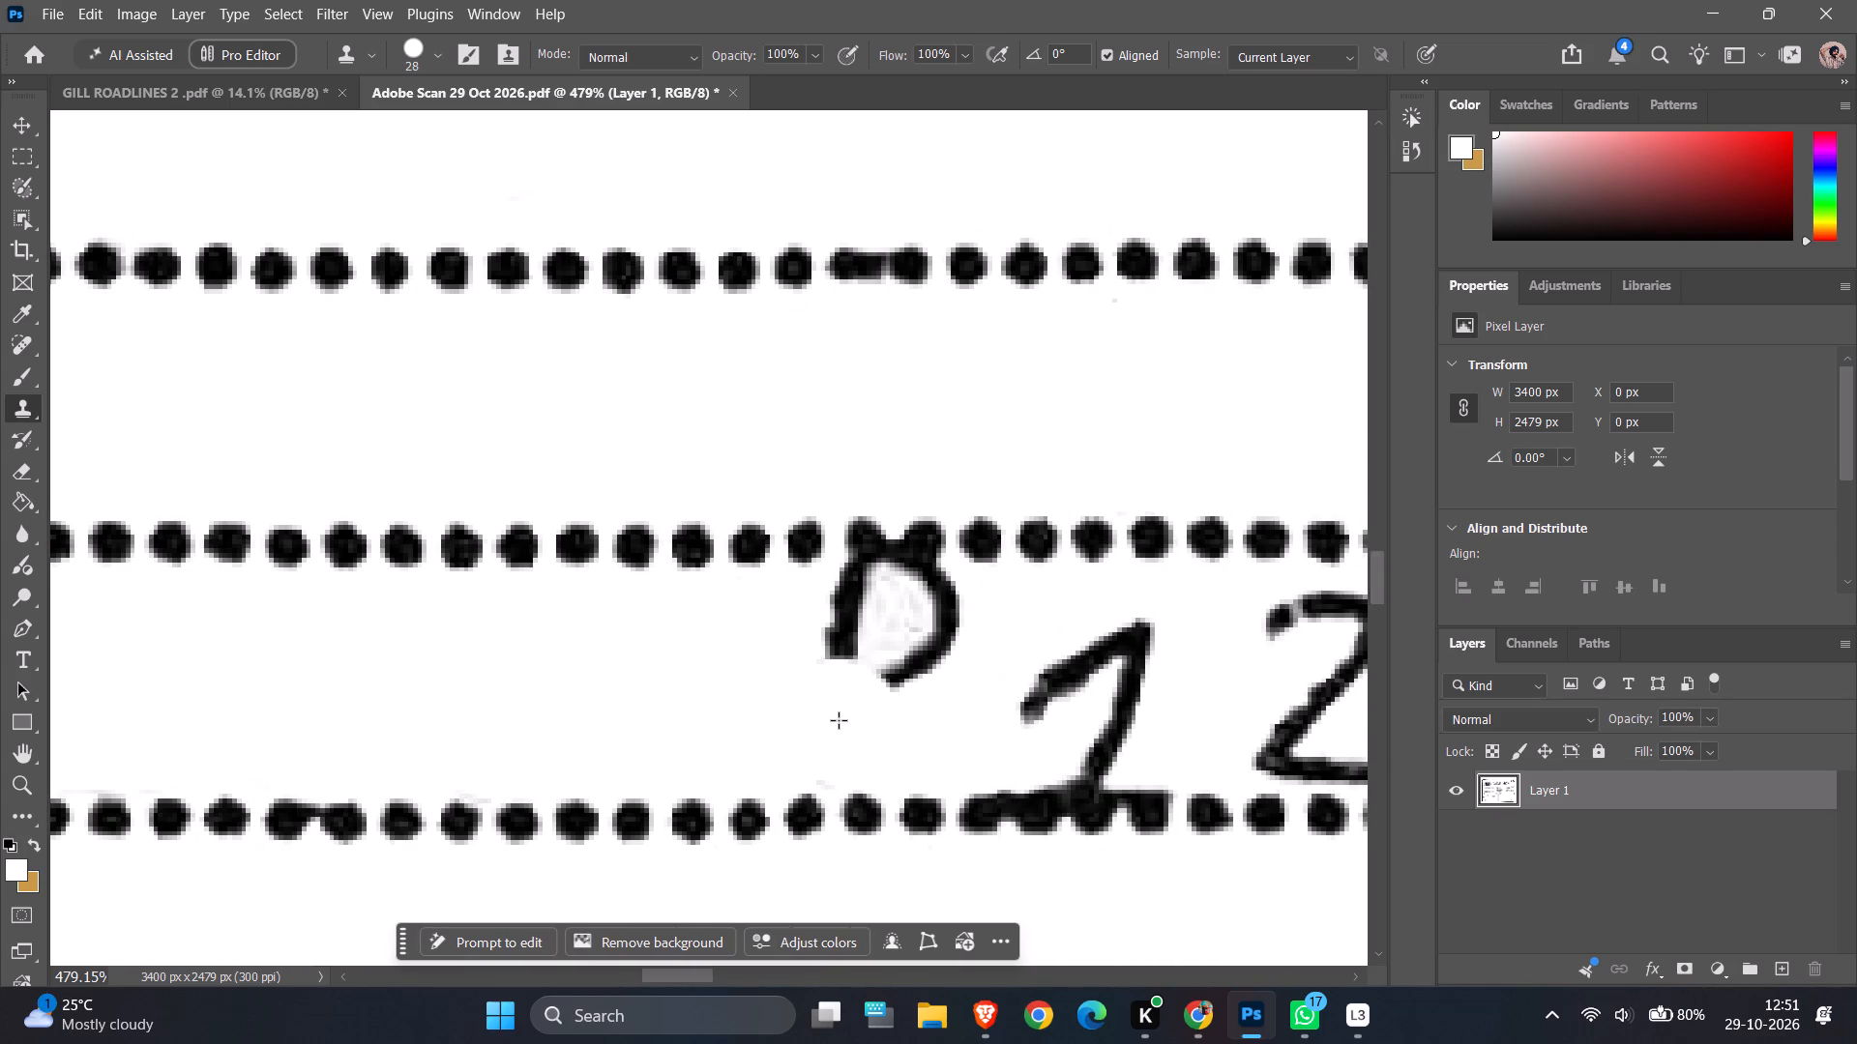
click(834, 725)
click(847, 692)
click(918, 689)
alt+click(632, 708)
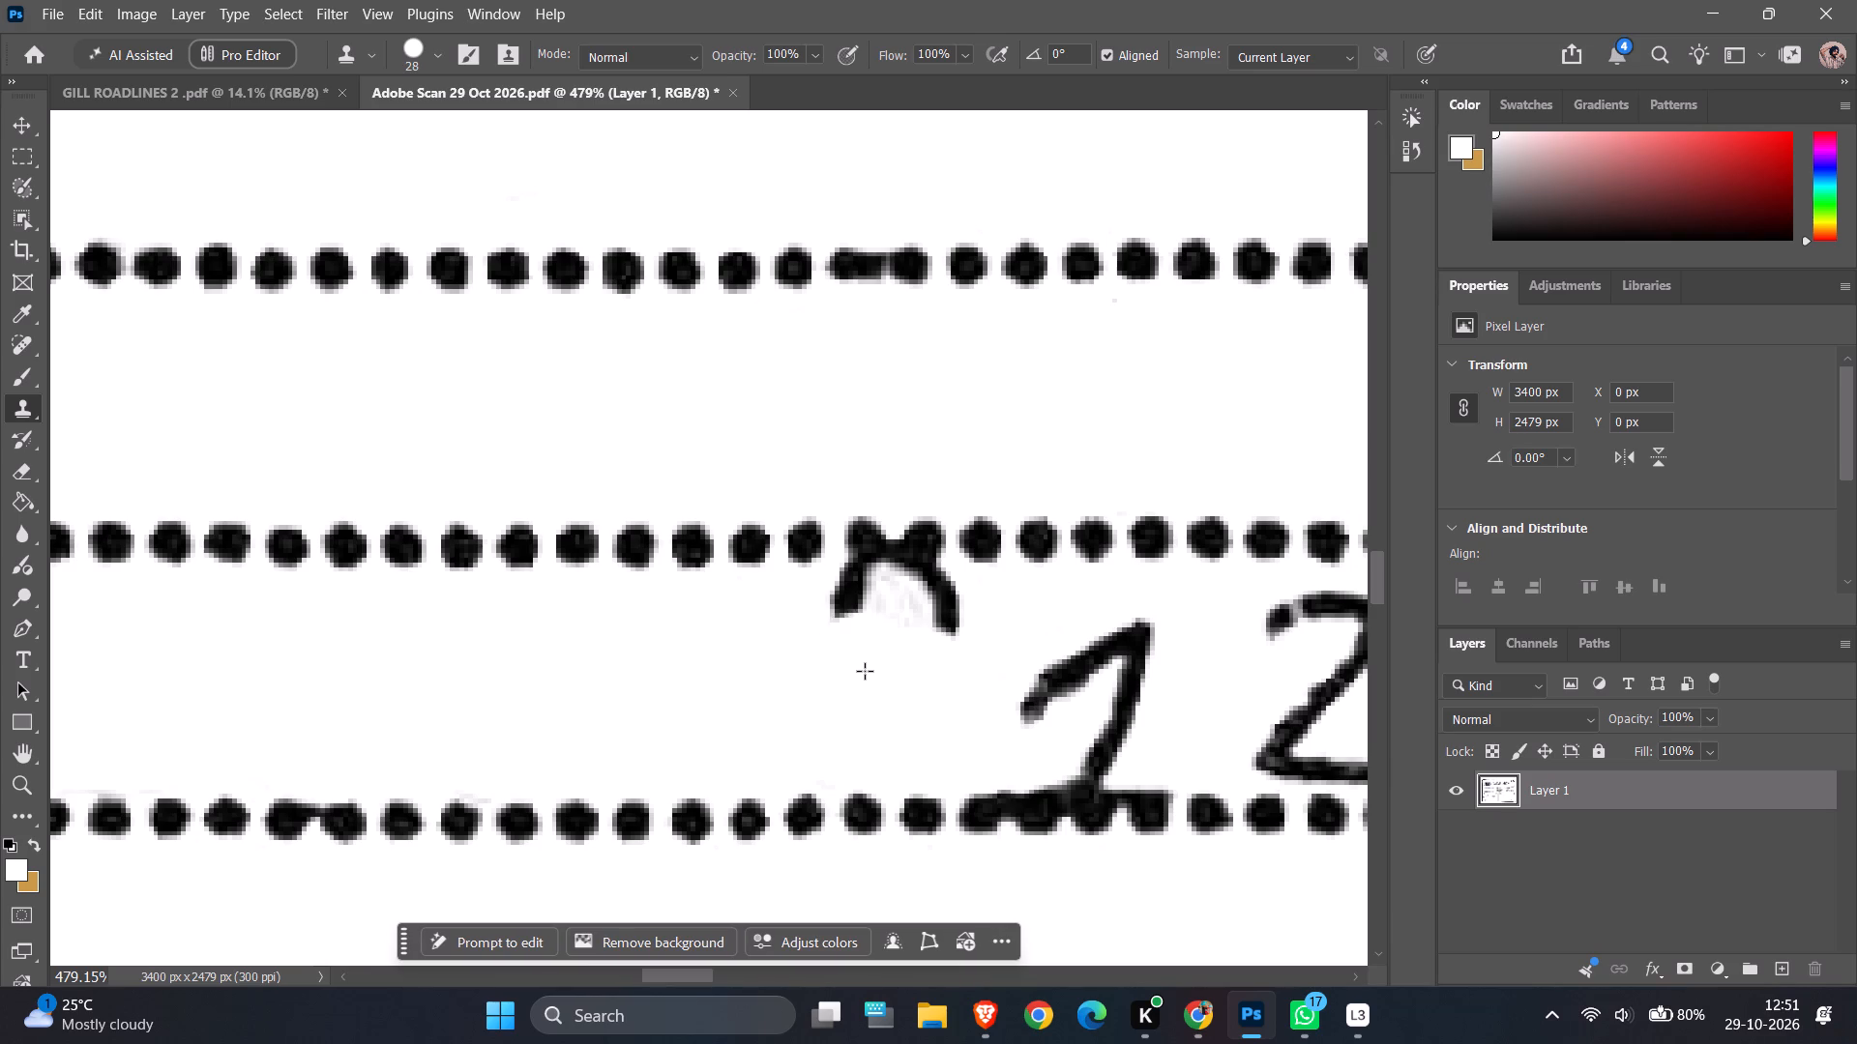
click(865, 671)
click(853, 636)
alt+click(790, 674)
click(956, 674)
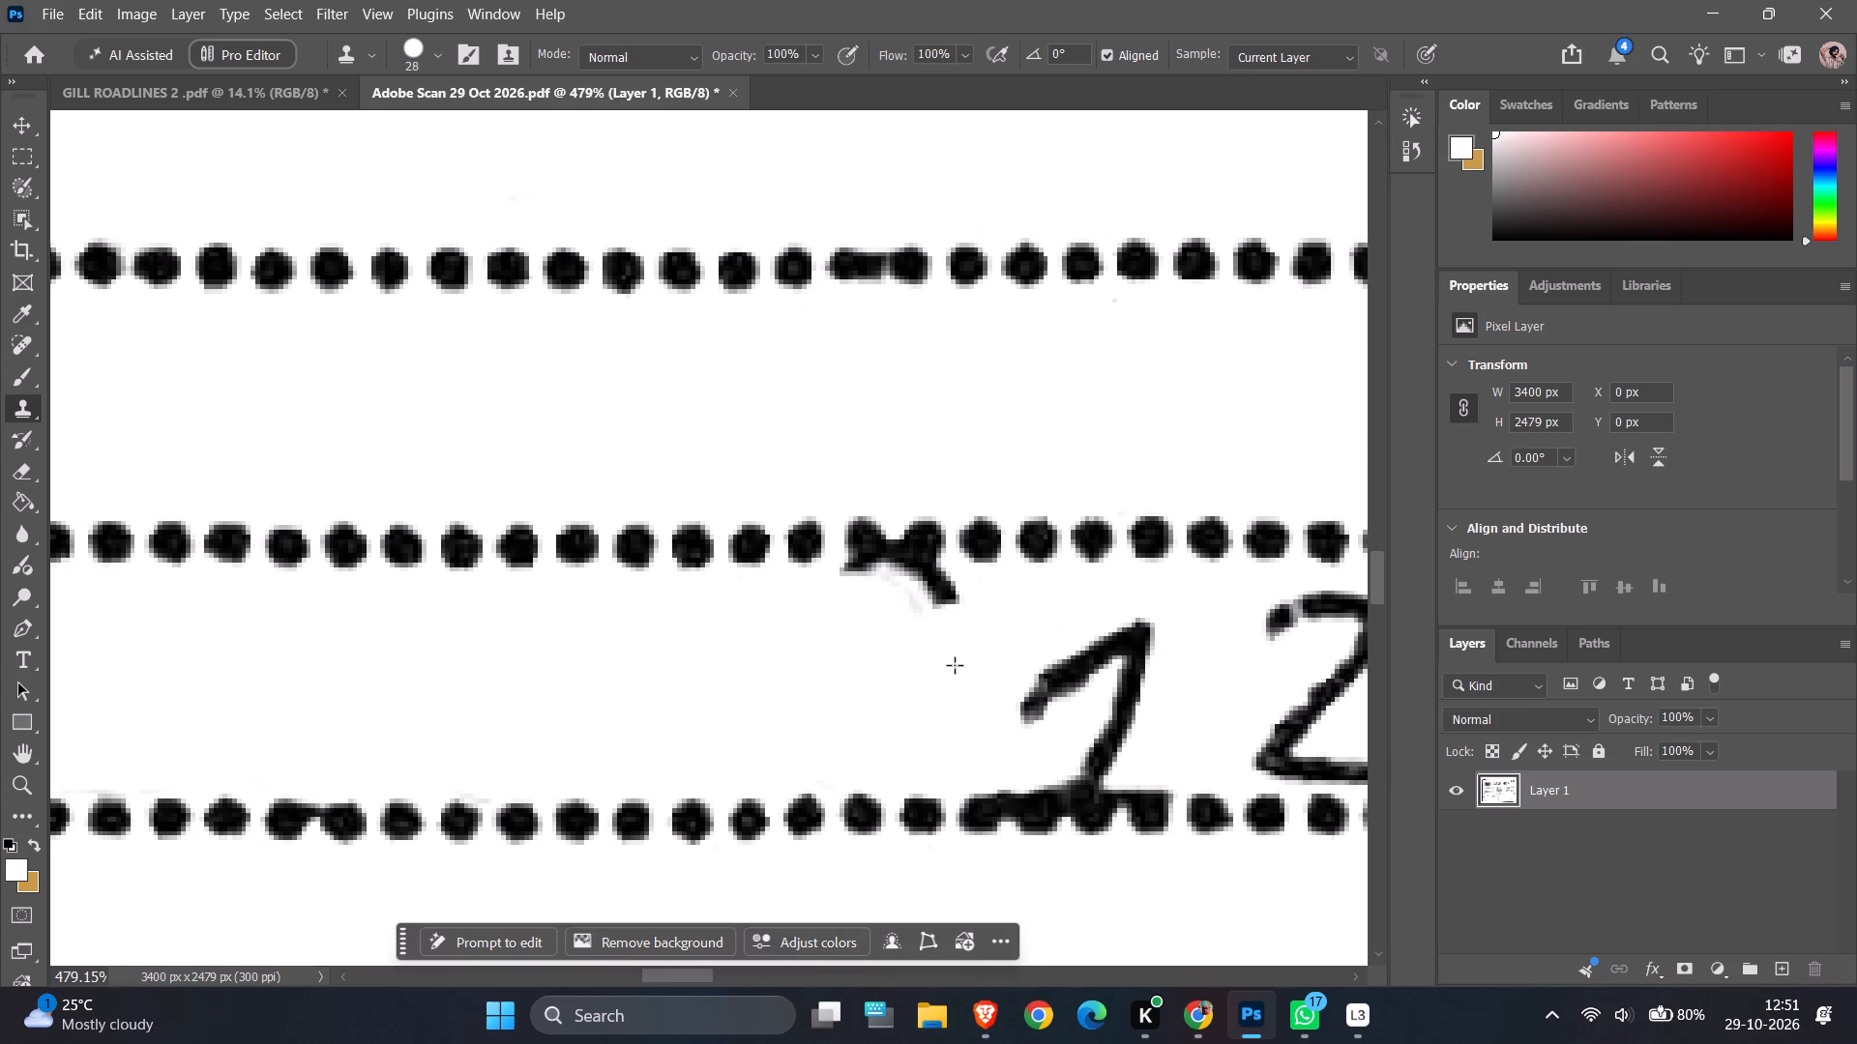
click(955, 658)
click(953, 643)
click(939, 631)
click(923, 623)
click(891, 623)
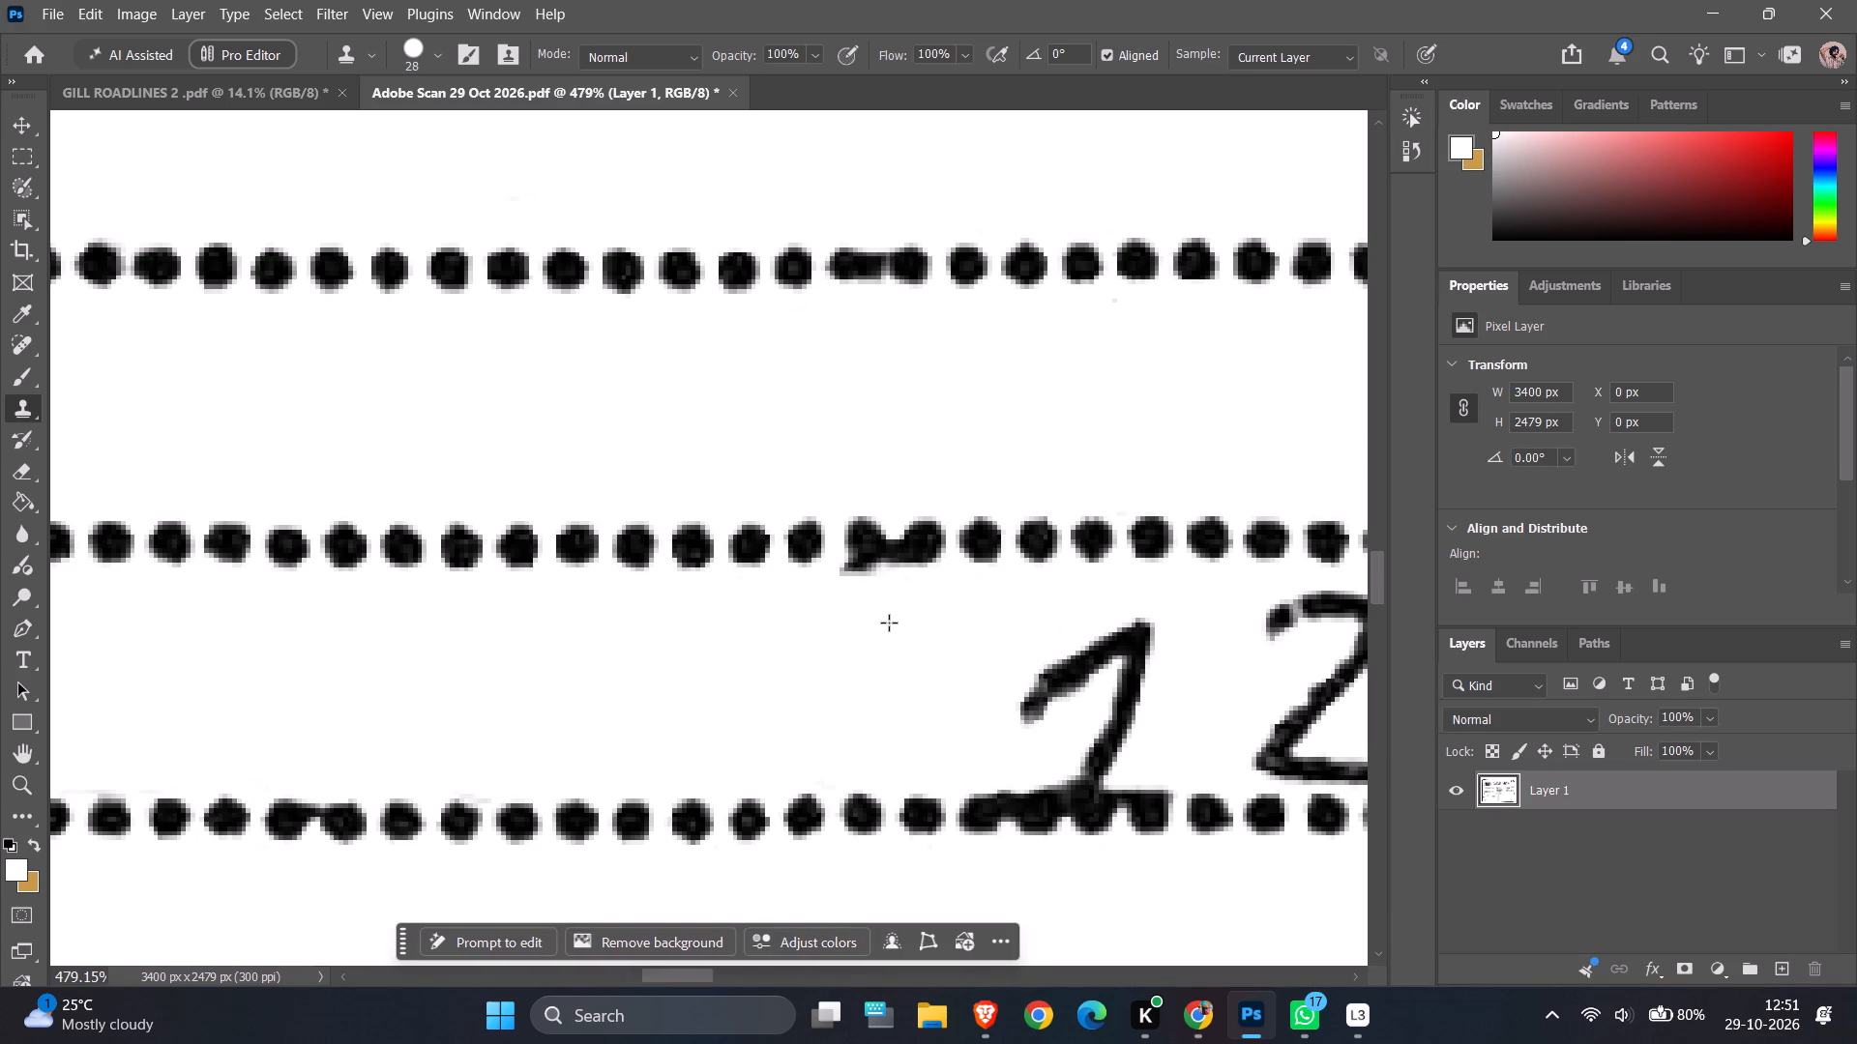
double_click(869, 623)
Clone white background over the handwritten "1" after the erased "P", down to the third Consignee dotted line.
alt+click(706, 657)
click(1069, 683)
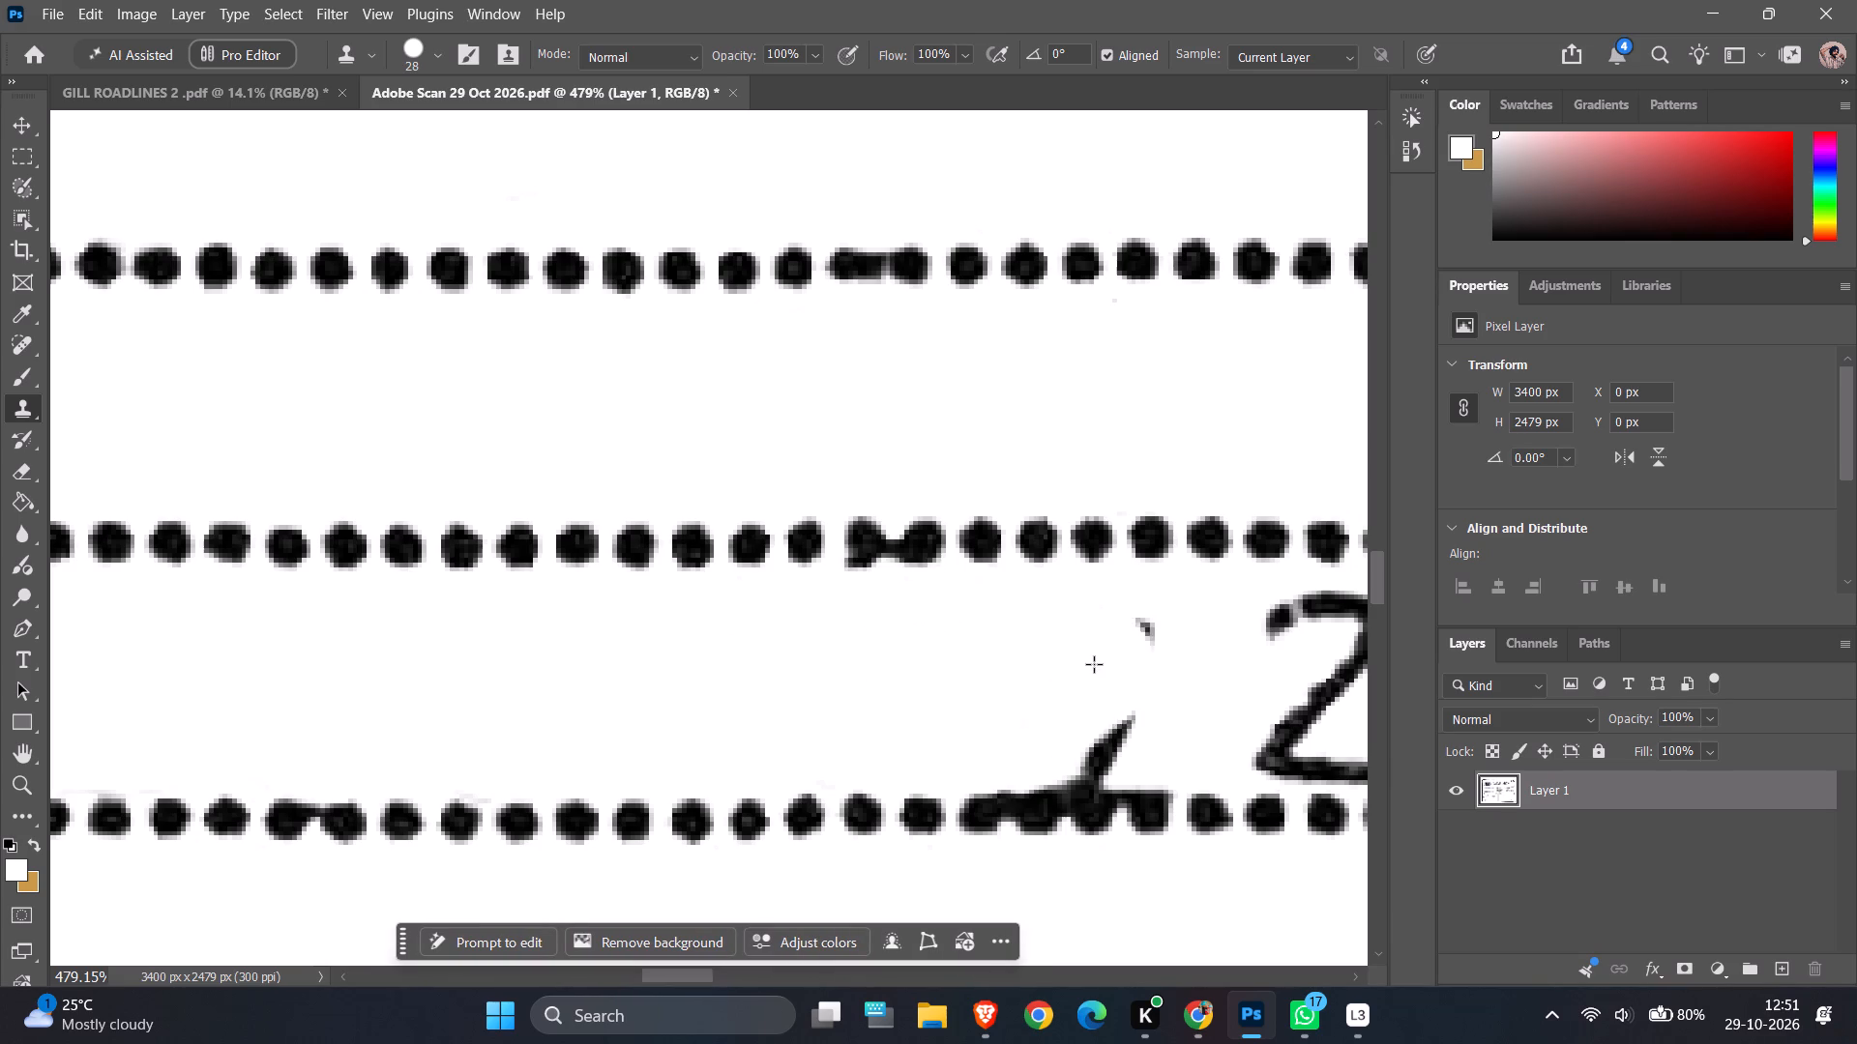
drag(1095, 664, 1113, 663)
drag(1158, 656, 1111, 699)
click(1059, 720)
click(1109, 723)
click(1105, 730)
Clone clean dots over the smudged base of the erased "1" on the third Consignee dotted line.
ctrl+scroll(682, 683, down, 2)
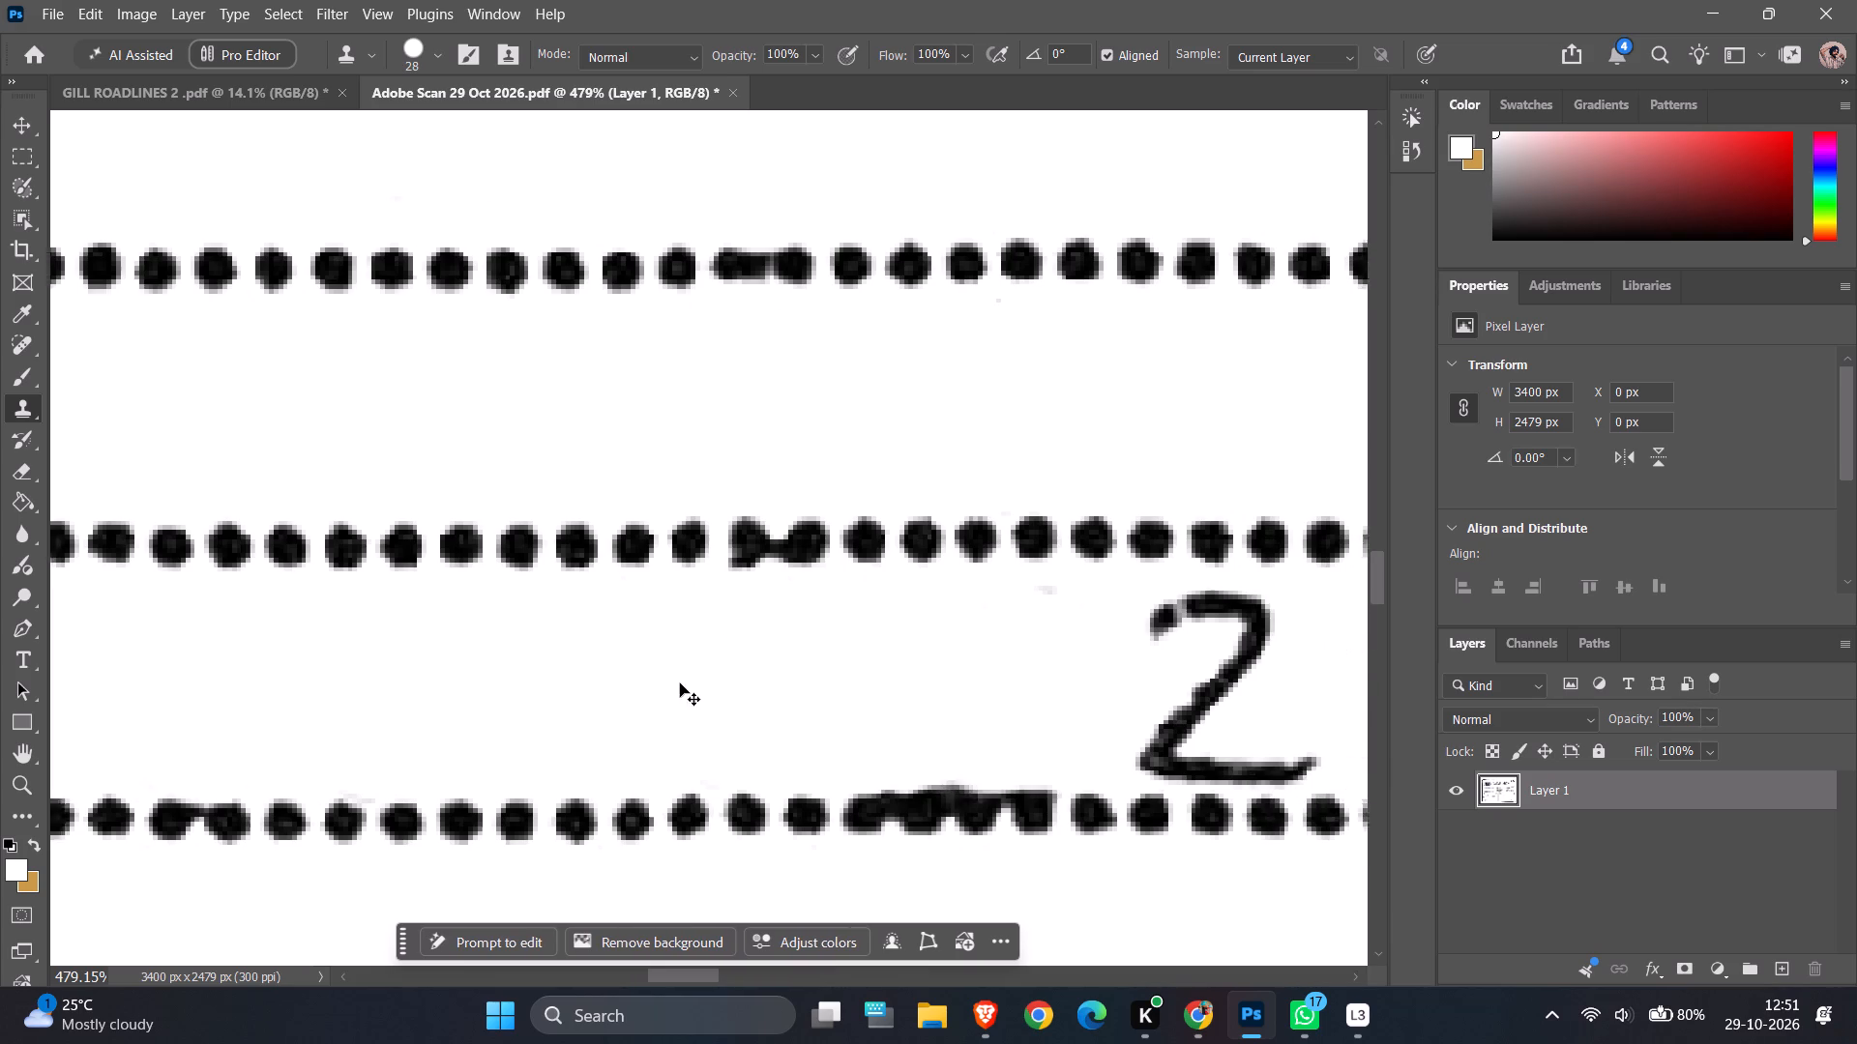
ctrl+scroll(680, 683, down, 10)
alt+click(459, 820)
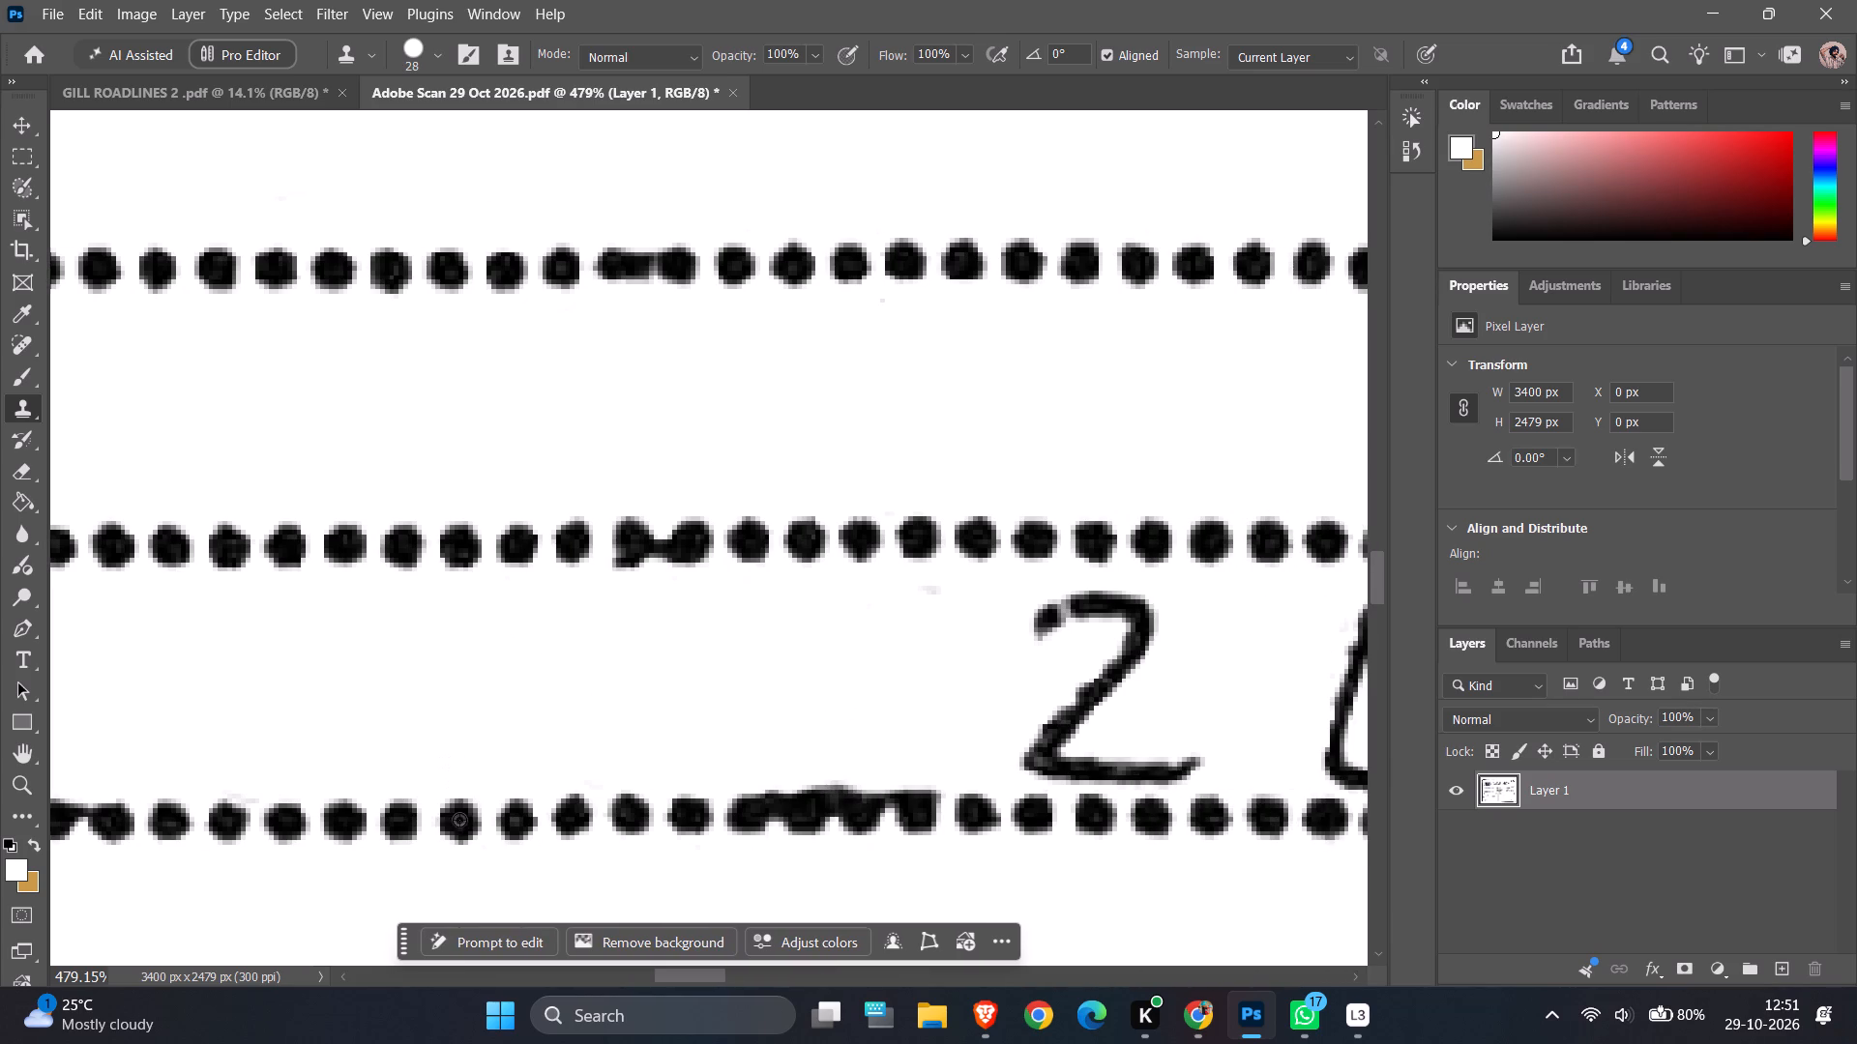
click(798, 814)
alt+click(798, 814)
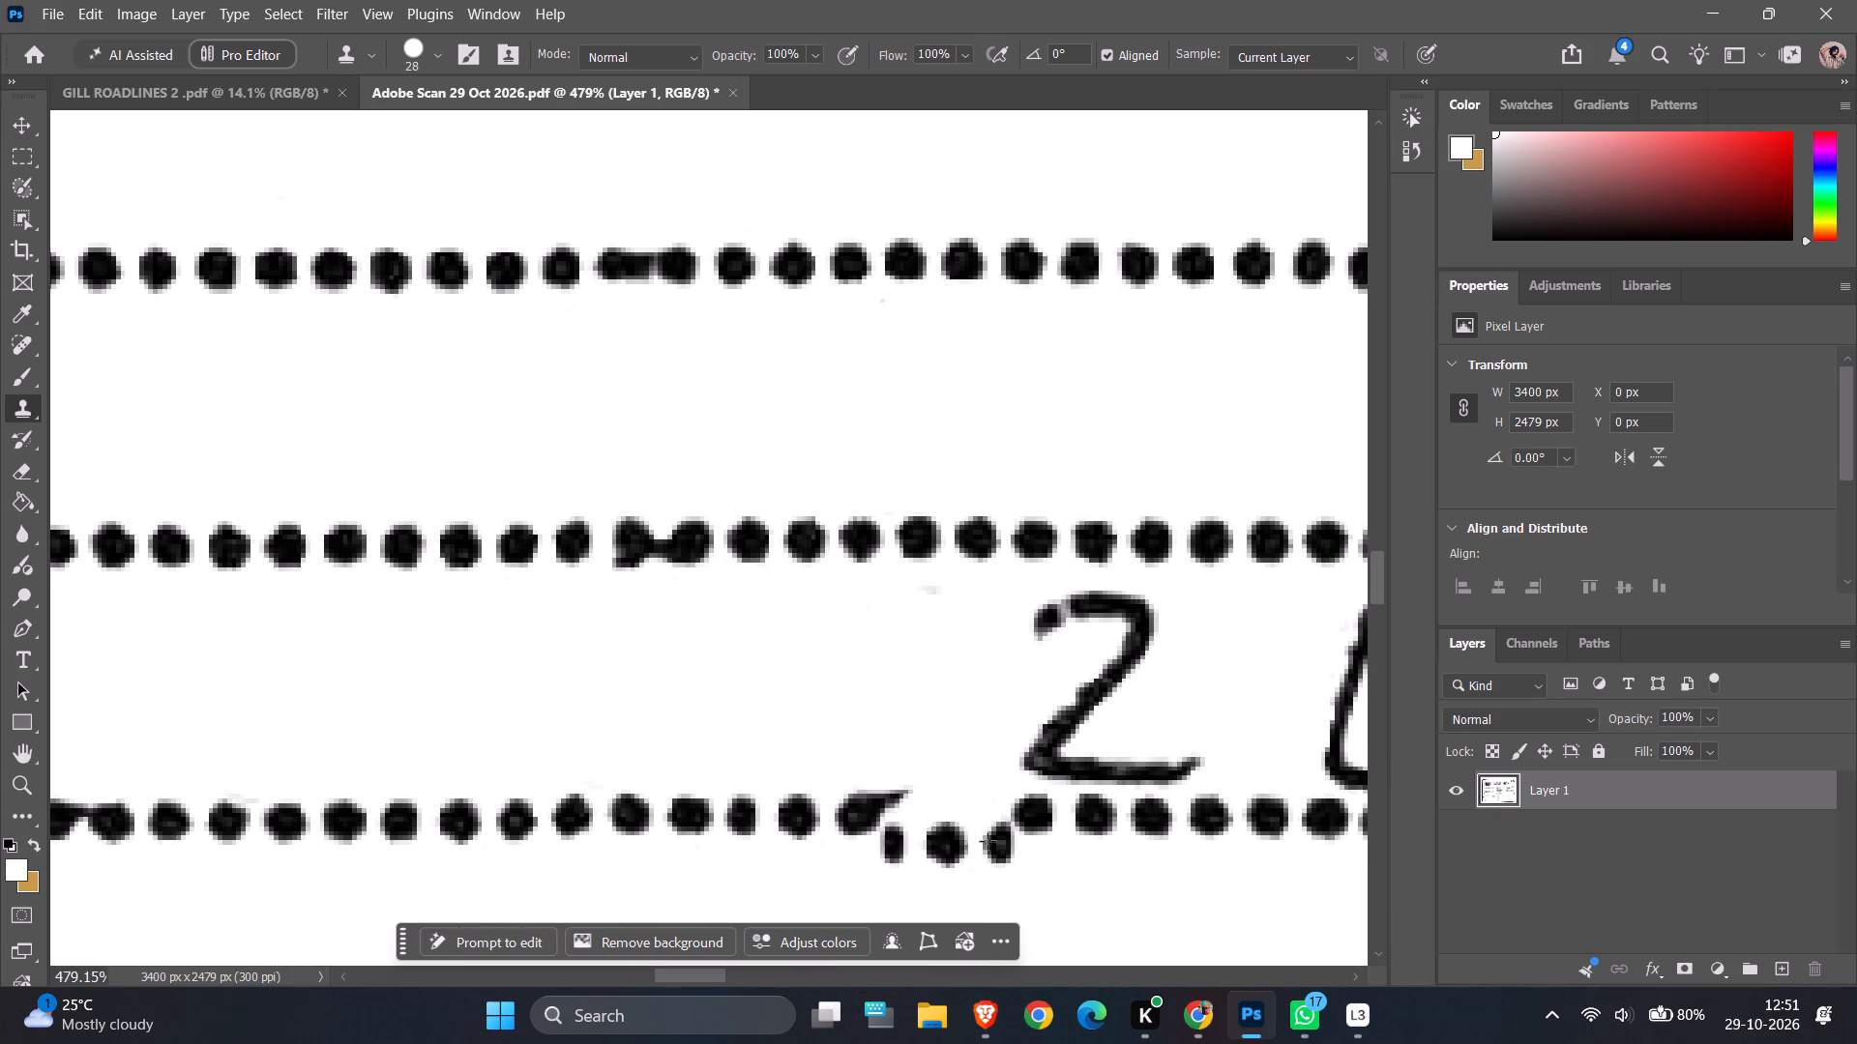
click(916, 814)
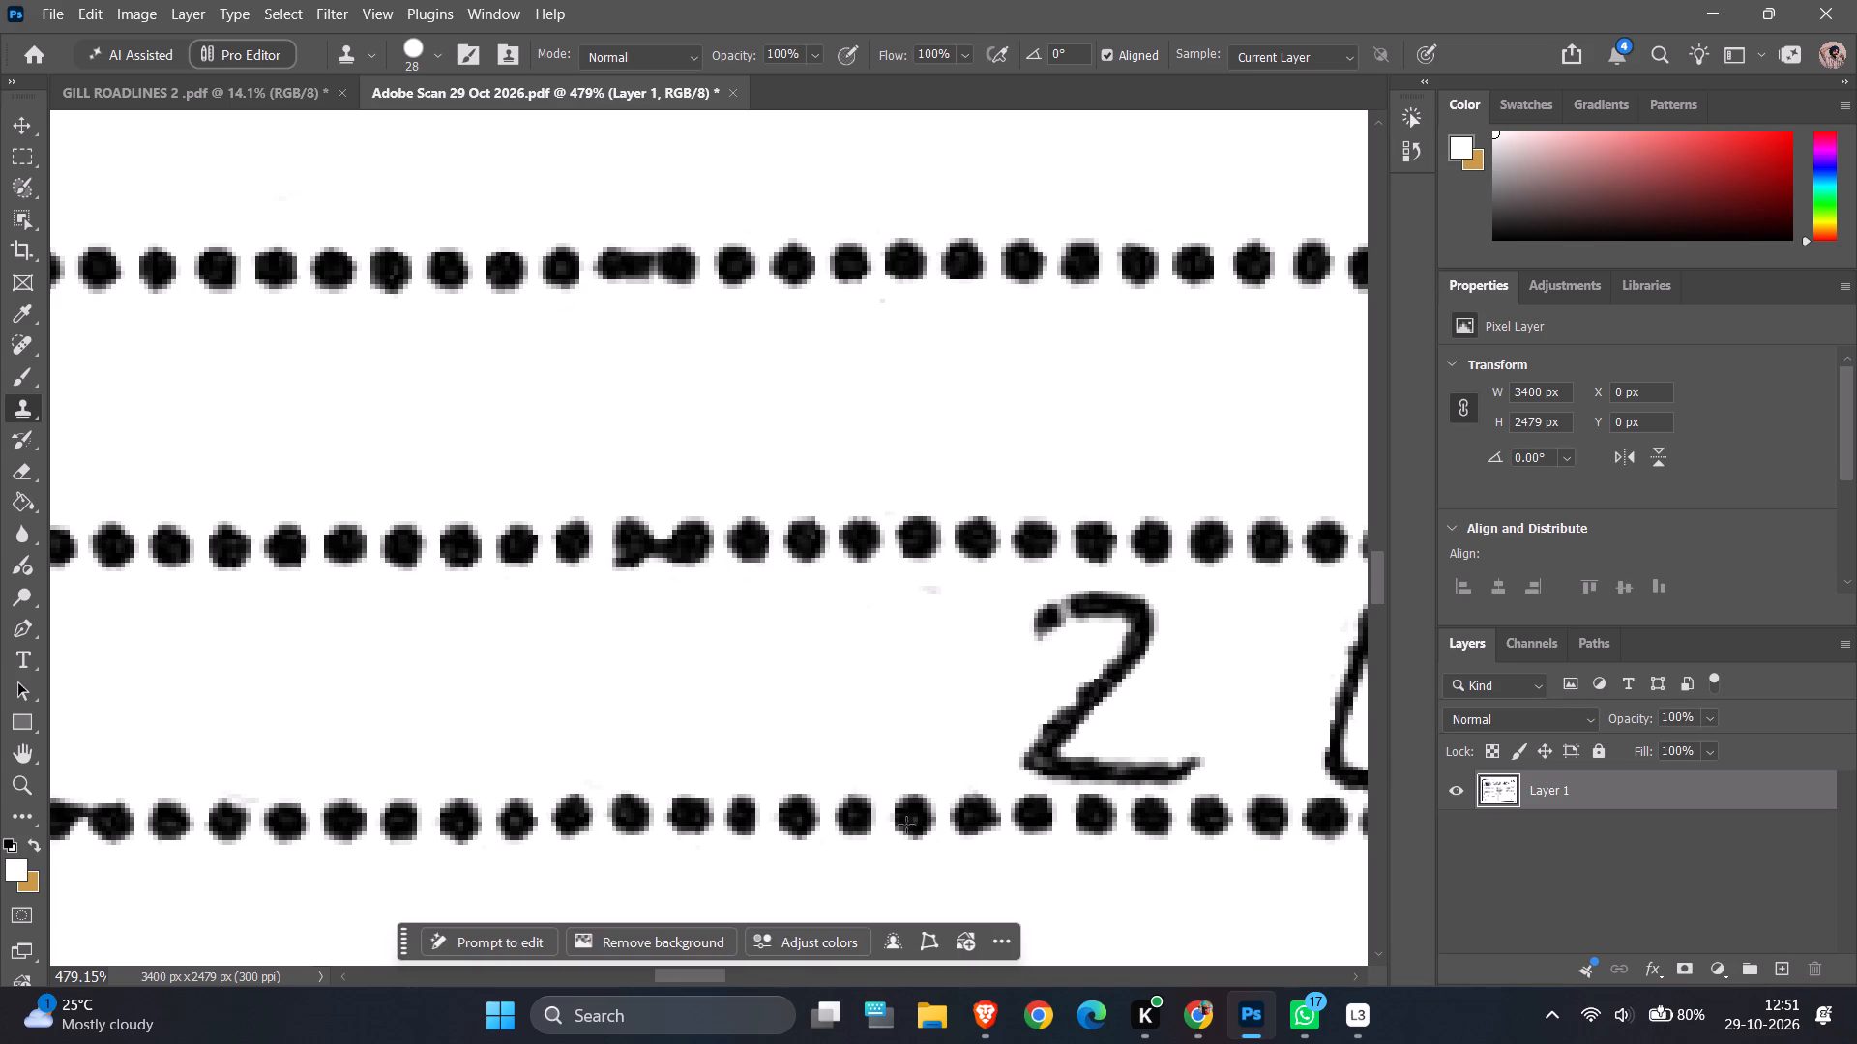
Clone white background over the handwritten "2" before the L-shaped stroke, above the third Consignee dotted line.
ctrl+alt+scroll(903, 826, down, 15)
ctrl+alt+scroll(903, 826, up, 13)
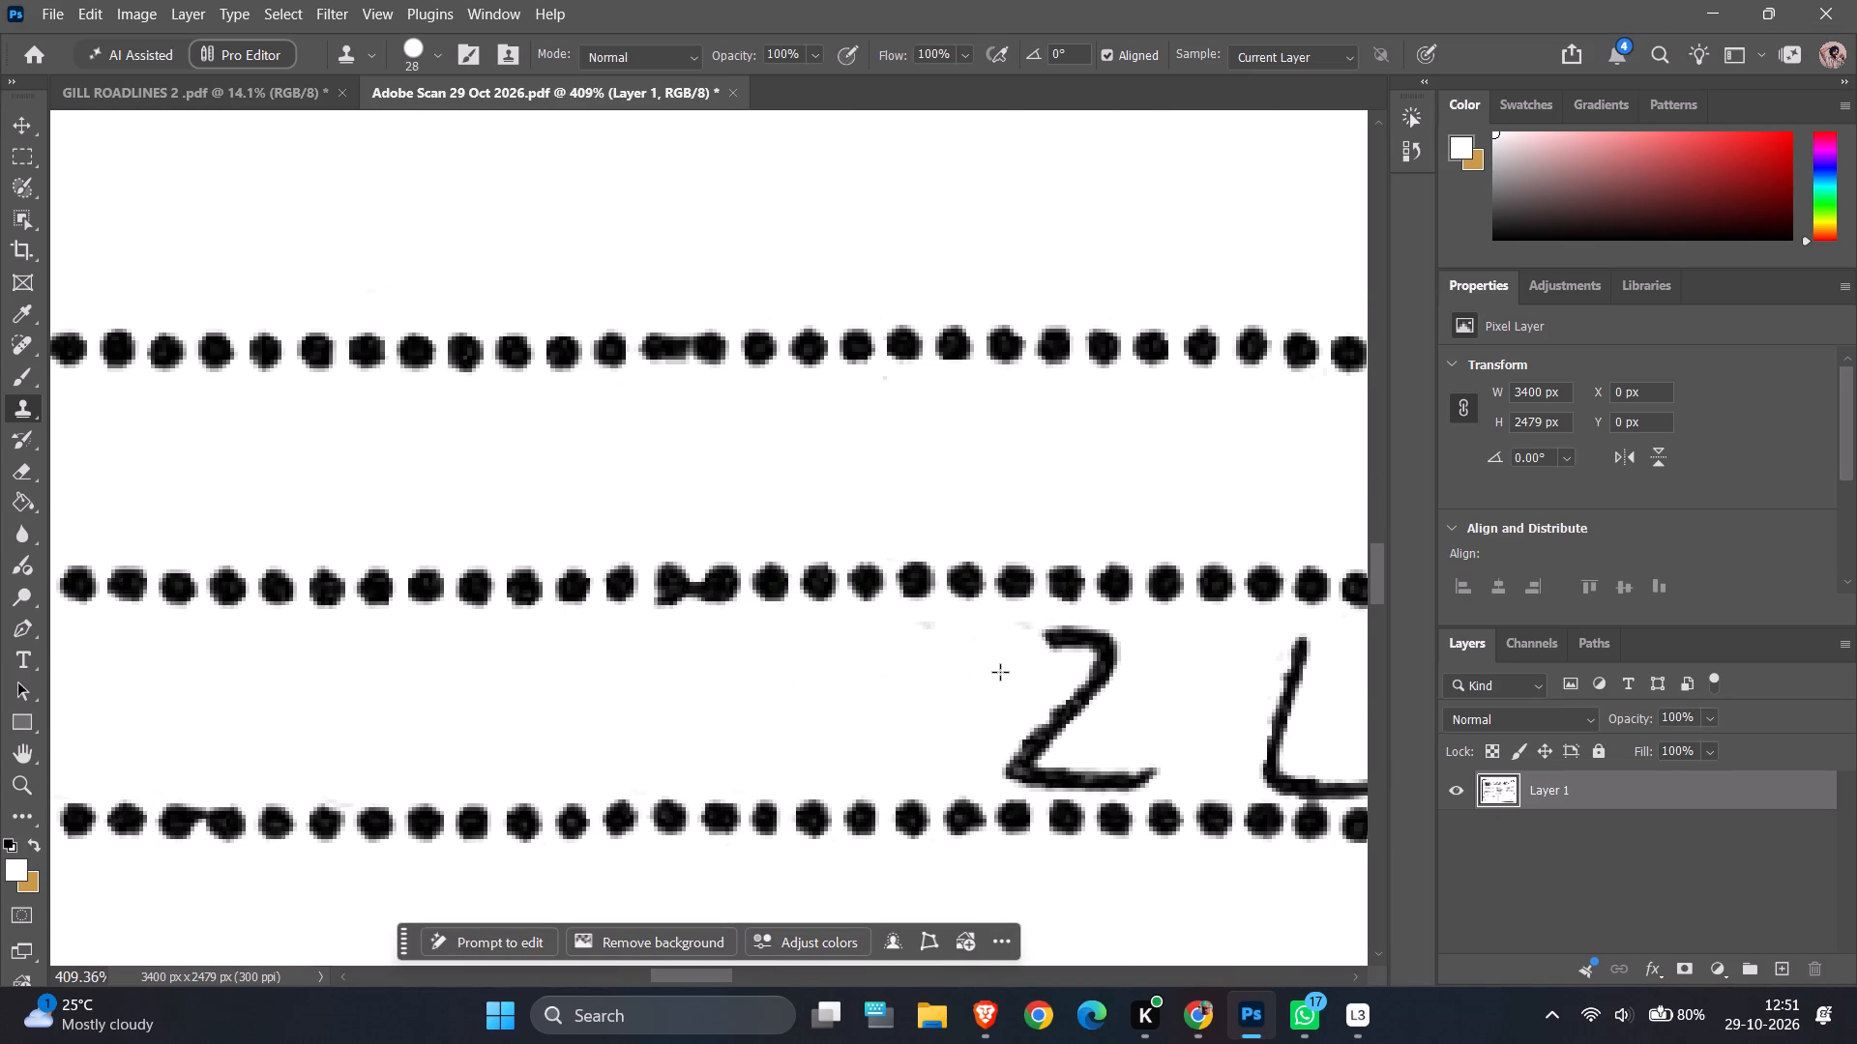
alt+click(644, 683)
click(918, 656)
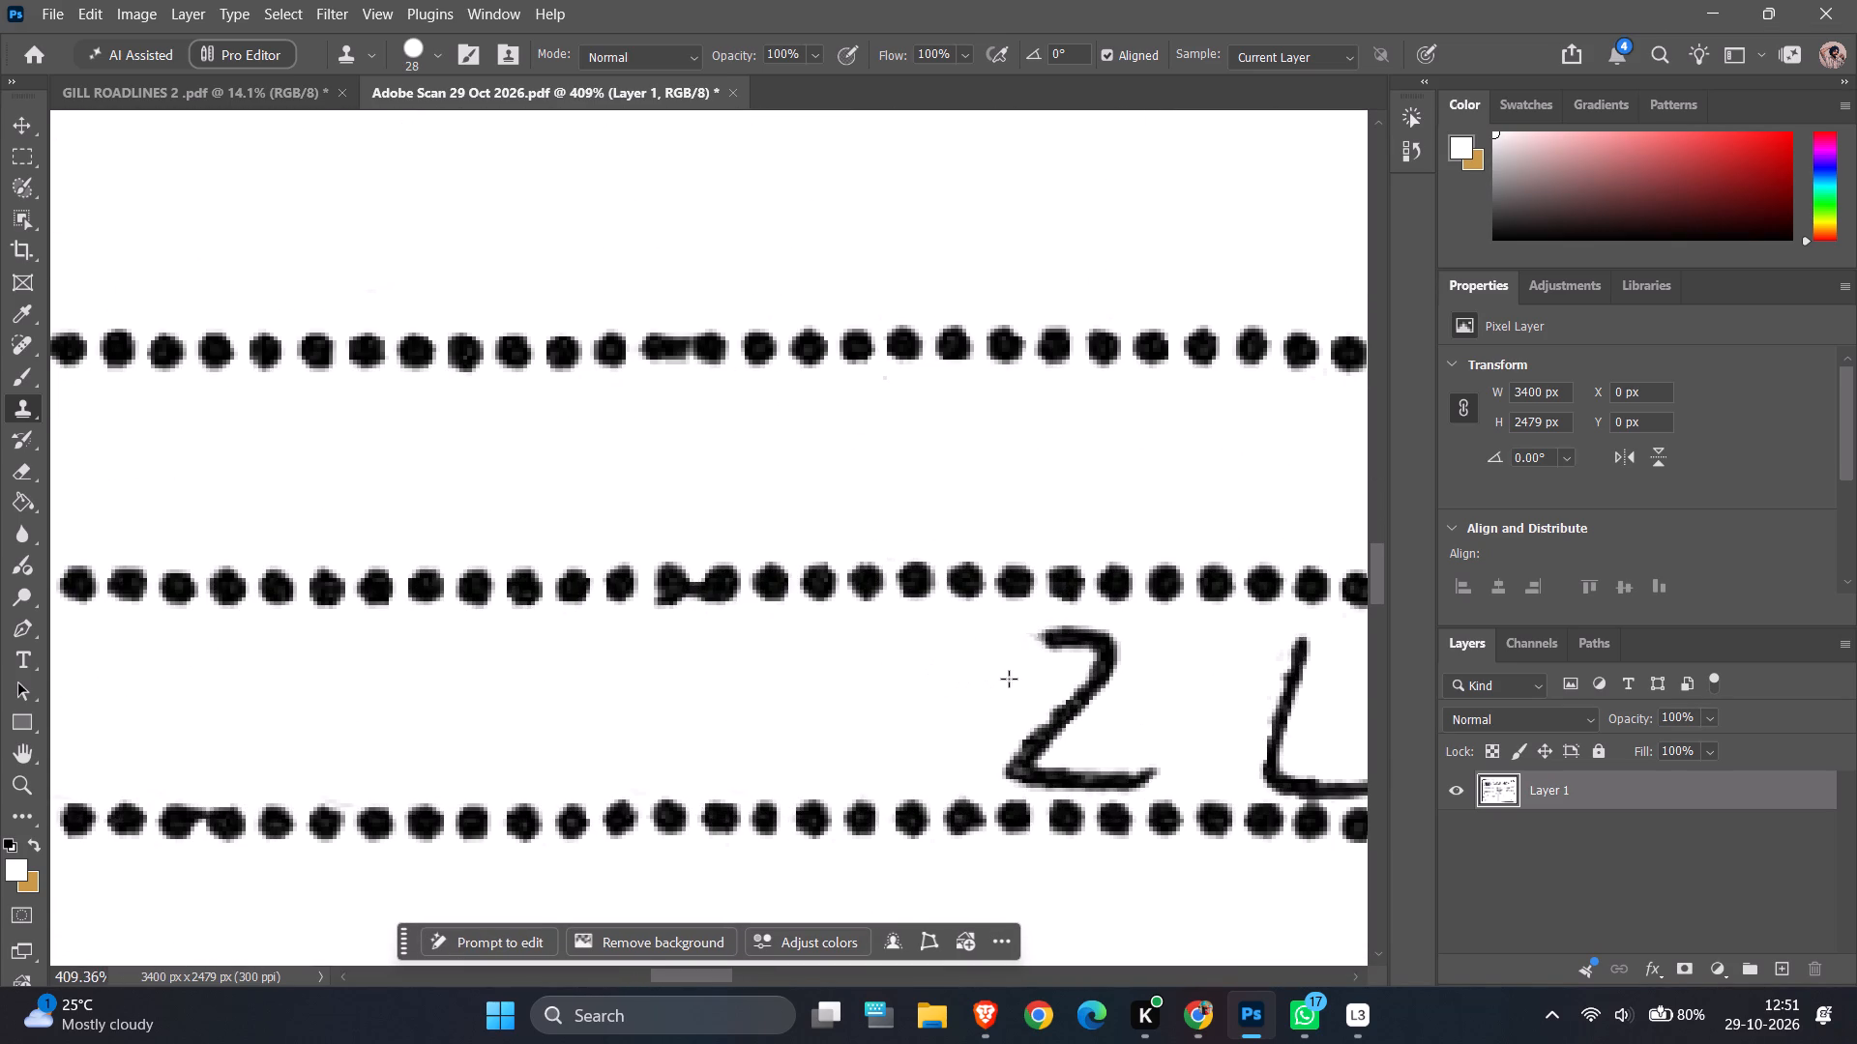
click(1017, 676)
click(1086, 664)
click(1043, 710)
click(1019, 735)
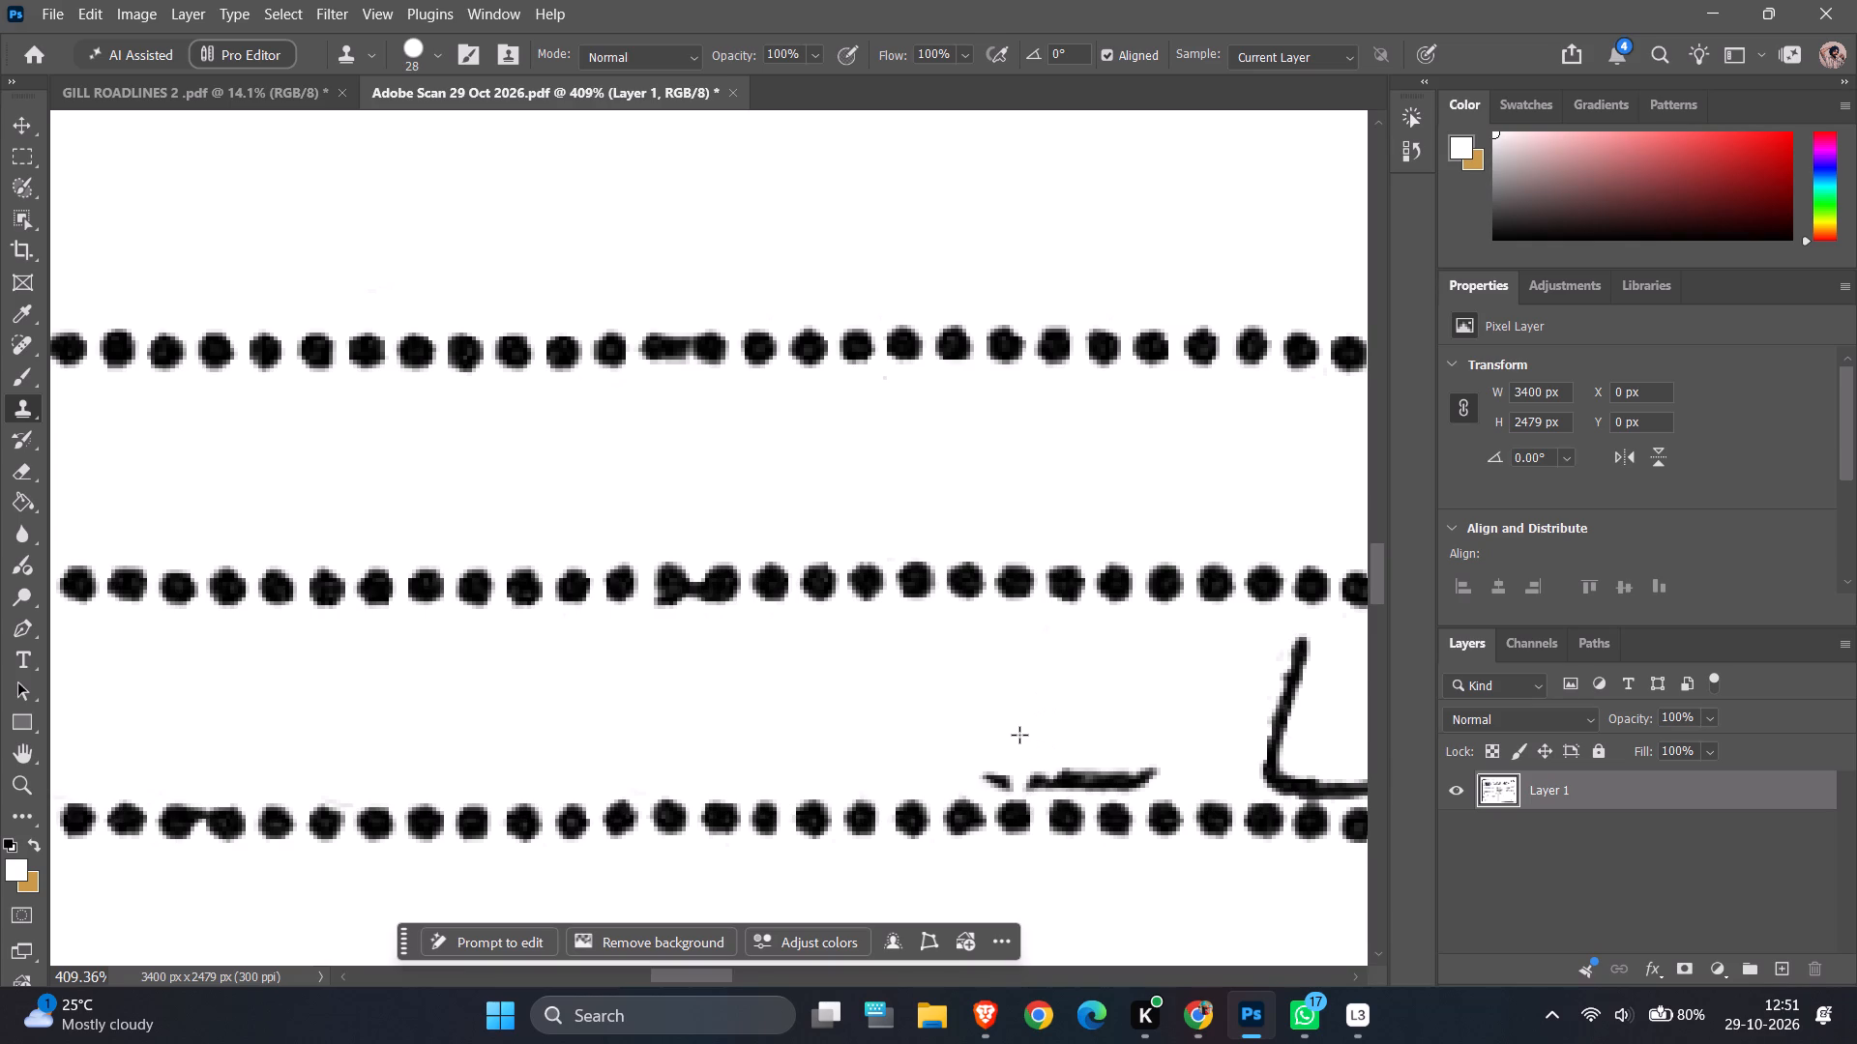
alt+click(732, 695)
click(996, 742)
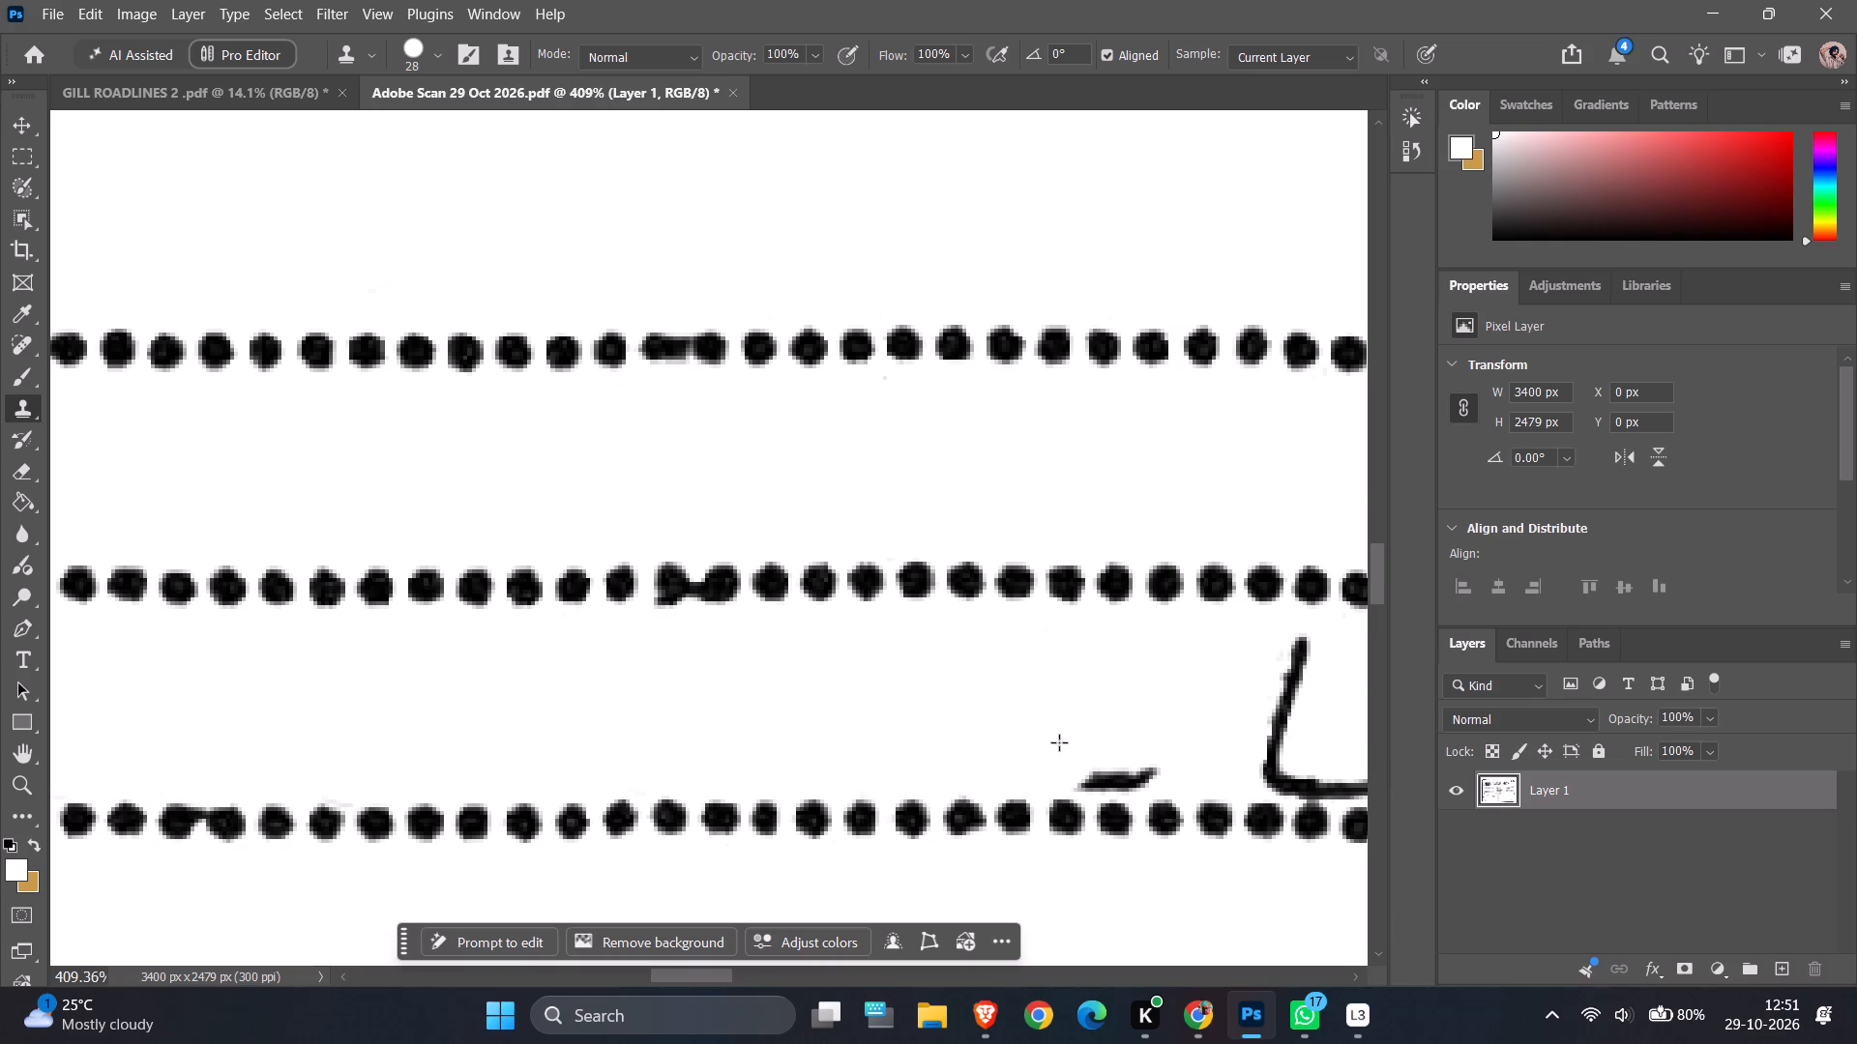
click(1029, 742)
click(1077, 744)
click(1122, 736)
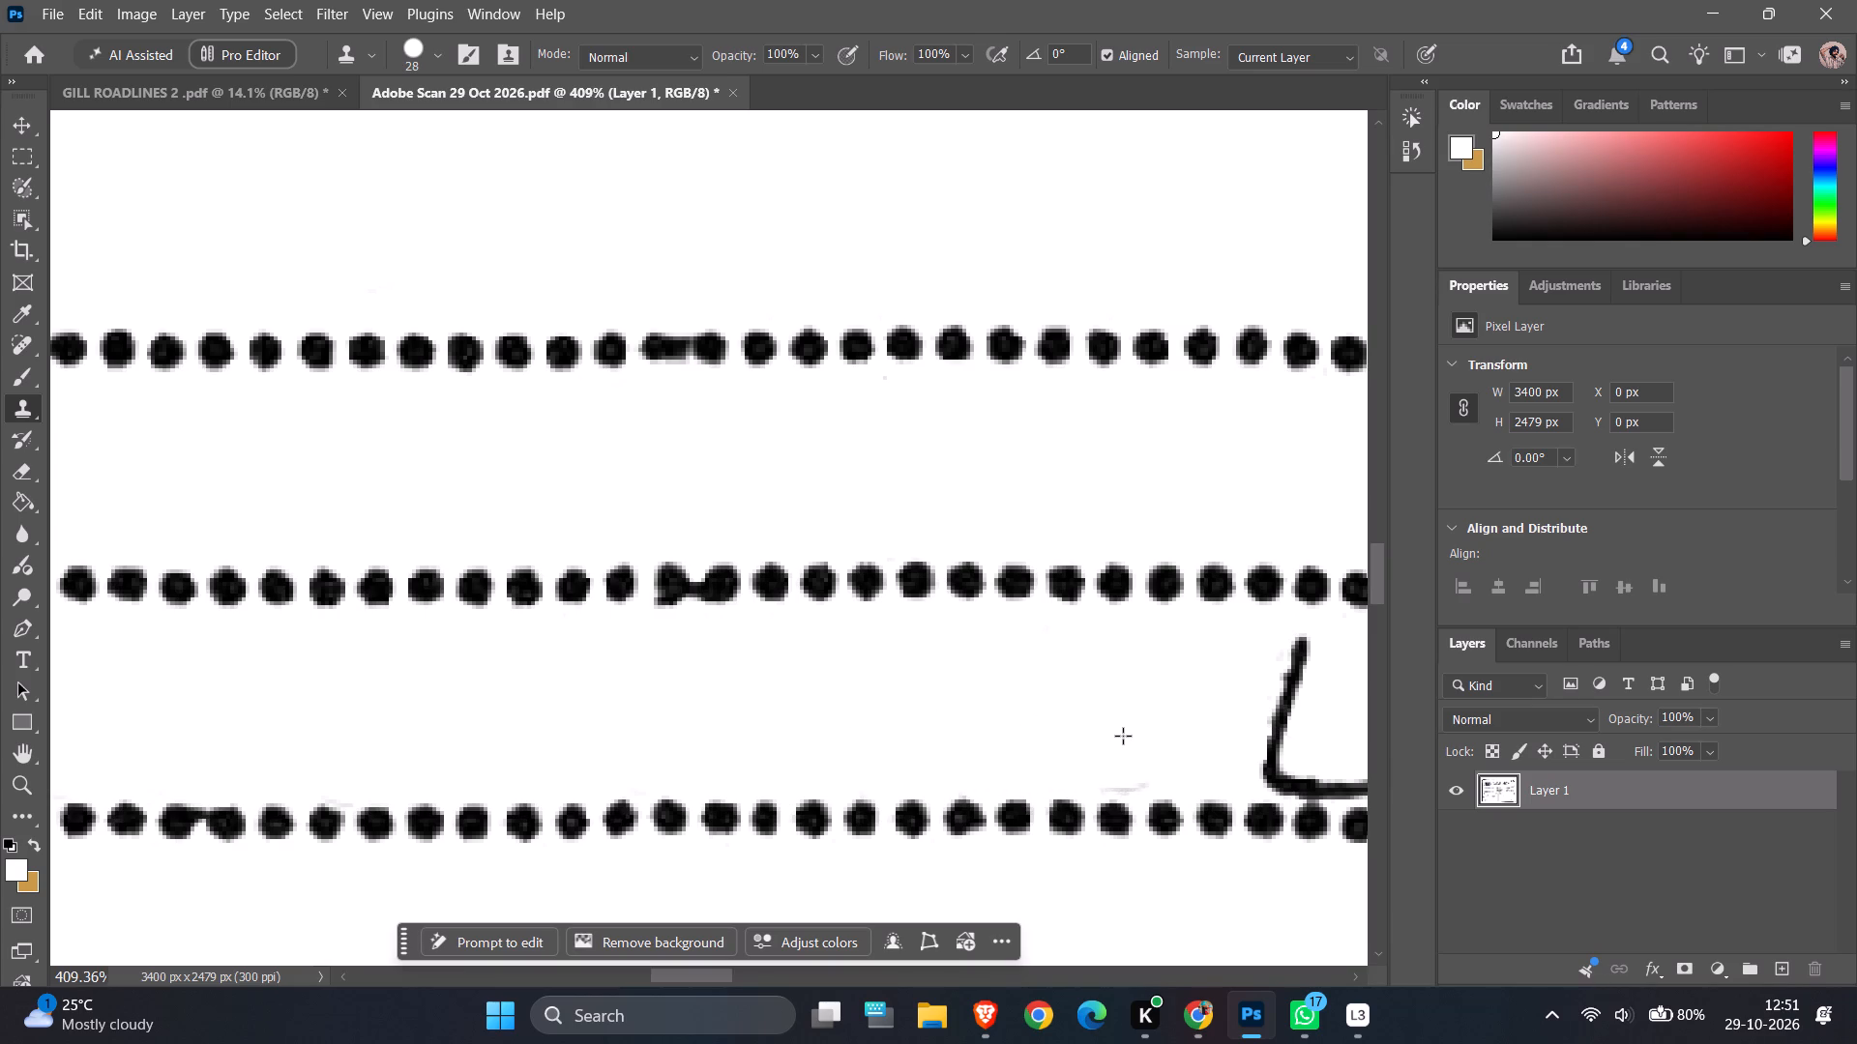
click(1122, 739)
Clone white background over the handwritten L-shaped stroke above the far end of the third Consignee dotted line.
ctrl+scroll(1122, 736, down, 12)
alt+click(854, 679)
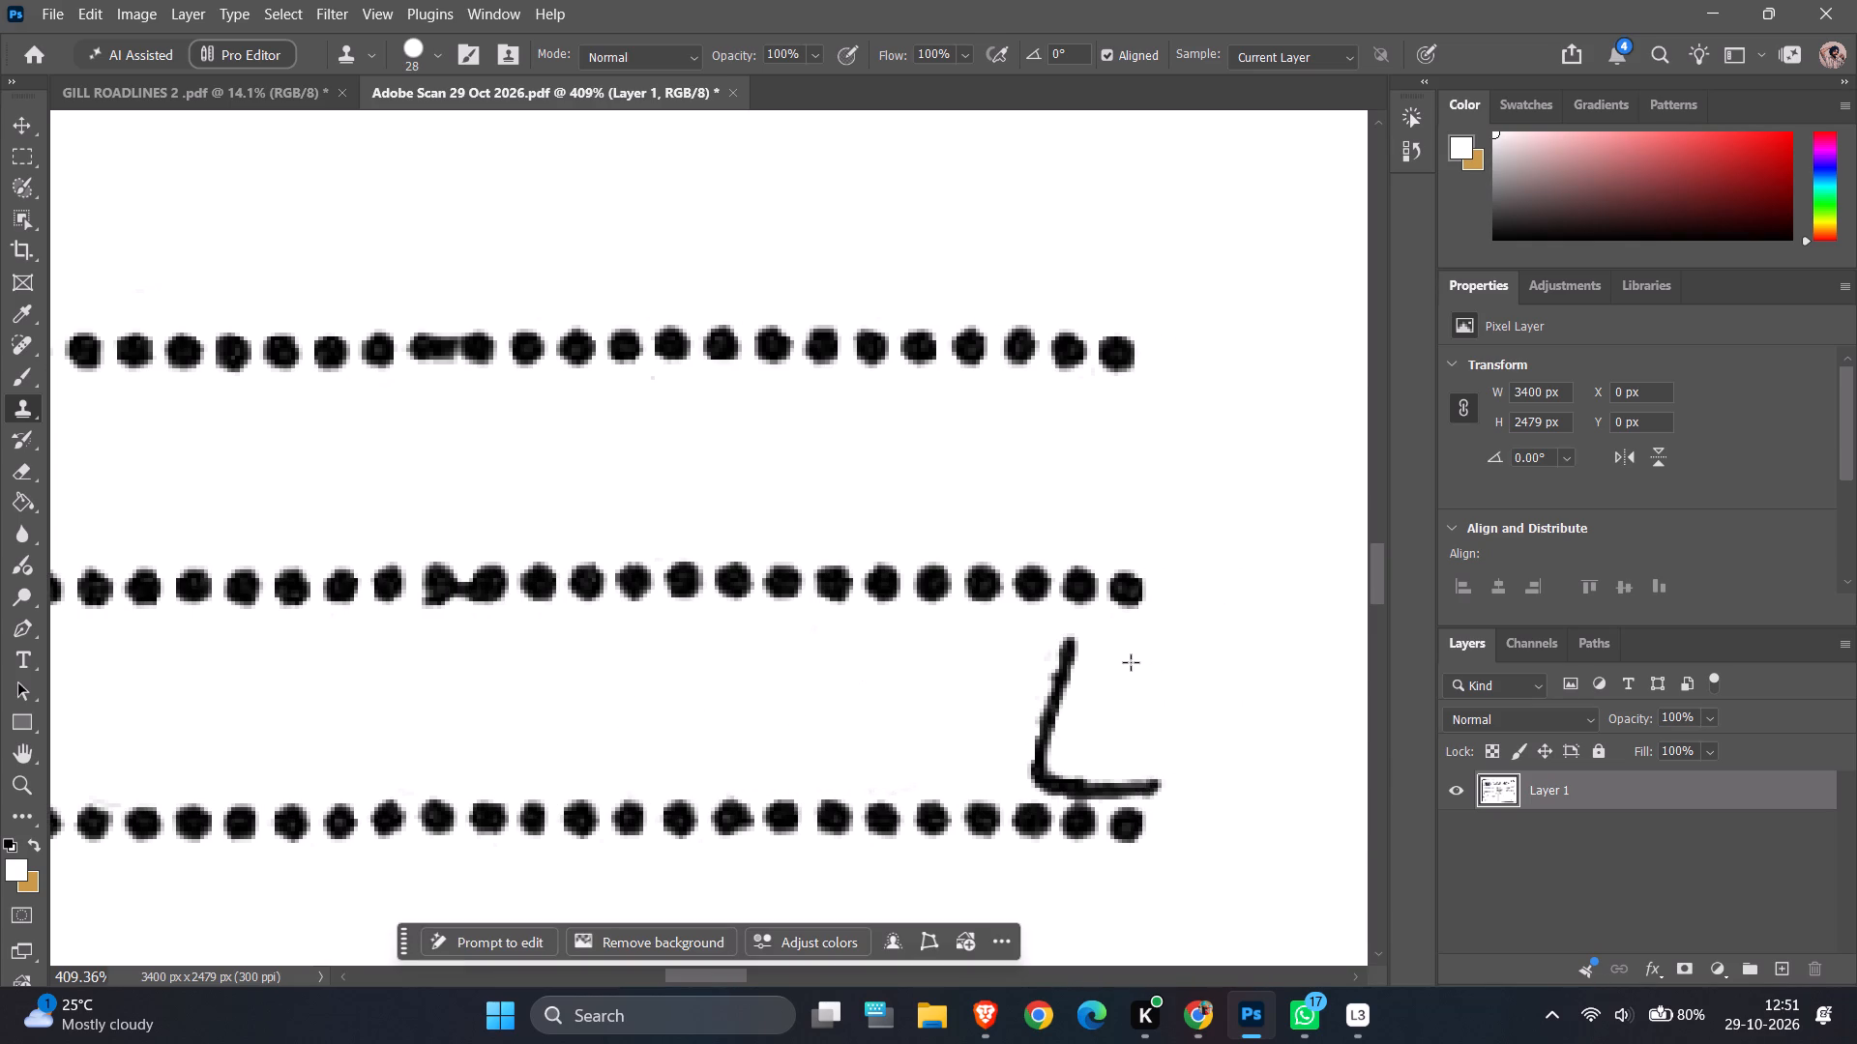
click(1087, 673)
click(1059, 730)
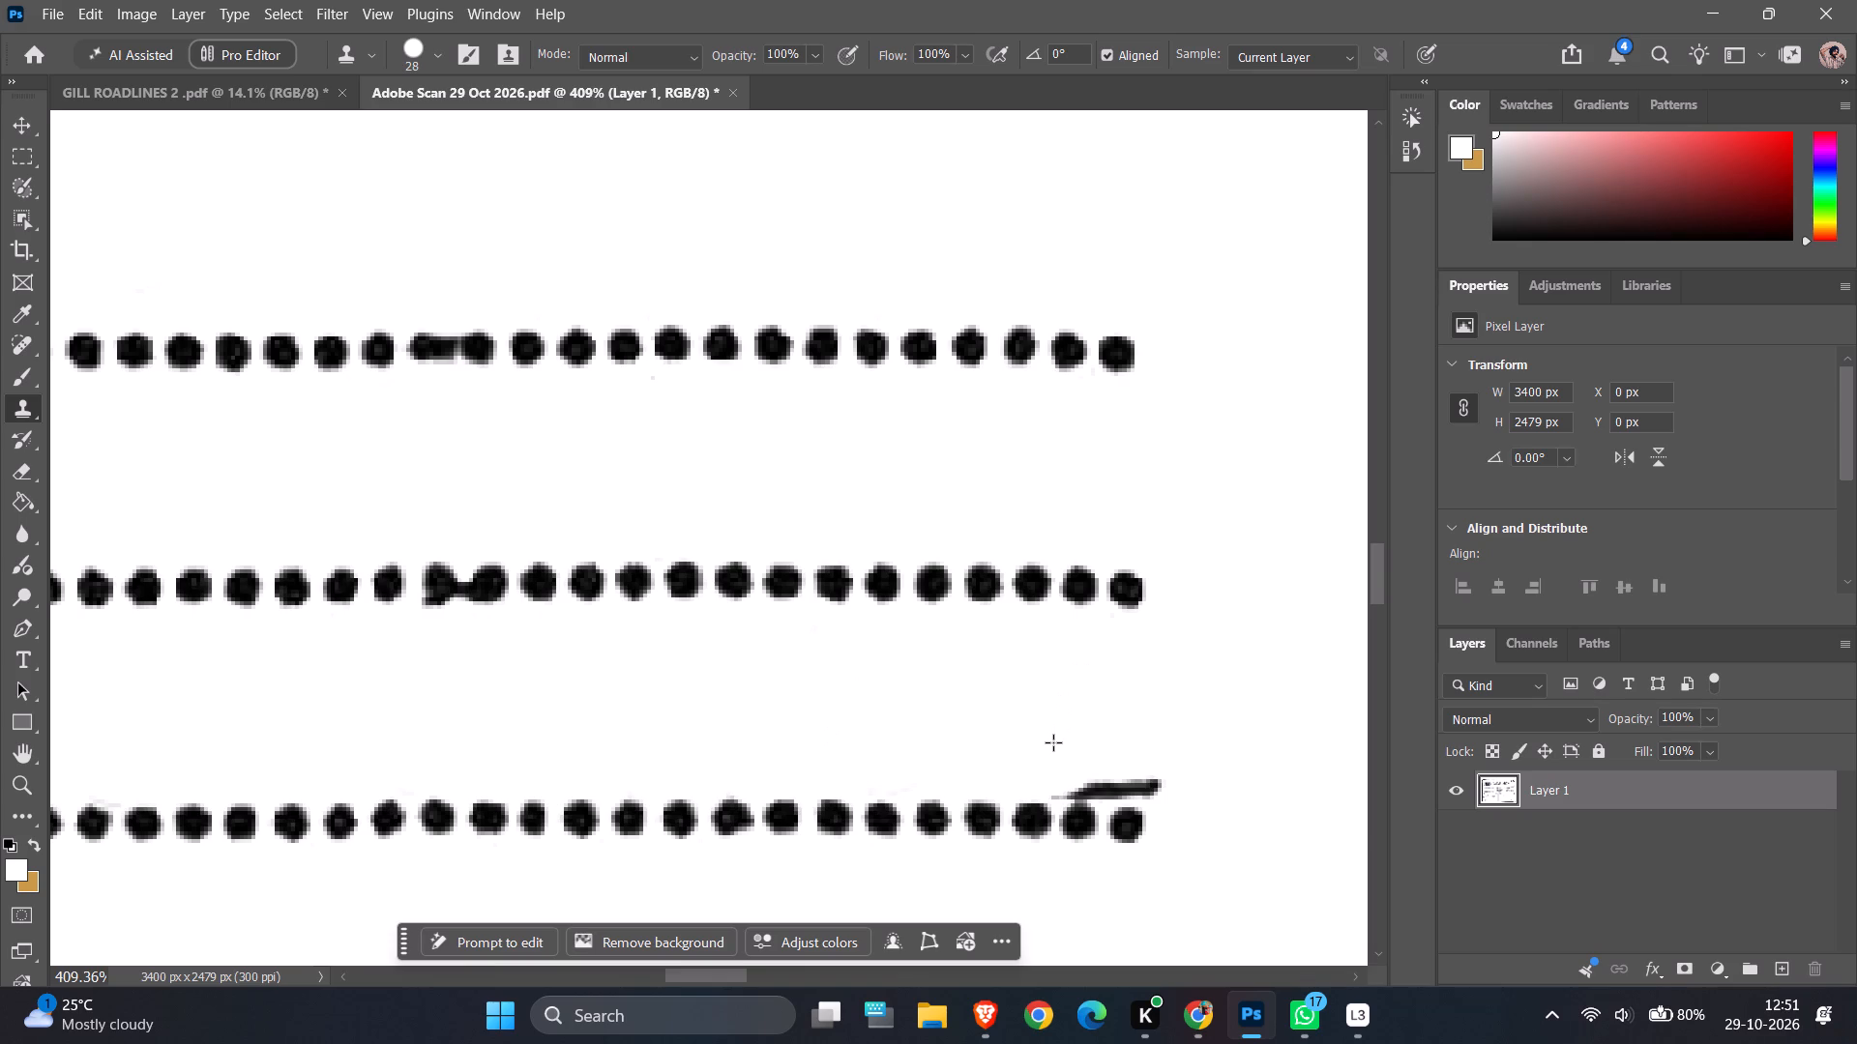
click(1063, 742)
alt+click(980, 712)
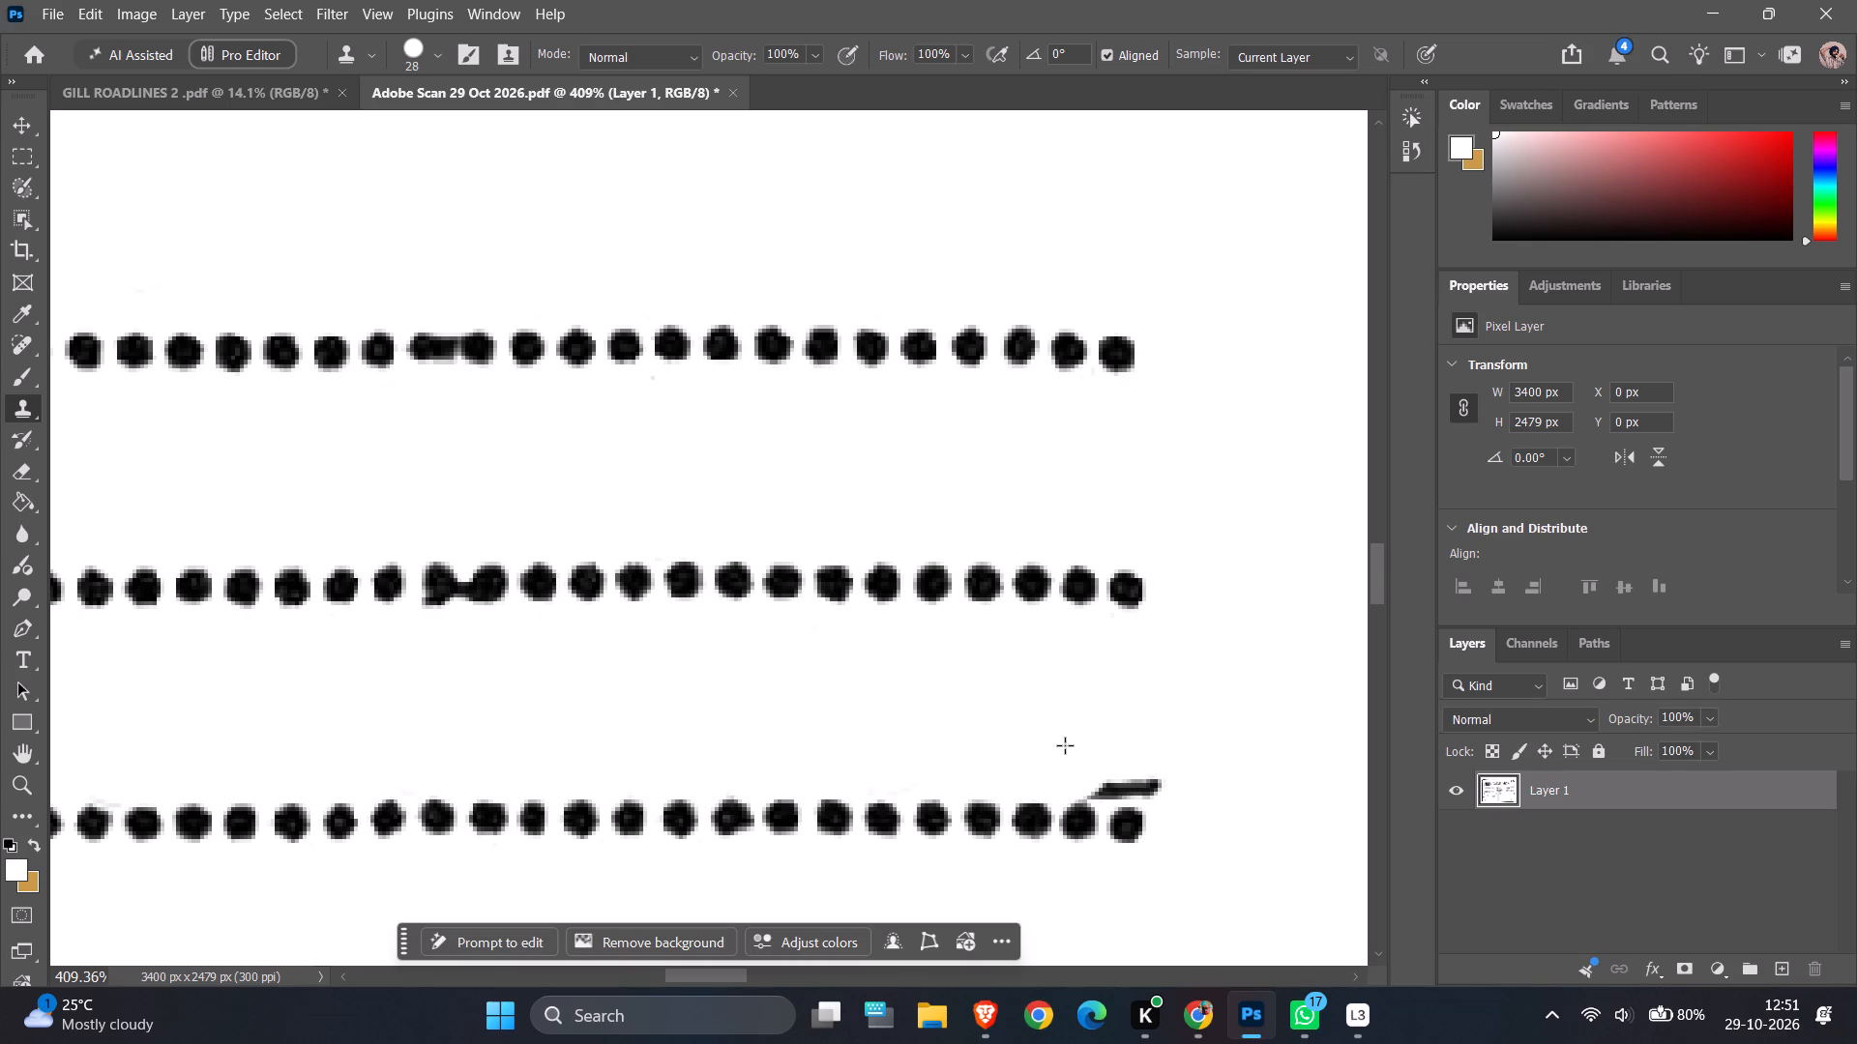
click(1065, 745)
click(1107, 749)
click(1136, 744)
Set the Clone Stamp brush size to 30 px and clone clean dots over the first smudge on the third Consignee dotted line.
ctrl+alt+scroll(1013, 739, down, 20)
scroll(732, 745, down, 3)
ctrl+alt+scroll(143, 643, up, 2)
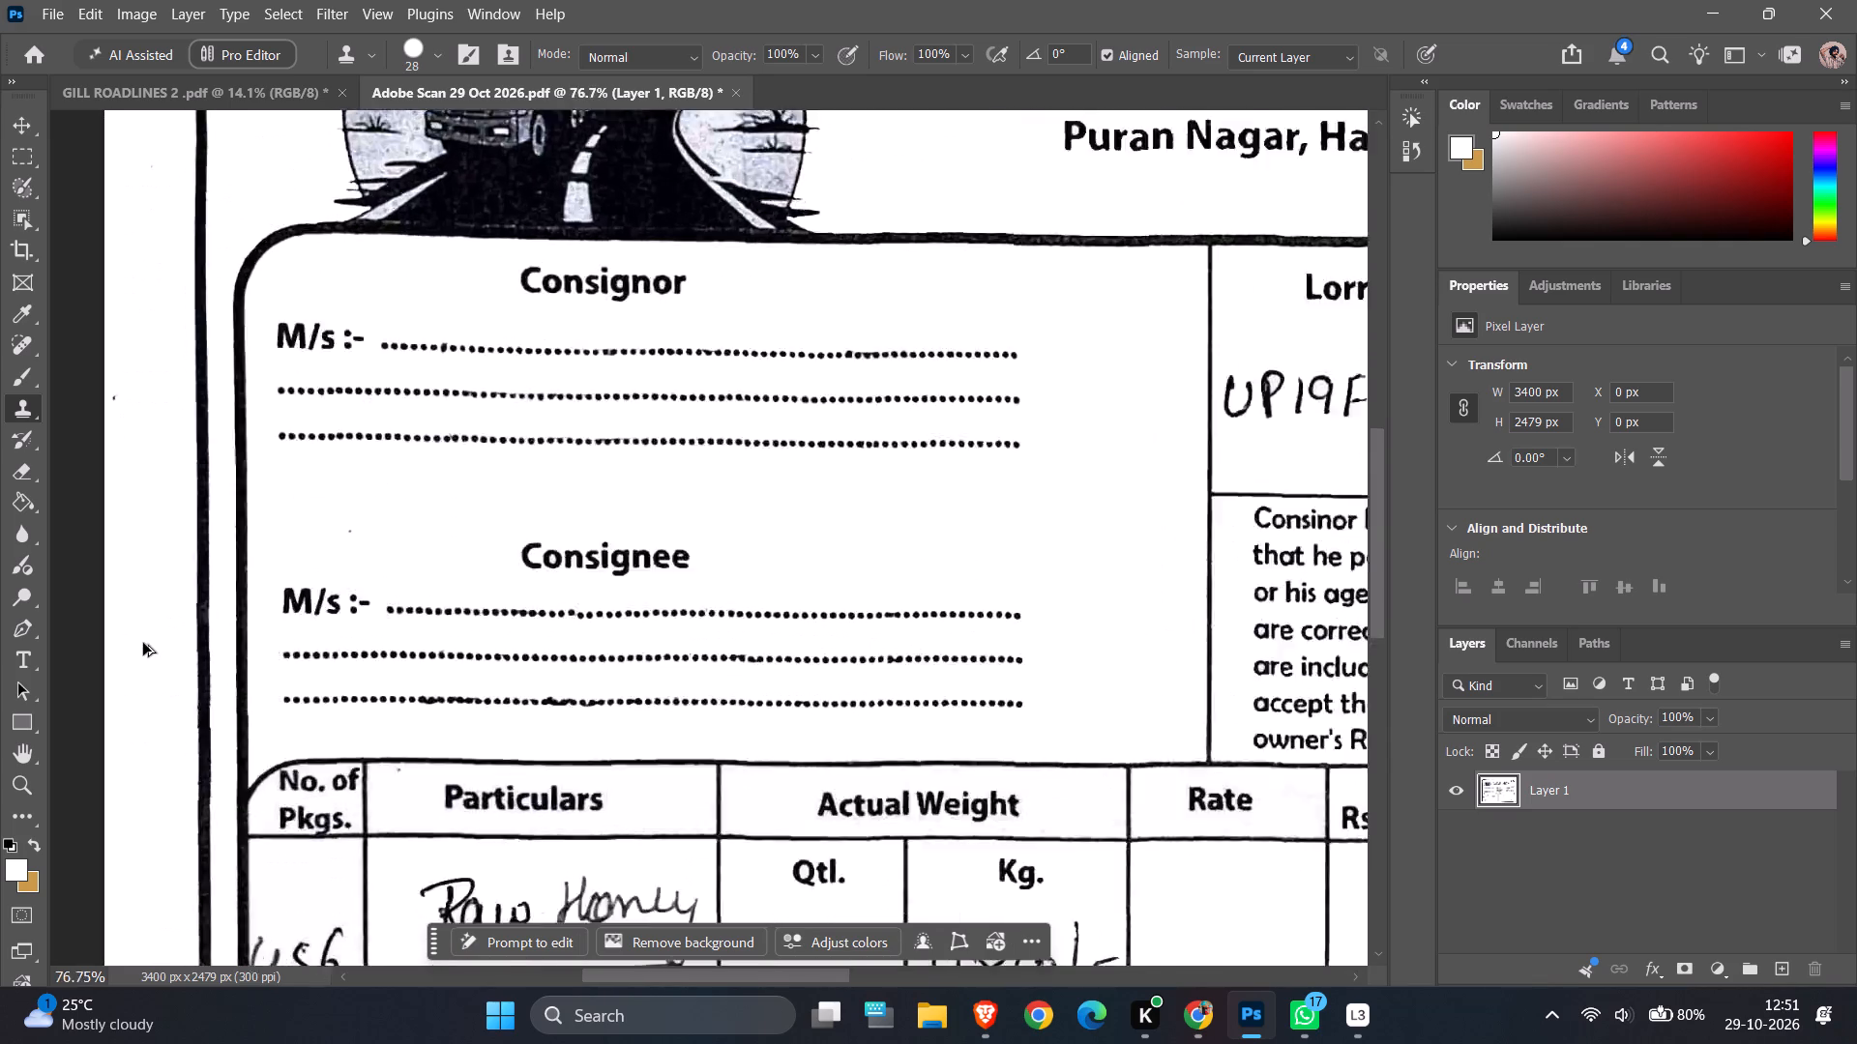
ctrl+alt+scroll(143, 643, up, 20)
ctrl+alt+scroll(143, 643, up, 1)
ctrl+scroll(451, 679, up, 5)
ctrl+alt+scroll(451, 679, down, 7)
ctrl+alt+scroll(441, 681, up, 4)
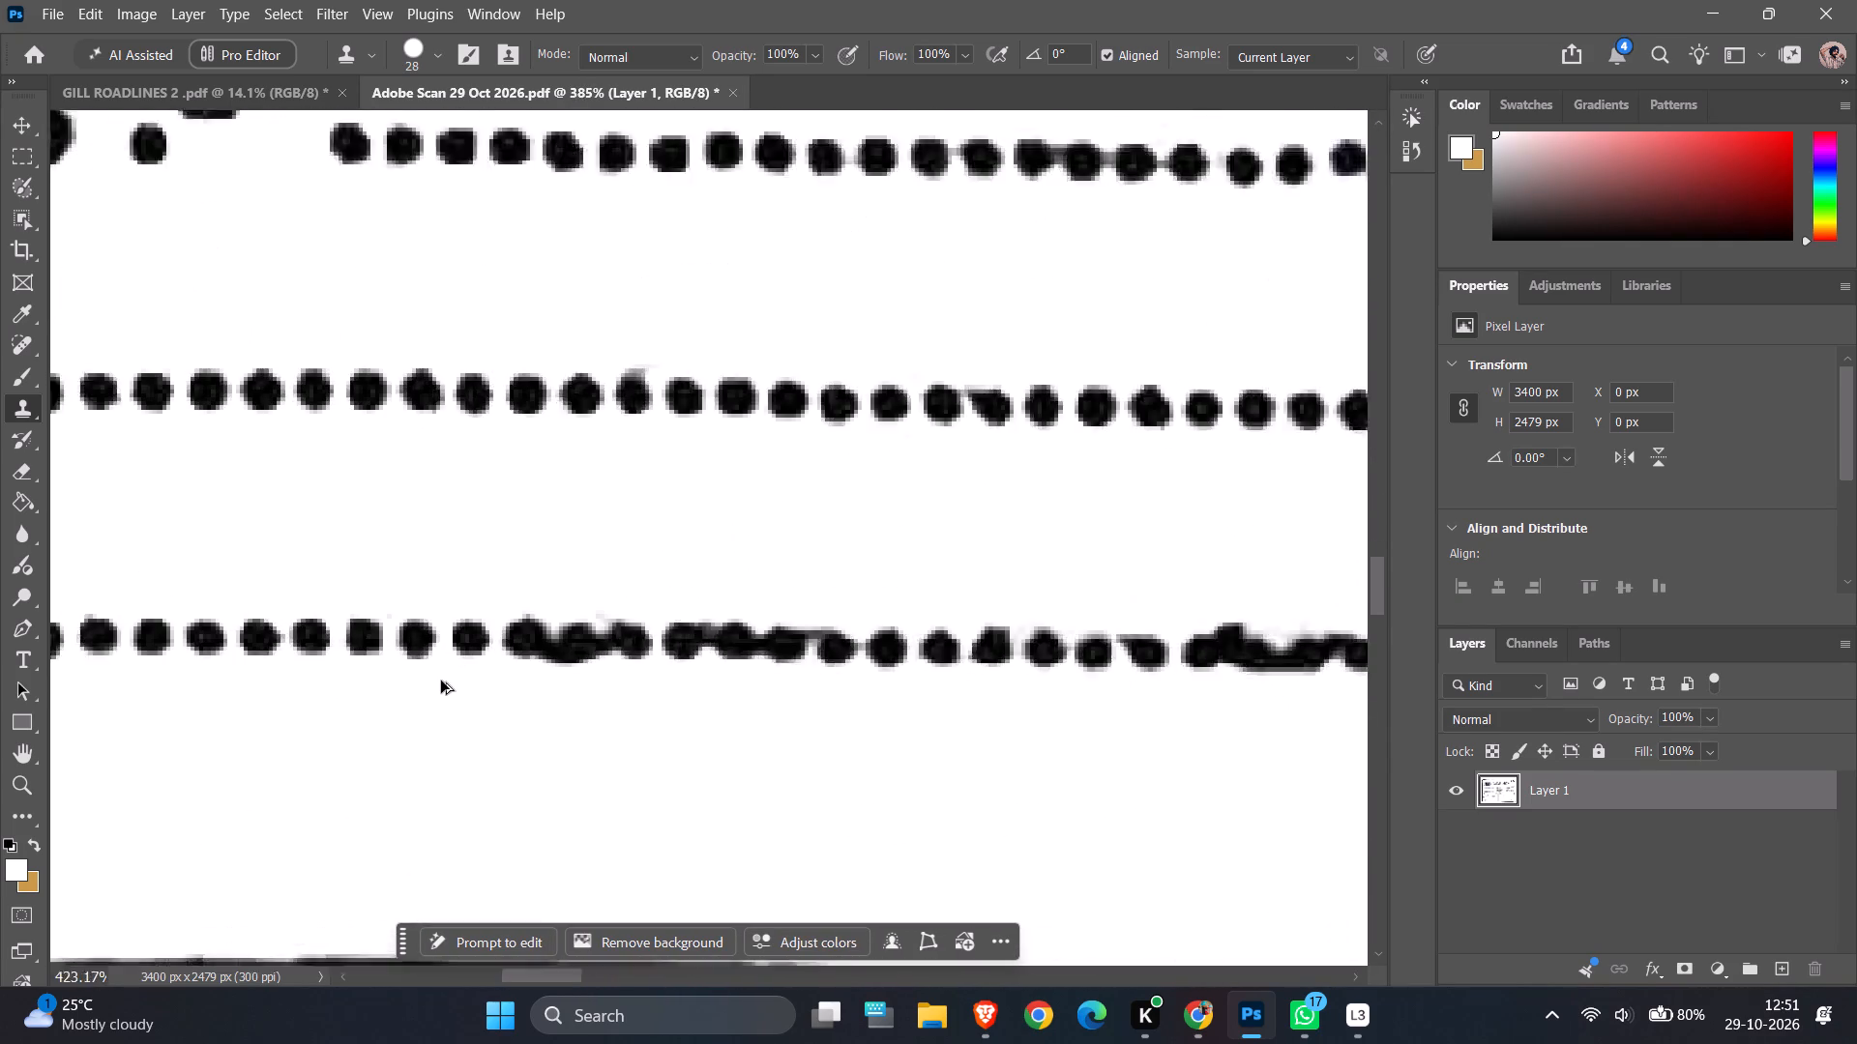
ctrl+alt+scroll(441, 681, up, 2)
alt+click(278, 630)
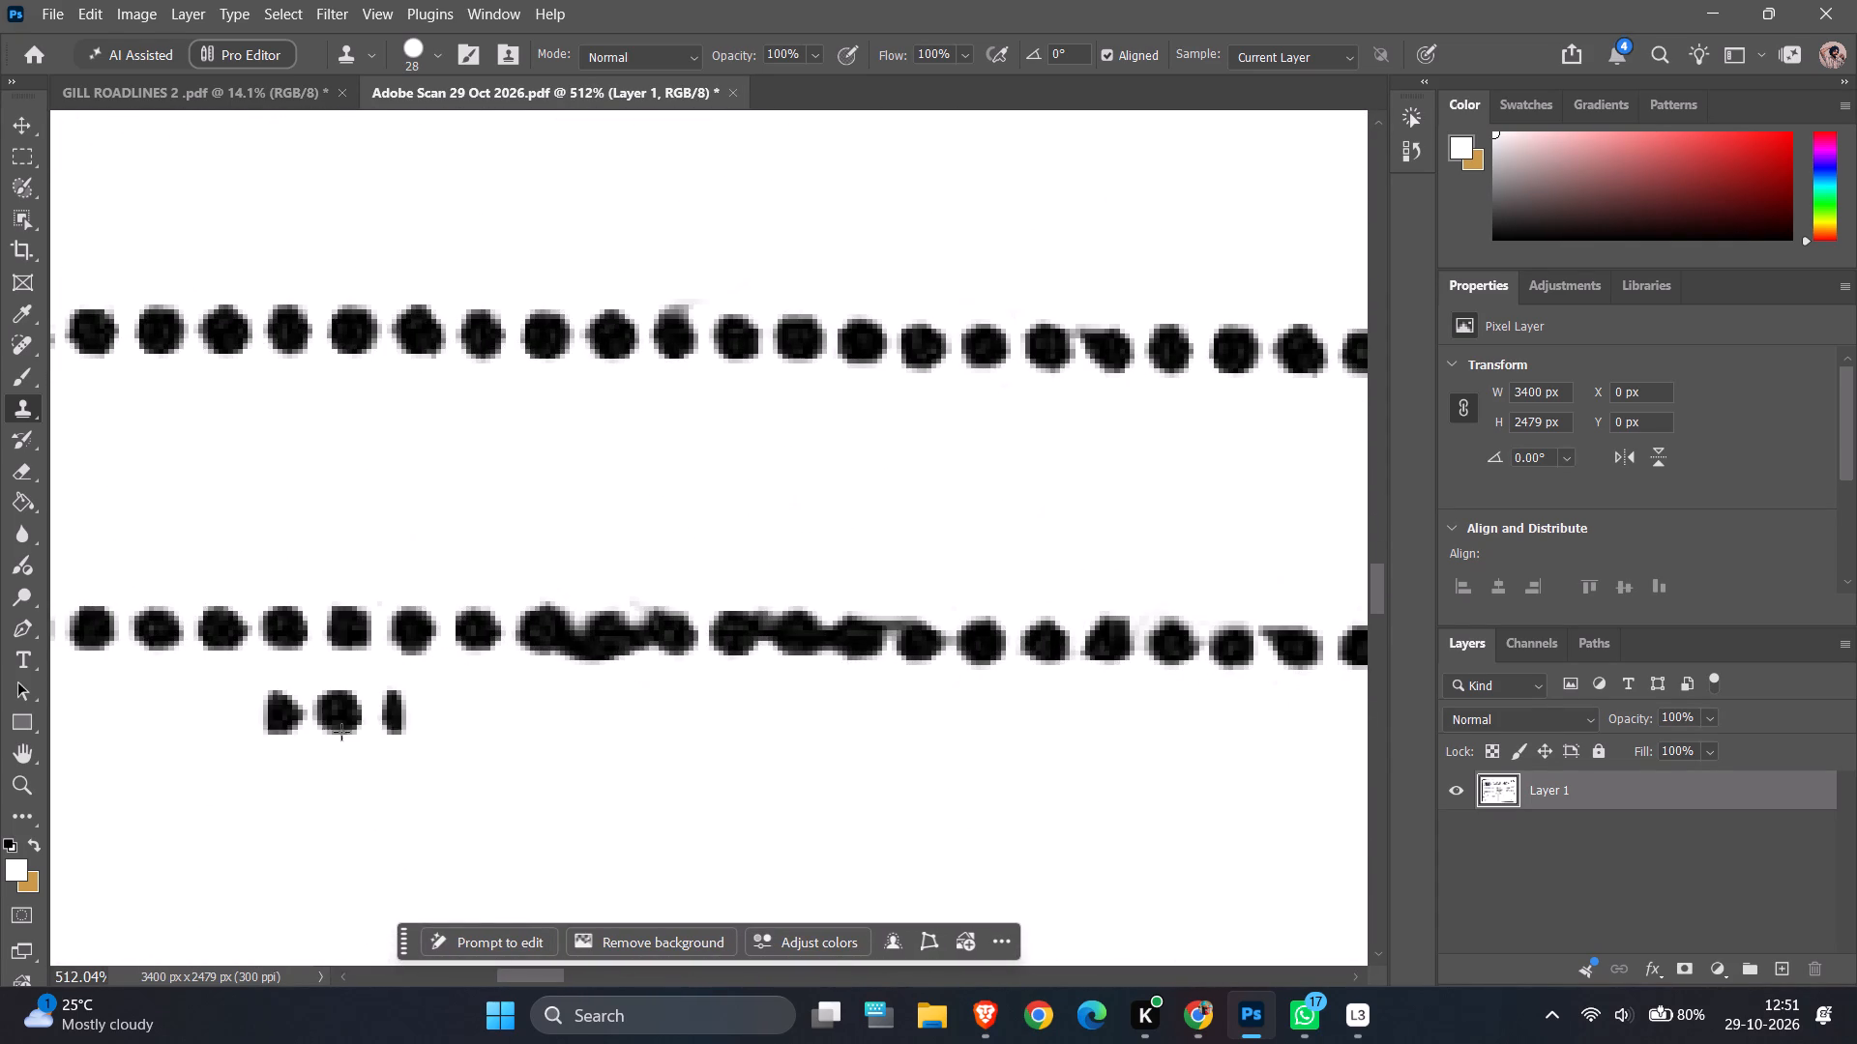
right_click(361, 713)
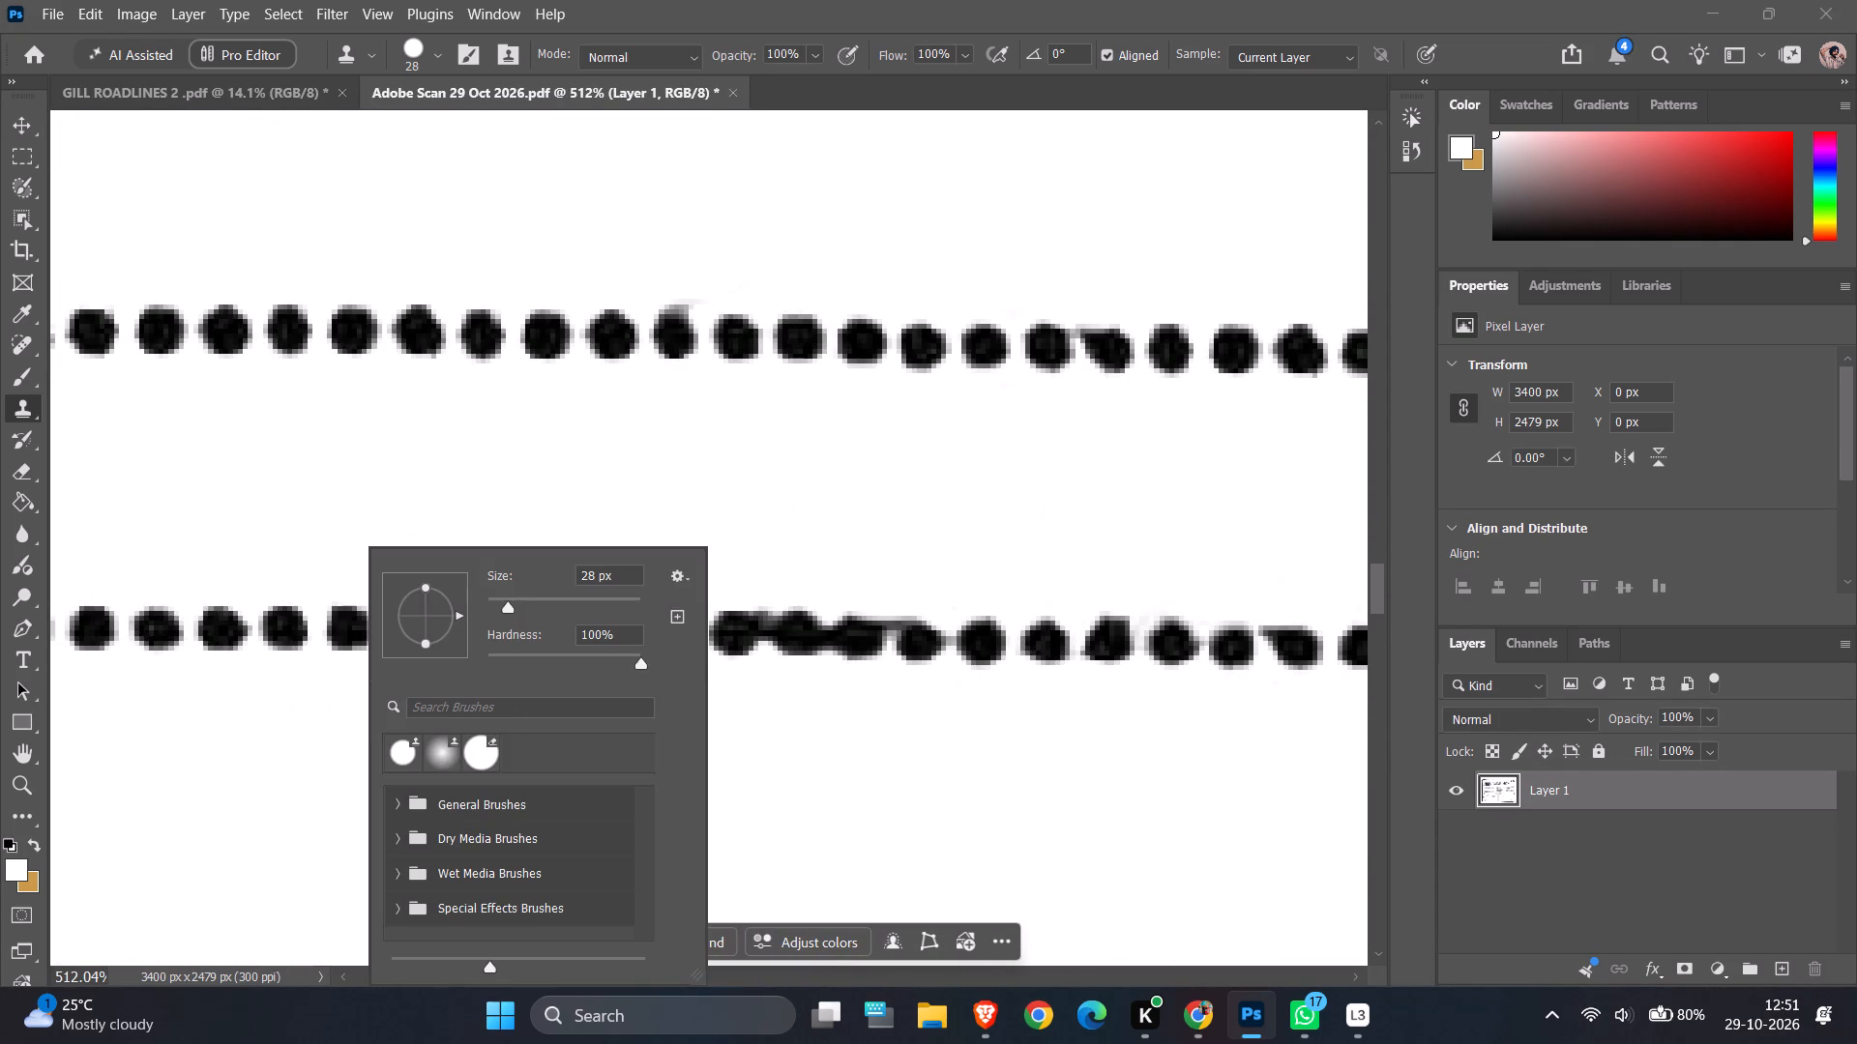
click(598, 572)
key(BackSpace)
key(BackSpace)
key(BackSpace)
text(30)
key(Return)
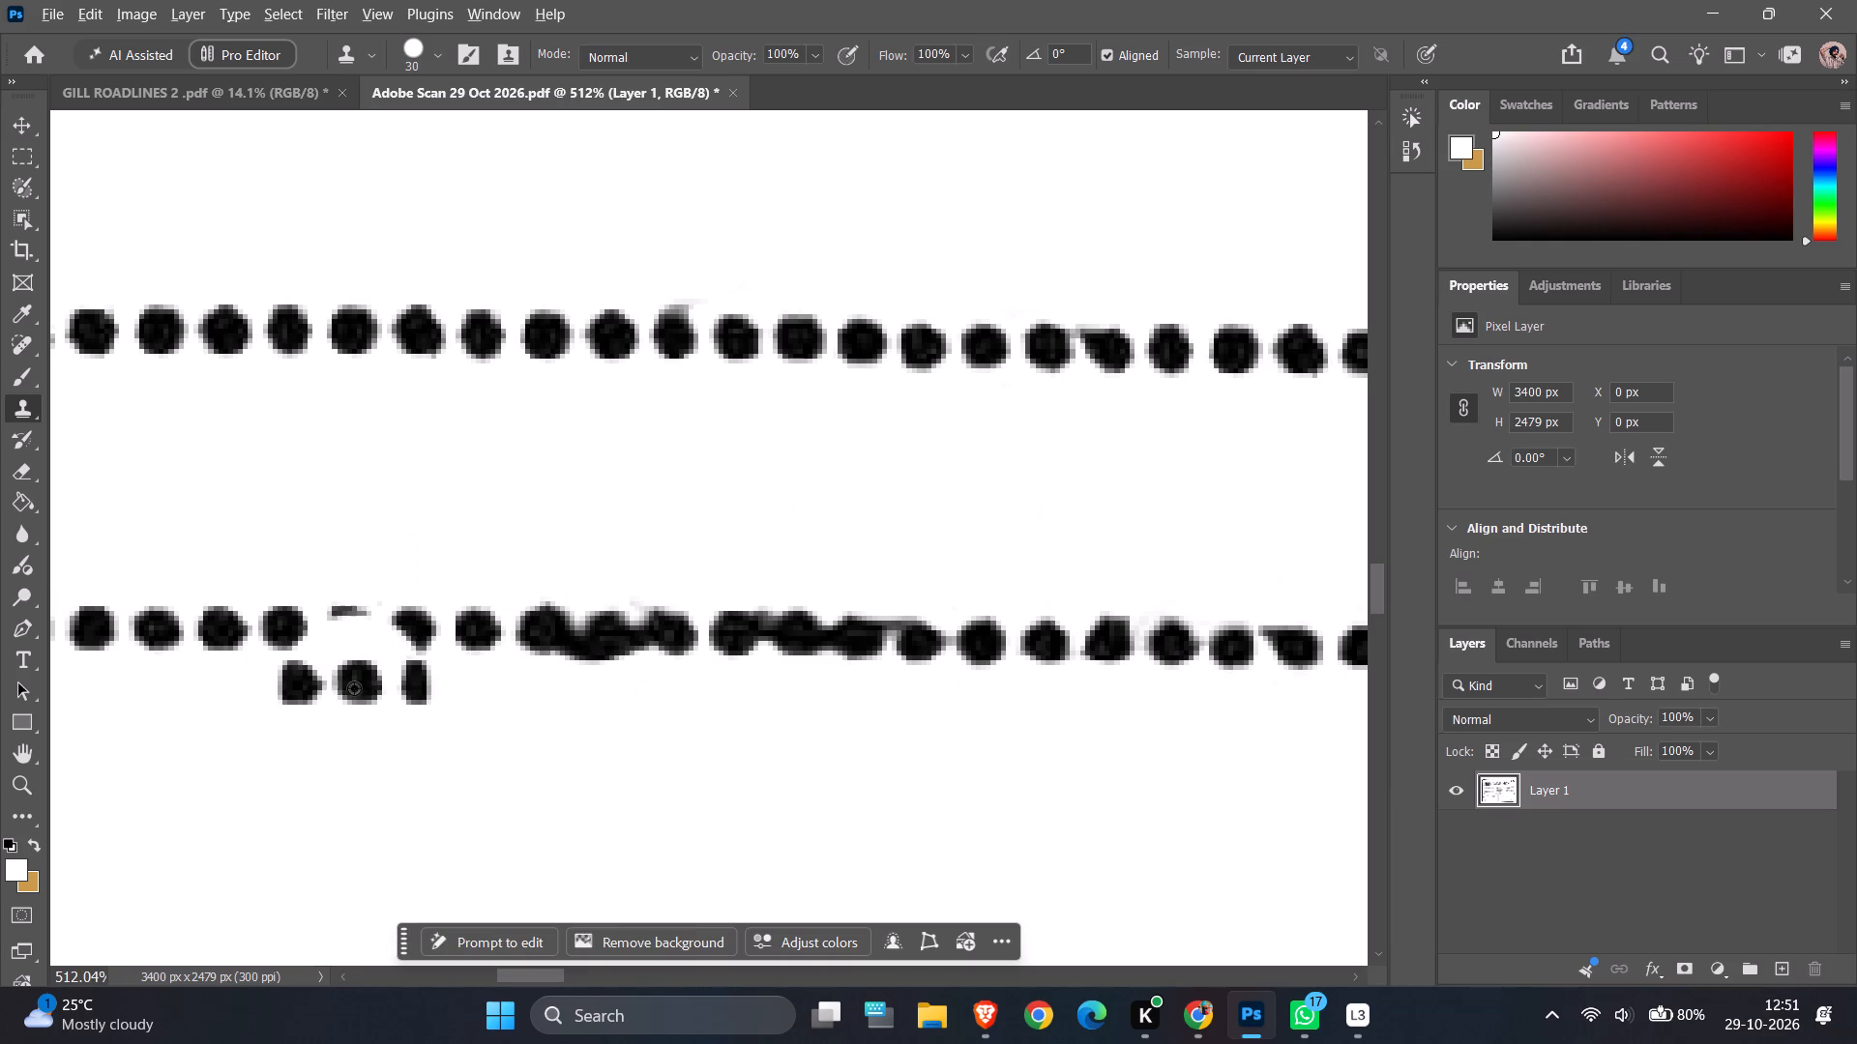
alt+click(407, 630)
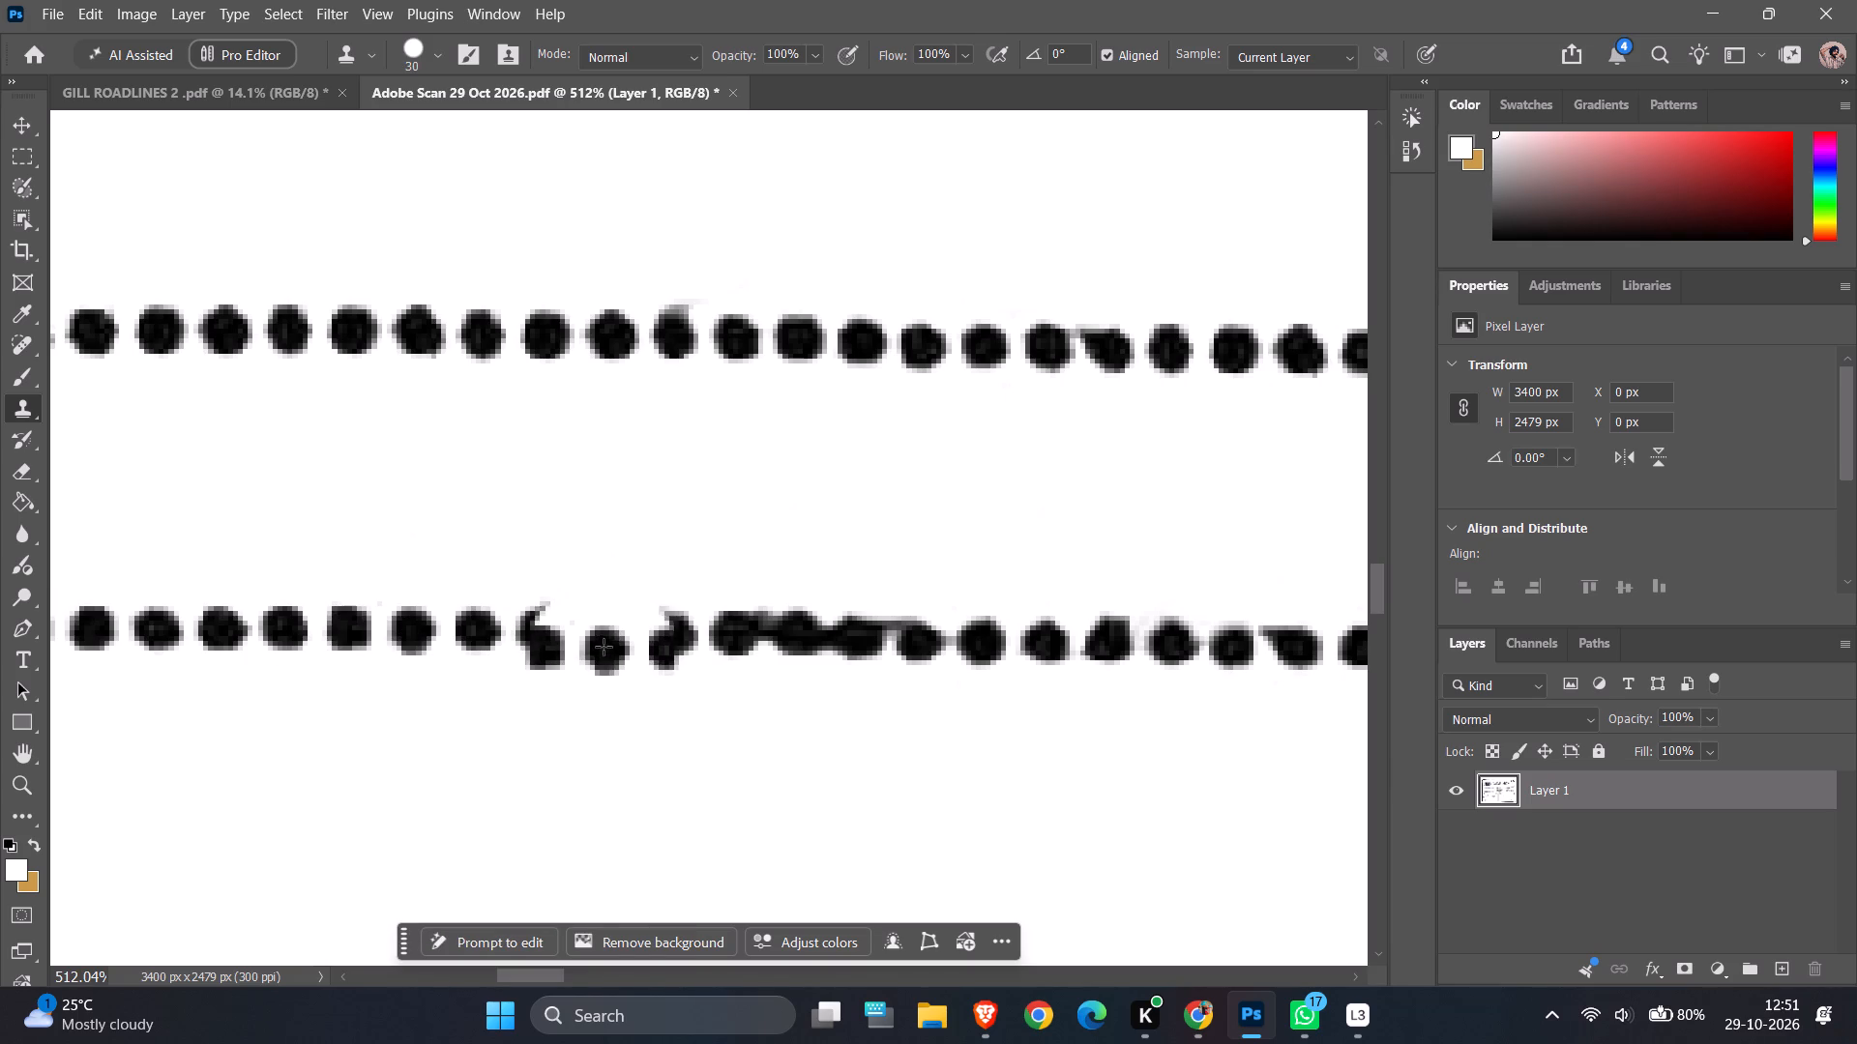
click(606, 637)
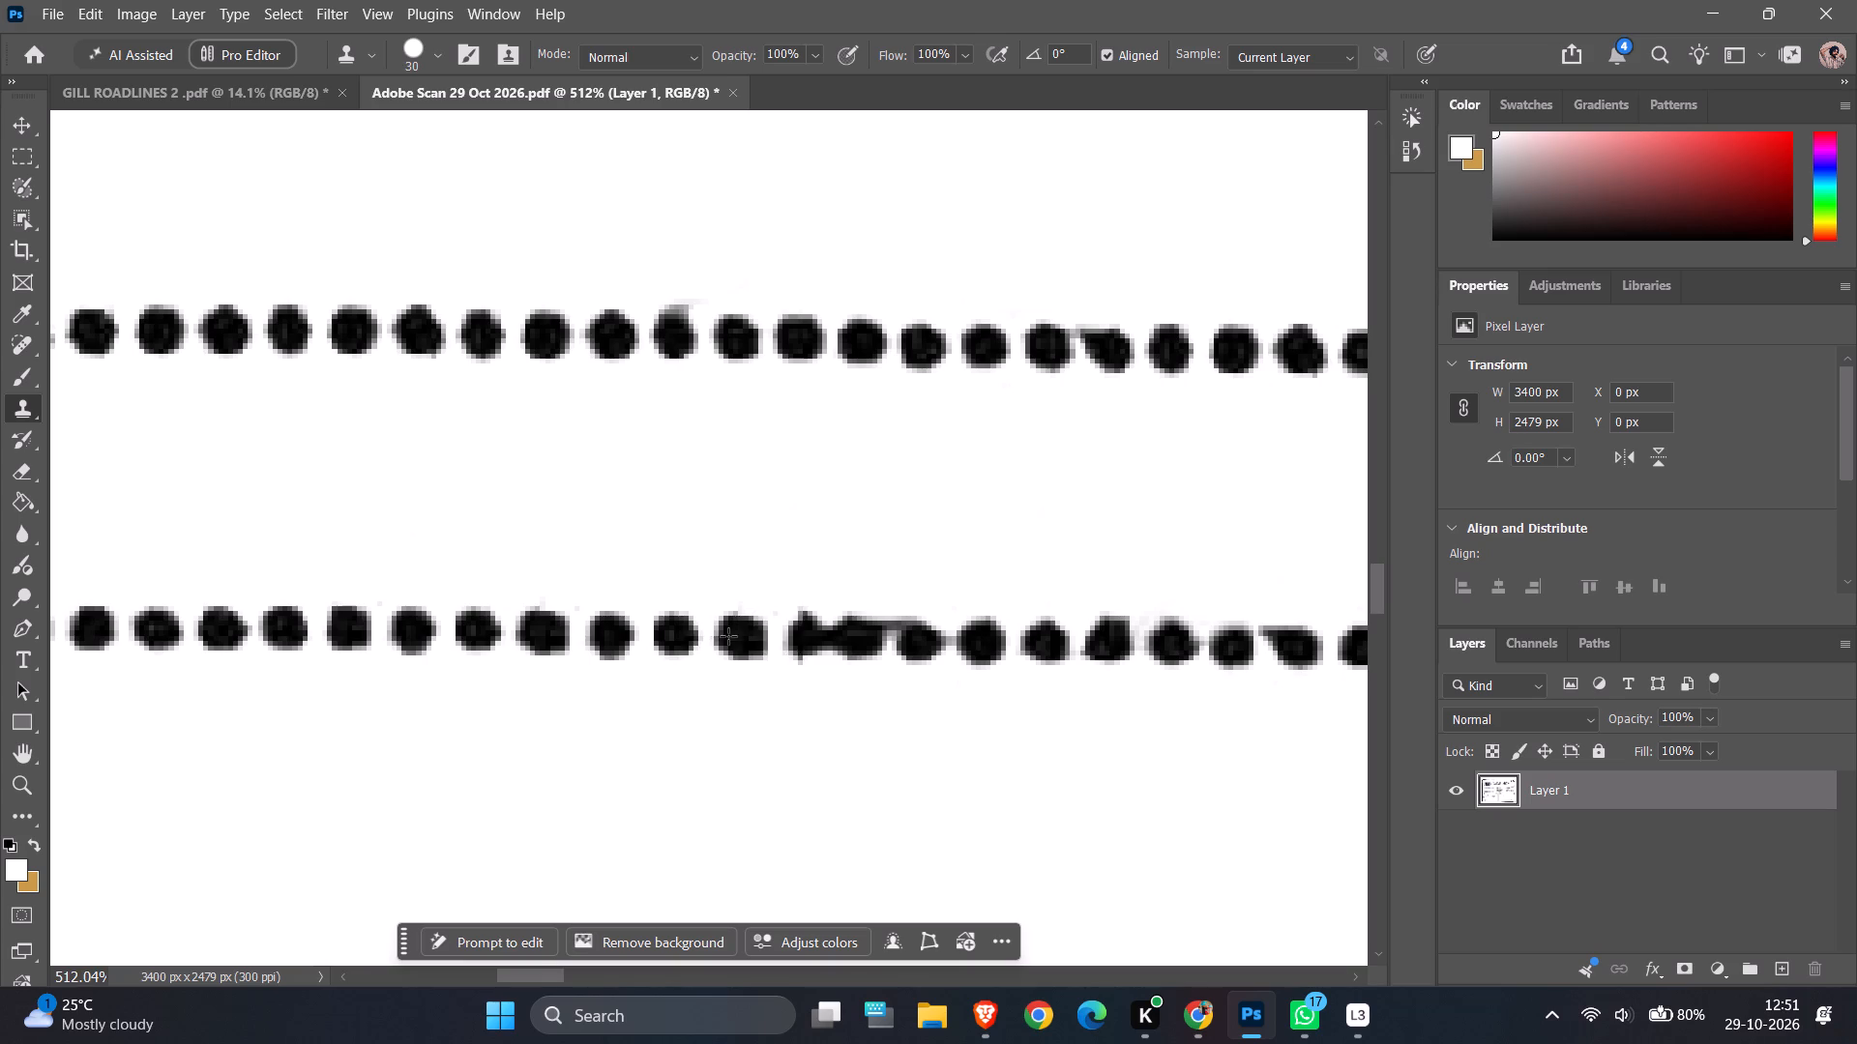
Clone clean dots over the rest of the adjoining smudged stretch near the start of the third Consignee dotted line.
alt+click(414, 630)
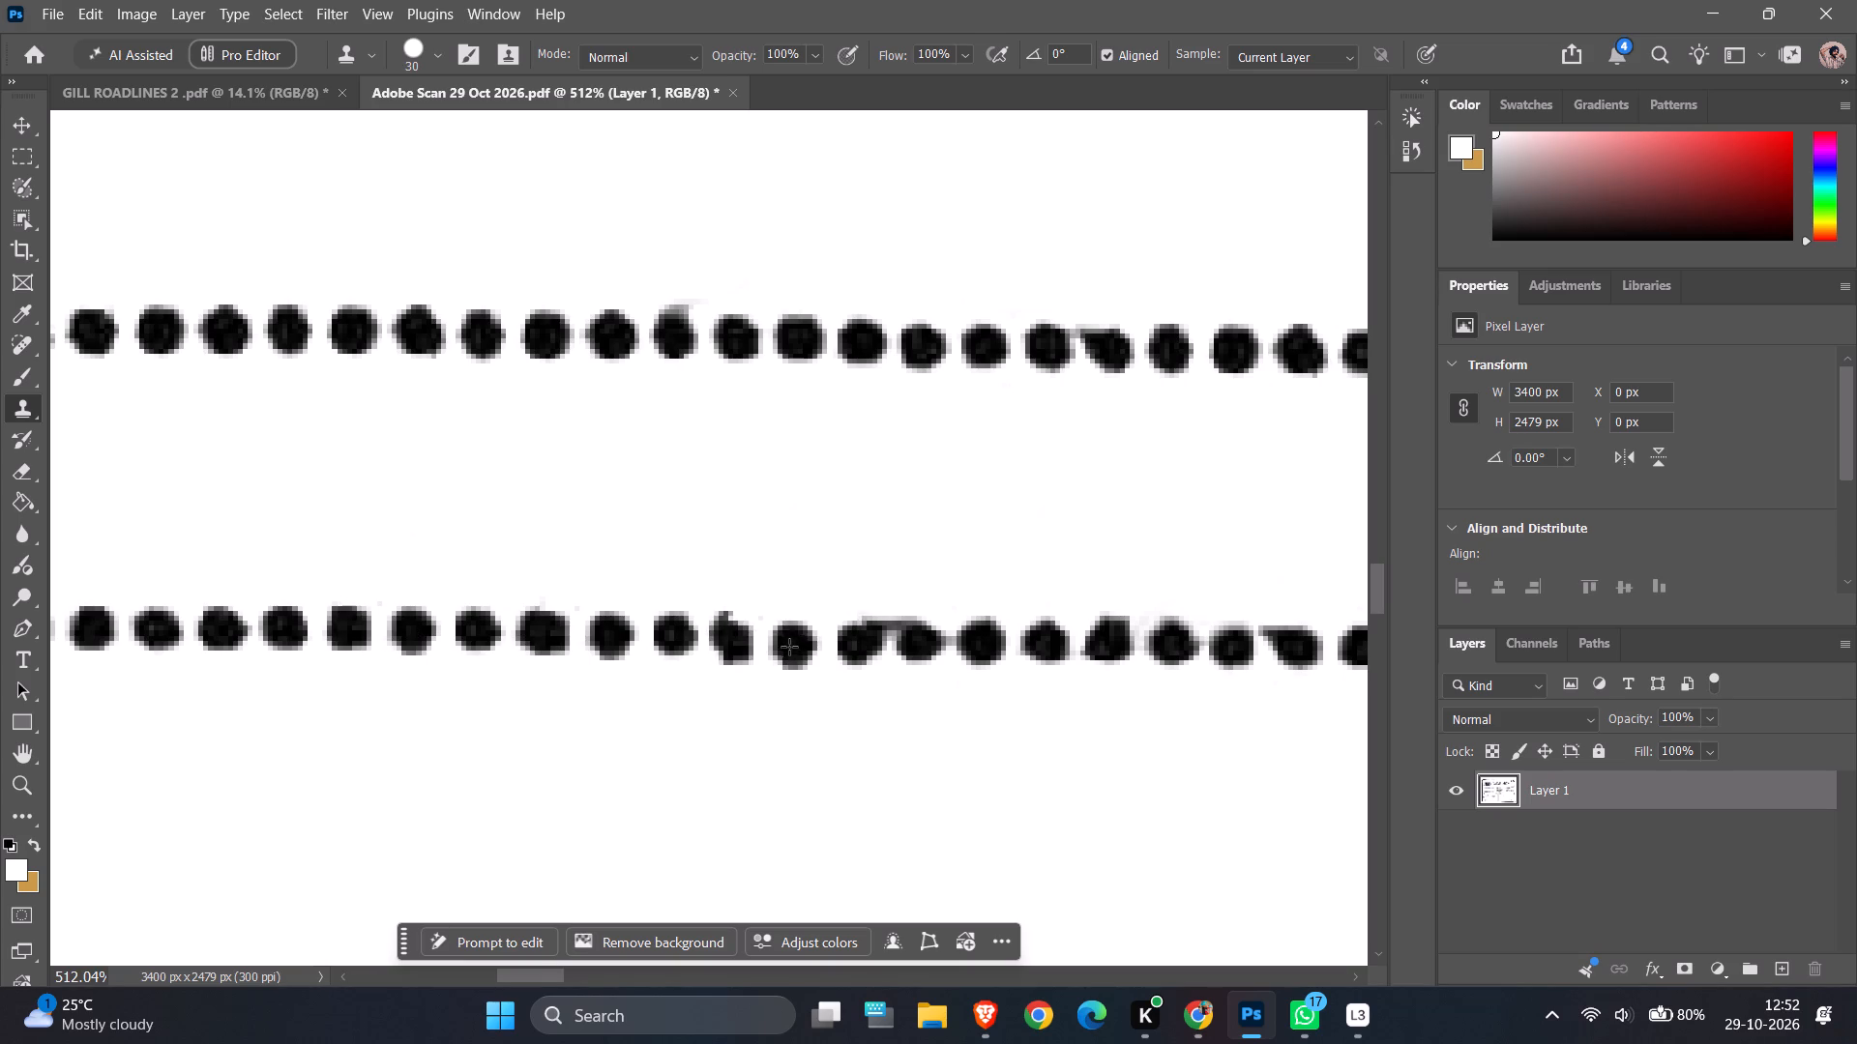
click(792, 640)
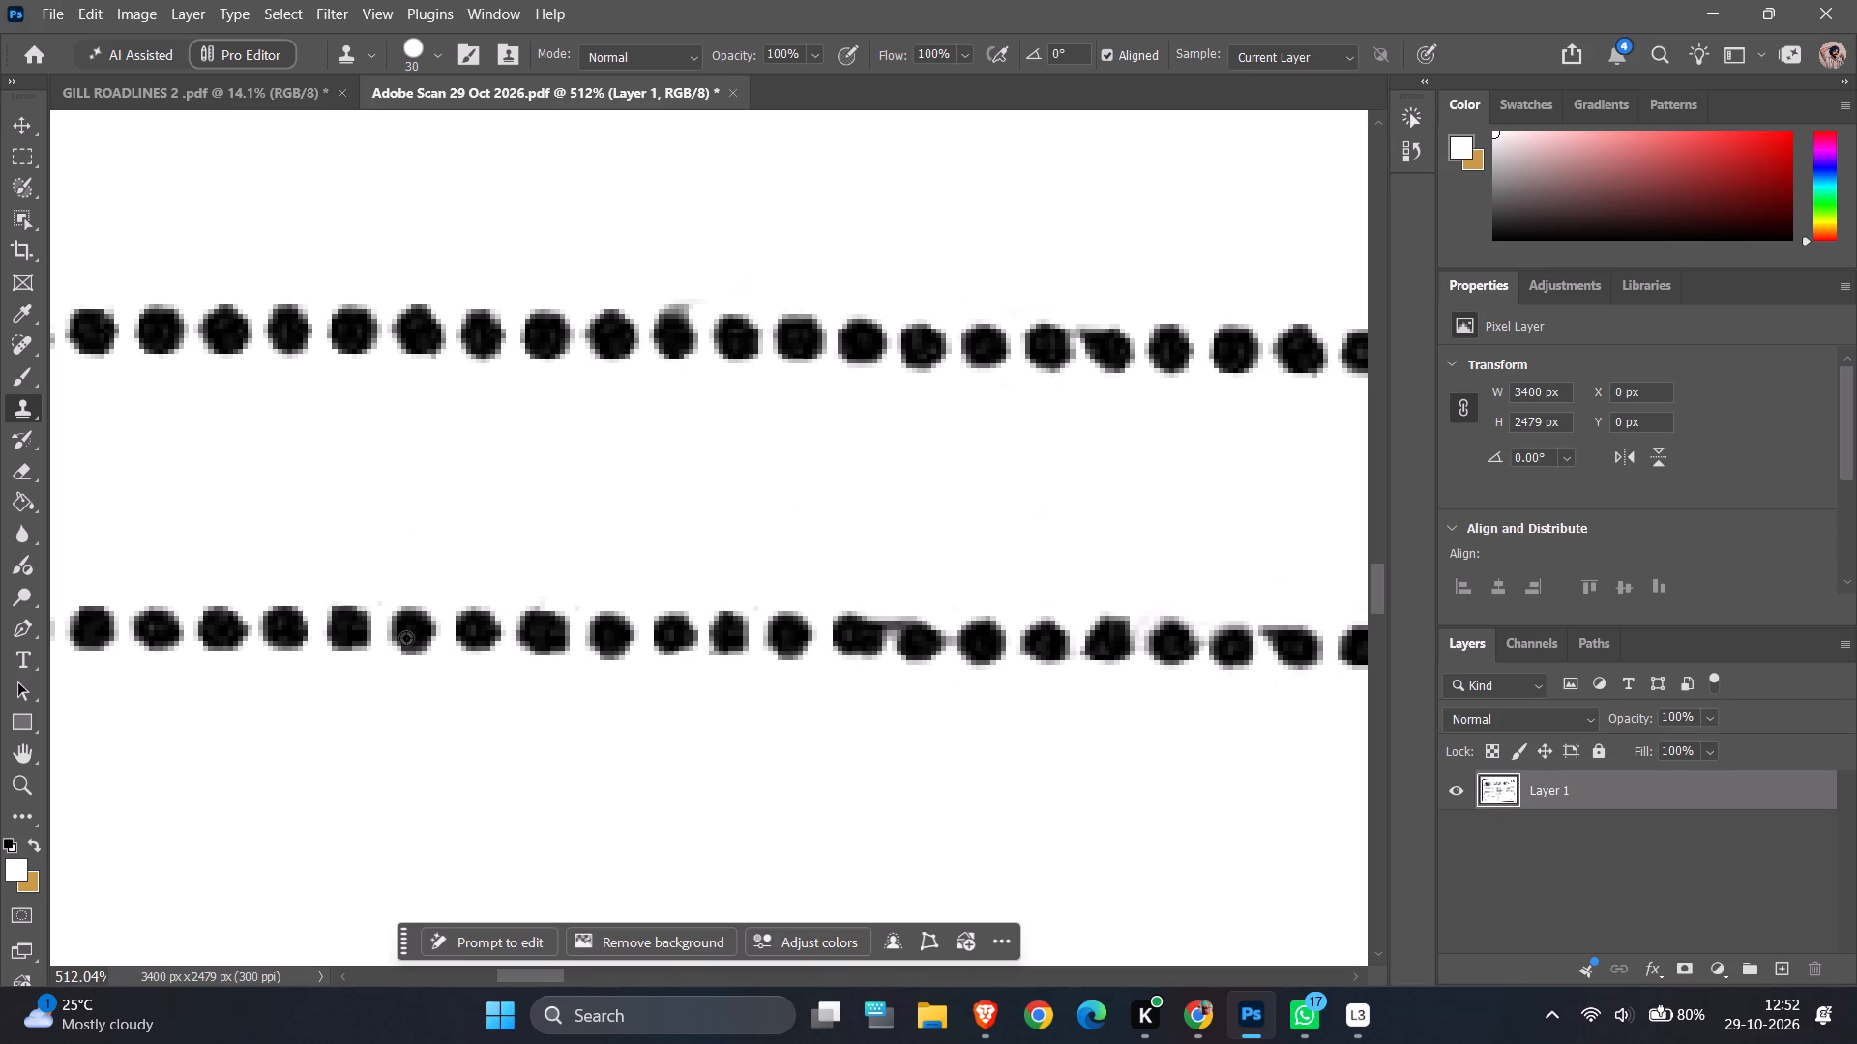
alt+click(414, 626)
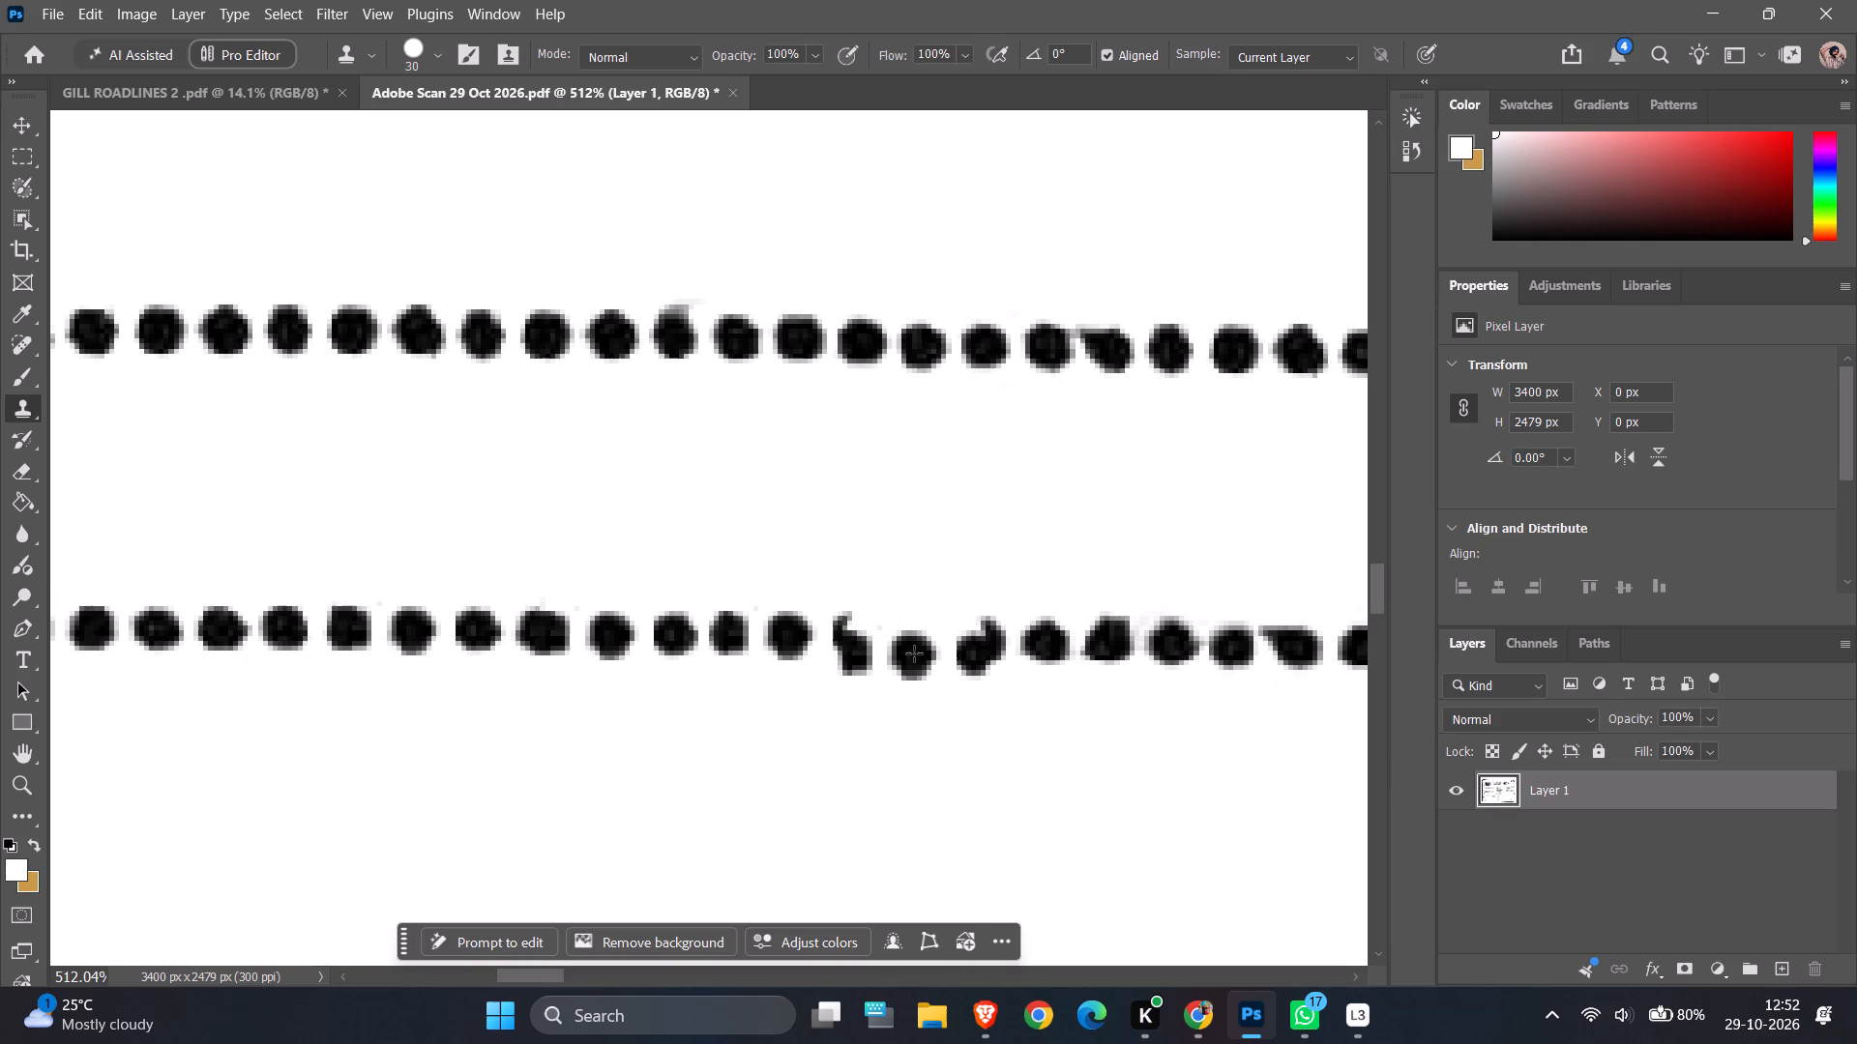
click(912, 637)
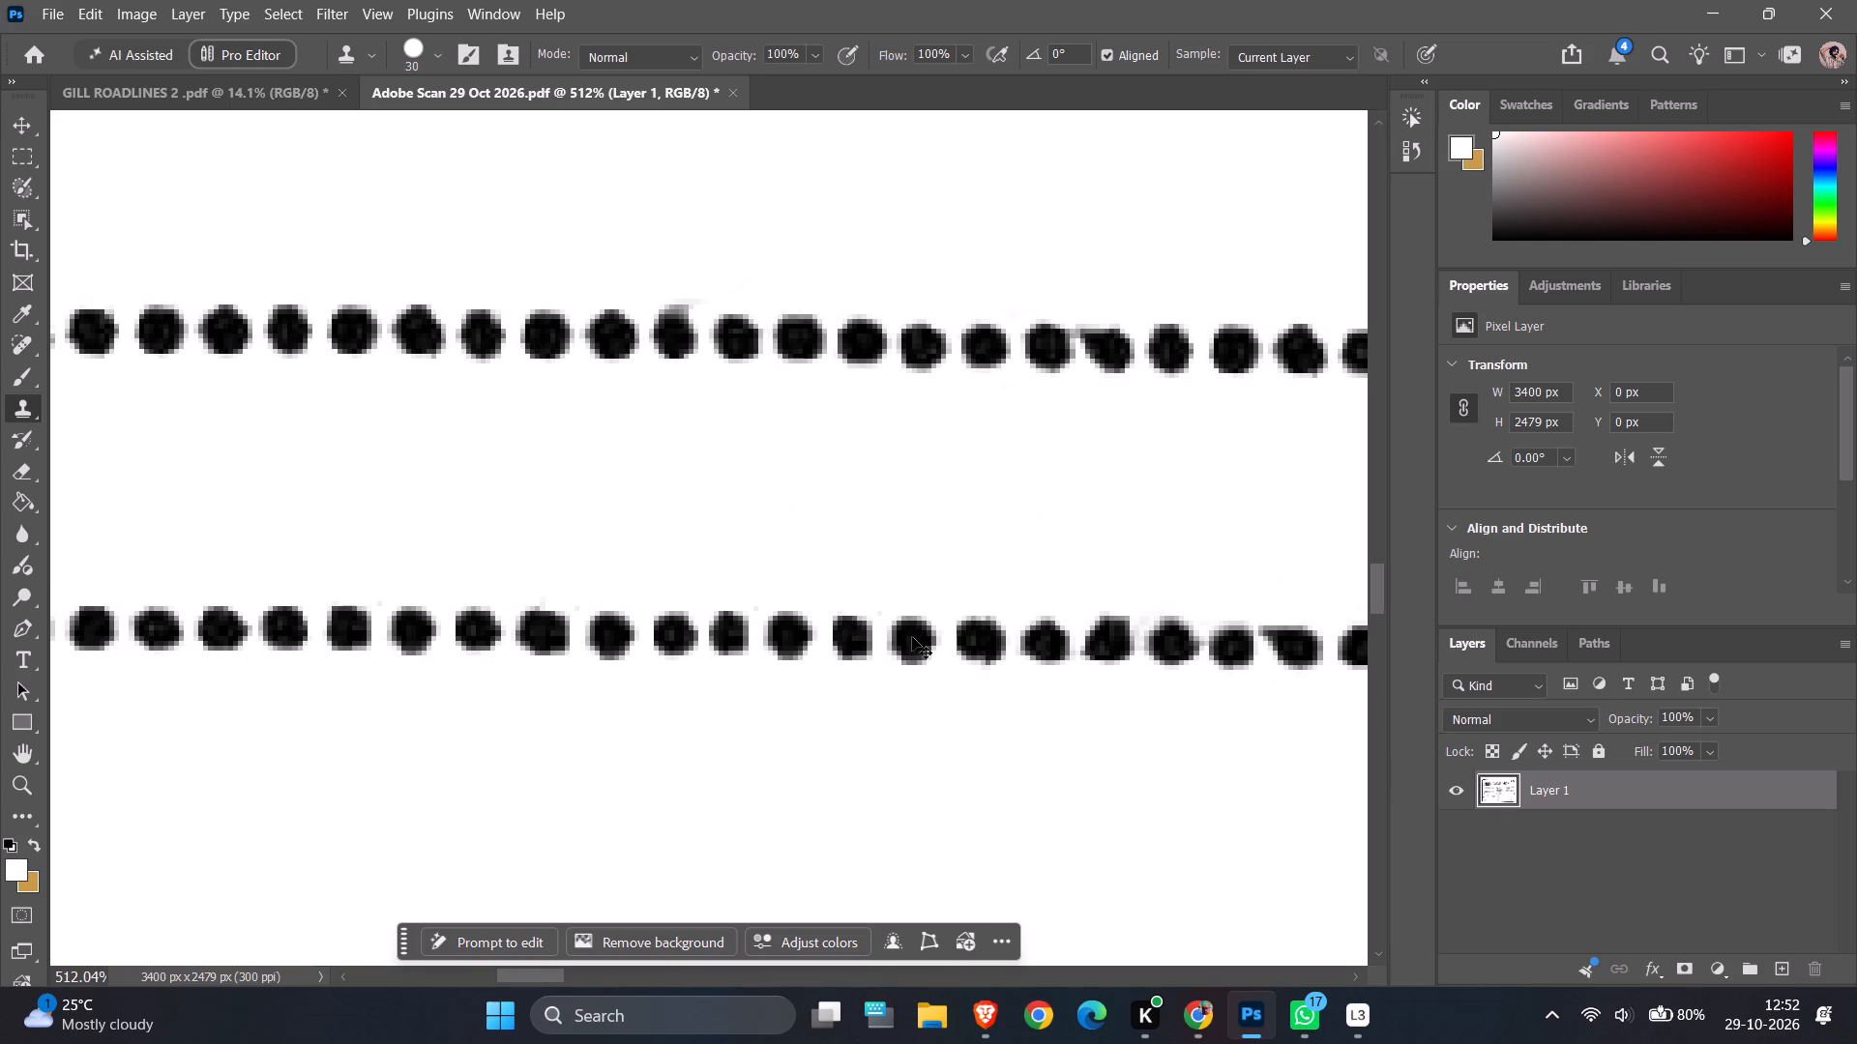
ctrl+alt+scroll(912, 637, down, 14)
ctrl+alt+scroll(935, 687, up, 6)
ctrl+scroll(935, 686, down, 8)
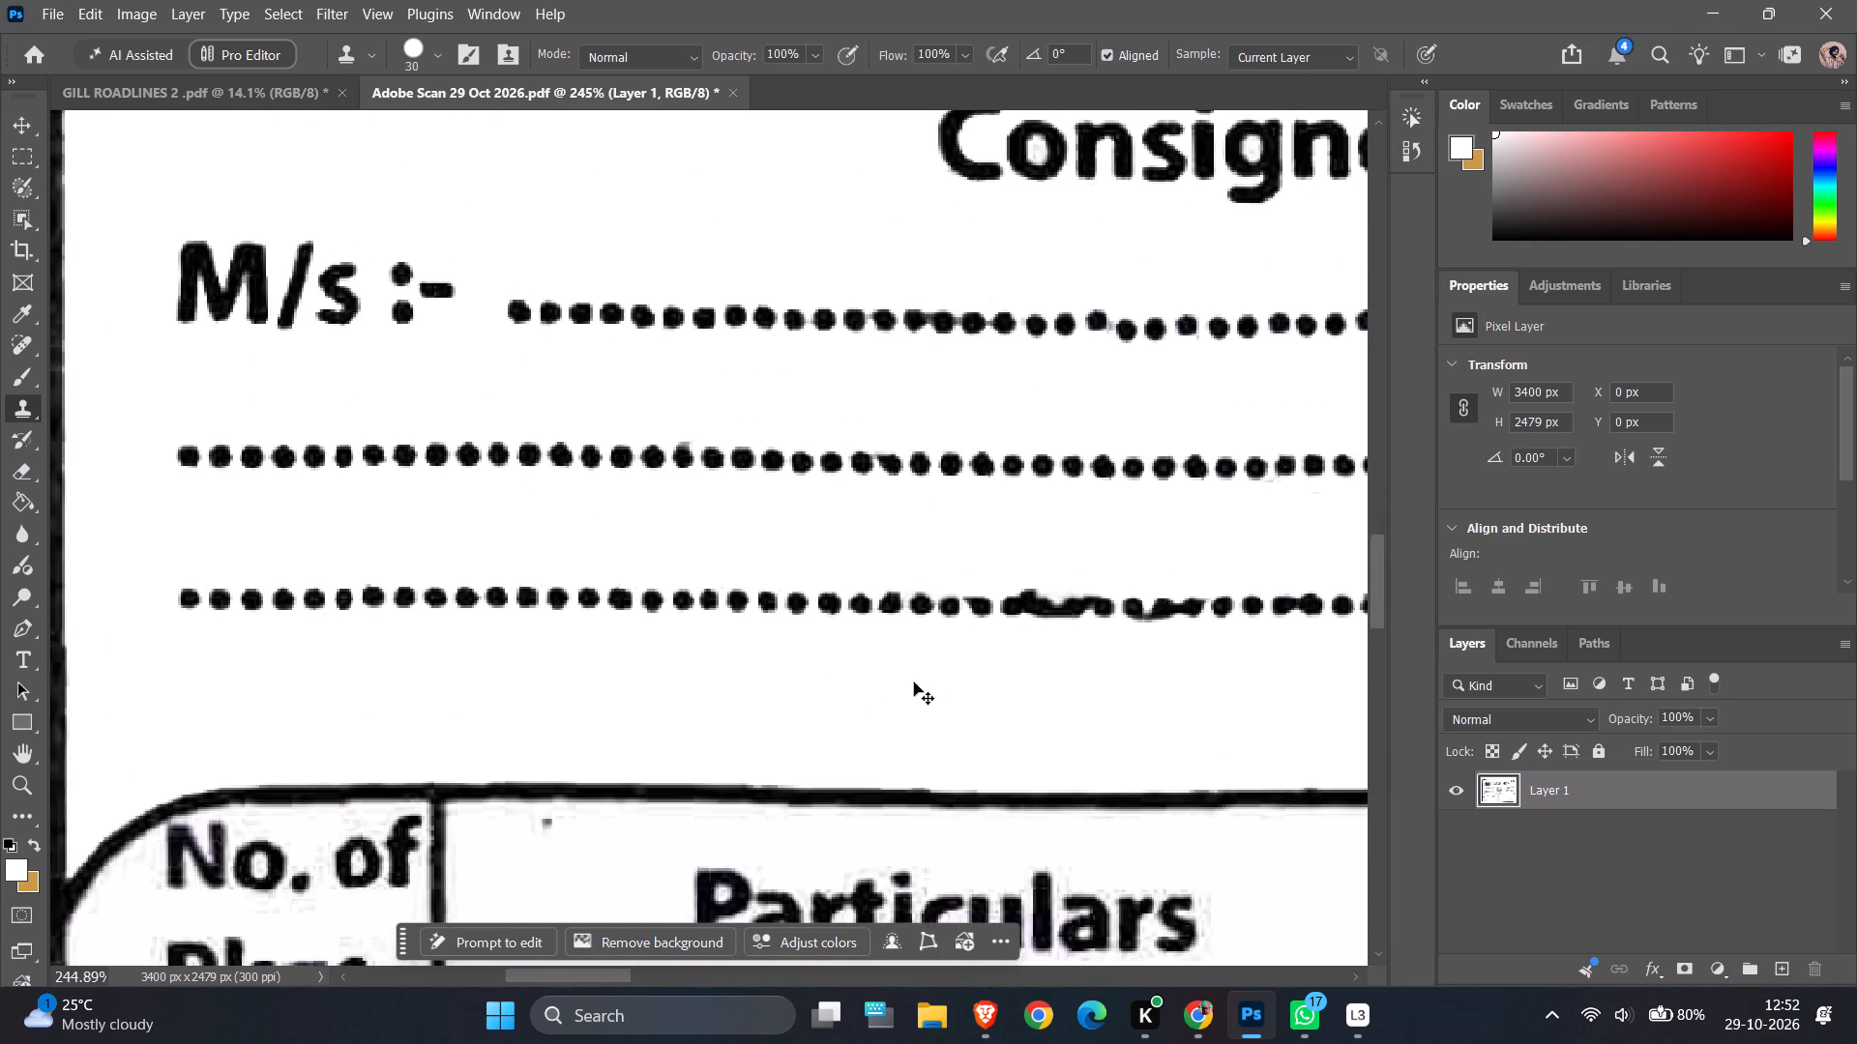
Clone clean dots over the first part of the smudged stretch midway along the third Consignee dotted line.
ctrl+alt+scroll(899, 664, up, 12)
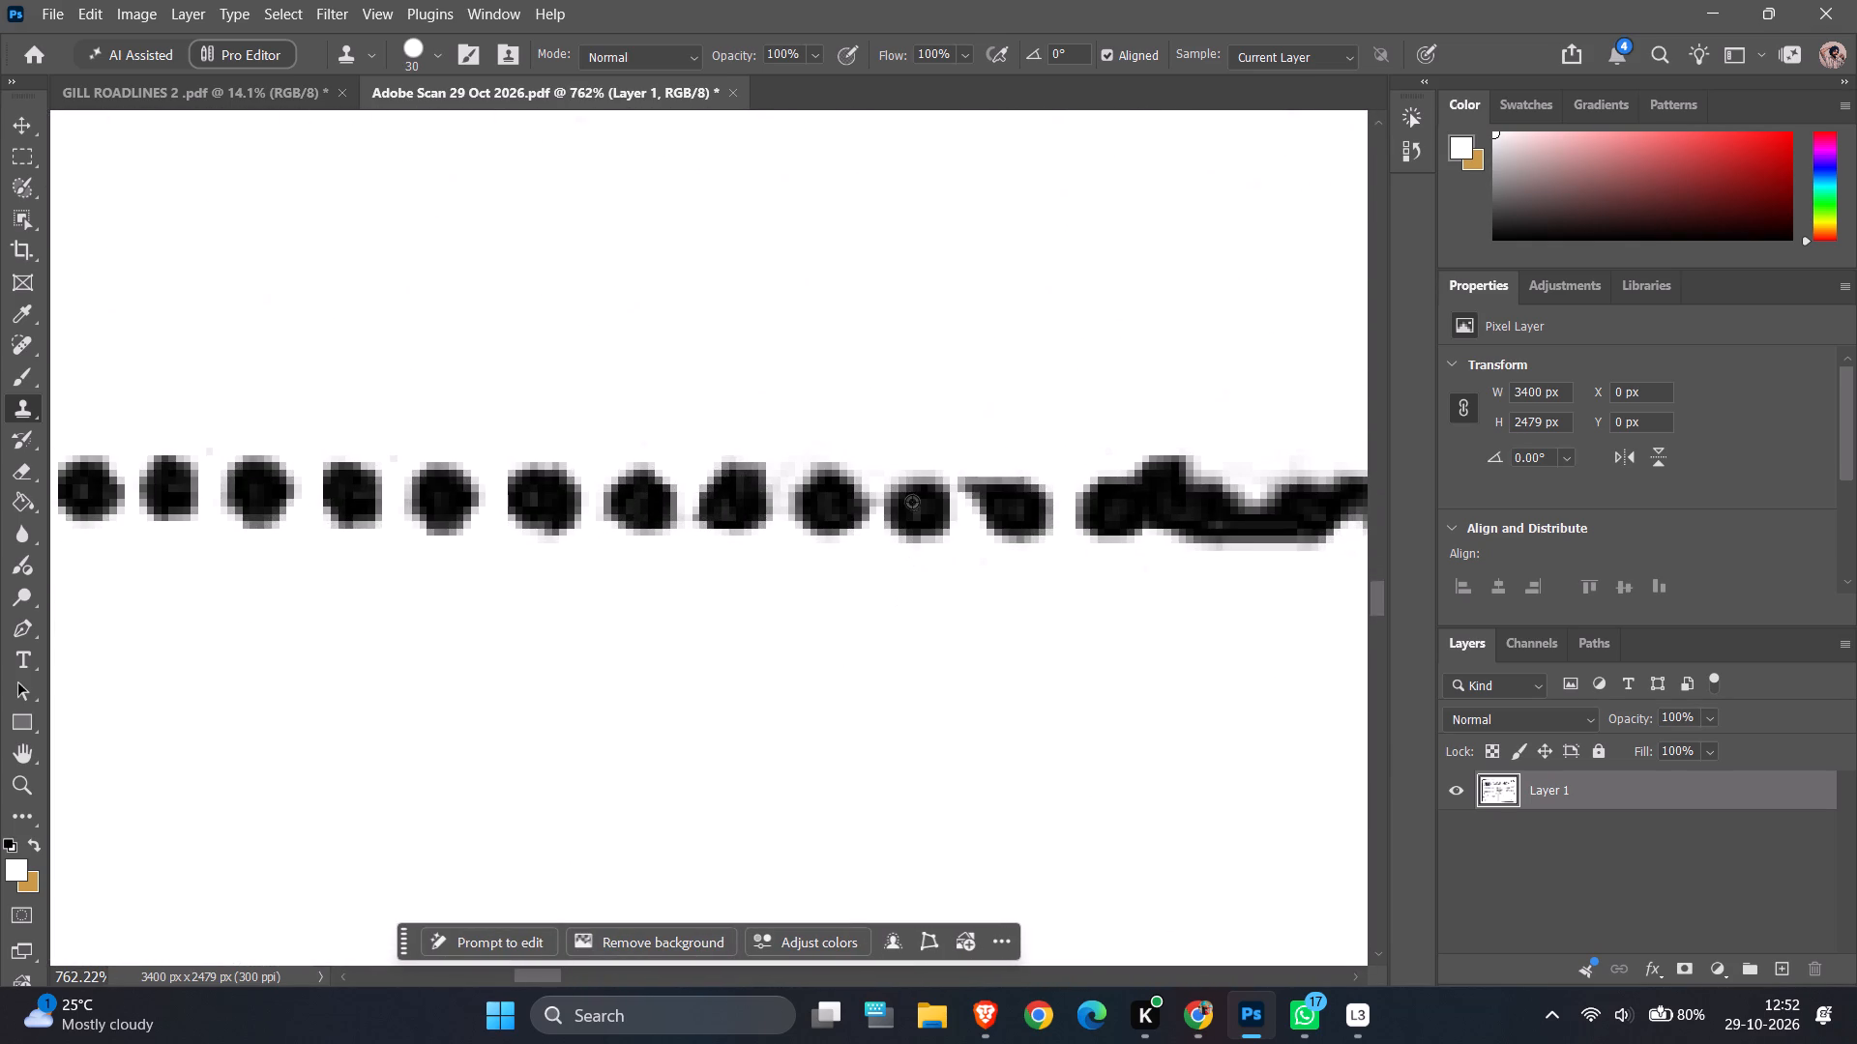
alt+click(917, 507)
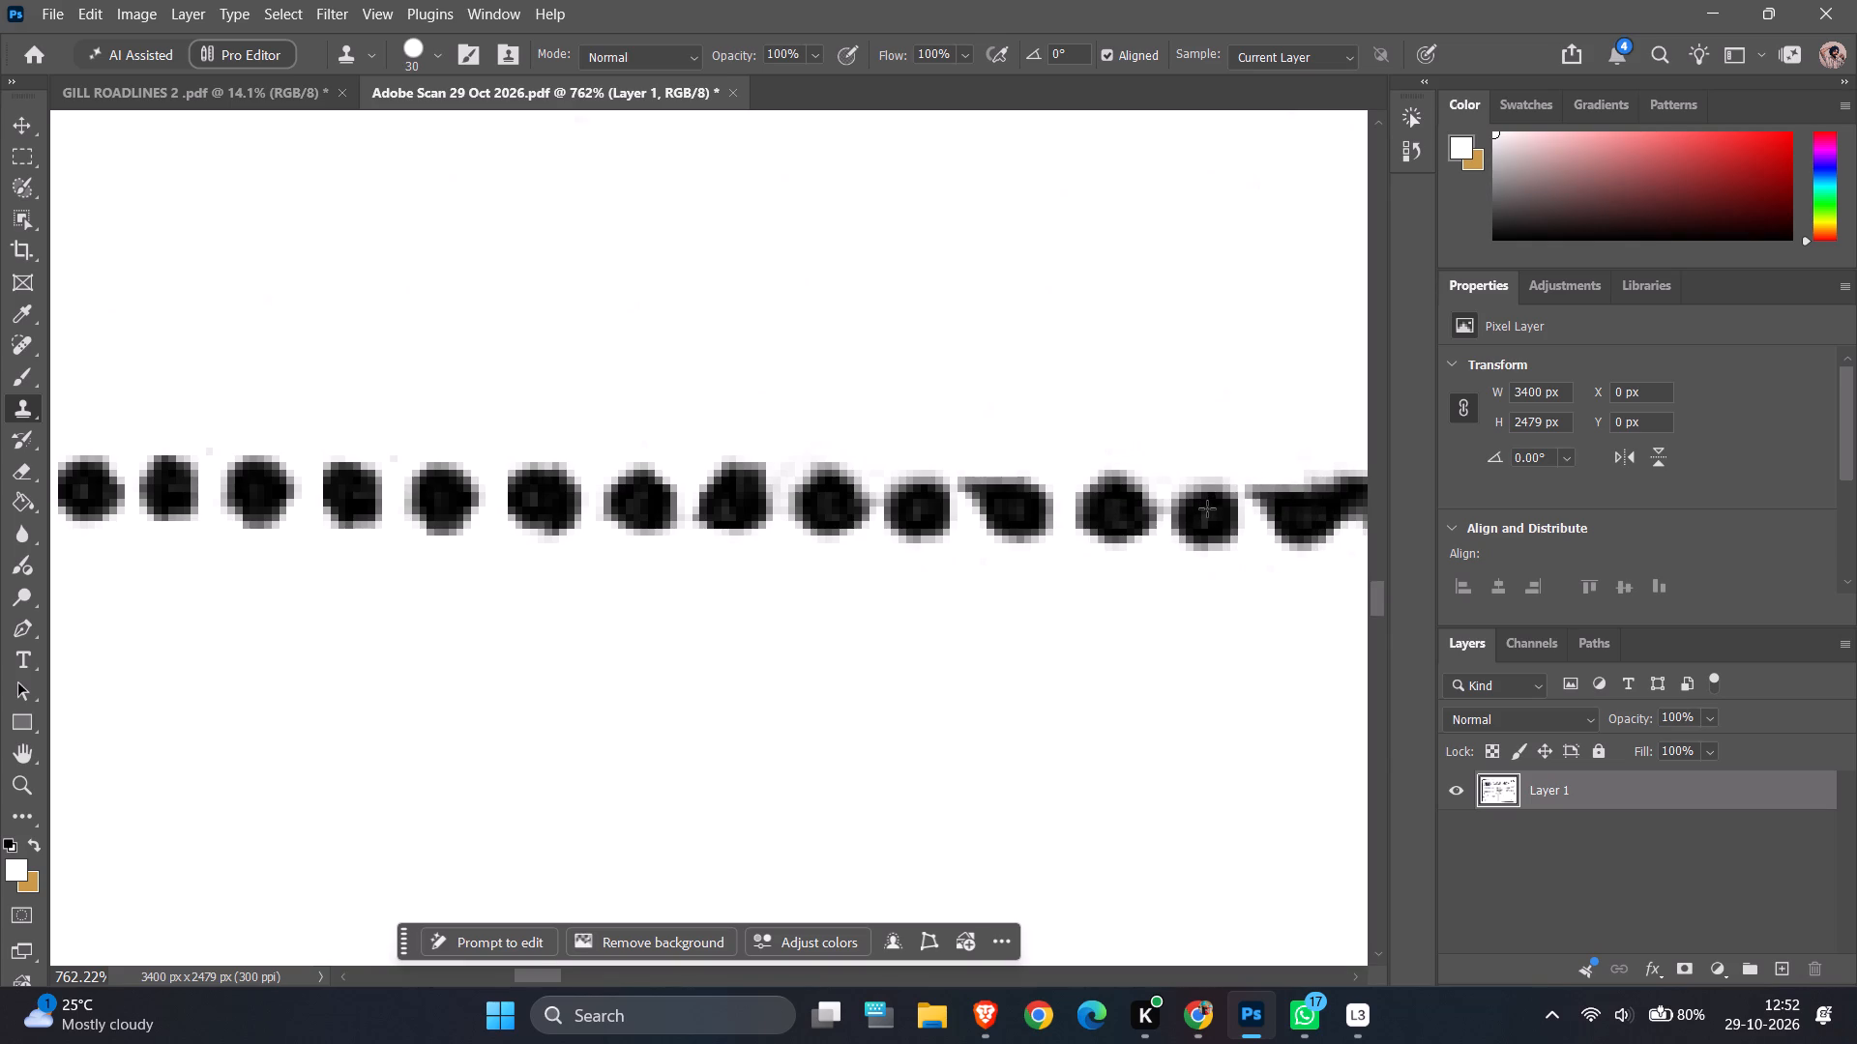
click(1207, 508)
ctrl+scroll(1207, 508, down, 18)
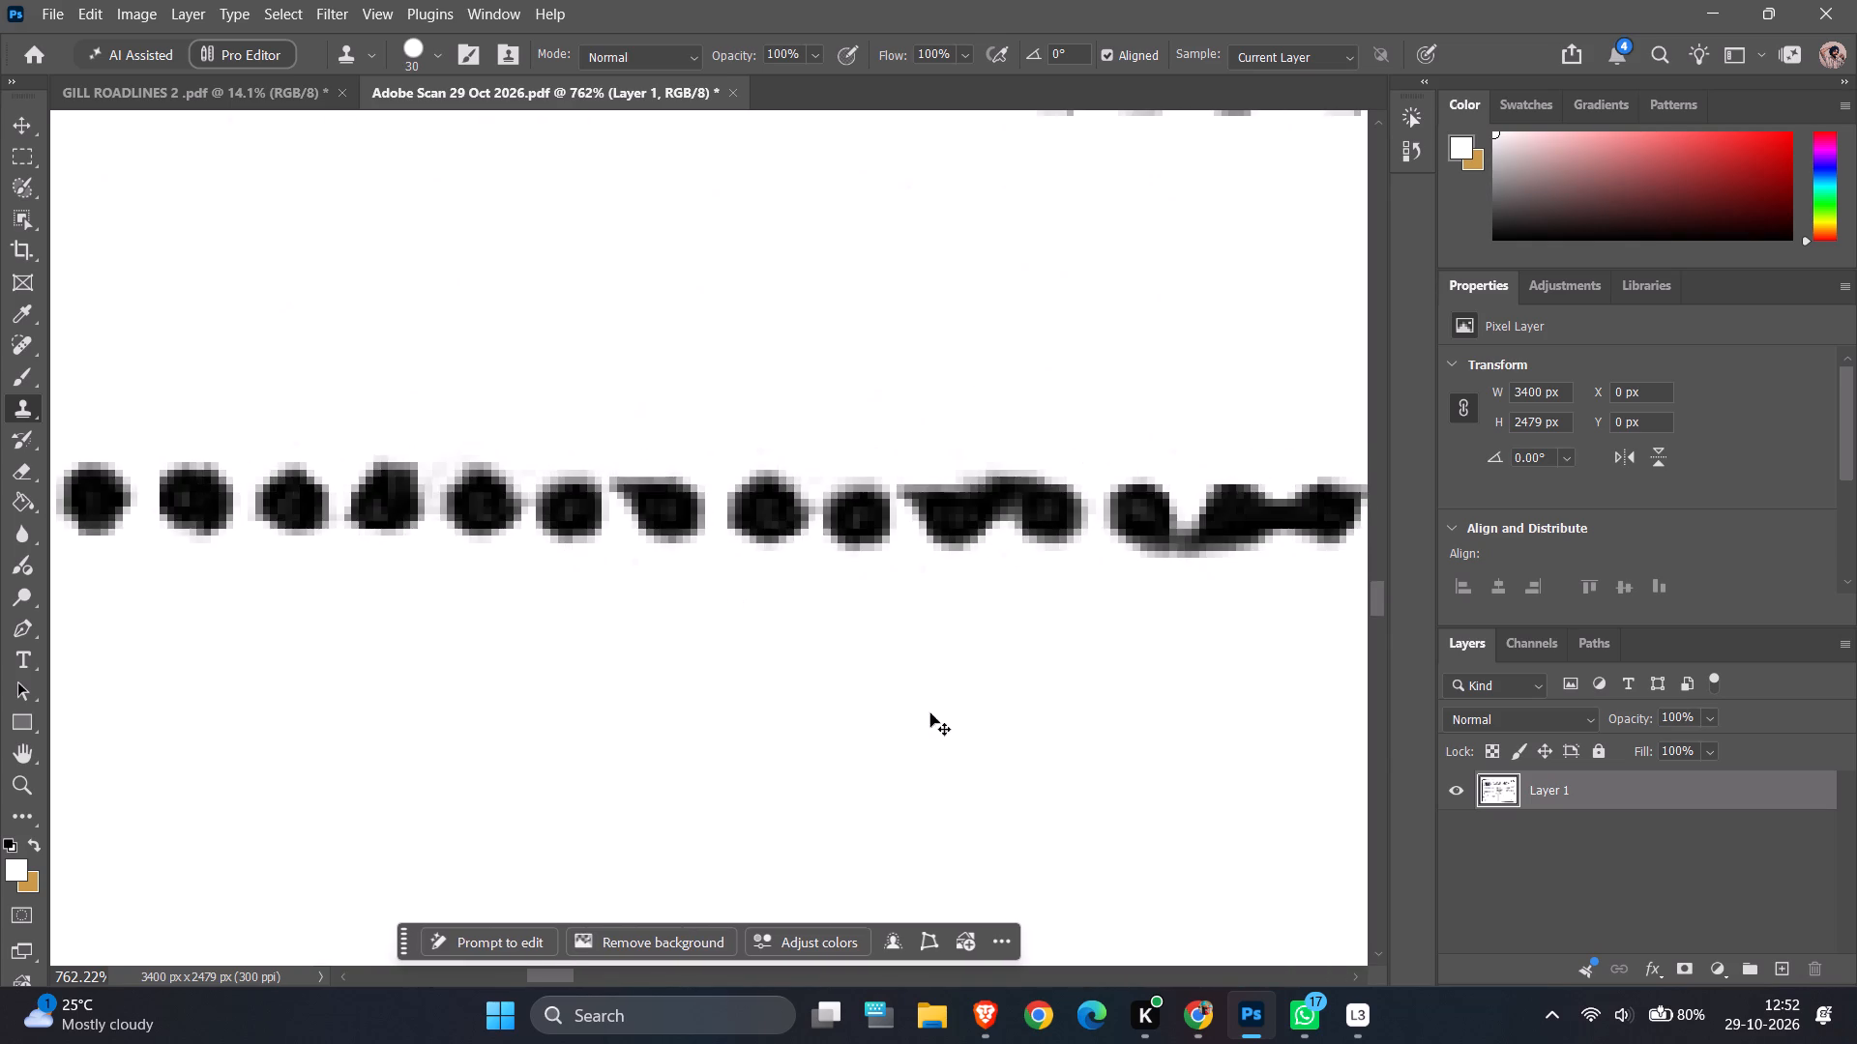
ctrl+scroll(1040, 723, down, 13)
ctrl+alt+scroll(1027, 727, down, 7)
ctrl+scroll(1027, 727, down, 15)
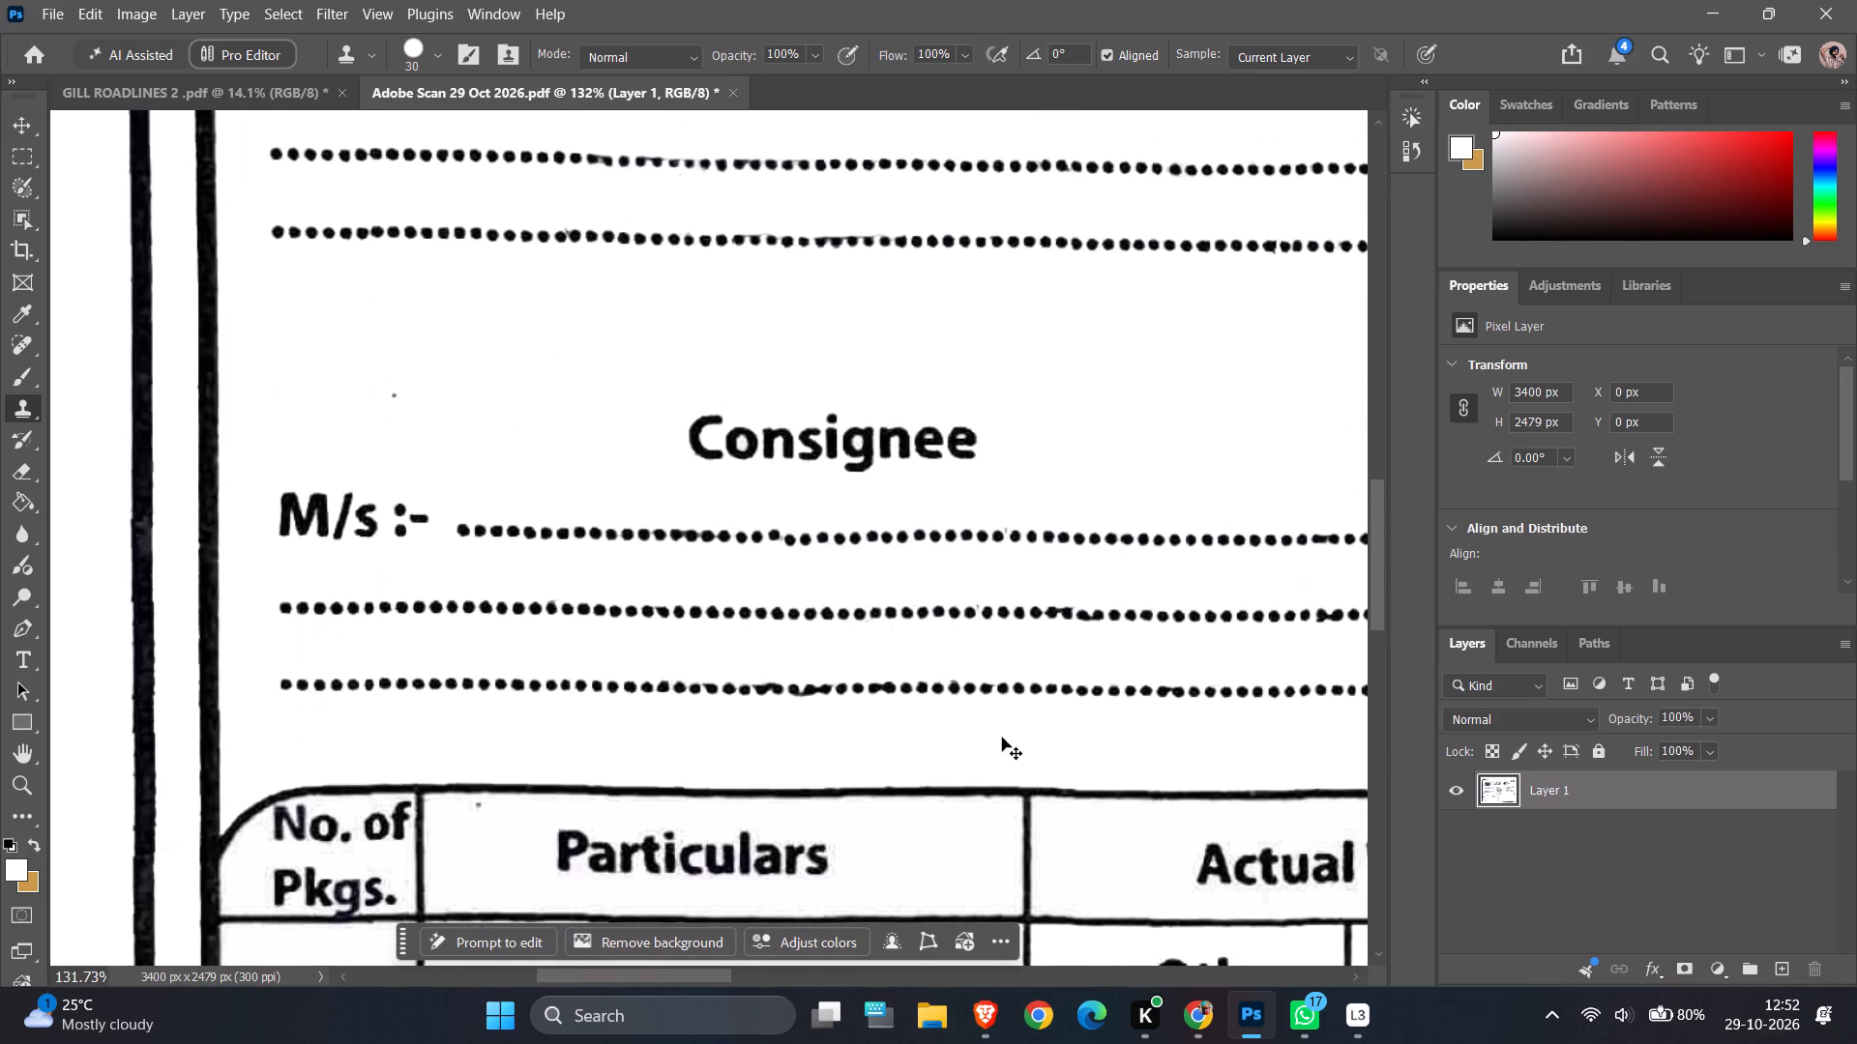
ctrl+alt+scroll(844, 707, up, 13)
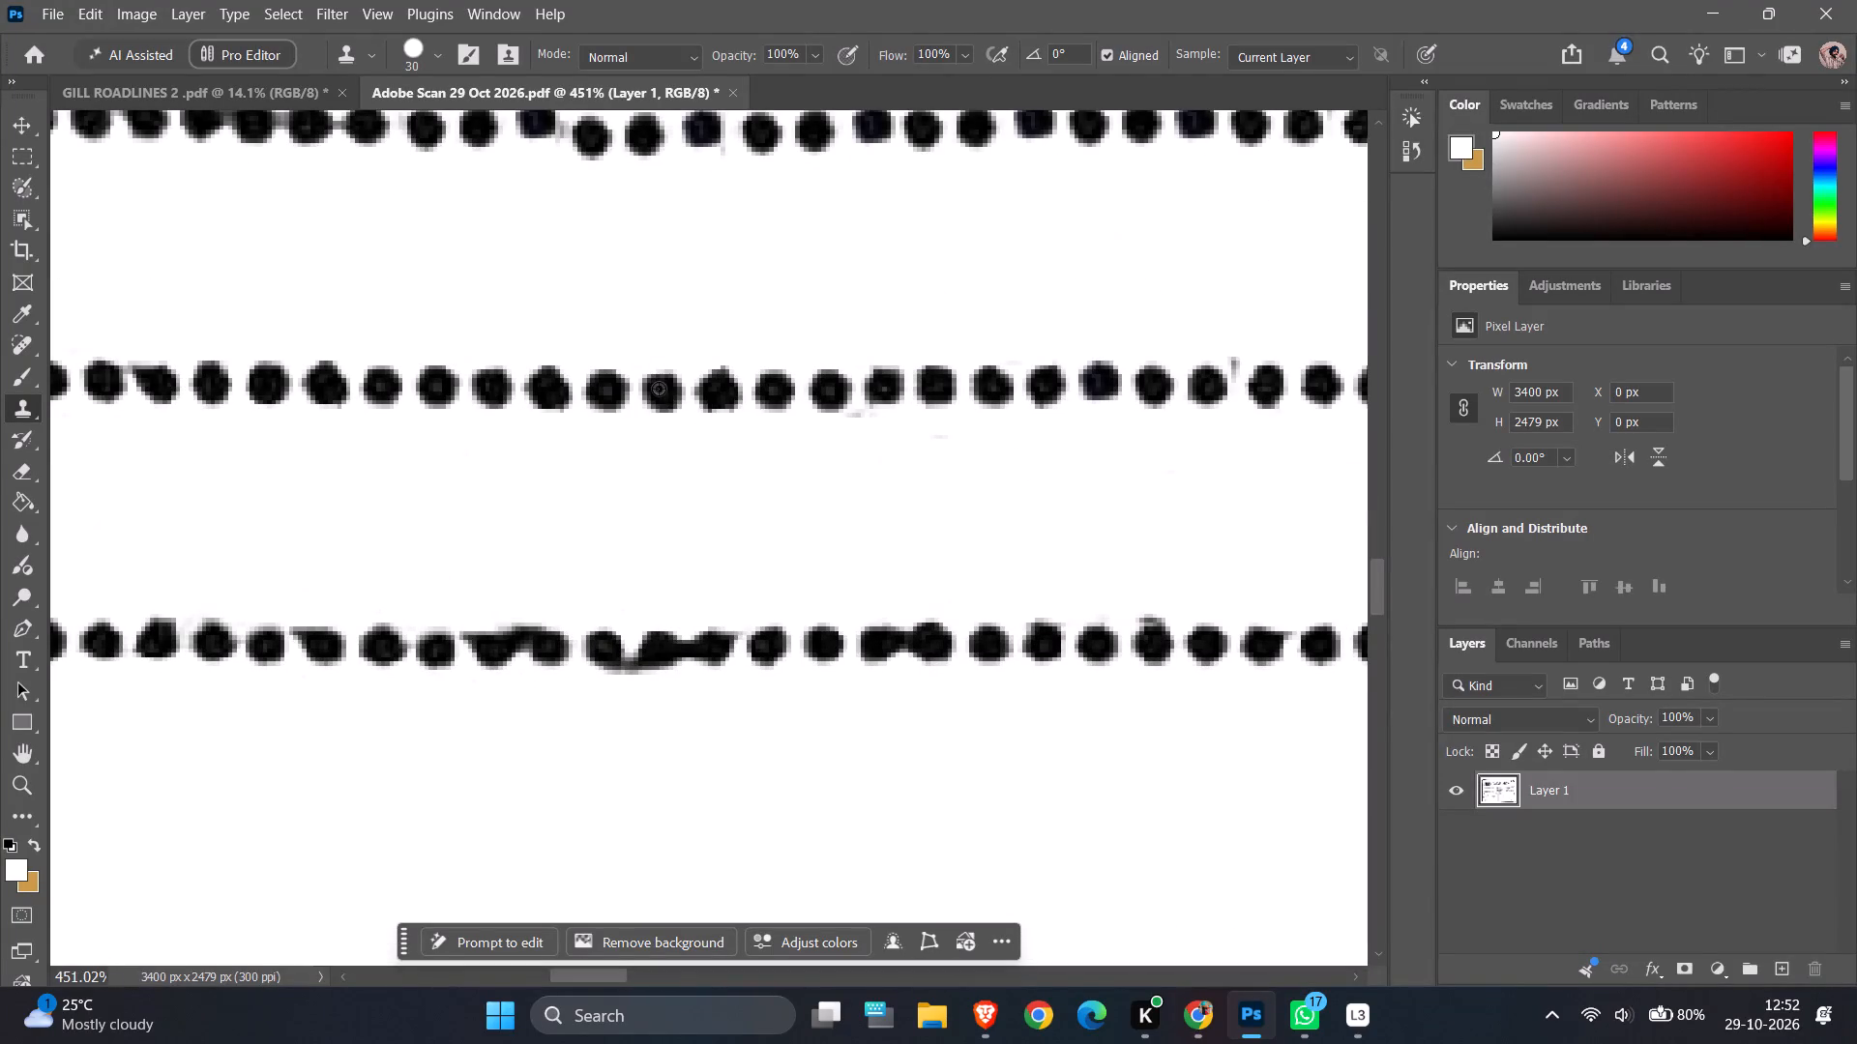
alt+click(661, 390)
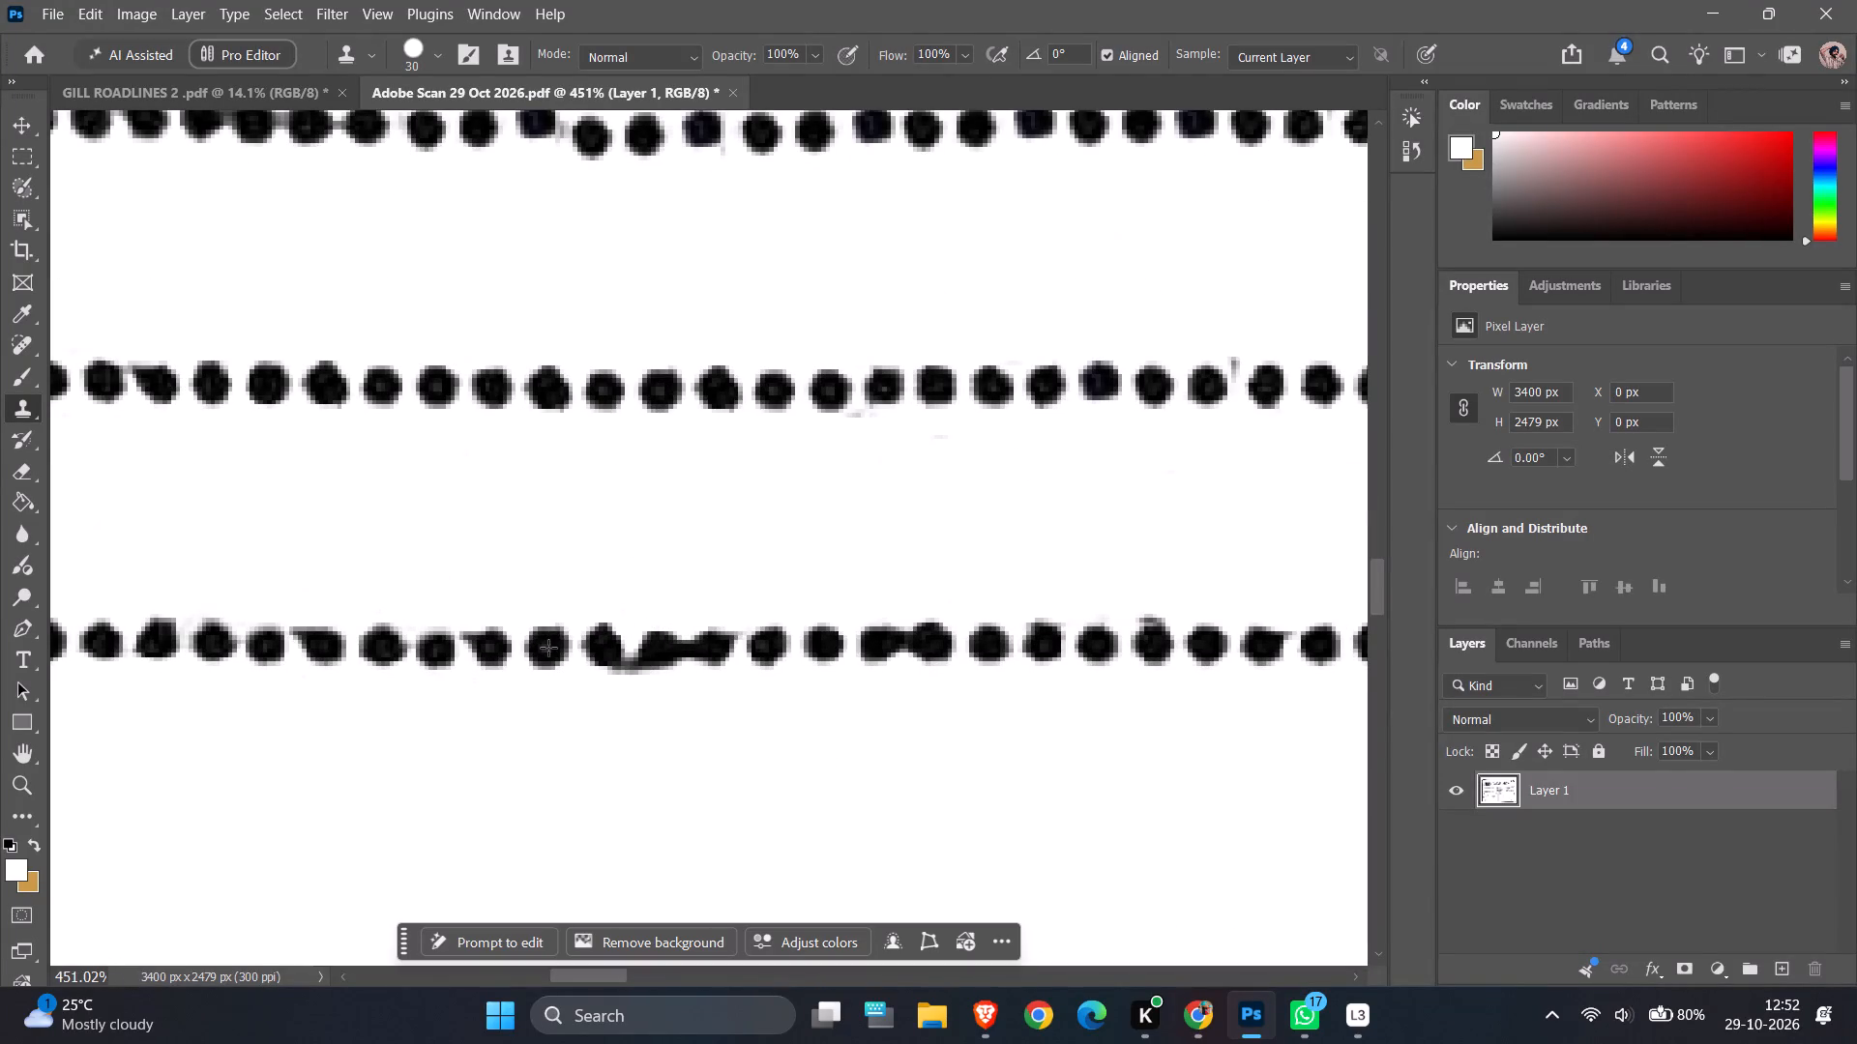
click(548, 648)
Clone clean dots over the remaining joined and smeared dots further along the third Consignee dotted line.
alt+click(719, 387)
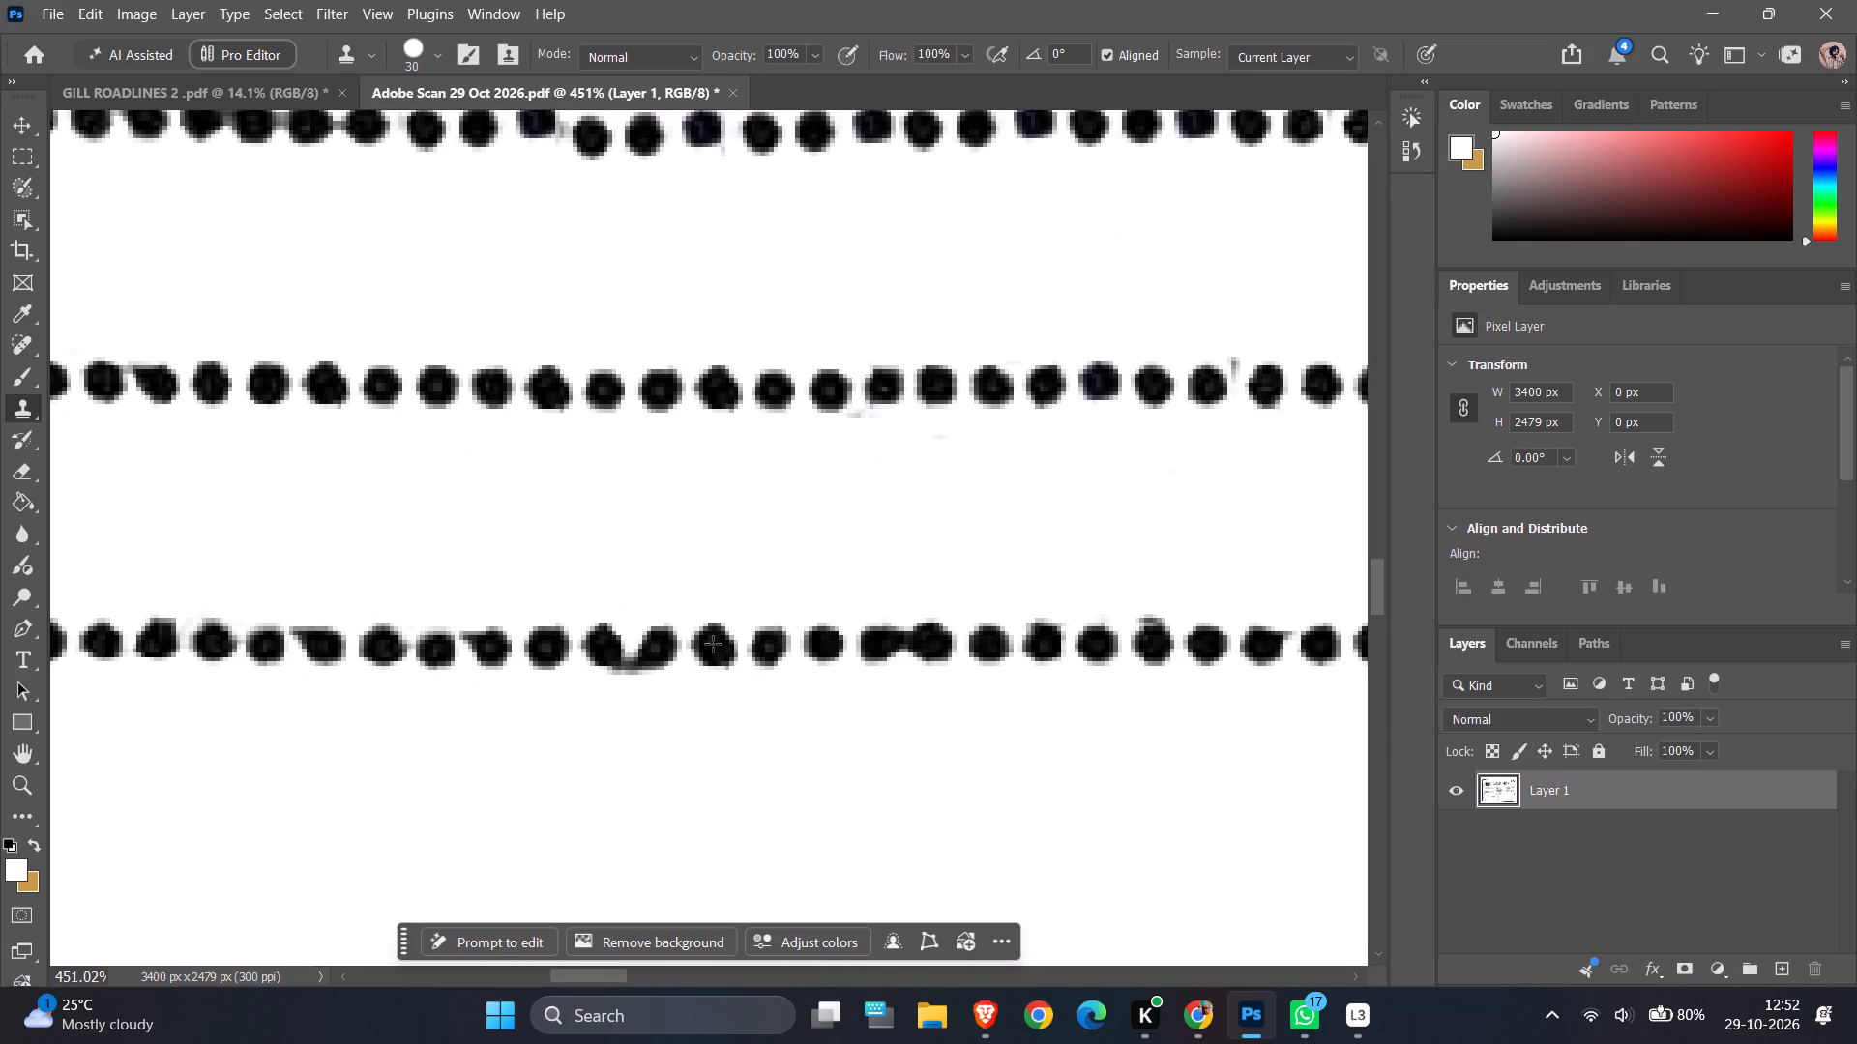
click(713, 644)
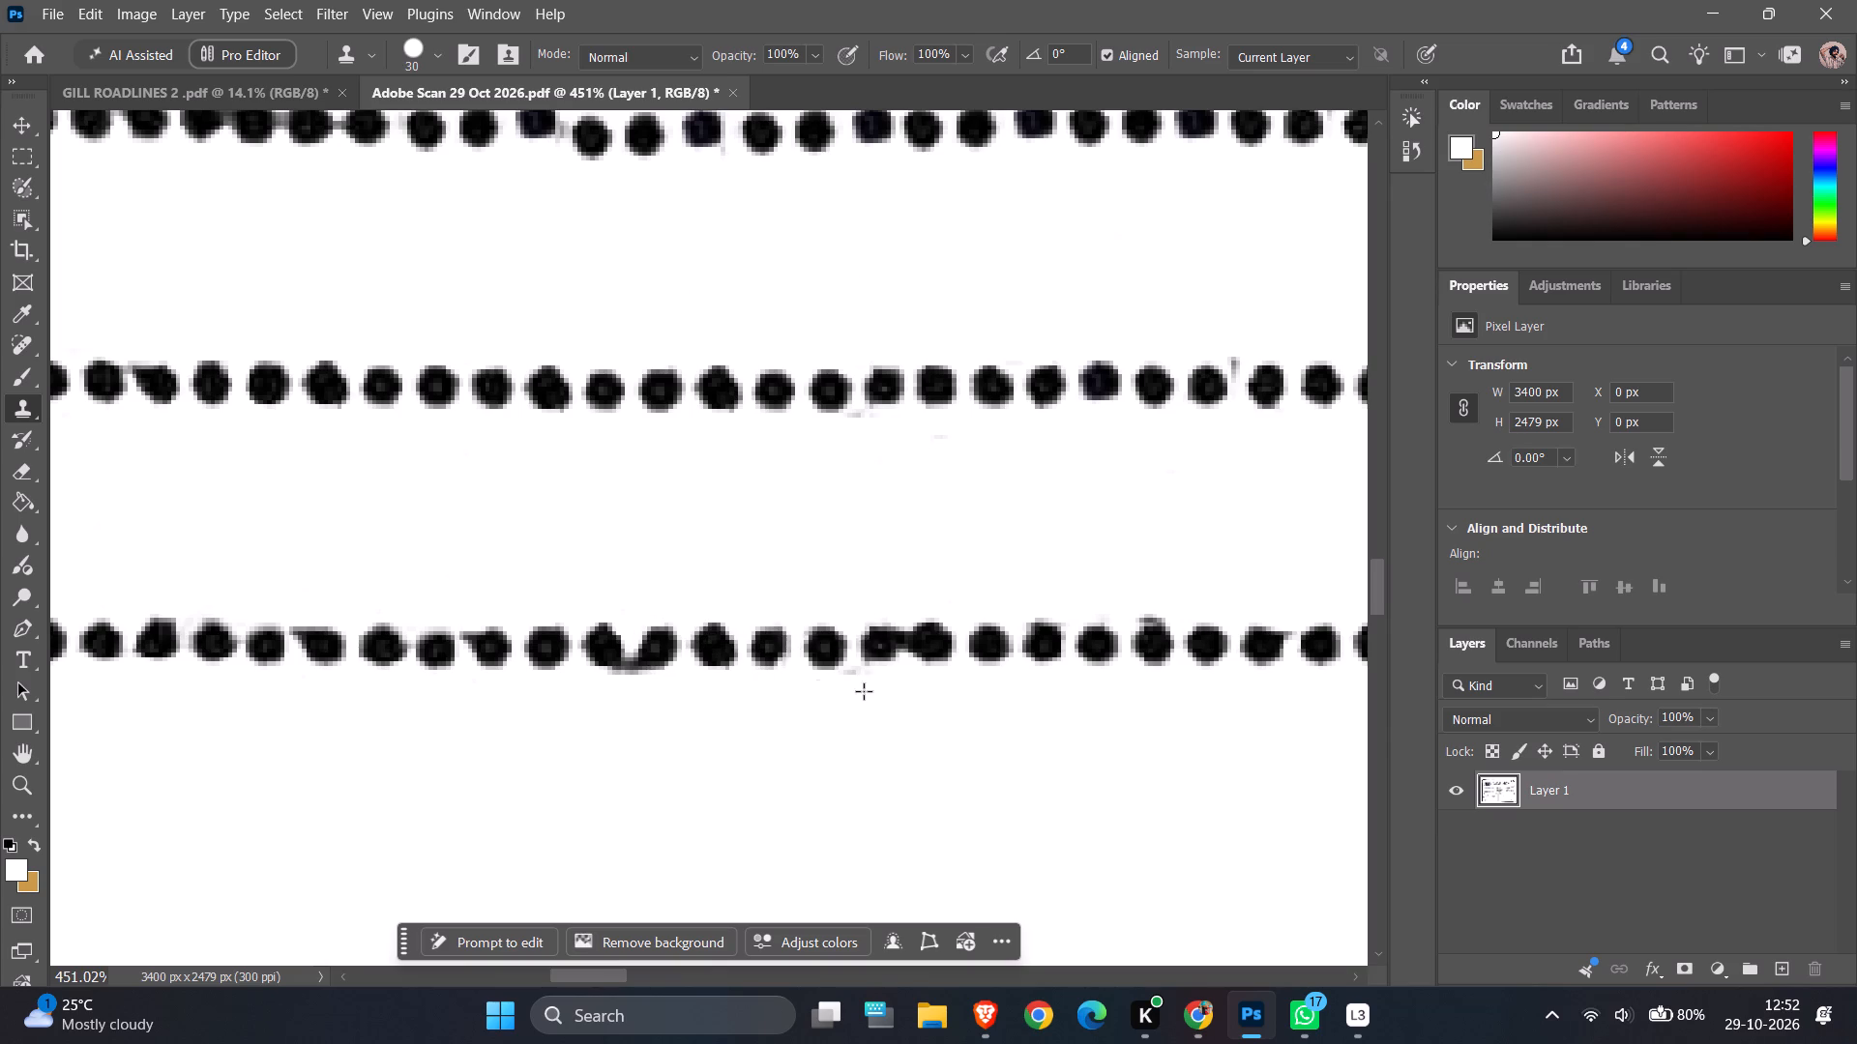
alt+click(770, 642)
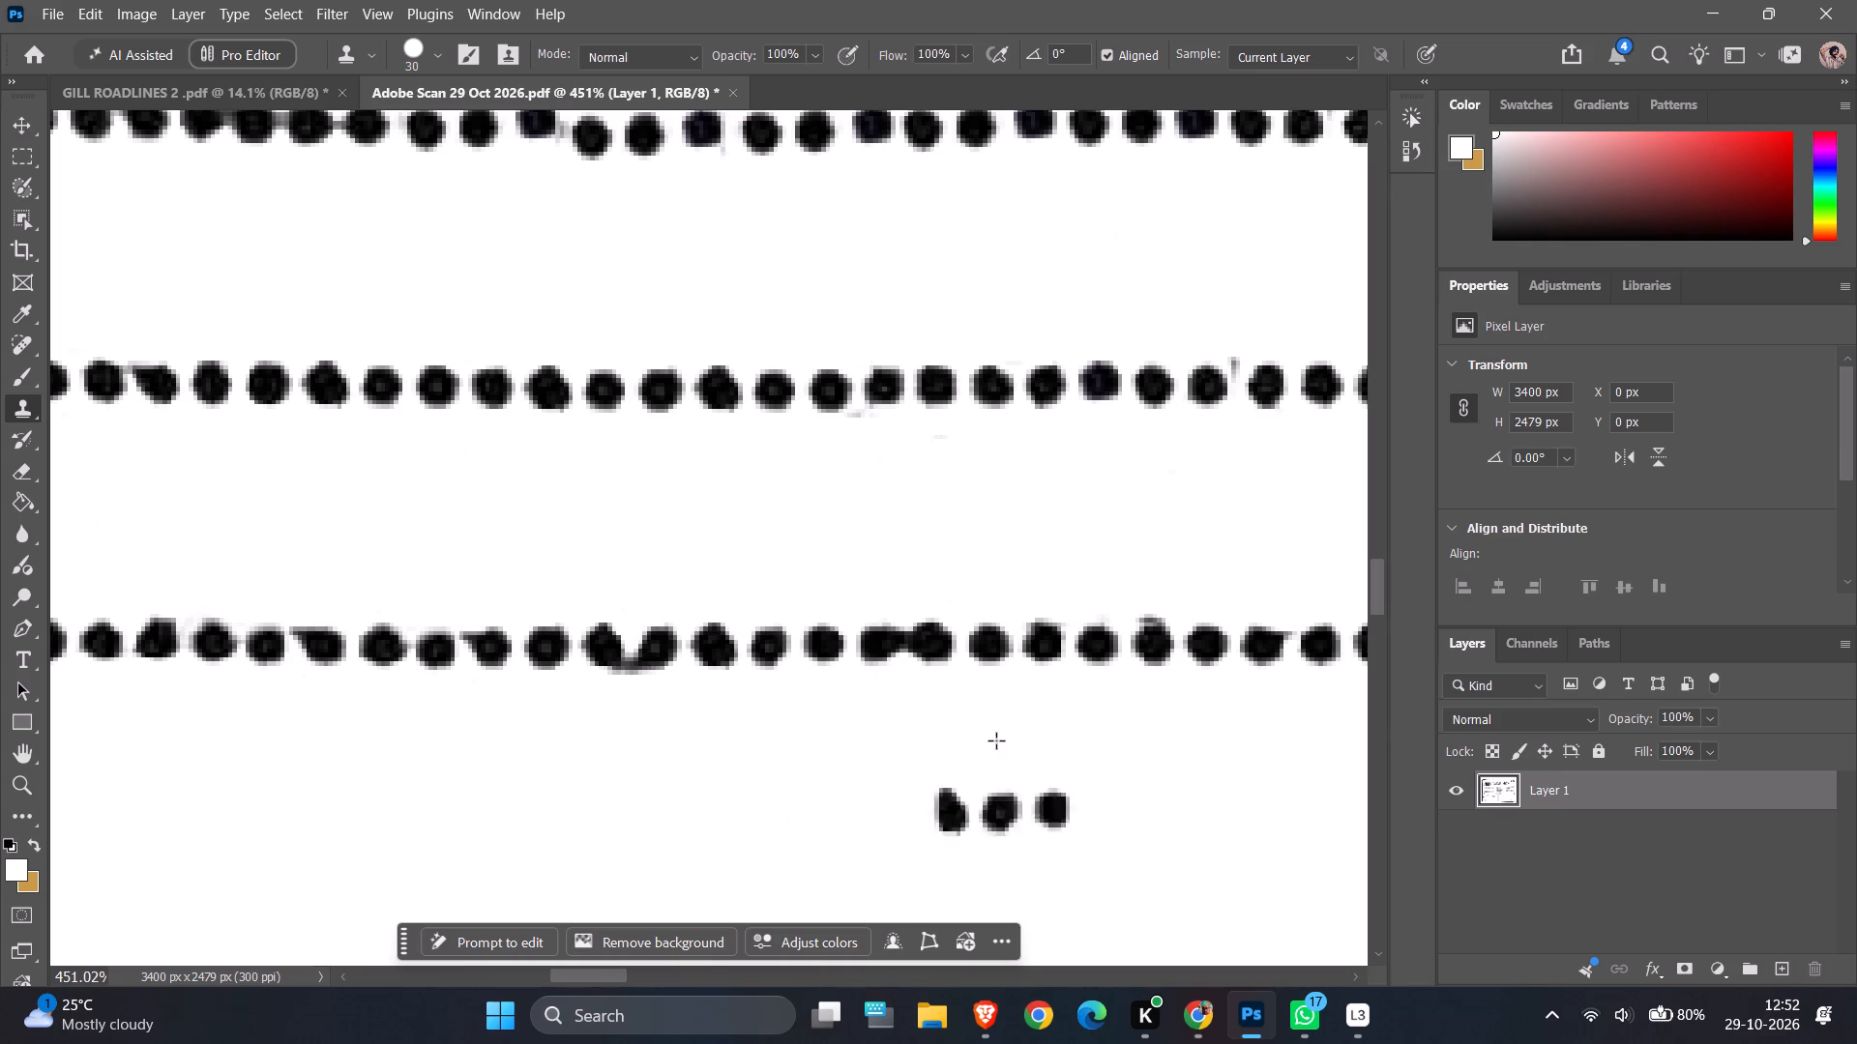
click(931, 642)
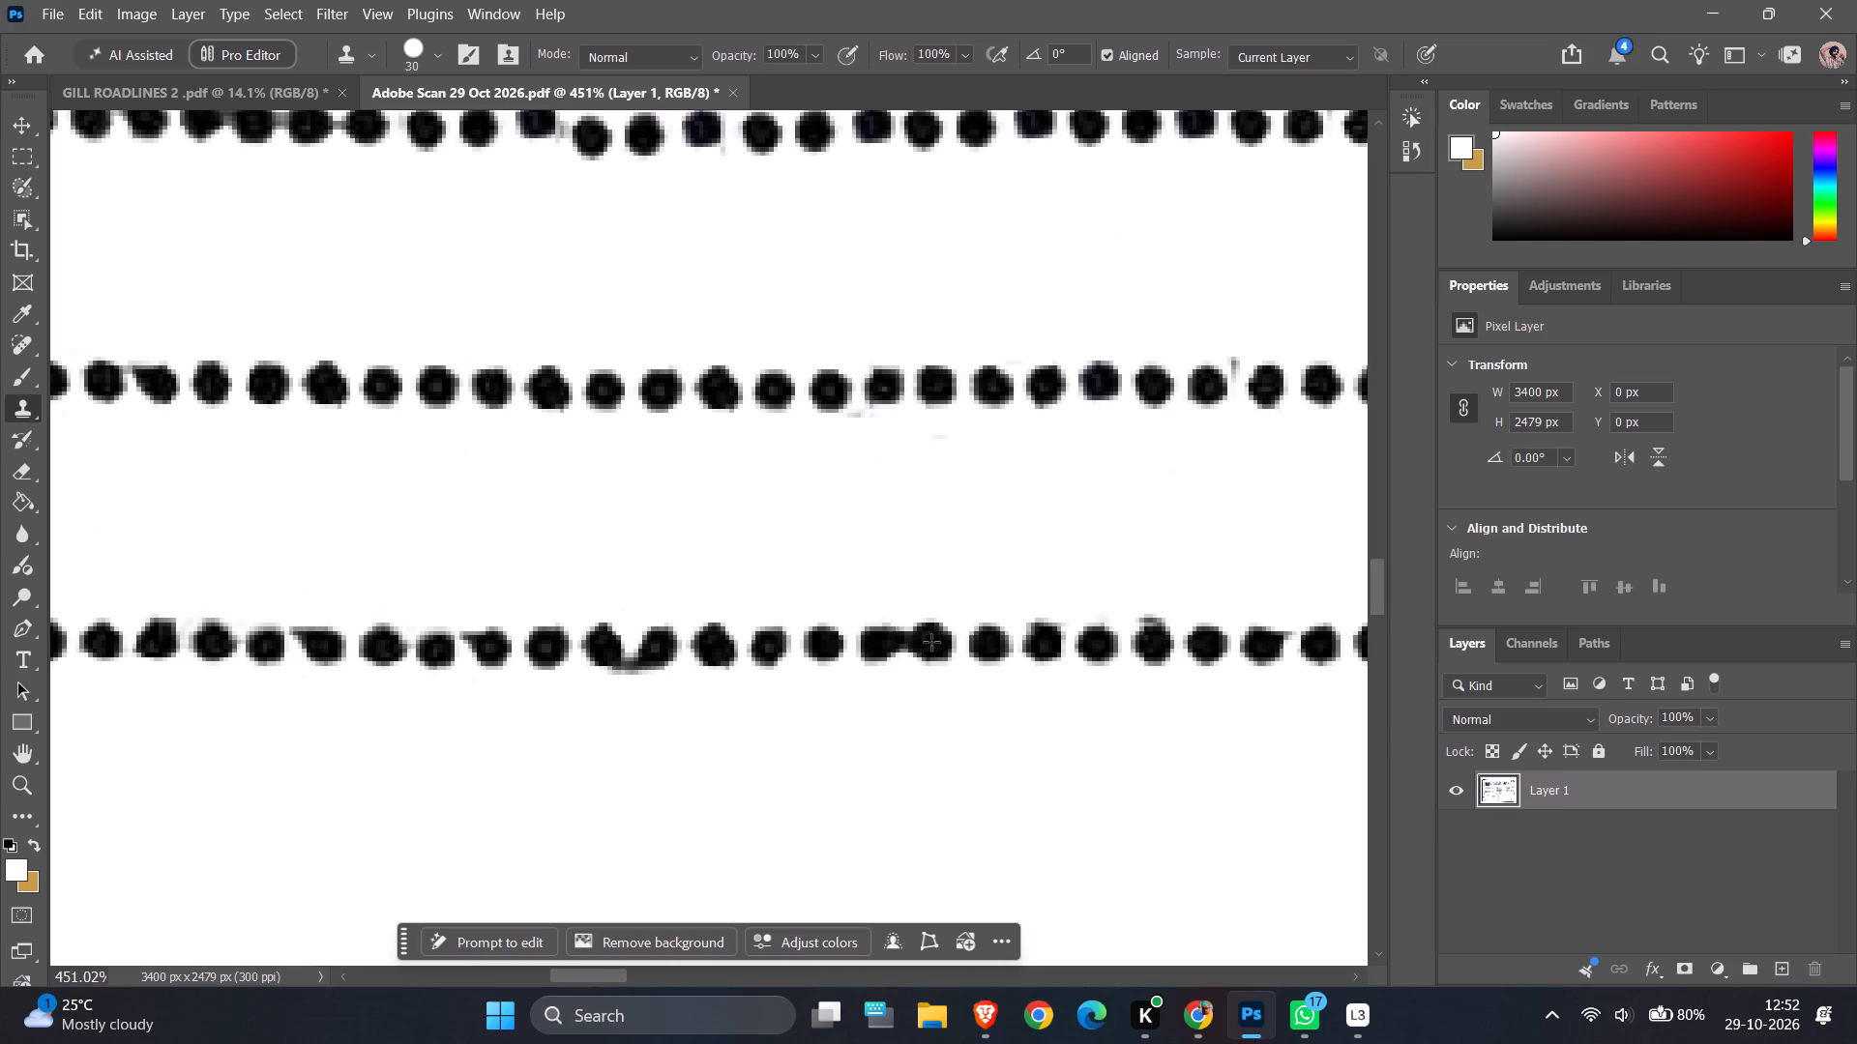
Clone clean dots from the second Consignee dotted line over the joined dots on the M/s line below the Consignee heading.
ctrl+alt+scroll(985, 729, down, 11)
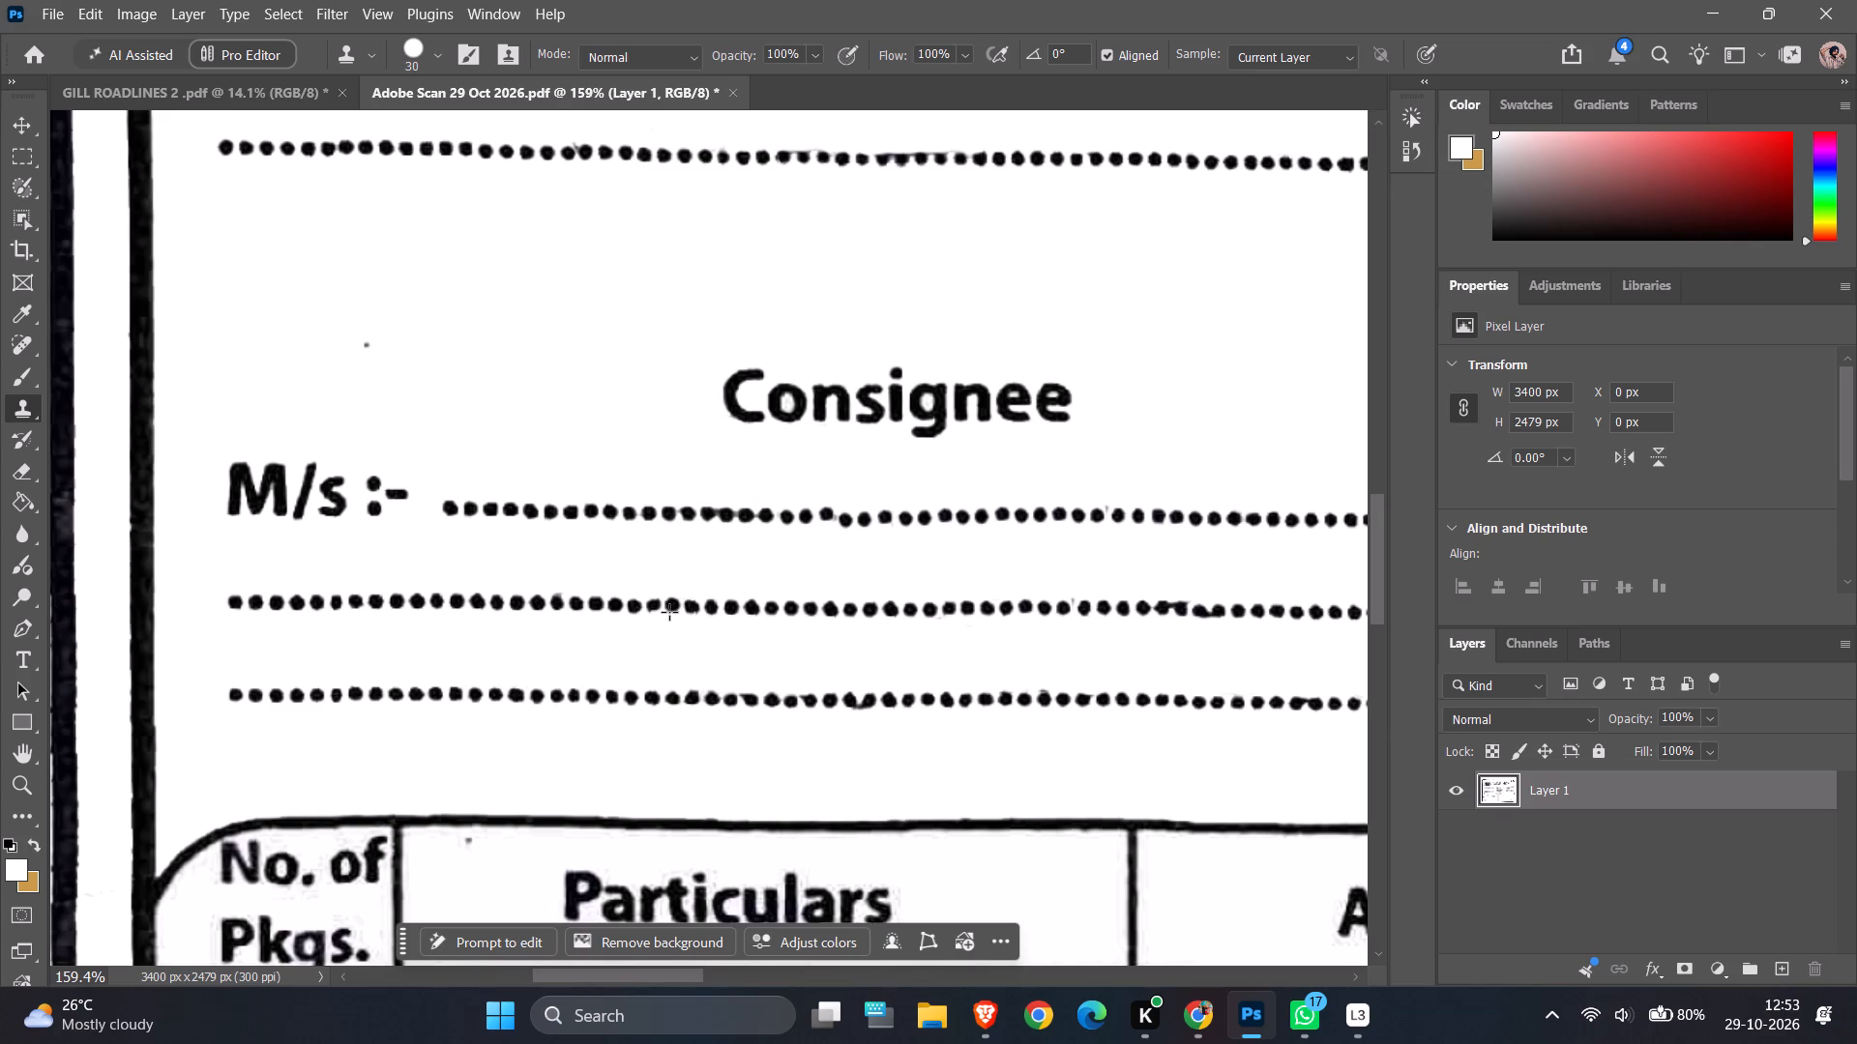
ctrl+alt+scroll(764, 480, up, 10)
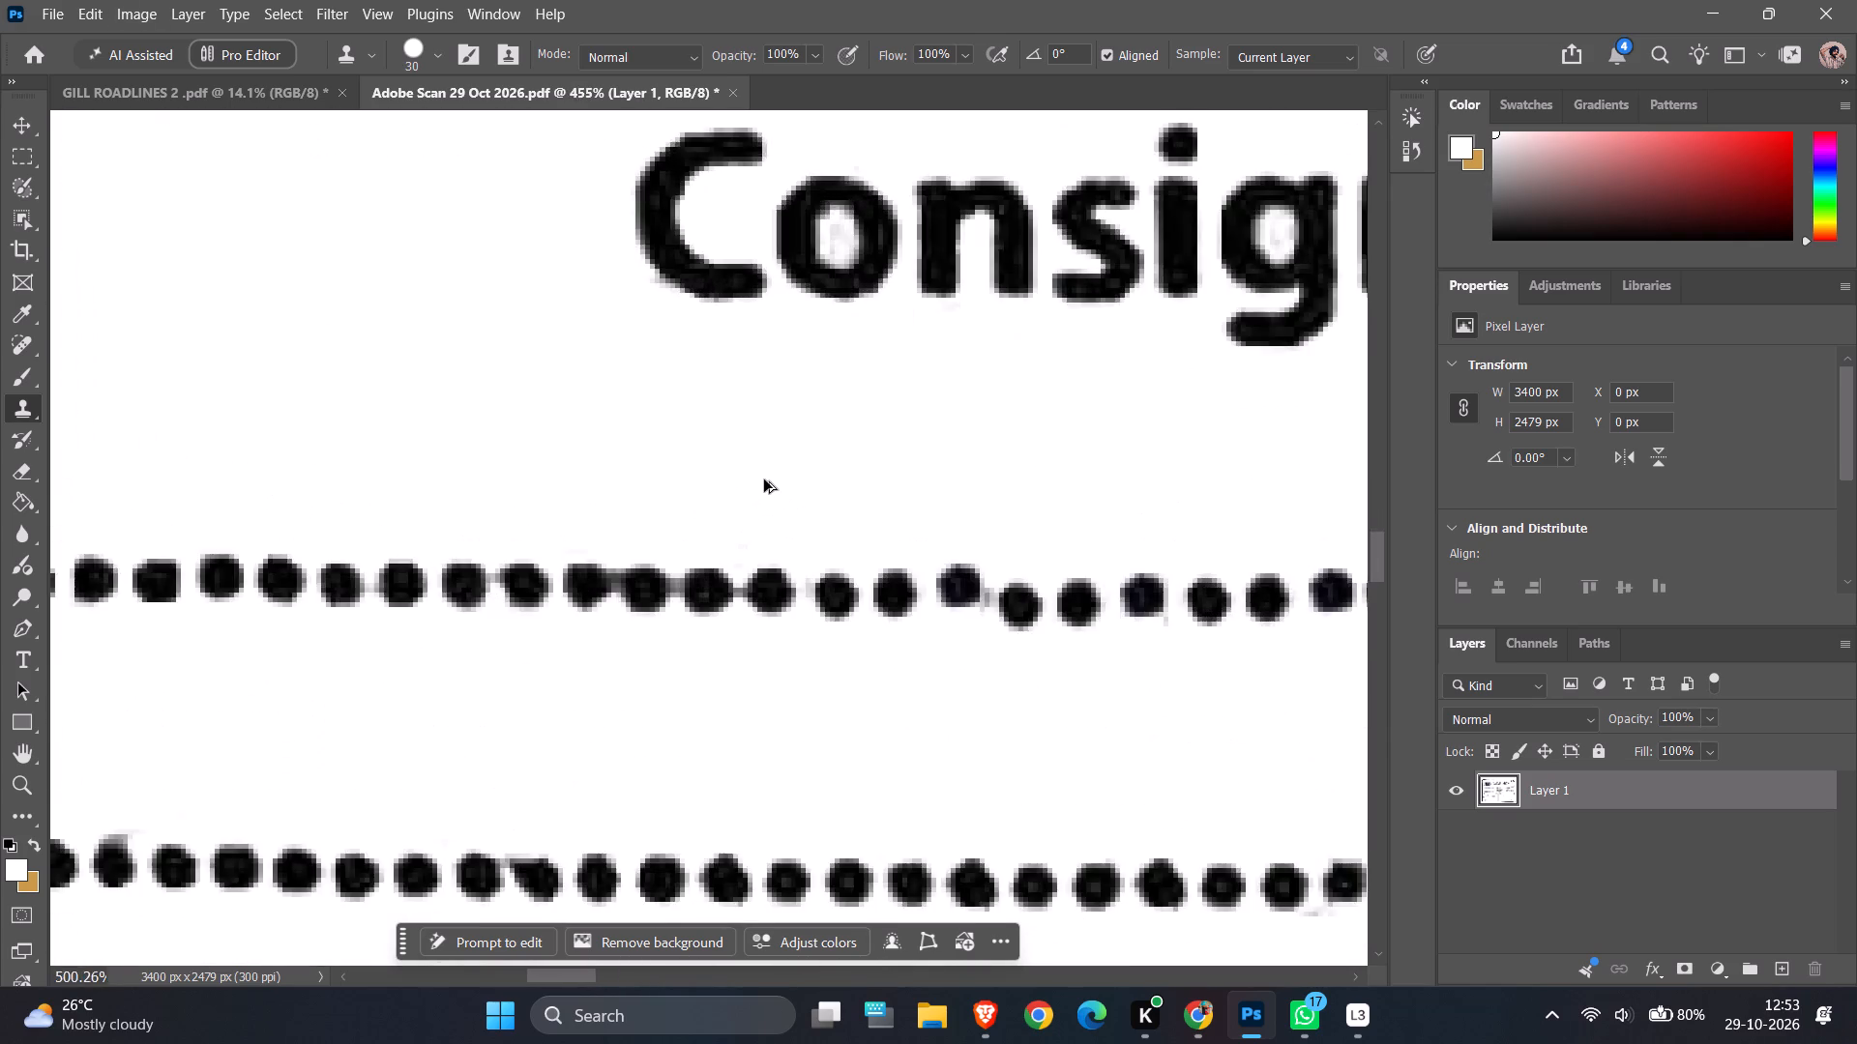
ctrl+alt+scroll(764, 479, up, 7)
ctrl+alt+scroll(600, 578, down, 5)
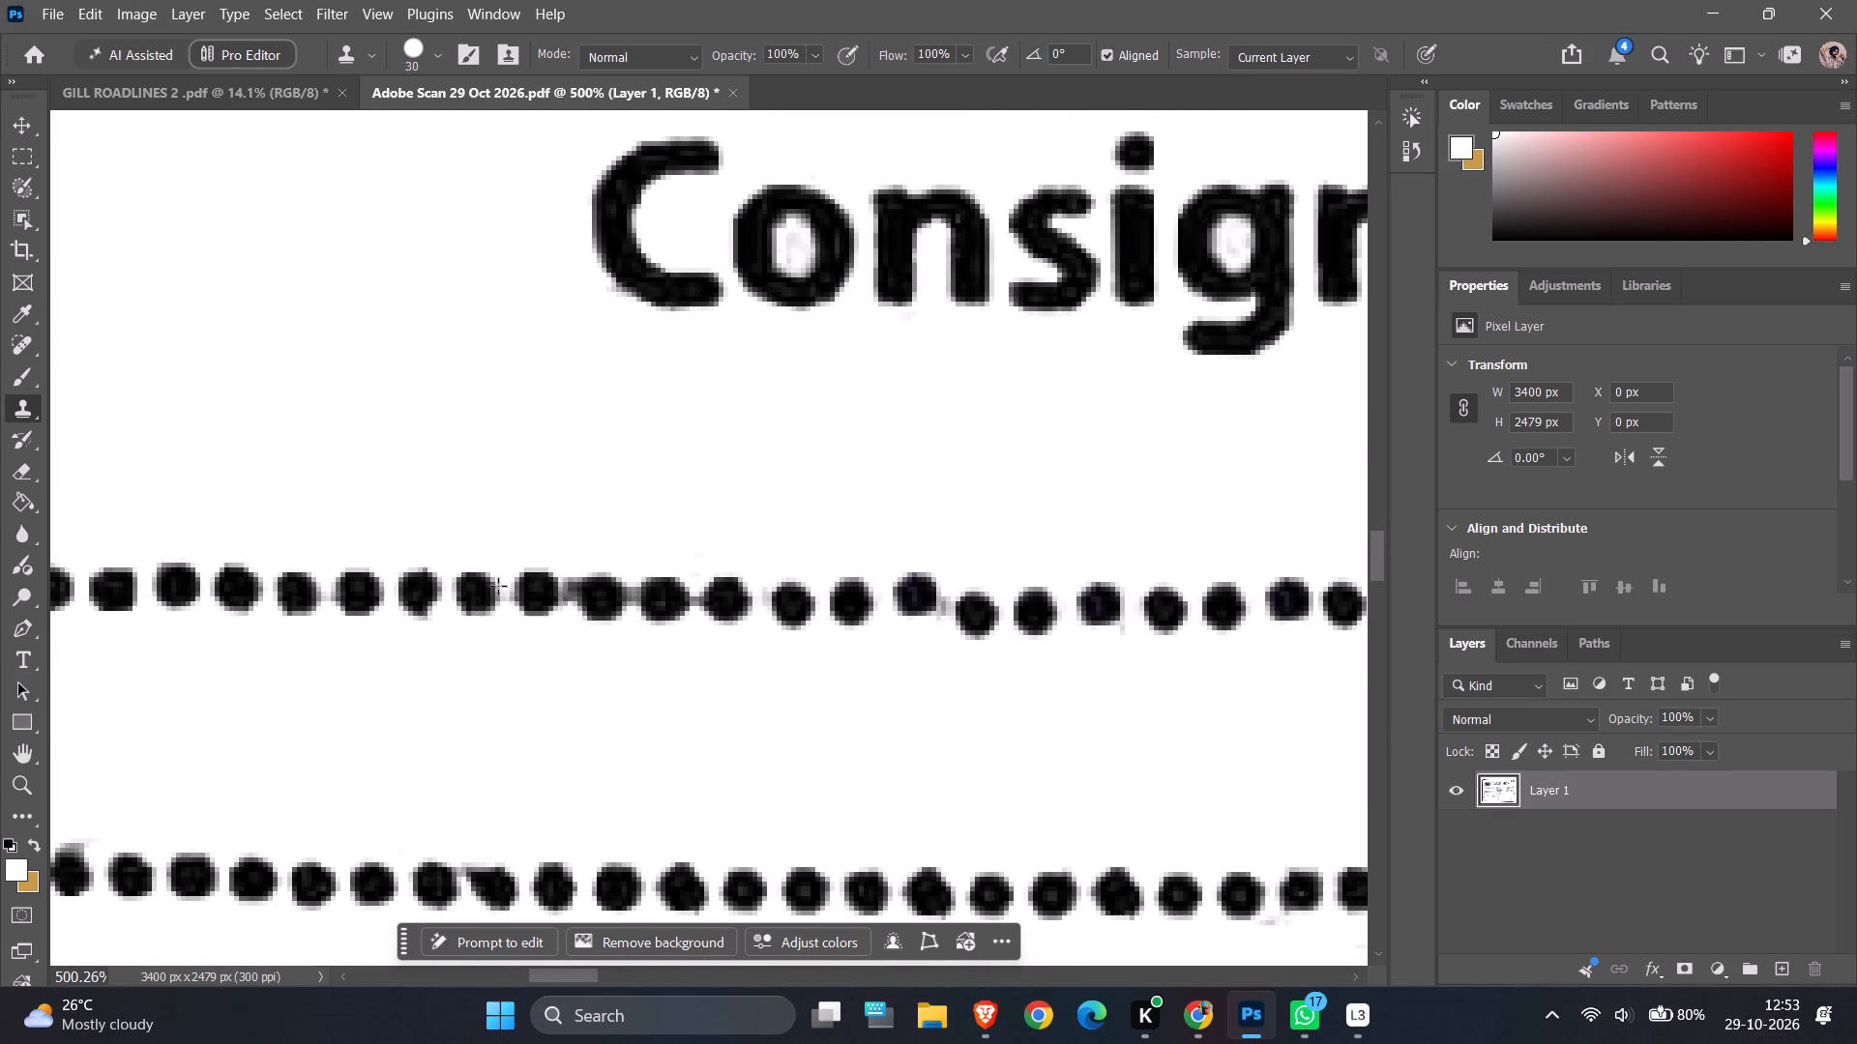
alt+scroll(889, 754, down, 3)
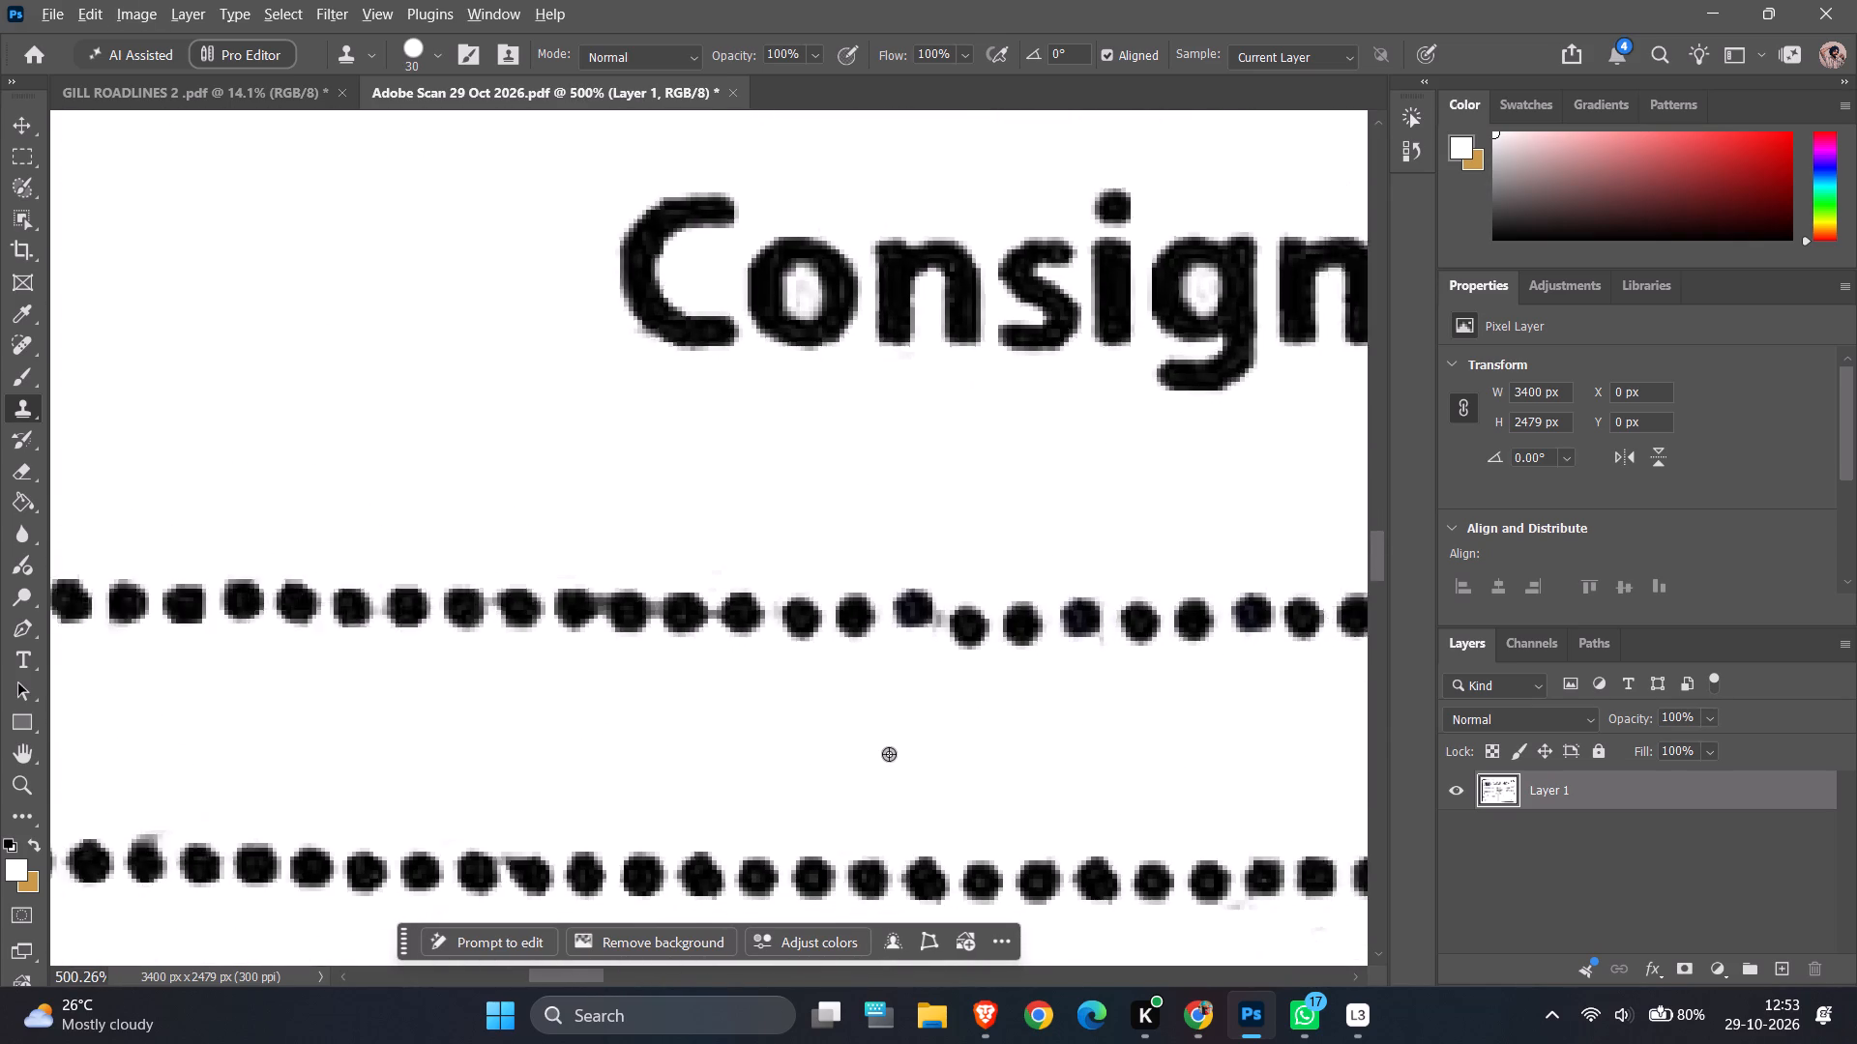
alt+scroll(889, 754, down, 2)
ctrl+alt+scroll(804, 853, up, 4)
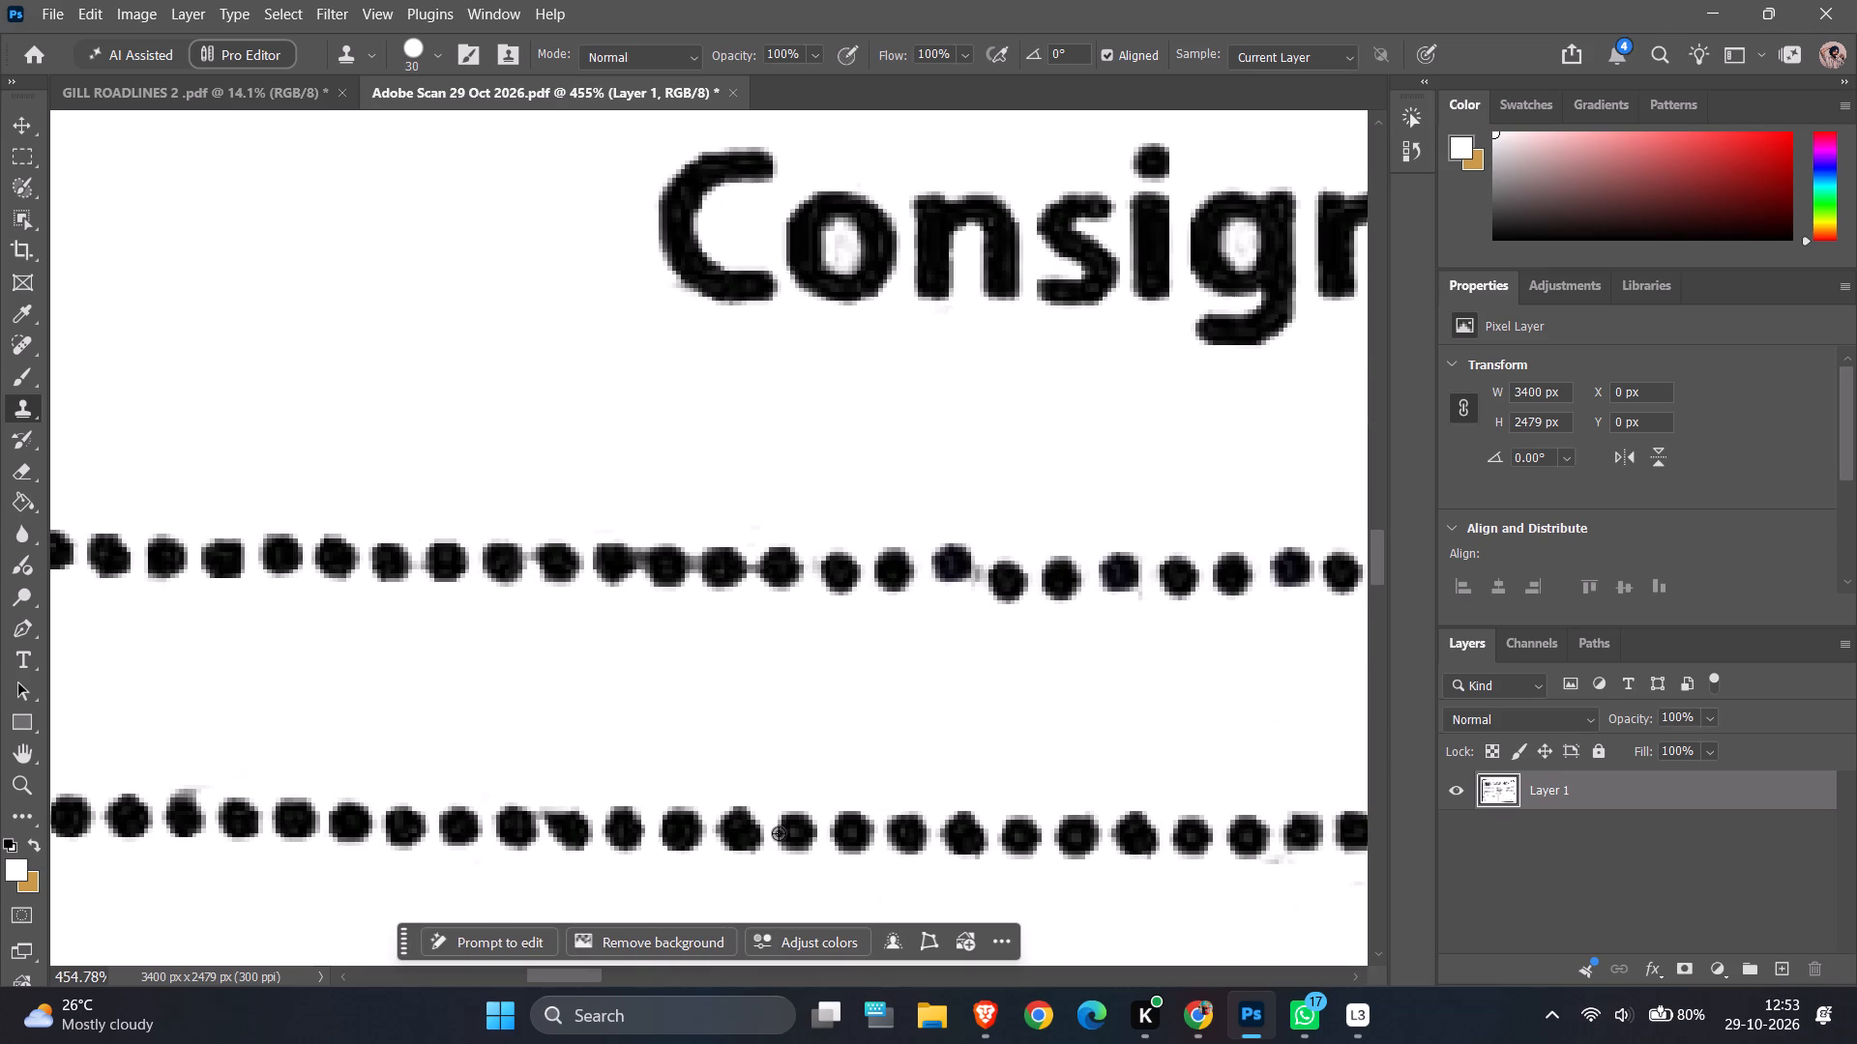
alt+click(794, 829)
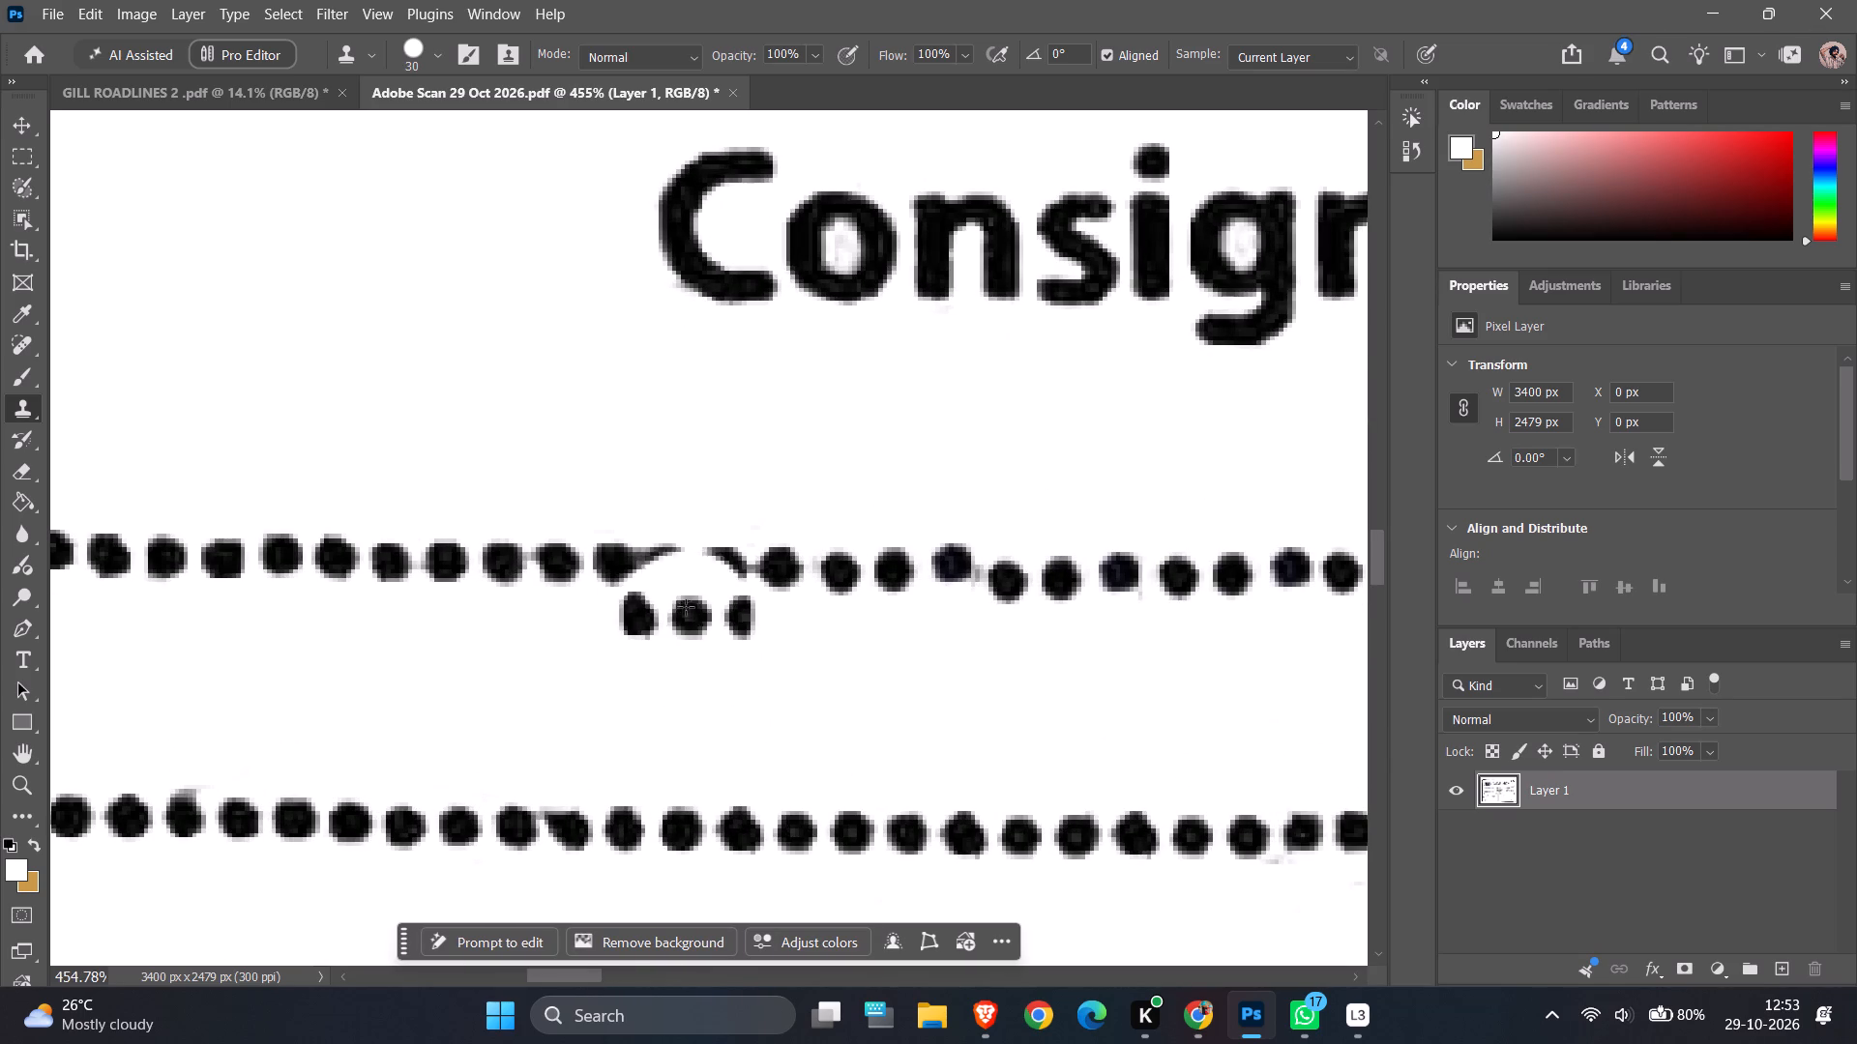
alt+click(798, 830)
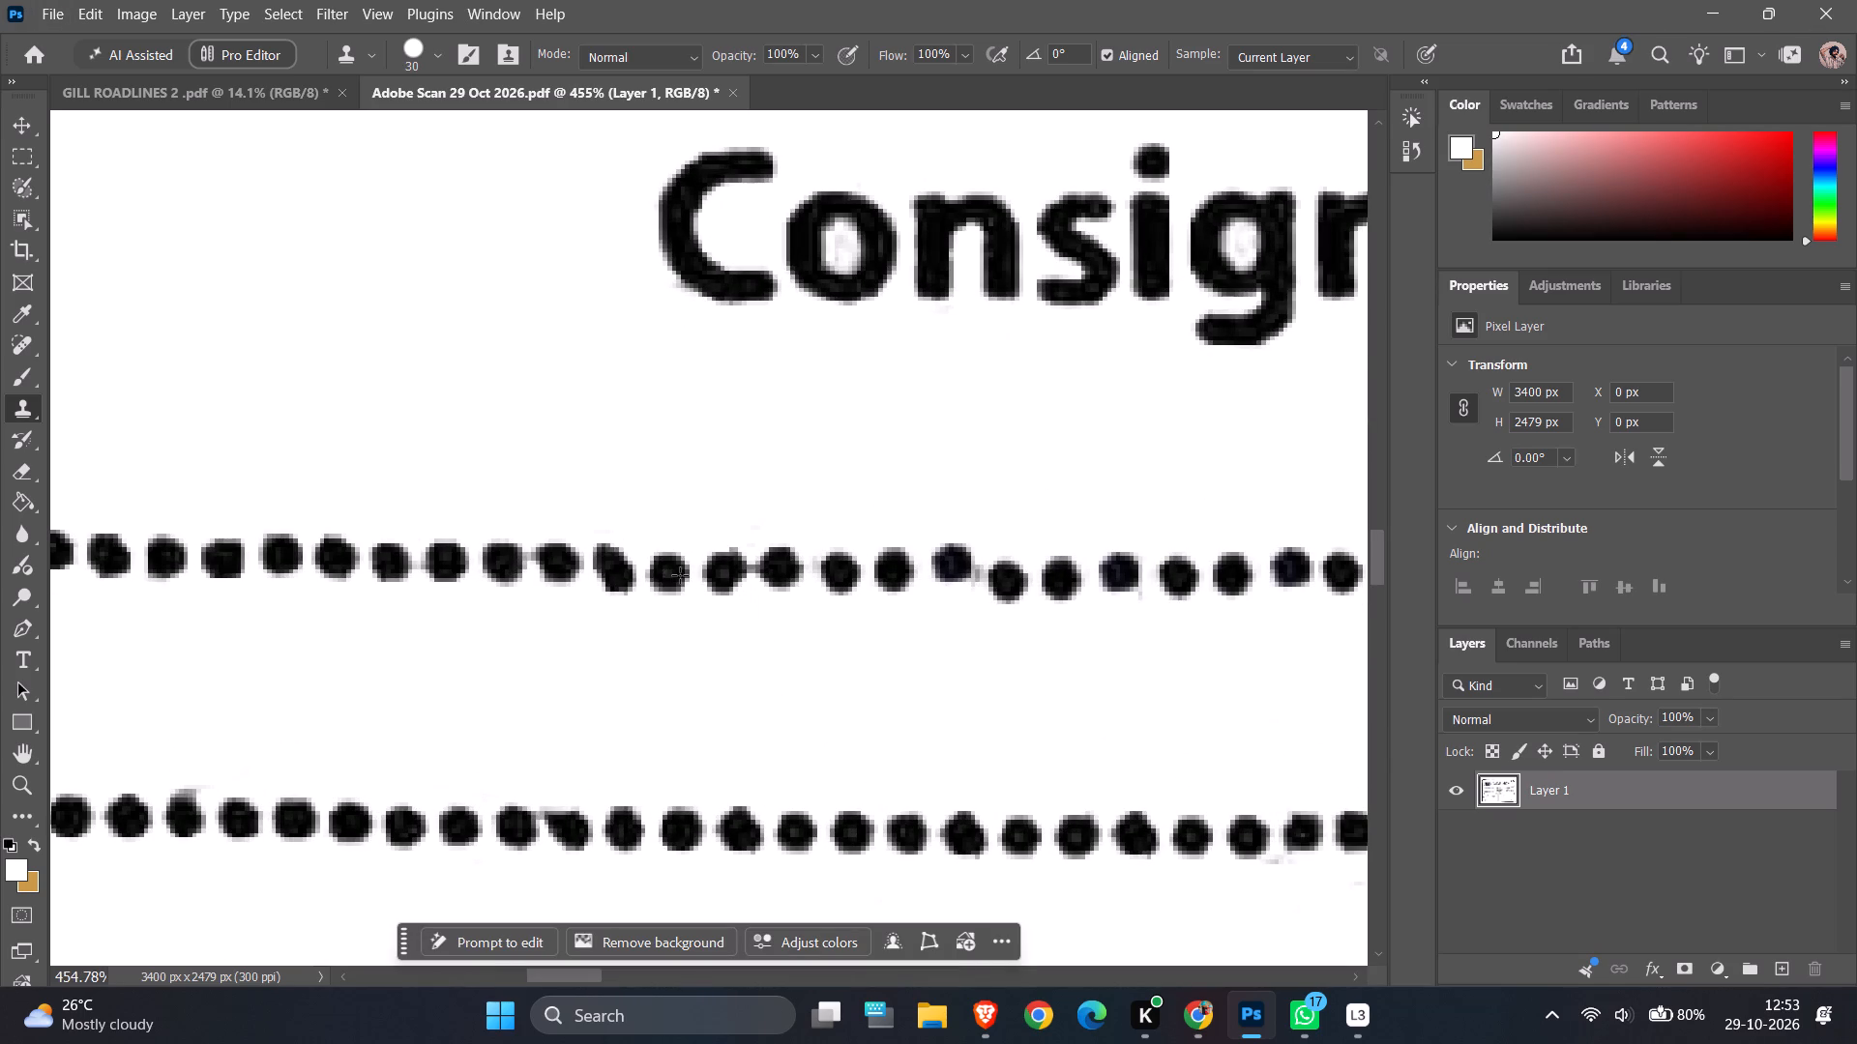
click(675, 562)
Clone a clean dot over the bluish raised dot further along the Consignee M/s dotted line.
ctrl+scroll(675, 562, down, 3)
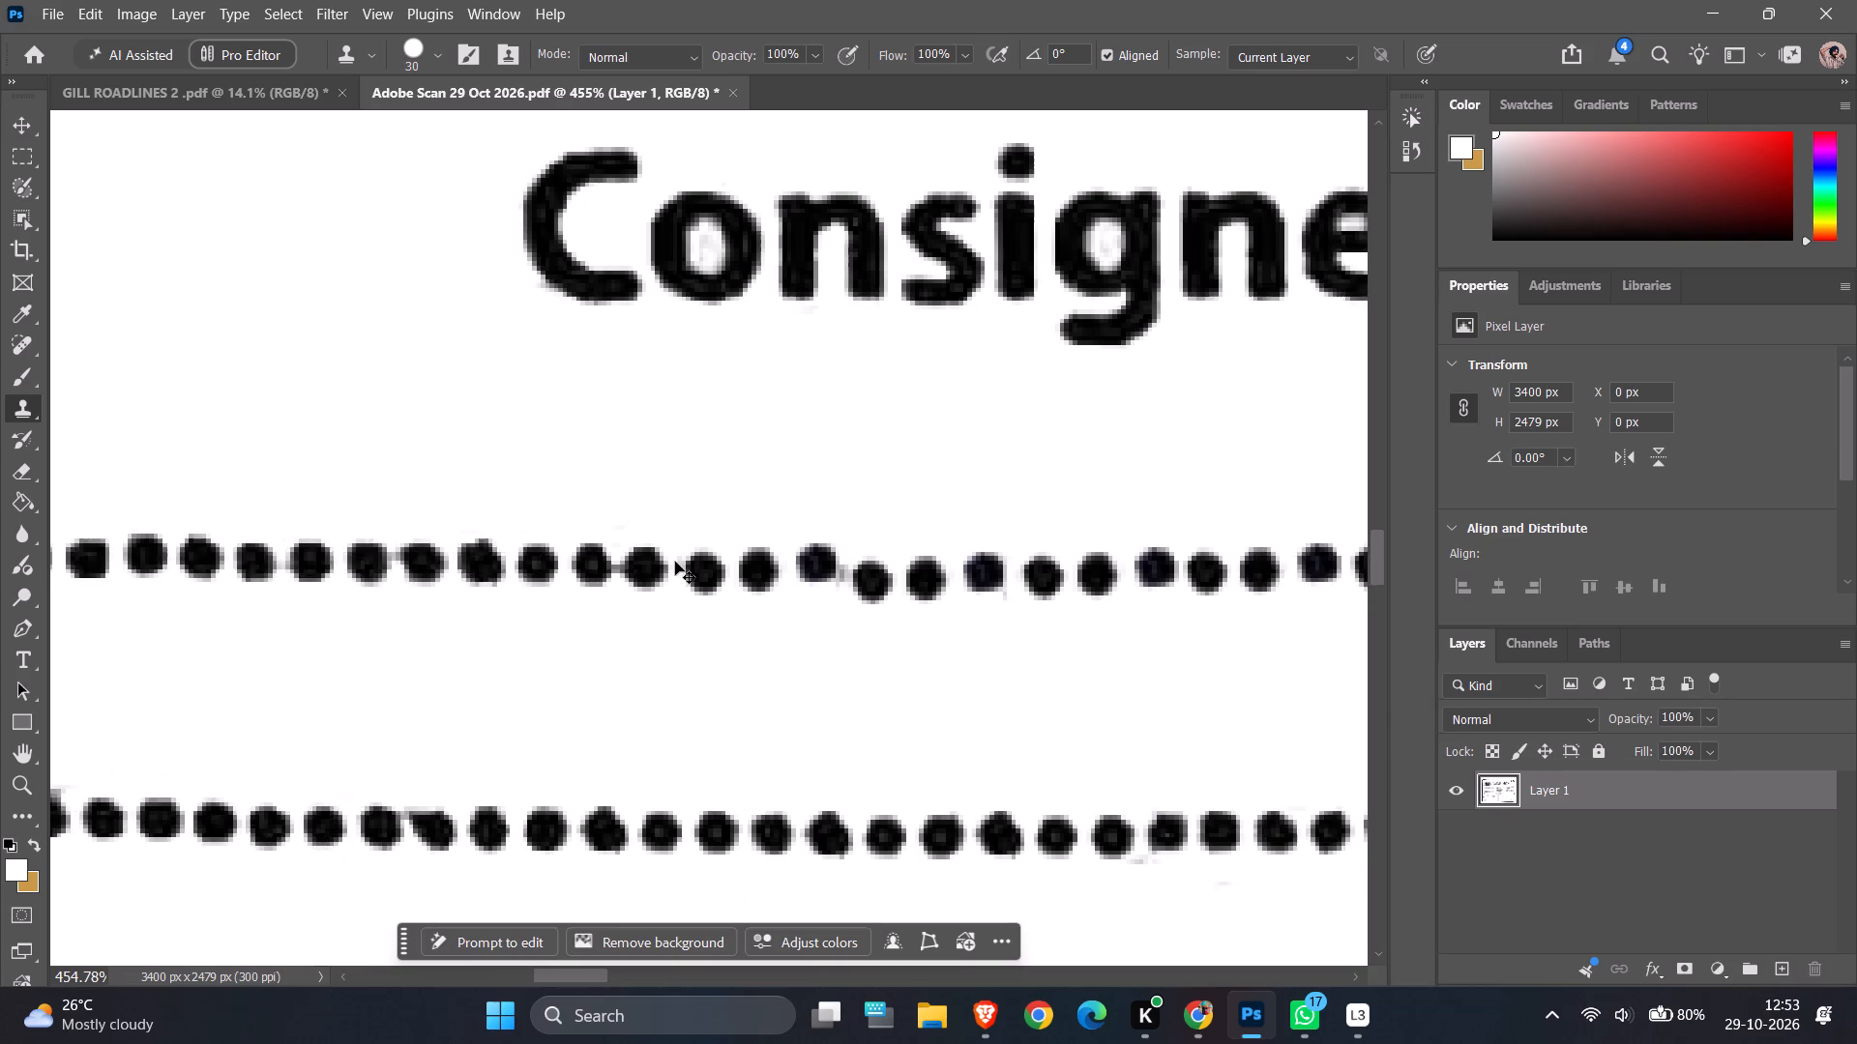
ctrl+scroll(675, 562, down, 18)
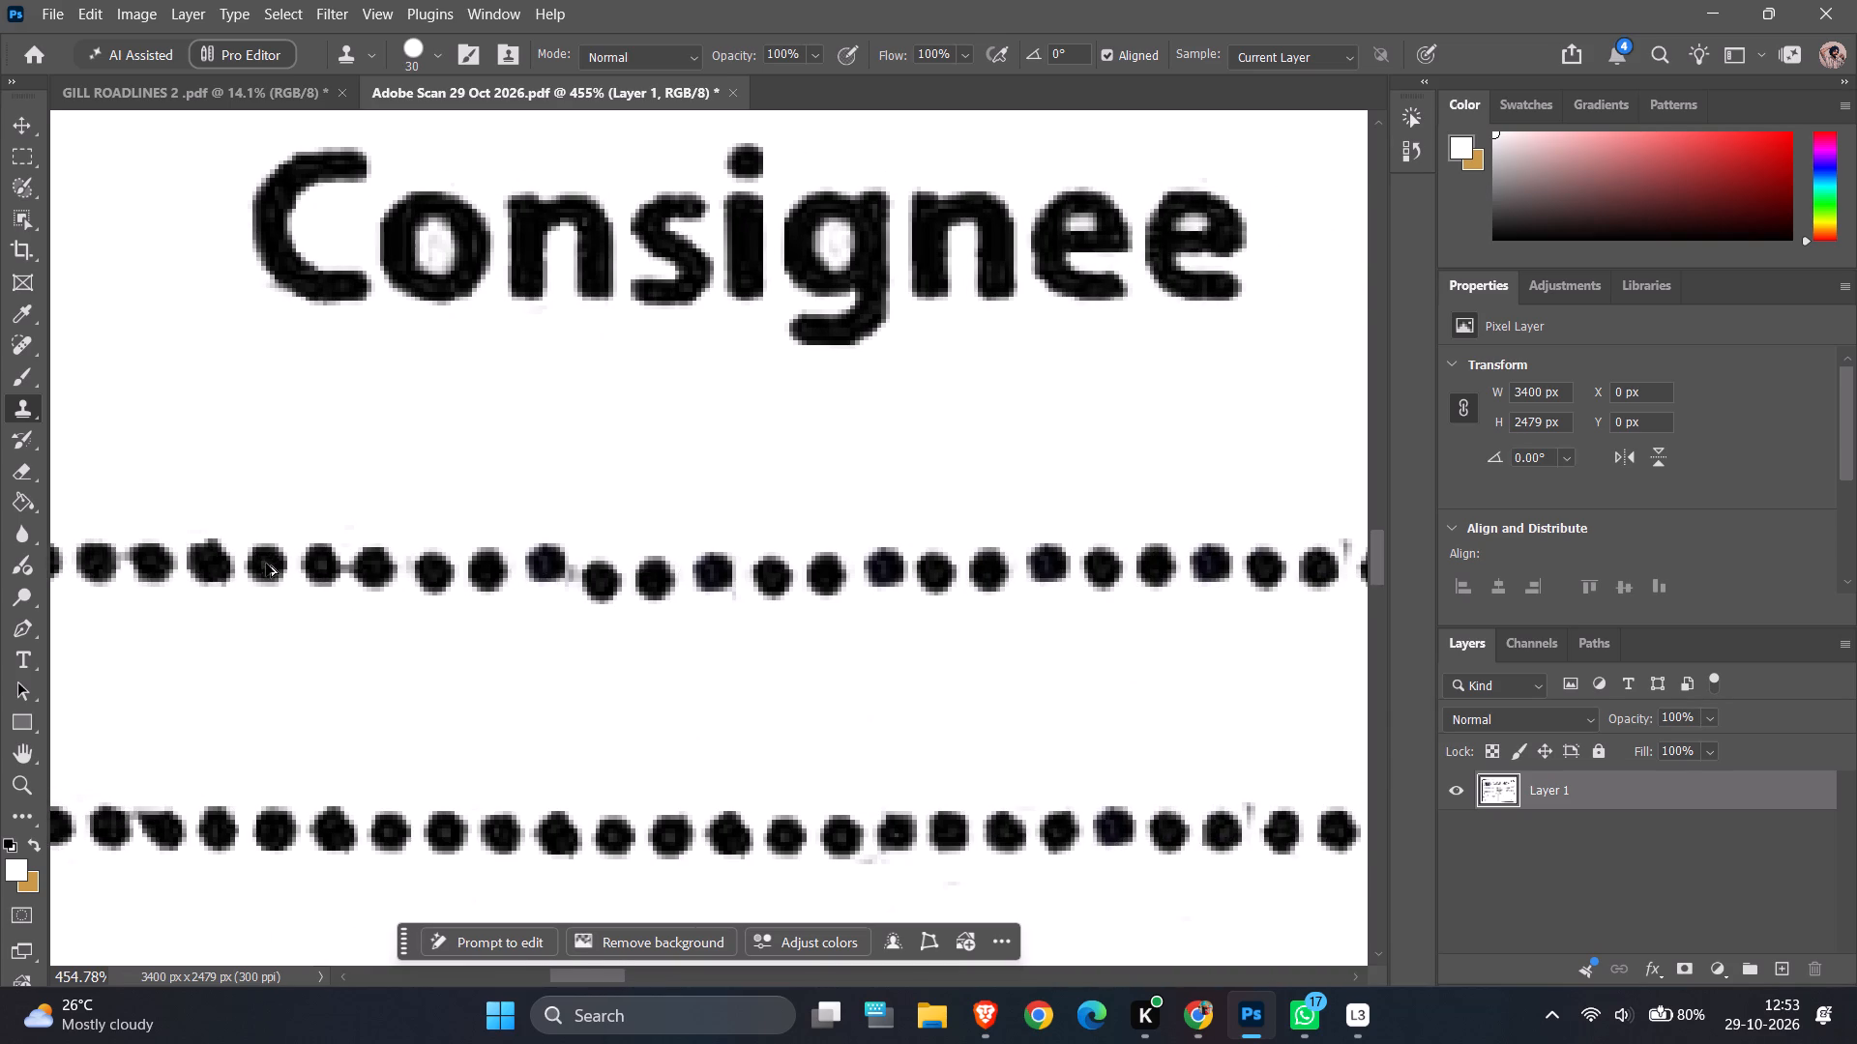
alt+click(266, 562)
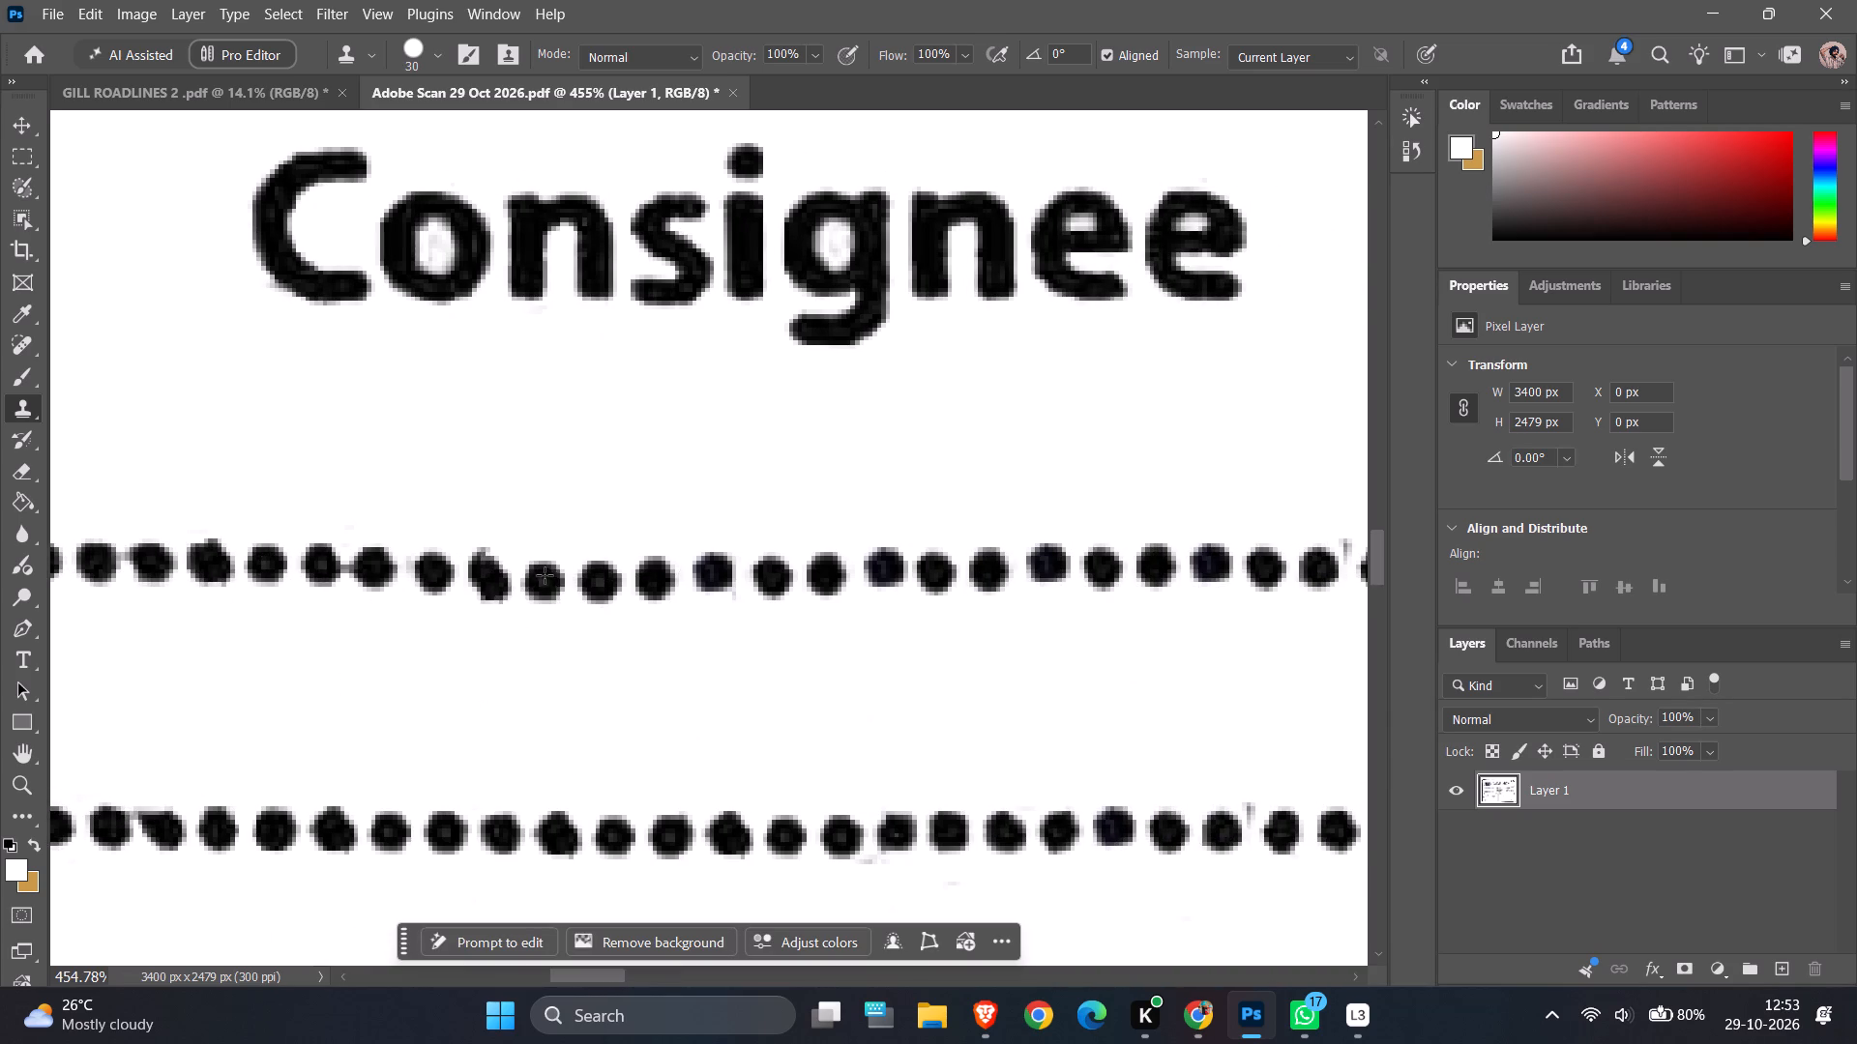
click(546, 574)
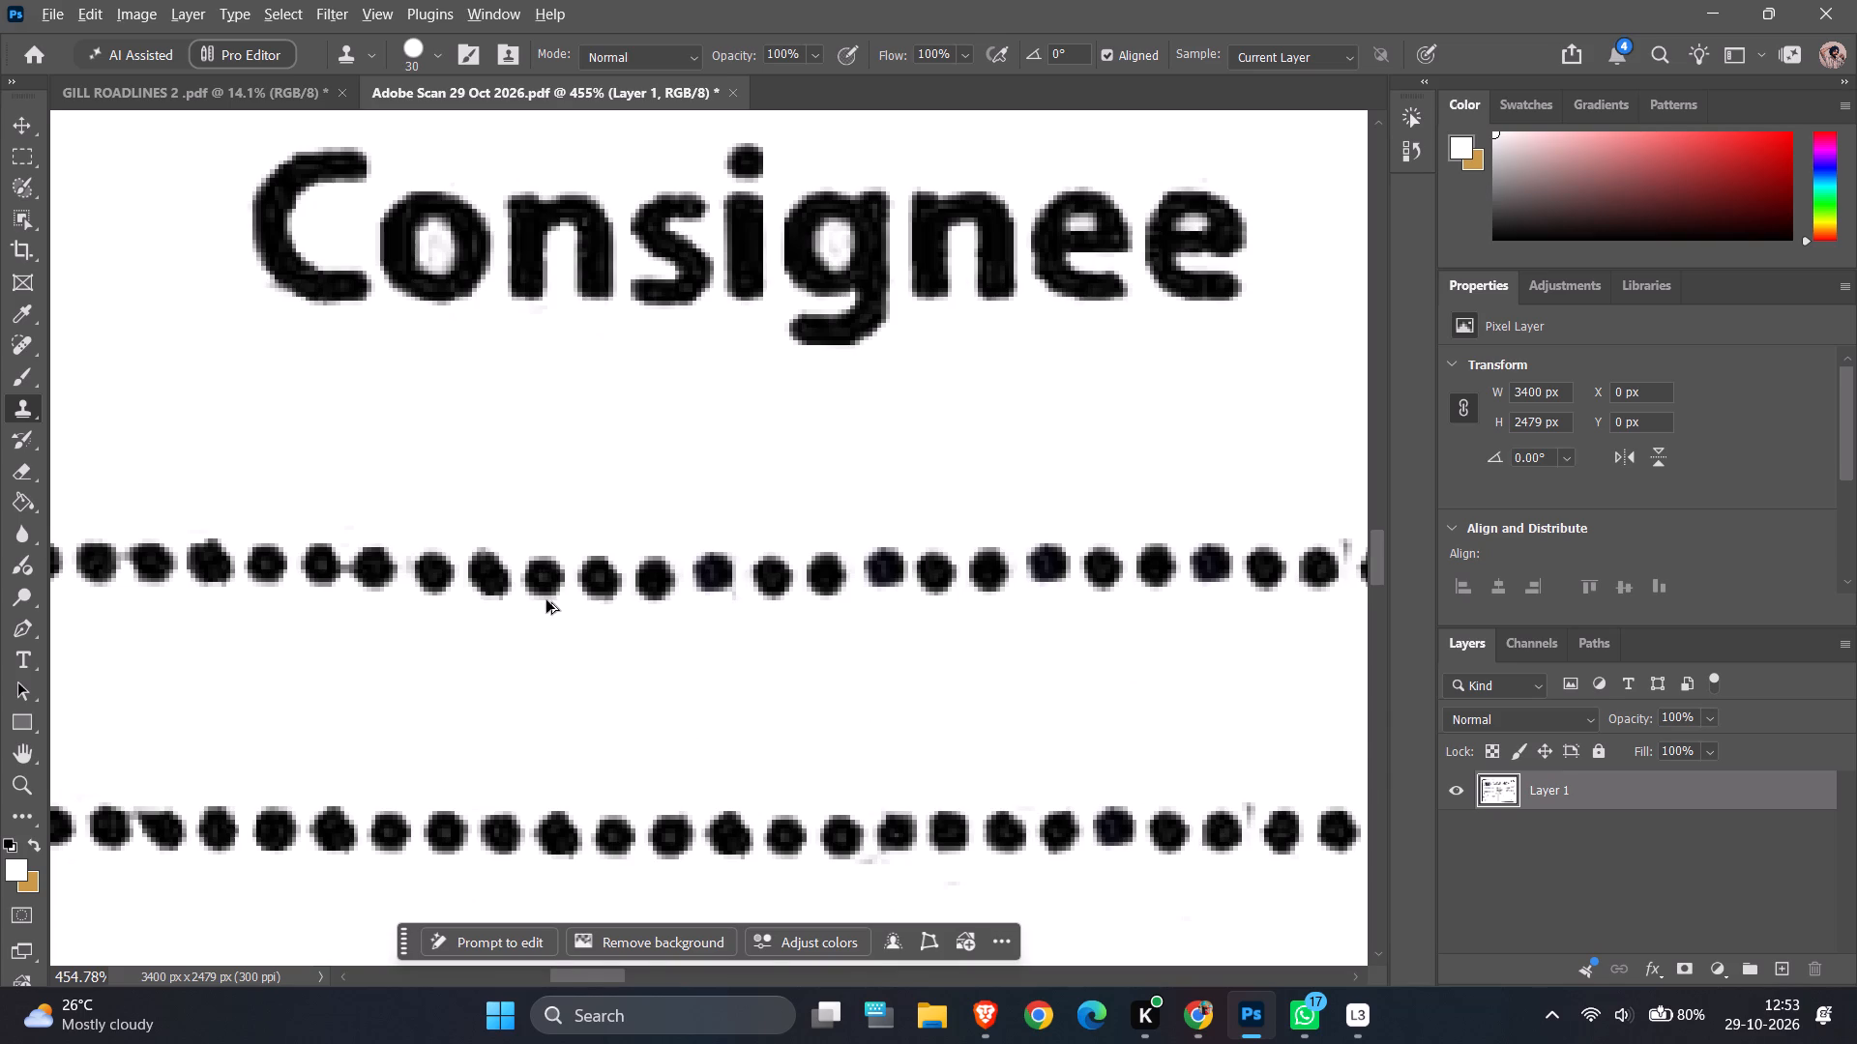
Set the Clone Stamp brush size to 81 px and clone white background over the first two handwritten letters under Lorry No.
ctrl+alt+scroll(545, 600, down, 20)
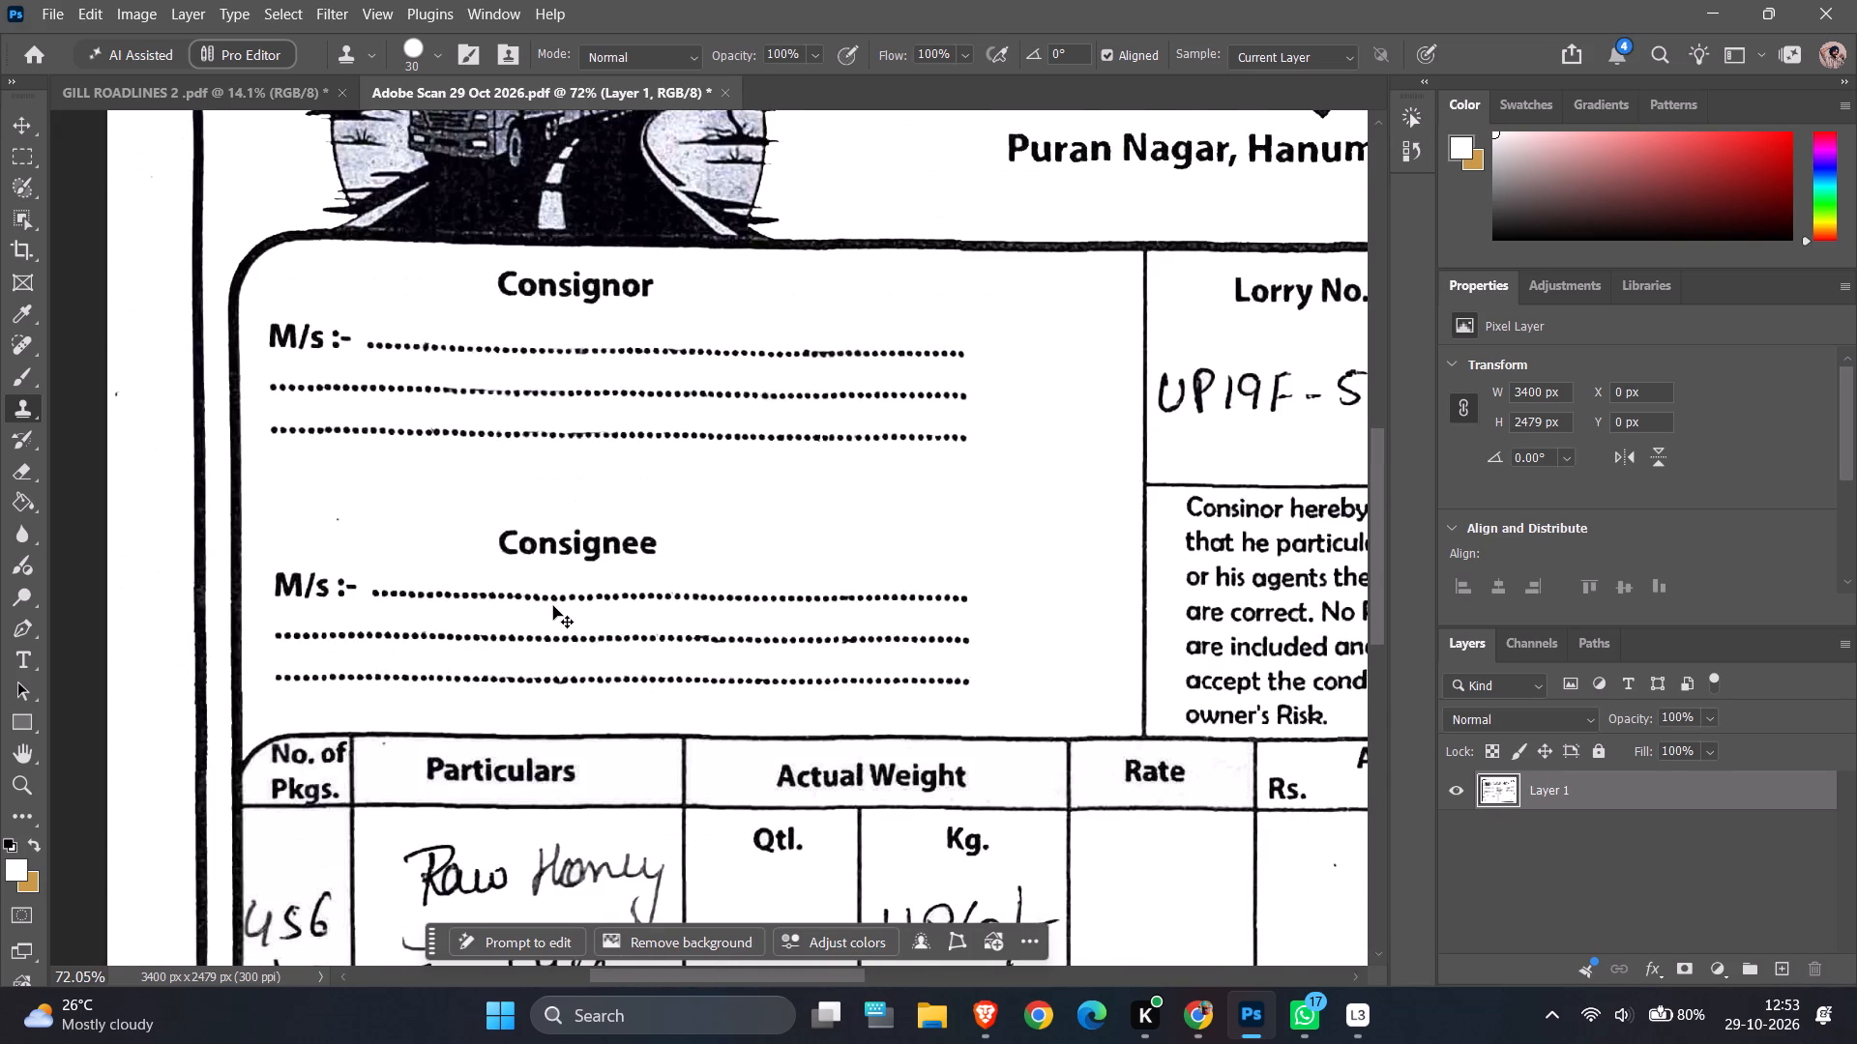
ctrl+scroll(553, 606, down, 13)
ctrl+scroll(862, 536, up, 6)
scroll(1019, 472, up, 7)
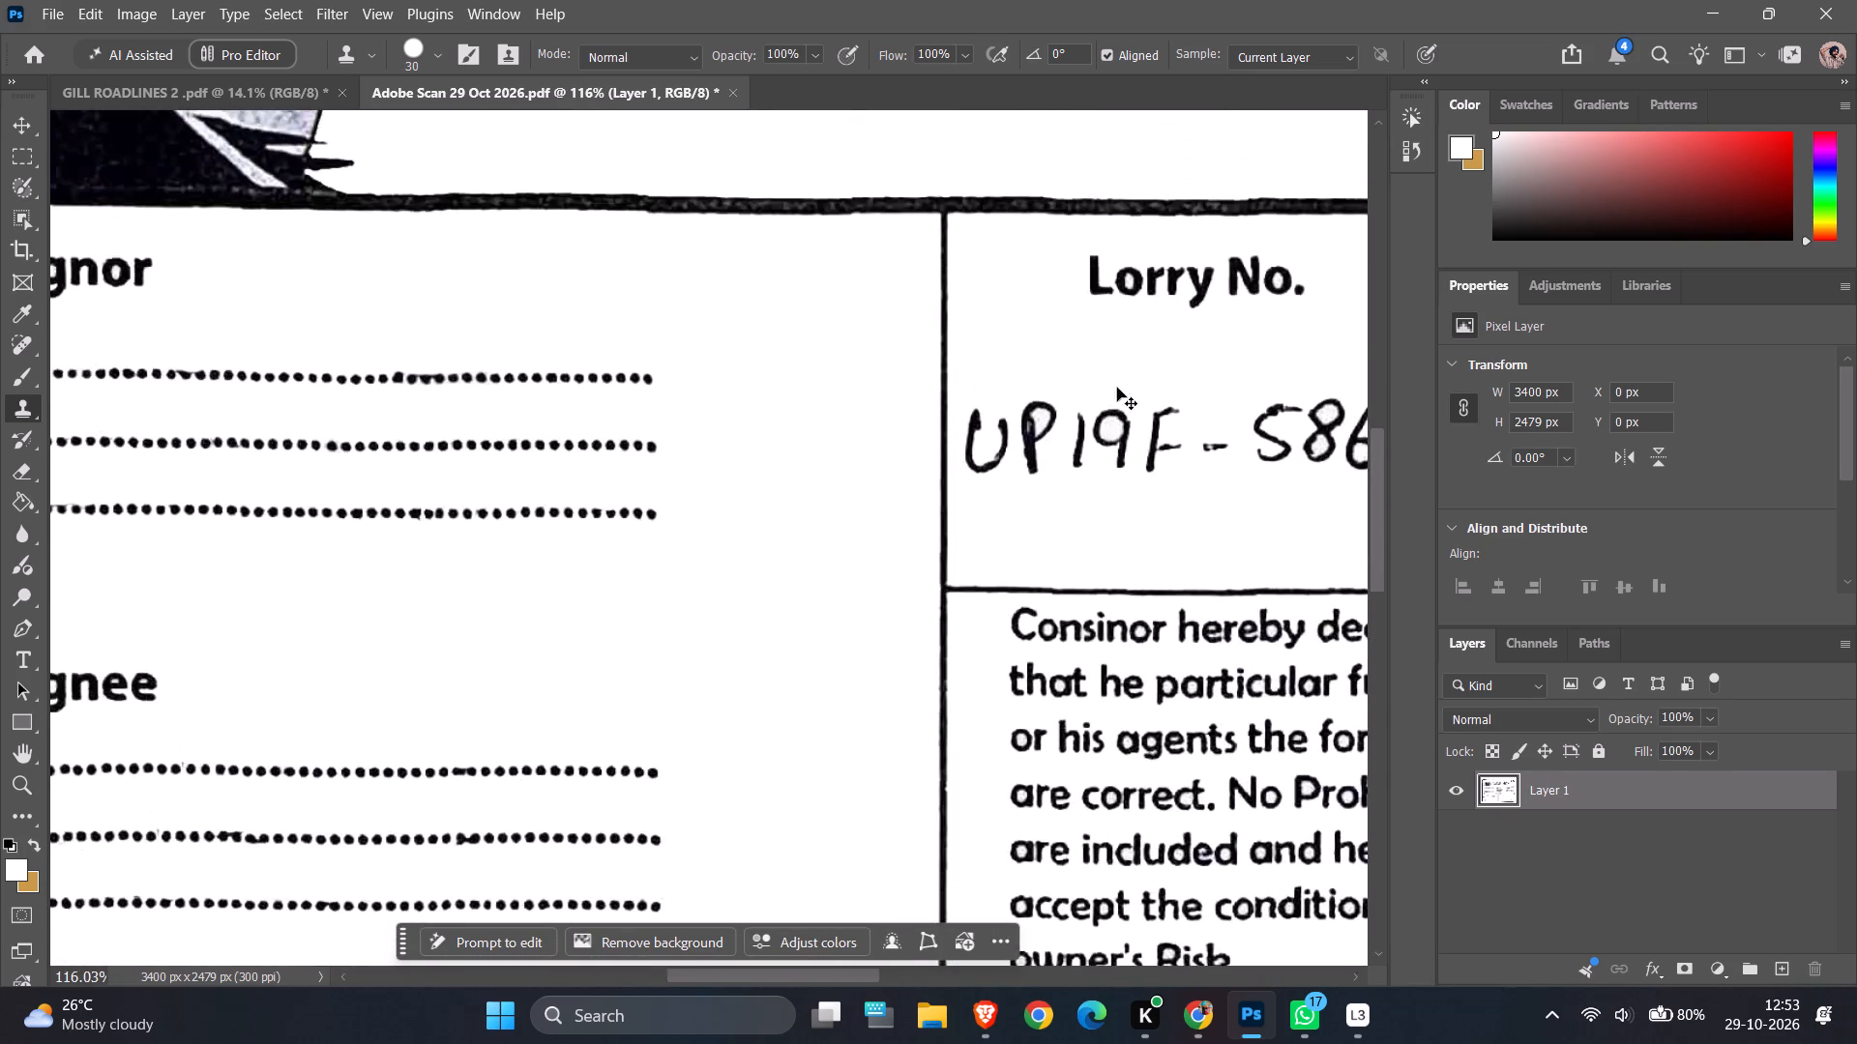
ctrl+alt+scroll(1121, 388, up, 11)
alt+click(867, 262)
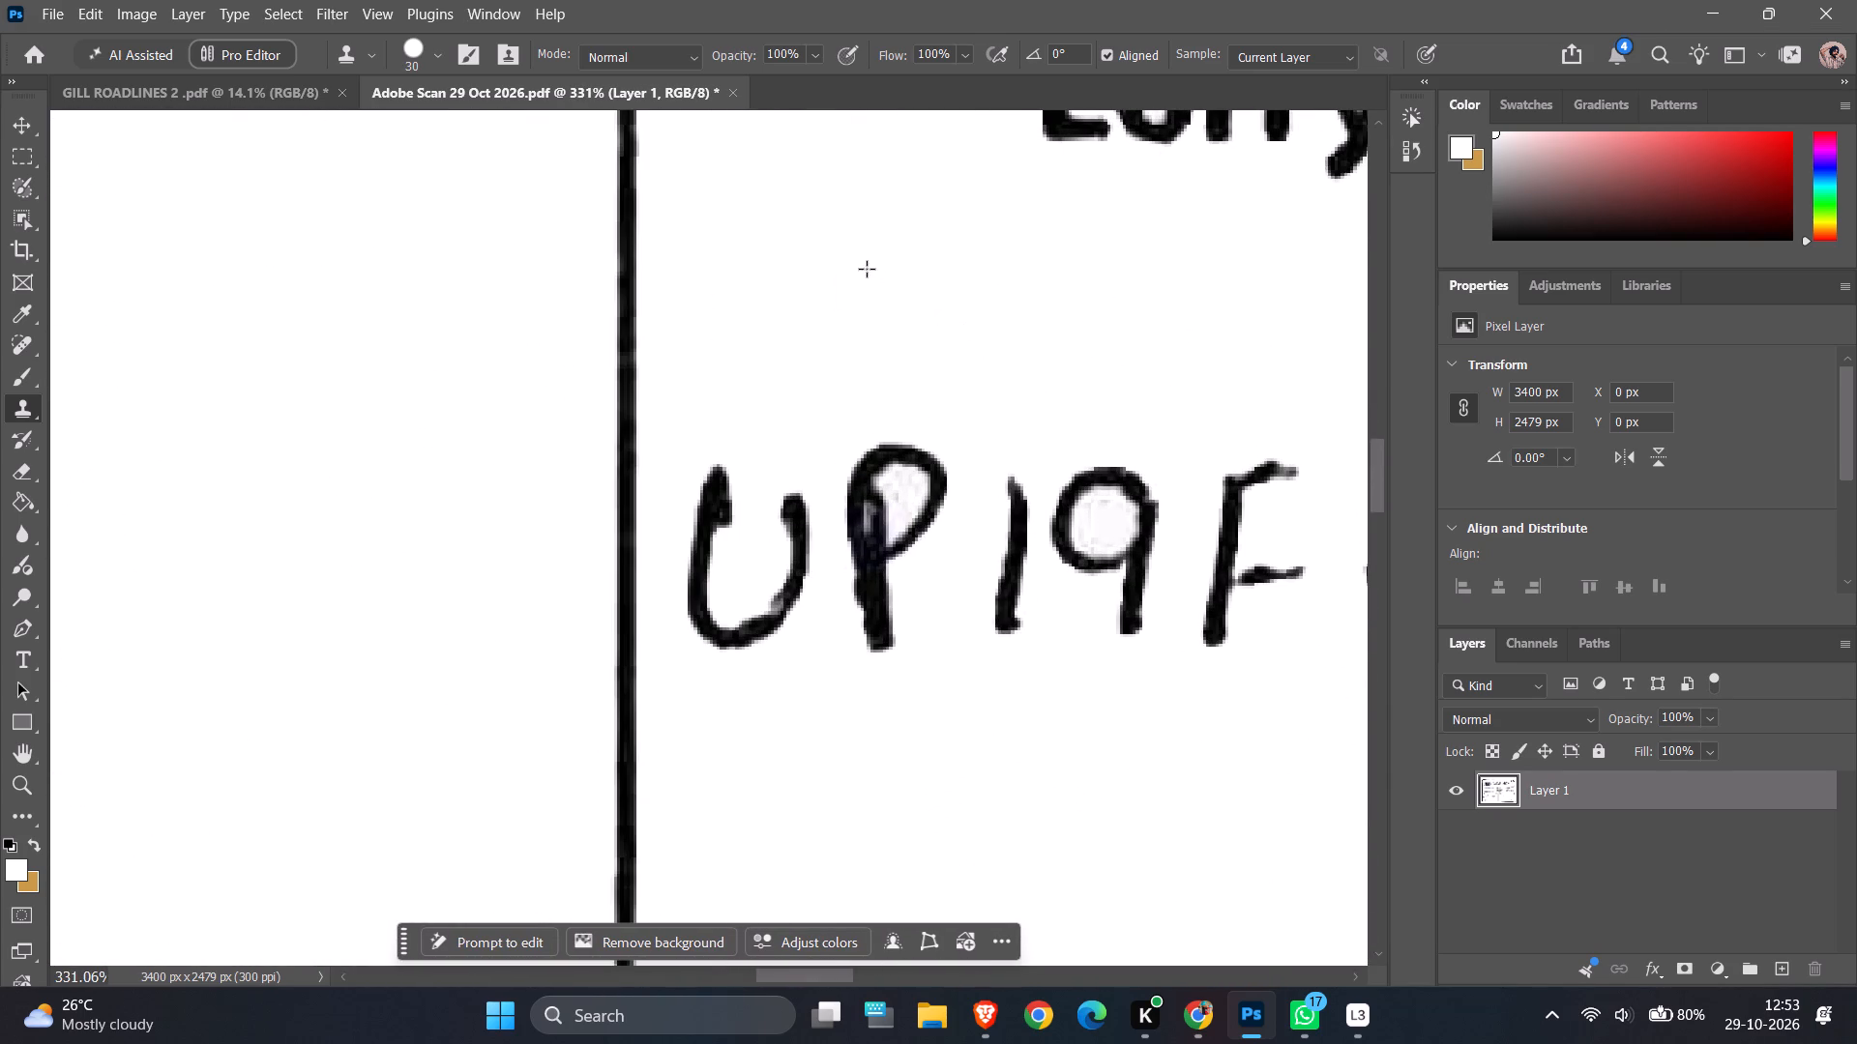
right_click(870, 286)
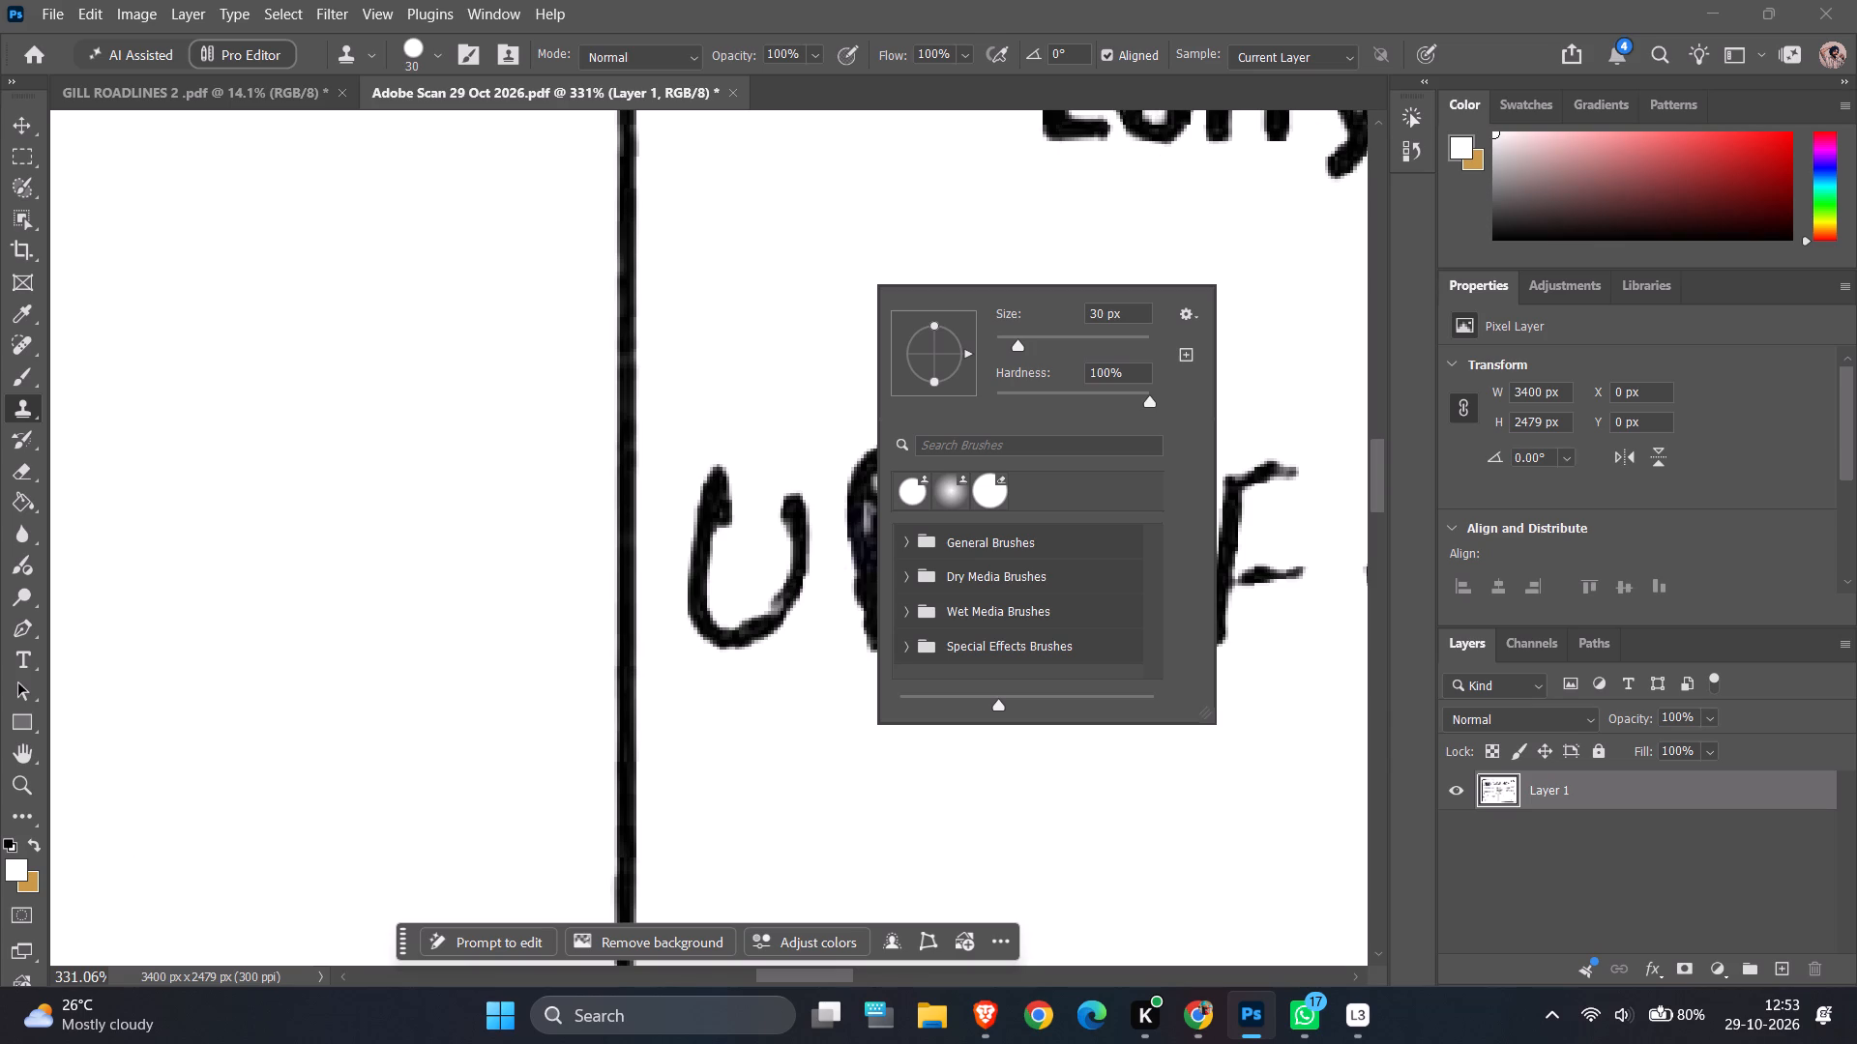
drag(1020, 345, 1059, 347)
alt+click(800, 251)
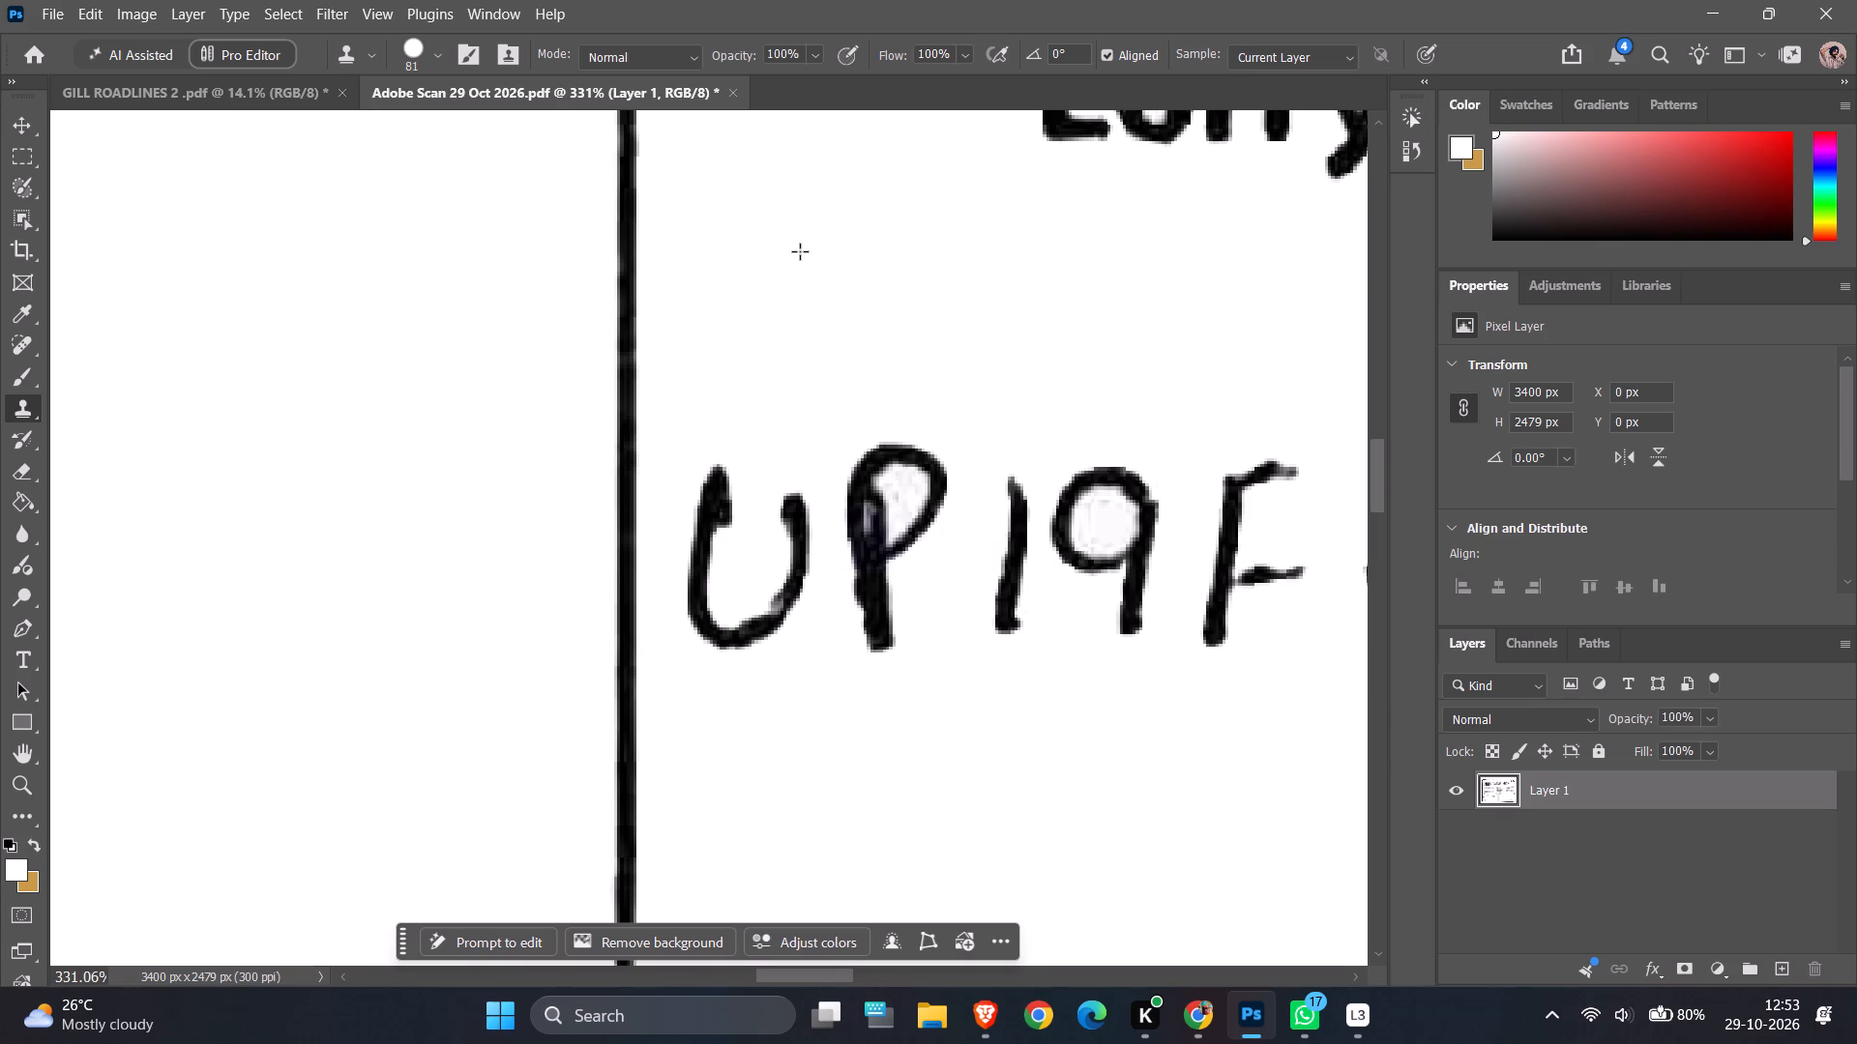
drag(752, 465, 756, 498)
key(ctrl+z)
drag(804, 464, 799, 487)
drag(799, 487, 793, 593)
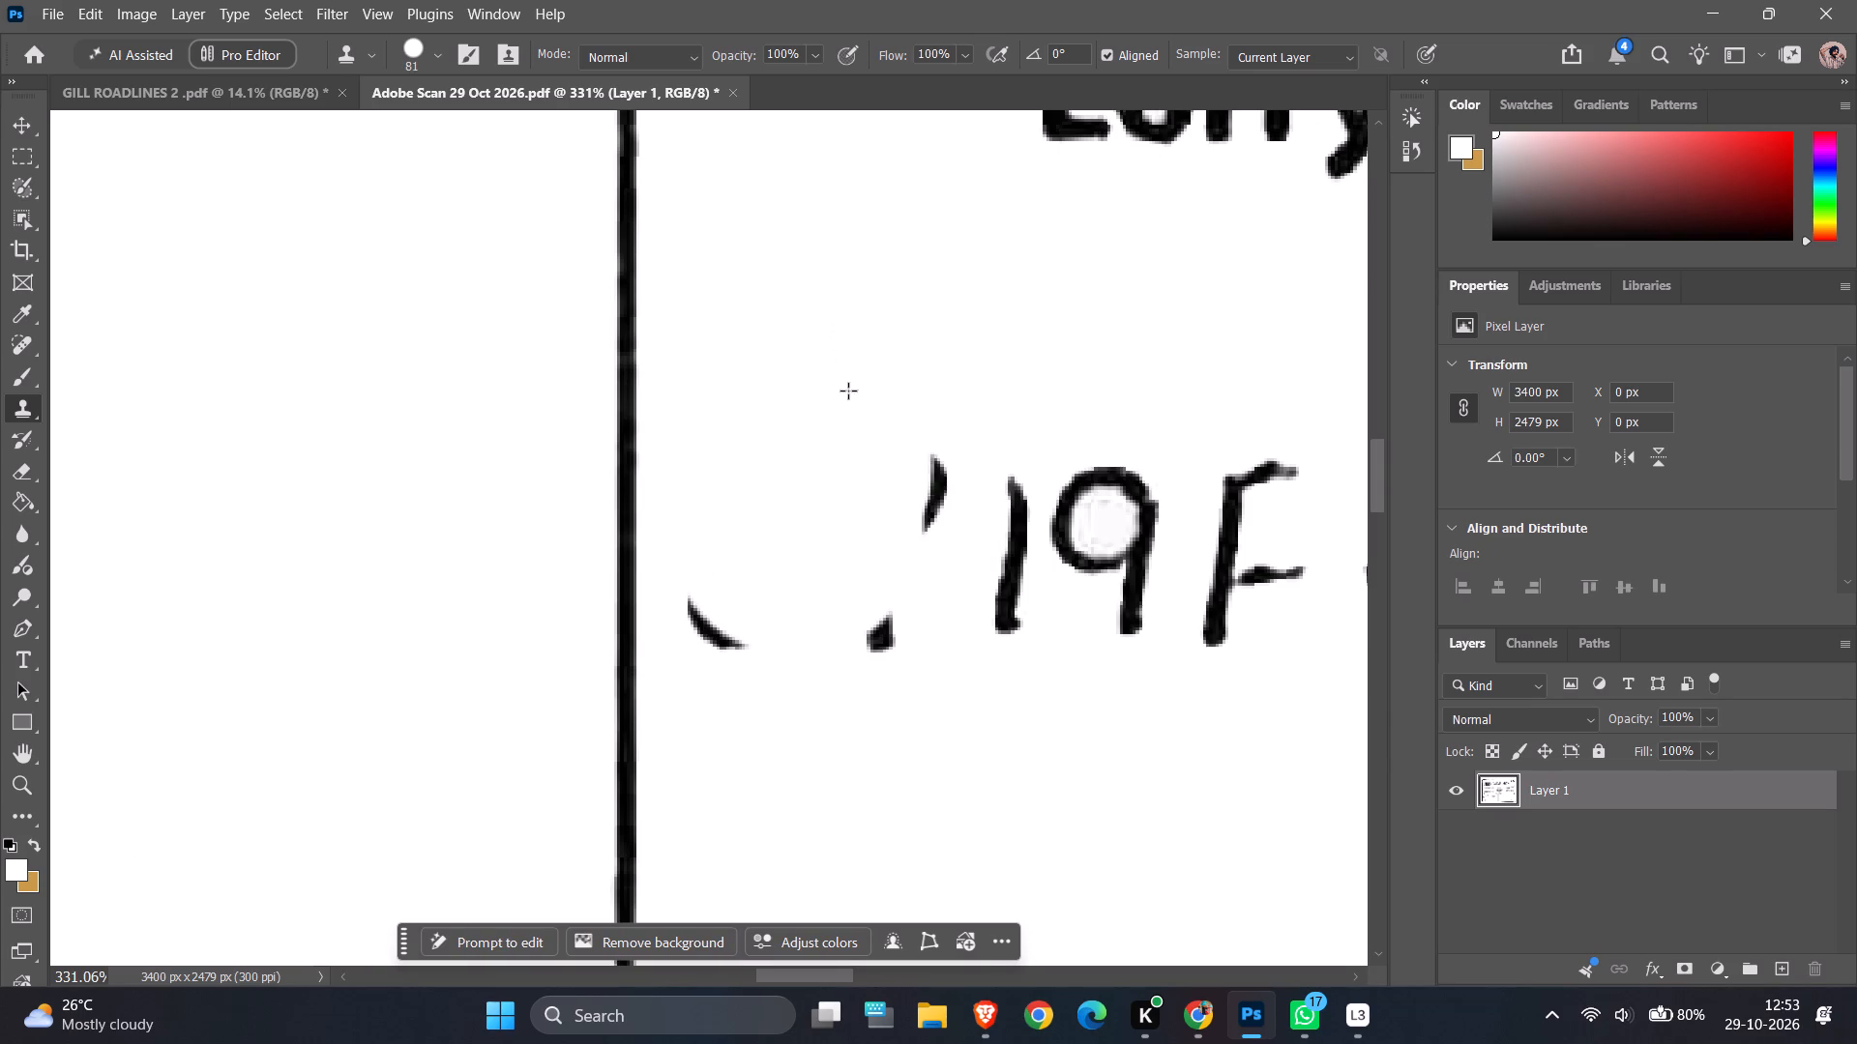
click(853, 399)
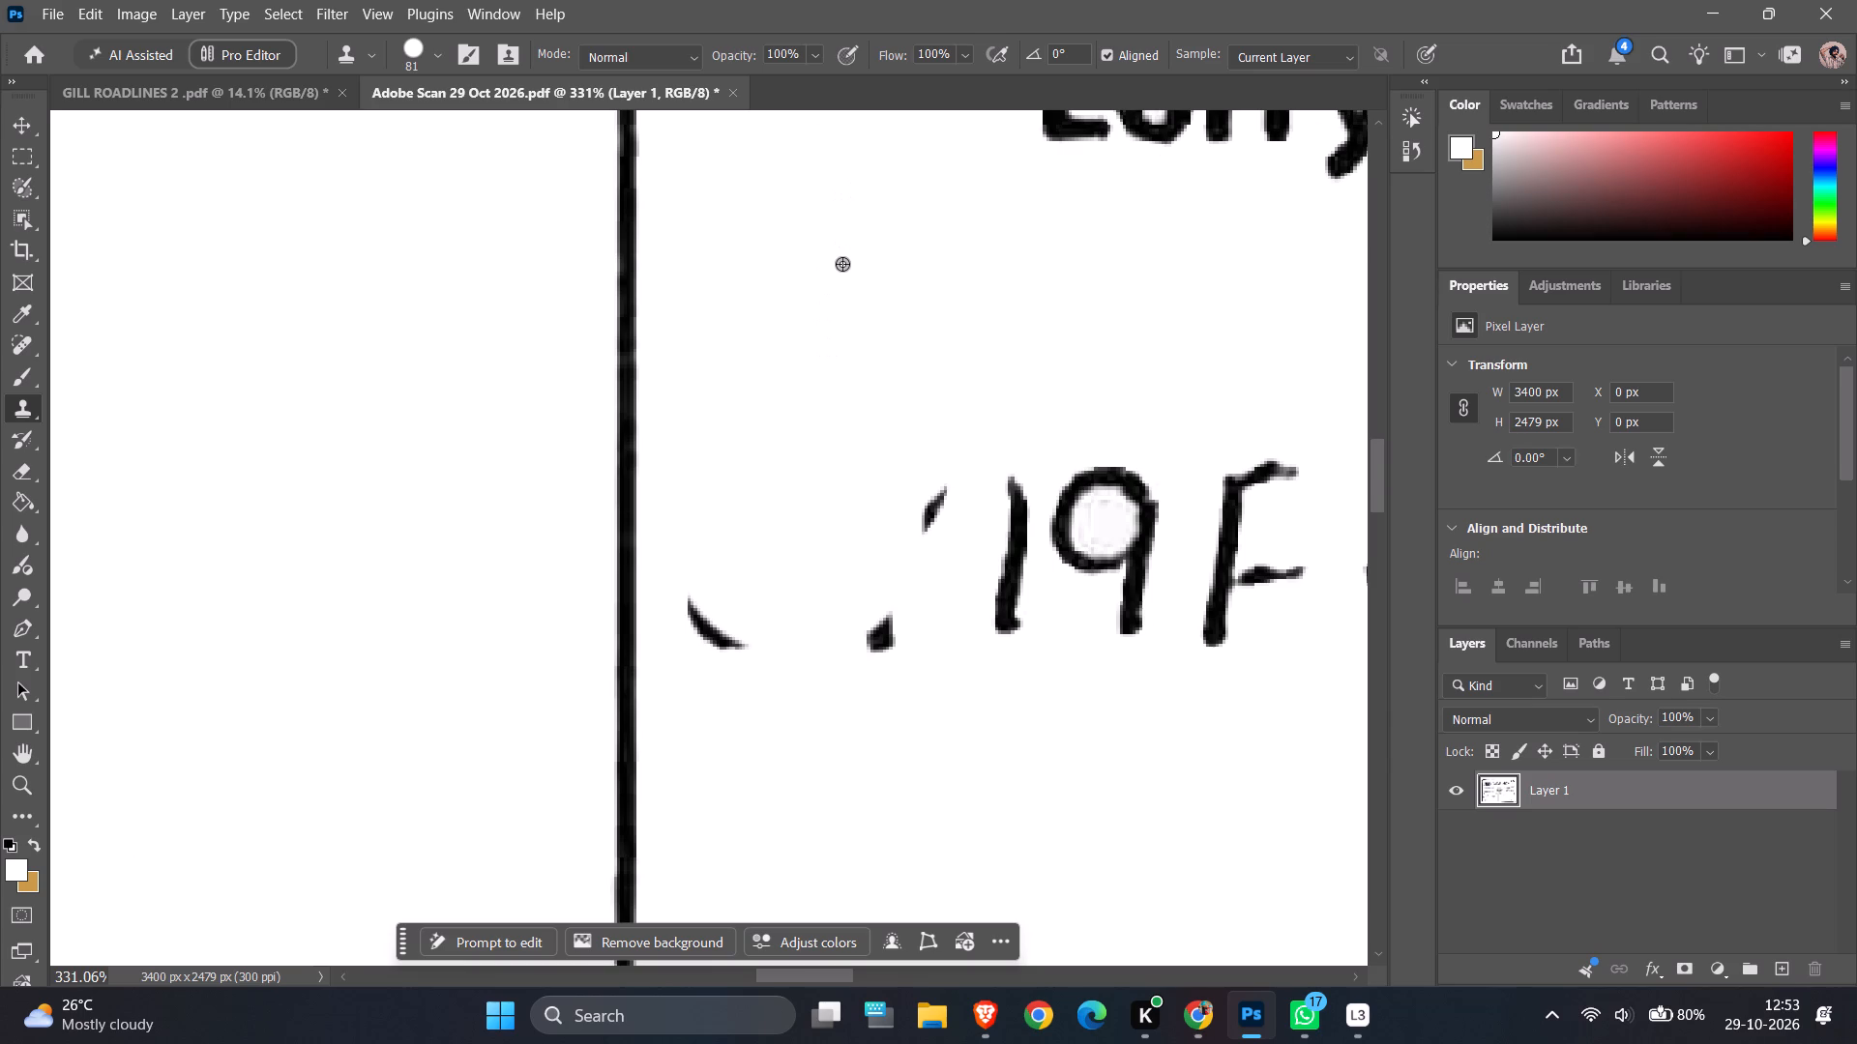
alt+click(841, 264)
click(781, 575)
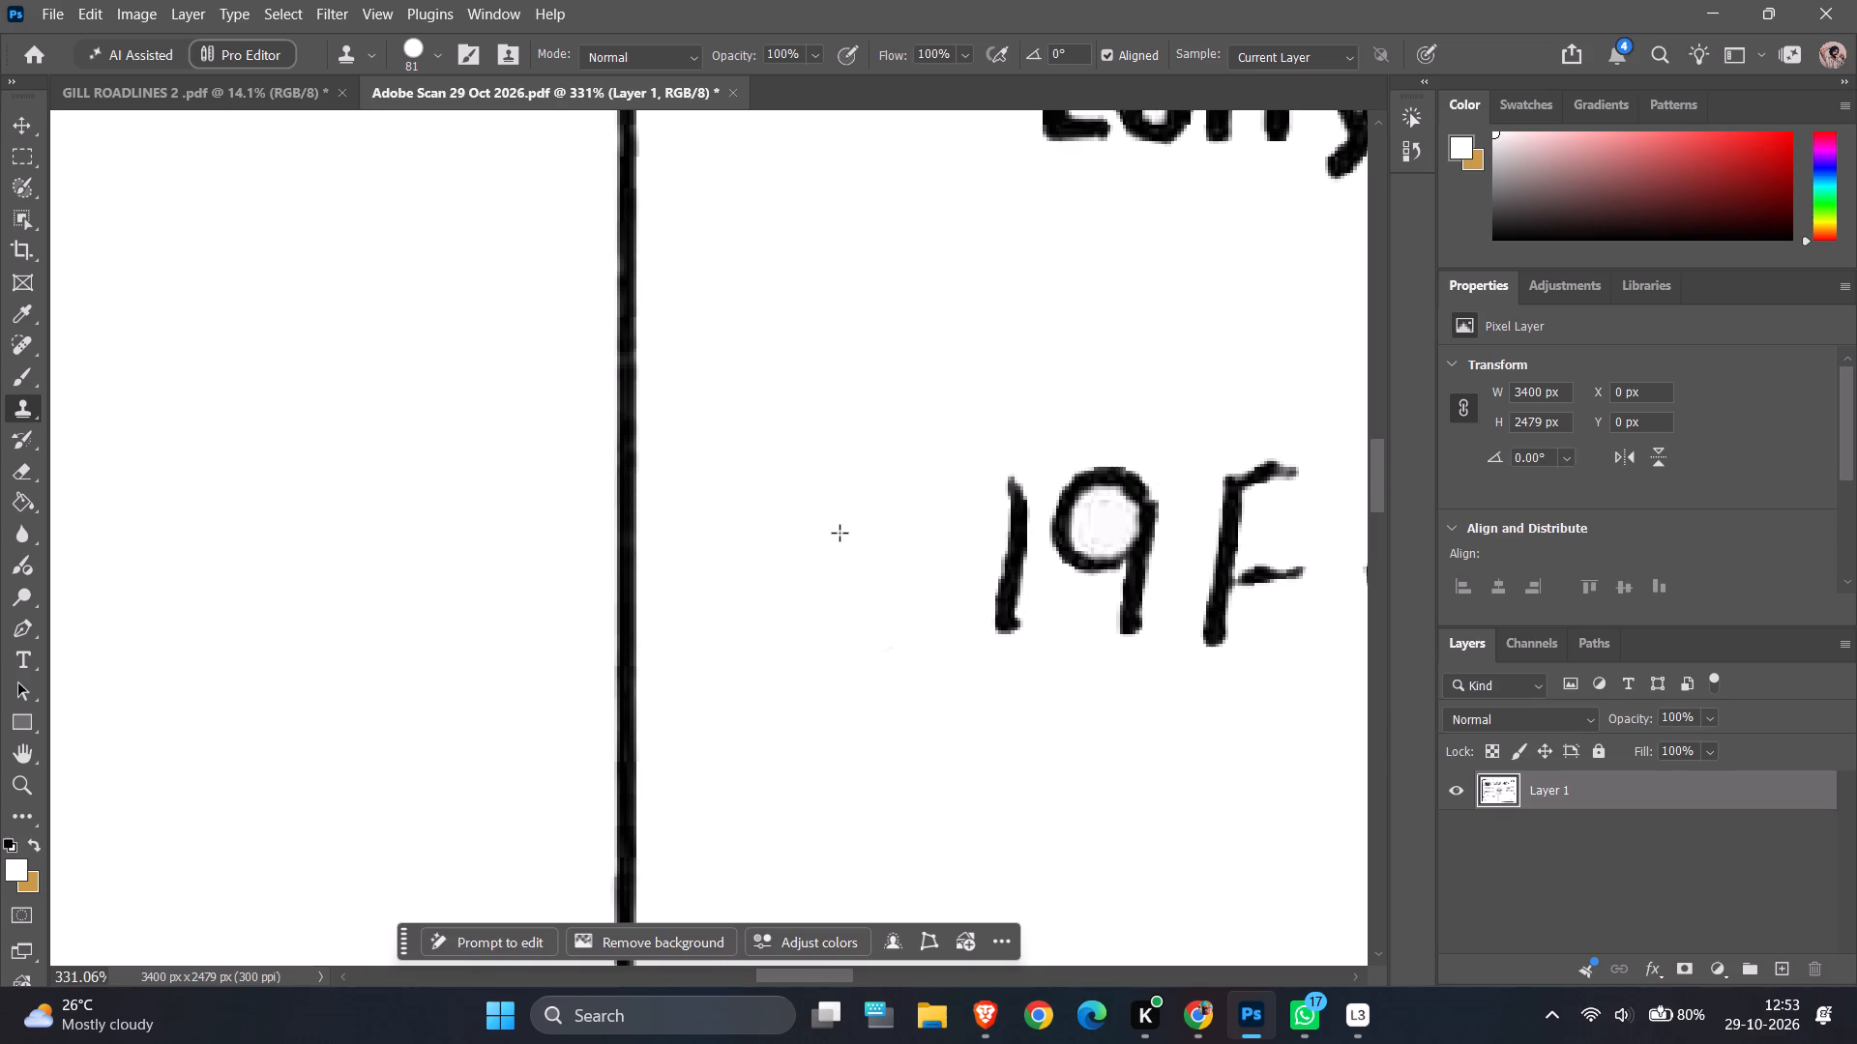
click(841, 531)
click(842, 577)
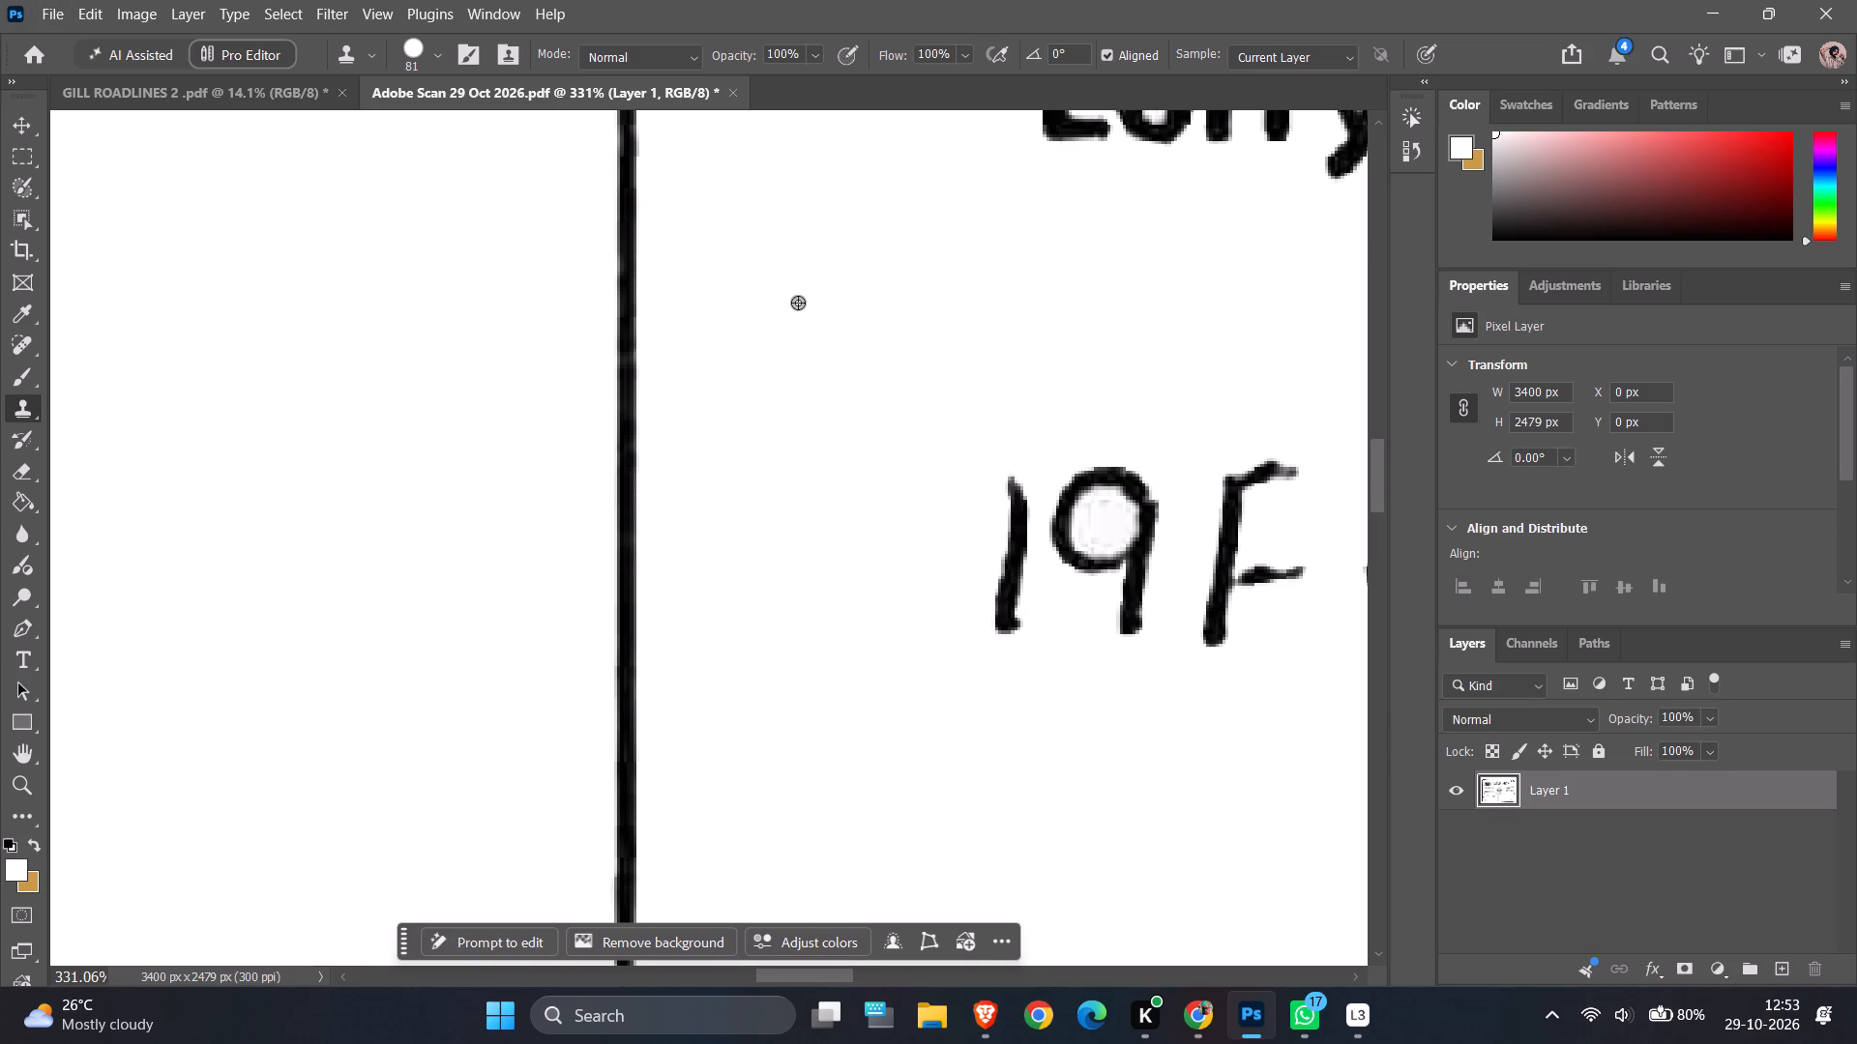
Clone white background over the first two handwritten digits of the lorry number.
alt+click(814, 303)
drag(943, 512, 954, 539)
click(968, 569)
click(1027, 510)
drag(1091, 598, 1144, 664)
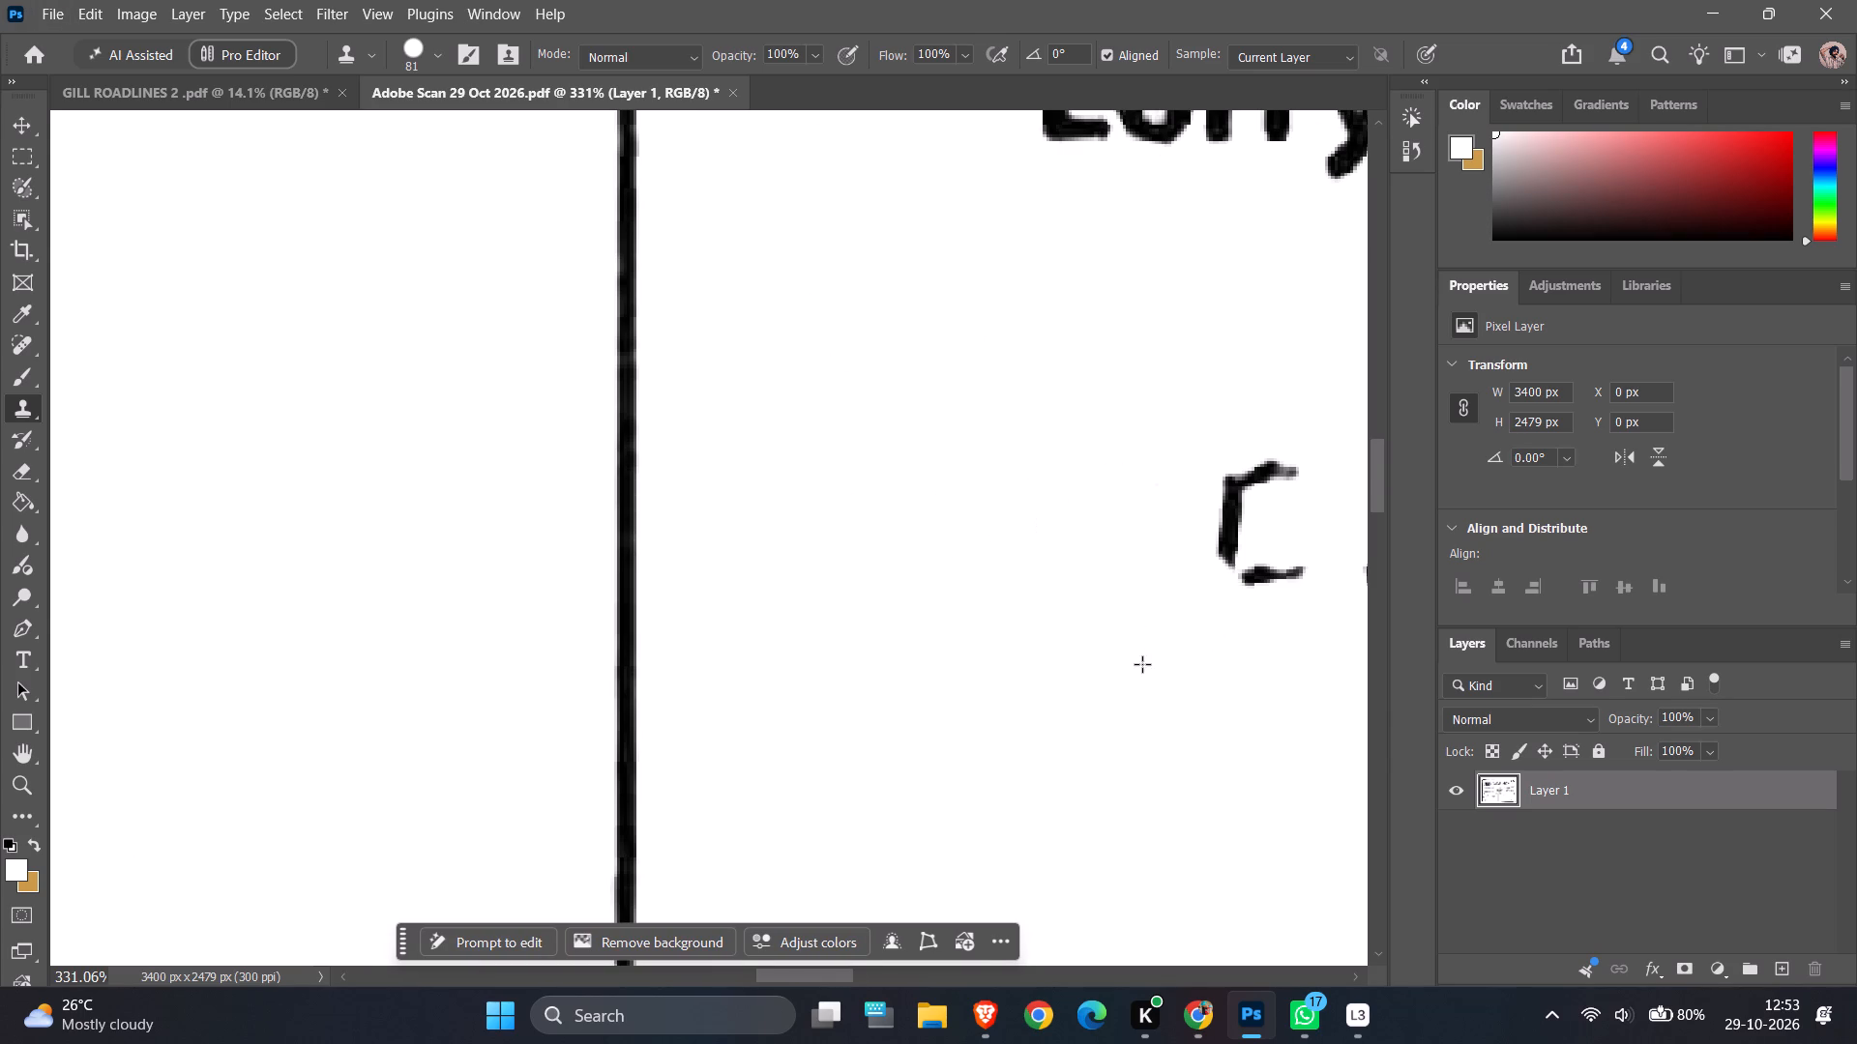
Clone white background over the remains of the handwritten letter and the dash before the lorry number's last four digits.
ctrl+alt+scroll(1138, 656, down, 19)
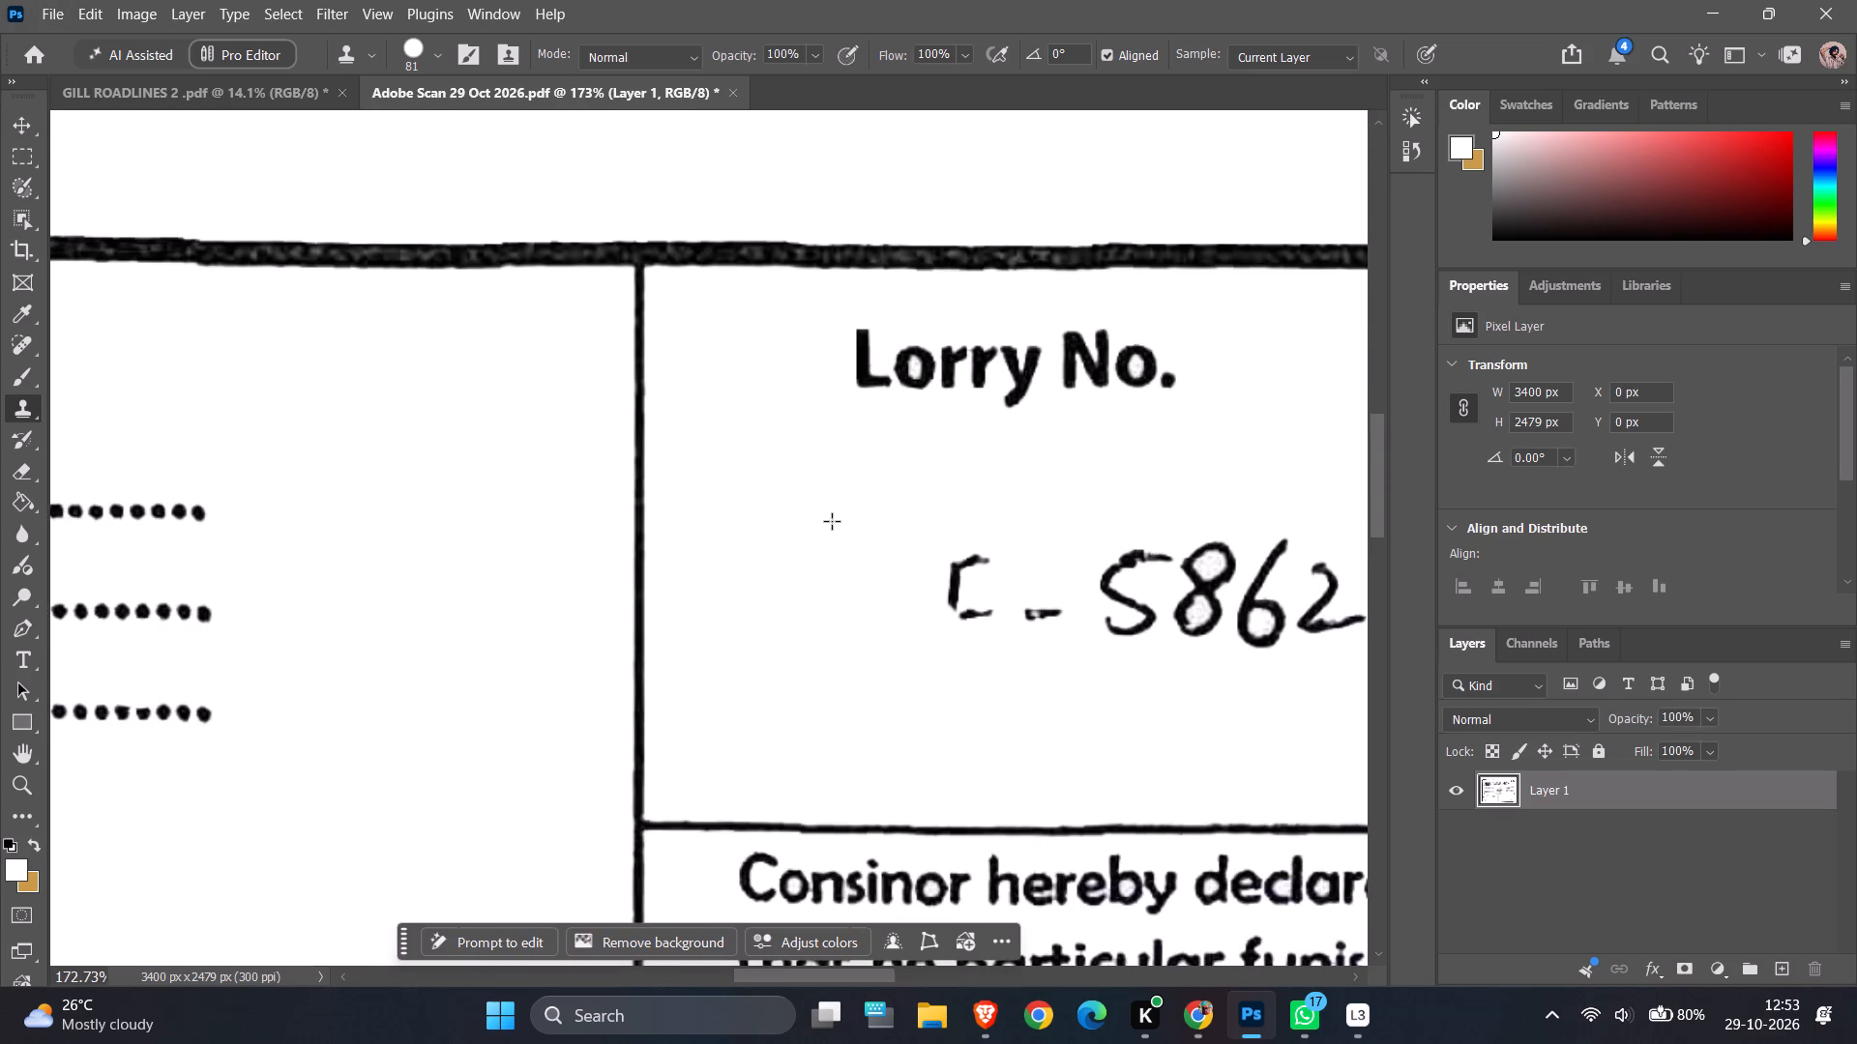
alt+click(840, 496)
click(984, 578)
click(1000, 603)
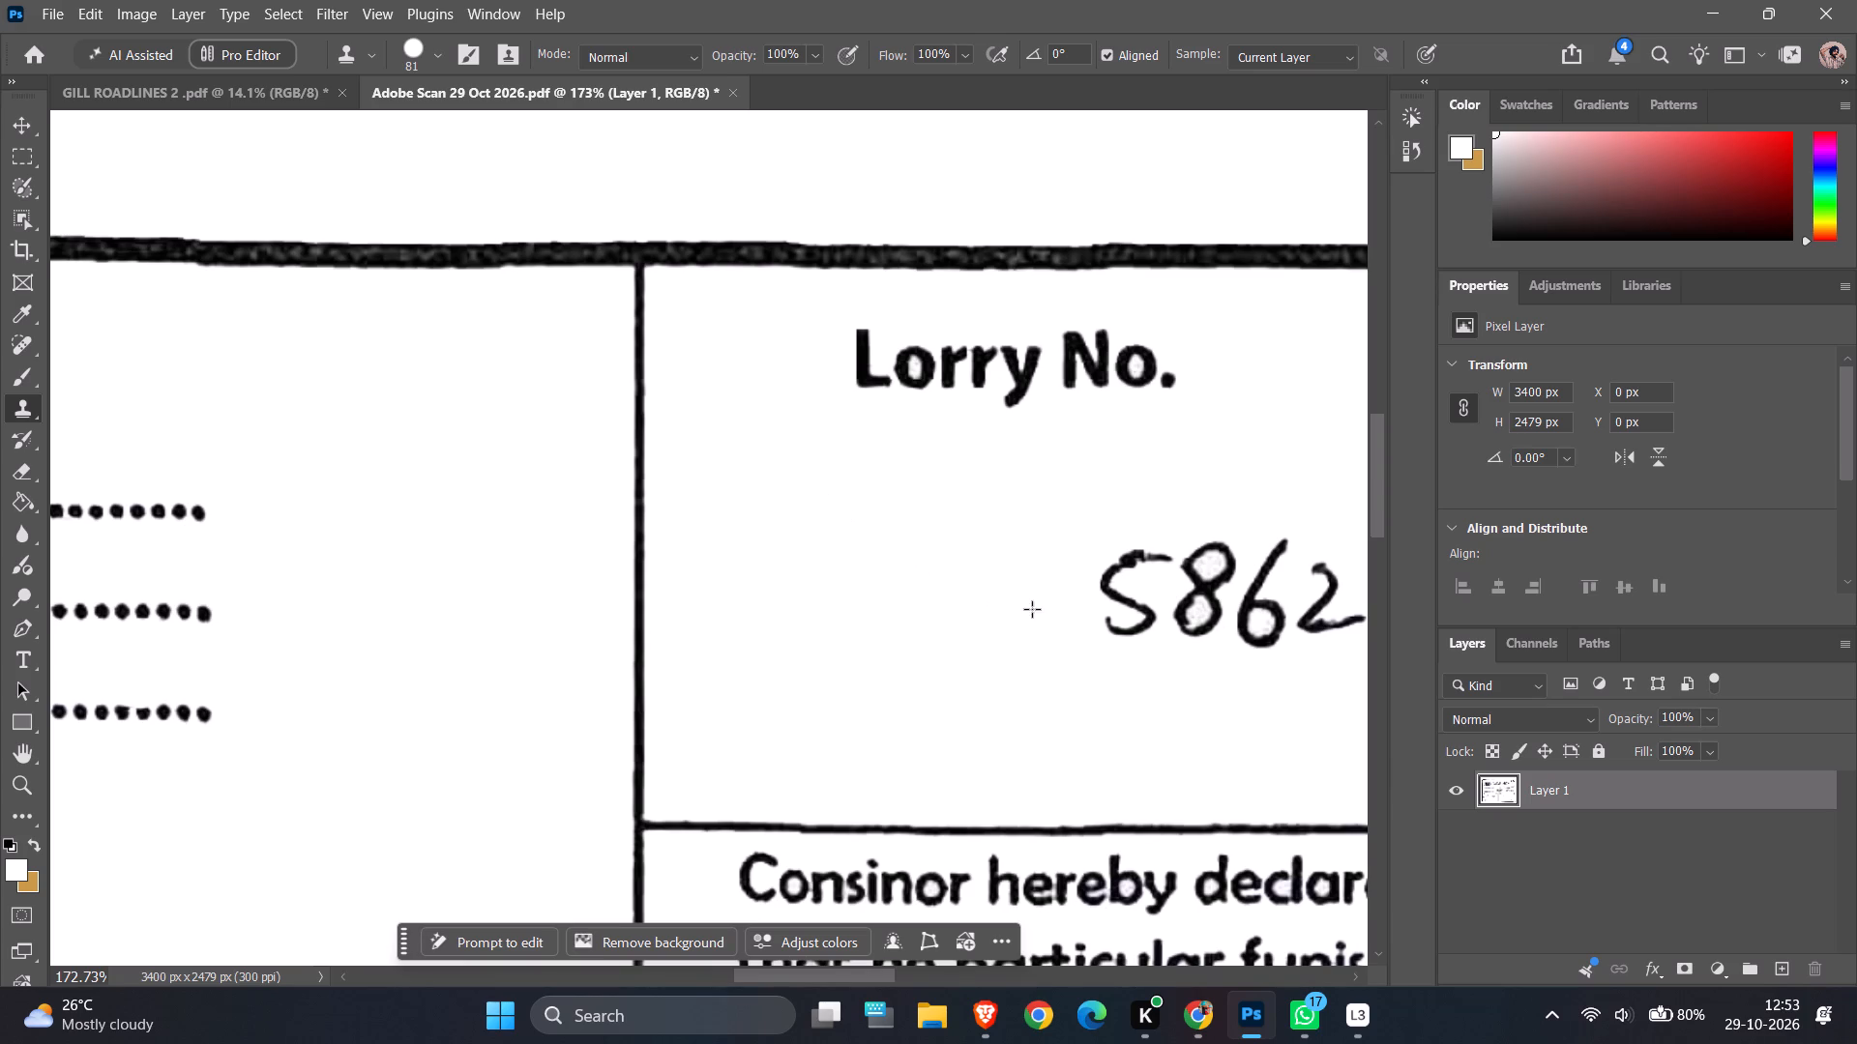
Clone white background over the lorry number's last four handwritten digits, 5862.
click(1074, 612)
click(1101, 623)
click(1172, 581)
click(1240, 636)
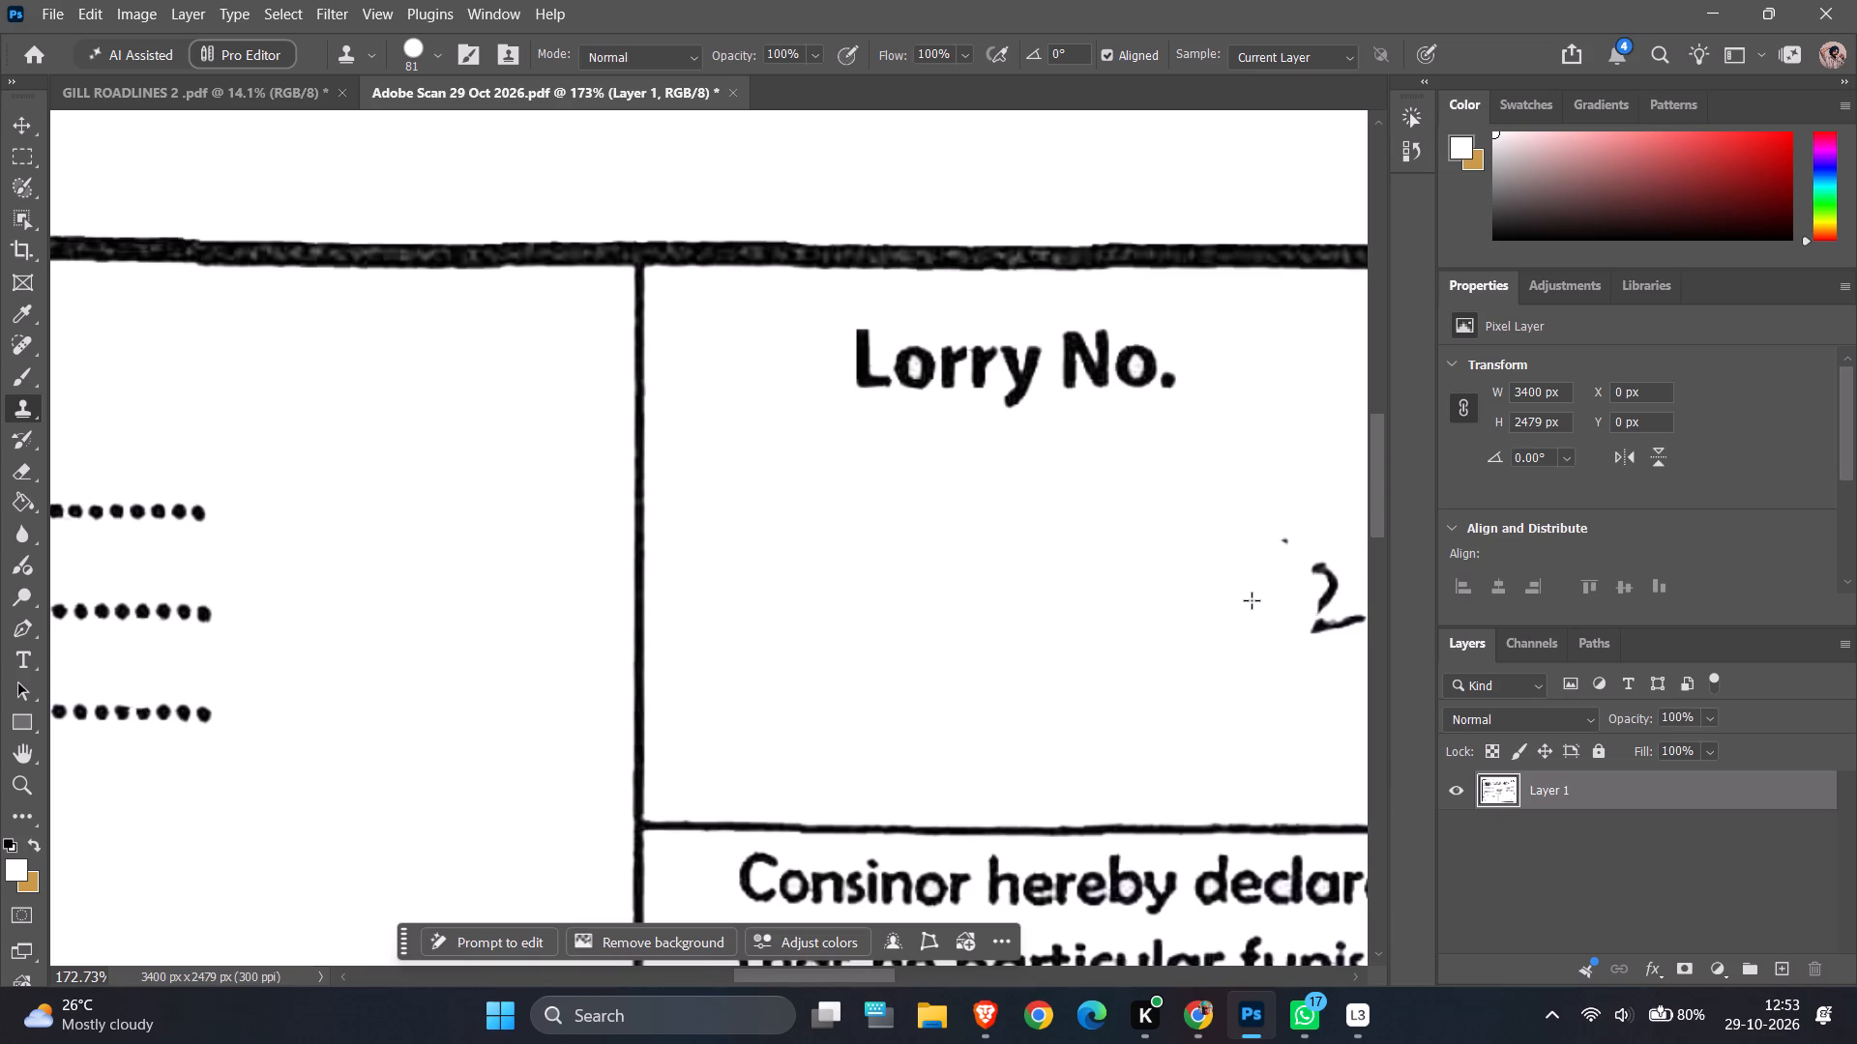
click(1252, 600)
ctrl+scroll(1252, 598, down, 11)
click(1071, 578)
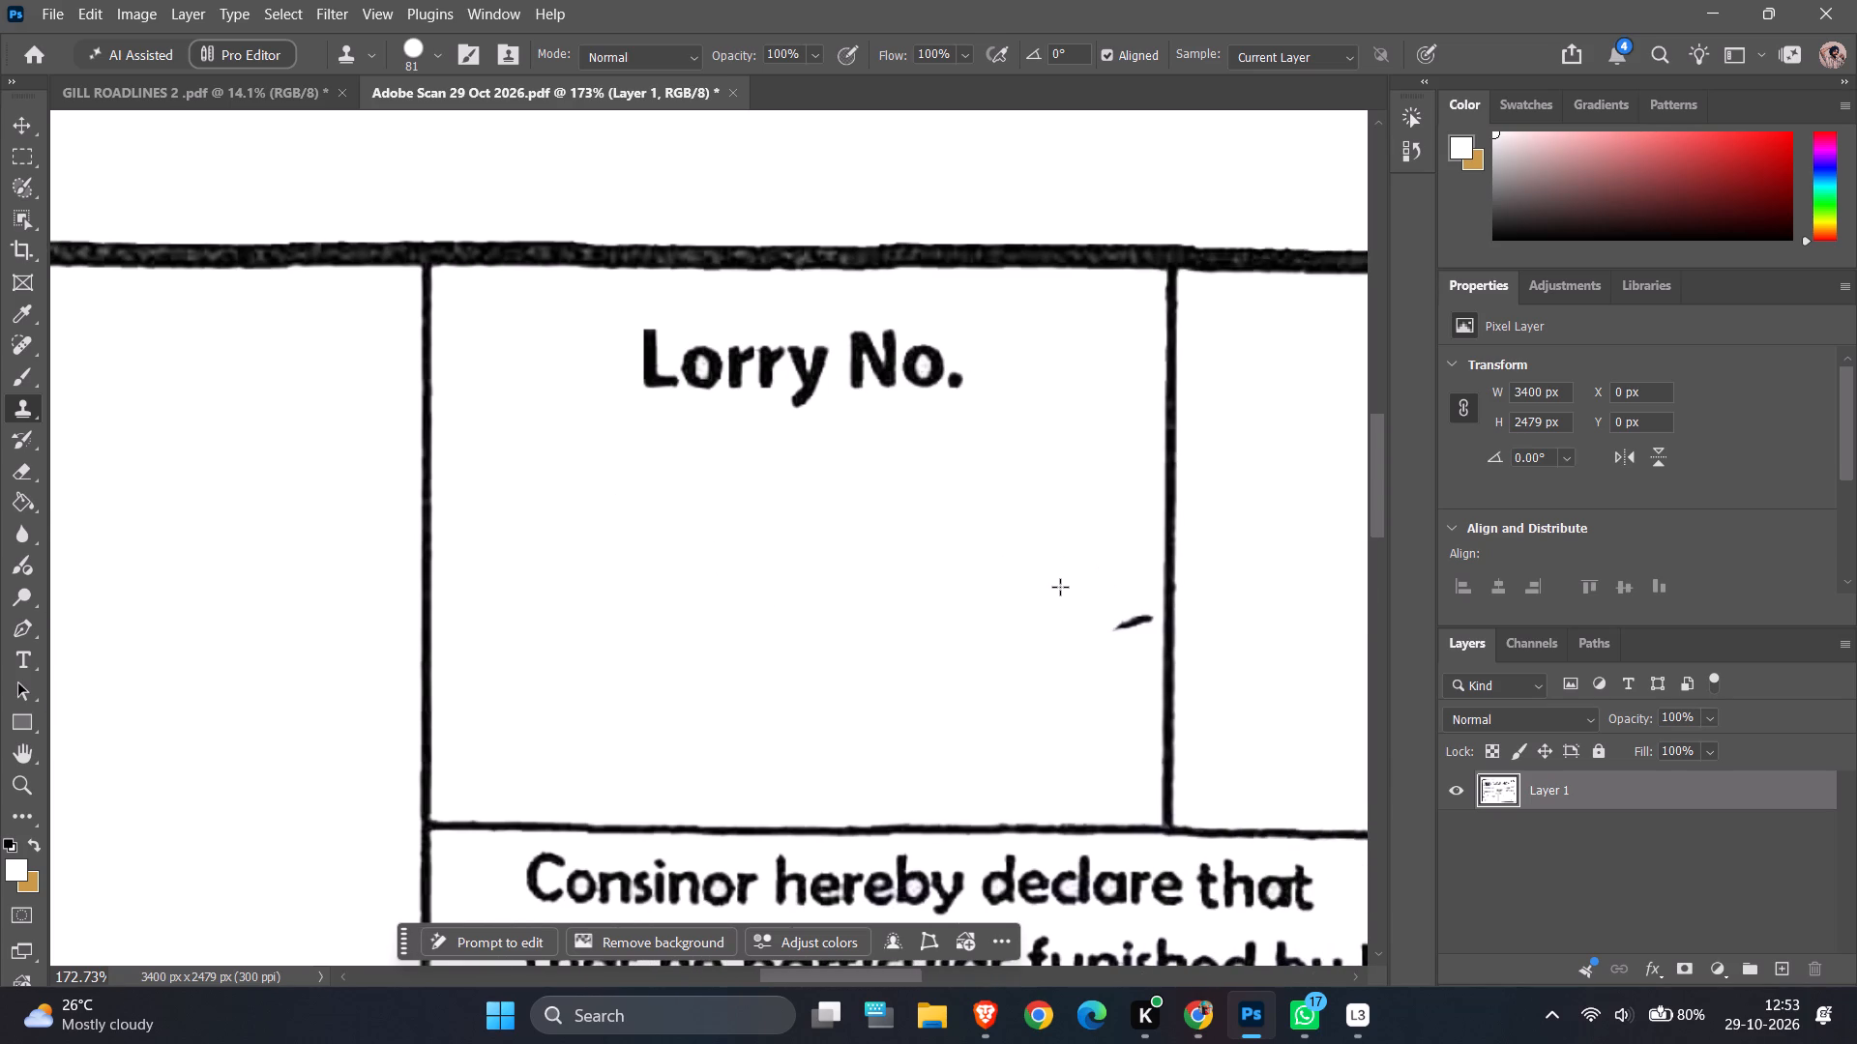
click(1087, 613)
Clone white background over the stamped number and its ink specks in the G.R. No. box.
ctrl+alt+scroll(1087, 613, down, 12)
ctrl+alt+scroll(1042, 613, up, 11)
alt+click(1059, 518)
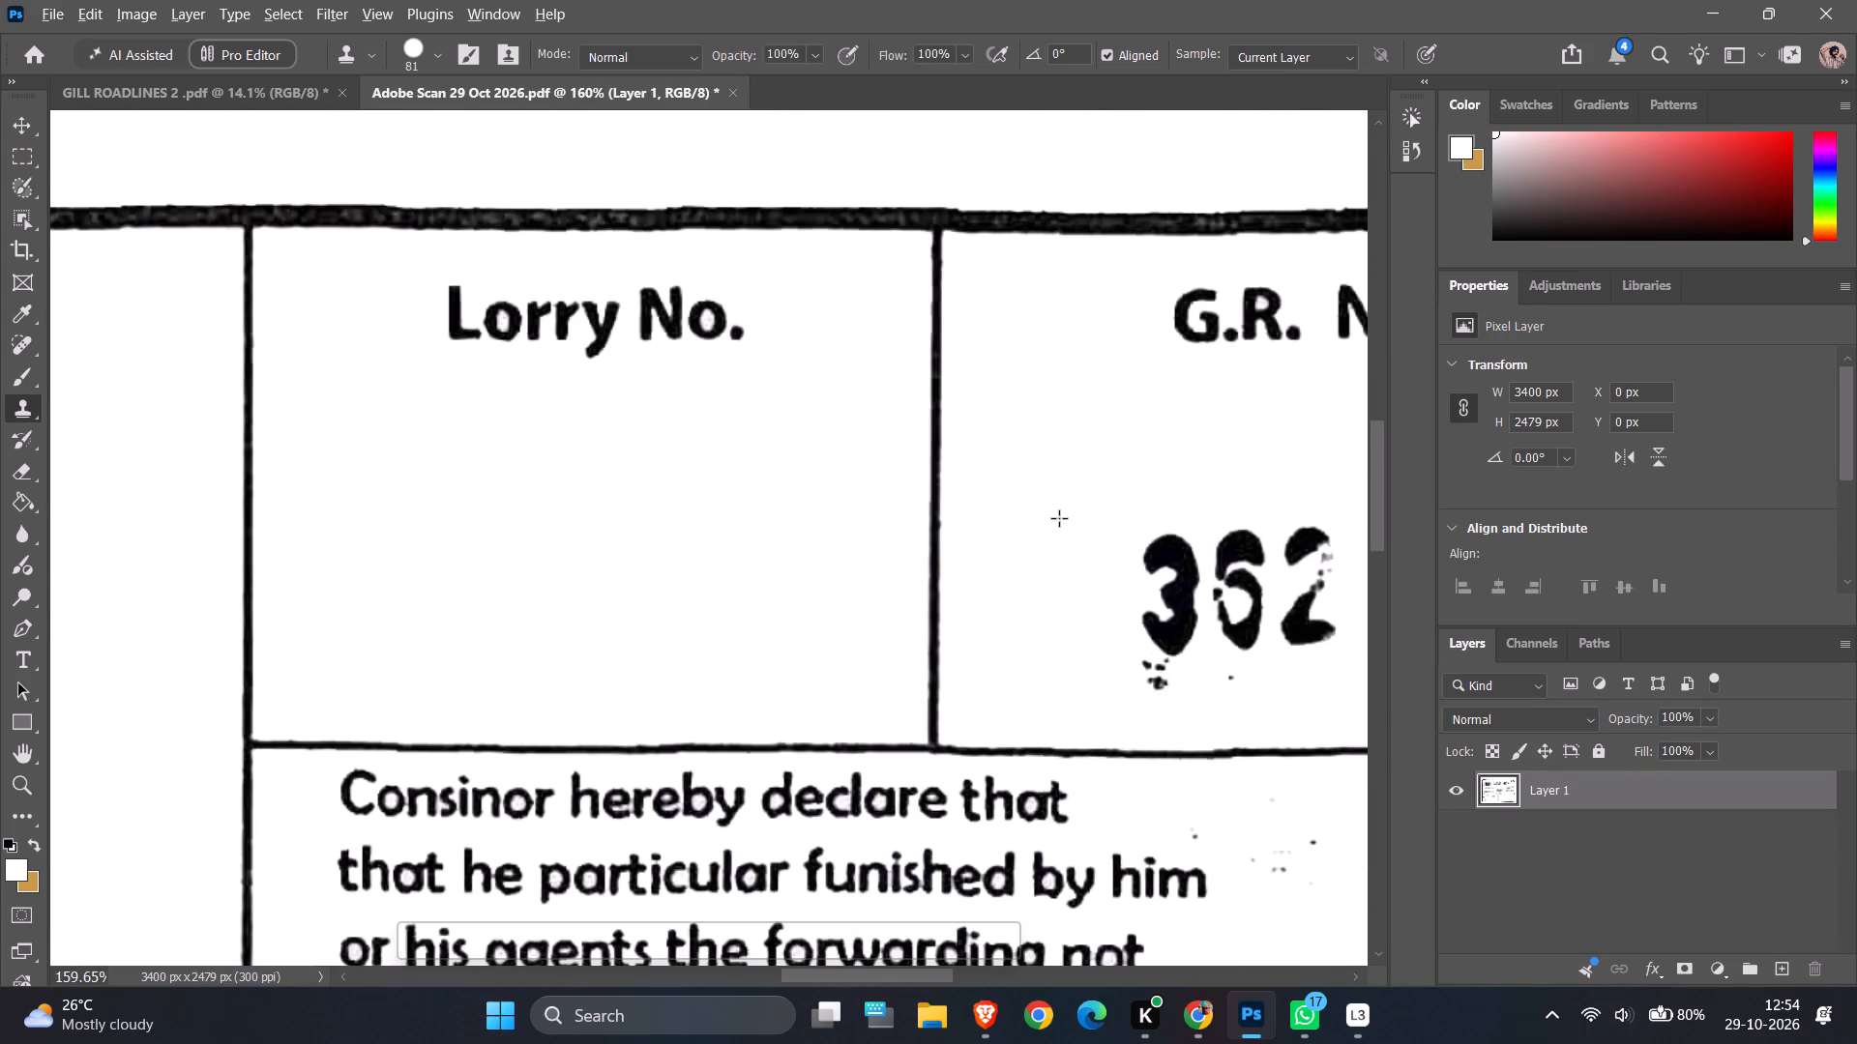
click(1110, 613)
click(1146, 642)
click(1156, 577)
click(1174, 623)
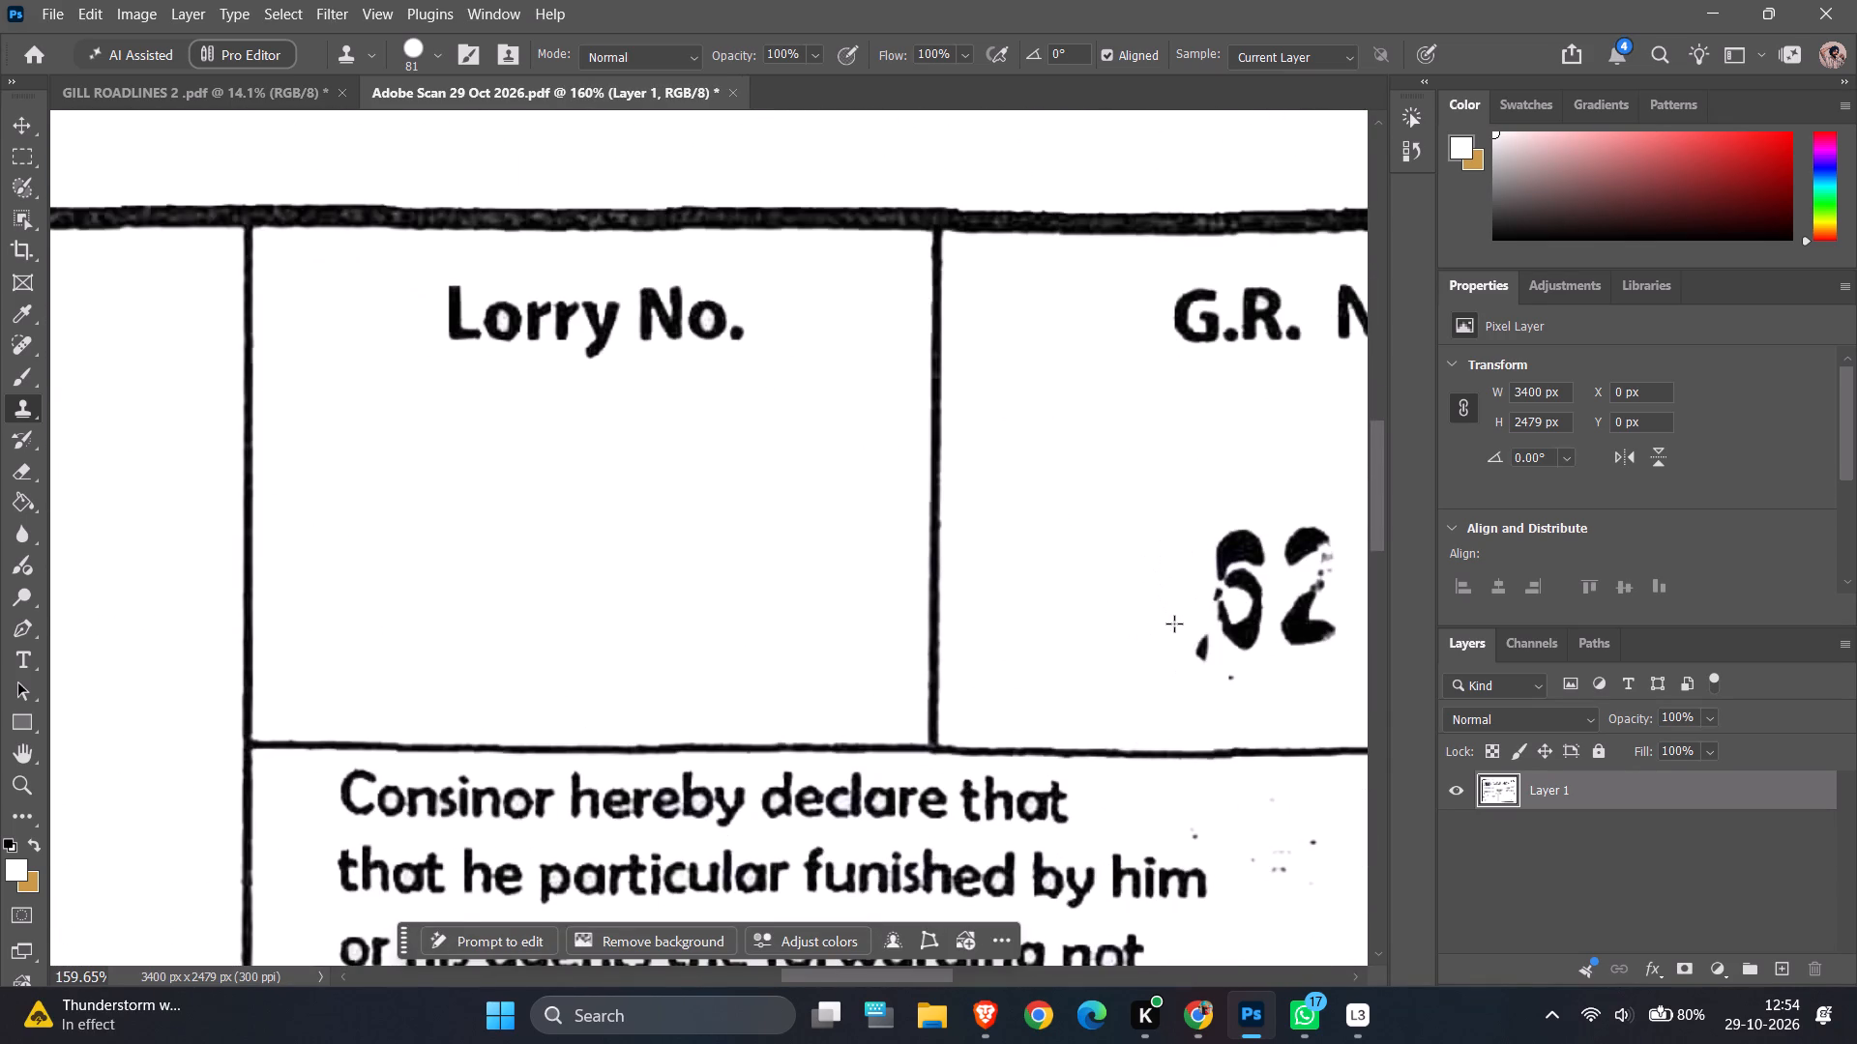
click(1207, 573)
click(1253, 623)
click(1250, 548)
click(1276, 576)
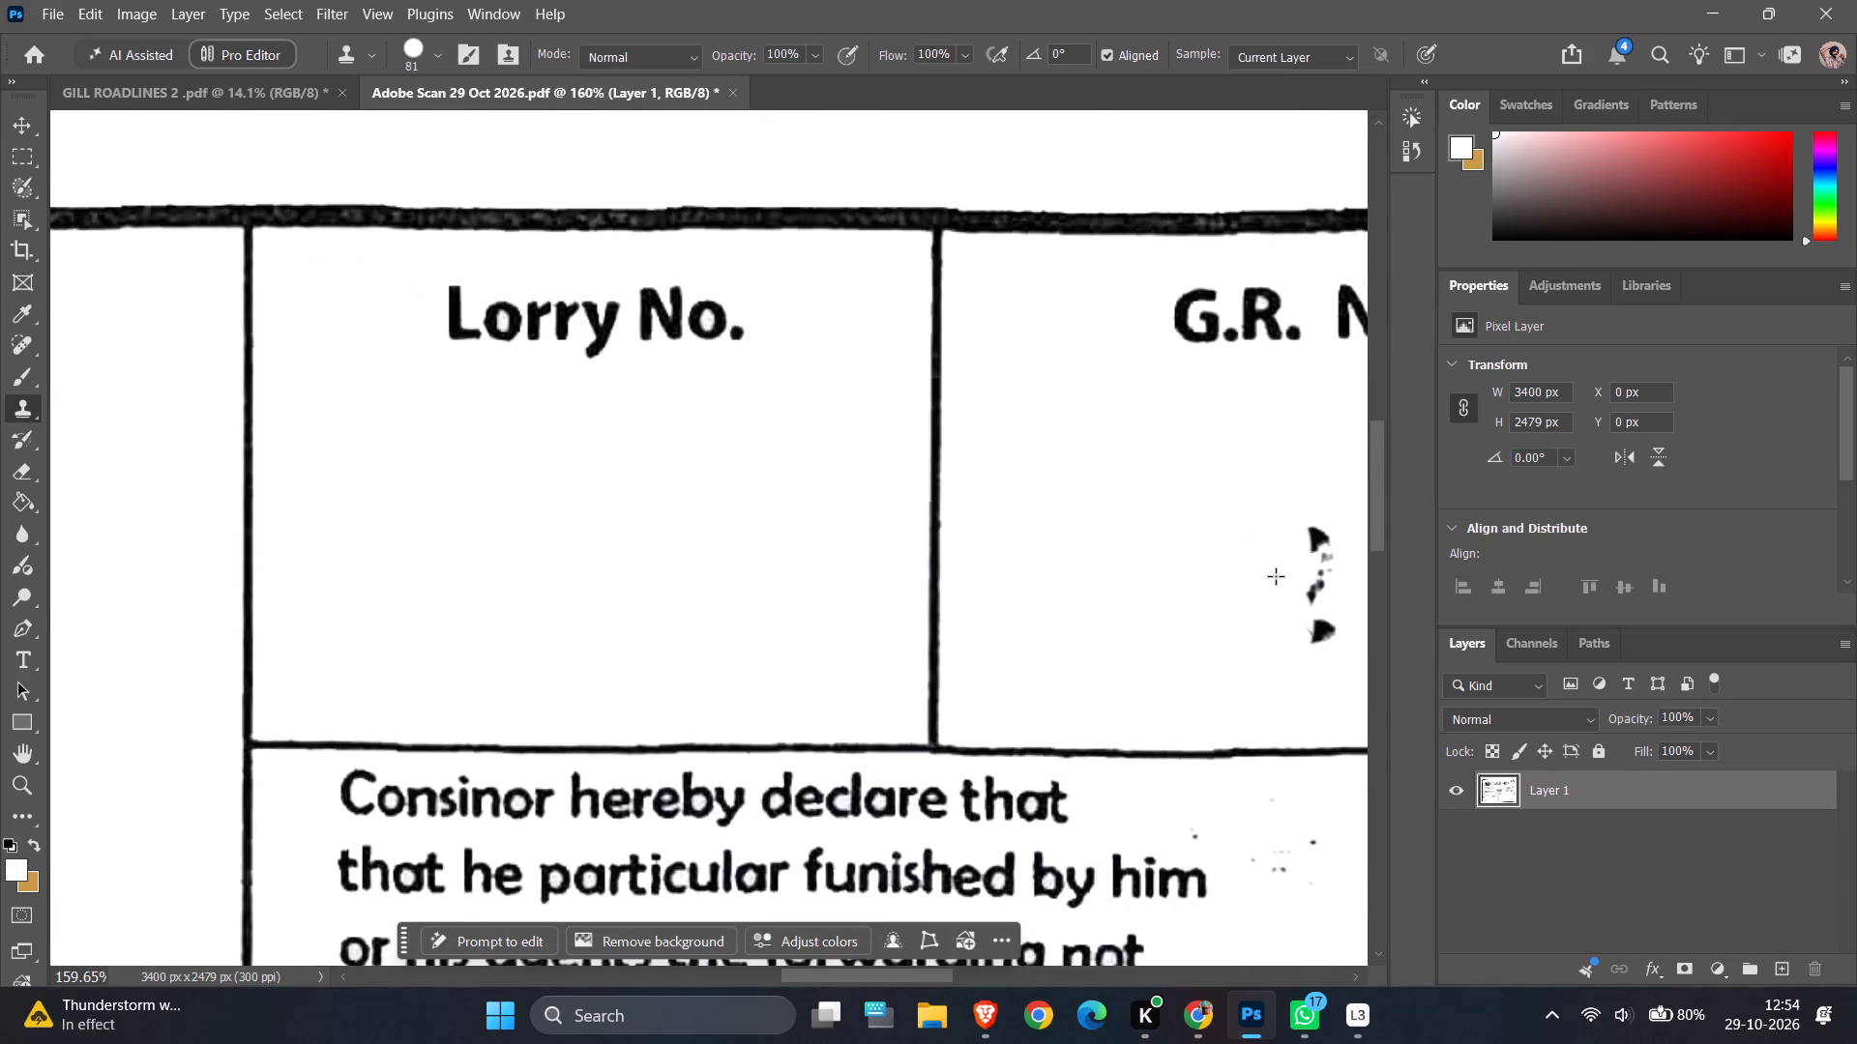
click(1290, 611)
click(1297, 568)
Clone white background over the handwritten day 28 in the Date box and the dark speck in the G.R. No. box.
ctrl+alt+scroll(1291, 566, down, 7)
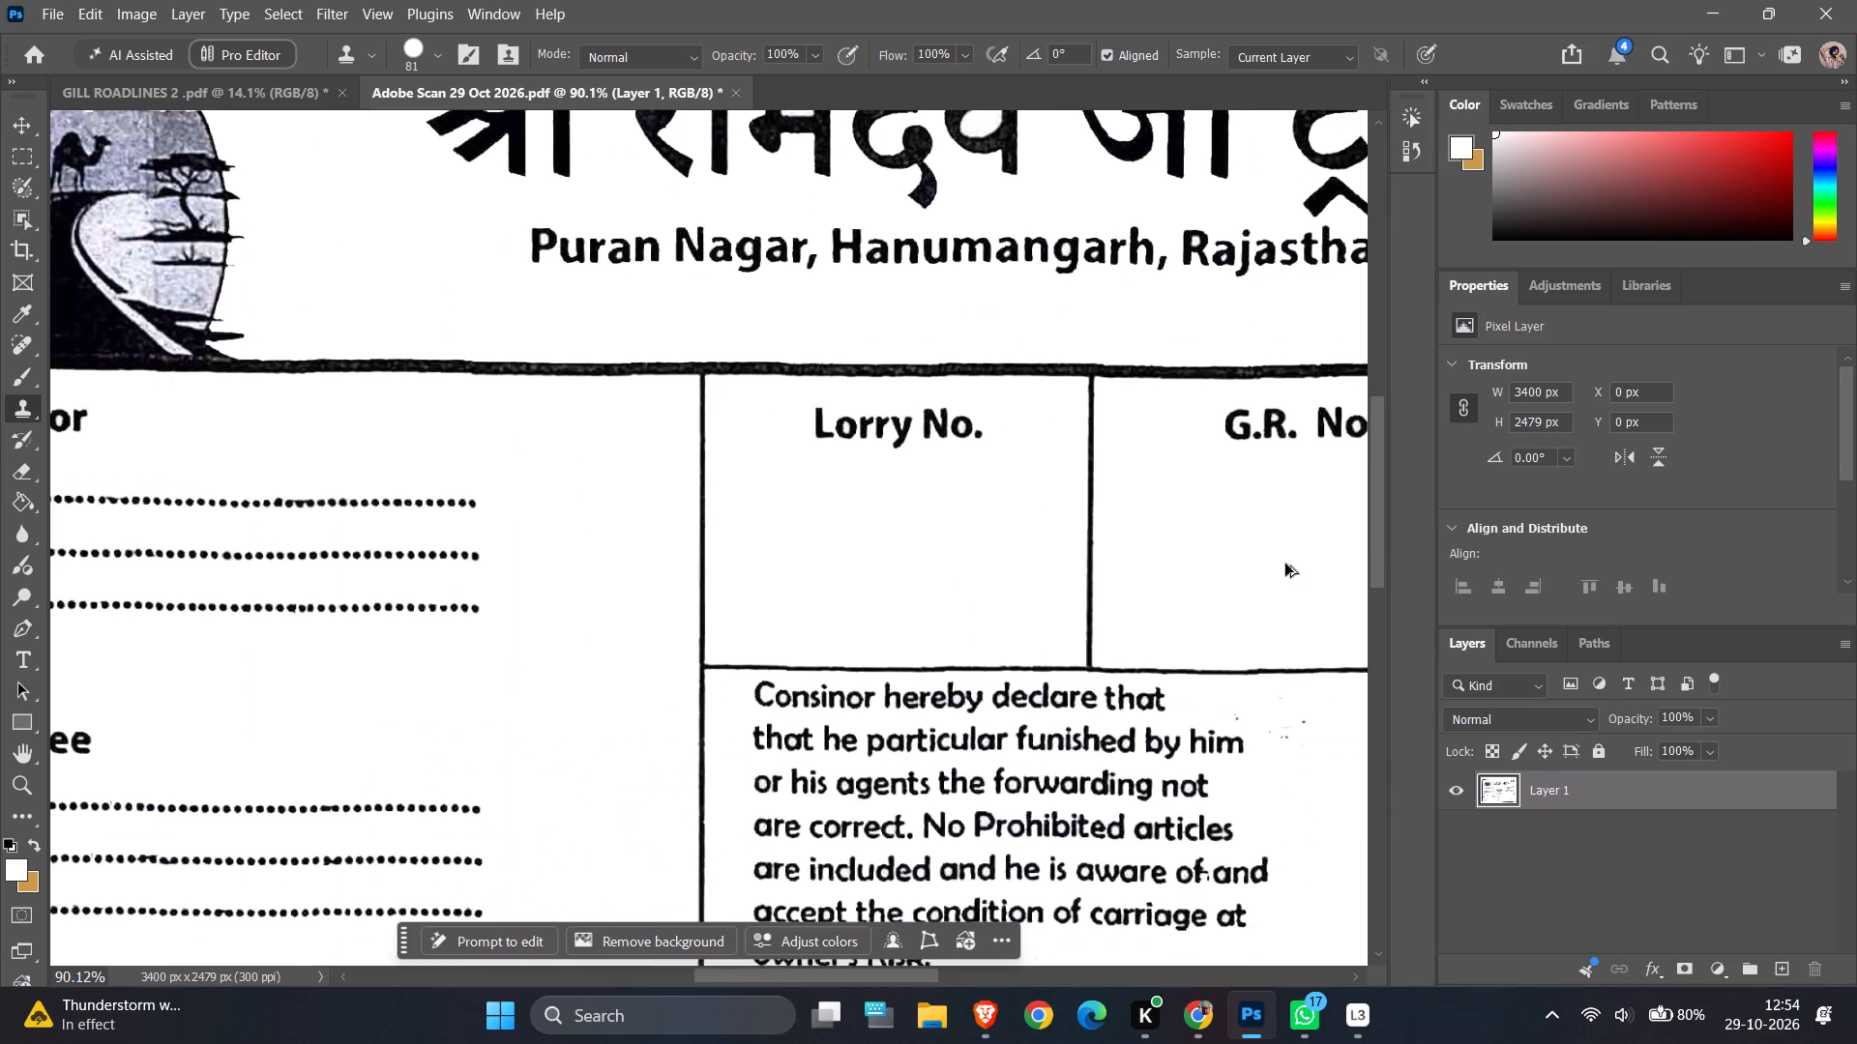
ctrl+scroll(1257, 558, down, 20)
ctrl+scroll(1257, 558, down, 7)
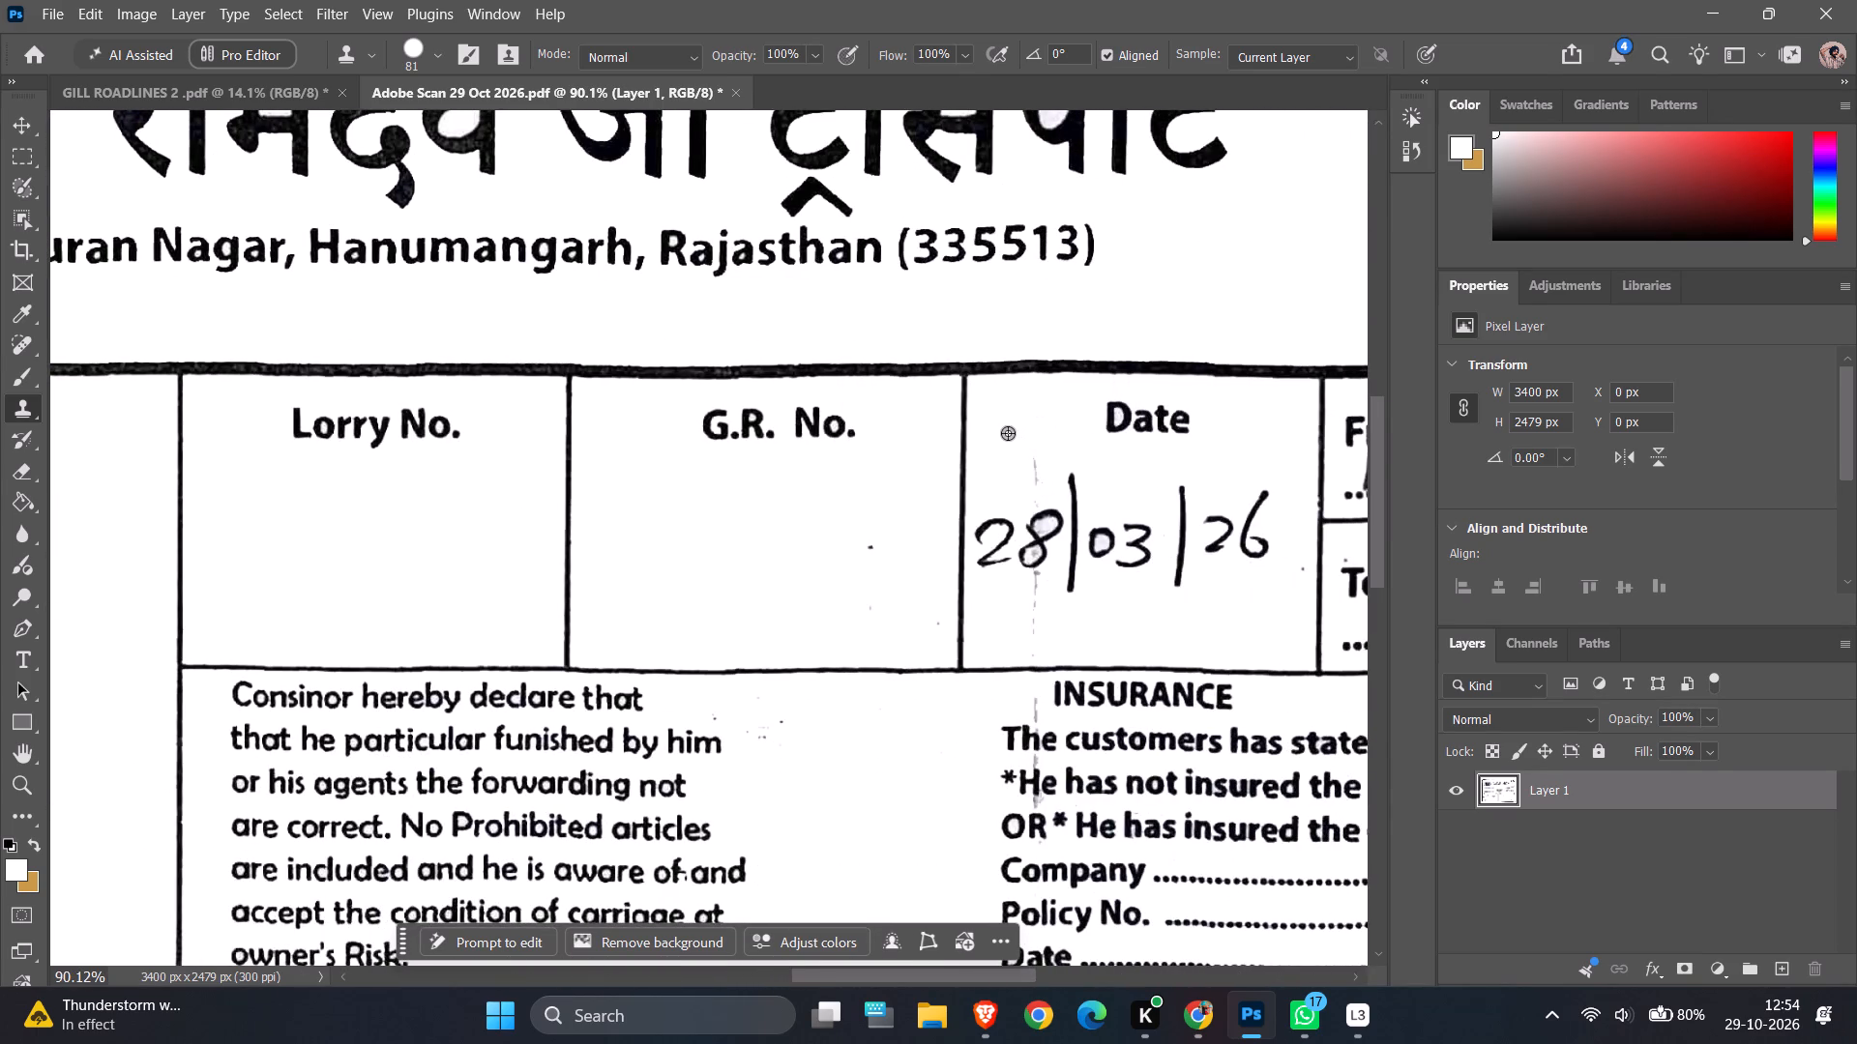
alt+click(1008, 433)
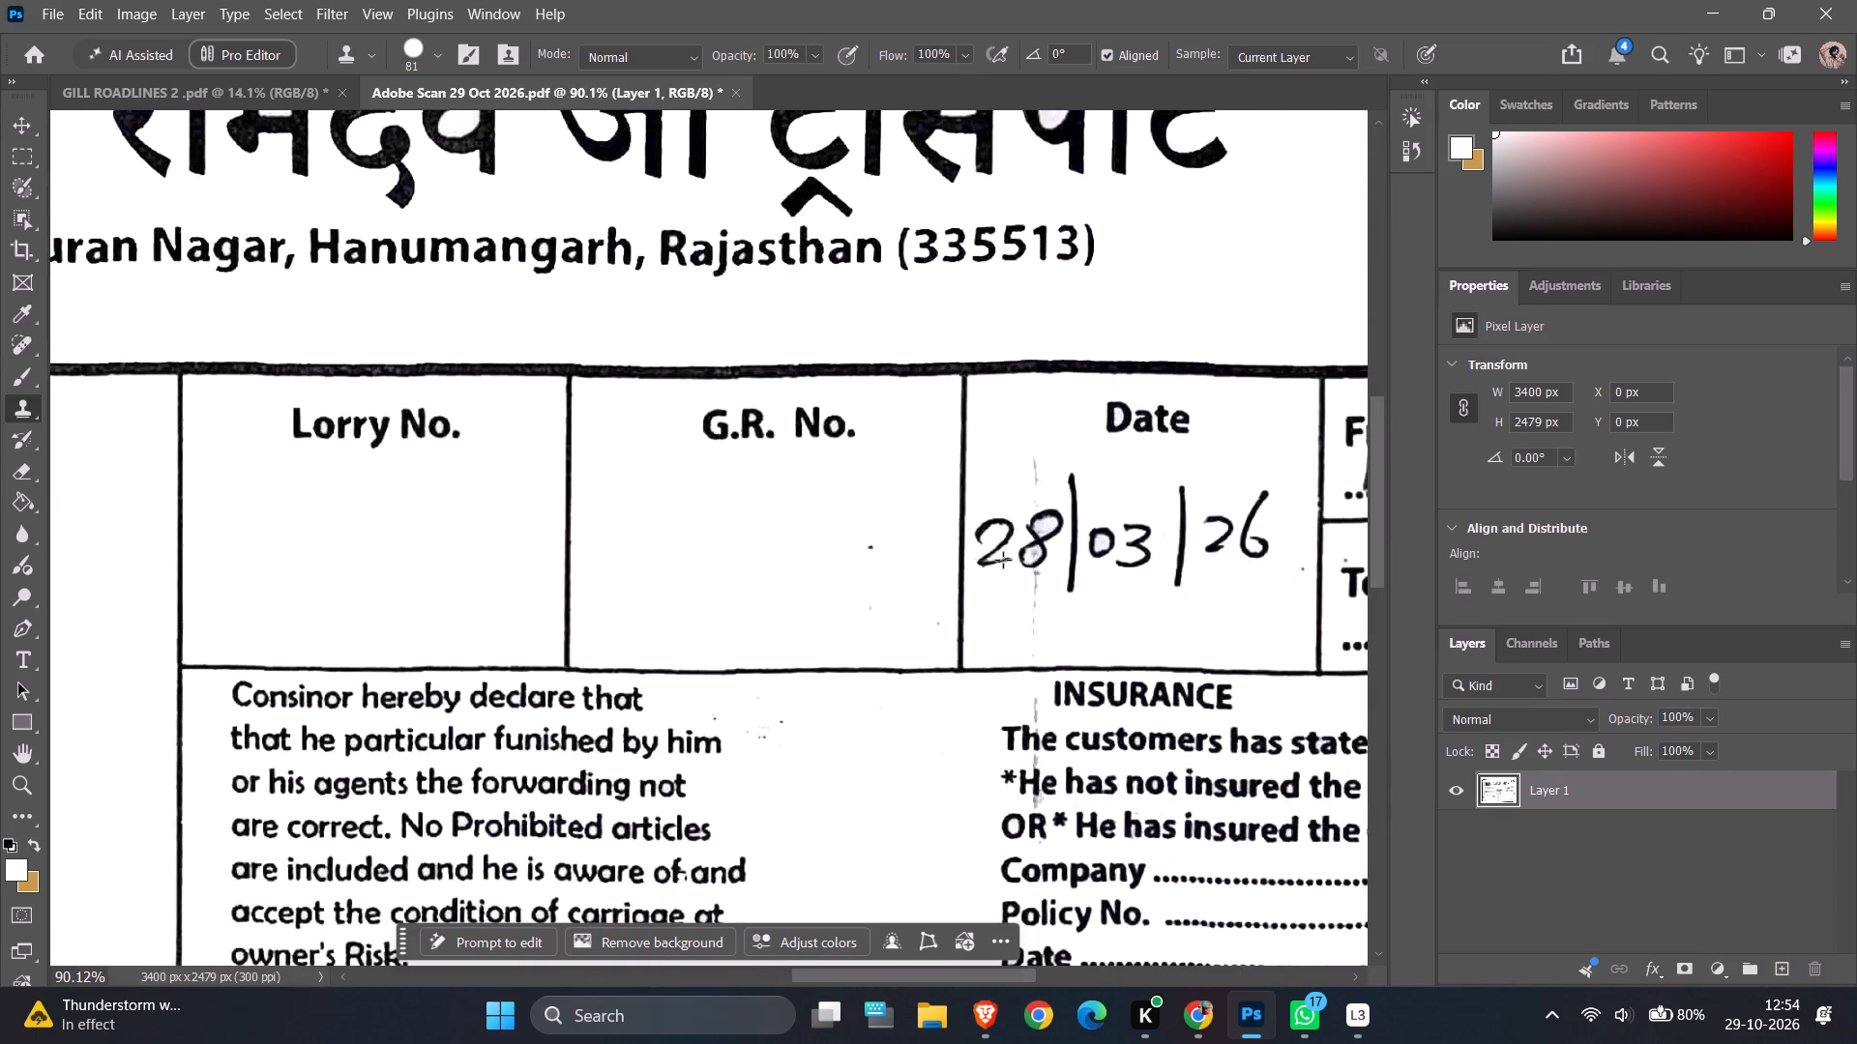
click(1003, 560)
alt+click(1009, 432)
click(1037, 513)
alt+click(720, 521)
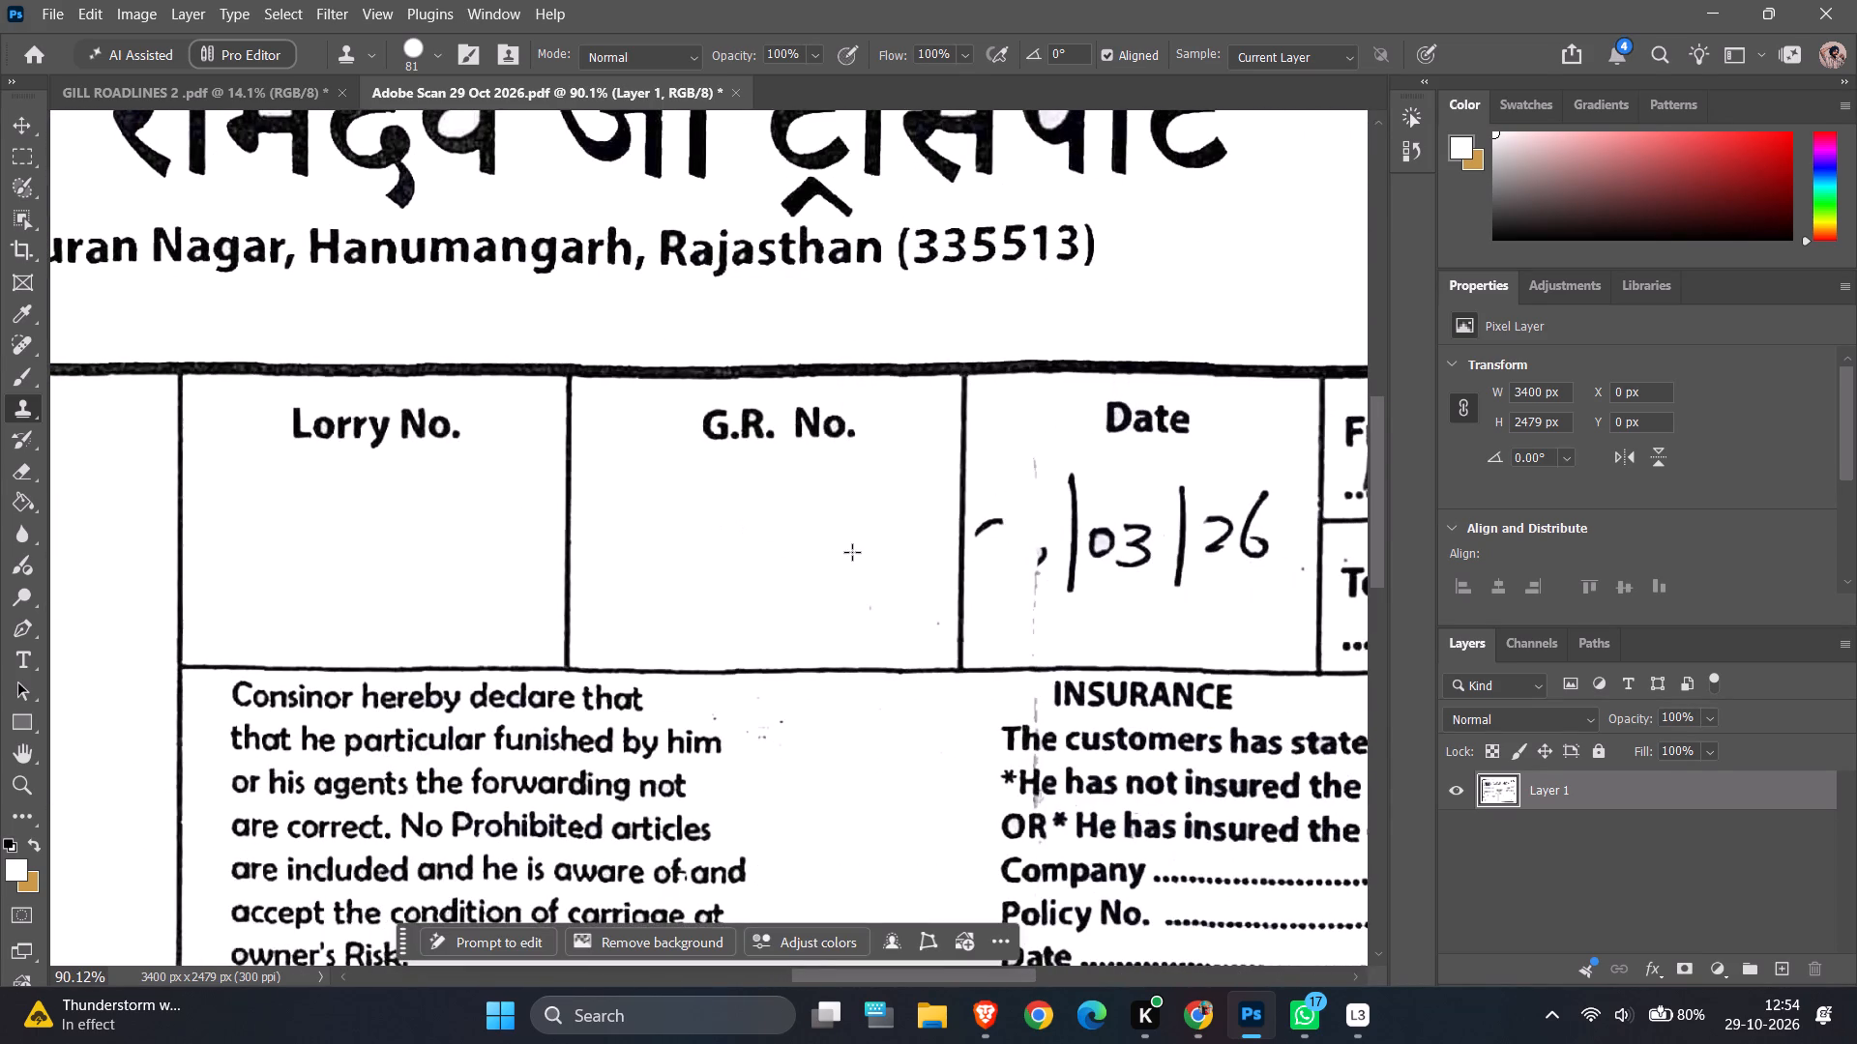
click(862, 551)
alt+click(733, 530)
click(1004, 535)
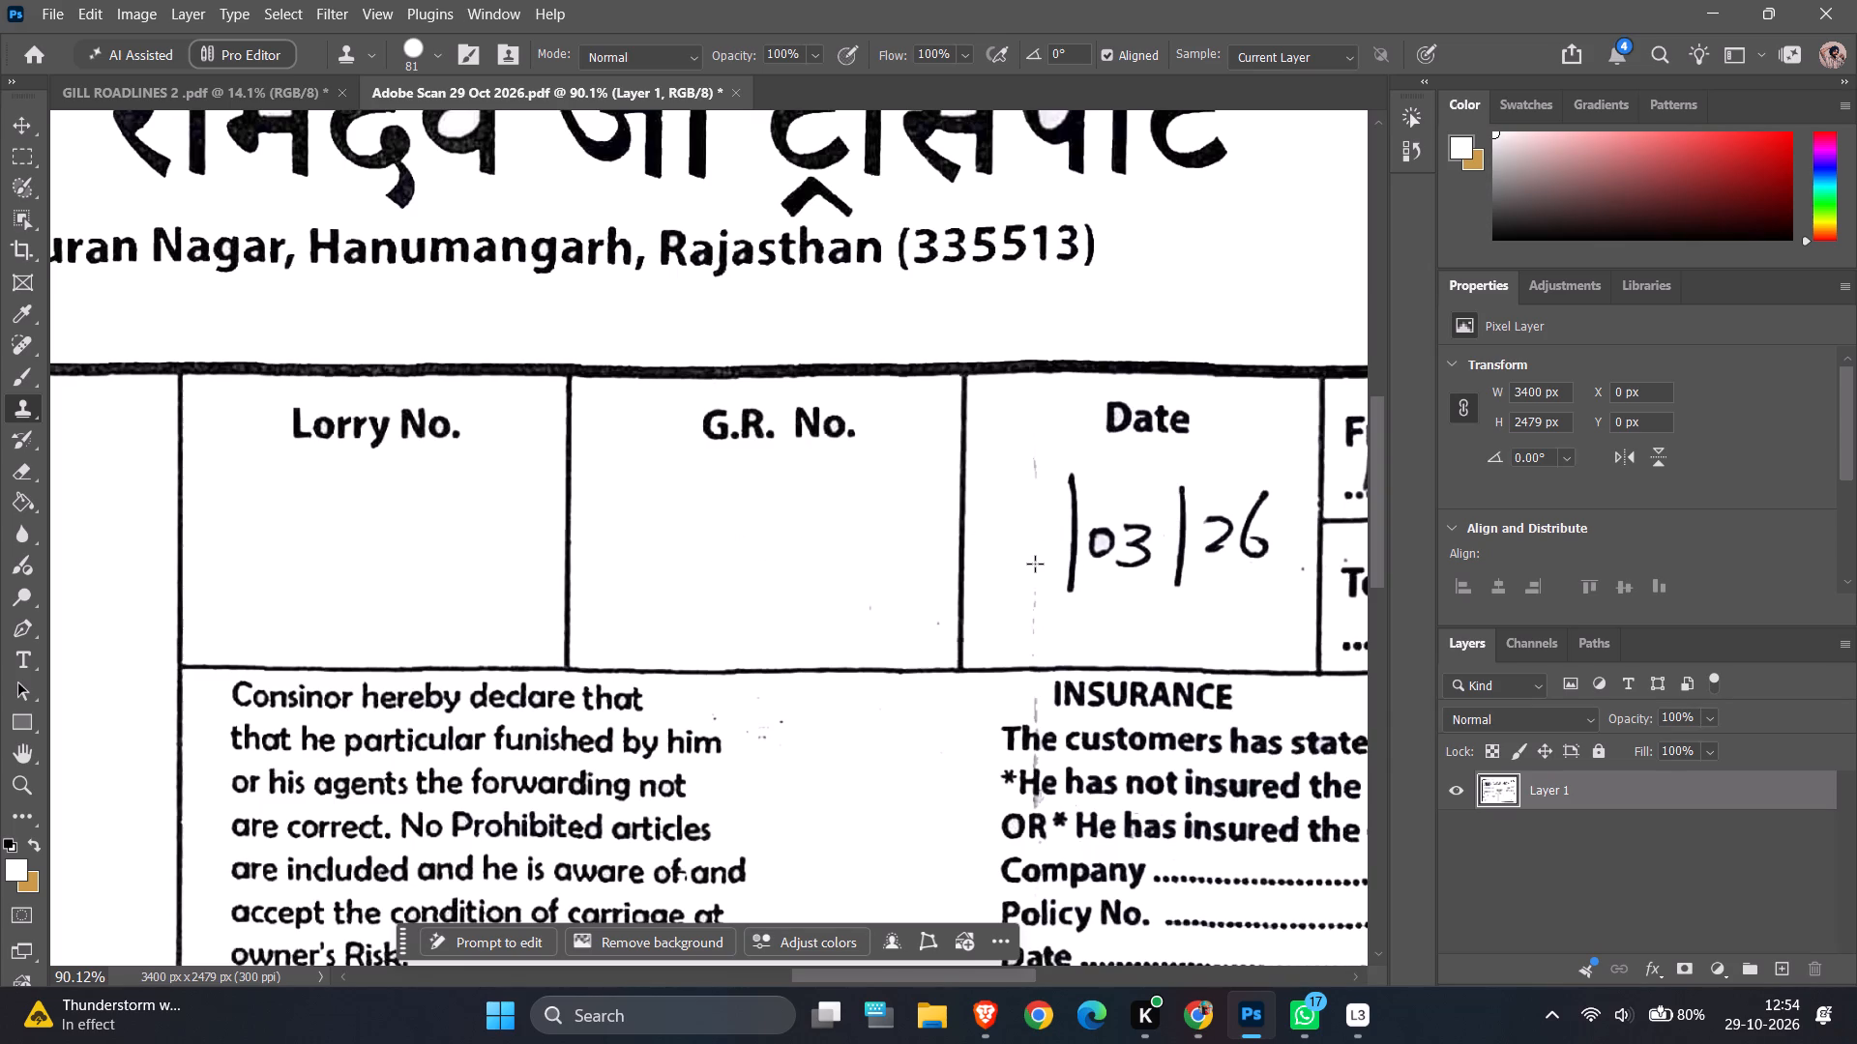
Clone white background over the faint vertical streak and the first slash of the handwritten date.
click(1039, 568)
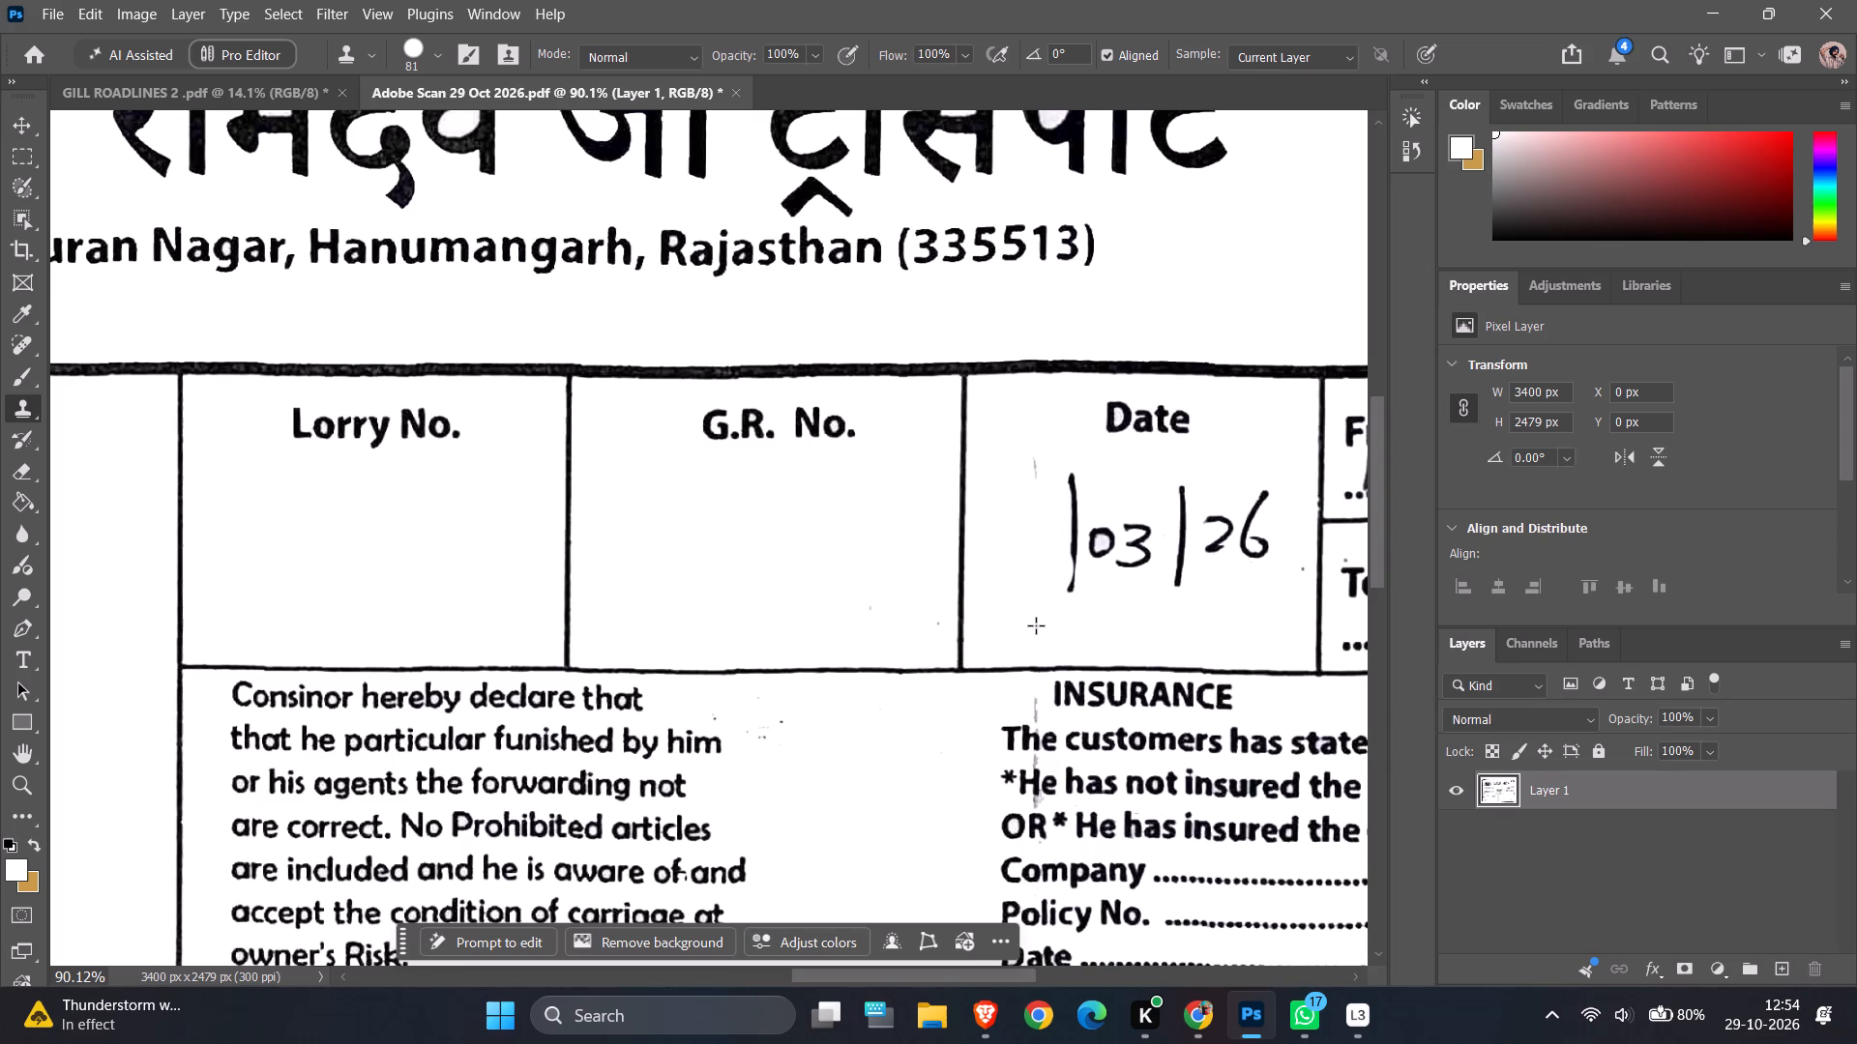
click(1036, 625)
click(1045, 479)
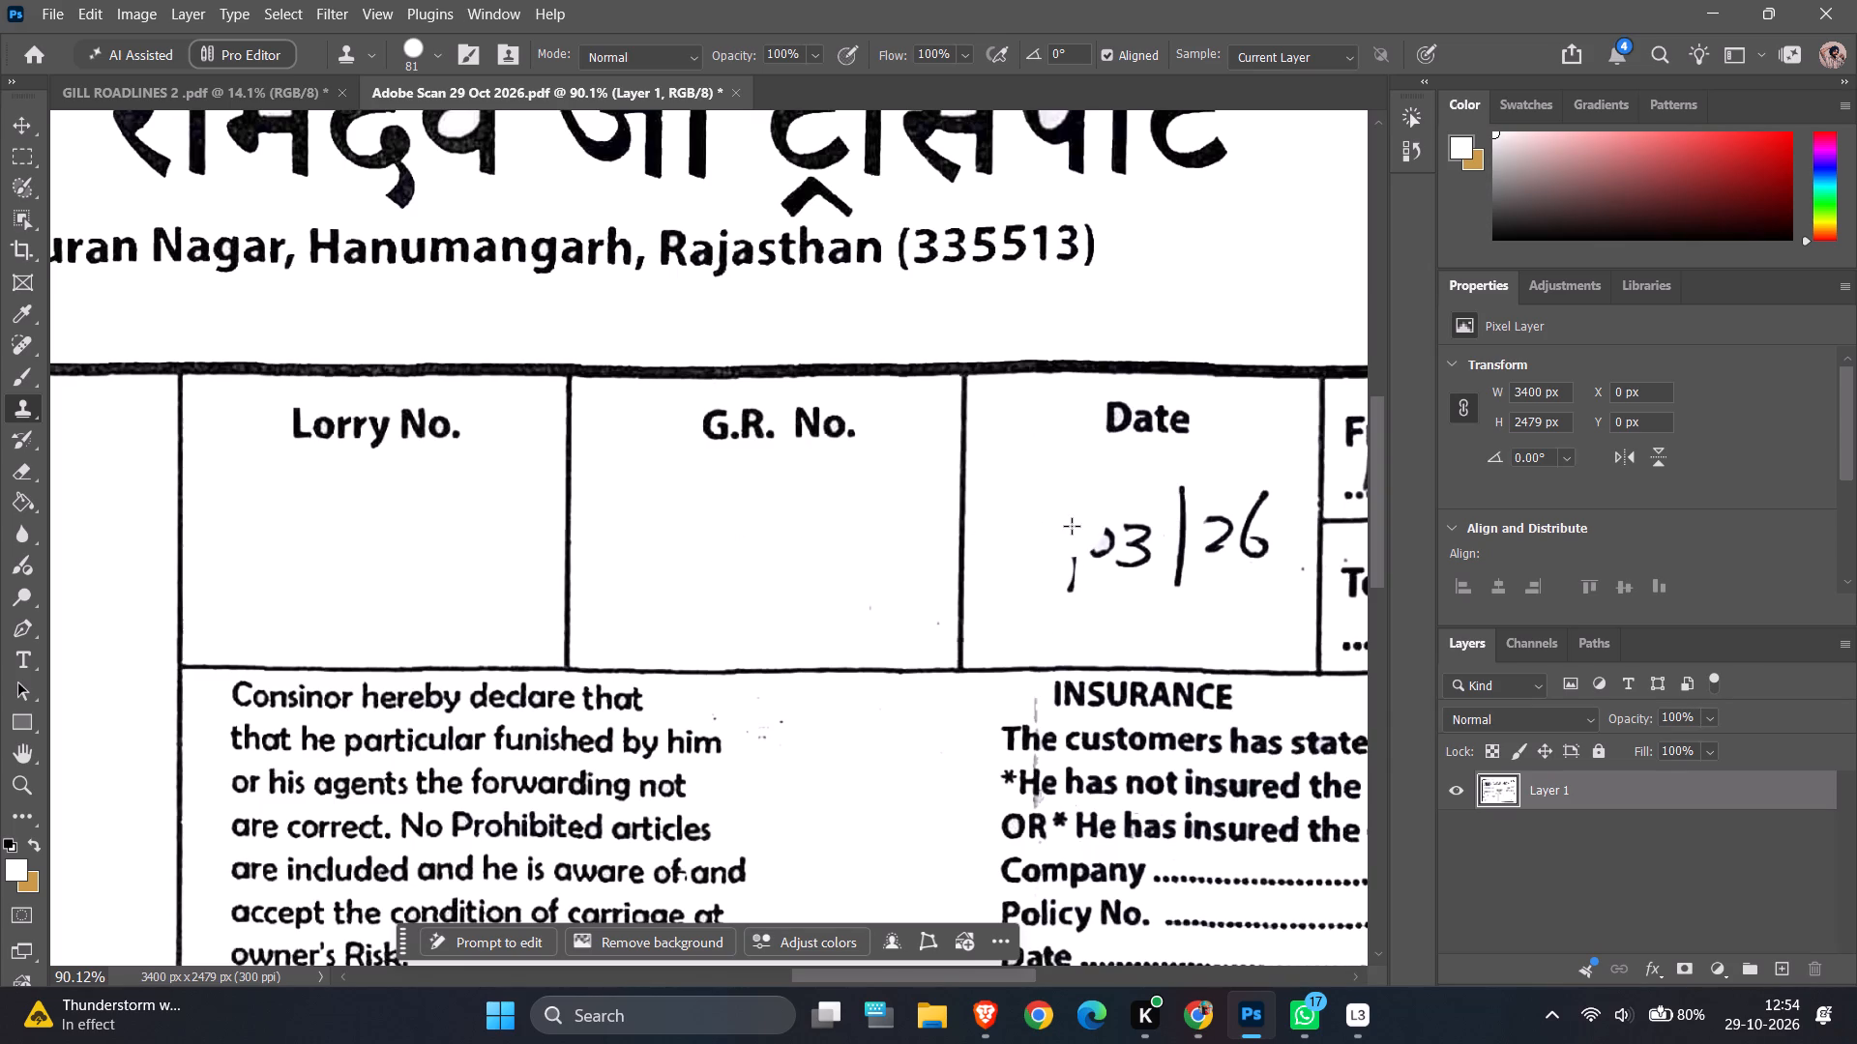
click(1073, 539)
click(1069, 578)
click(1076, 516)
Clone white background over the rest of the handwritten date: the month 03, the second slash and the year 26.
alt+click(1014, 486)
click(1113, 534)
click(1124, 548)
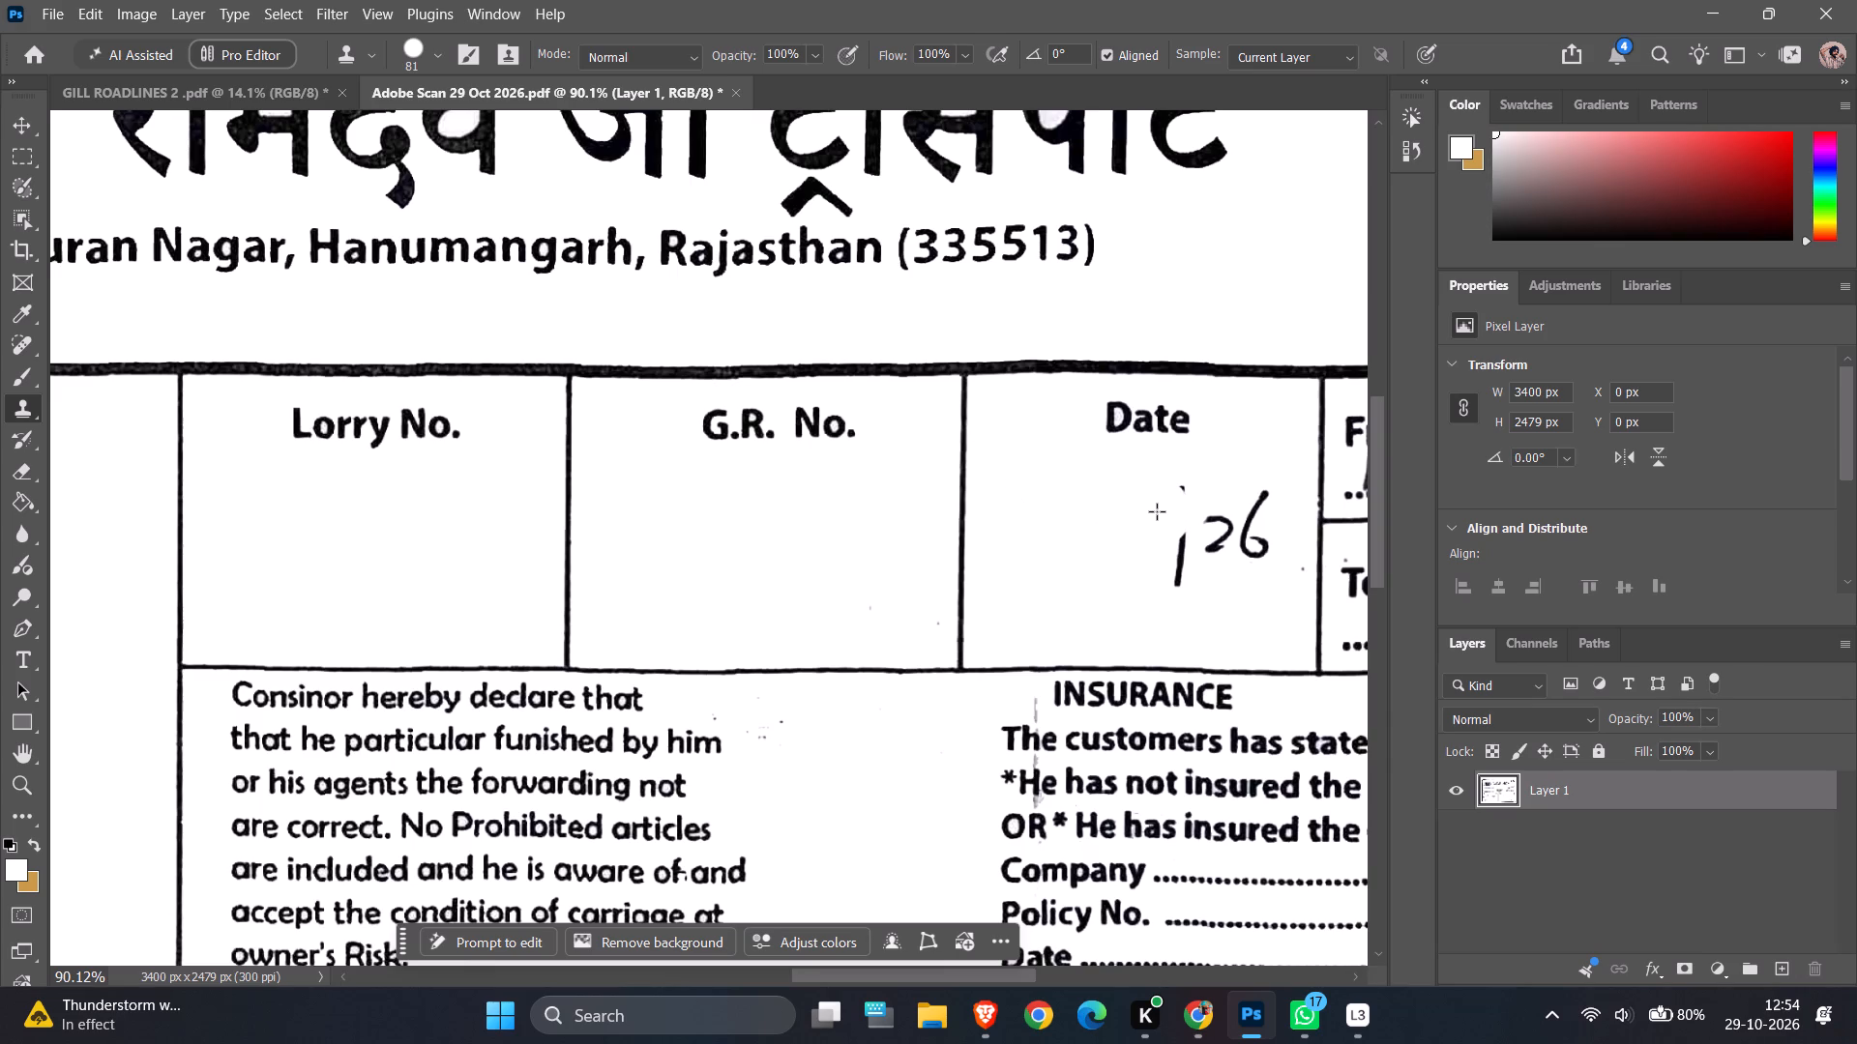
click(1161, 505)
click(1170, 555)
click(1215, 546)
click(1235, 544)
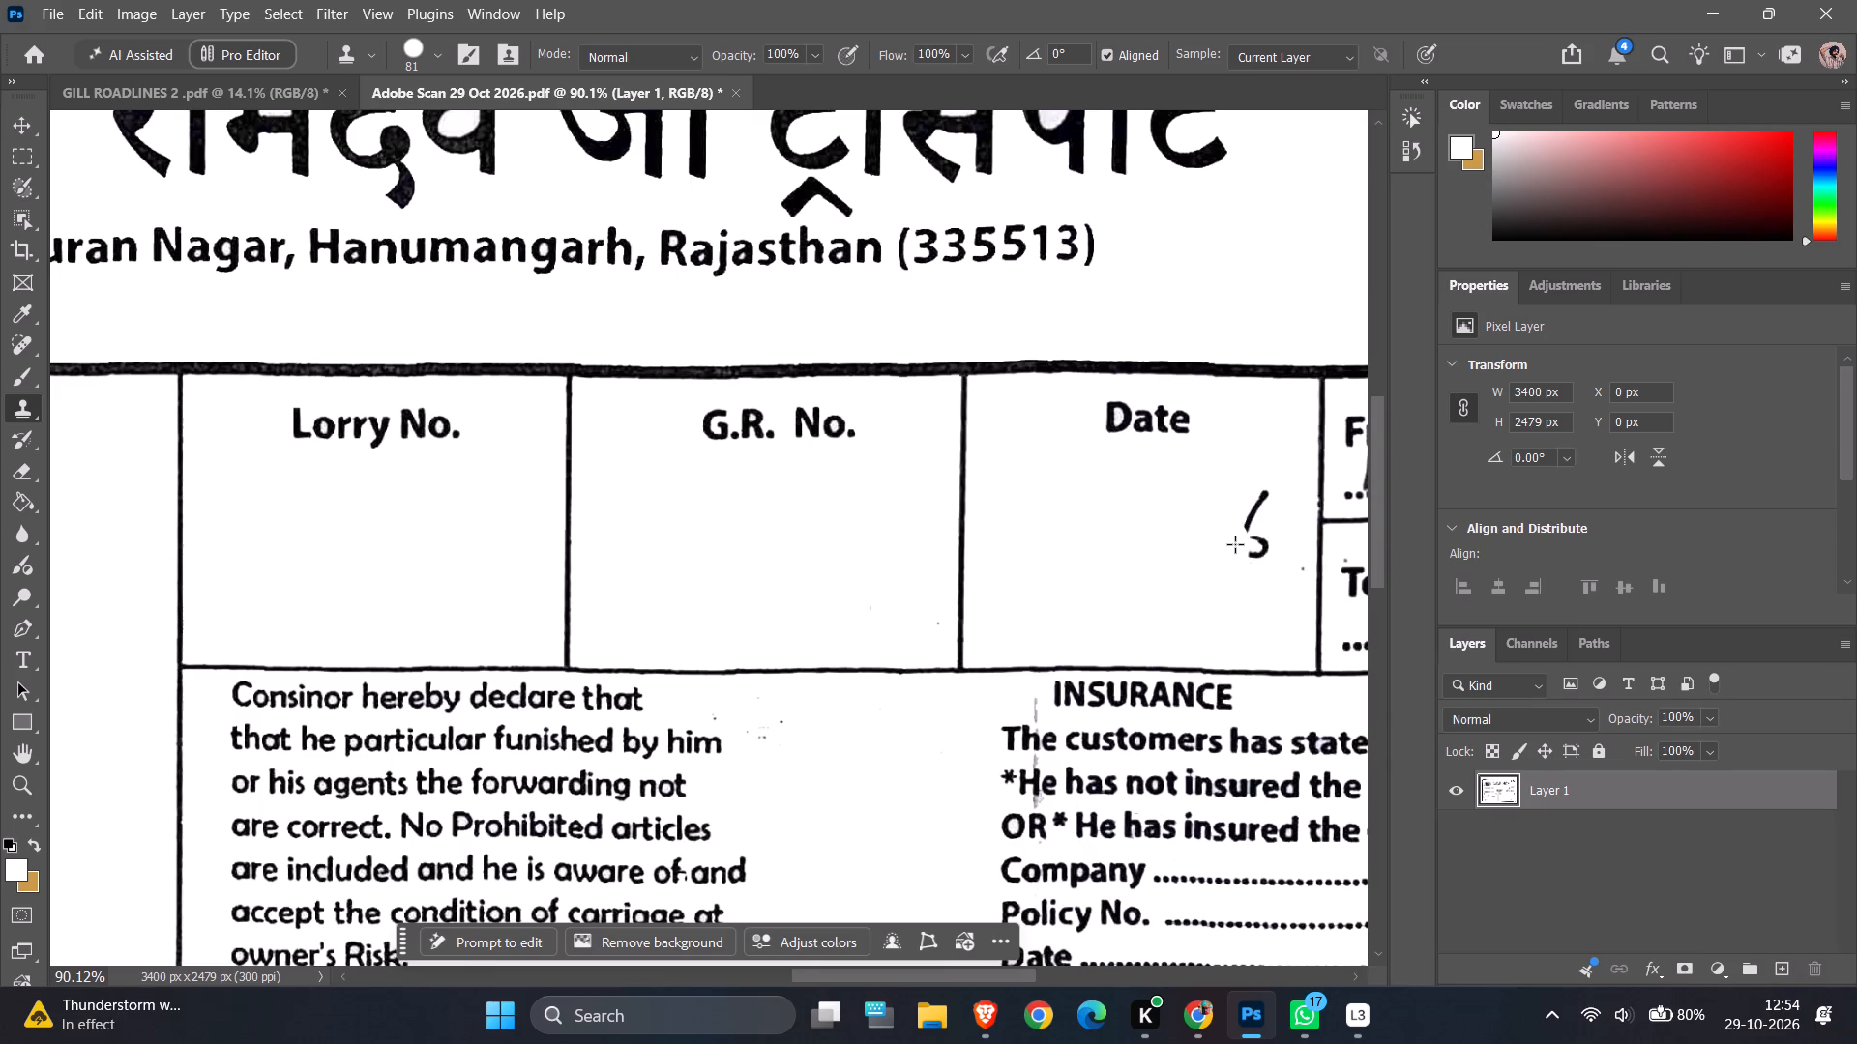
click(1241, 546)
click(1245, 516)
Set the Clone Stamp brush size to 31 px and clone white background over the stem and lower part of the handwritten K under From.
ctrl+scroll(1246, 515, down, 8)
ctrl+scroll(1087, 546, down, 7)
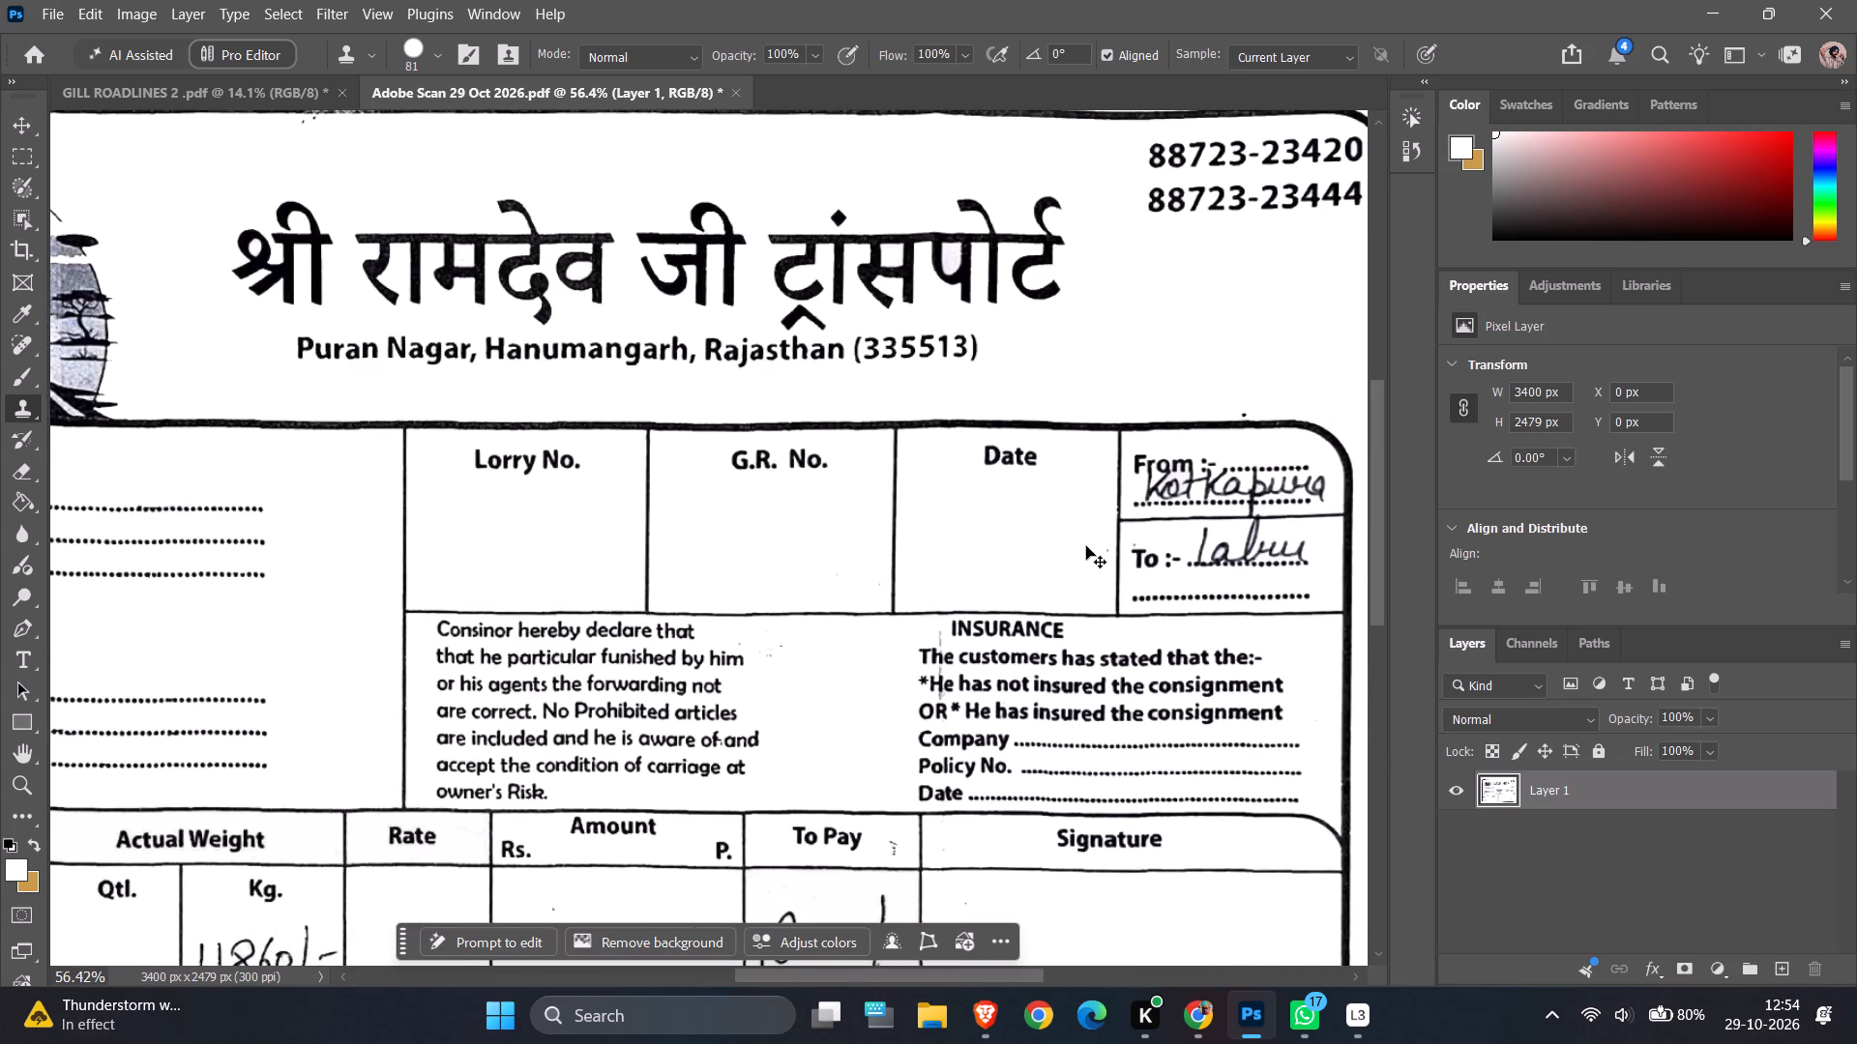
ctrl+alt+scroll(1086, 546, down, 6)
ctrl+alt+scroll(1086, 546, up, 20)
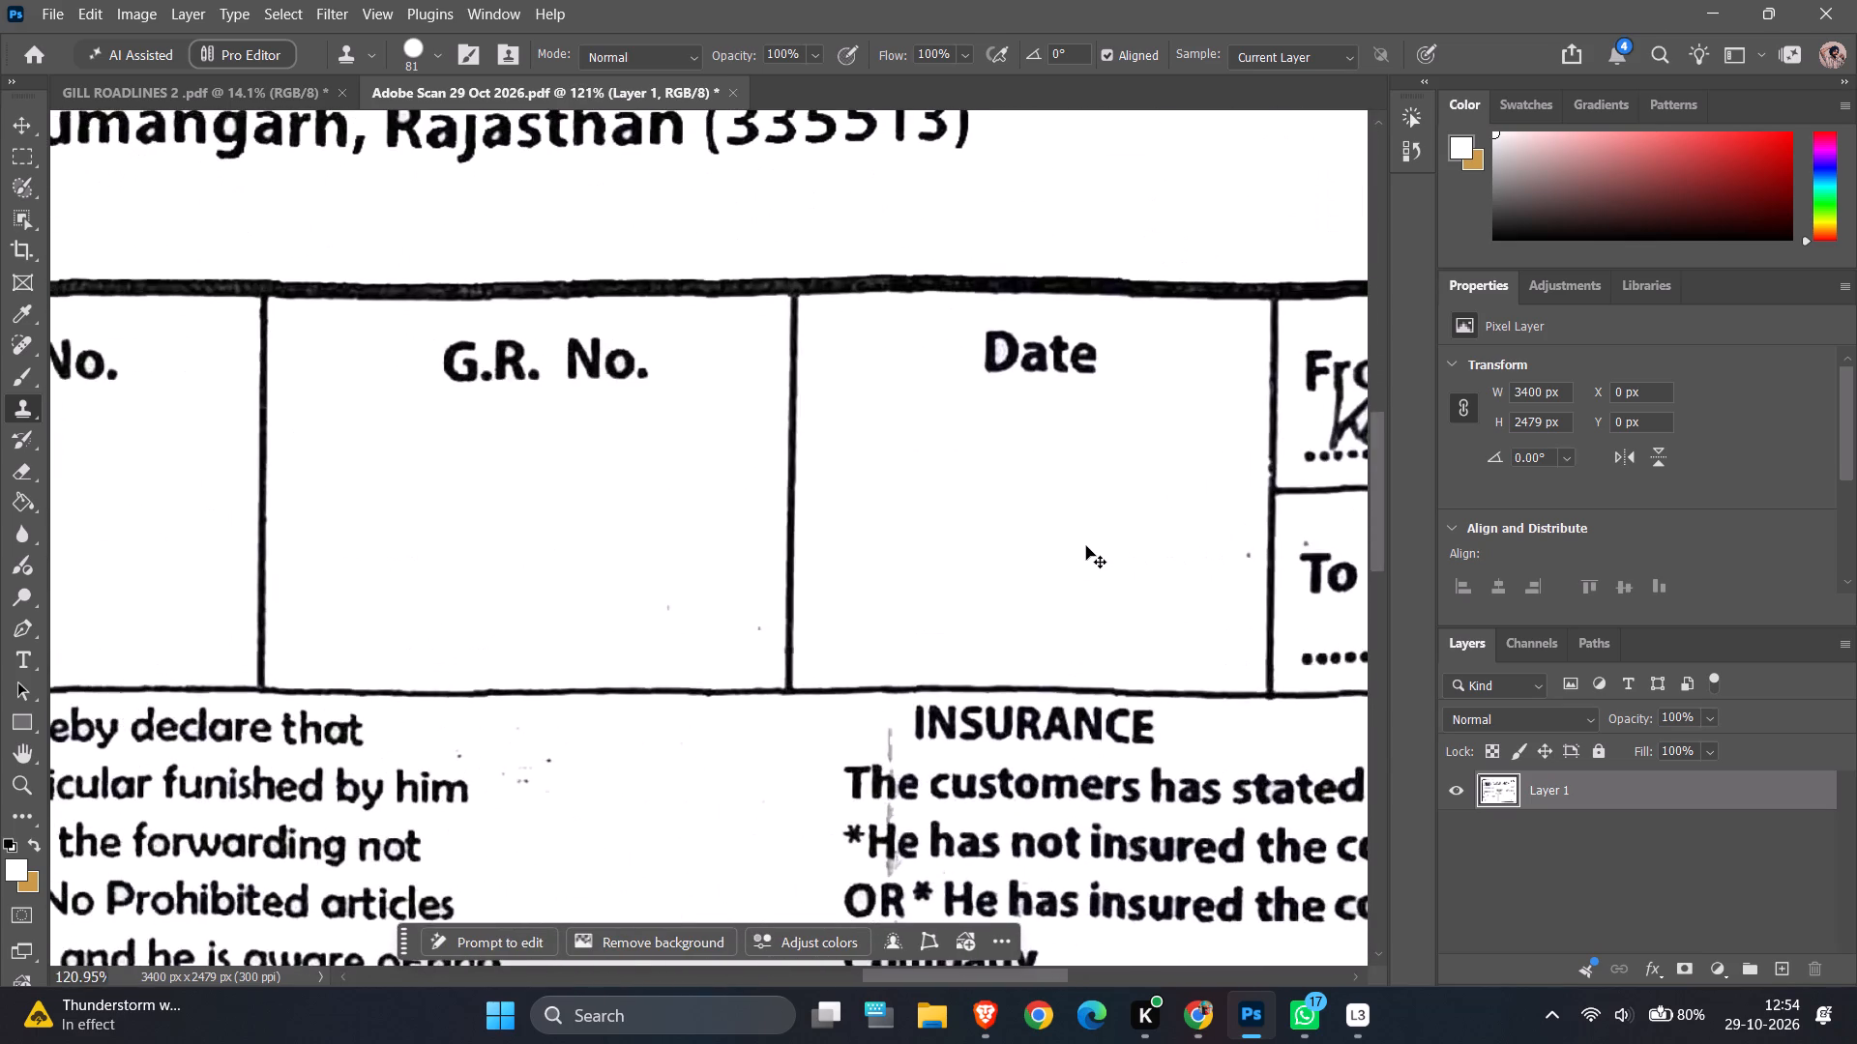
ctrl+scroll(1086, 546, down, 20)
ctrl+scroll(1086, 546, down, 2)
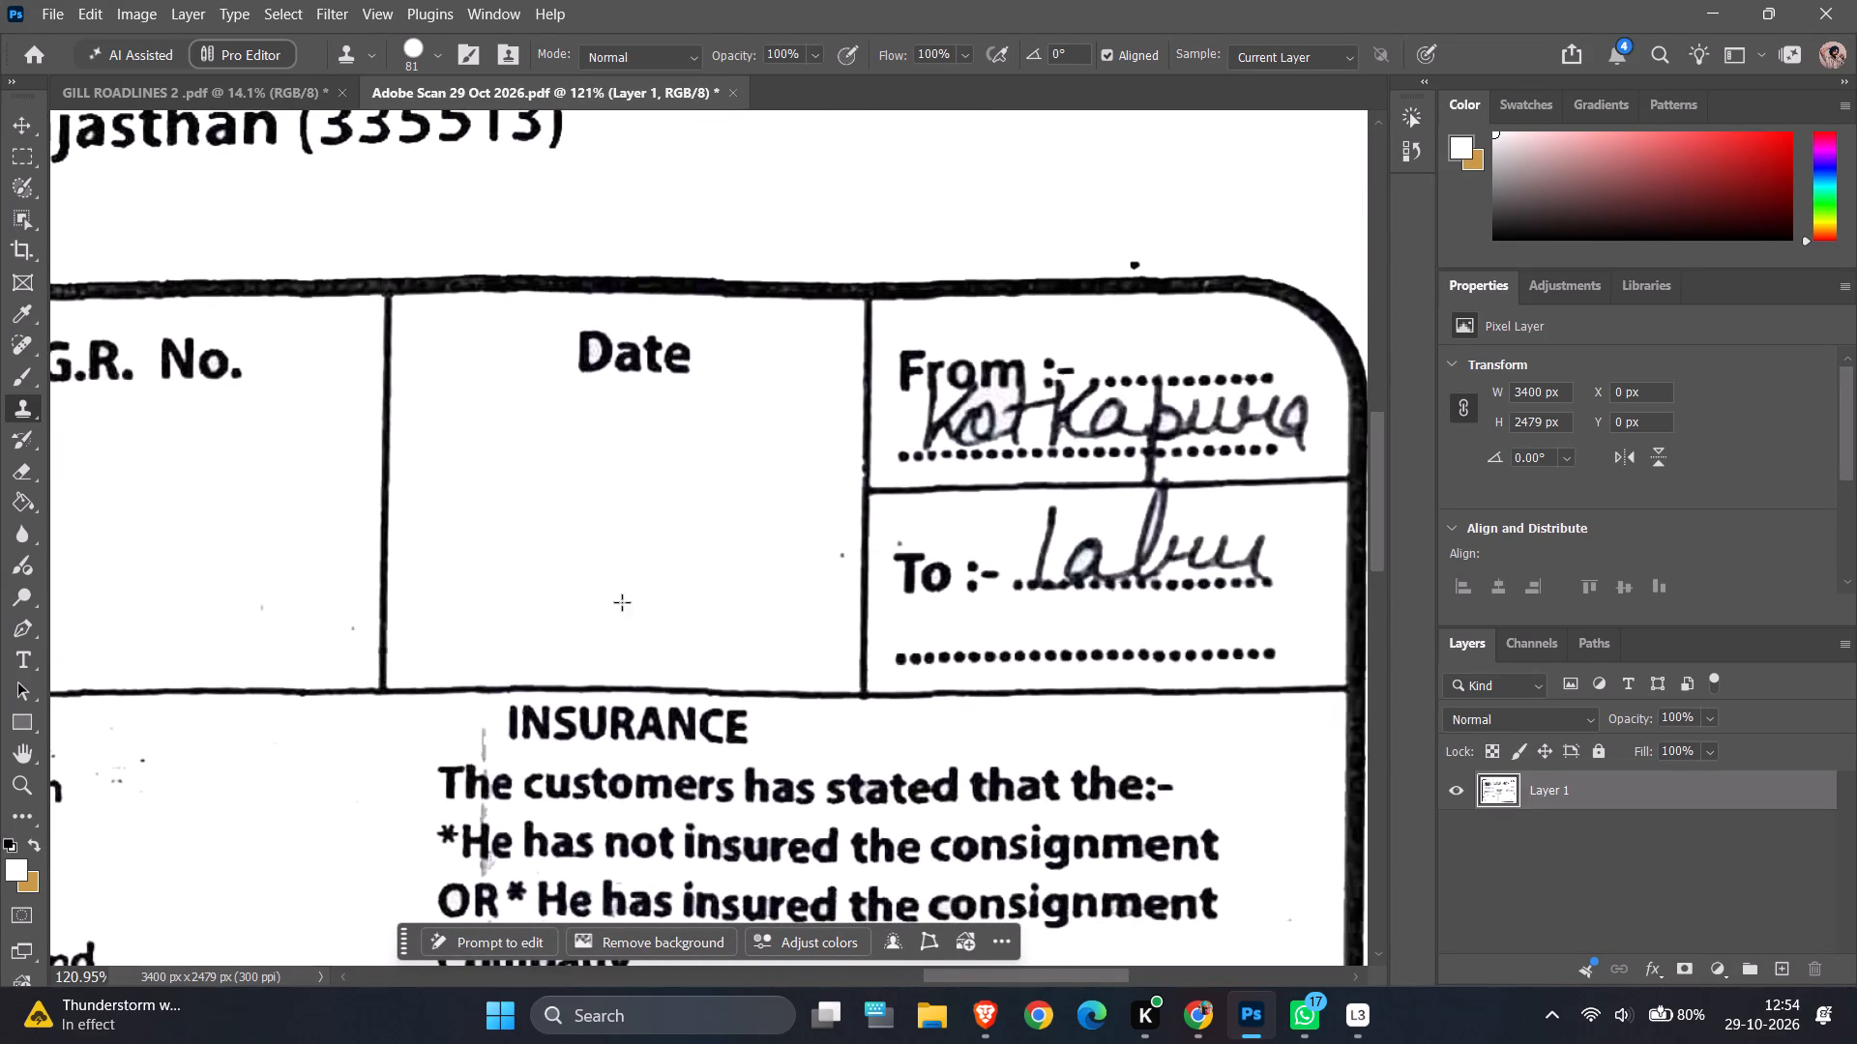
alt+right_click(573, 516)
right_click(630, 522)
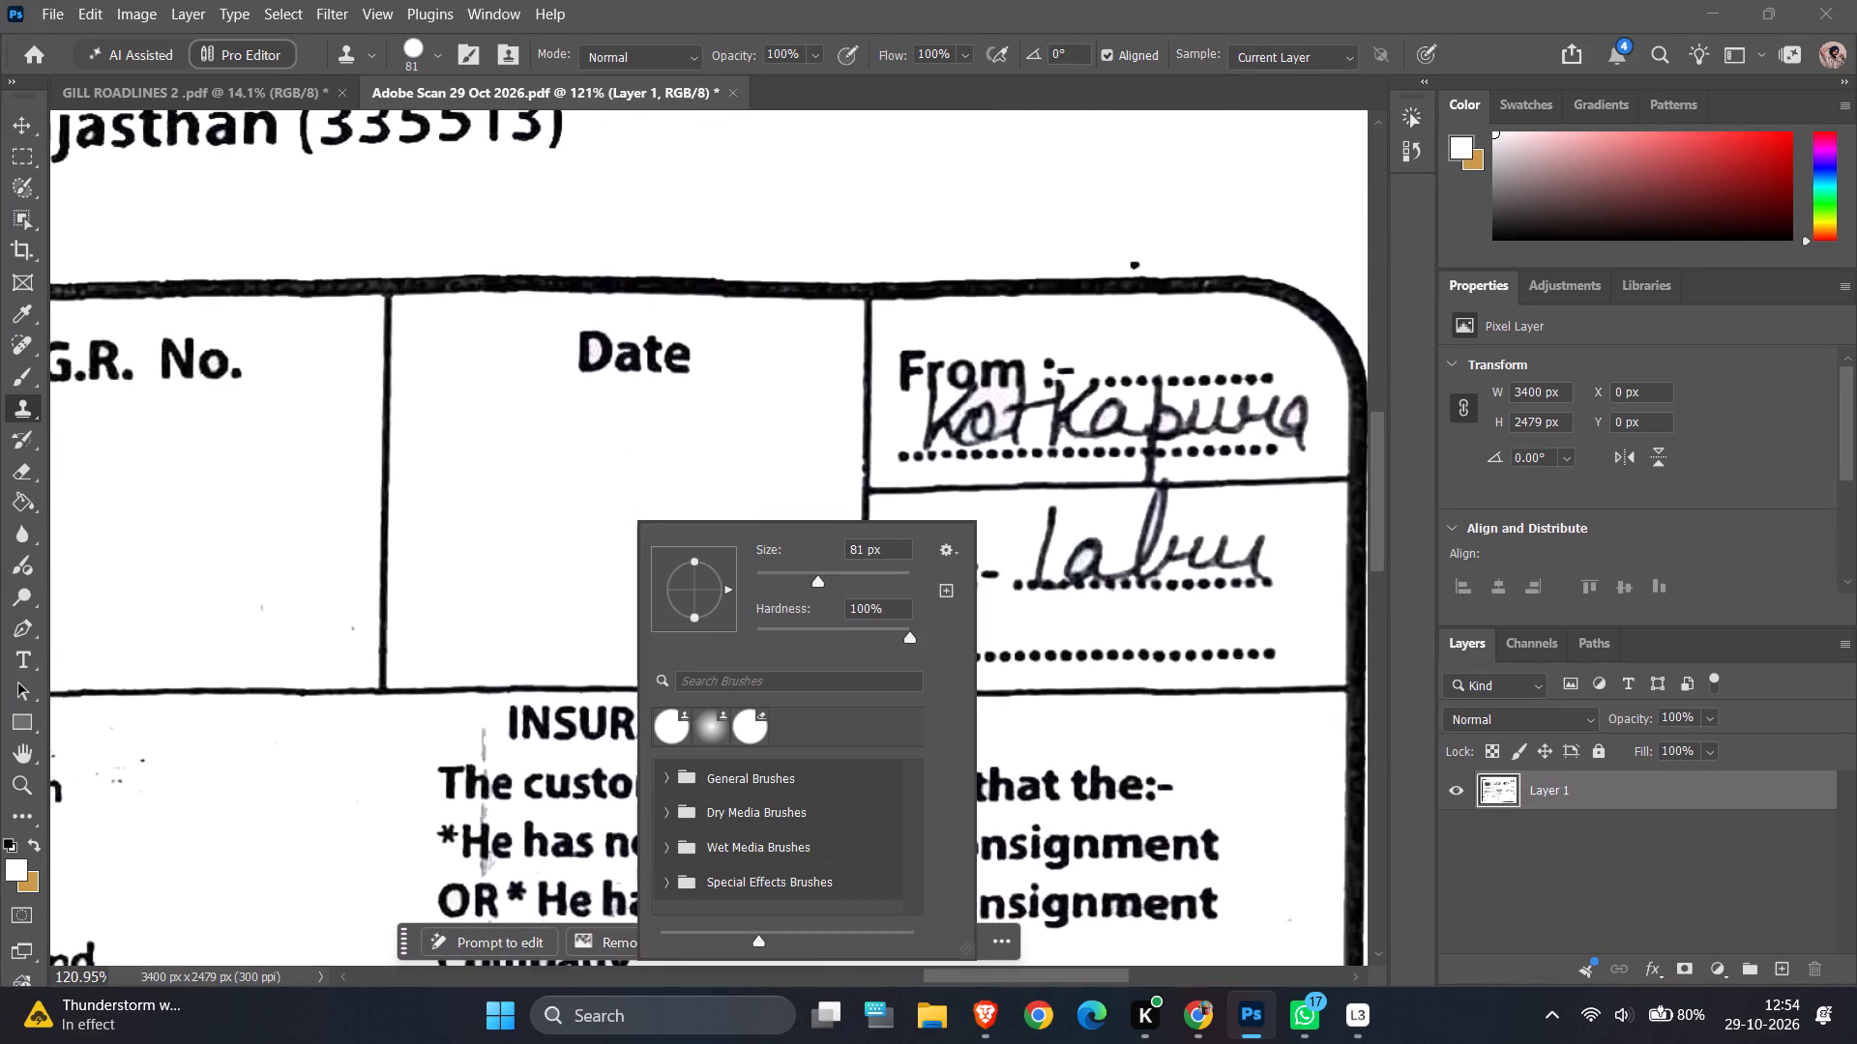
click(780, 571)
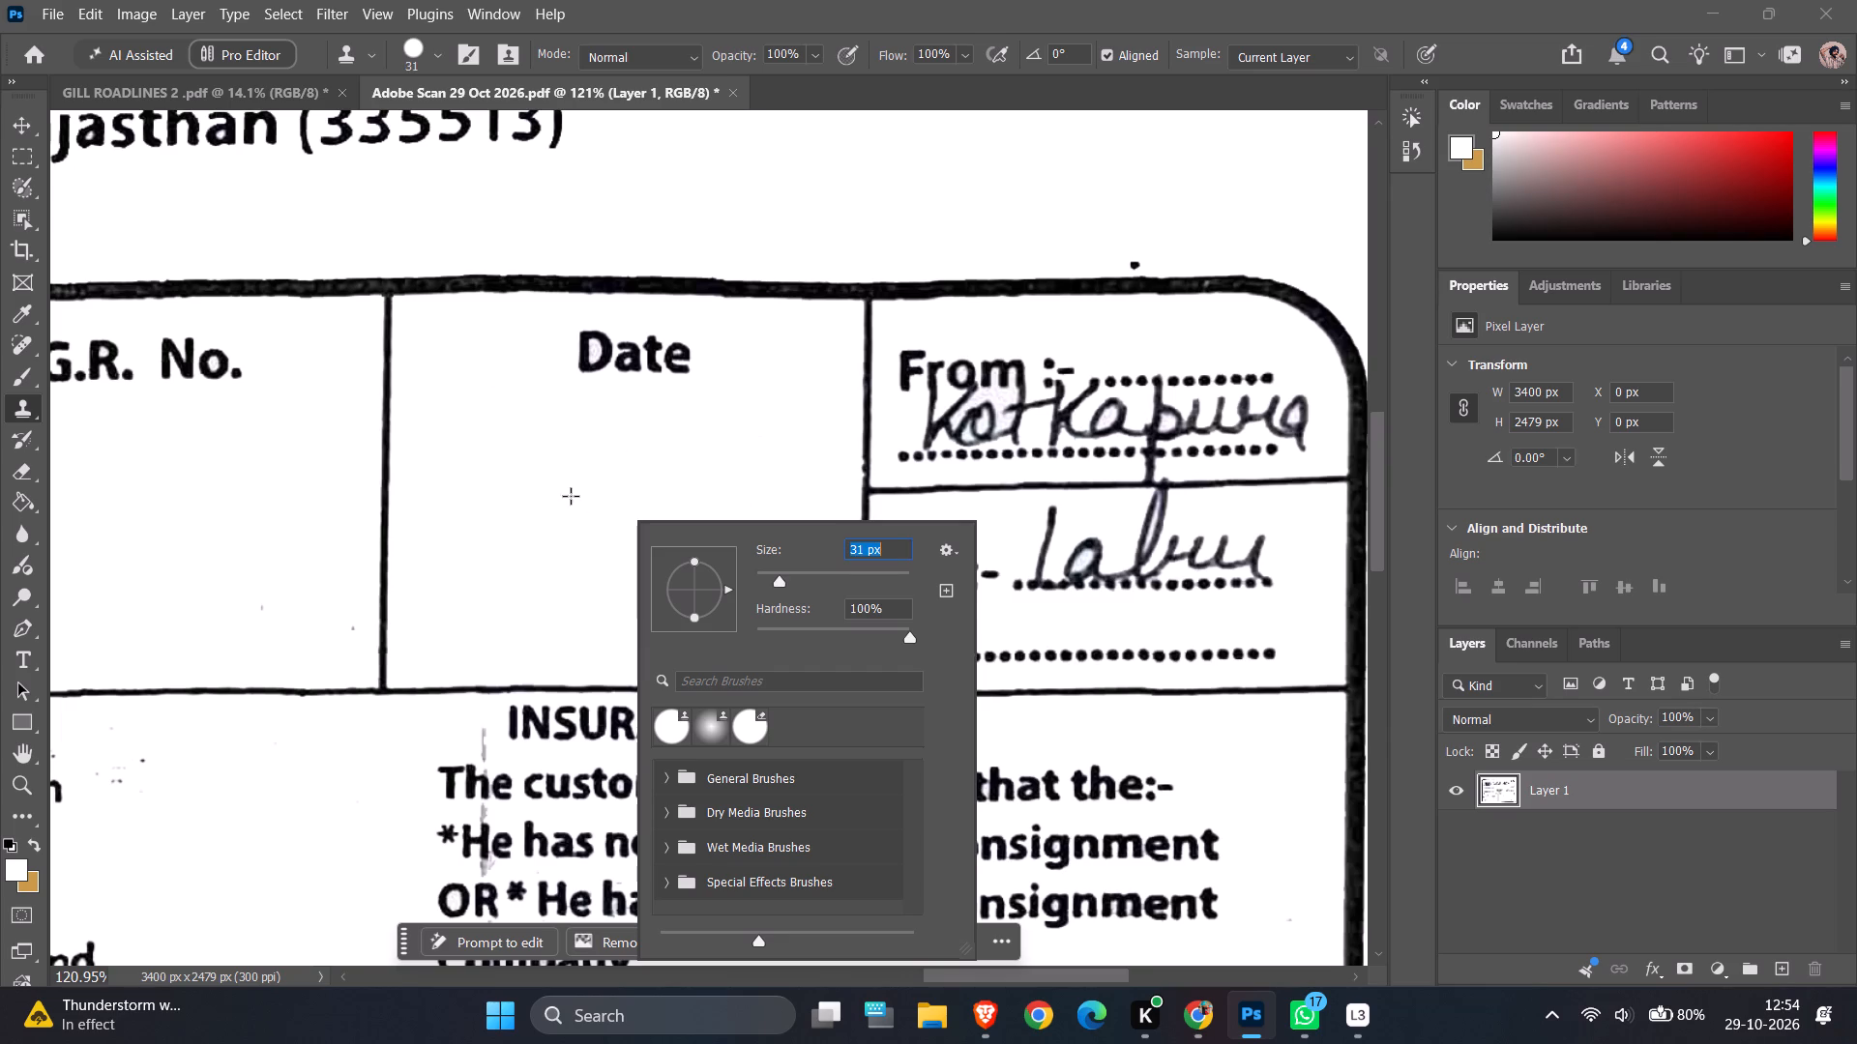
click(558, 489)
ctrl+alt+scroll(883, 392, up, 12)
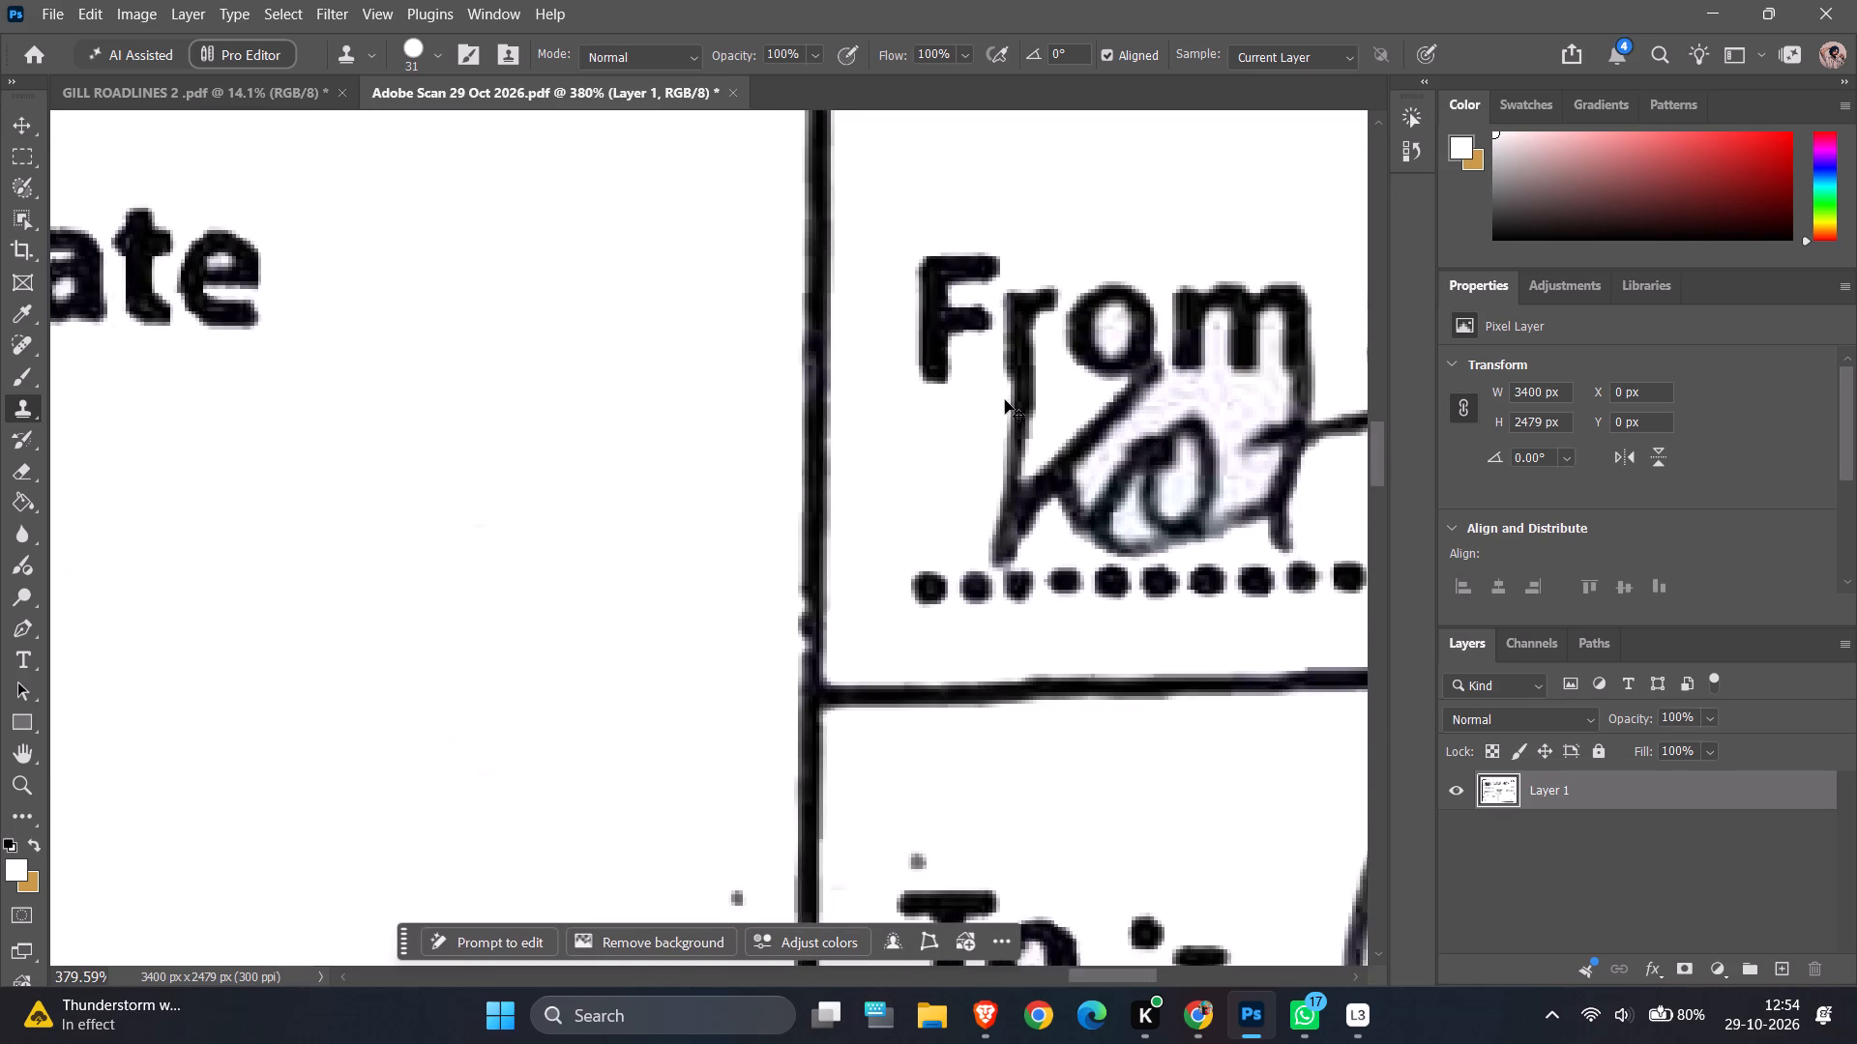
ctrl+scroll(1005, 400, down, 7)
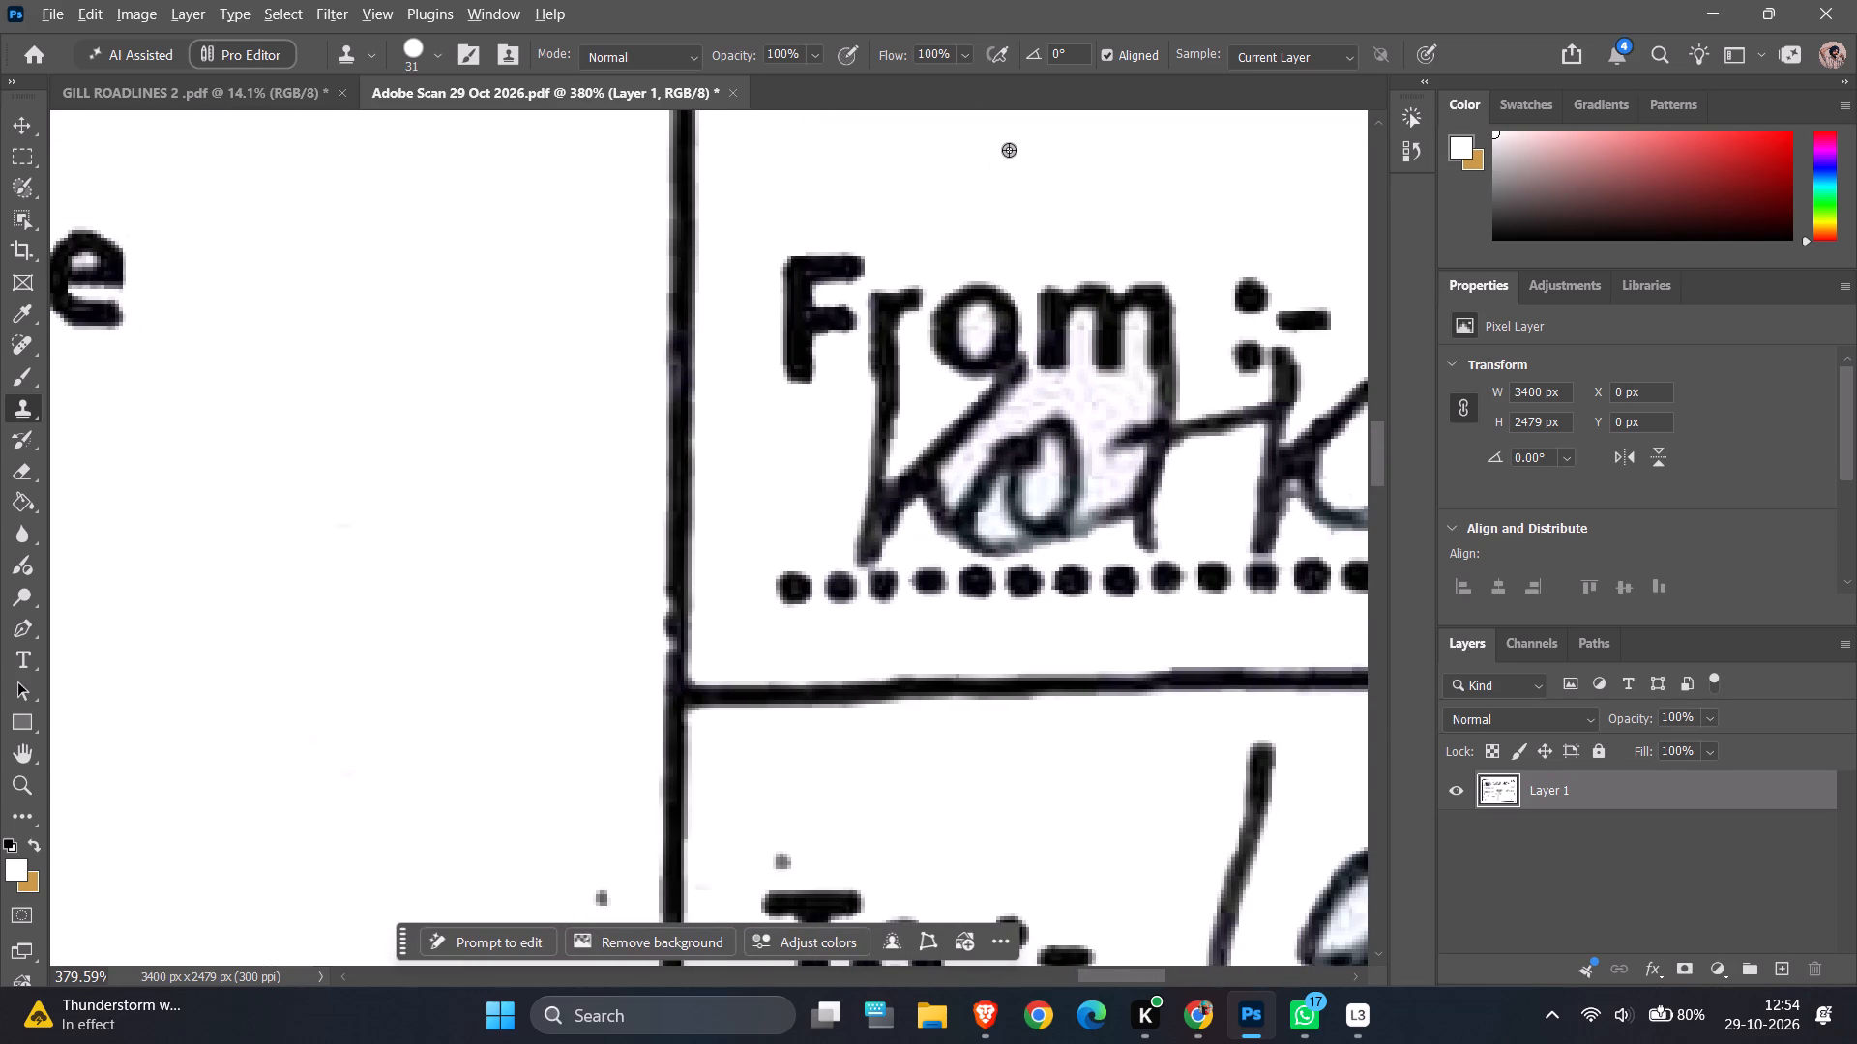
alt+click(1014, 138)
alt+click(762, 449)
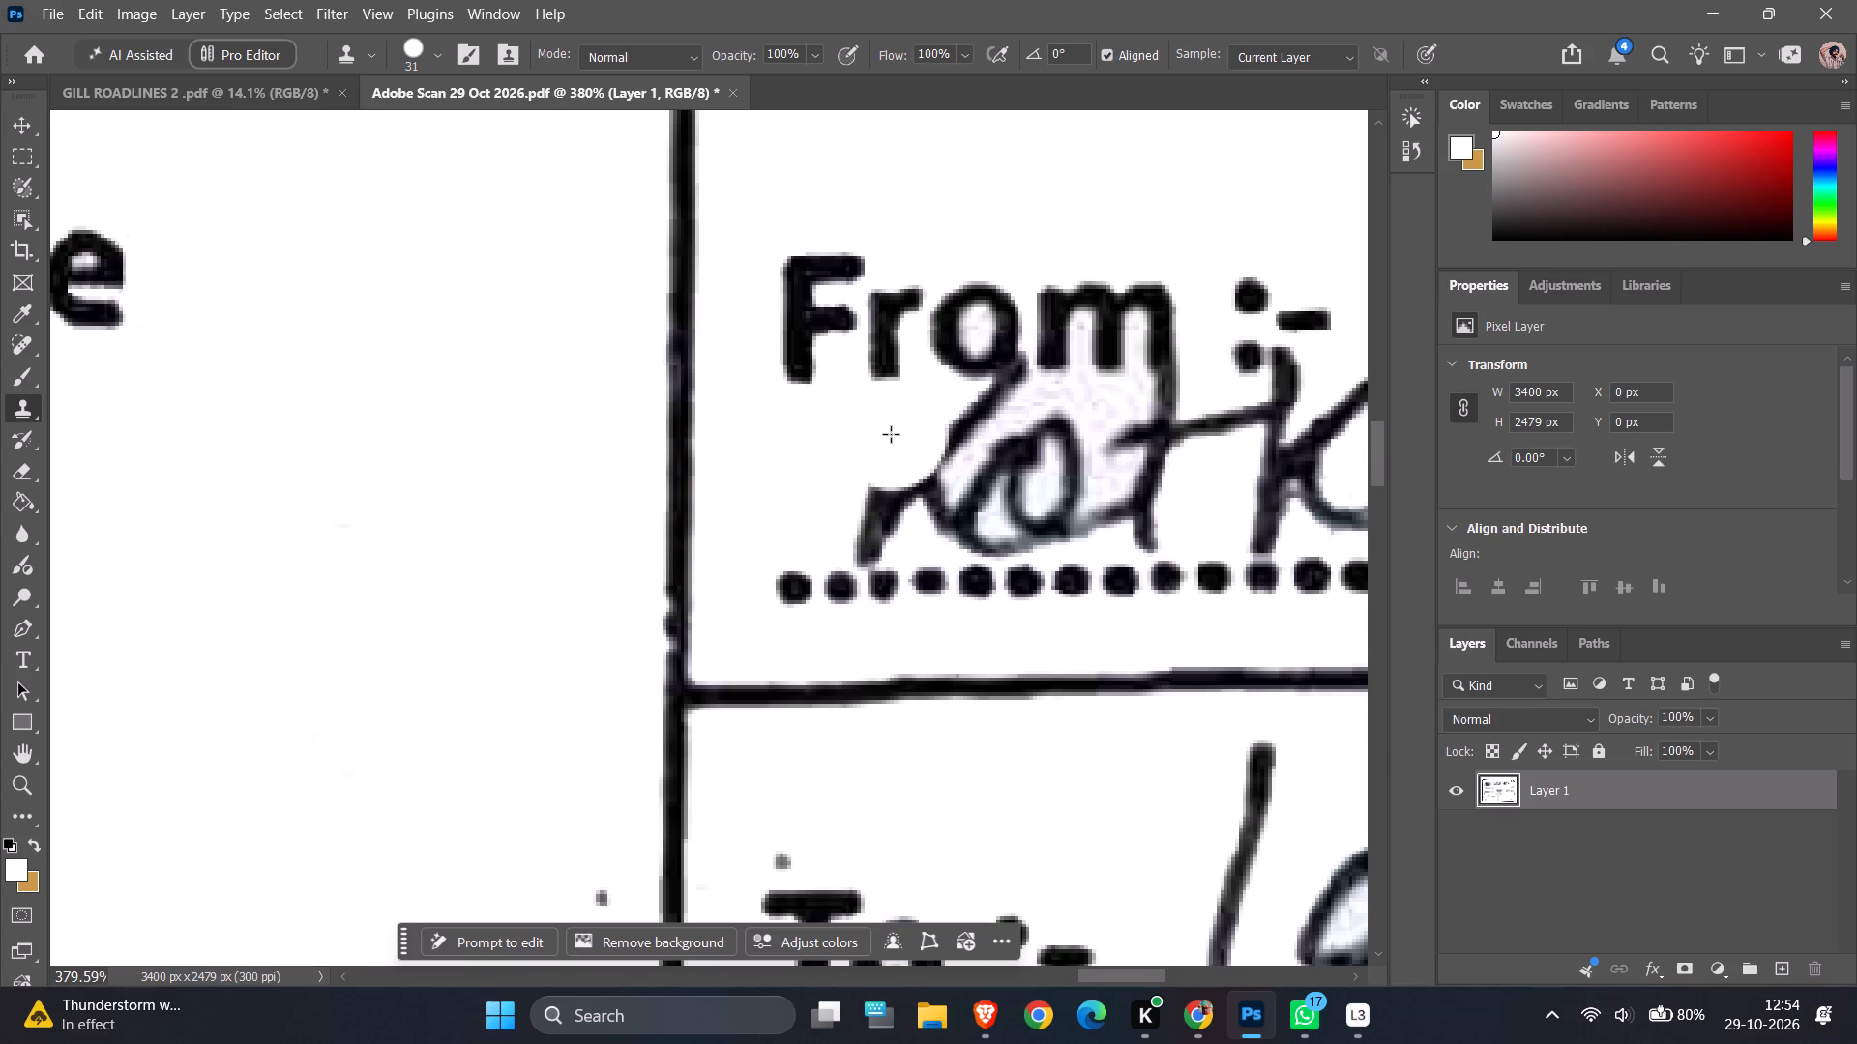
click(891, 434)
alt+click(780, 466)
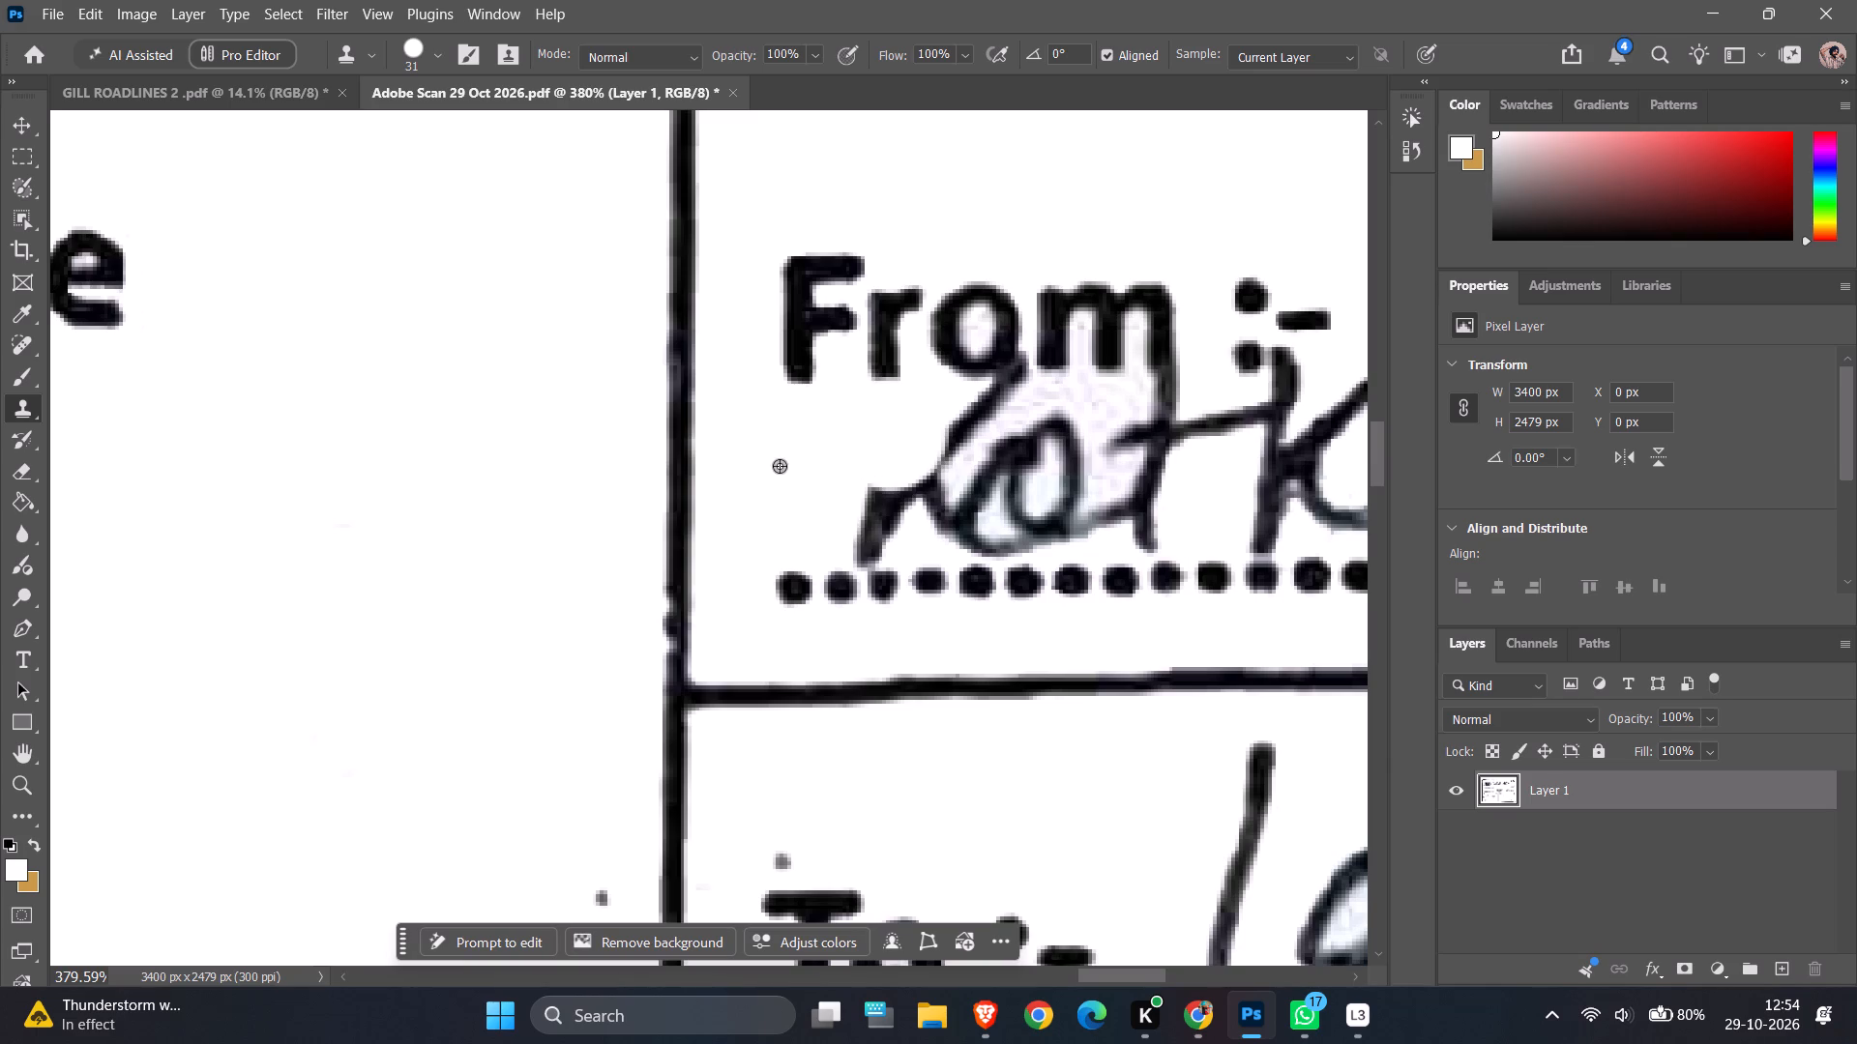
click(858, 513)
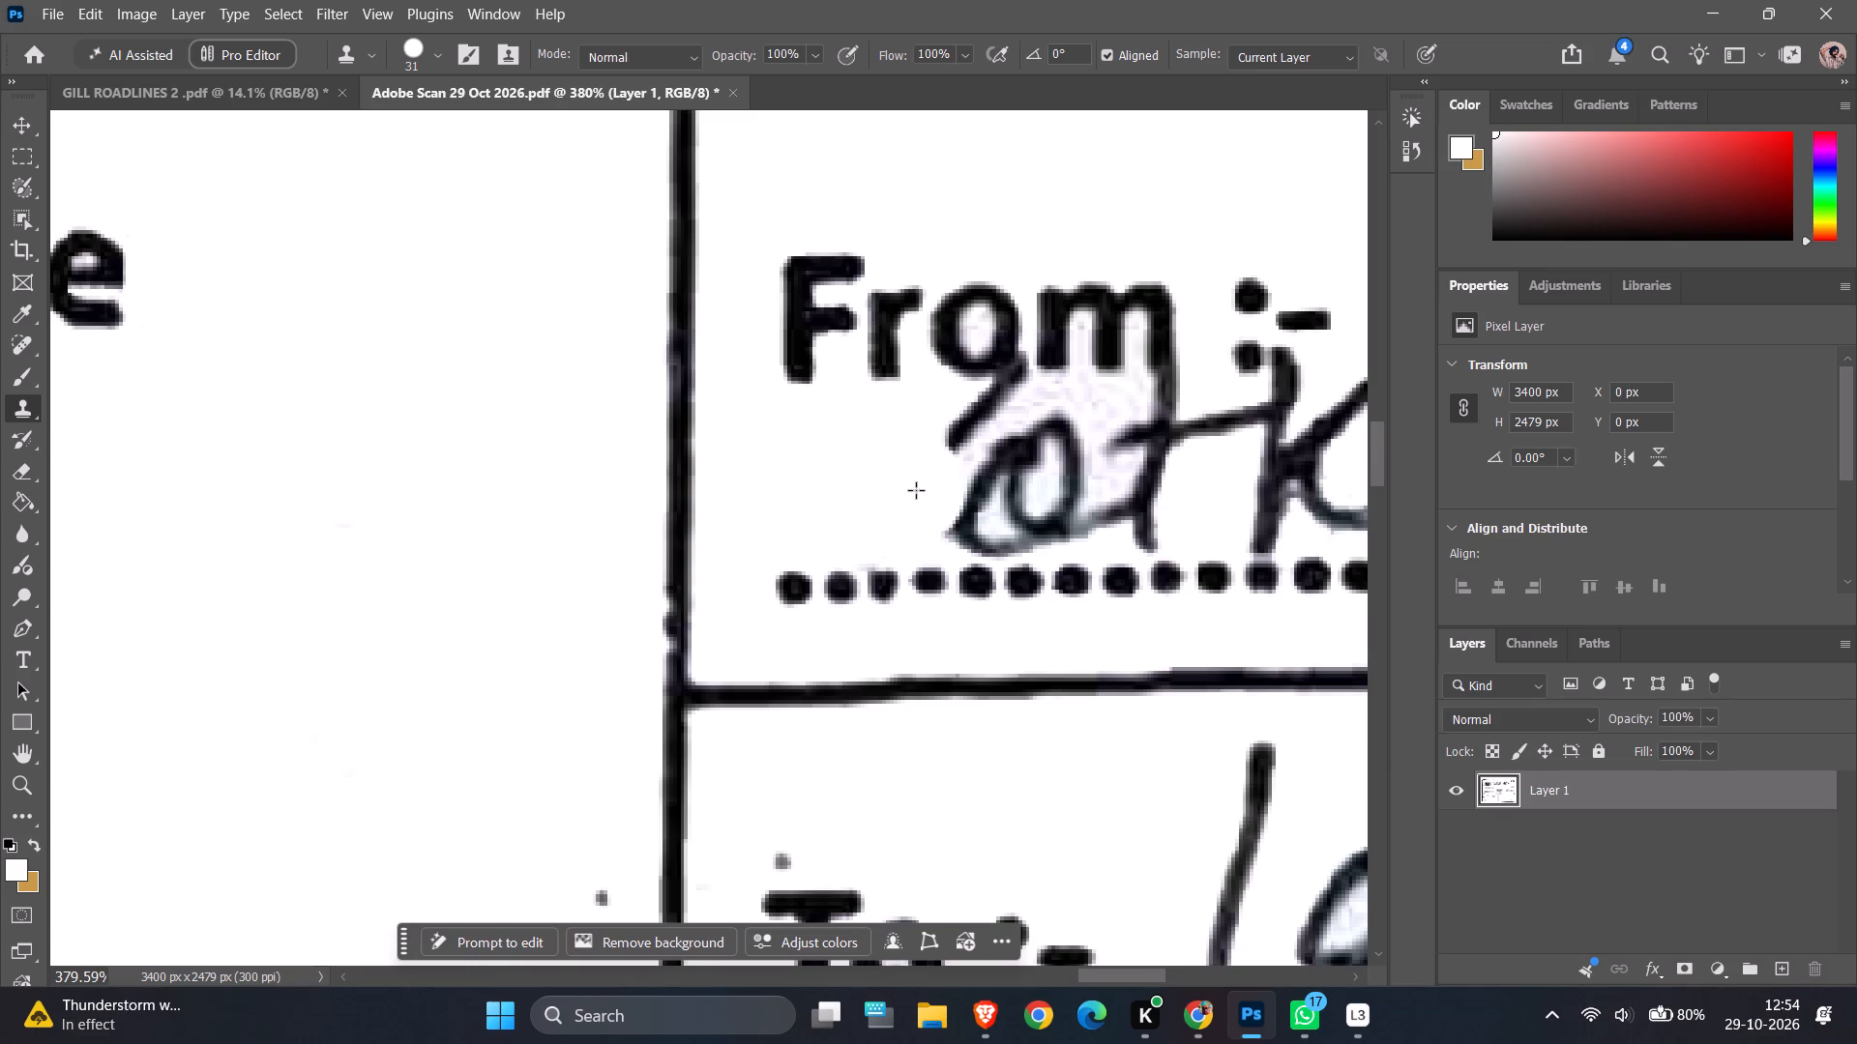
Clone white background over the K's remaining arm and the handwritten letter o under From, keeping the printed label and dotted line.
click(918, 489)
click(965, 509)
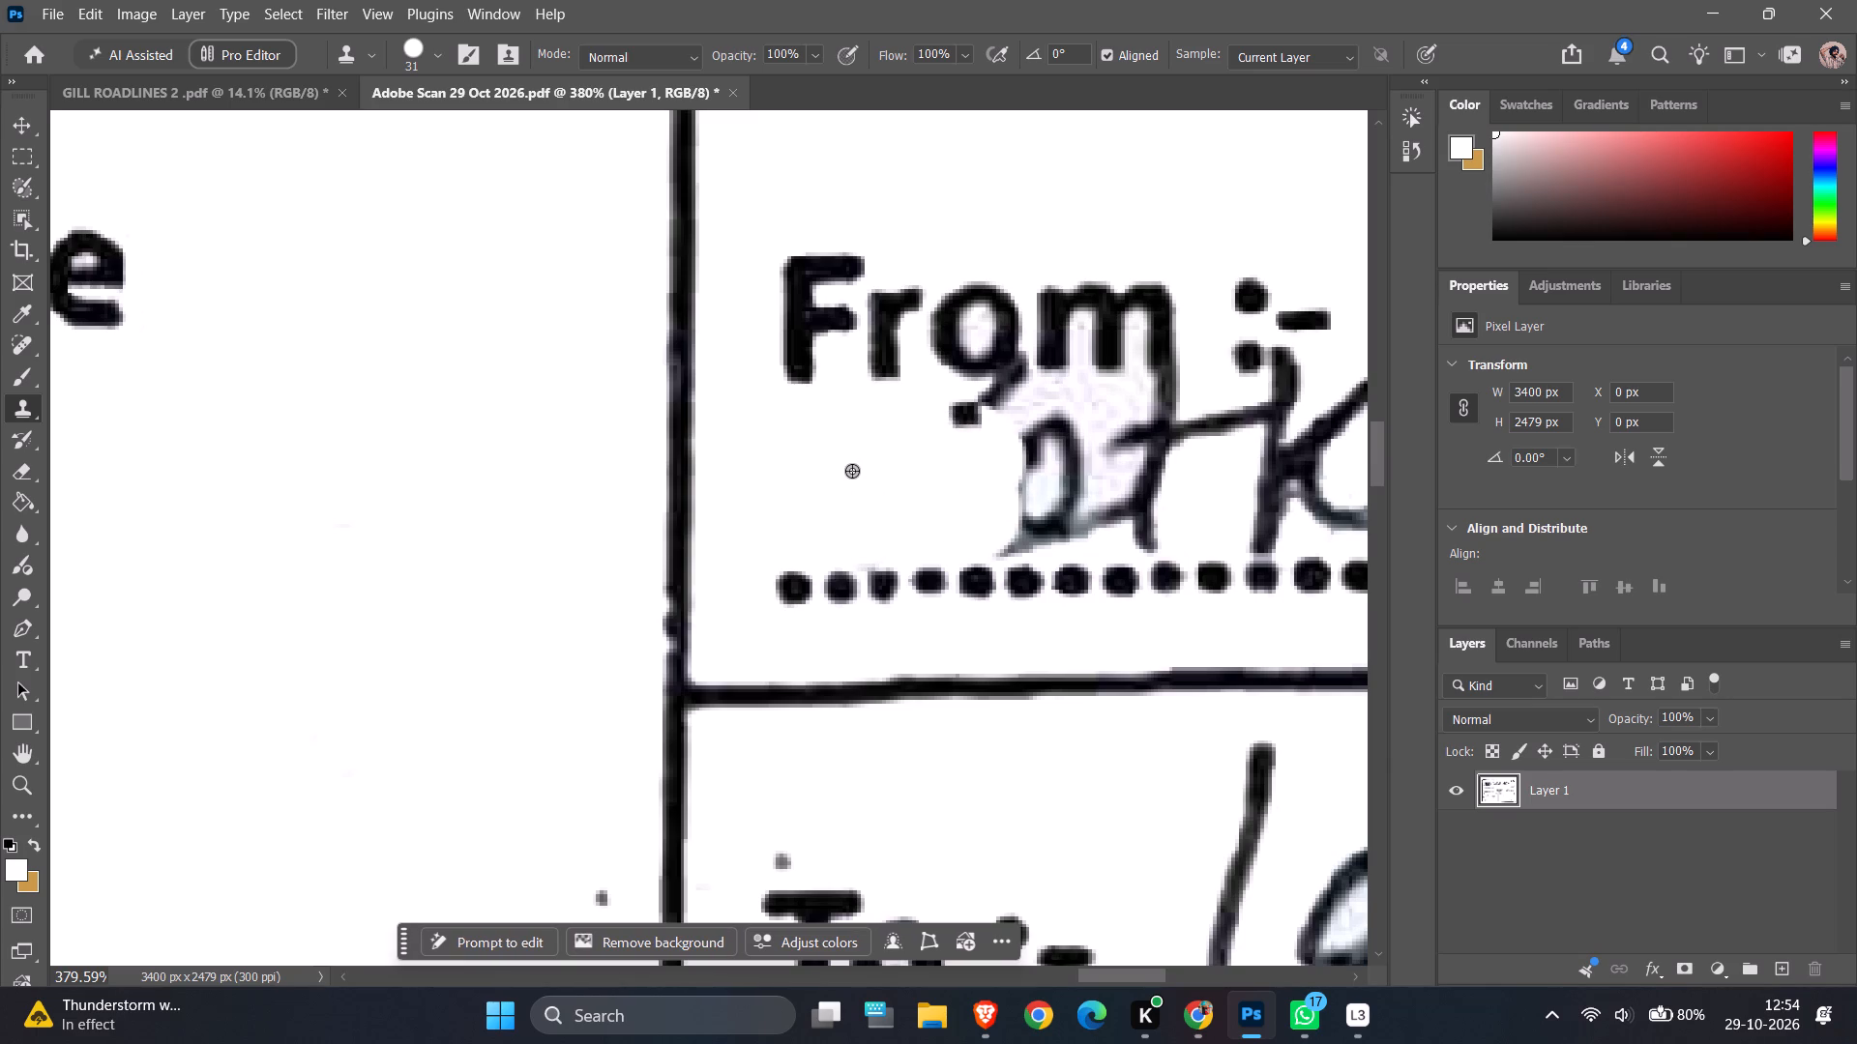
alt+click(852, 471)
click(966, 468)
alt+click(811, 477)
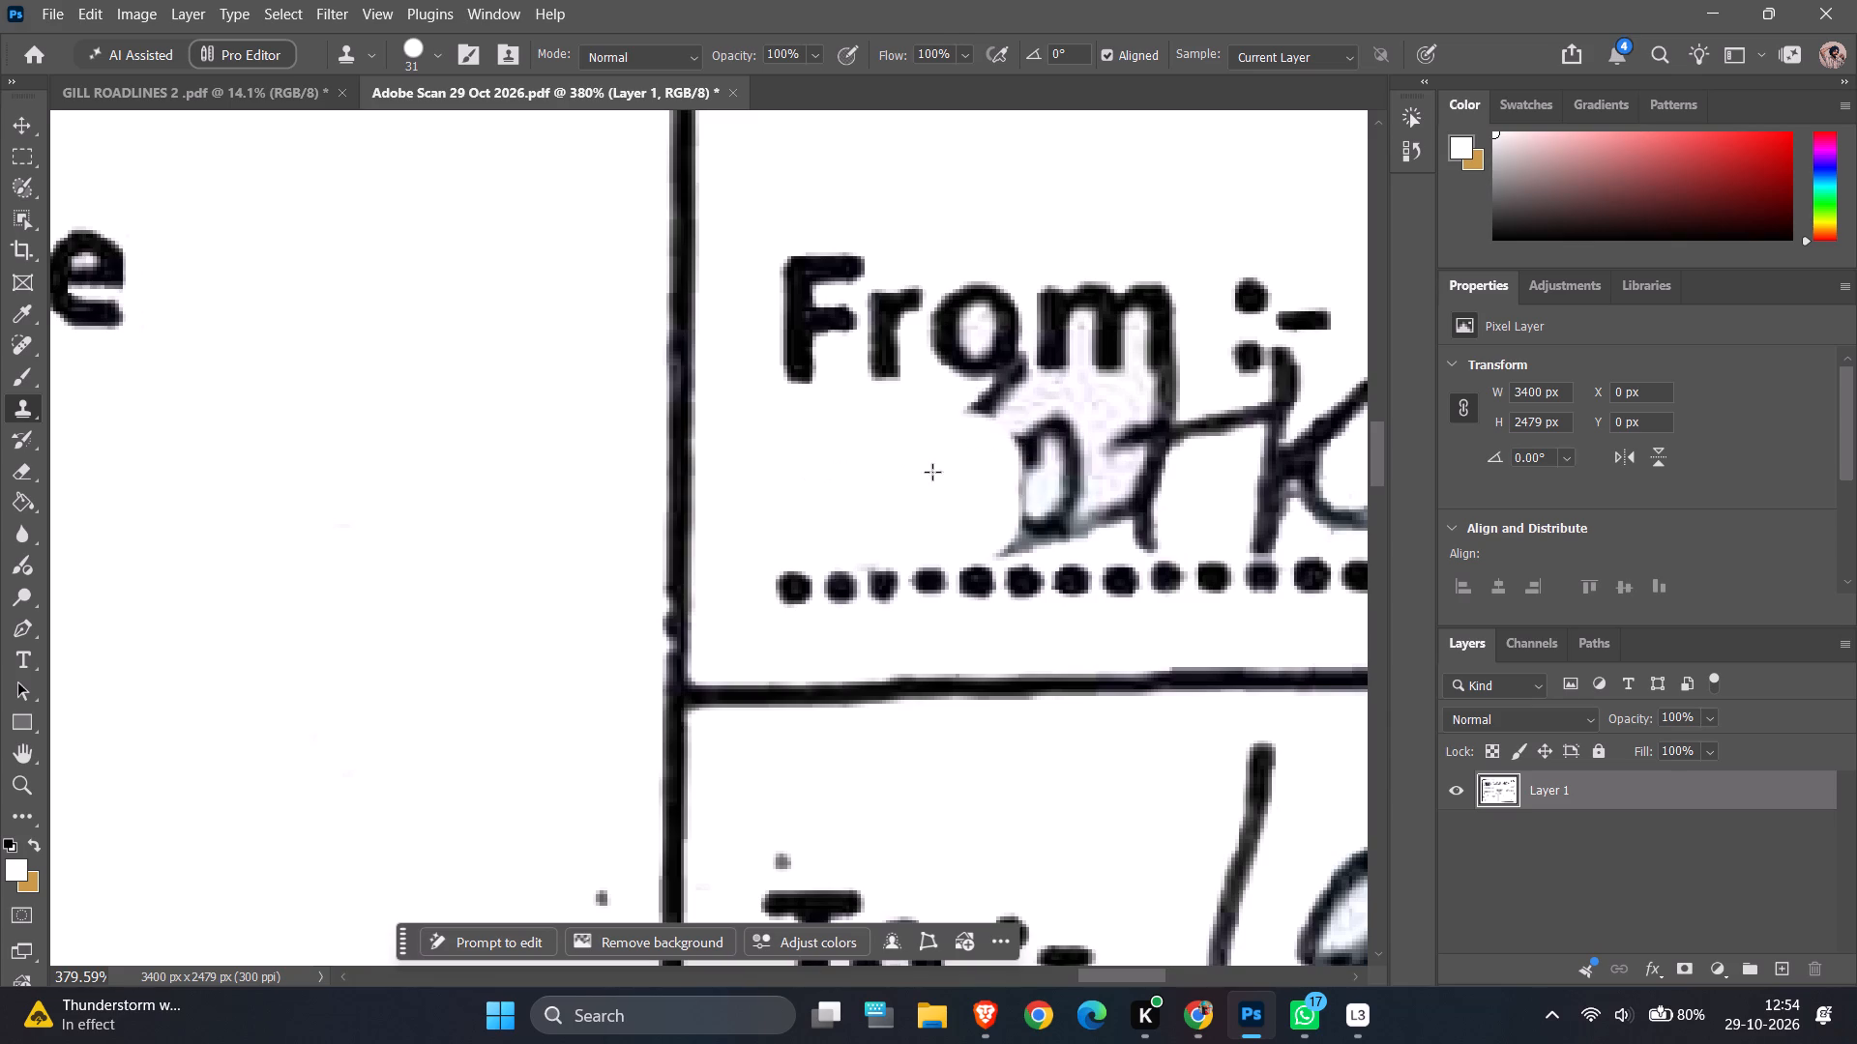
click(995, 444)
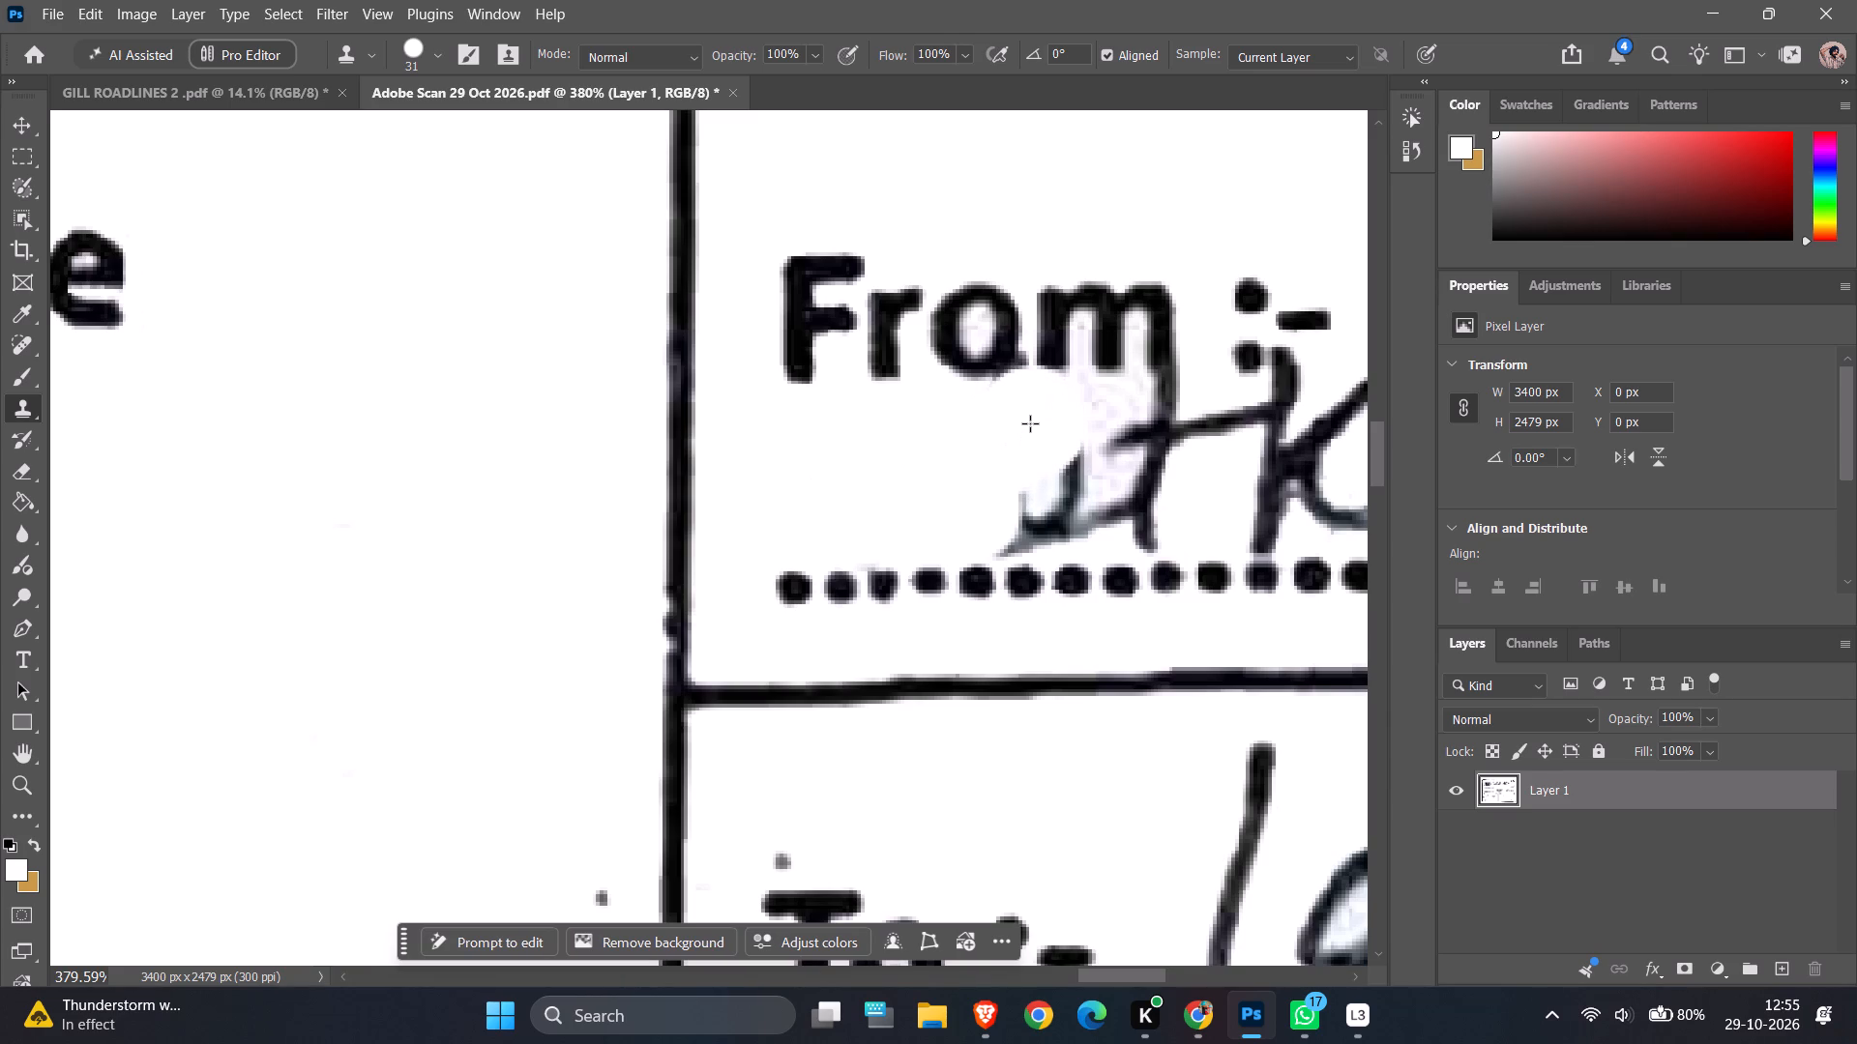
click(1029, 422)
alt+click(860, 457)
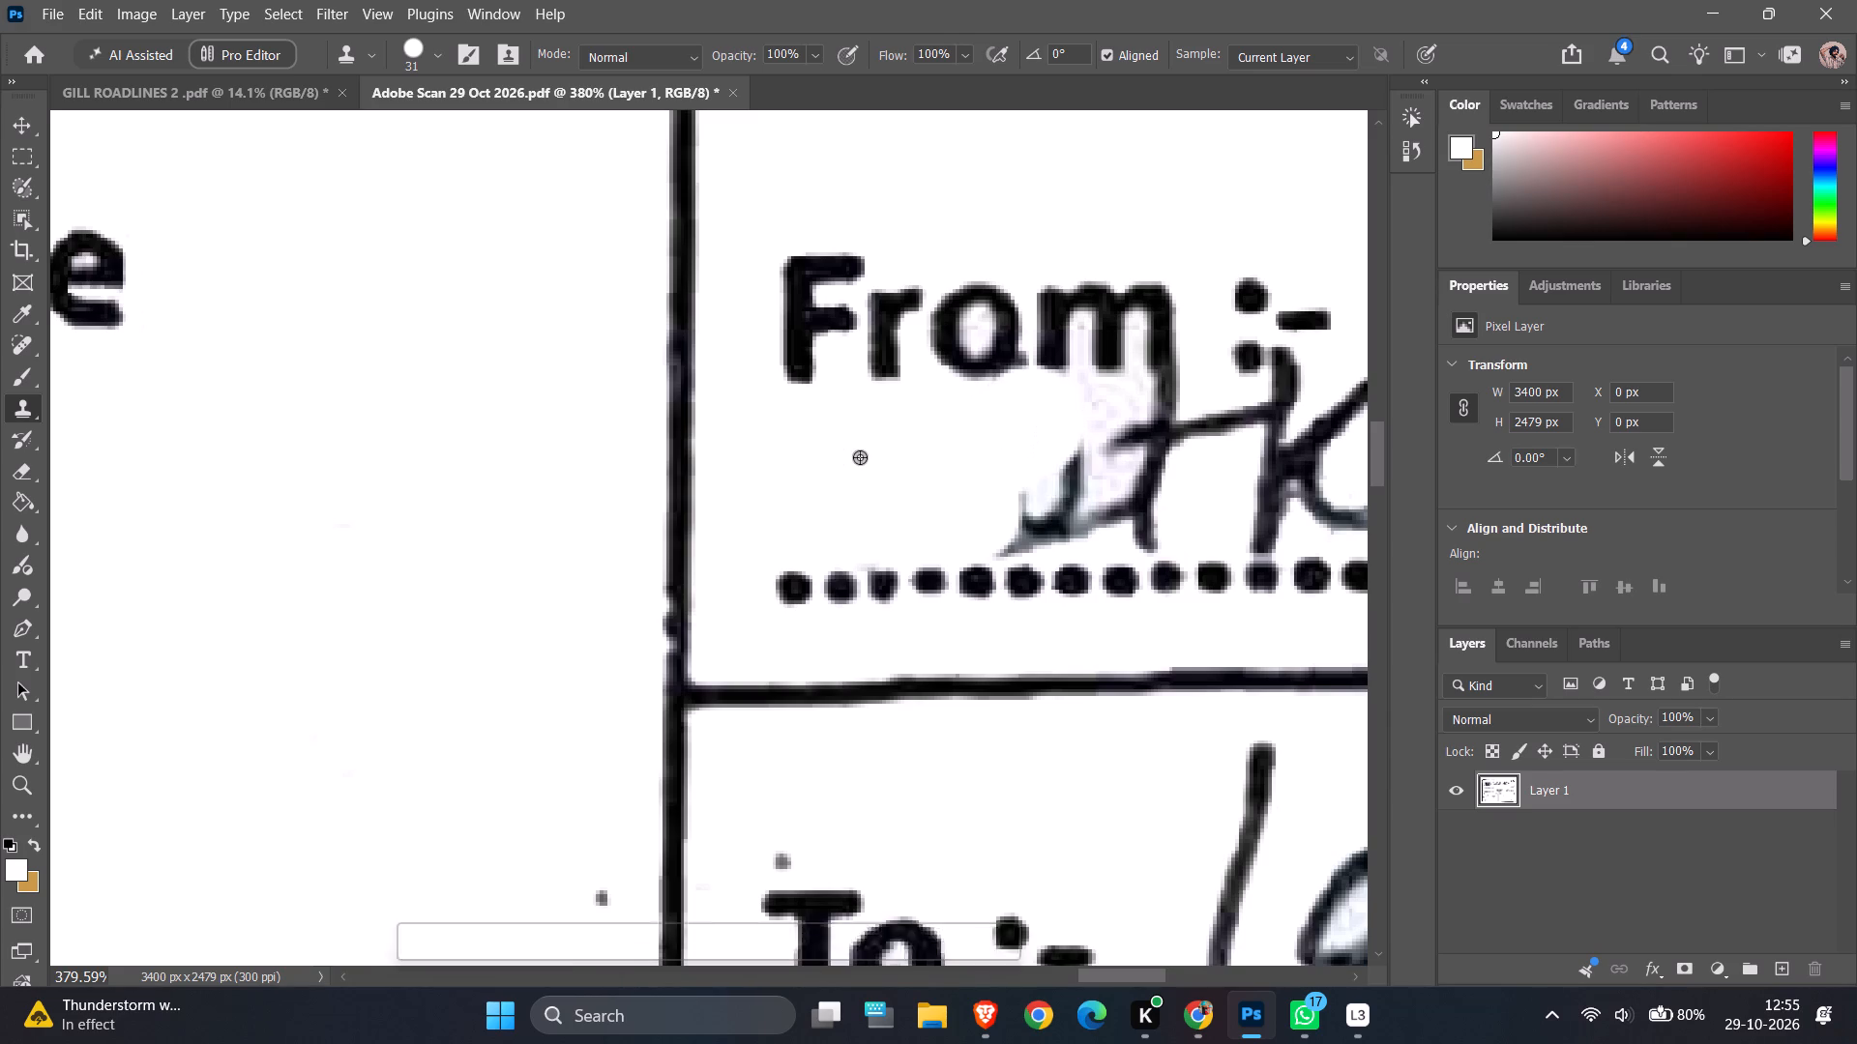
click(1016, 492)
click(1005, 511)
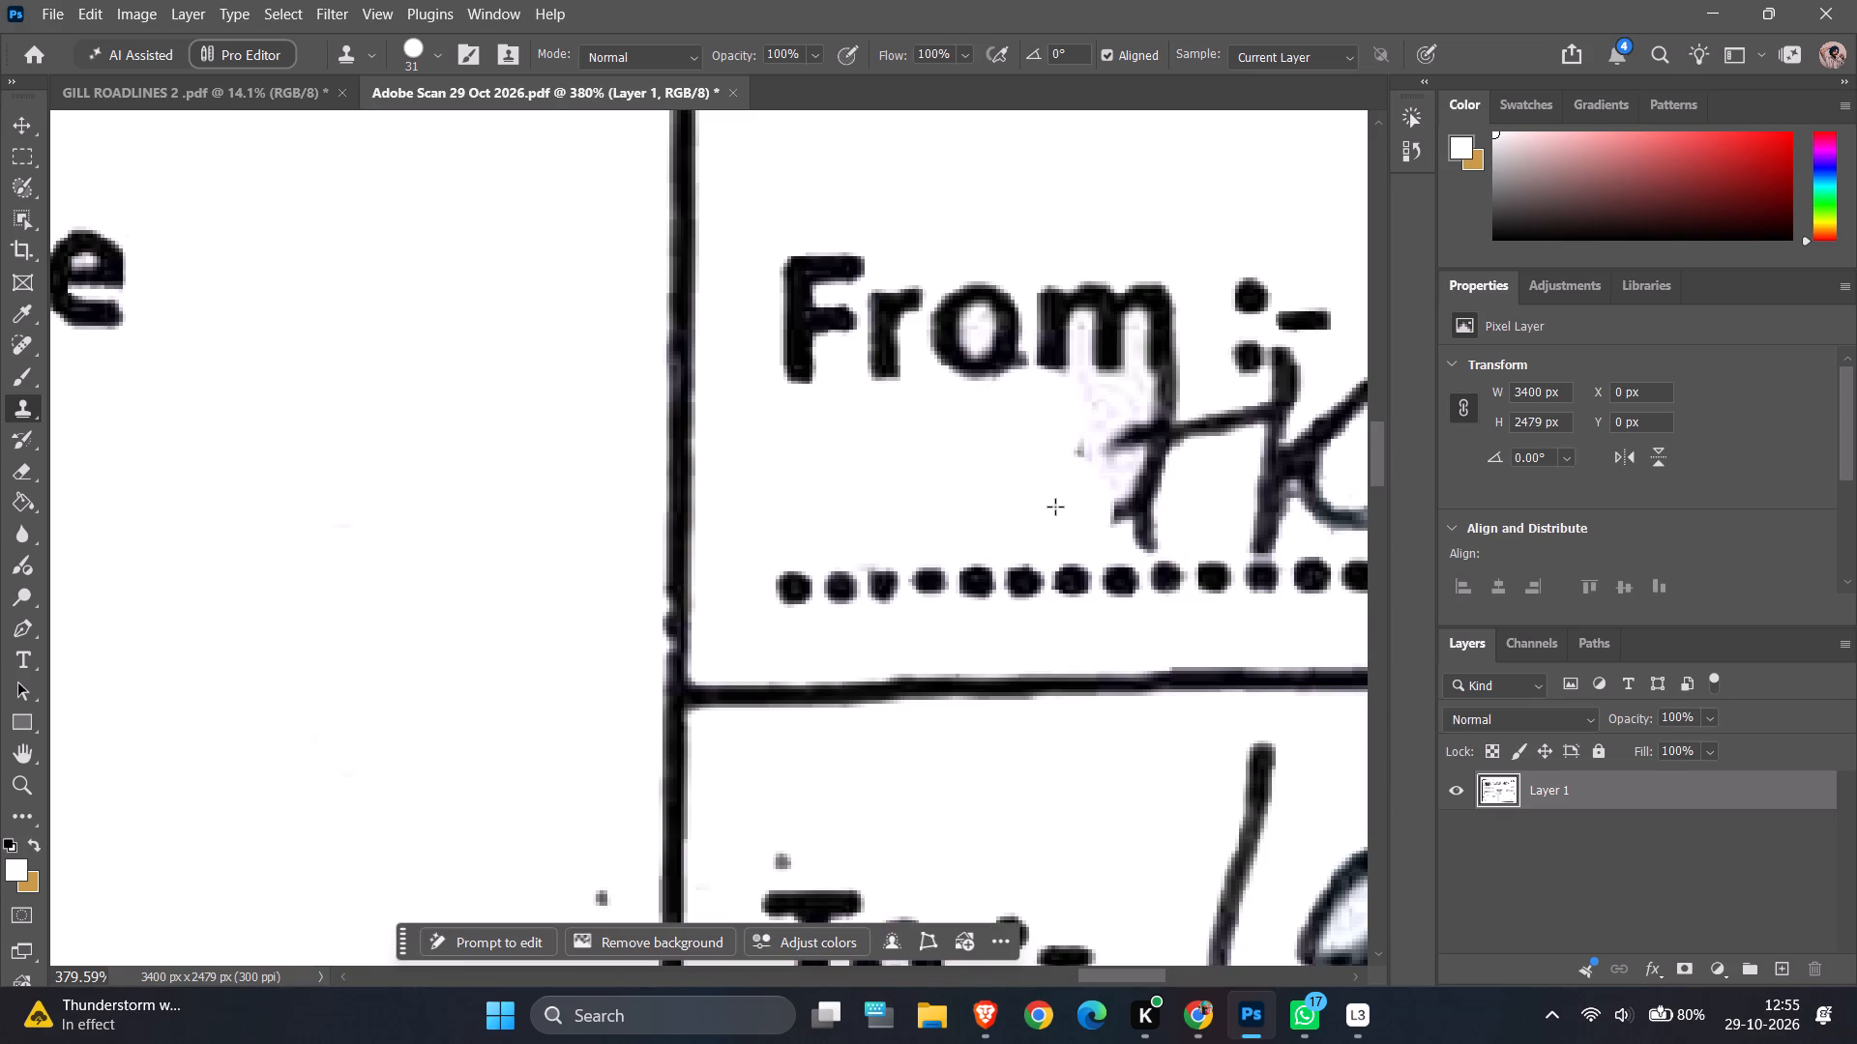
Clone white background over the handwritten stem, crossbar and faint smudges directly below the m of From.
click(1056, 505)
alt+click(906, 458)
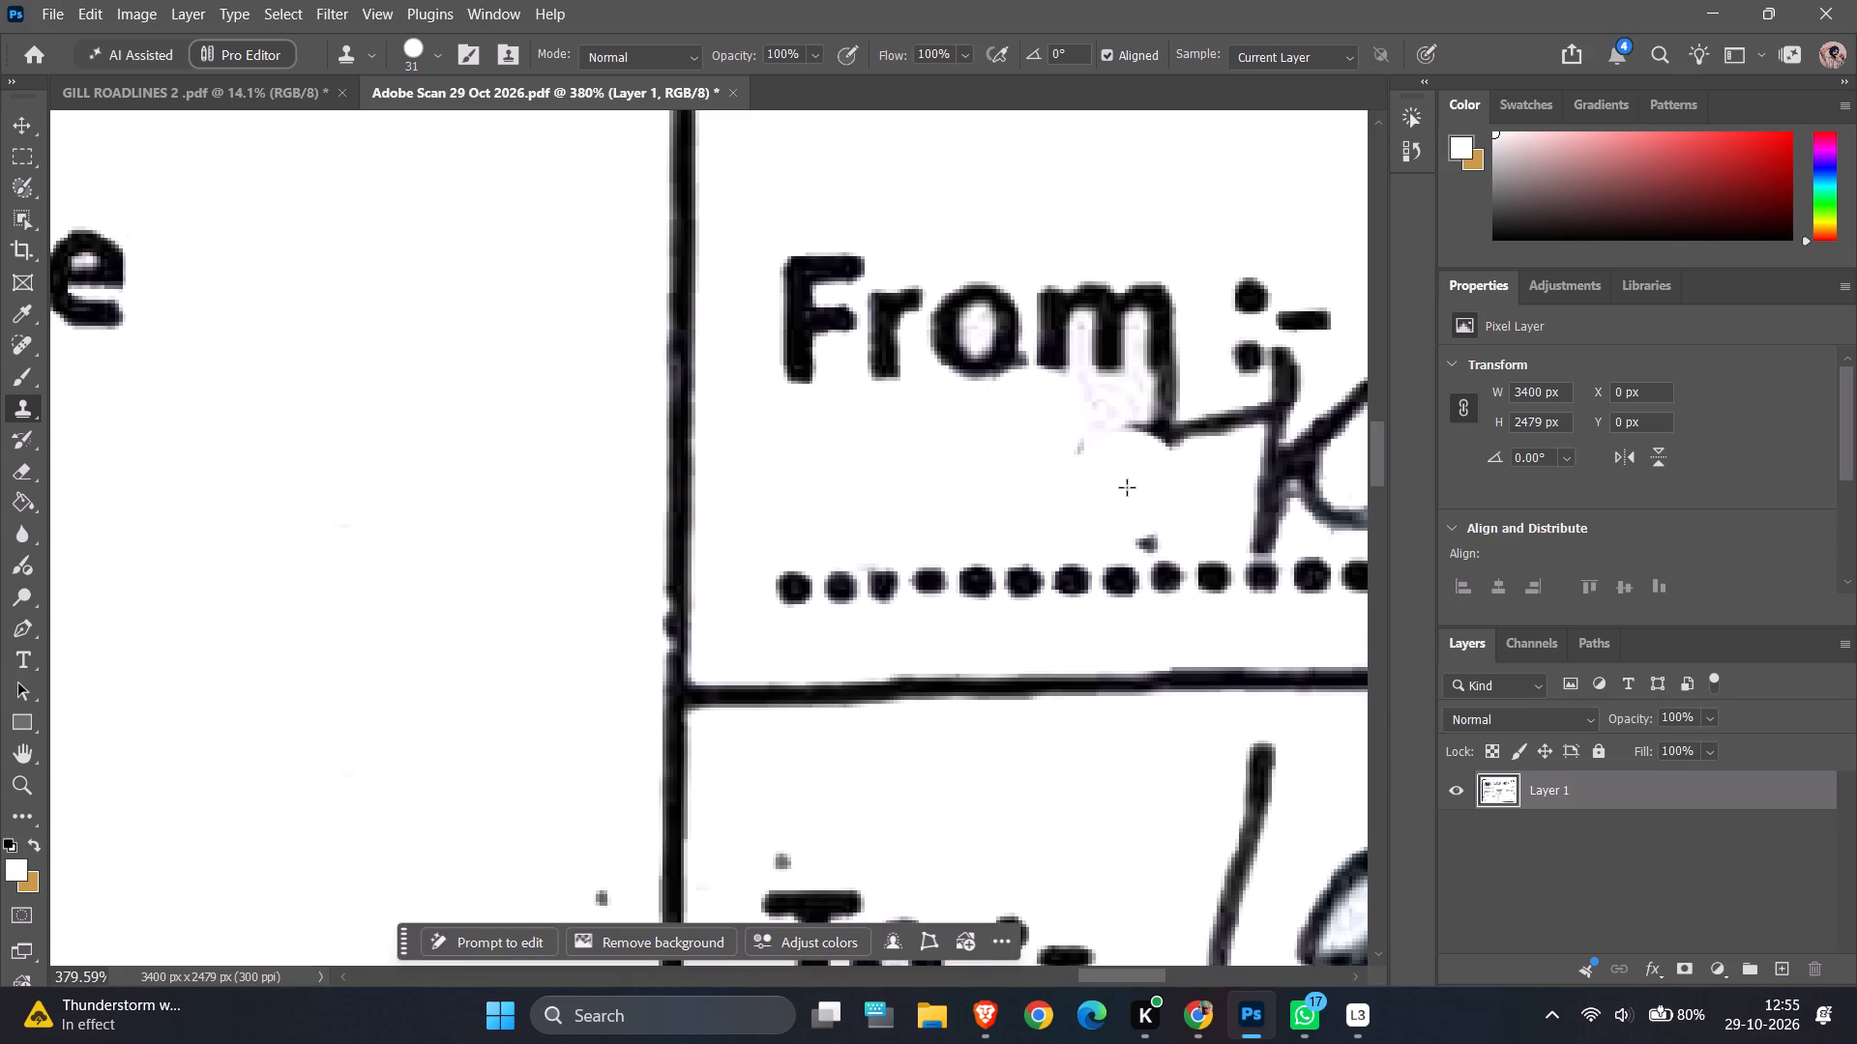
click(1127, 487)
click(1139, 503)
click(1090, 467)
click(1164, 460)
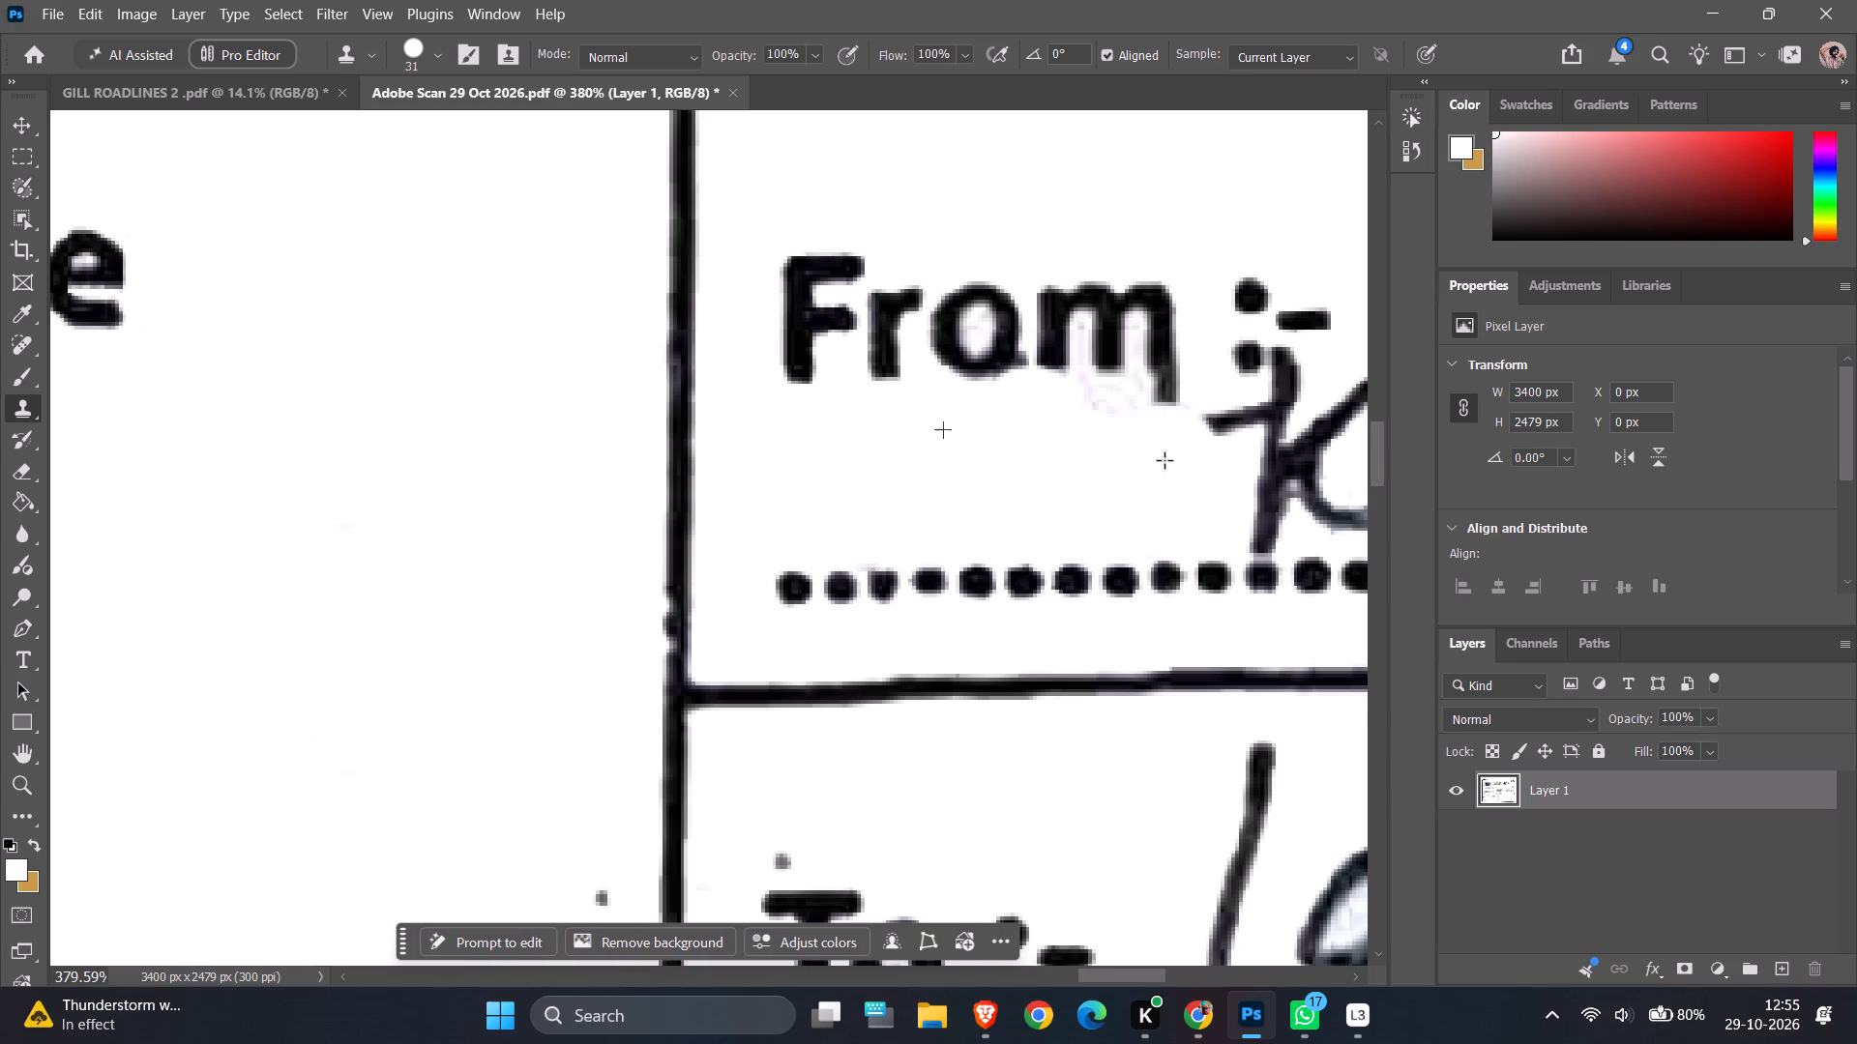
alt+click(909, 457)
click(1101, 445)
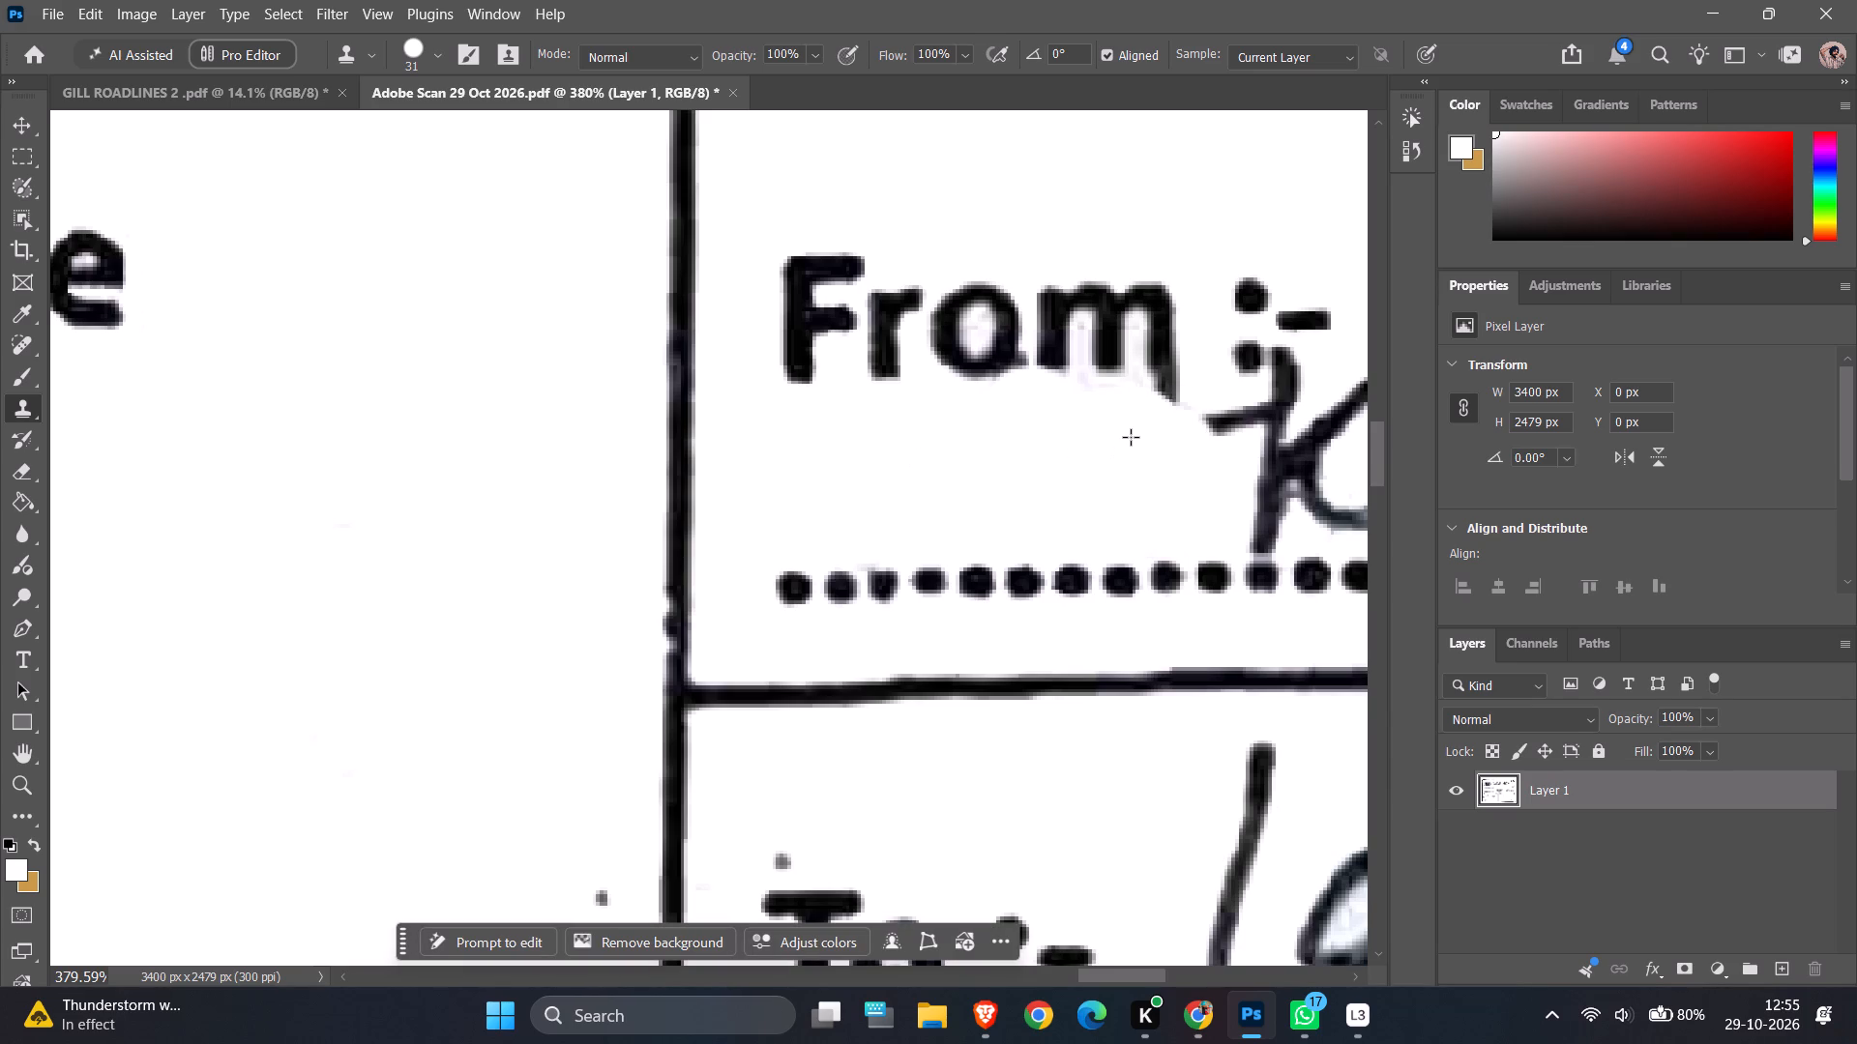
click(1131, 436)
click(1096, 441)
click(1166, 427)
click(1225, 445)
Clone white background over the stem, joint and lower strokes of the handwritten K below the From colon.
ctrl+scroll(809, 496, down, 18)
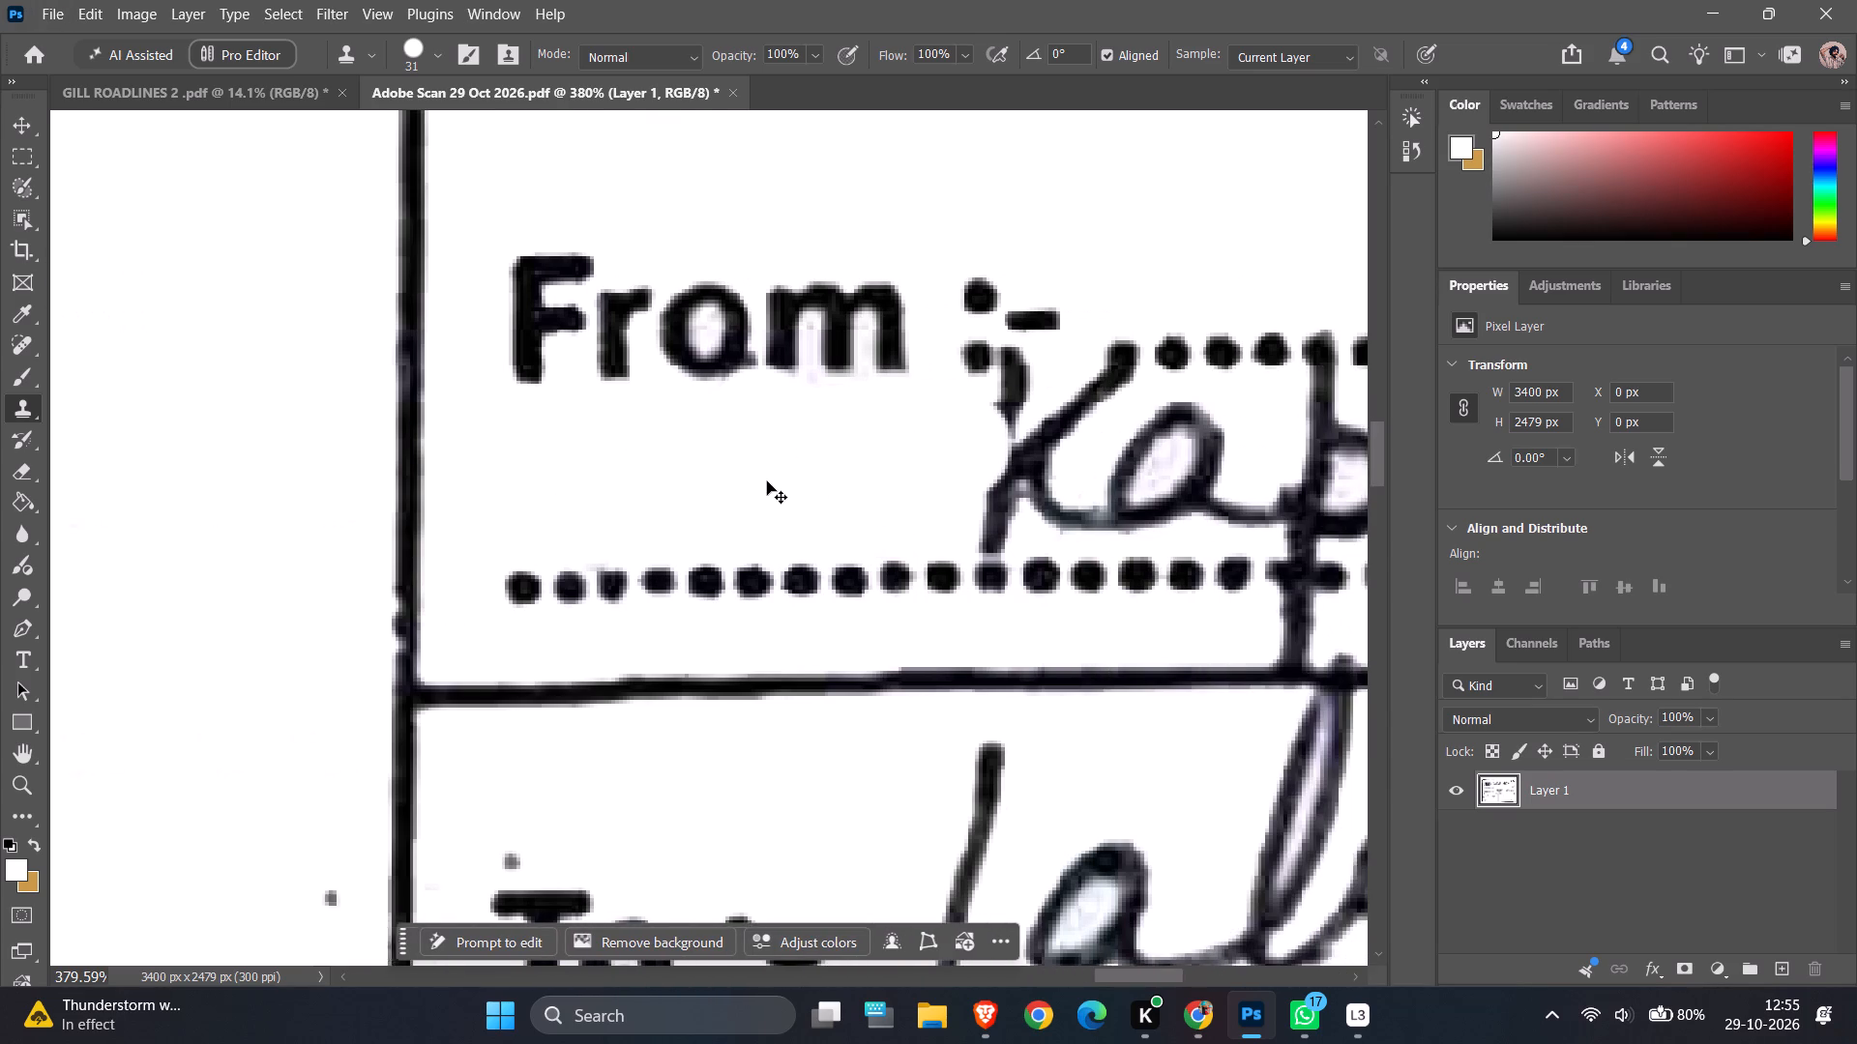
ctrl+scroll(767, 481, down, 1)
alt+click(756, 459)
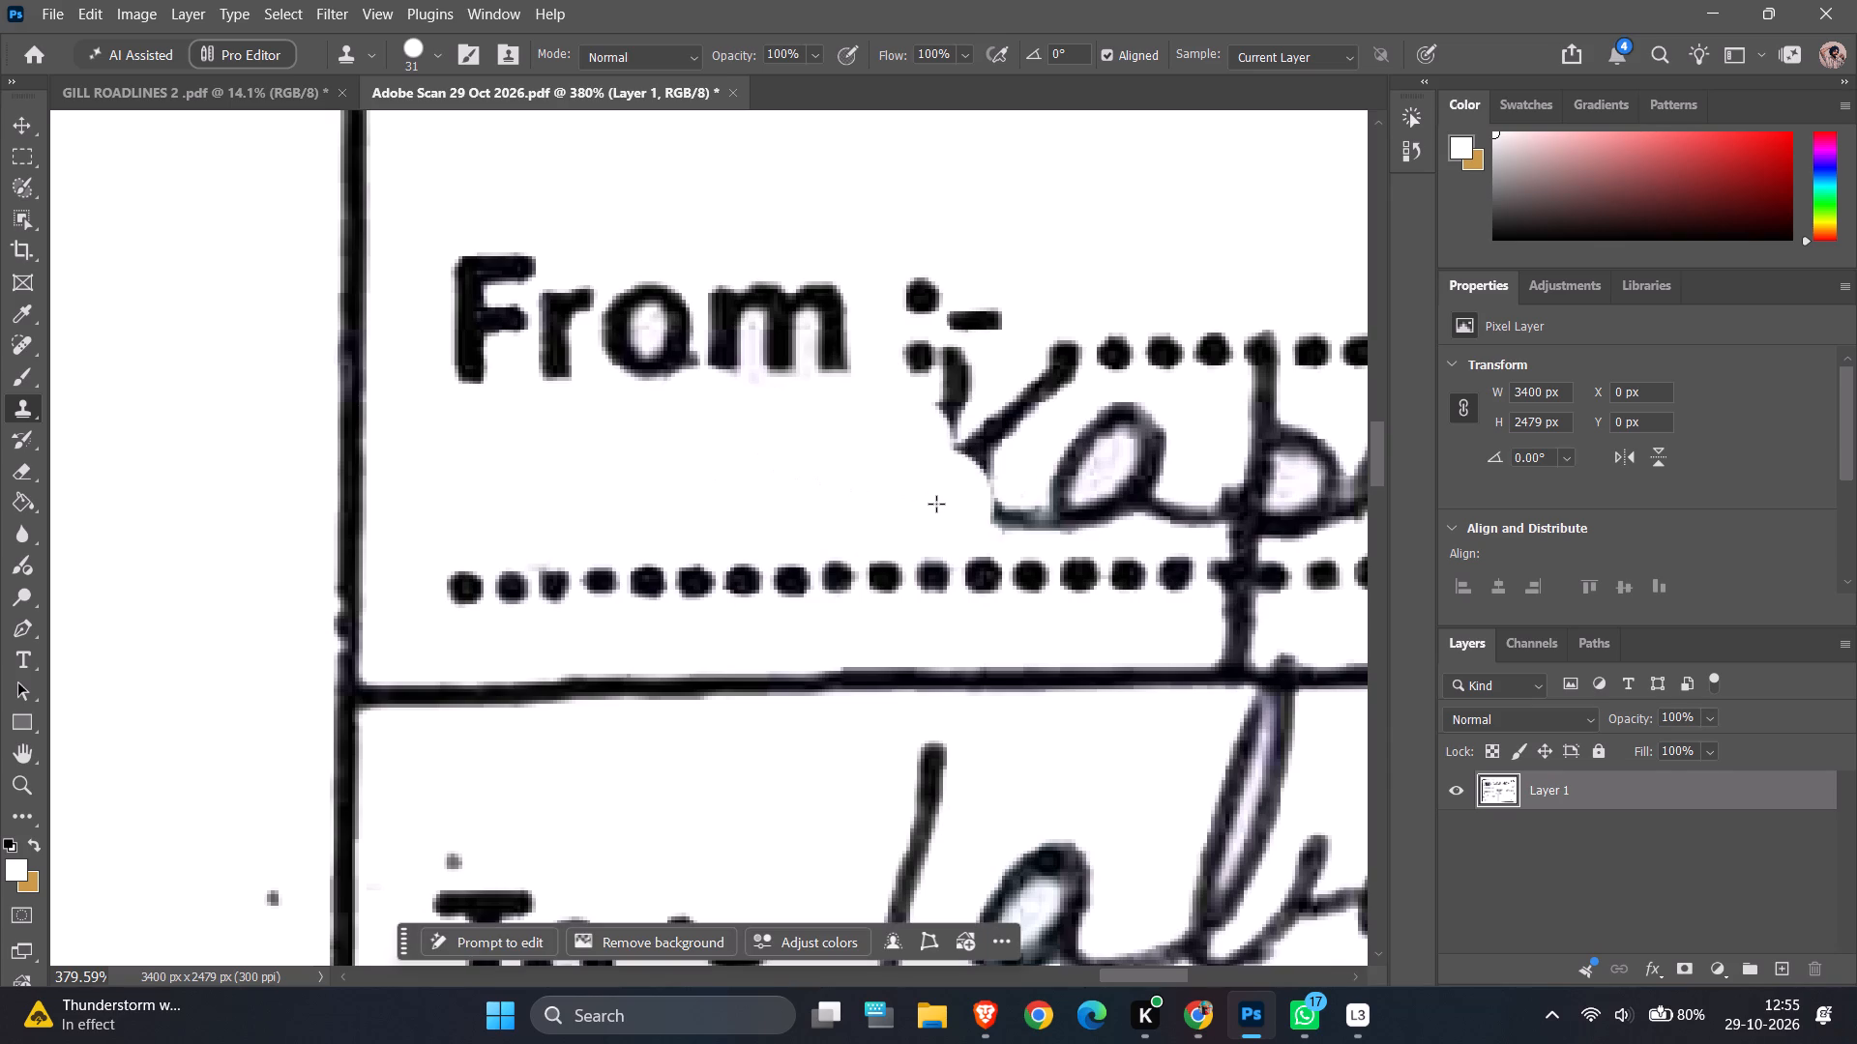
click(936, 504)
alt+click(766, 470)
click(951, 468)
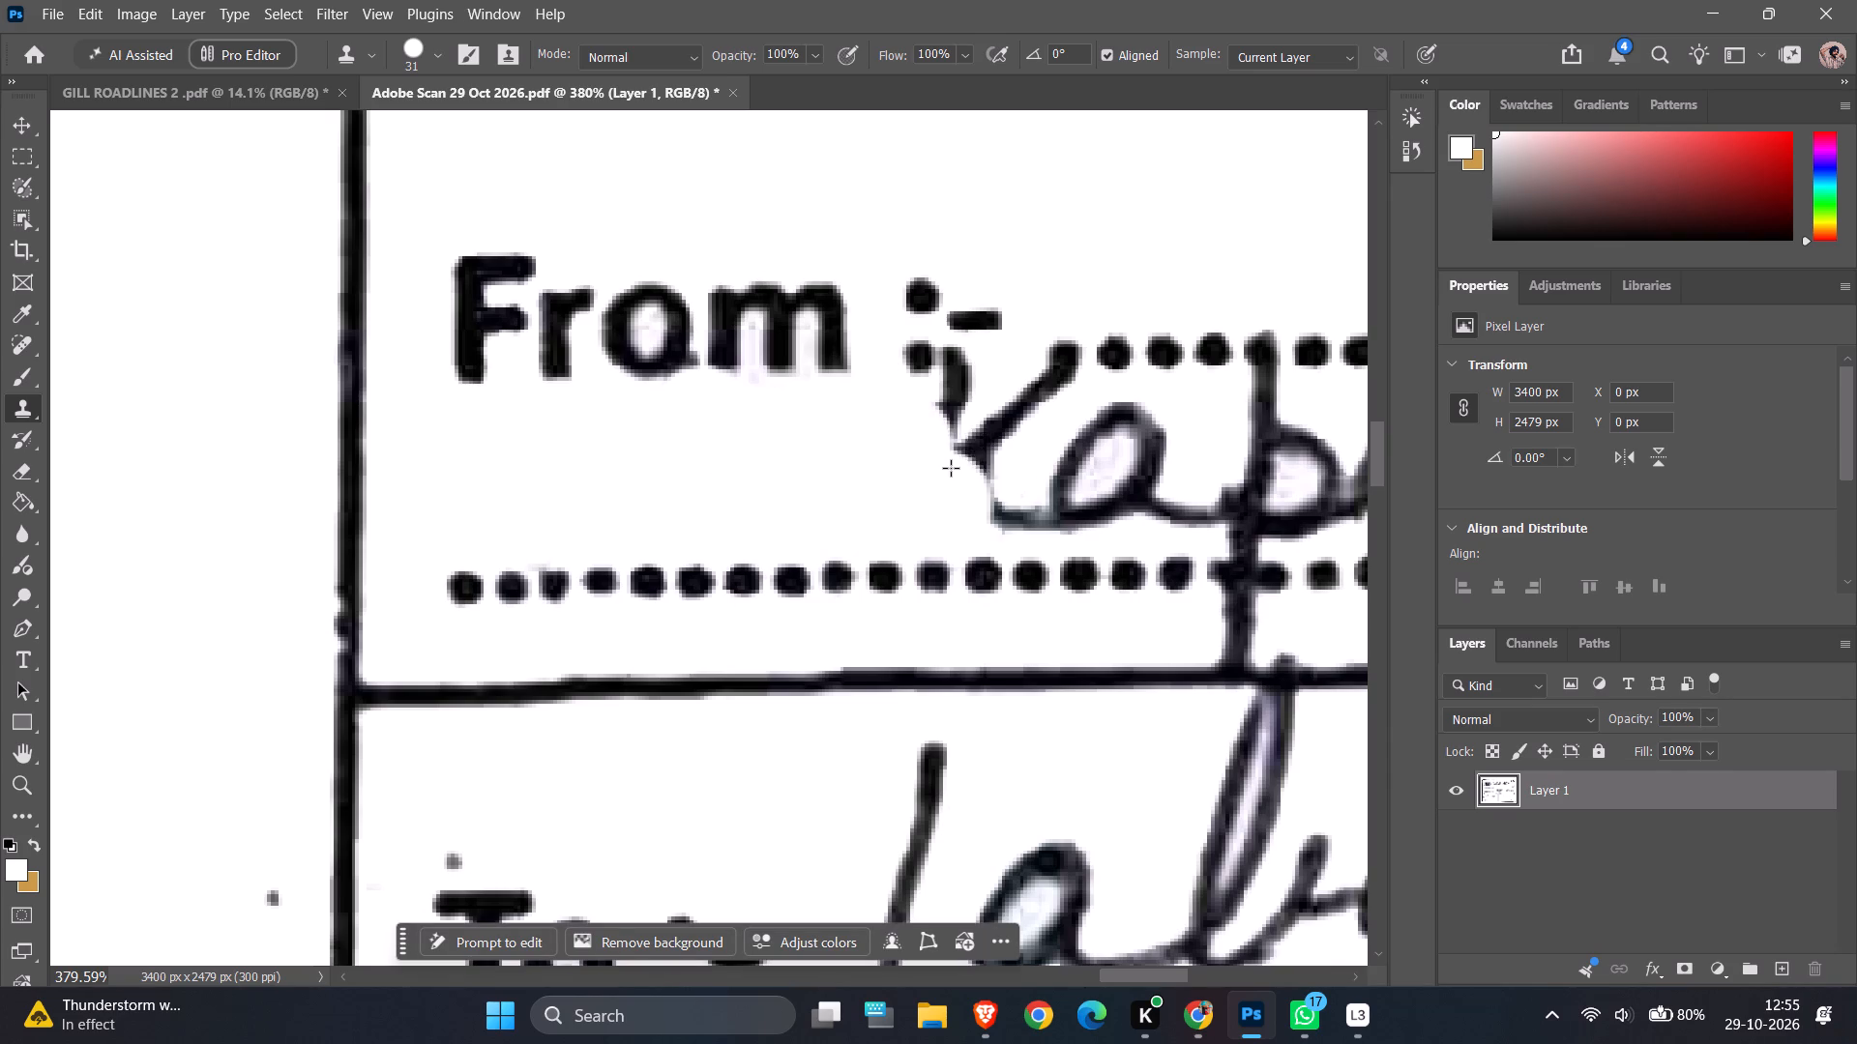
click(974, 449)
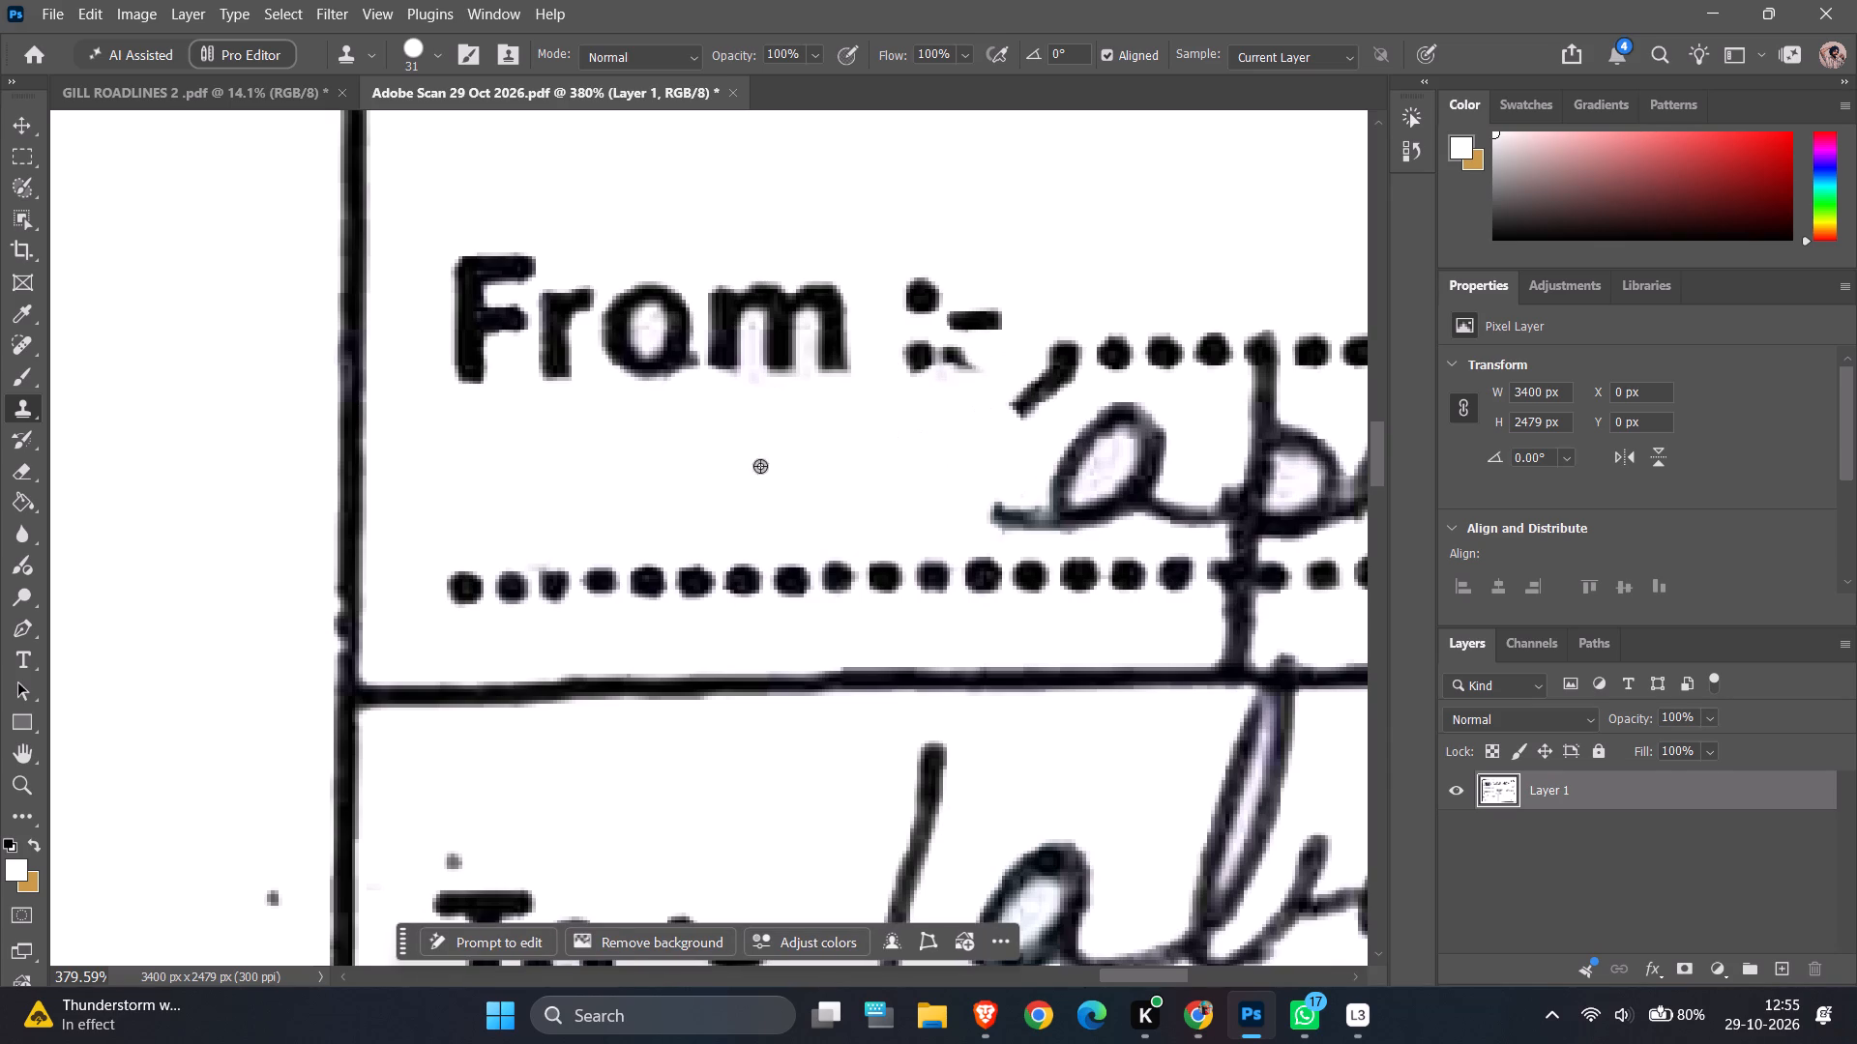
alt+click(747, 471)
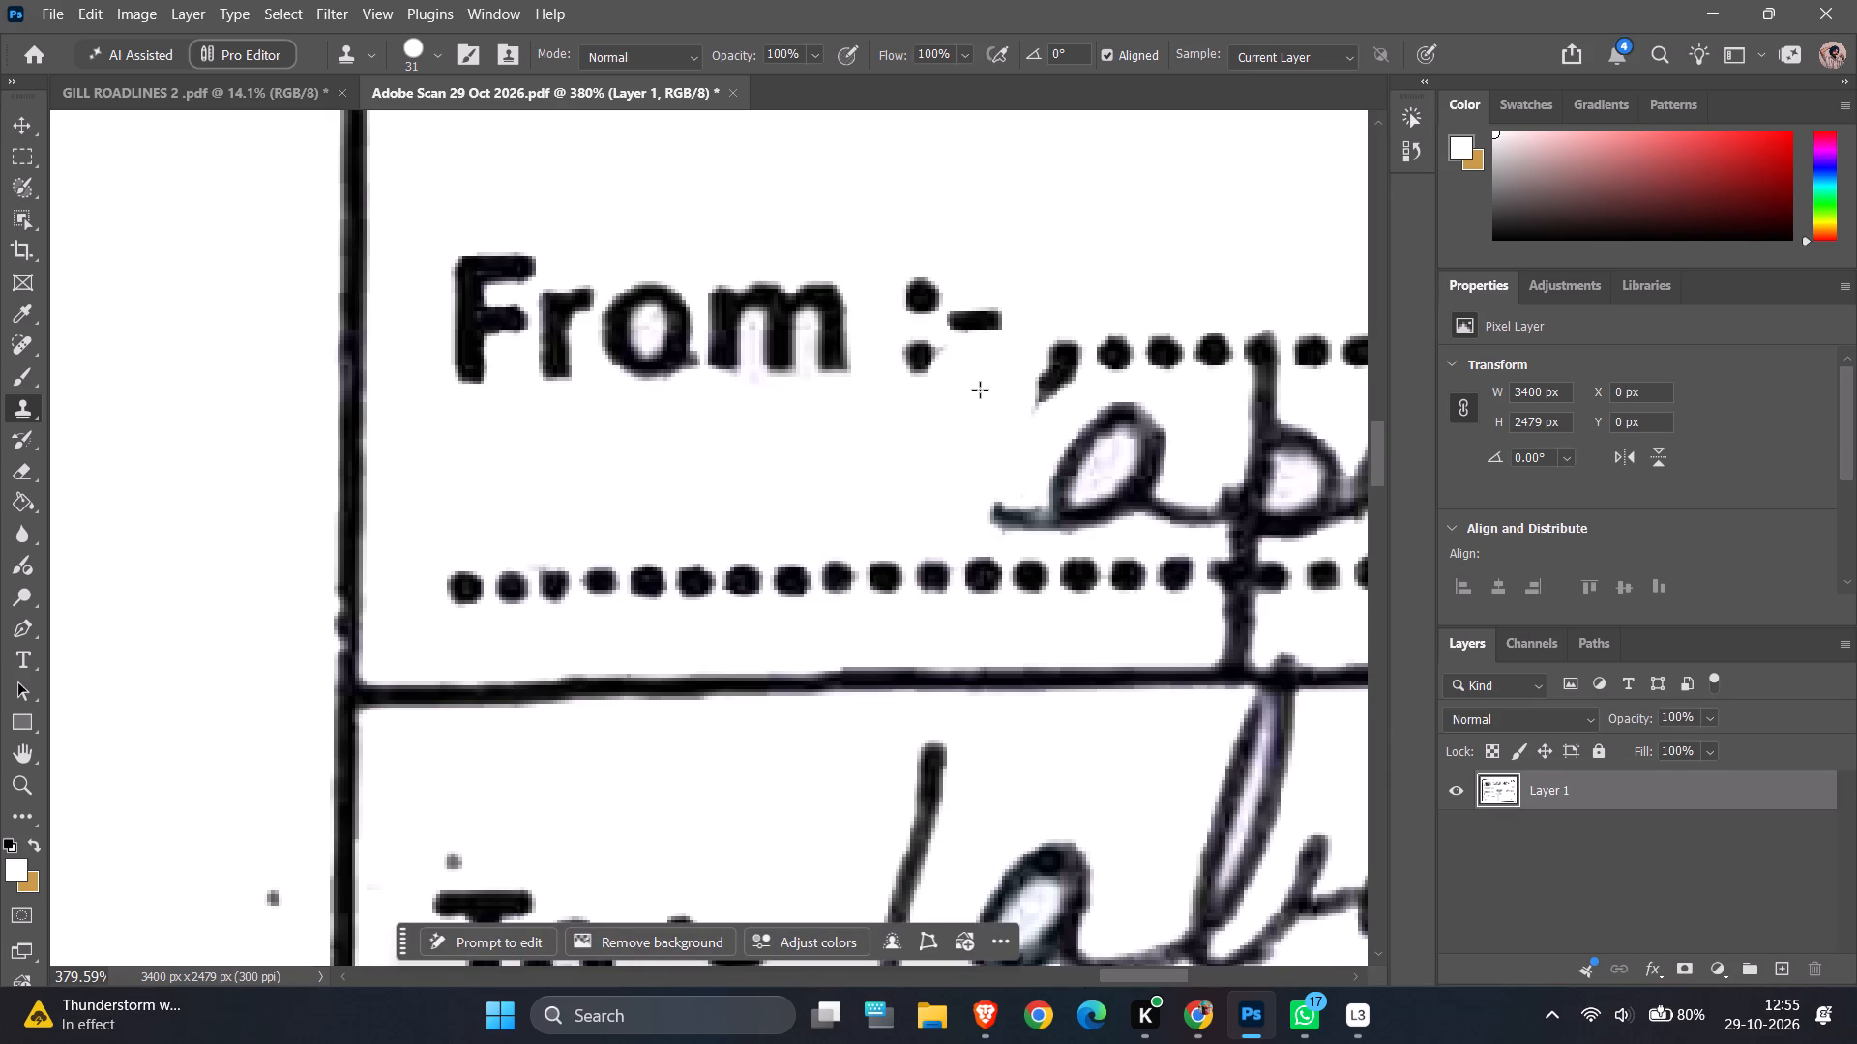
click(980, 388)
alt+click(676, 468)
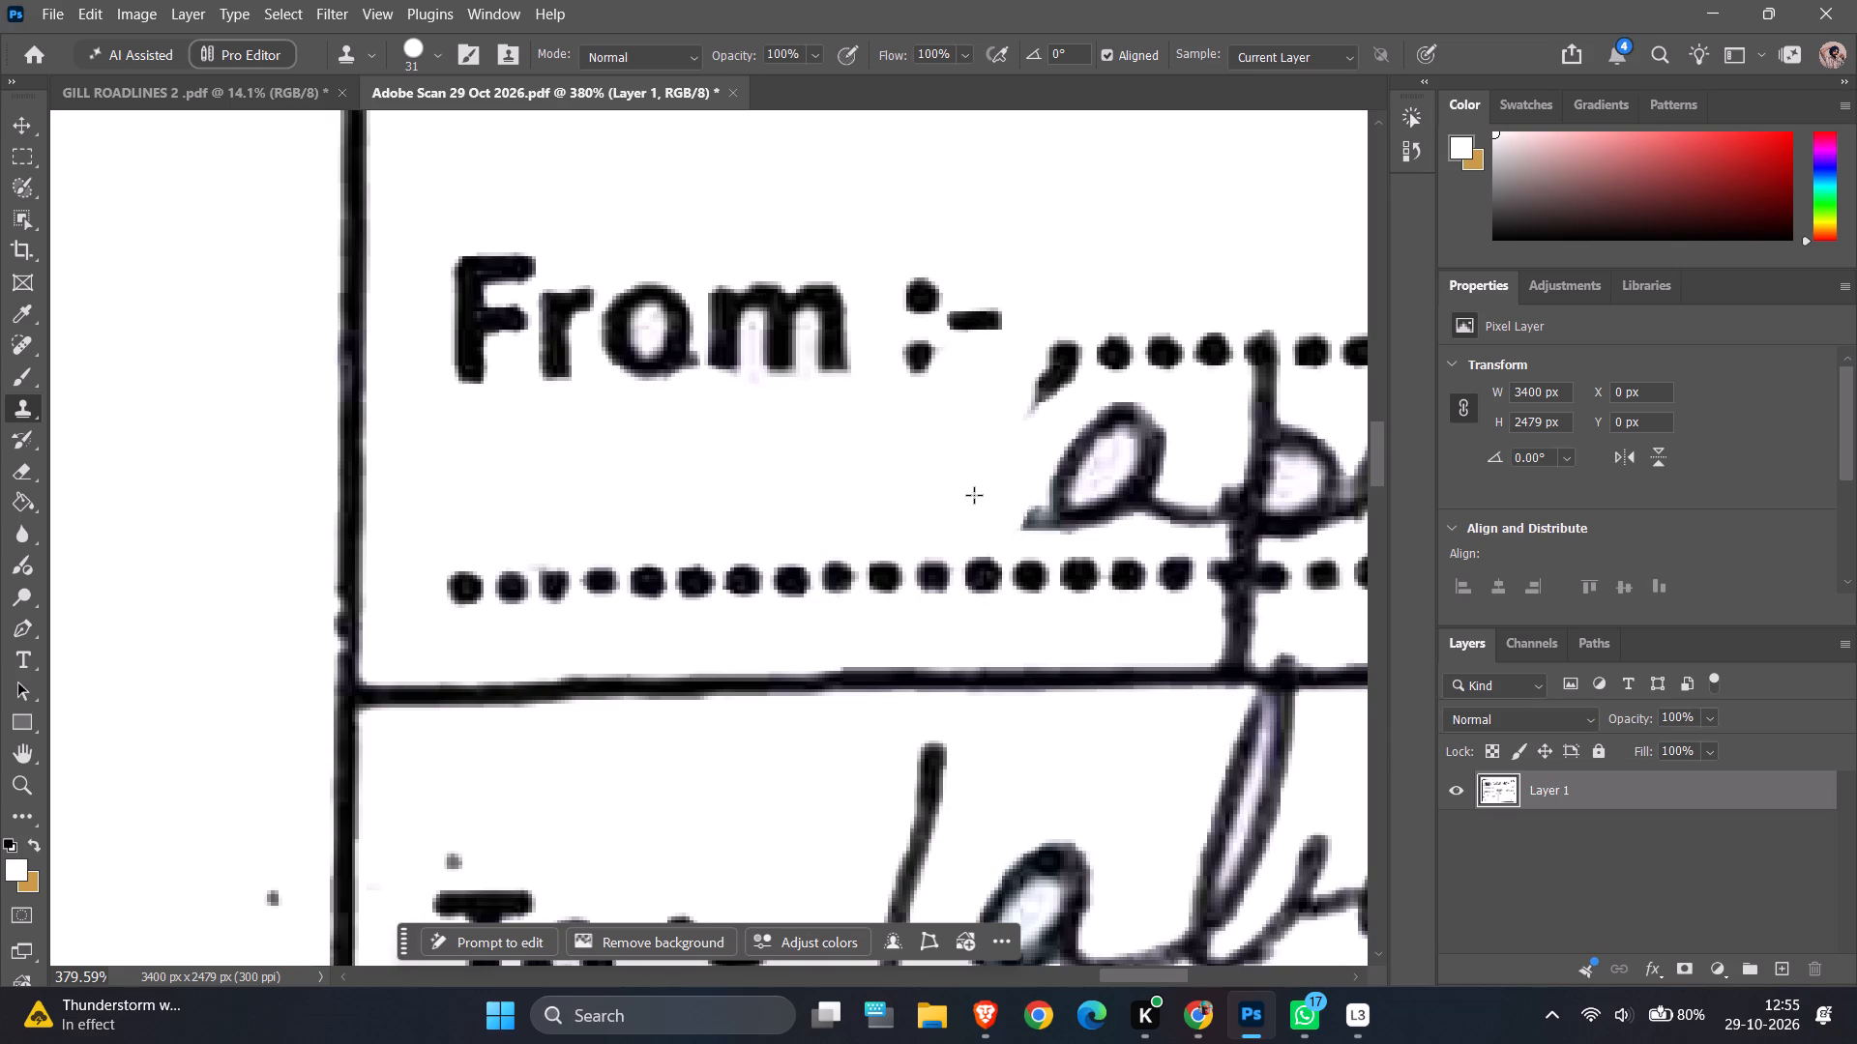
Clone white background over the K's remaining upper arm and the handwritten letter a between the two From dotted lines.
click(1027, 491)
alt+click(788, 464)
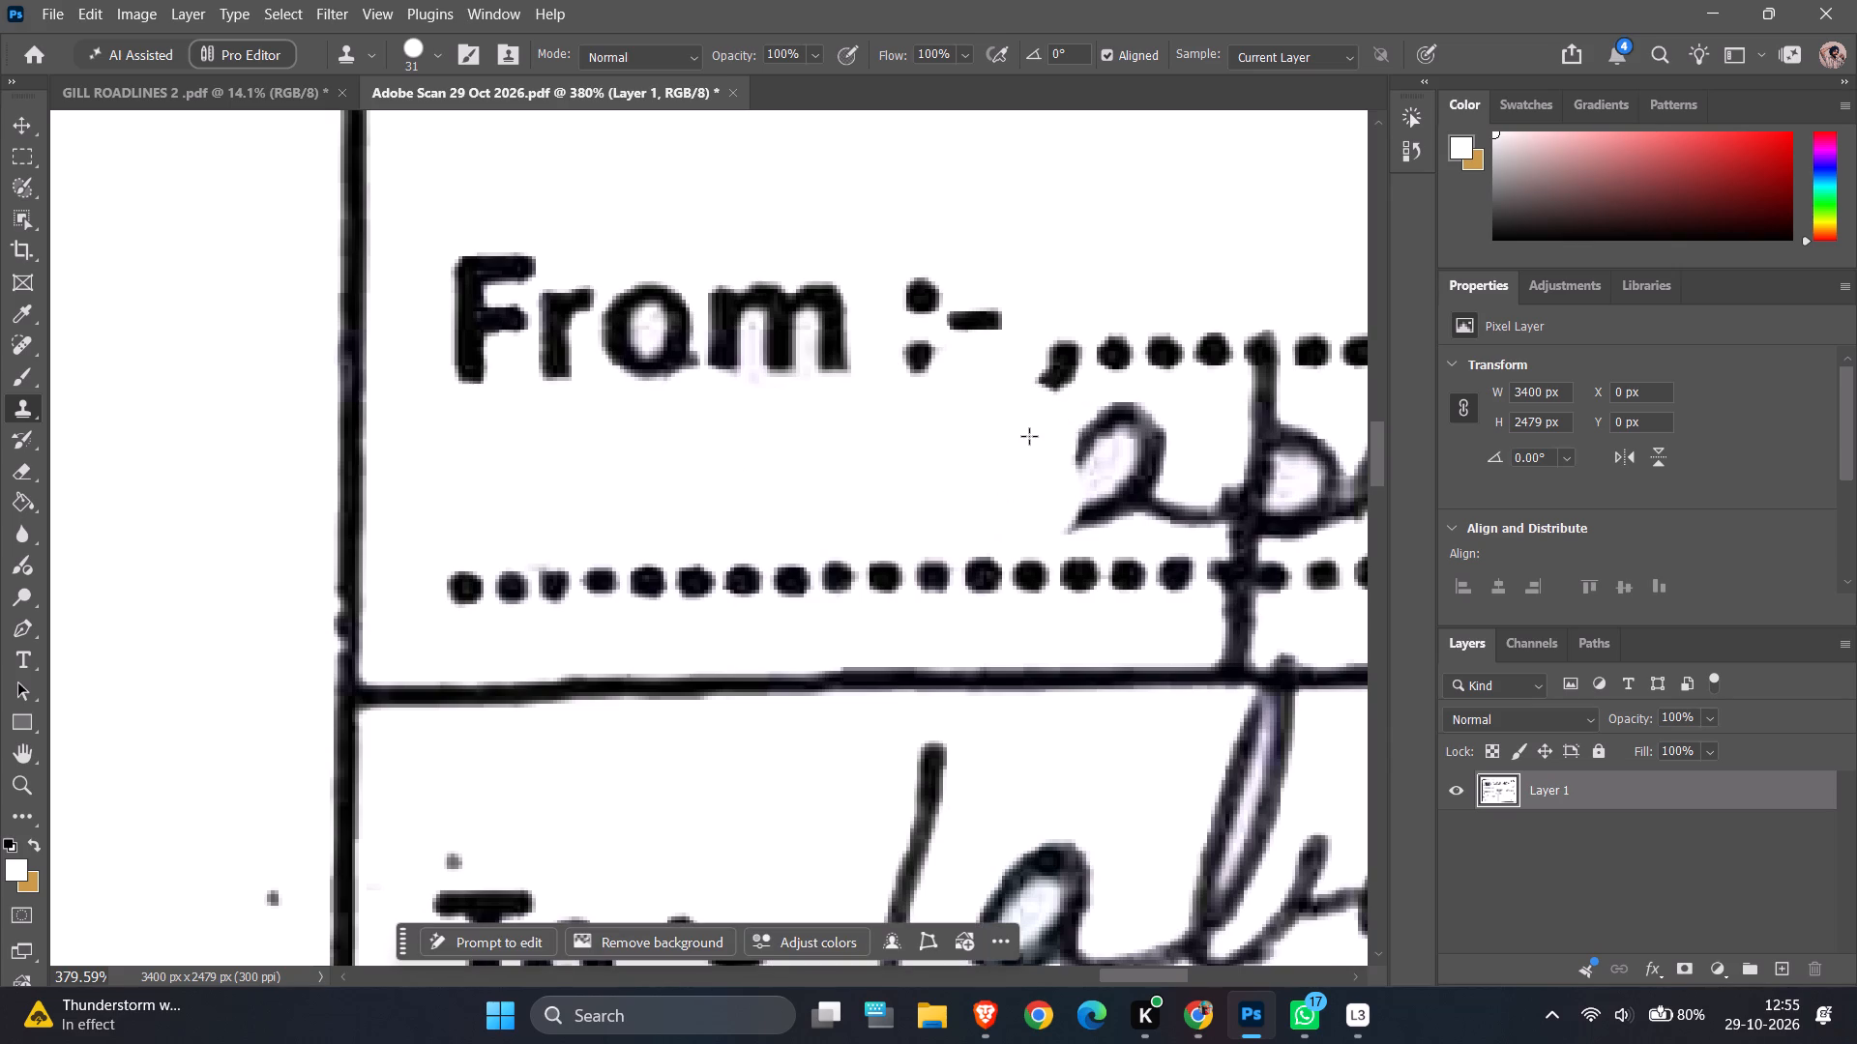
click(1056, 427)
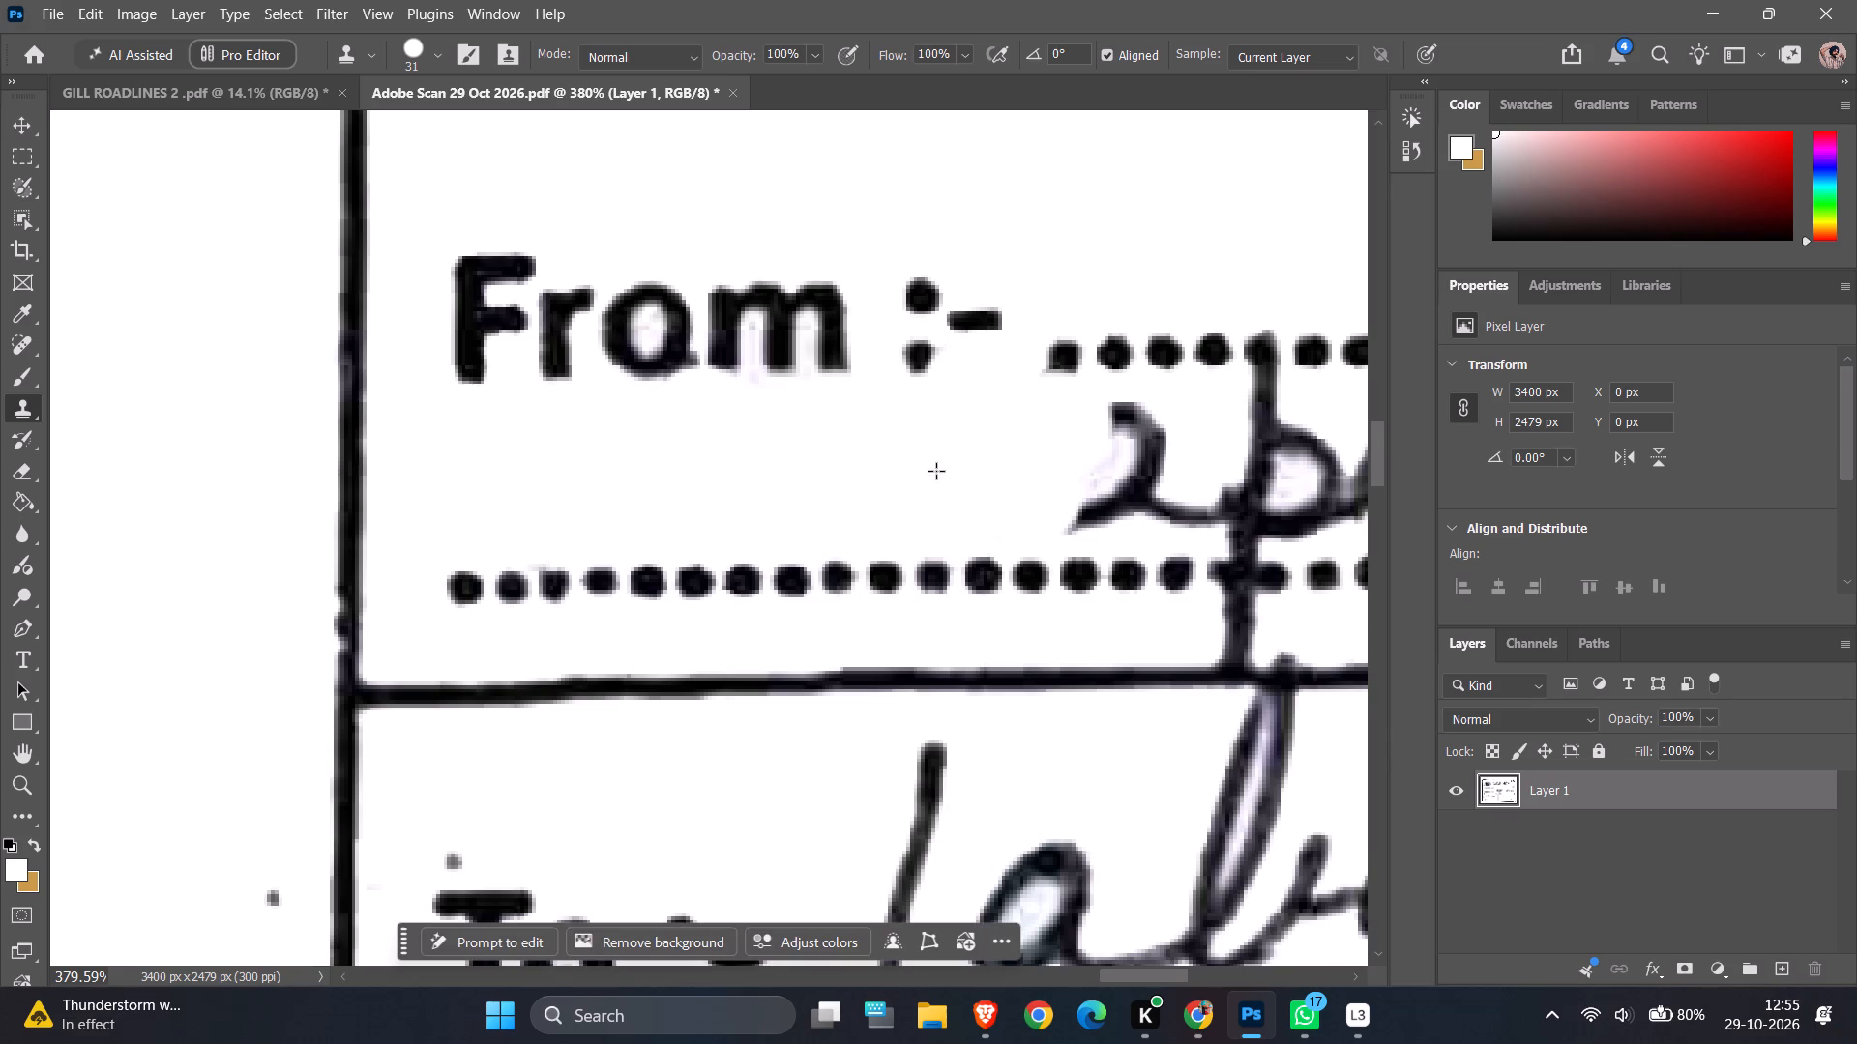
ctrl+scroll(703, 456, down, 13)
alt+click(637, 470)
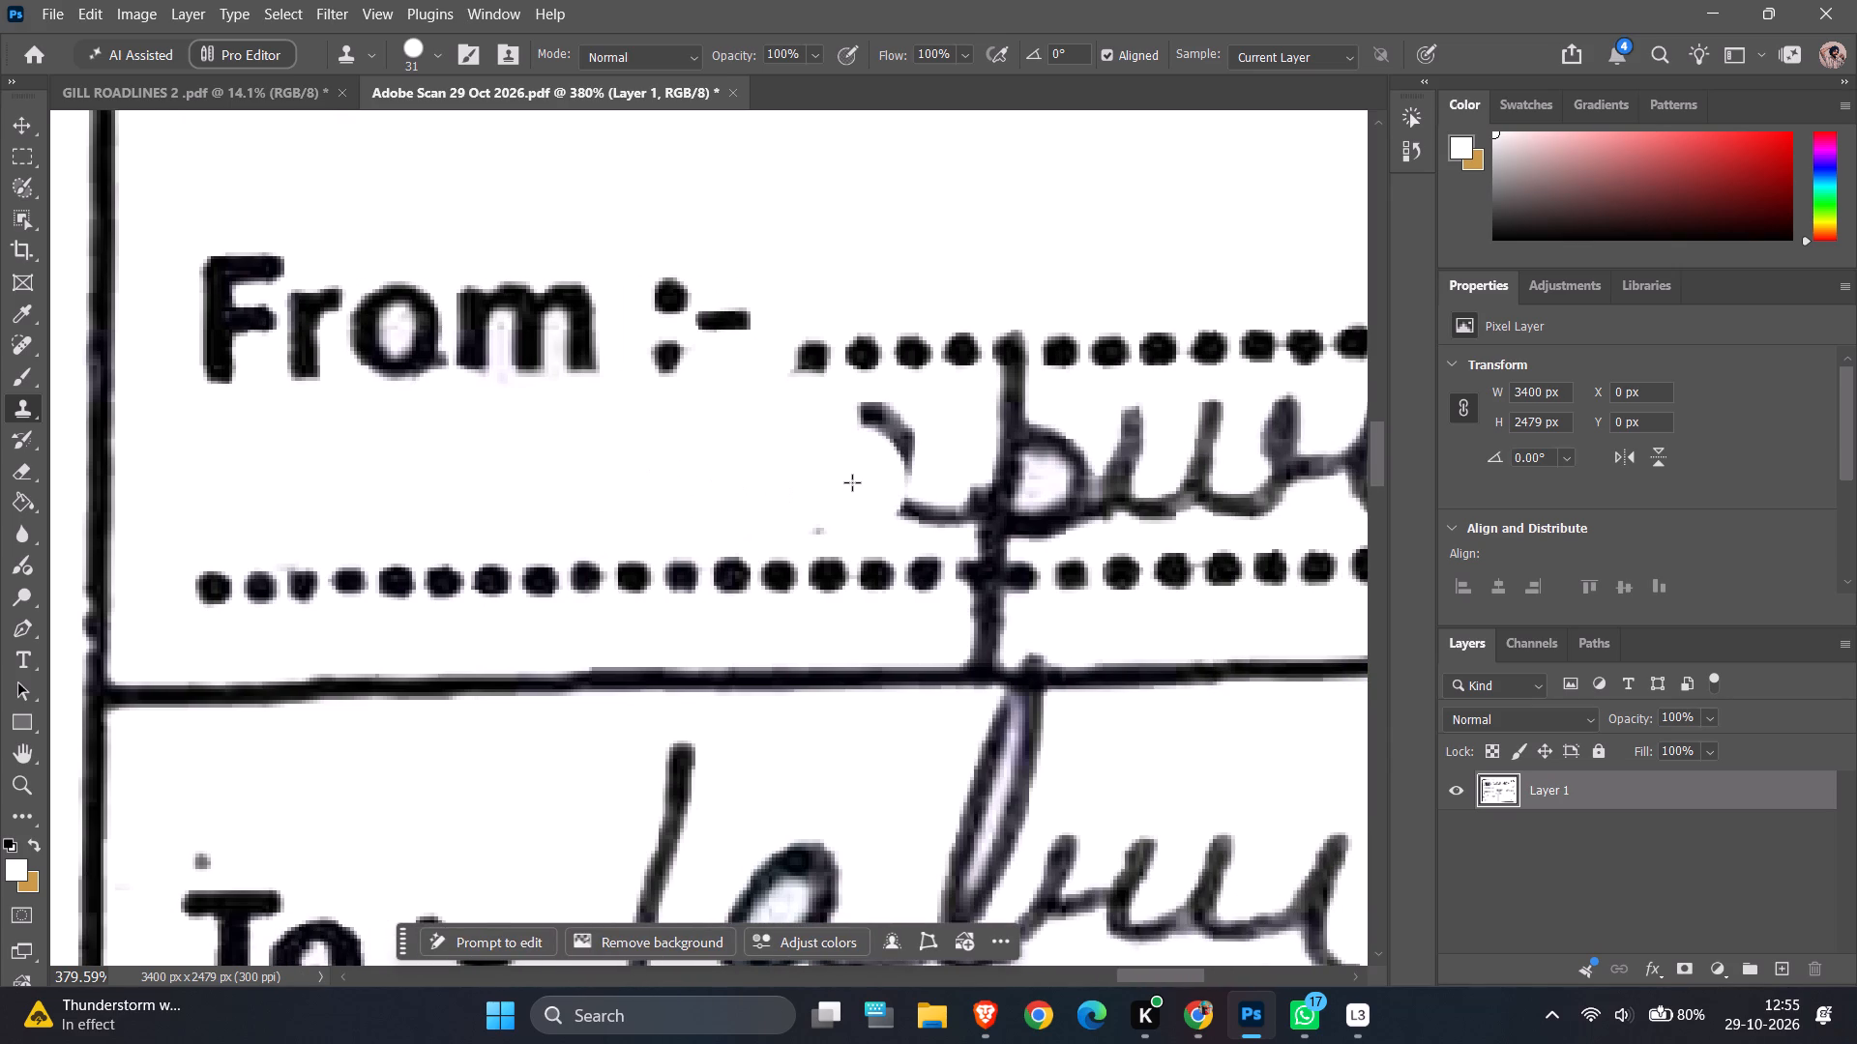
click(830, 491)
click(888, 449)
click(882, 490)
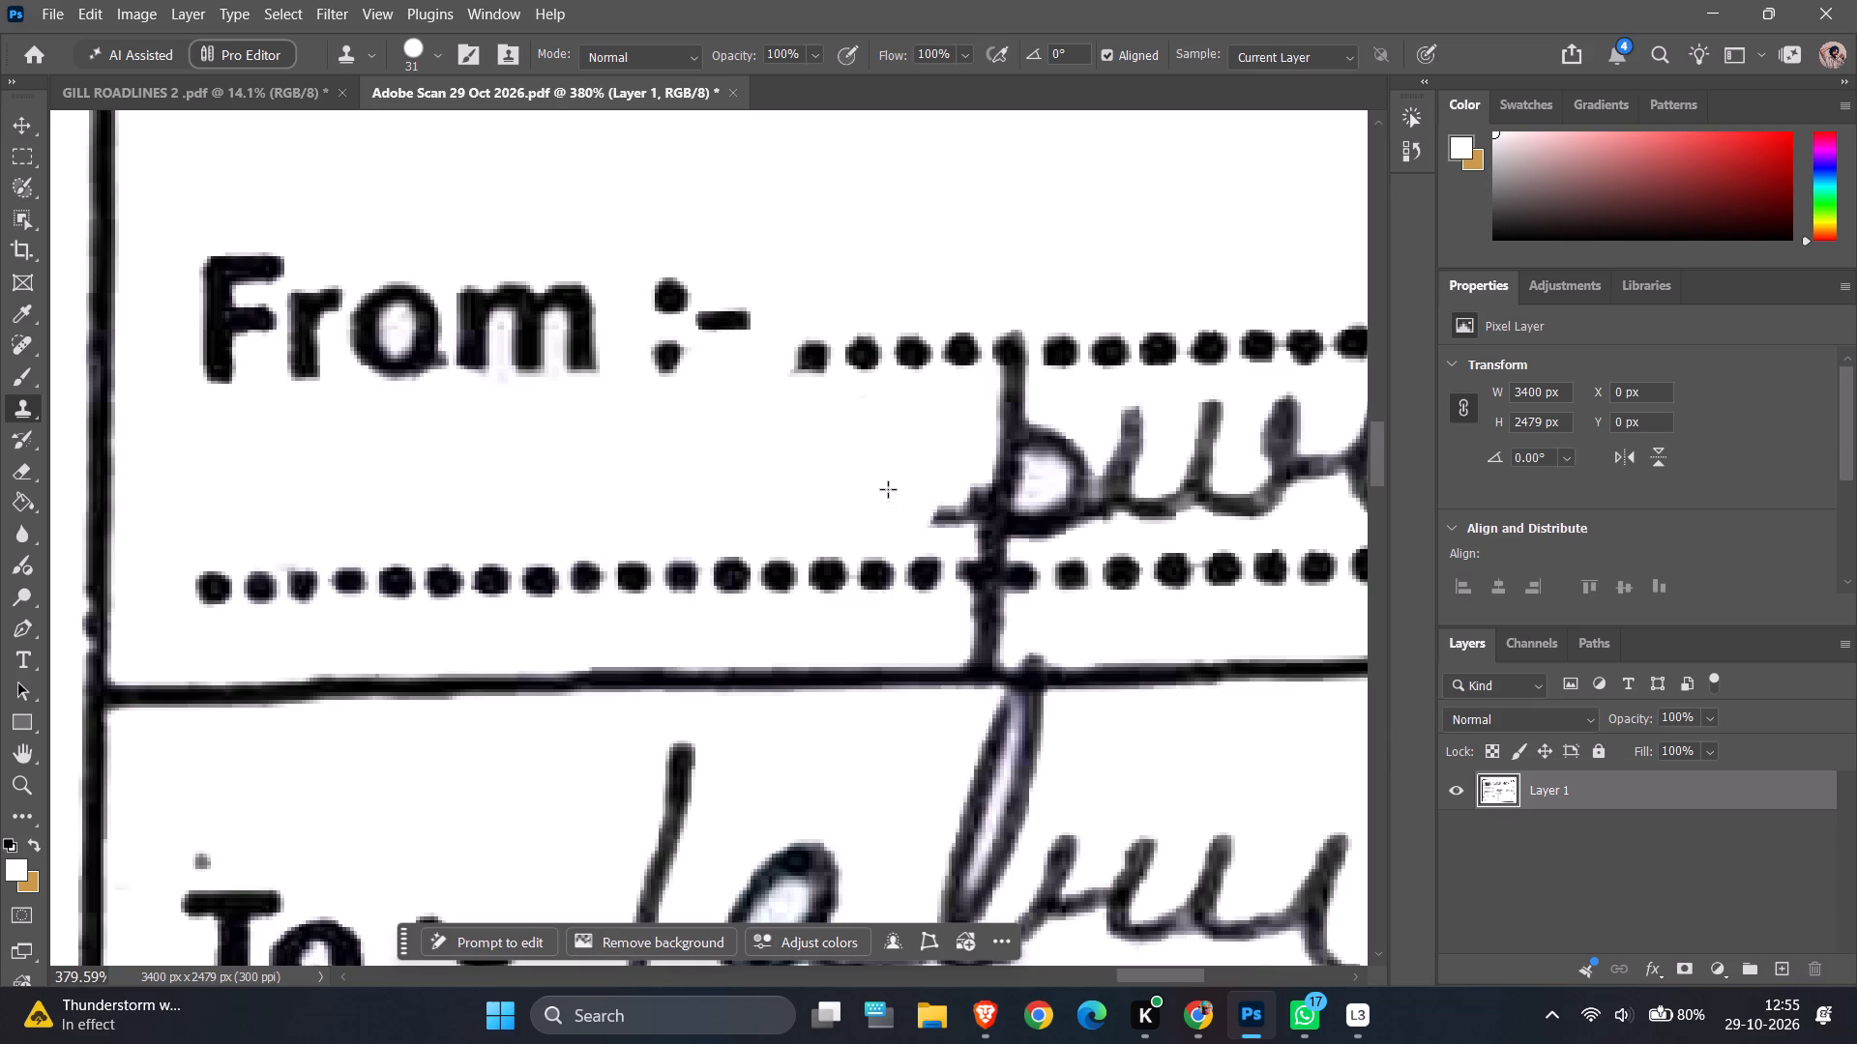
click(954, 499)
Clone white background over the handwritten p between the dotted lines and the adjoining u strokes, undoing the stray cloned marks.
click(1000, 507)
alt+click(724, 474)
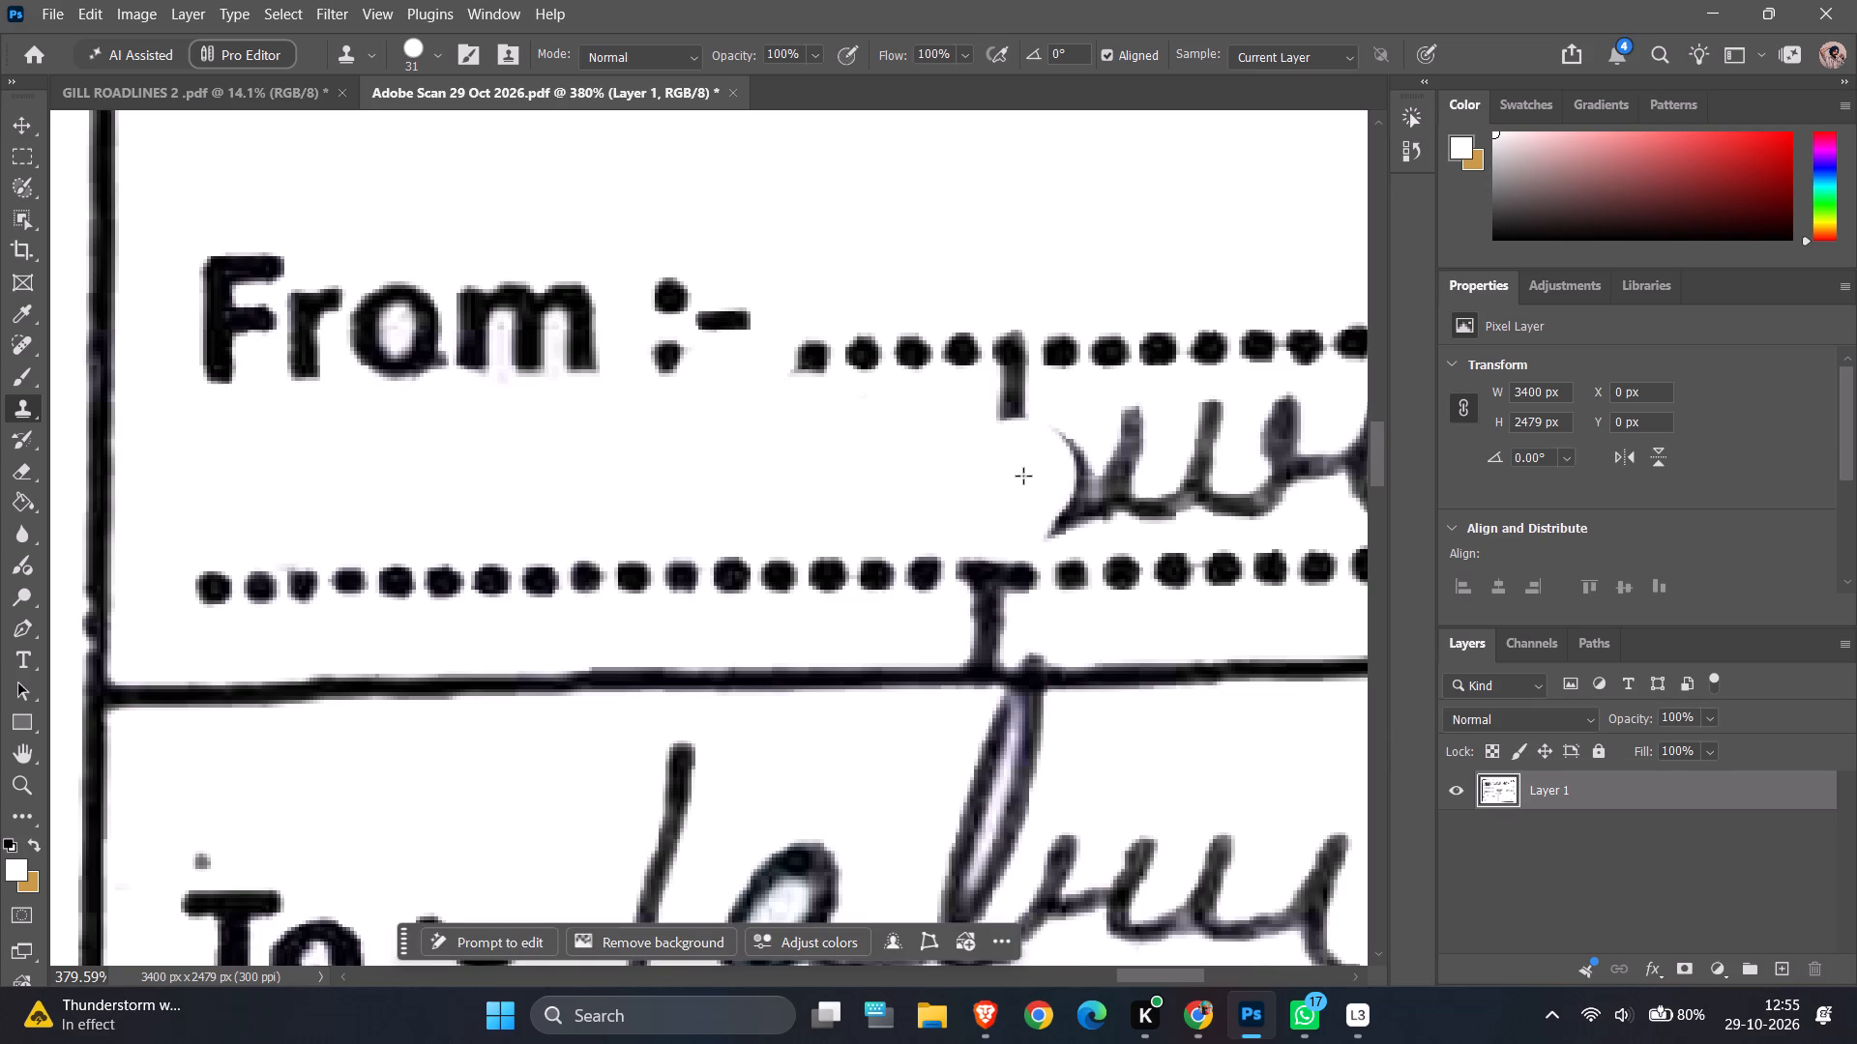
click(1016, 423)
ctrl+scroll(827, 487, down, 13)
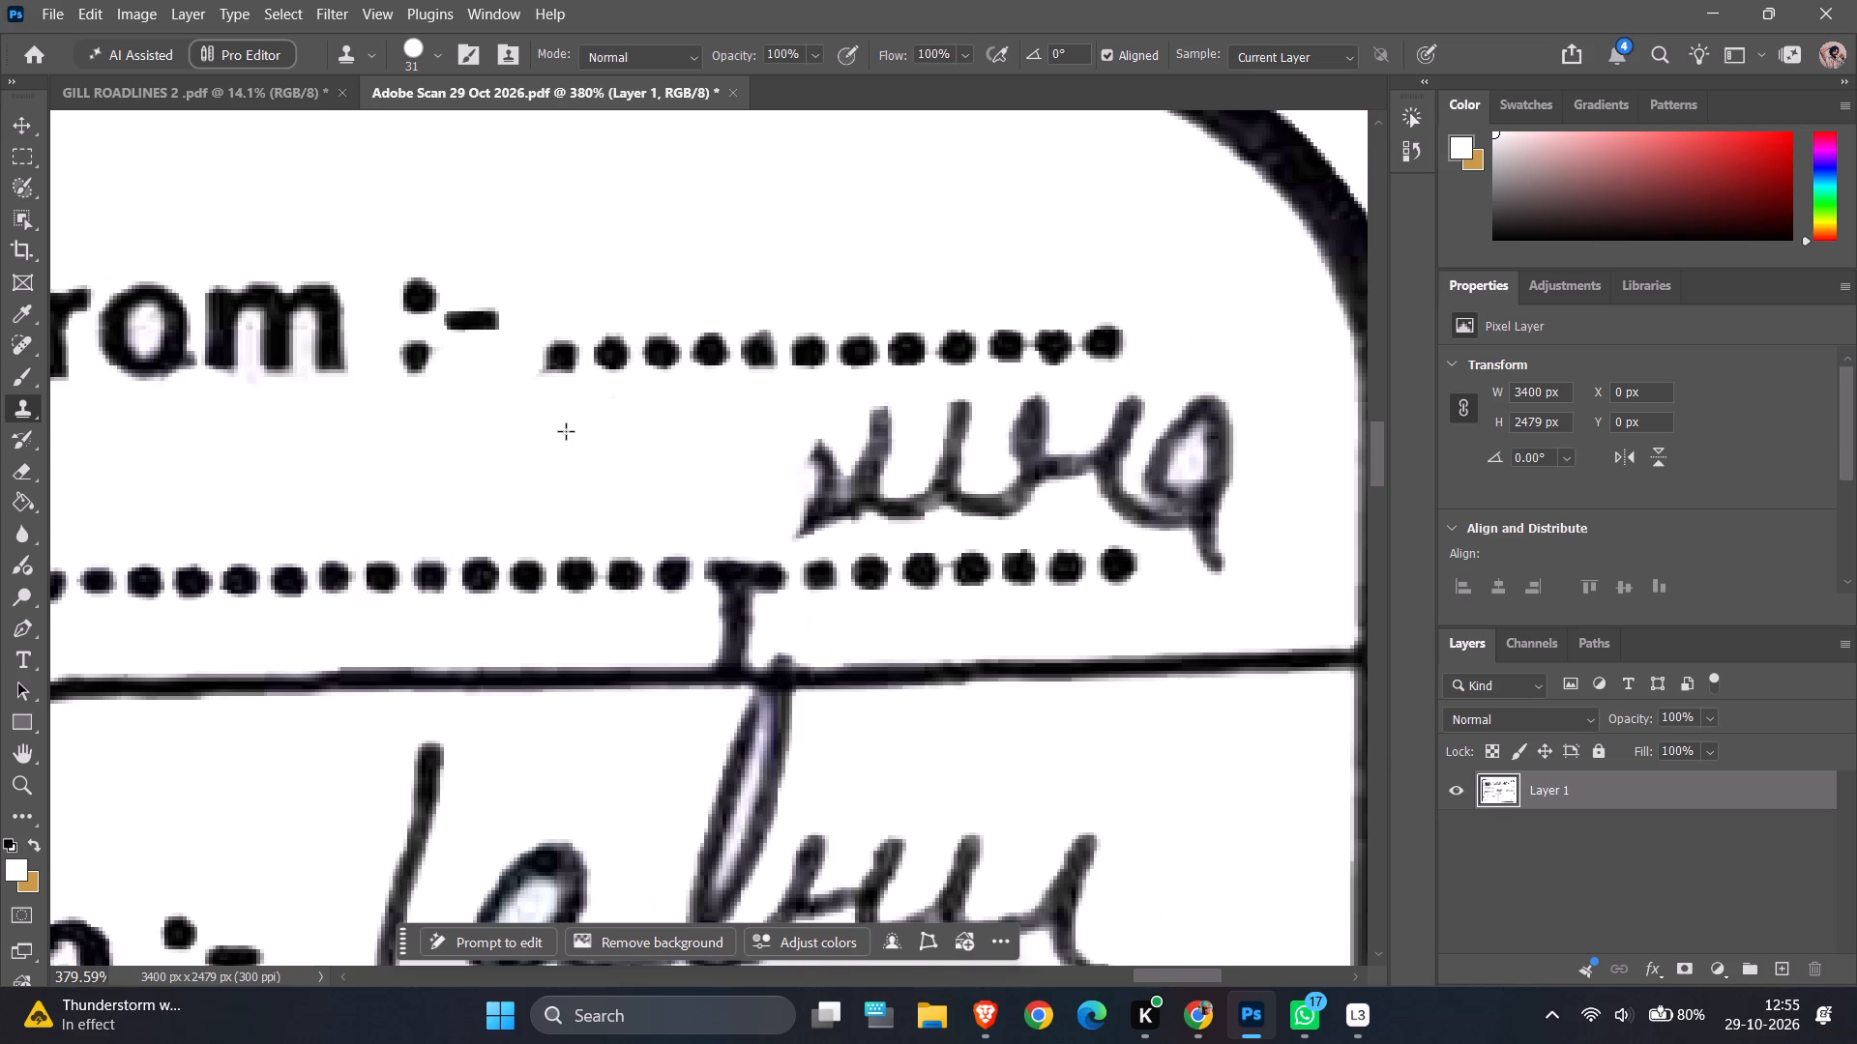
ctrl+scroll(566, 431, down, 5)
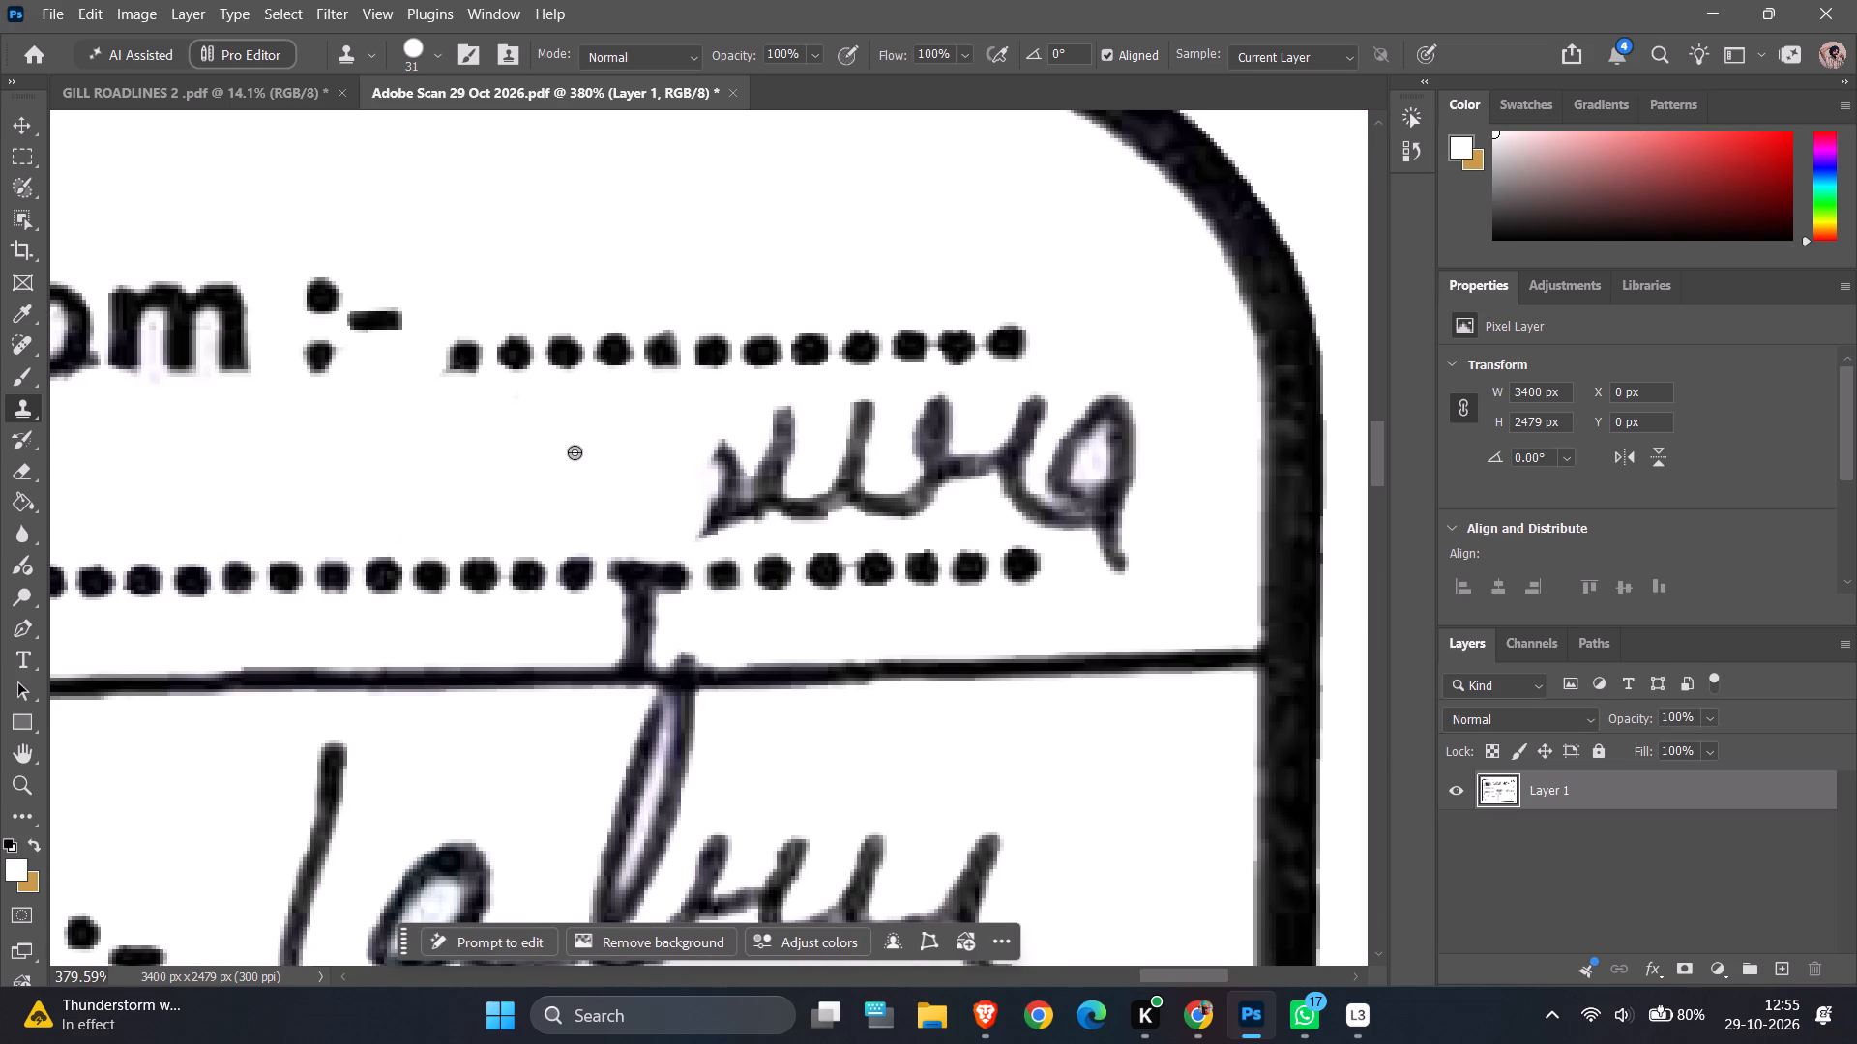
alt+click(575, 452)
click(716, 490)
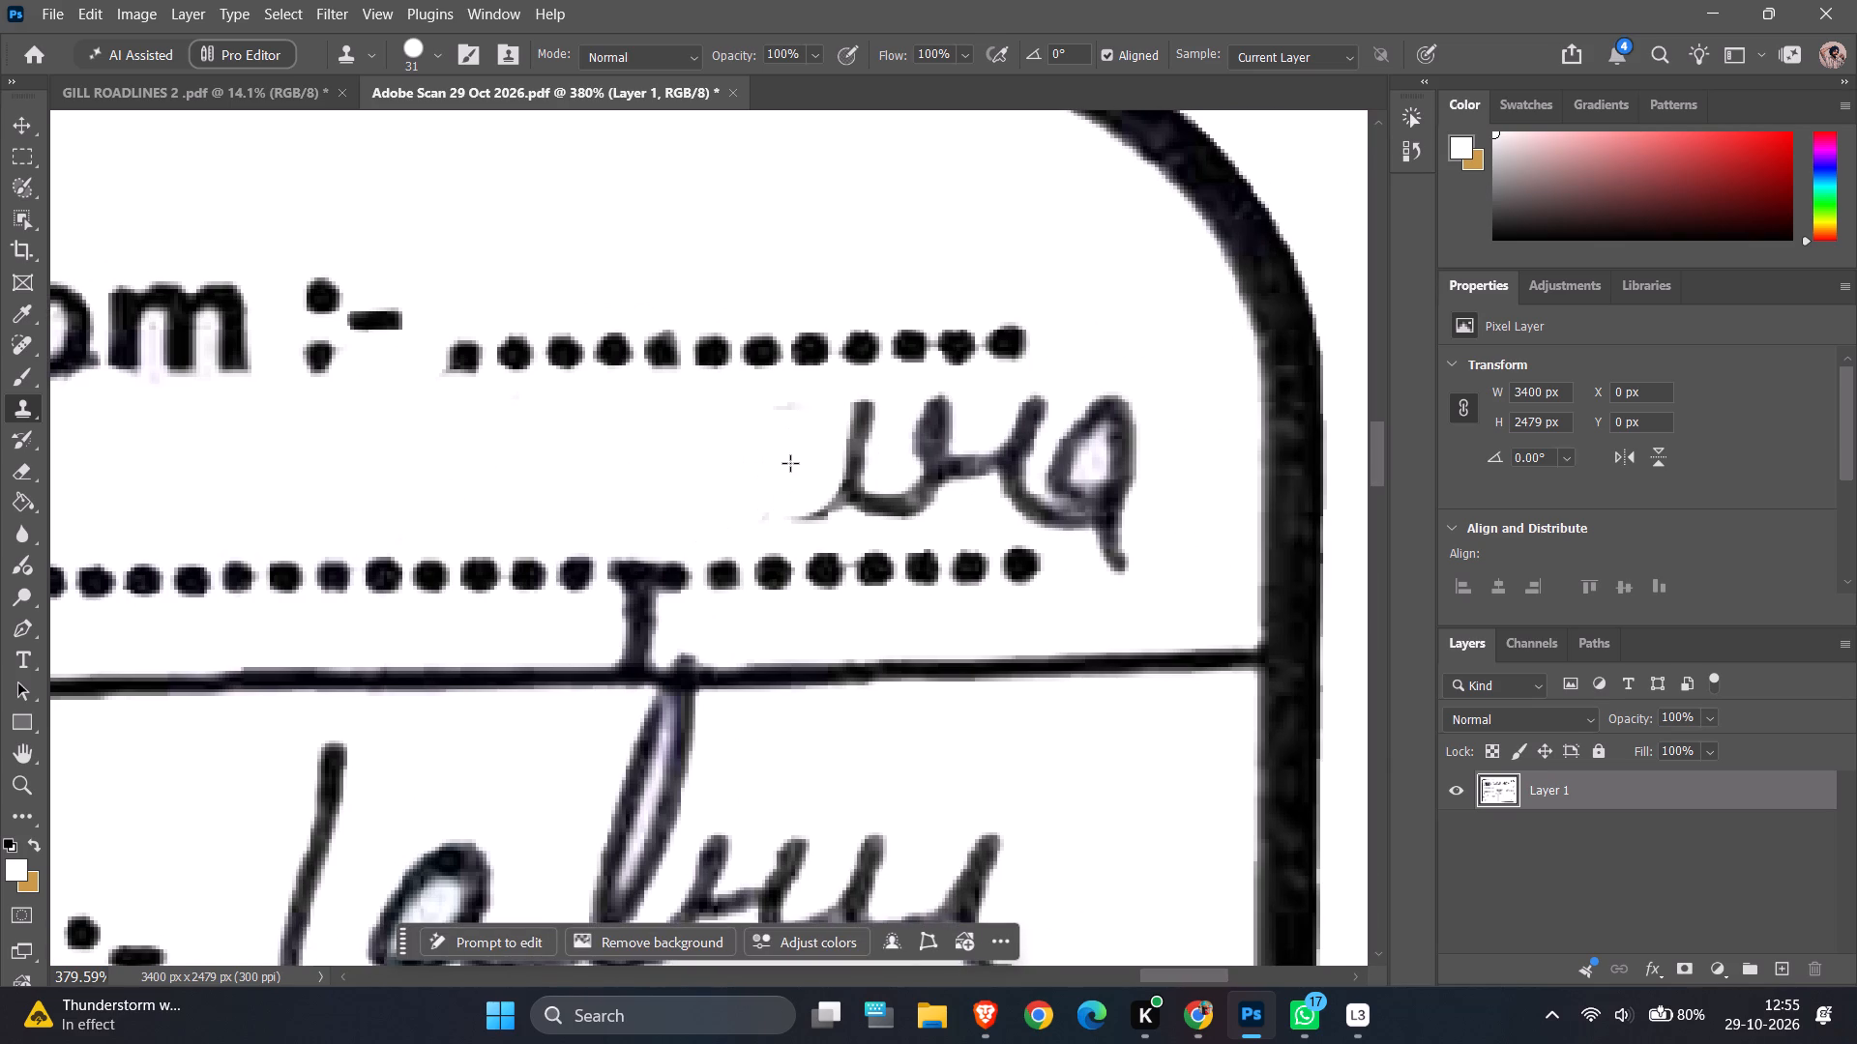
click(790, 484)
click(790, 439)
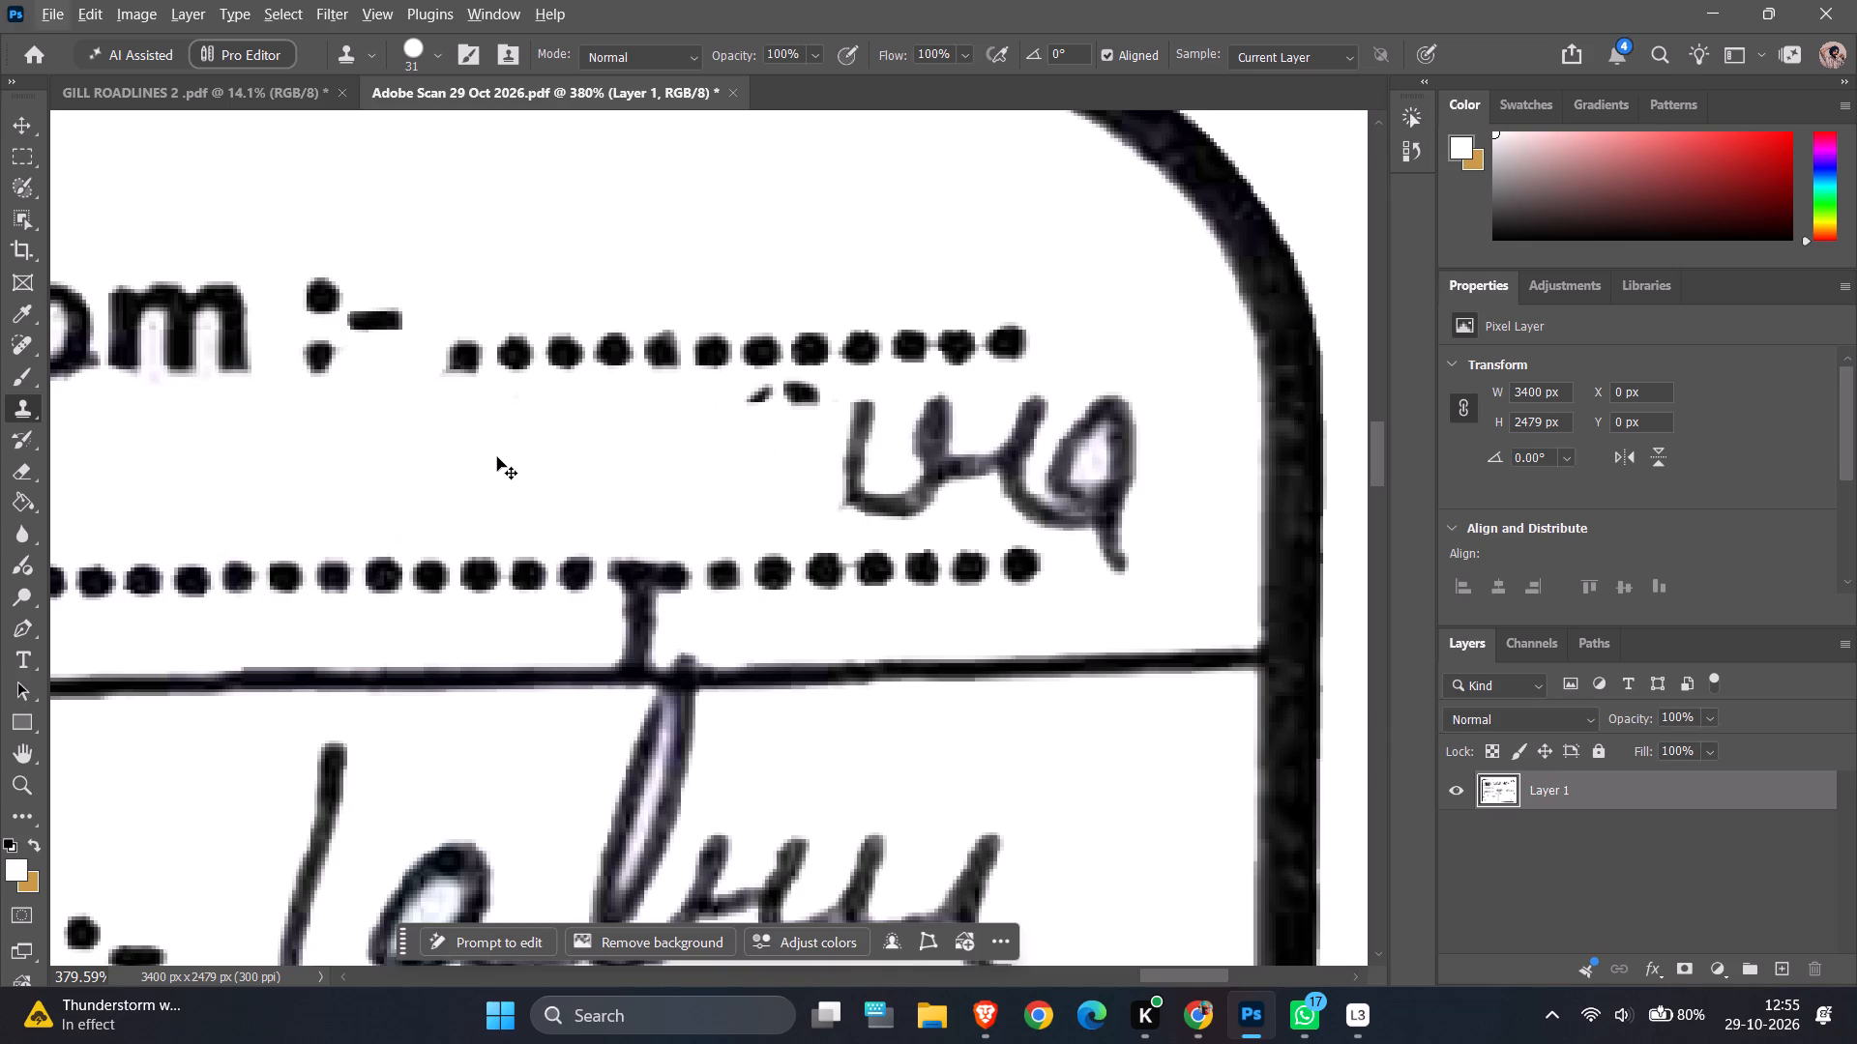
key(ctrl+super+z)
alt+click(508, 458)
click(772, 449)
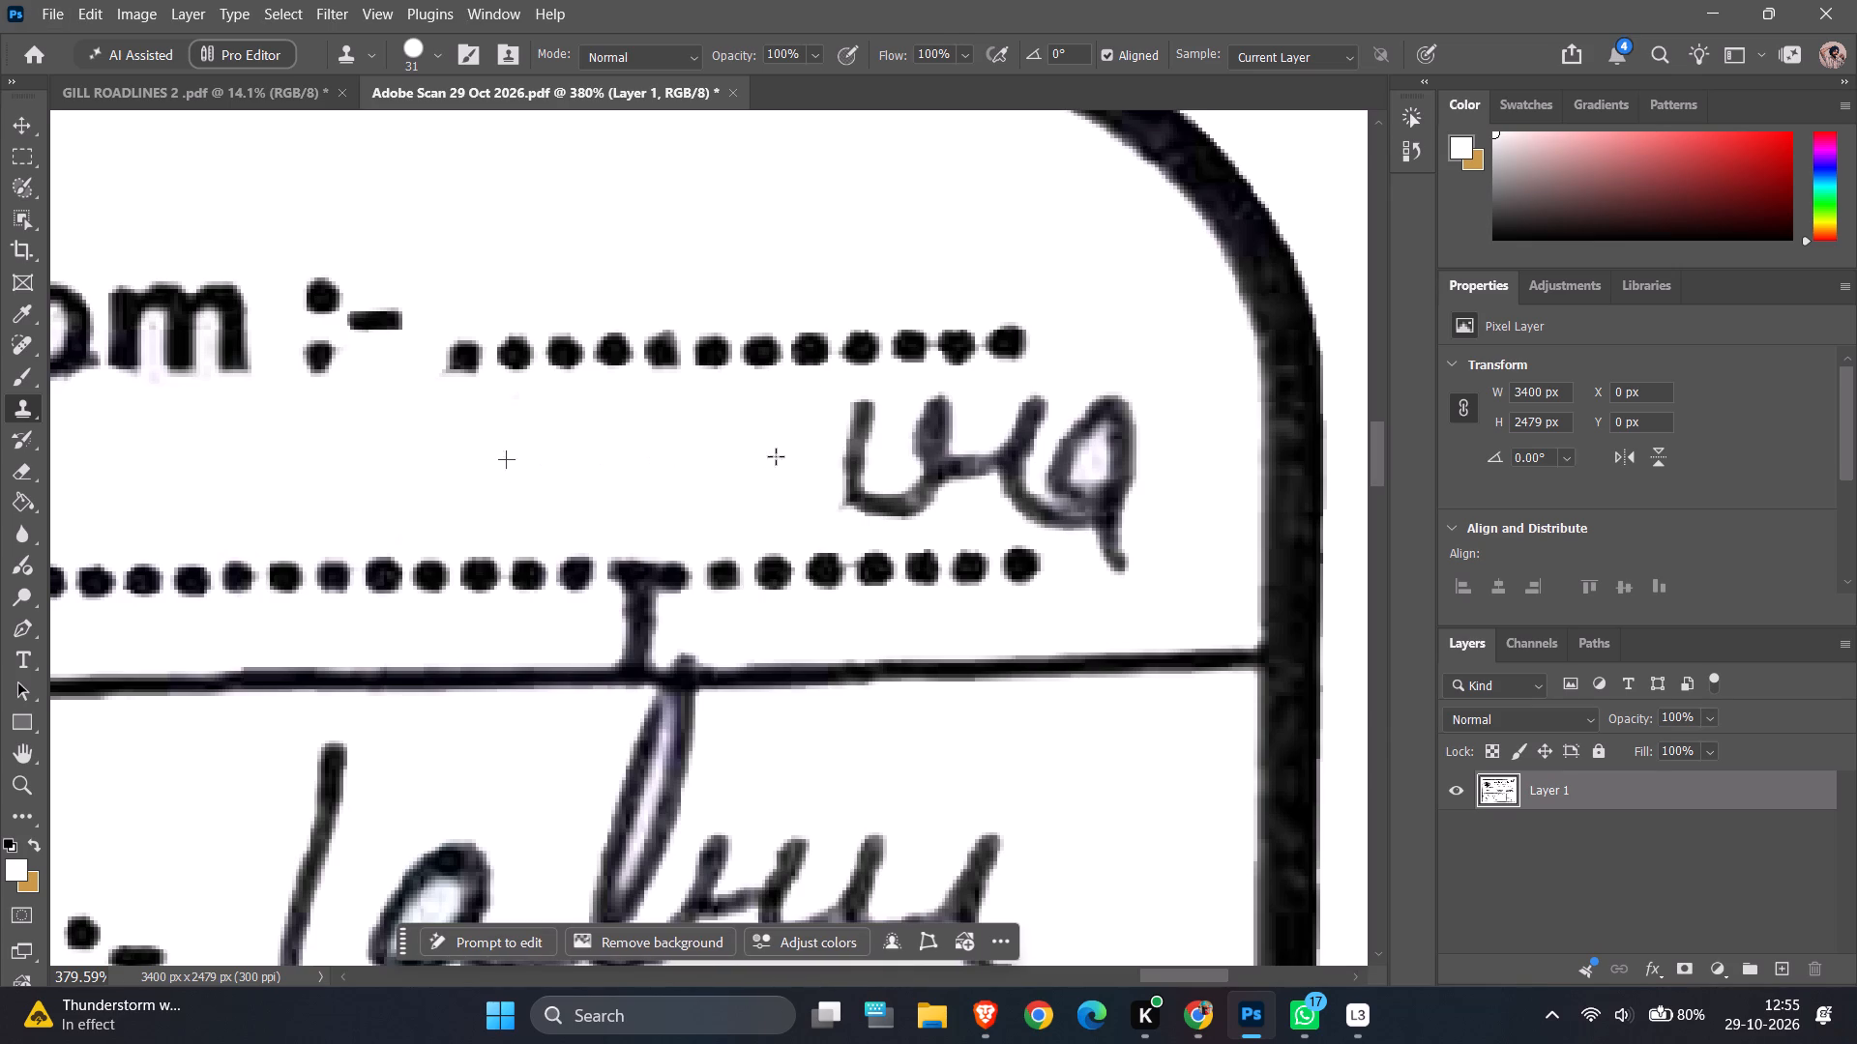
Clone white background over the middle handwritten letters between the From dotted lines, up to the last letter.
click(865, 447)
click(863, 473)
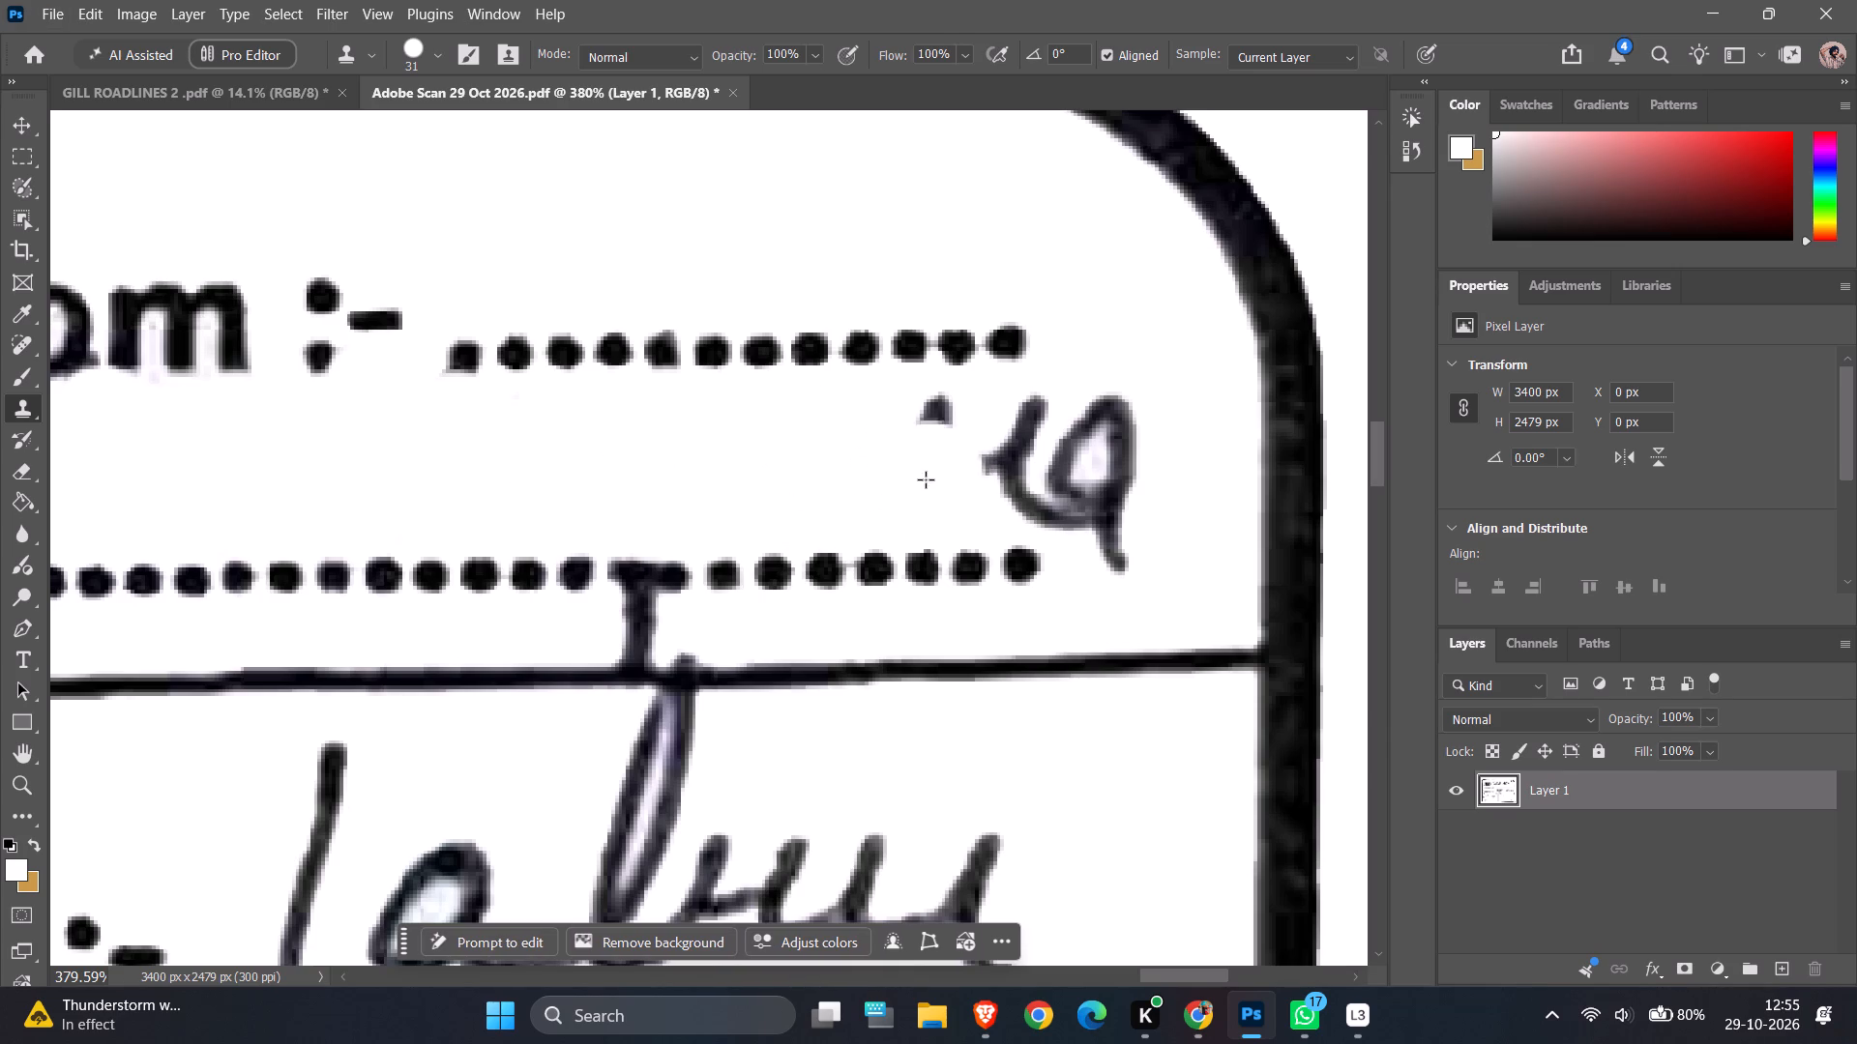
click(918, 483)
click(940, 437)
click(964, 461)
click(1044, 440)
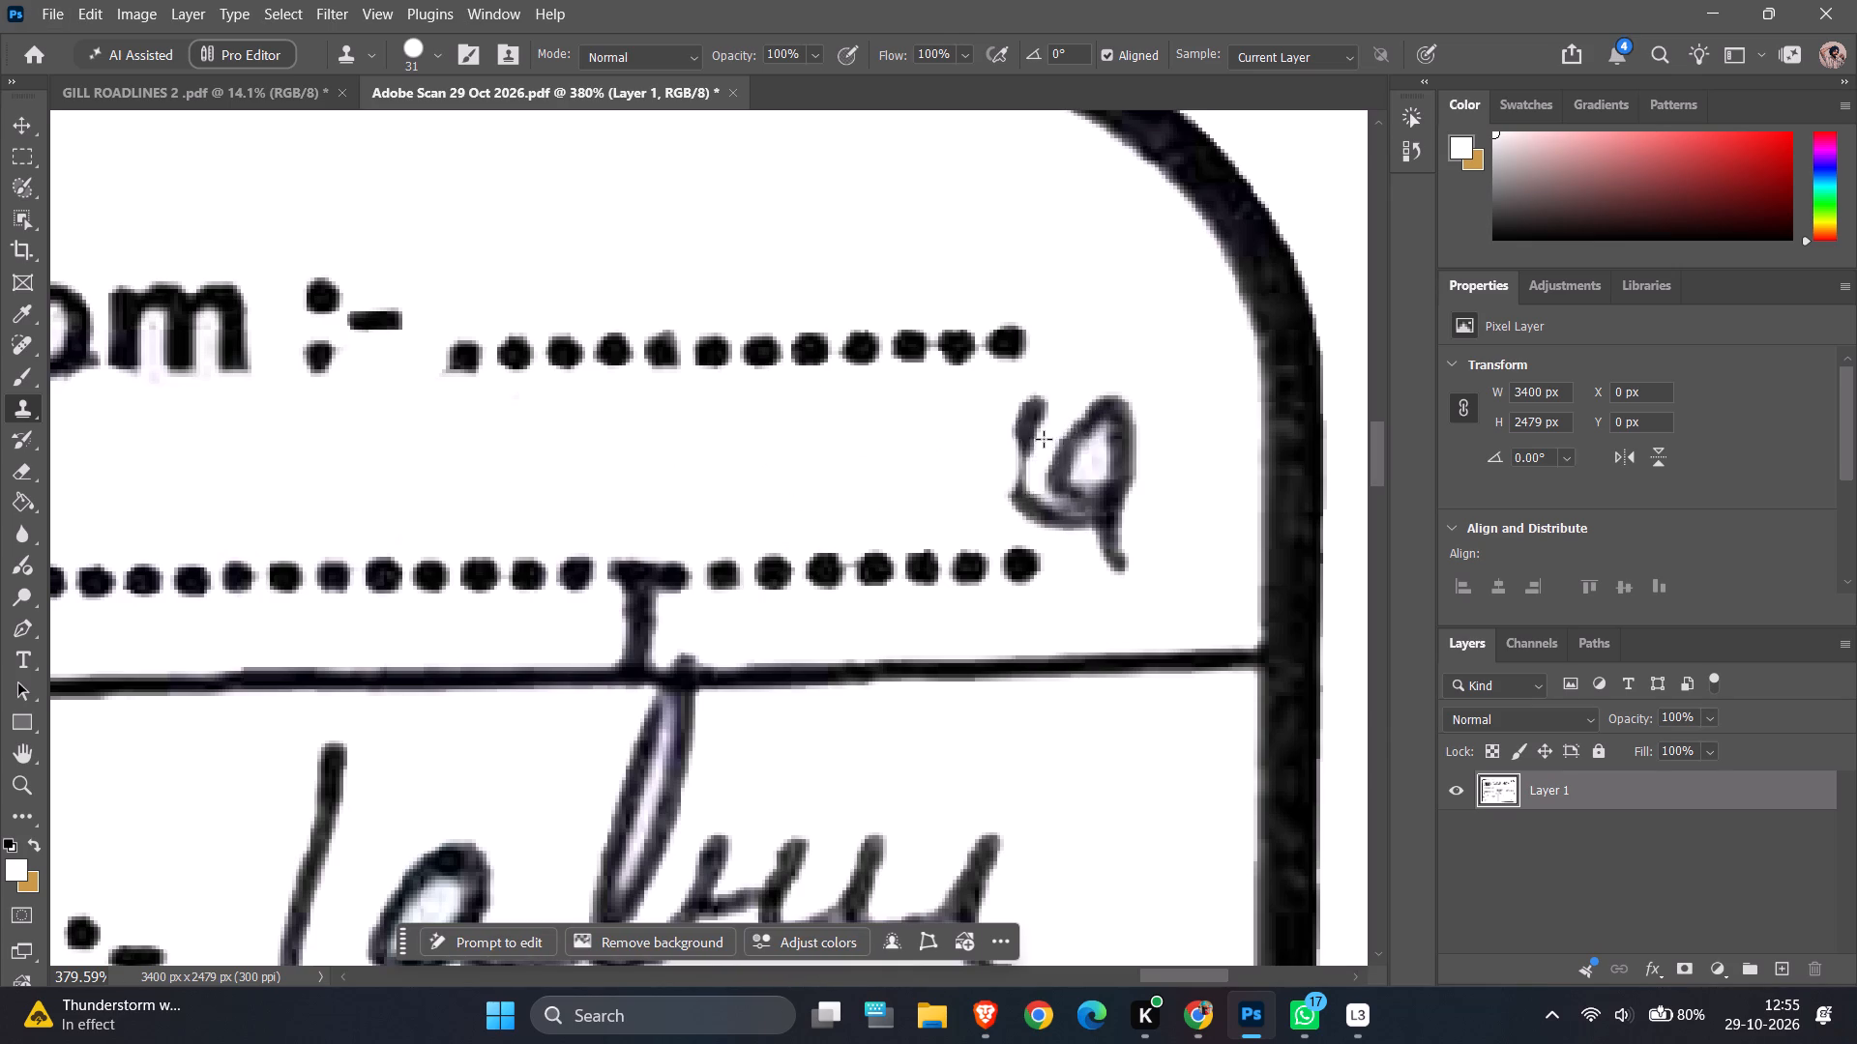
click(1038, 478)
Clone white background over the last handwritten letter and its tail beyond the From dotted lines, undoing the misaligned stroke.
click(1088, 503)
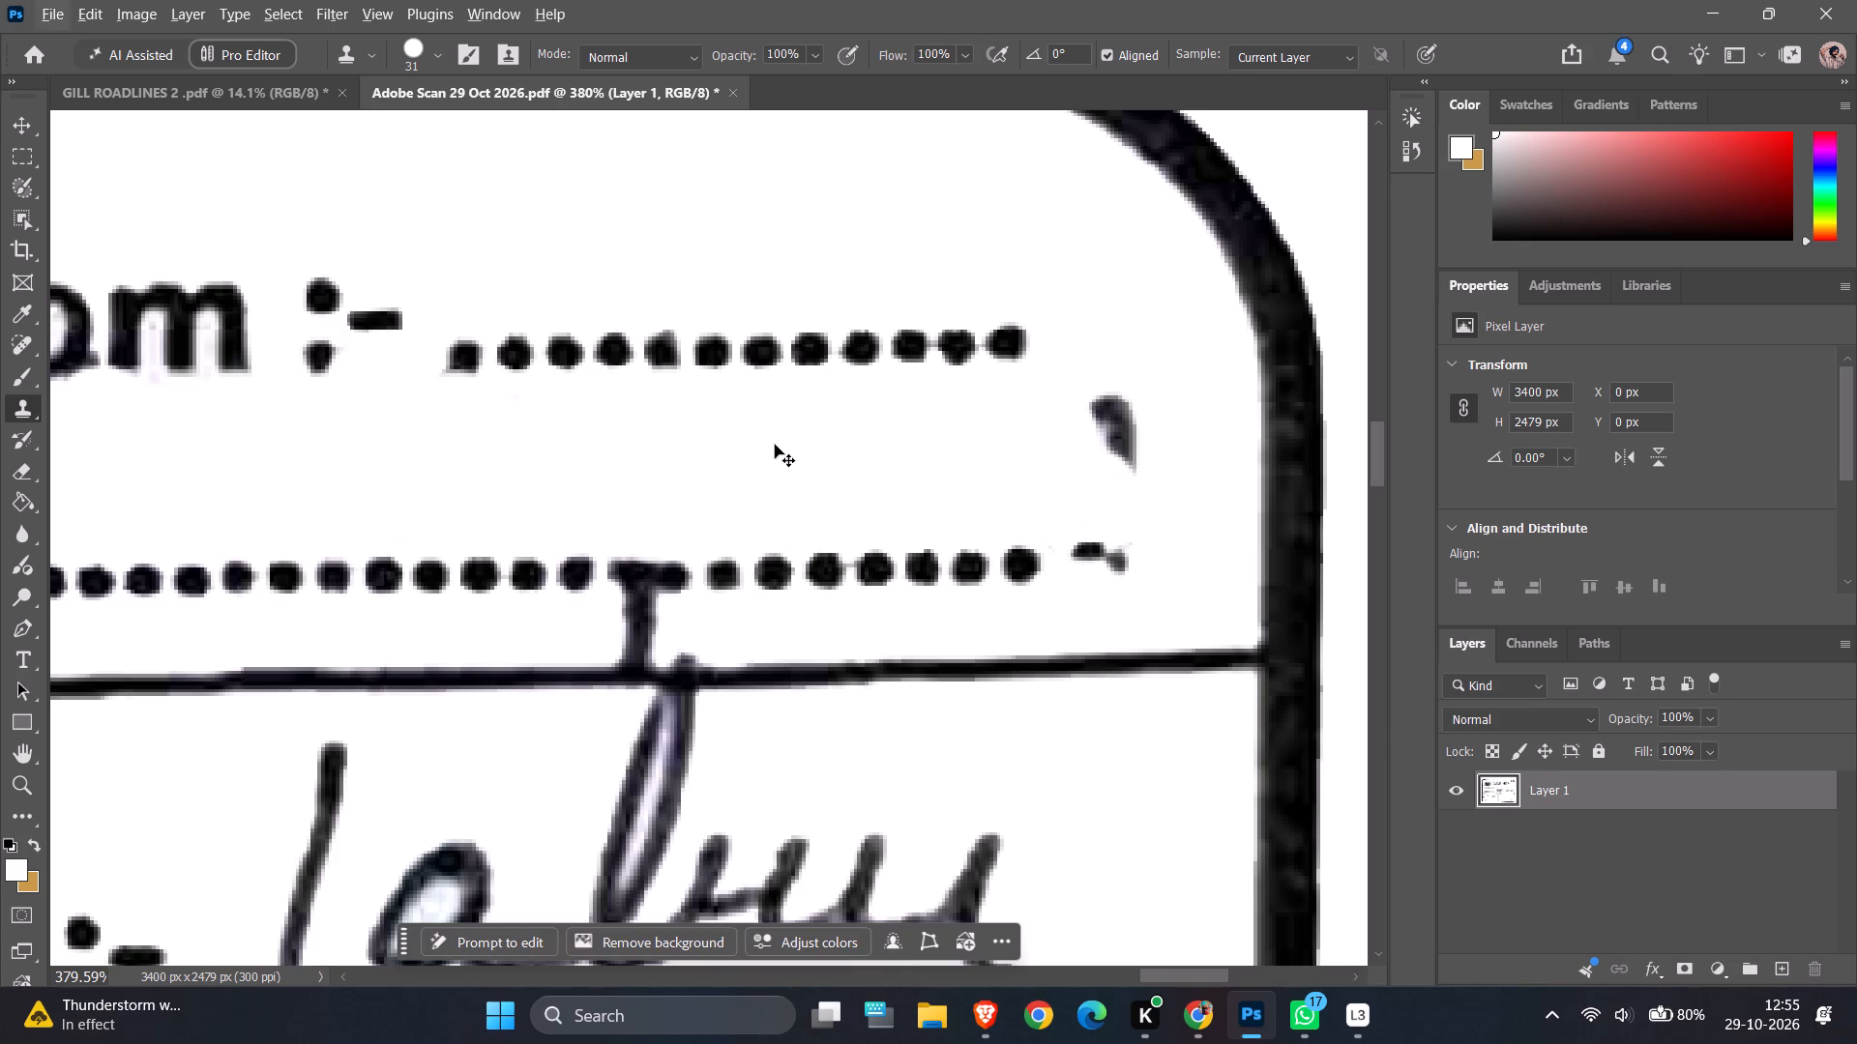
key(ctrl+z)
alt+click(767, 445)
click(1095, 435)
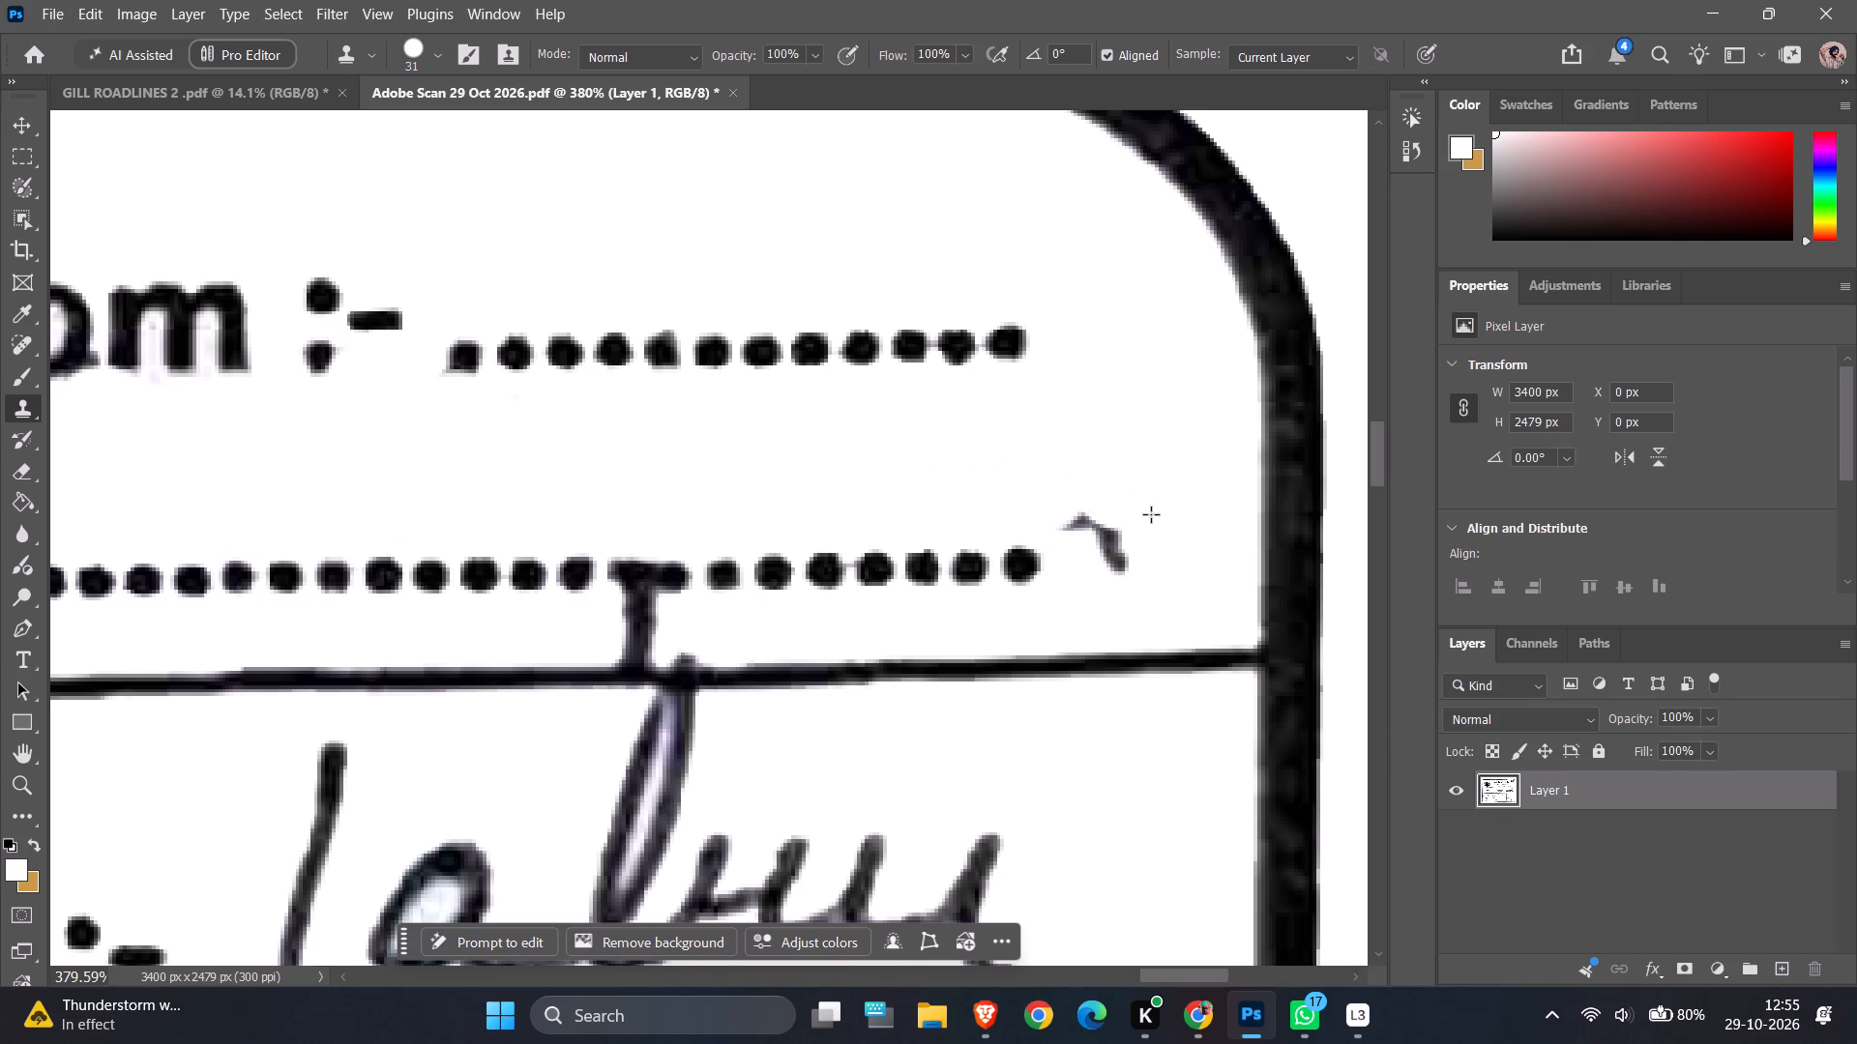
alt+click(788, 384)
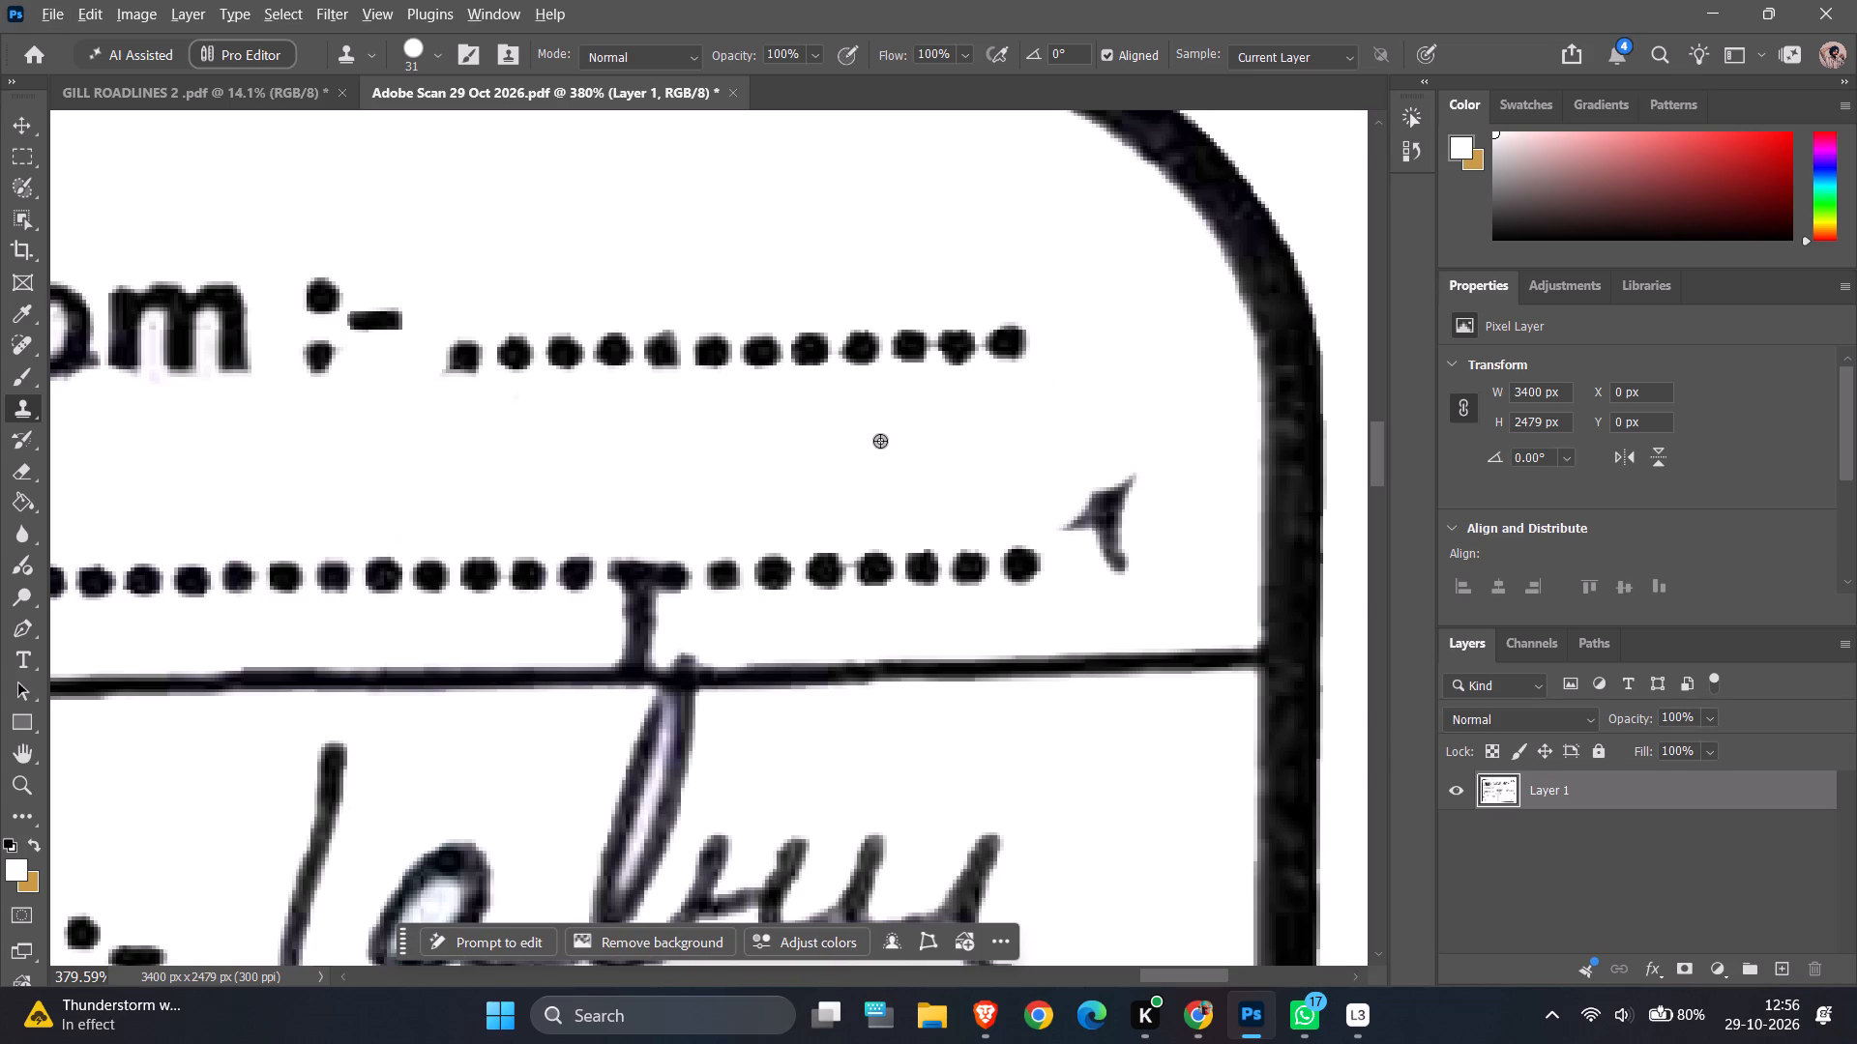
alt+click(891, 481)
click(1116, 488)
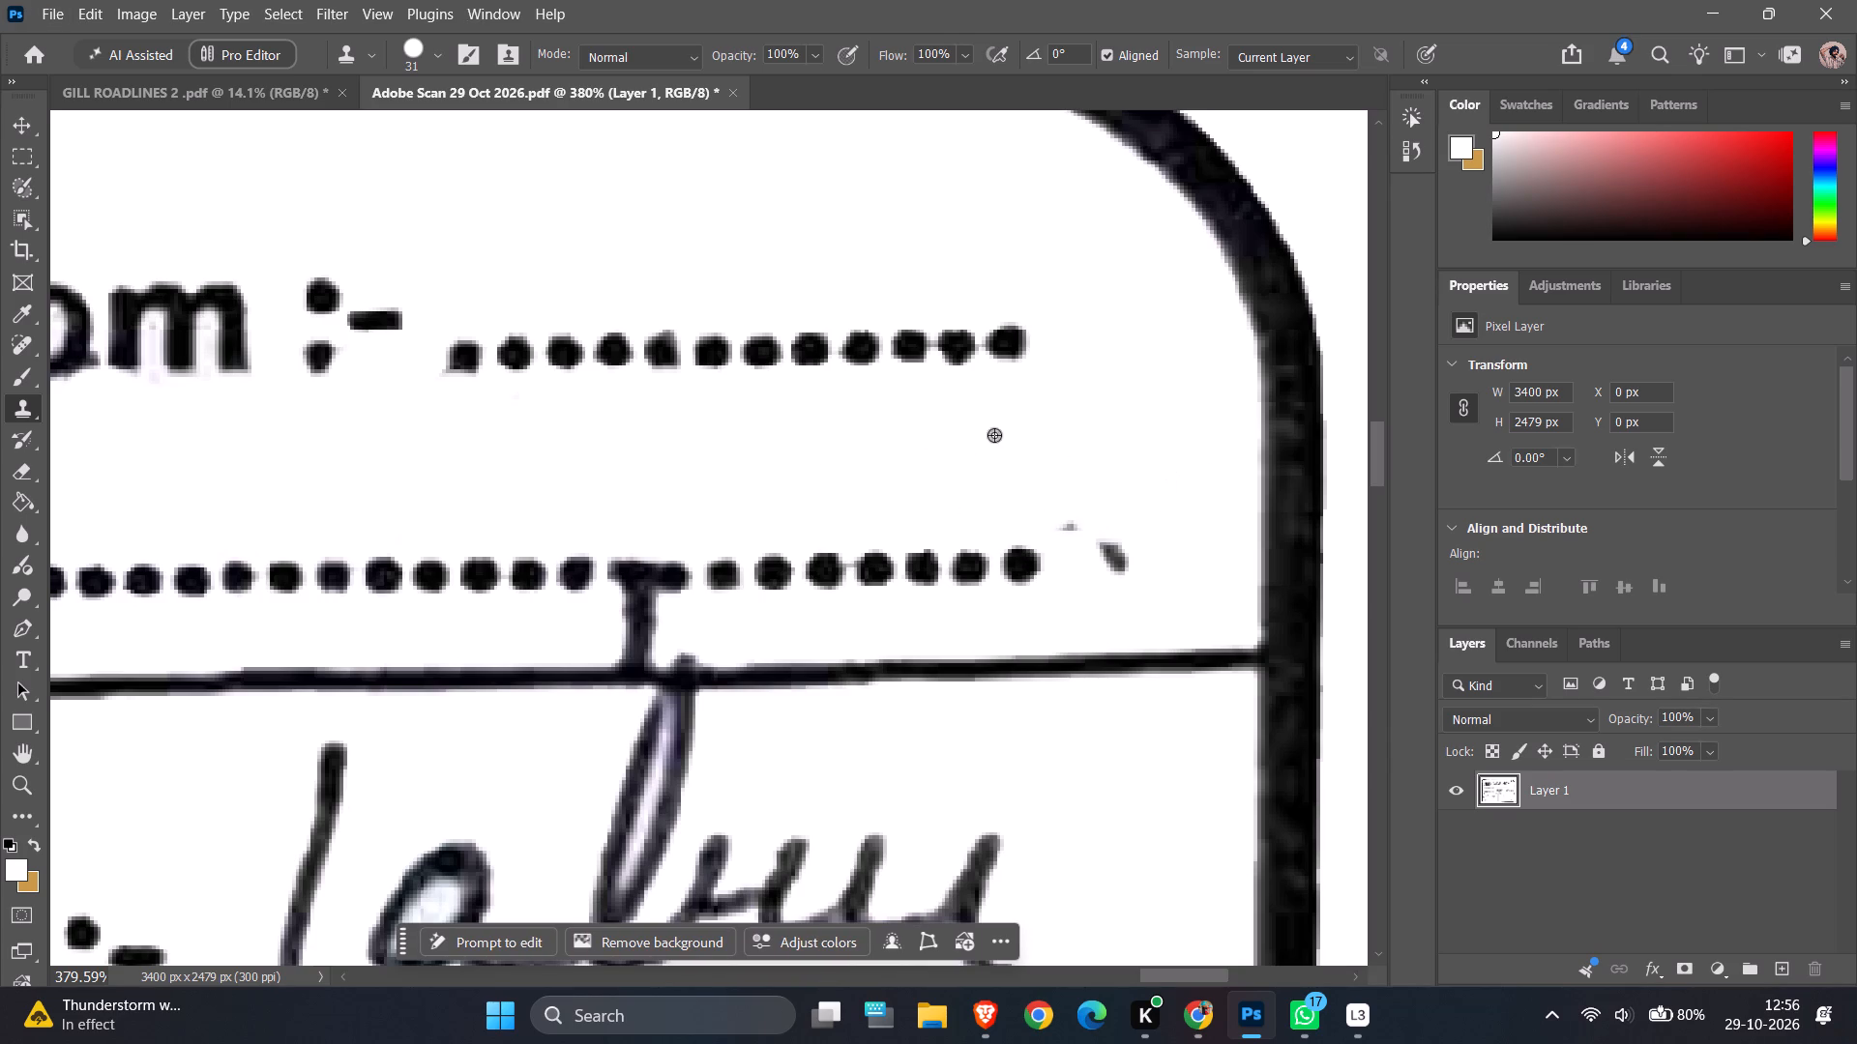
alt+click(944, 415)
alt+click(1014, 442)
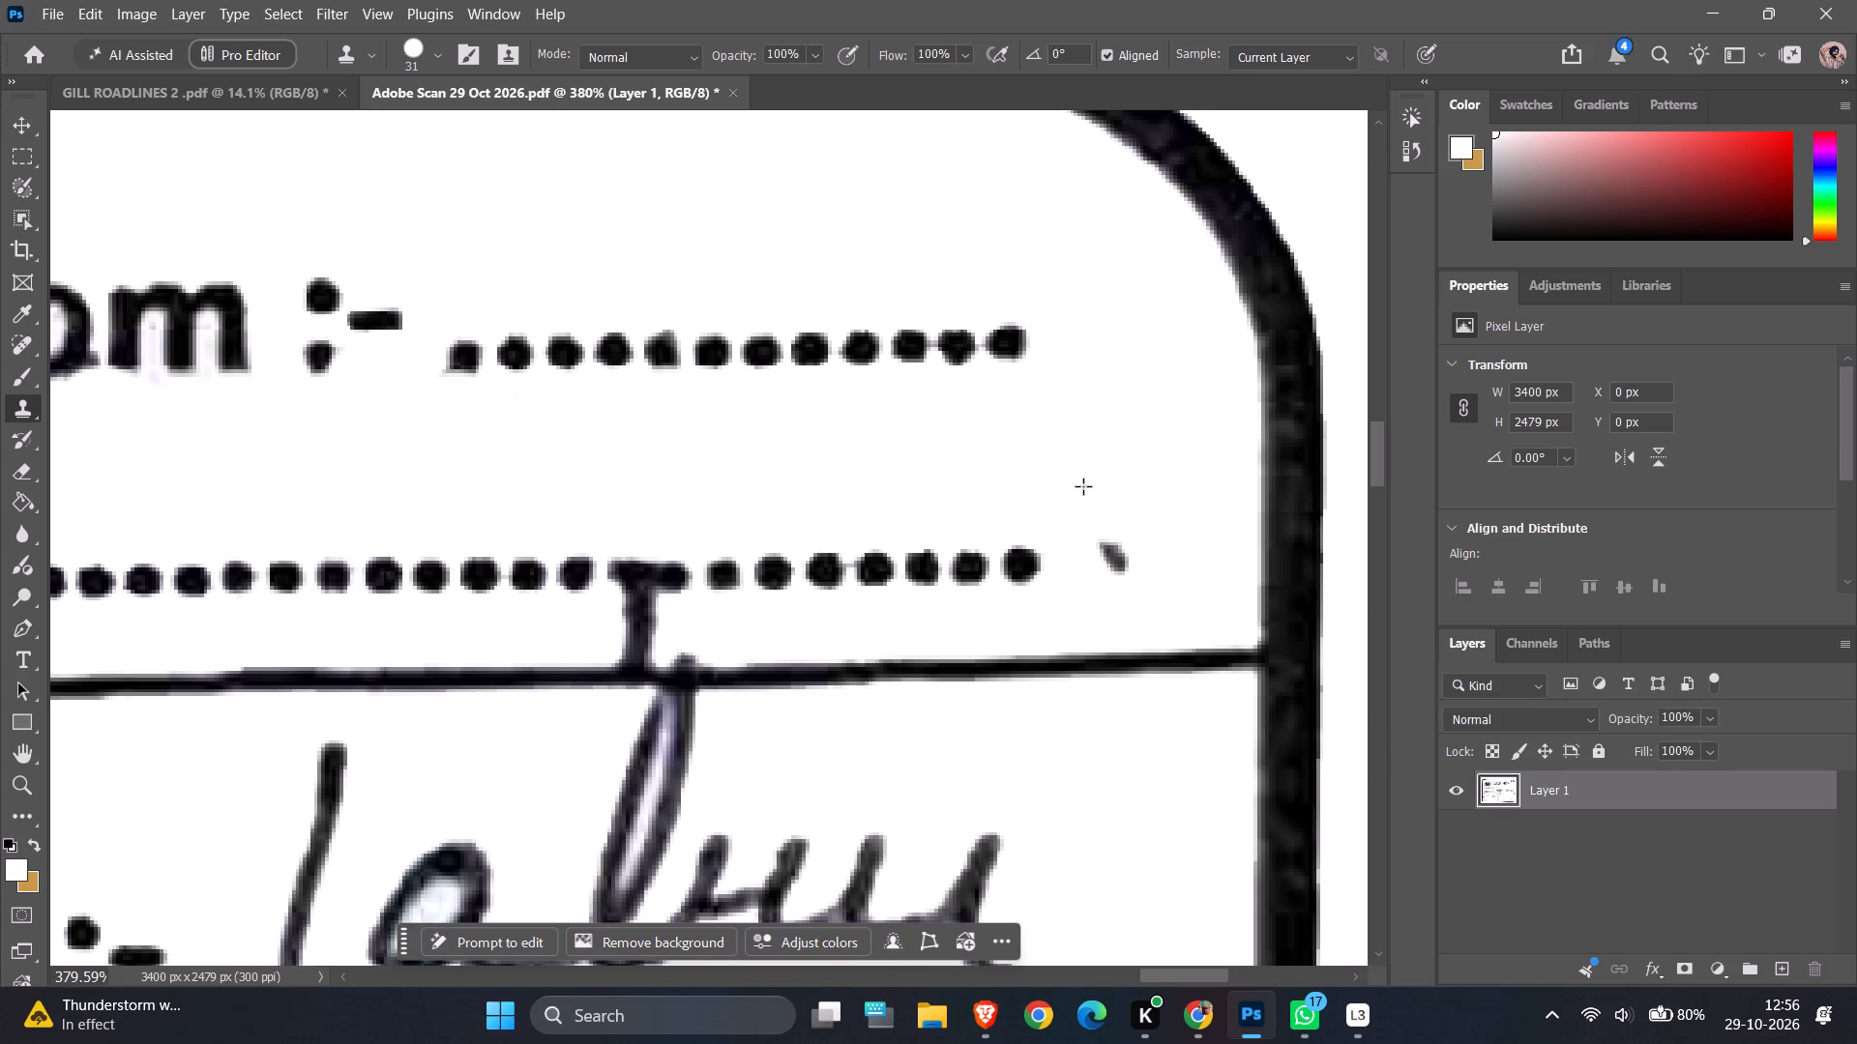
click(1092, 503)
click(1109, 534)
Set the Clone Stamp brush size to 18 px and clone white background over the p's descender between the lower dotted line and border.
ctrl+alt+scroll(525, 630, up, 8)
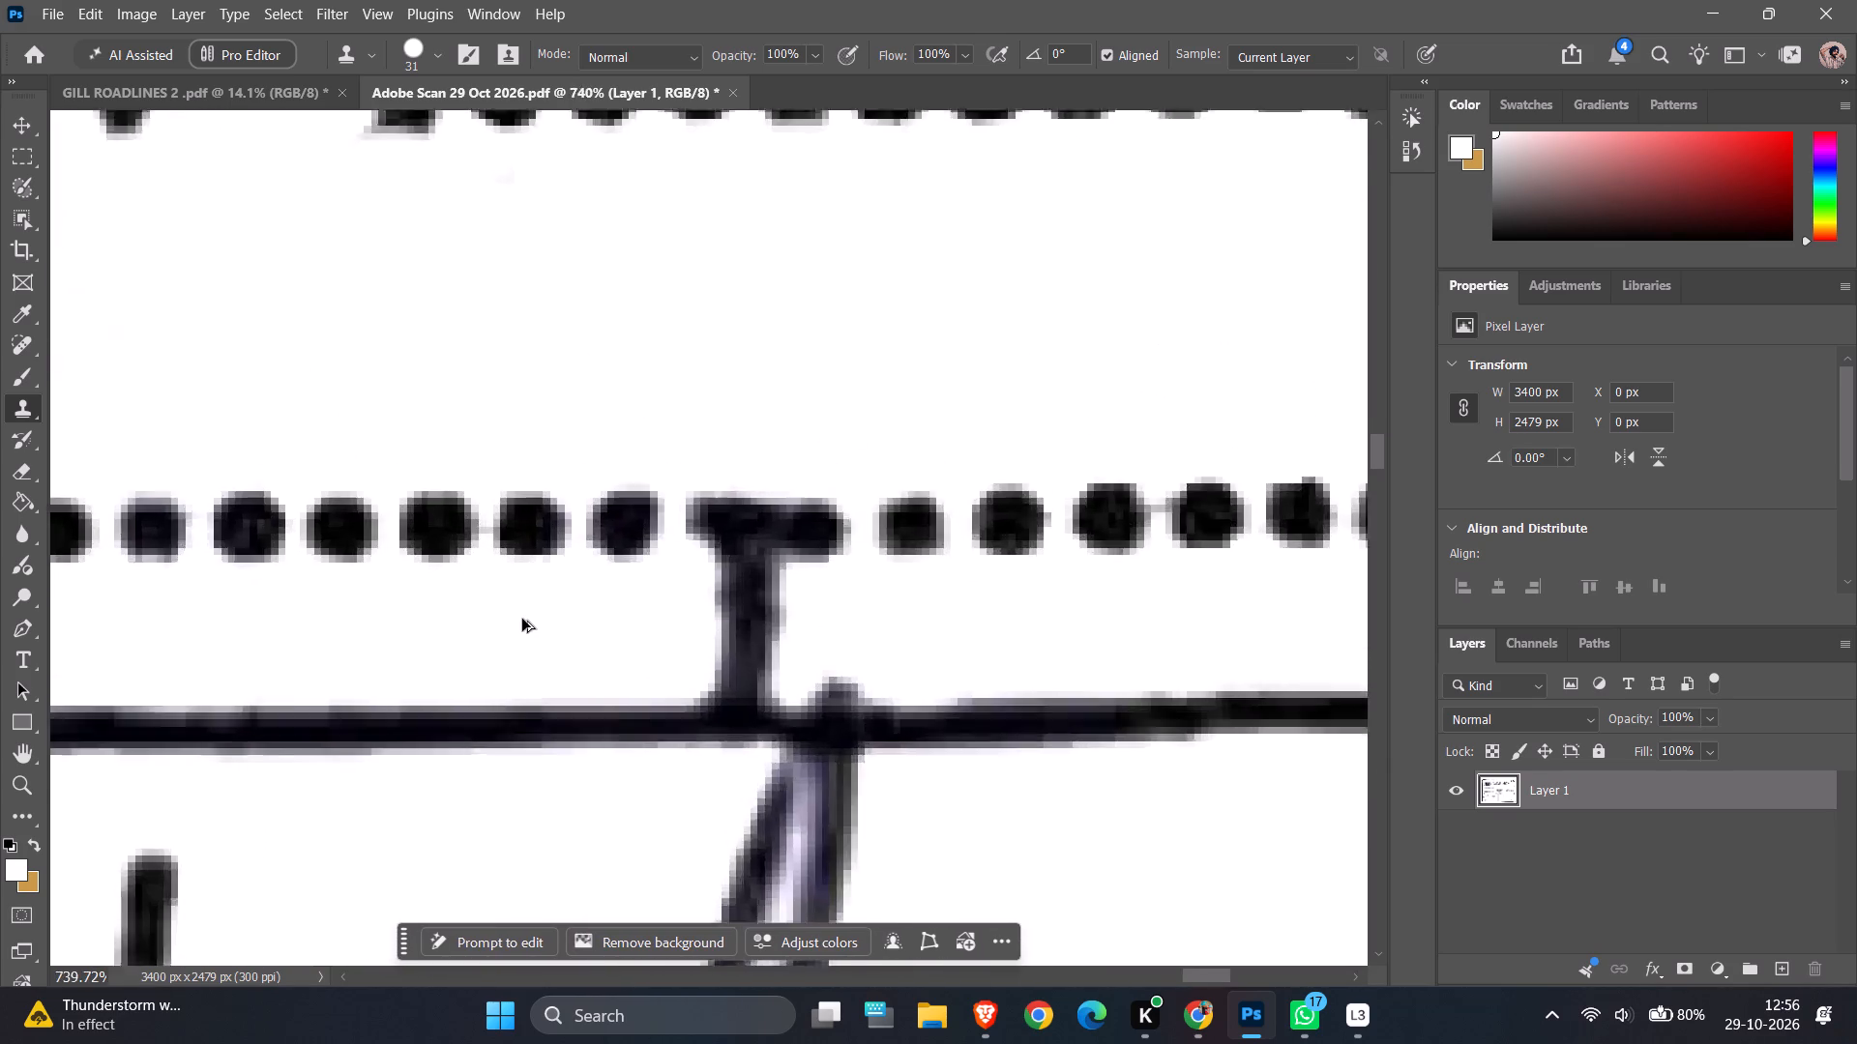
ctrl+alt+scroll(522, 619, up, 2)
alt+click(550, 618)
right_click(725, 383)
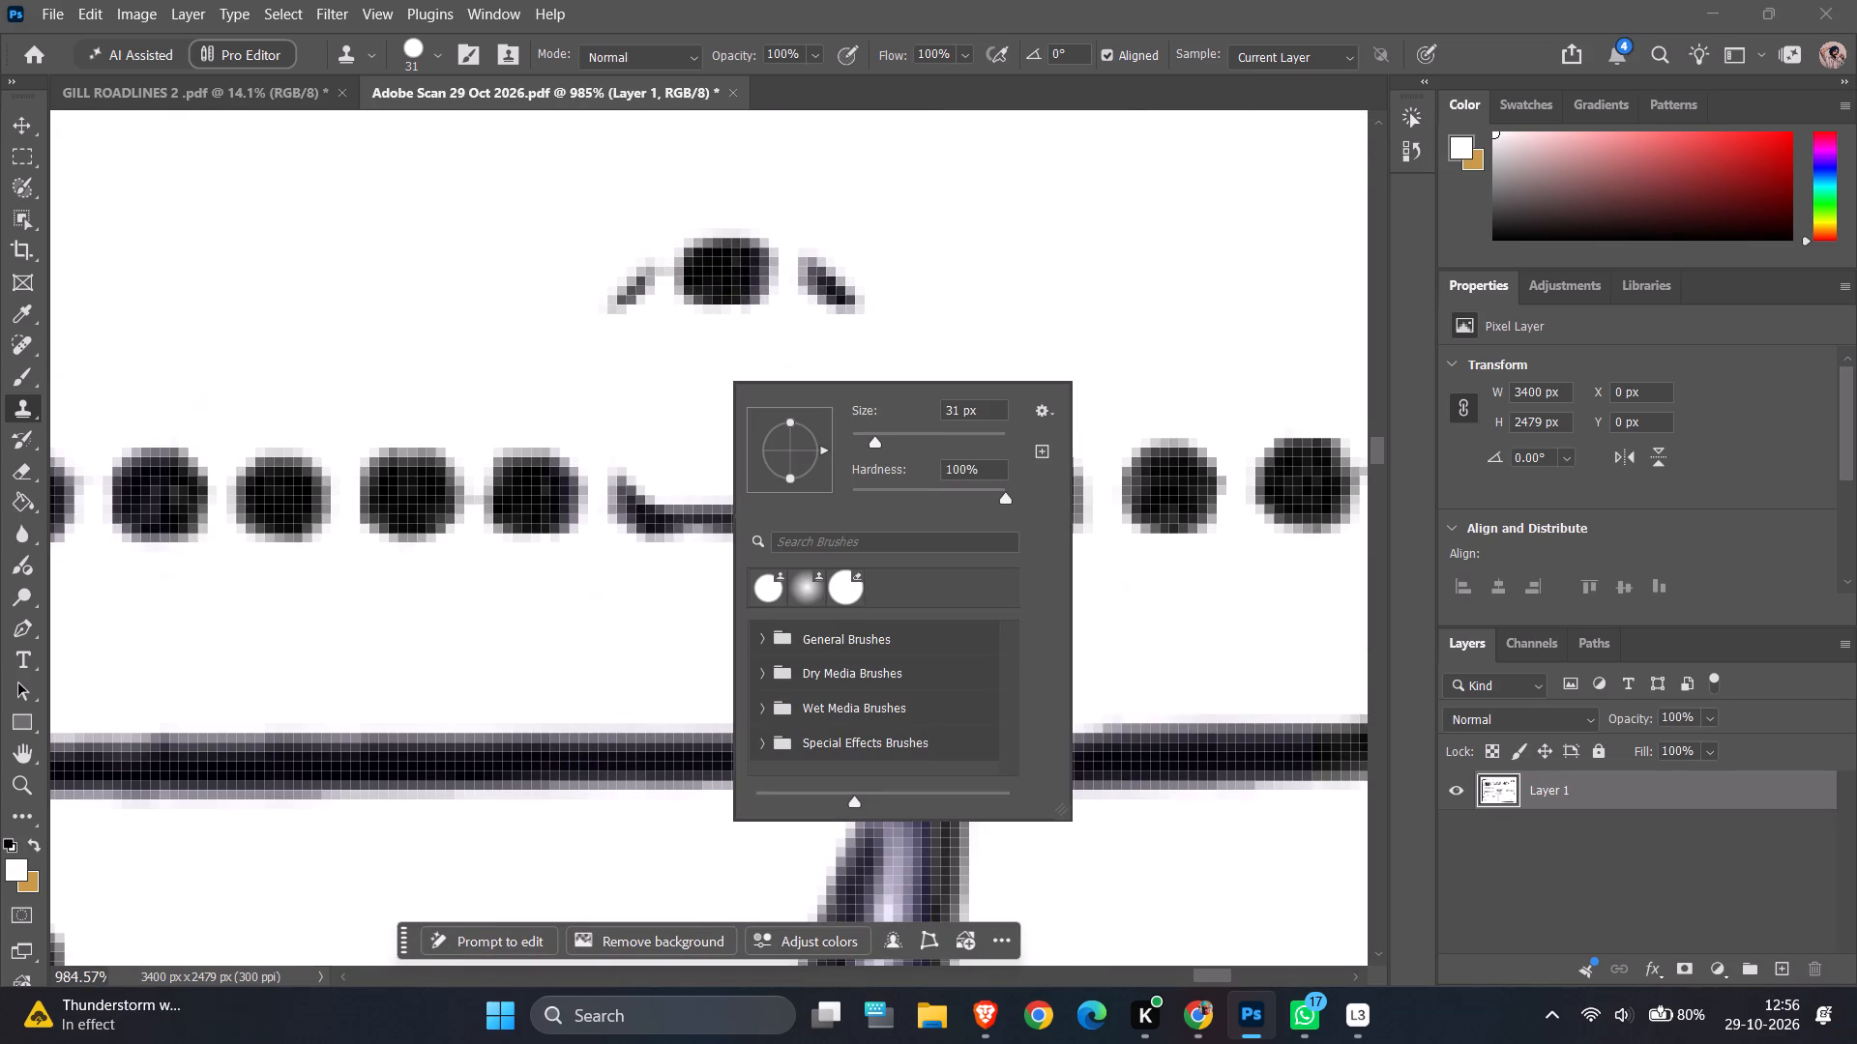
click(866, 432)
alt+click(620, 275)
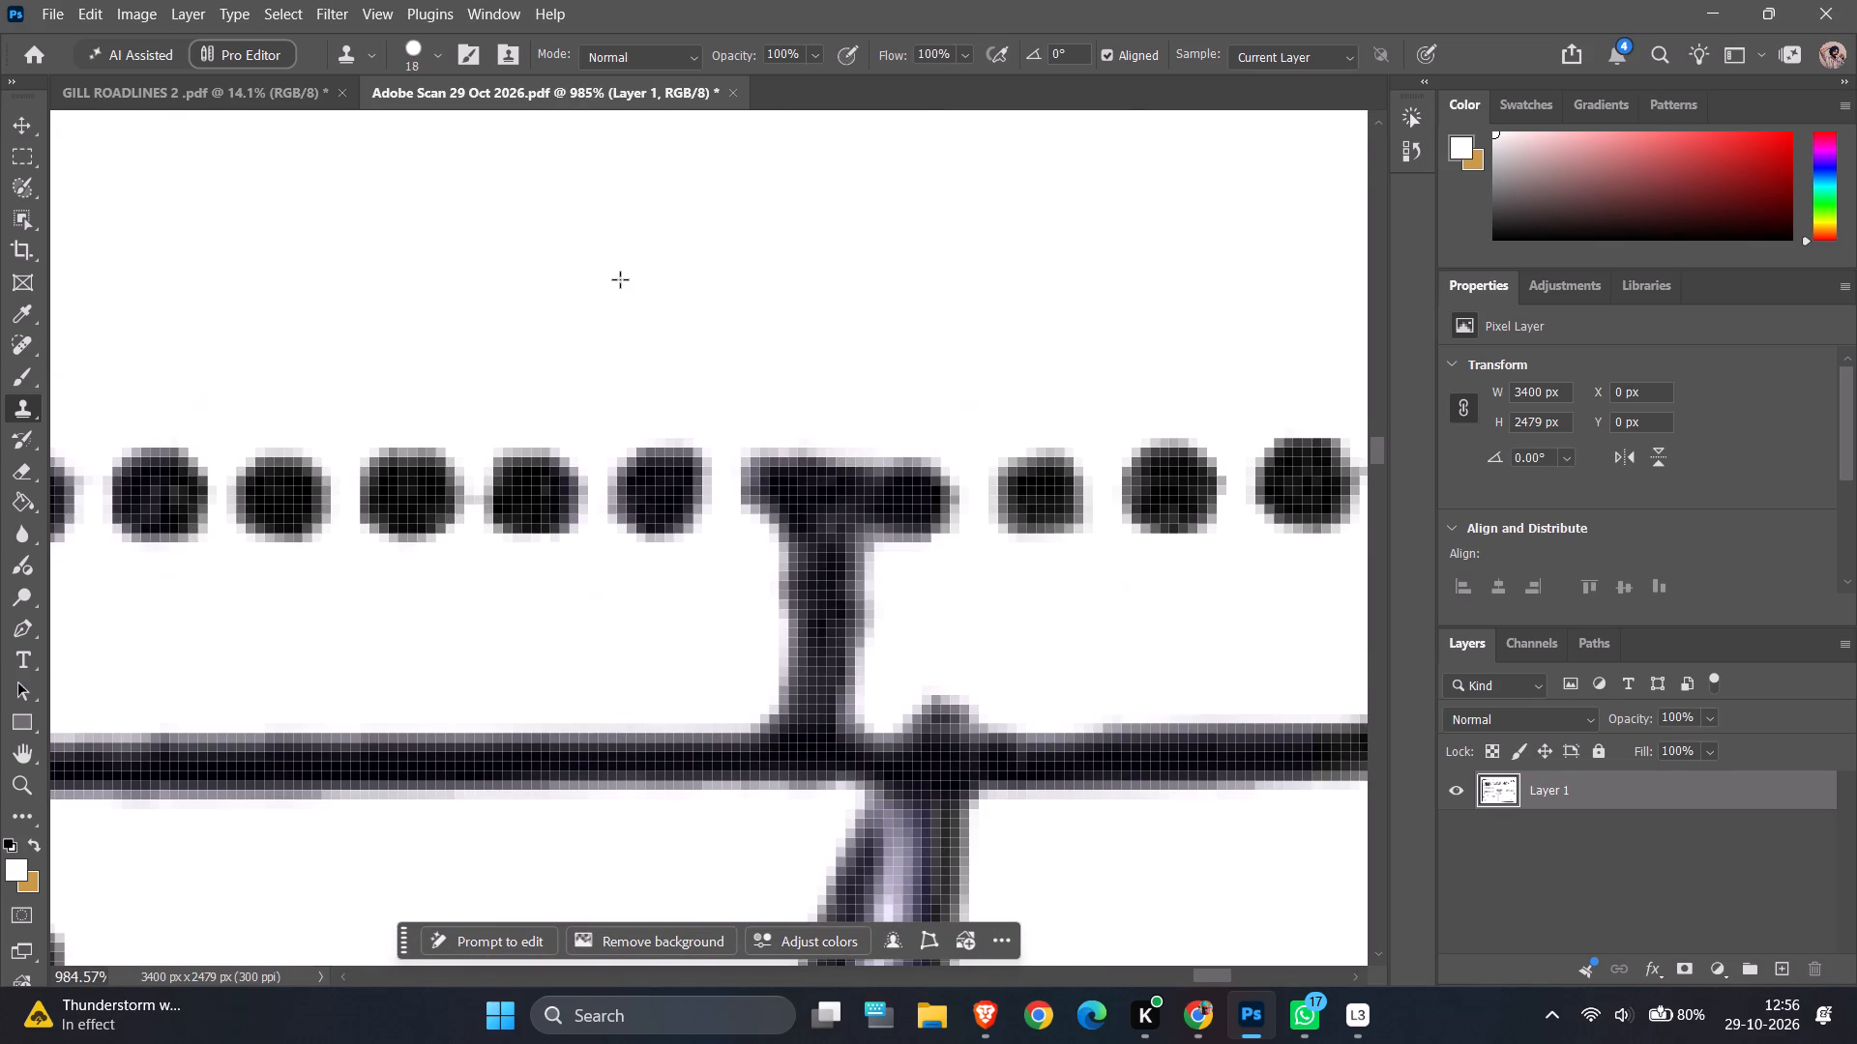
click(821, 626)
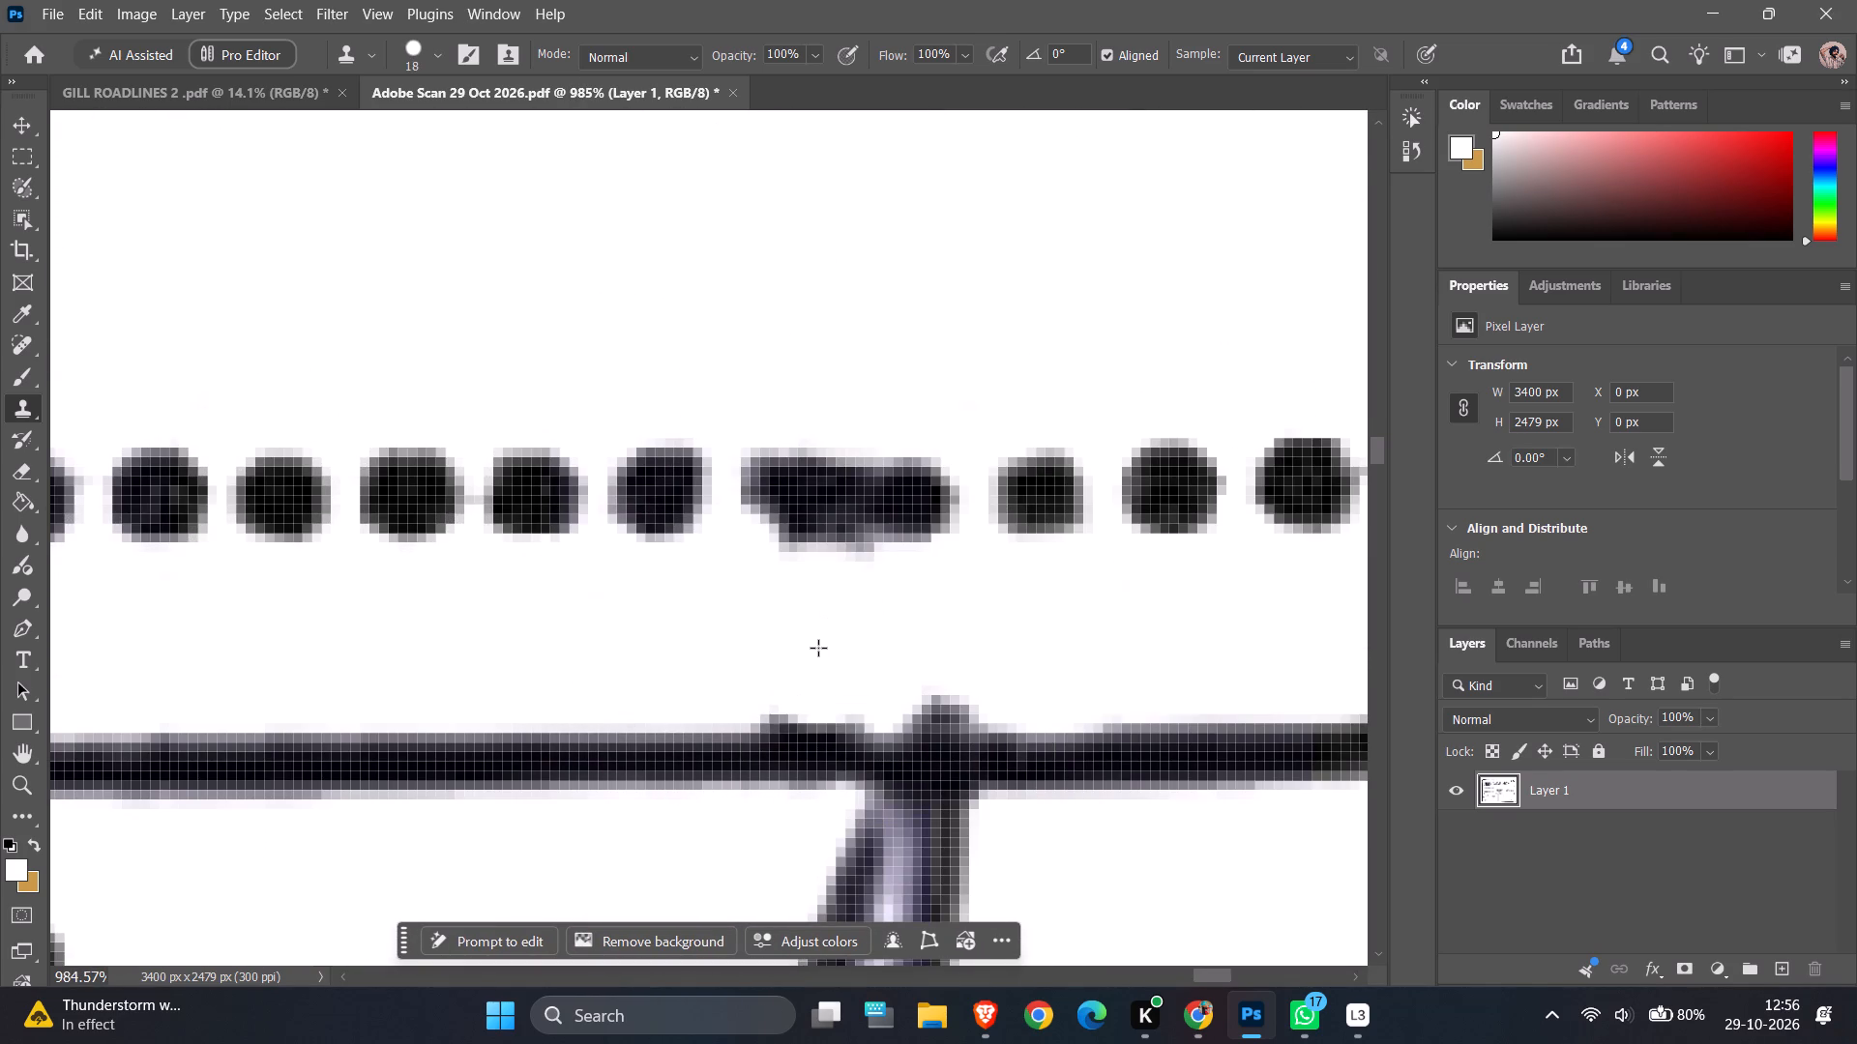
click(806, 649)
Clone white background over the handwriting stub protruding above the horizontal border between From and To.
click(937, 644)
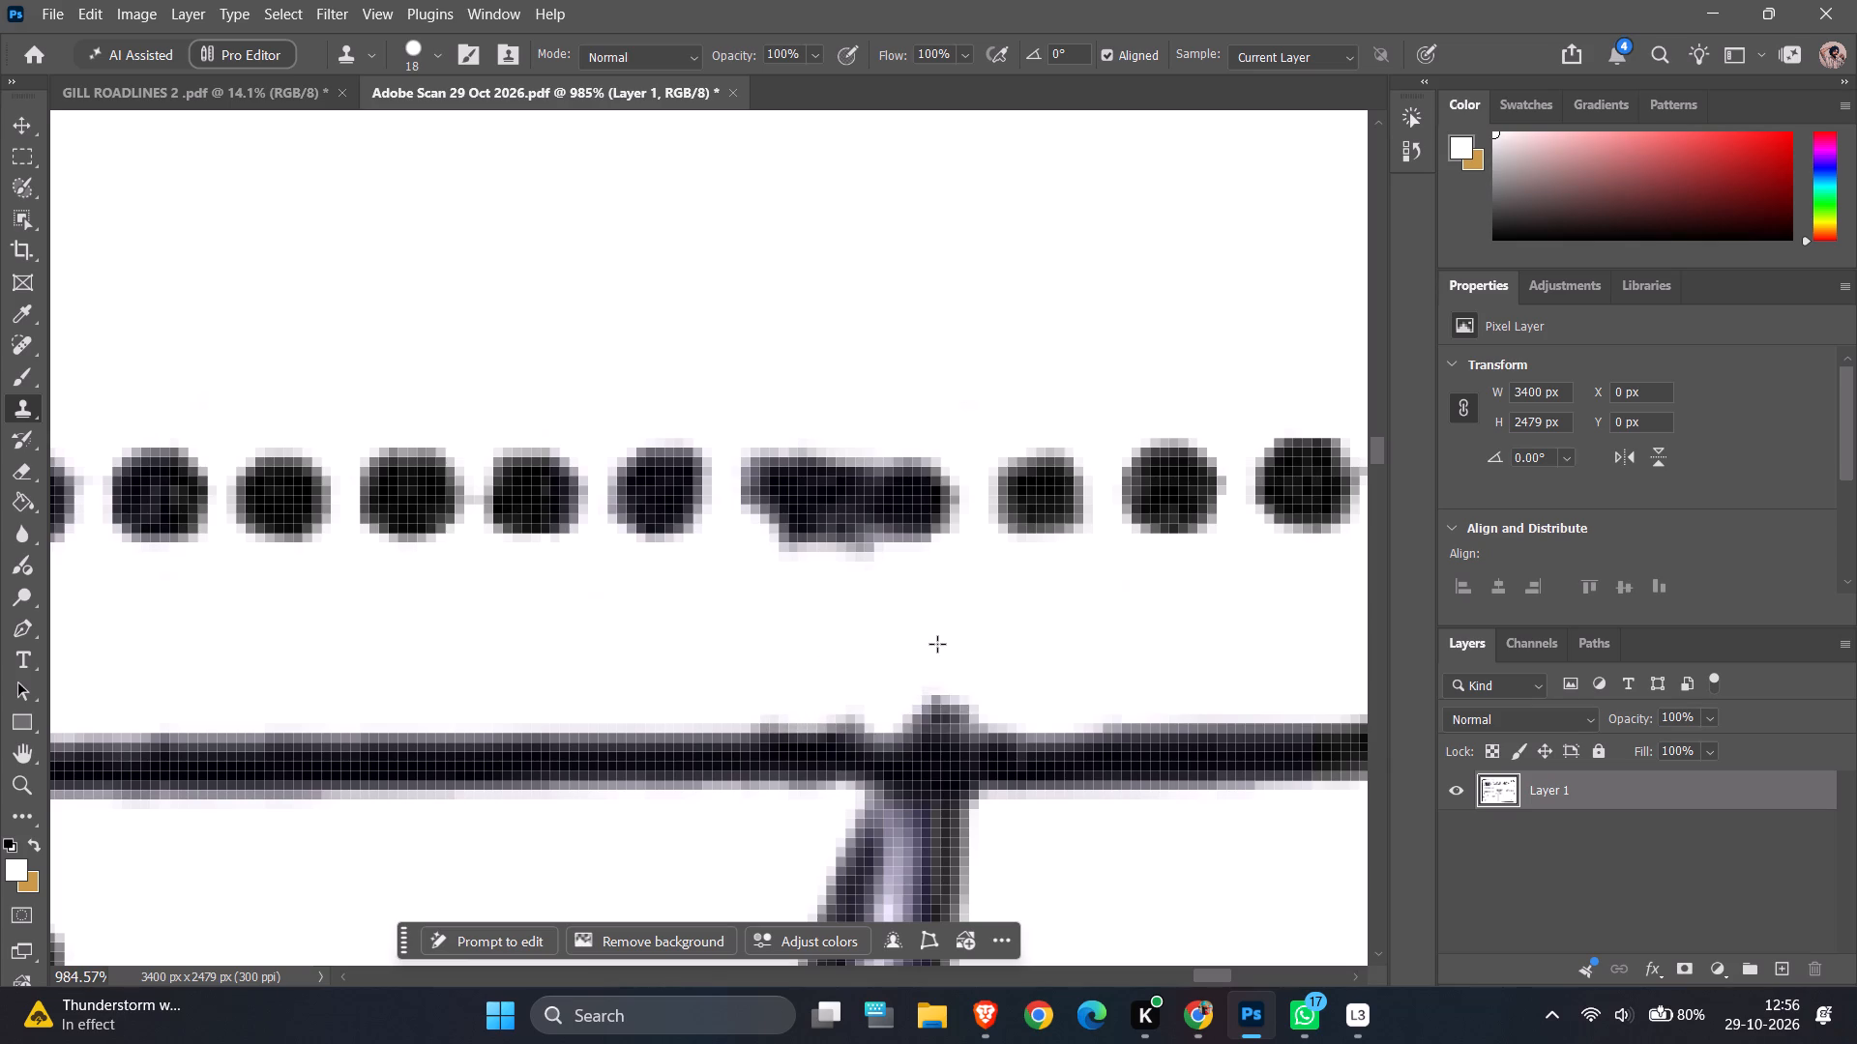
click(960, 646)
drag(929, 644, 919, 644)
click(878, 643)
drag(854, 642, 840, 642)
click(817, 641)
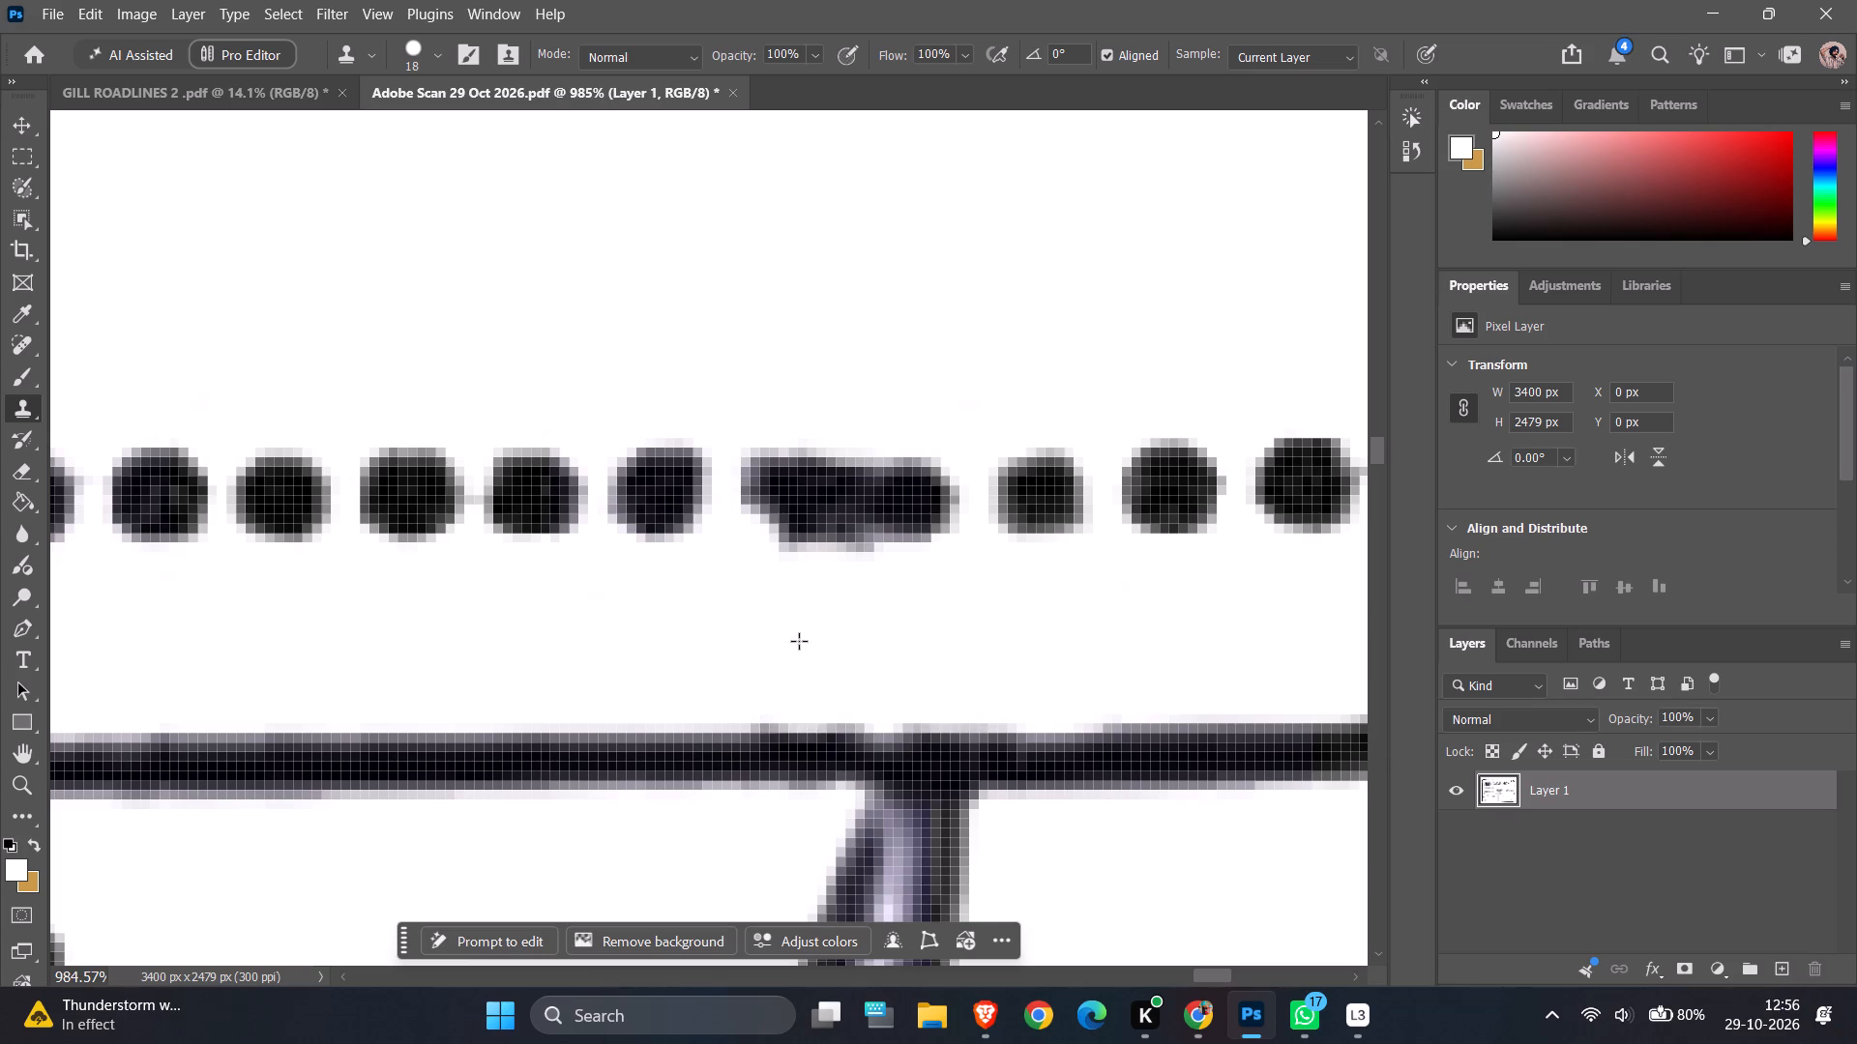
click(775, 641)
click(764, 641)
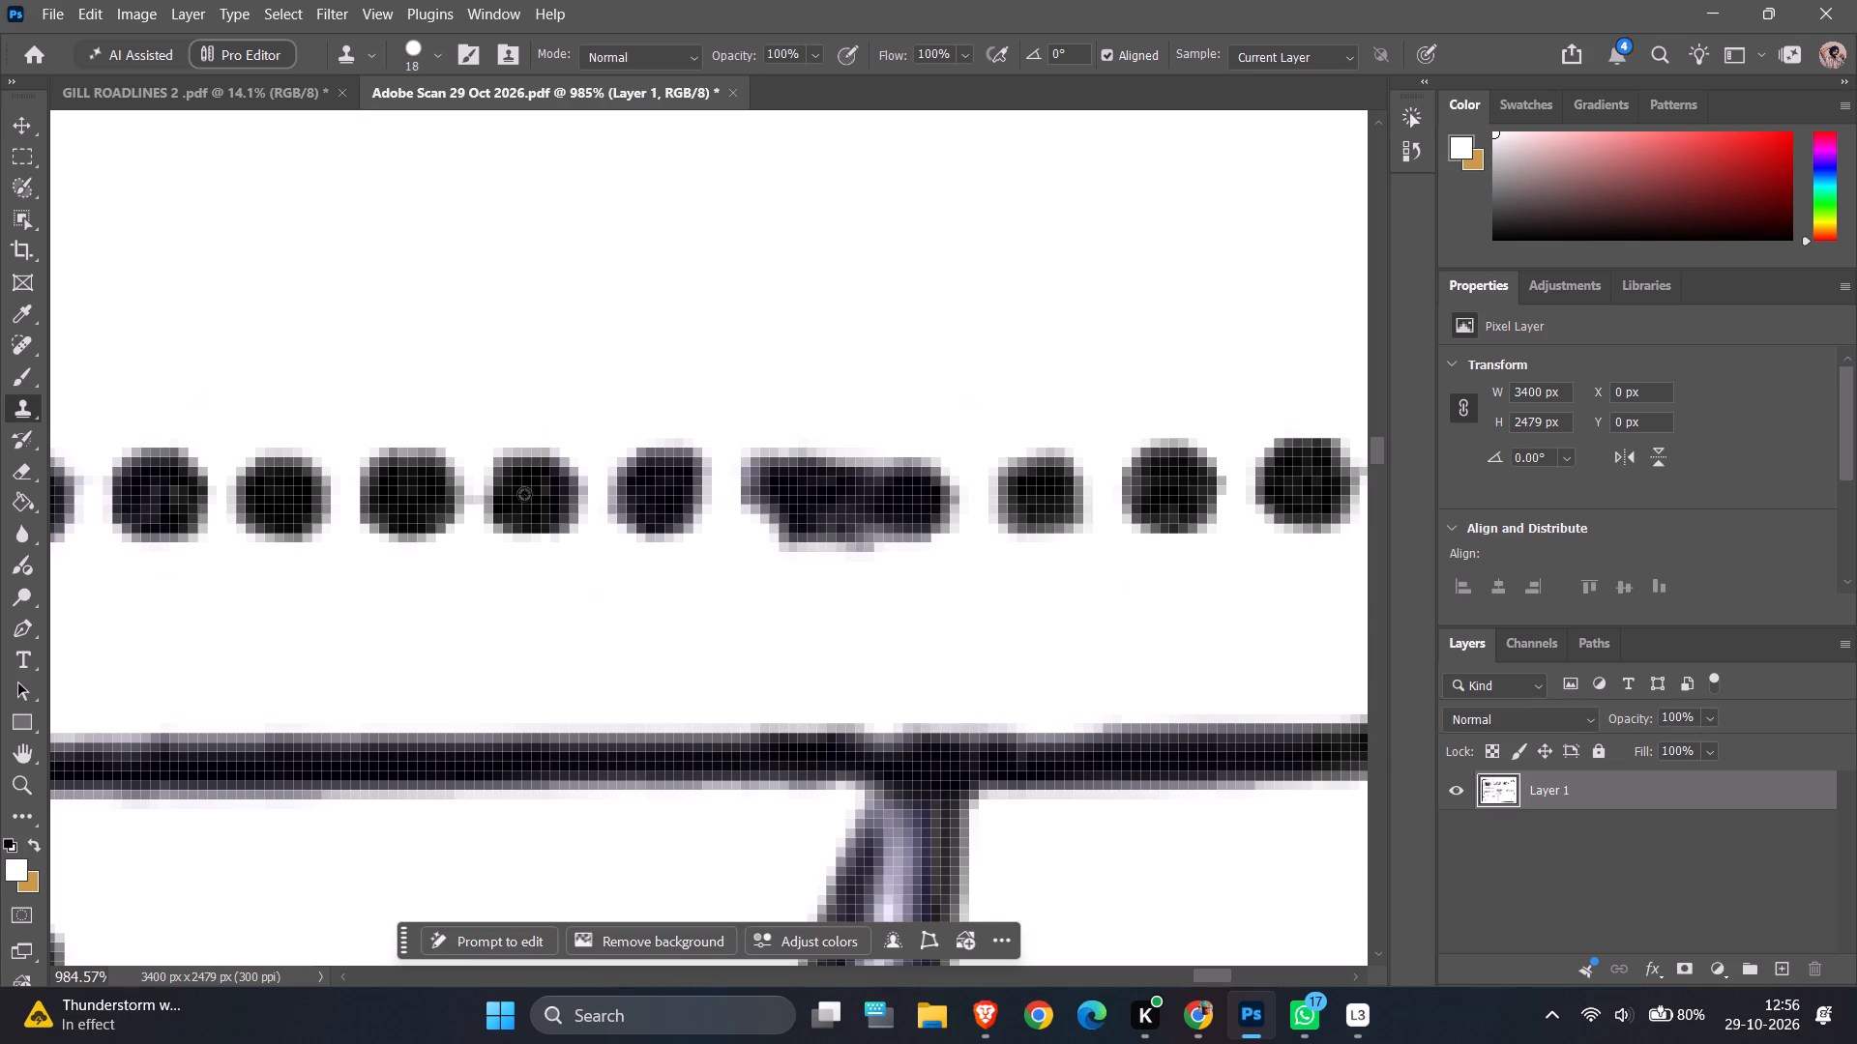
Clone a clean dot over the smeared, merged dots in the lower From dotted line.
alt+click(524, 494)
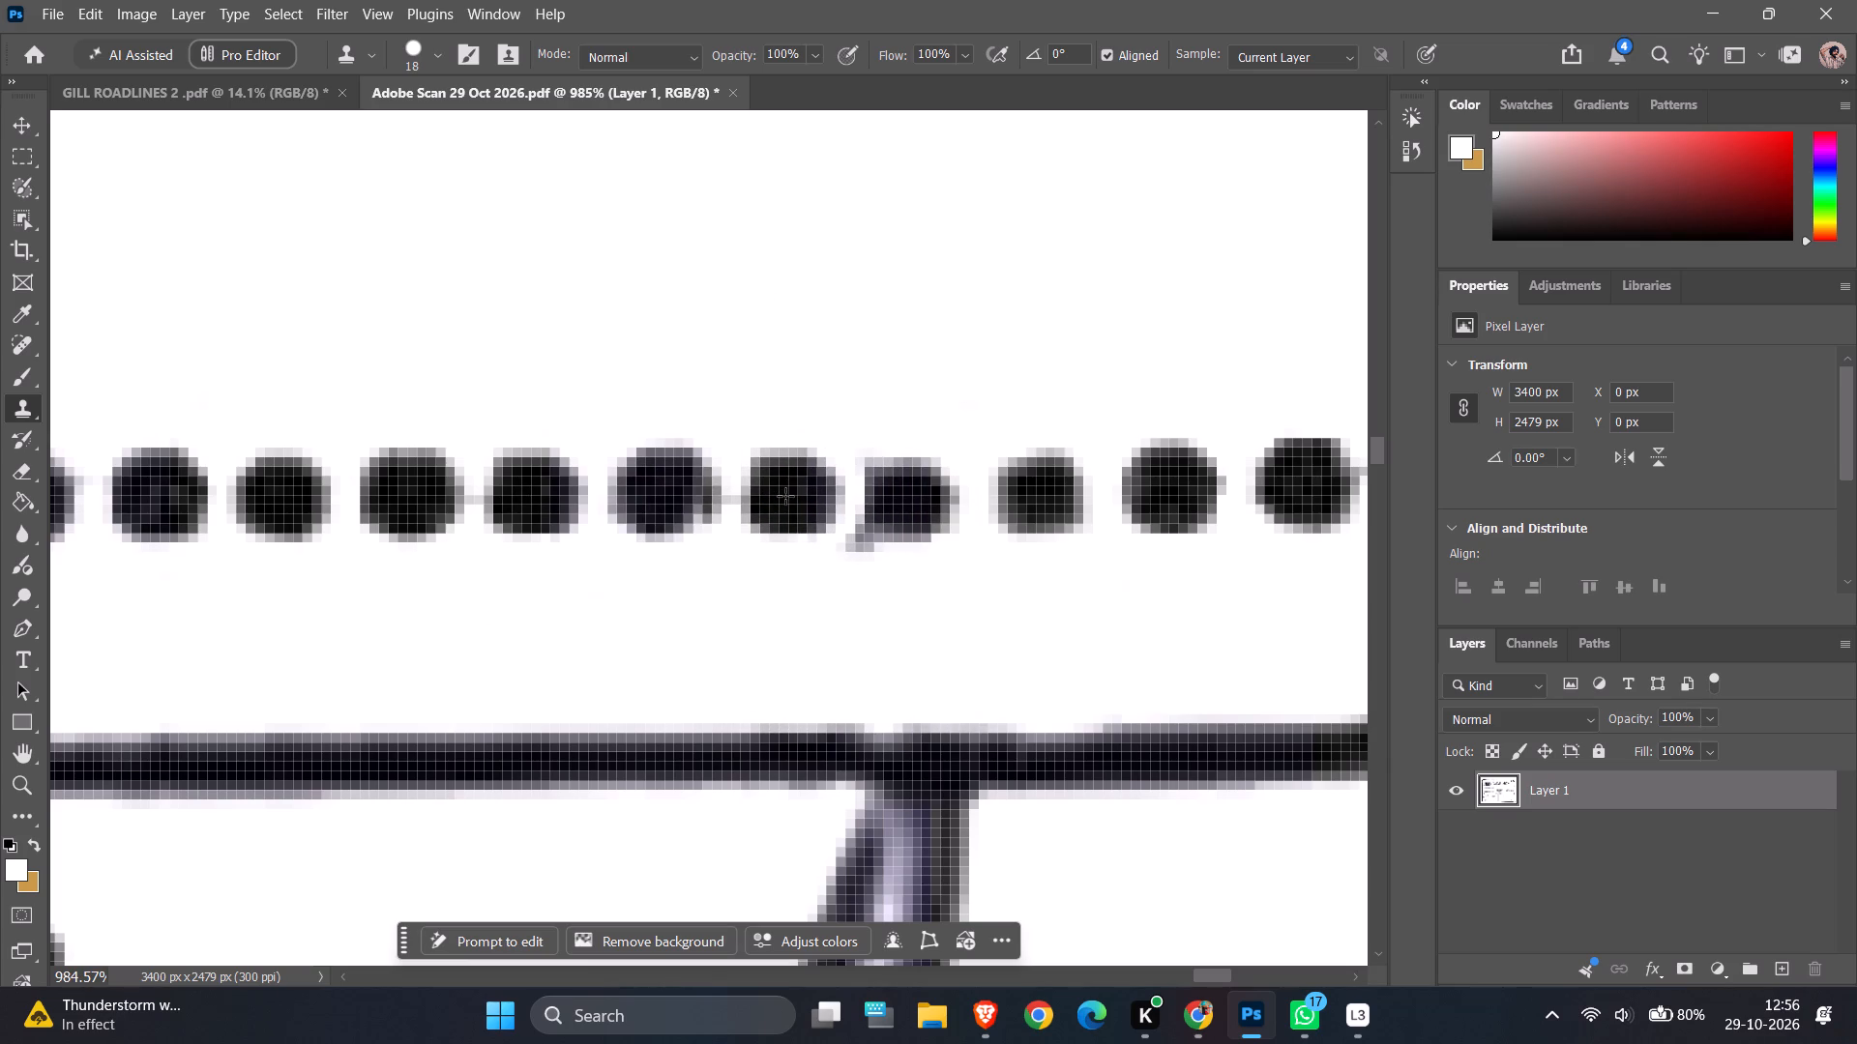
click(785, 499)
Set the Clone Stamp brush size to 30 px and clone white background over the grey speck above the To label.
ctrl+alt+scroll(899, 623, down, 17)
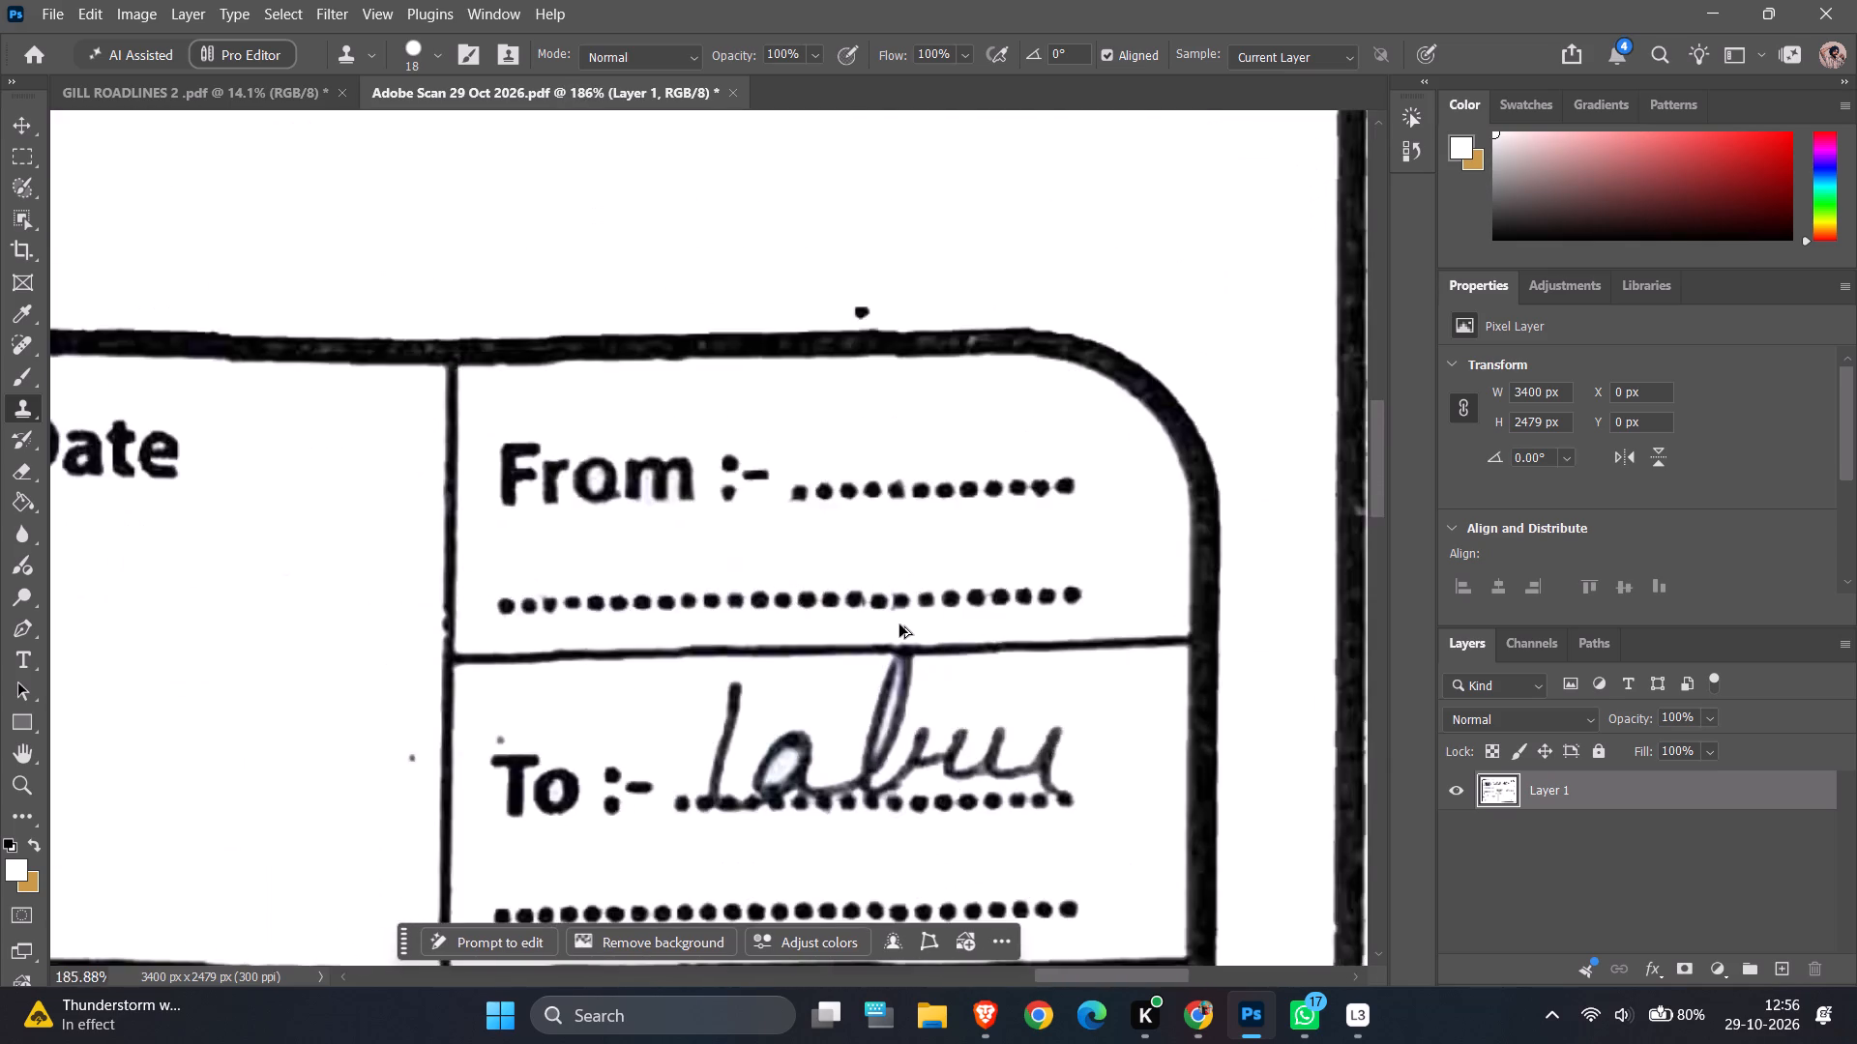
ctrl+alt+scroll(899, 624, down, 7)
ctrl+alt+scroll(855, 684, up, 16)
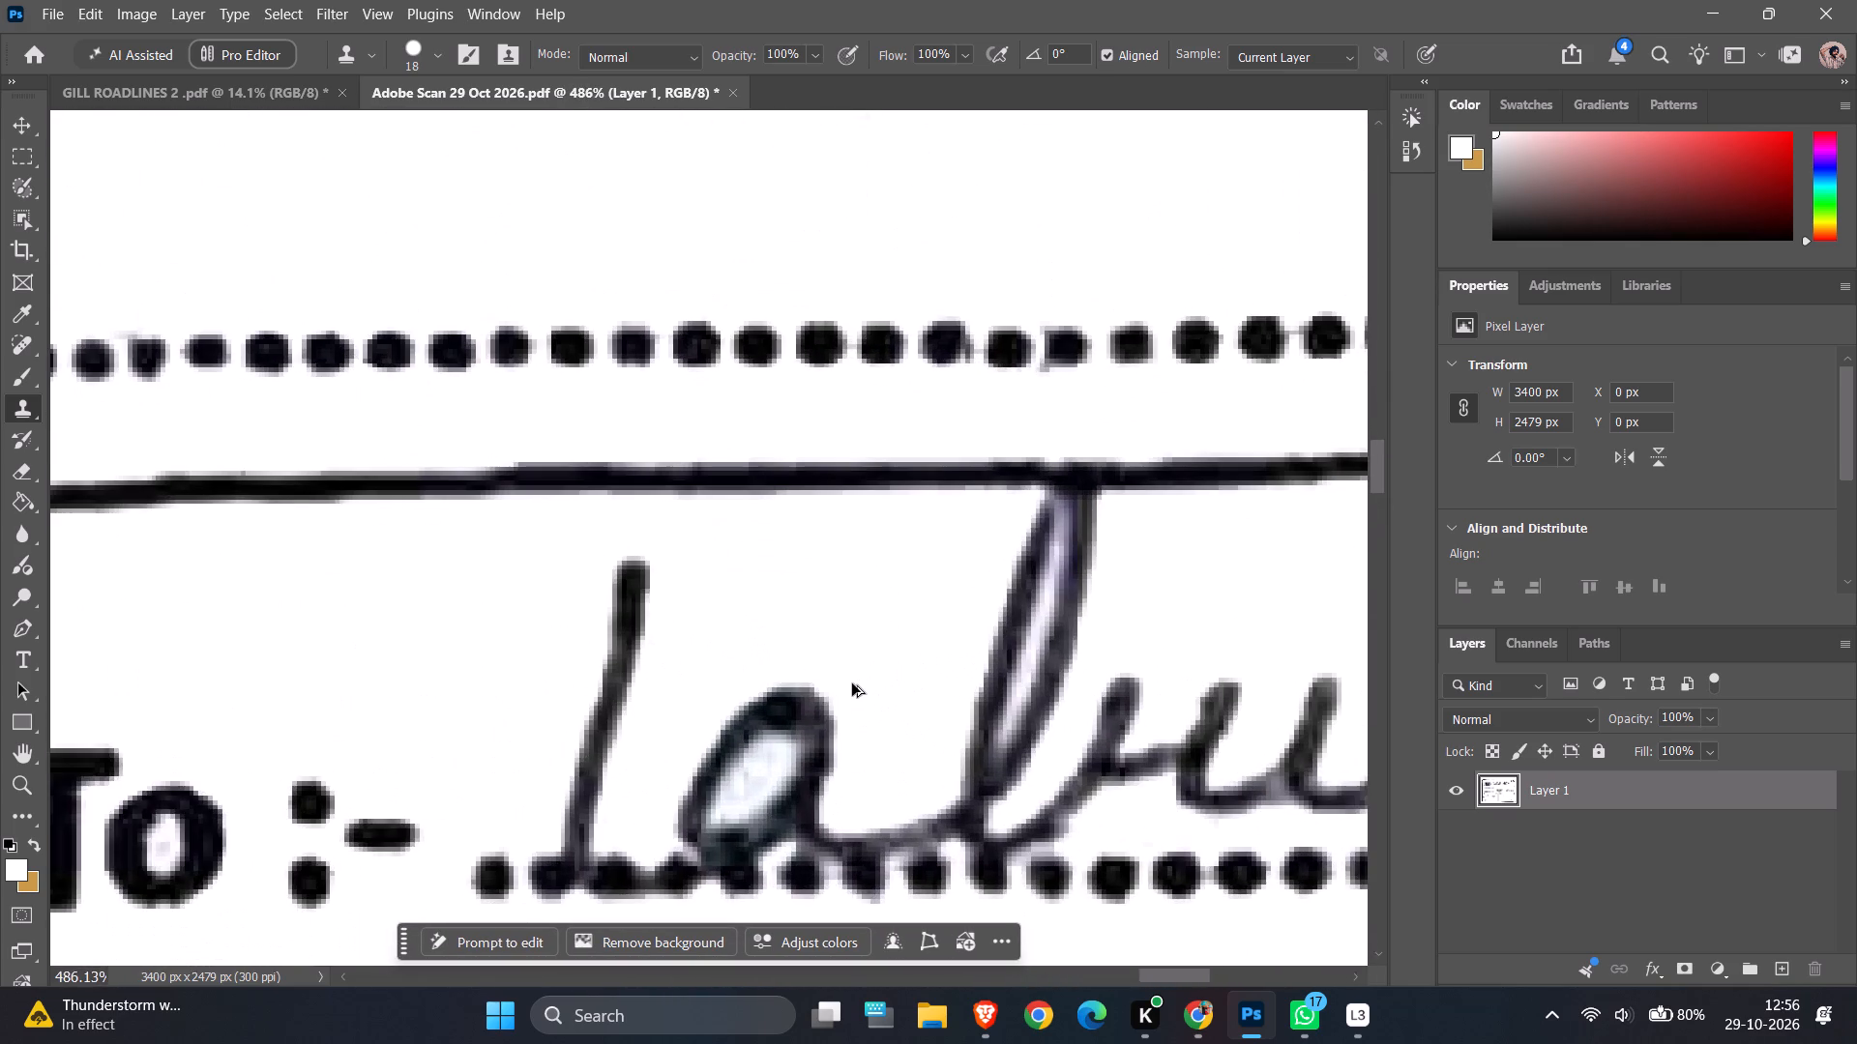
ctrl+alt+scroll(852, 683, down, 15)
alt+scroll(853, 687, down, 7)
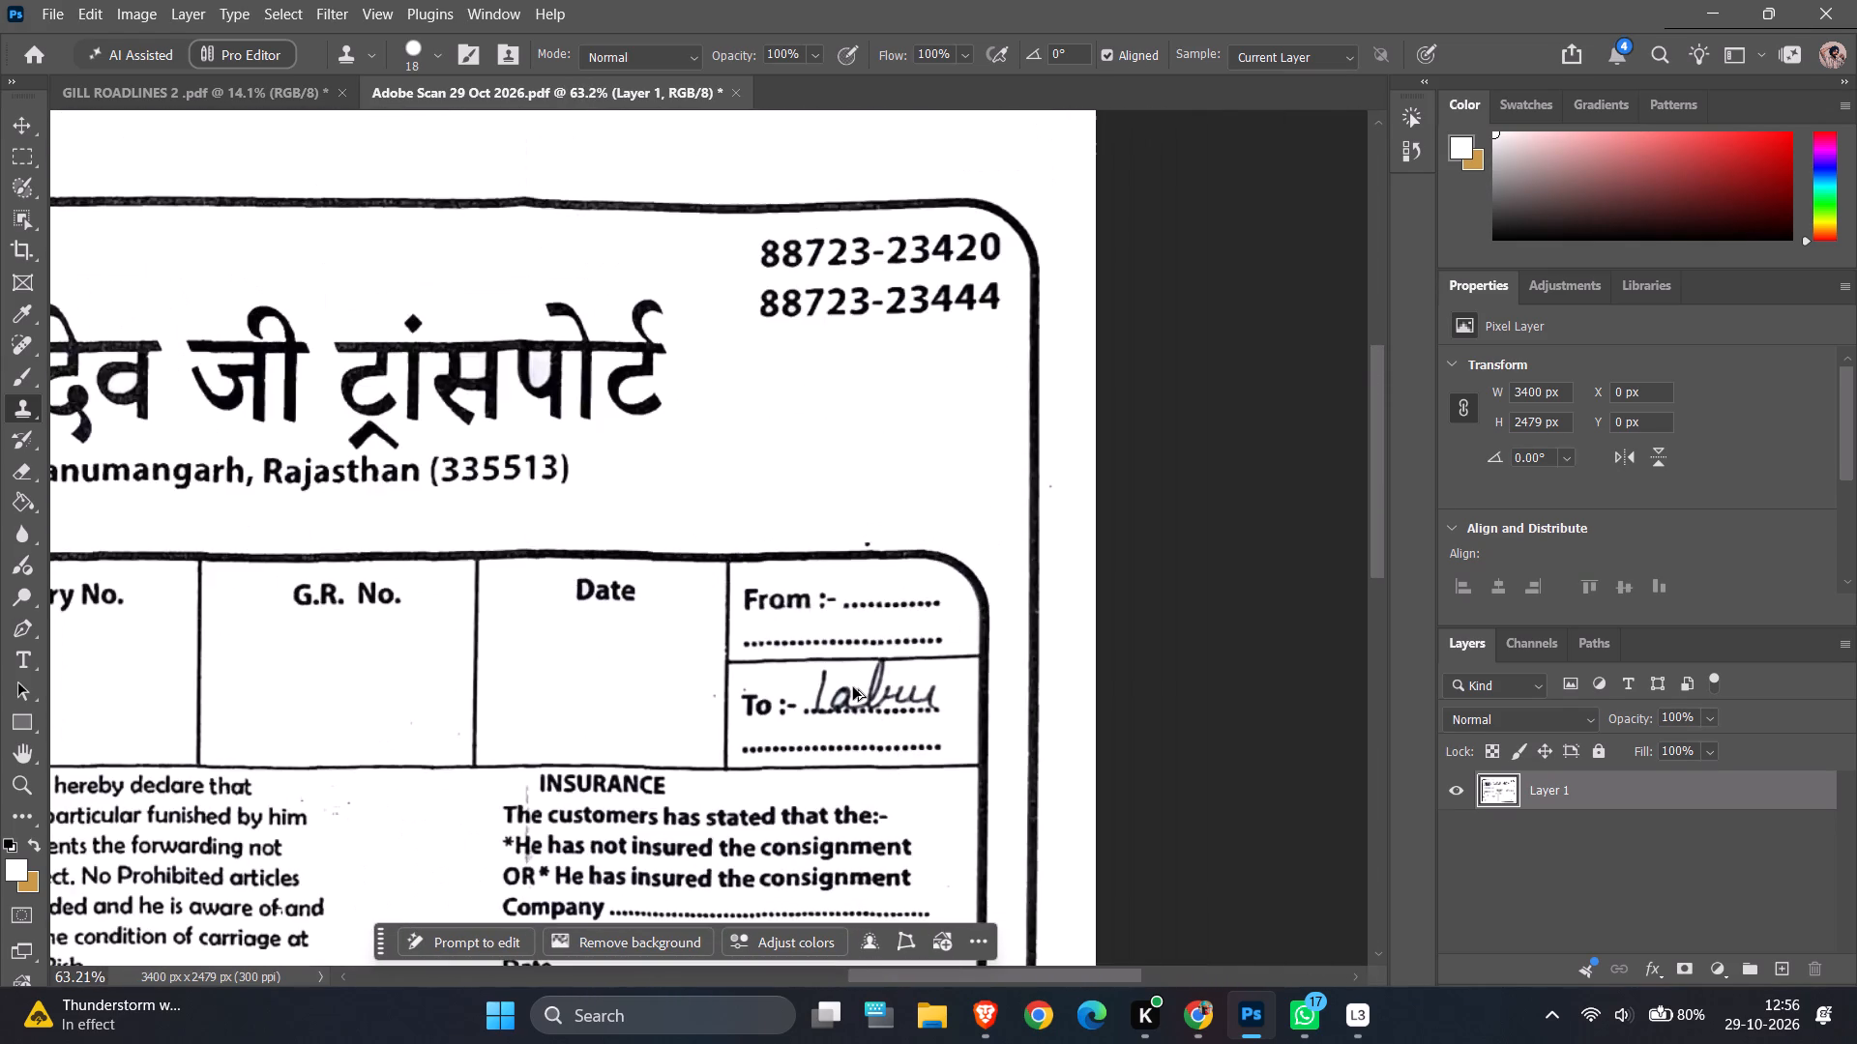
ctrl+alt+scroll(853, 687, up, 15)
scroll(733, 669, down, 3)
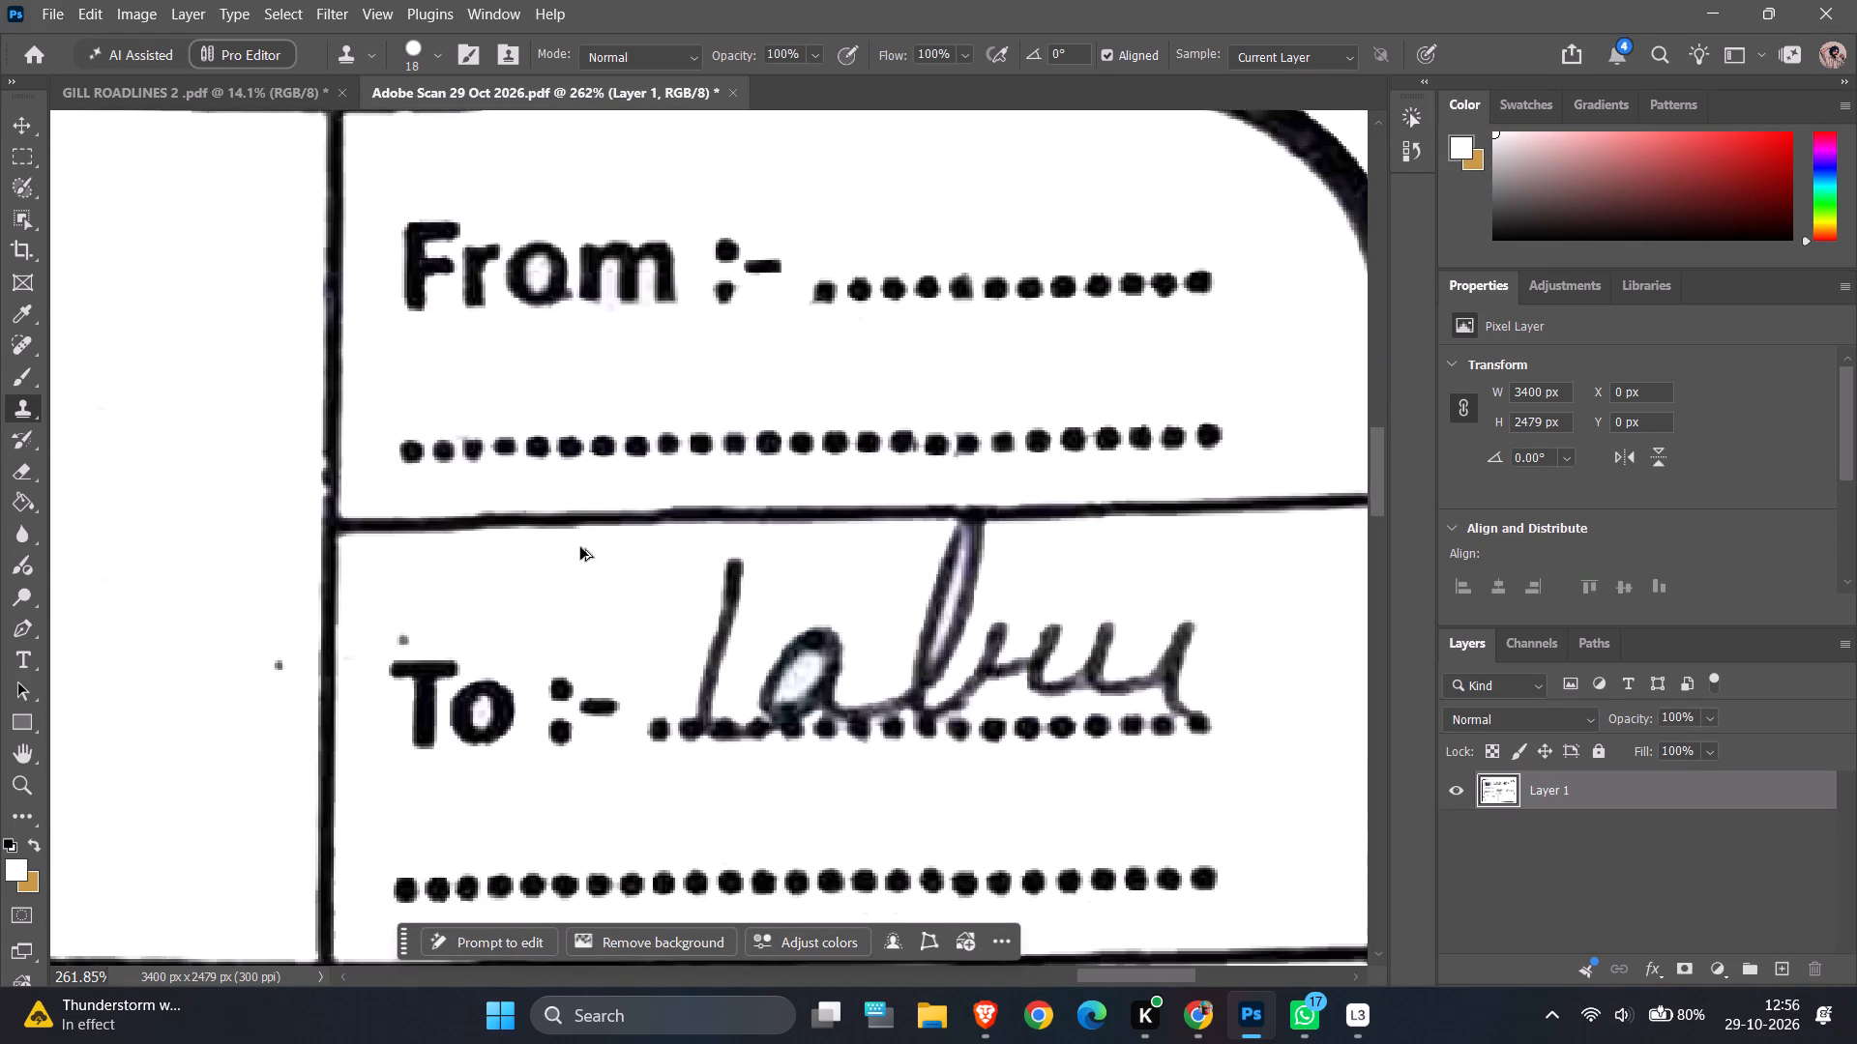
ctrl+alt+scroll(610, 578, up, 6)
right_click(610, 577)
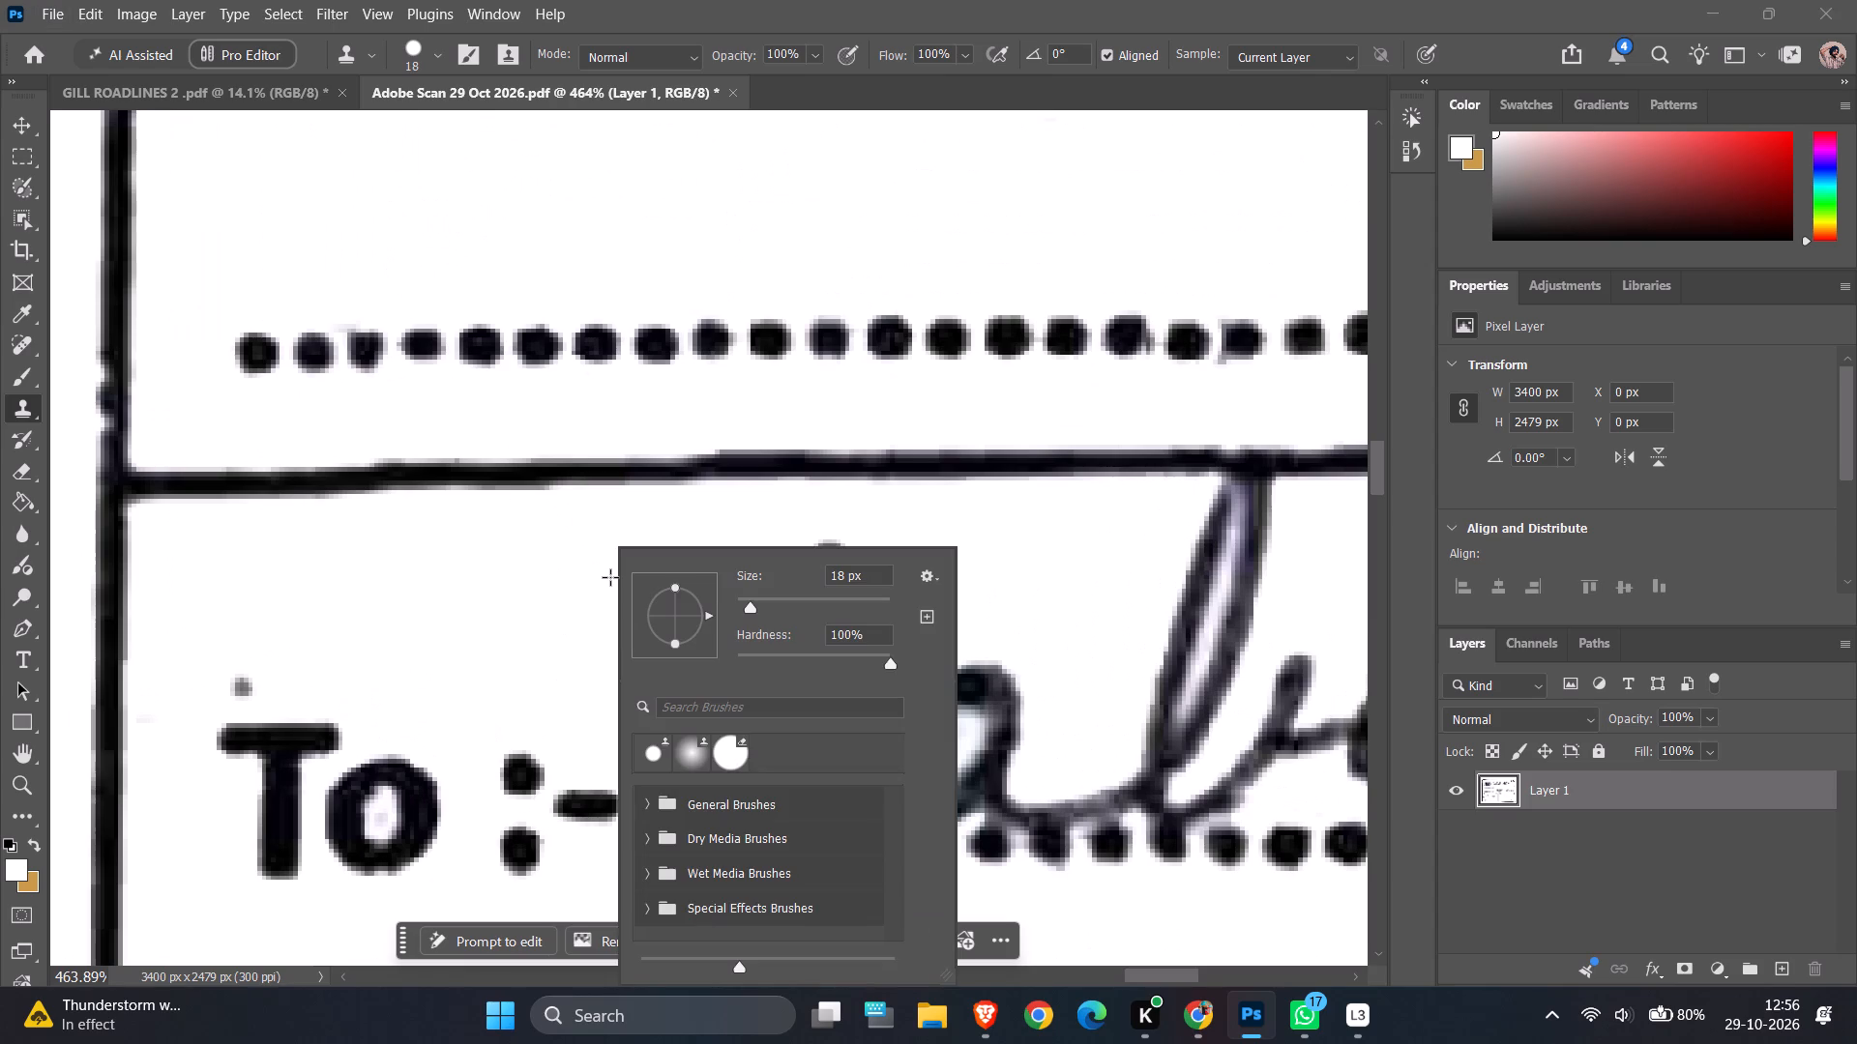
scroll(844, 571, up, 4)
click(844, 571)
scroll(844, 571, up, 15)
scroll(844, 571, down, 3)
drag(423, 685, 434, 678)
key(ctrl+z)
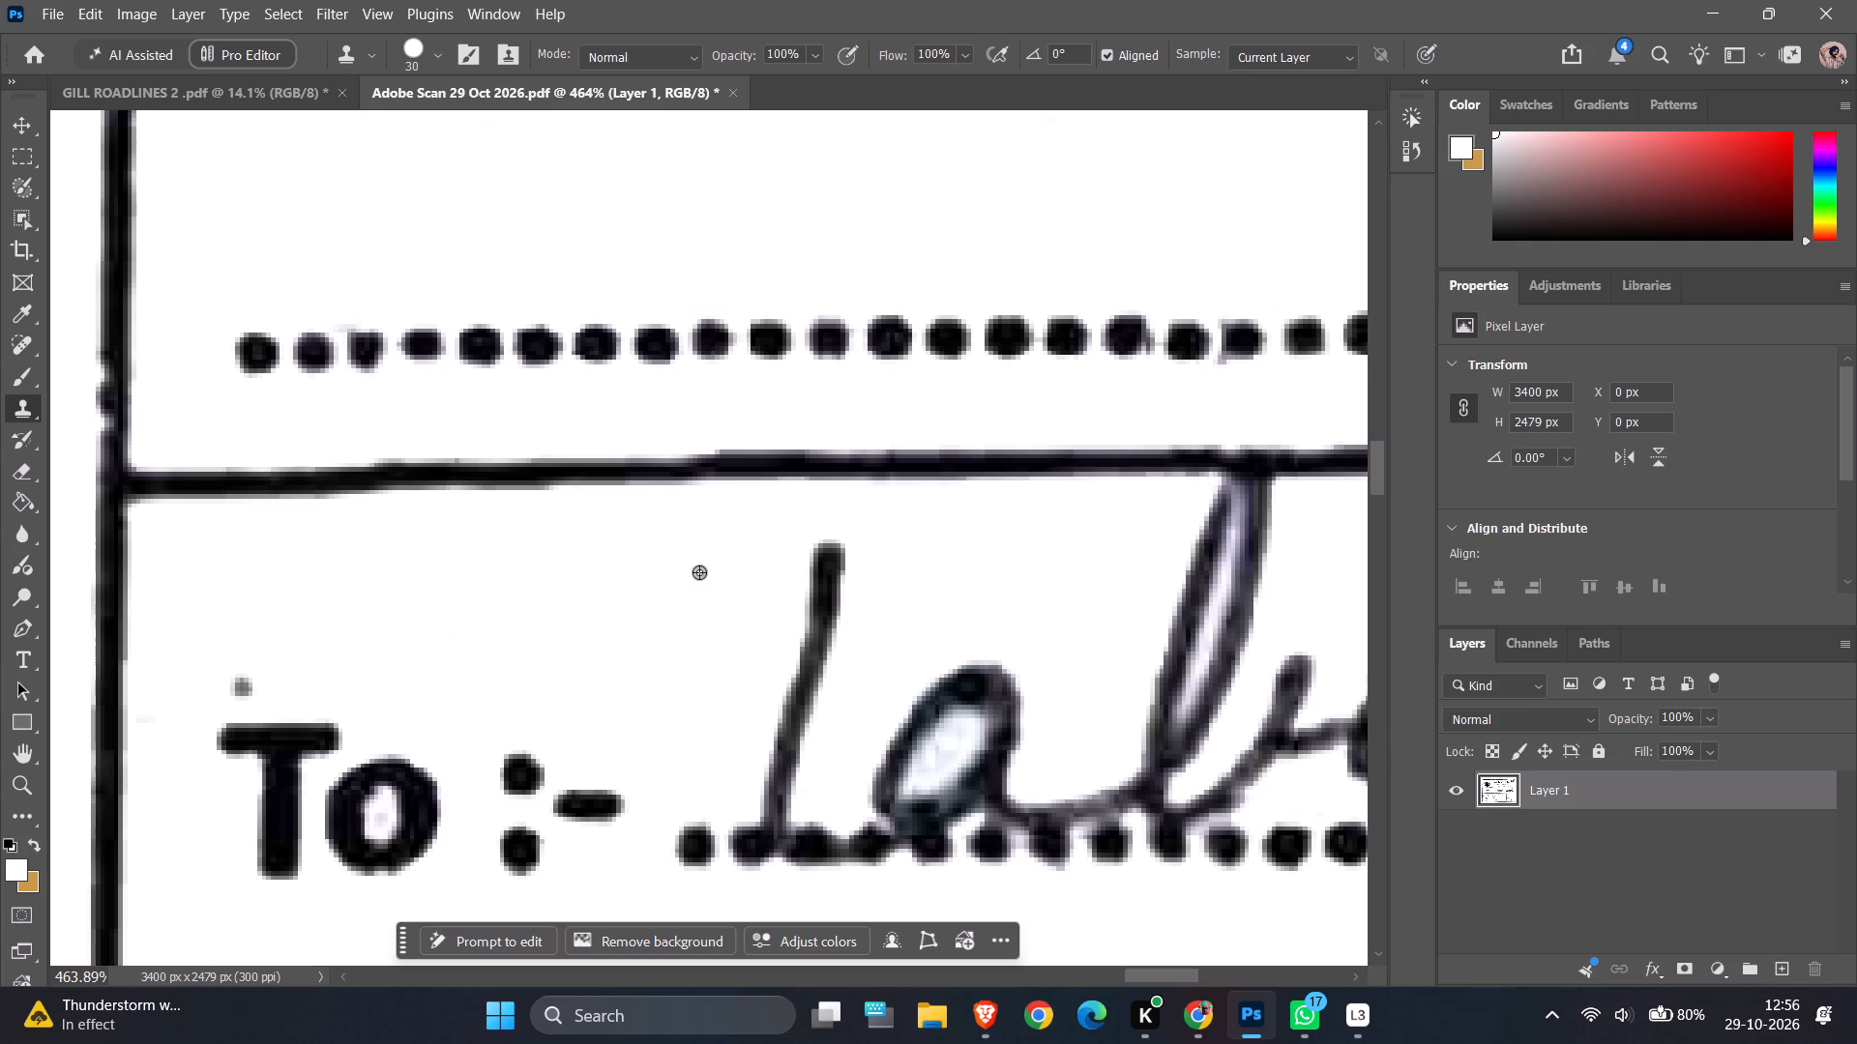
alt+click(649, 569)
click(244, 652)
Clone white background over the first handwritten letter, the tall stroke above the To dotted line.
alt+click(552, 587)
click(811, 609)
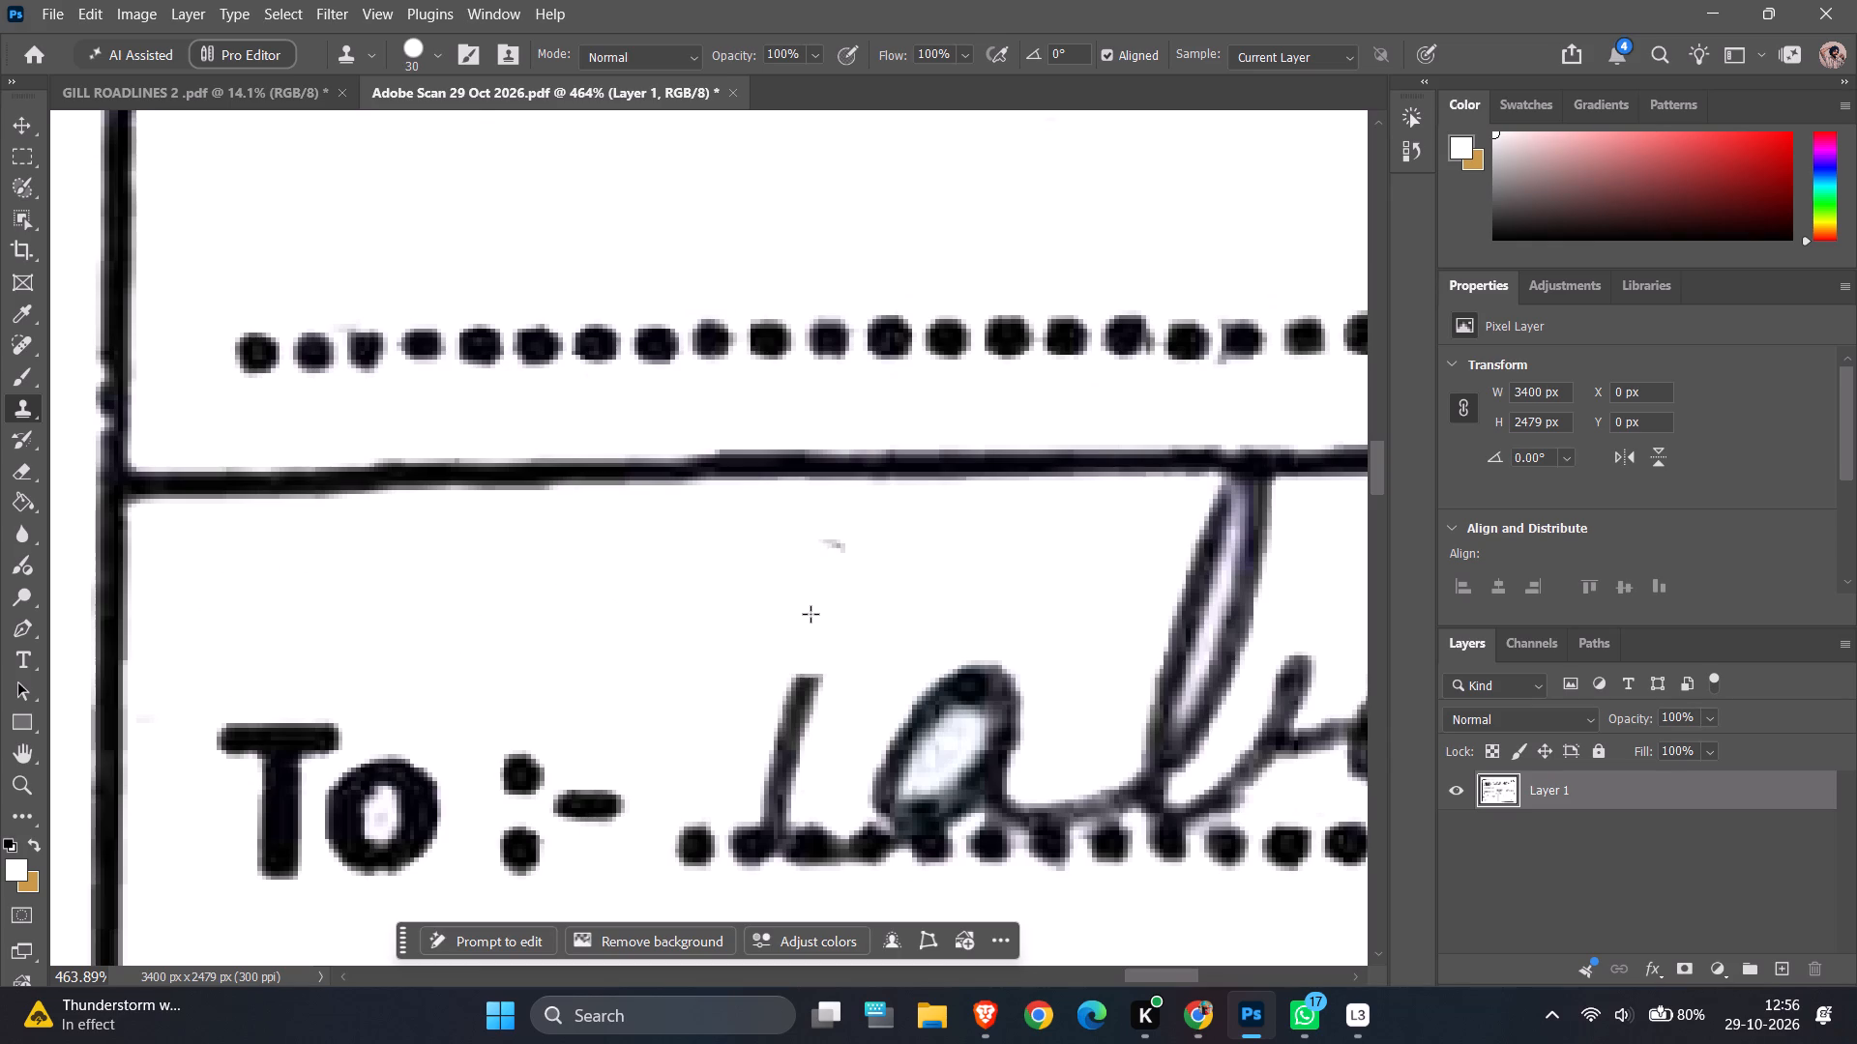
click(831, 592)
click(789, 673)
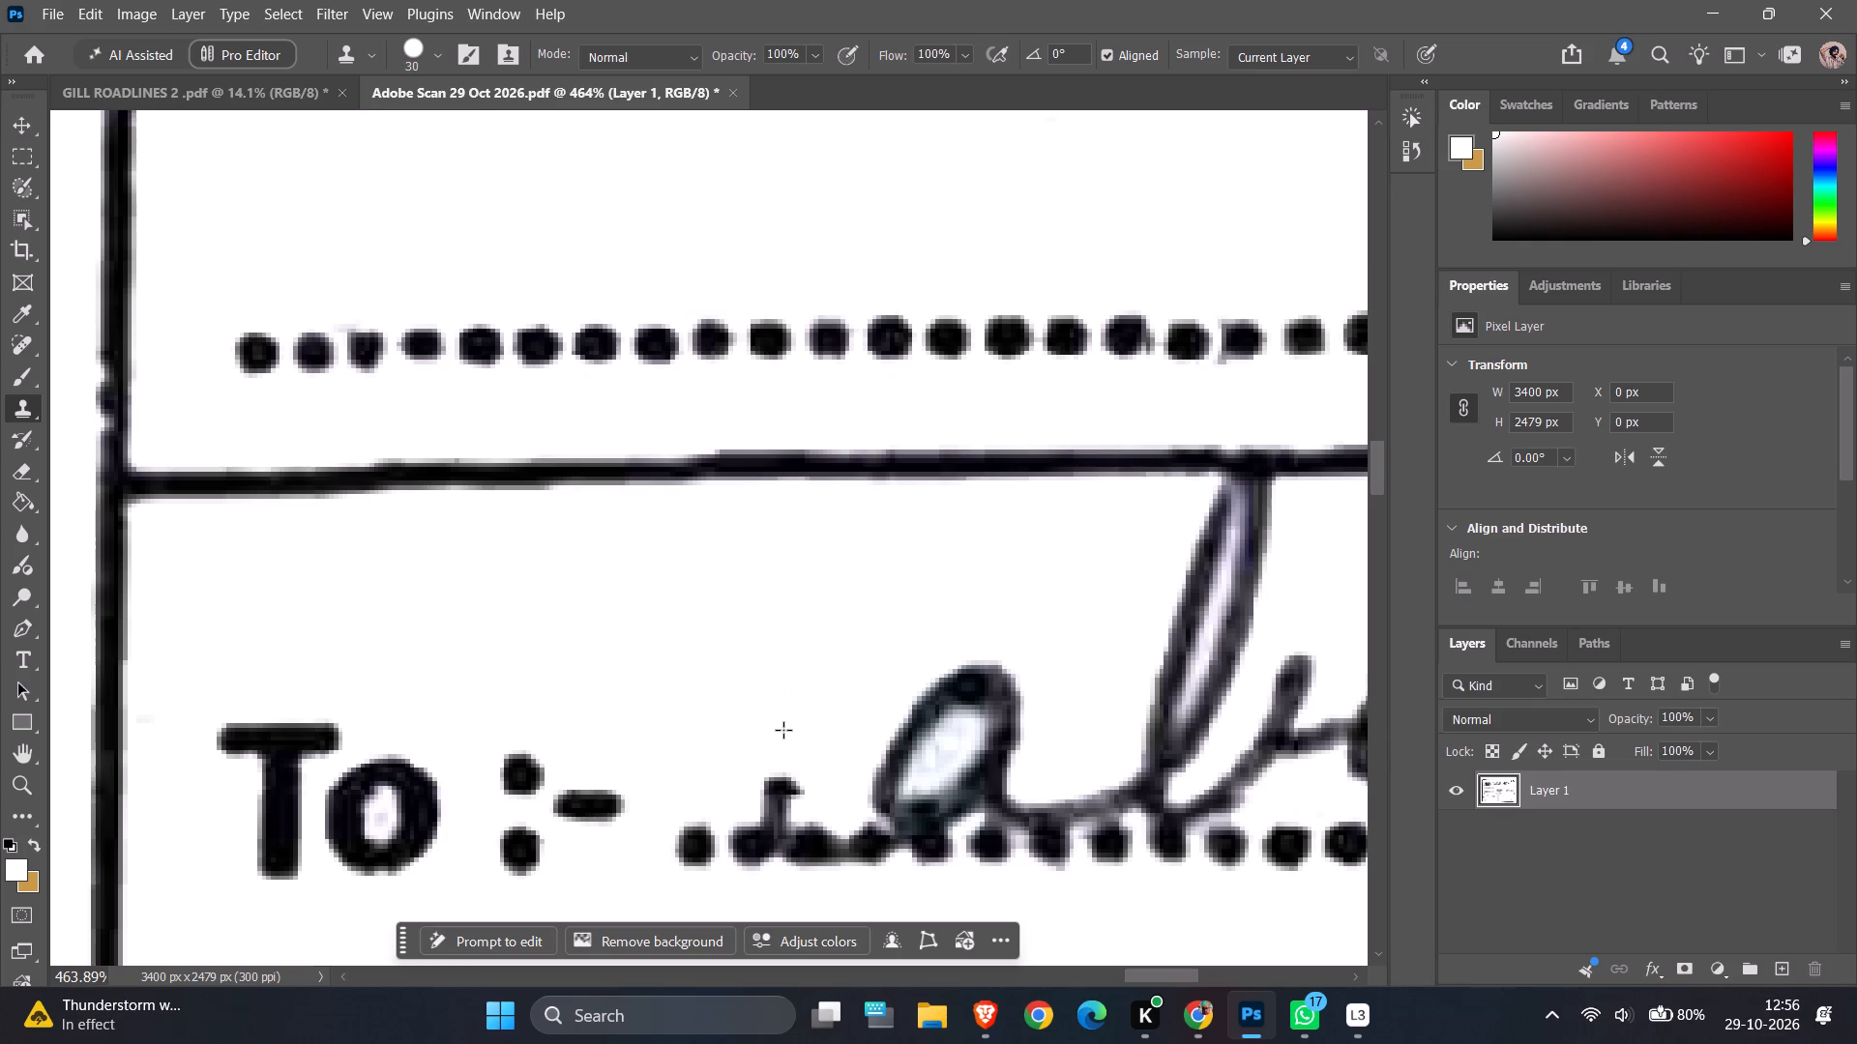
alt+click(572, 574)
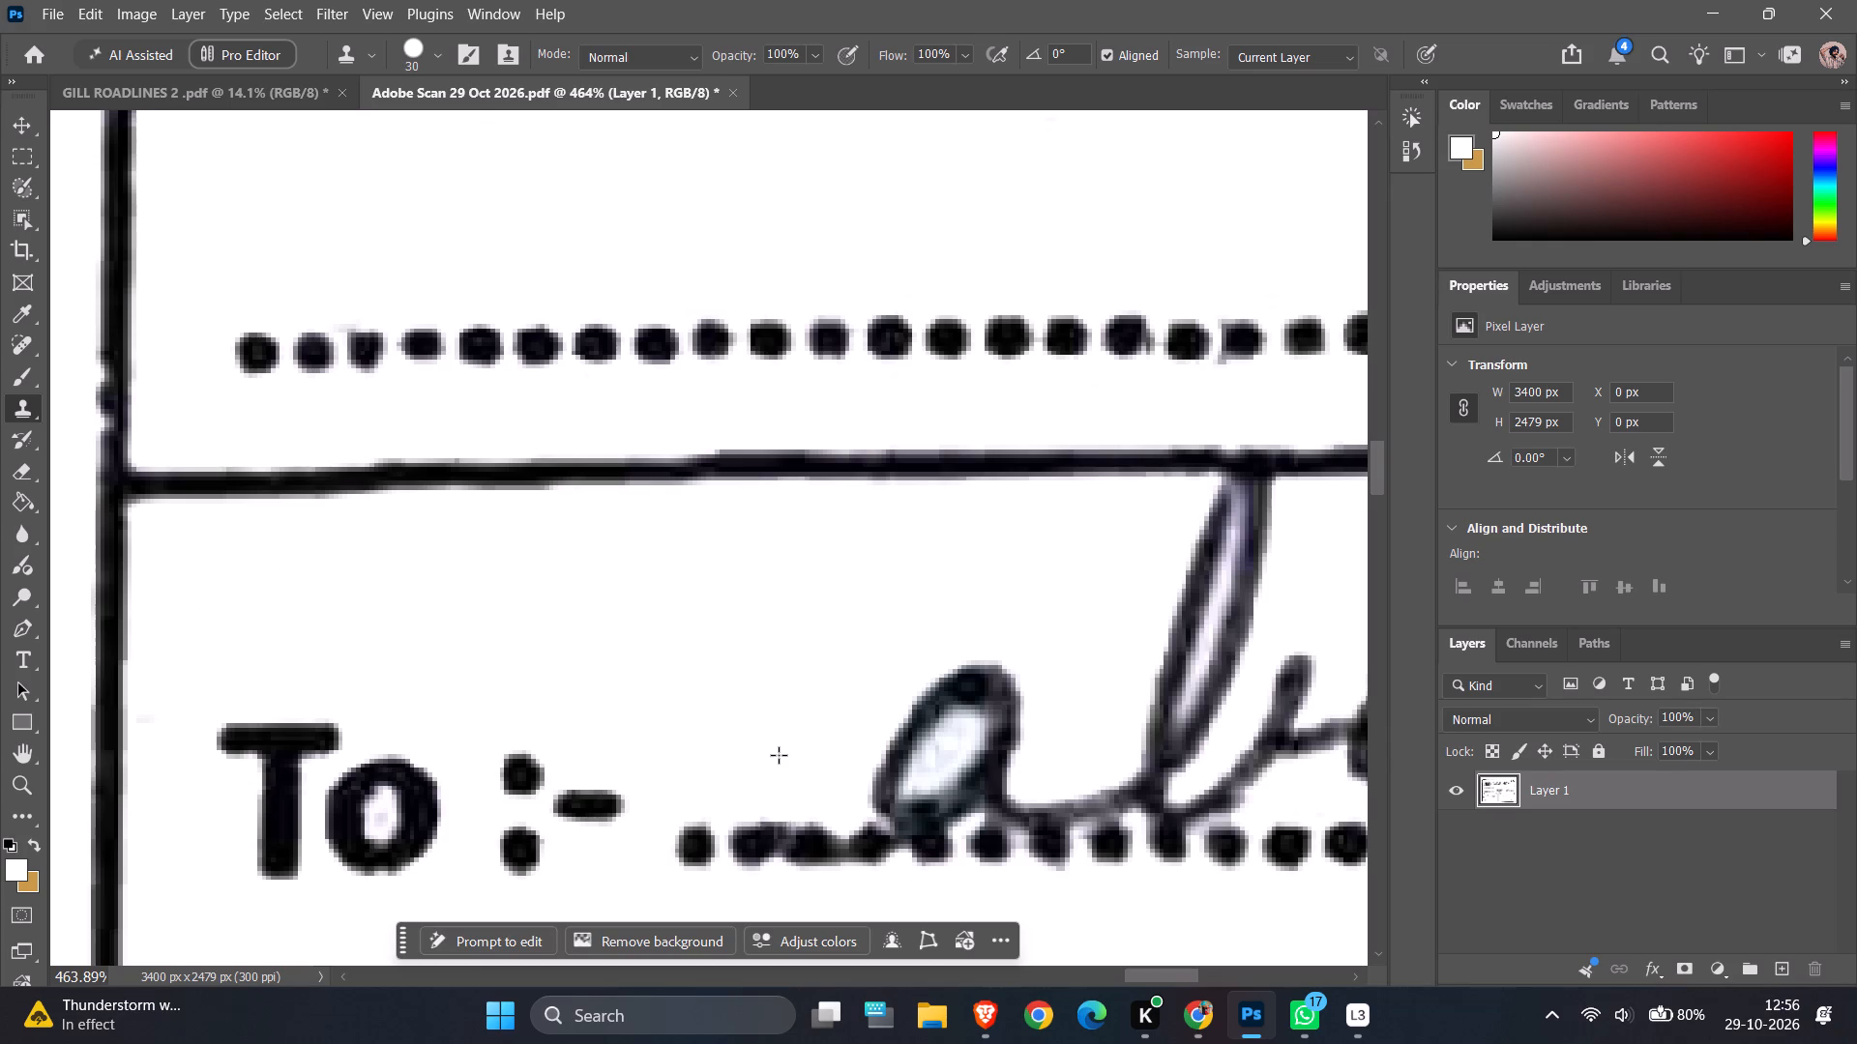
click(779, 759)
Clone white background over the handwritten "a" above the To dotted line, down to the dots.
alt+click(601, 582)
click(989, 688)
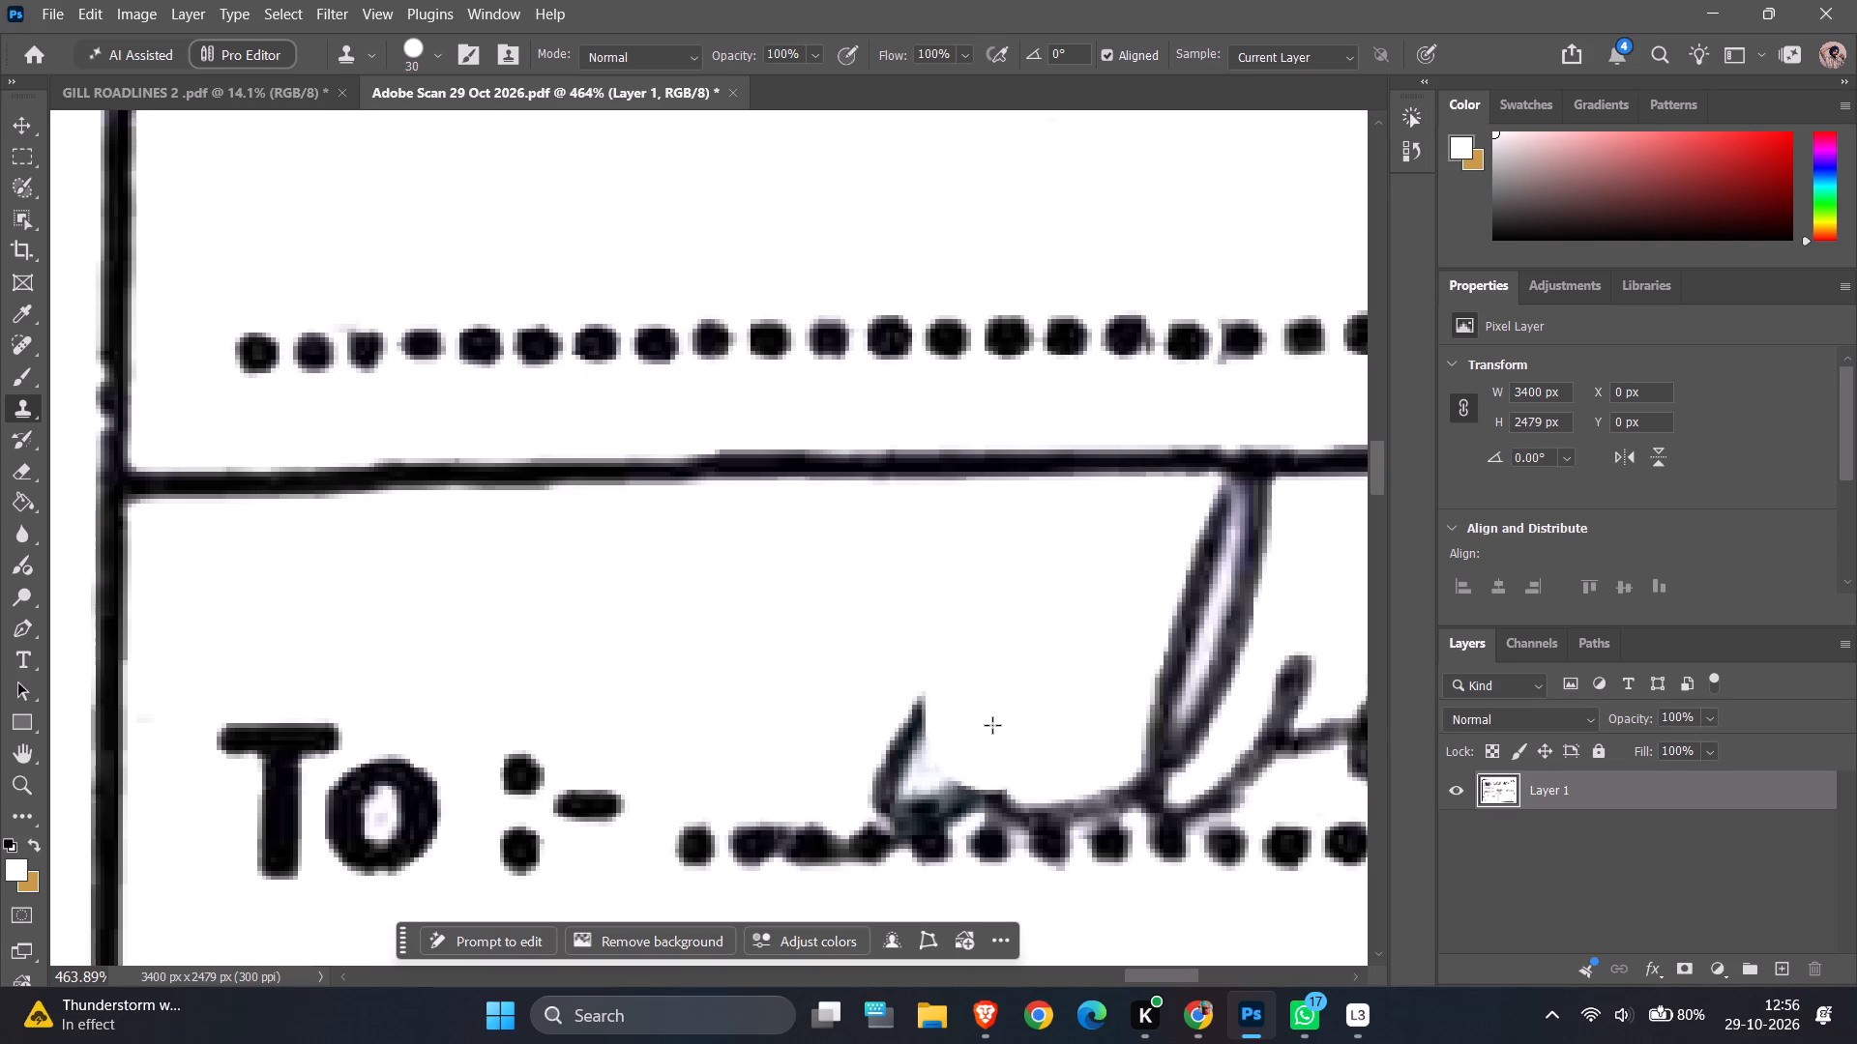
click(985, 755)
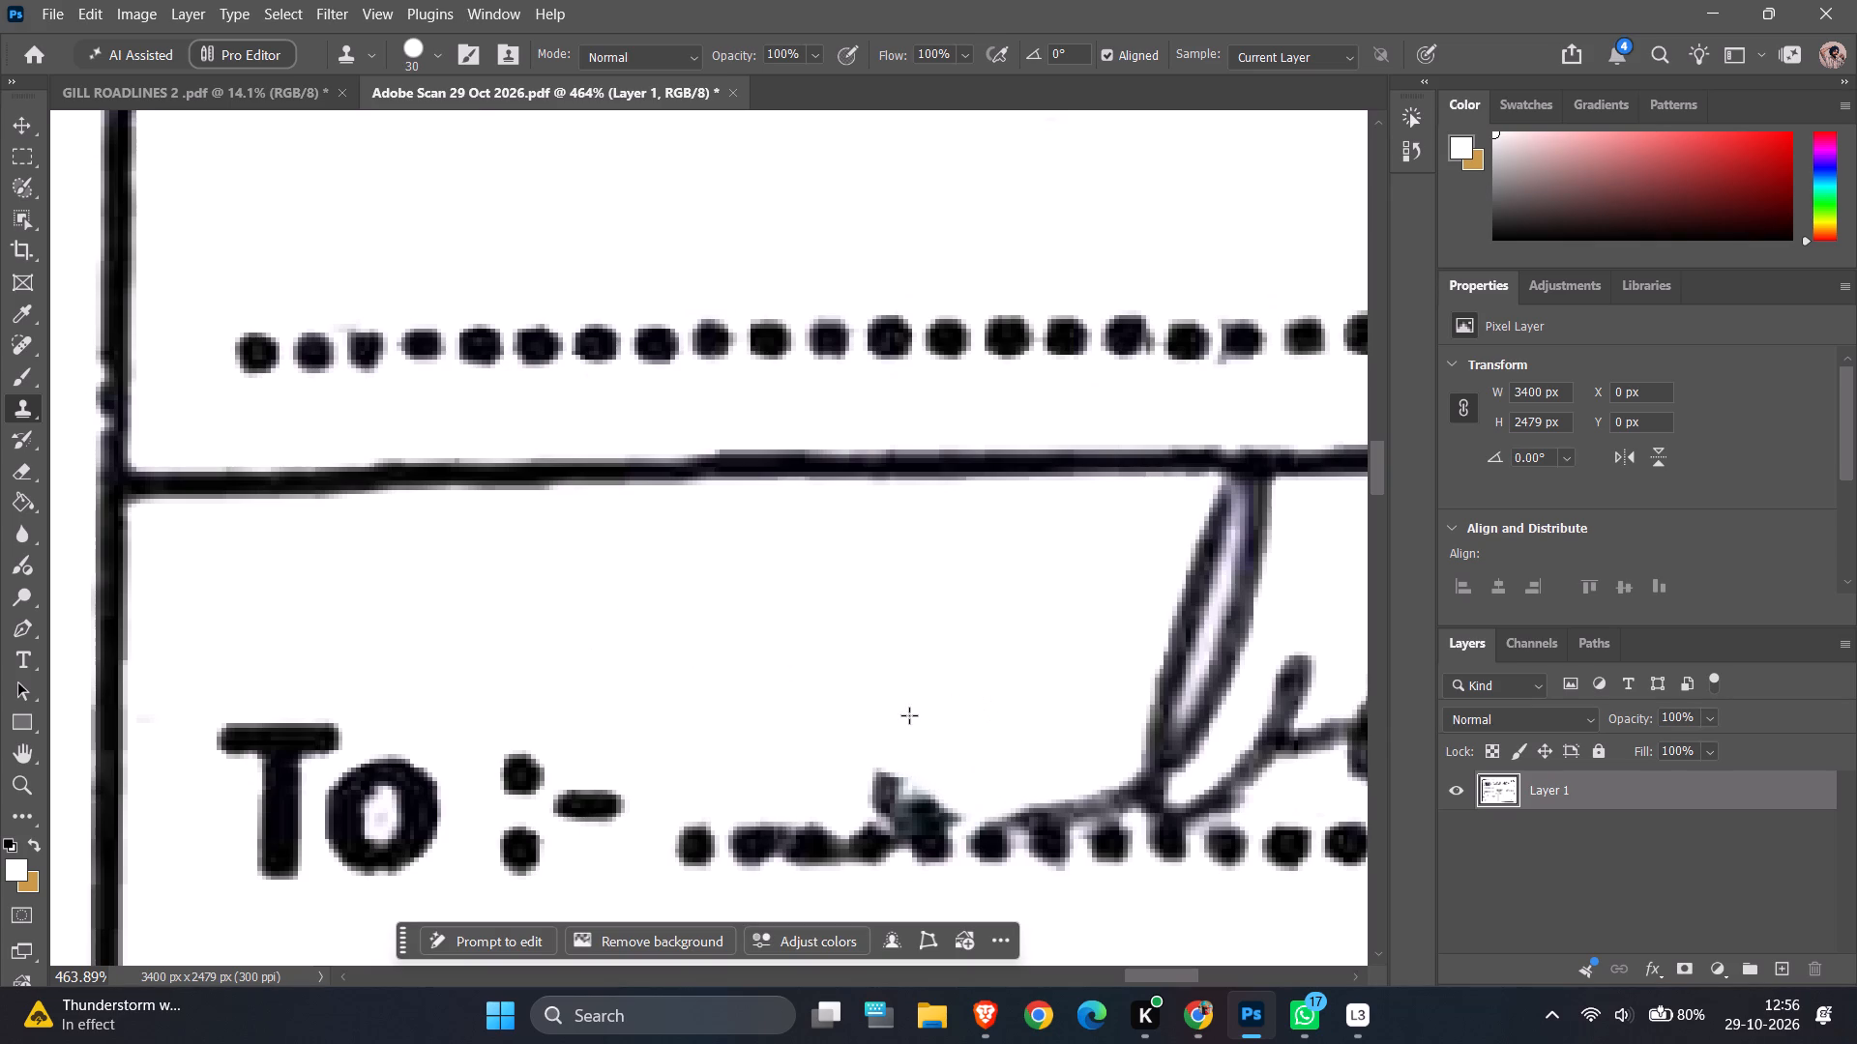
click(886, 761)
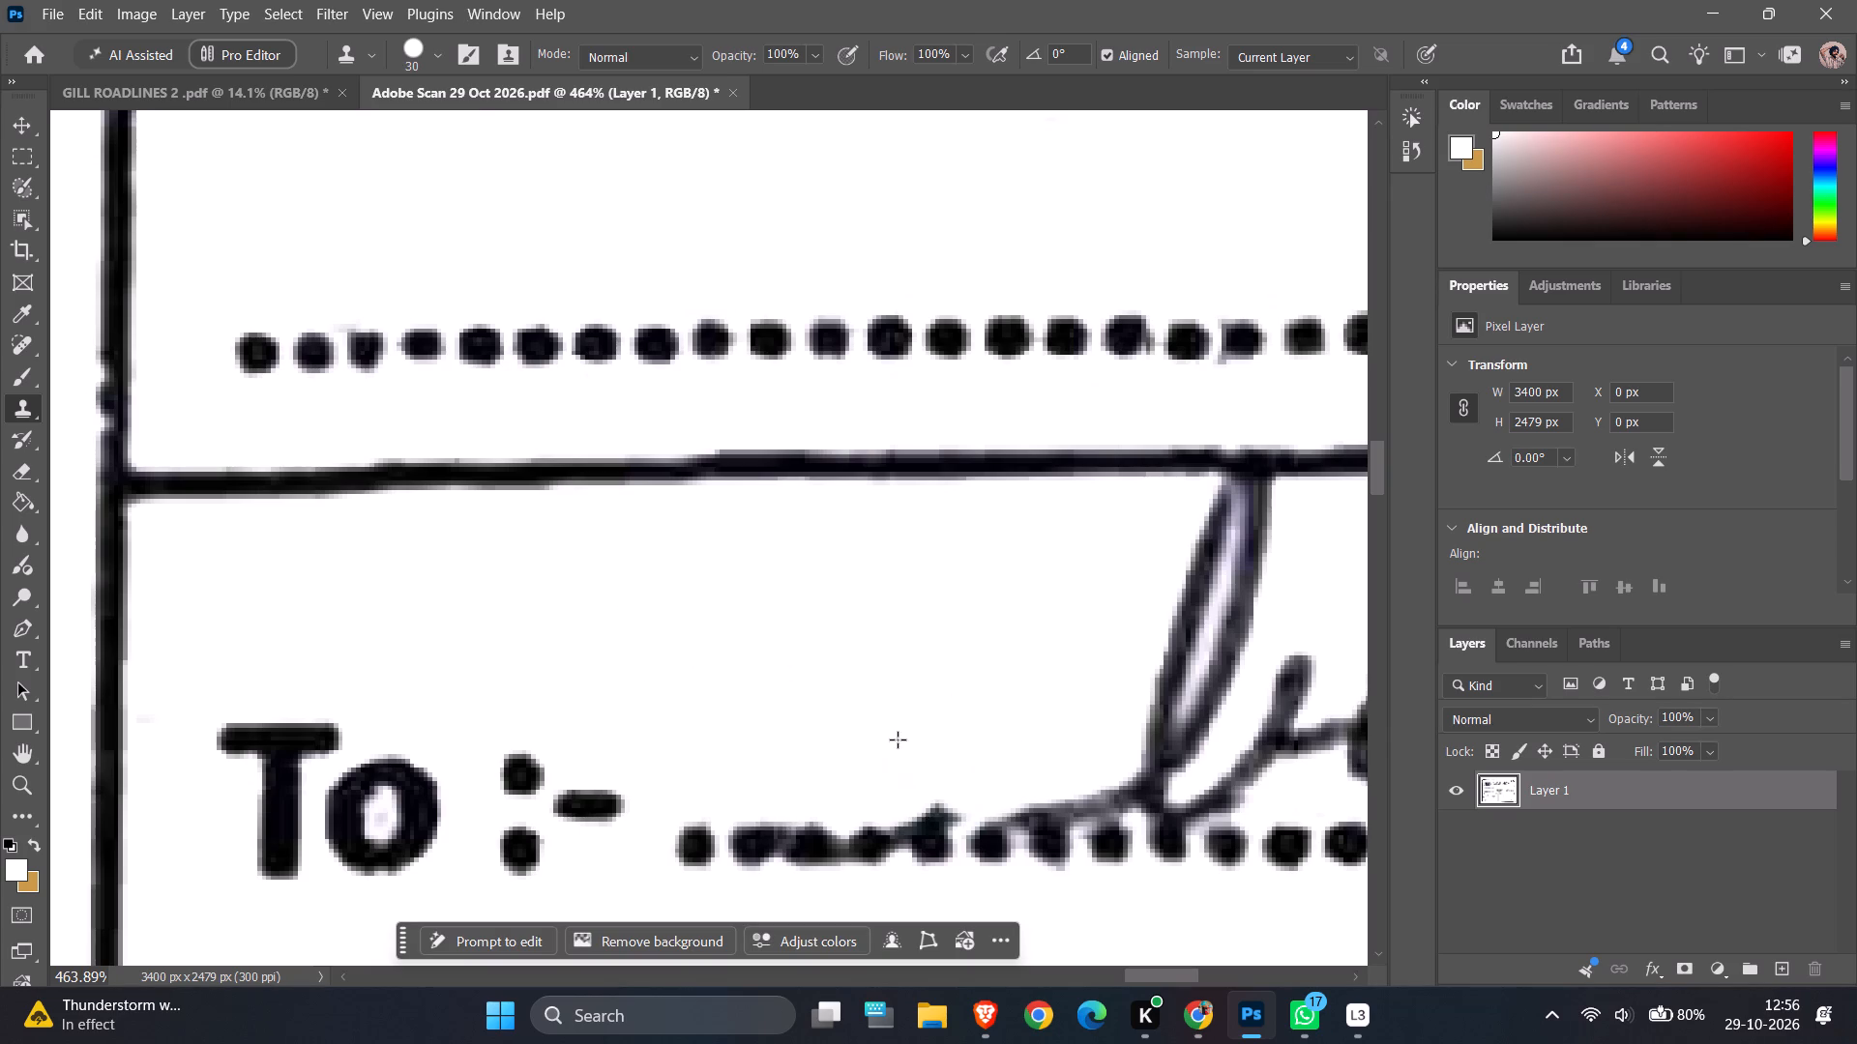
click(940, 754)
click(962, 762)
Clone white background over the joining stroke and lower part of the handwritten "b" above the To dotted line.
ctrl+scroll(793, 650, down, 15)
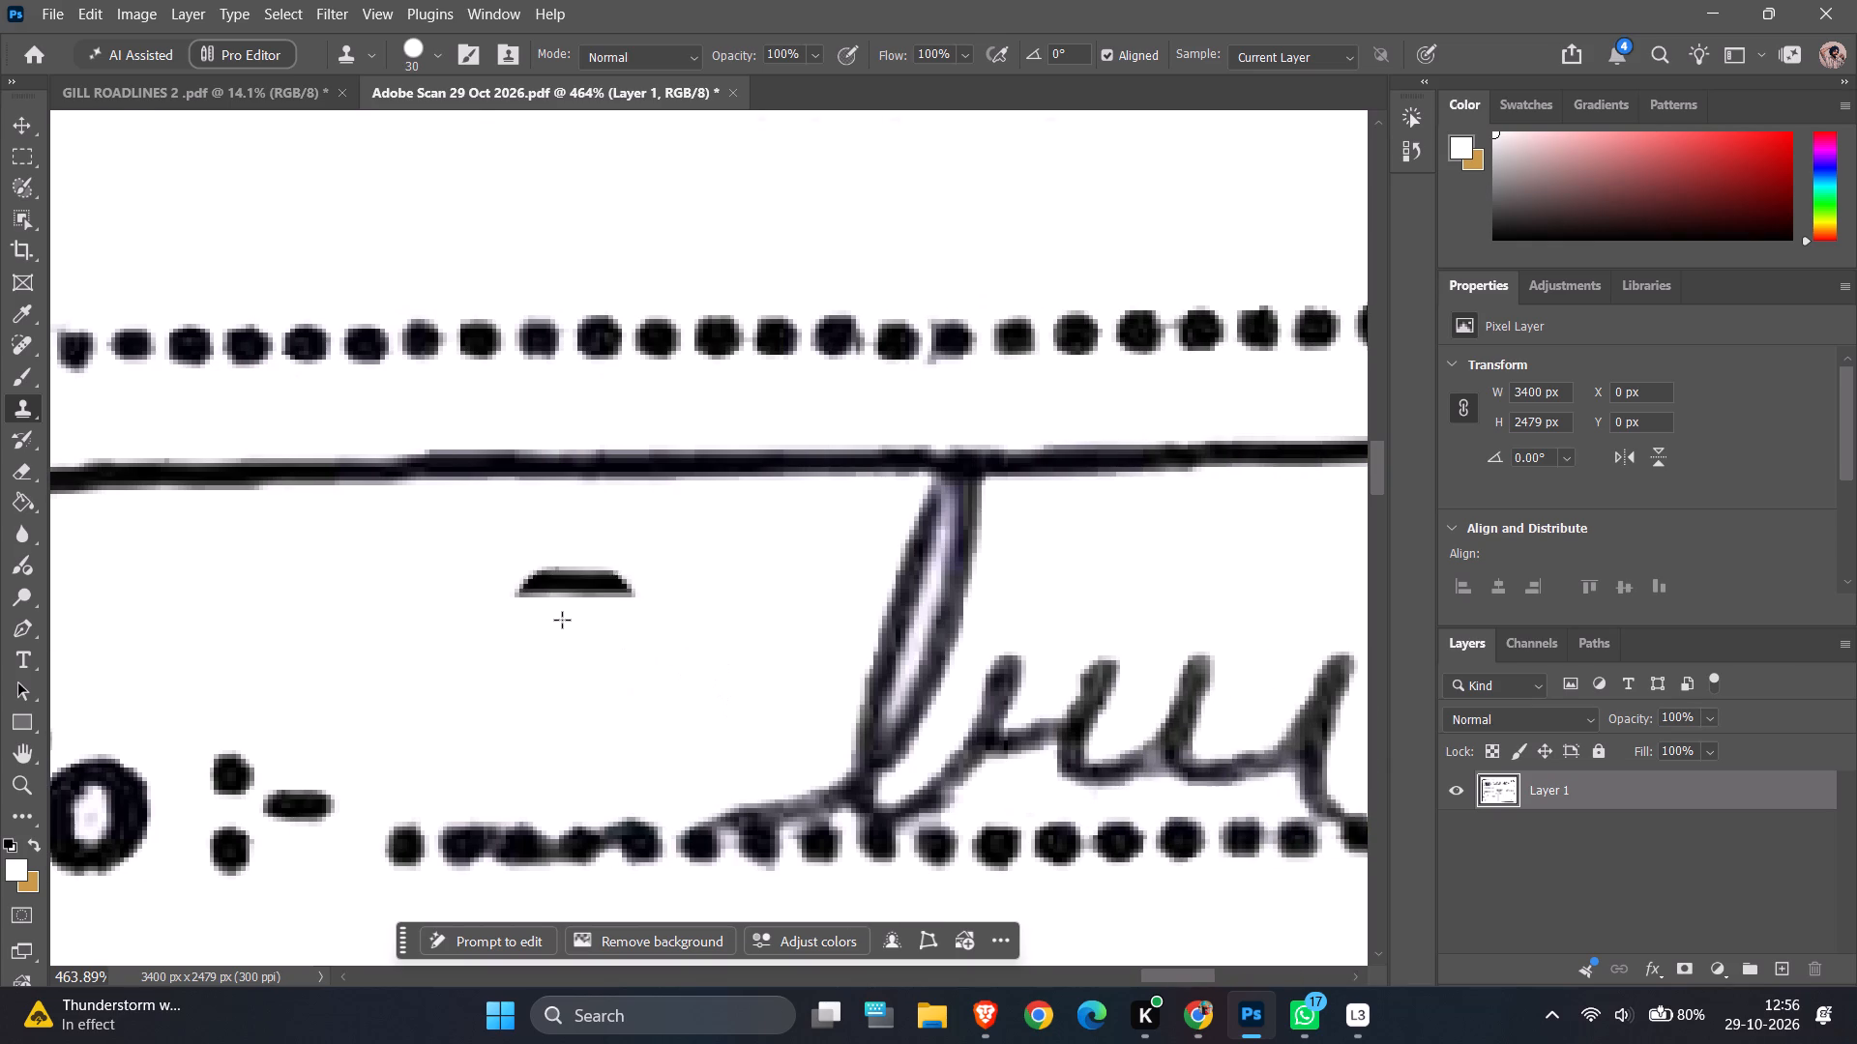
alt+click(558, 617)
alt+click(503, 624)
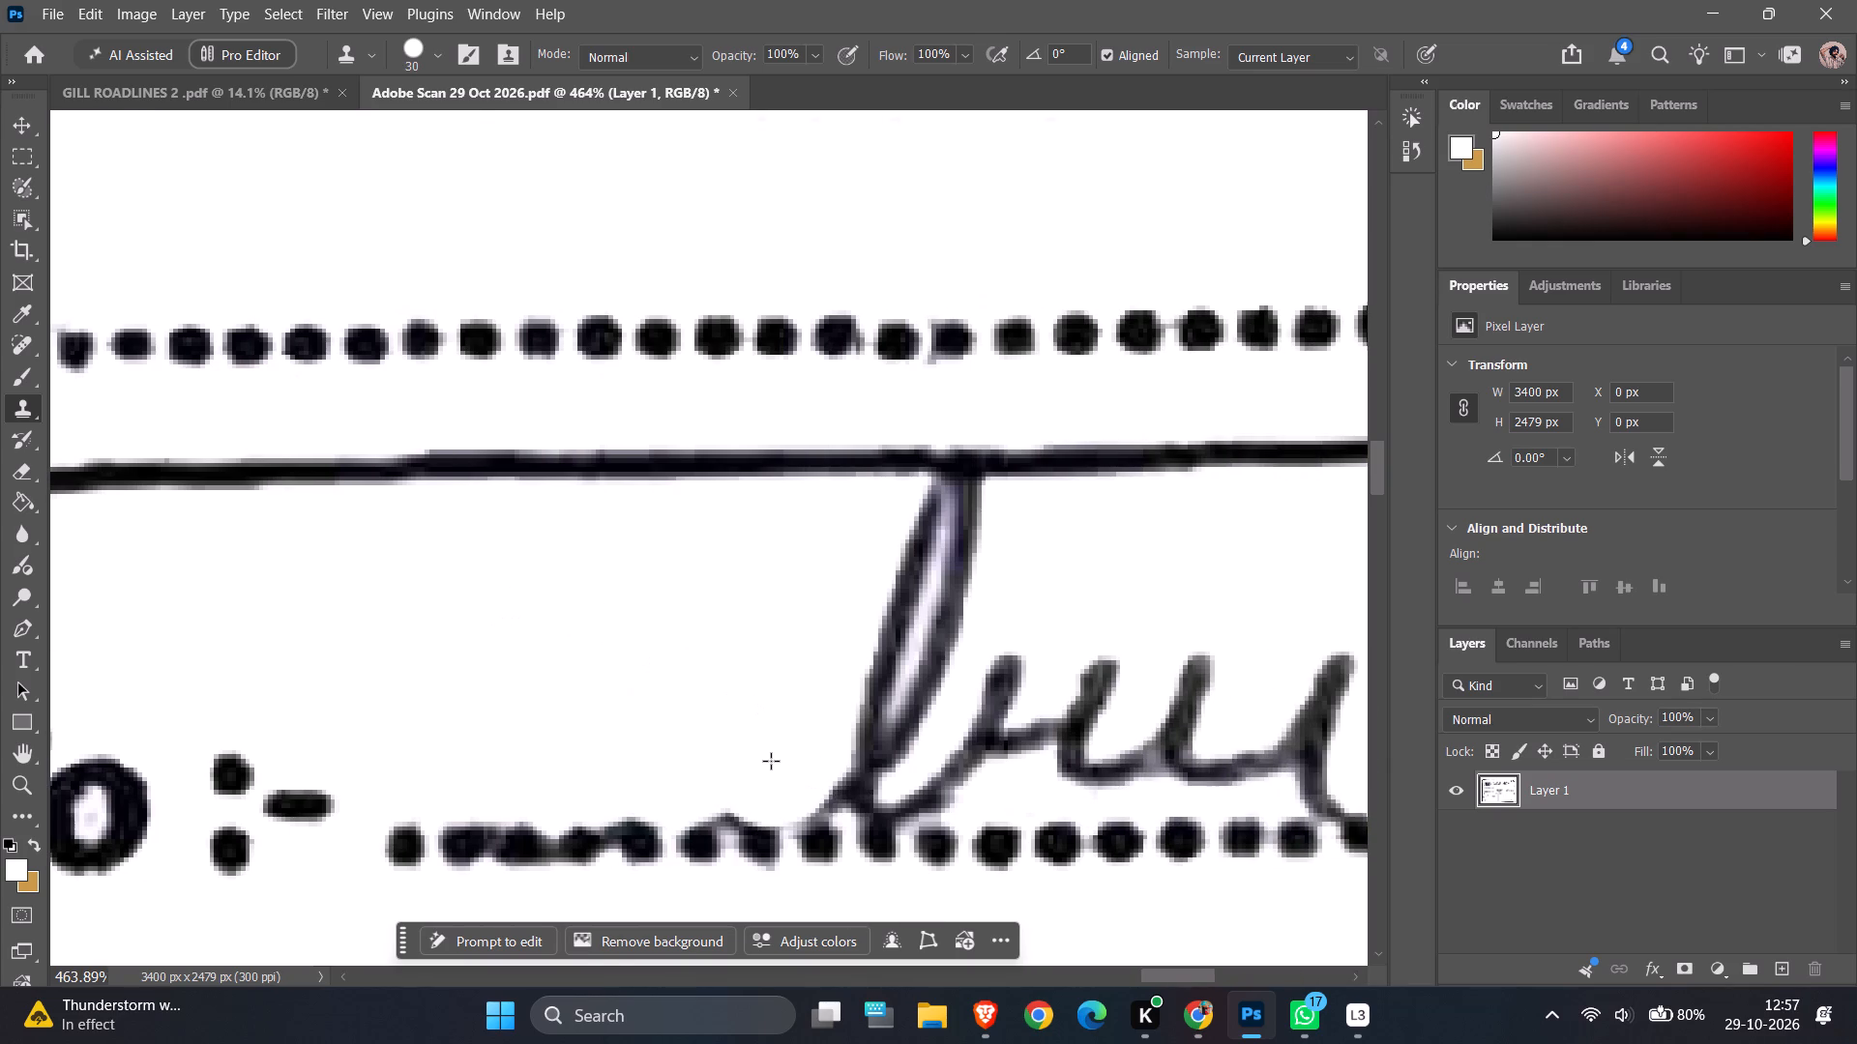
click(745, 759)
click(804, 757)
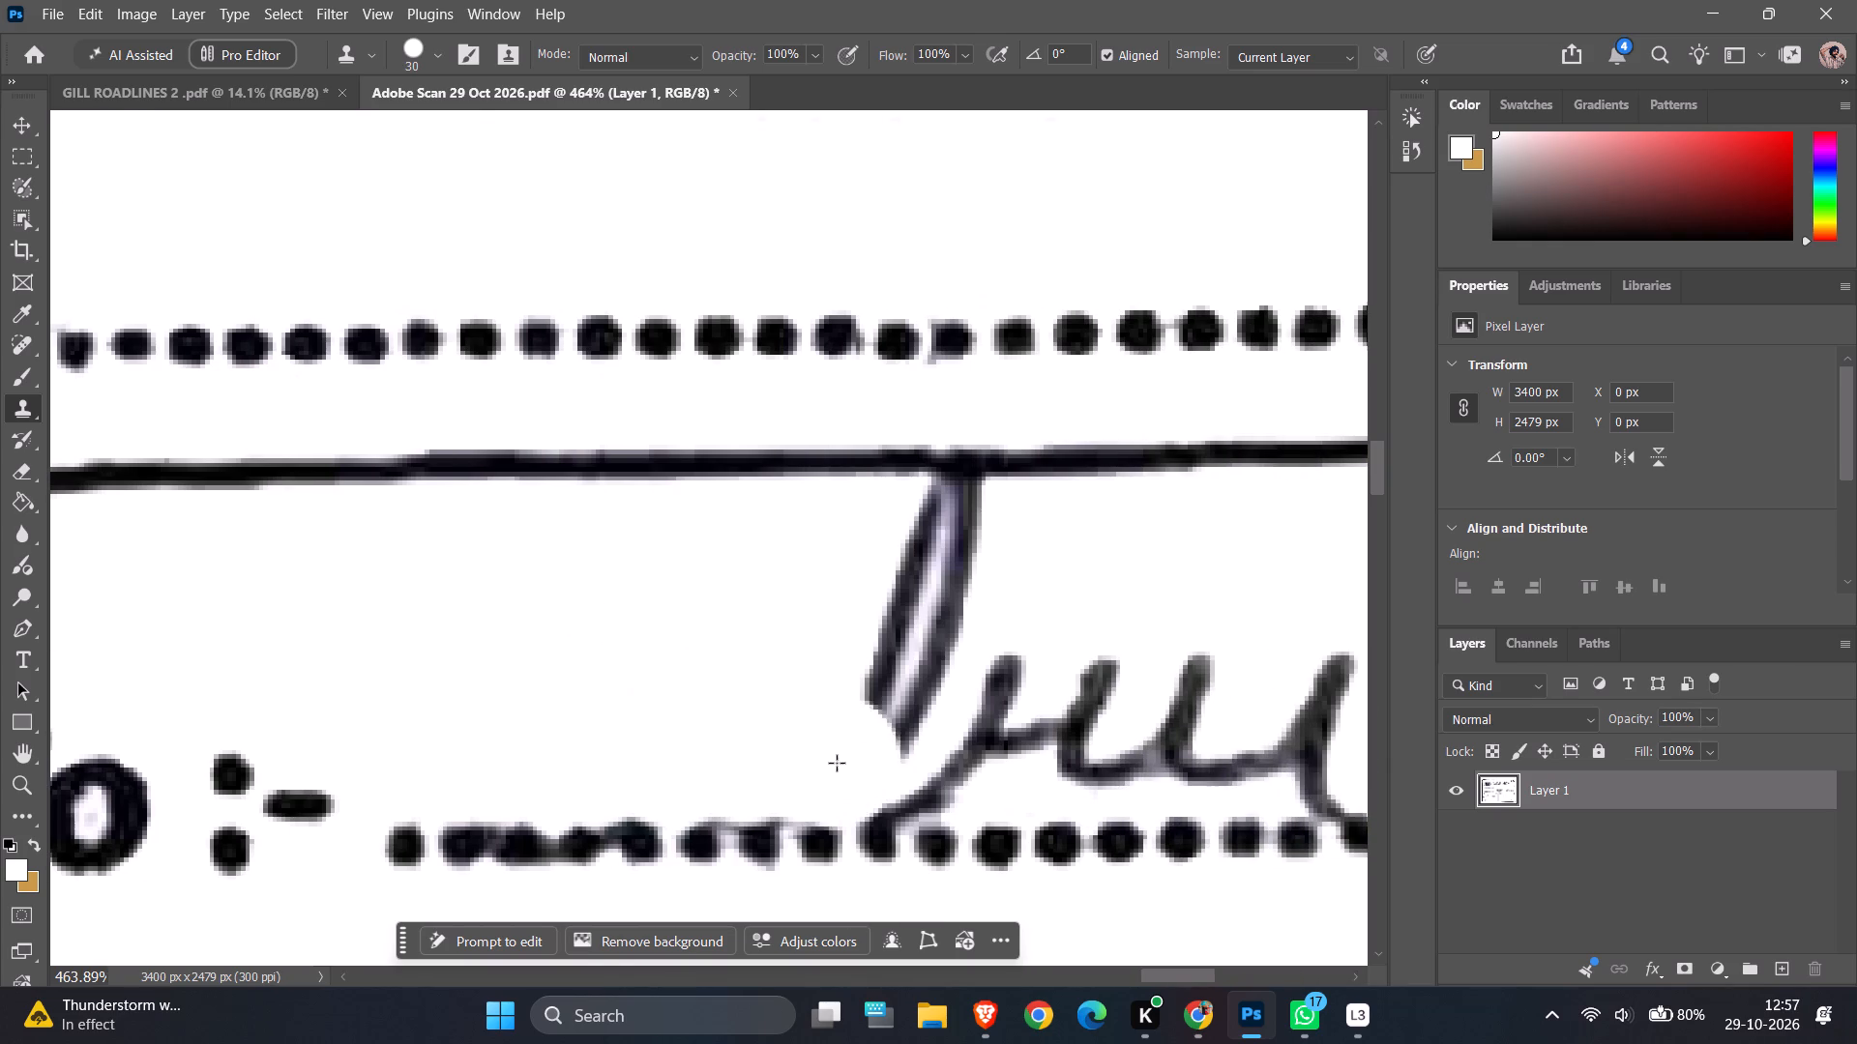
click(867, 765)
click(922, 764)
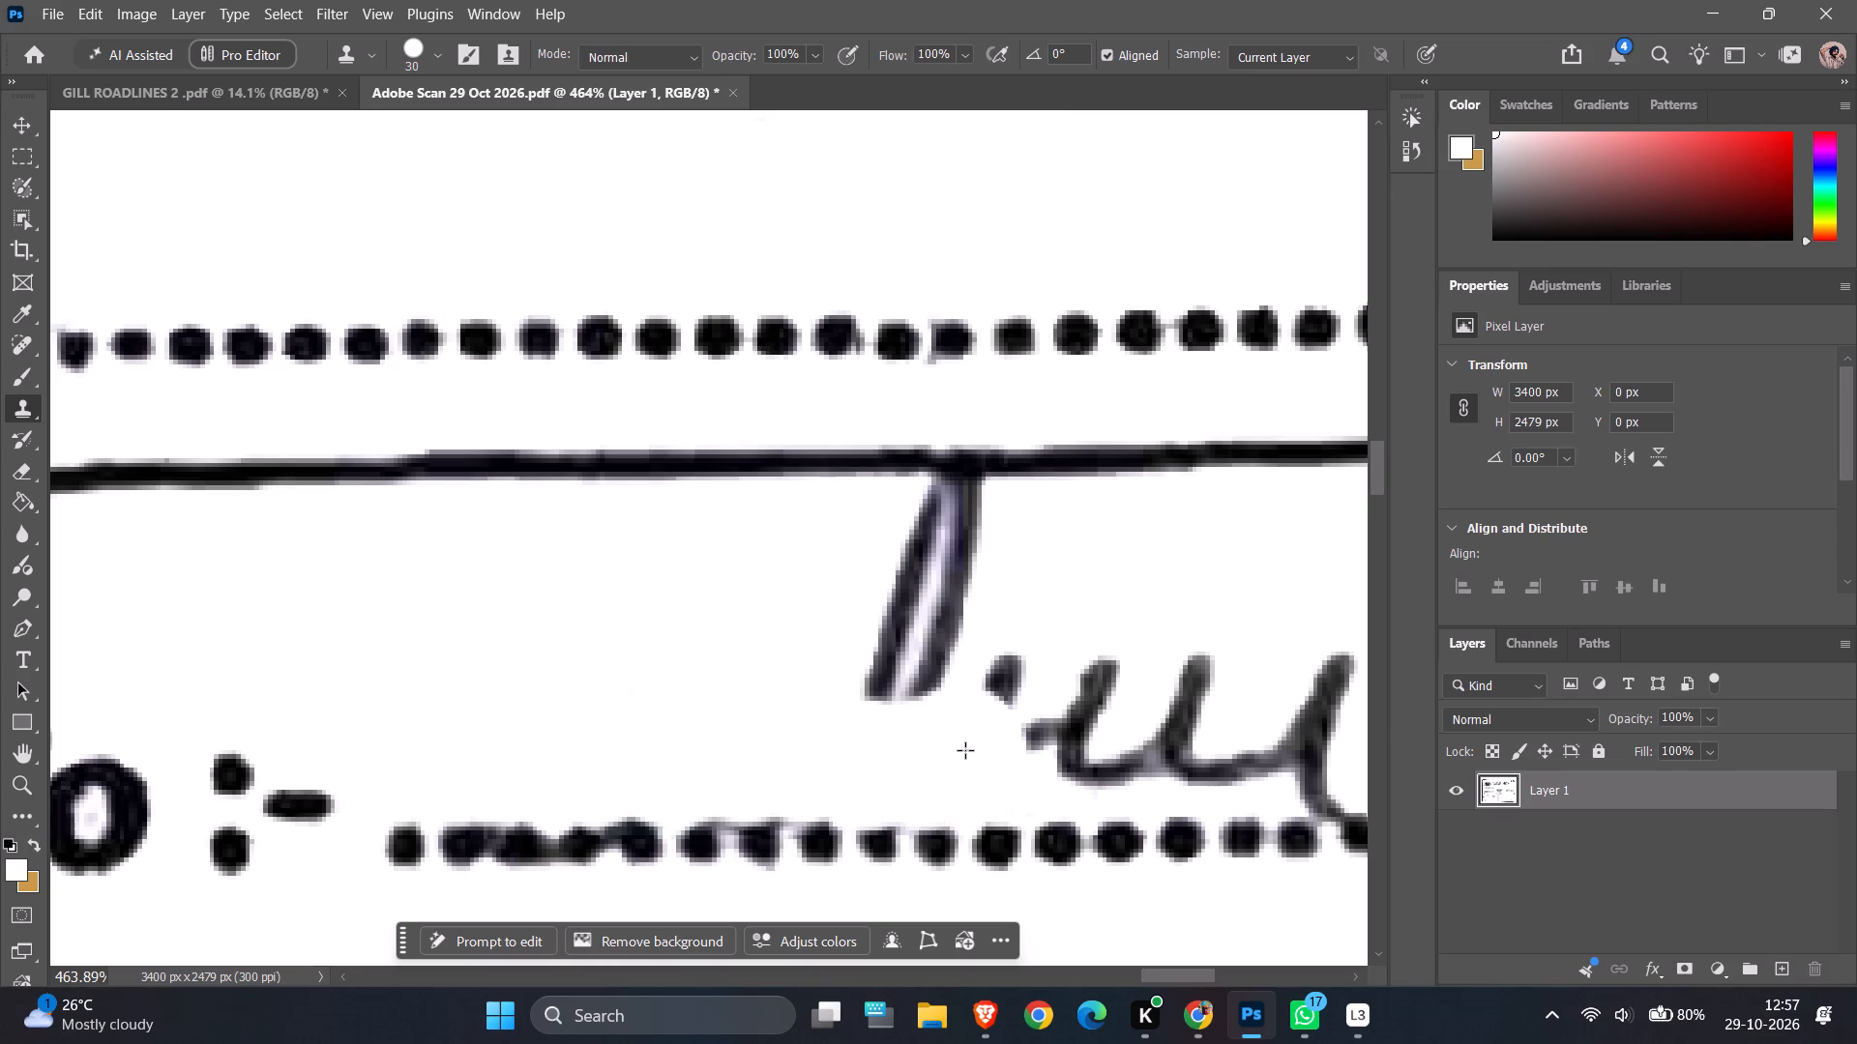
Clone white background over the remaining tall loop of the "b", up to the horizontal border between From and To.
alt+click(631, 694)
click(958, 701)
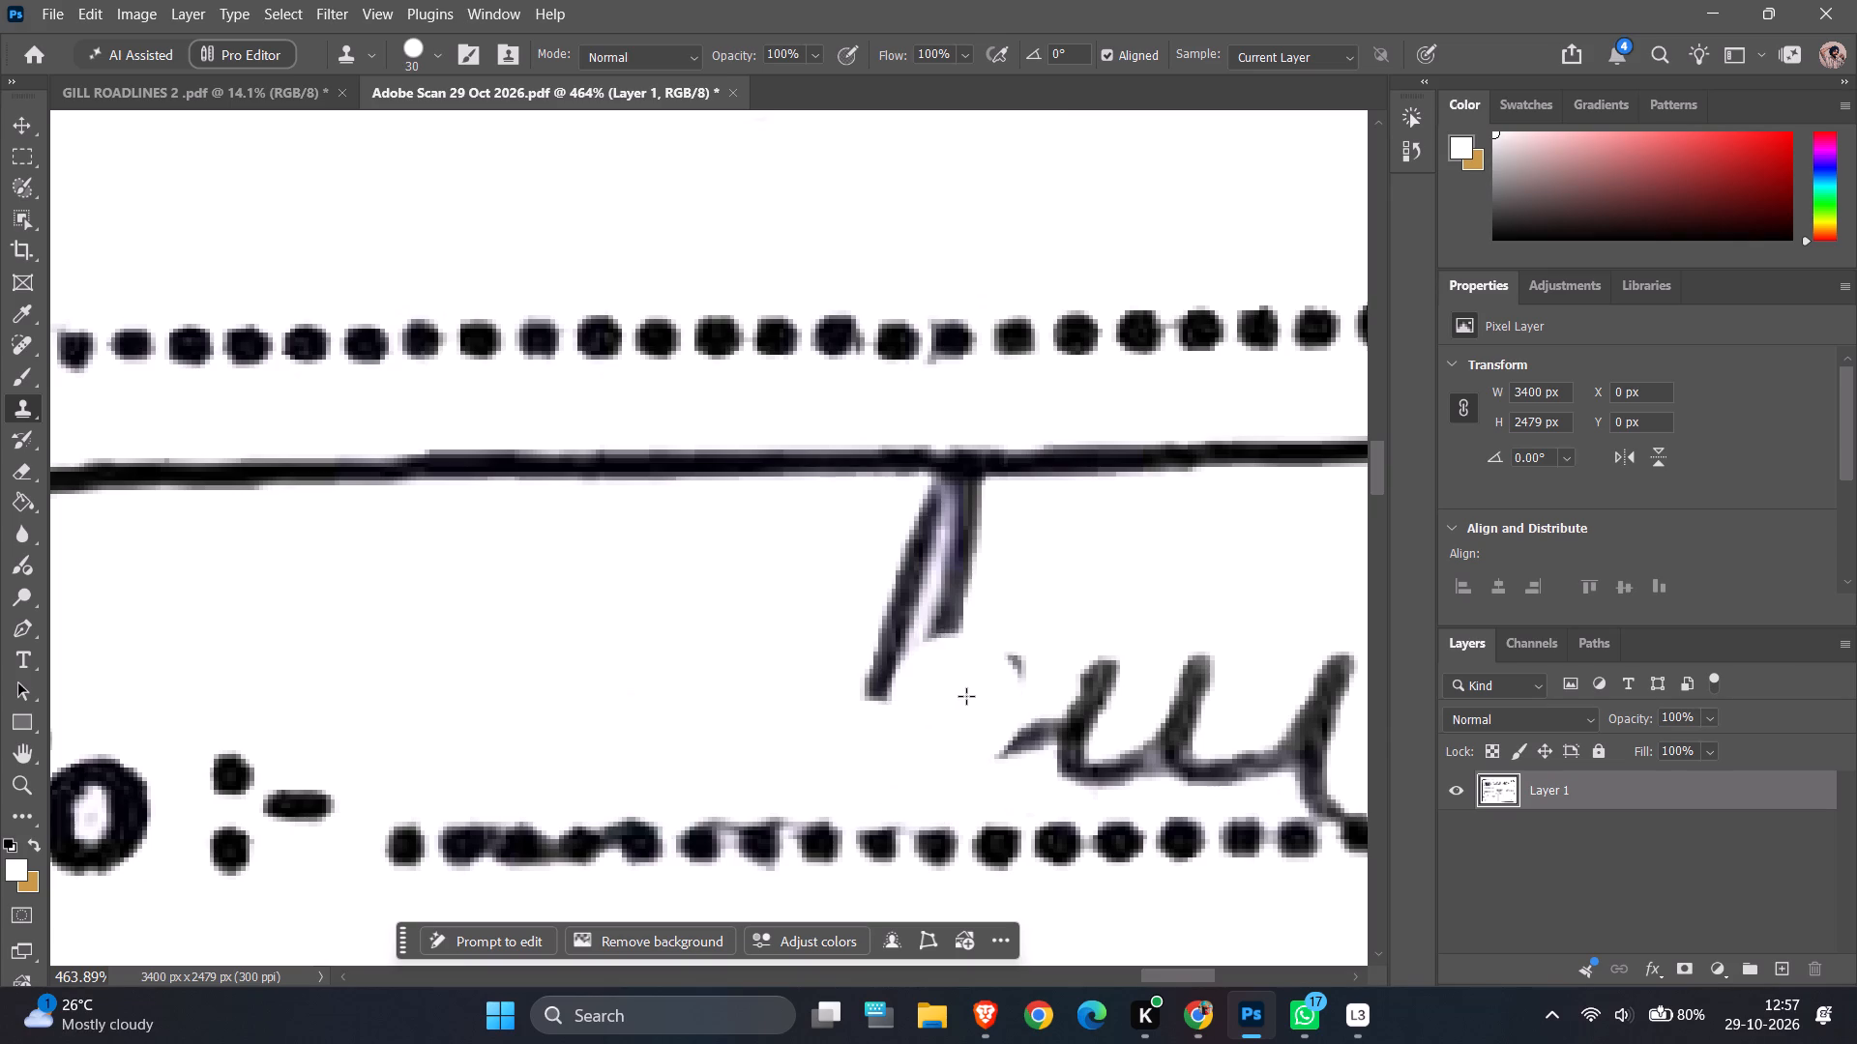
click(977, 716)
click(975, 689)
click(912, 667)
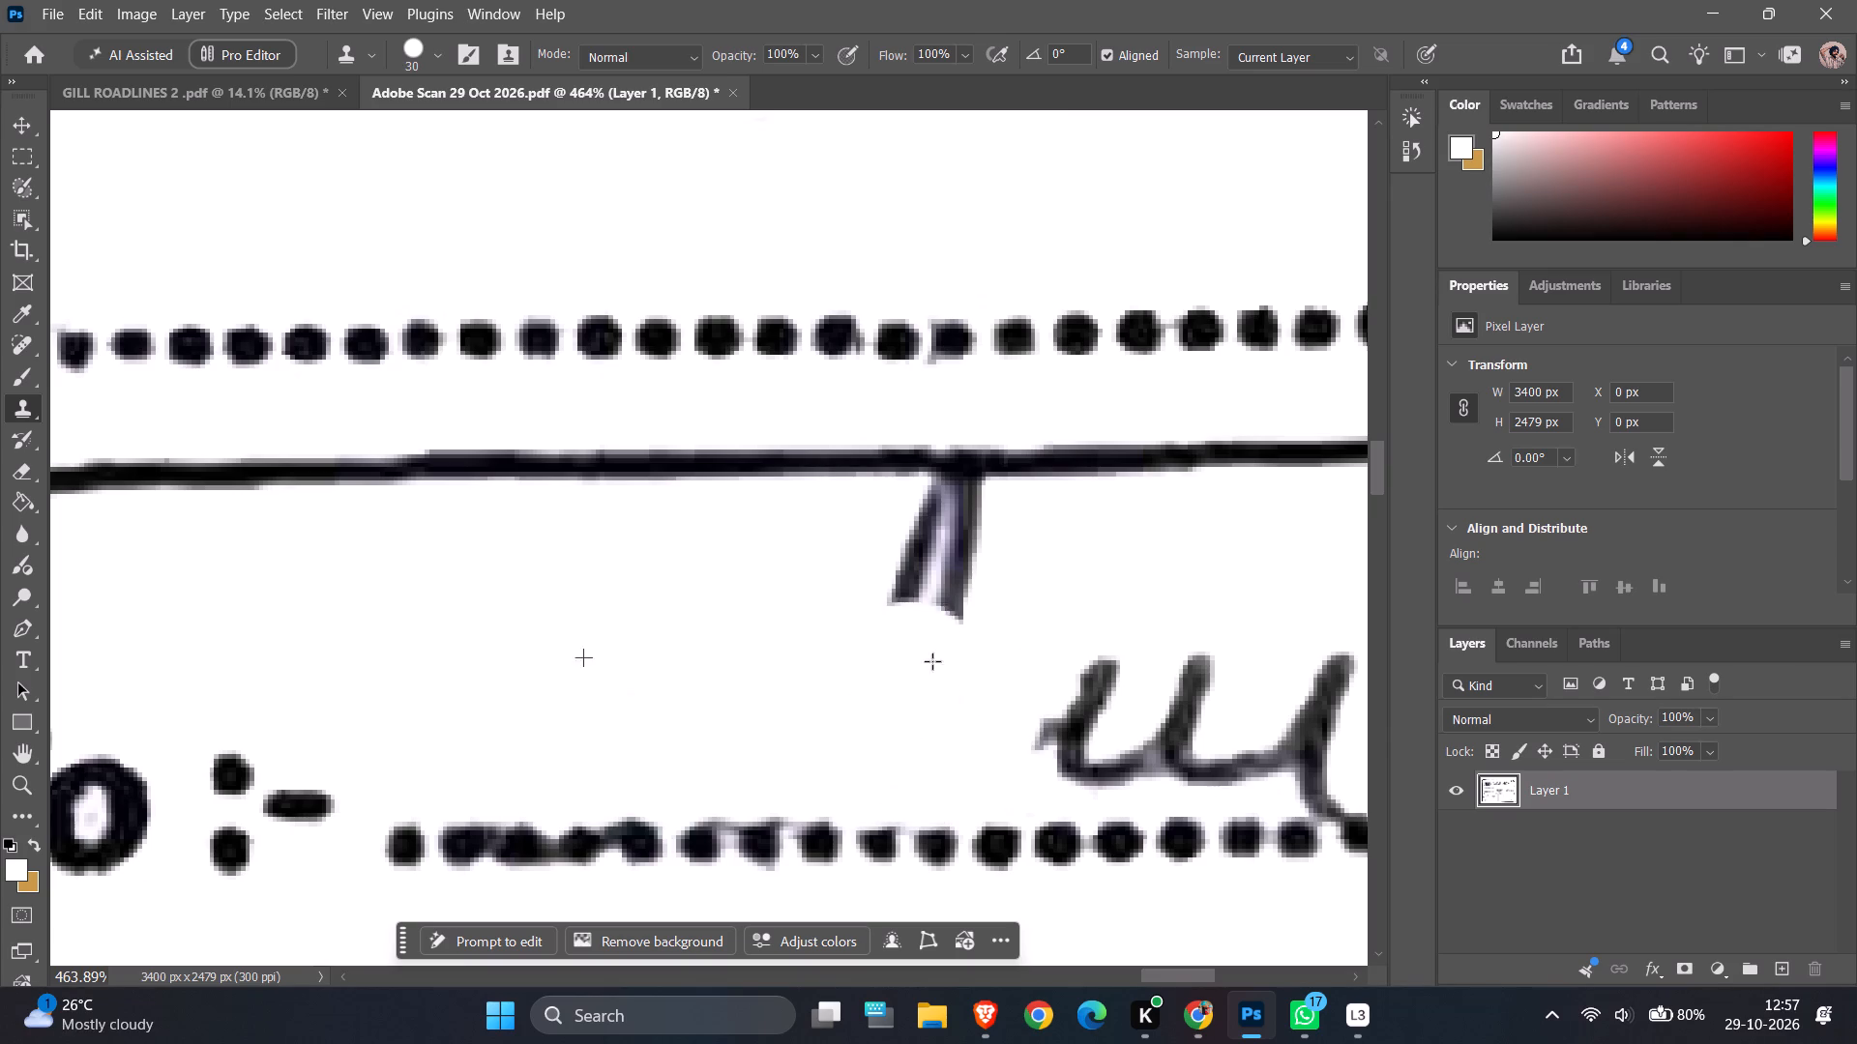
click(957, 650)
click(912, 623)
click(940, 594)
alt+click(704, 634)
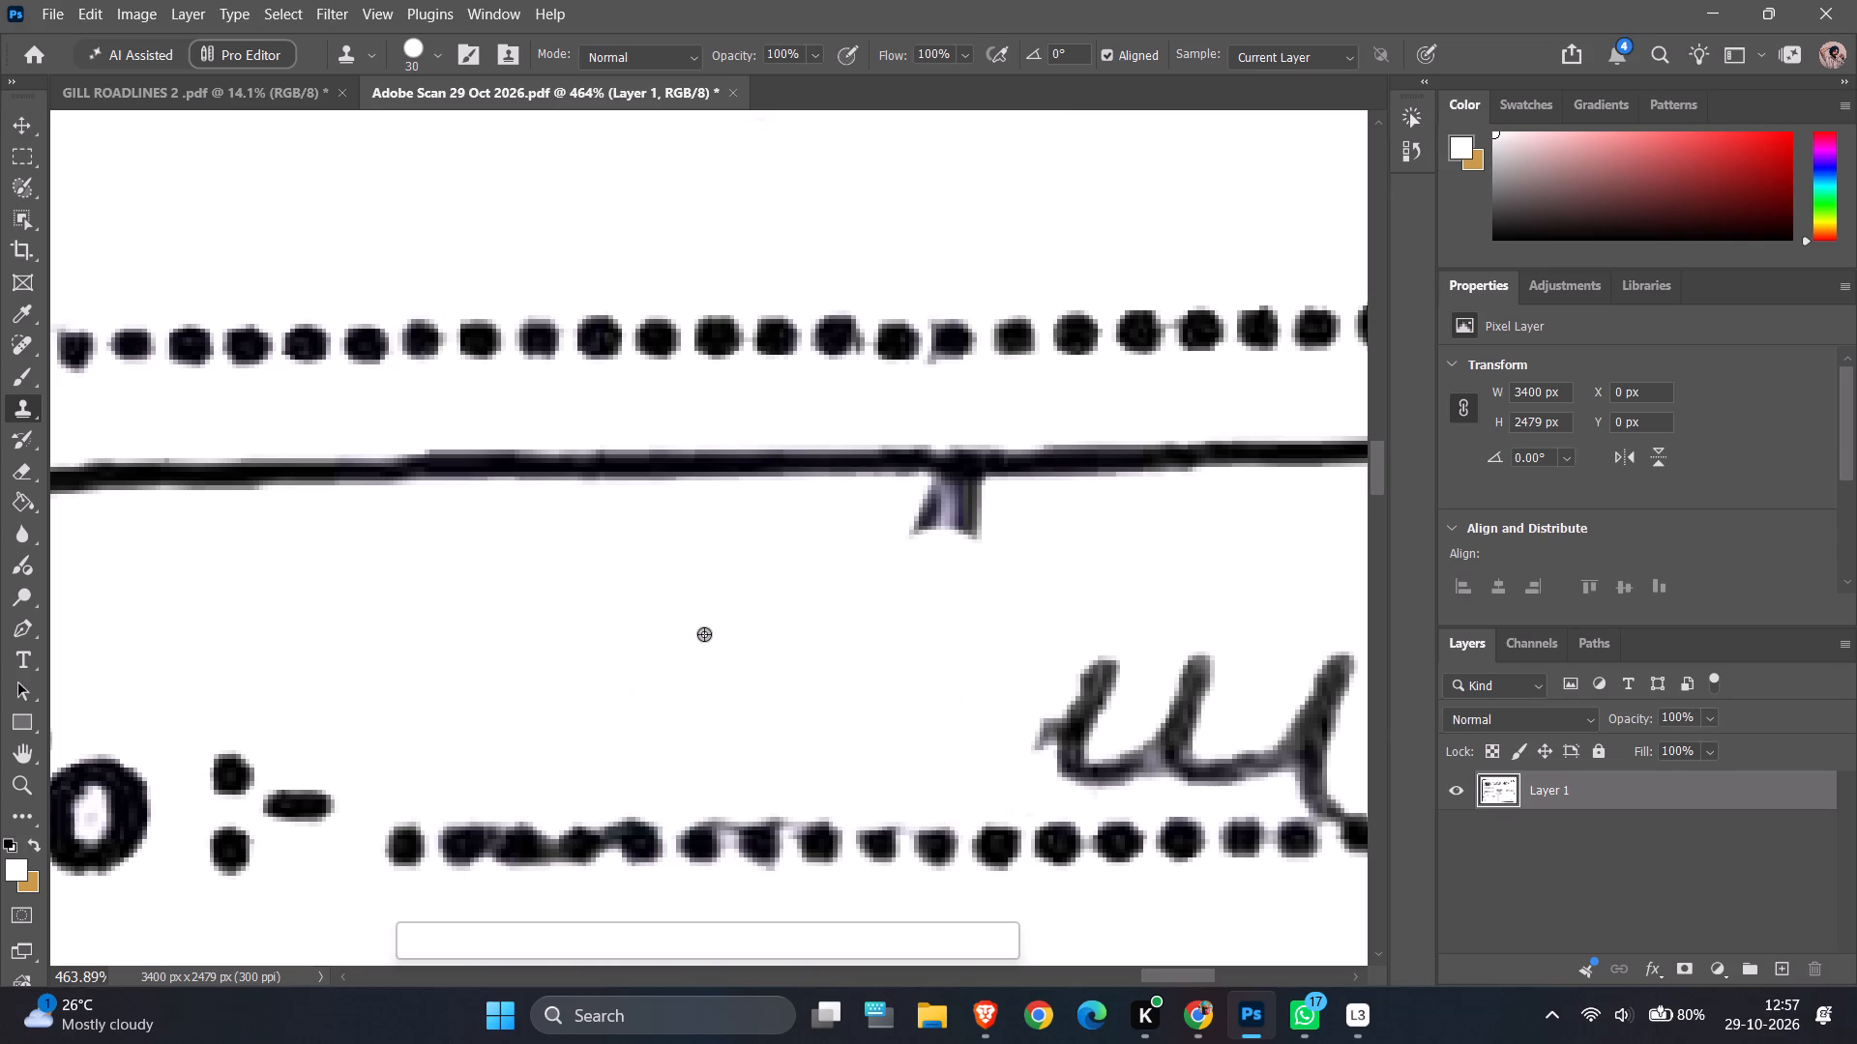
click(955, 545)
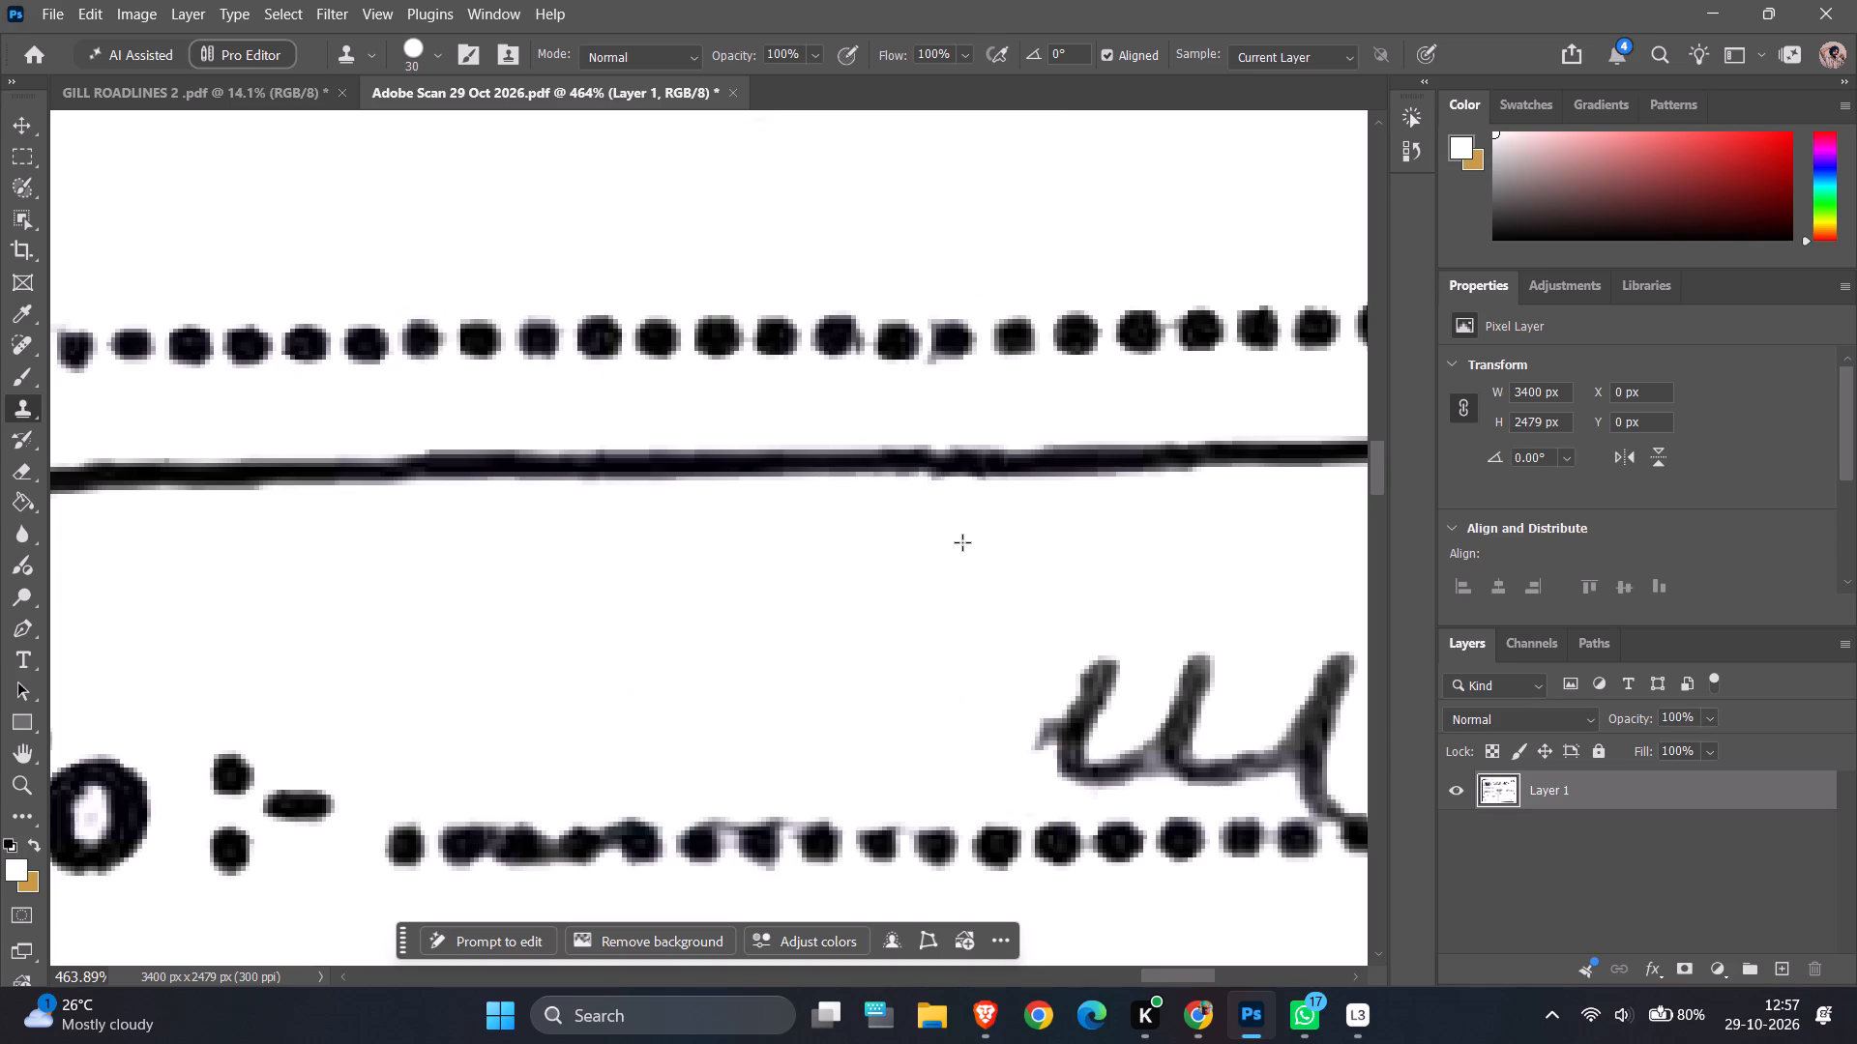
click(962, 542)
click(937, 541)
click(992, 542)
Clone white background over the last handwritten letters and their tail at the end of the To dotted line.
alt+click(727, 637)
click(1044, 730)
click(1102, 689)
click(1087, 729)
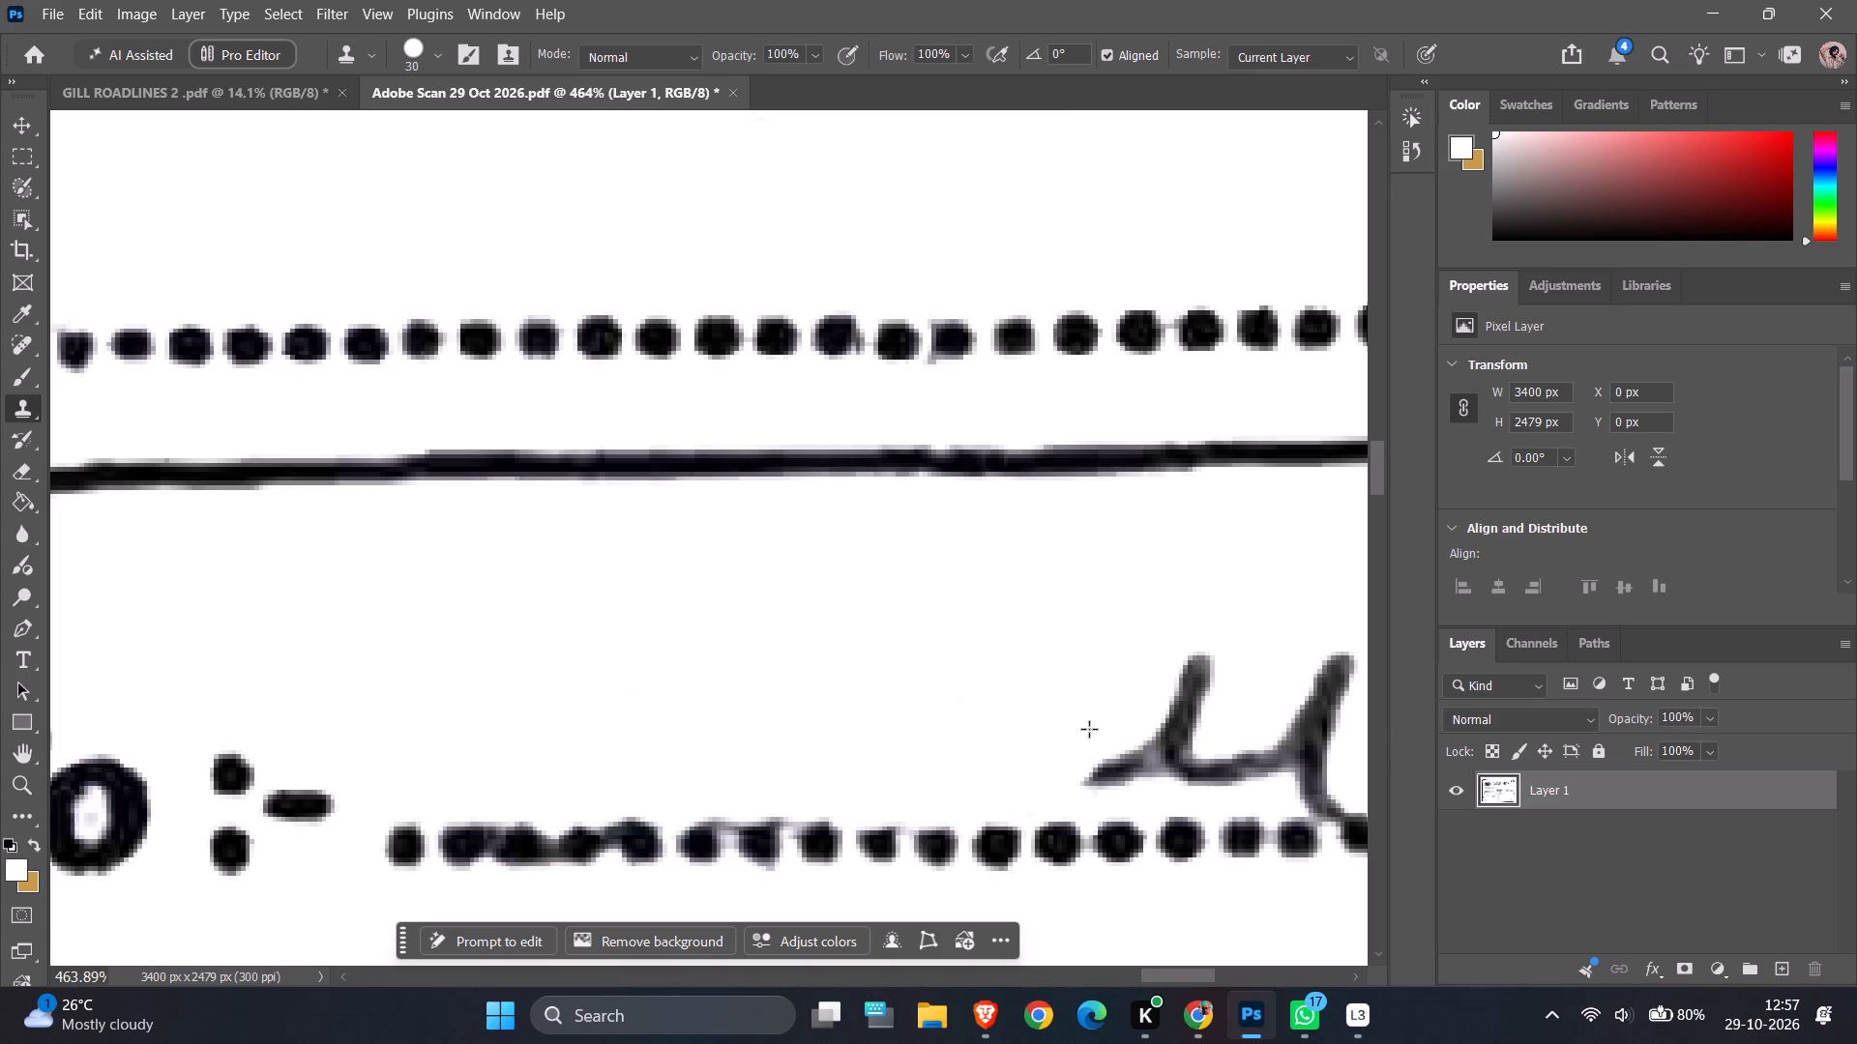
click(1136, 731)
click(1176, 702)
click(1186, 734)
ctrl+scroll(1186, 730, down, 13)
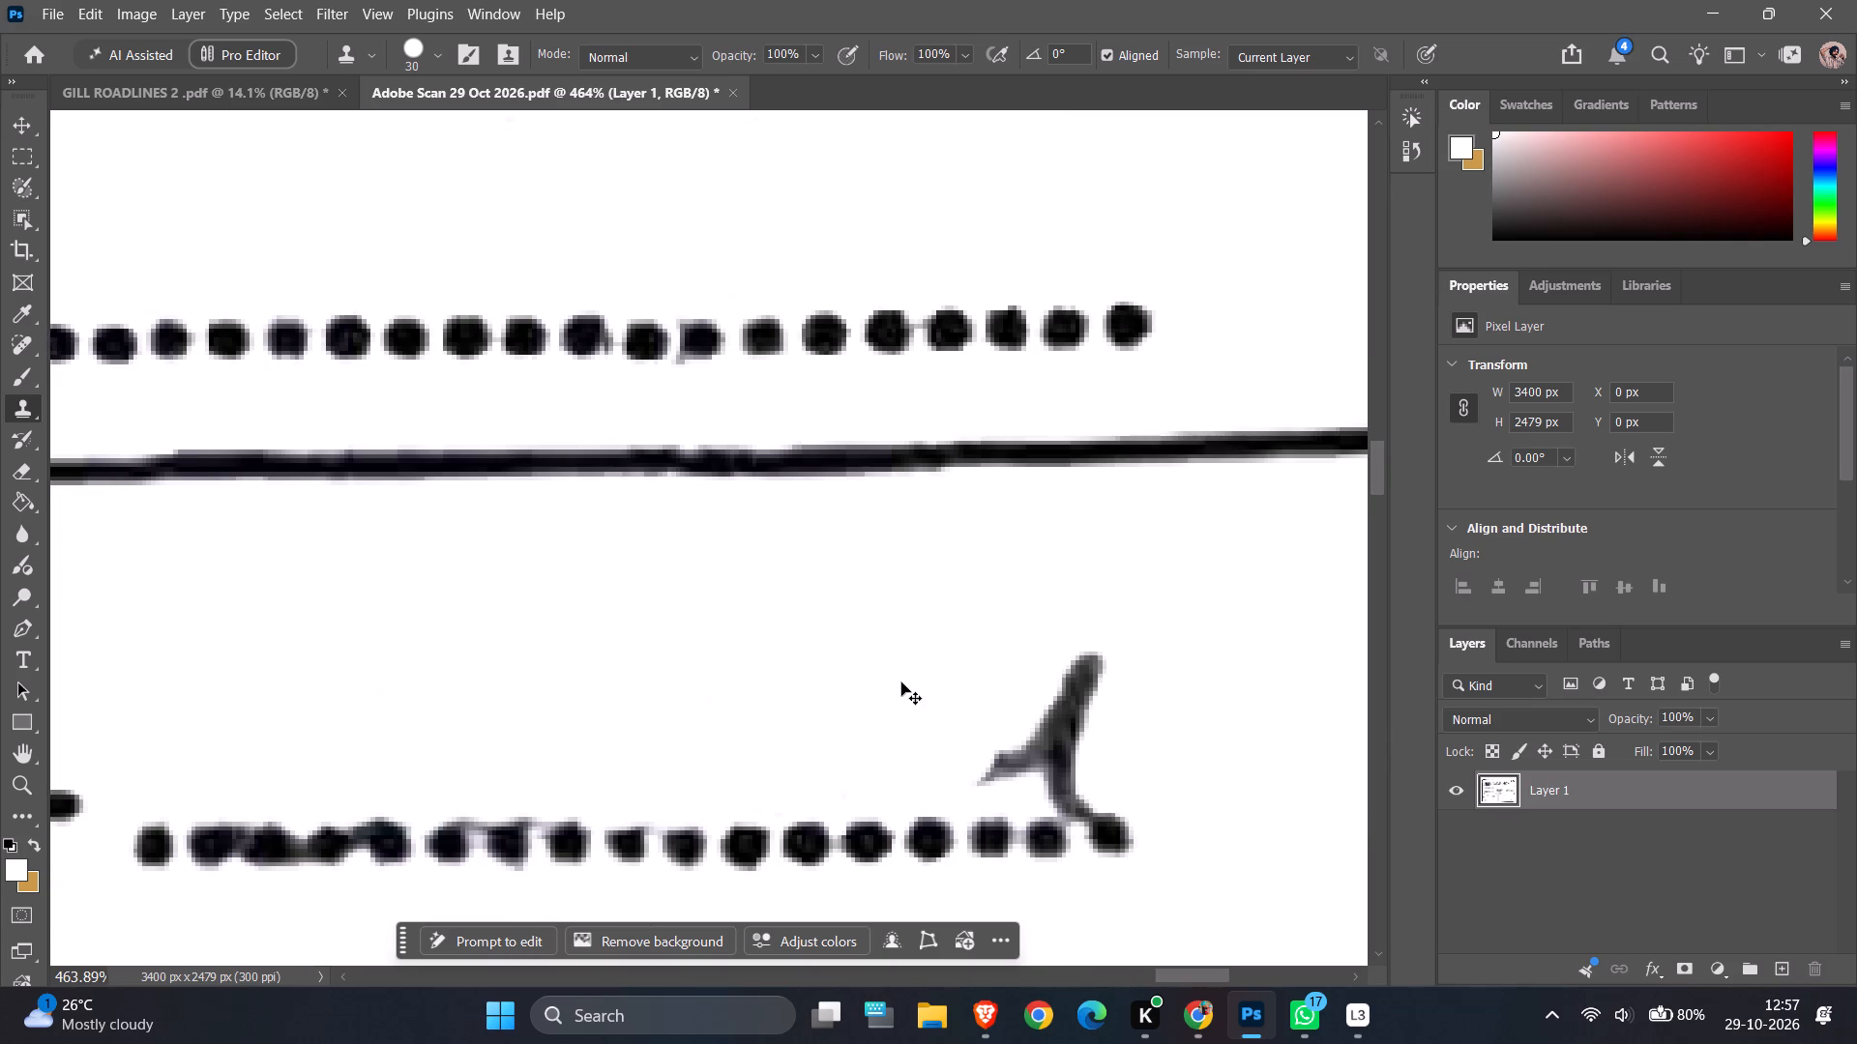
alt+click(880, 690)
click(991, 726)
click(1071, 685)
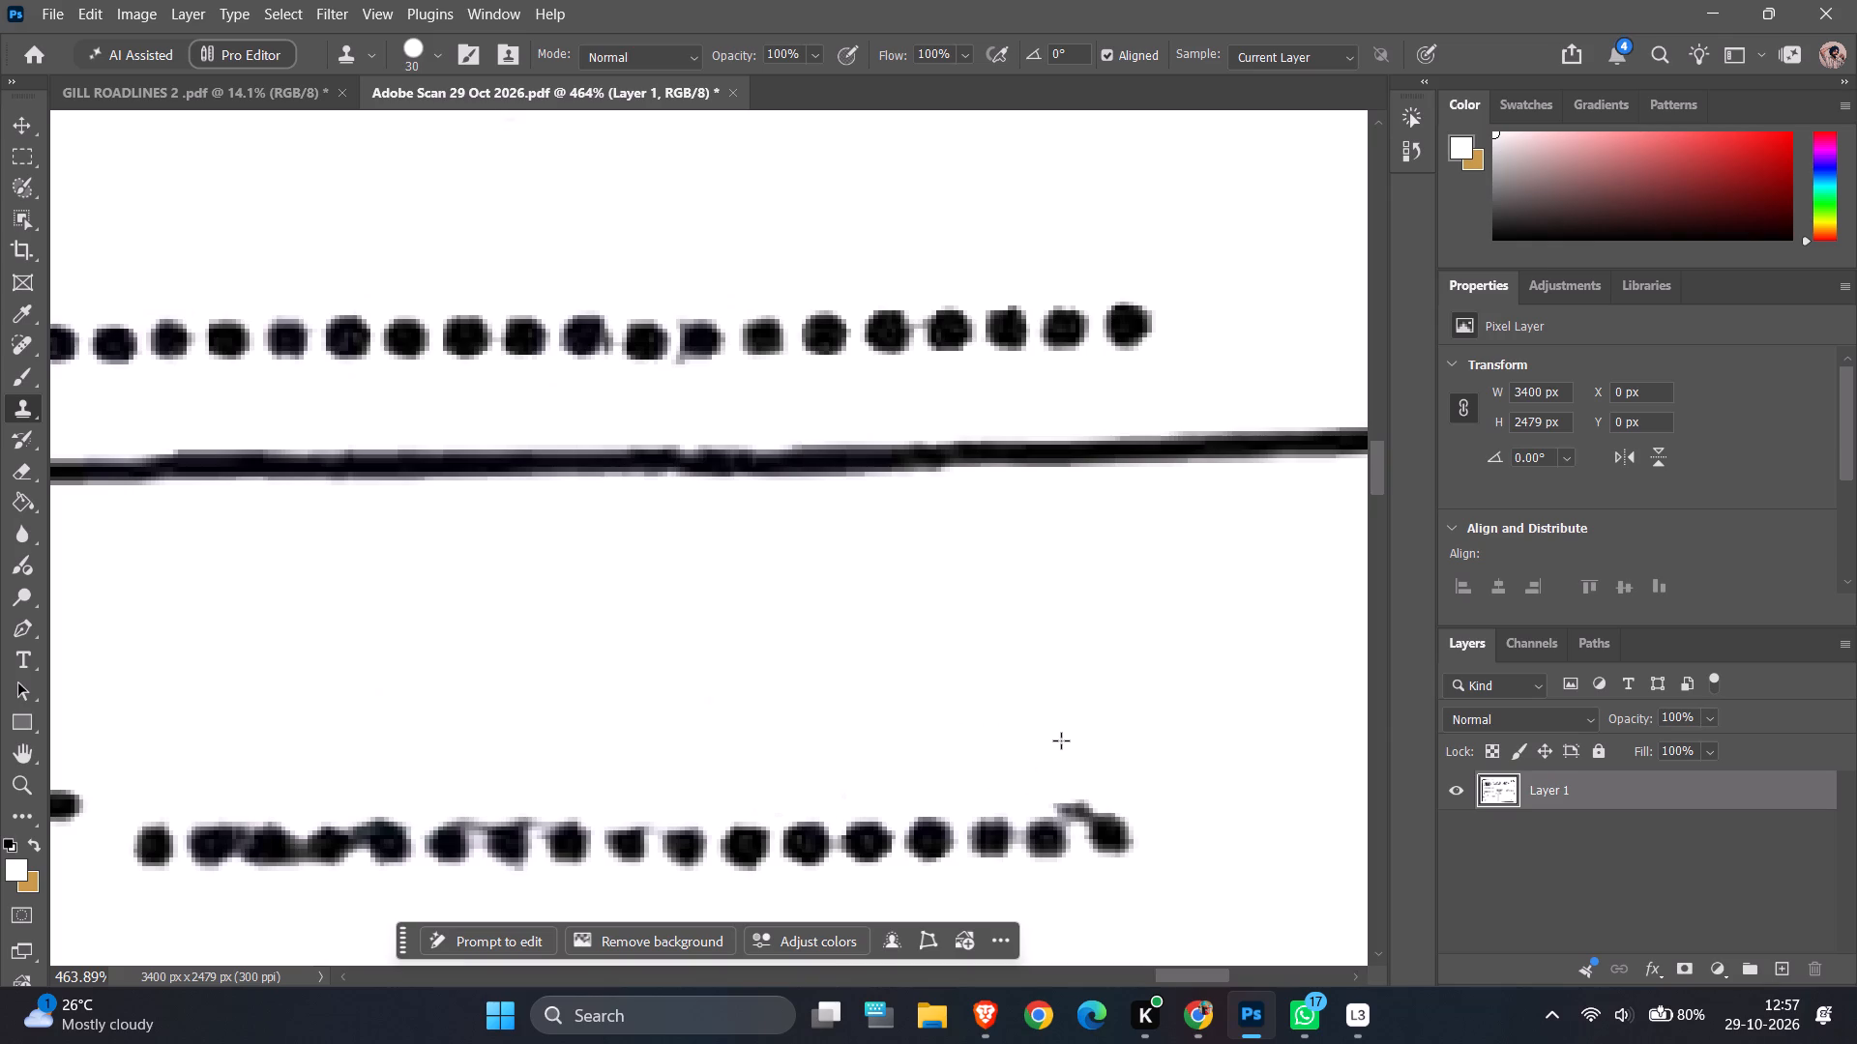
click(1078, 758)
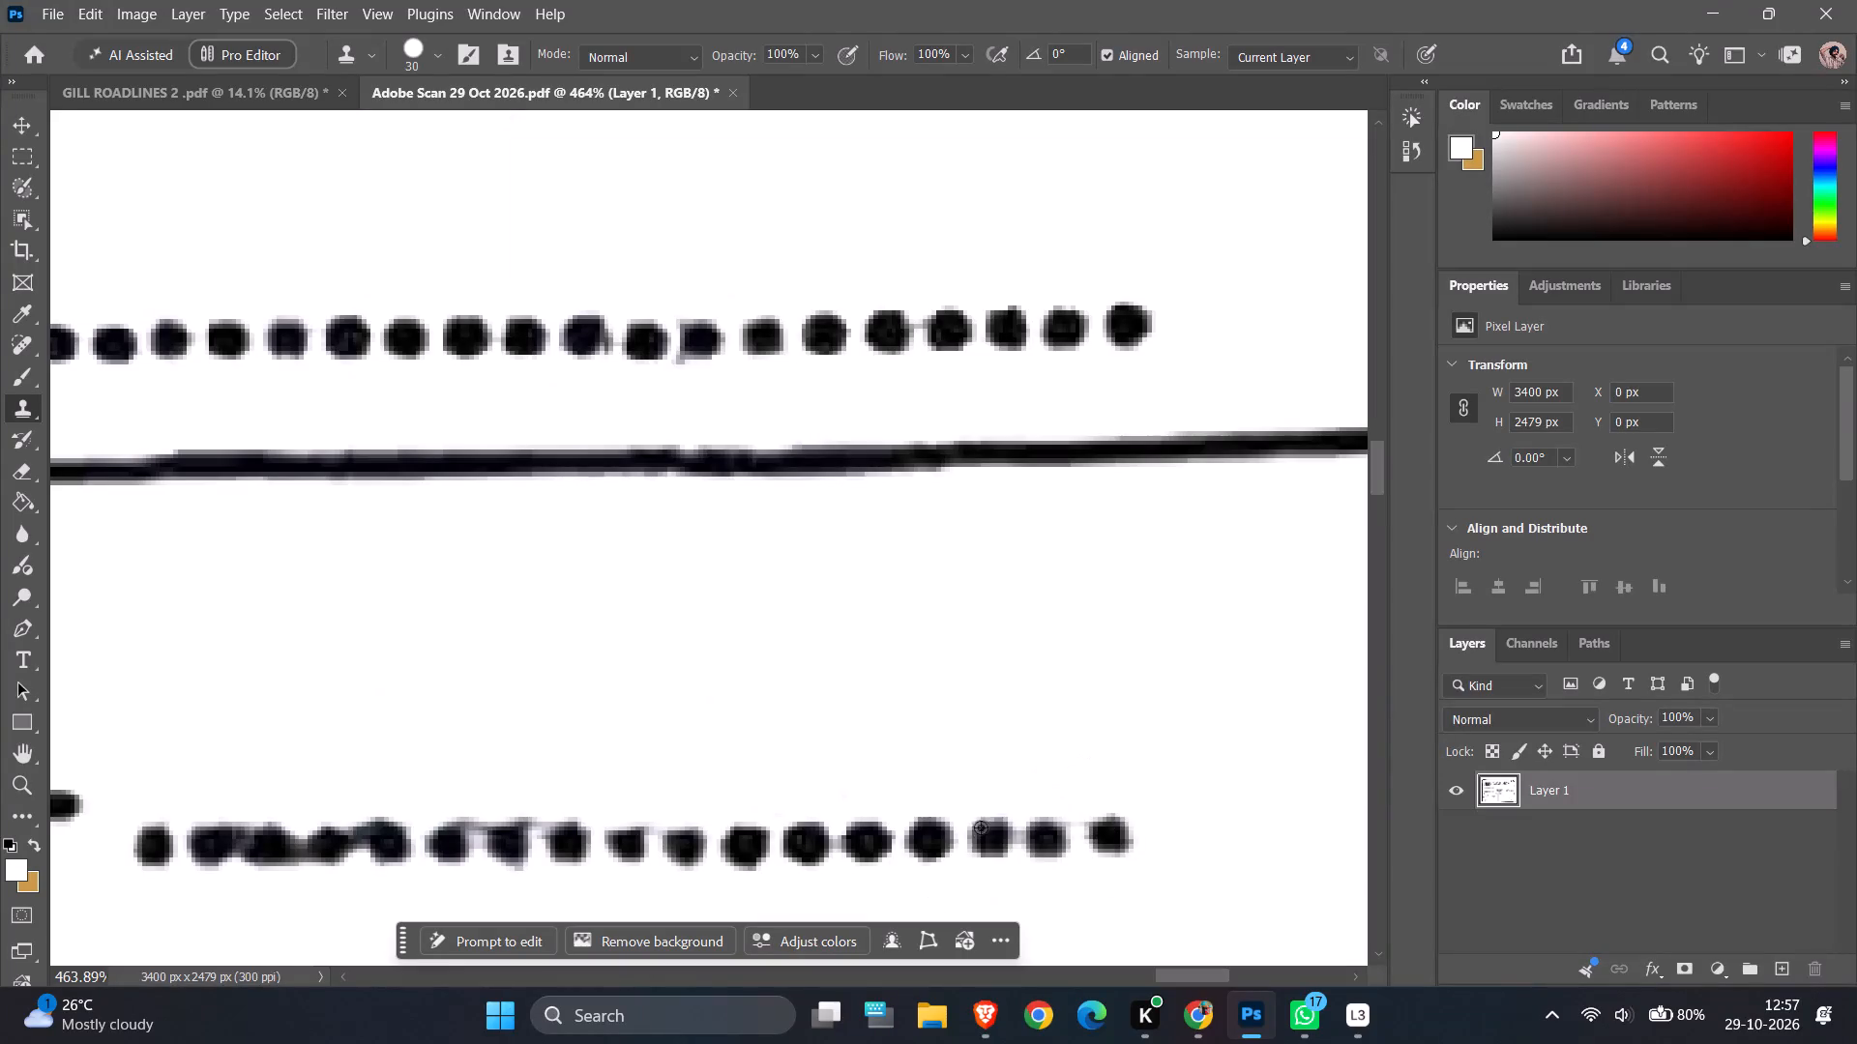
Set the clone brush to 37 px and clone clean dots over the smudged dots in the first To dotted line.
right_click(990, 641)
click(1139, 611)
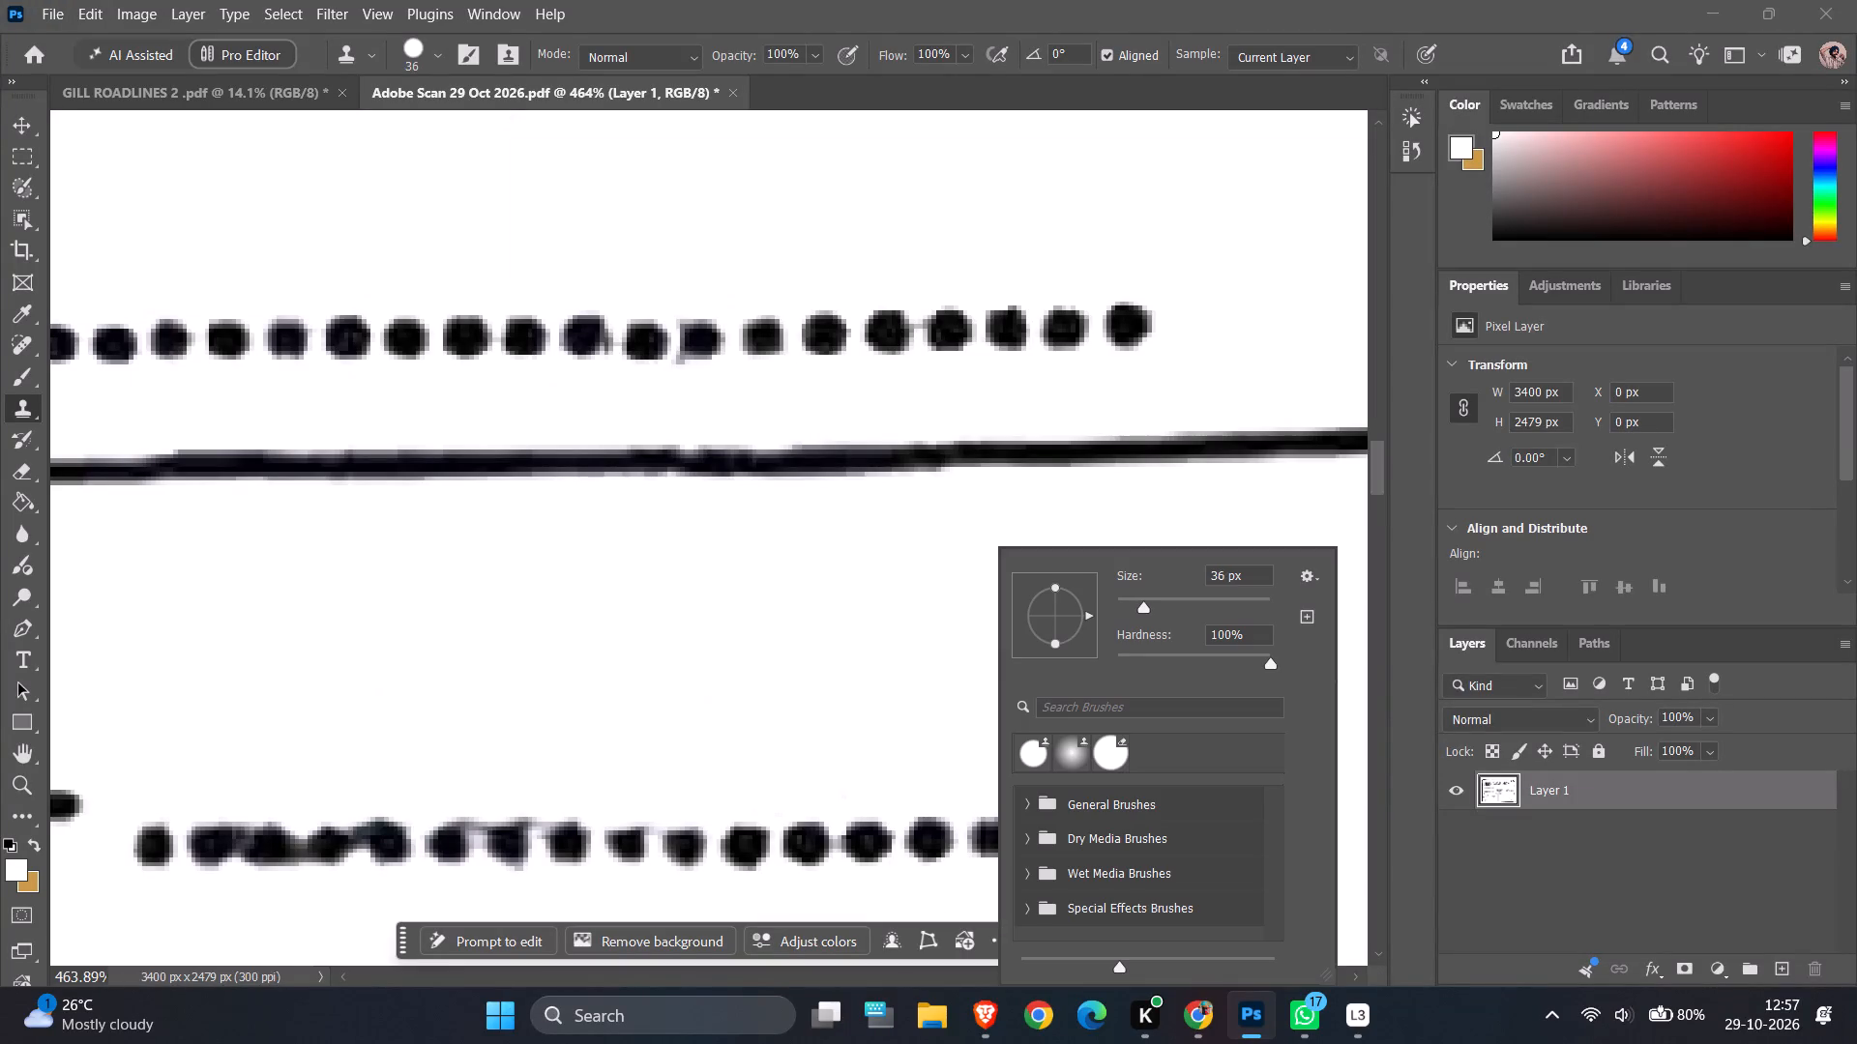
click(869, 620)
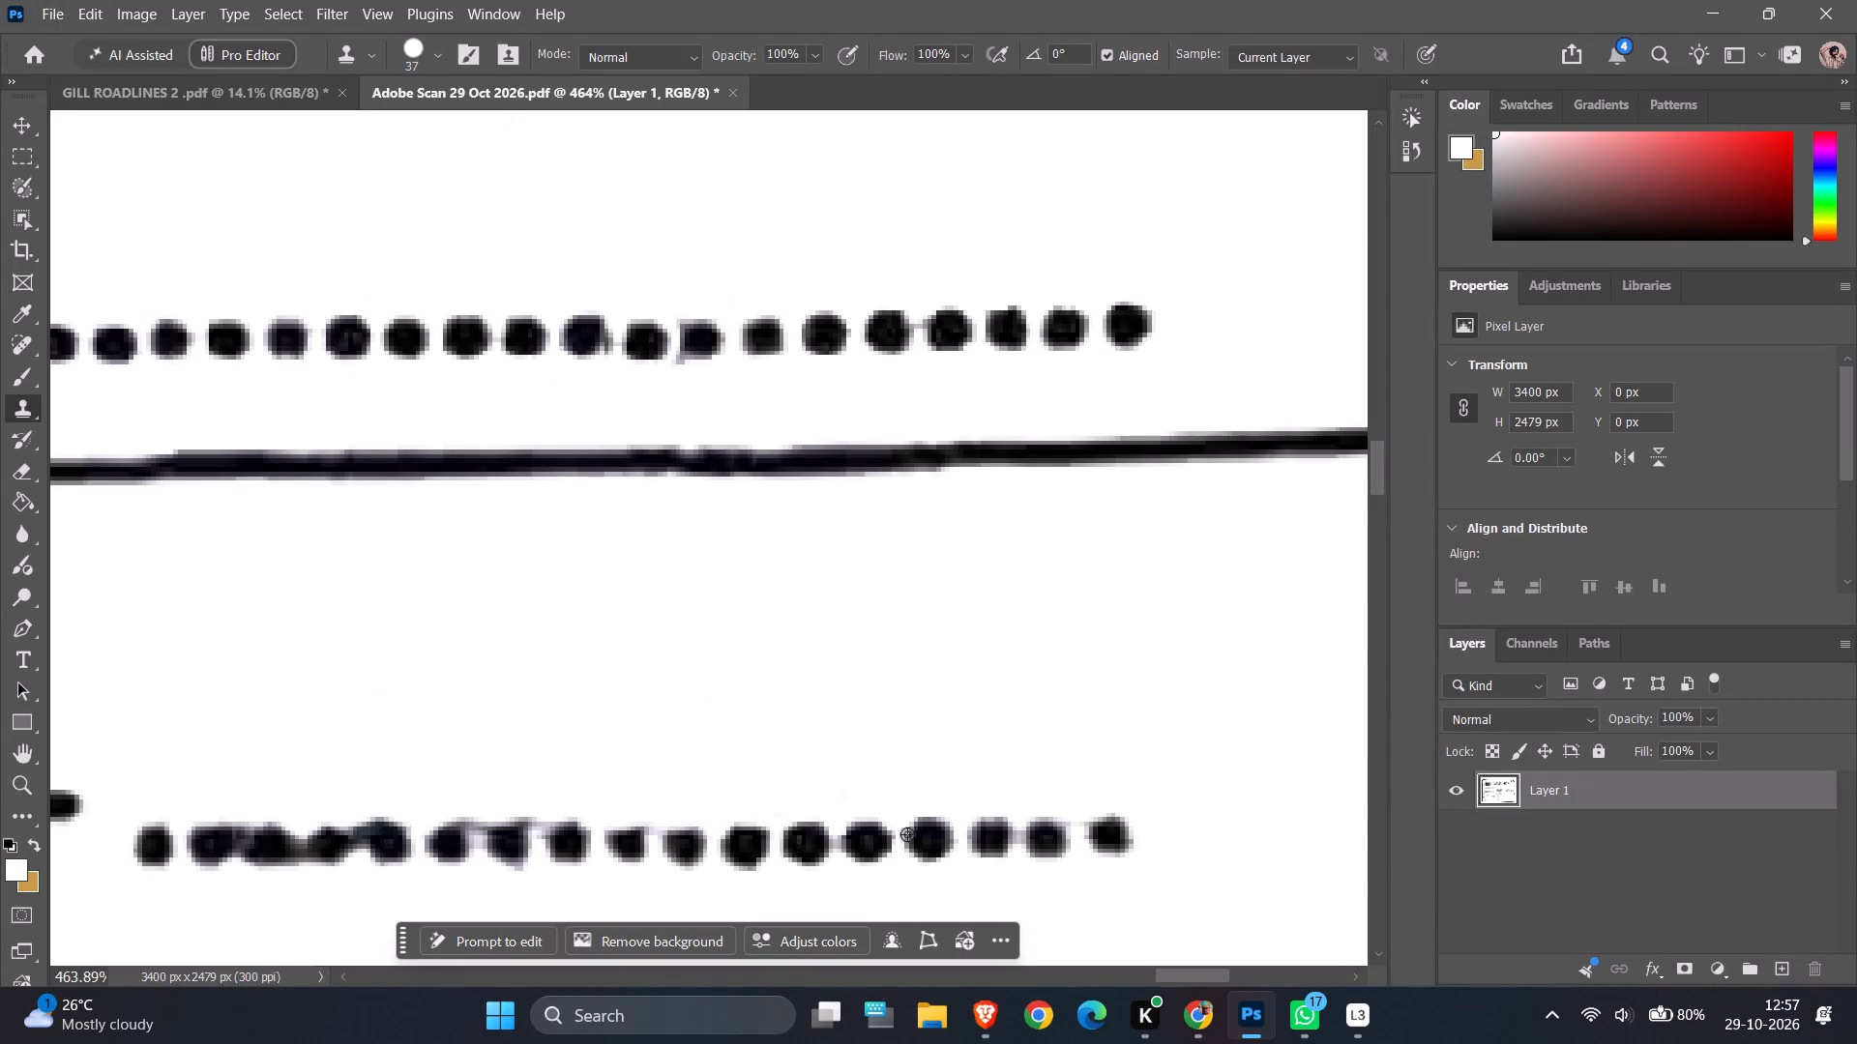
alt+click(928, 838)
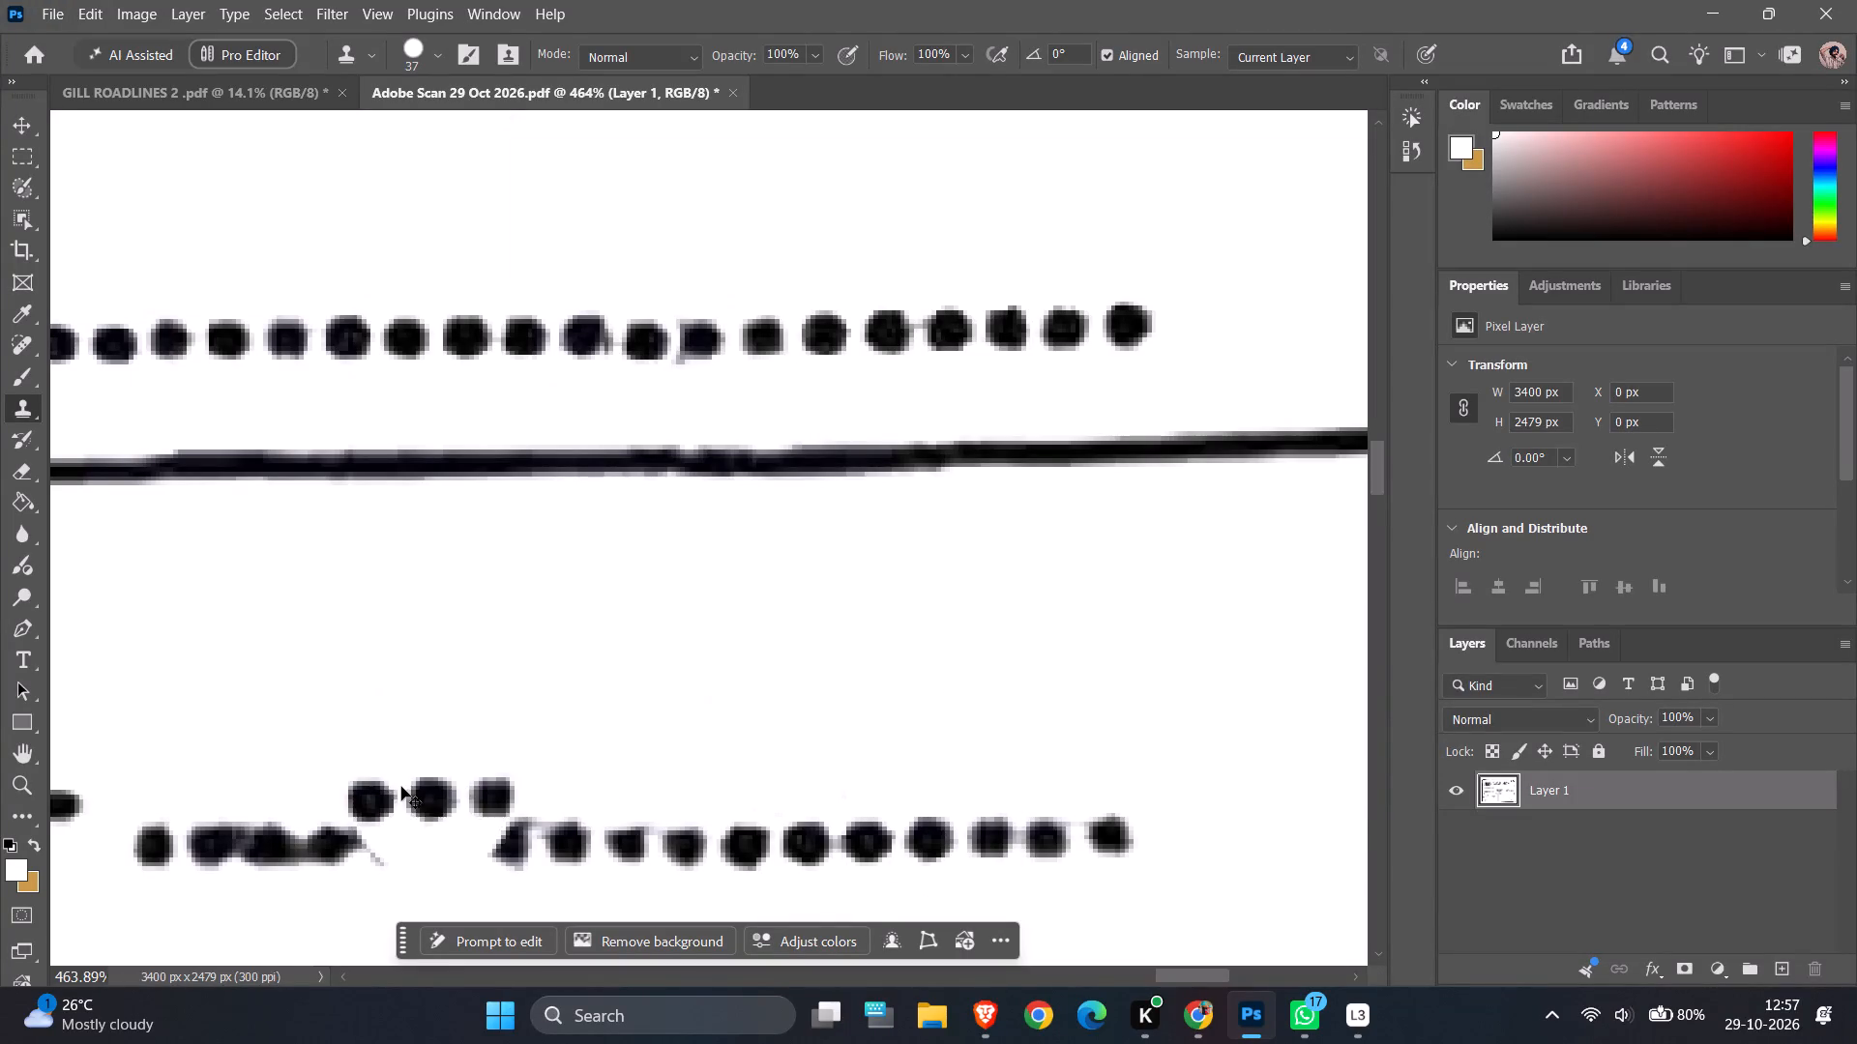
ctrl+scroll(446, 843, up, 10)
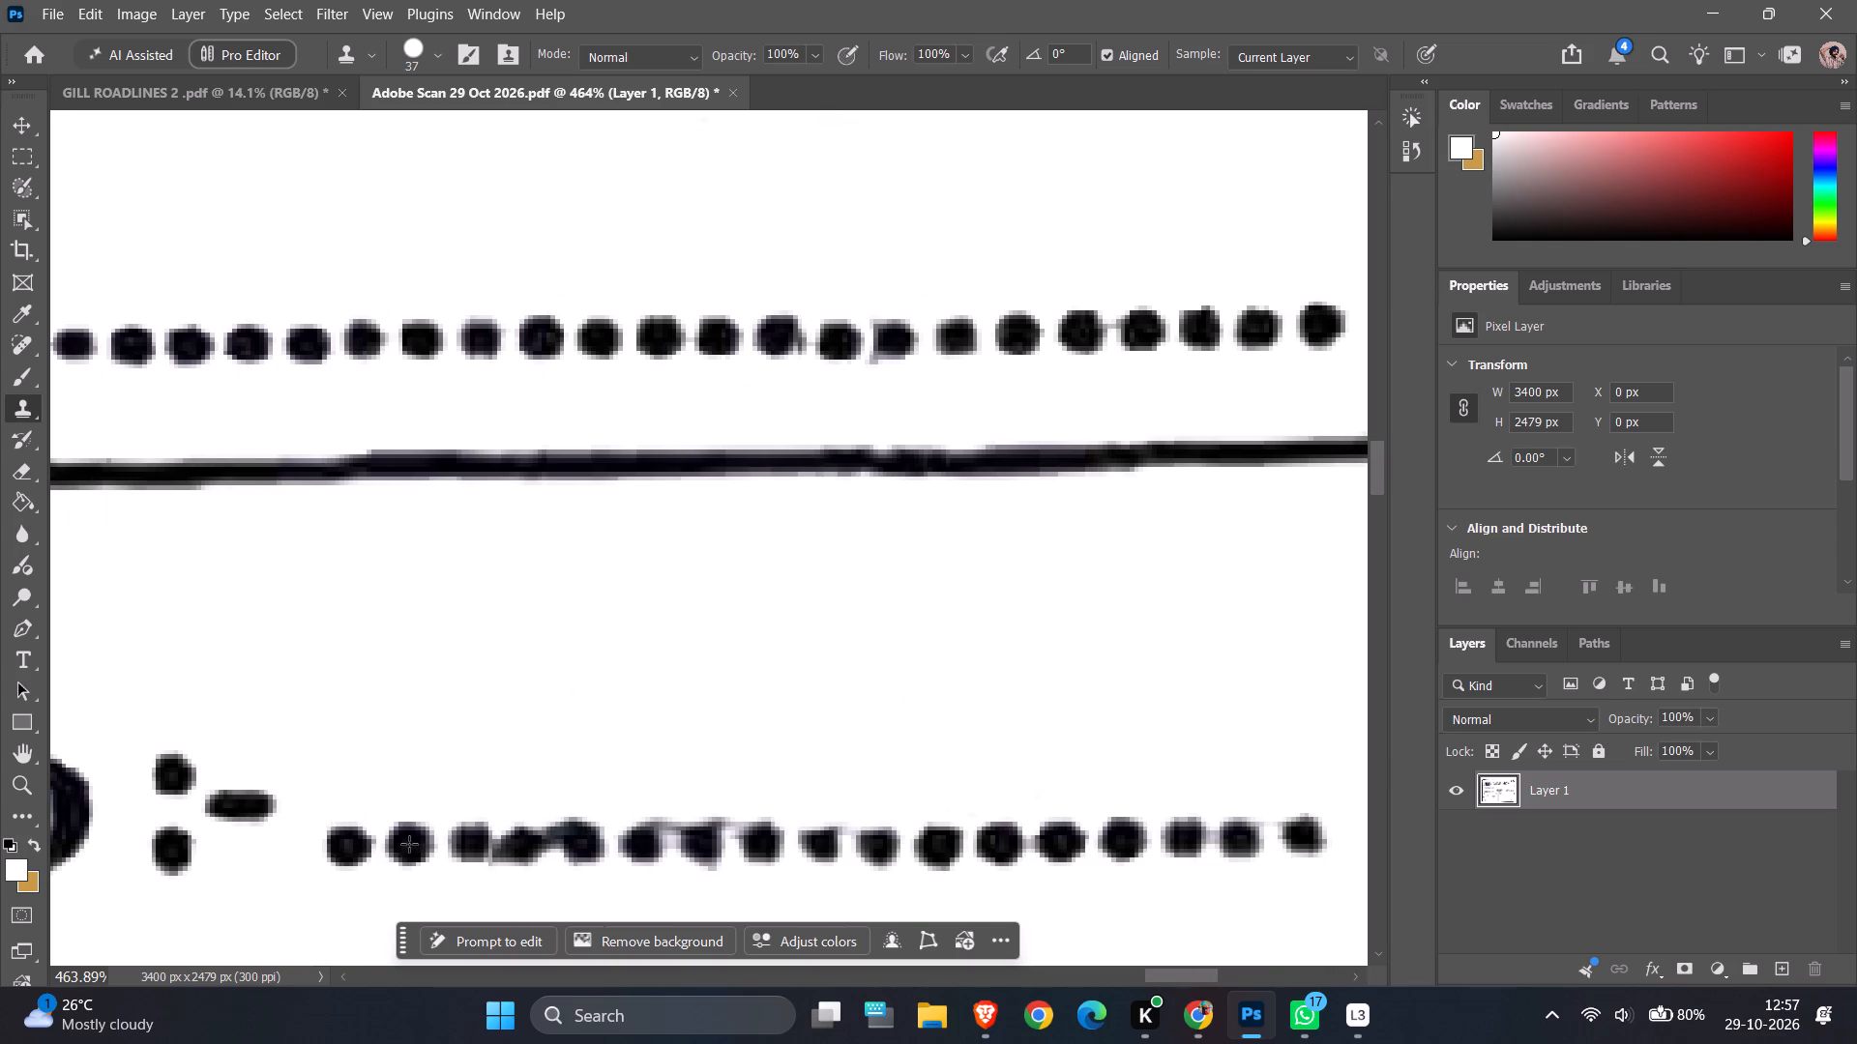
click(412, 846)
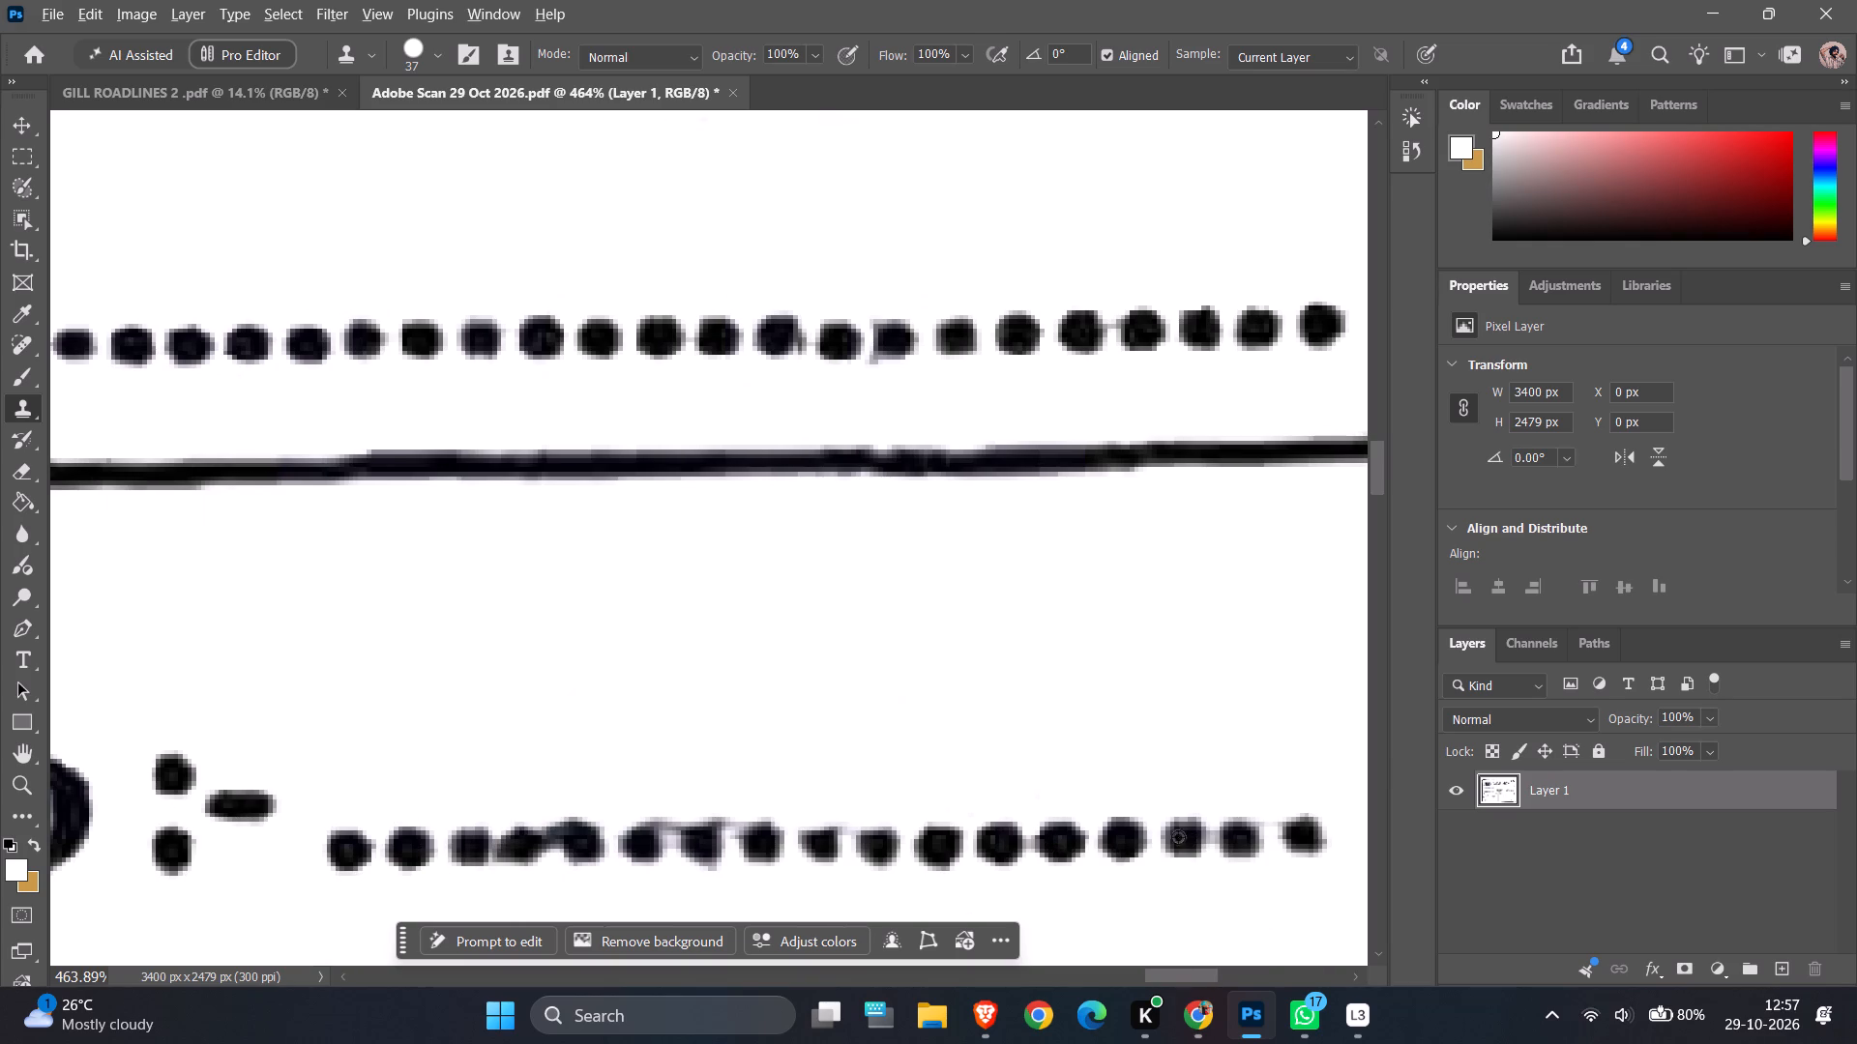
alt+click(1125, 838)
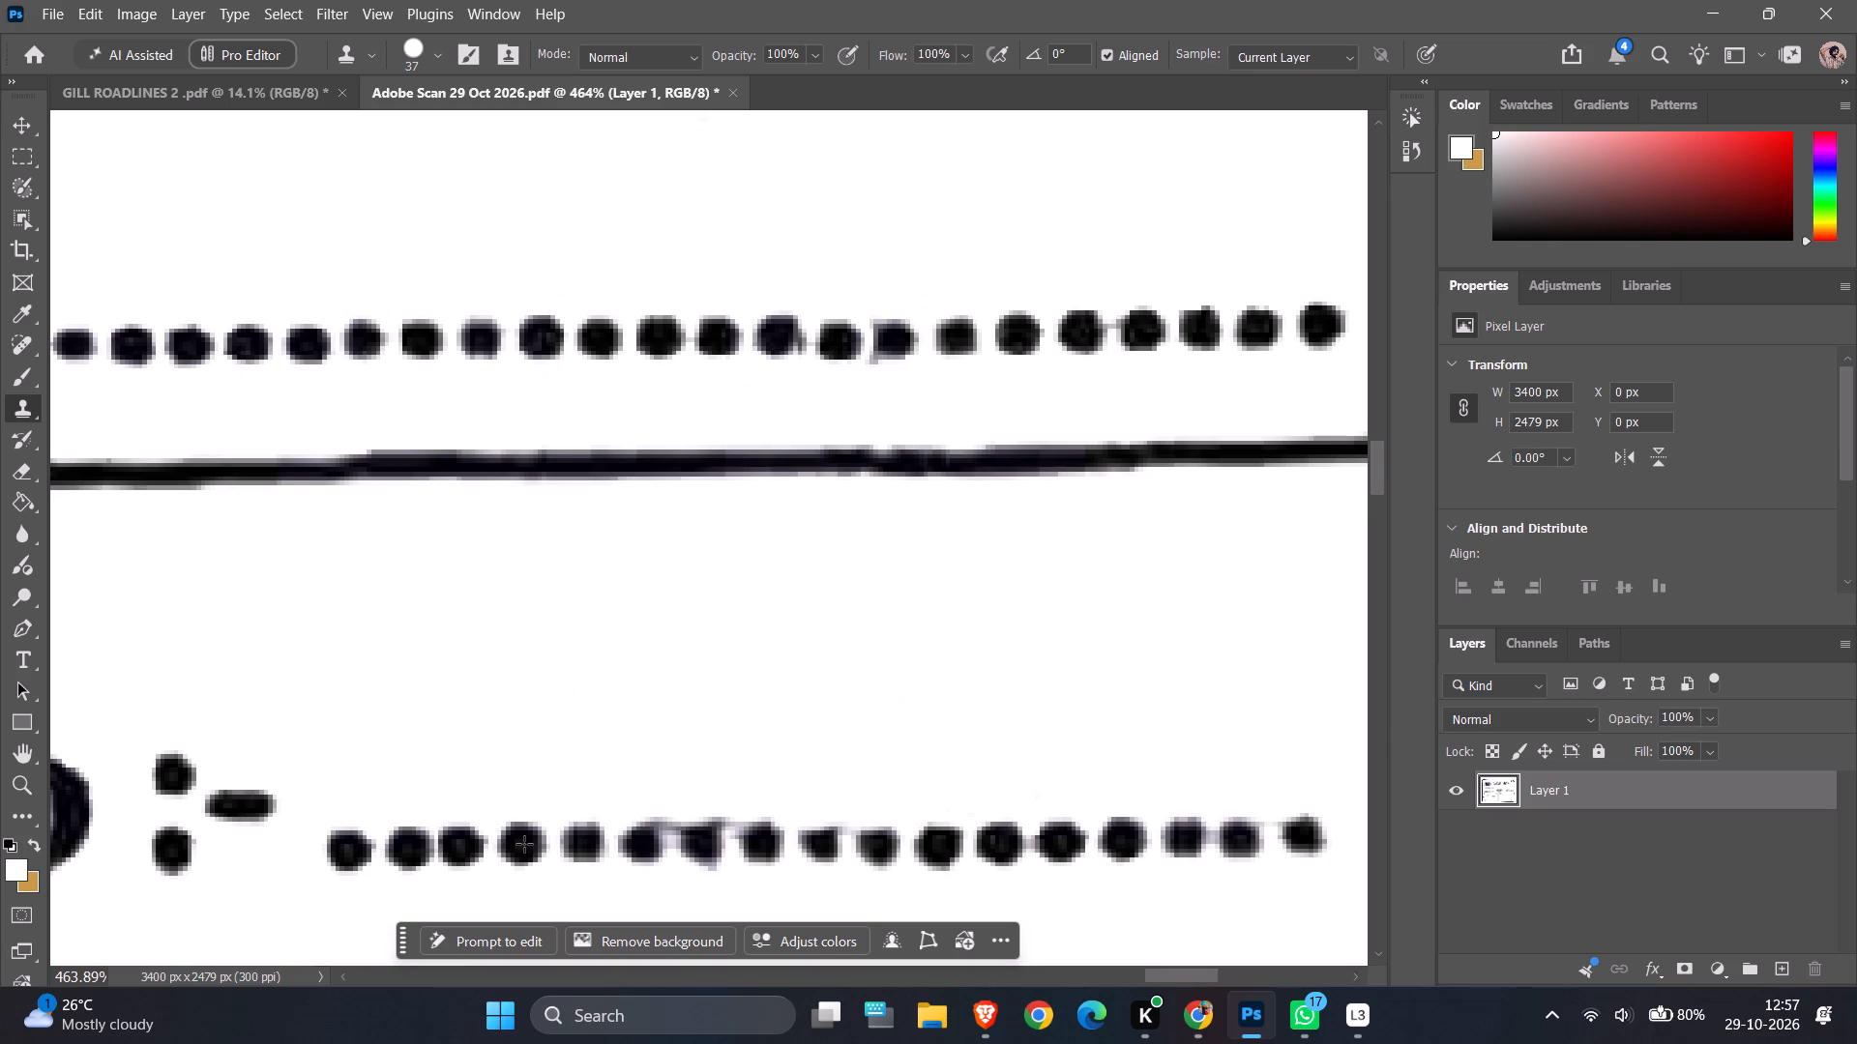
click(524, 844)
Clone white background over the speck and the handwritten dash's tail that extends from To Pay into the Signature column.
scroll(524, 844, down, 20)
scroll(524, 844, down, 14)
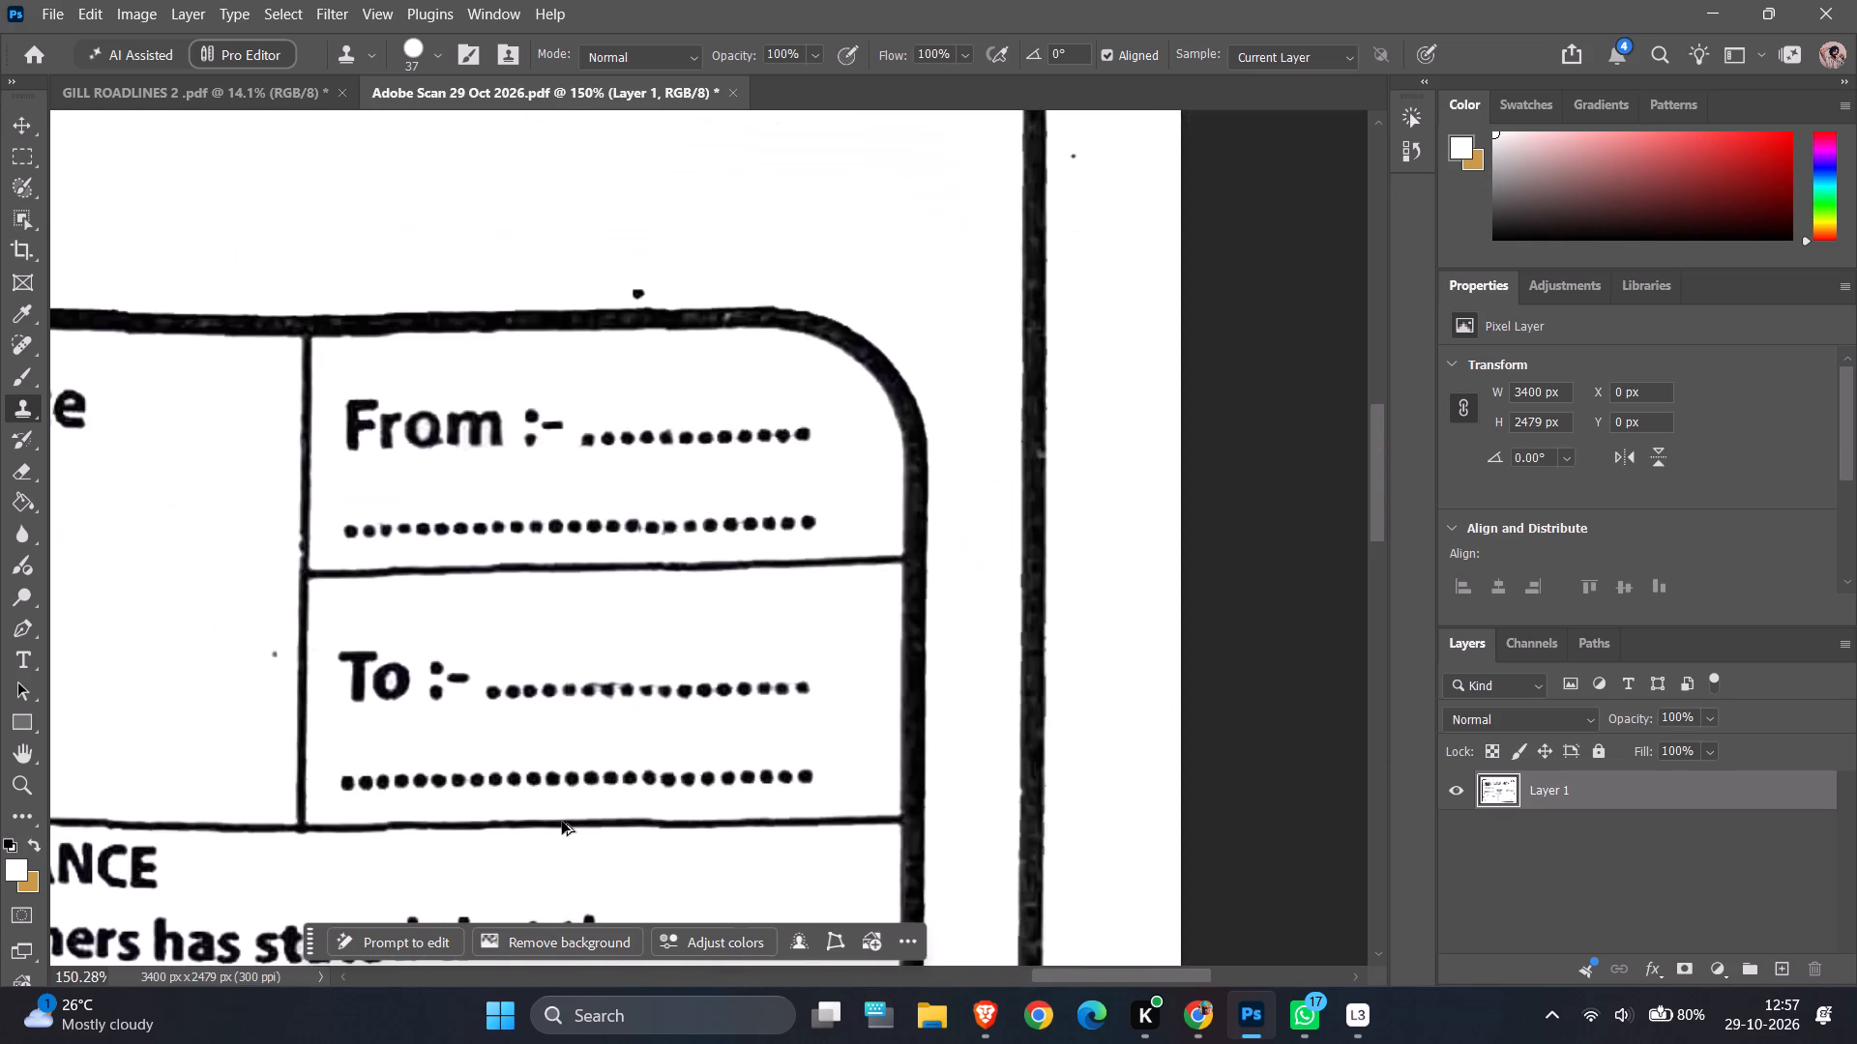
ctrl+alt+scroll(562, 822, down, 8)
scroll(439, 710, down, 11)
ctrl+scroll(306, 761, up, 8)
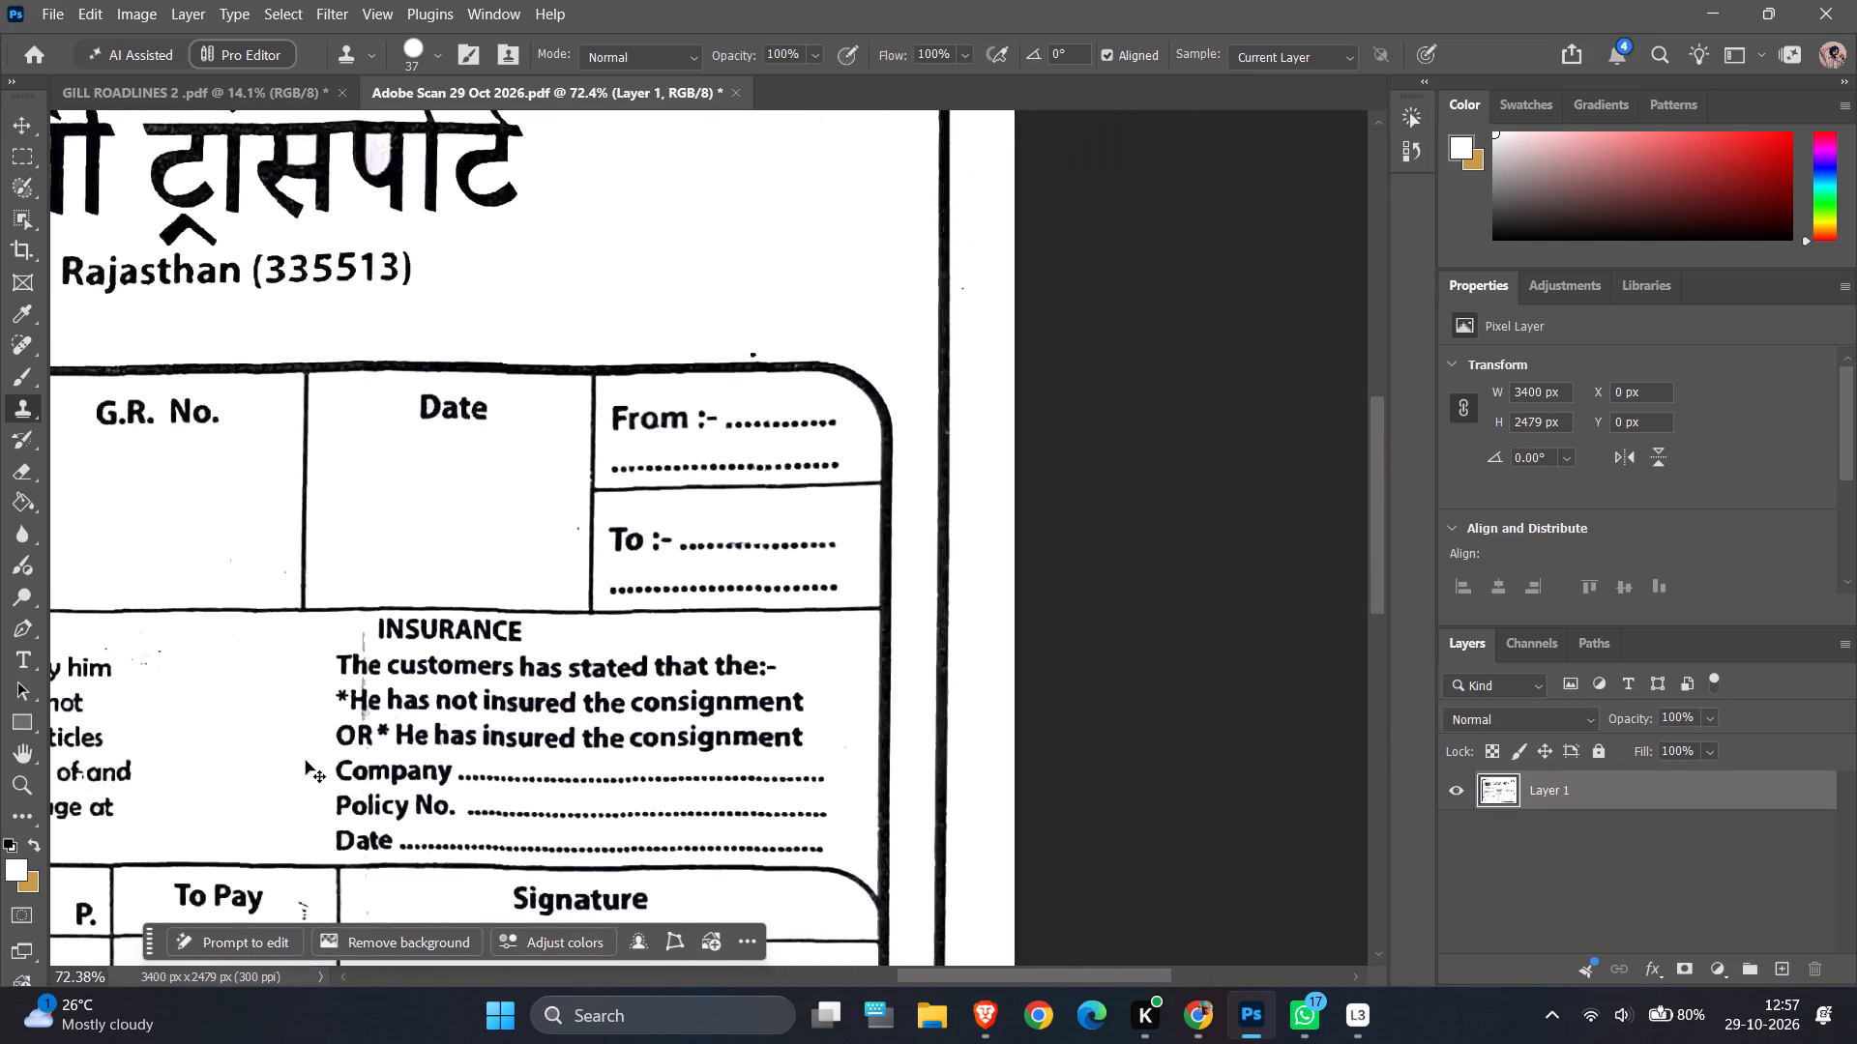
ctrl+scroll(306, 761, down, 13)
scroll(306, 761, down, 8)
ctrl+scroll(306, 761, up, 6)
ctrl+alt+scroll(376, 761, up, 3)
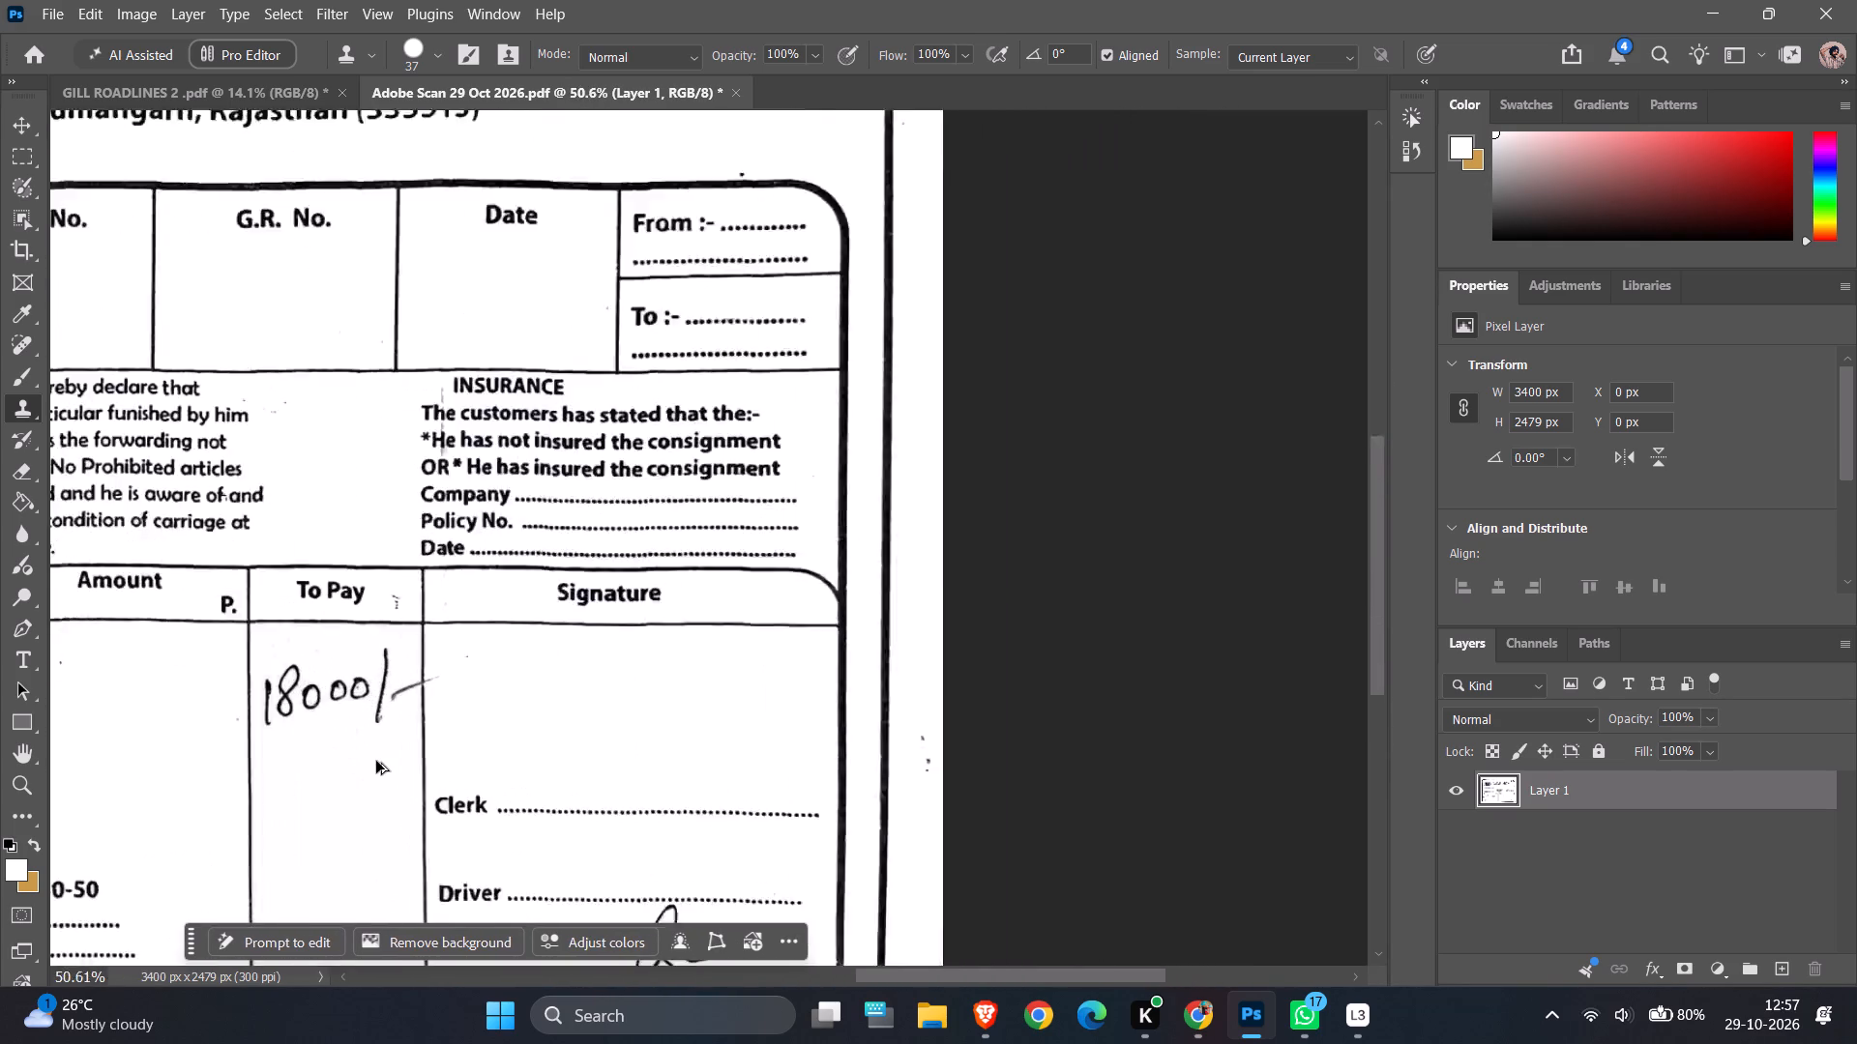
ctrl+alt+scroll(376, 761, up, 17)
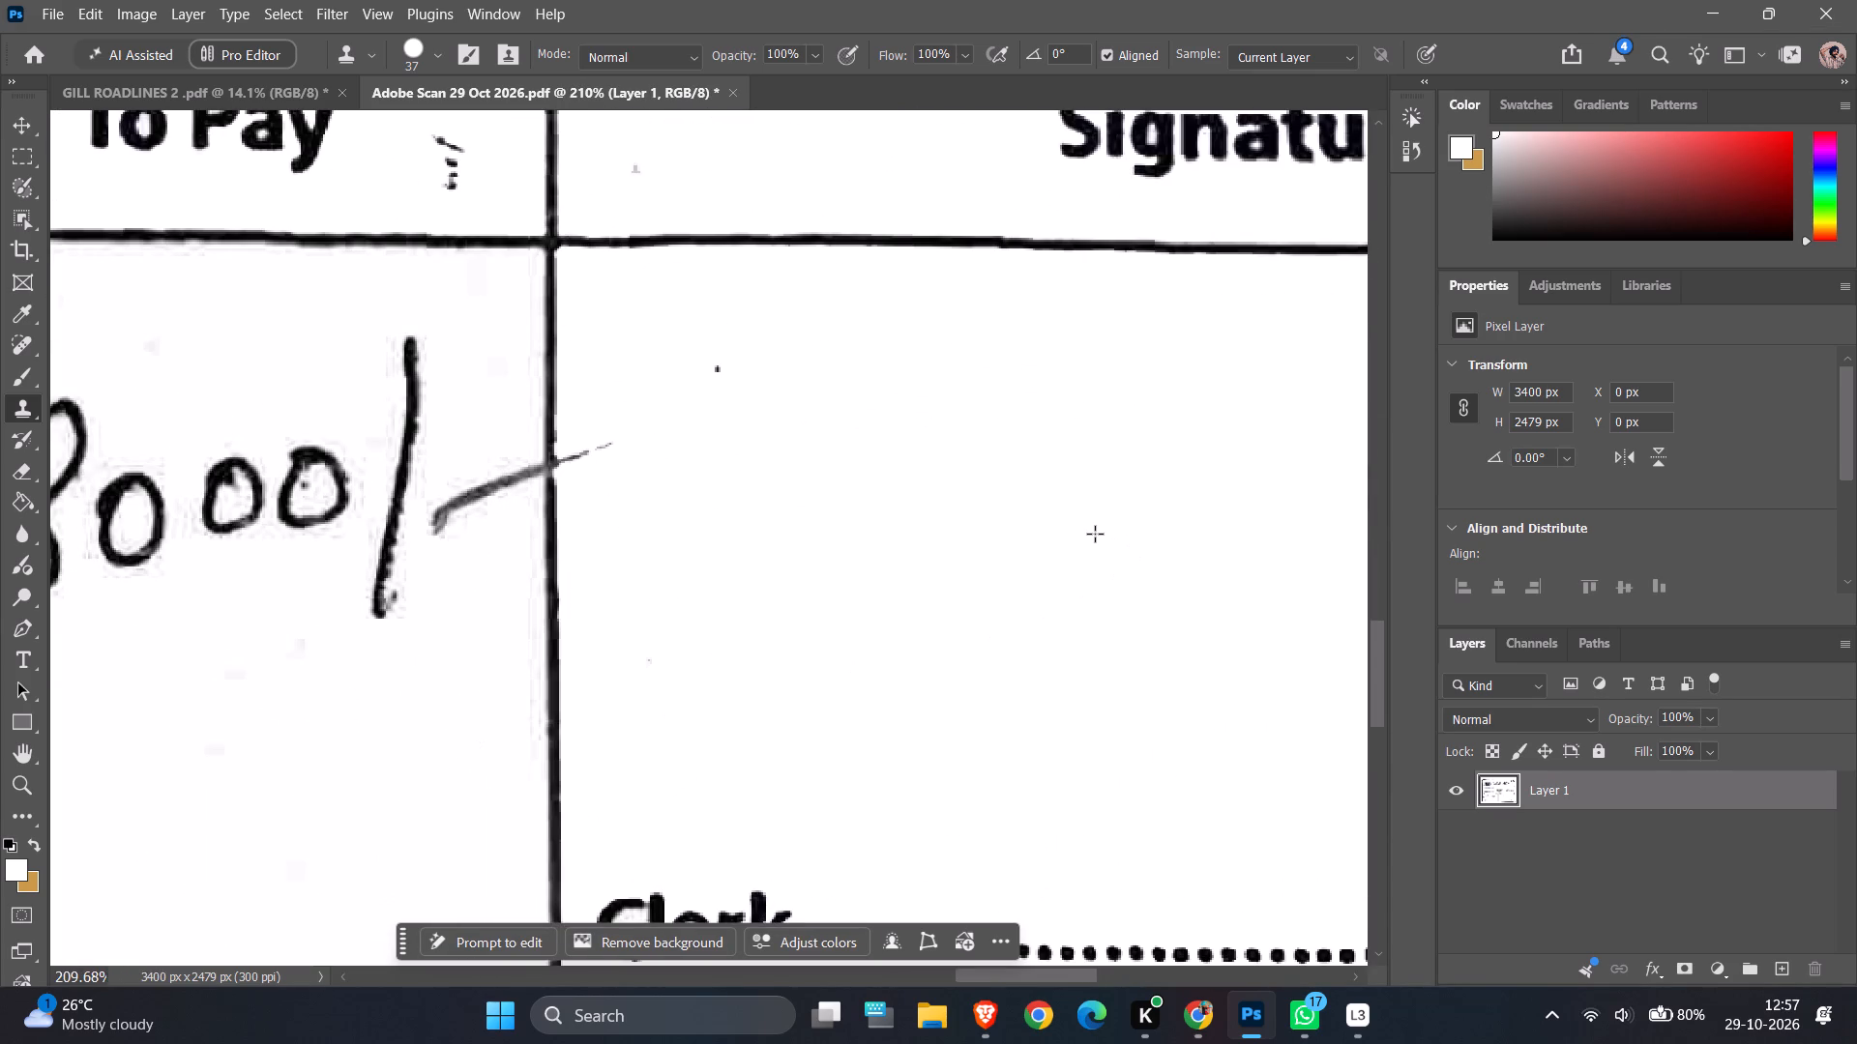
right_click(1095, 534)
click(1044, 429)
alt+click(952, 475)
click(735, 383)
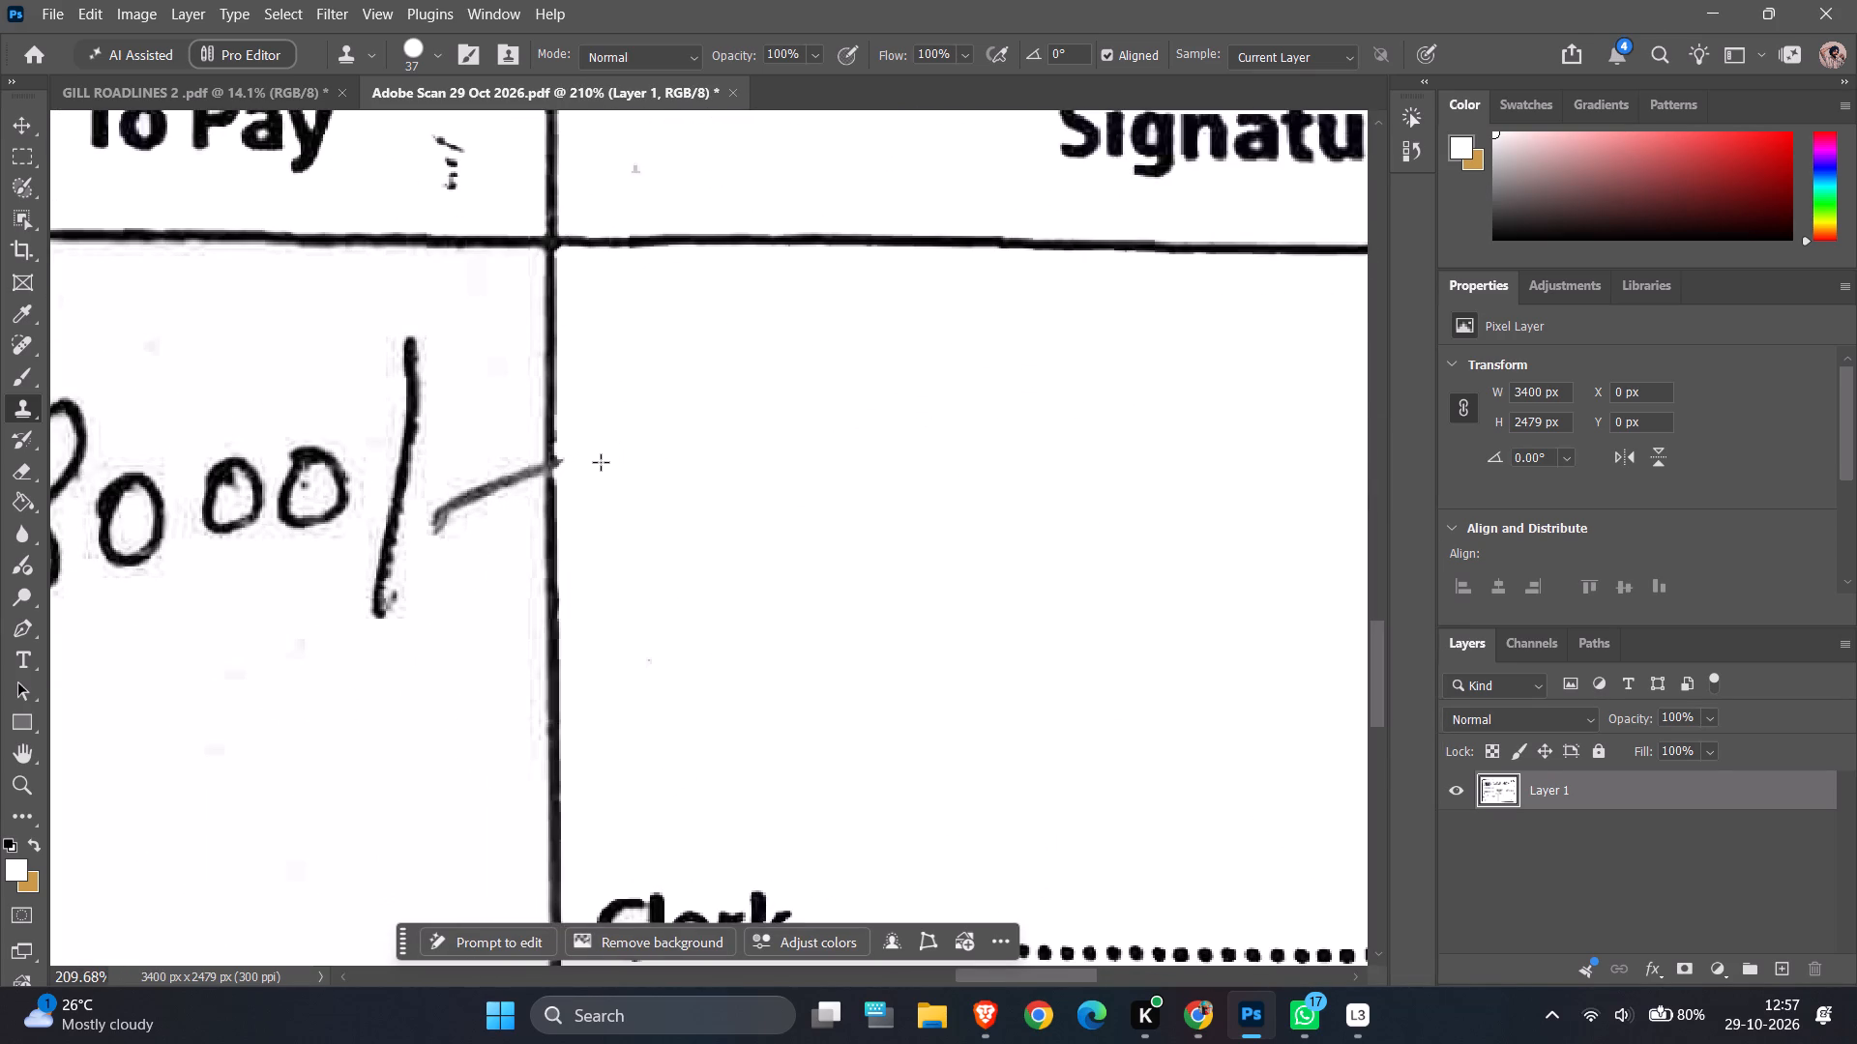
click(596, 462)
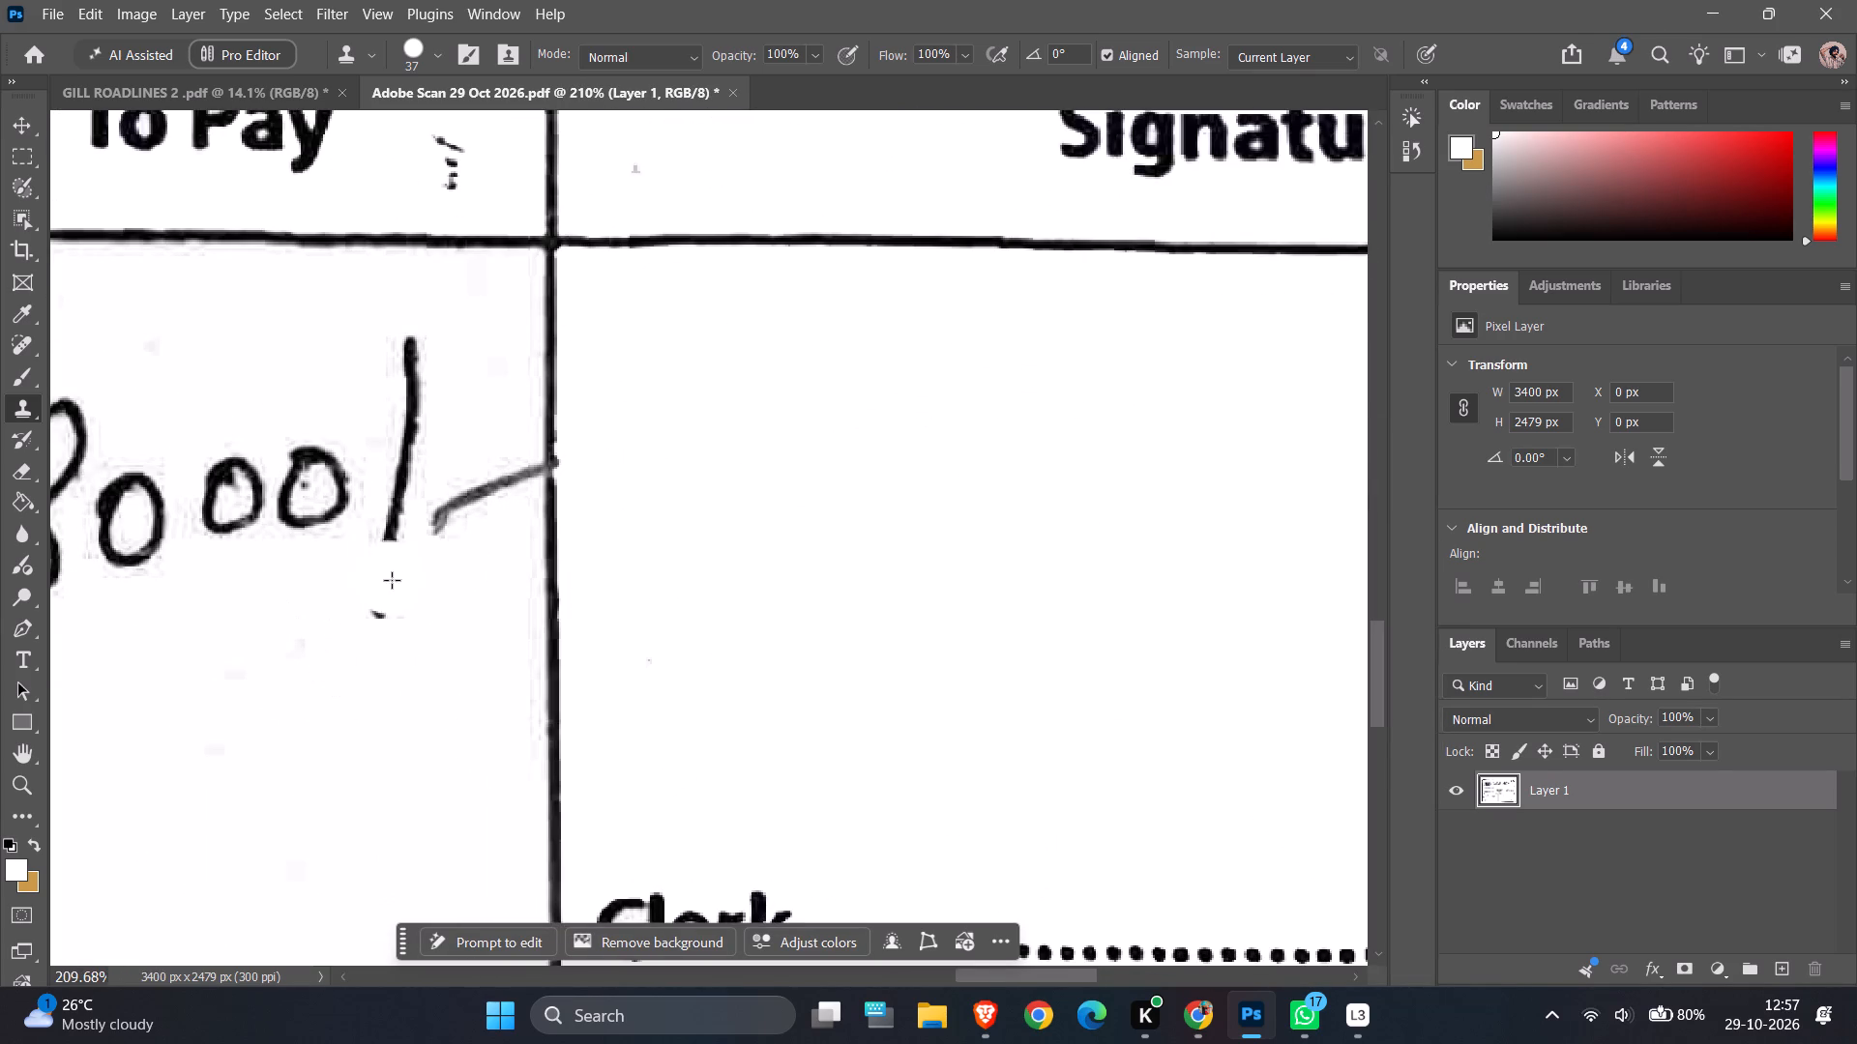
Set the clone brush to 111 px and clone white background over the handwritten "18" in the To Pay column.
alt+click(270, 747)
right_click(141, 717)
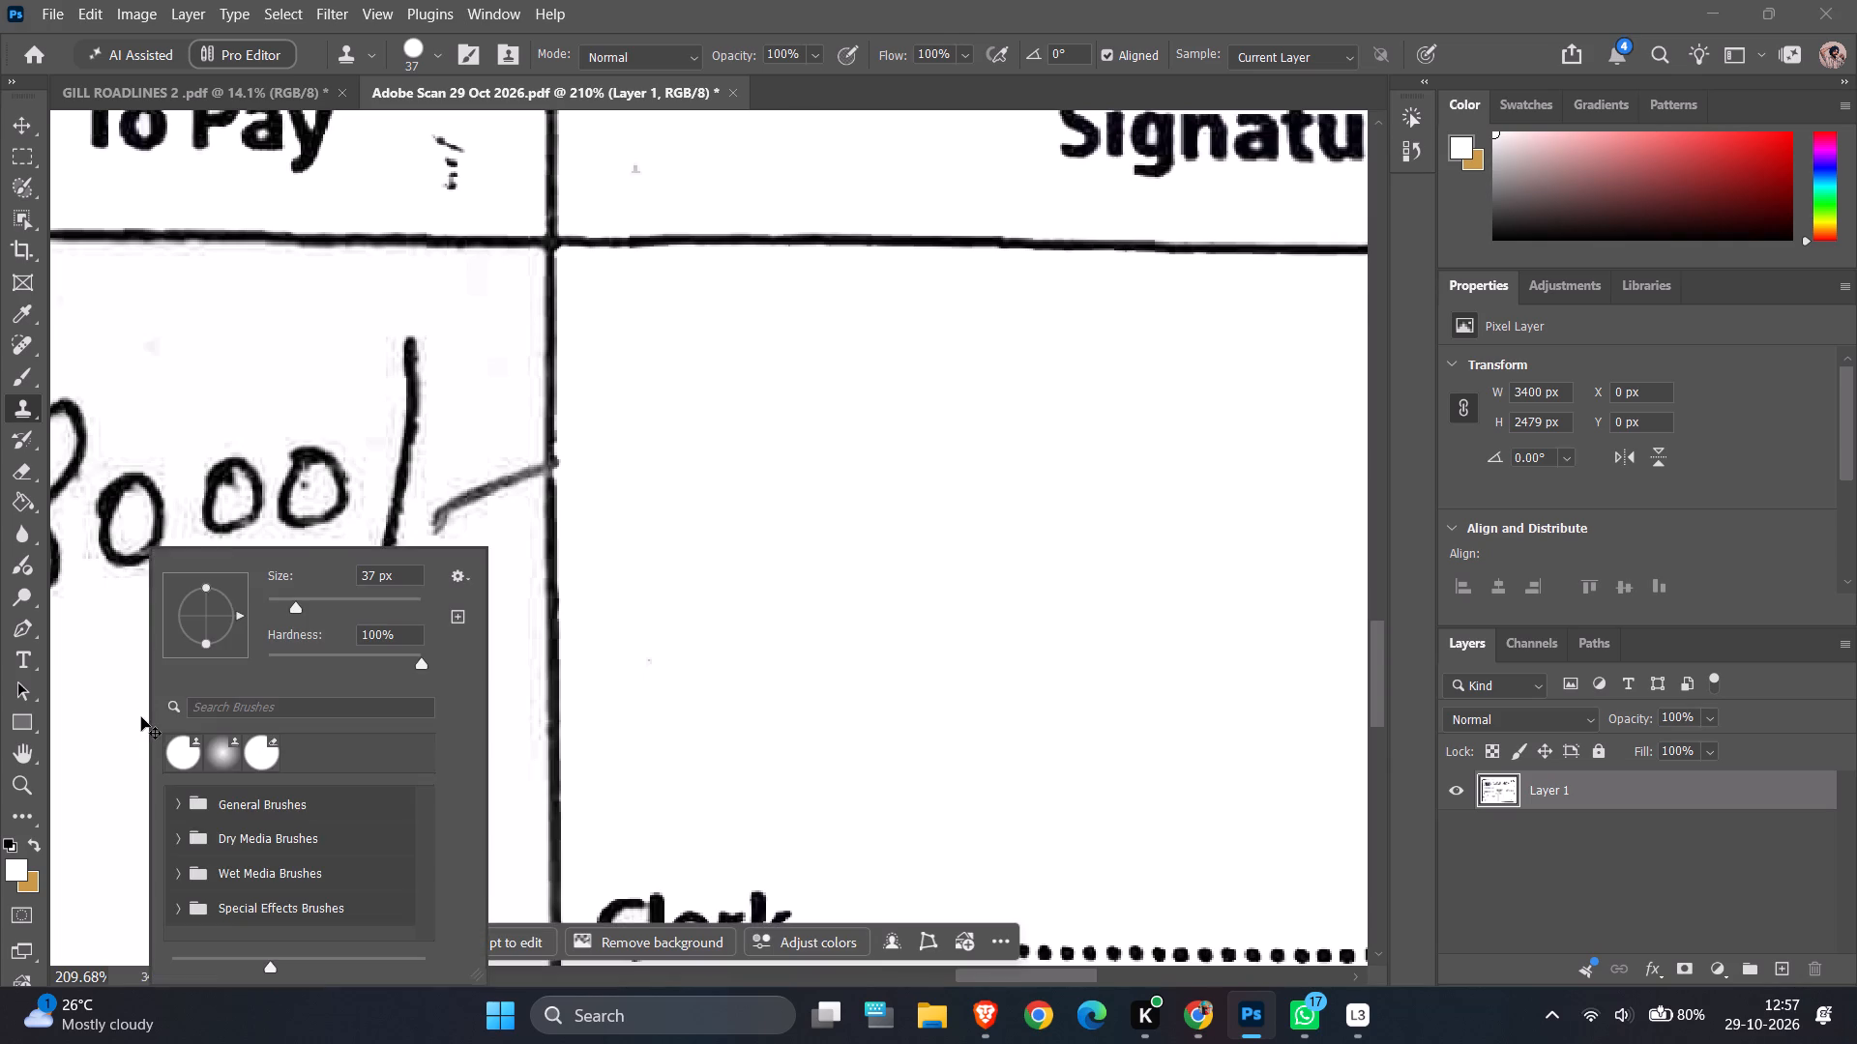
ctrl+alt+scroll(141, 717, down, 7)
ctrl+scroll(141, 717, up, 6)
click(722, 660)
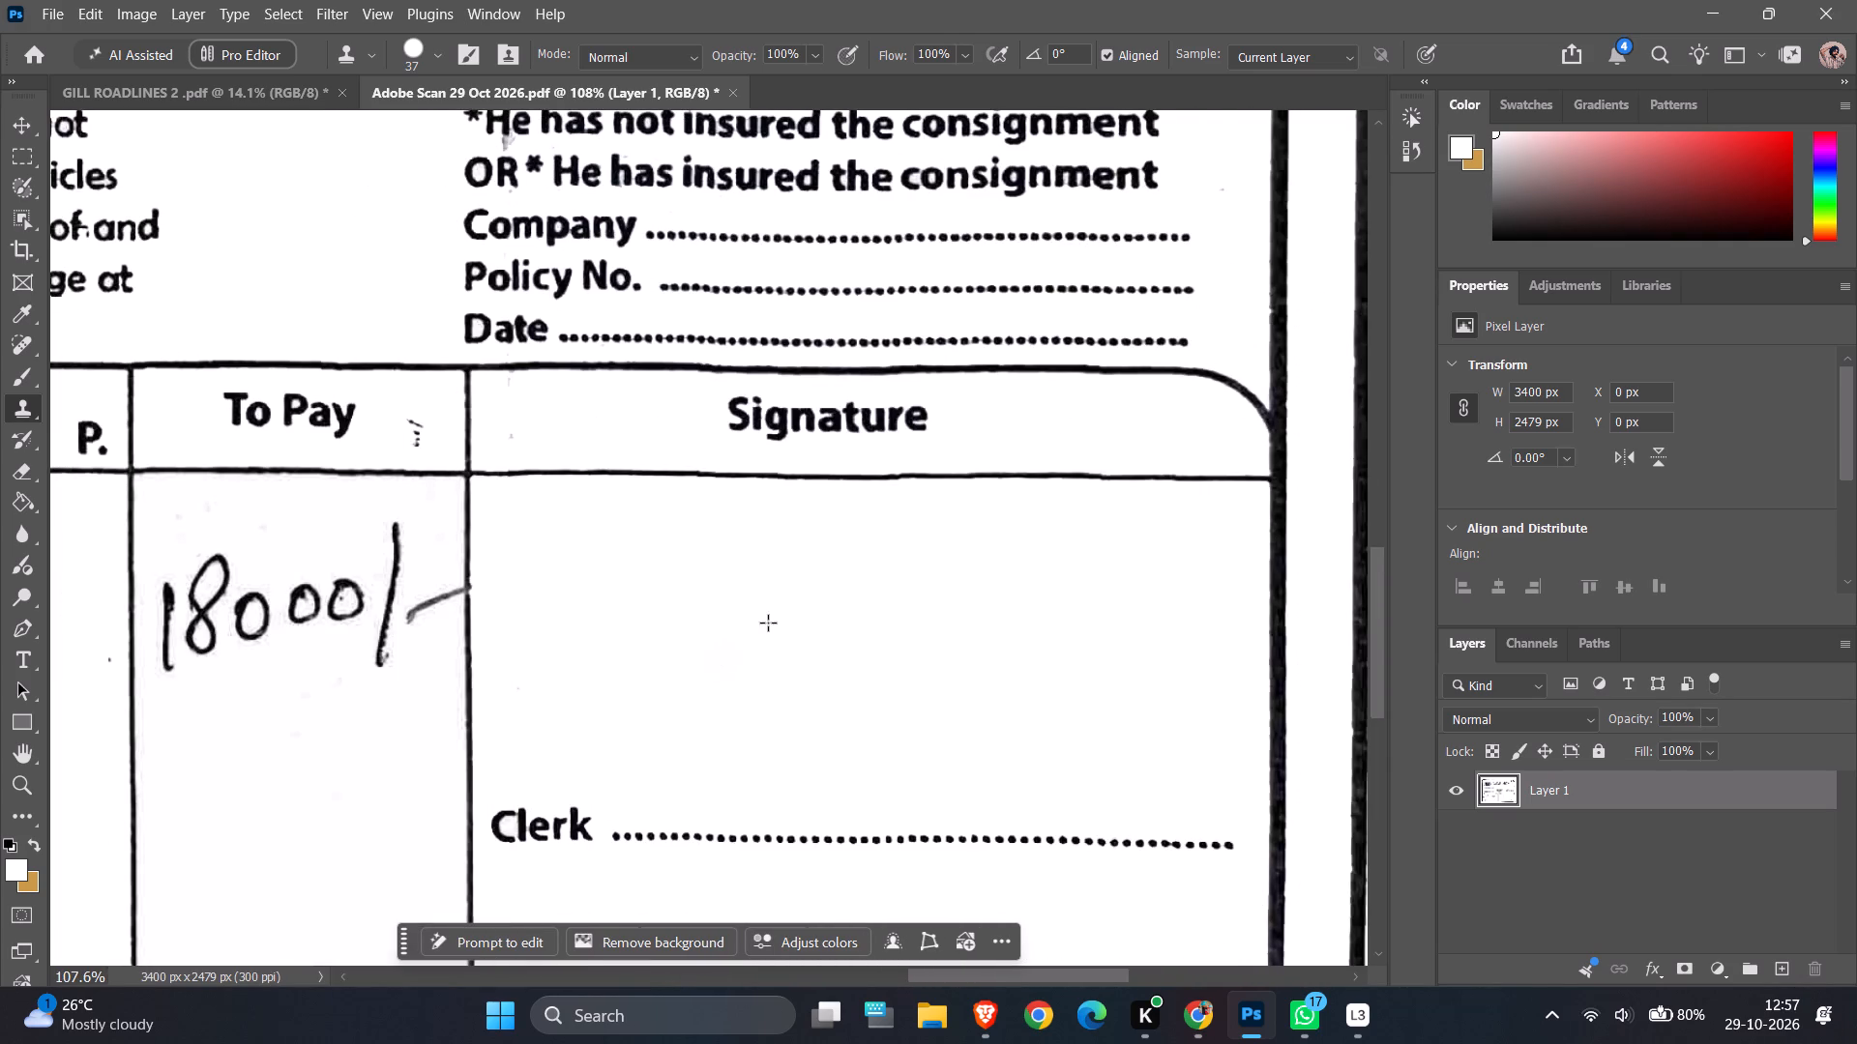
right_click(785, 630)
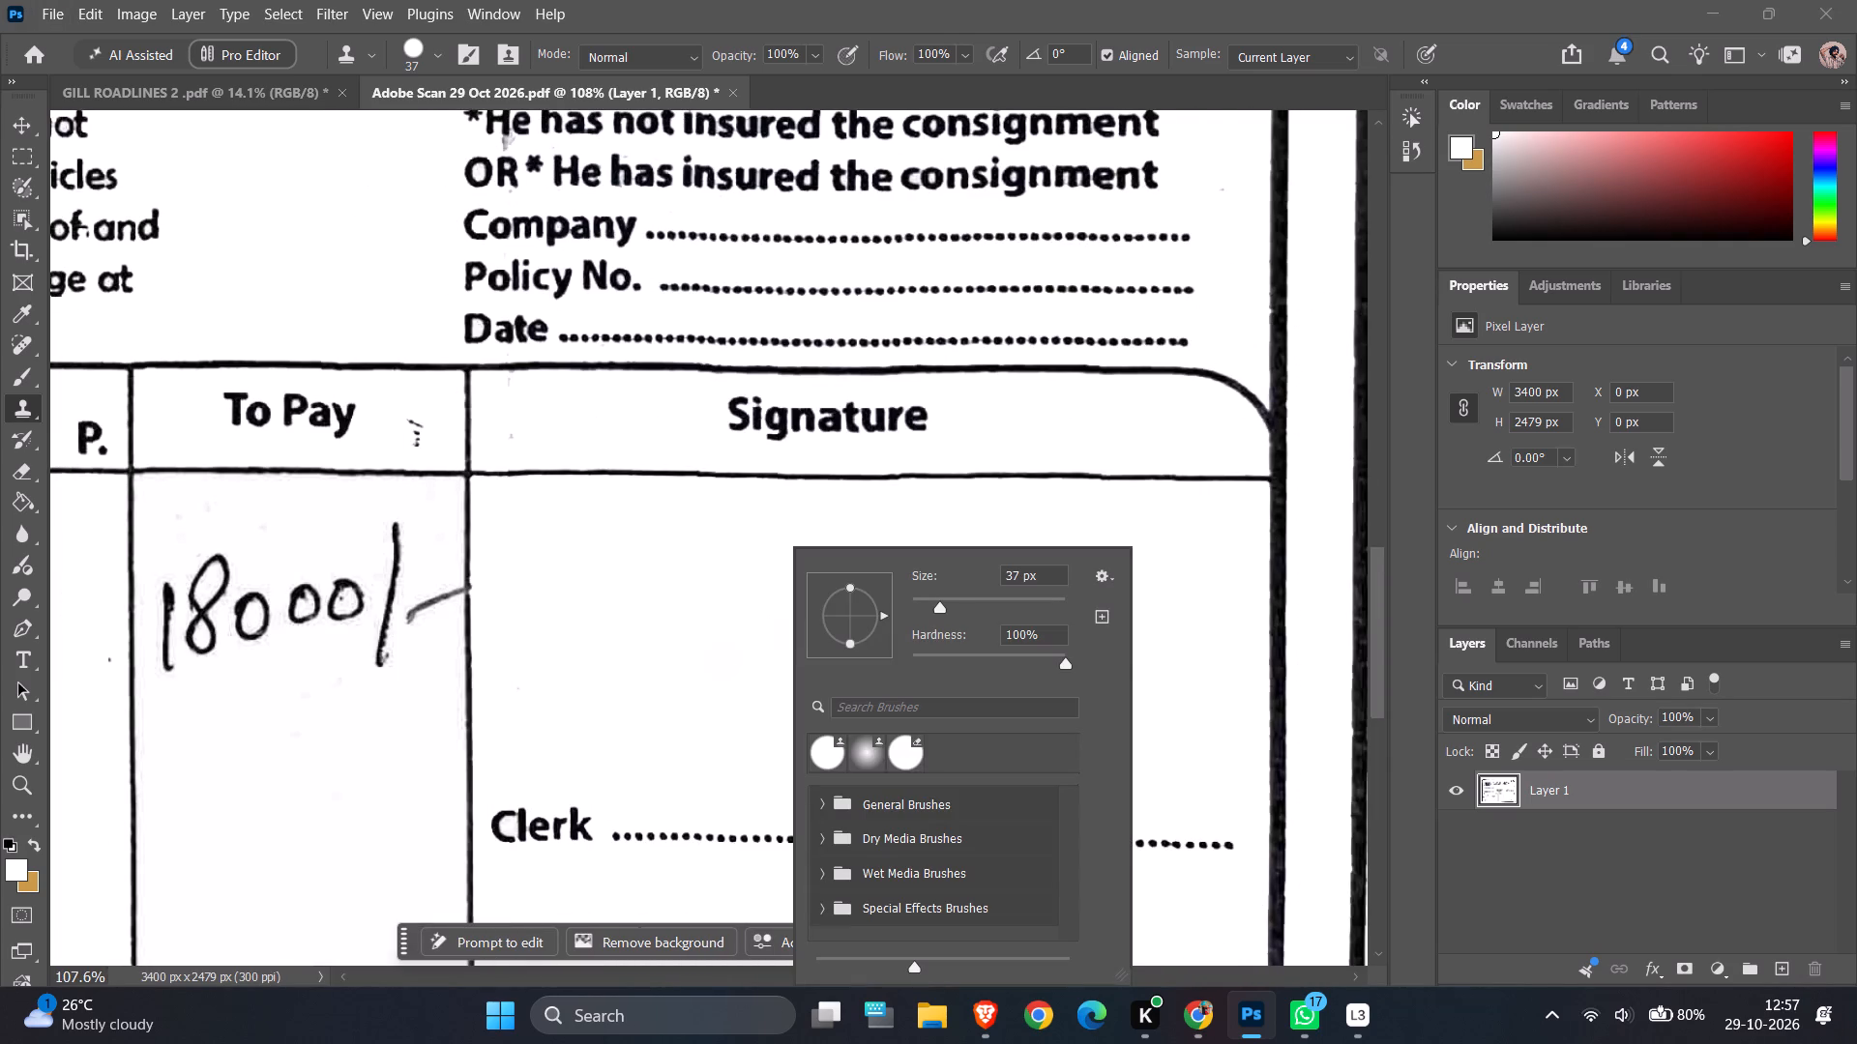
drag(940, 611, 1017, 611)
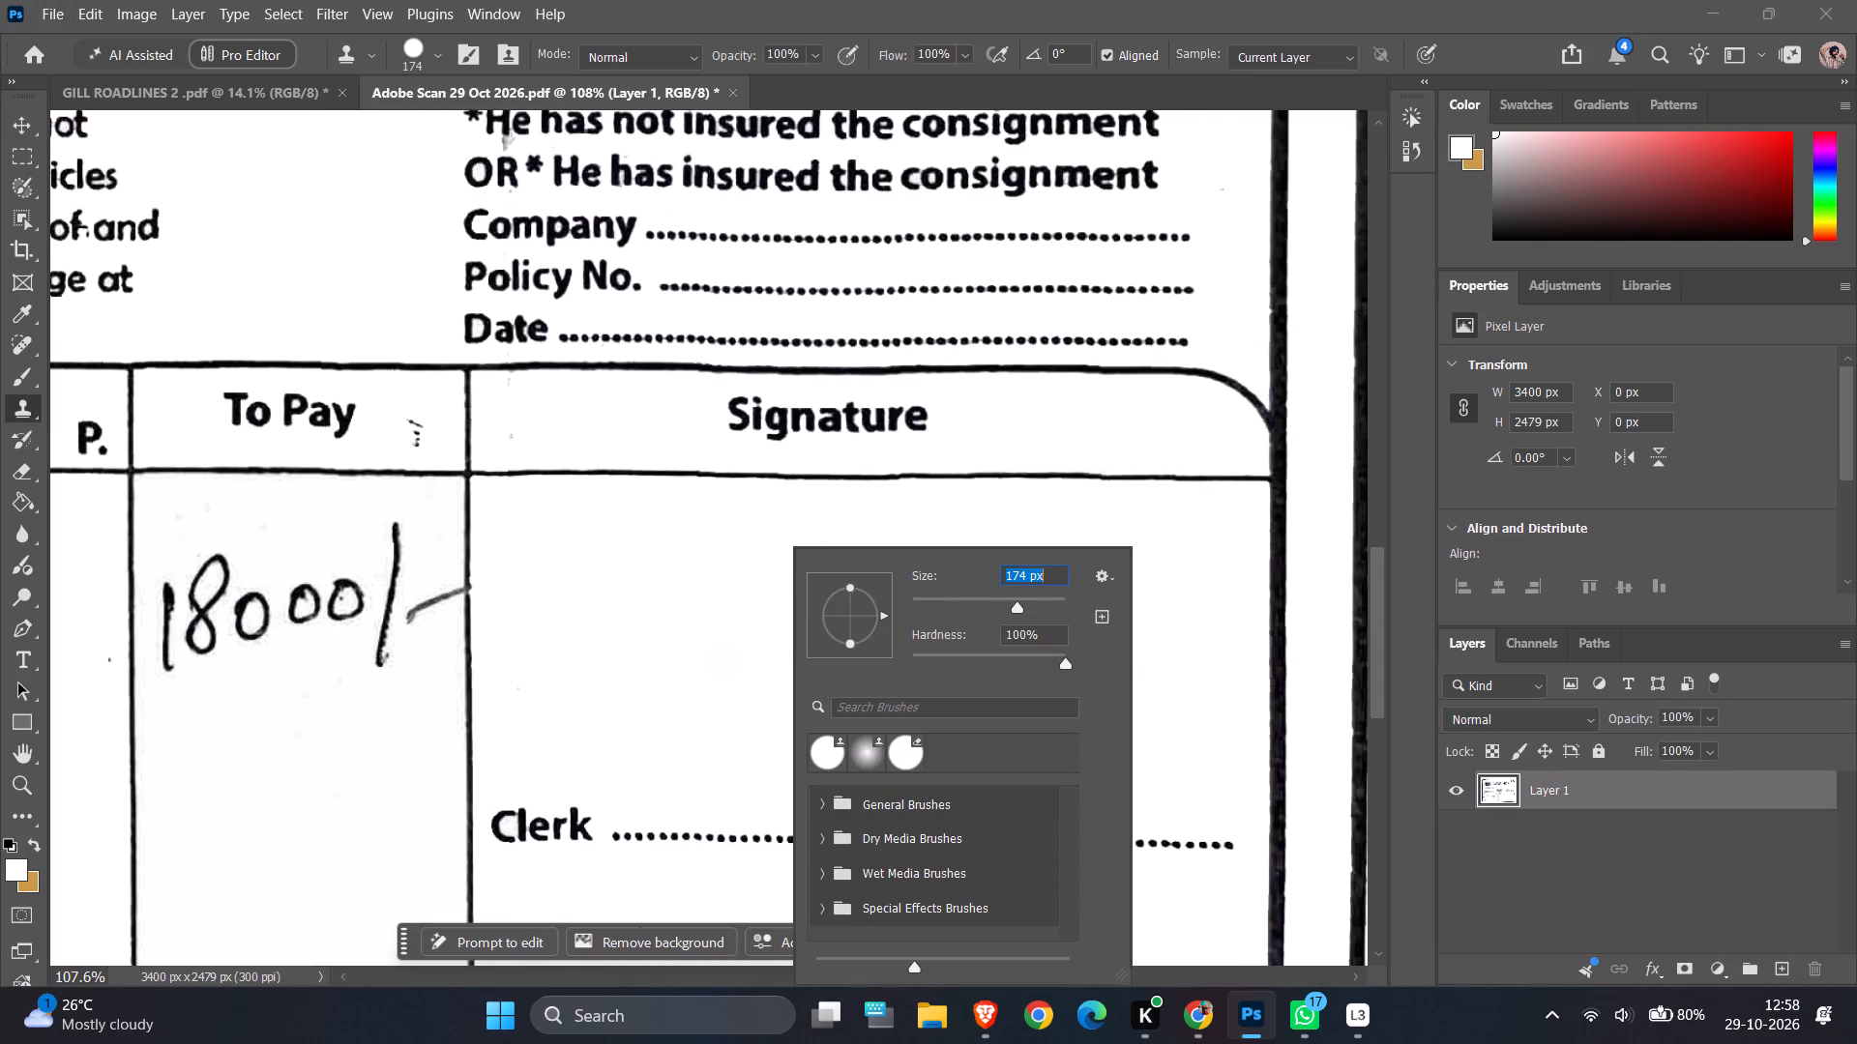
drag(1019, 610, 994, 608)
click(671, 642)
alt+click(671, 642)
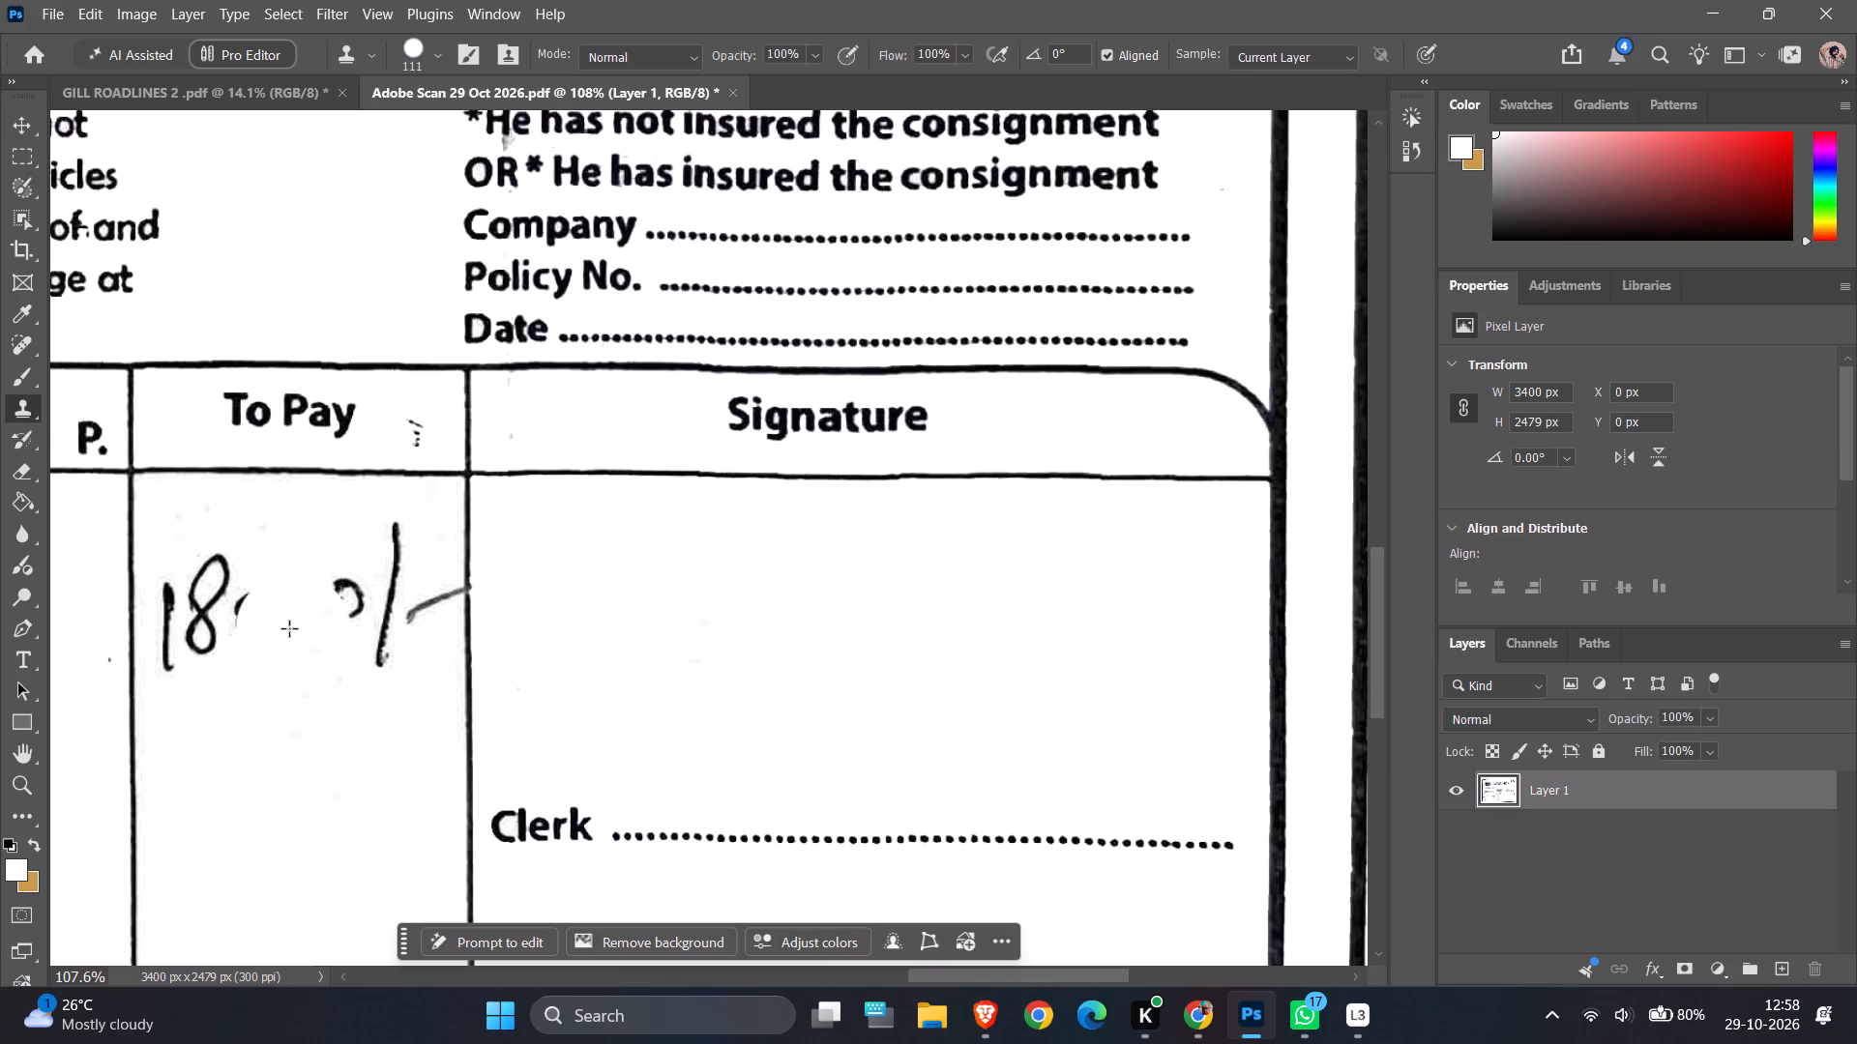
click(237, 569)
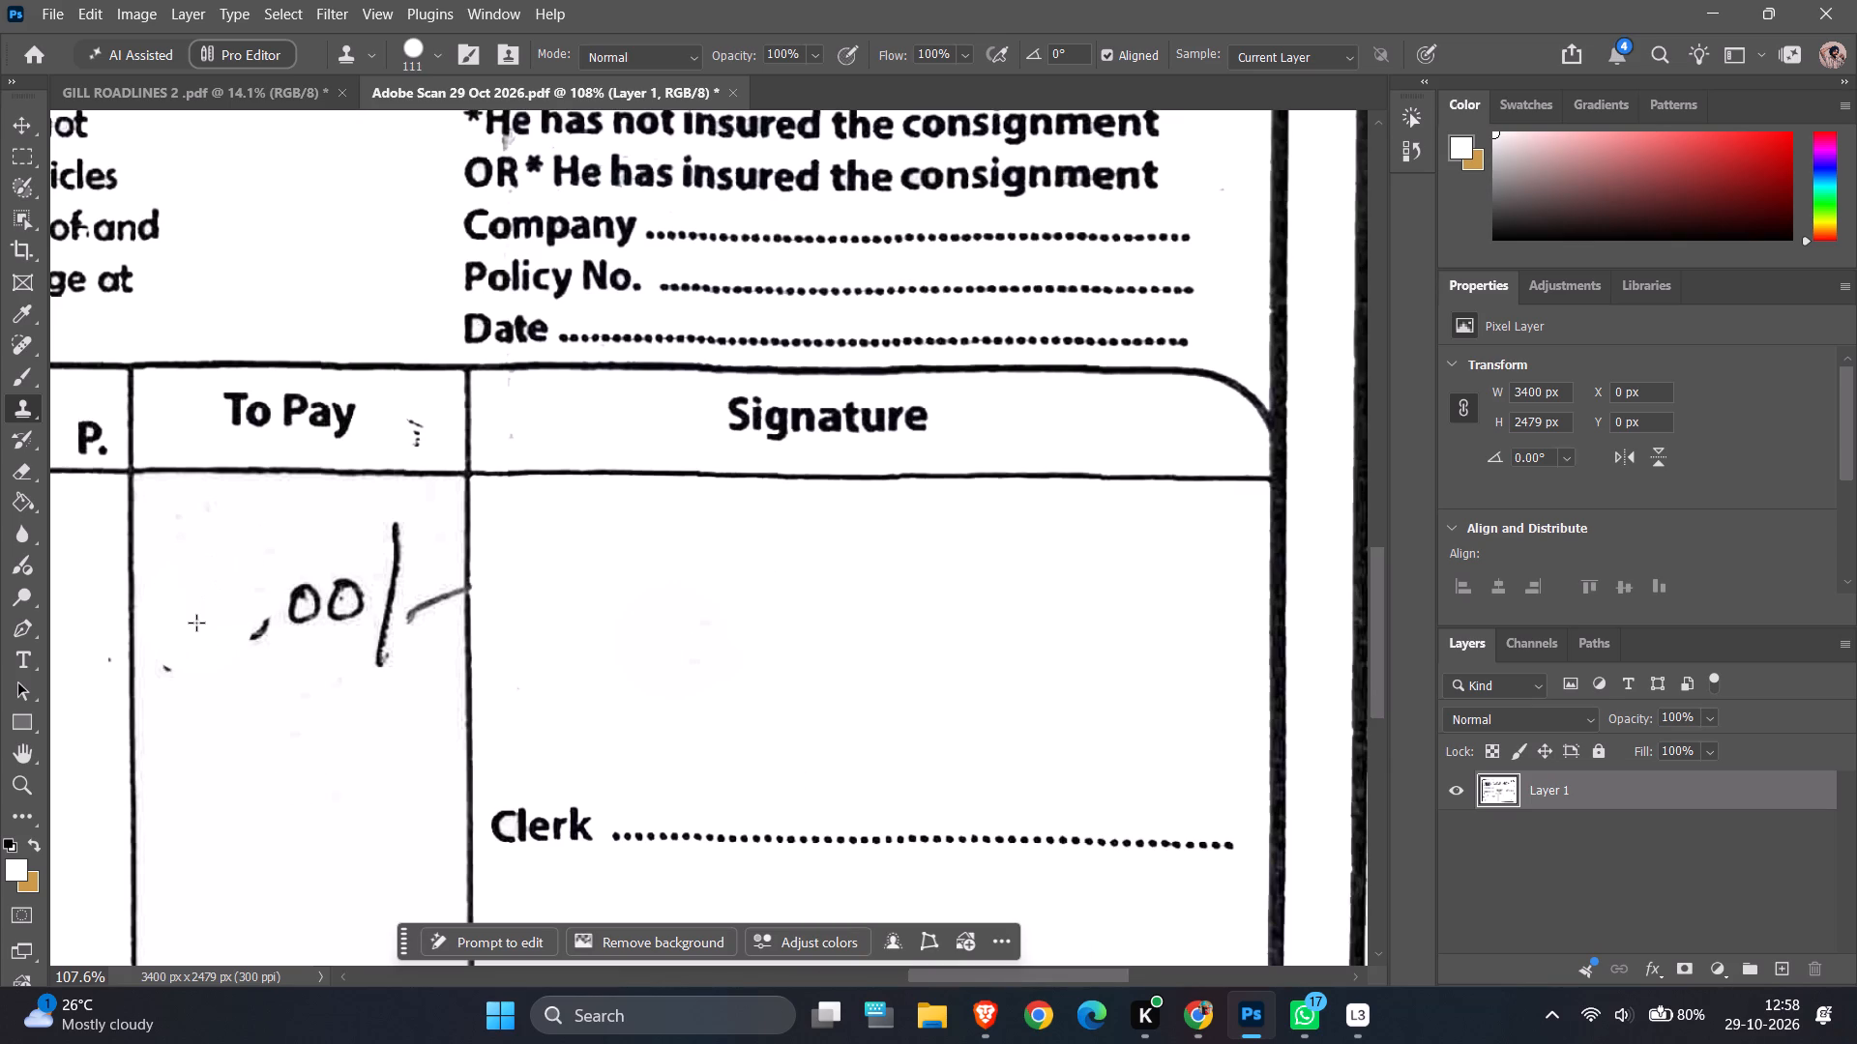
click(196, 635)
click(208, 616)
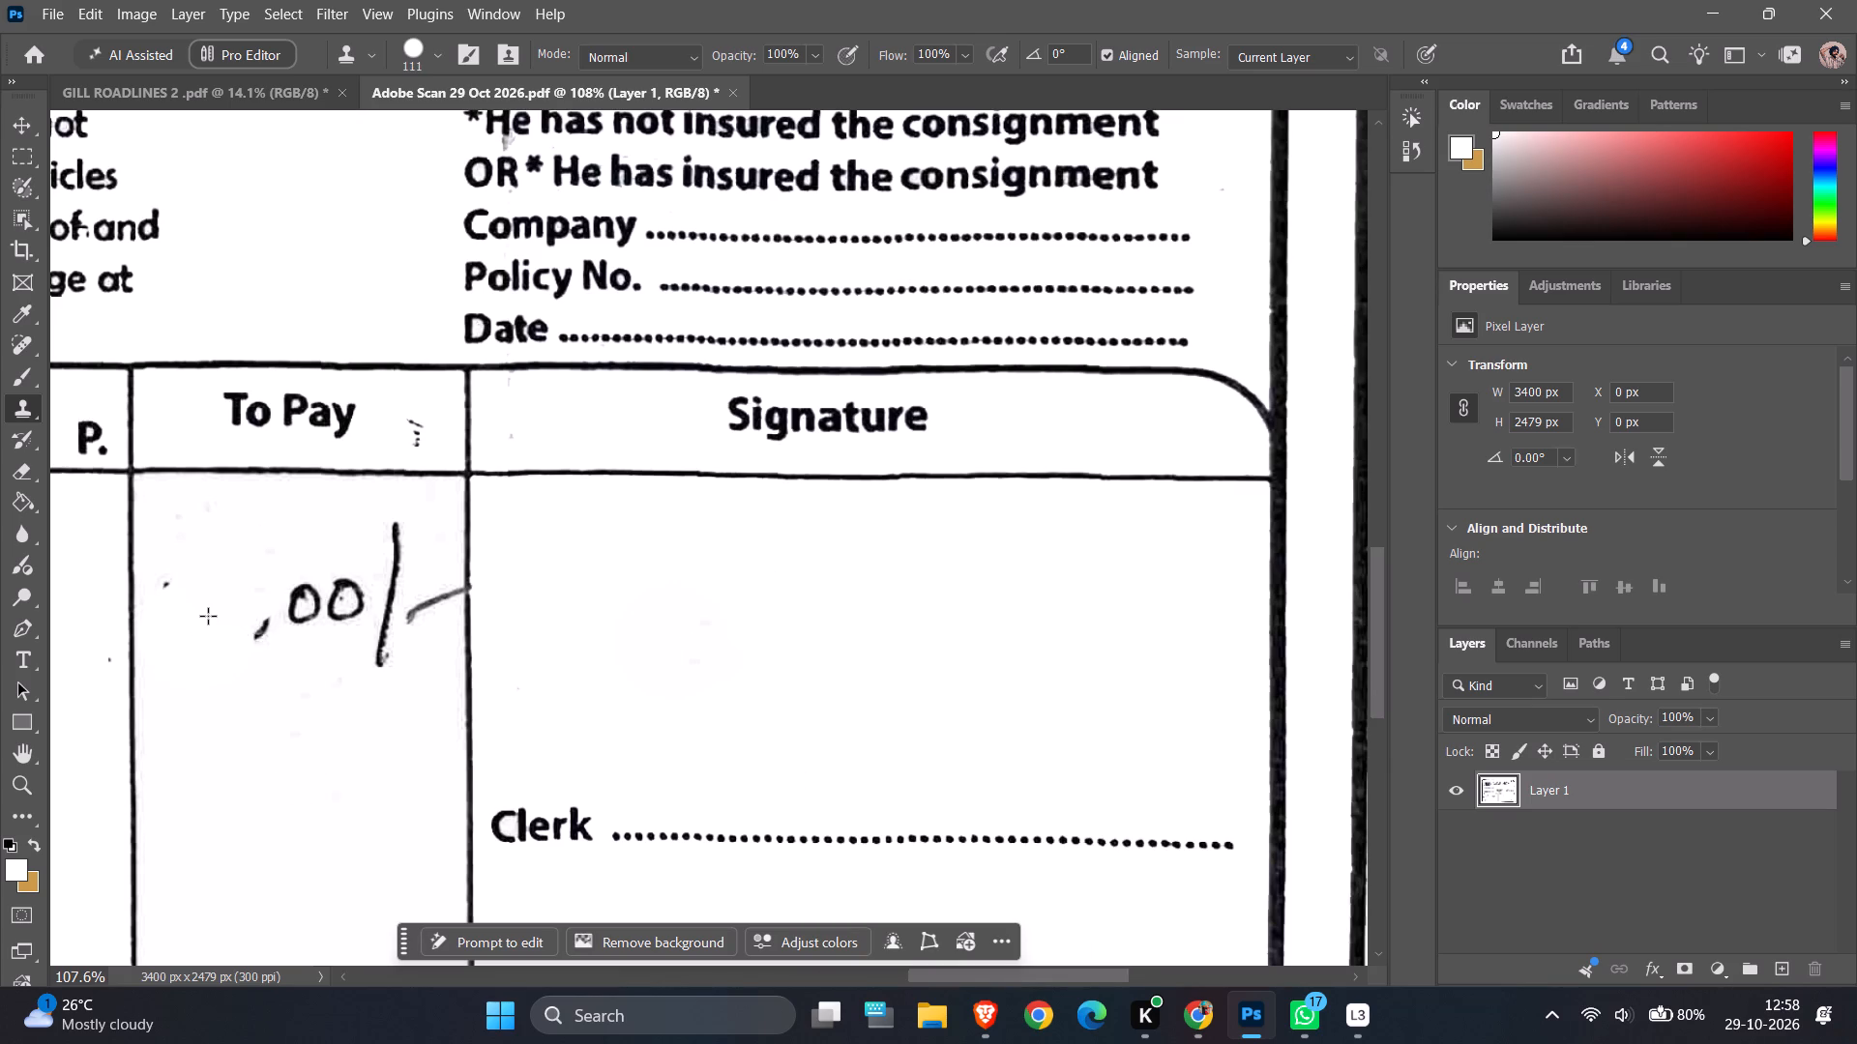
click(229, 622)
Clone white background over the remaining handwritten "000/-" in the To Pay column, up to the Signature column border.
click(266, 617)
click(317, 619)
click(341, 637)
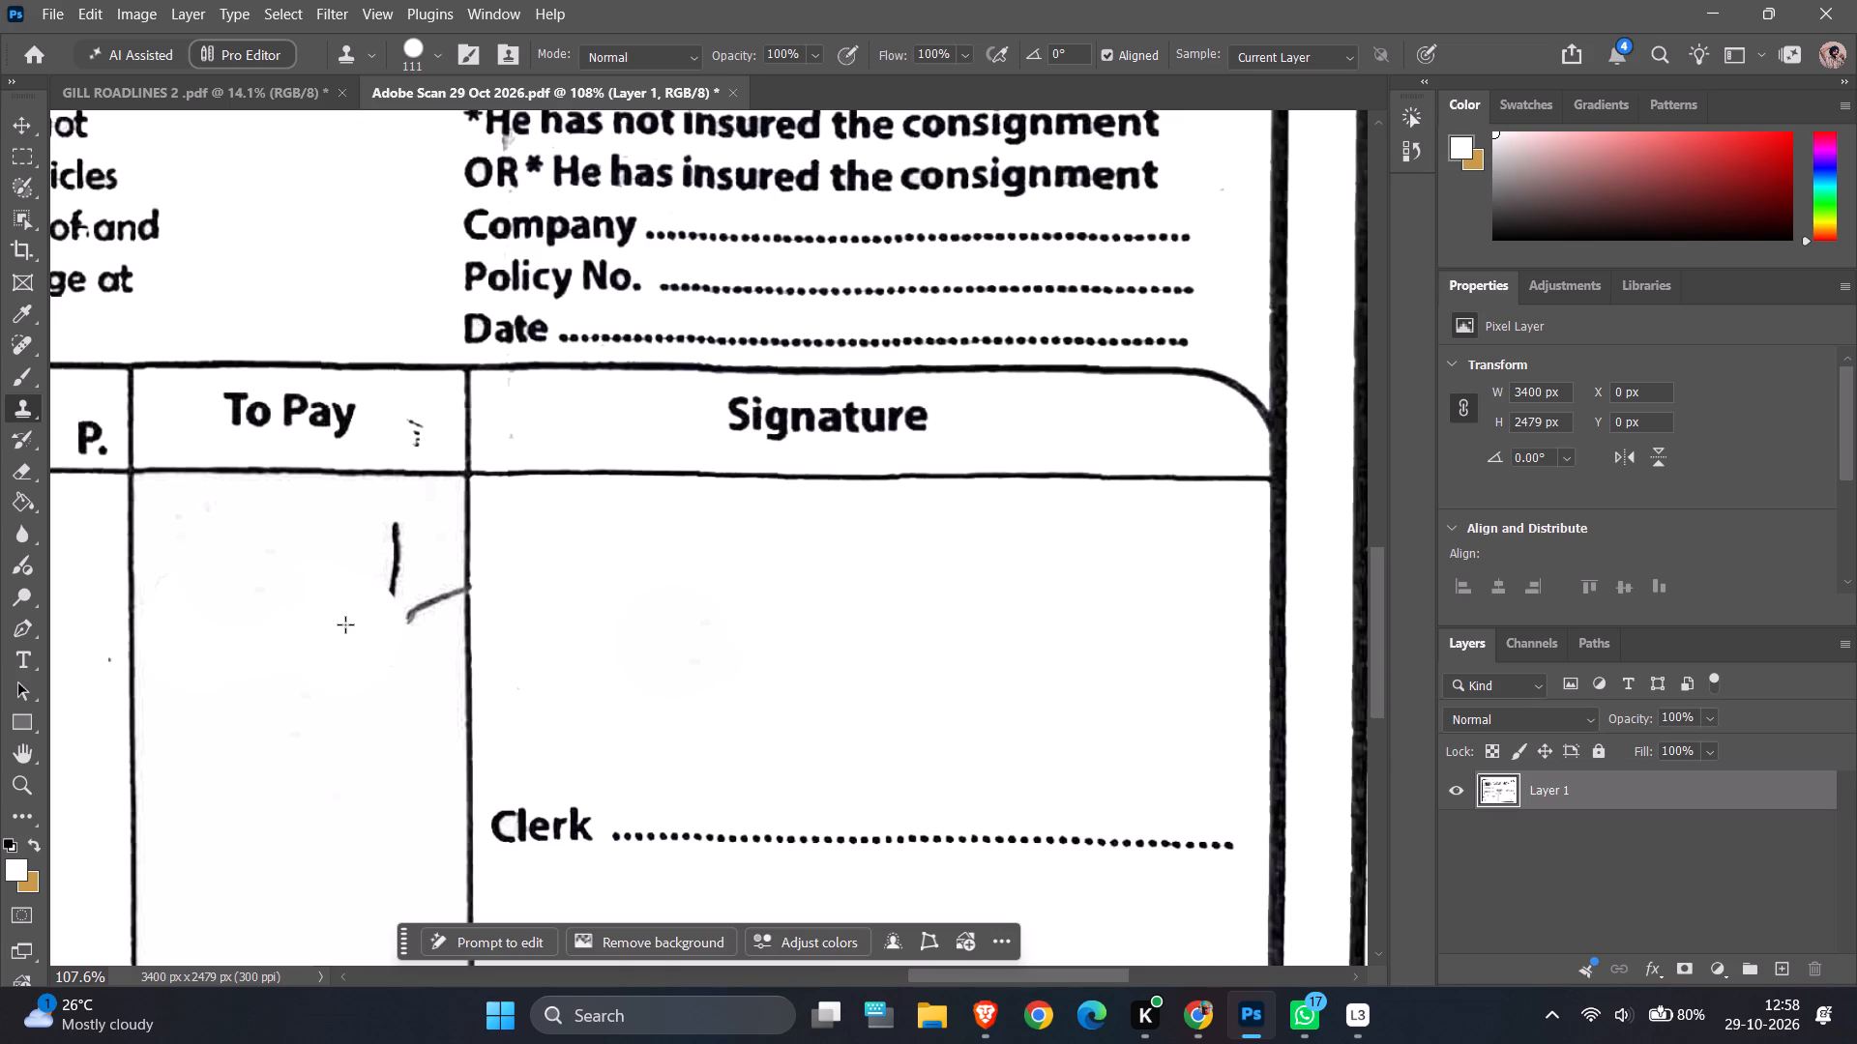
click(347, 620)
click(367, 564)
click(373, 598)
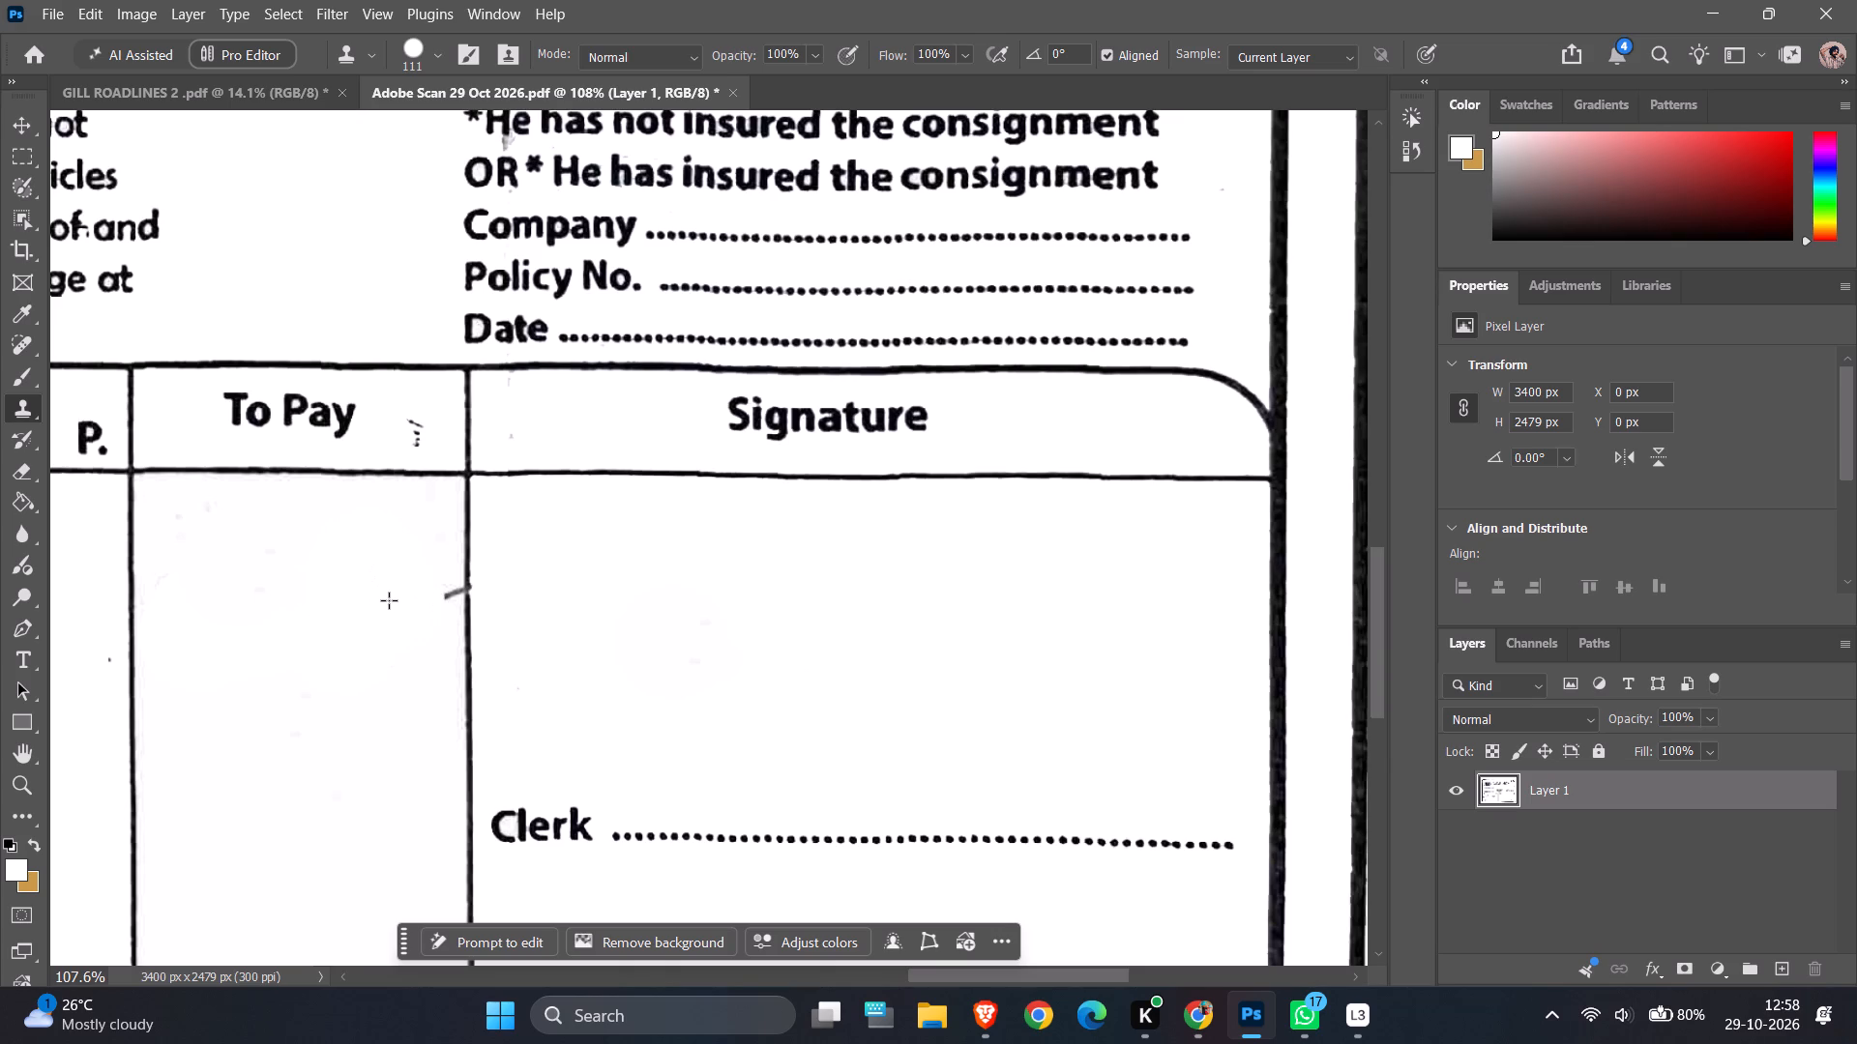
click(392, 600)
ctrl+alt+scroll(408, 593, up, 12)
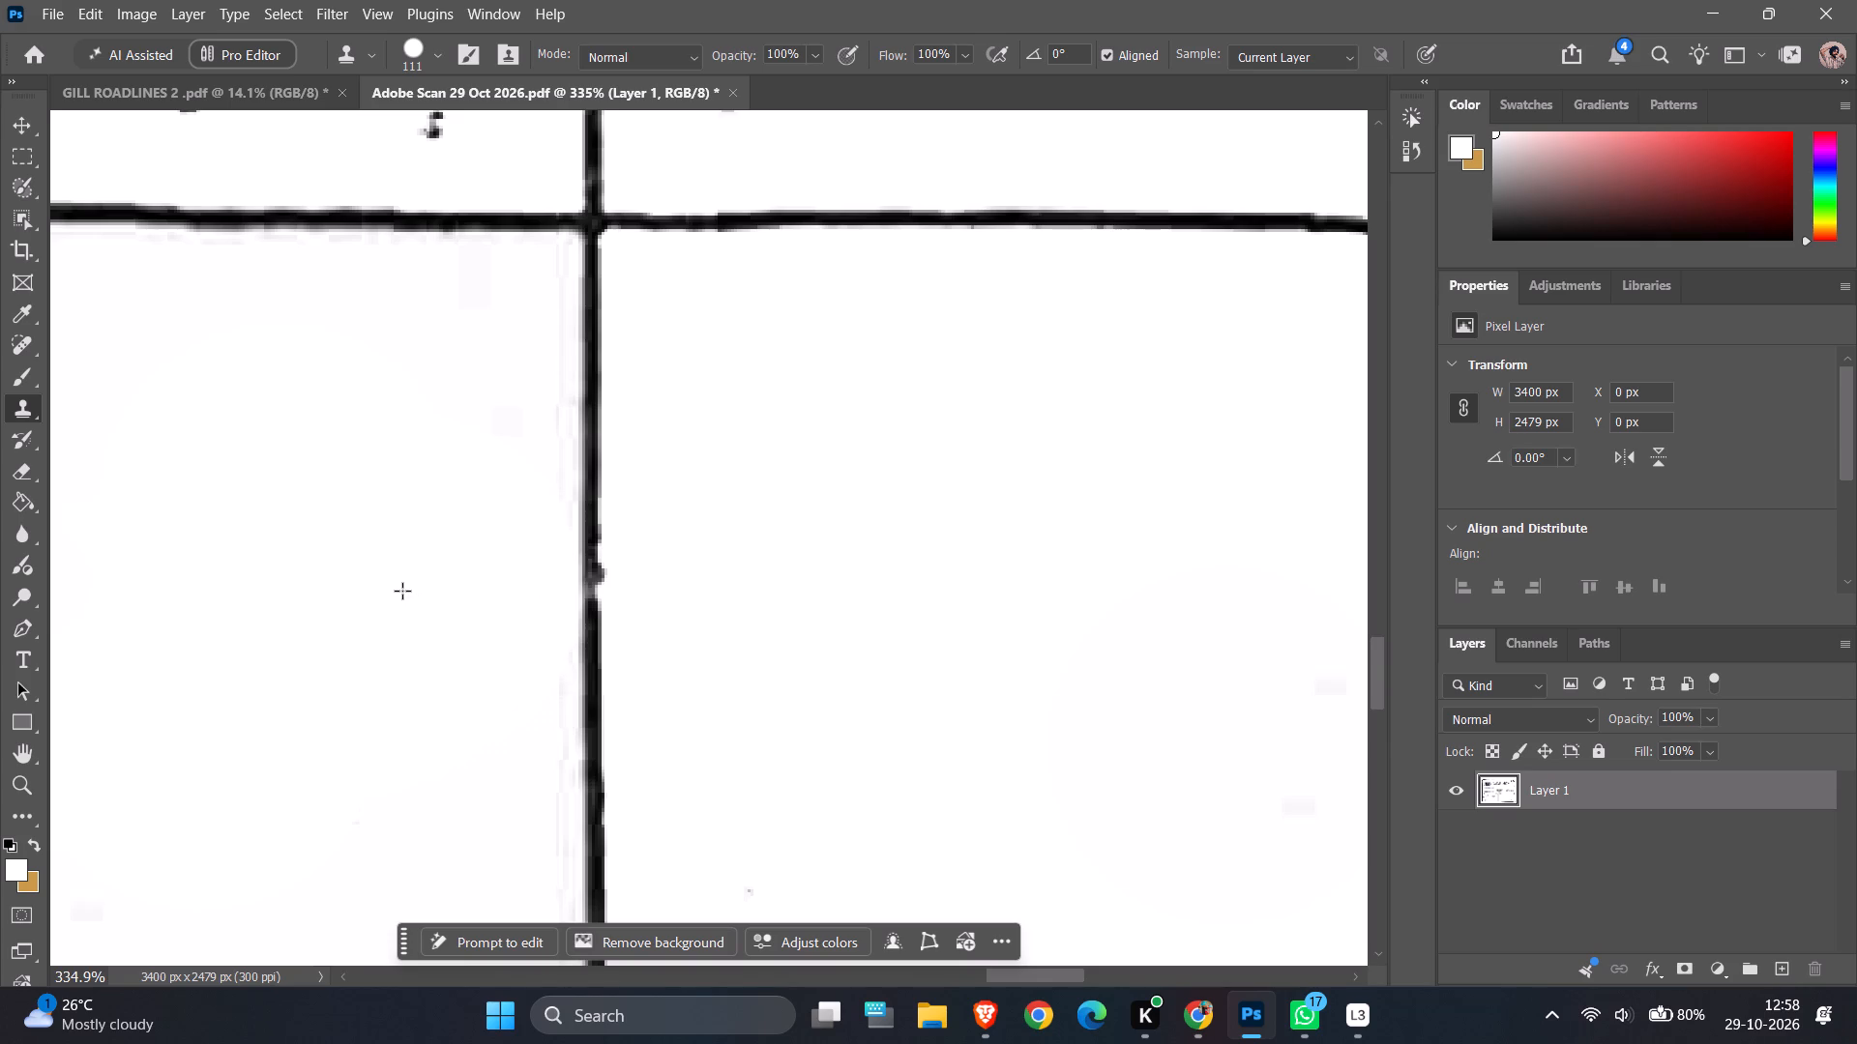
click(402, 591)
Clone white background over the handwritten zero, slash and dash ending the weight entry in the Kg. column.
alt+scroll(402, 591, down, 20)
scroll(400, 602, down, 8)
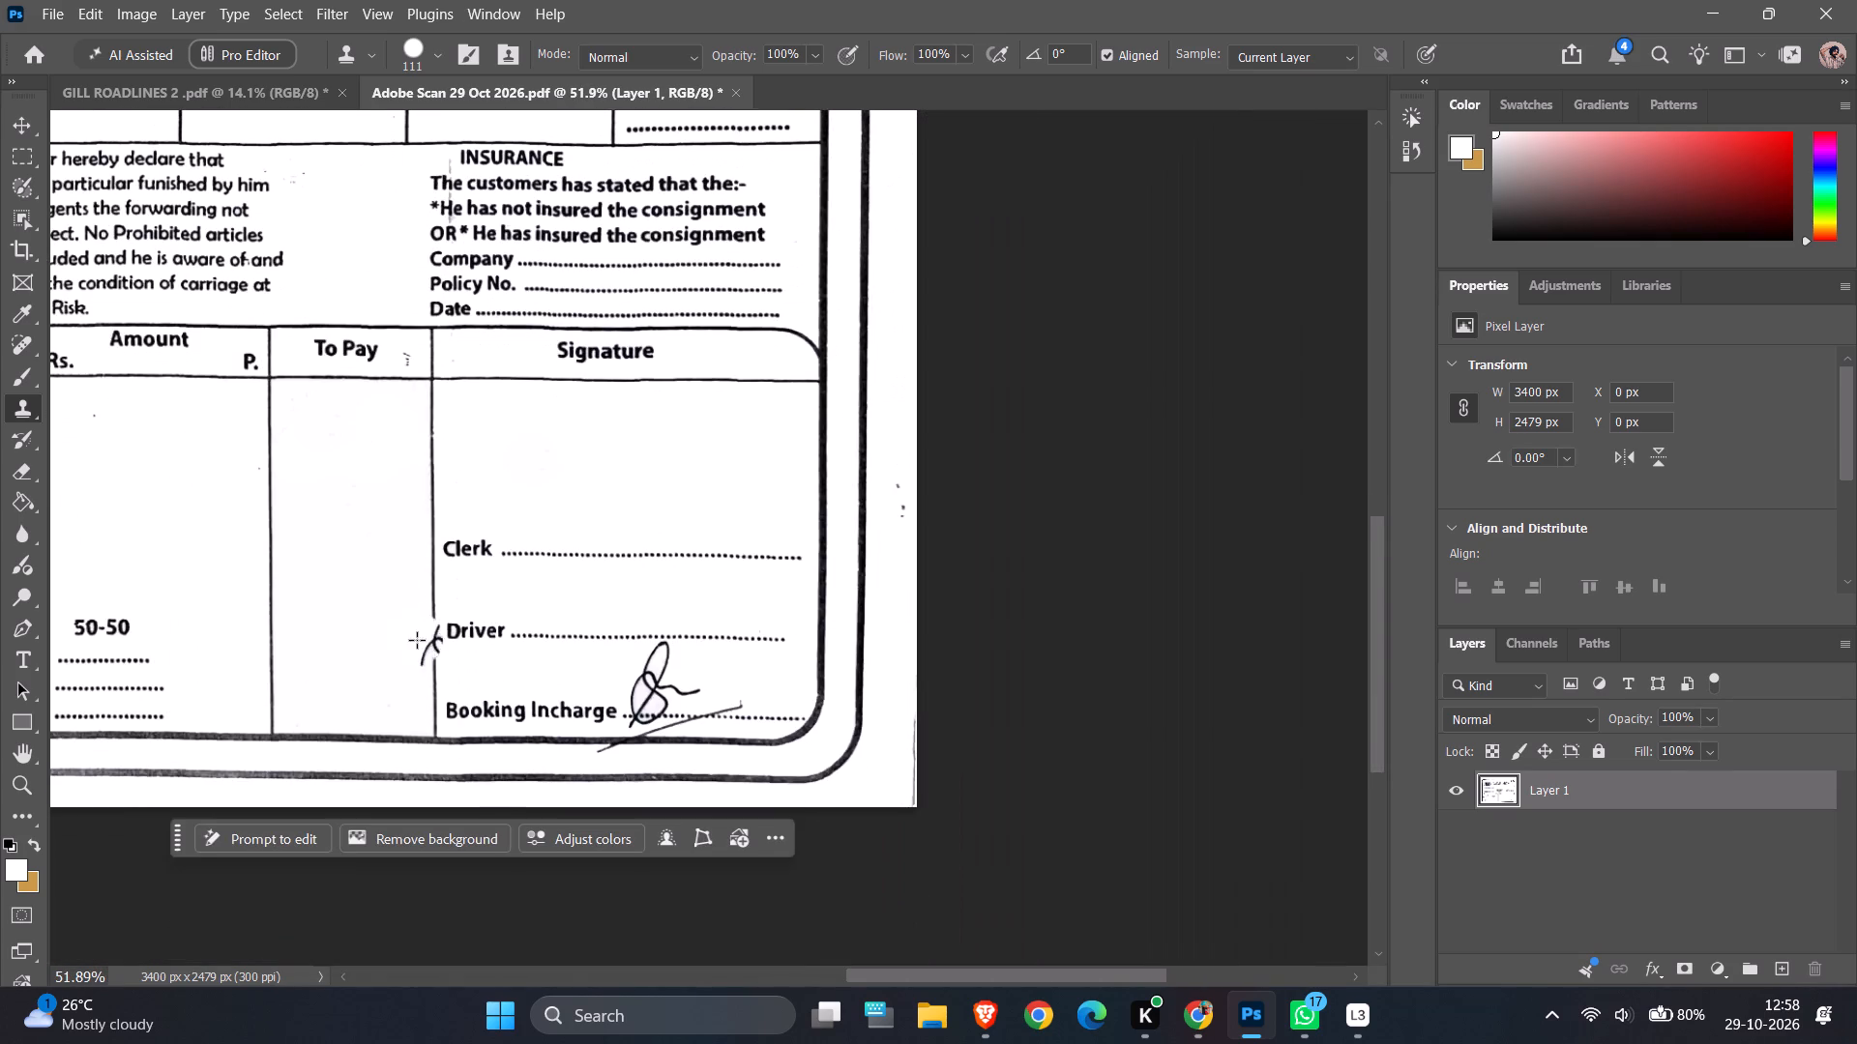
ctrl+scroll(511, 649, up, 20)
ctrl+scroll(511, 649, up, 7)
ctrl+scroll(384, 640, up, 4)
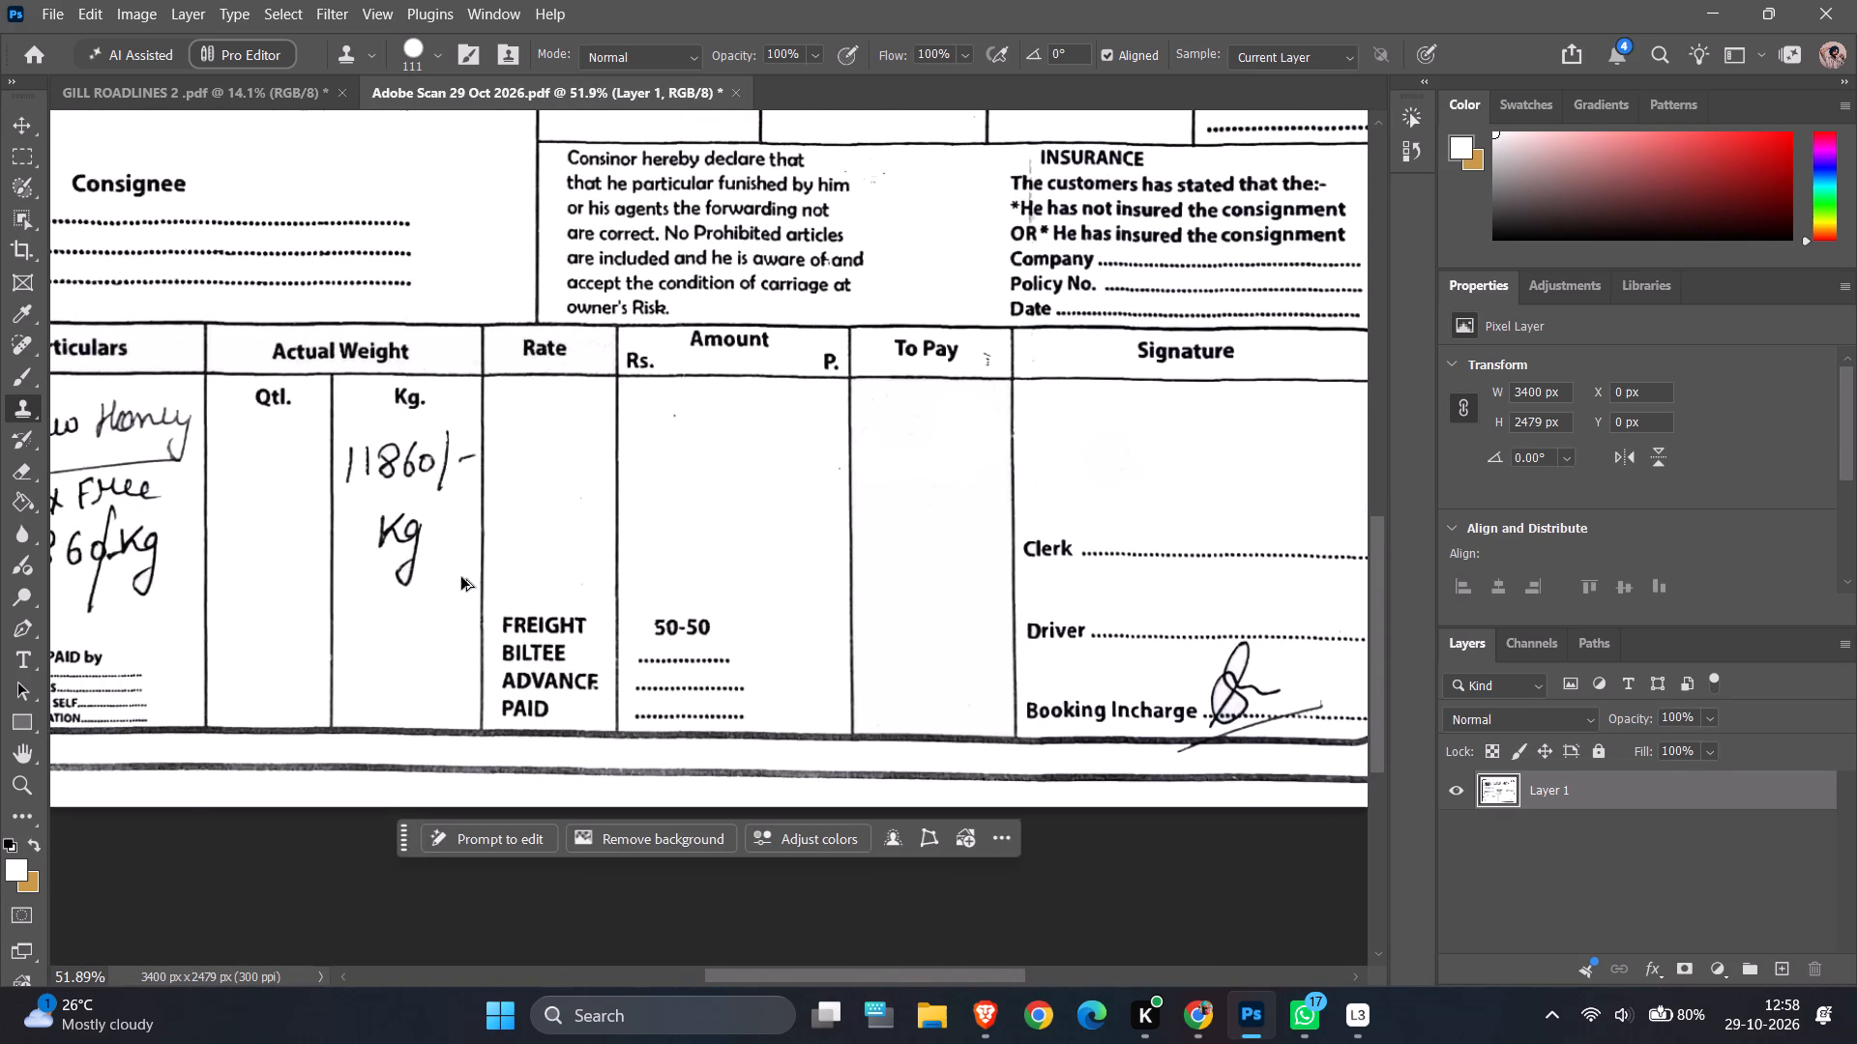
ctrl+scroll(461, 577, up, 12)
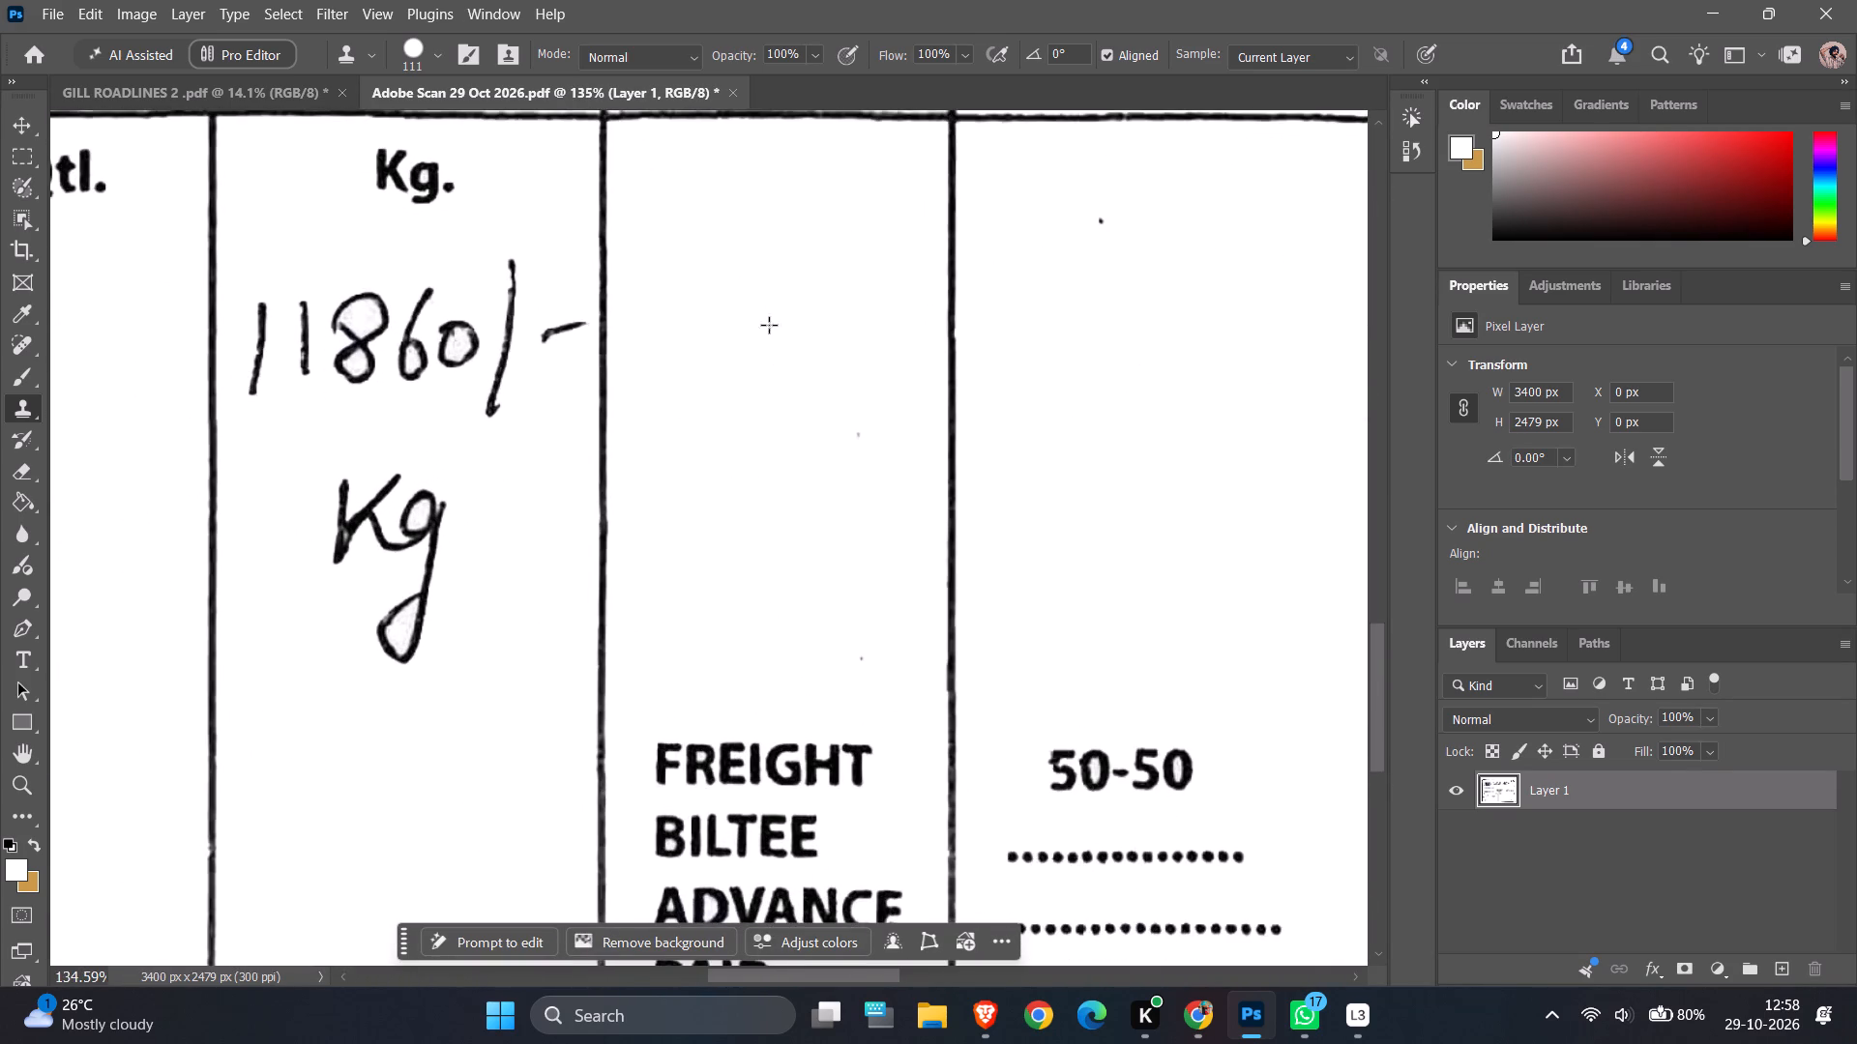
alt+click(798, 331)
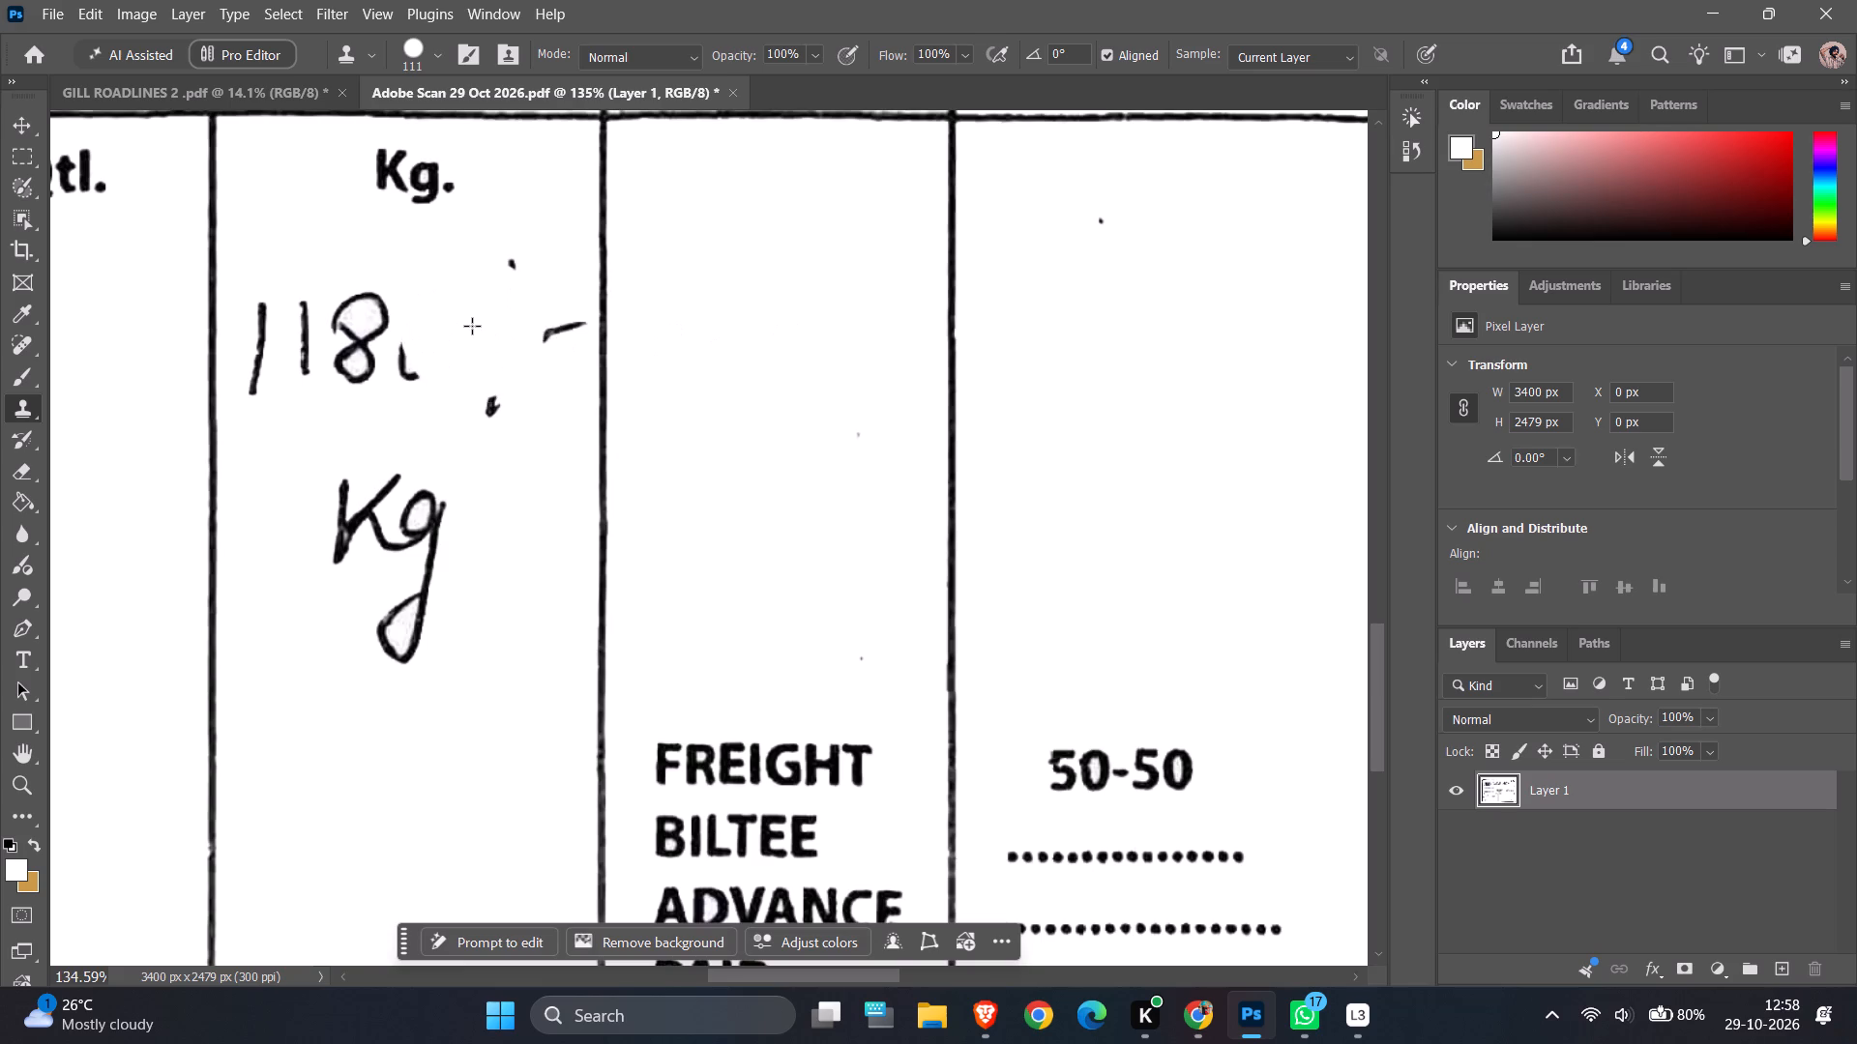
click(483, 306)
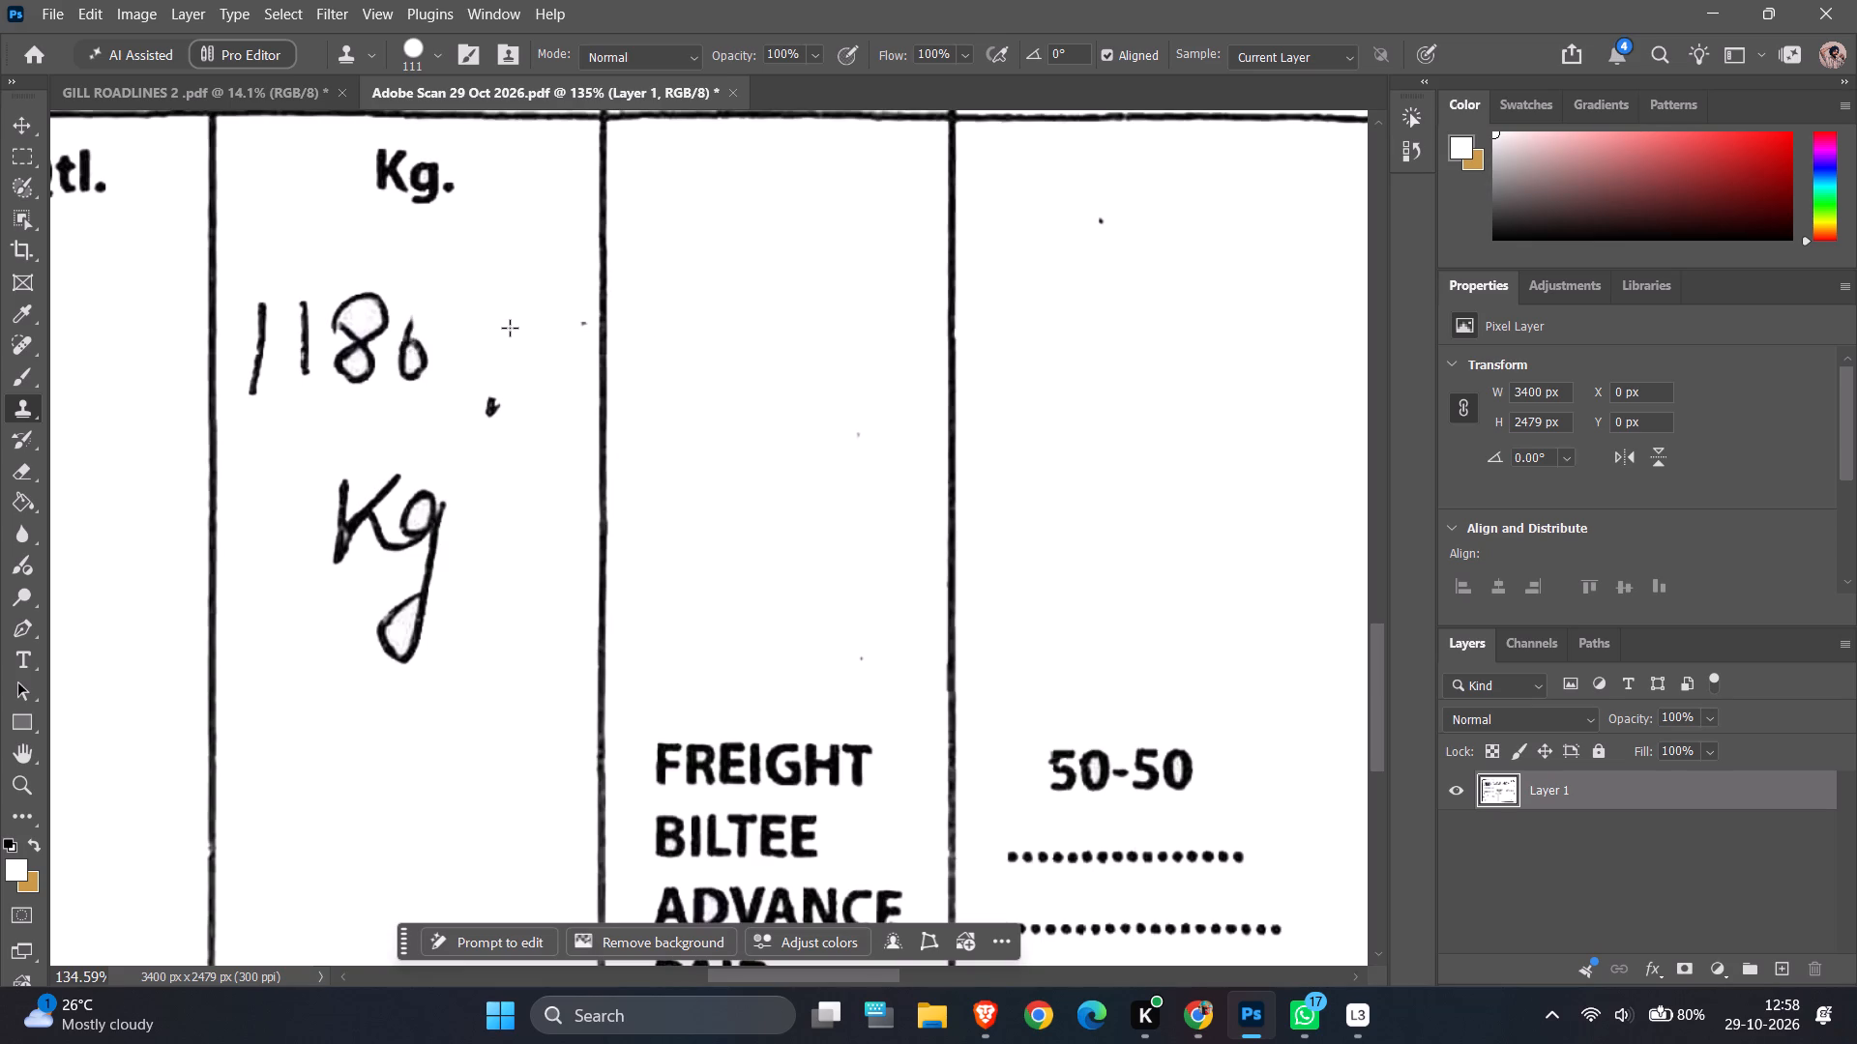
click(516, 327)
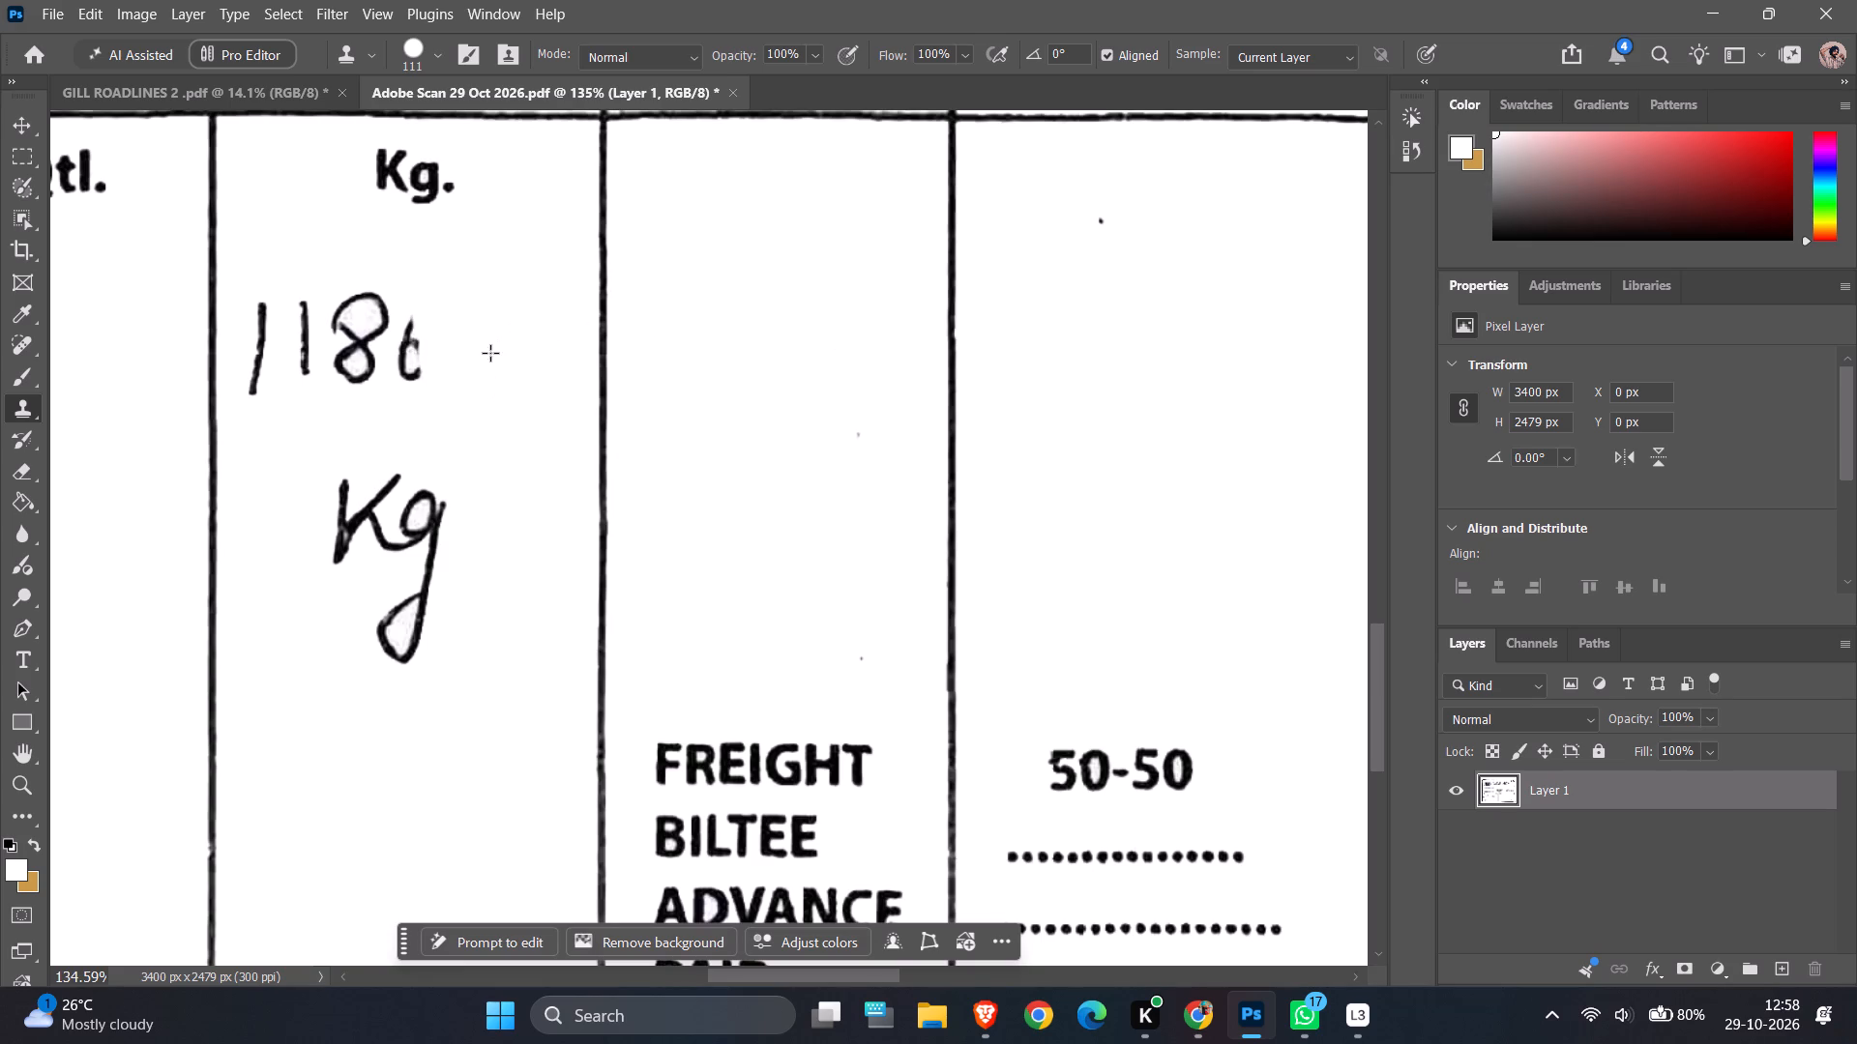
click(487, 375)
Clone white background over the handwritten "Kg" below the weight figure in the Kg. column.
click(398, 623)
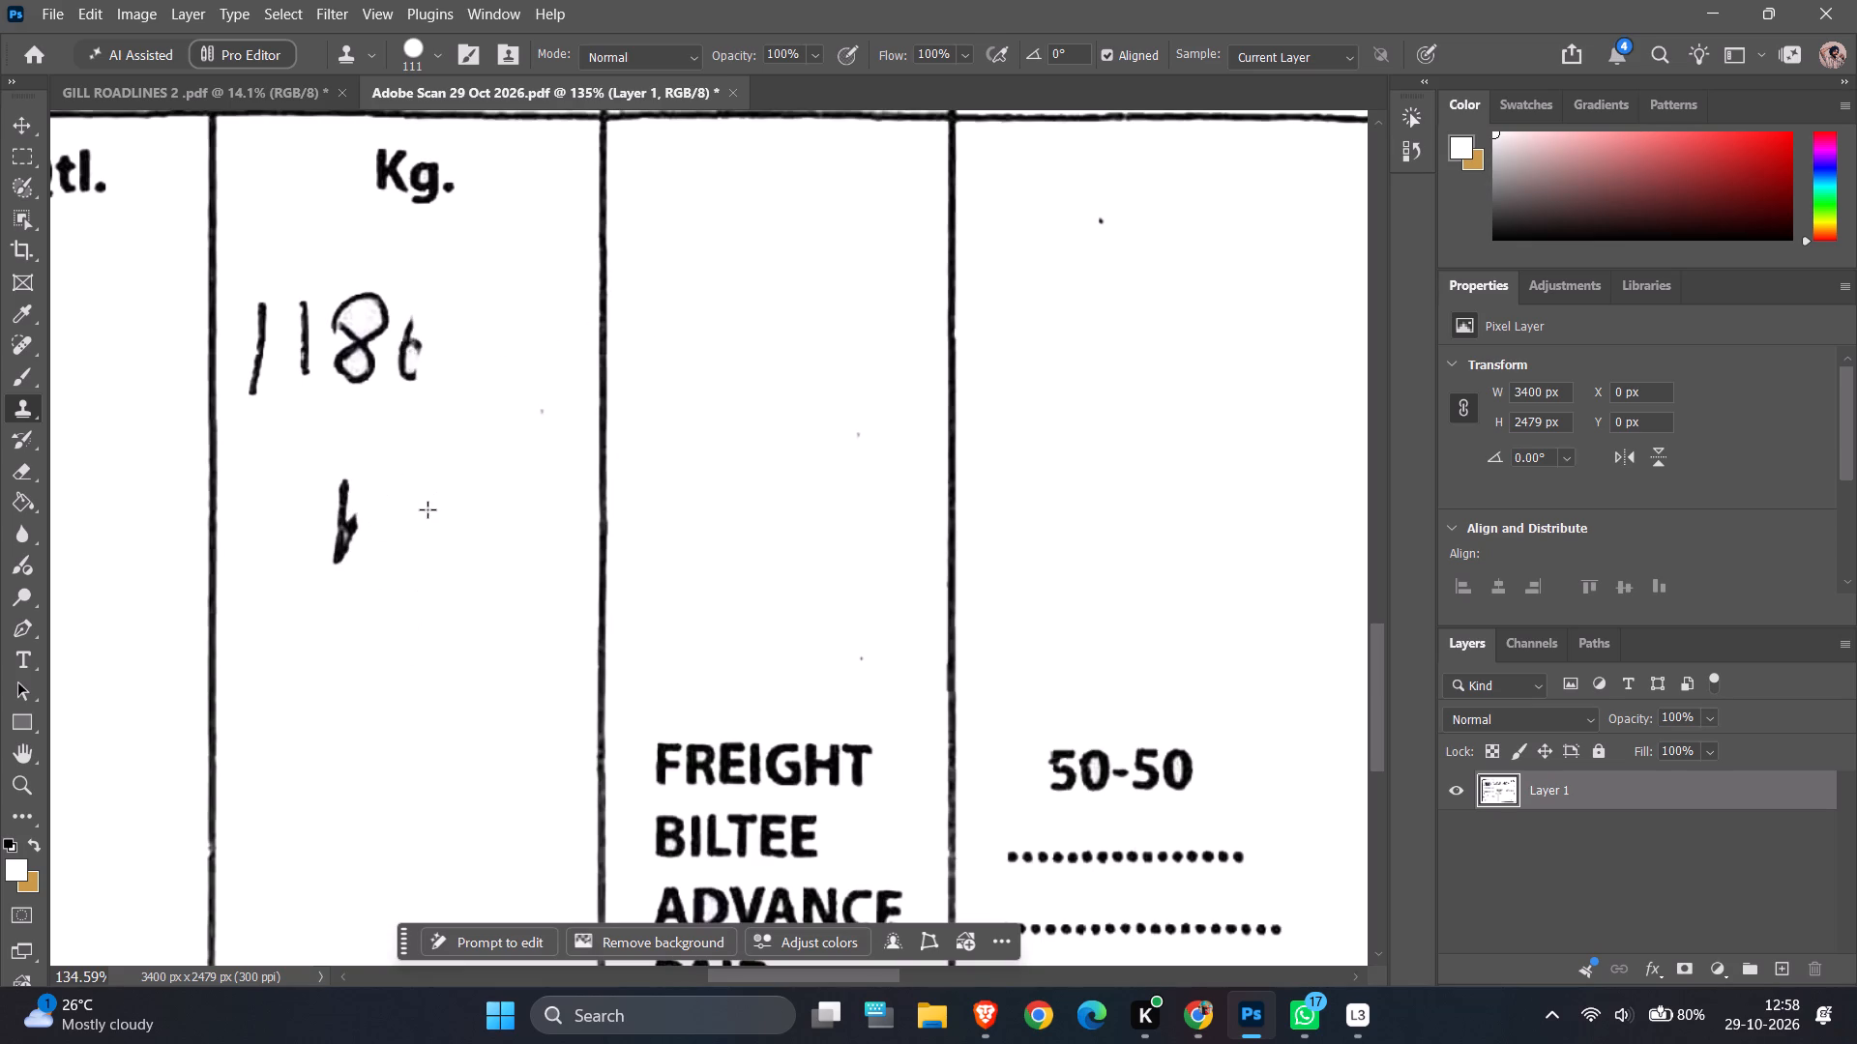
drag(427, 509, 416, 515)
click(340, 518)
alt+click(434, 488)
Clone white background over the remaining handwritten weight digits in the Kg. column.
click(292, 527)
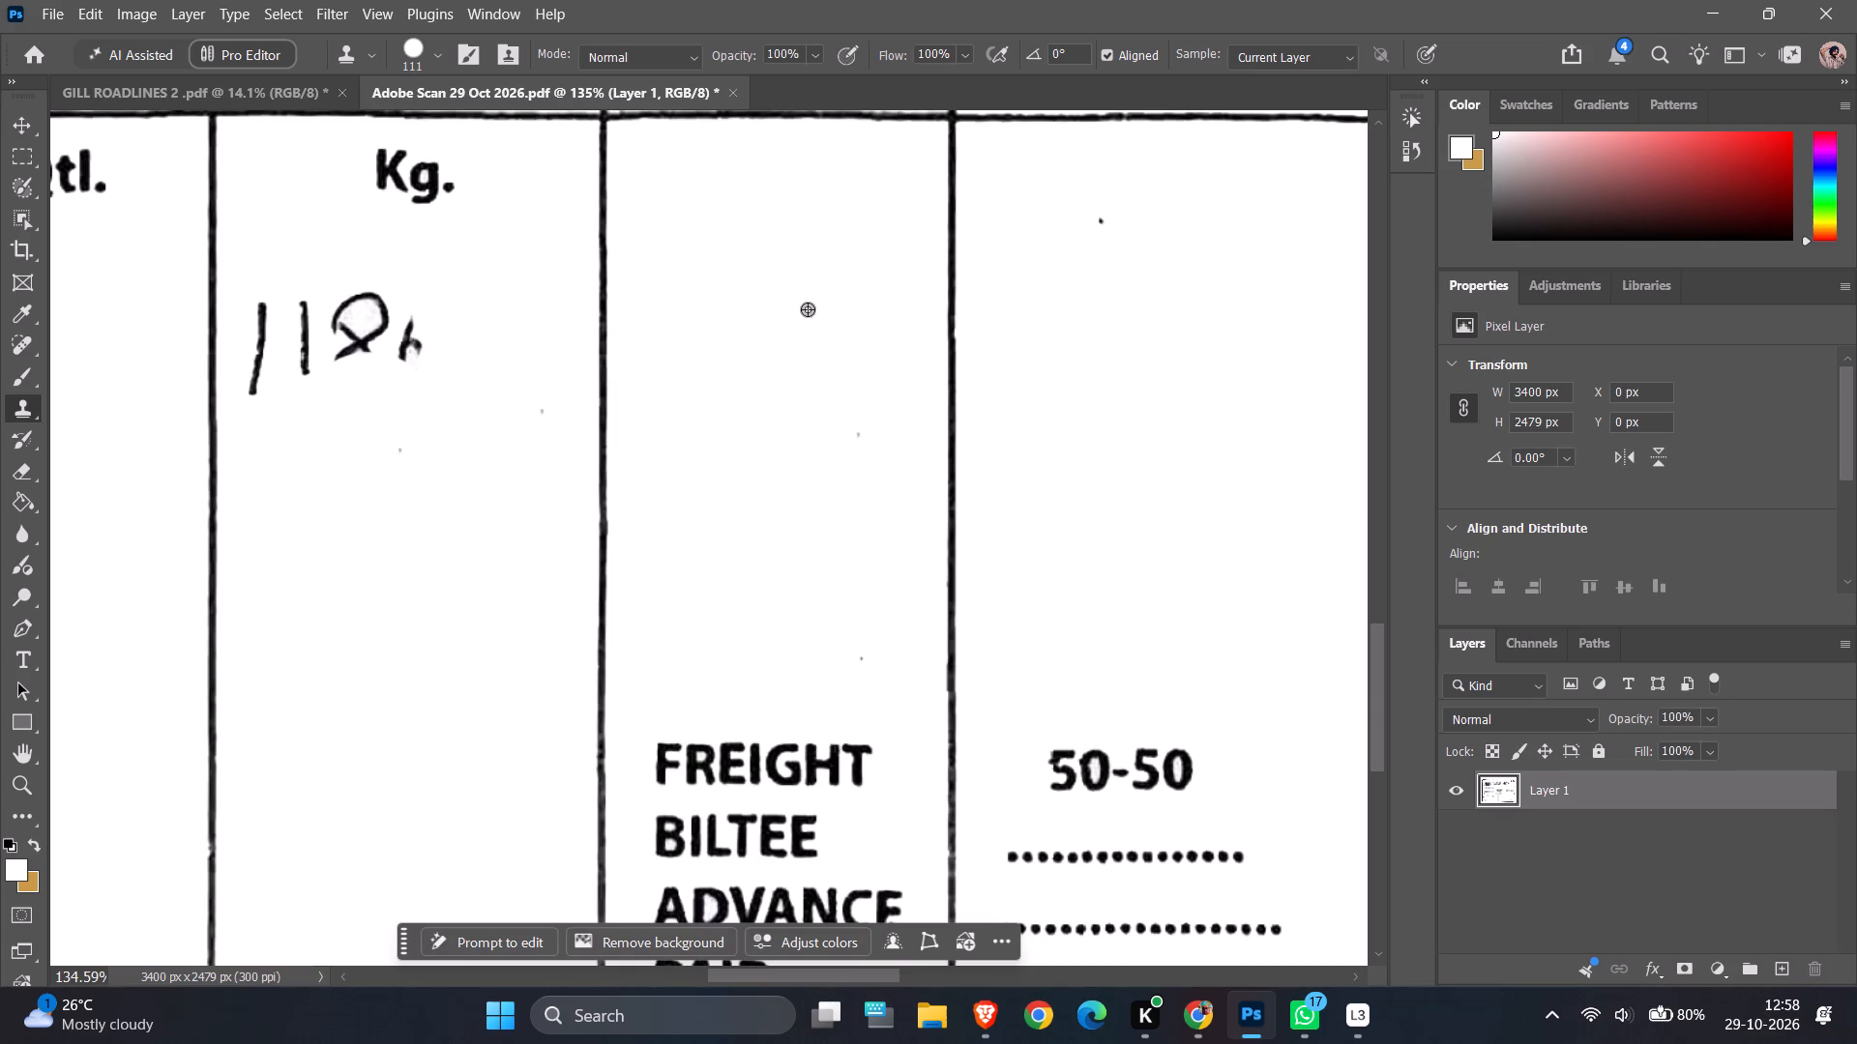
alt+click(803, 421)
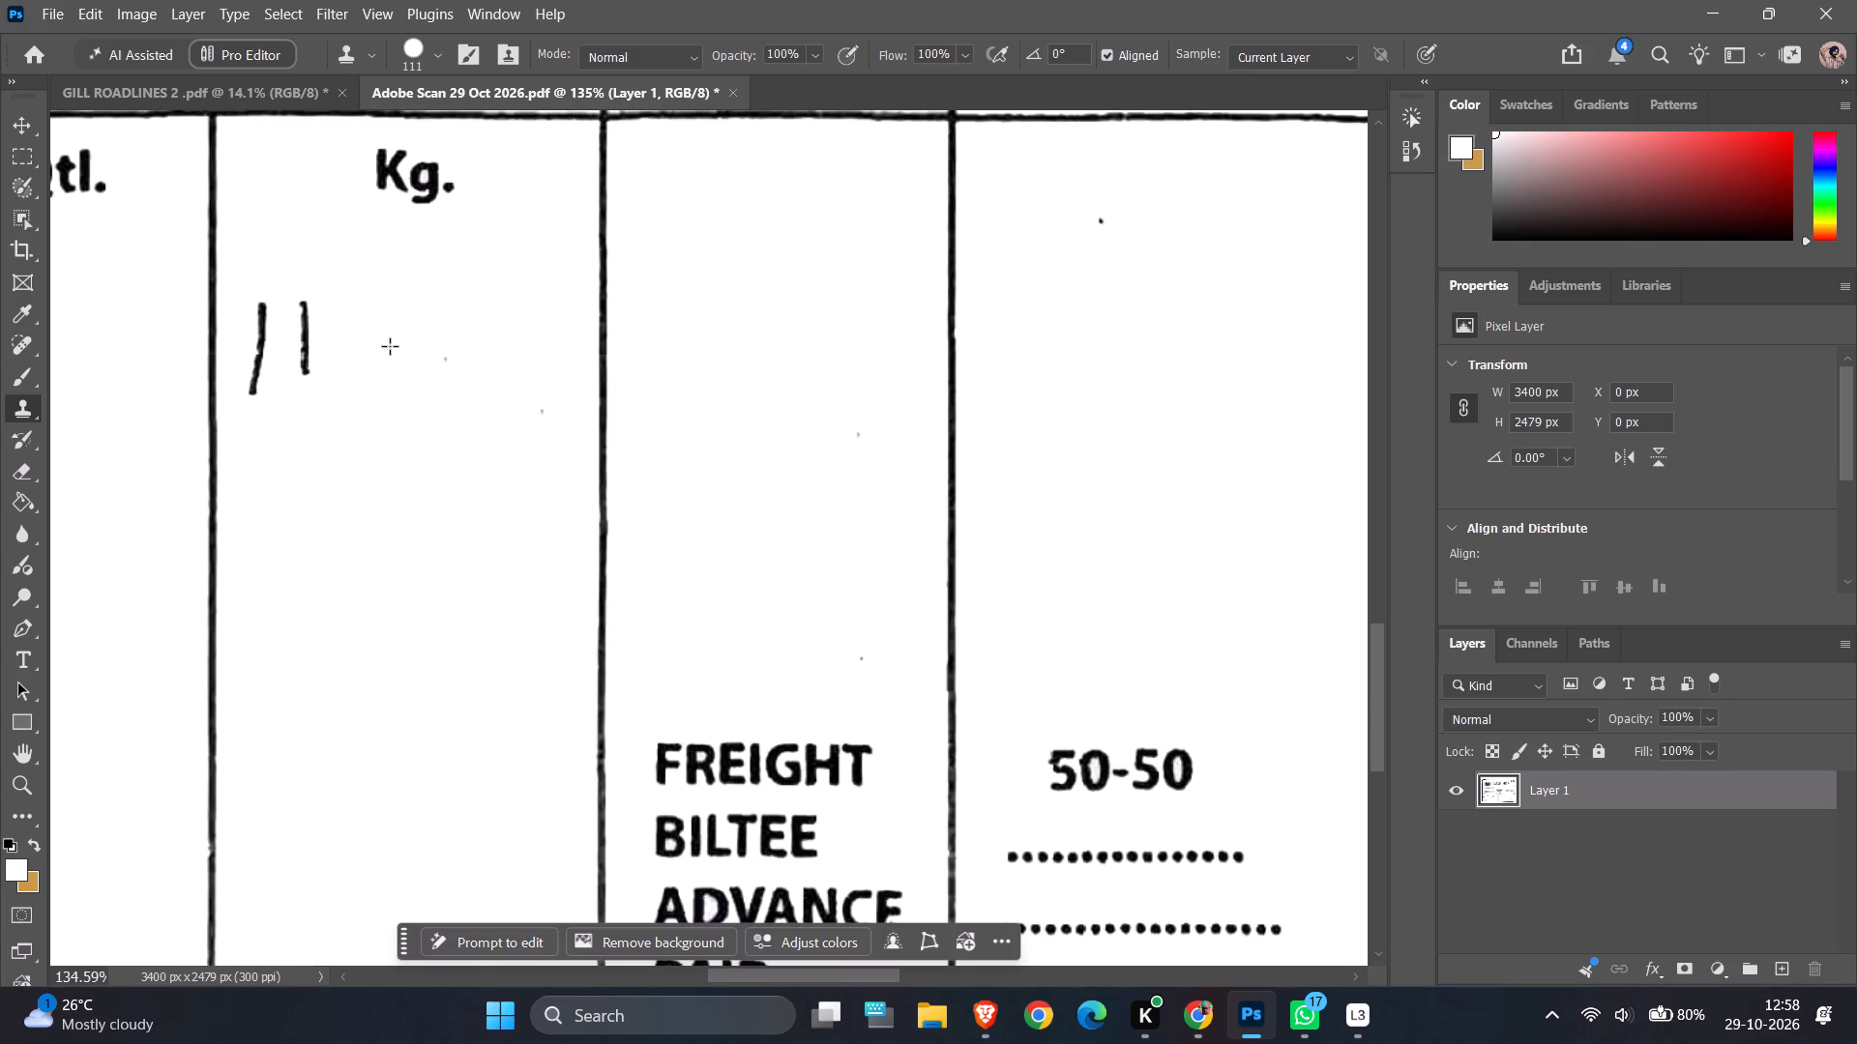
click(390, 346)
click(340, 346)
click(301, 365)
click(301, 329)
Clone white background over the handwritten "Kg", dash, slash and final zero of the weight entry in the Particulars column.
ctrl+alt+scroll(301, 329, down, 13)
ctrl+scroll(304, 340, up, 7)
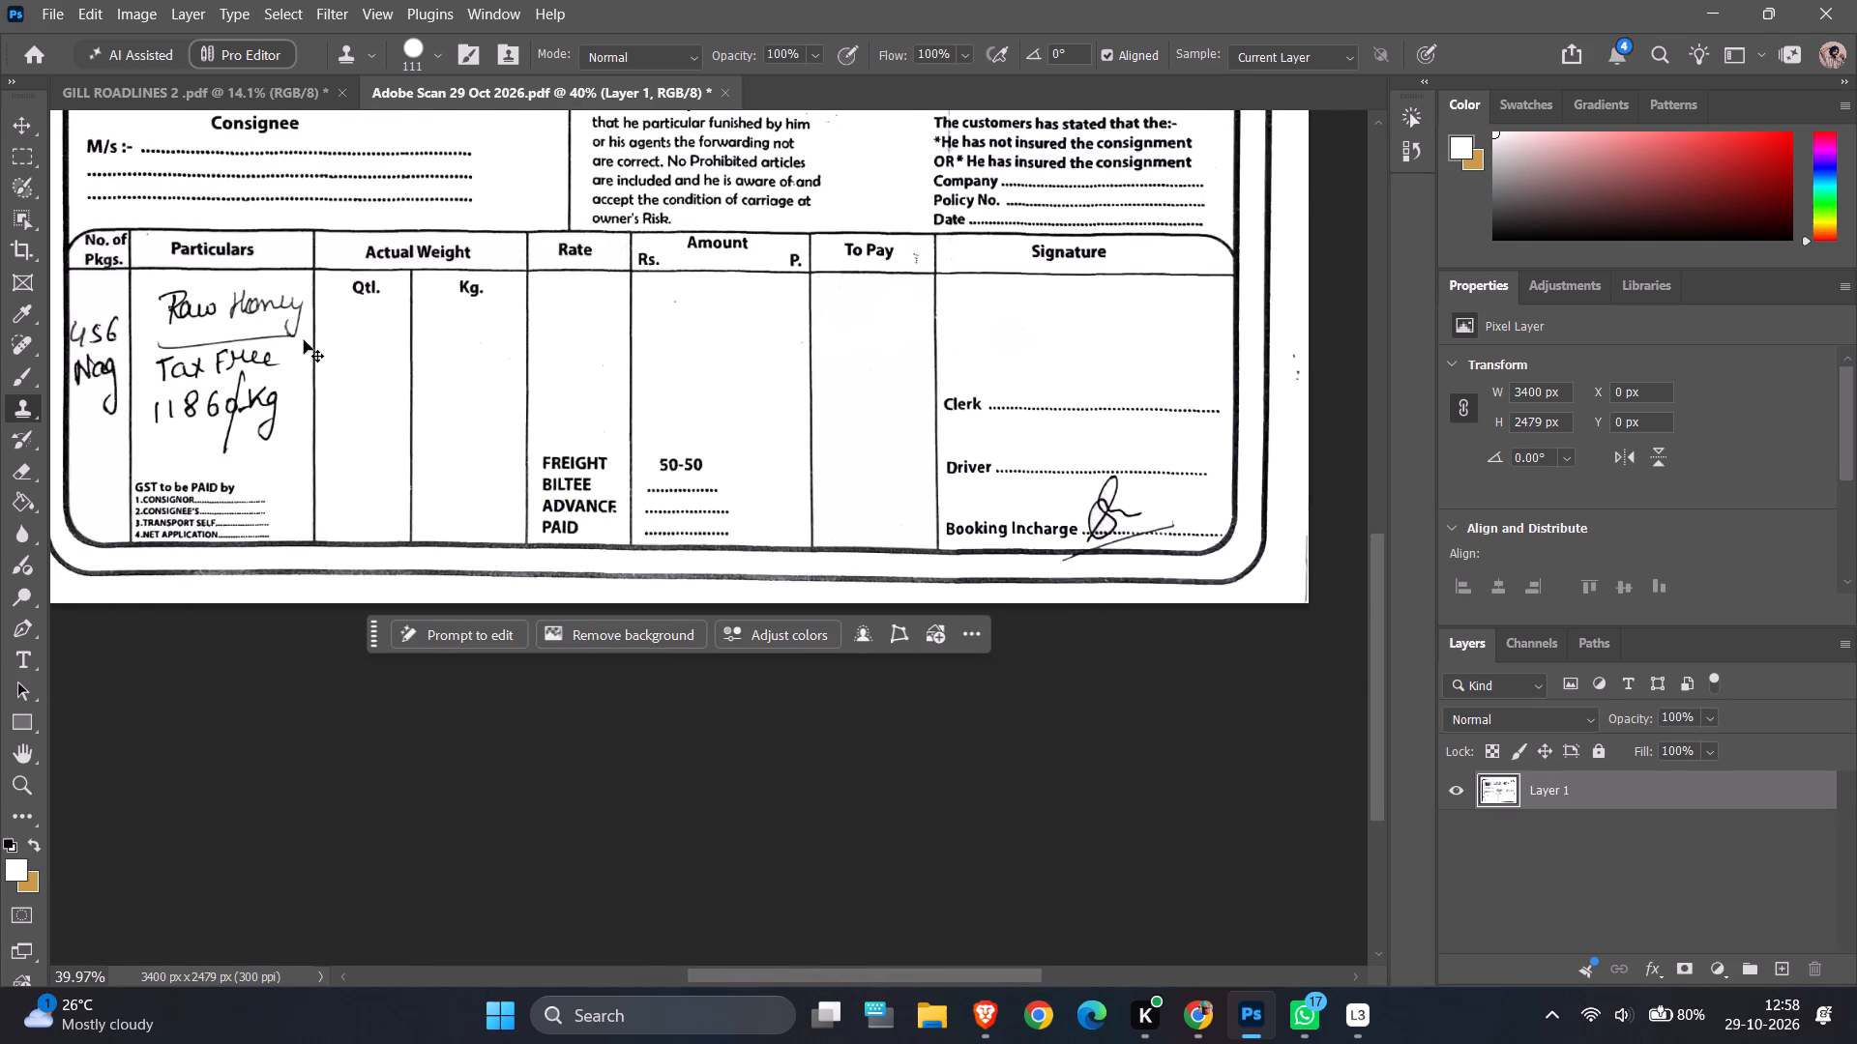
ctrl+scroll(304, 340, up, 12)
ctrl+alt+scroll(304, 340, up, 10)
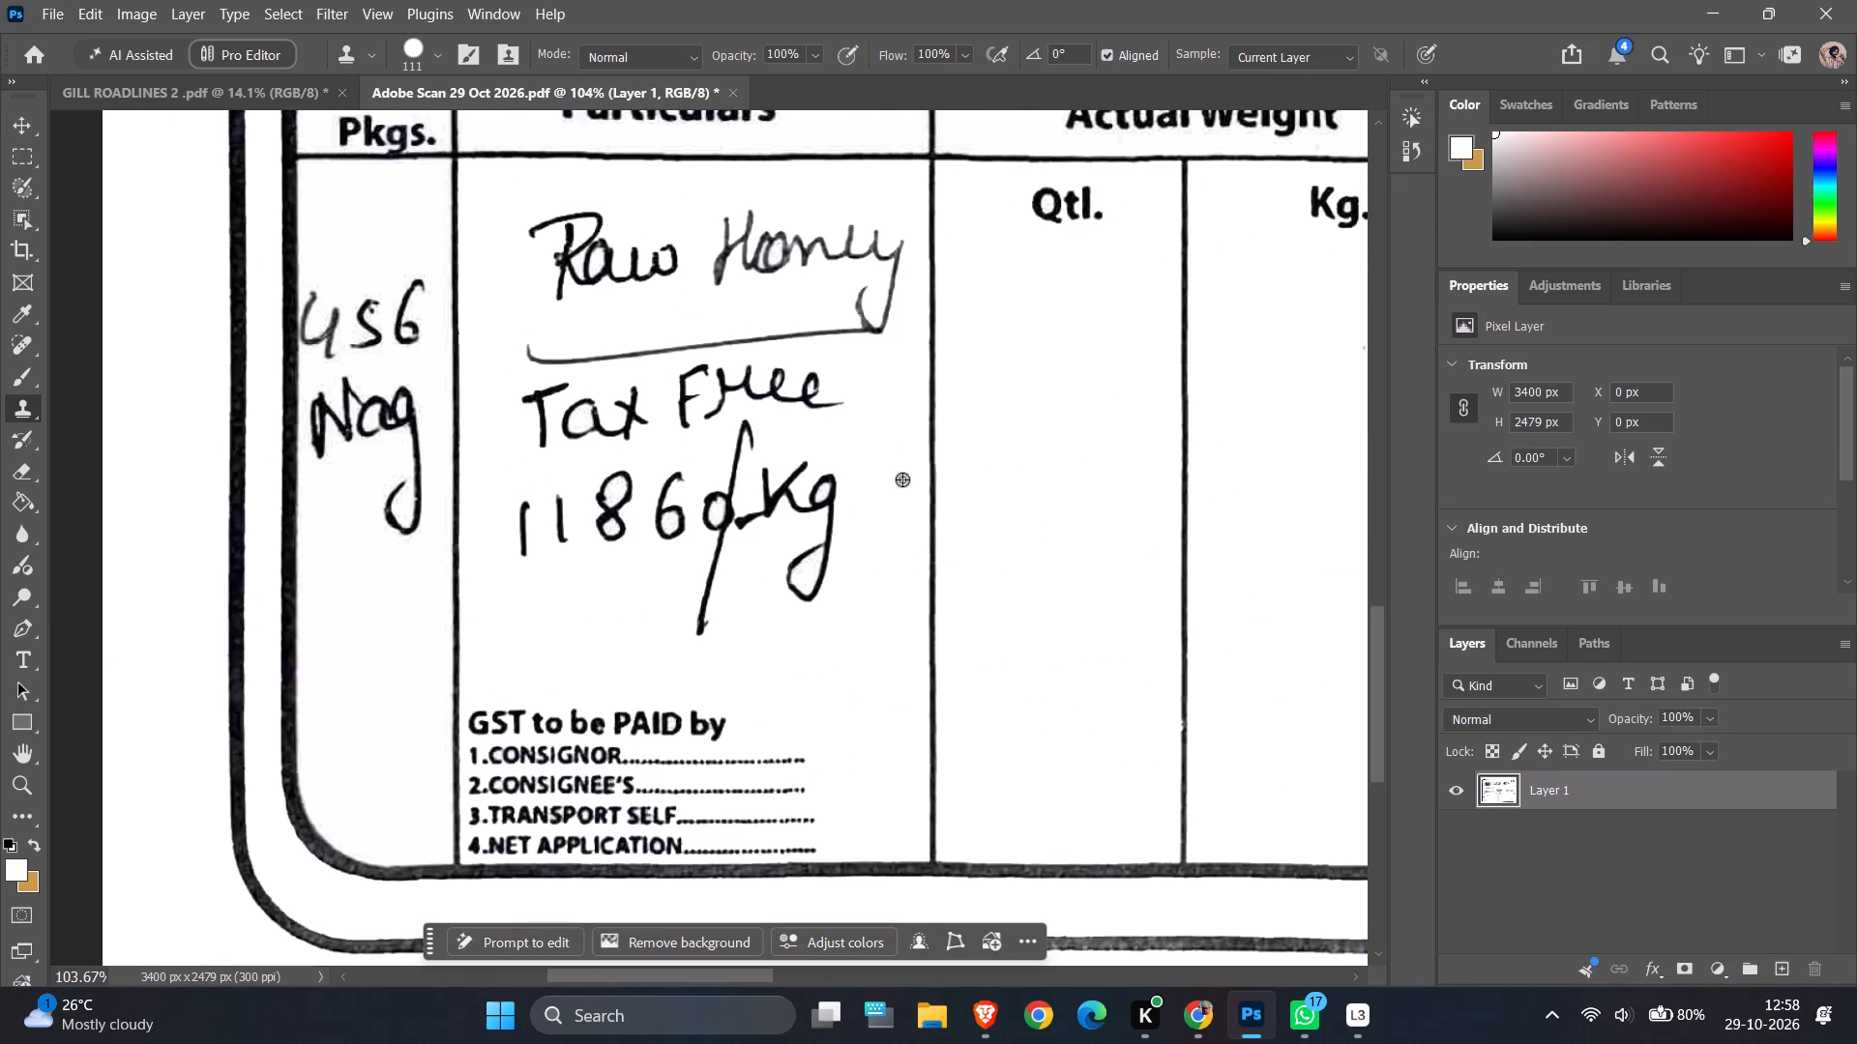
alt+click(1040, 452)
drag(817, 503, 817, 519)
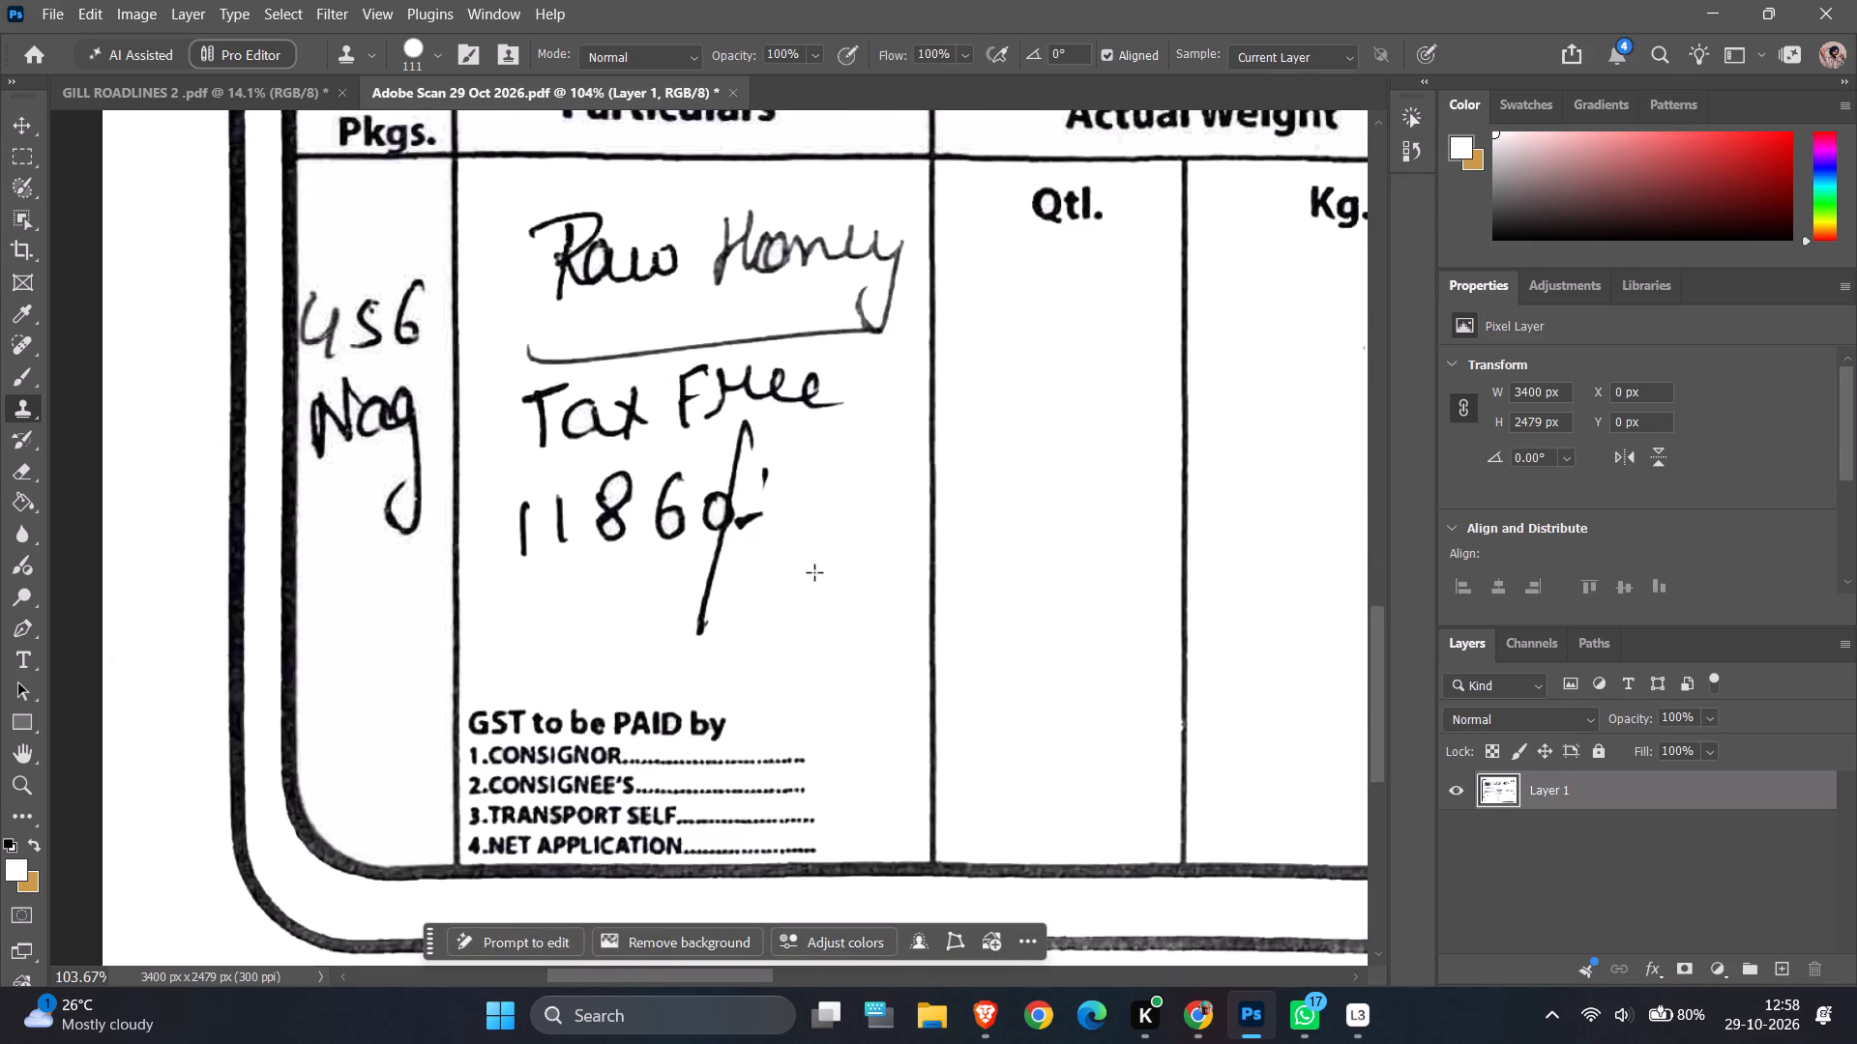
click(813, 574)
alt+click(833, 607)
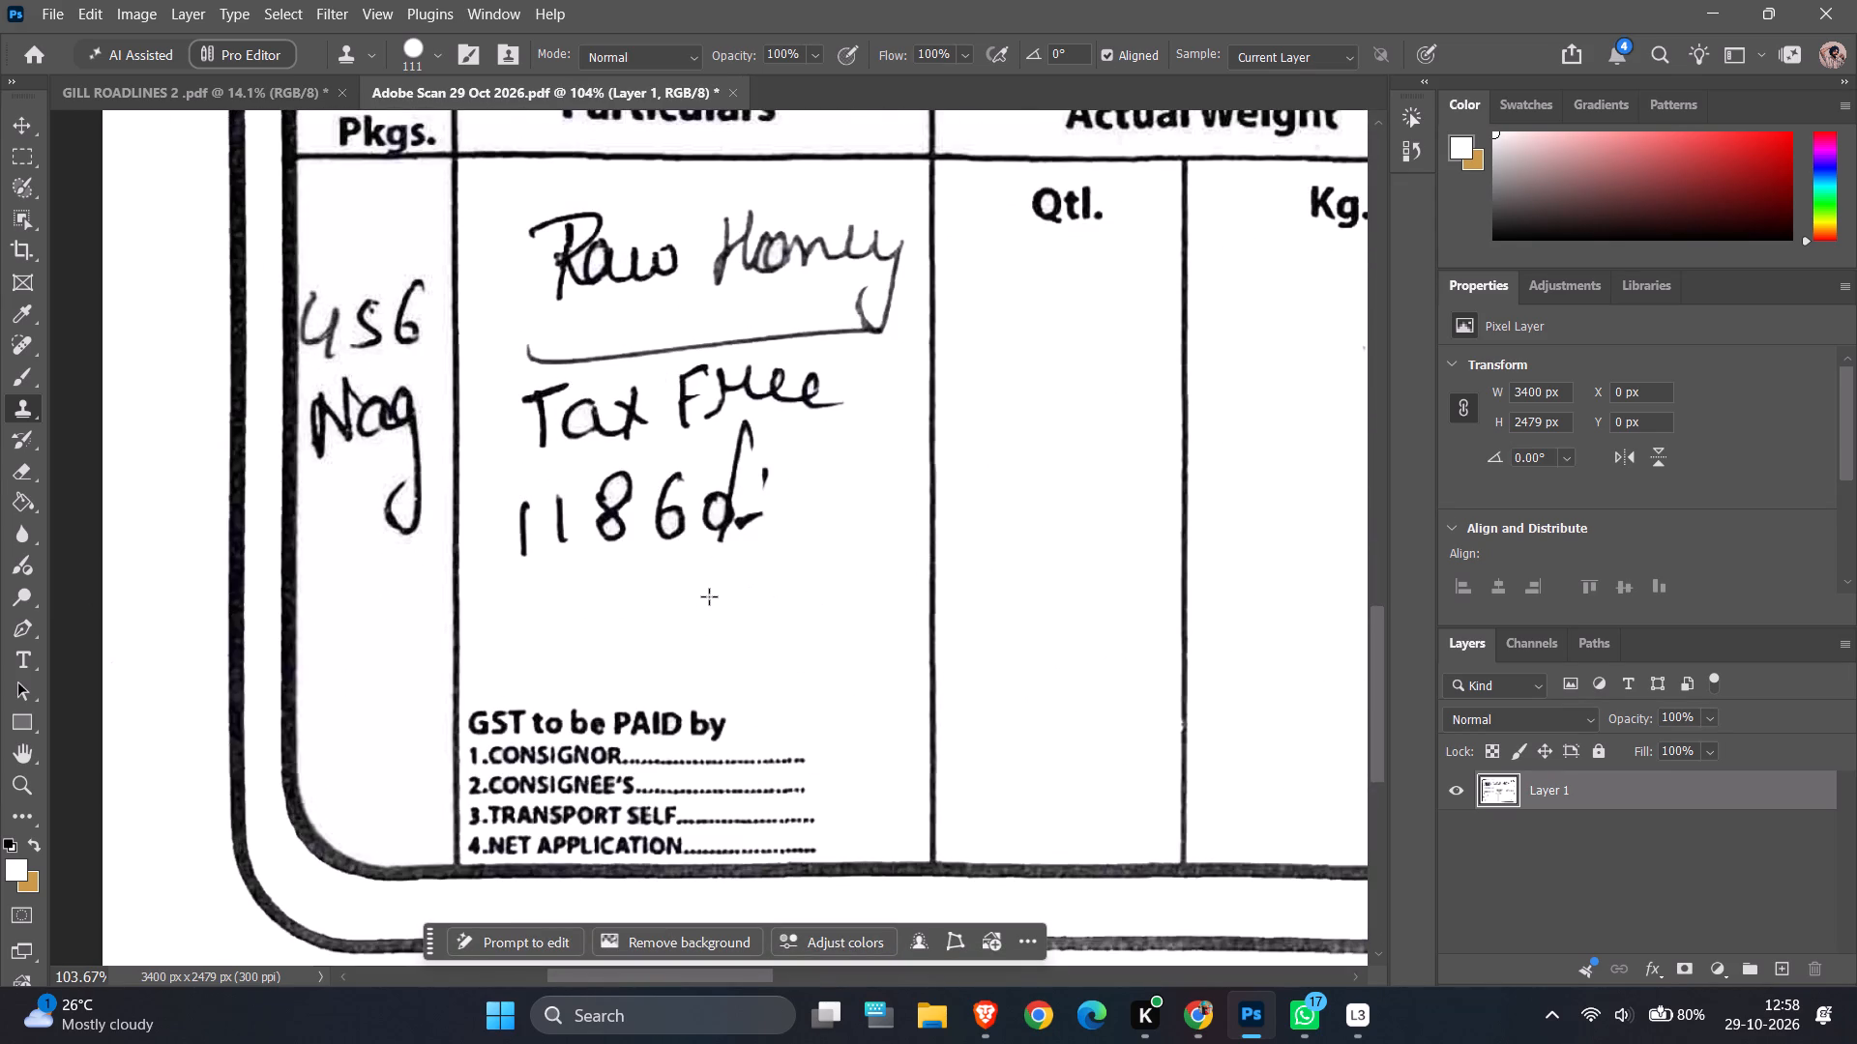
click(709, 596)
click(743, 522)
alt+click(1087, 507)
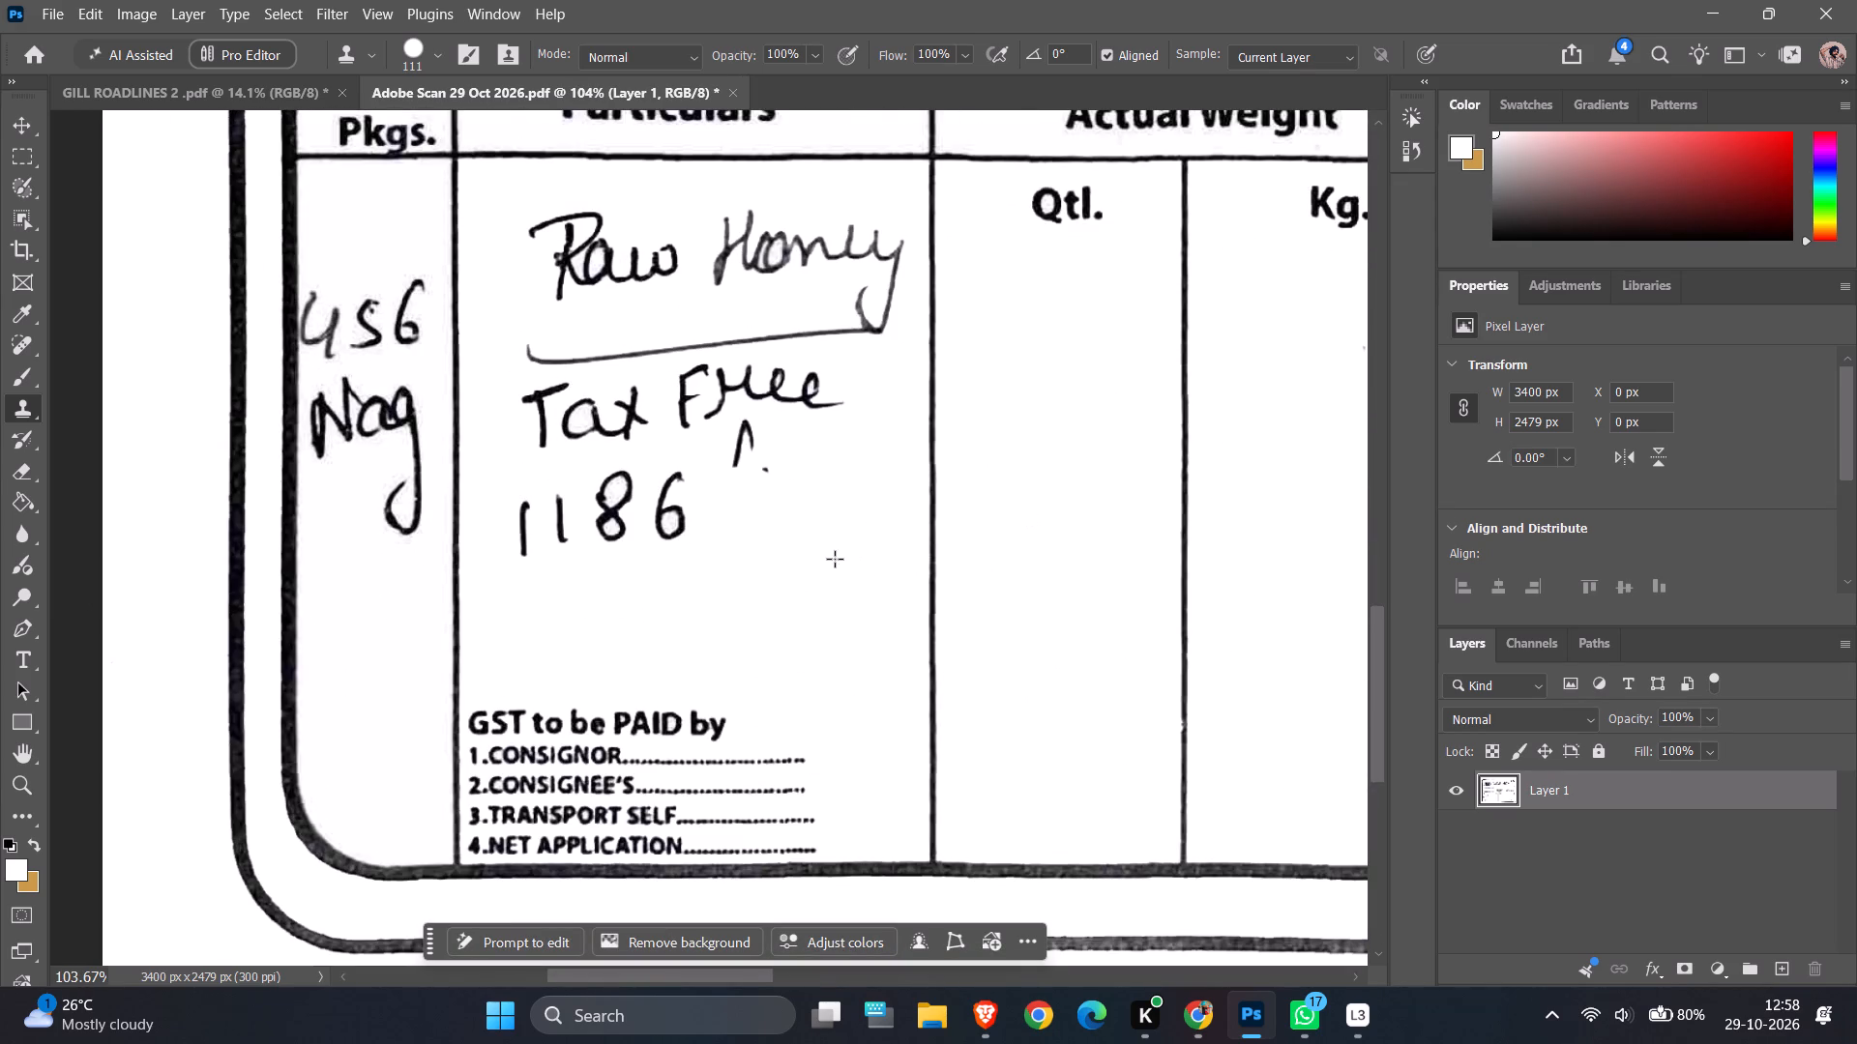
click(754, 471)
Clone white background over the handwritten digits "1186" in the Particulars column.
click(704, 509)
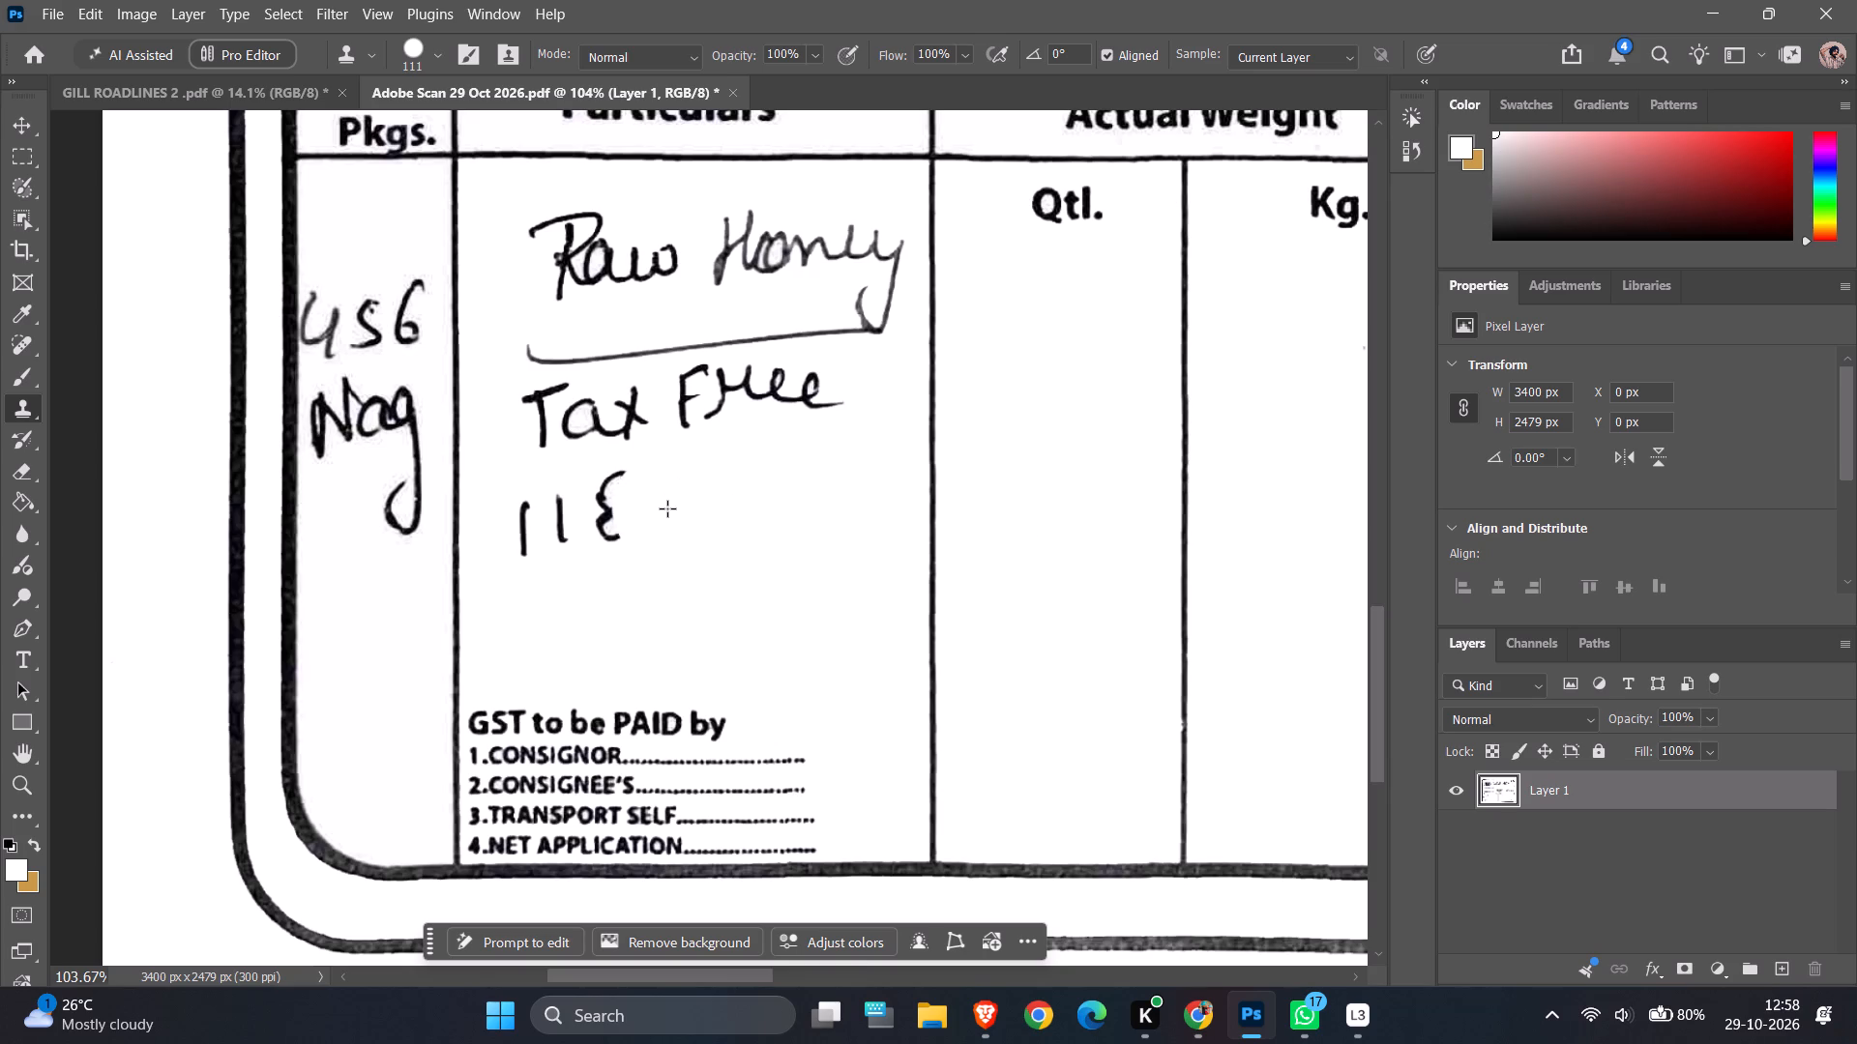
click(647, 508)
alt+click(695, 521)
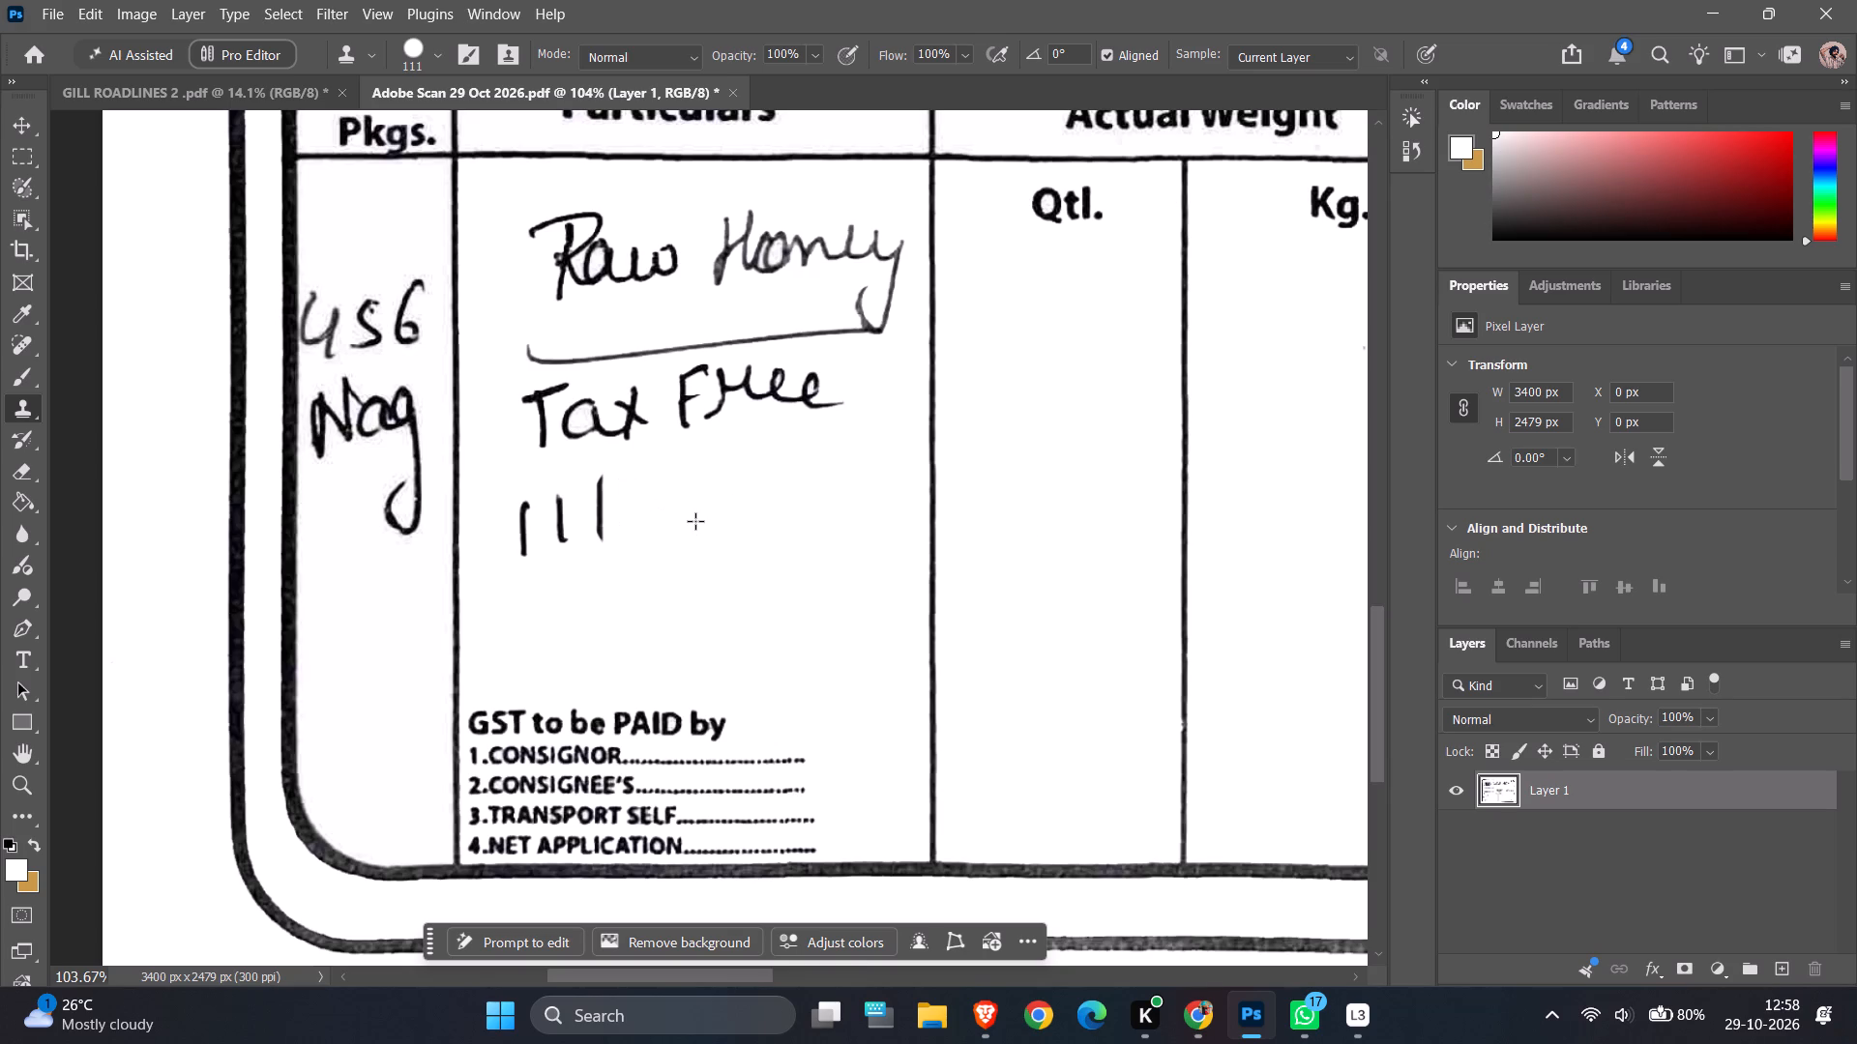
alt+click(695, 521)
click(635, 510)
click(576, 516)
click(542, 528)
Clone white background over the handwritten "Tax Free" in the Particulars column.
alt+click(764, 556)
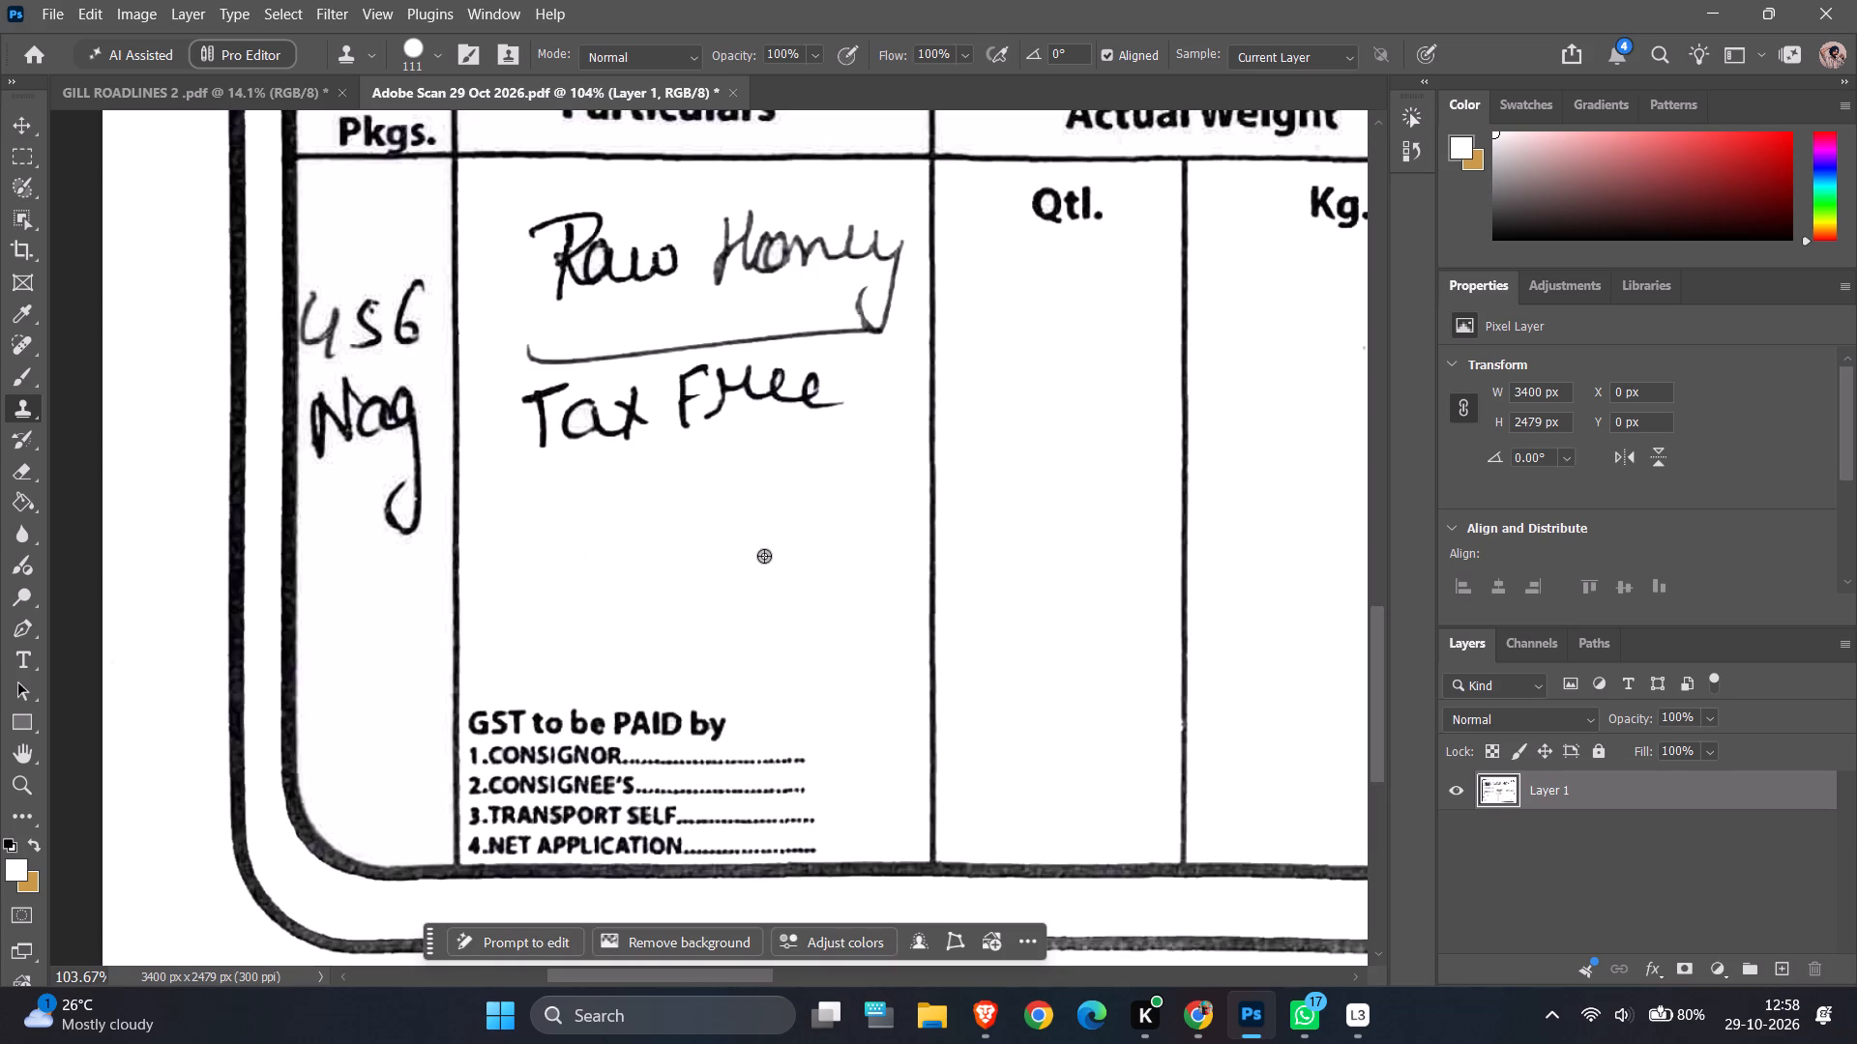
click(545, 422)
click(601, 430)
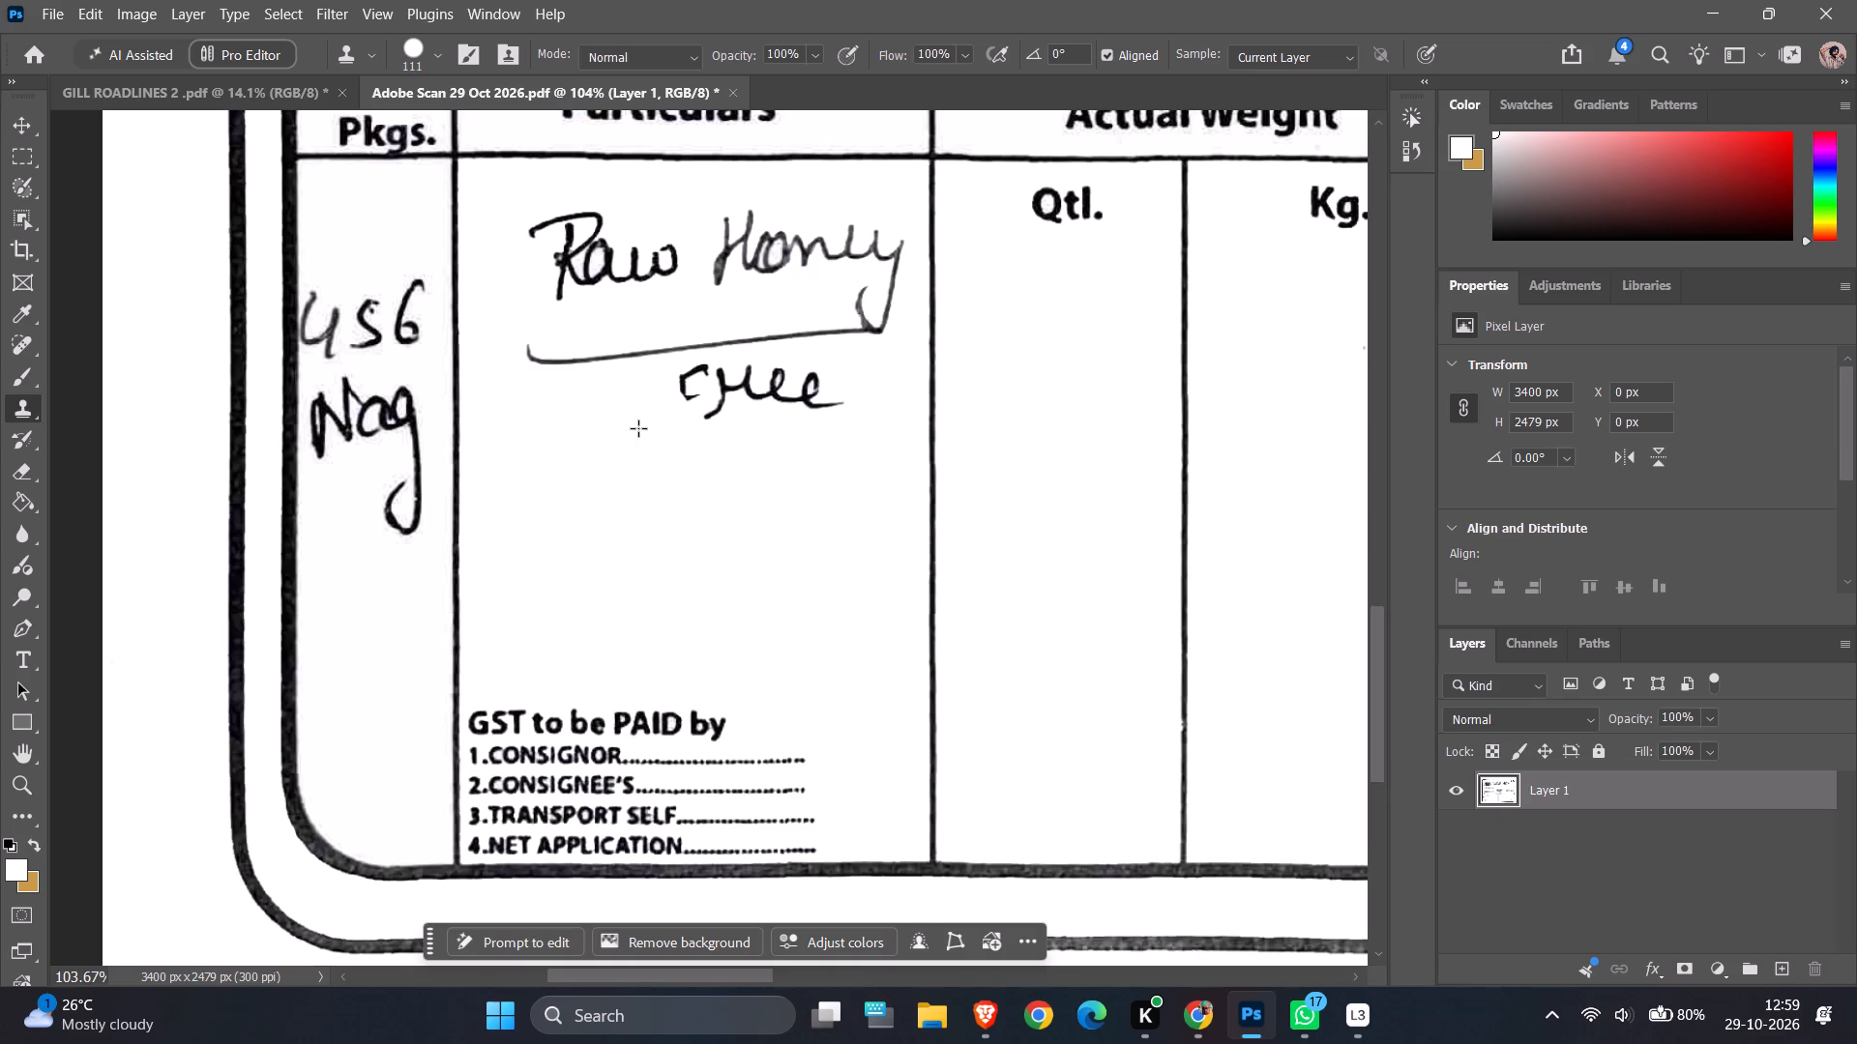
alt+click(578, 593)
click(696, 400)
click(753, 392)
click(793, 393)
alt+click(699, 445)
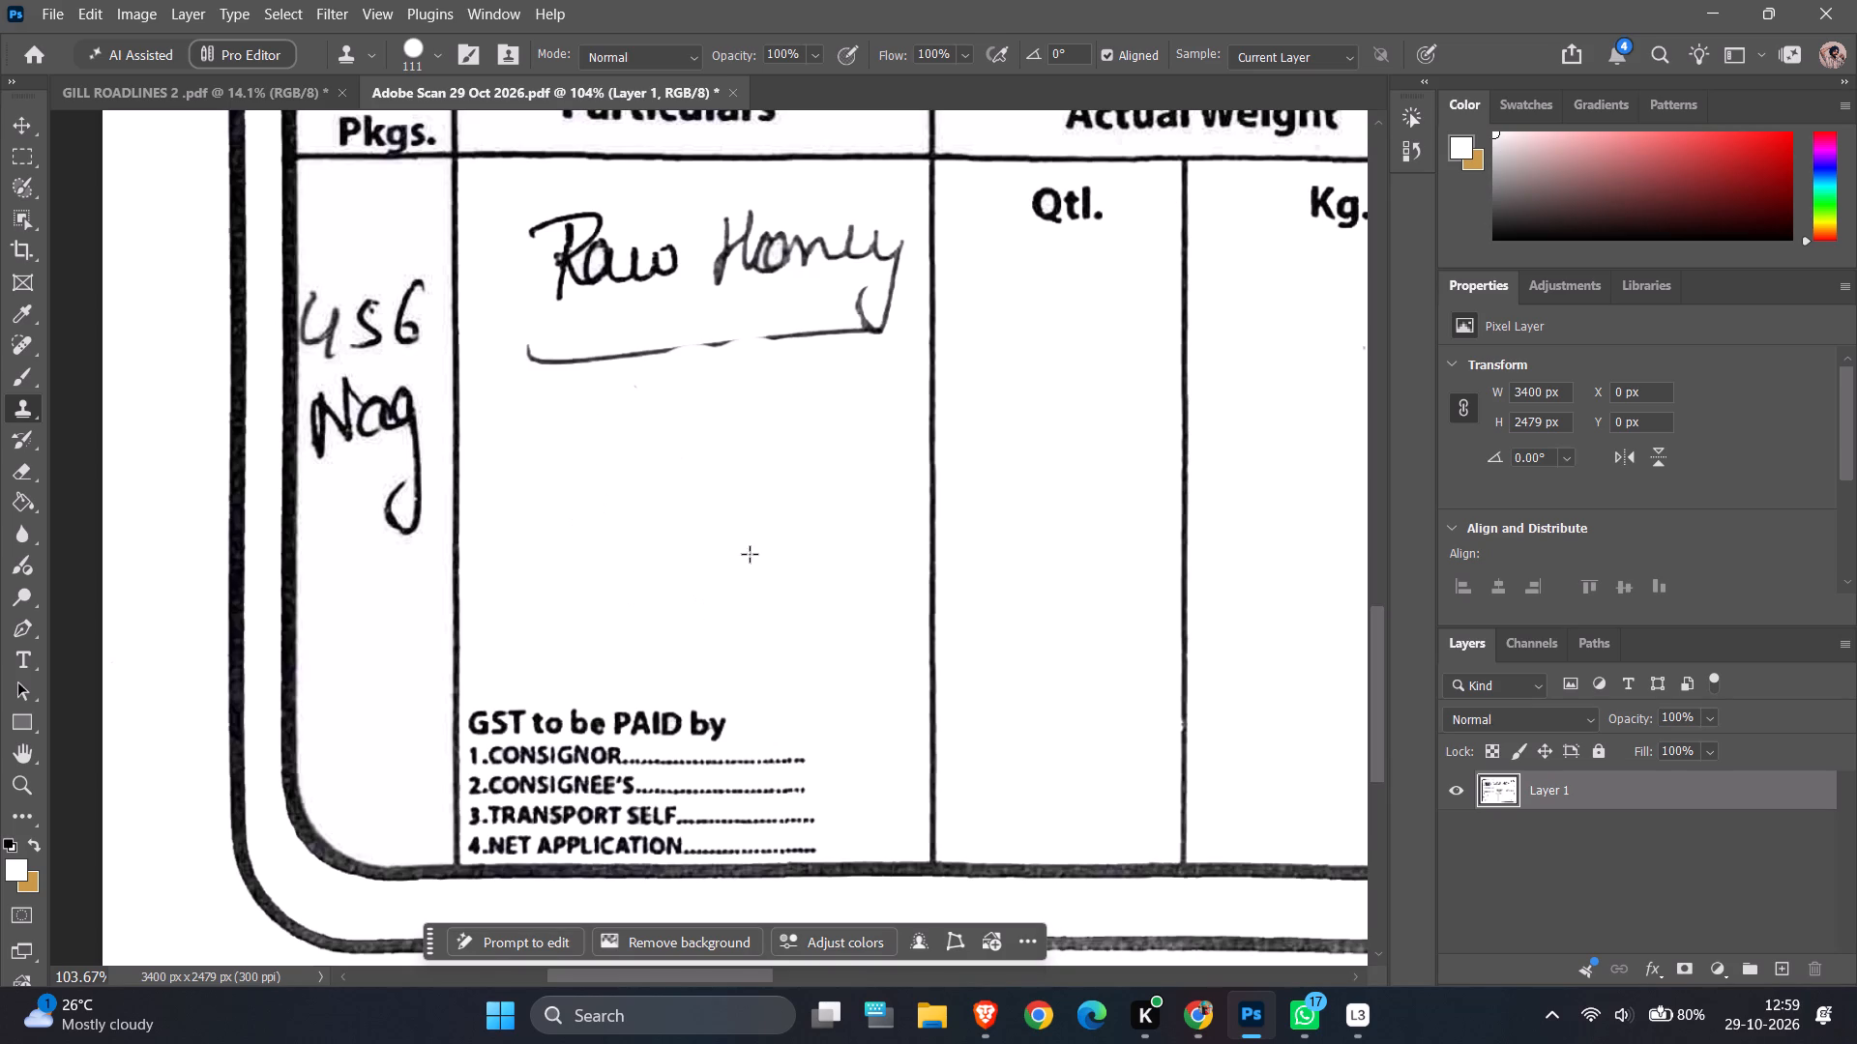
Clone white background over the handwritten "Honey" and the part of the underline beneath it in the Particulars column.
click(774, 348)
click(858, 316)
click(867, 265)
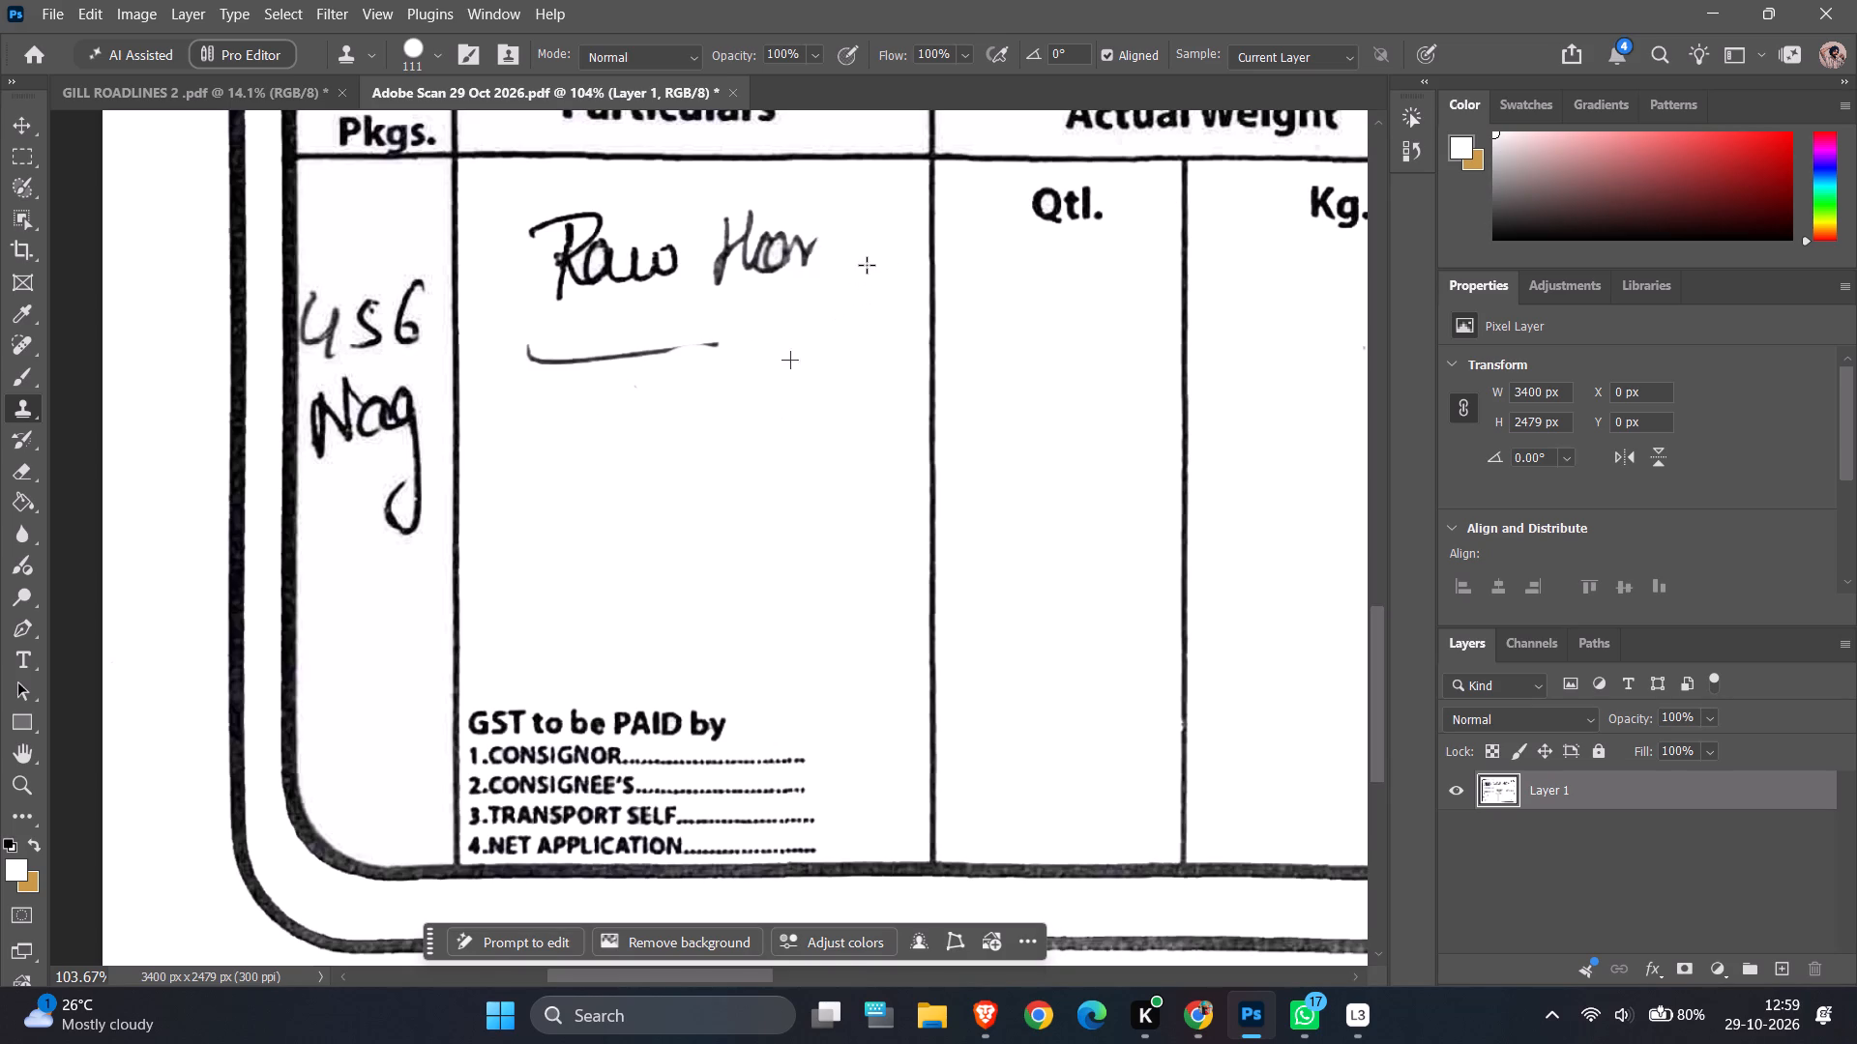
drag(825, 261, 753, 324)
click(727, 347)
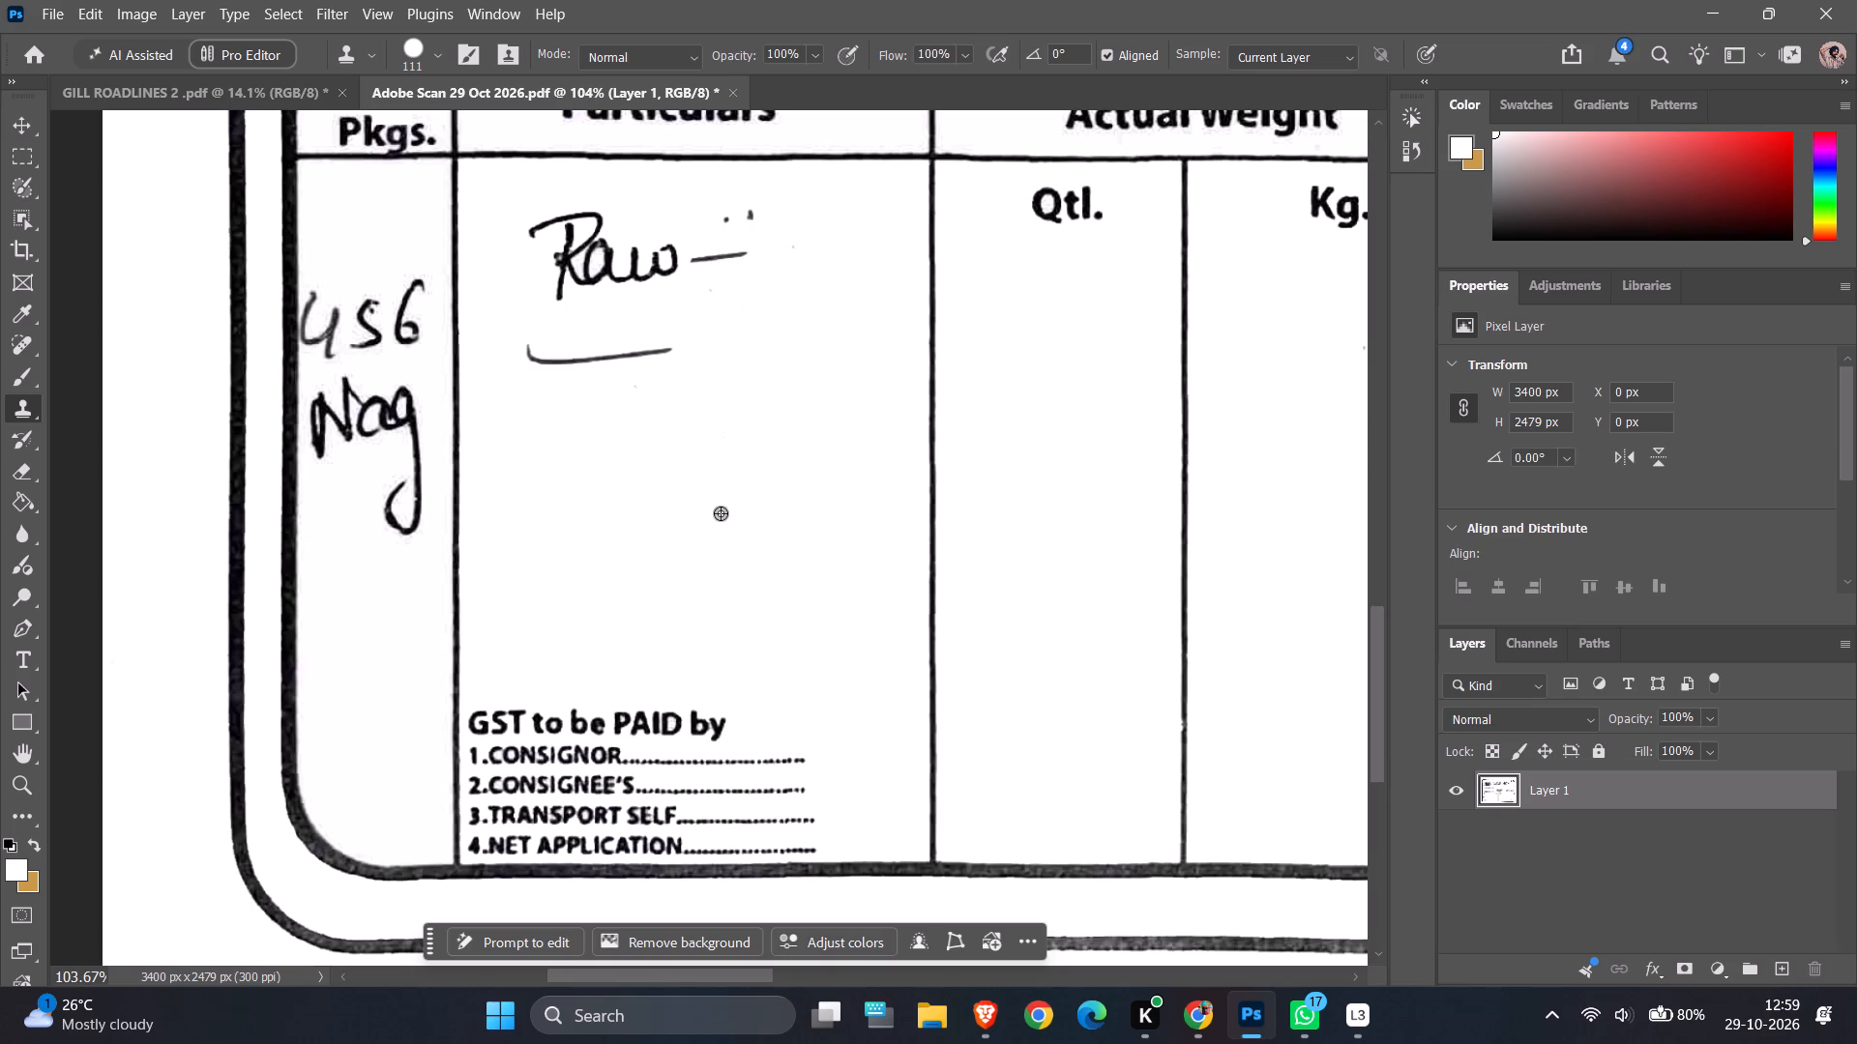
alt+click(717, 525)
click(749, 246)
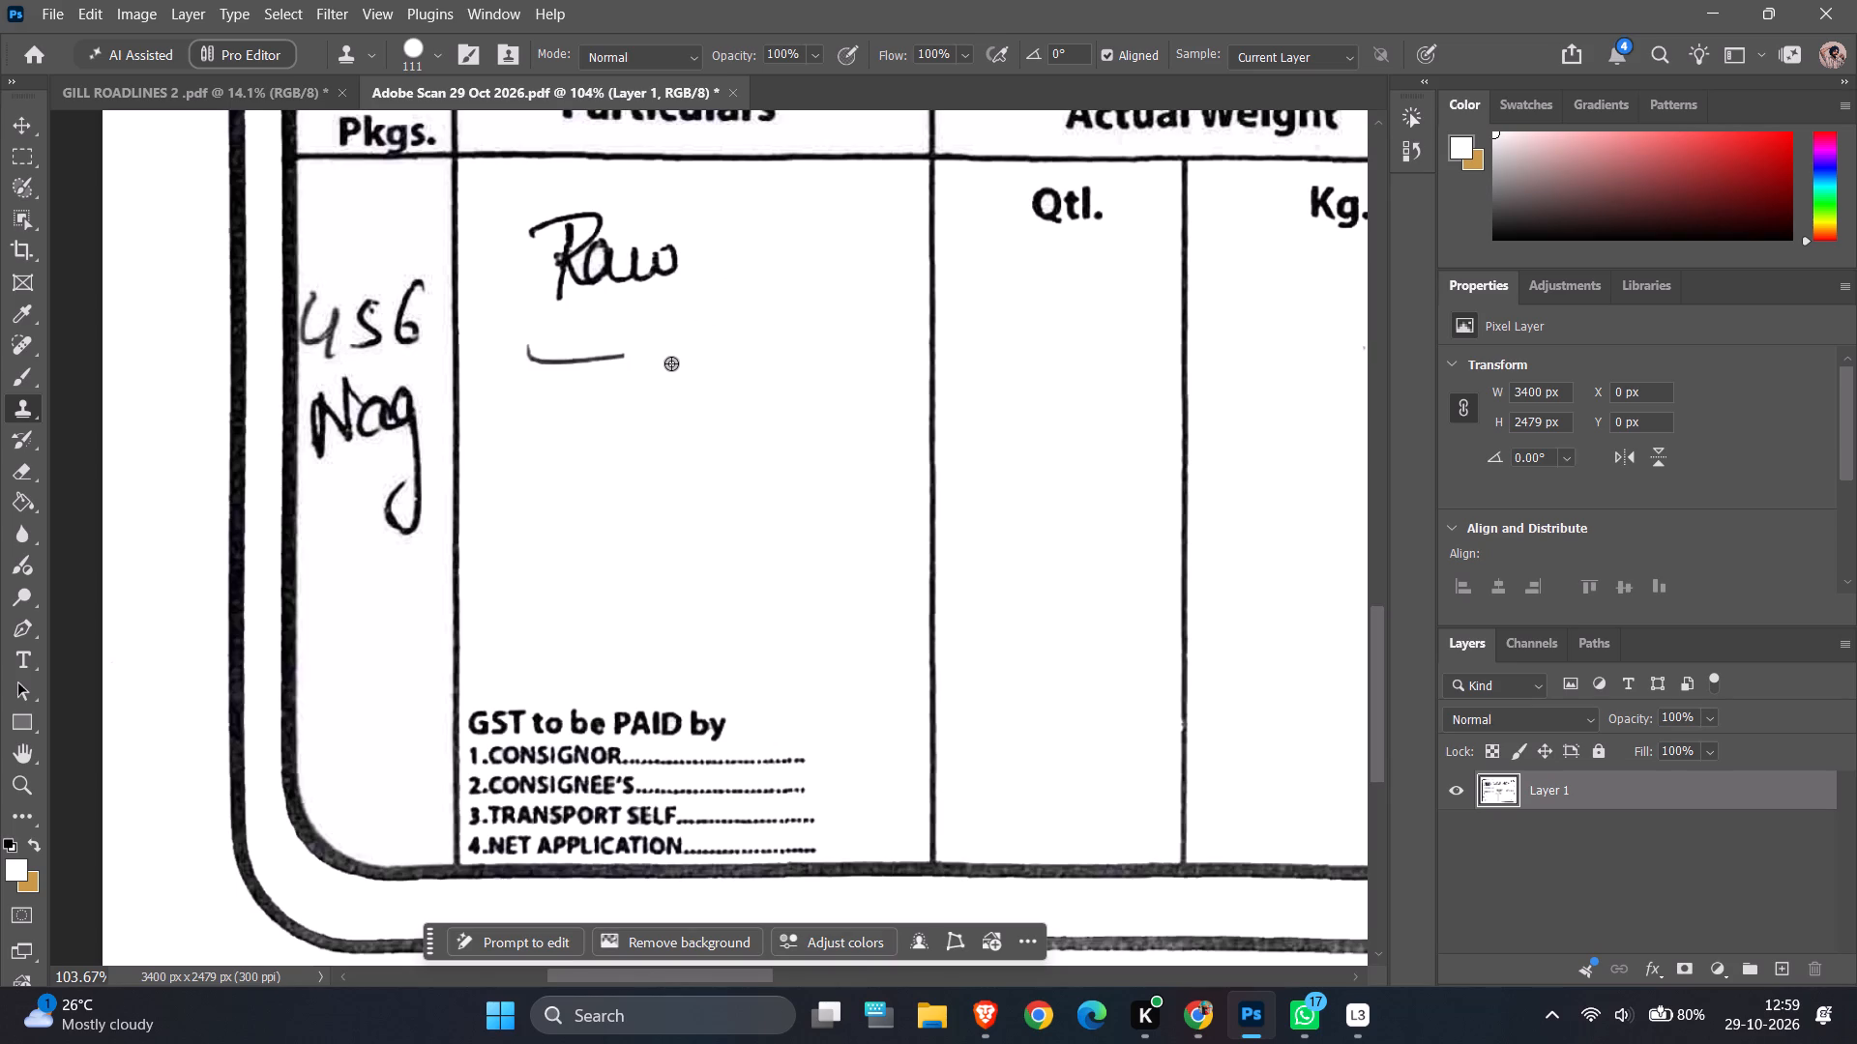
click(667, 348)
Clone white background over the handwritten "Raw" and the rest of its underline in the Particulars column.
alt+click(671, 560)
click(571, 354)
click(642, 296)
click(686, 272)
click(610, 247)
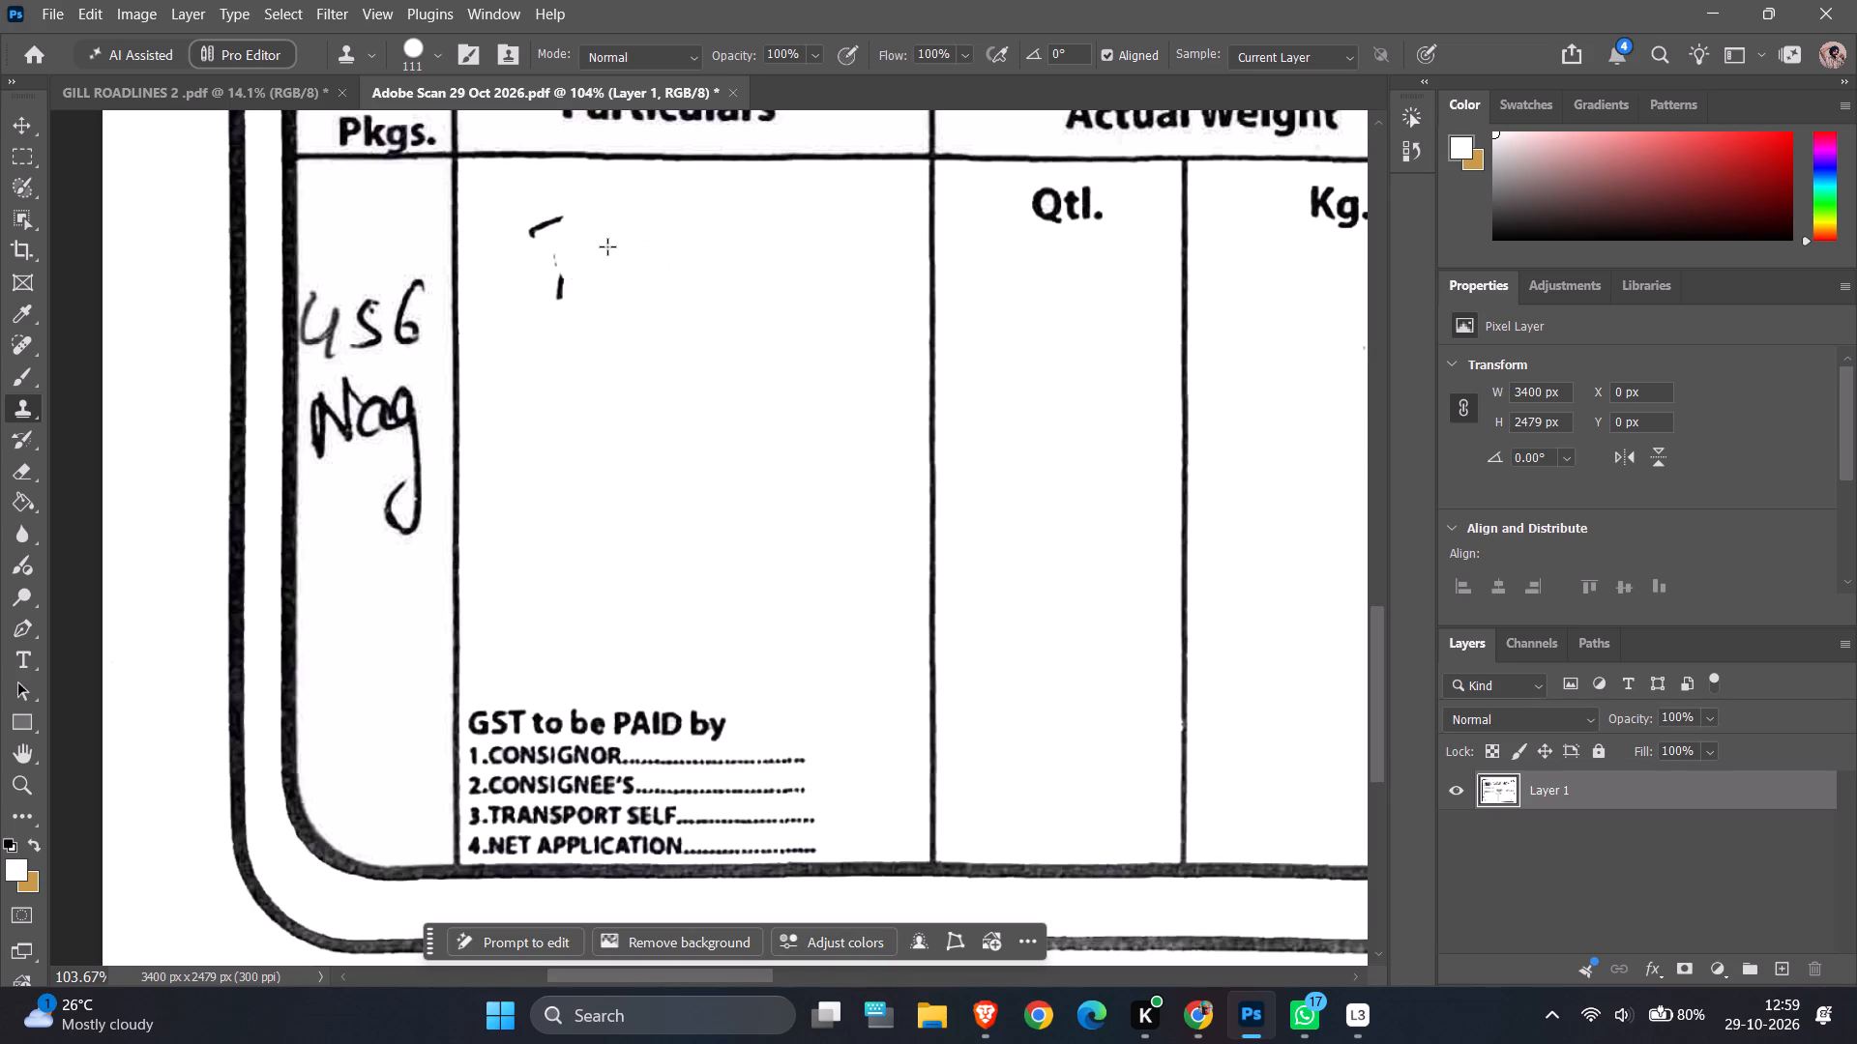
drag(574, 241, 562, 273)
click(551, 310)
alt+click(654, 355)
Clone white background over the handwritten "Nag" in the No. of Pkgs. column.
ctrl+alt+scroll(629, 364, up, 3)
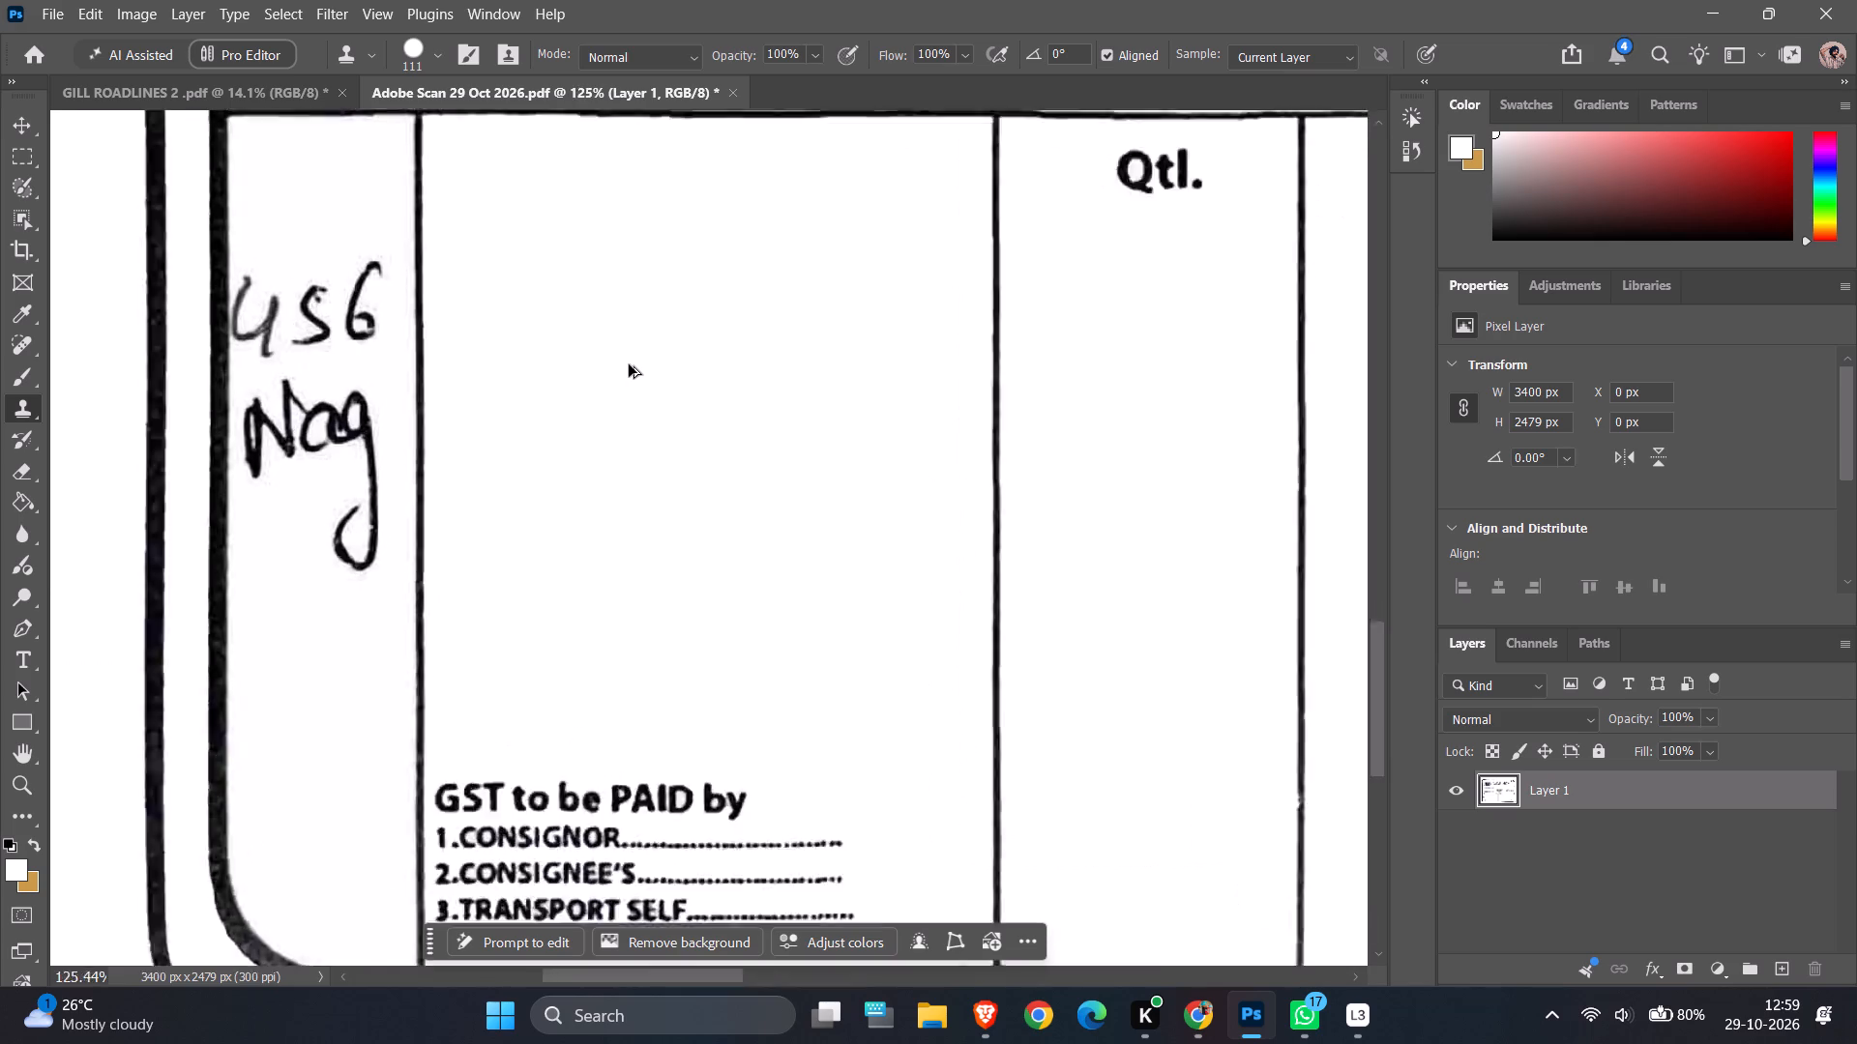
ctrl+alt+scroll(629, 364, up, 3)
ctrl+alt+scroll(629, 364, down, 3)
ctrl+scroll(640, 437, up, 5)
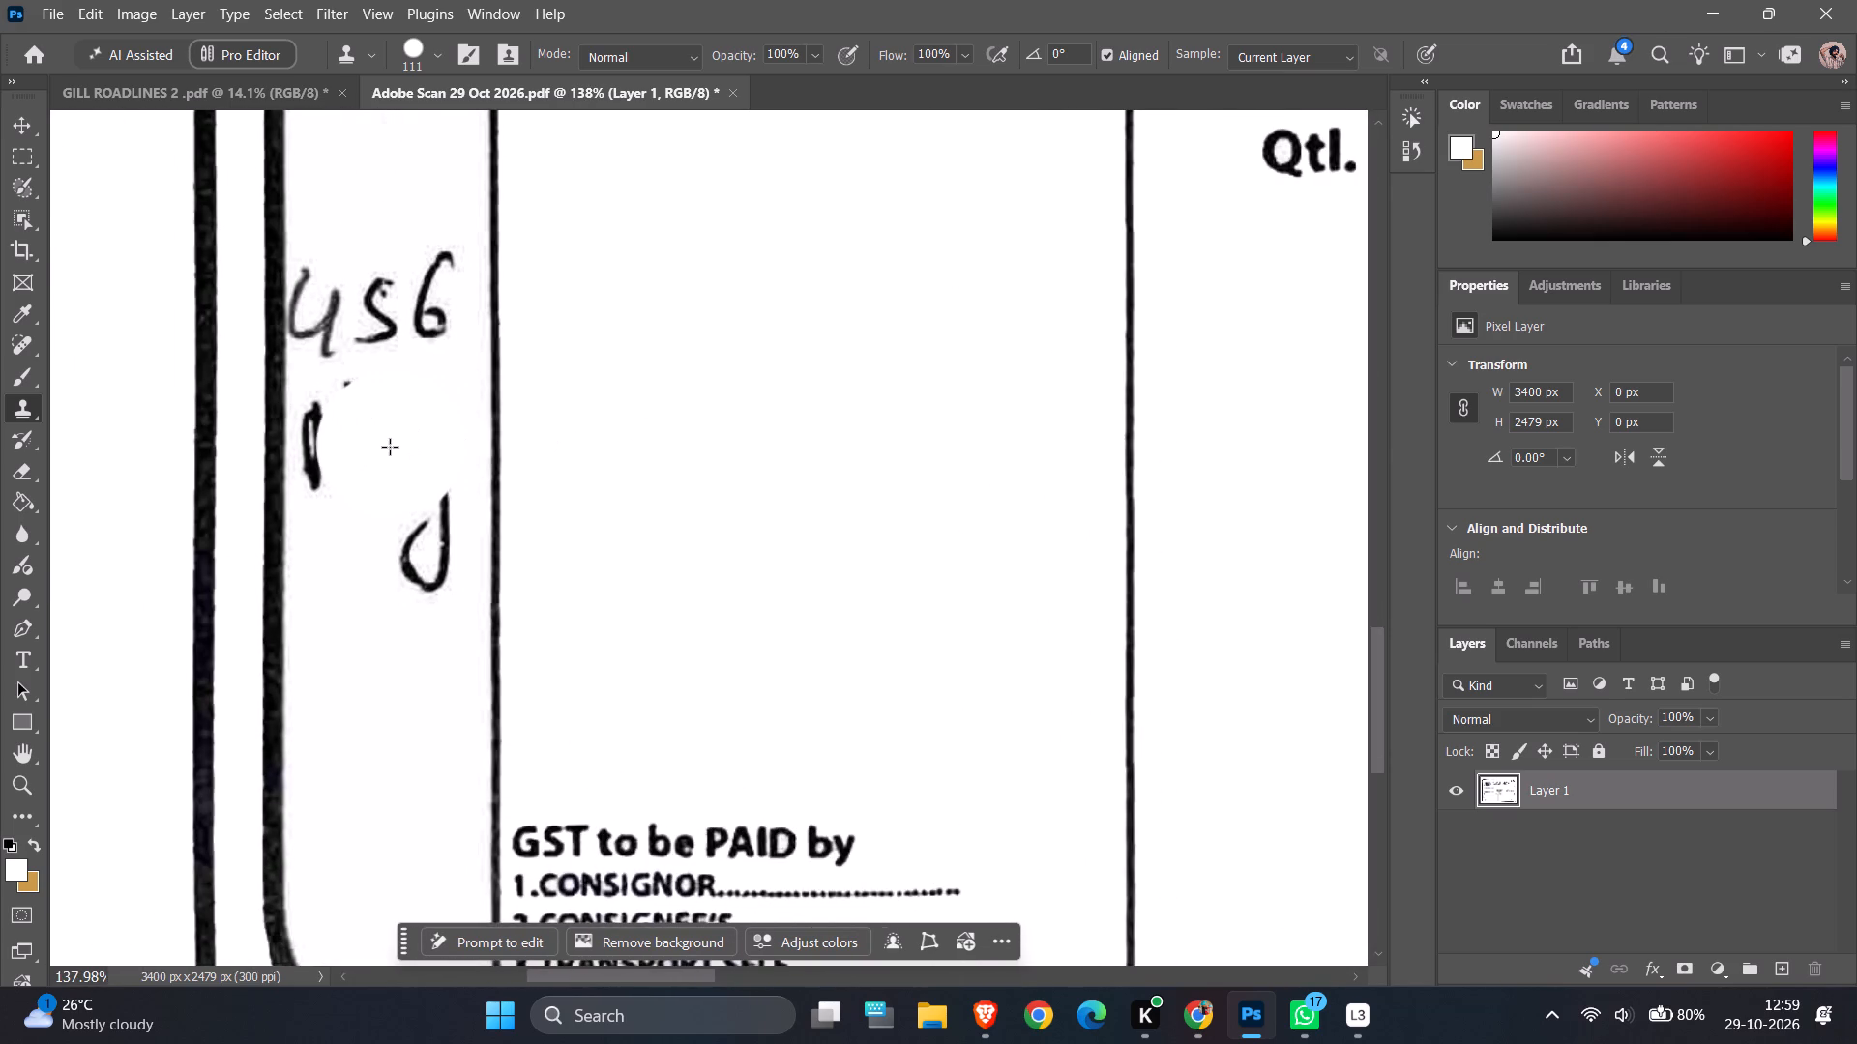
click(390, 447)
click(386, 558)
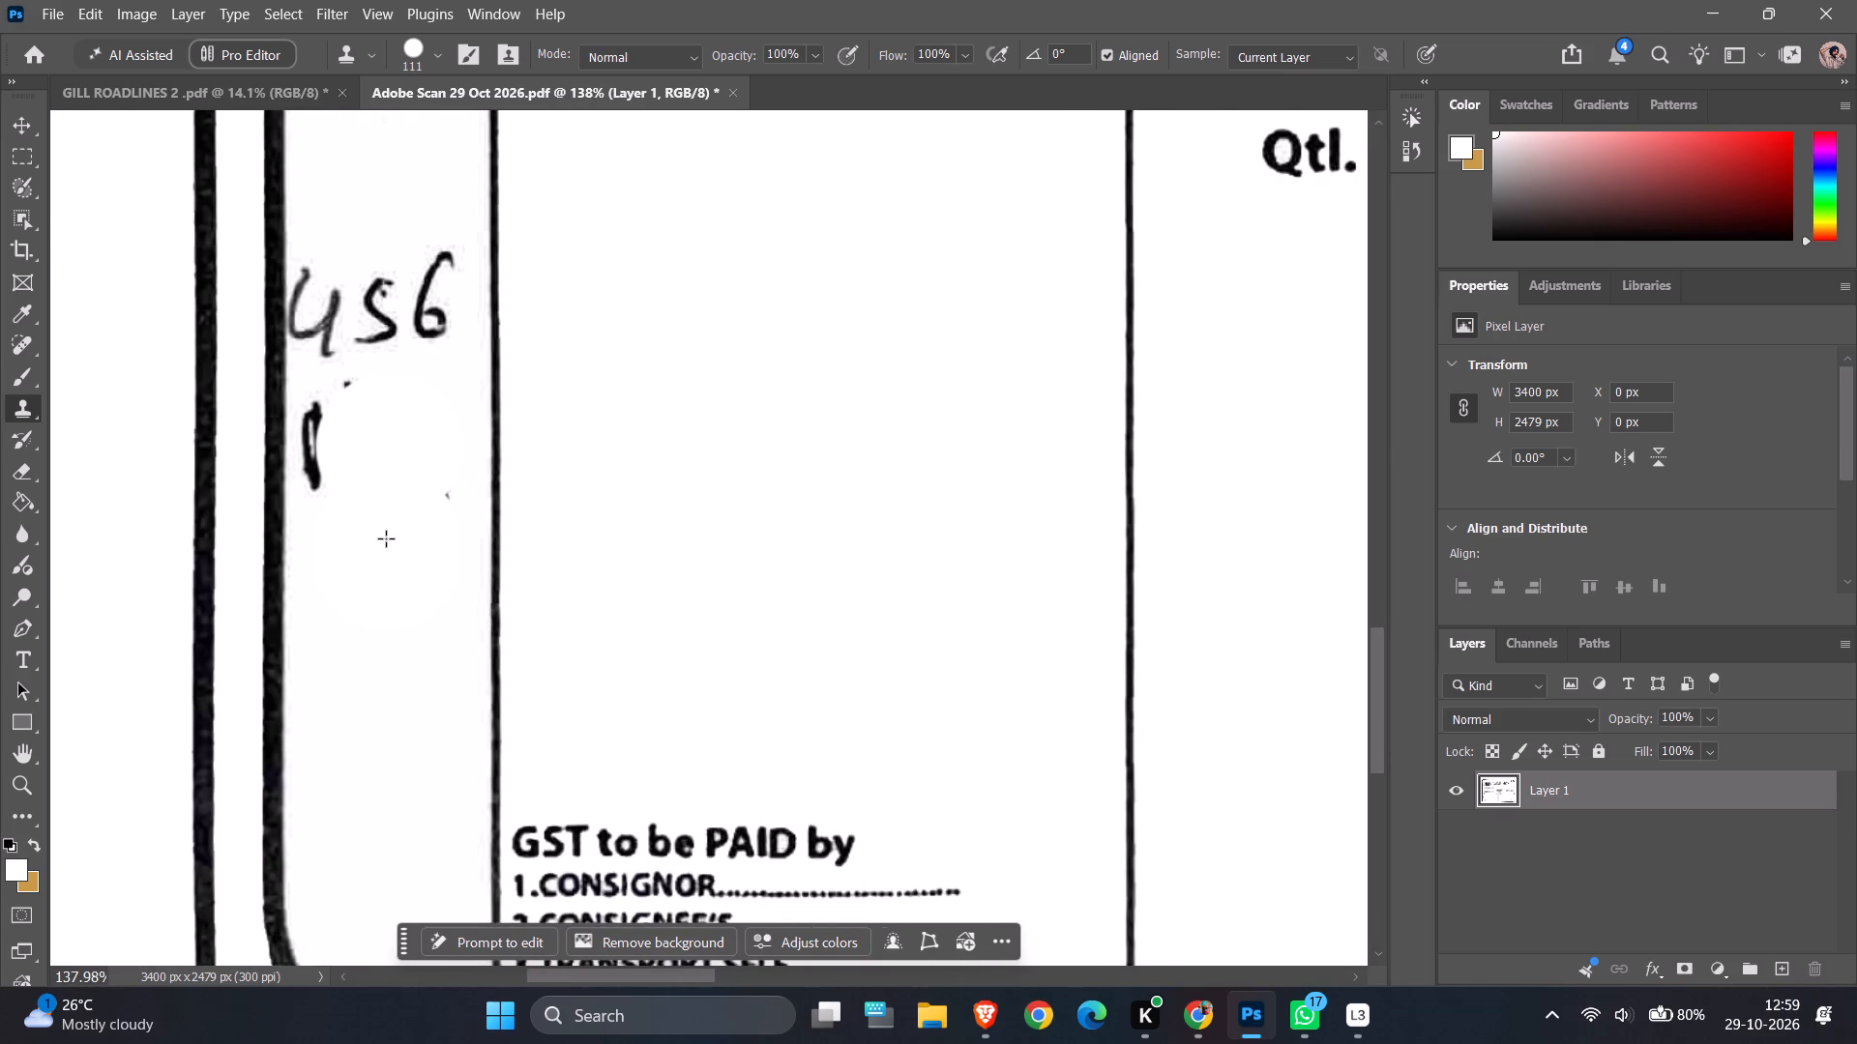
click(386, 538)
click(388, 486)
click(373, 431)
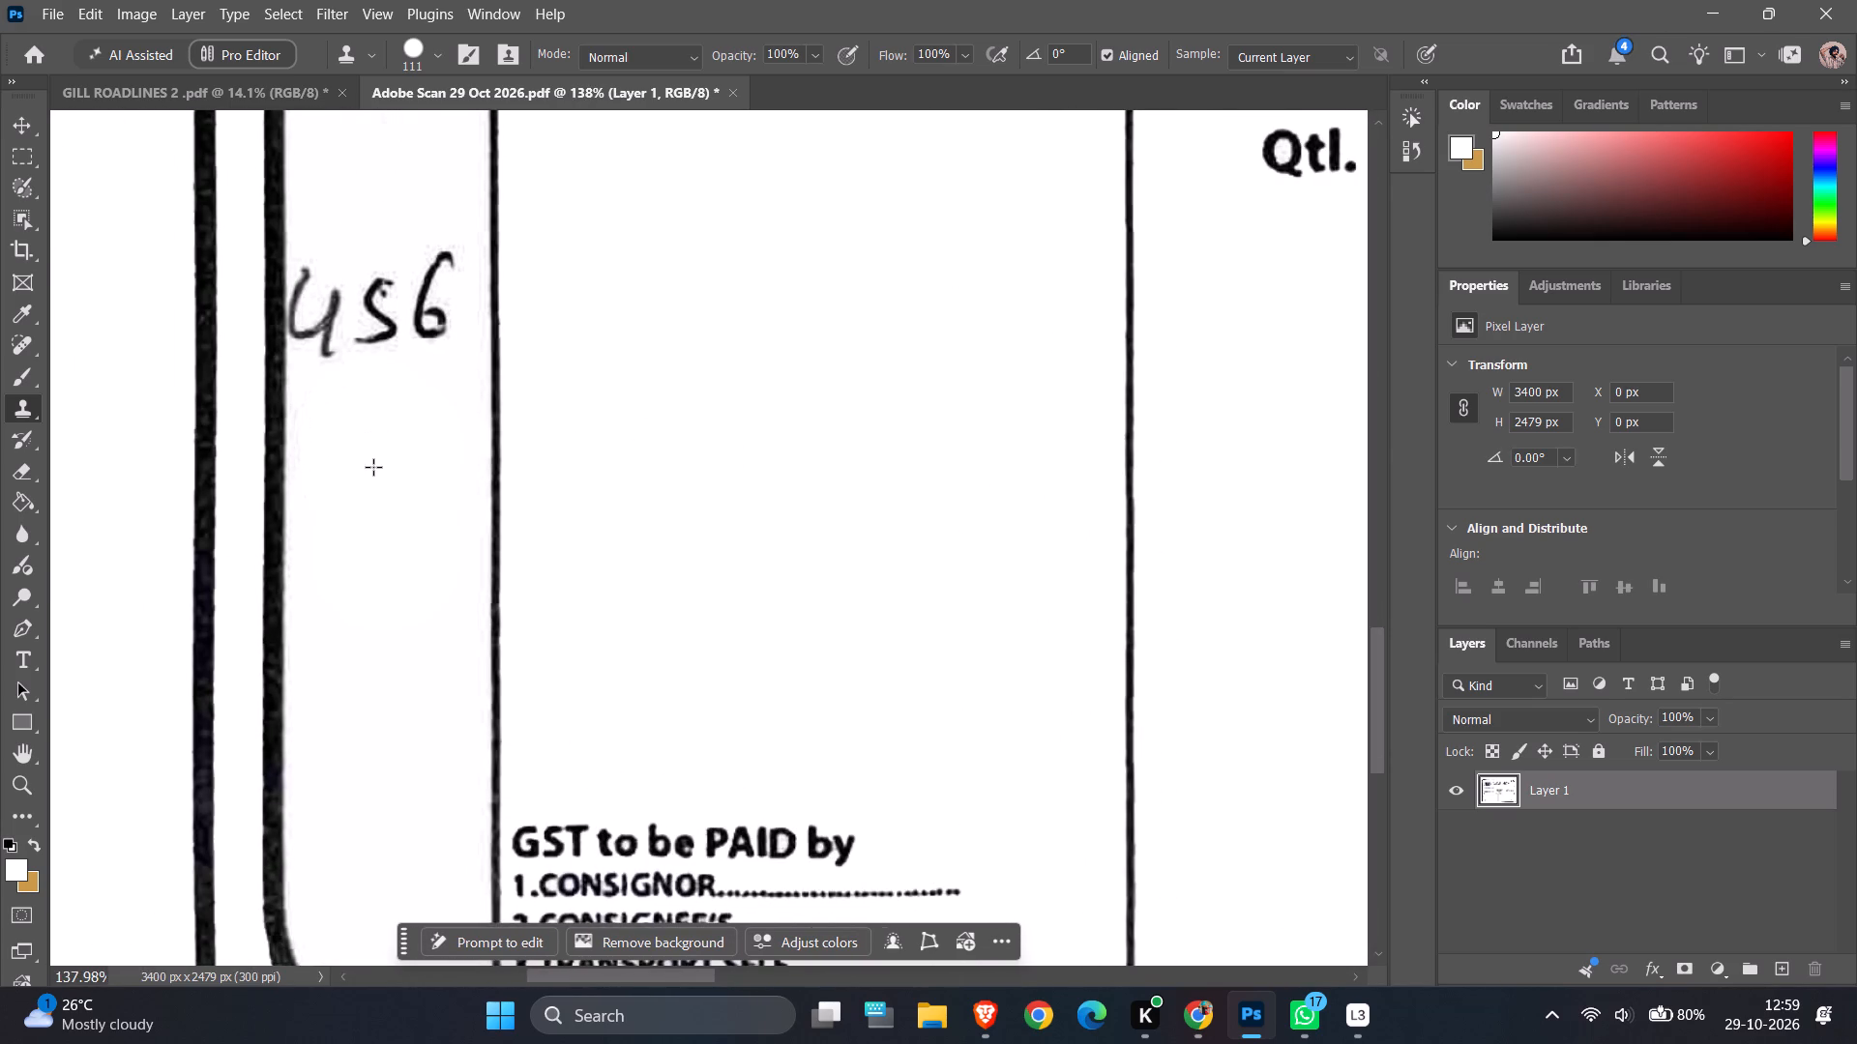
Clone white background over the handwritten "456" in the No. of Pkgs. column, up to the thick frame line.
click(373, 467)
click(411, 279)
click(394, 312)
click(386, 341)
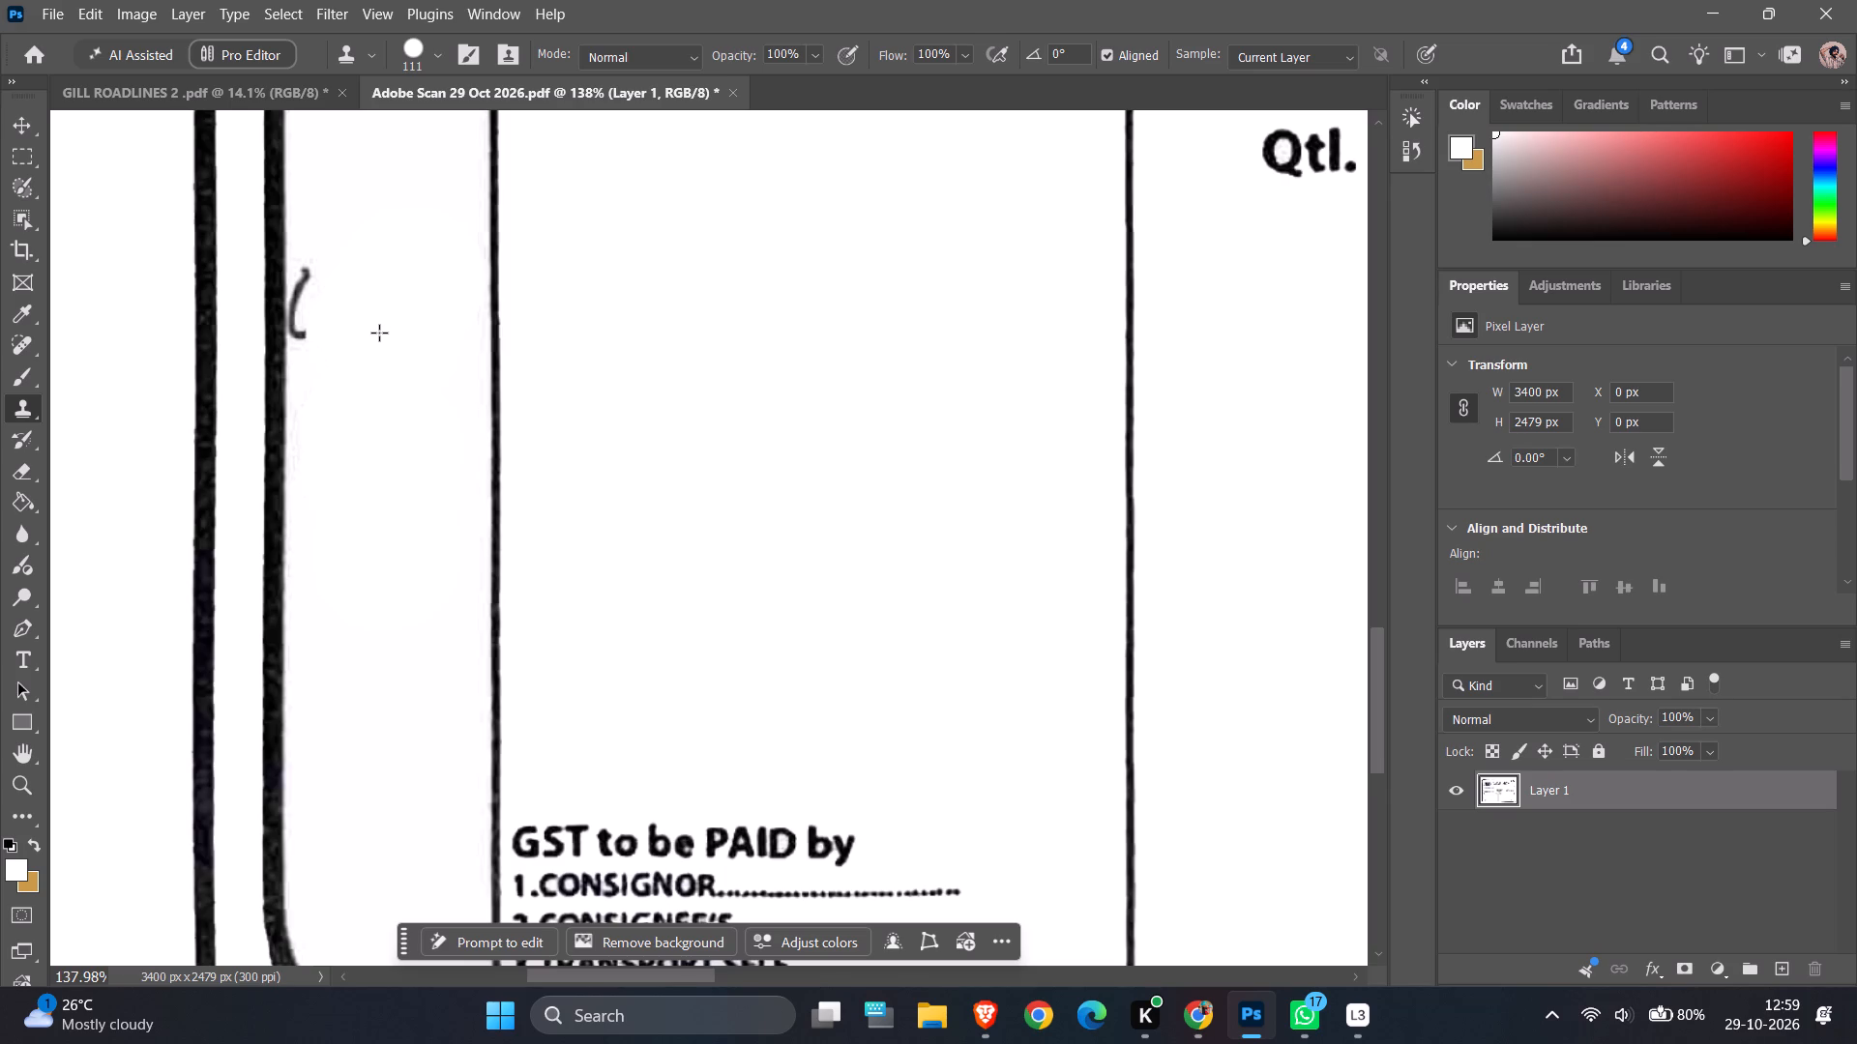
click(362, 318)
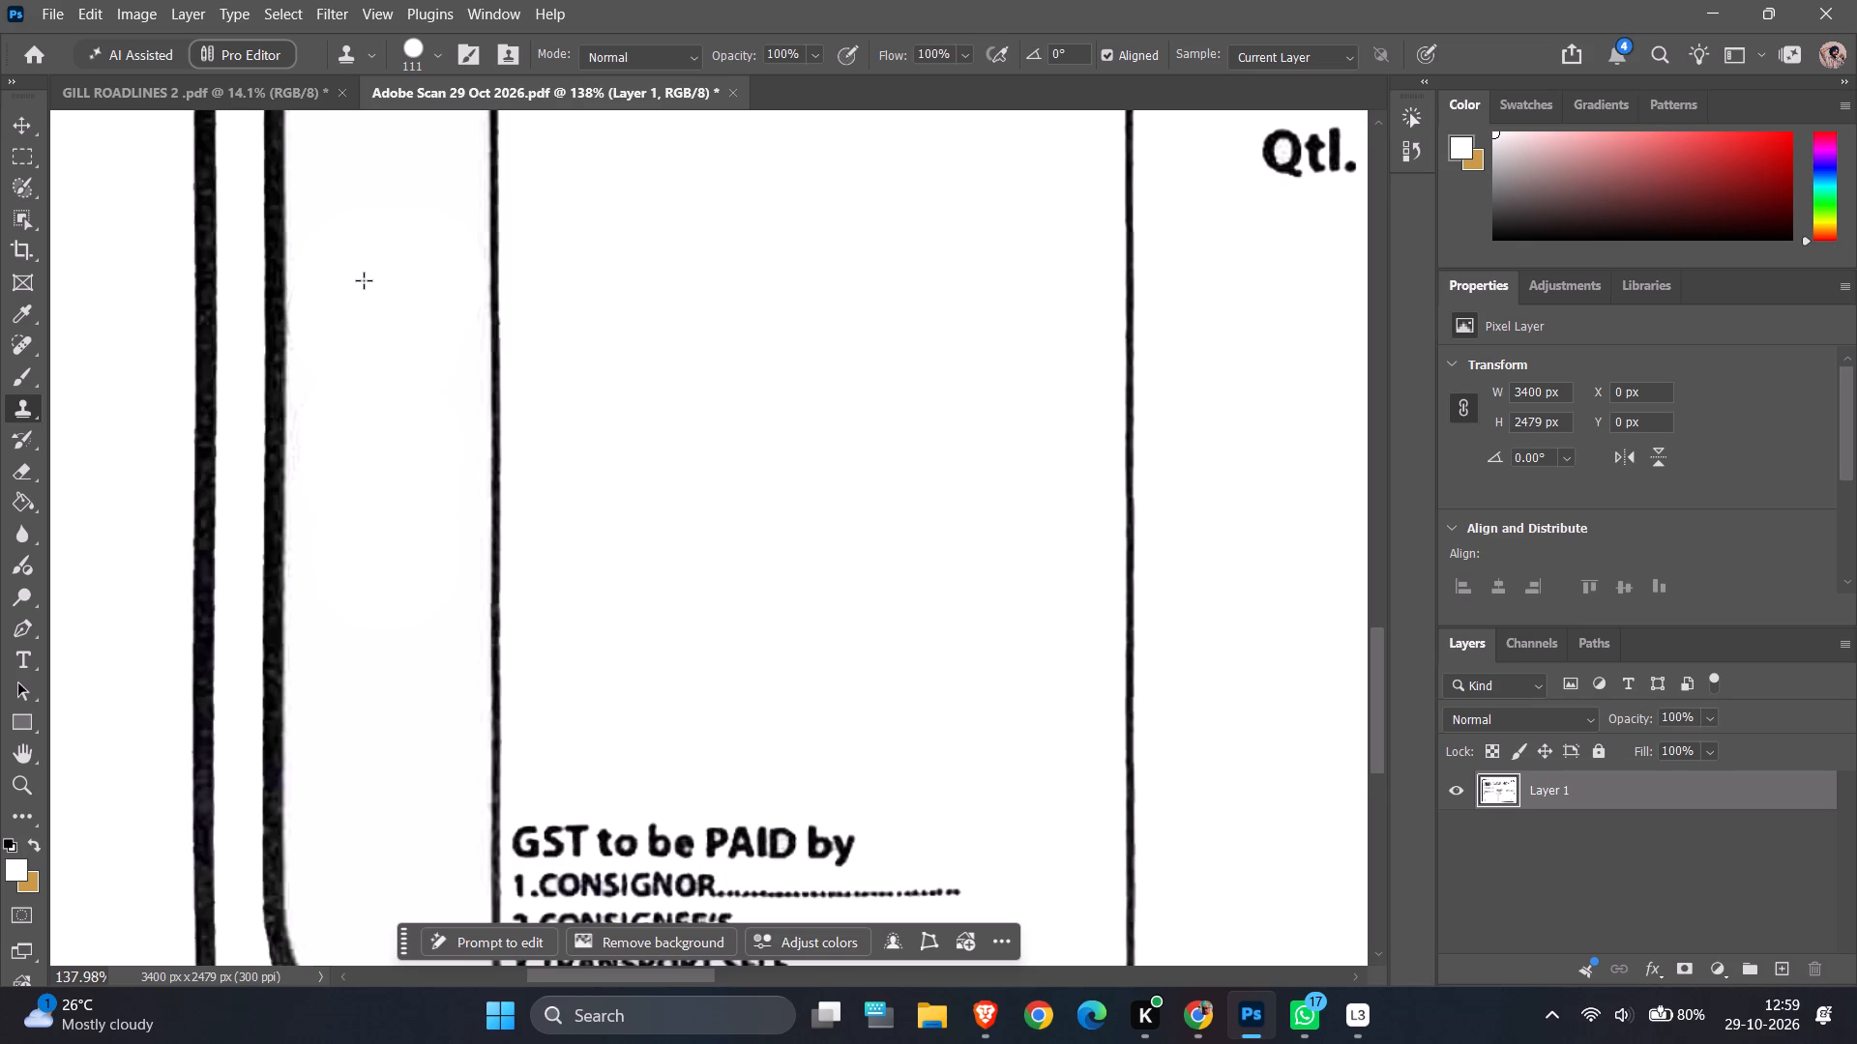
click(361, 292)
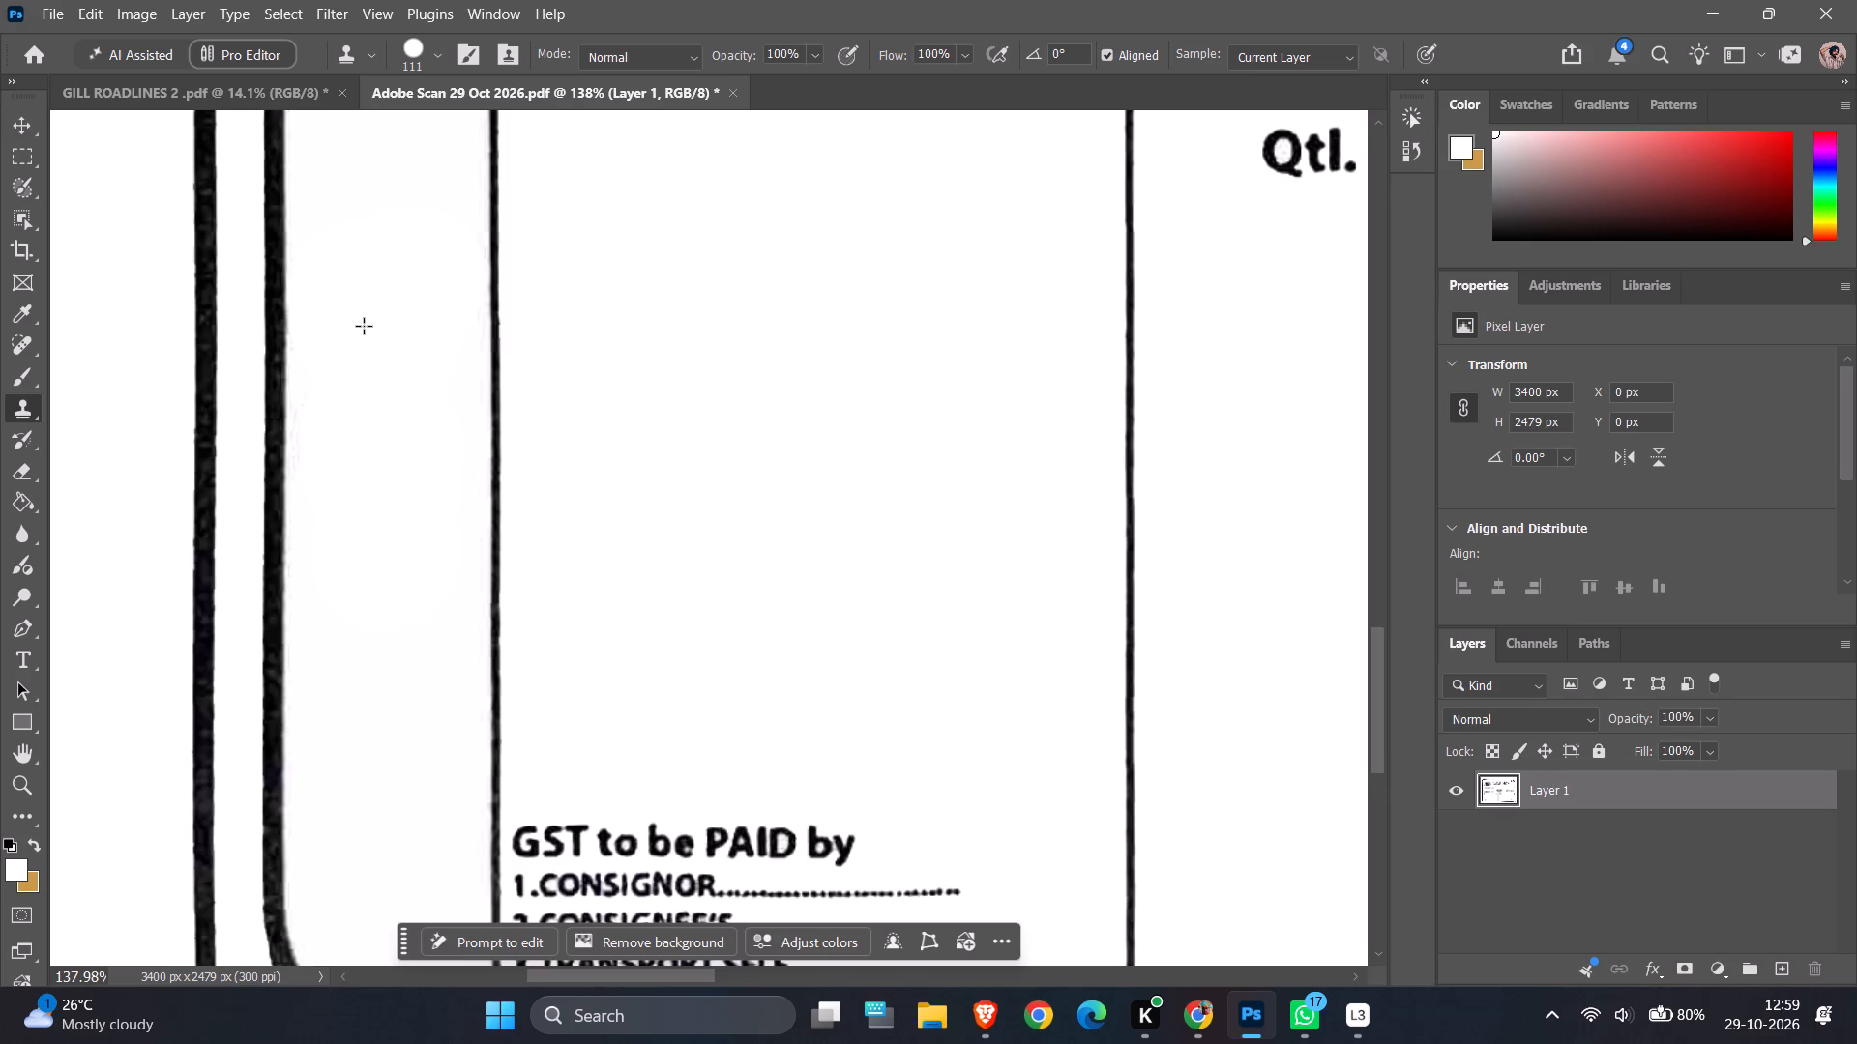
click(362, 329)
Clone white background over the upper part of the handwritten signature, down to the Booking Incharge dotted line.
ctrl+alt+scroll(362, 329, down, 14)
ctrl+alt+scroll(362, 329, down, 7)
scroll(937, 370, up, 11)
ctrl+scroll(899, 363, up, 7)
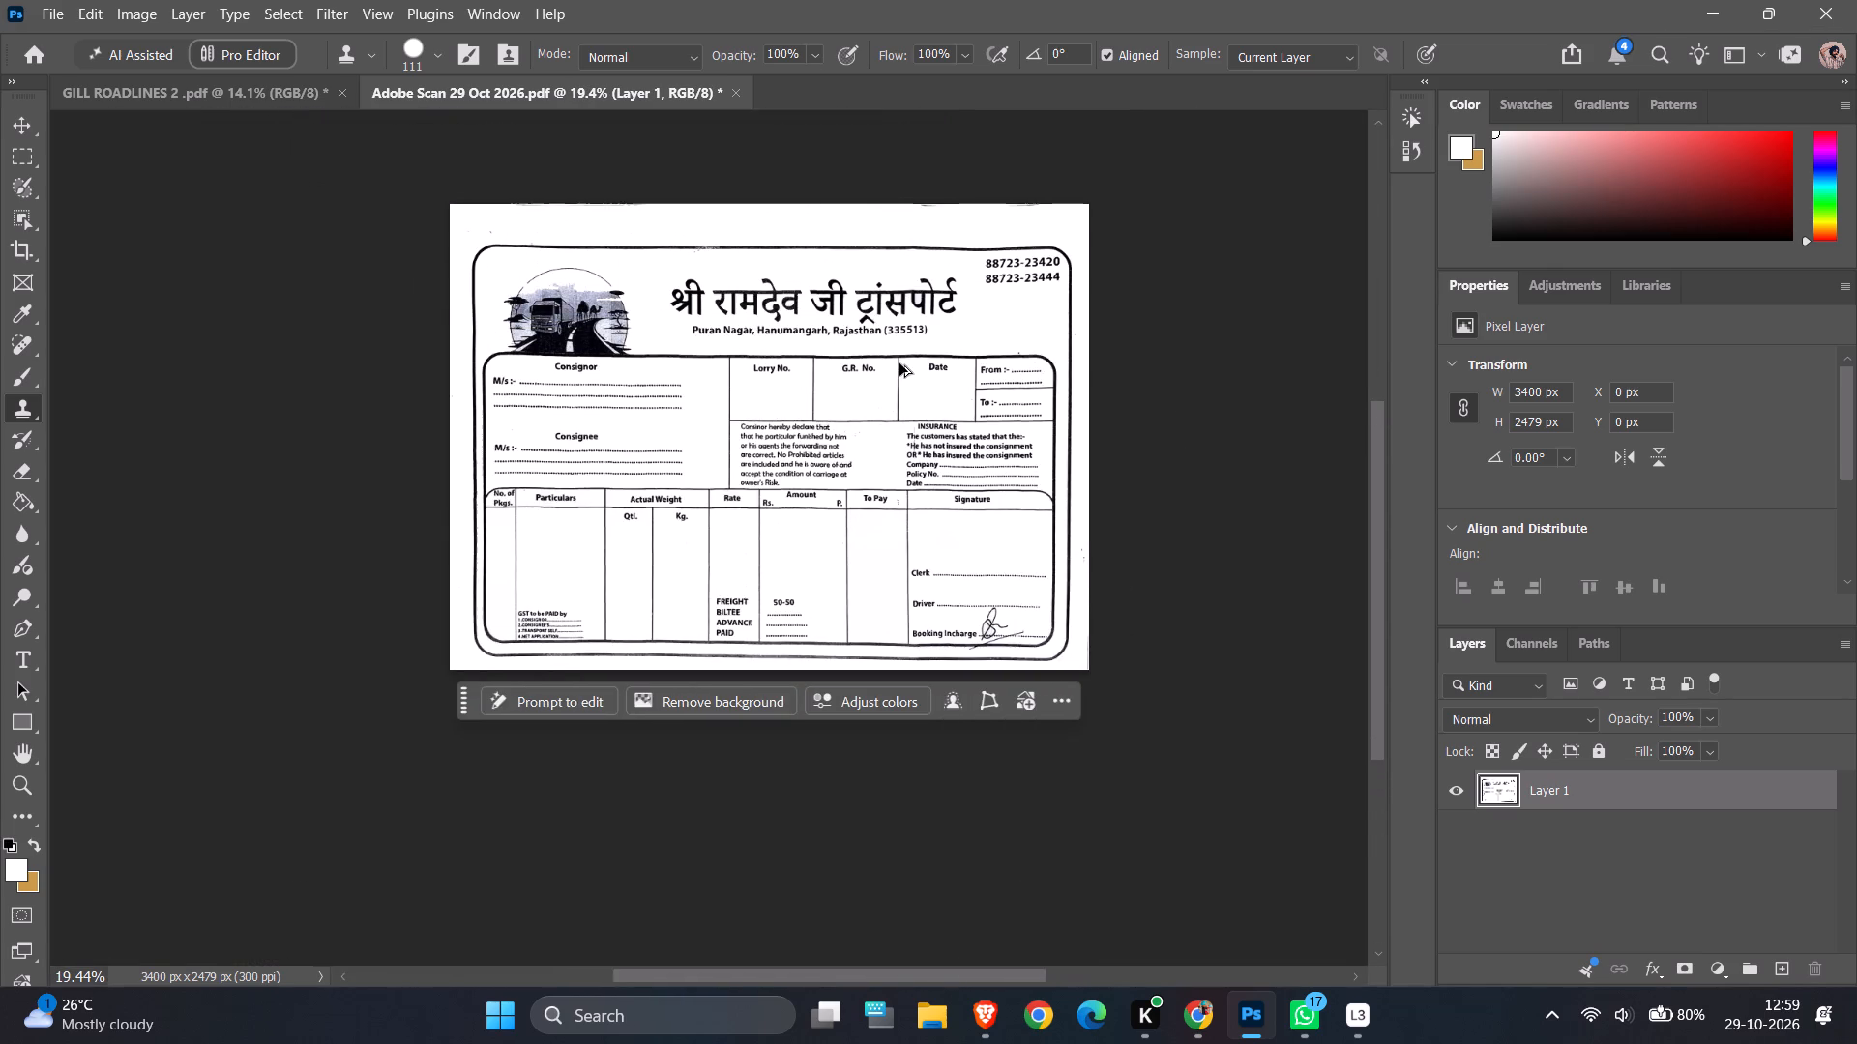
ctrl+alt+scroll(899, 363, down, 7)
ctrl+alt+scroll(947, 420, up, 15)
scroll(948, 420, down, 6)
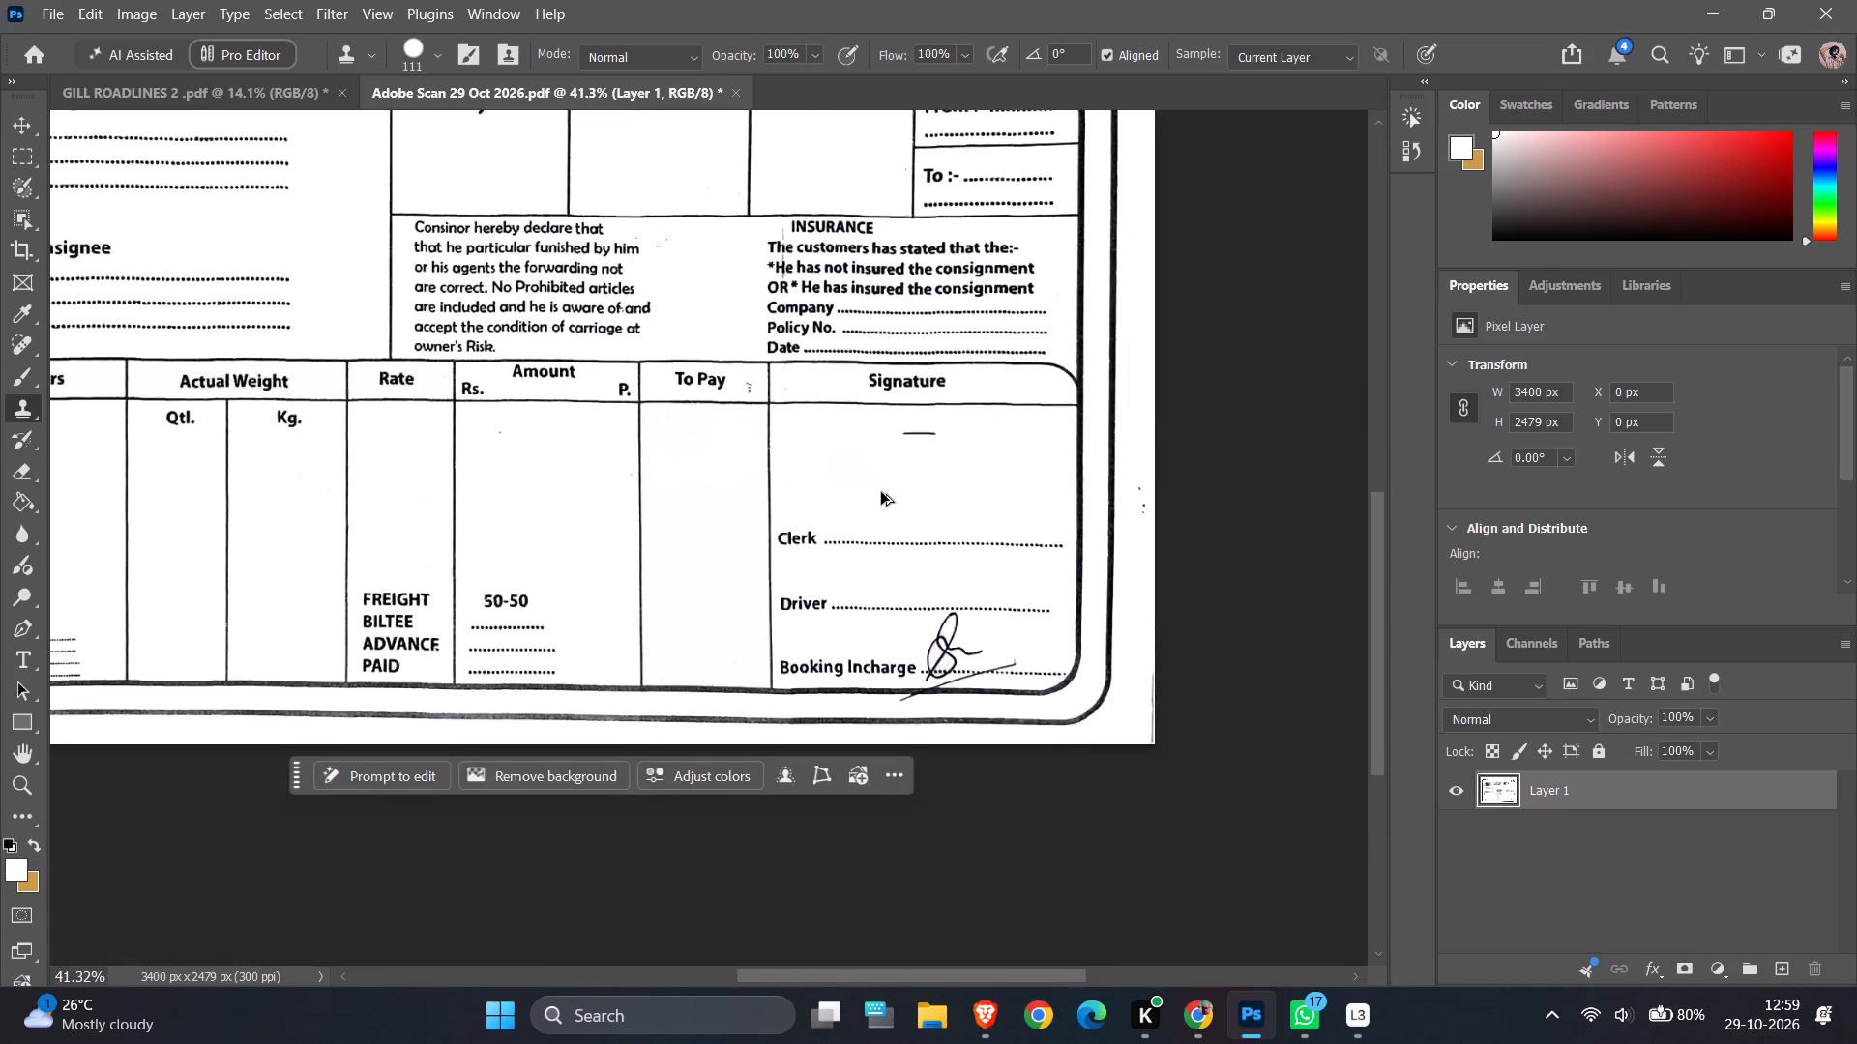
ctrl+alt+scroll(881, 490, up, 6)
scroll(881, 485, down, 7)
ctrl+alt+scroll(1106, 554, up, 12)
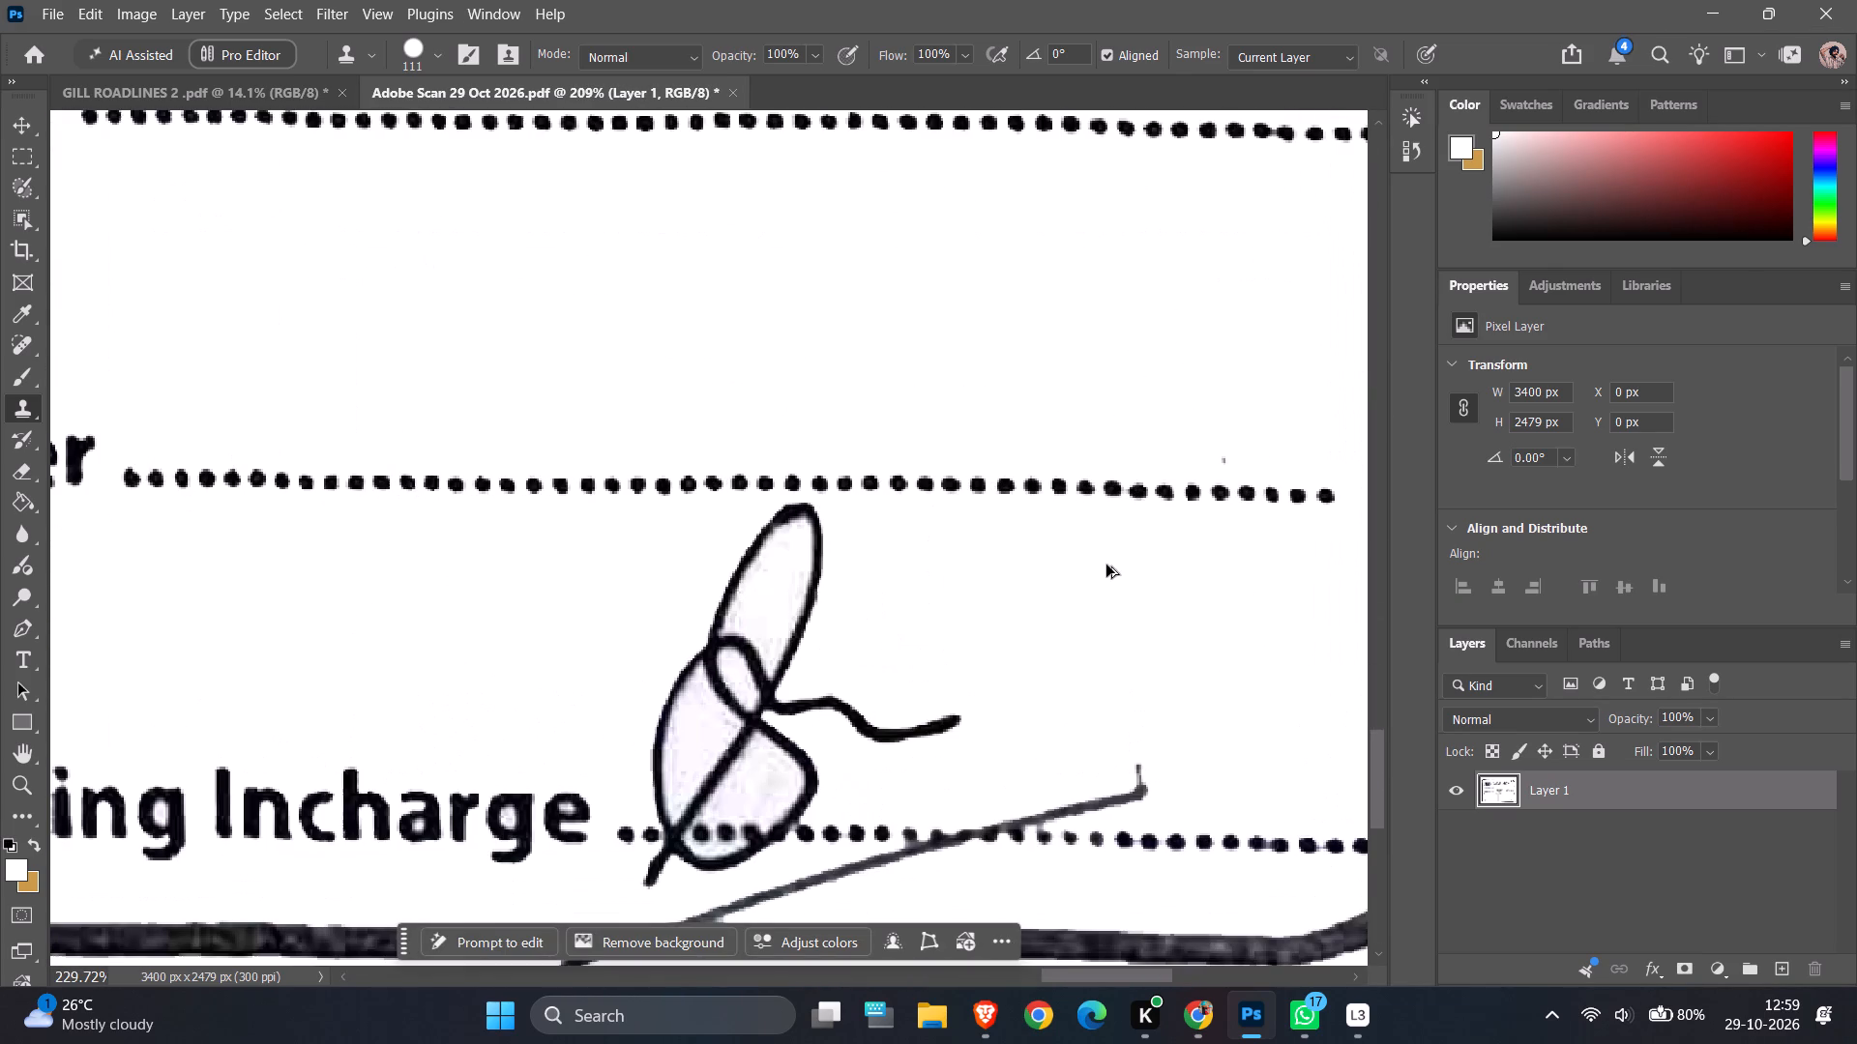
alt+click(1210, 629)
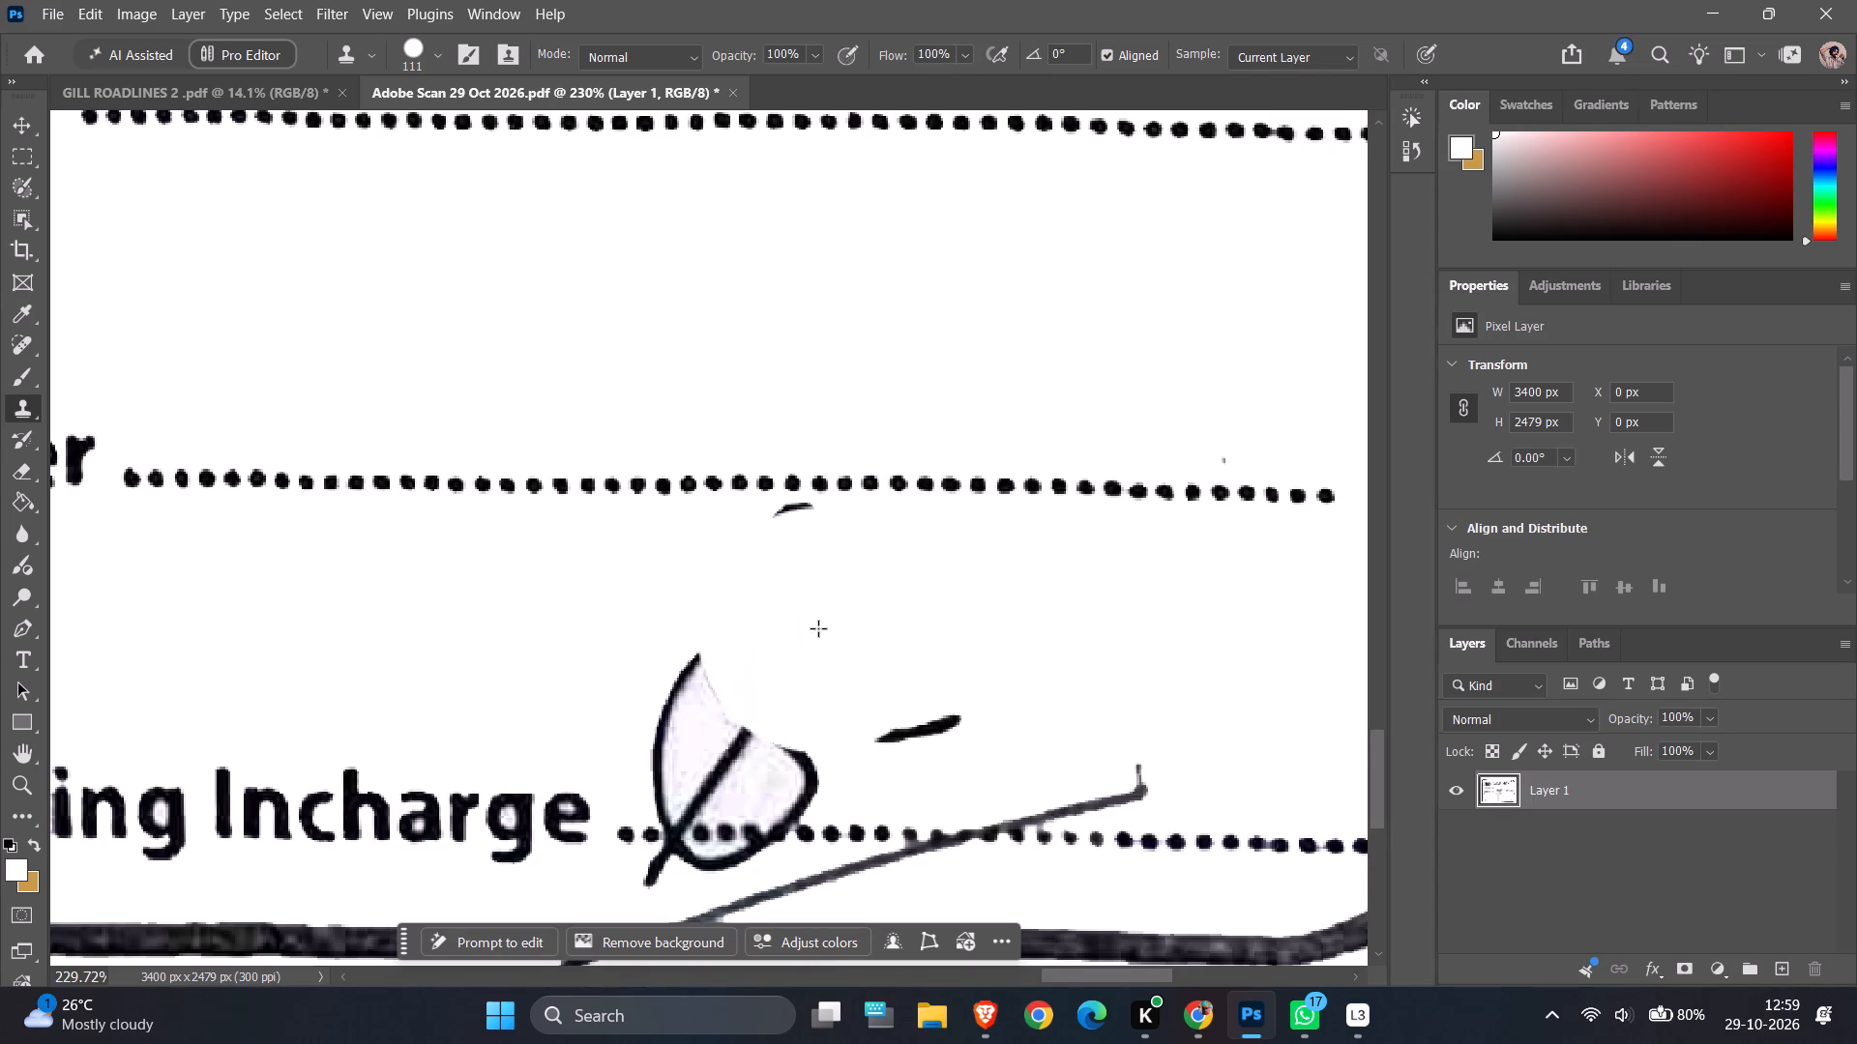
click(802, 623)
click(726, 675)
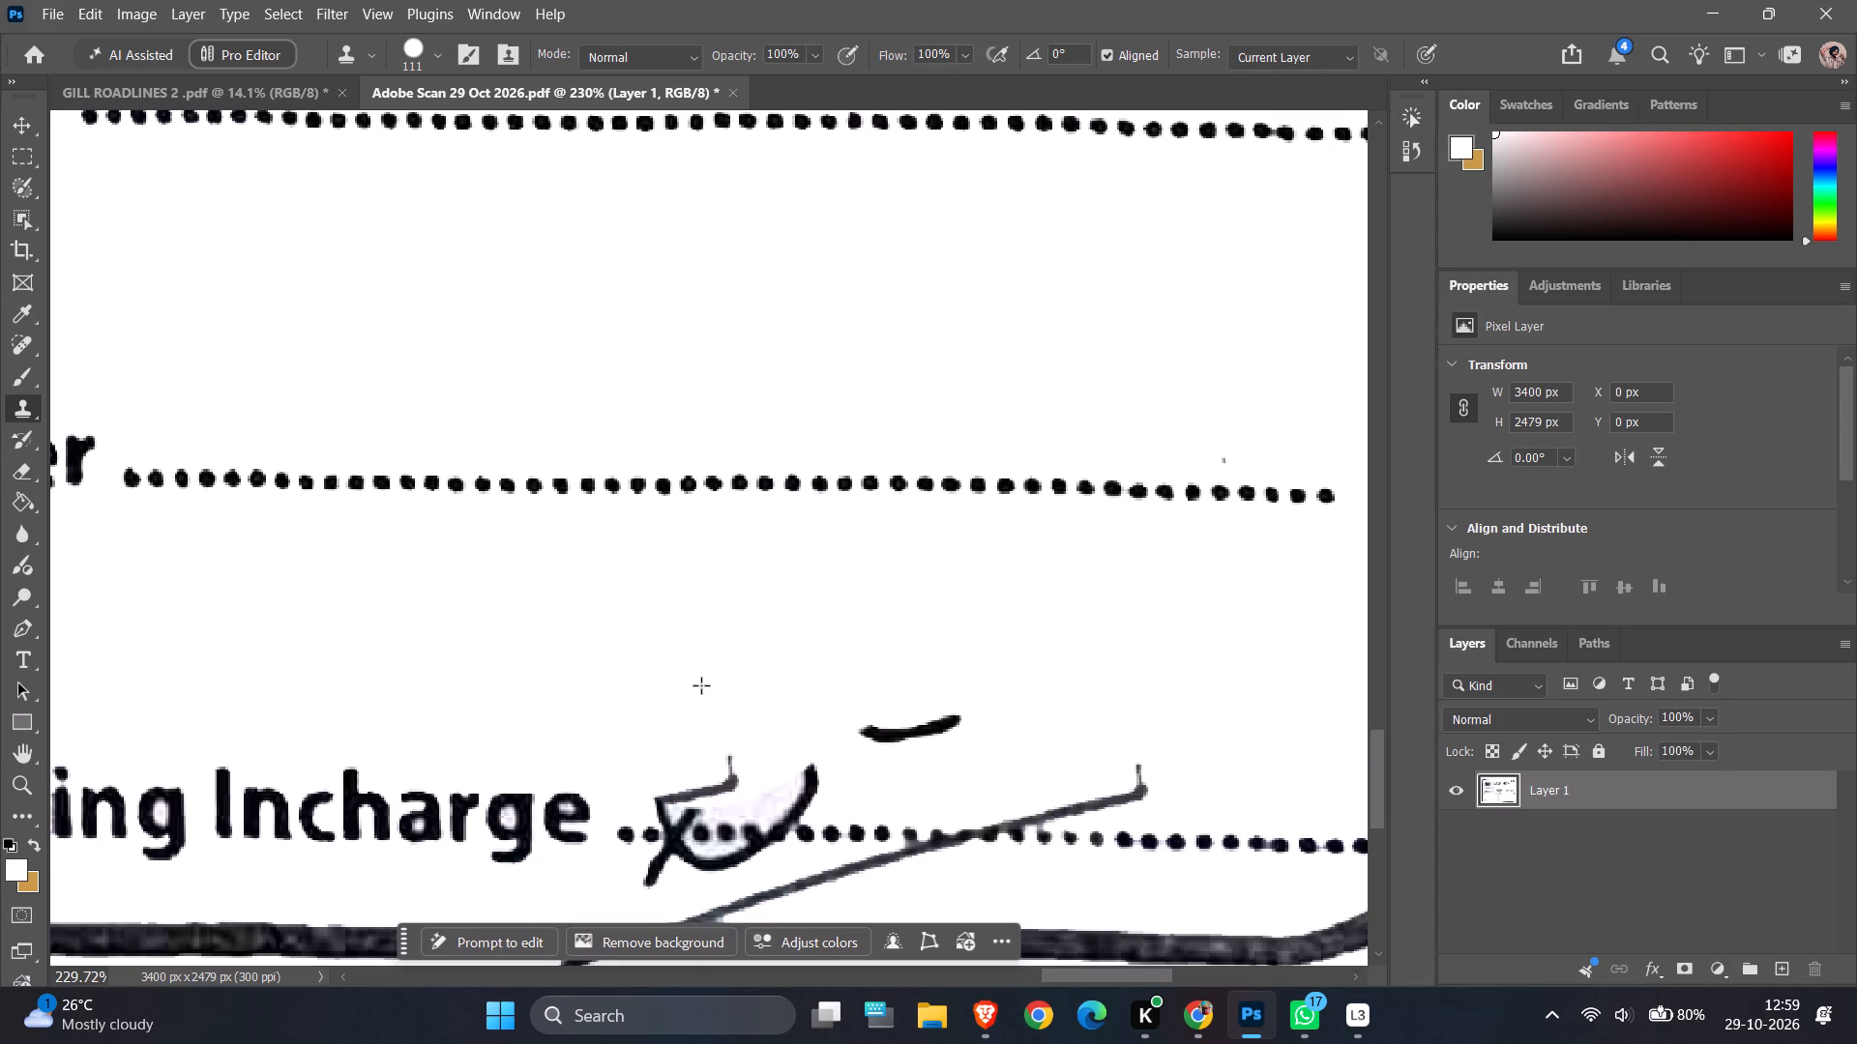
alt+click(1238, 637)
click(909, 689)
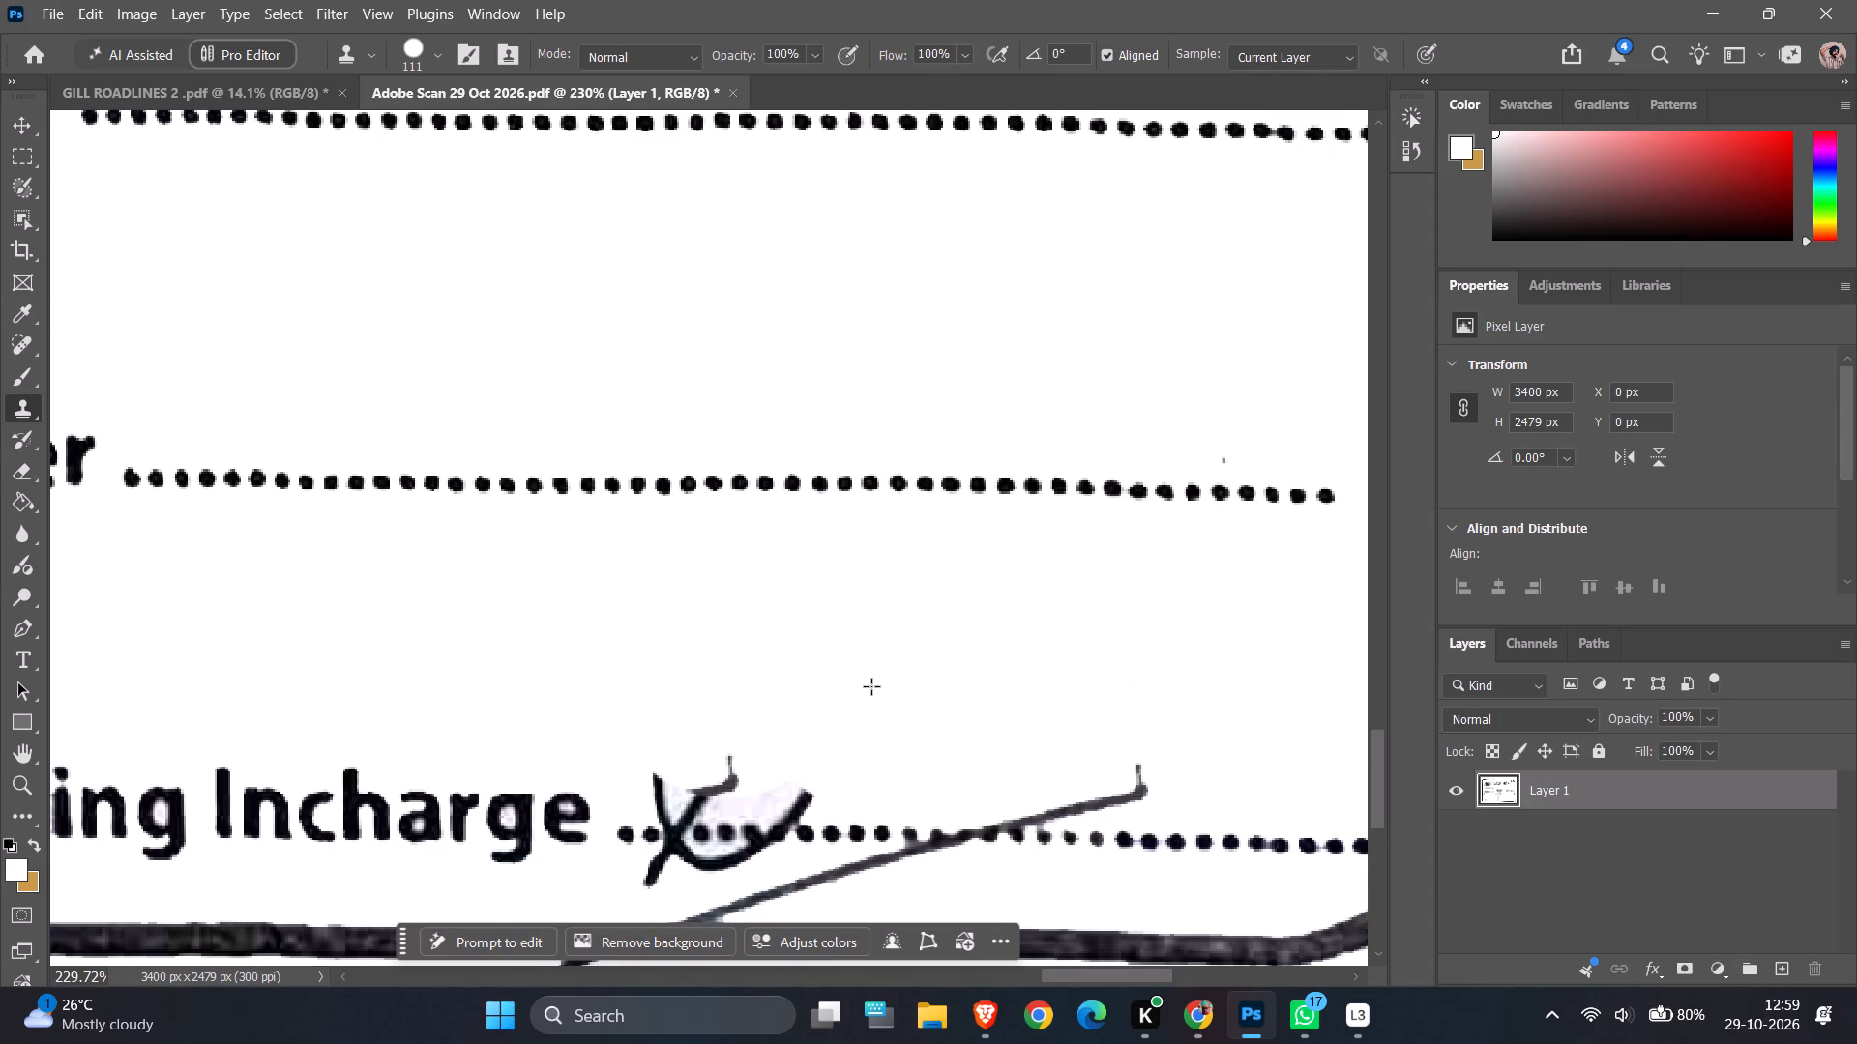
alt+click(1169, 612)
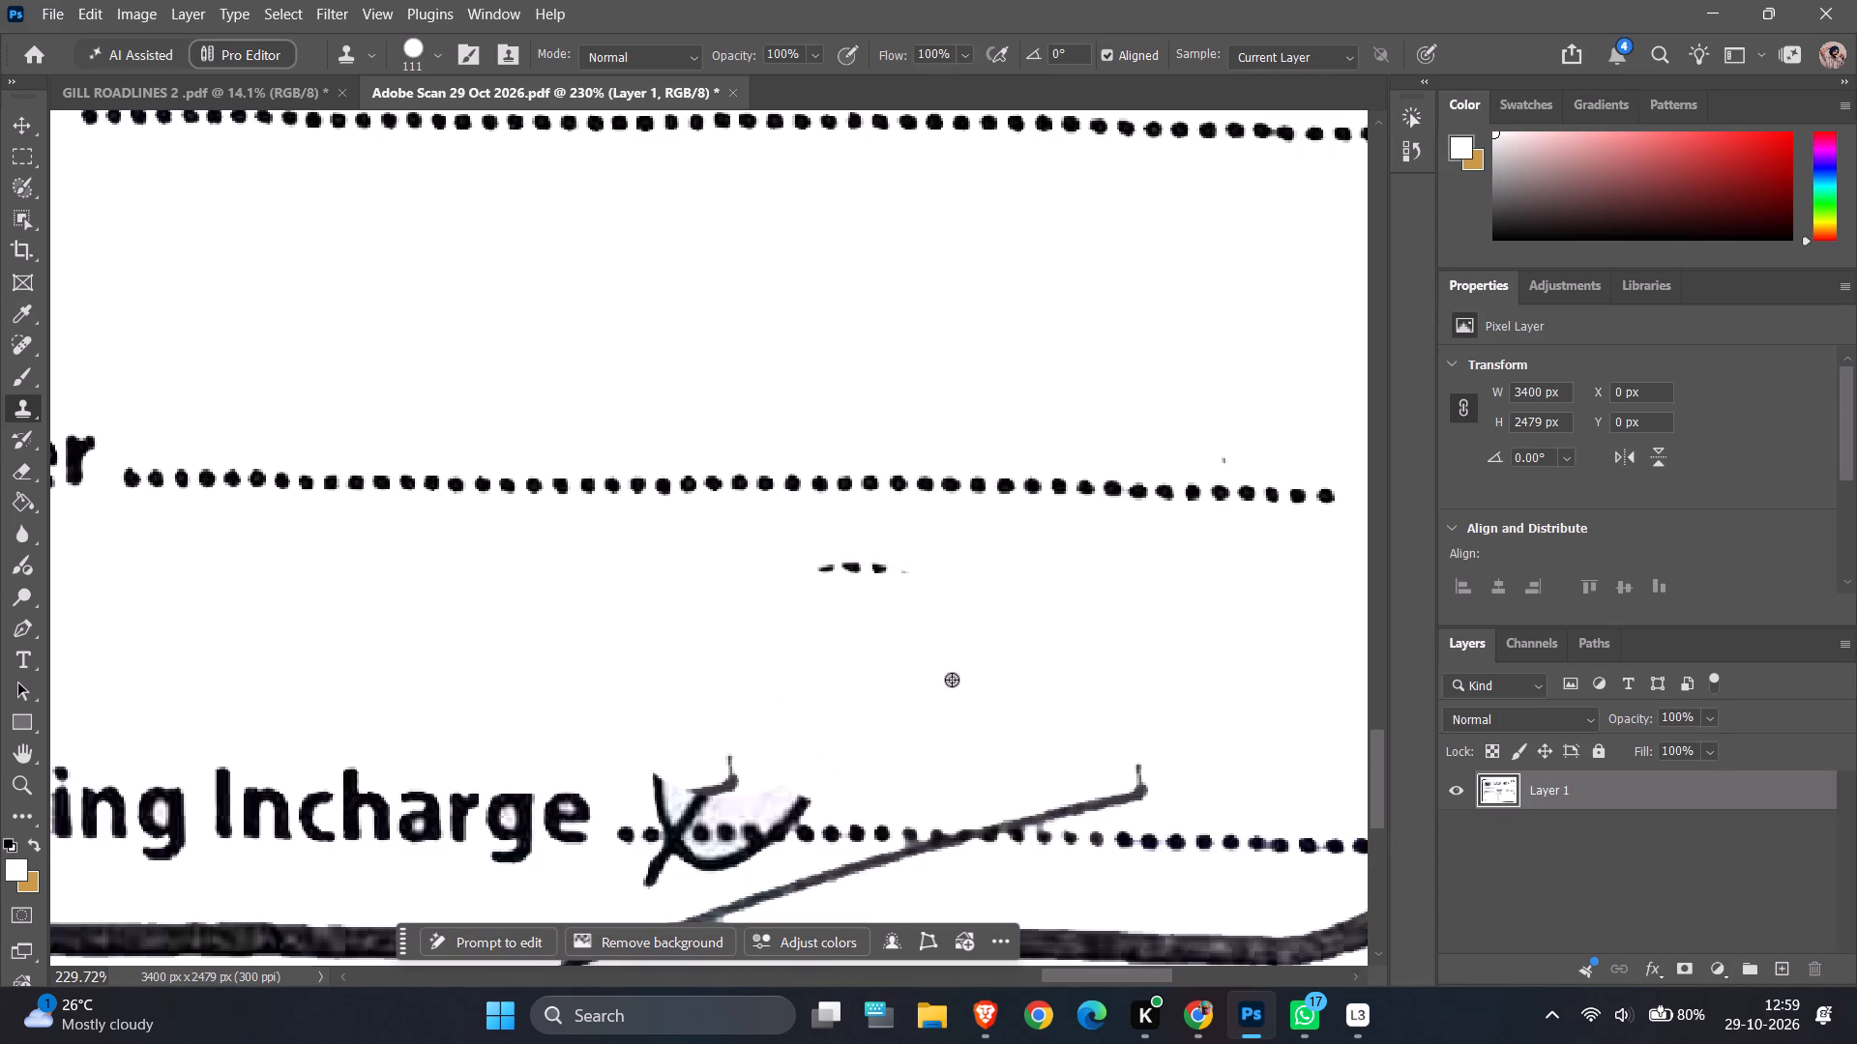
alt+click(952, 680)
alt+click(959, 291)
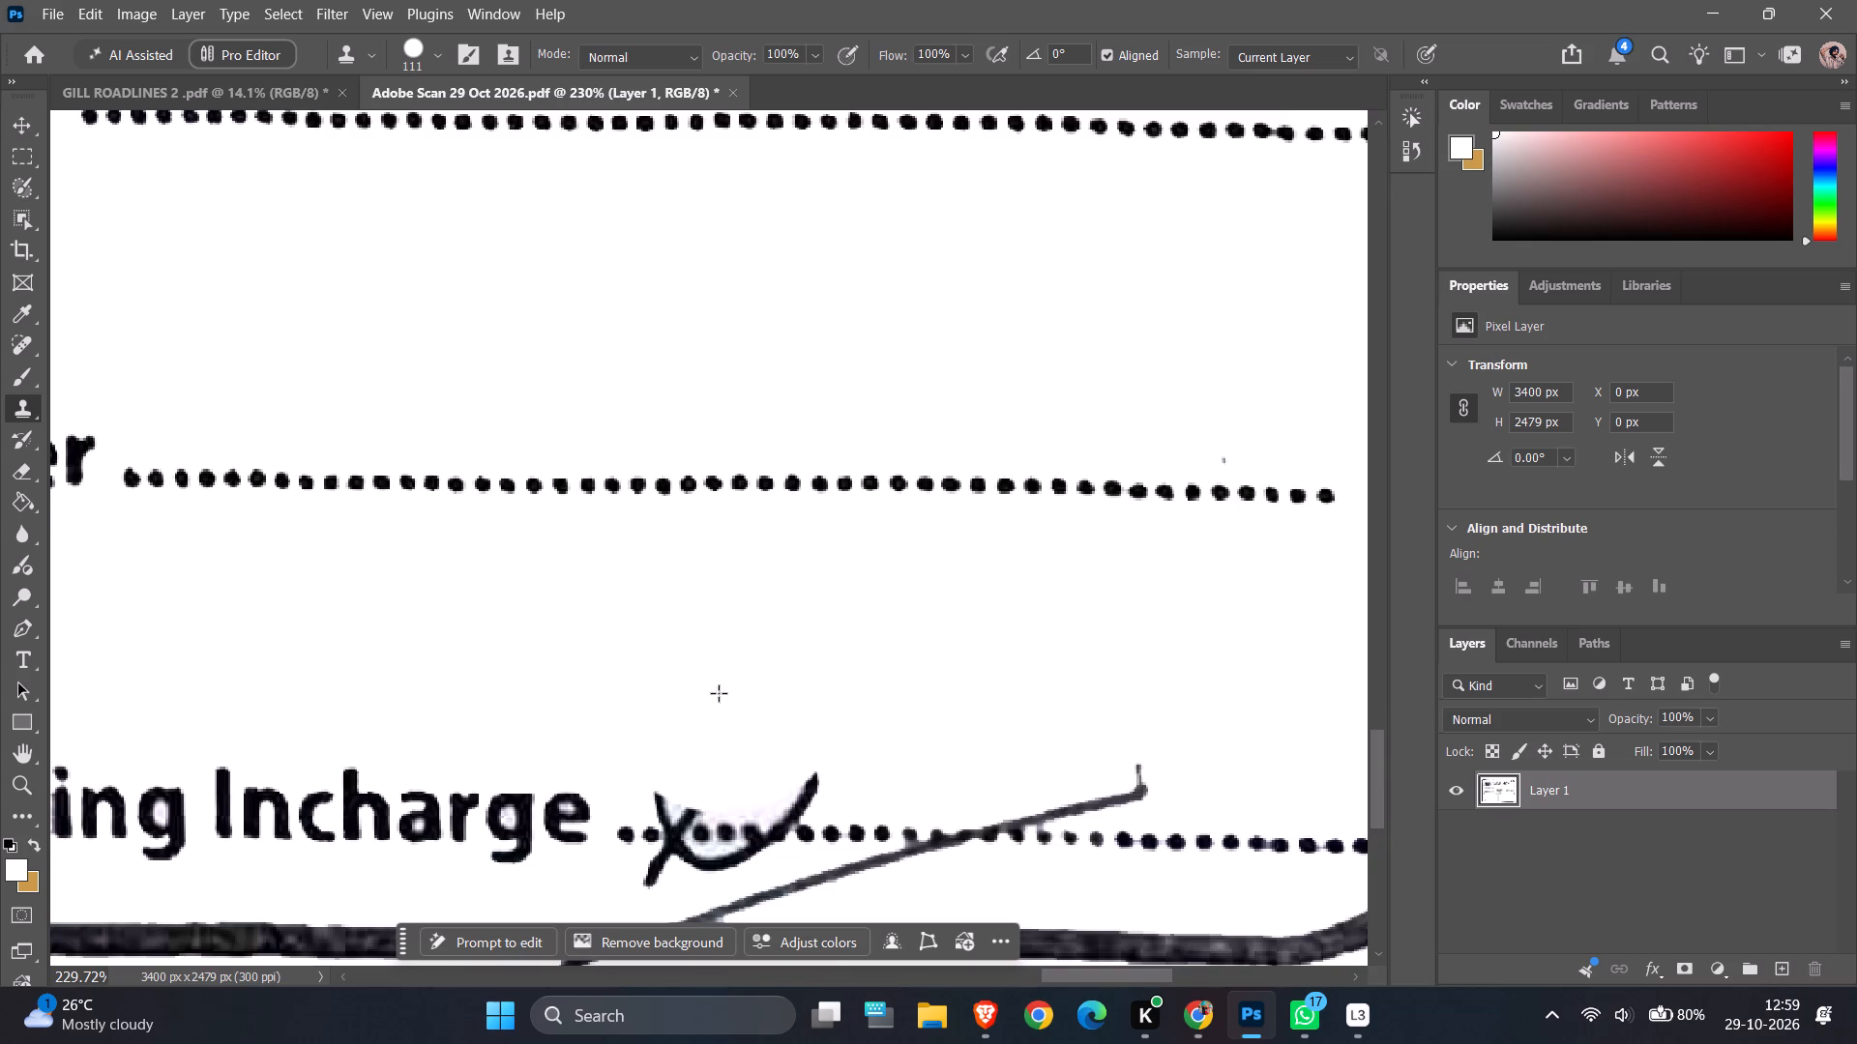
click(690, 696)
click(764, 696)
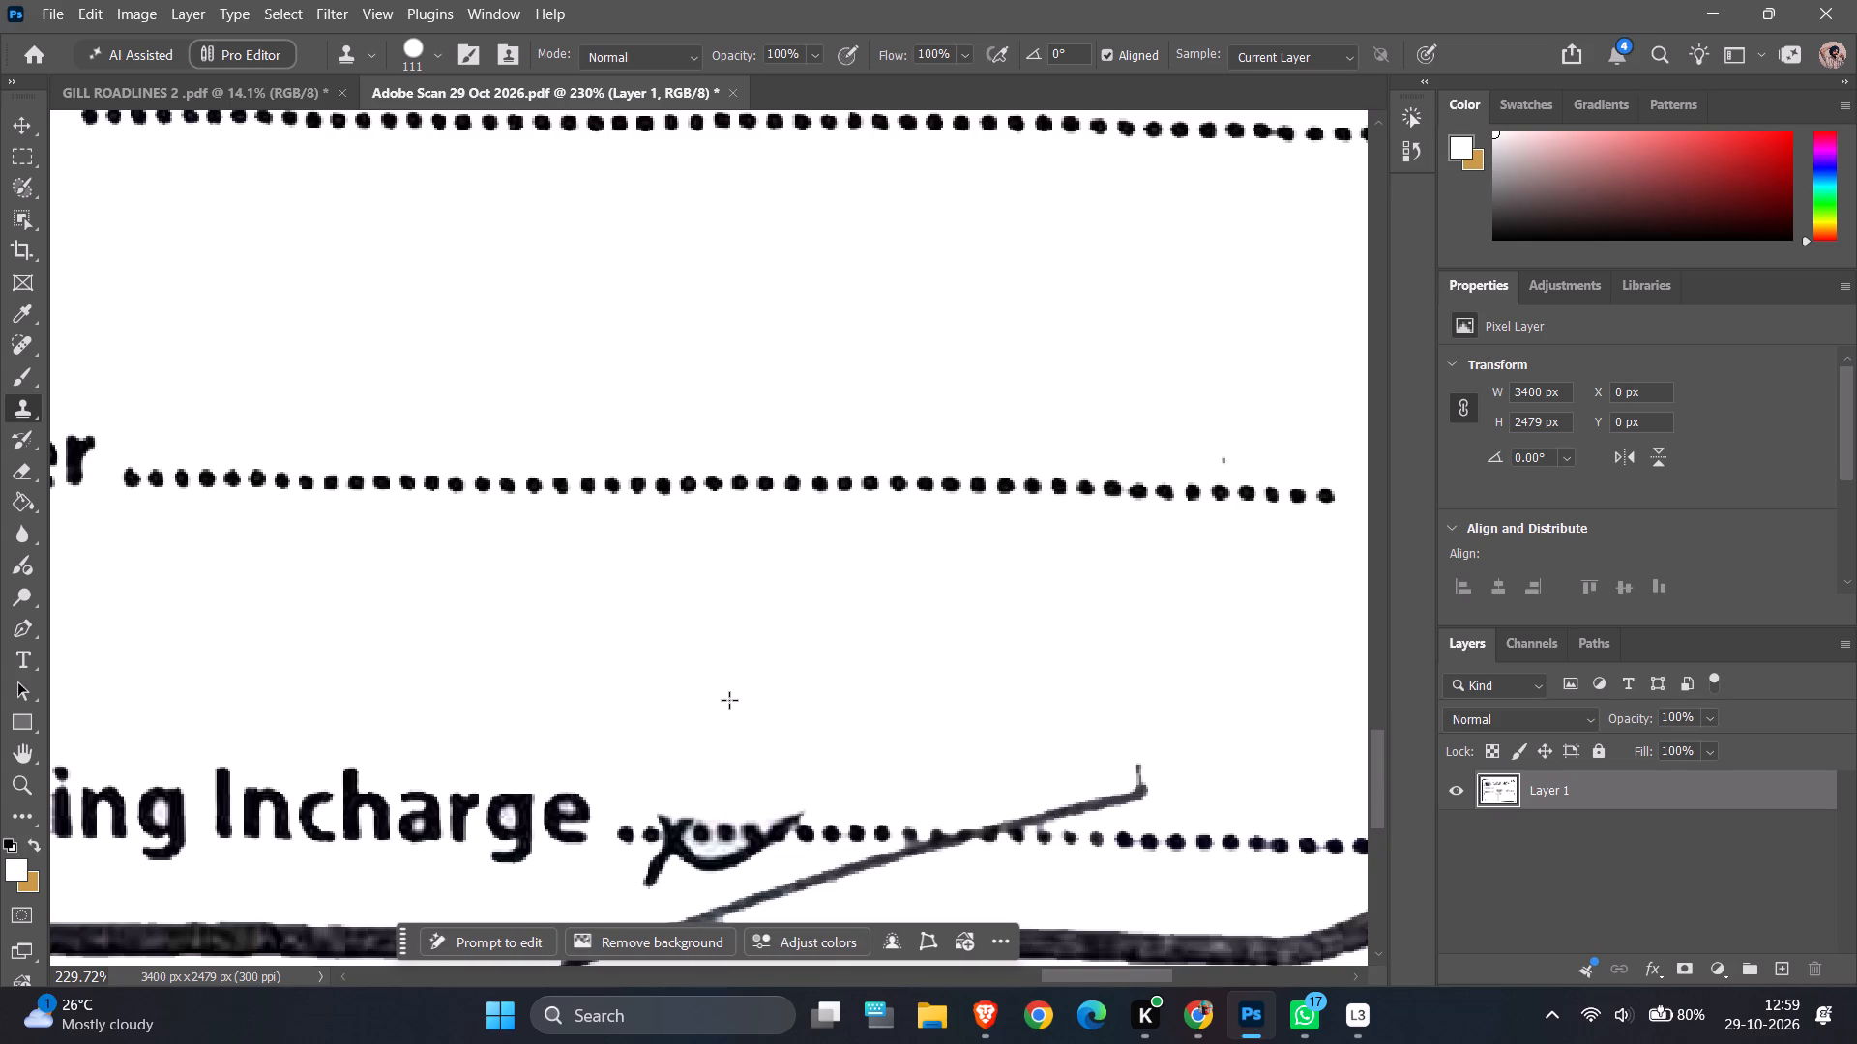
click(733, 703)
Clone white background over the raised end of the signature's slanted underline, just above the Booking Incharge dotted line.
scroll(865, 672, down, 6)
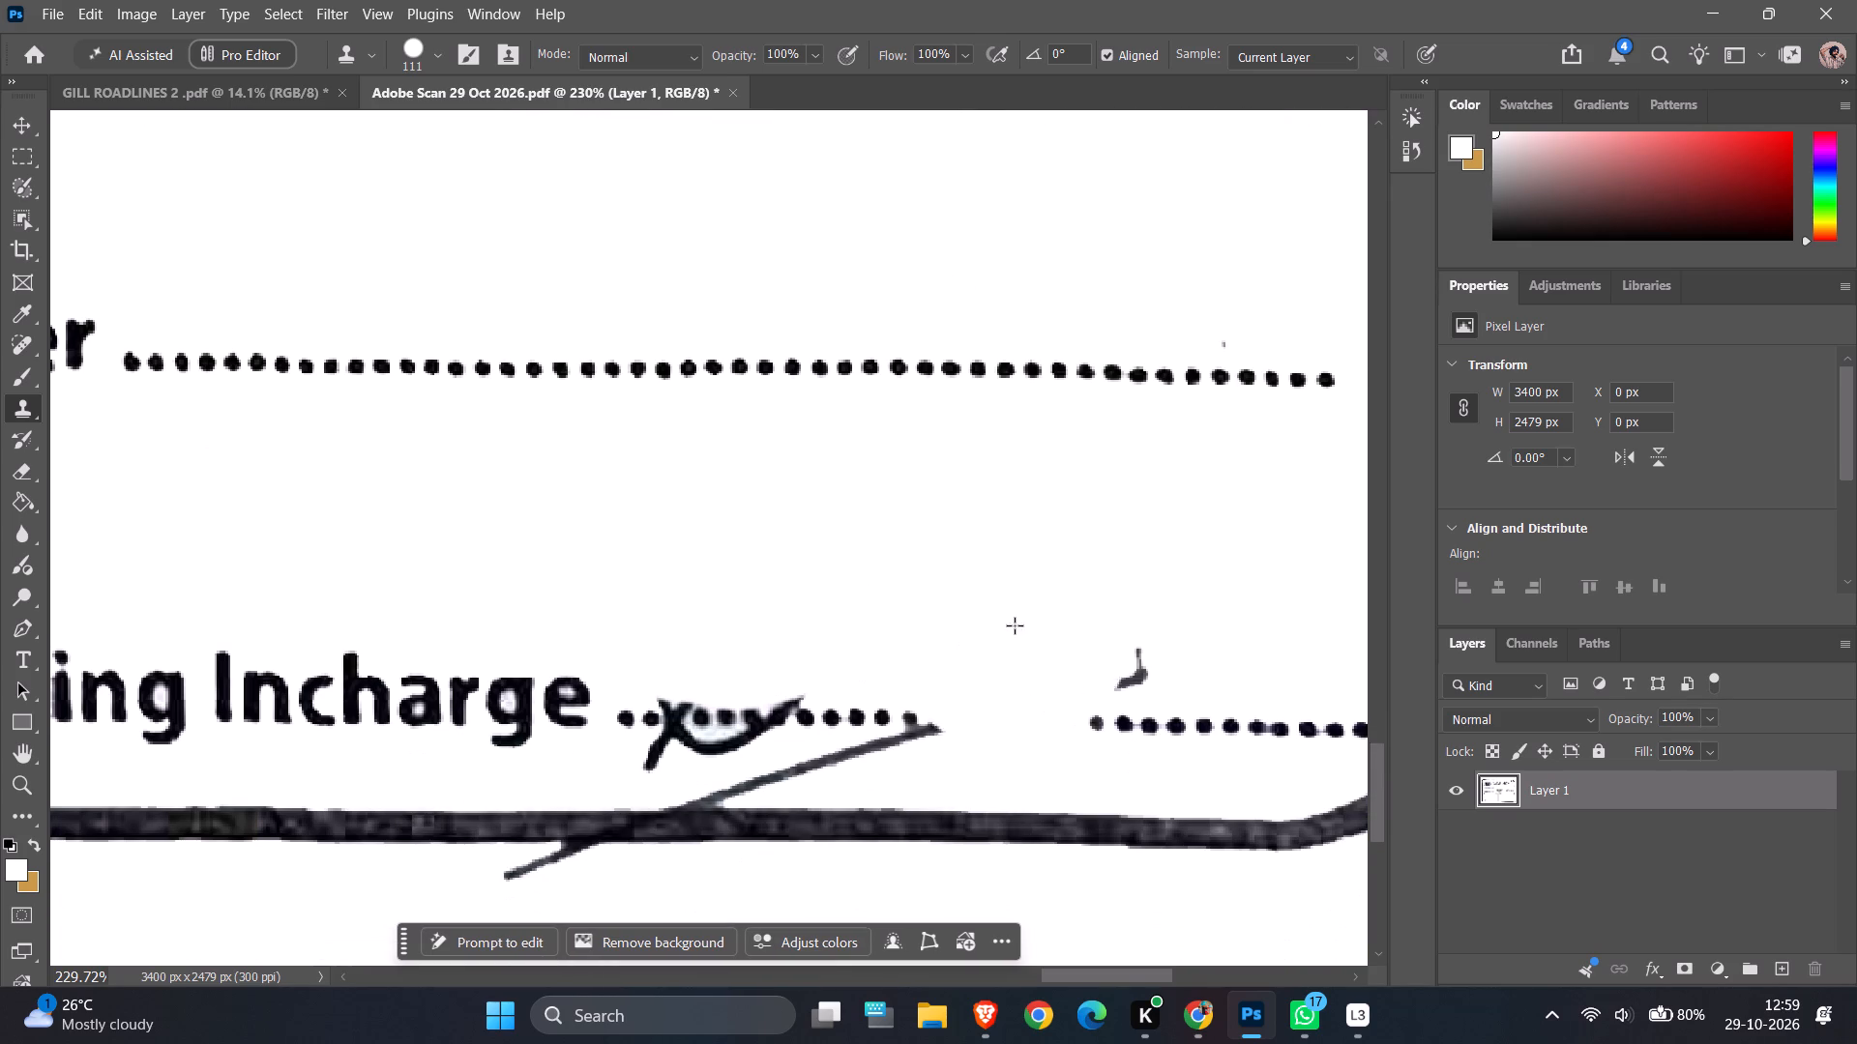
alt+click(1190, 529)
click(1104, 589)
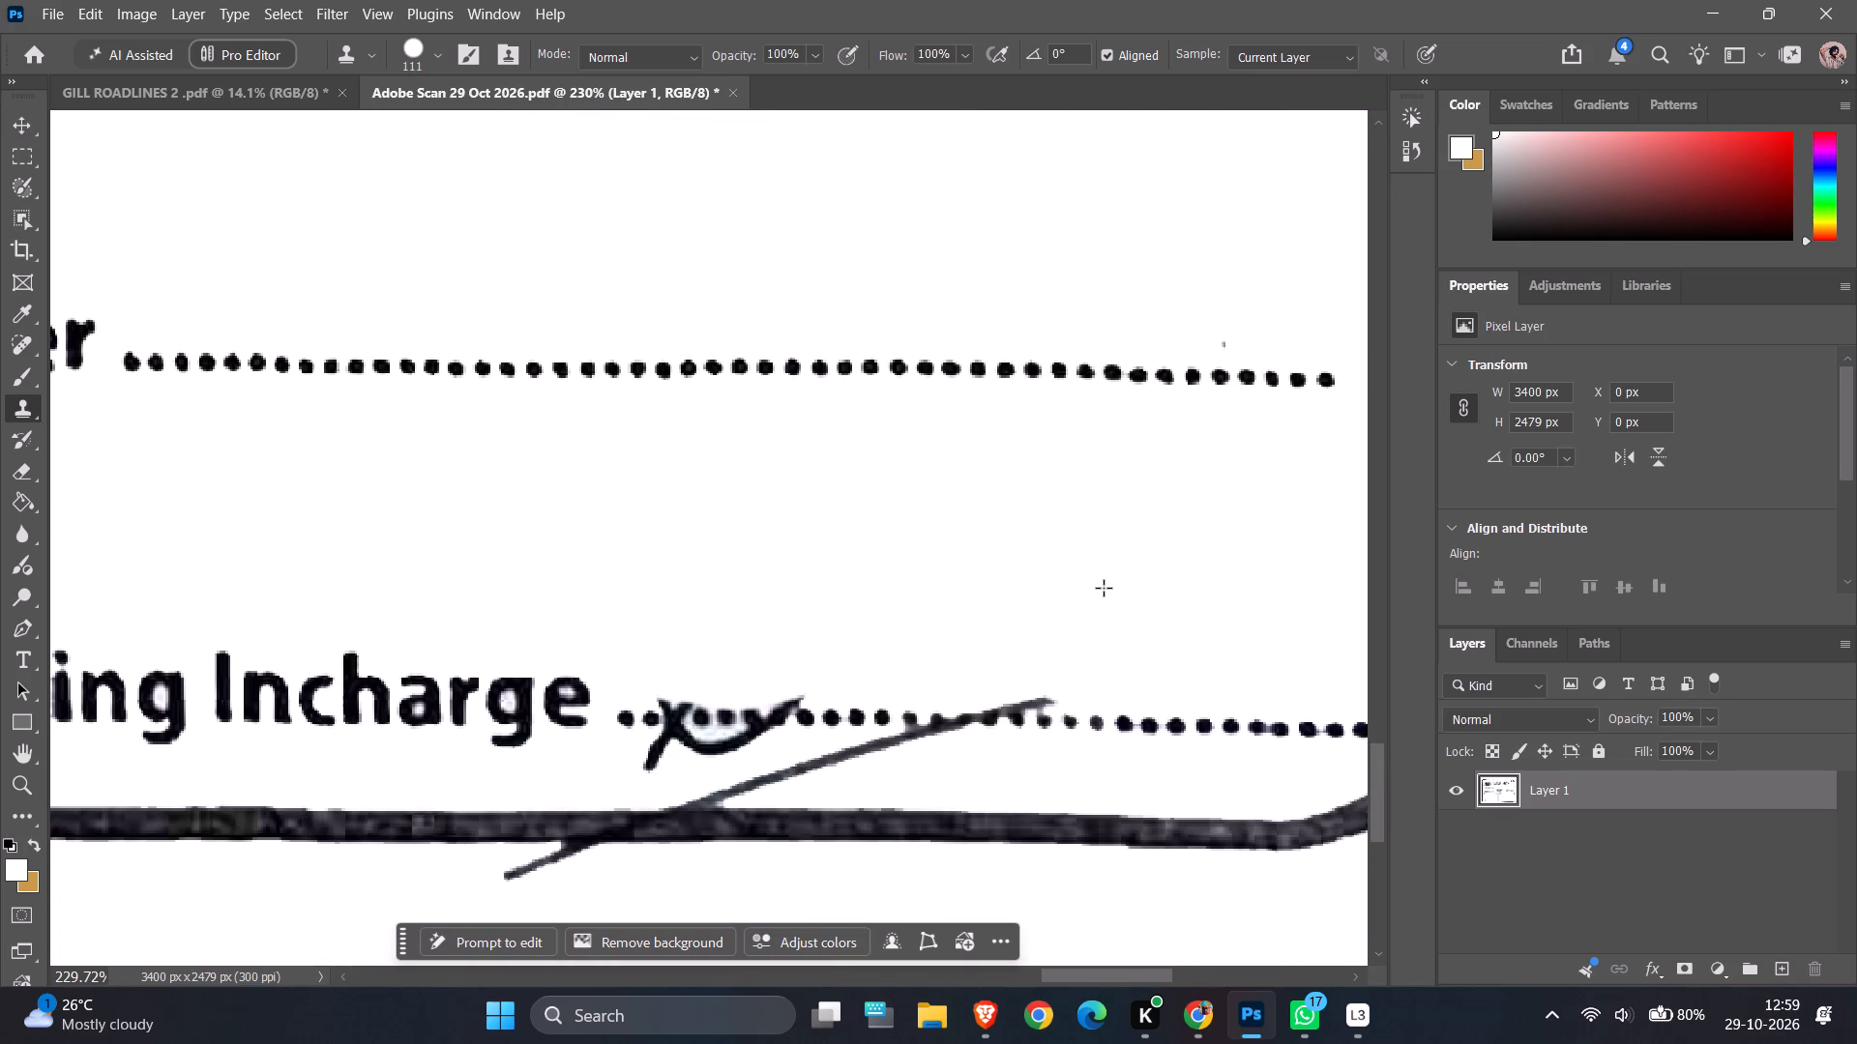
click(1040, 592)
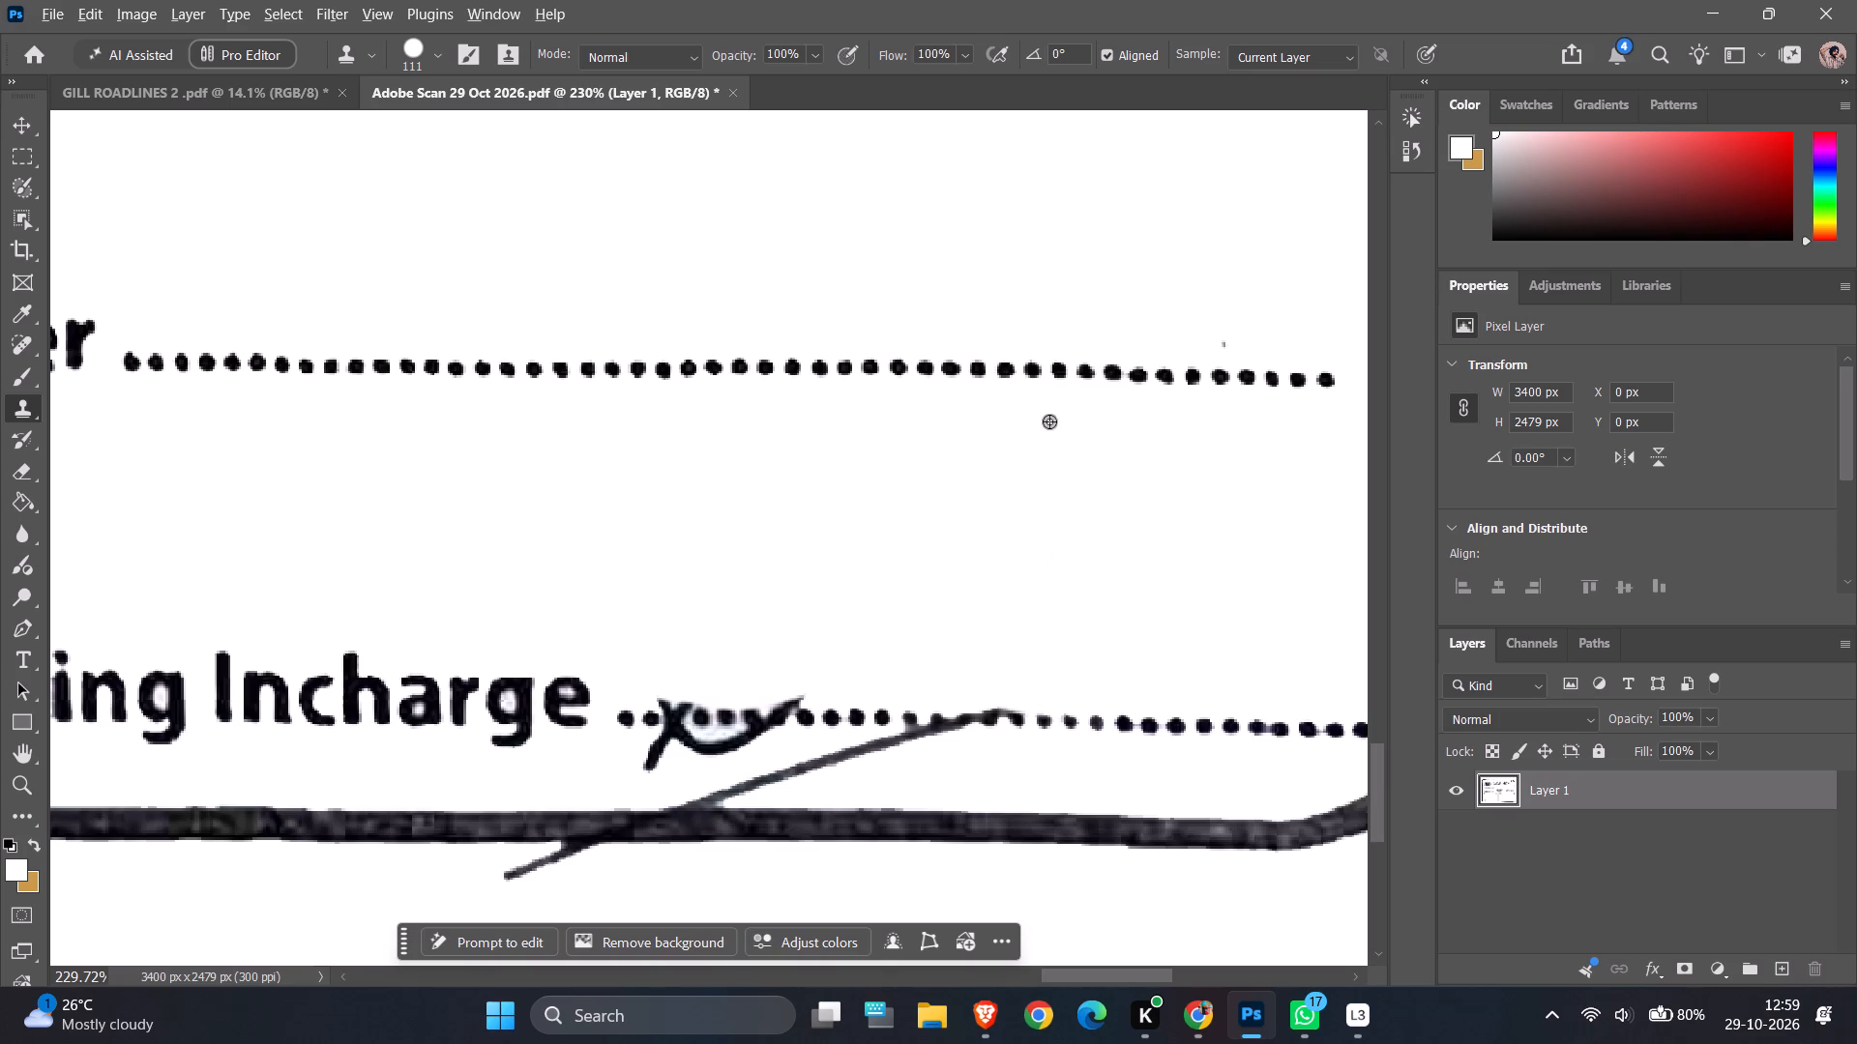
With a 59 px clone brush, clone clean dots from the Driver line over the slanted stroke crossing the Booking Incharge line.
alt+click(1032, 368)
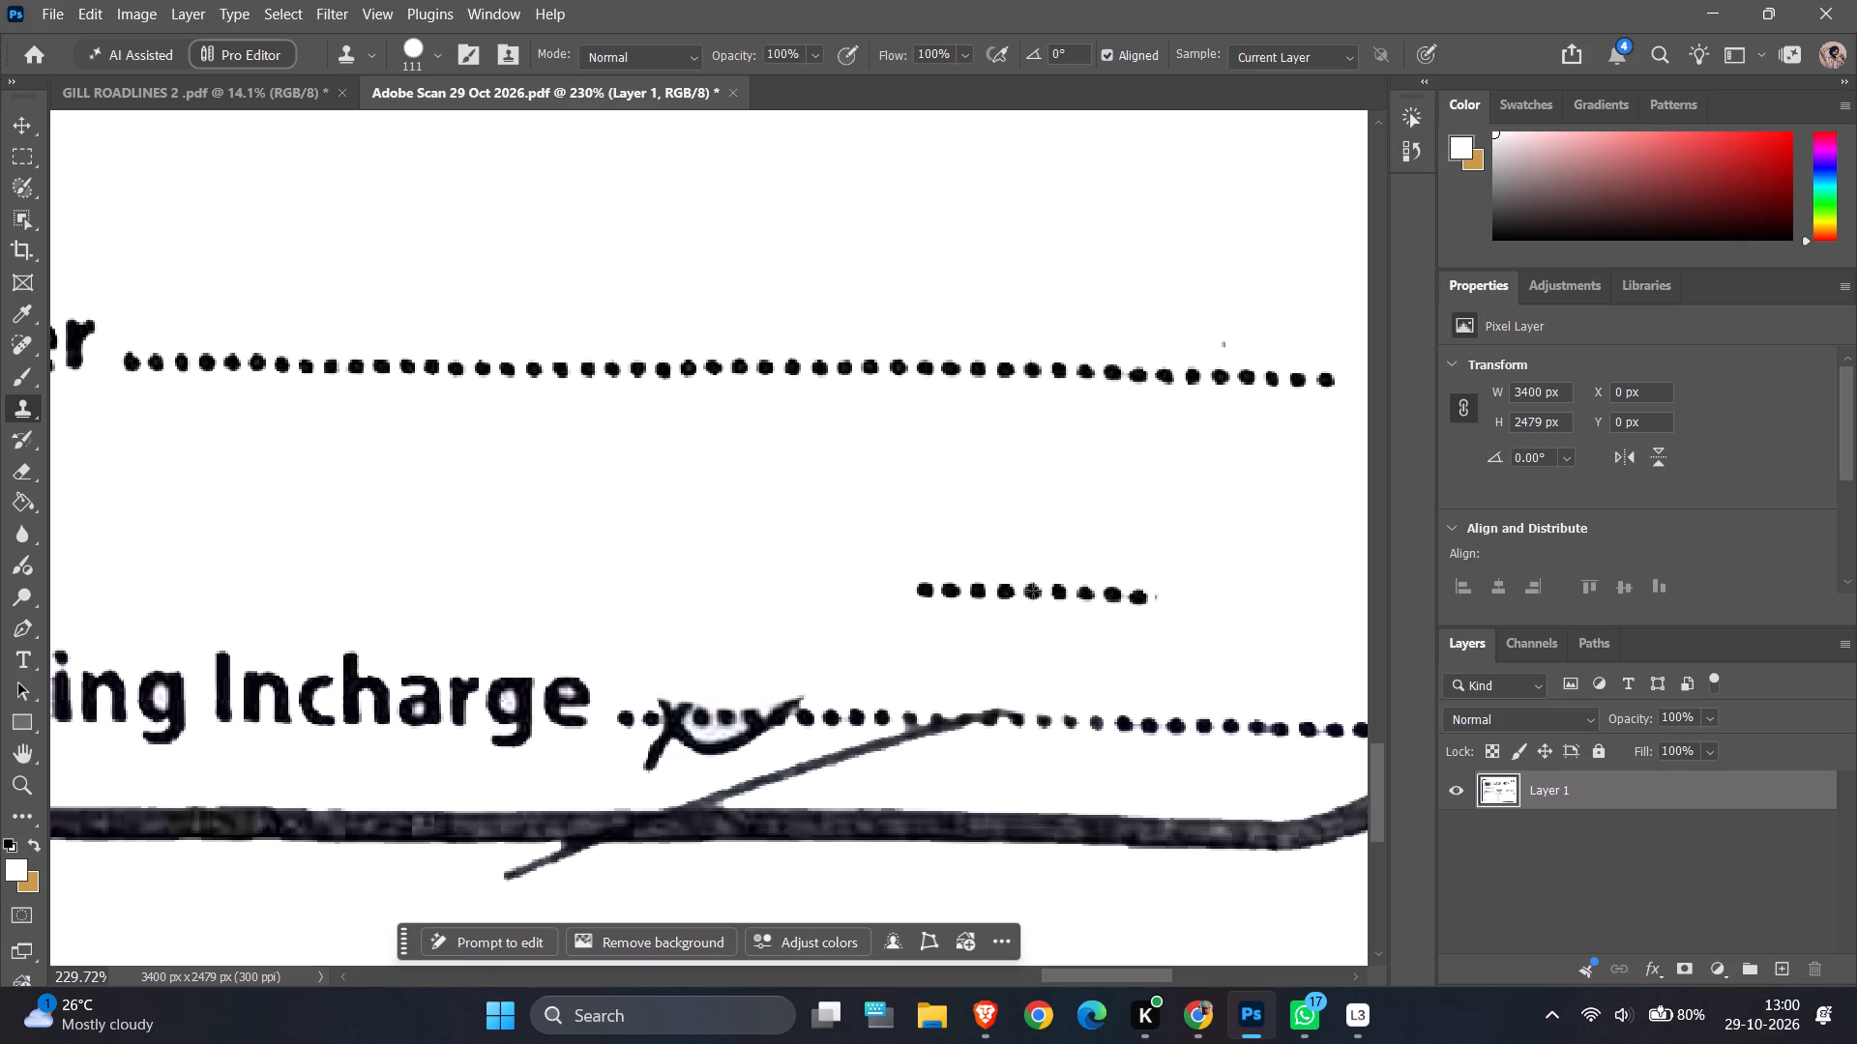
right_click(1033, 591)
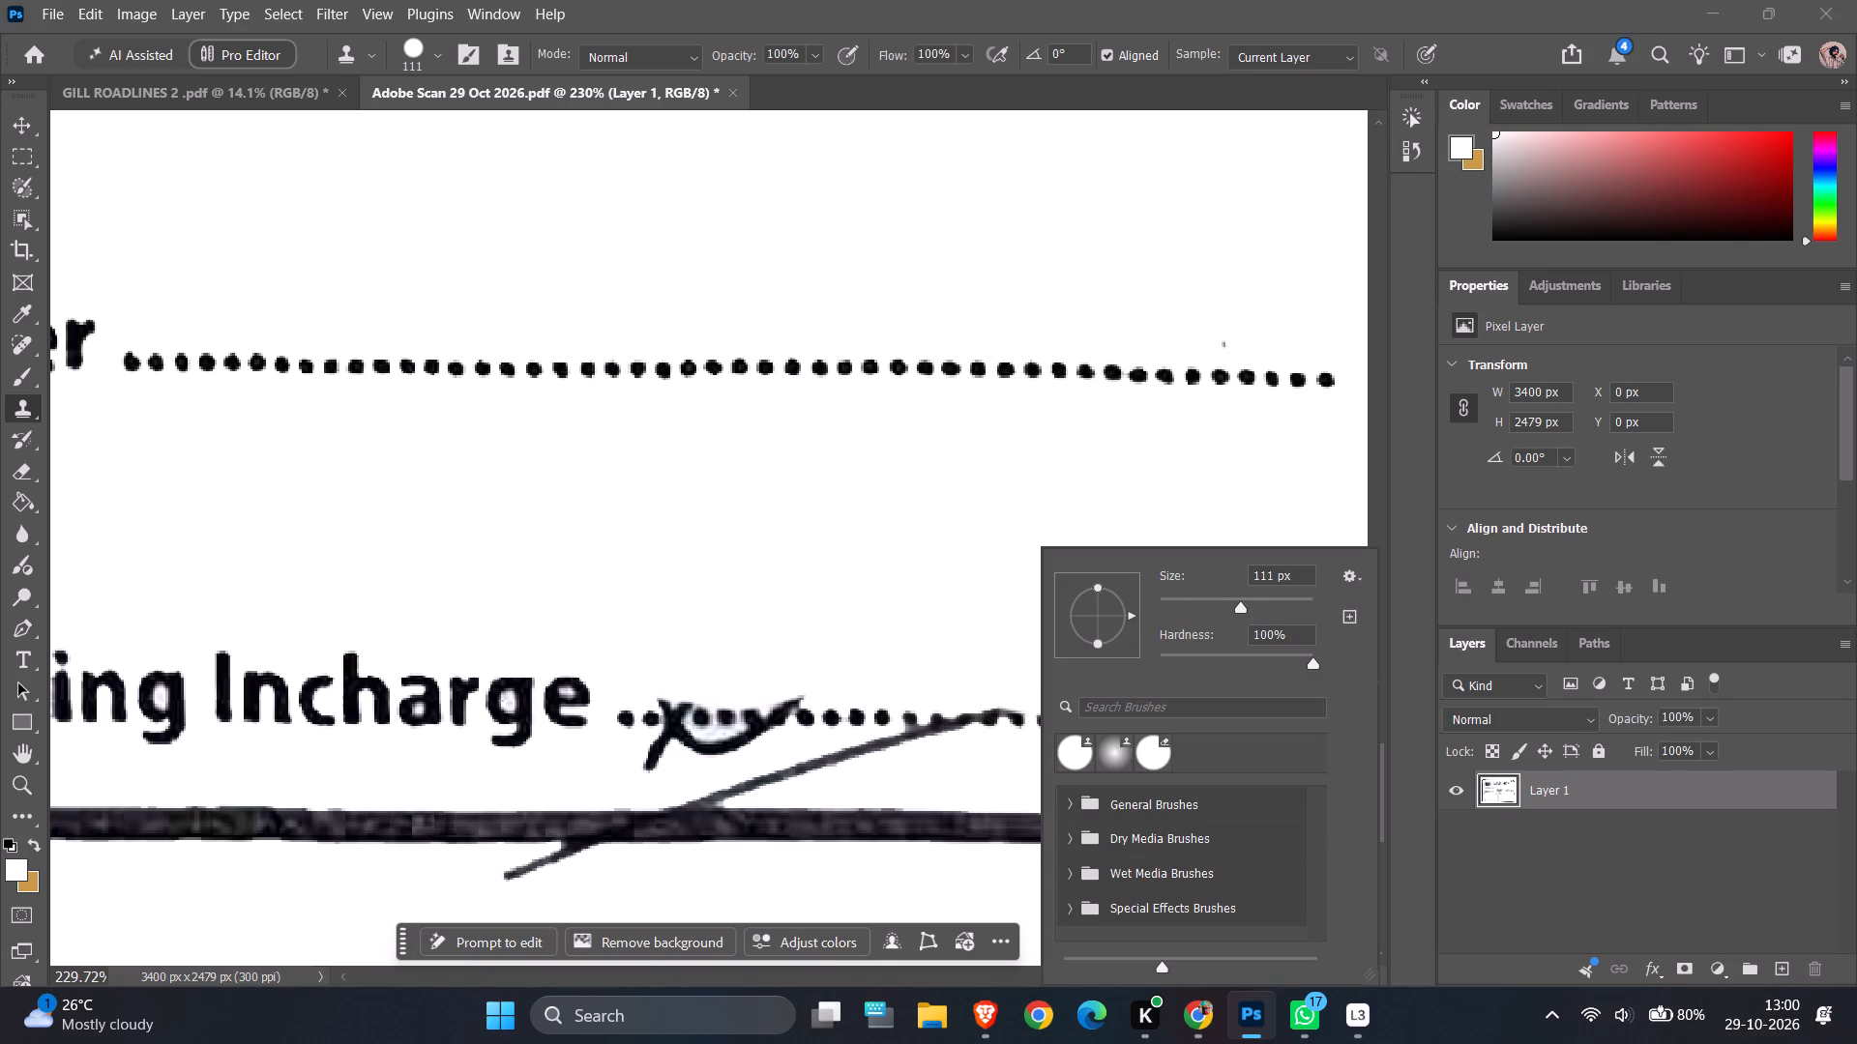
click(1205, 597)
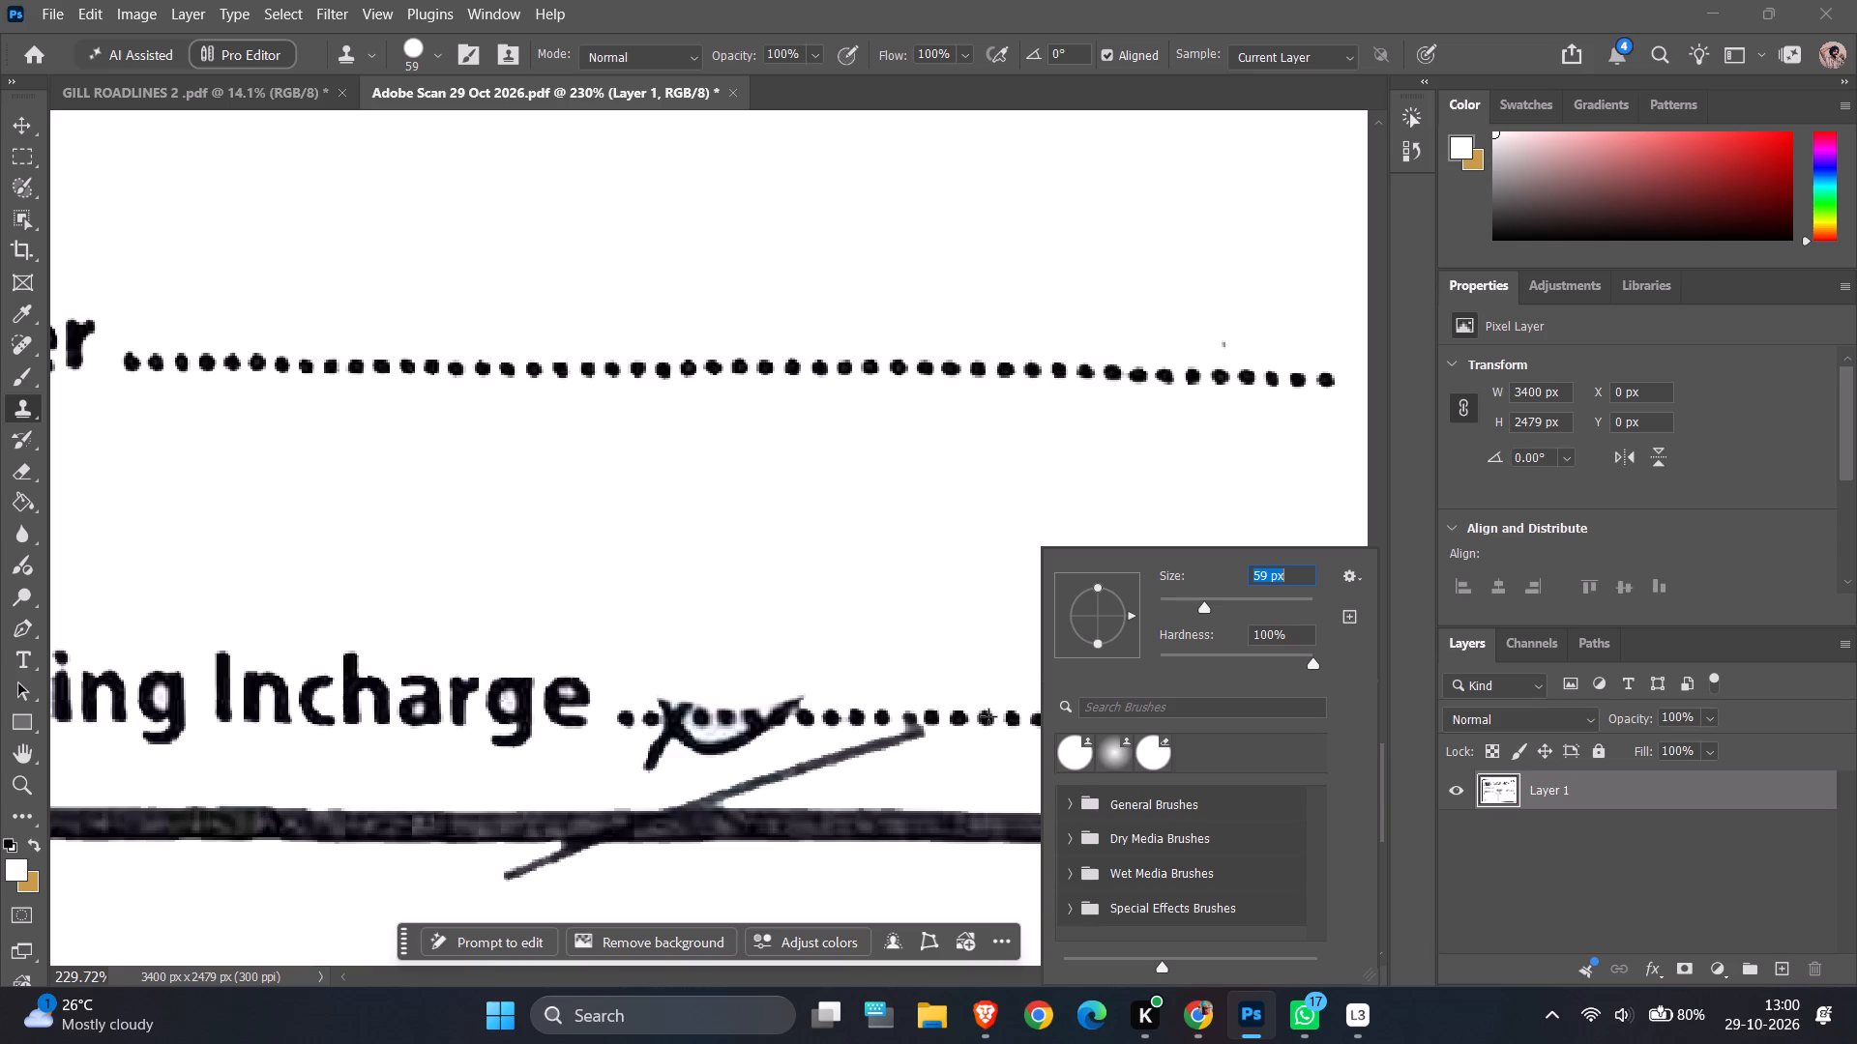
right_click(989, 371)
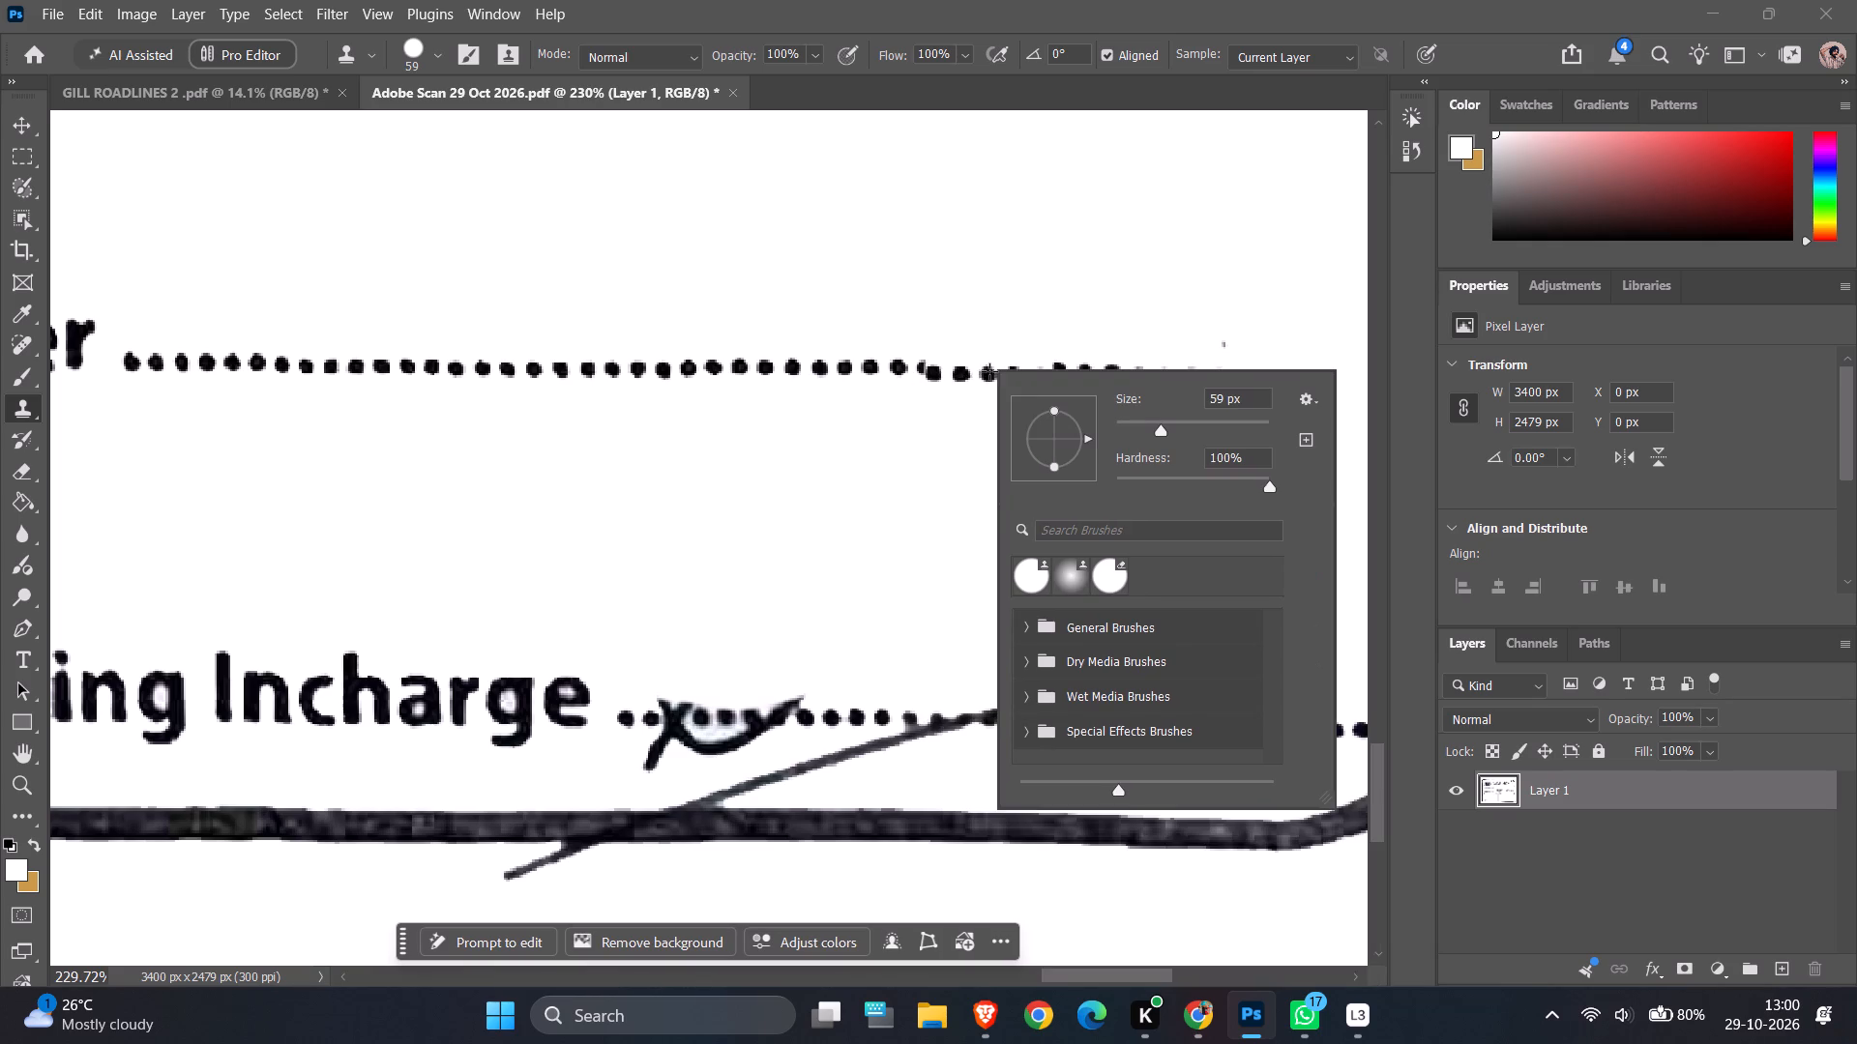
click(25, 114)
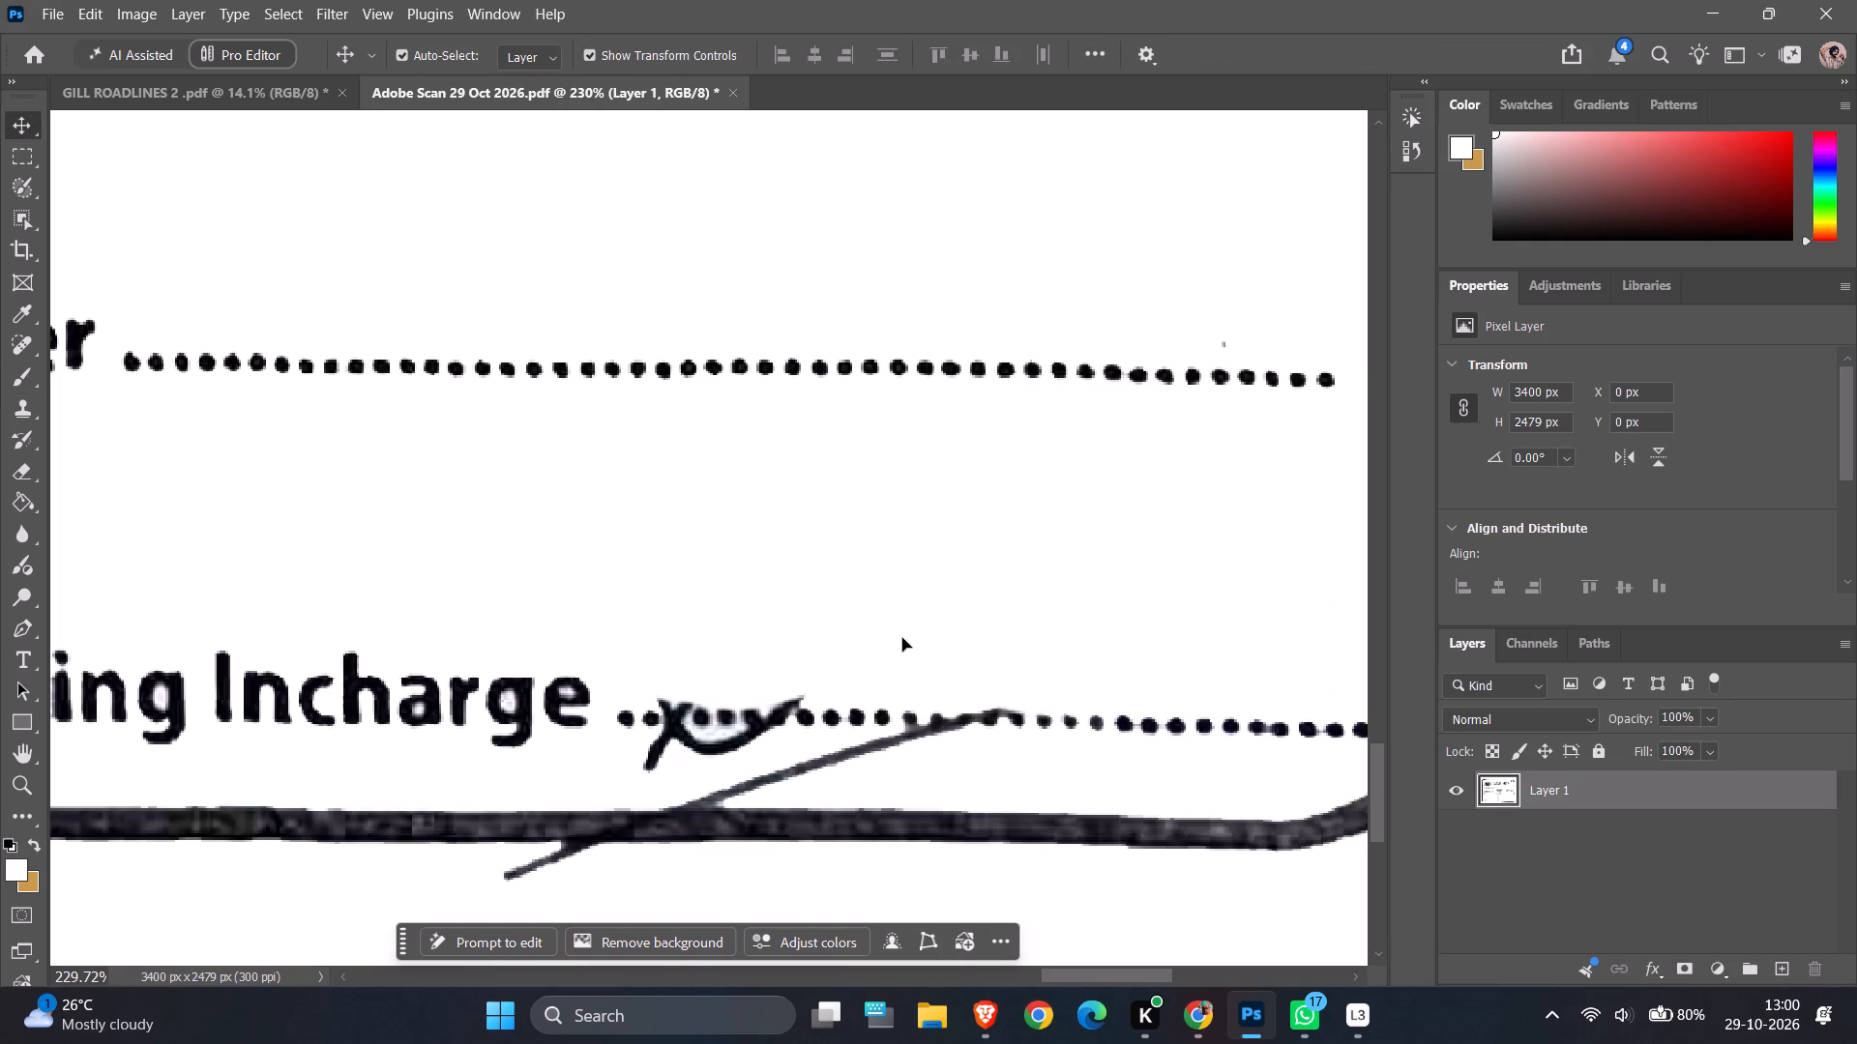
scroll(1033, 614, down, 4)
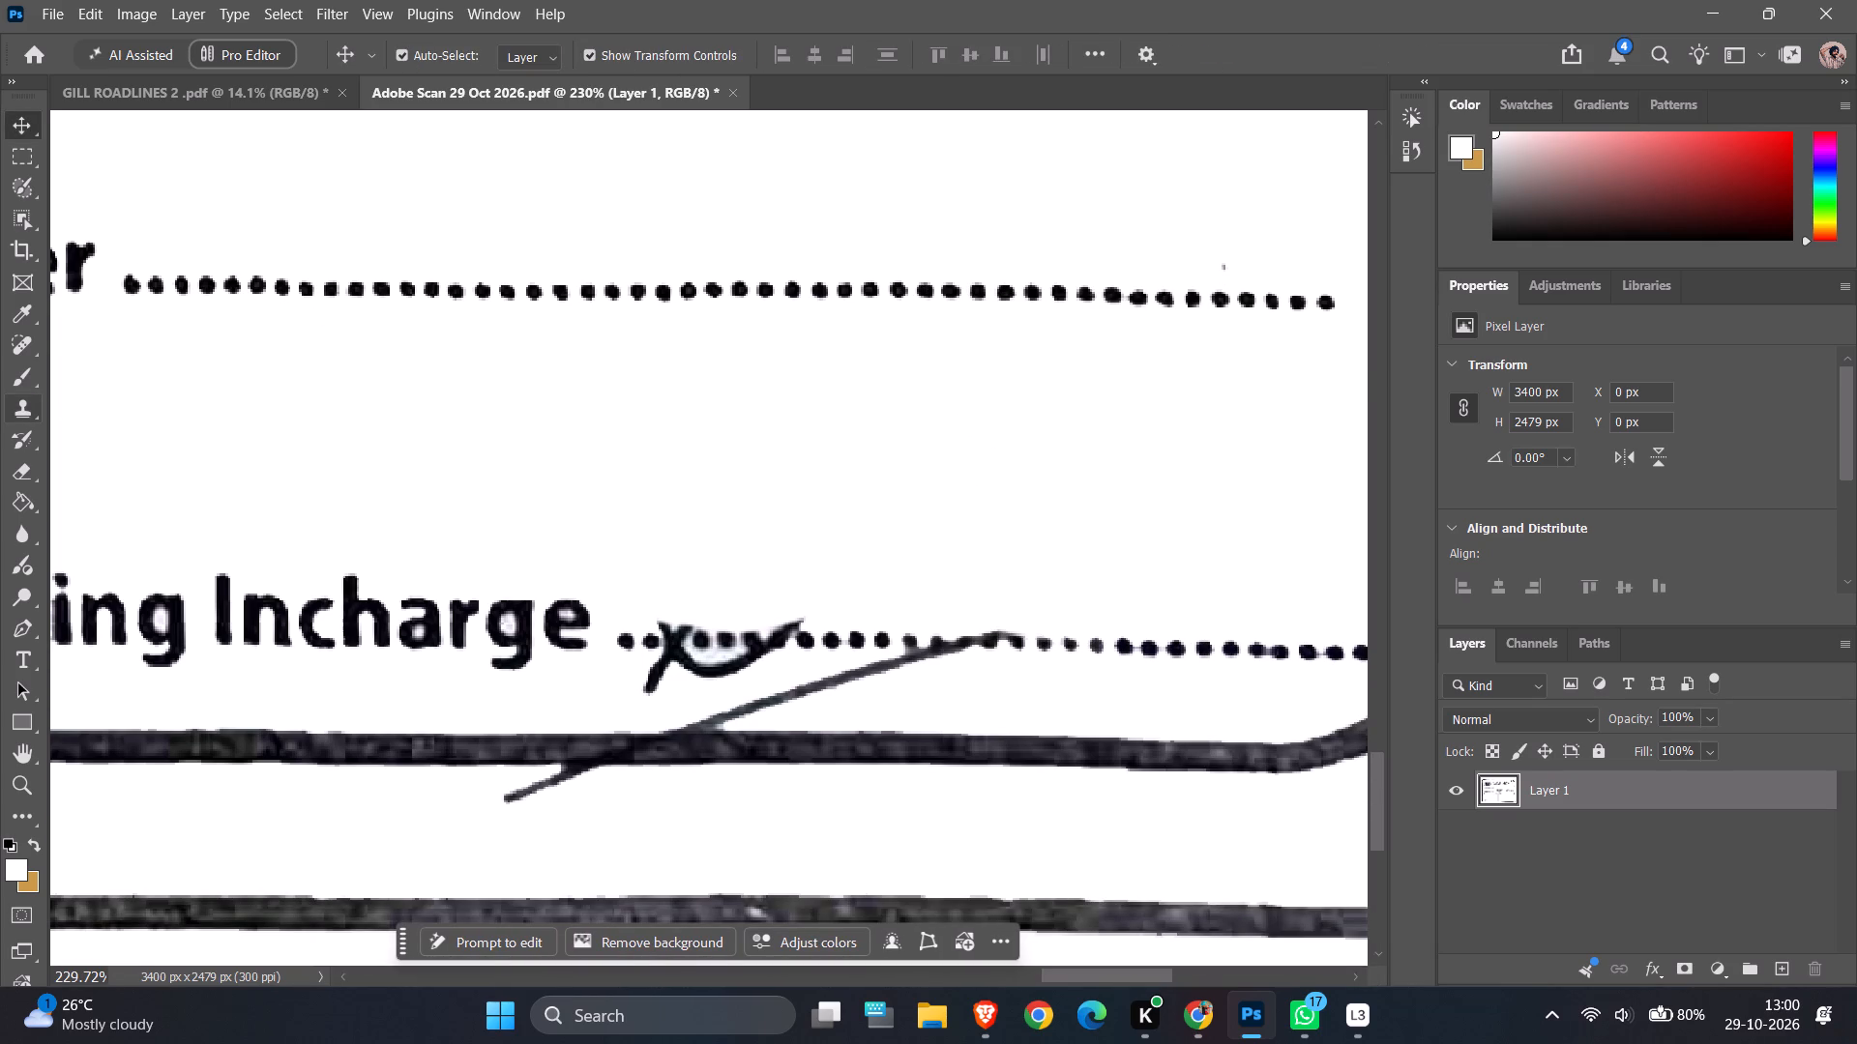
click(28, 414)
ctrl+alt+scroll(1087, 649, up, 9)
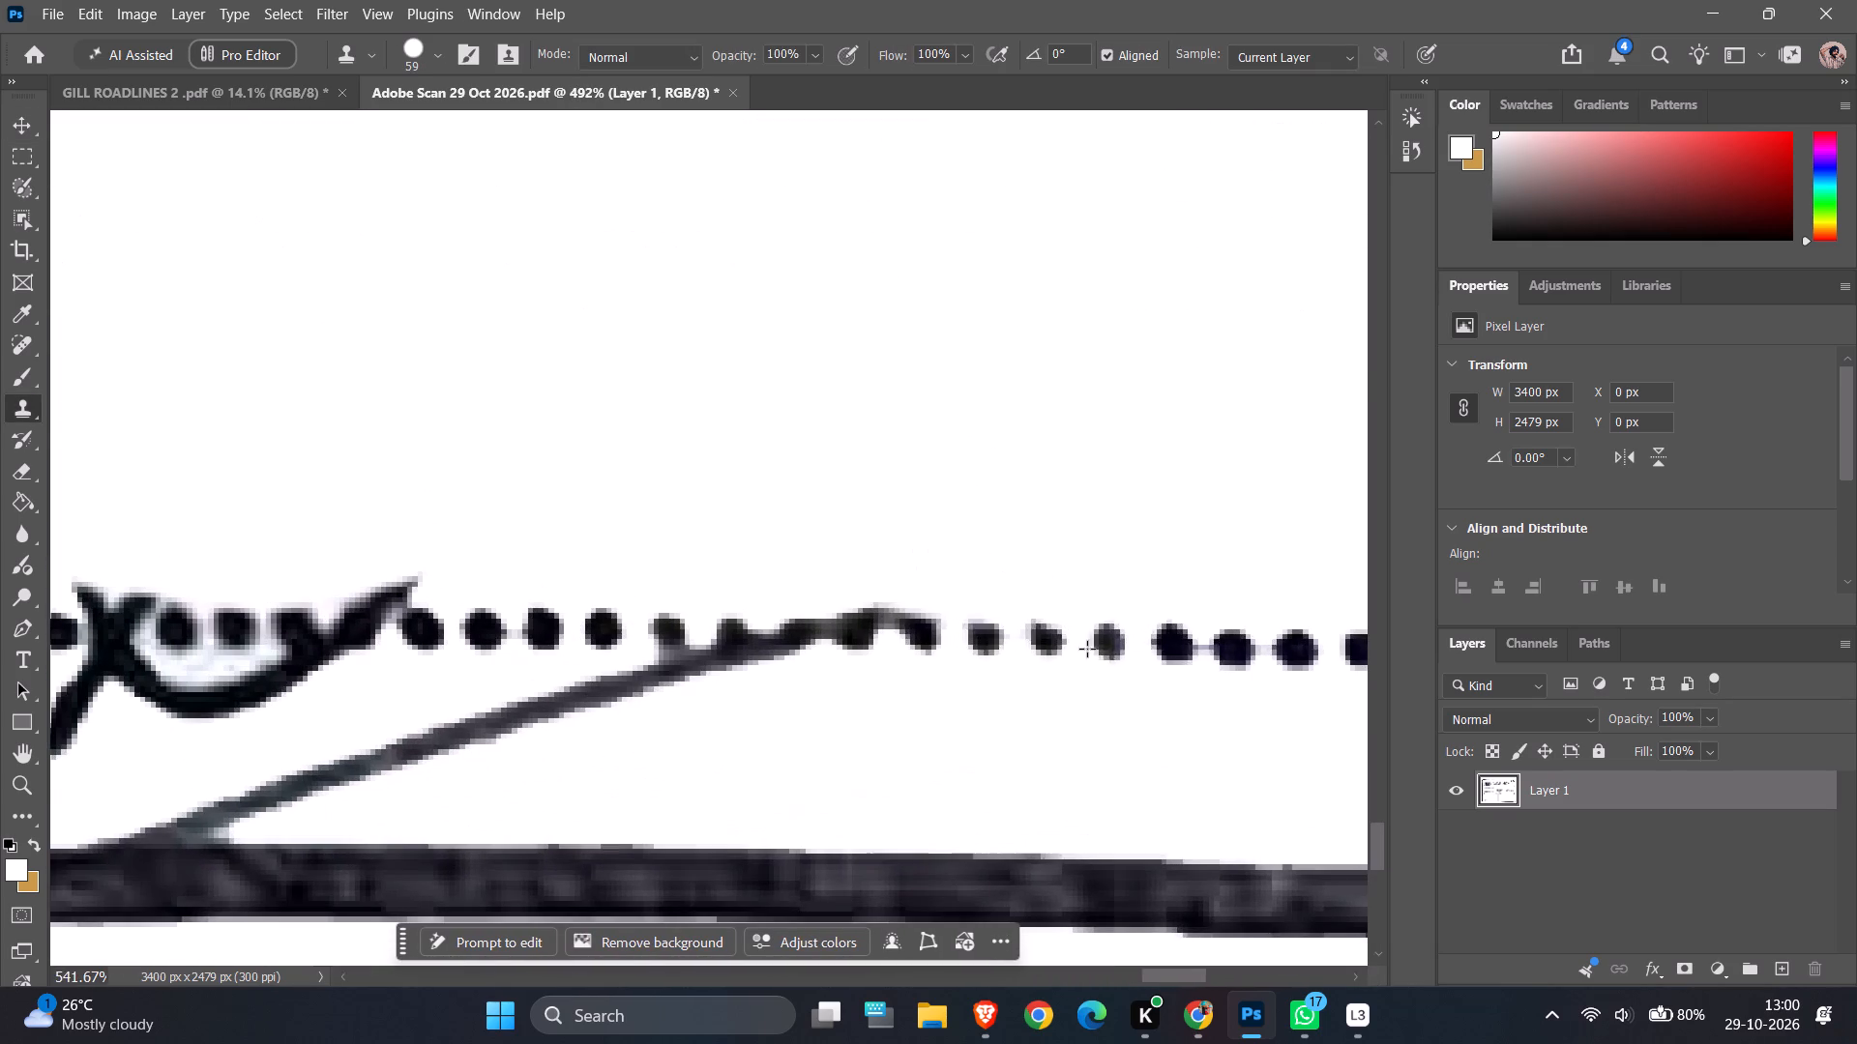
click(1121, 634)
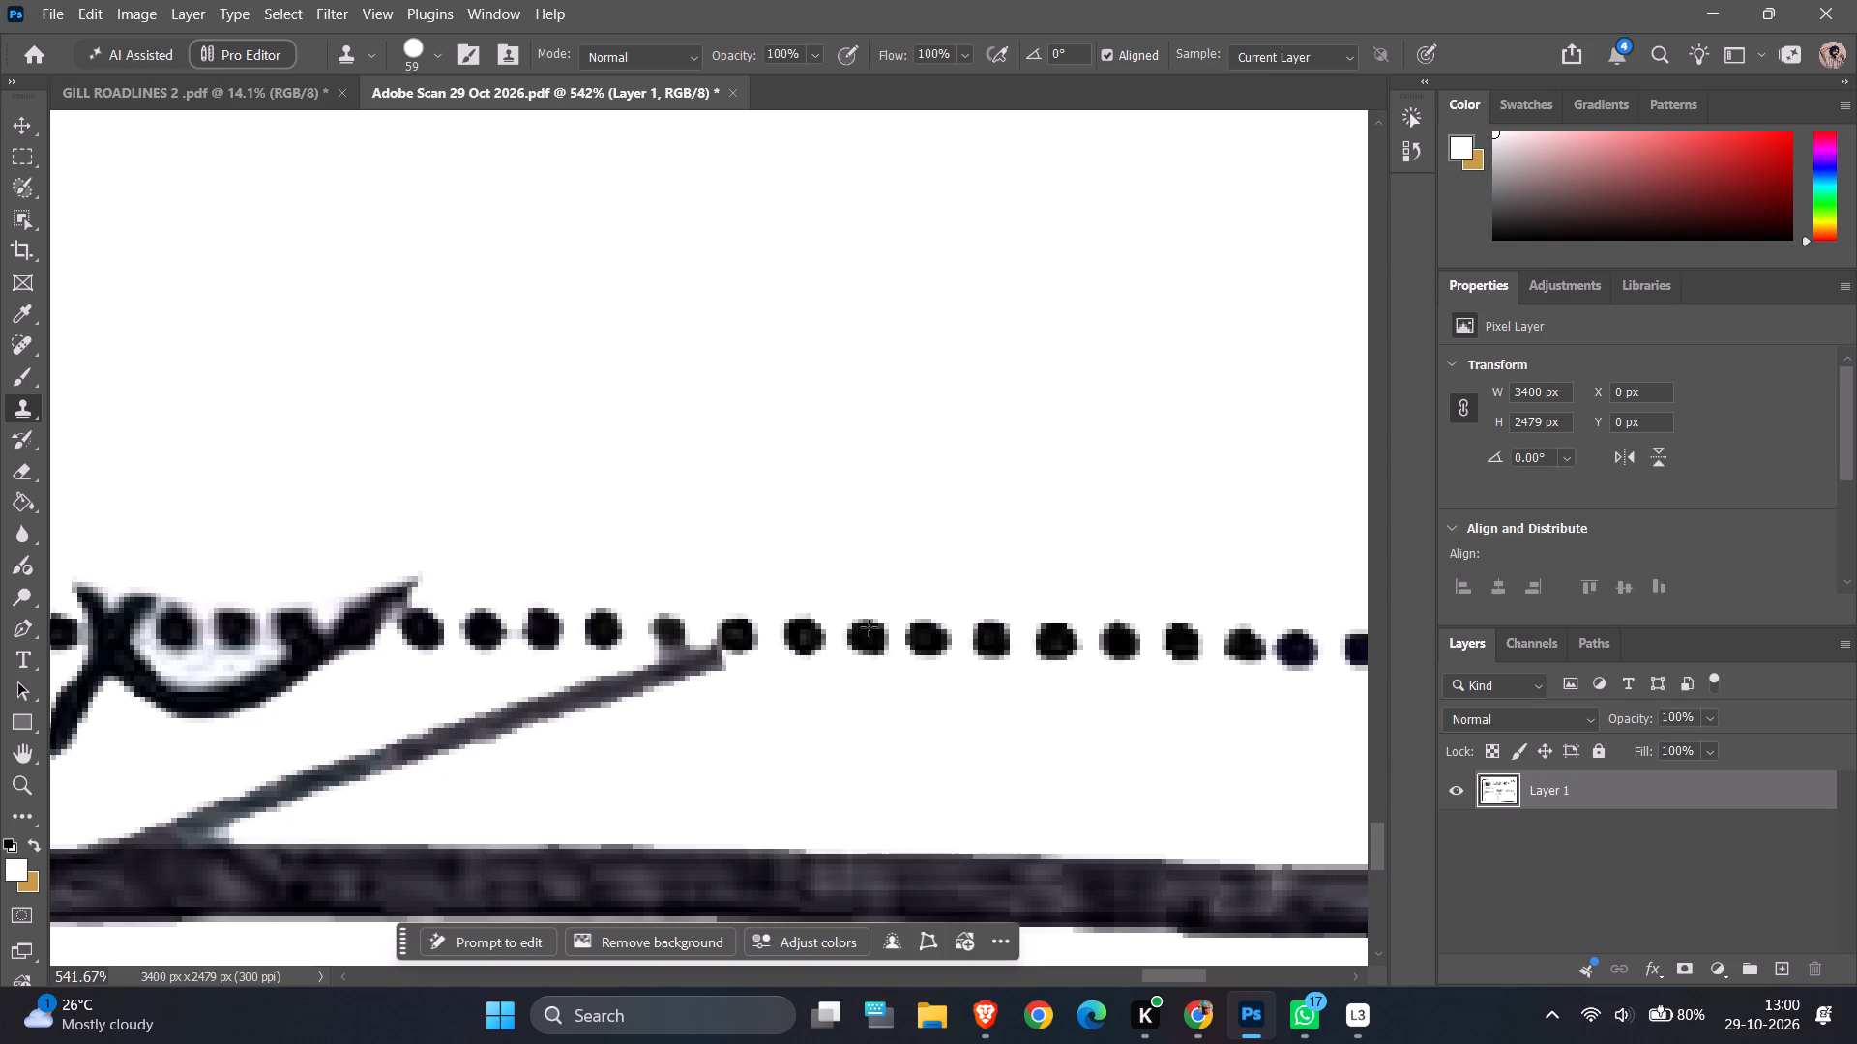
click(869, 627)
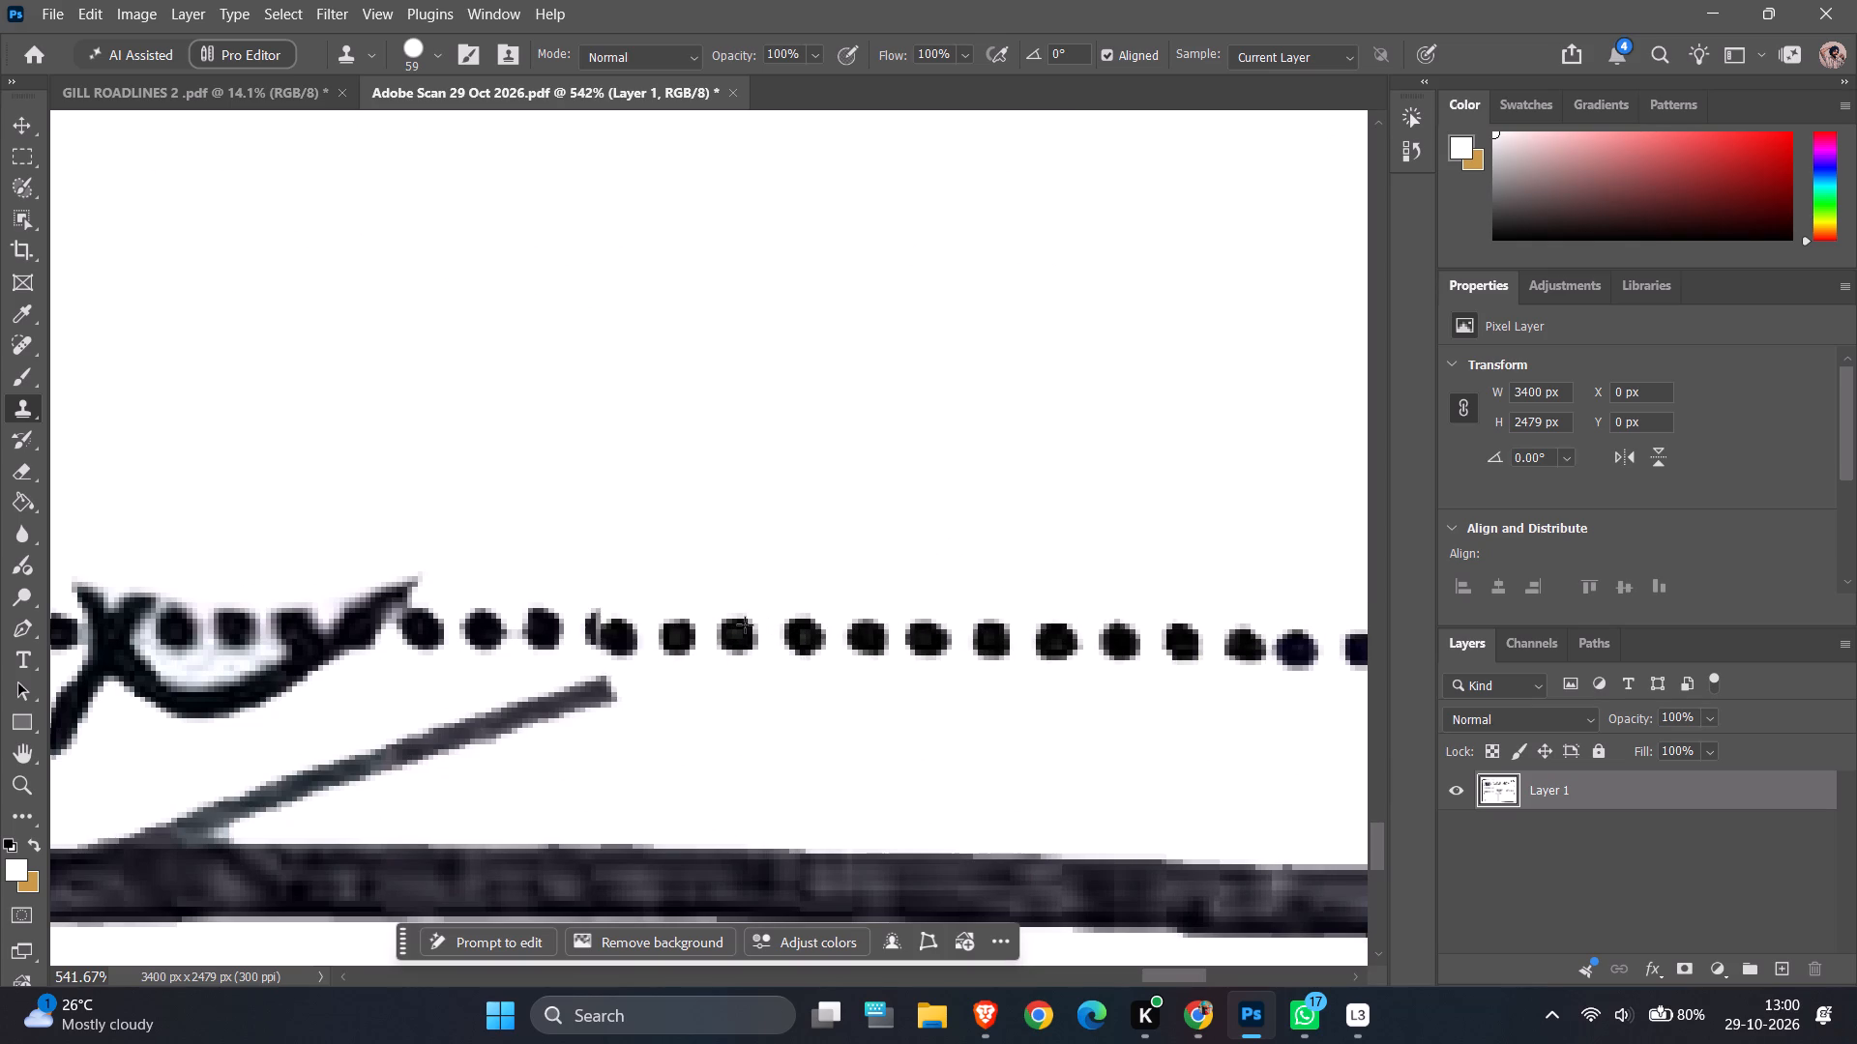
click(731, 626)
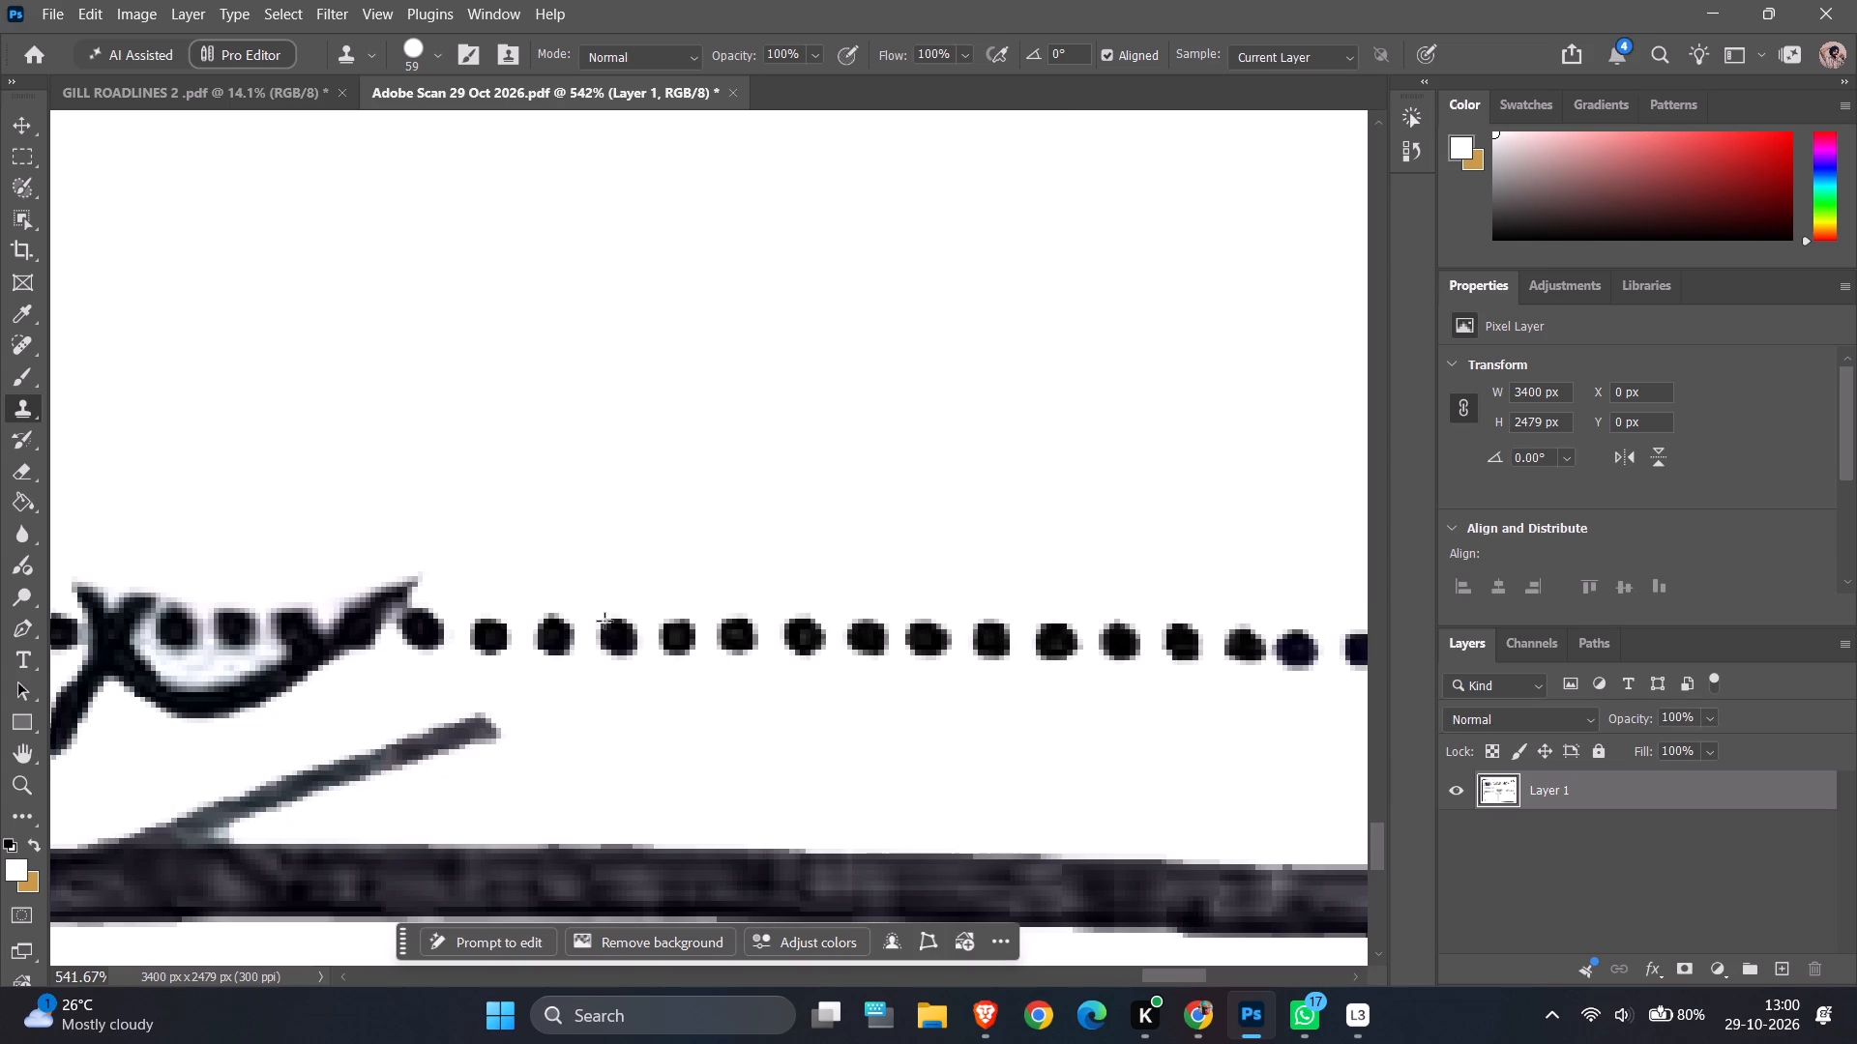
click(603, 621)
Clone clean dots over the remaining signature loop at the start of the Booking Incharge dotted line.
scroll(603, 621, up, 2)
ctrl+scroll(603, 621, up, 2)
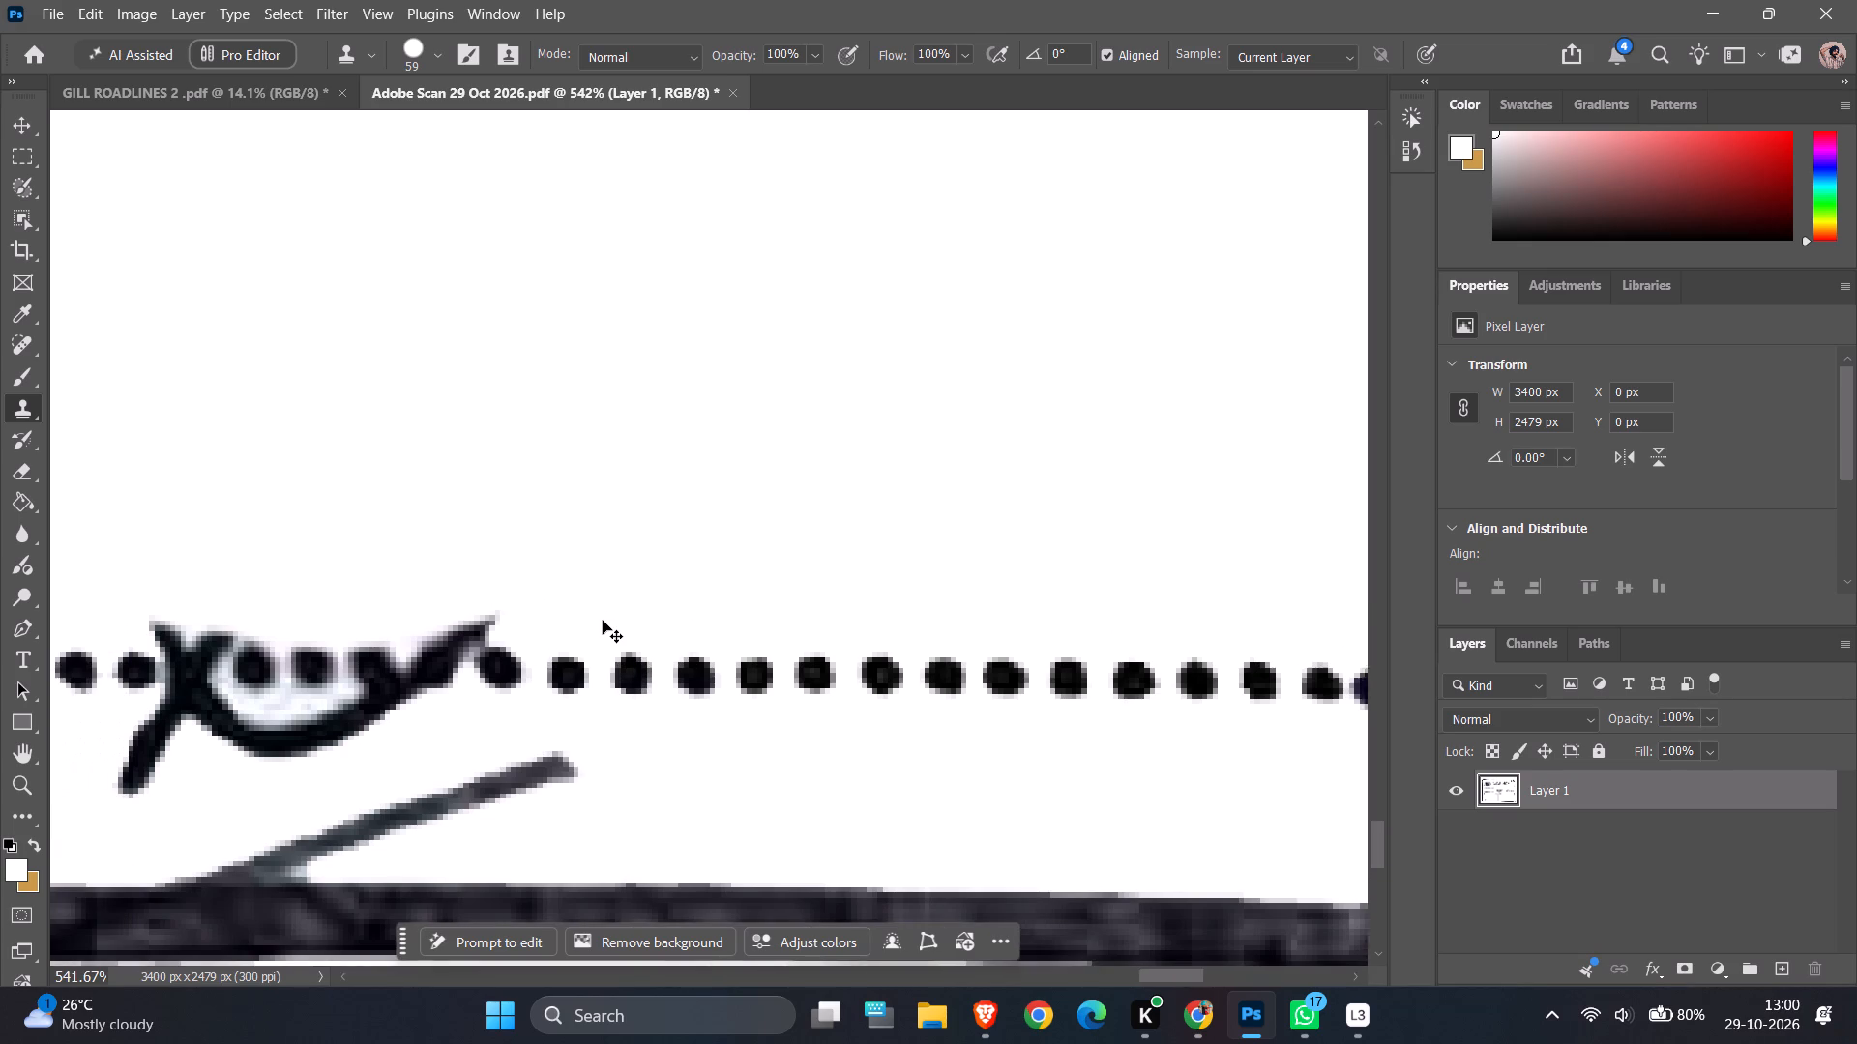
ctrl+scroll(603, 621, up, 7)
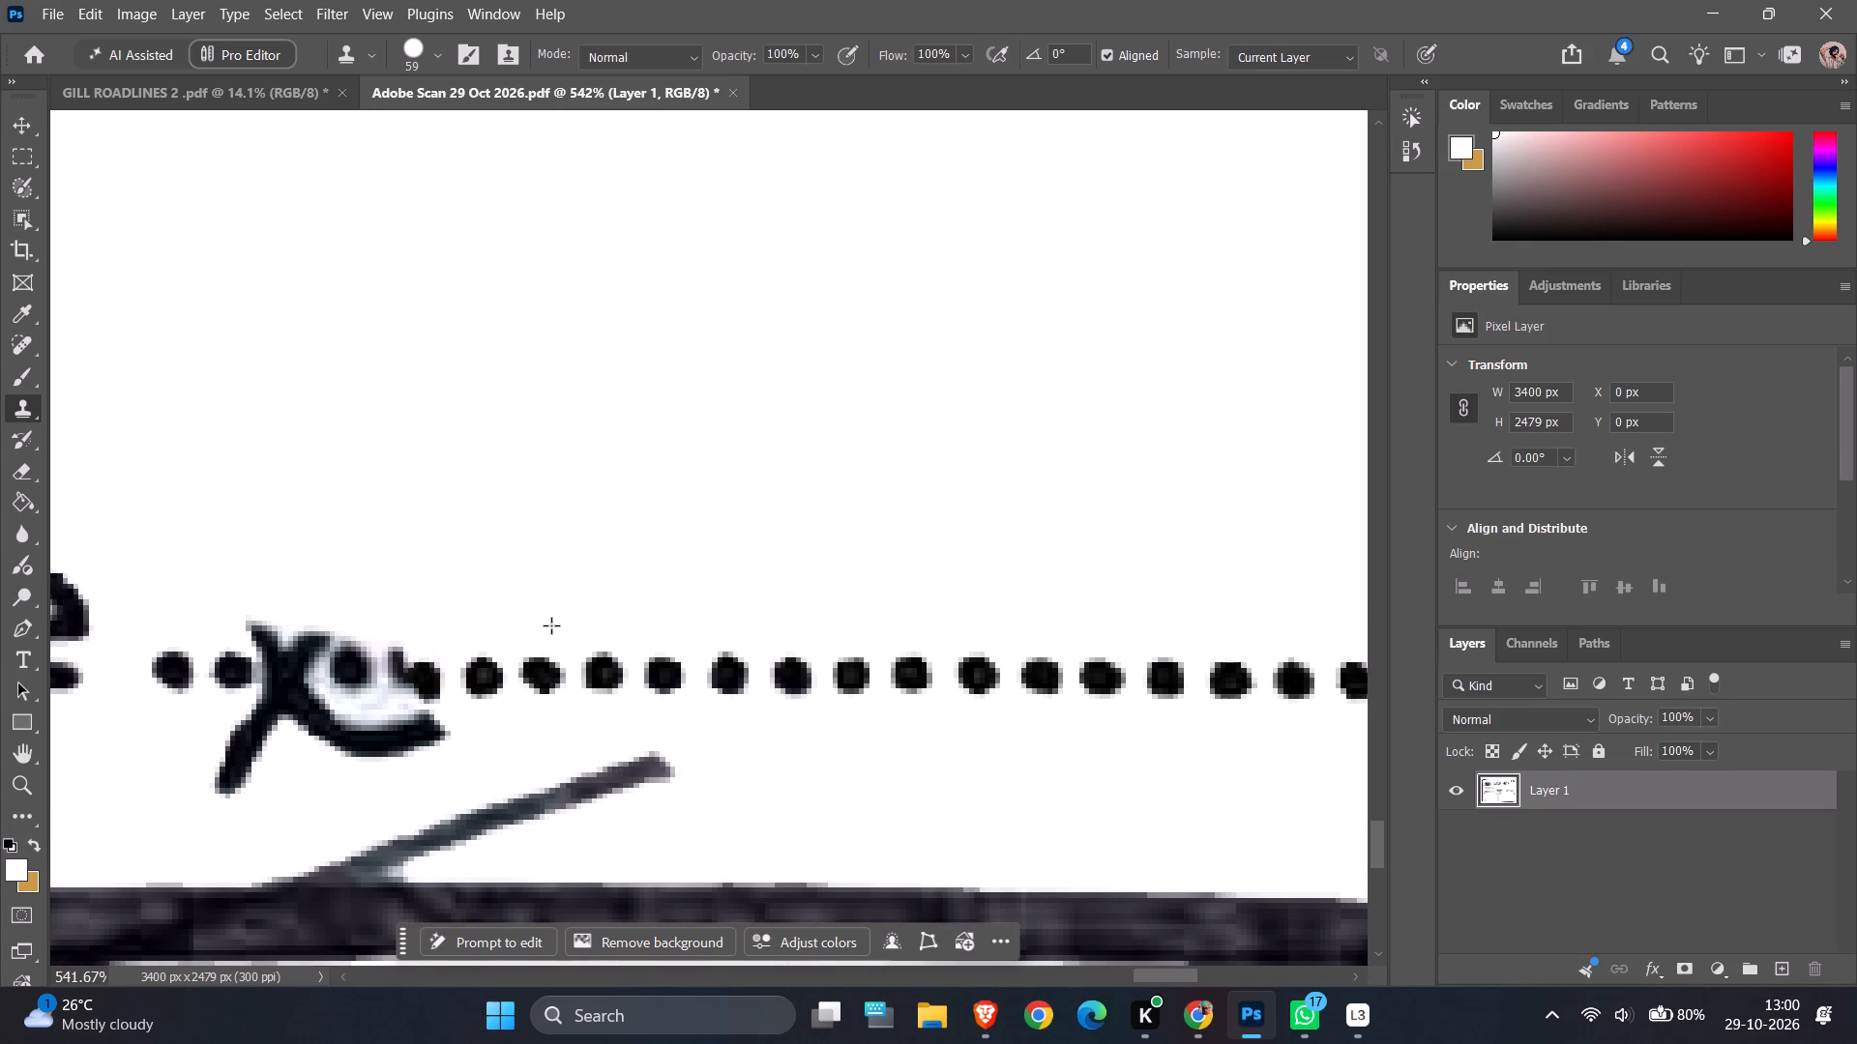
click(537, 680)
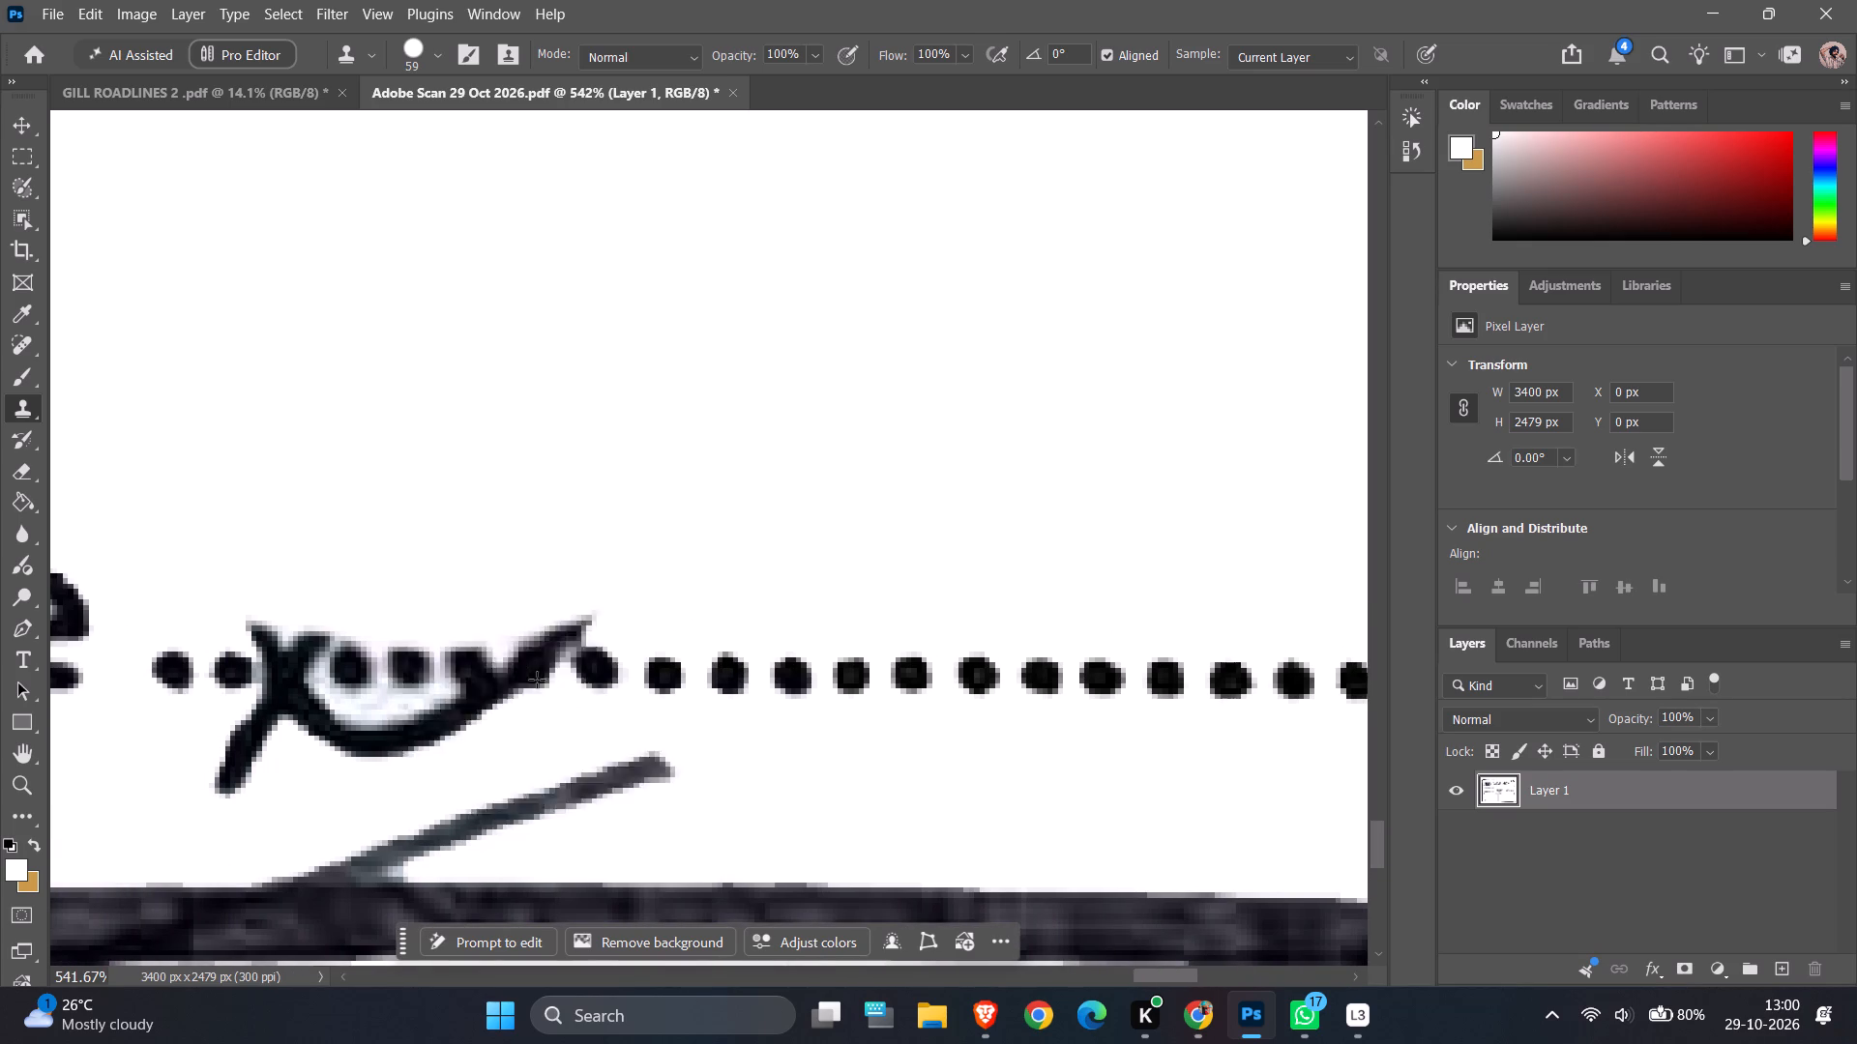
click(401, 666)
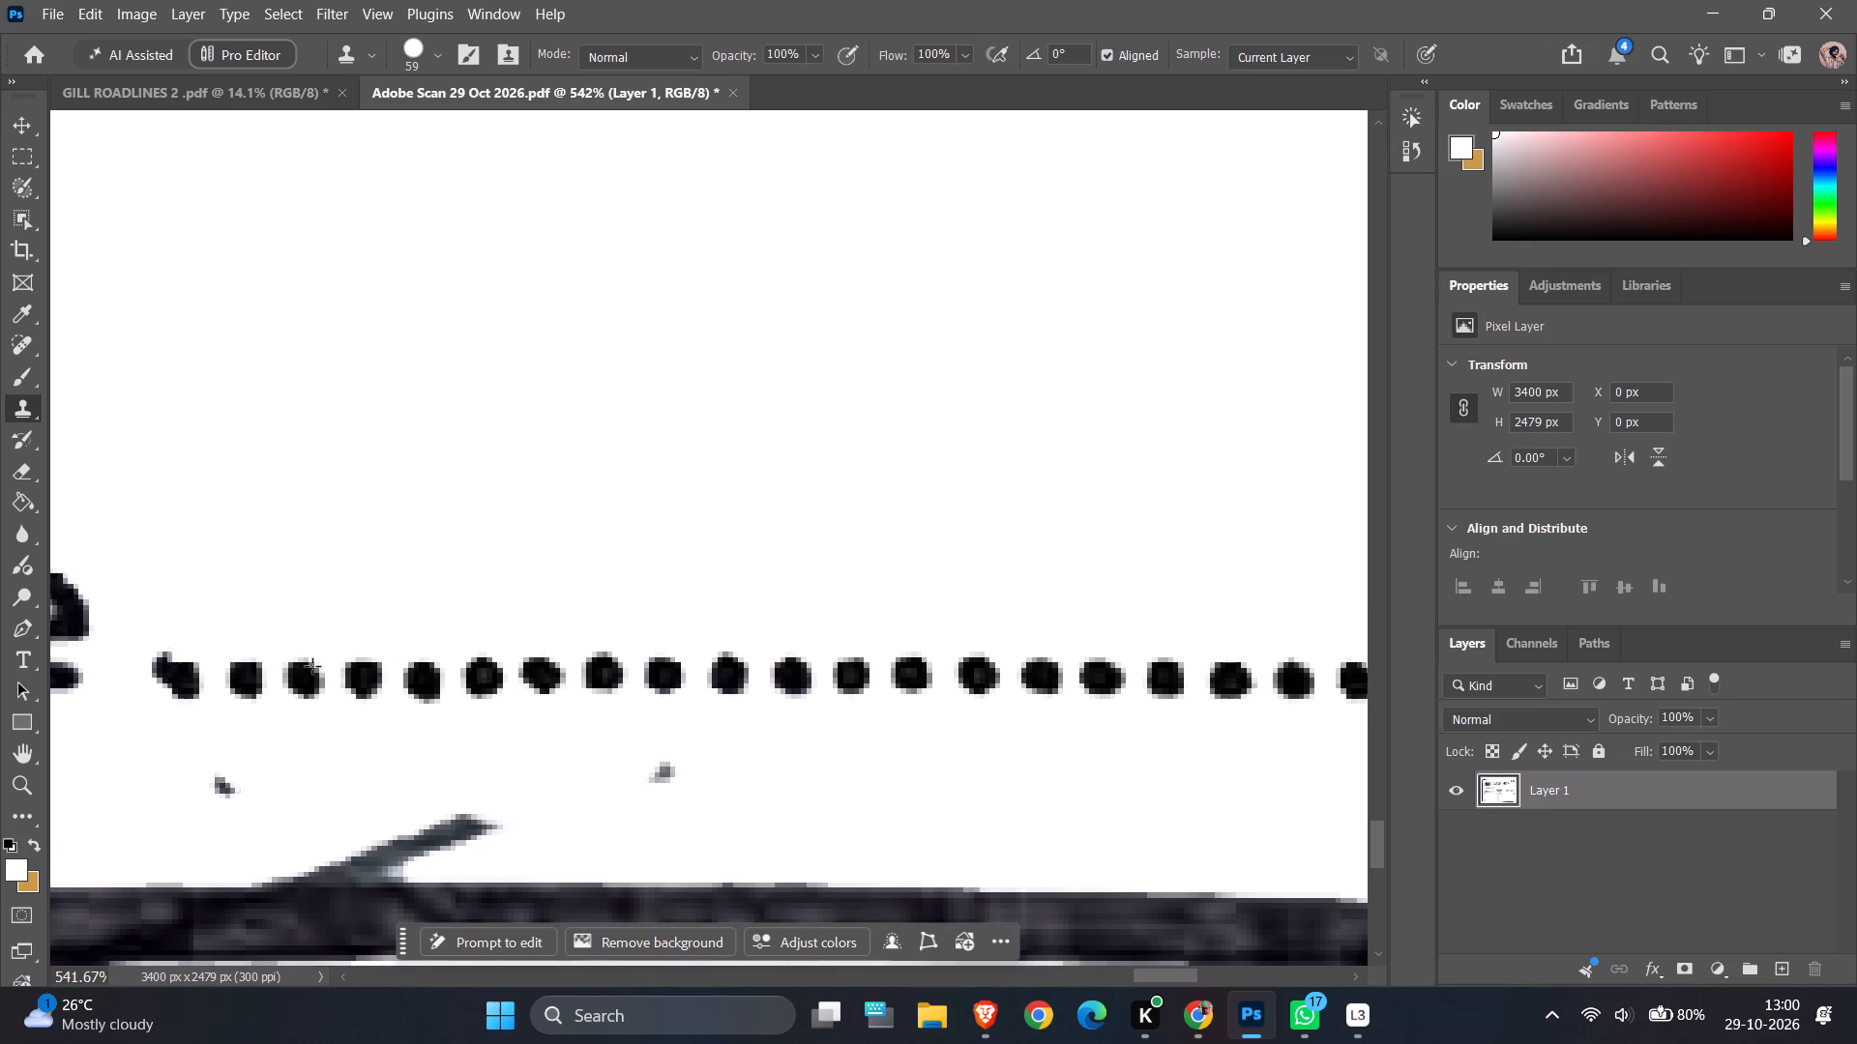
click(293, 666)
Clone white background over the rest of the slanted stroke between the Booking Incharge dotted line and the inner frame line.
scroll(293, 666, down, 8)
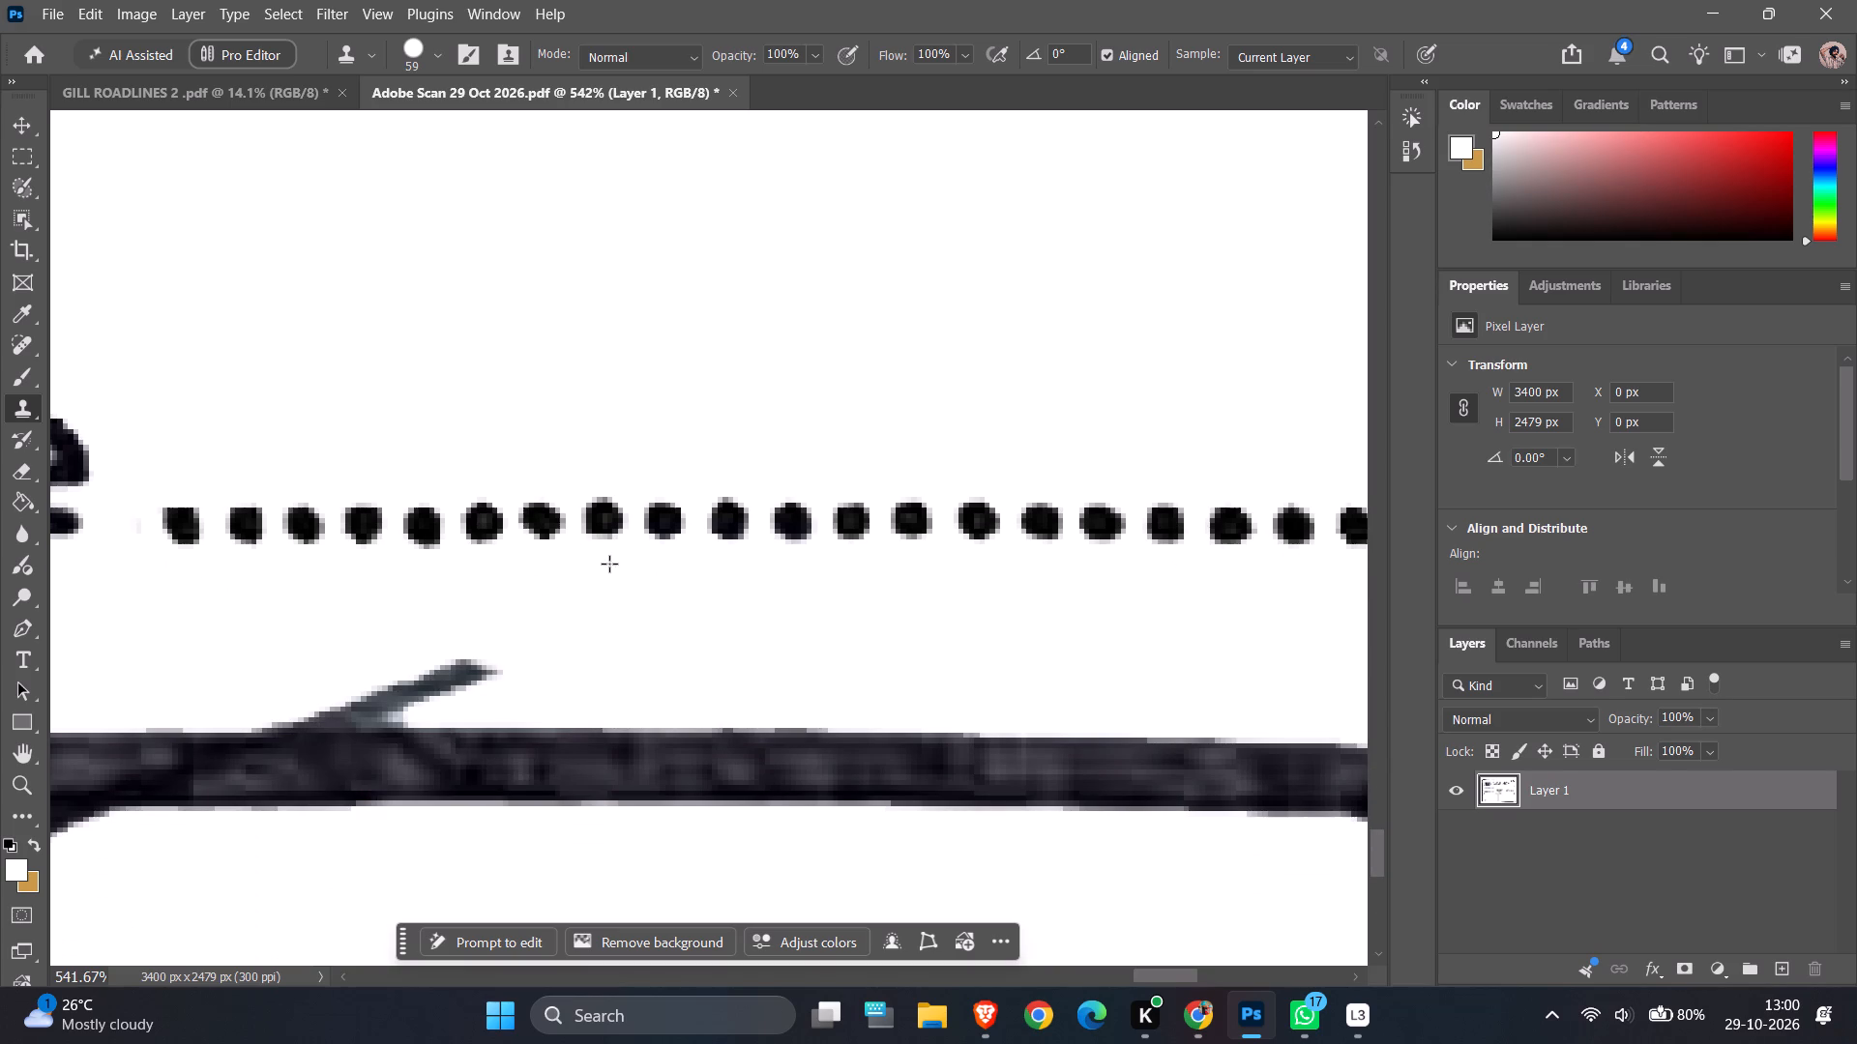
click(658, 560)
click(544, 559)
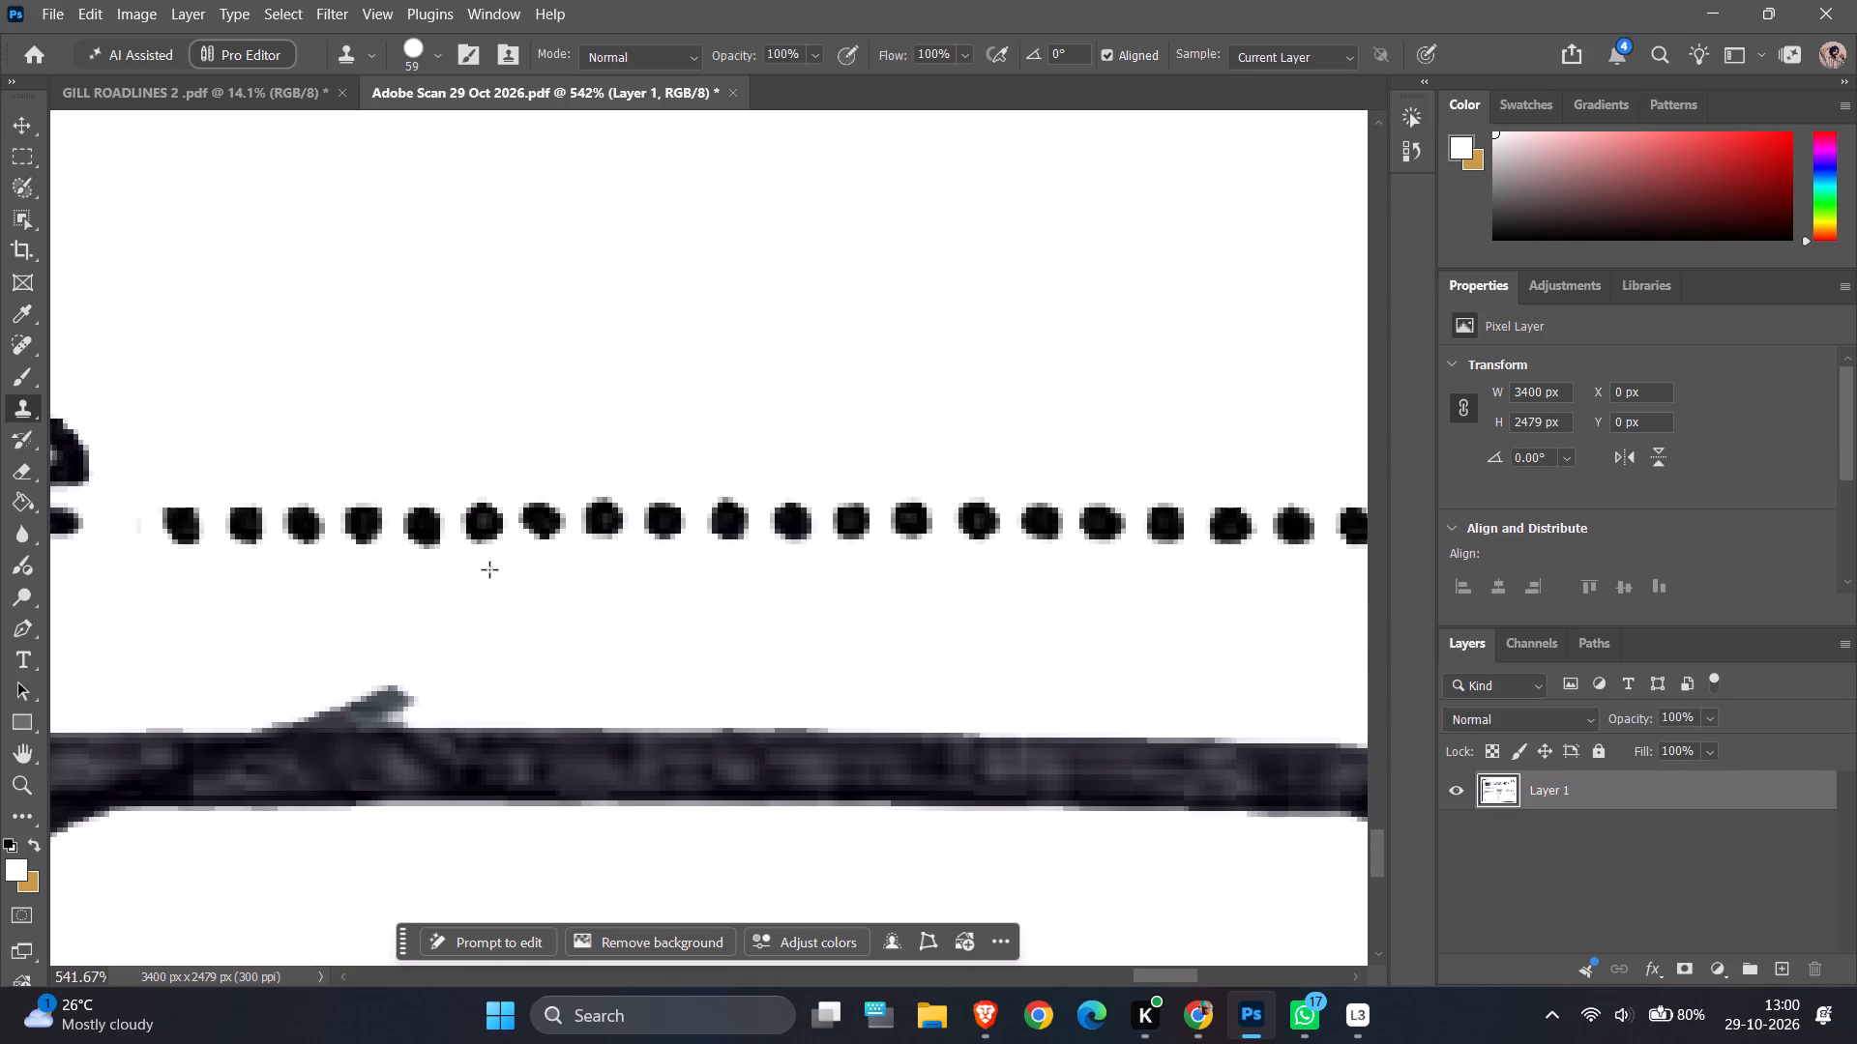
click(467, 573)
click(389, 579)
click(342, 579)
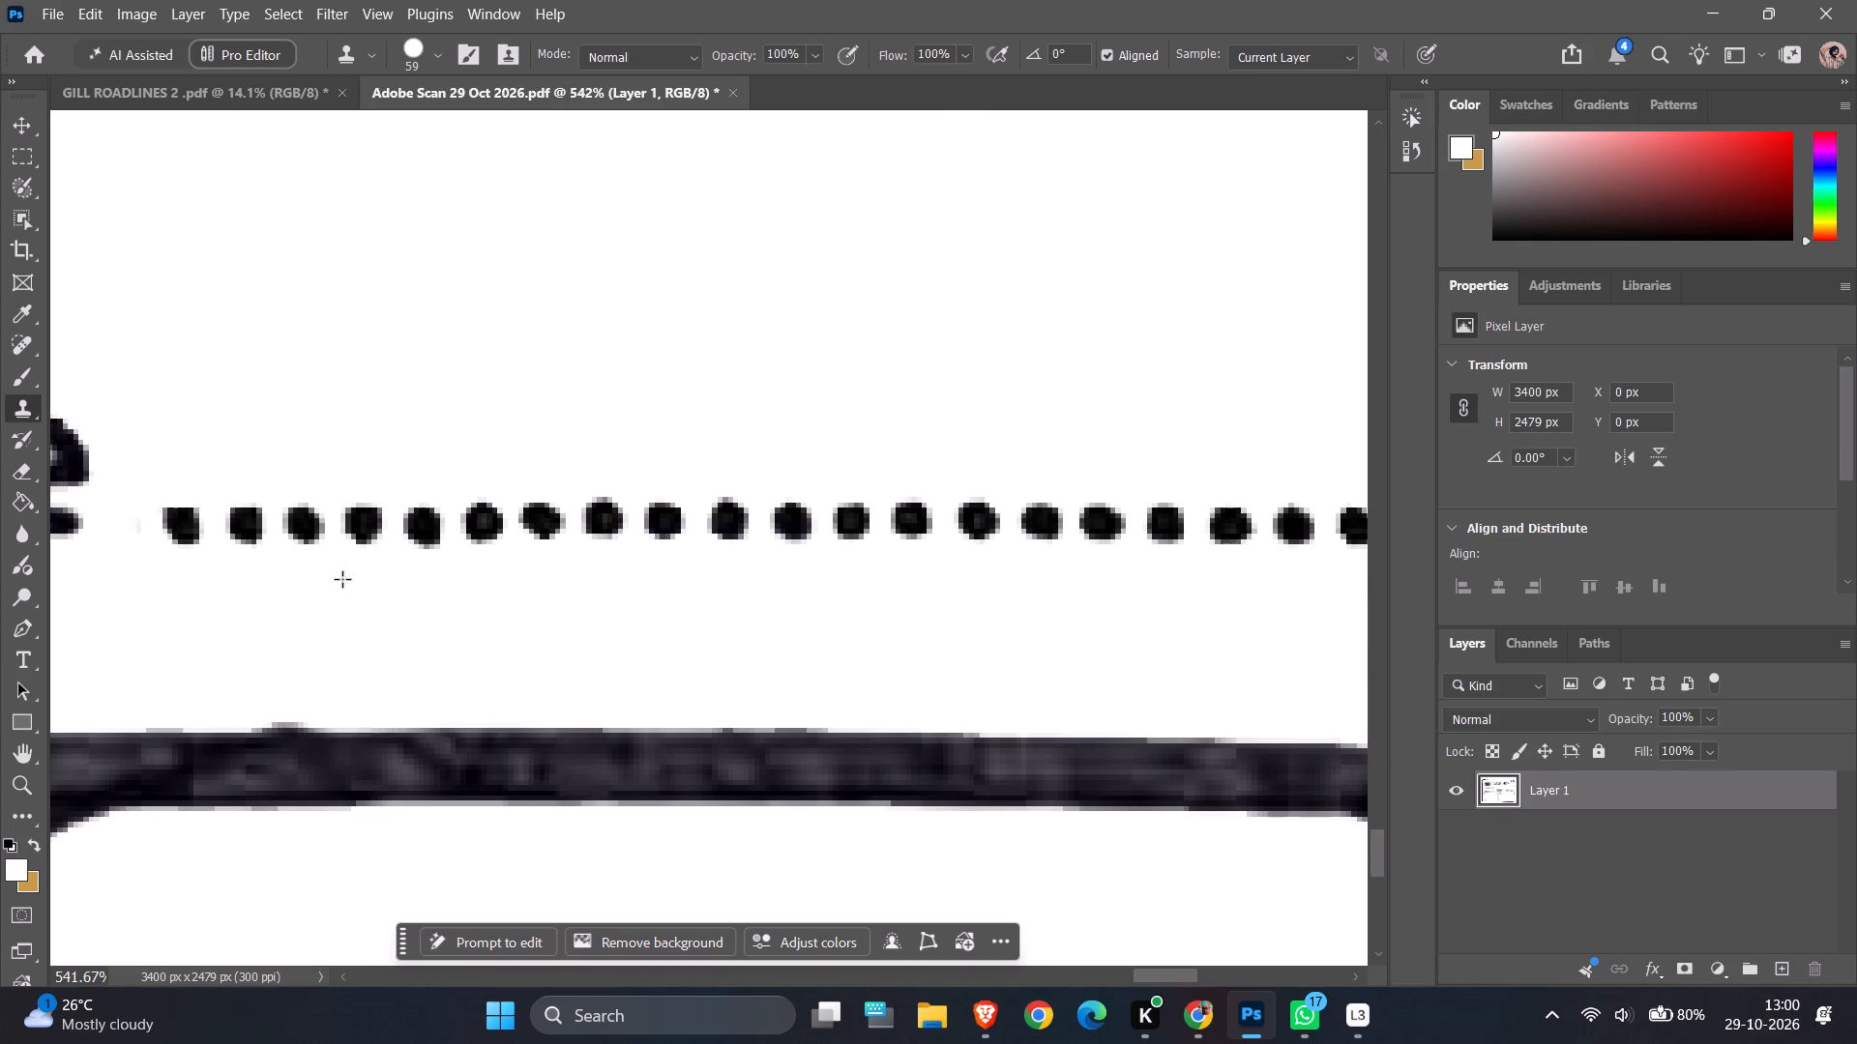
Clone white background over the stroke's tail just below the inner frame line under Booking Incharge.
ctrl+alt+scroll(457, 681, down, 13)
ctrl+scroll(329, 810, up, 6)
ctrl+alt+scroll(347, 773, up, 4)
ctrl+scroll(503, 753, up, 3)
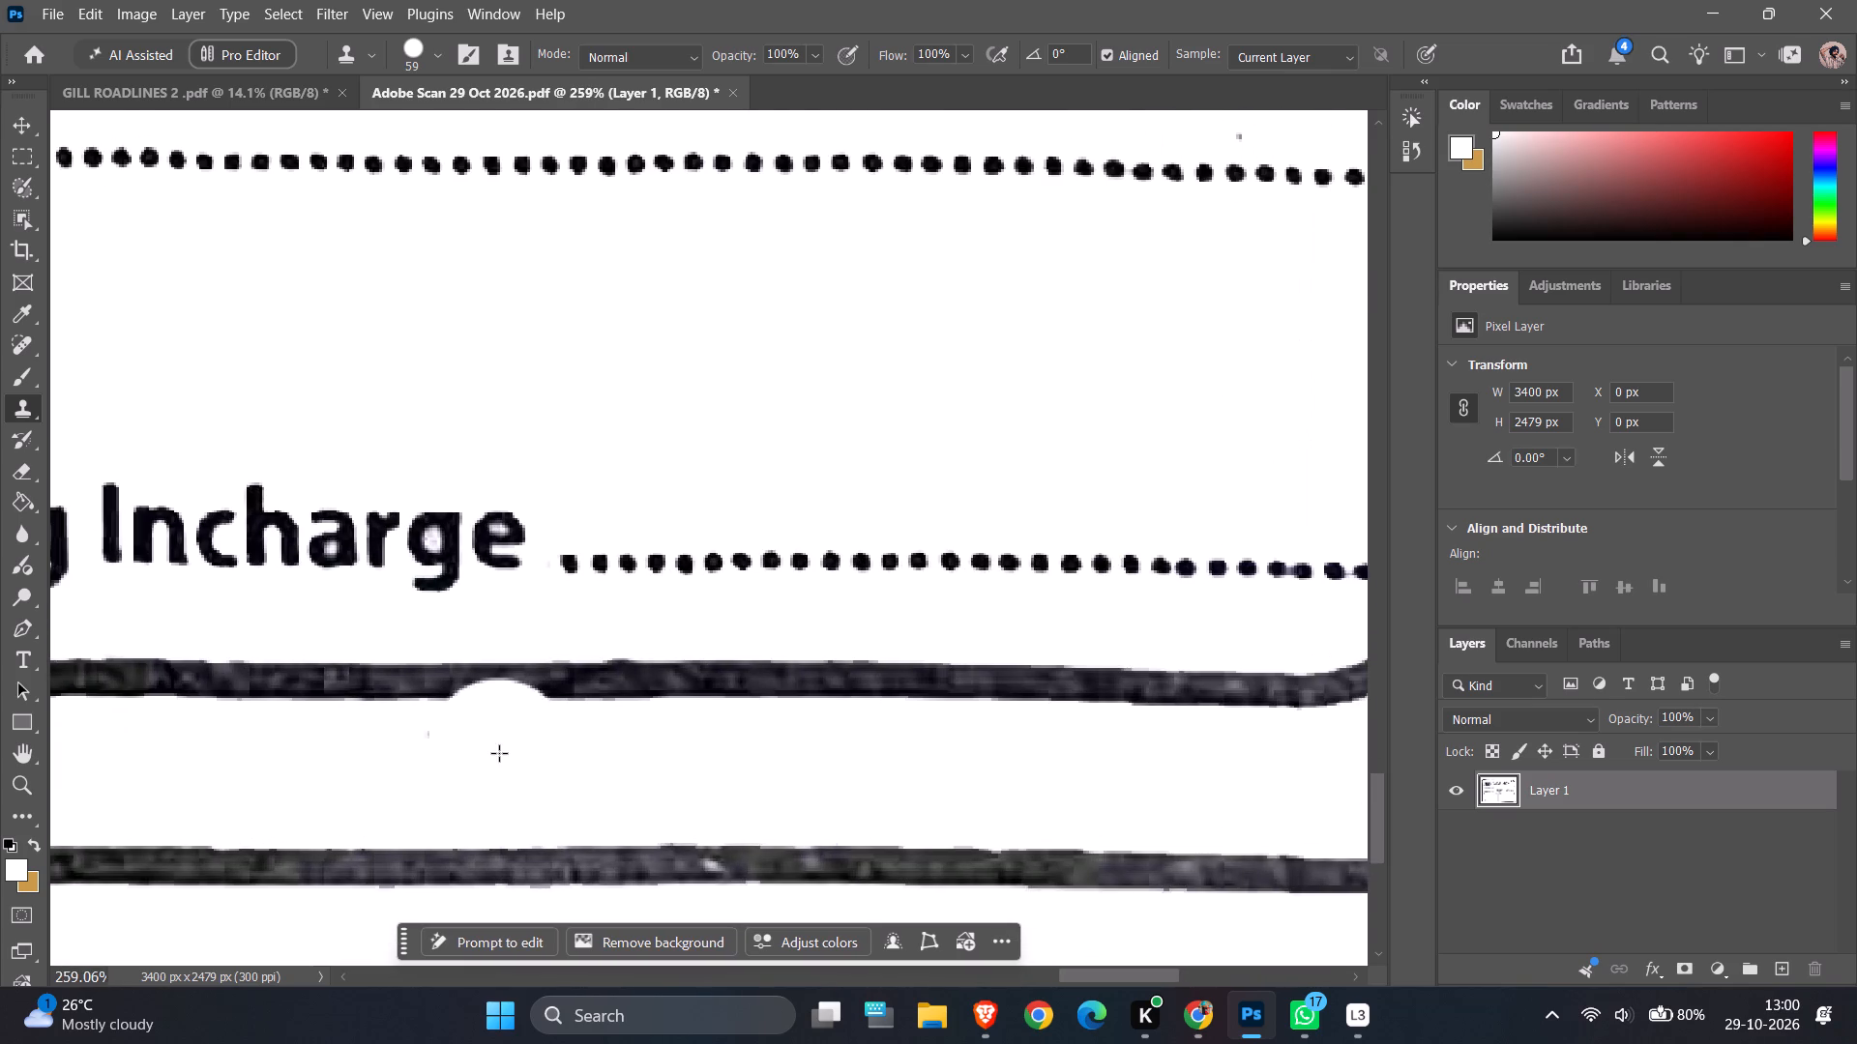
ctrl+scroll(499, 753, up, 6)
click(436, 822)
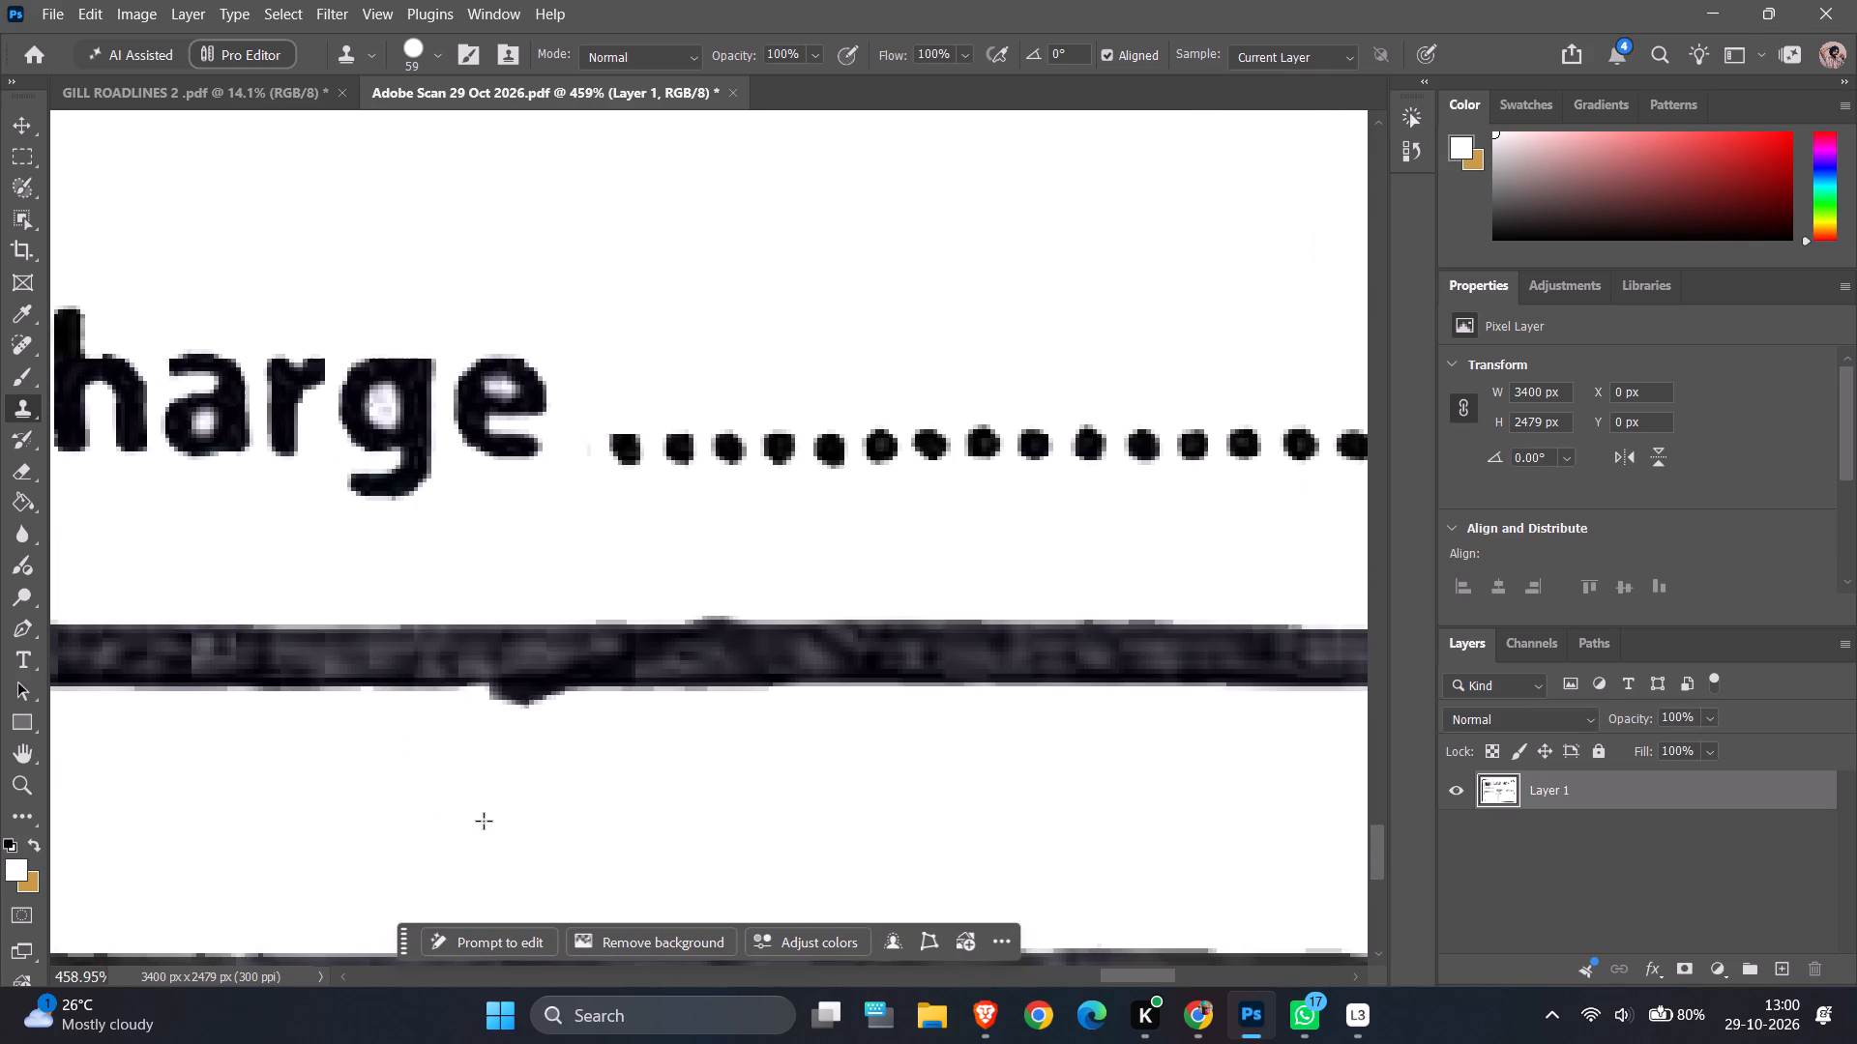
click(489, 818)
drag(504, 821, 513, 822)
click(537, 825)
Clone white background over the stray marks beside the To Pay heading.
ctrl+alt+scroll(540, 825, down, 19)
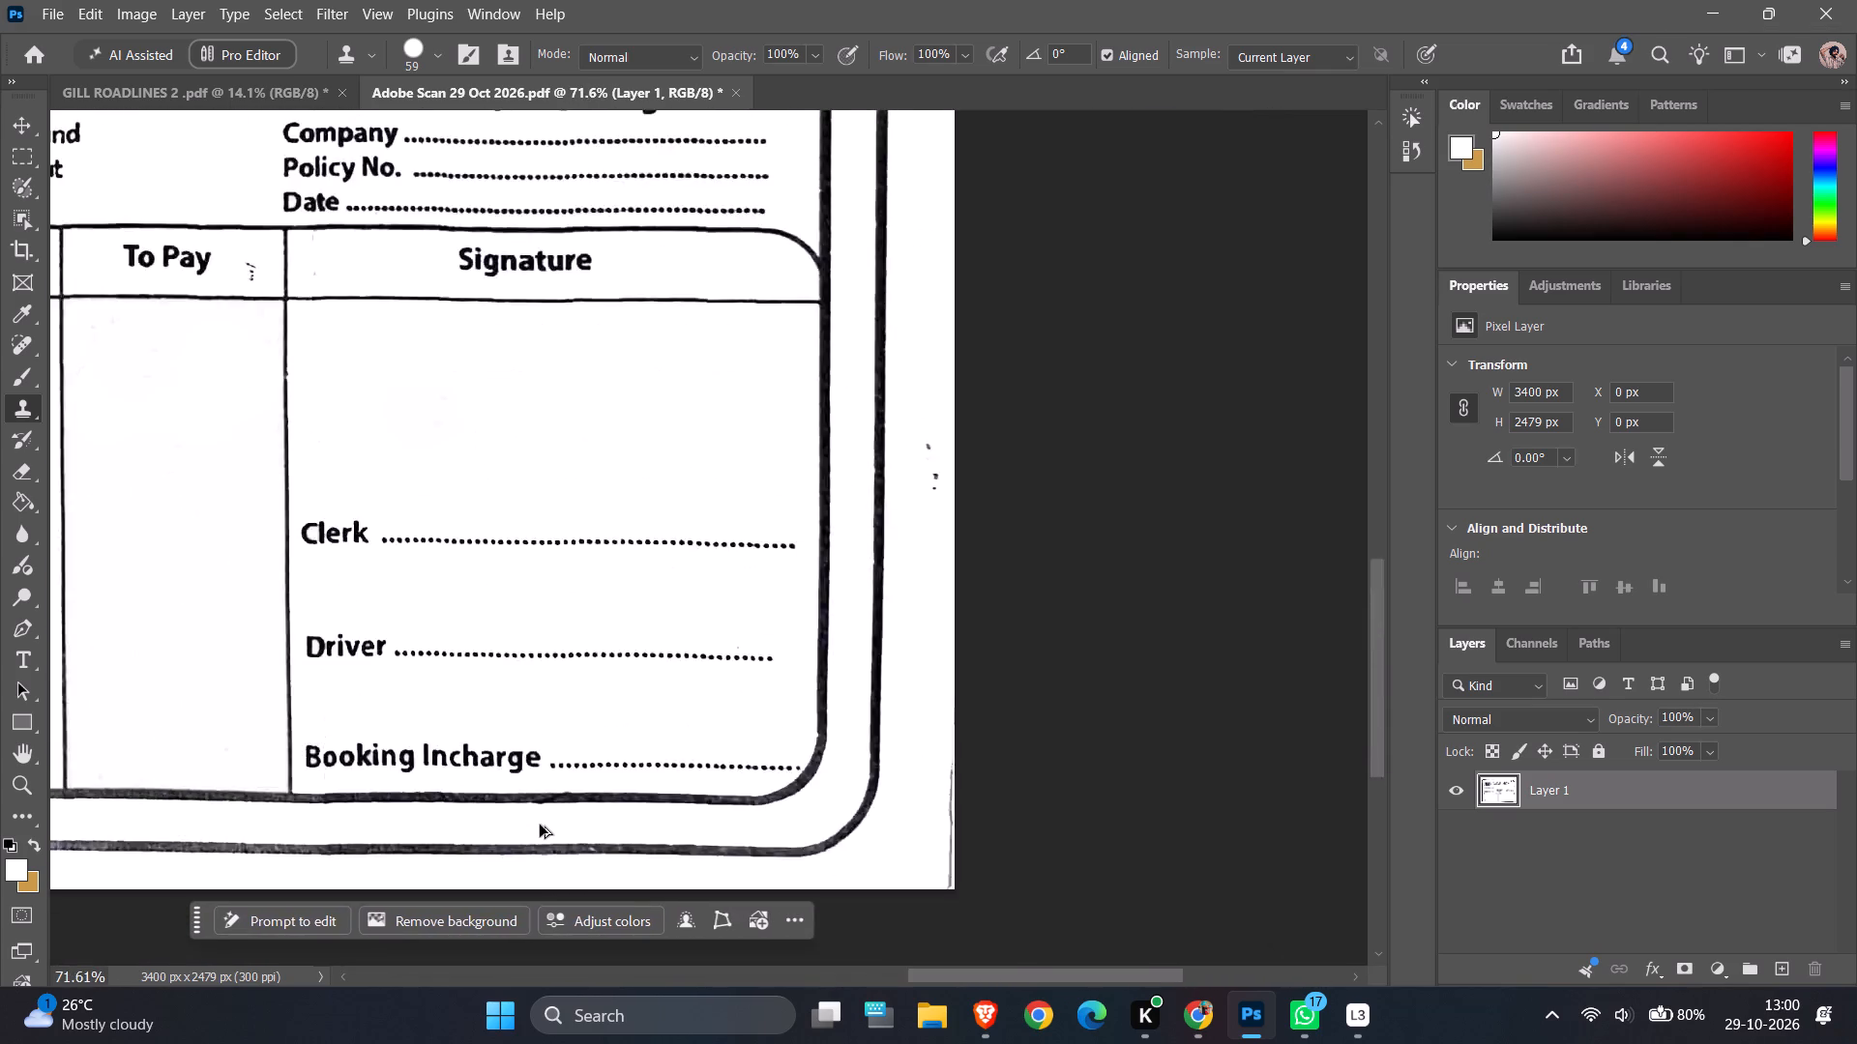
ctrl+alt+scroll(540, 825, down, 8)
ctrl+scroll(566, 650, up, 13)
ctrl+alt+scroll(580, 643, up, 4)
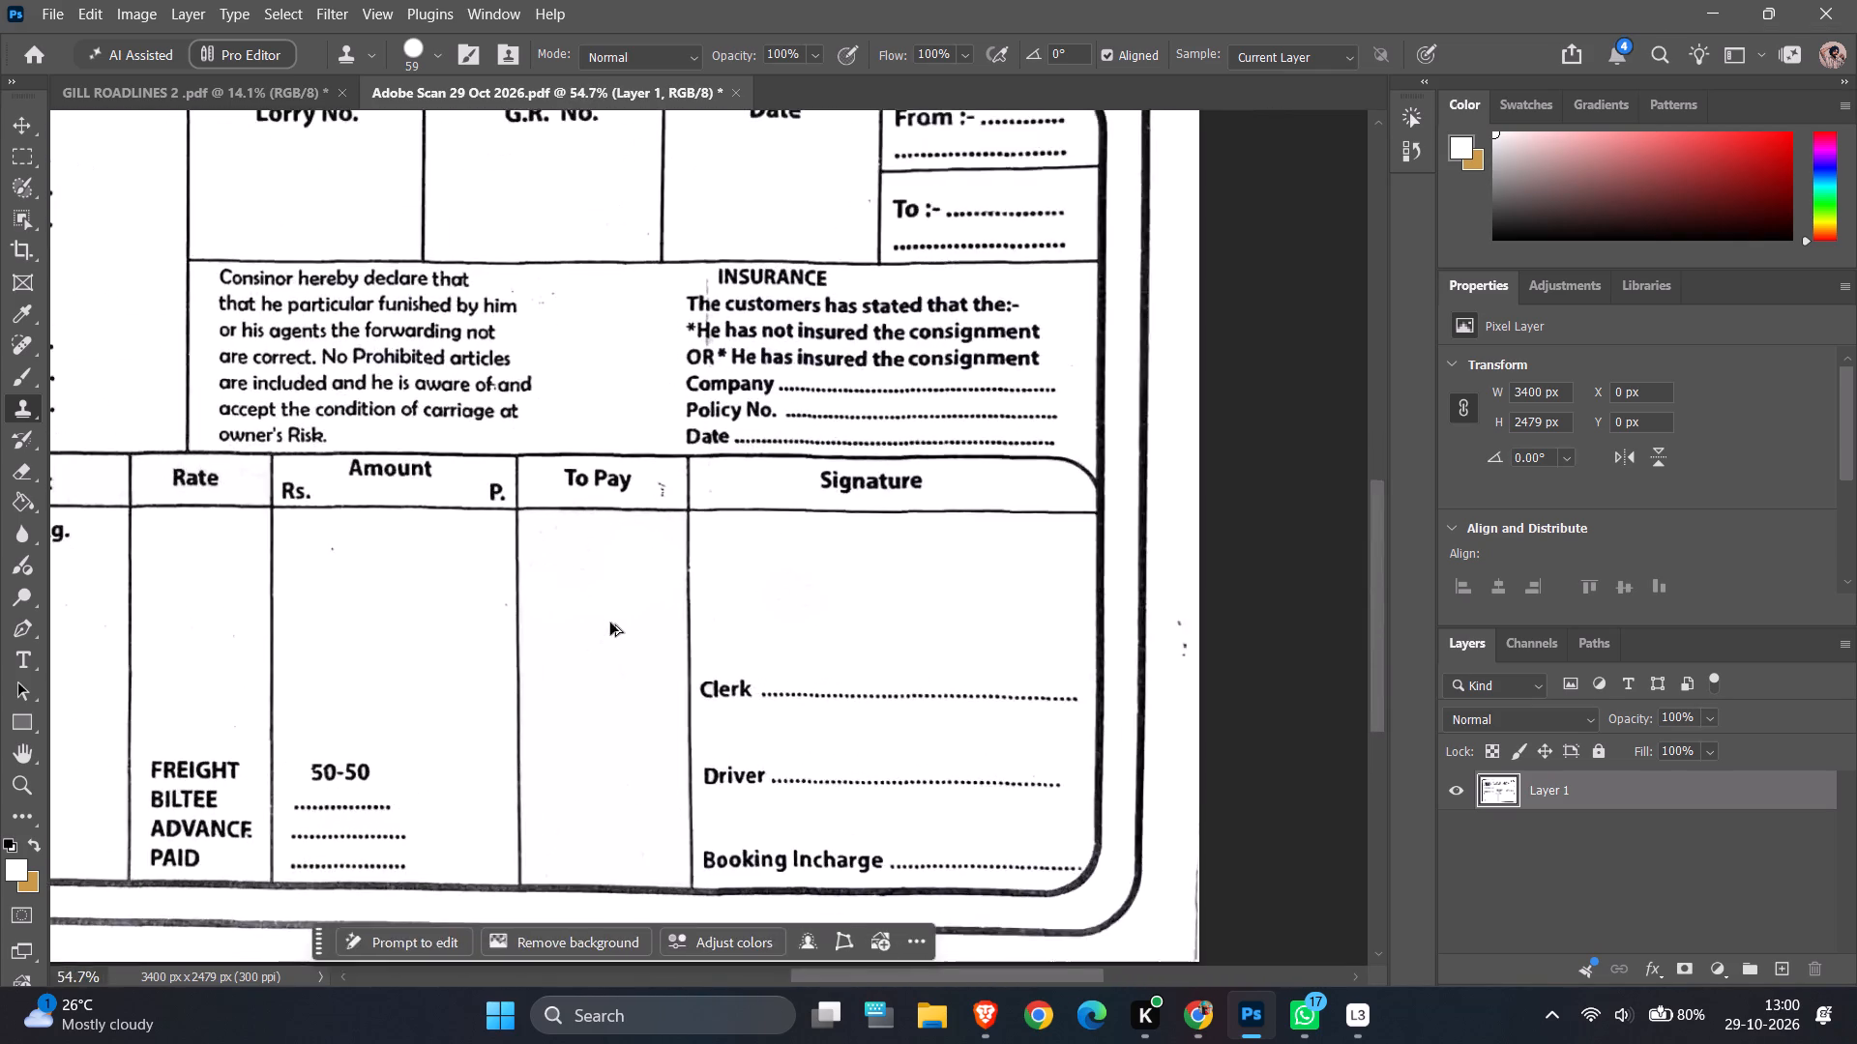
ctrl+alt+scroll(610, 623, up, 18)
ctrl+scroll(580, 511, up, 1)
click(603, 525)
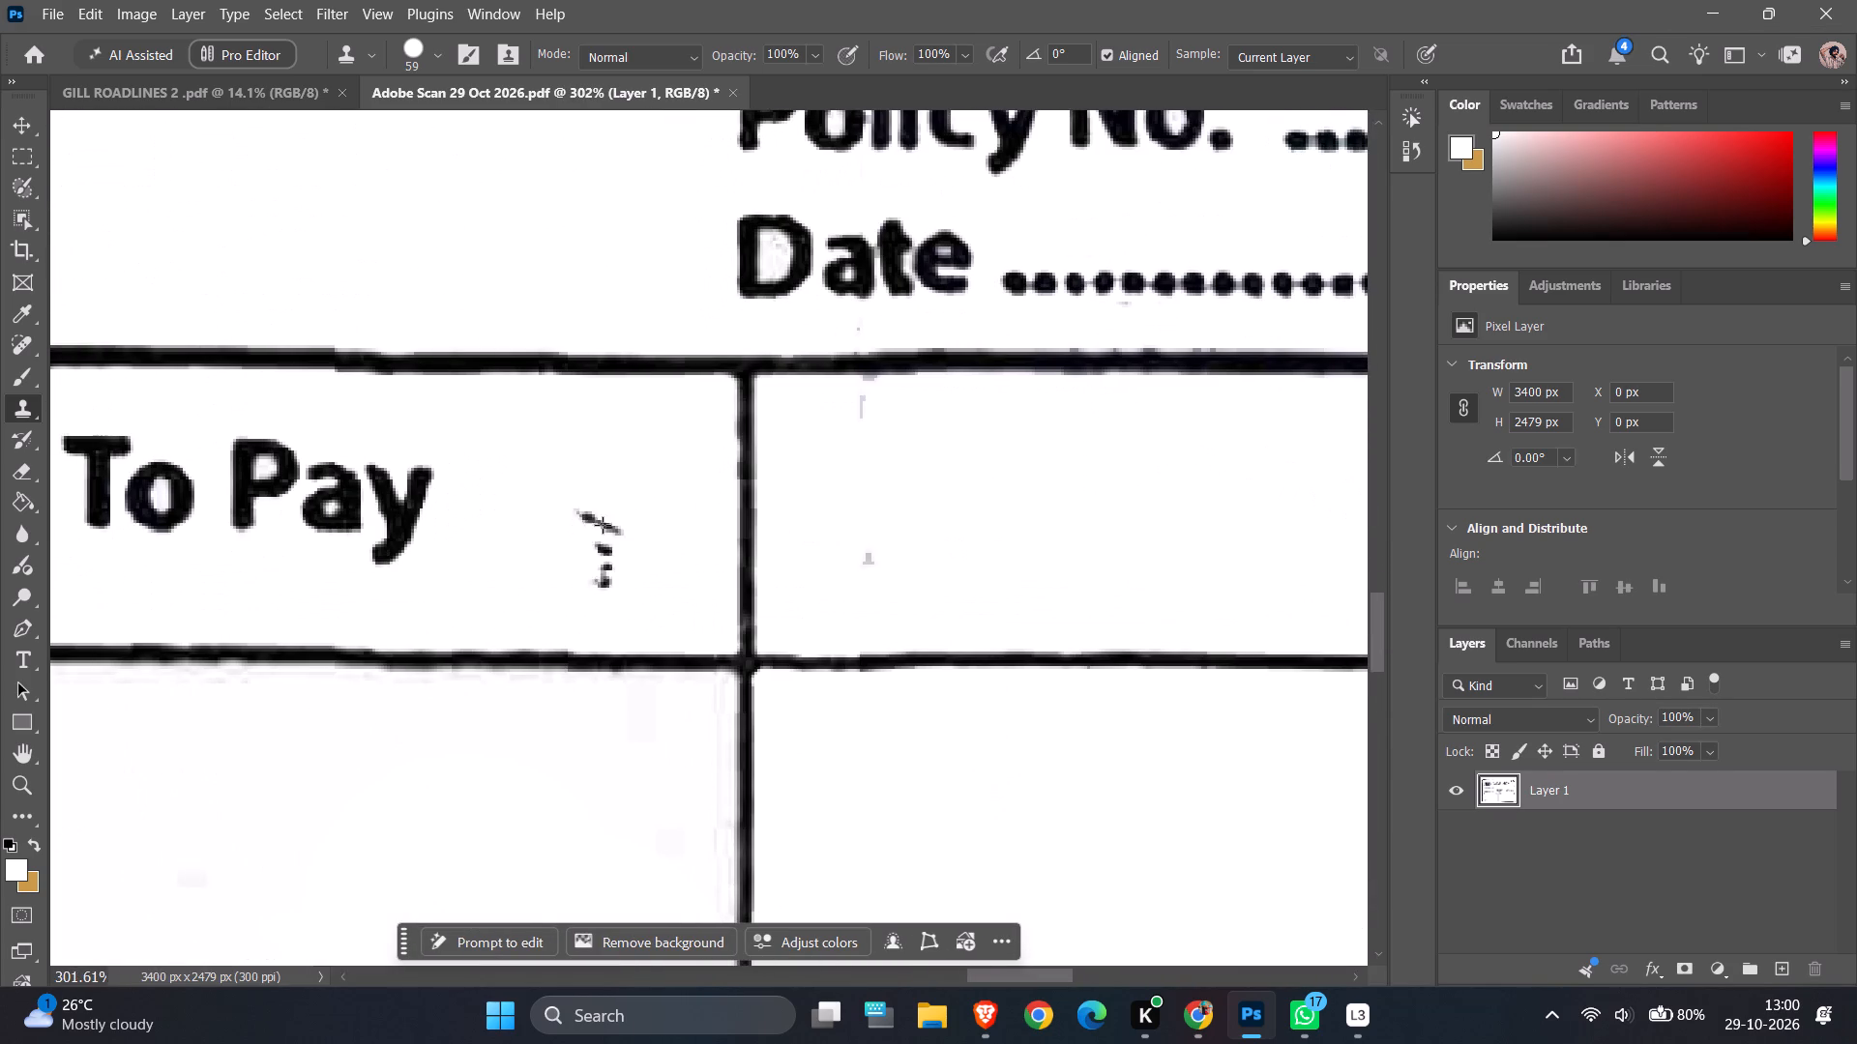
ctrl+alt+scroll(603, 525, down, 20)
ctrl+alt+scroll(603, 525, down, 9)
ctrl+scroll(575, 572, up, 3)
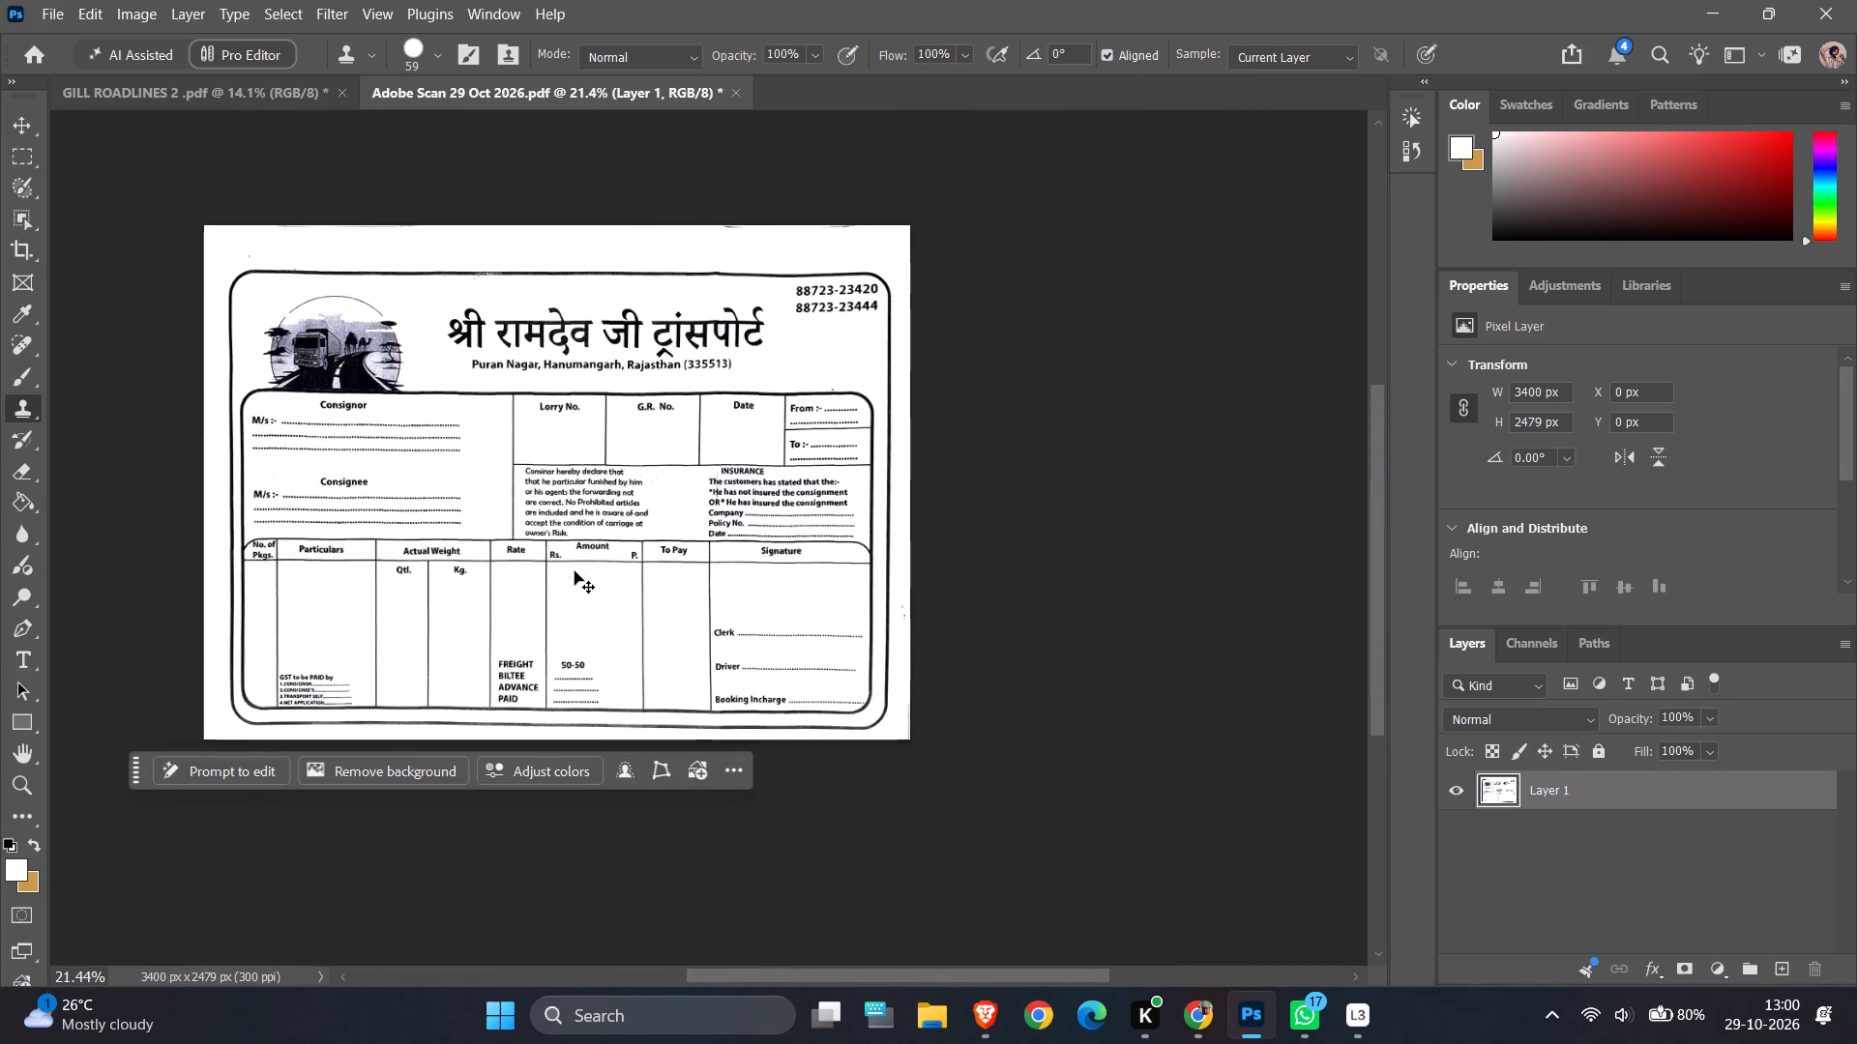
Clone white background over the stray dot just above the inner frame line over the From box.
ctrl+scroll(575, 571, up, 15)
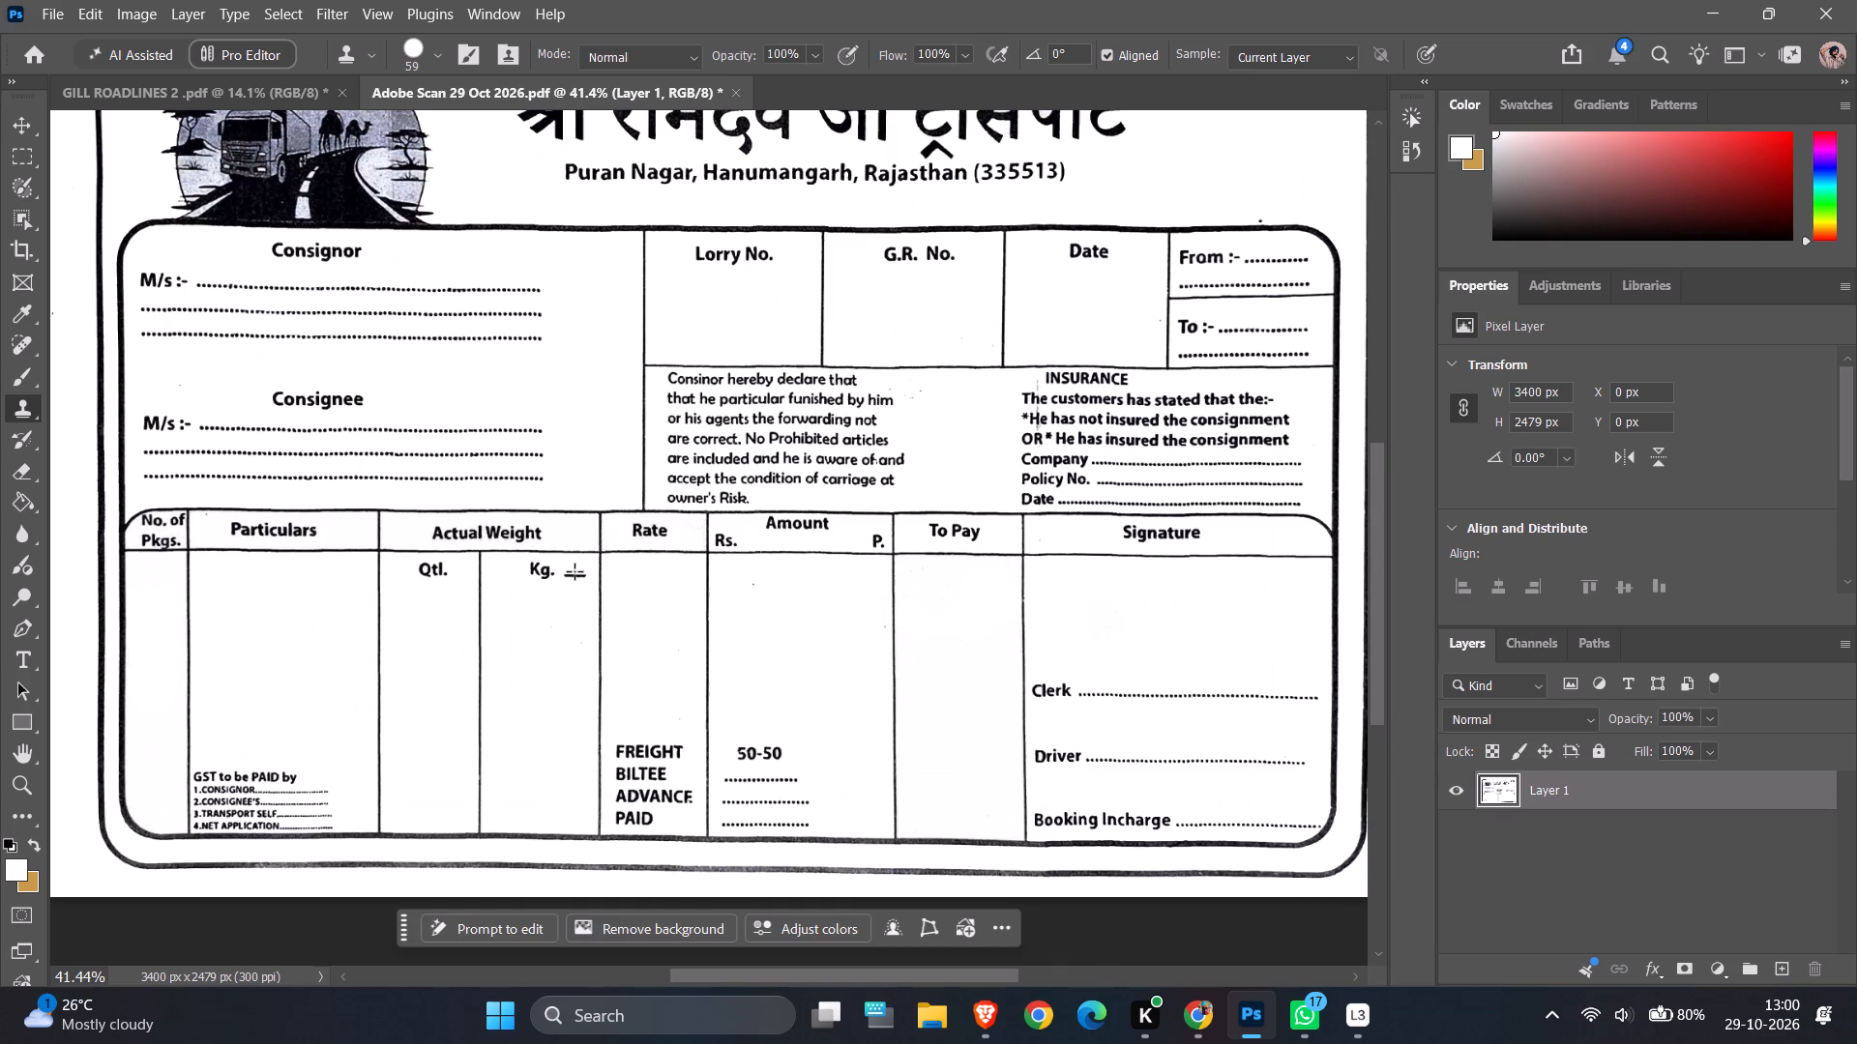
scroll(575, 568, up, 3)
scroll(1199, 149, up, 8)
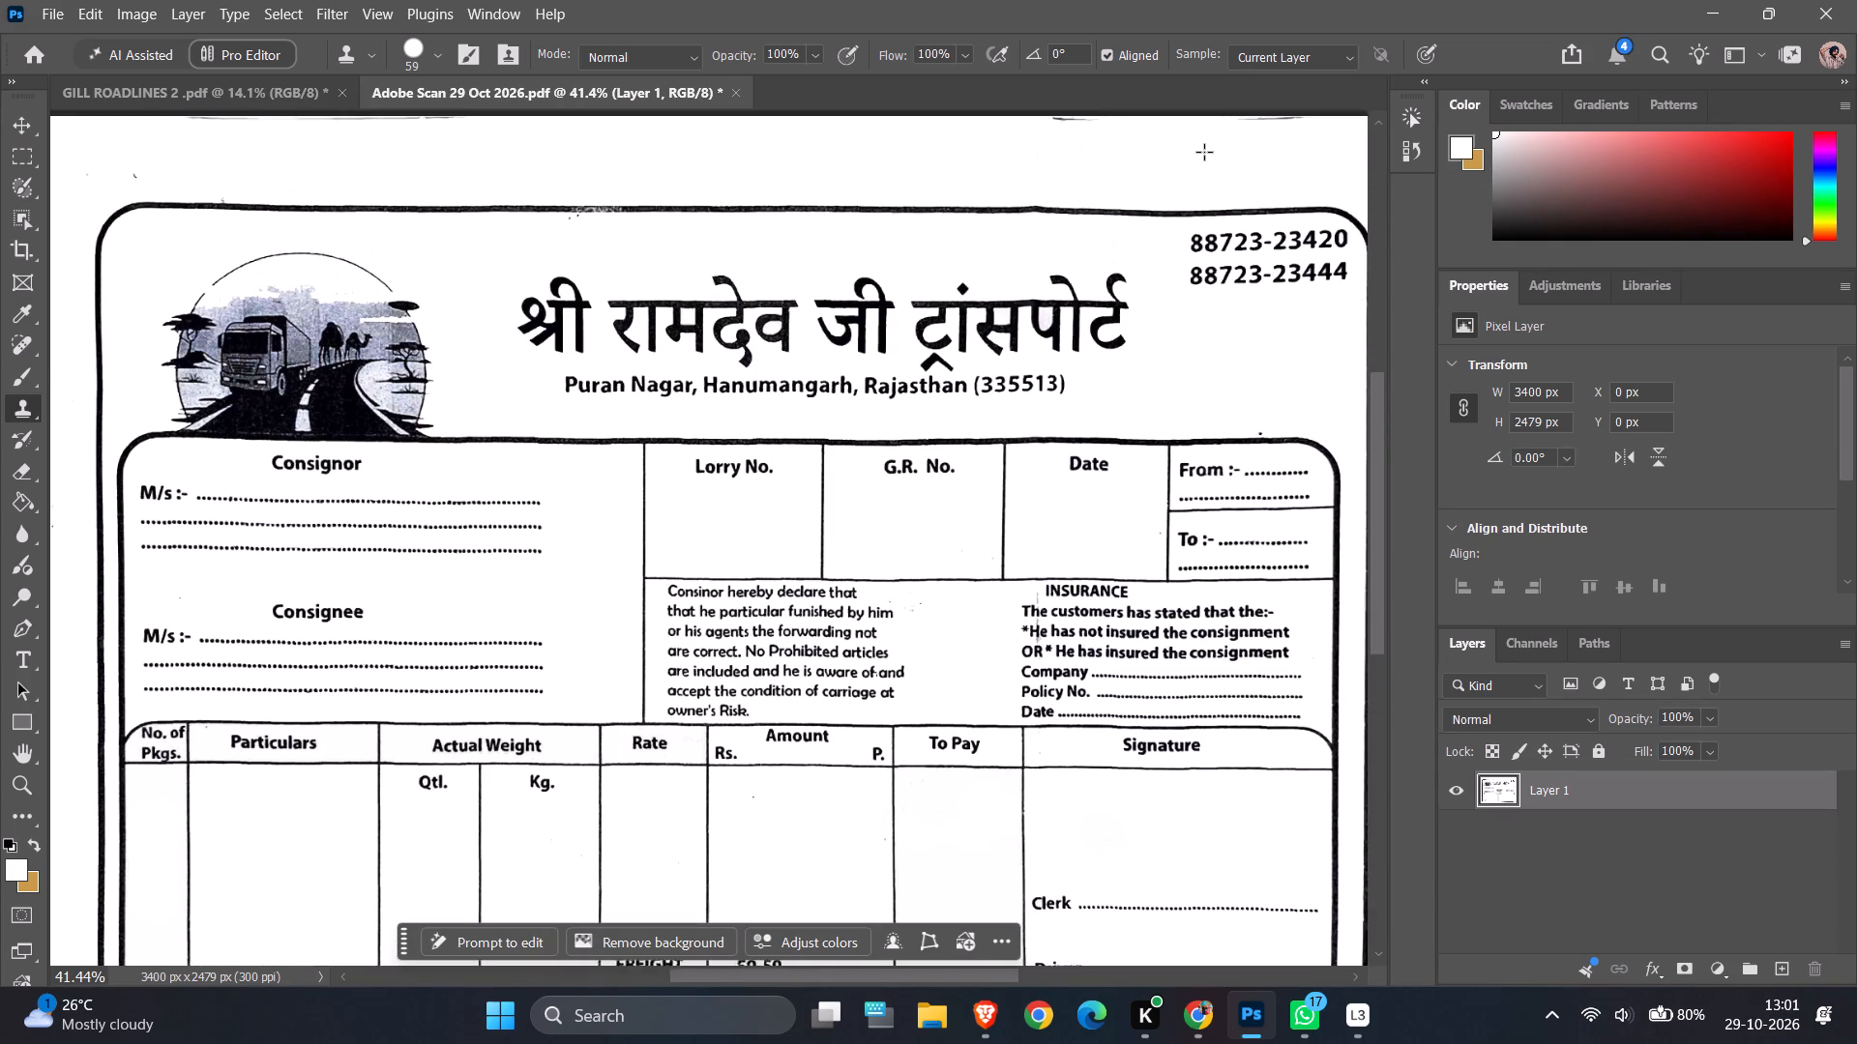
scroll(1204, 152, up, 1)
ctrl+scroll(1211, 218, down, 1)
ctrl+alt+scroll(1270, 340, up, 12)
ctrl+scroll(1314, 481, up, 1)
ctrl+scroll(1074, 453, down, 13)
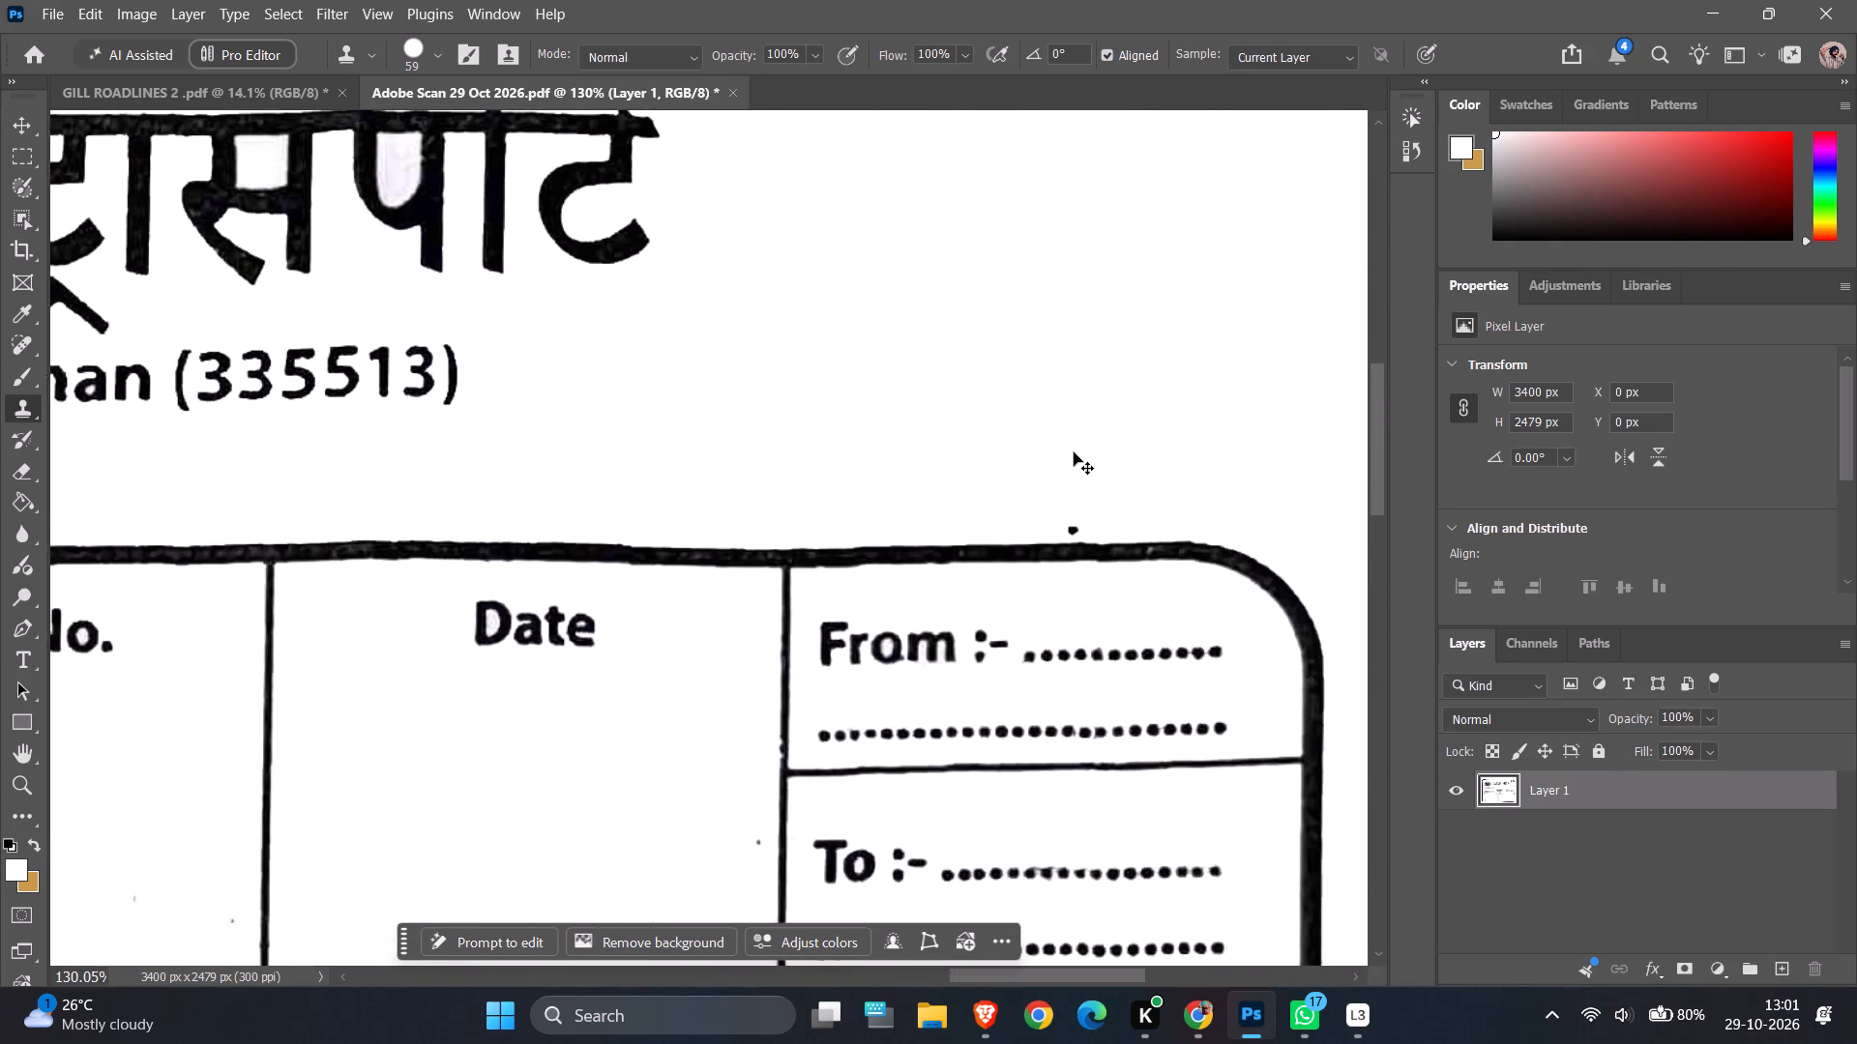
ctrl+scroll(1074, 452, down, 1)
ctrl+alt+scroll(1101, 447, up, 6)
click(1022, 540)
ctrl+alt+scroll(1022, 540, down, 2)
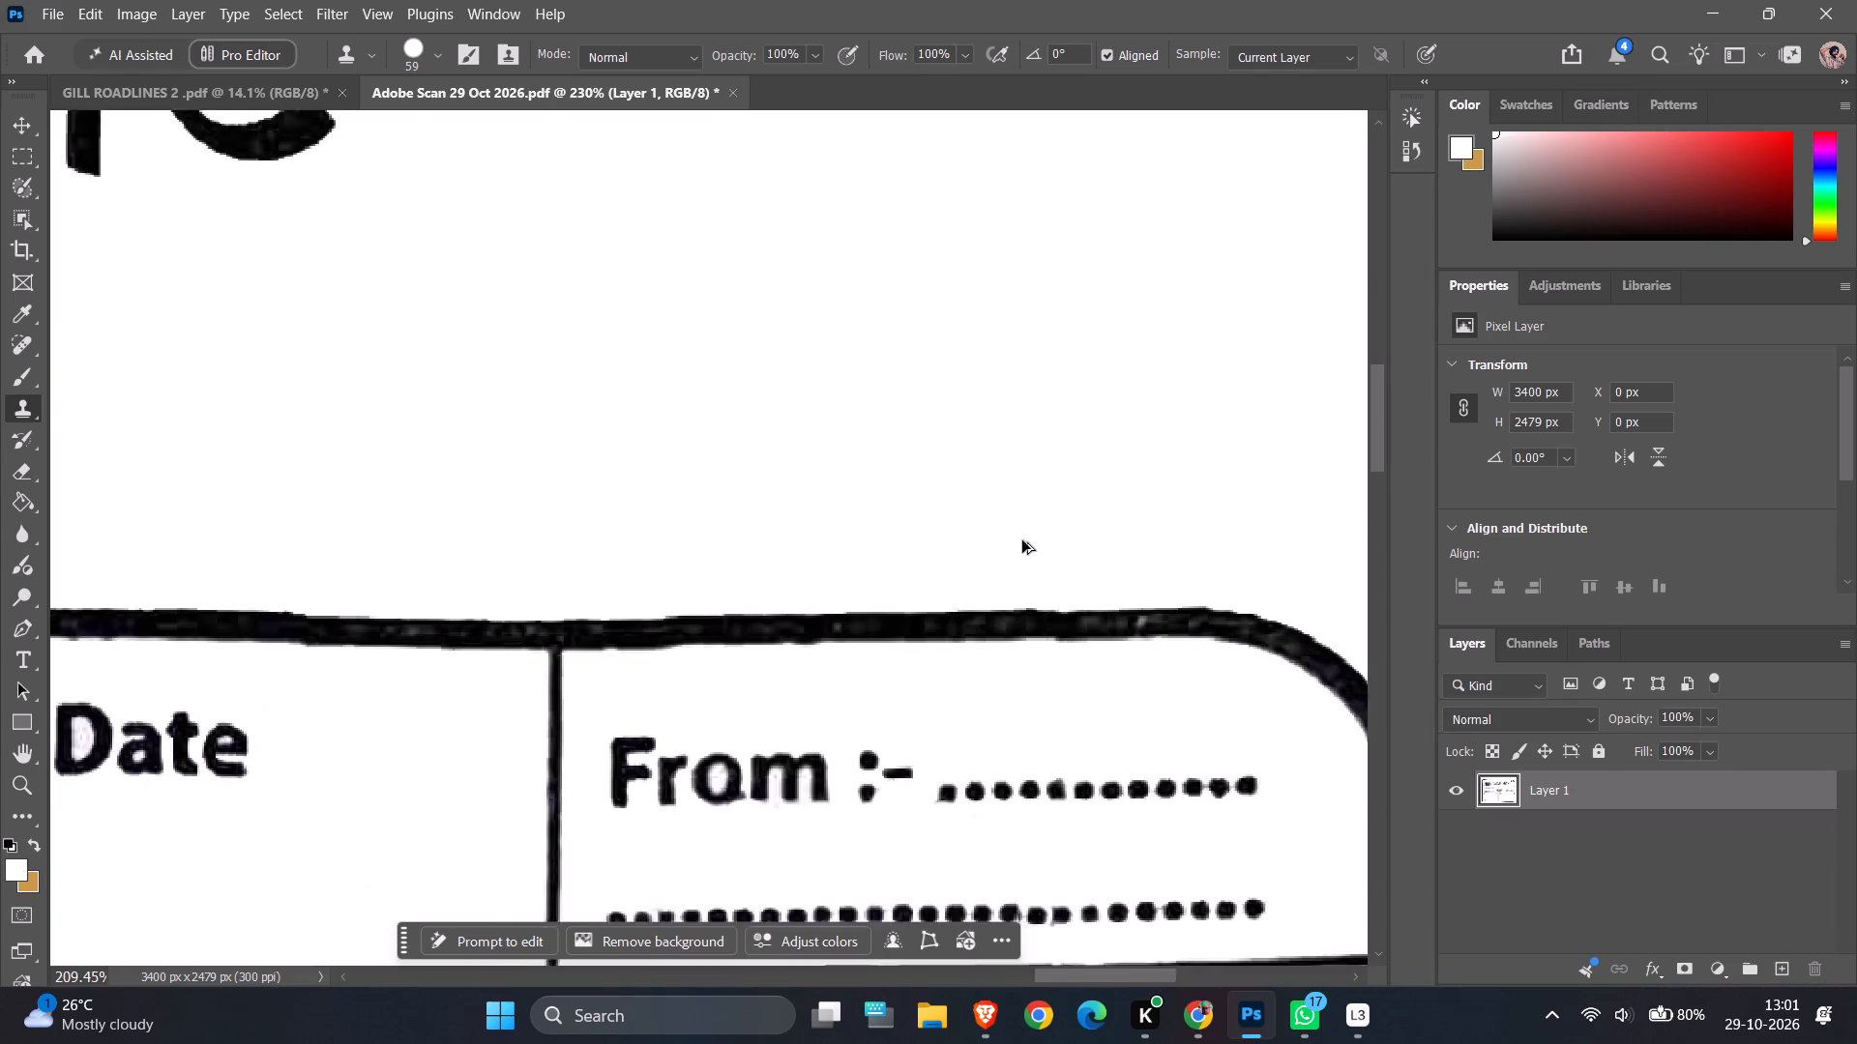
Clone white background over the dark streaks along the page's top edge, from above the title towards the phone numbers.
ctrl+alt+scroll(1022, 540, down, 15)
ctrl+scroll(656, 536, up, 19)
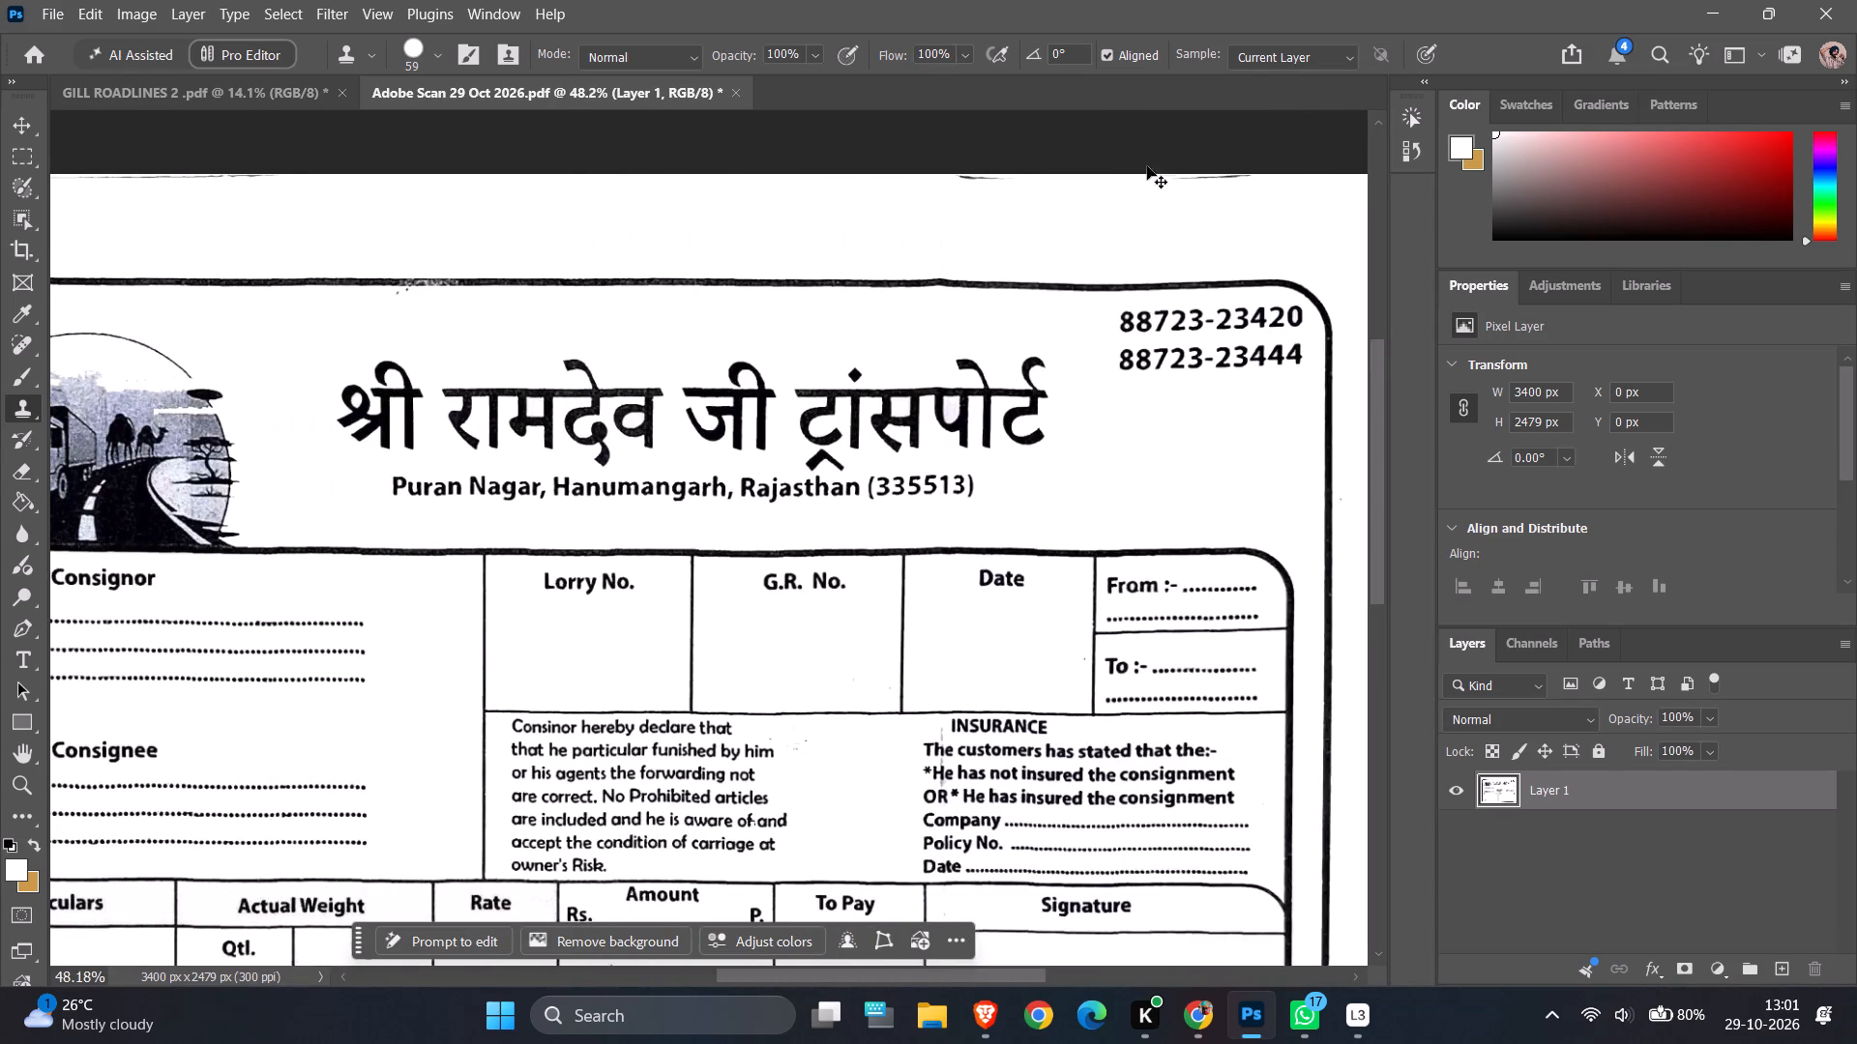
ctrl+alt+scroll(1090, 182, up, 5)
drag(887, 168, 942, 177)
click(907, 224)
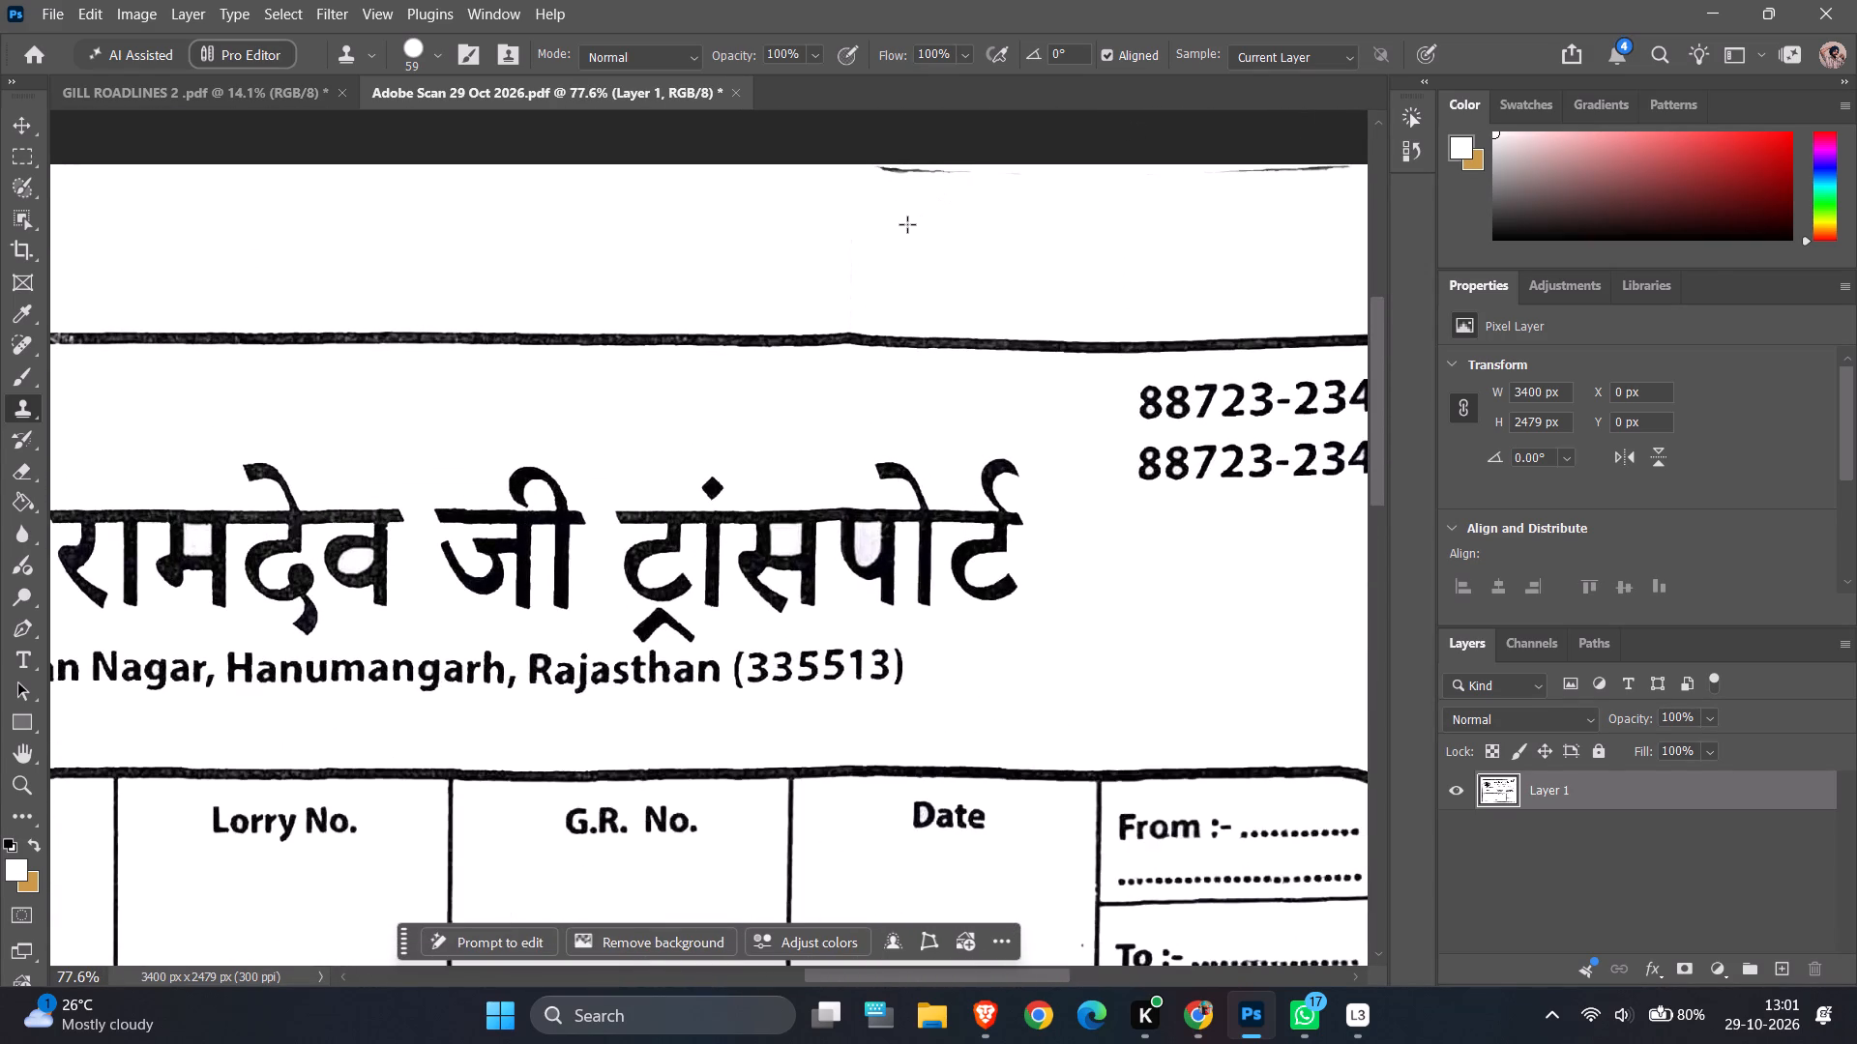
drag(766, 169, 974, 192)
alt+click(648, 222)
drag(853, 172, 1371, 174)
drag(1371, 174, 1407, 174)
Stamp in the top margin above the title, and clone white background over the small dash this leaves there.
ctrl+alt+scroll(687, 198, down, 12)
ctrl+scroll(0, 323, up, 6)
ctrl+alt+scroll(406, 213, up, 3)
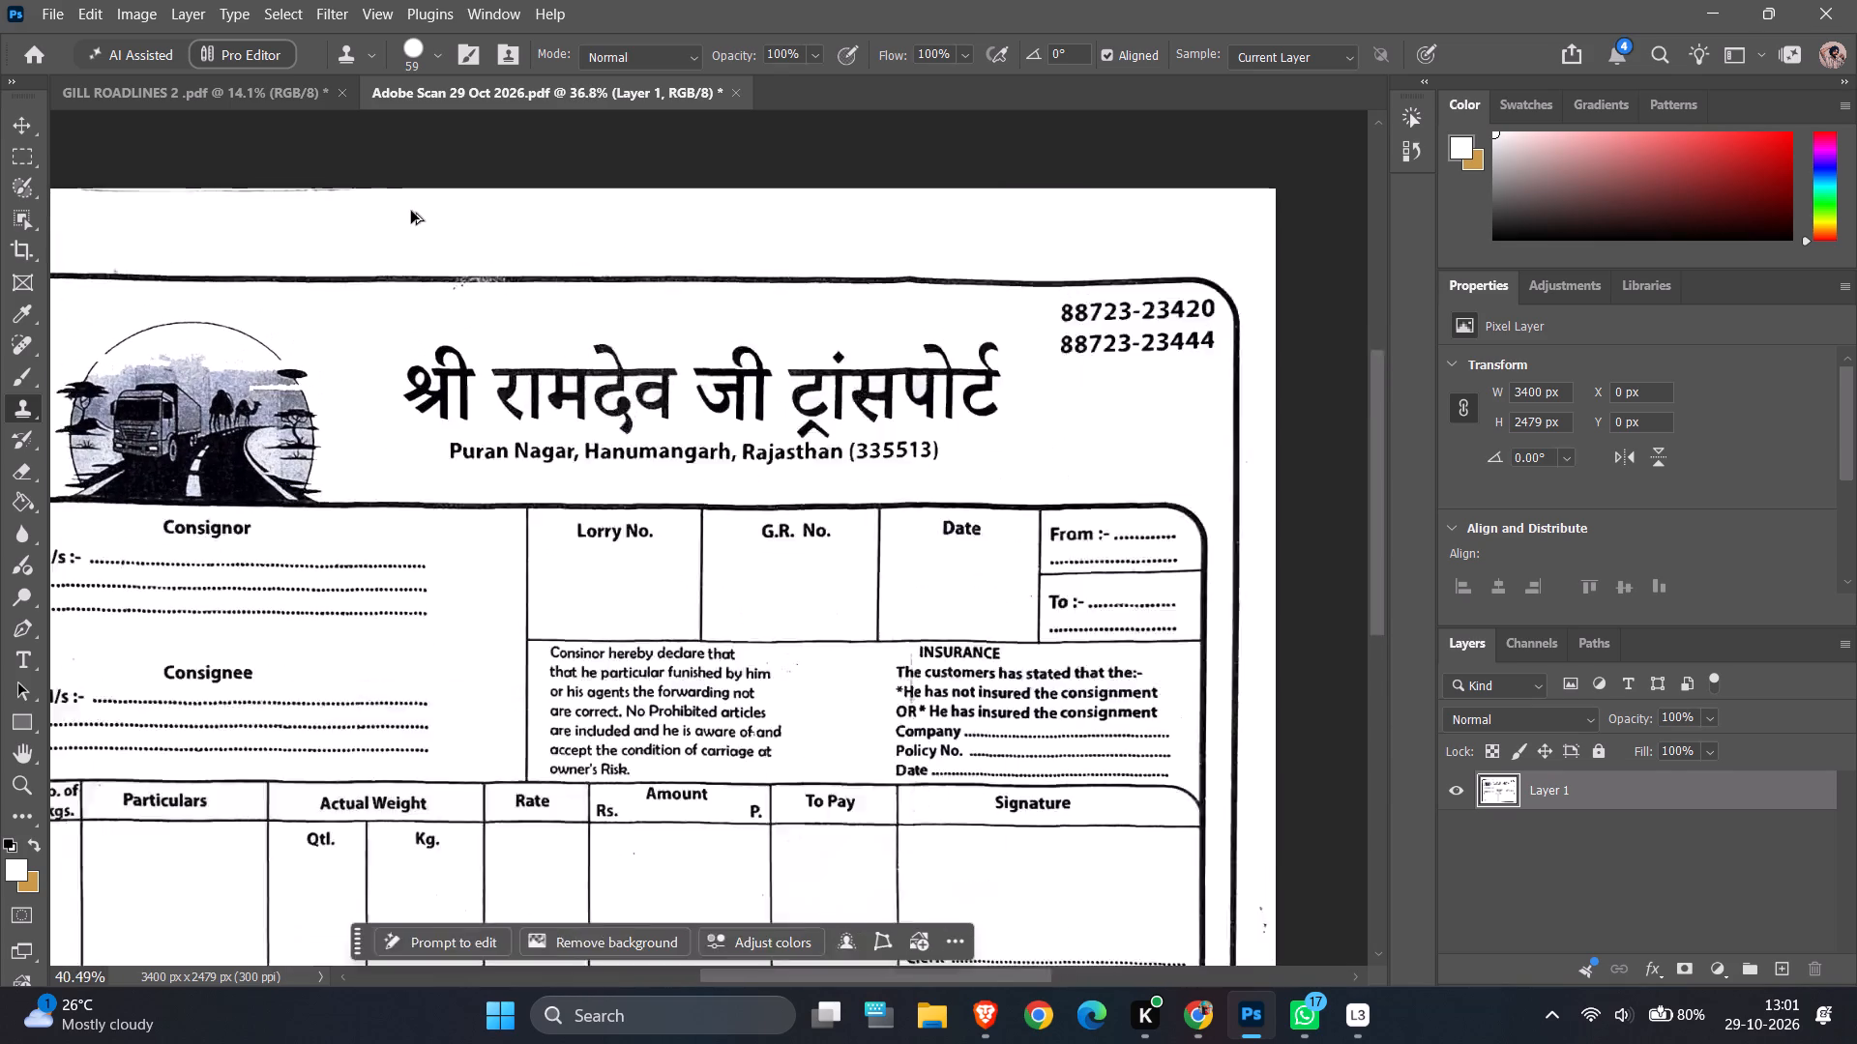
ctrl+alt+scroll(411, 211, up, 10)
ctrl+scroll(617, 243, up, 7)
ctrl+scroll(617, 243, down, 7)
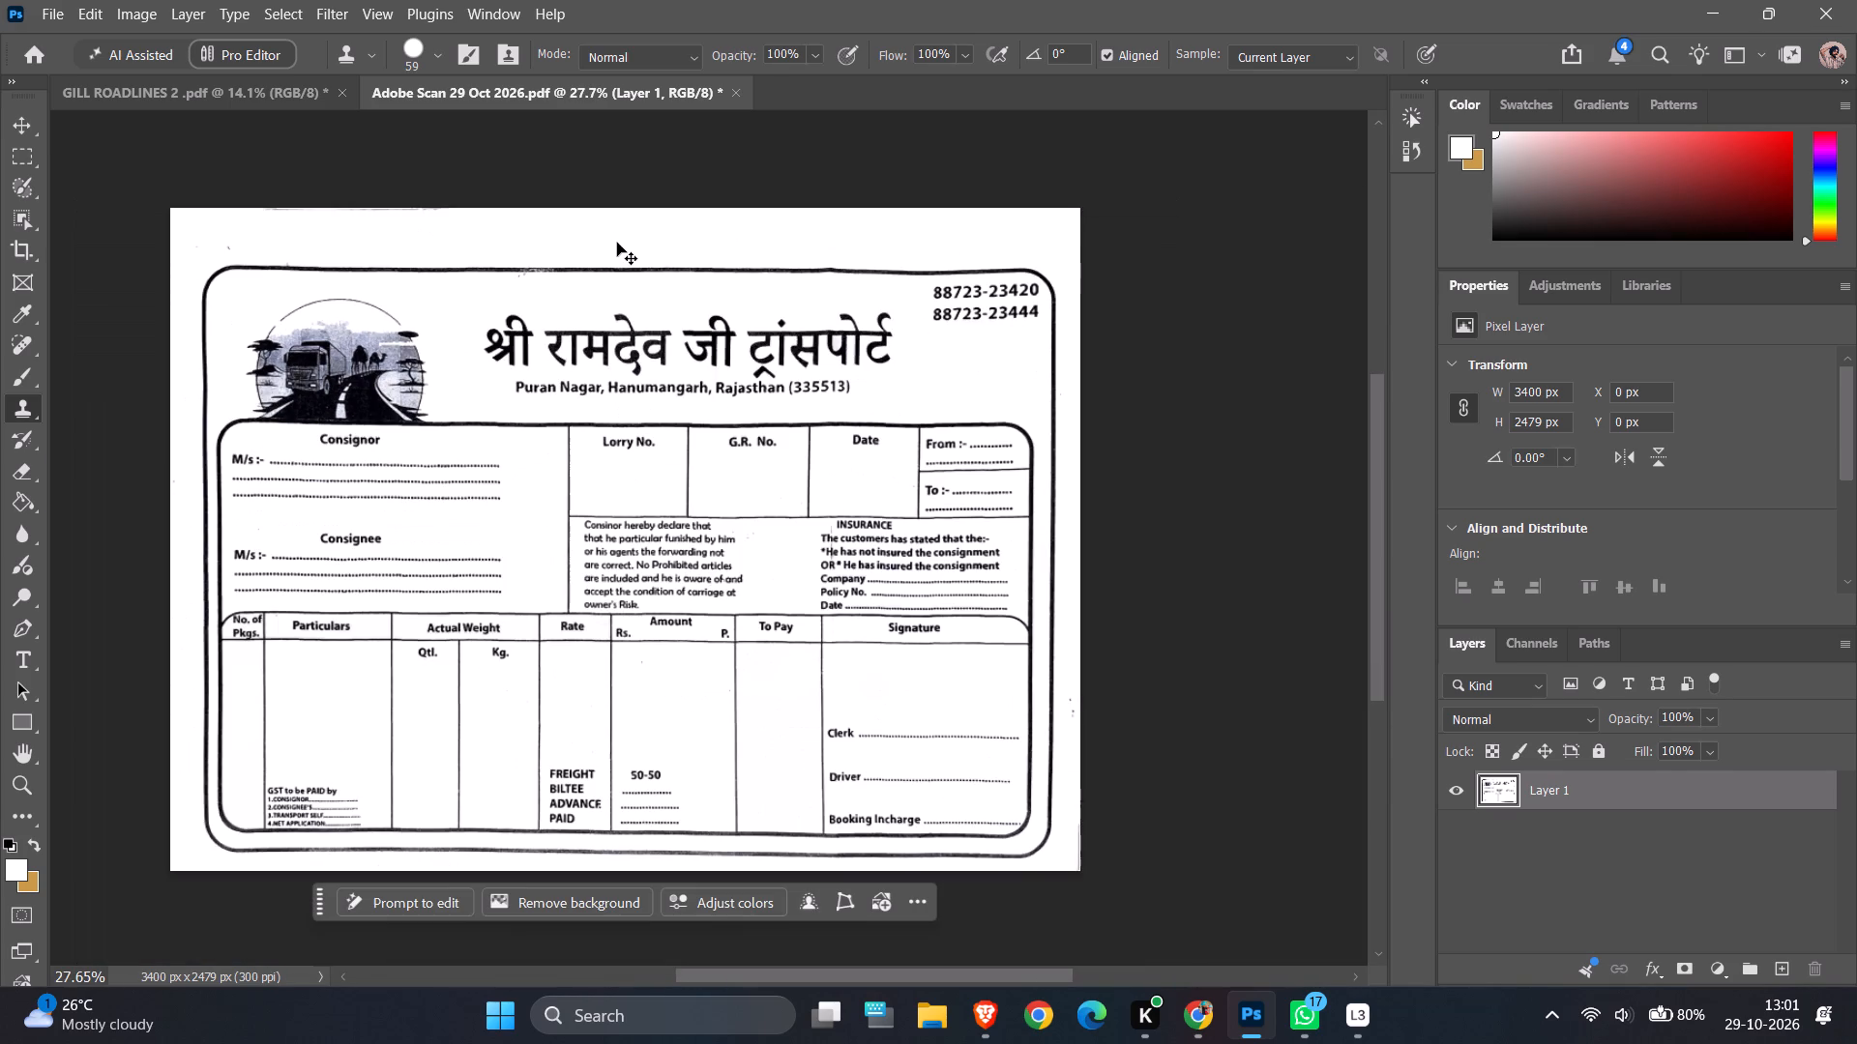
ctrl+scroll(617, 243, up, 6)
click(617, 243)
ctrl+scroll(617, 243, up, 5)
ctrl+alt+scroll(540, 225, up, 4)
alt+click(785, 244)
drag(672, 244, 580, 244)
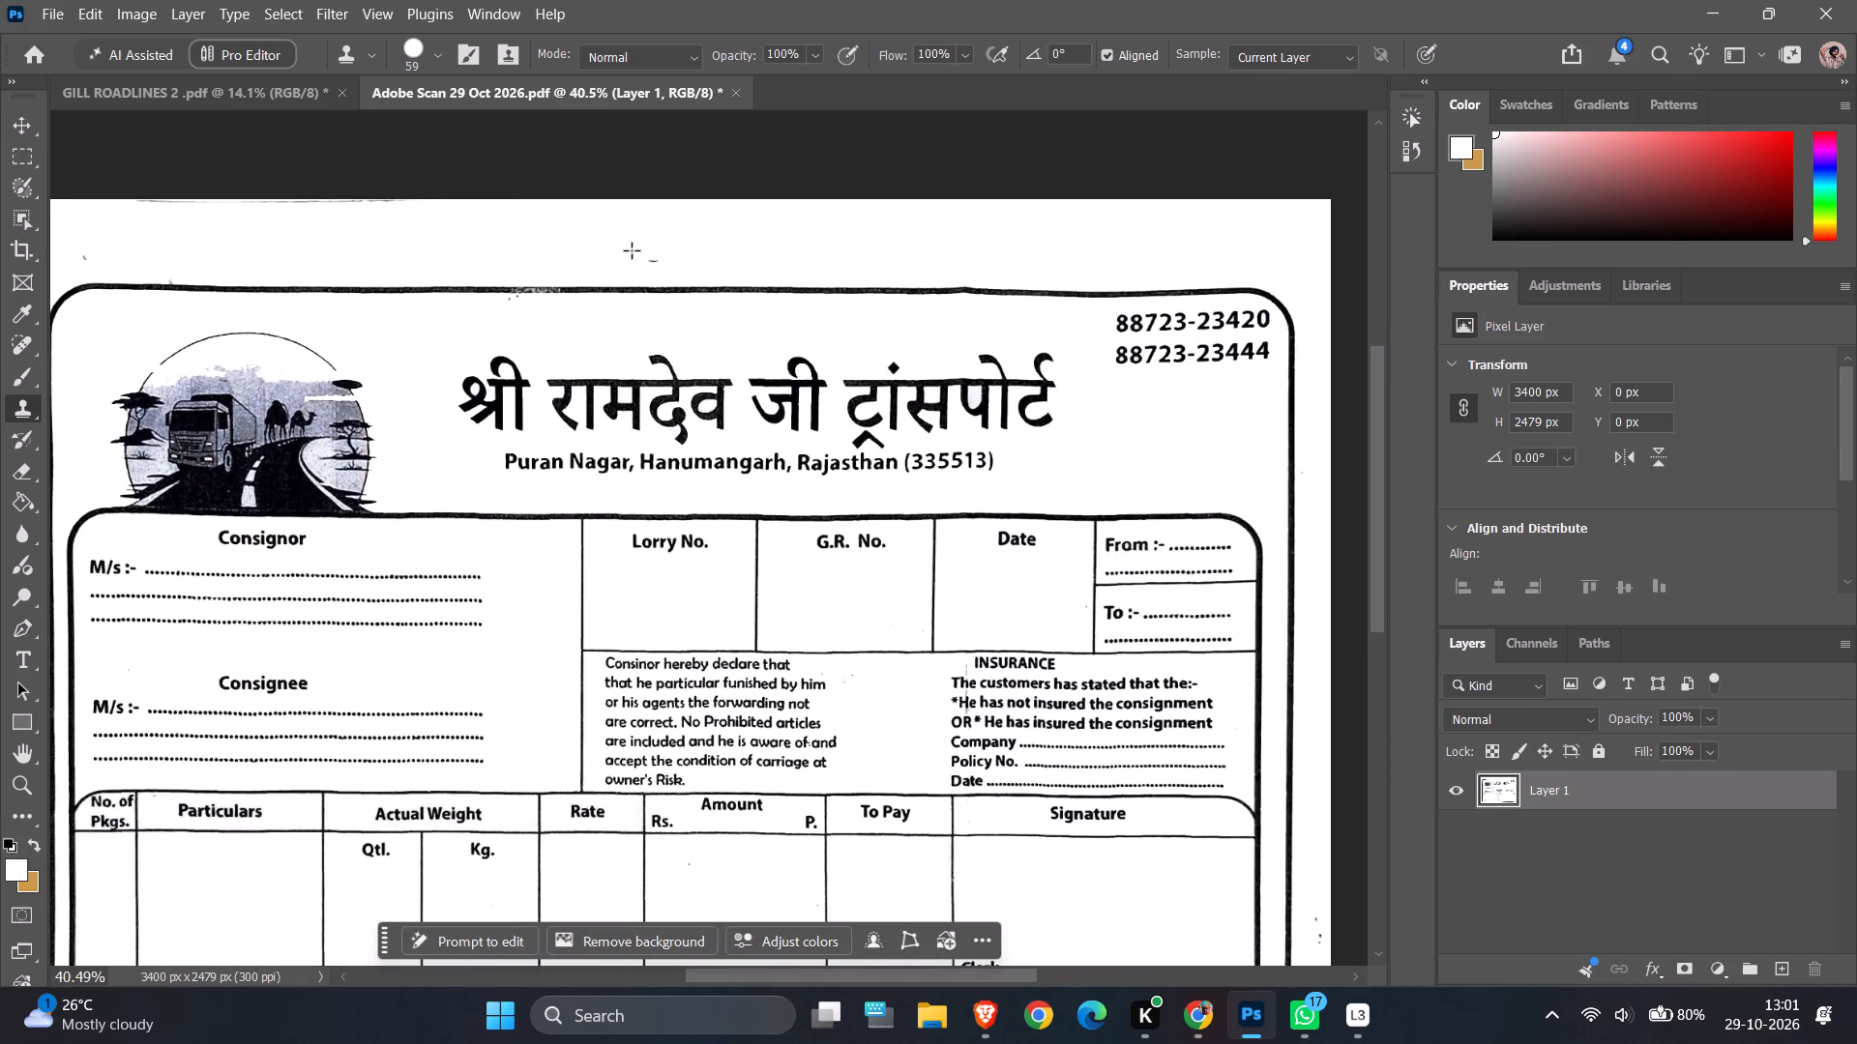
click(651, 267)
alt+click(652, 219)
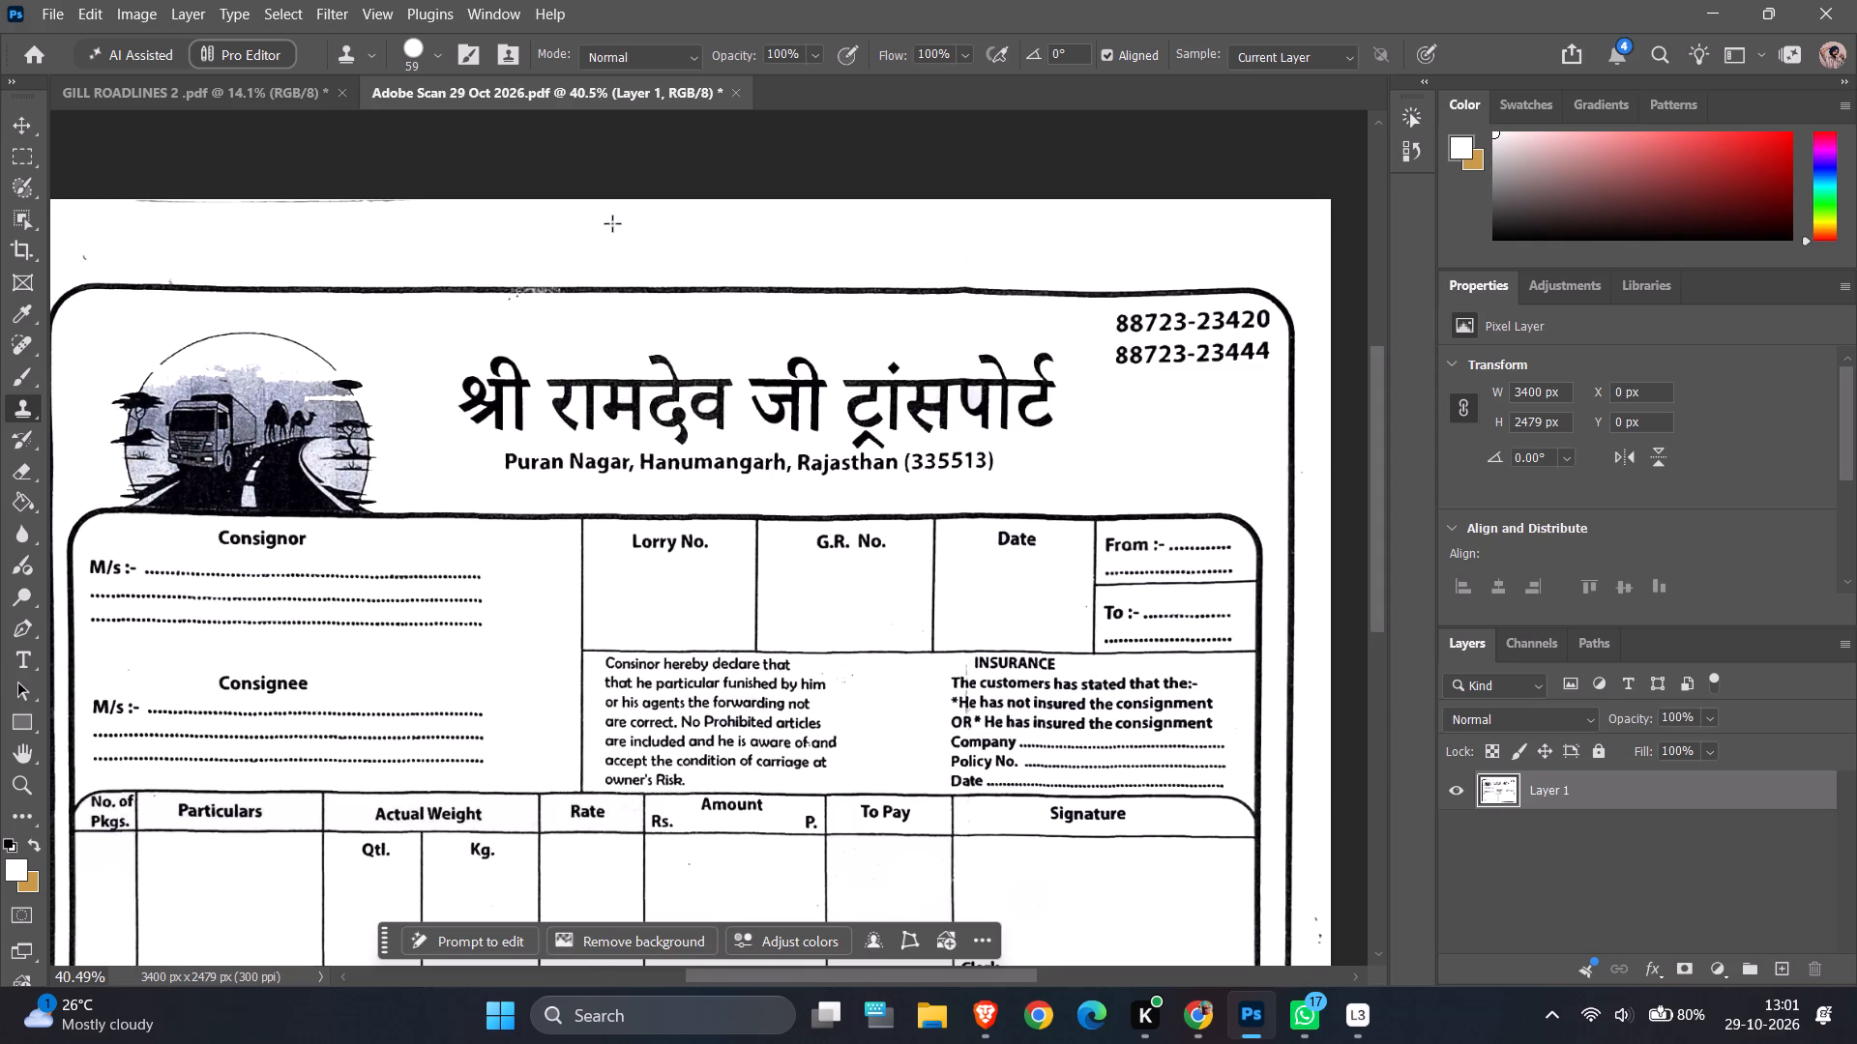
Clone white background over the remaining dark streaks along the page's top edge above the truck logo.
drag(612, 223, 229, 160)
alt+click(614, 239)
drag(529, 241, 284, 170)
drag(529, 221, 411, 213)
drag(411, 213, 164, 189)
ctrl+alt+scroll(363, 211, up, 5)
ctrl+alt+scroll(363, 211, down, 5)
ctrl+scroll(443, 192, up, 9)
ctrl+alt+scroll(682, 238, up, 6)
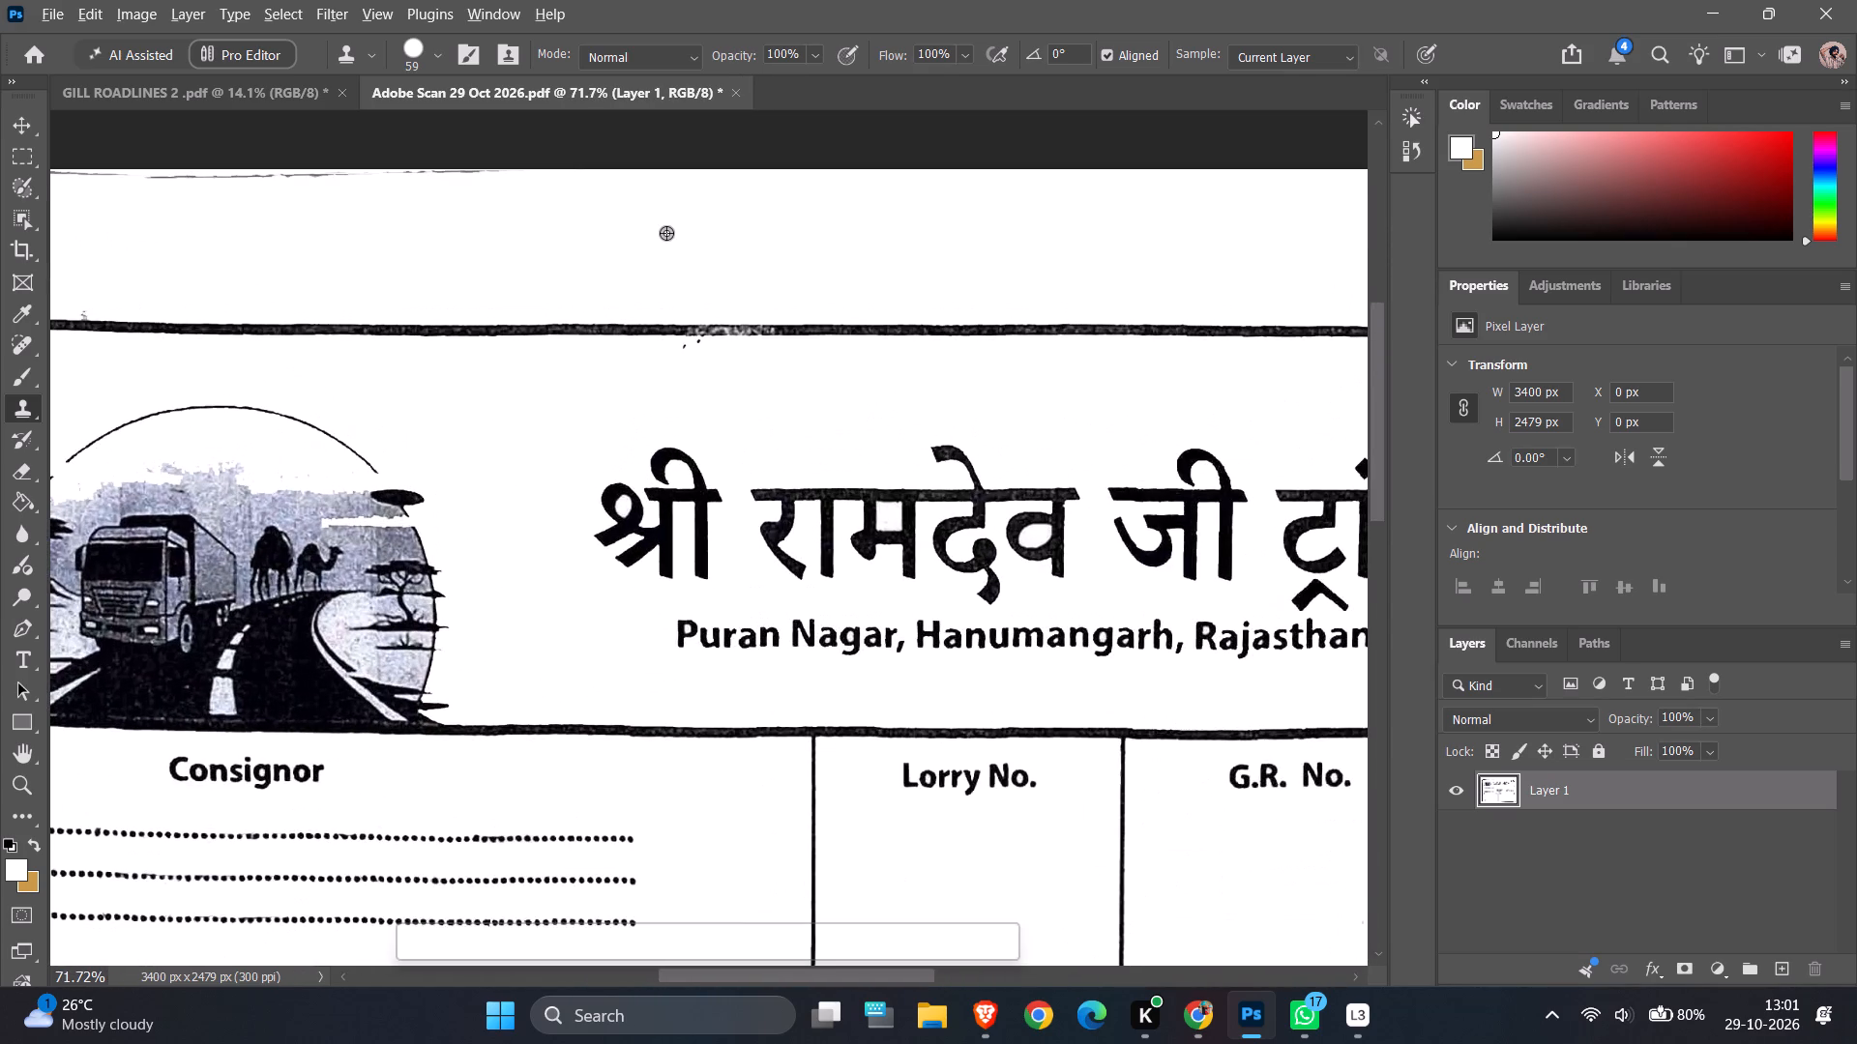
alt+click(666, 233)
drag(662, 198, 122, 174)
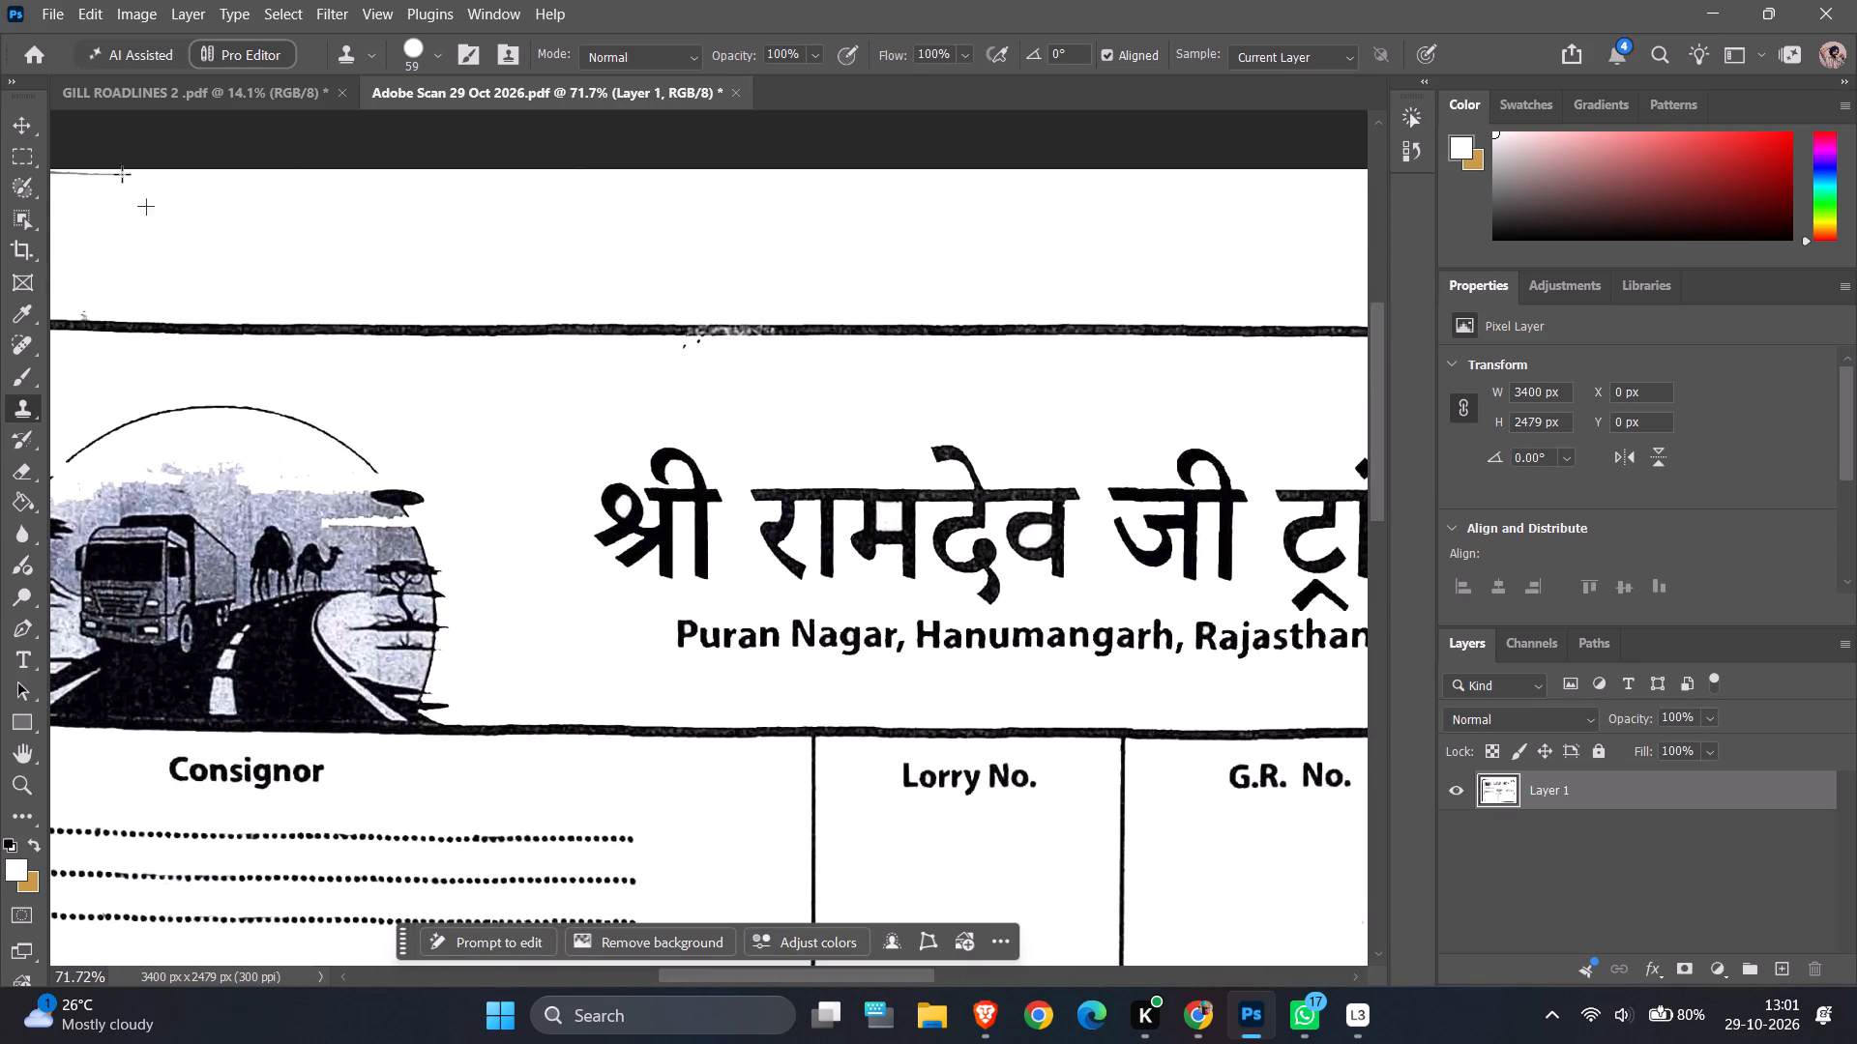
drag(122, 174, 16, 175)
With the Clone Stamp brush at 83 px, copy solid line over the faded patch in the outer frame's top line.
ctrl+alt+scroll(1379, 295, up, 5)
ctrl+alt+scroll(813, 364, up, 4)
ctrl+alt+scroll(490, 420, up, 3)
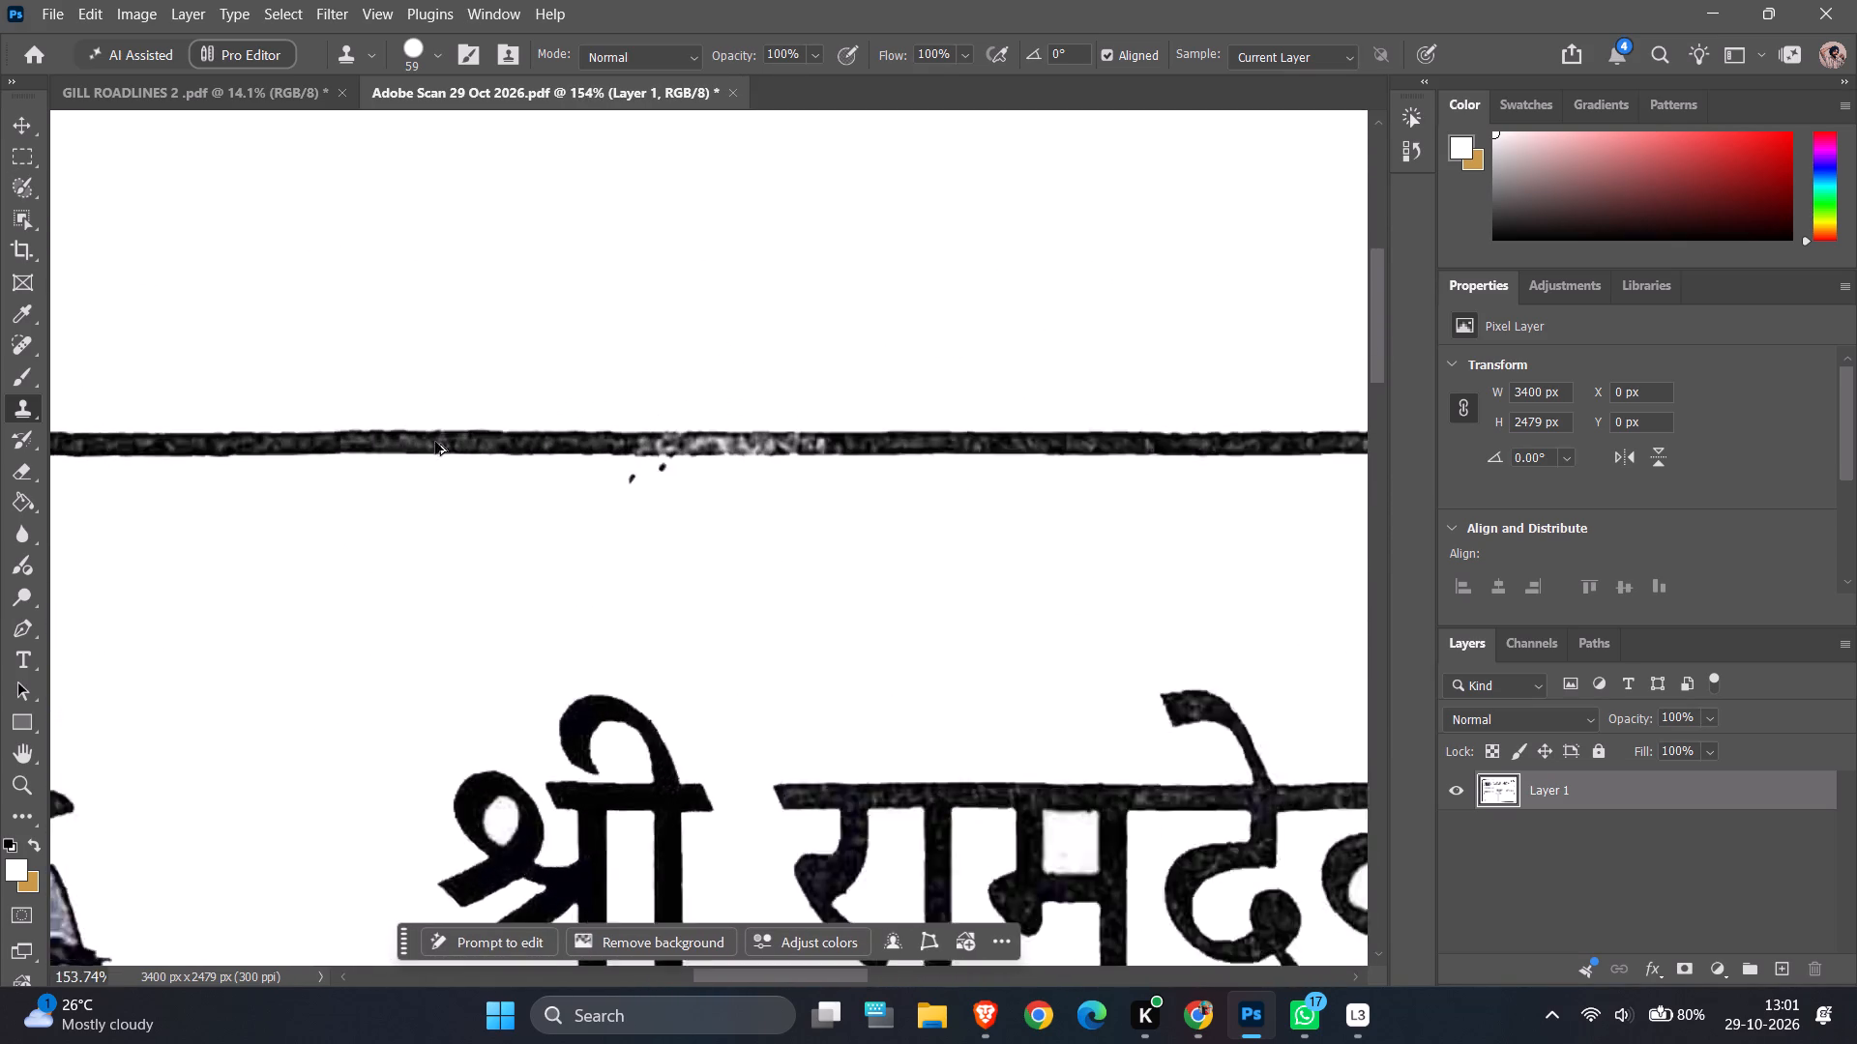
ctrl+alt+scroll(435, 442, up, 1)
ctrl+alt+scroll(286, 433, down, 6)
right_click(326, 296)
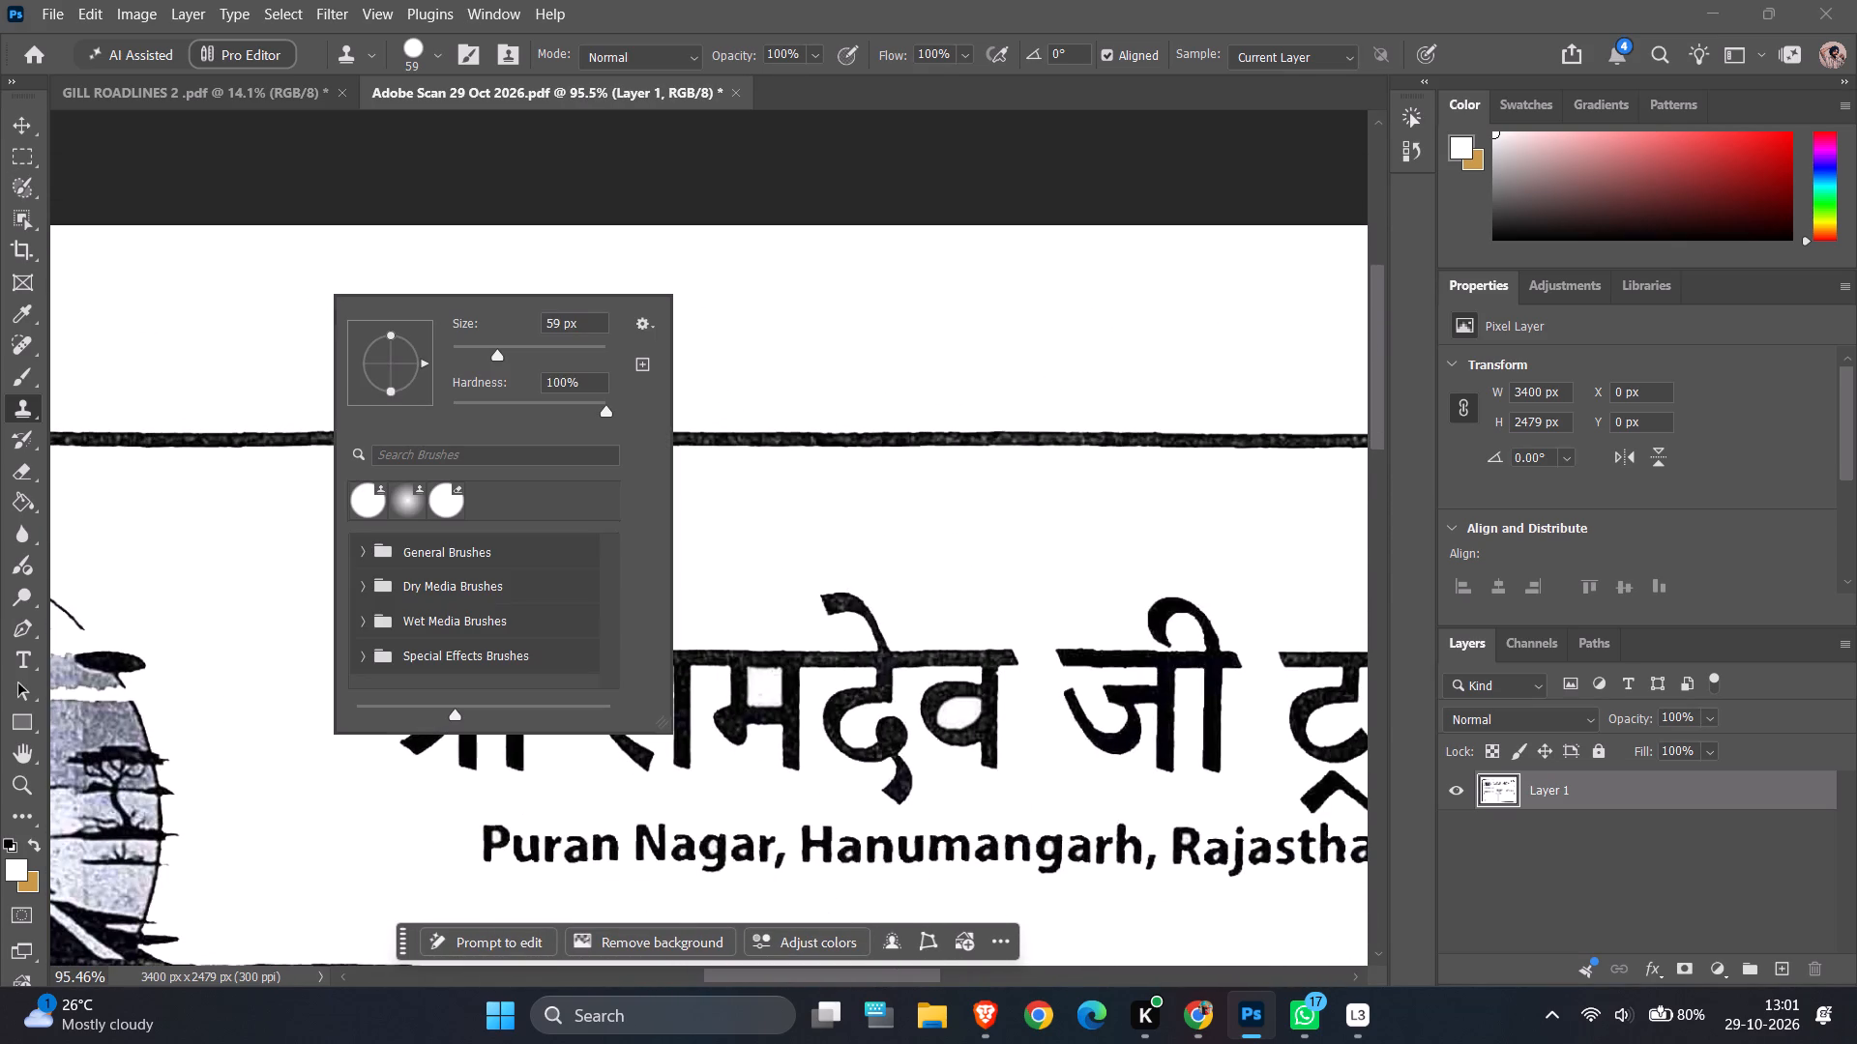
drag(494, 358, 516, 364)
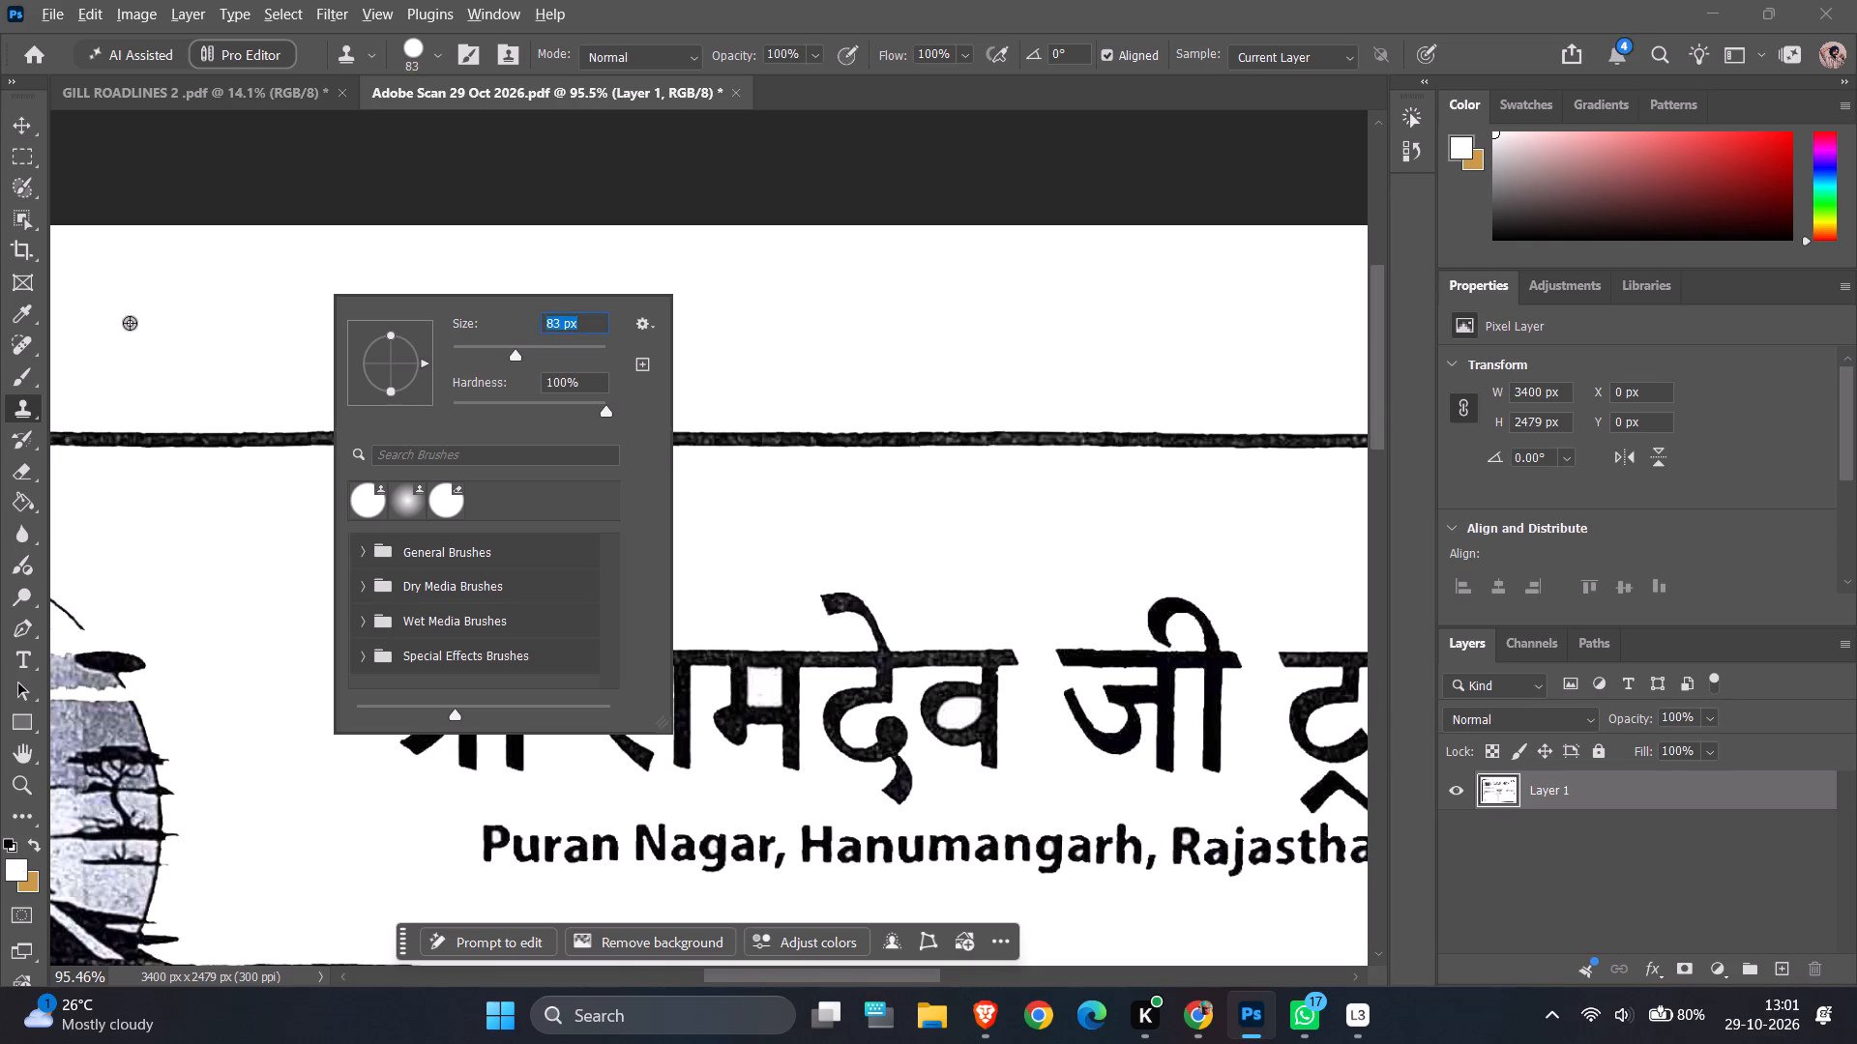
click(231, 326)
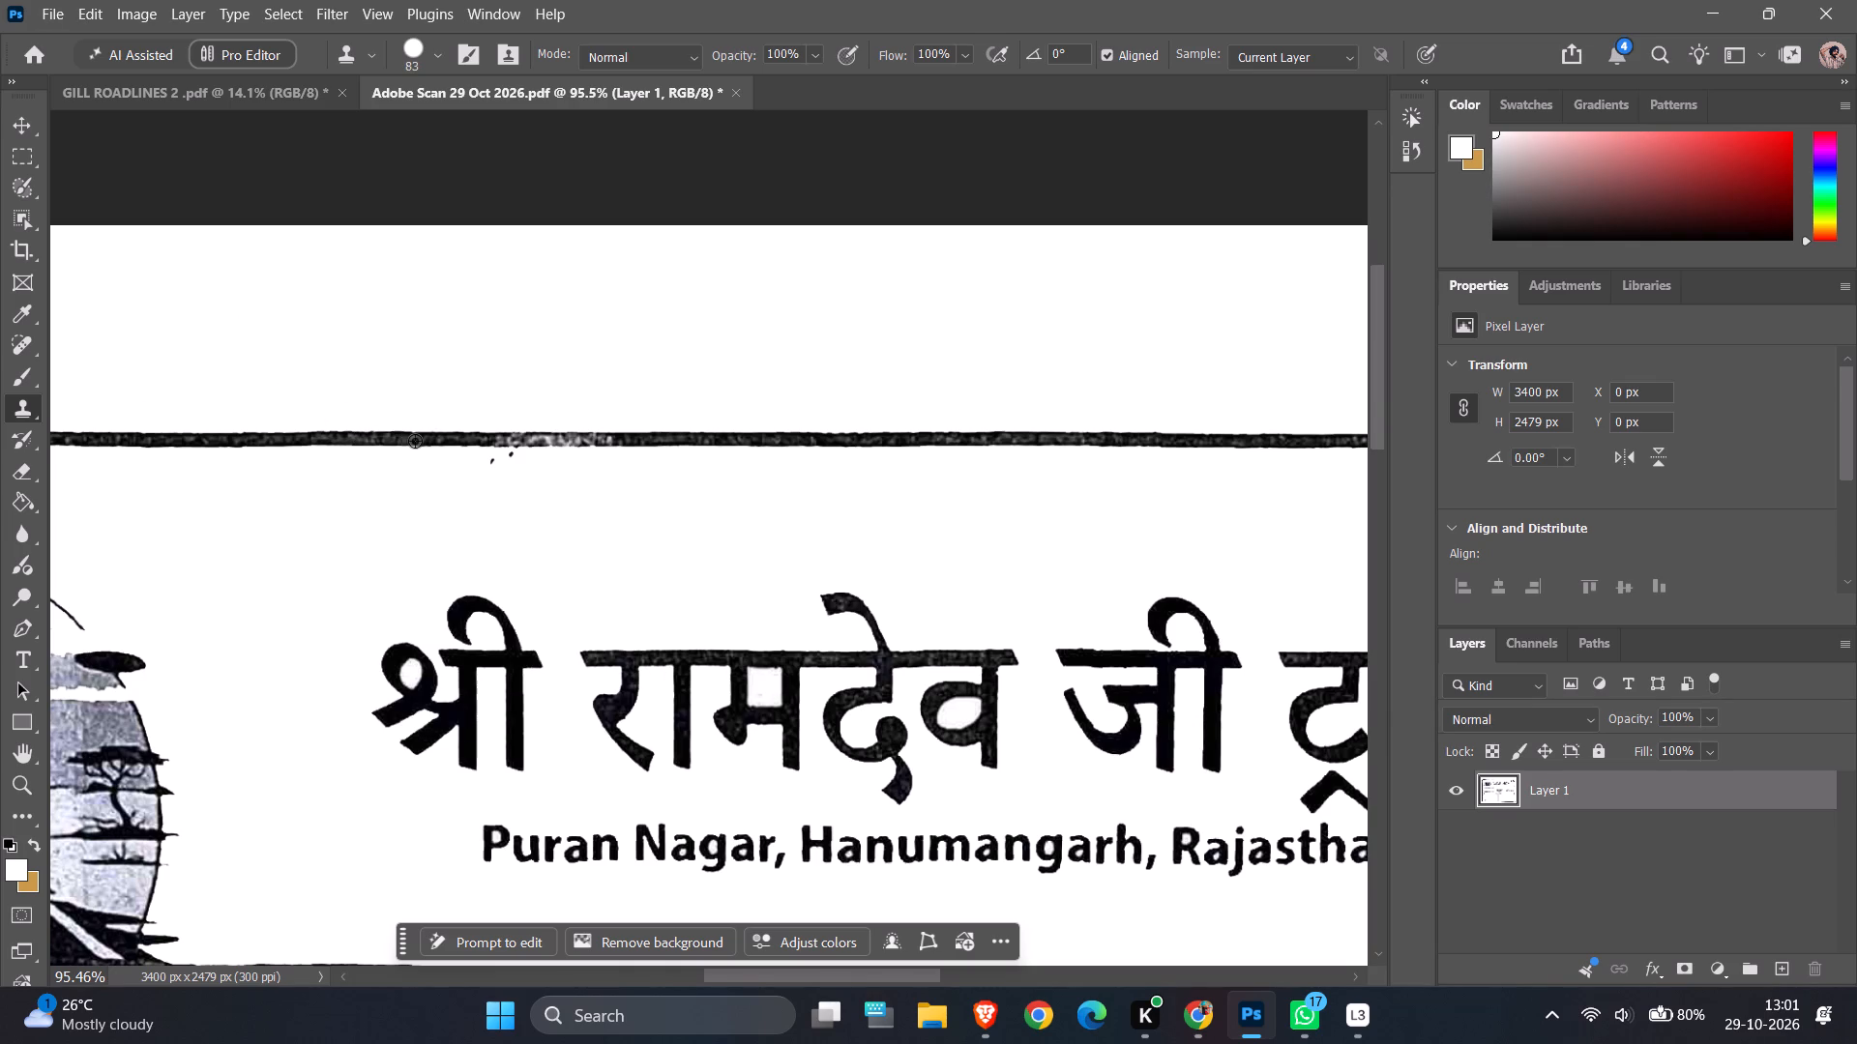
alt+click(412, 437)
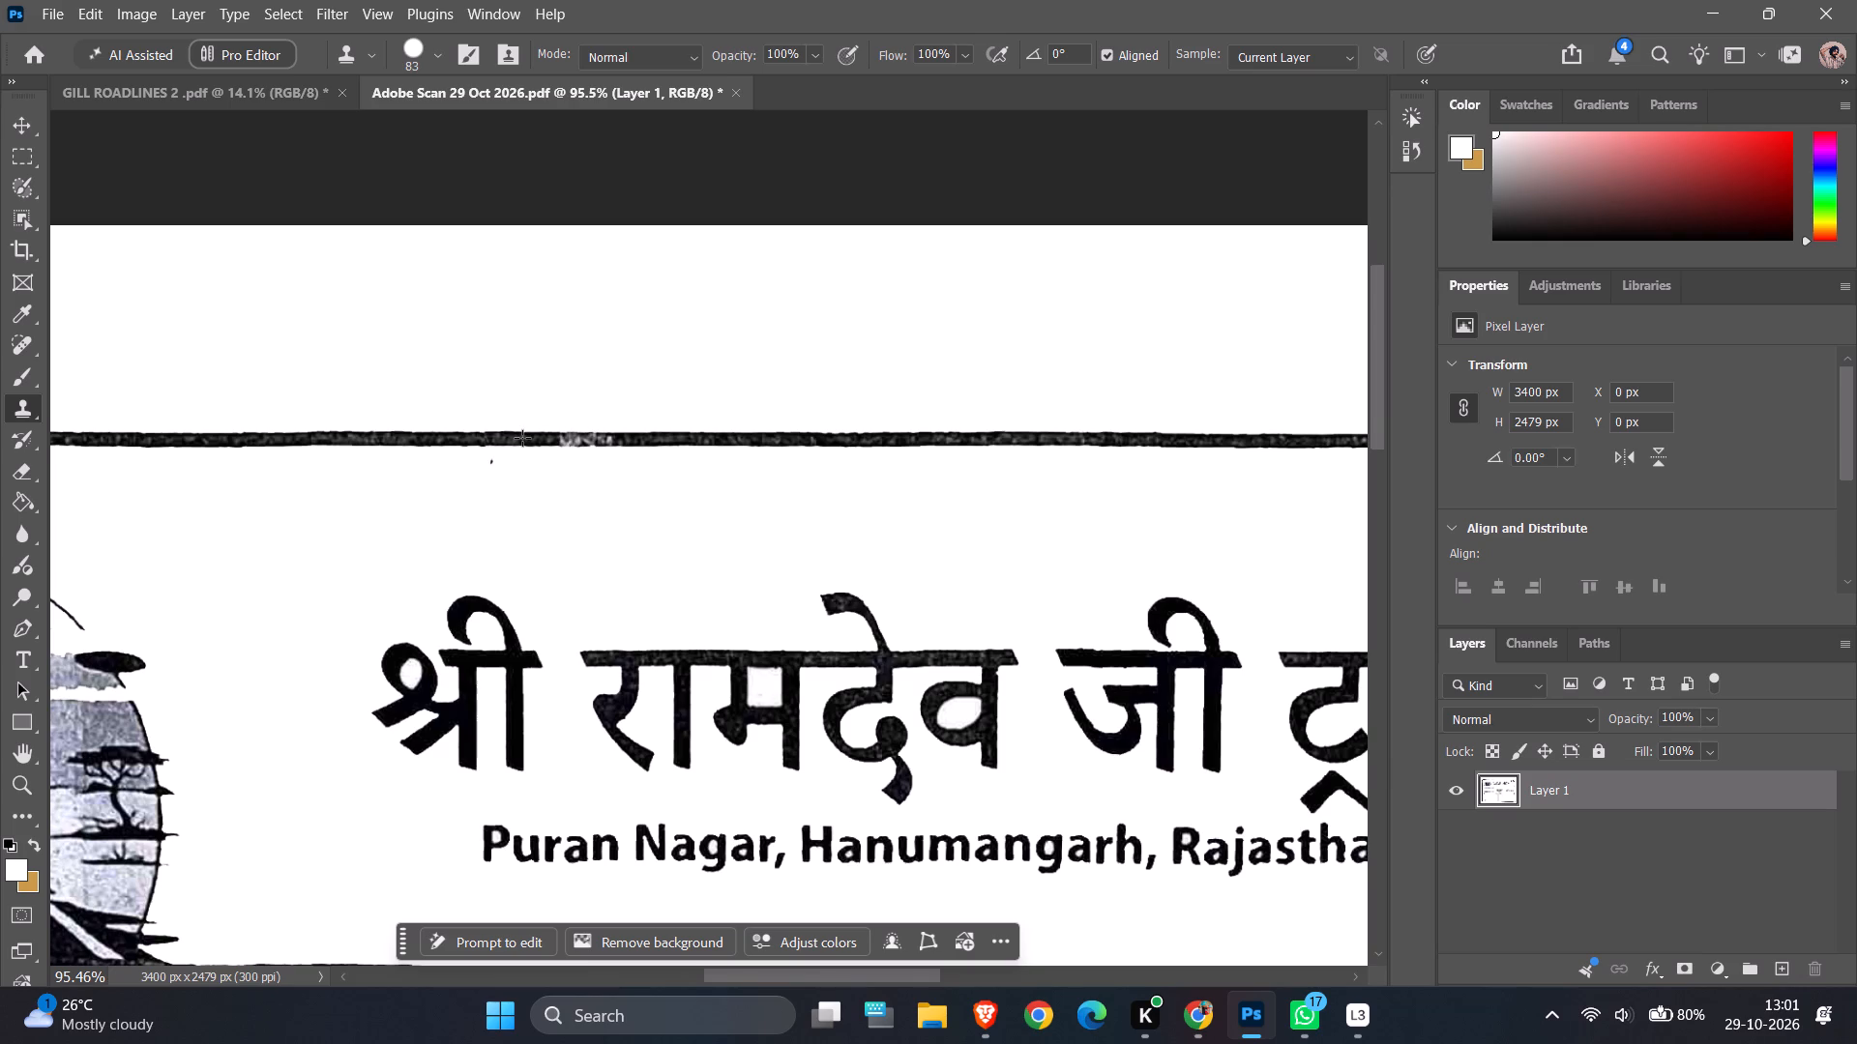
click(522, 438)
click(553, 443)
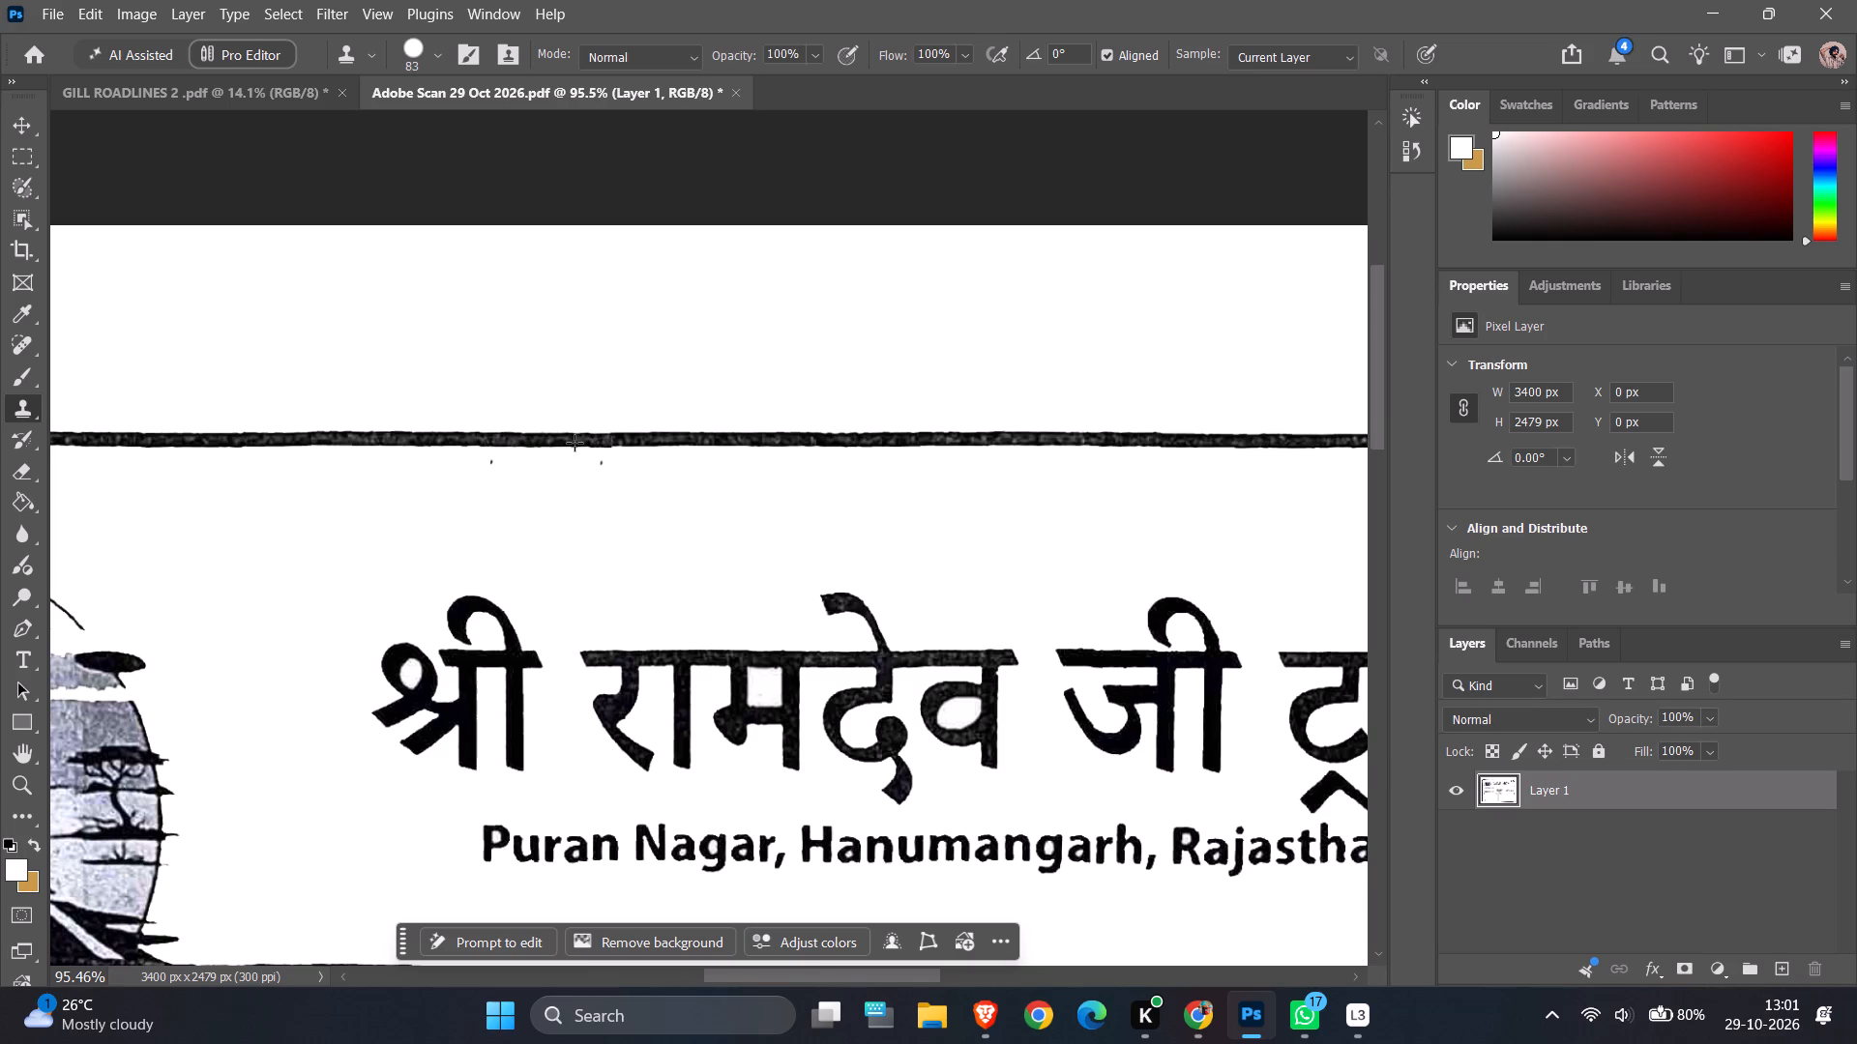
click(576, 443)
Clone white background over the small specks just below the outer frame's top line, above the title.
alt+click(350, 487)
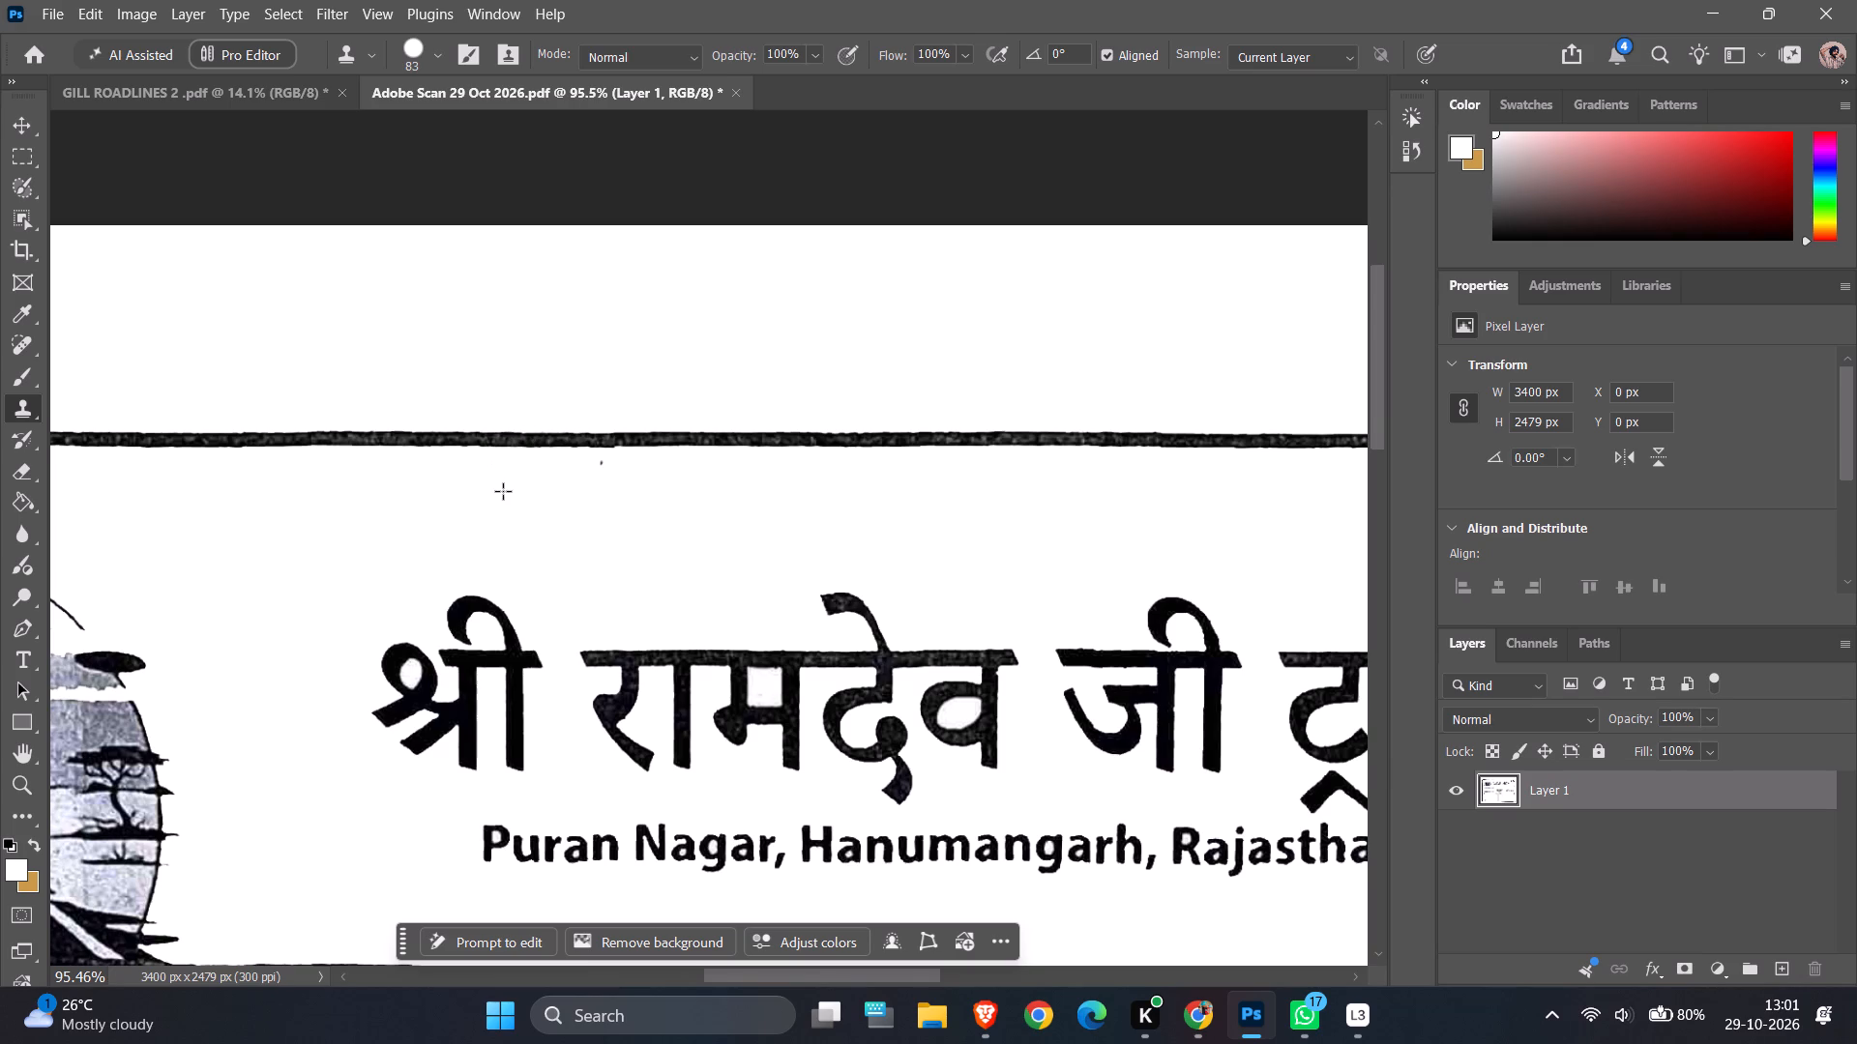
click(501, 489)
click(613, 486)
Examine the whole receipt for any remaining marks or damaged lines.
ctrl+alt+scroll(614, 499, down, 10)
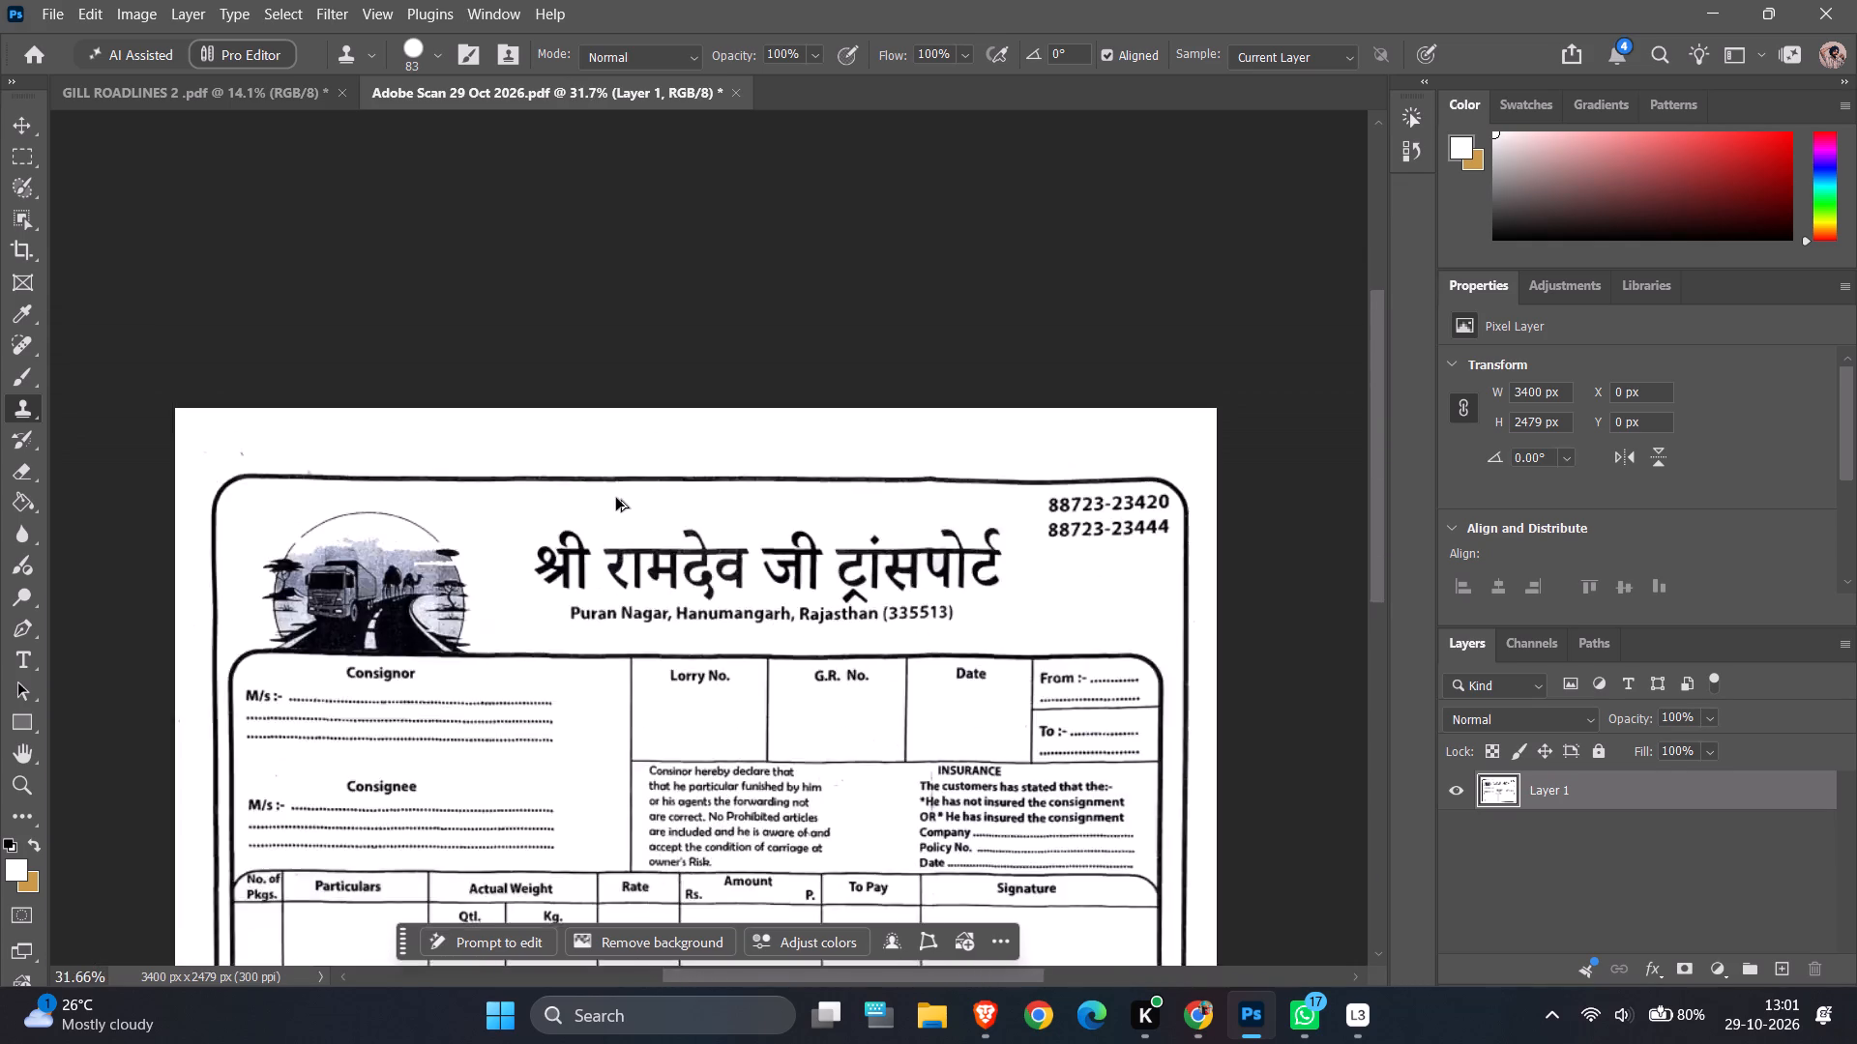
ctrl+alt+scroll(616, 498, down, 8)
scroll(616, 500, down, 11)
scroll(616, 500, up, 1)
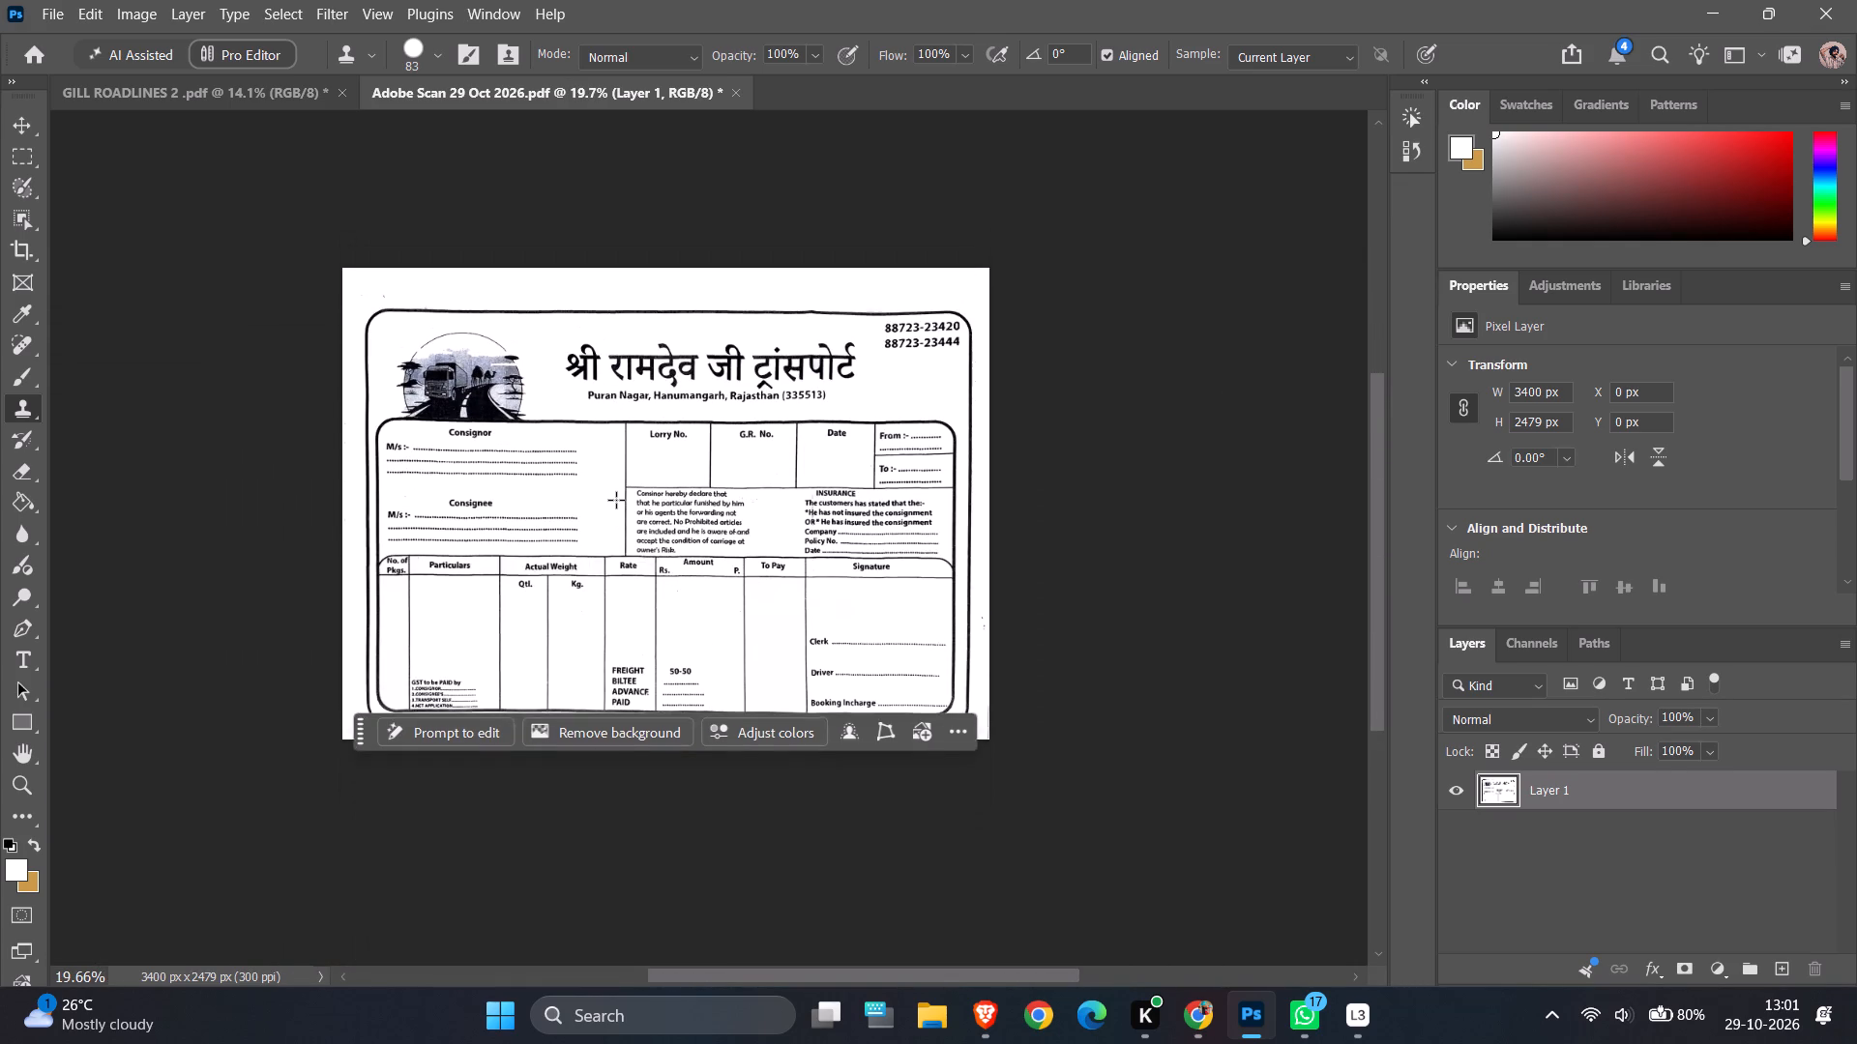
scroll(616, 500, up, 2)
scroll(616, 500, down, 5)
ctrl+scroll(562, 554, up, 2)
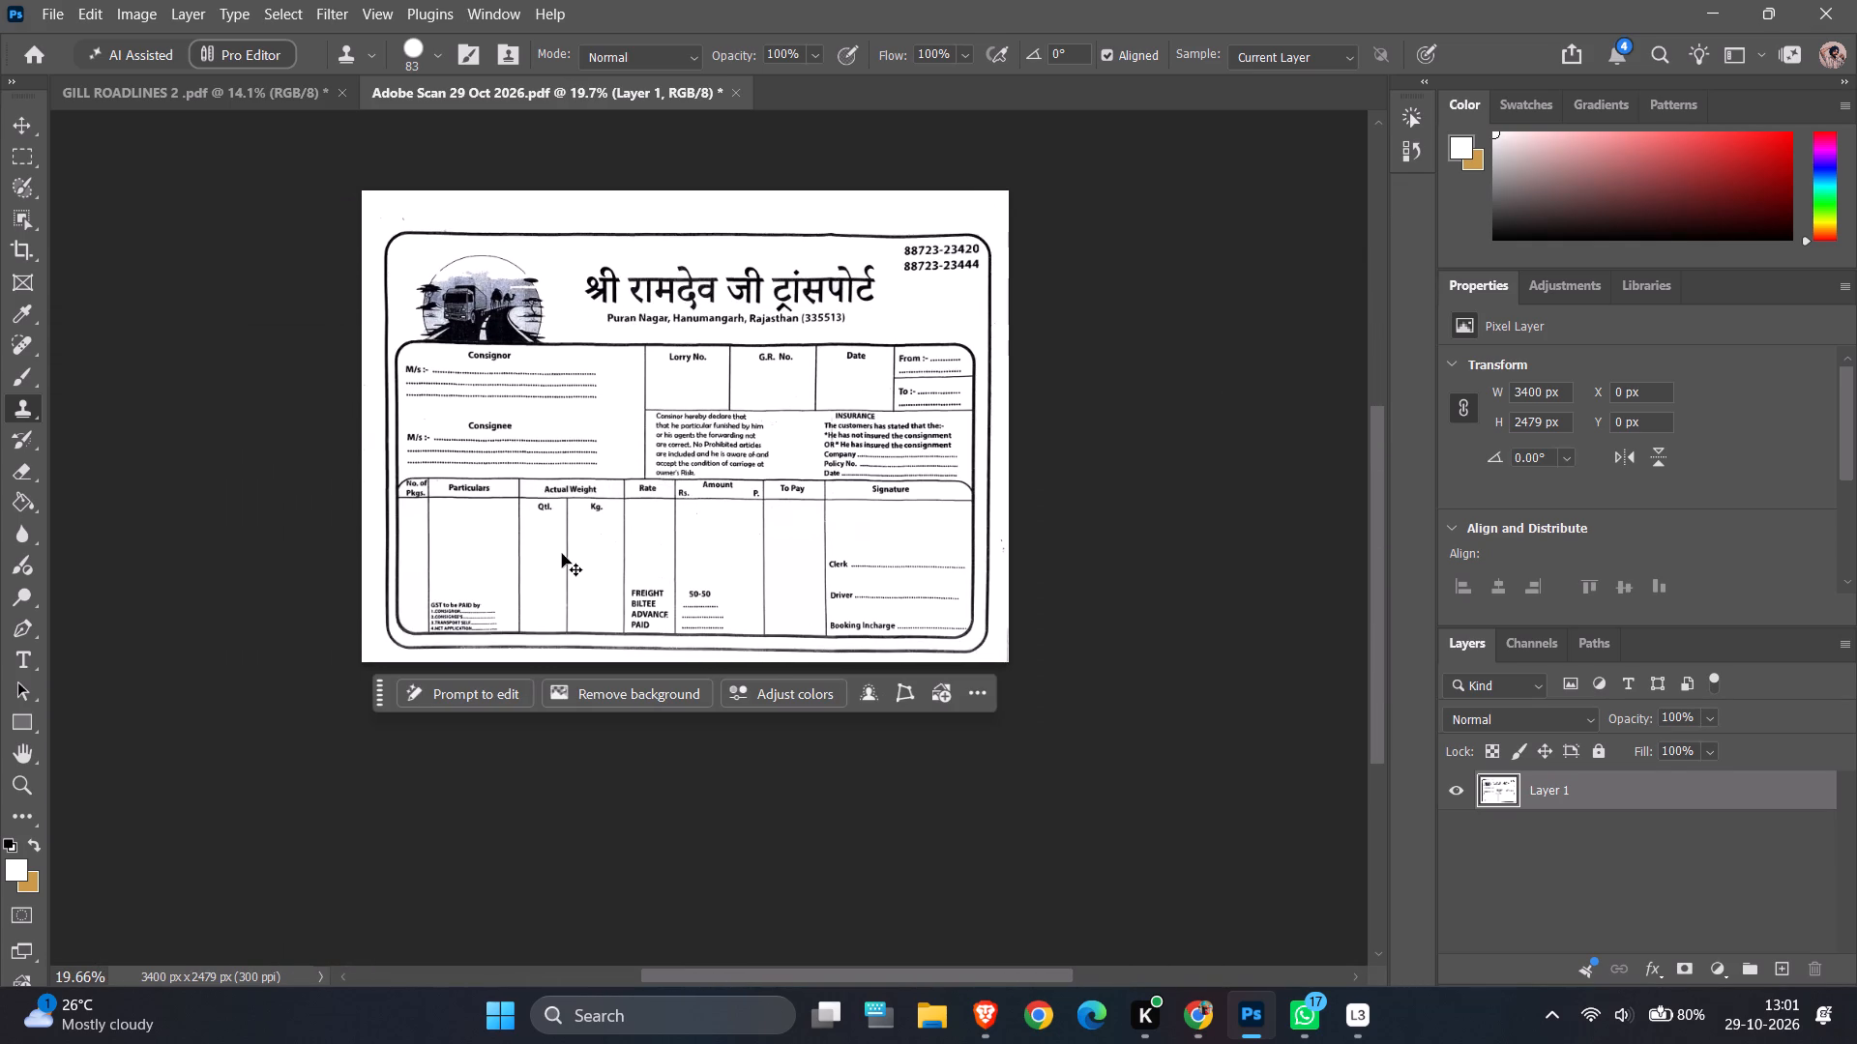
ctrl+scroll(562, 554, up, 5)
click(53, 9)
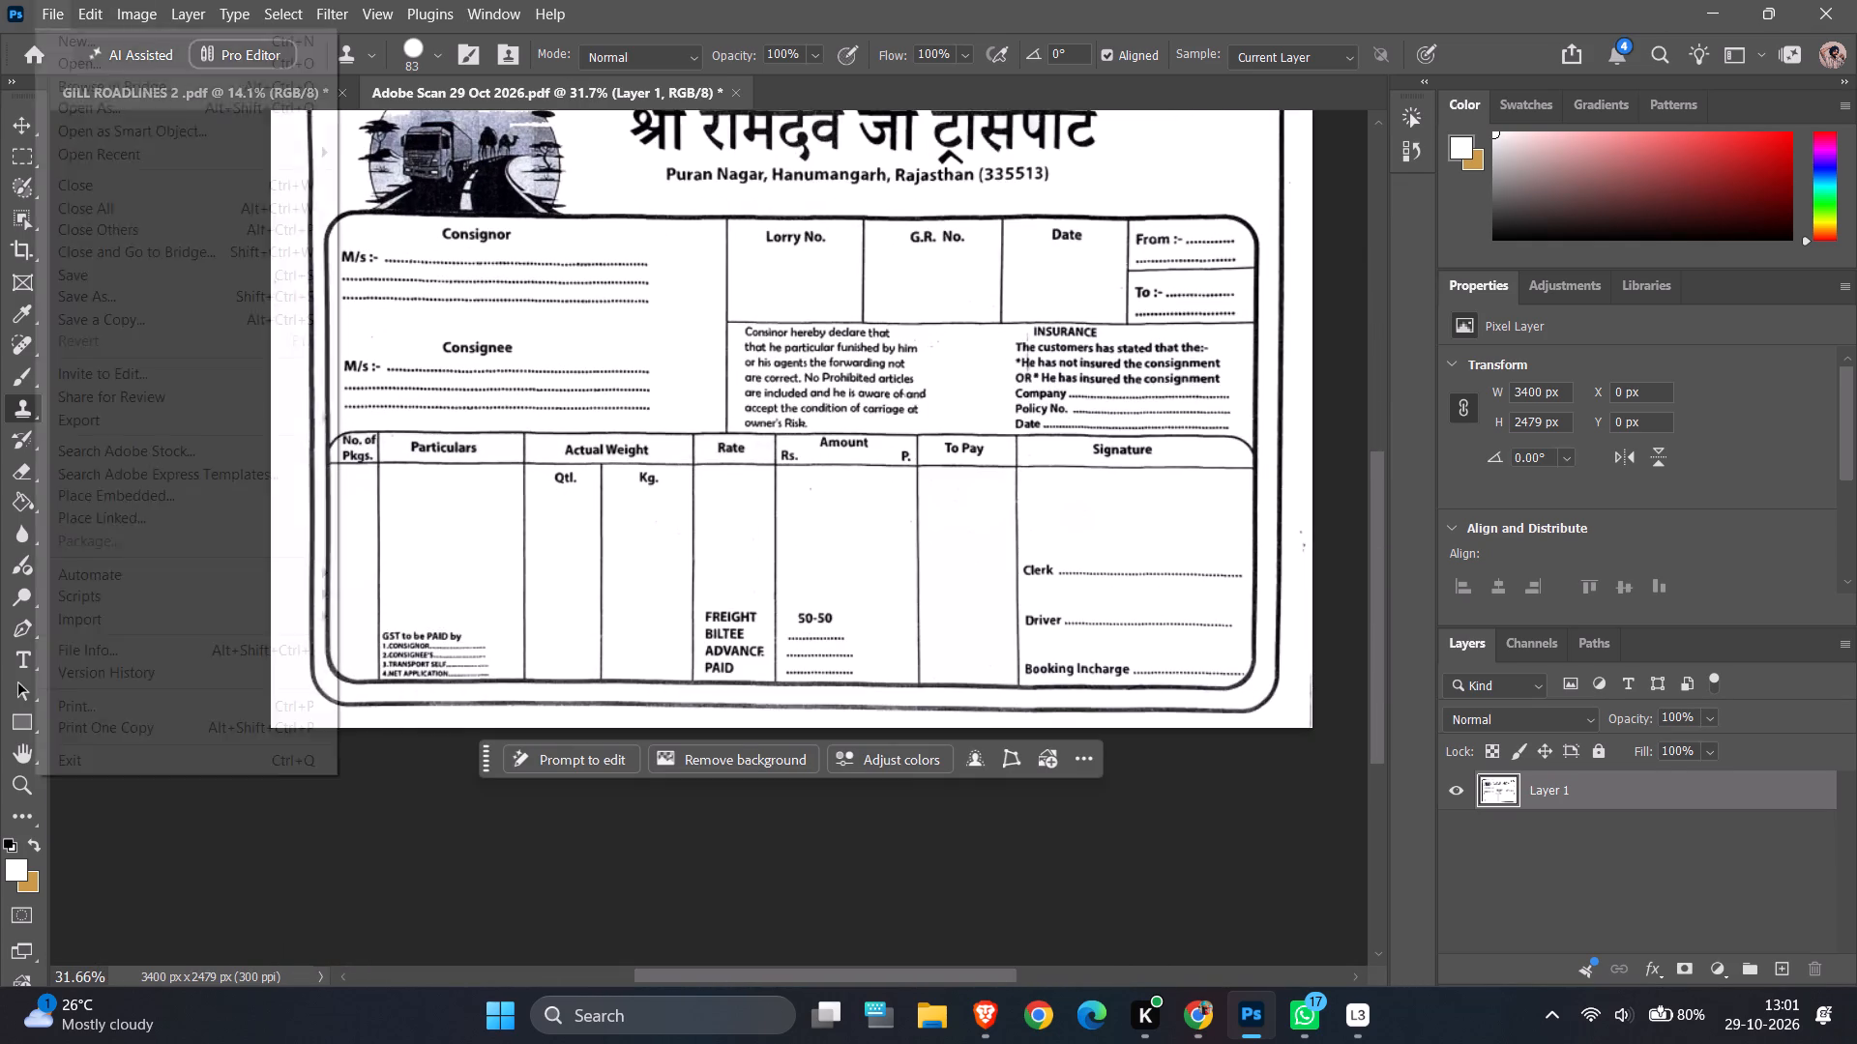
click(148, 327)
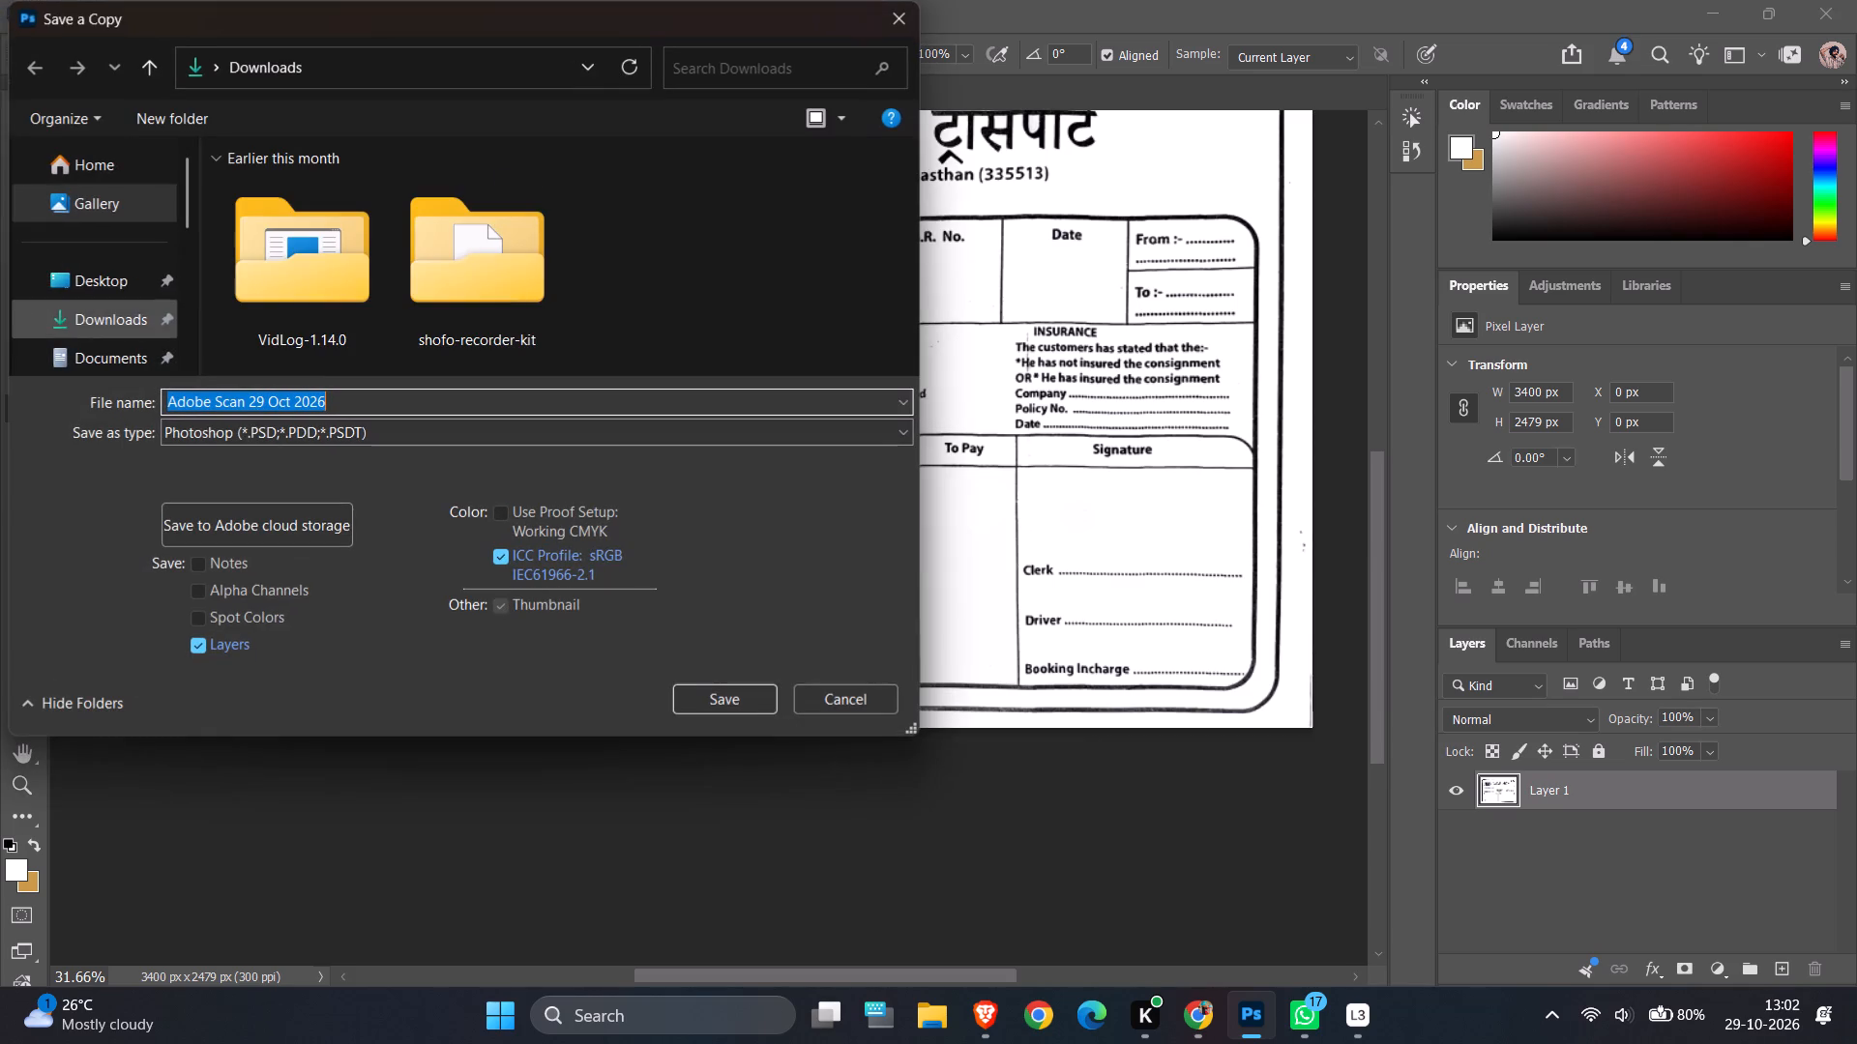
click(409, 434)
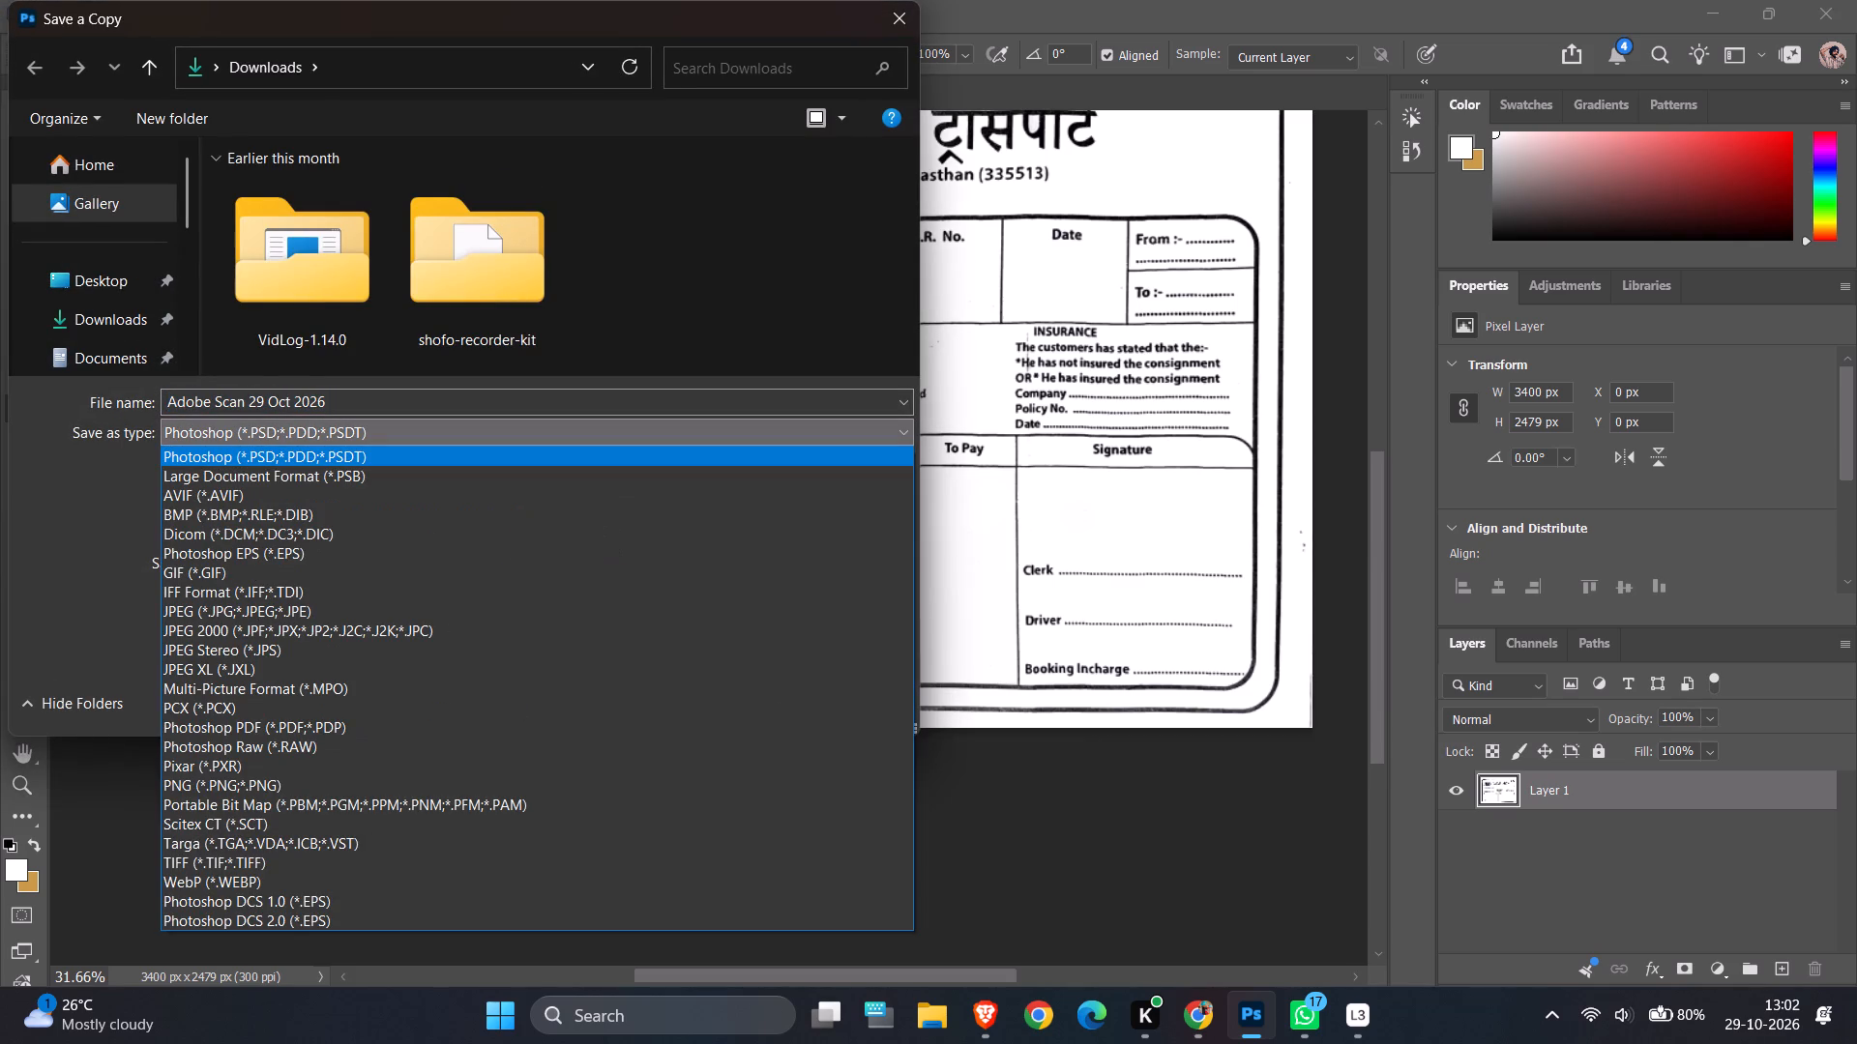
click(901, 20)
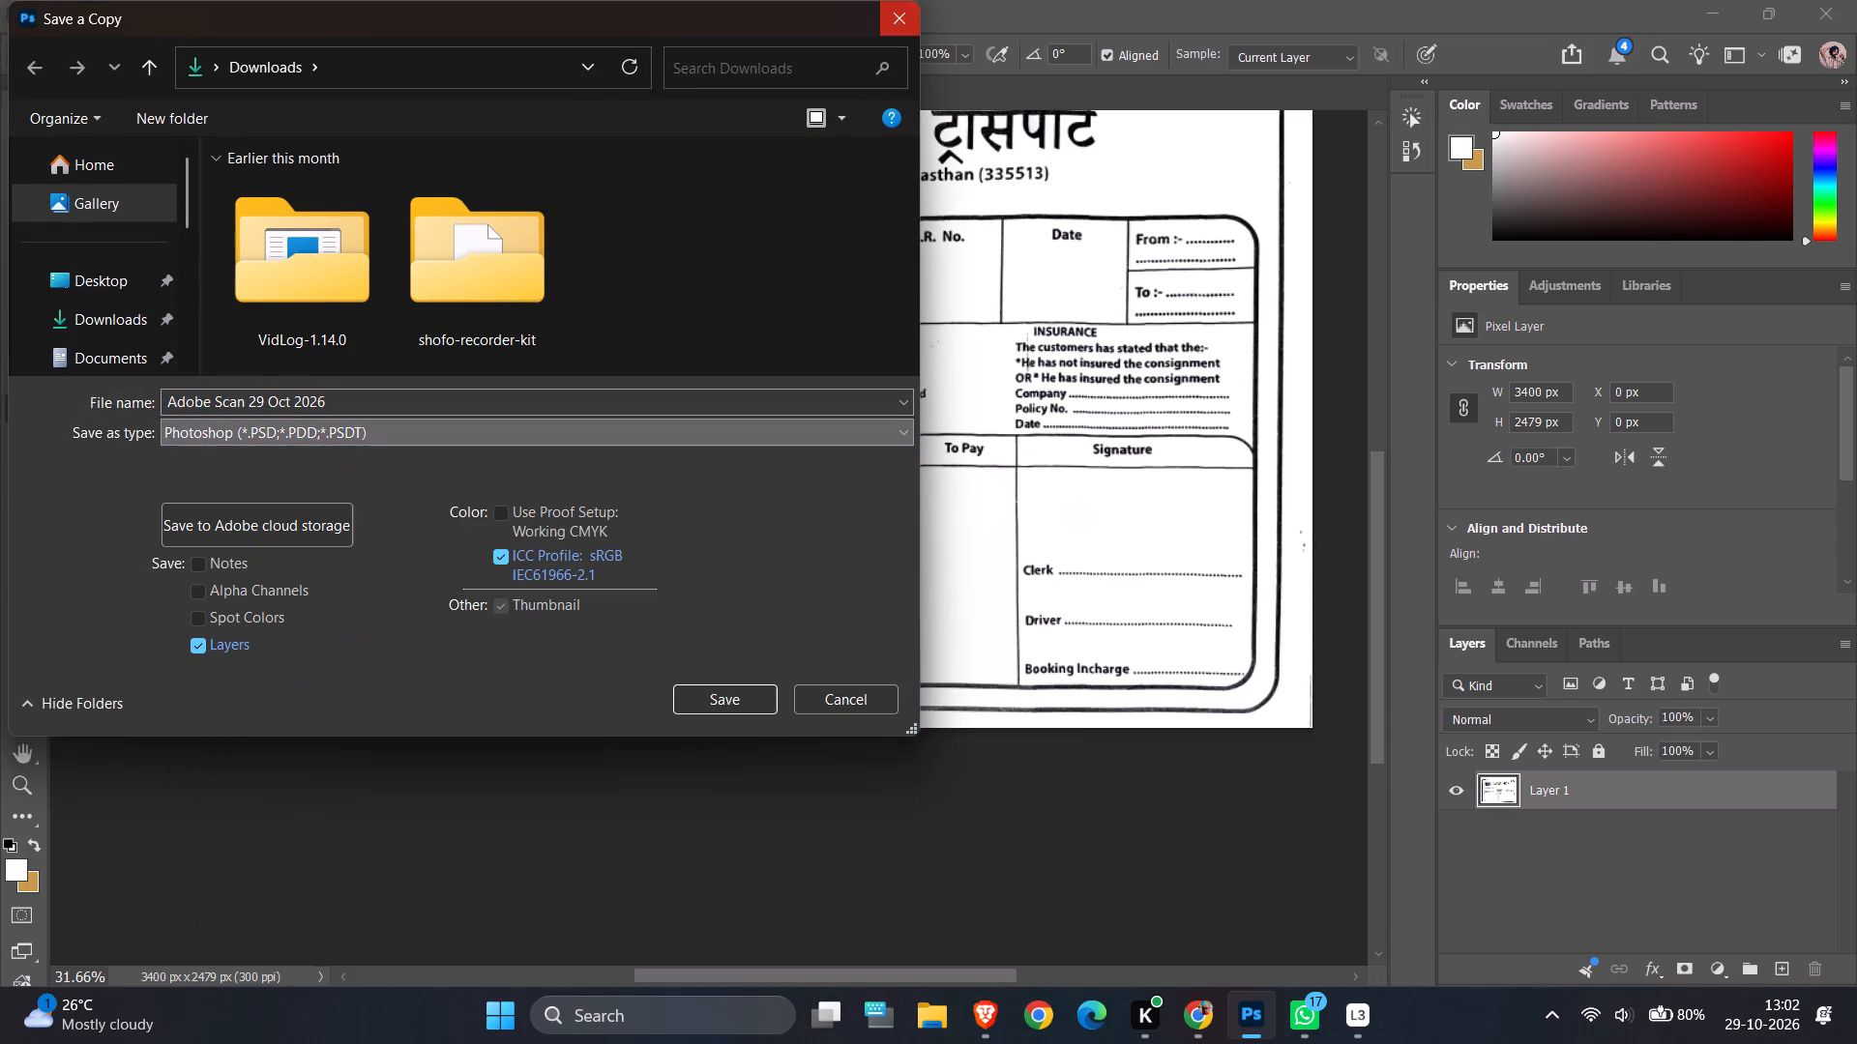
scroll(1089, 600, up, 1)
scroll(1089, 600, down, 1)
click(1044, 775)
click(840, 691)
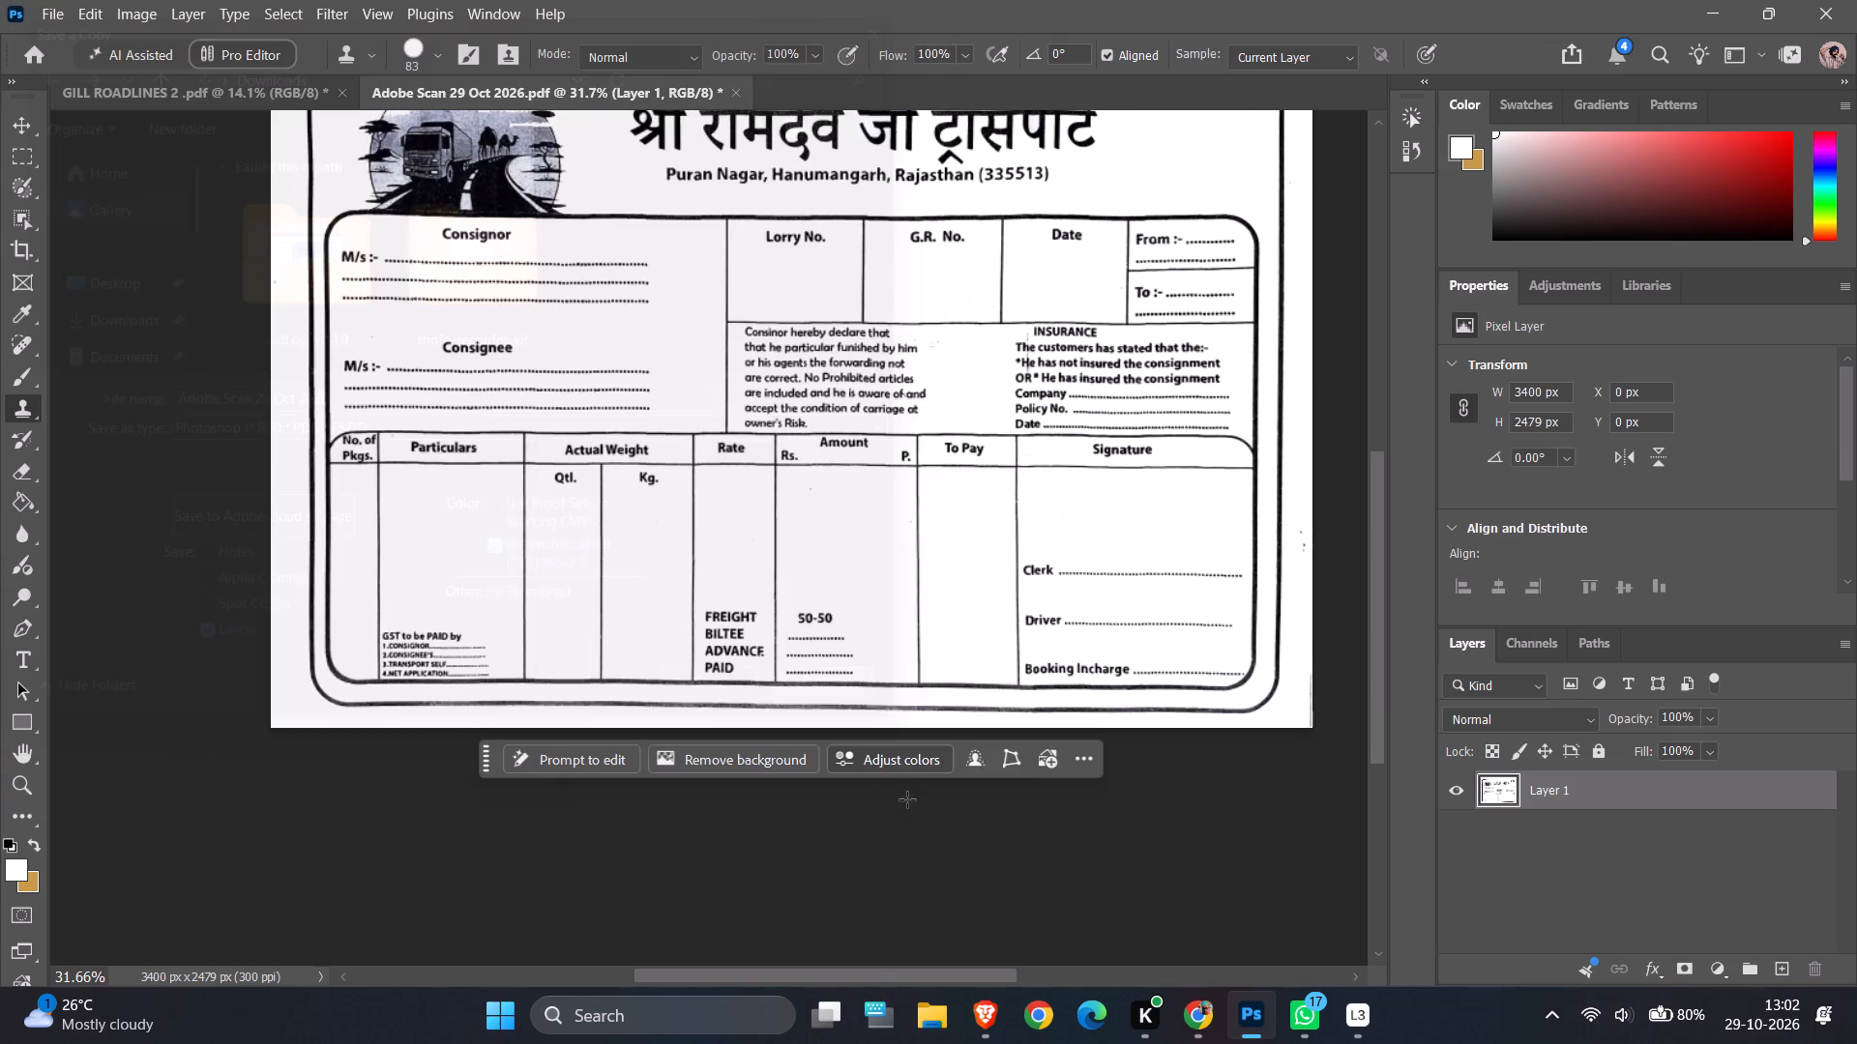
scroll(907, 851, up, 4)
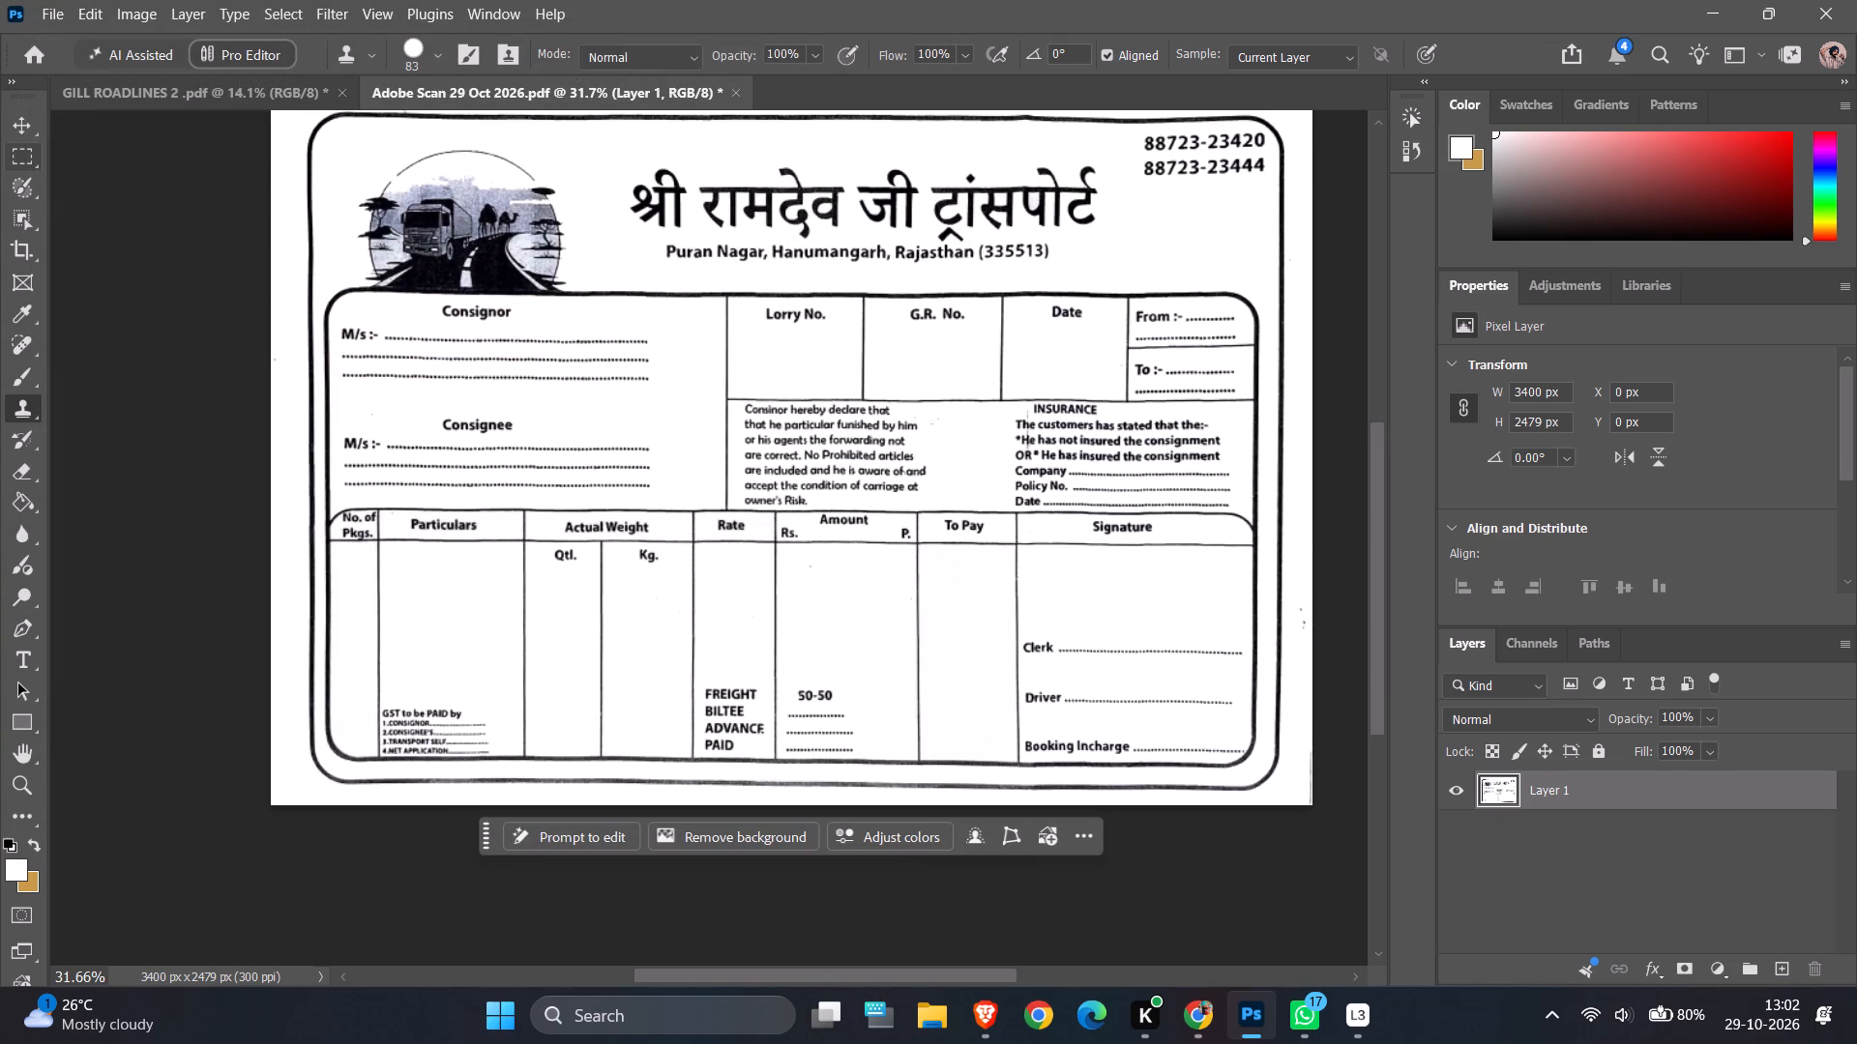
click(43, 15)
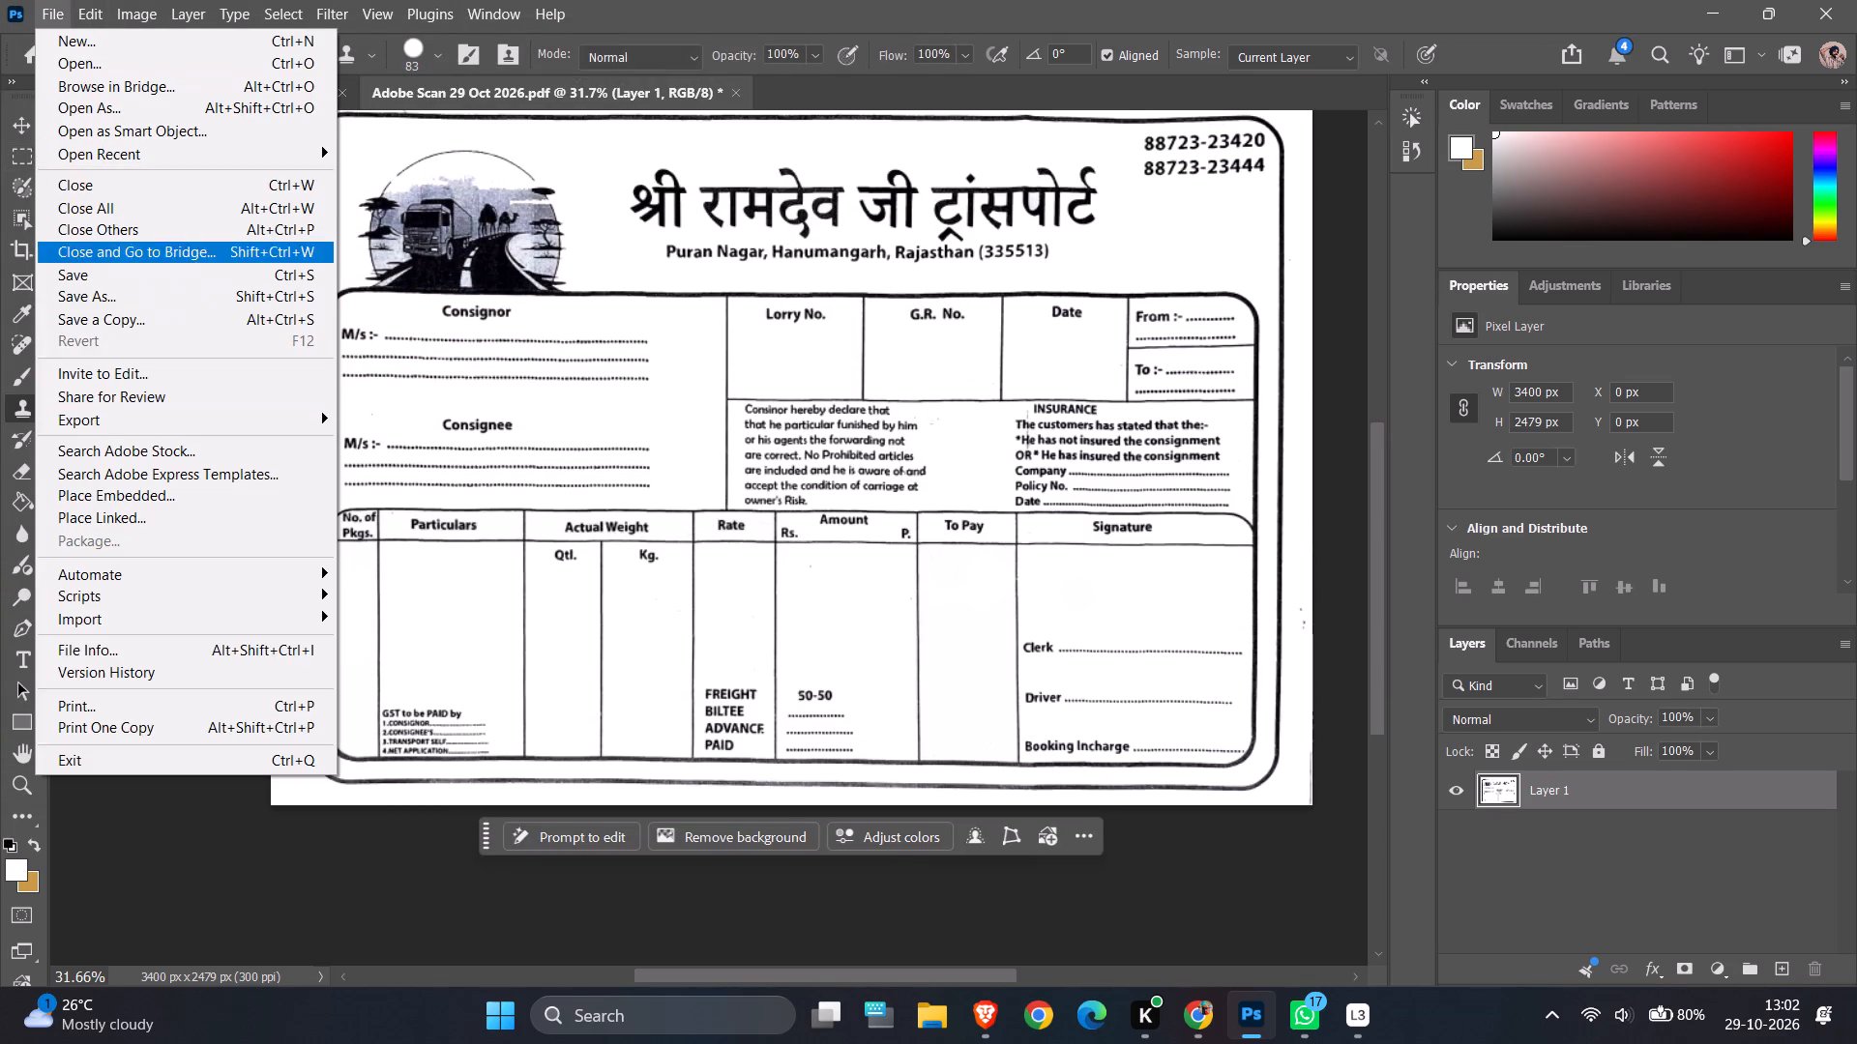
click(132, 327)
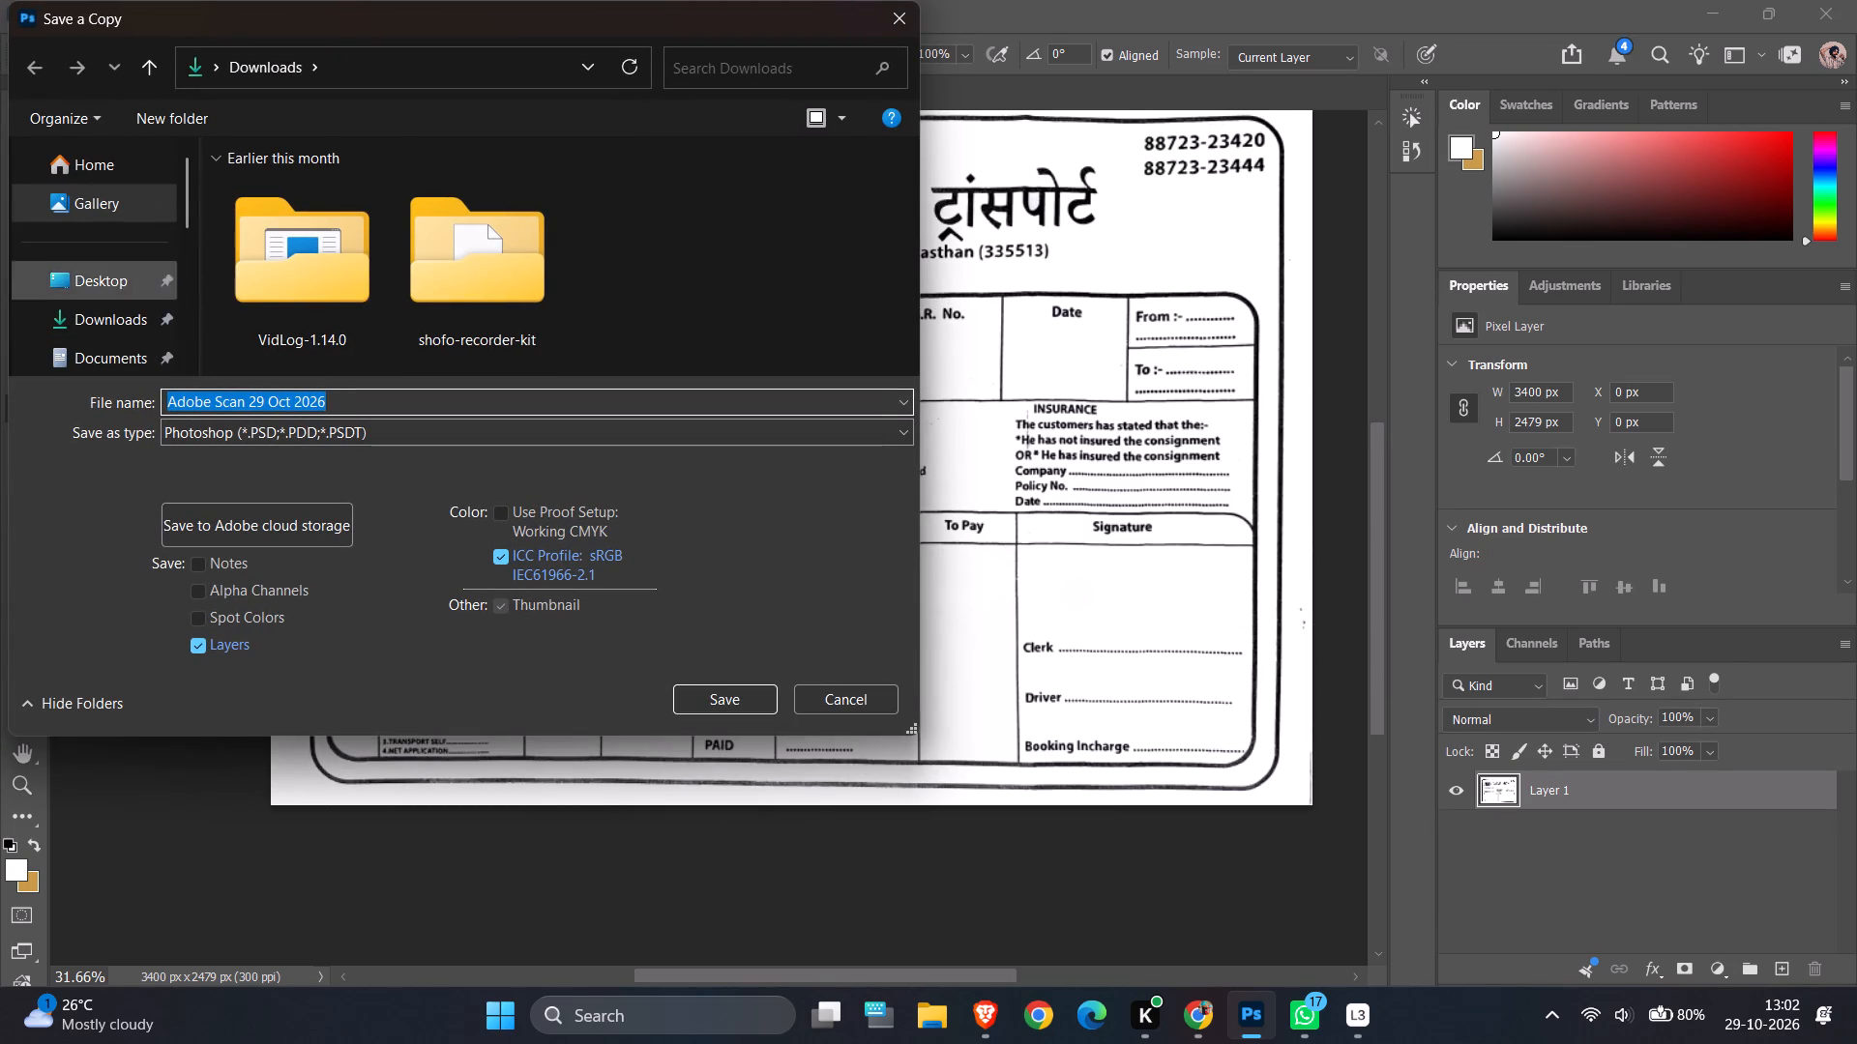
click(118, 311)
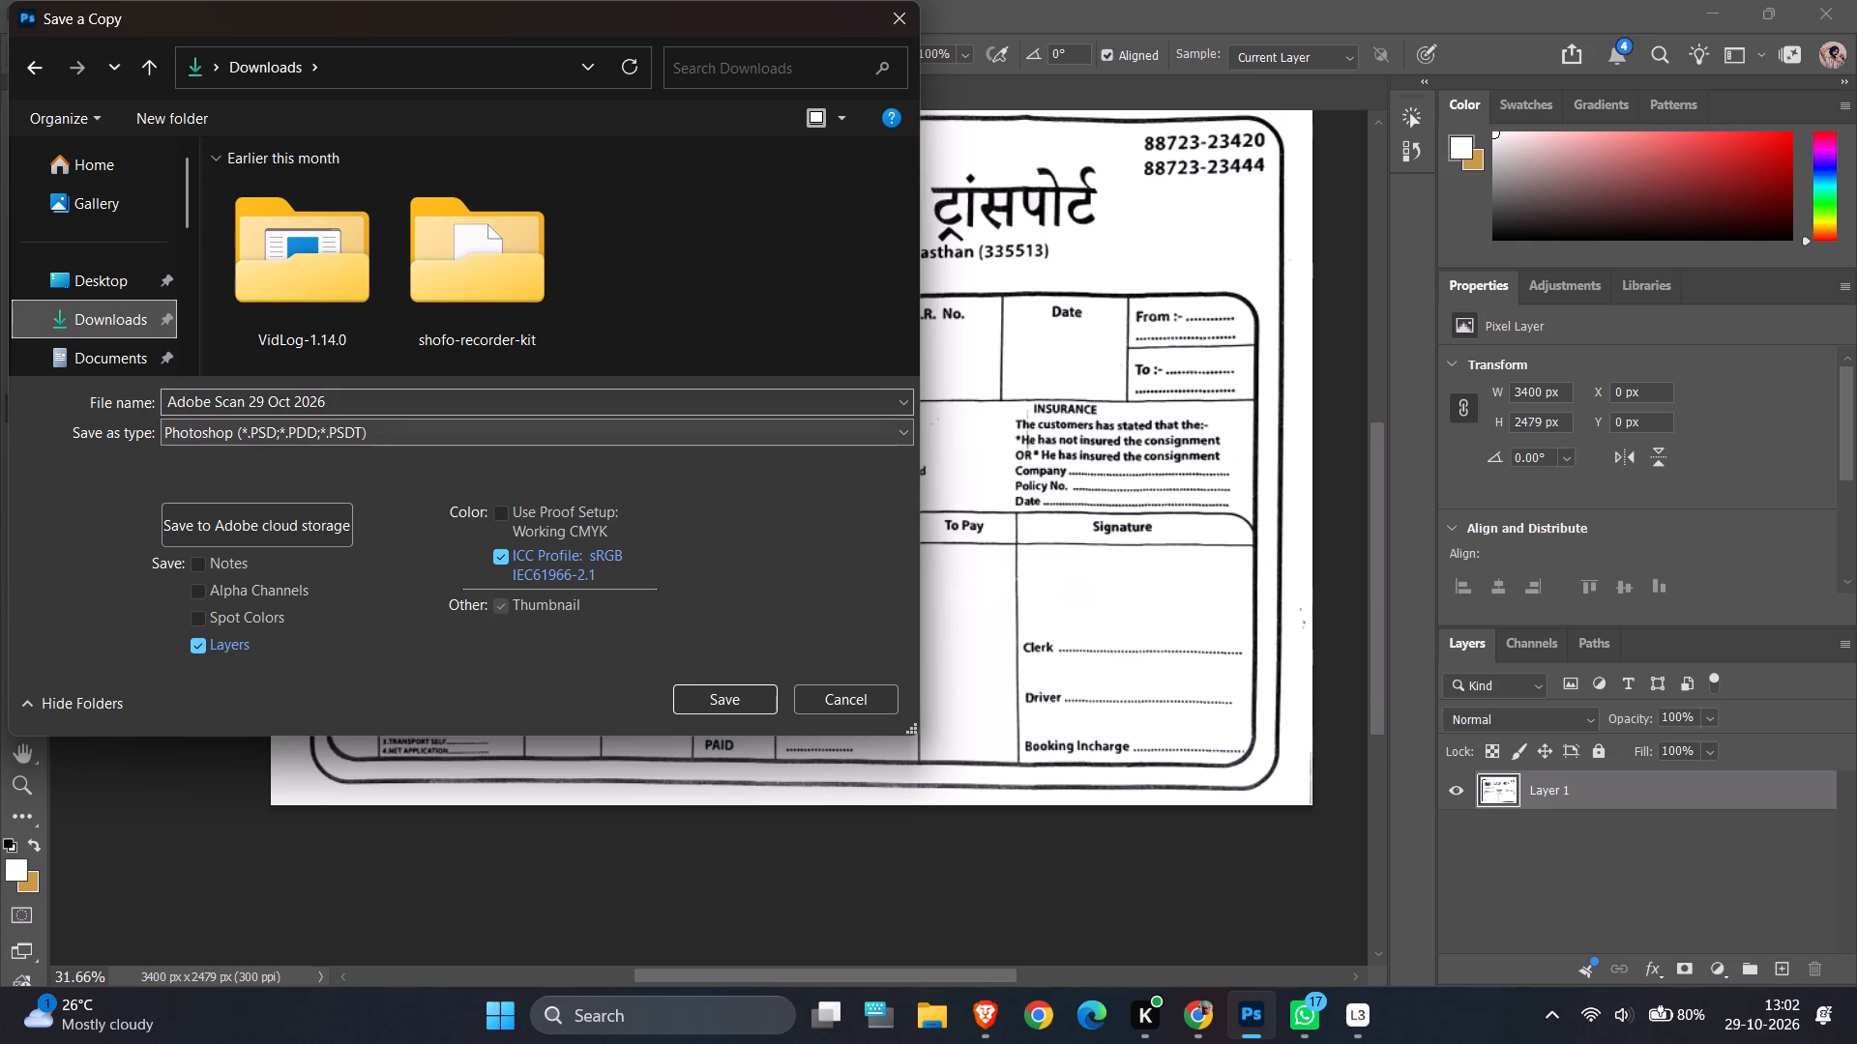
click(392, 401)
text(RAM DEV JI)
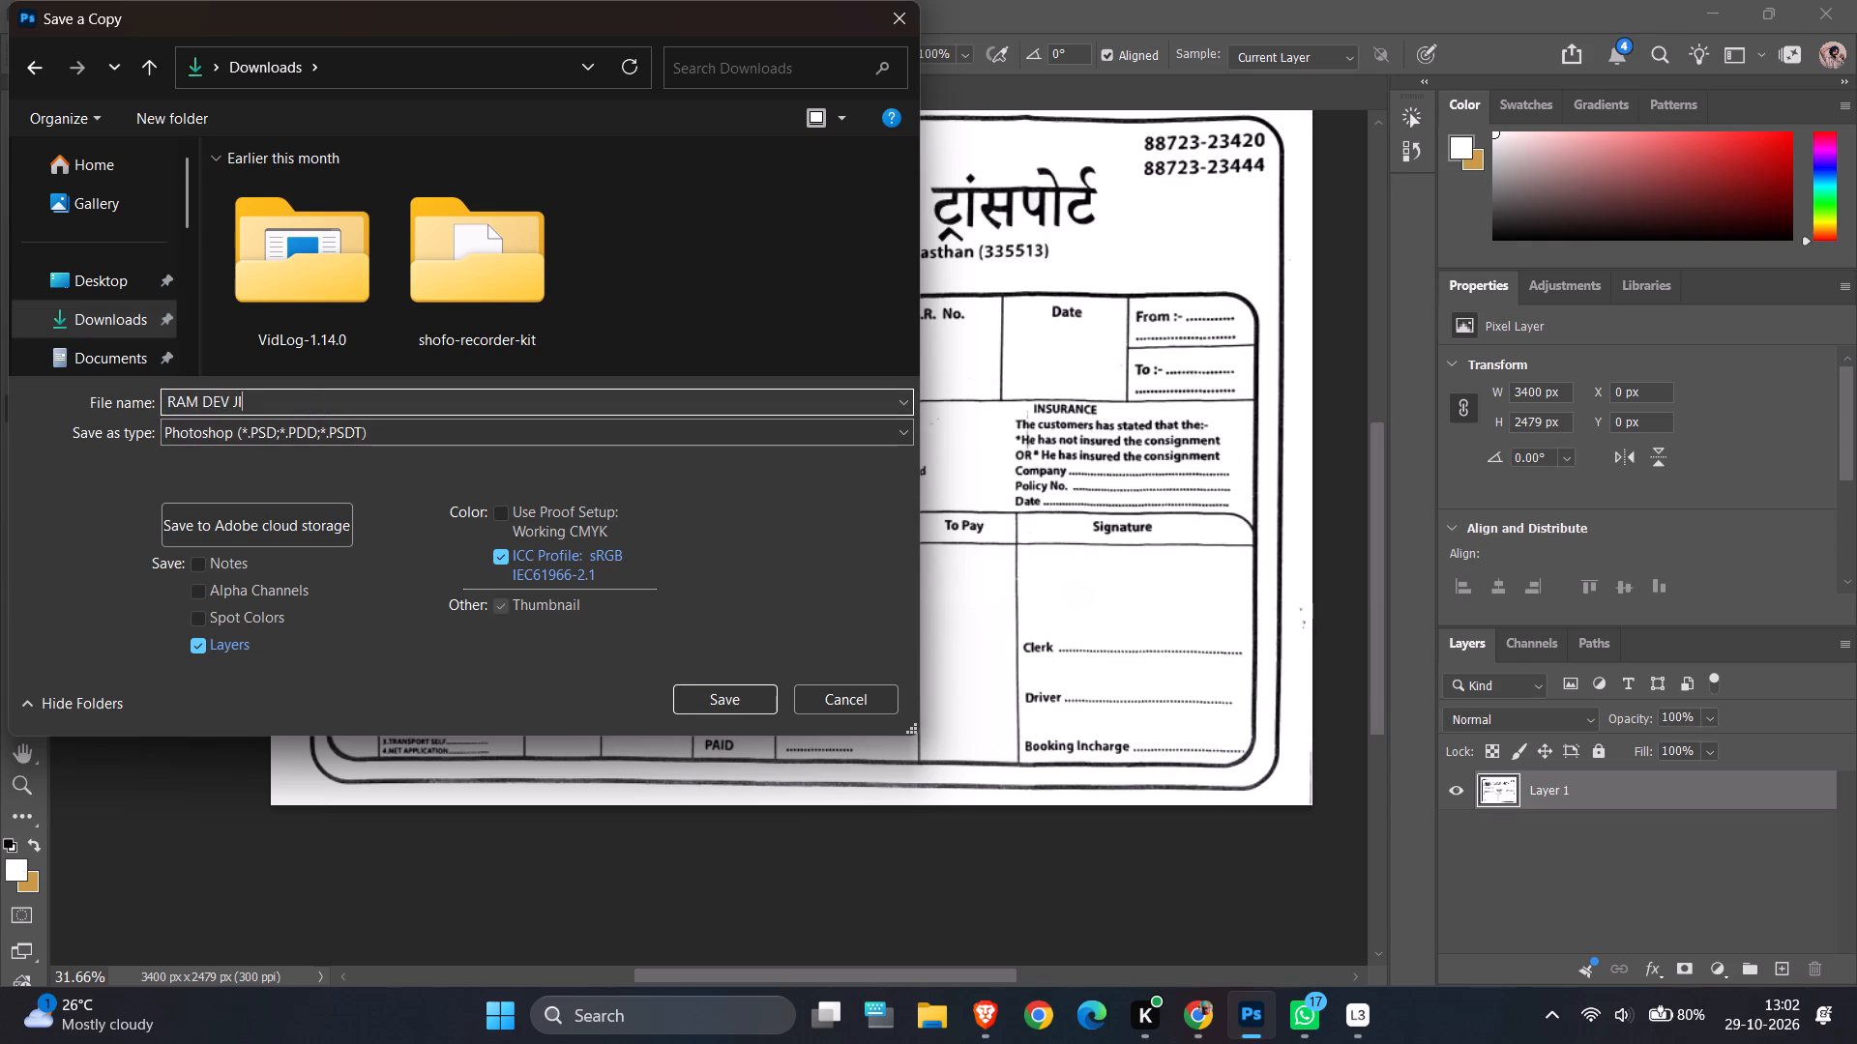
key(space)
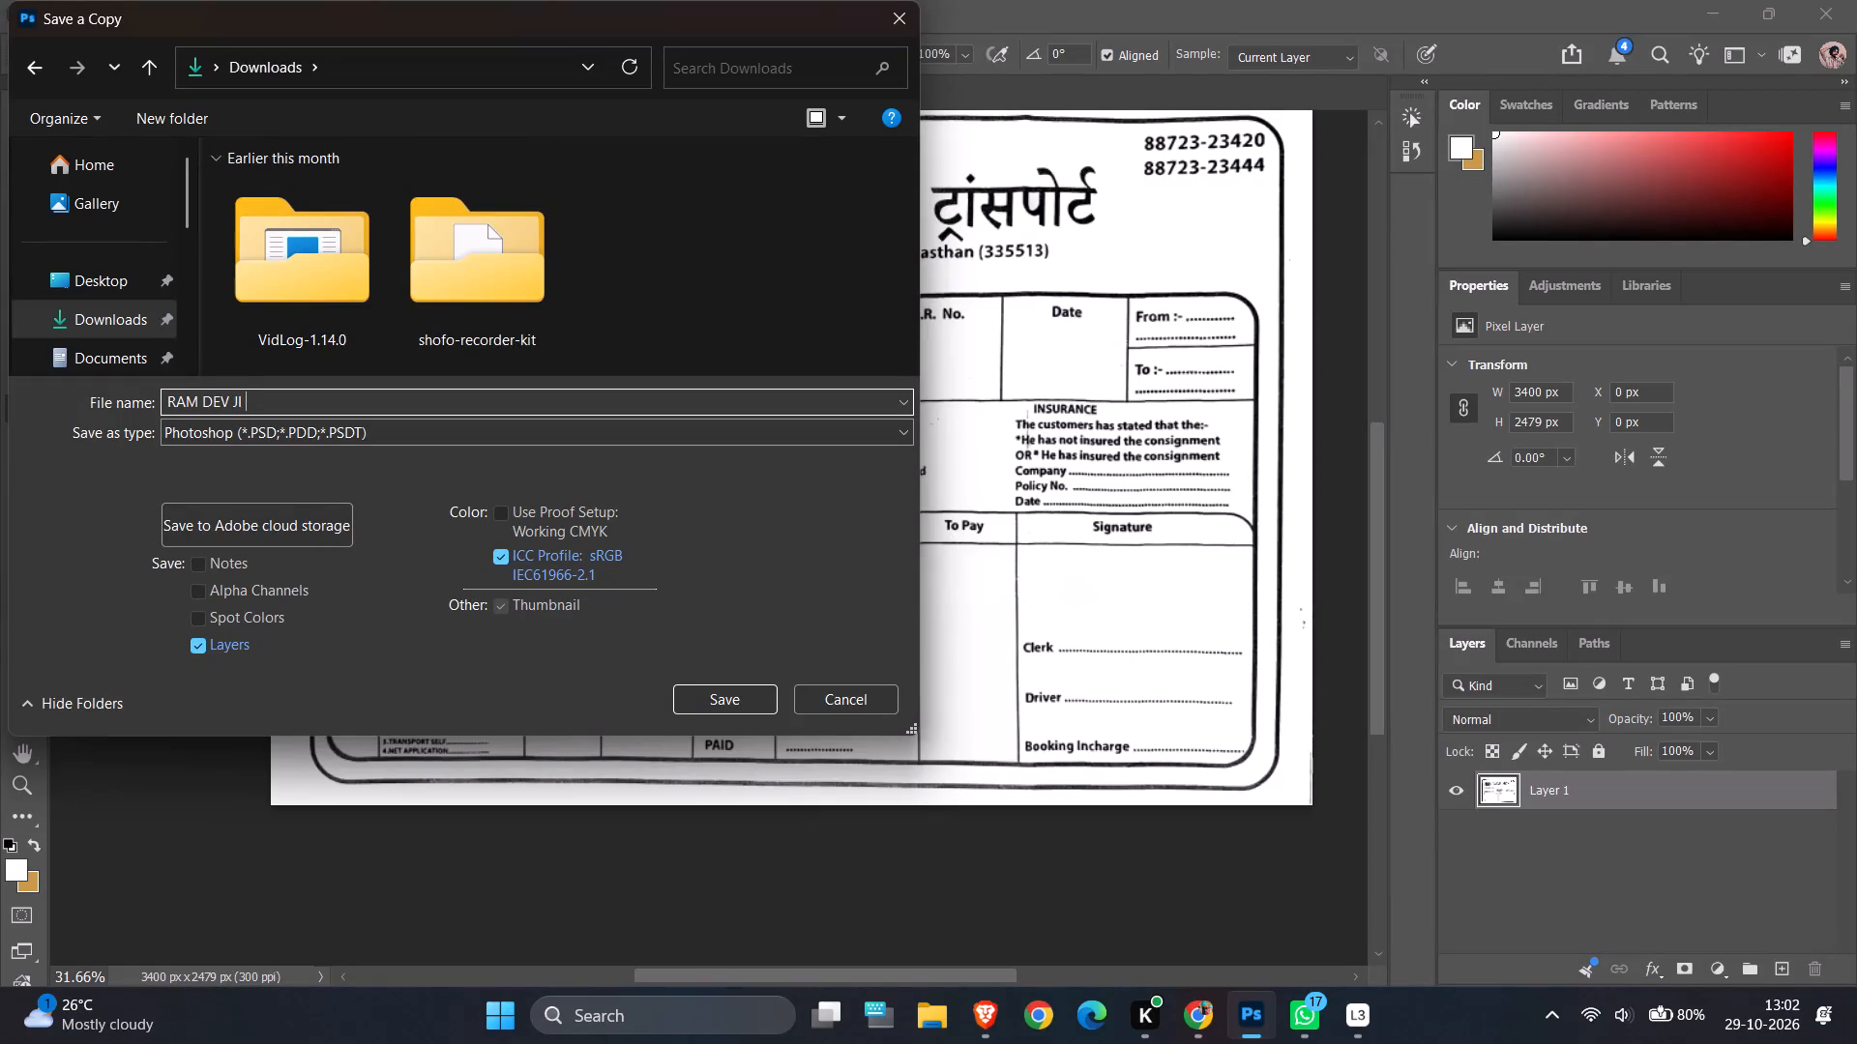
click(908, 432)
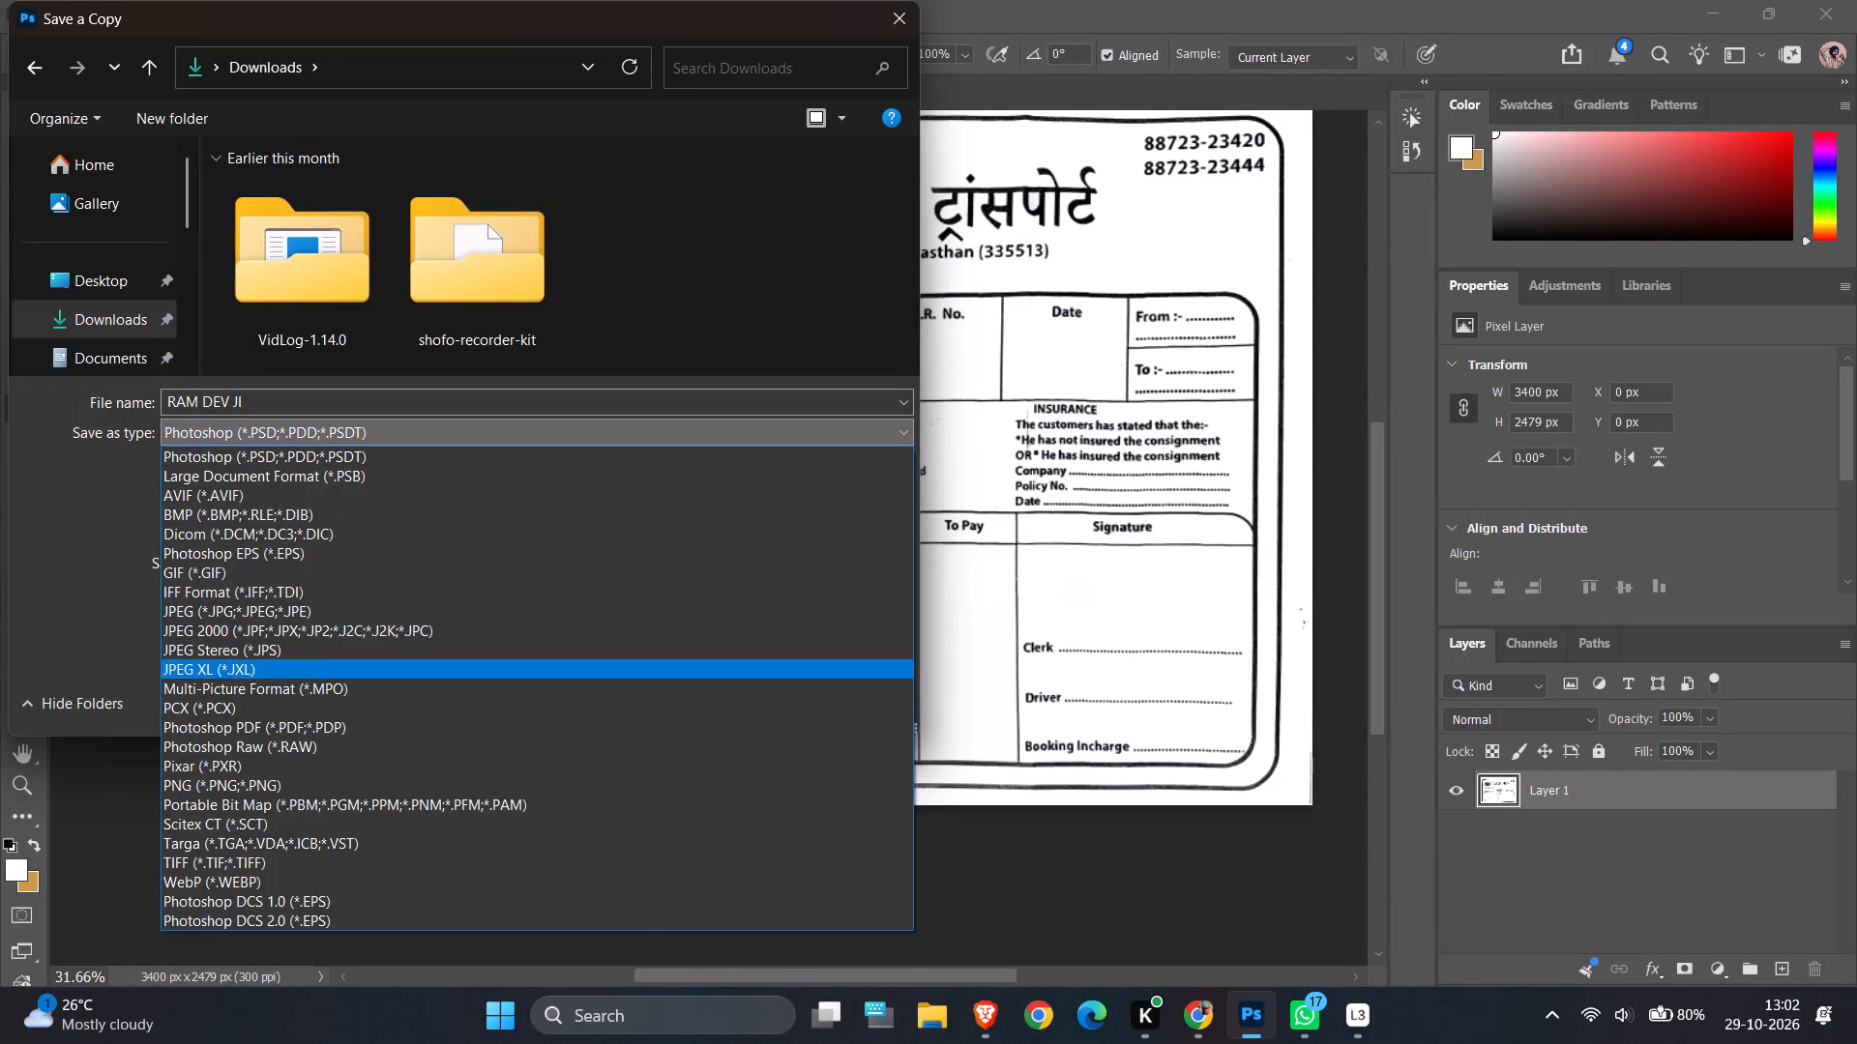
click(322, 719)
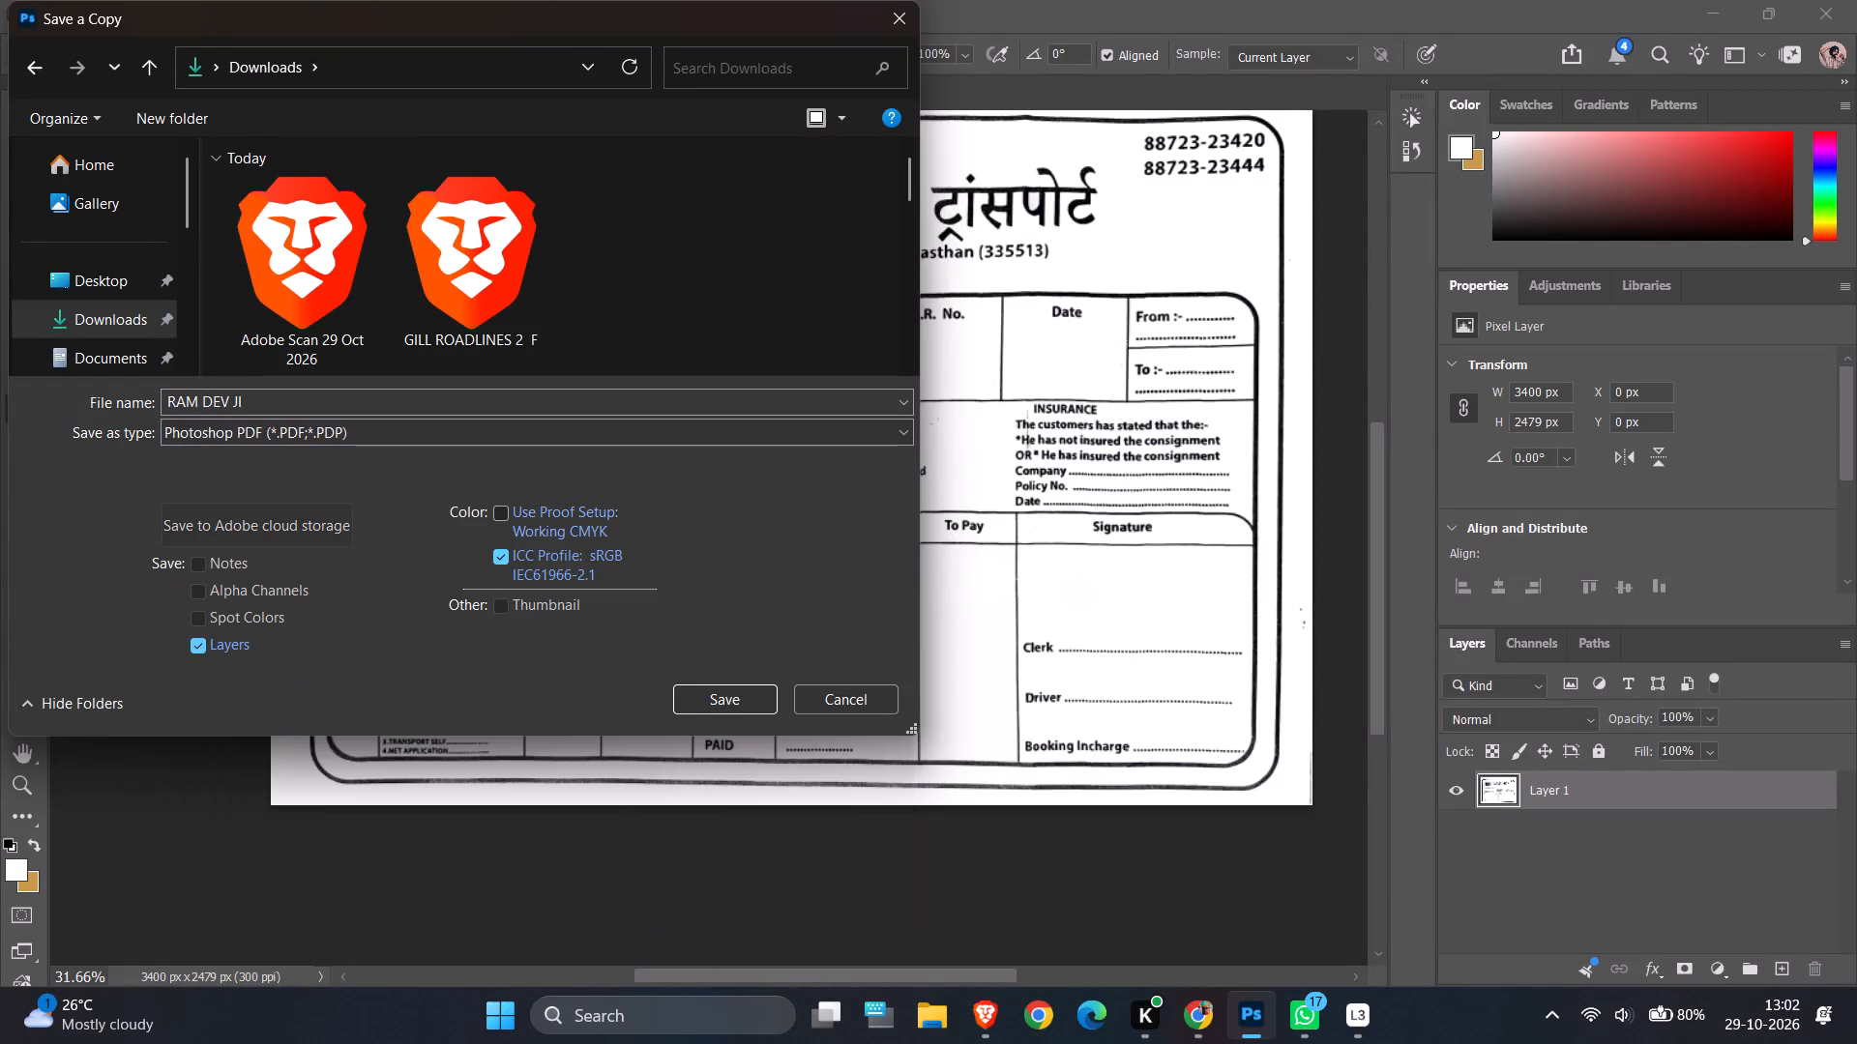
click(726, 705)
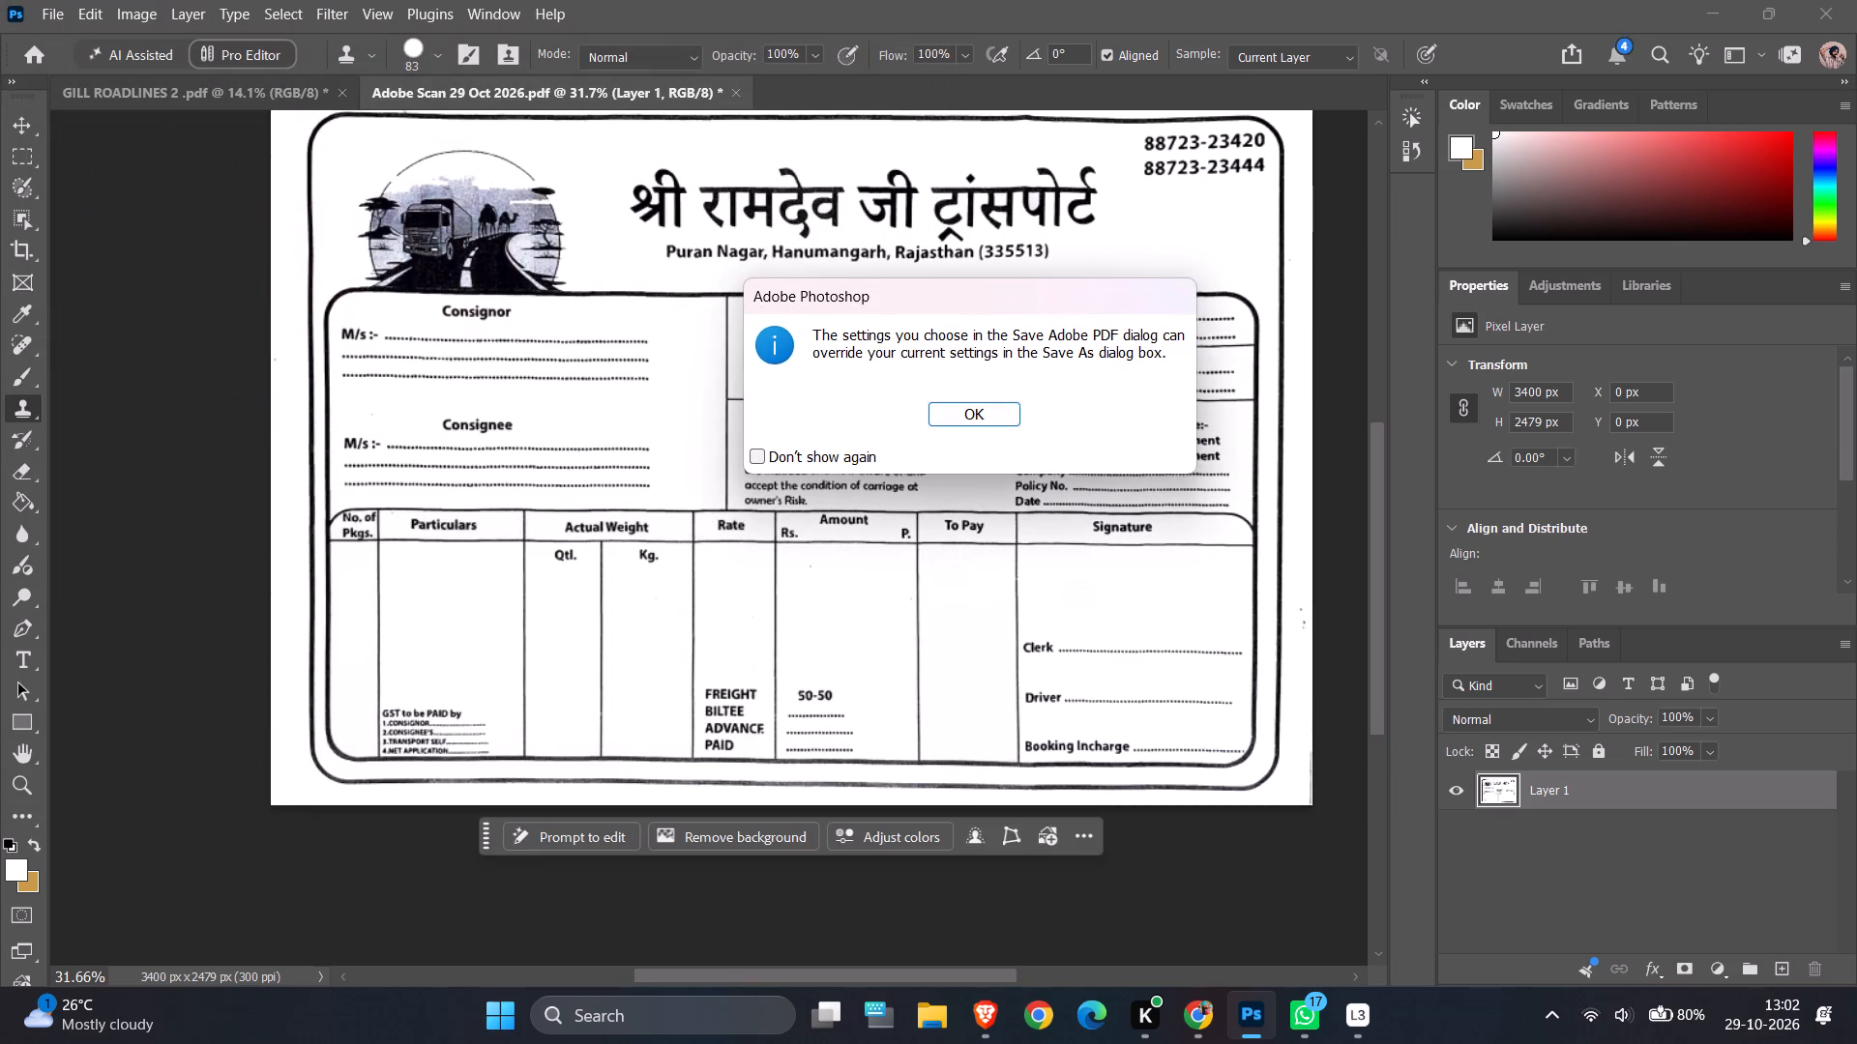
click(942, 418)
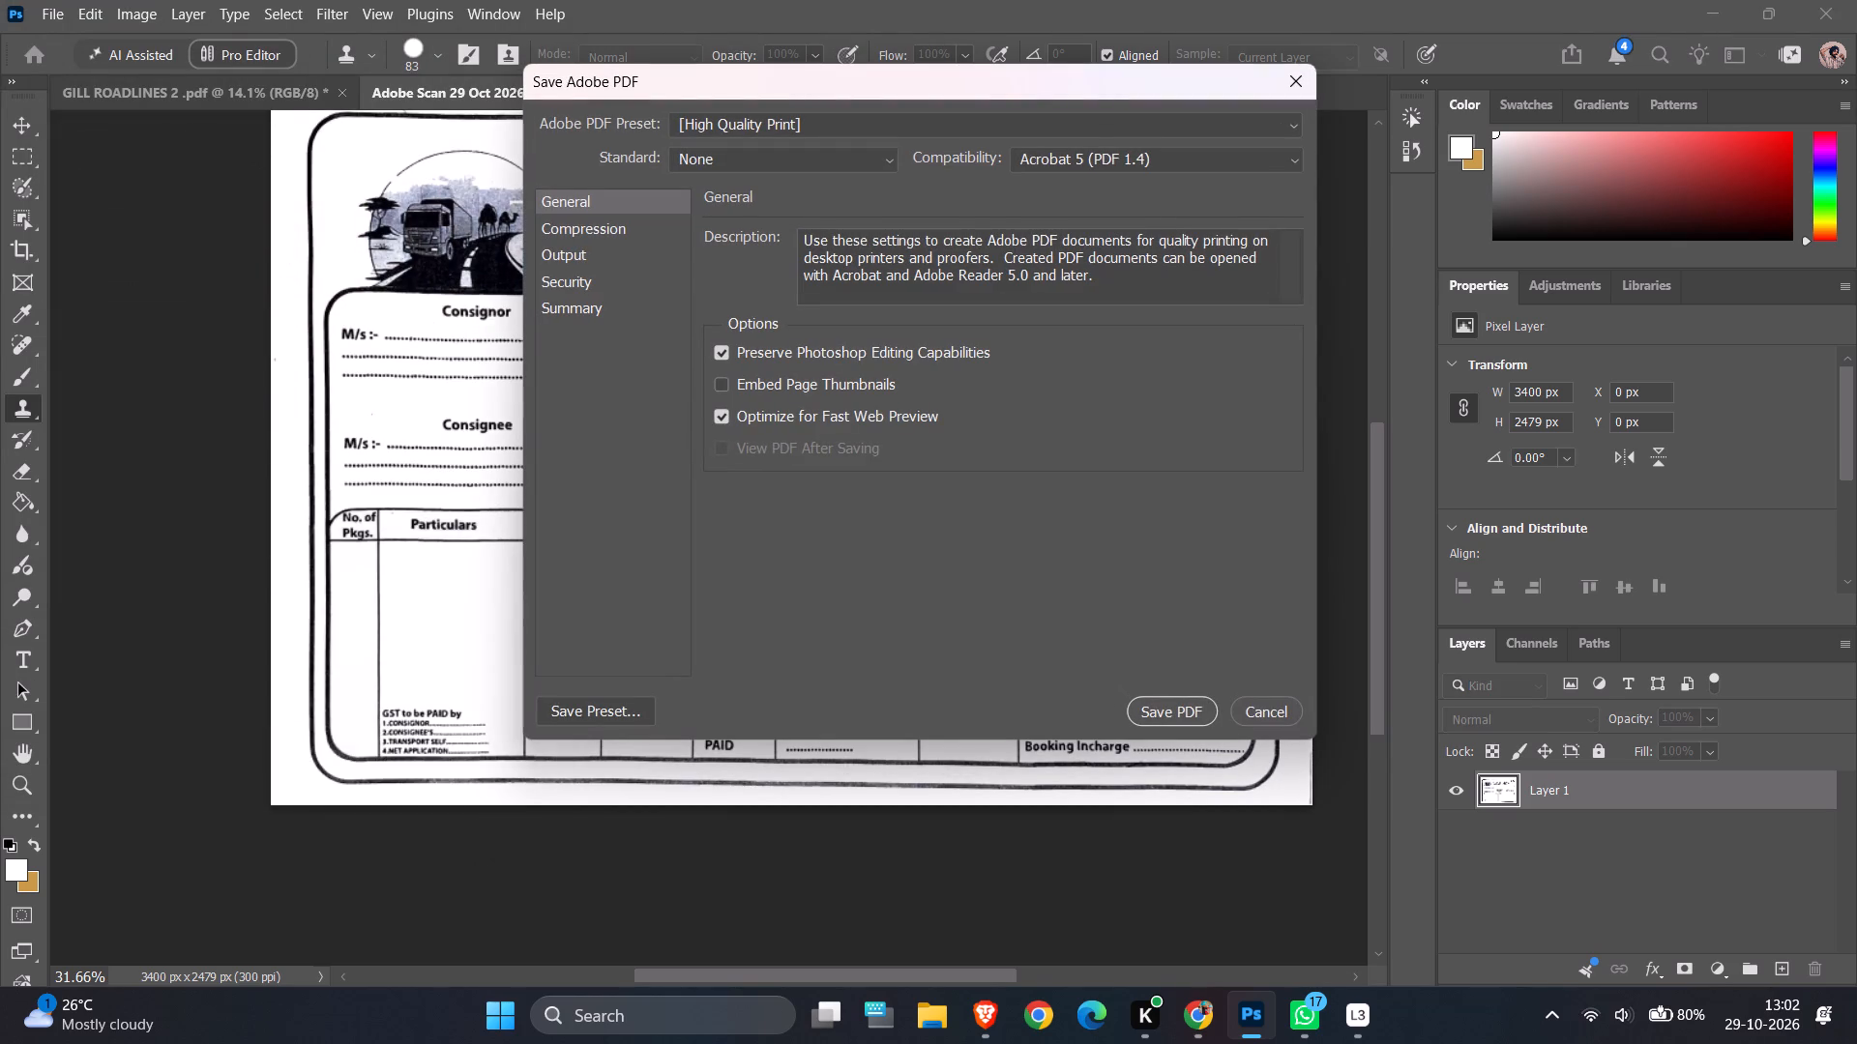
Save the cleaned receipt as a PDF with the High Quality Print preset, keeping Photoshop editing capabilities preserved.
click(1164, 702)
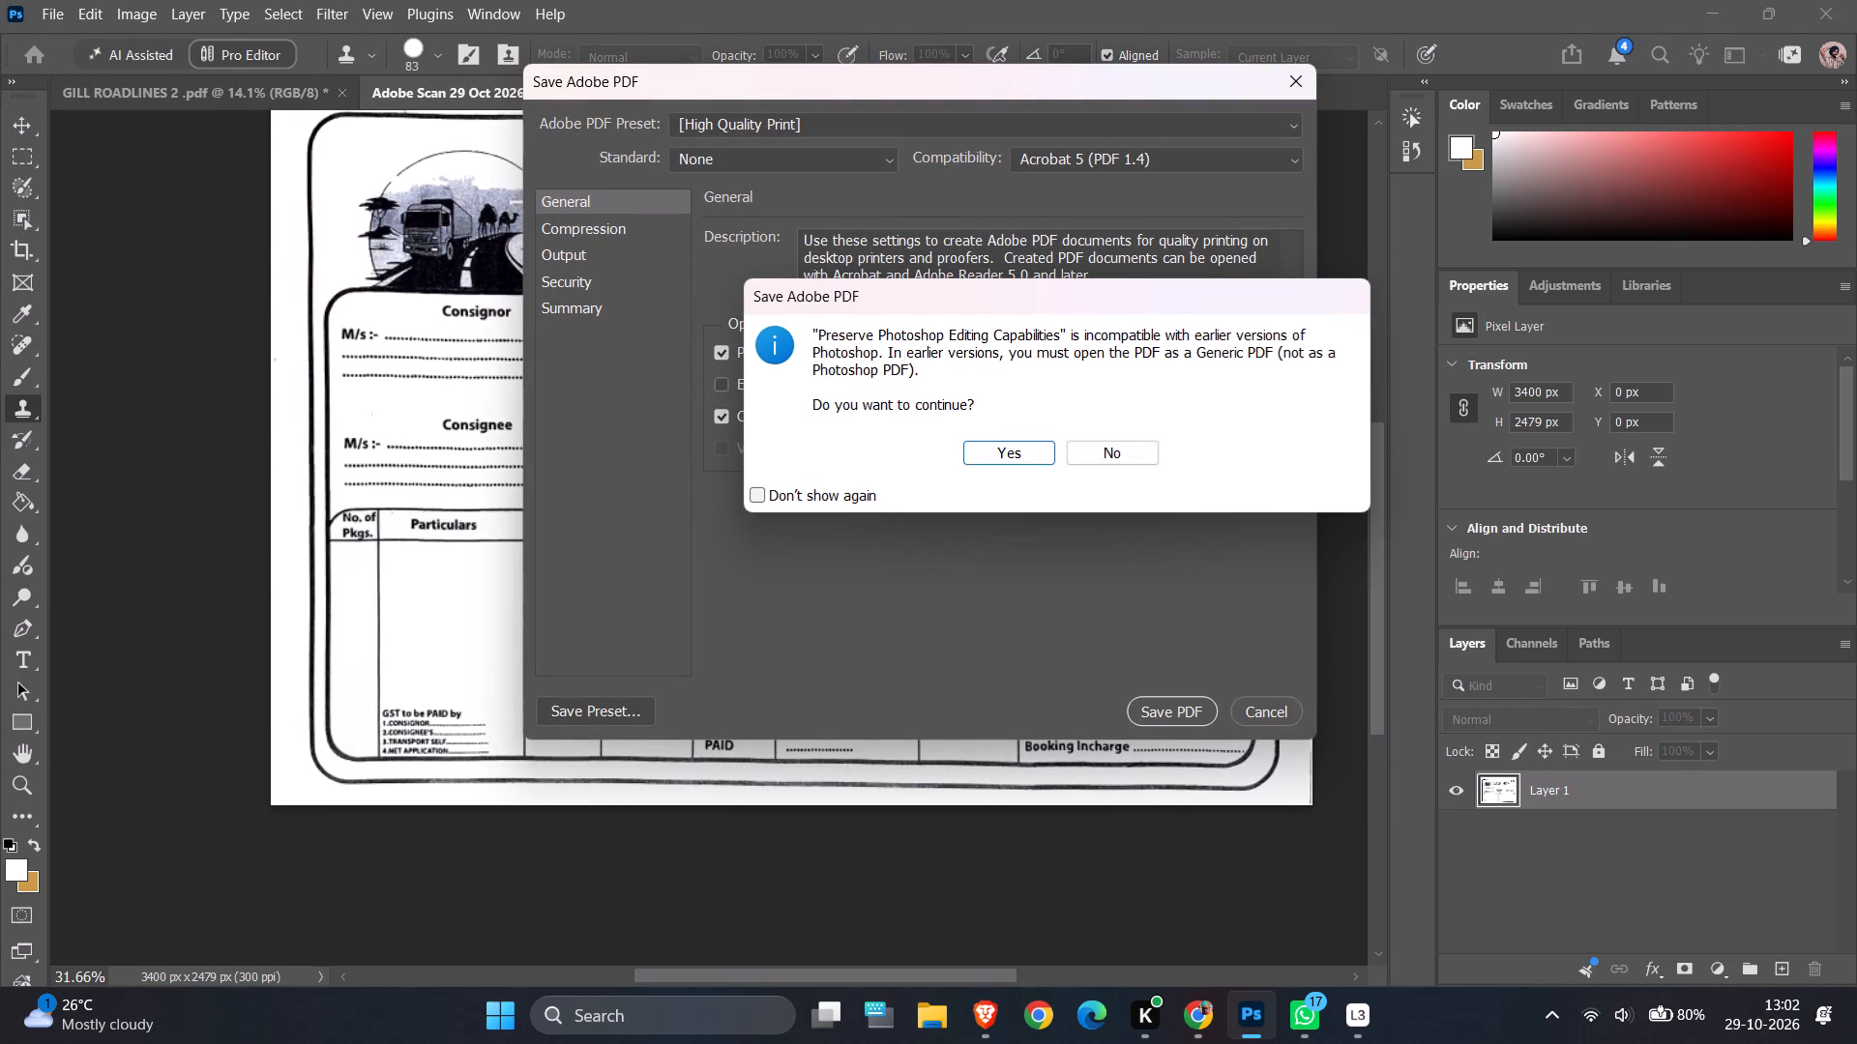
click(995, 447)
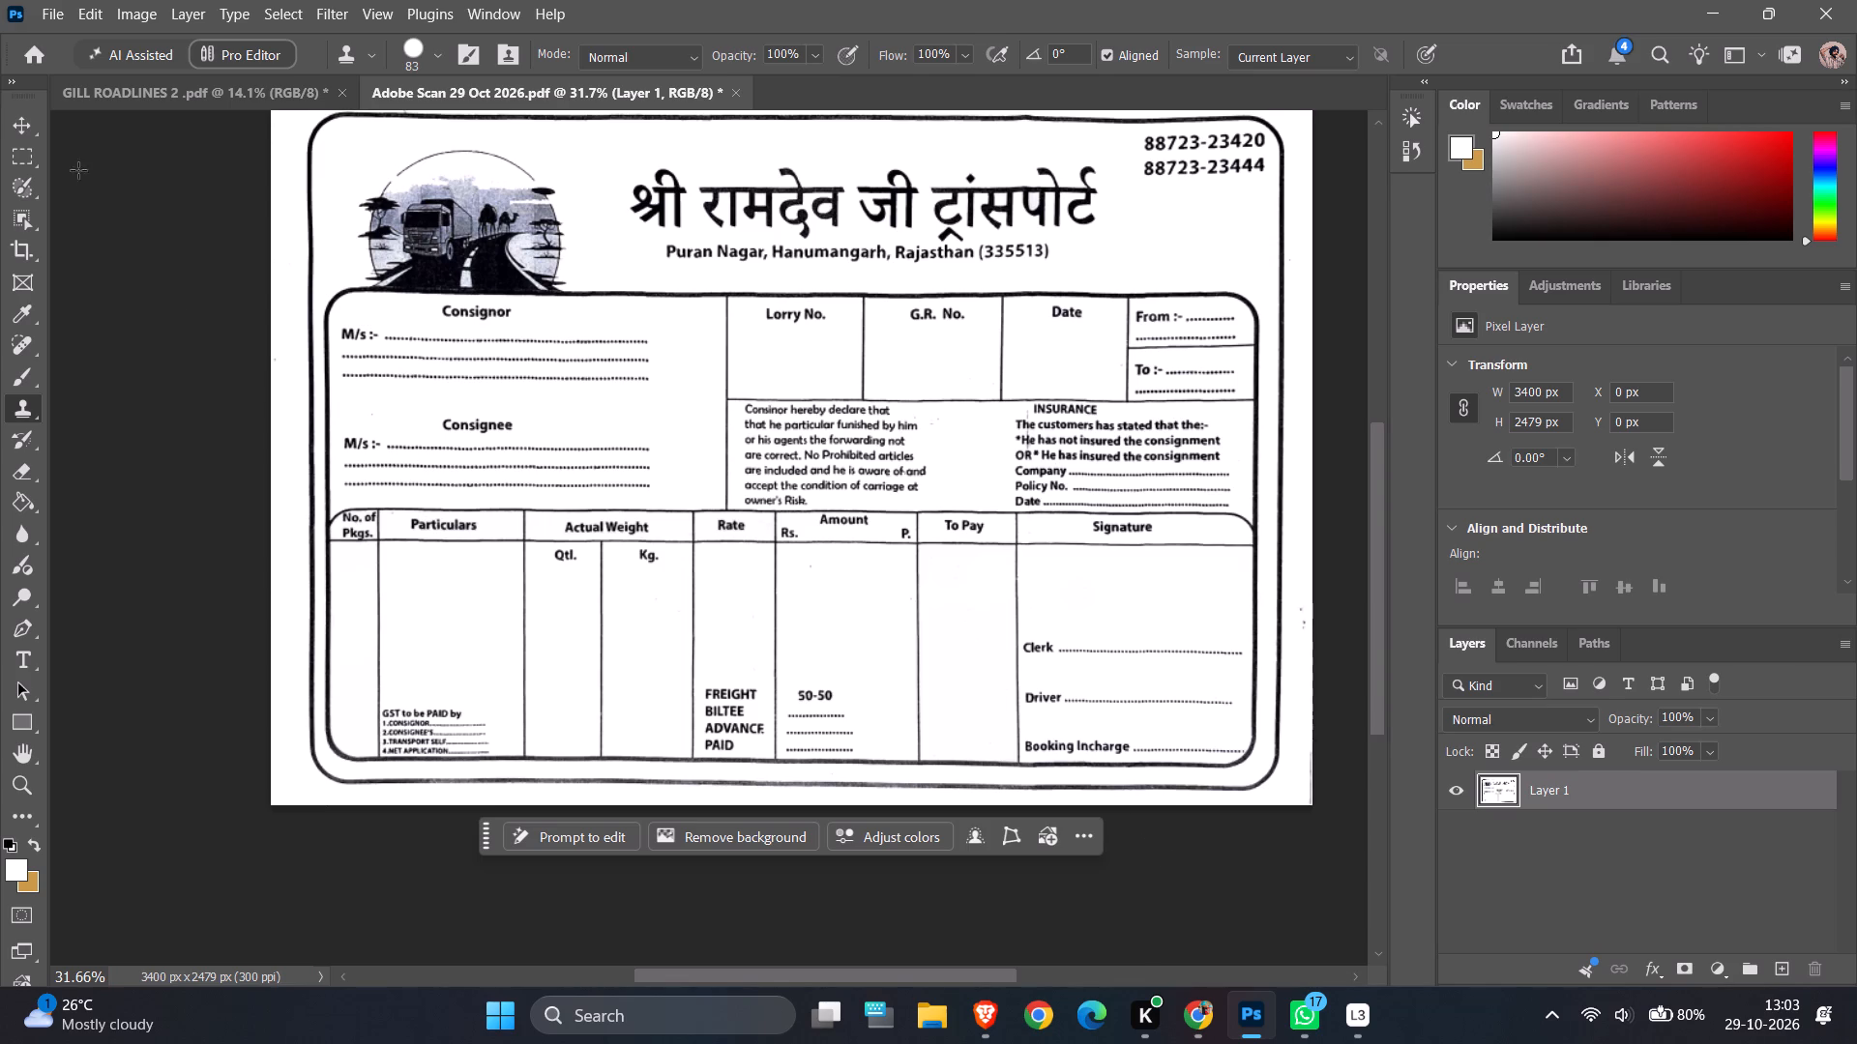
Switch to the Move tool, deselect the receipt layer and check the full page.
click(26, 121)
click(76, 285)
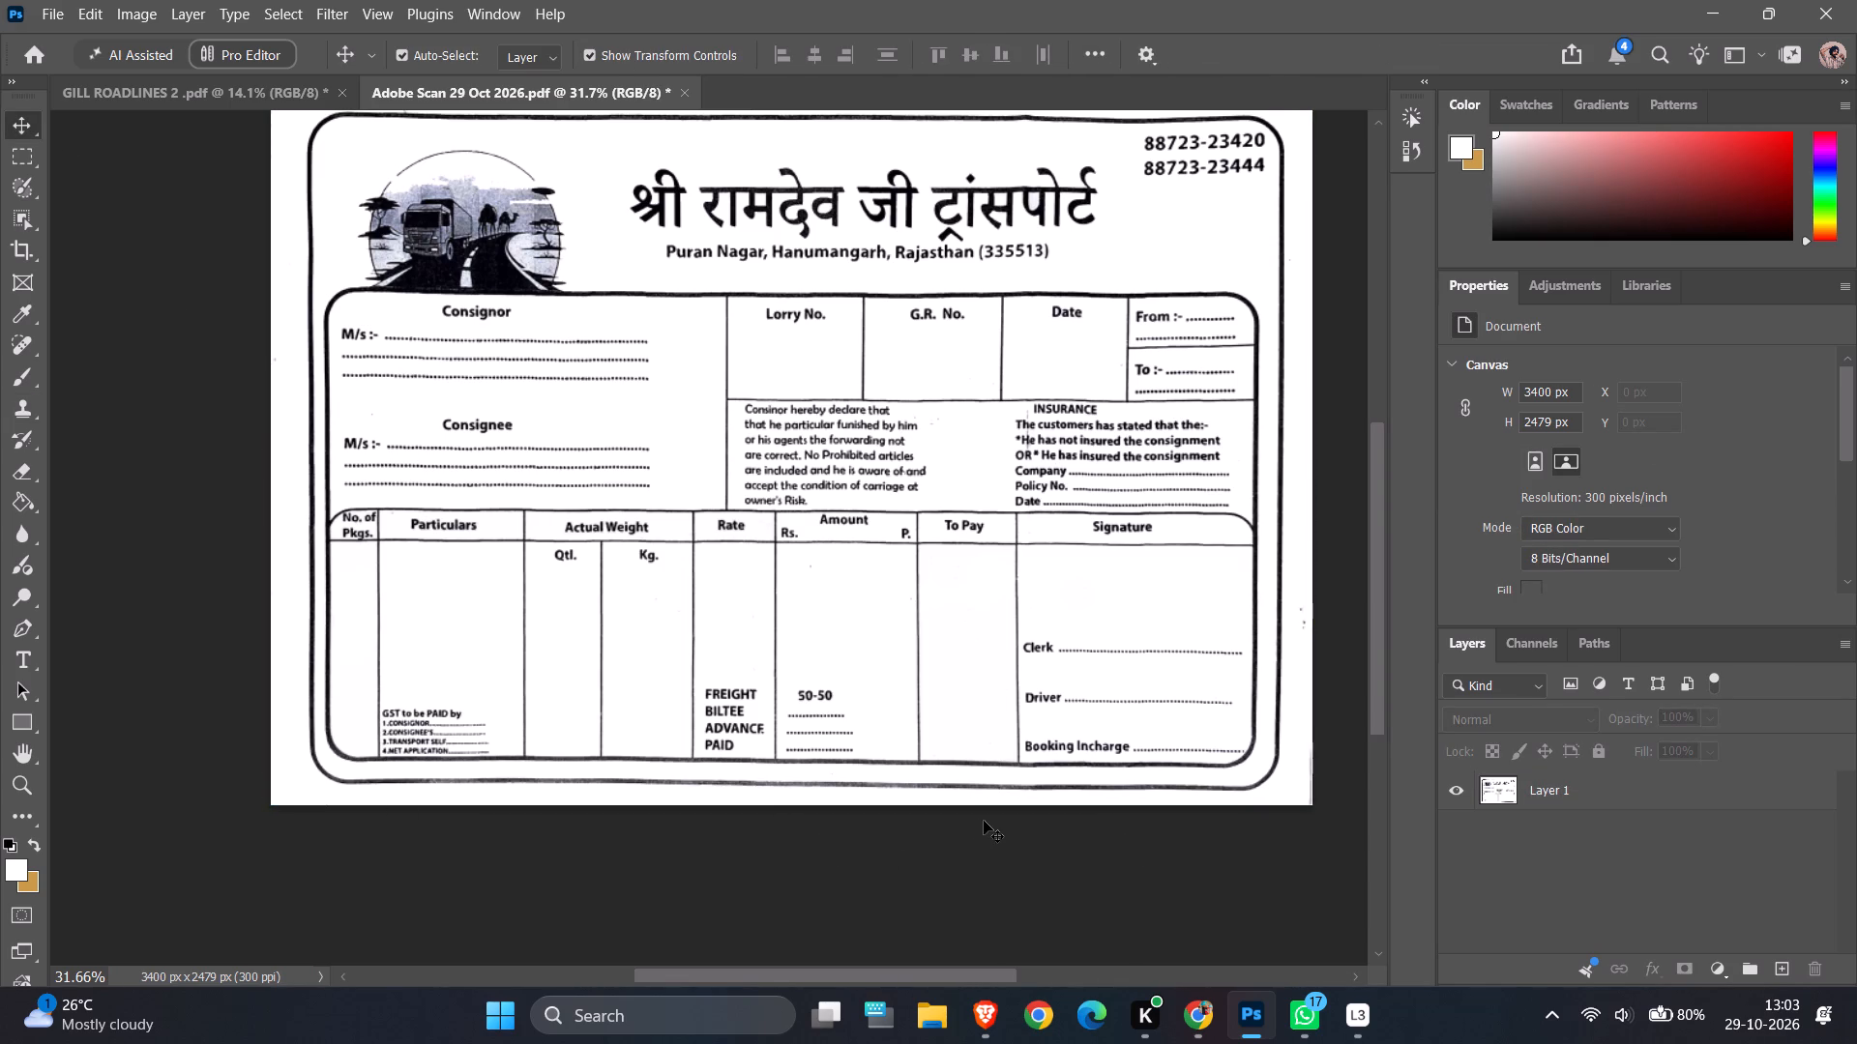
scroll(984, 821, up, 4)
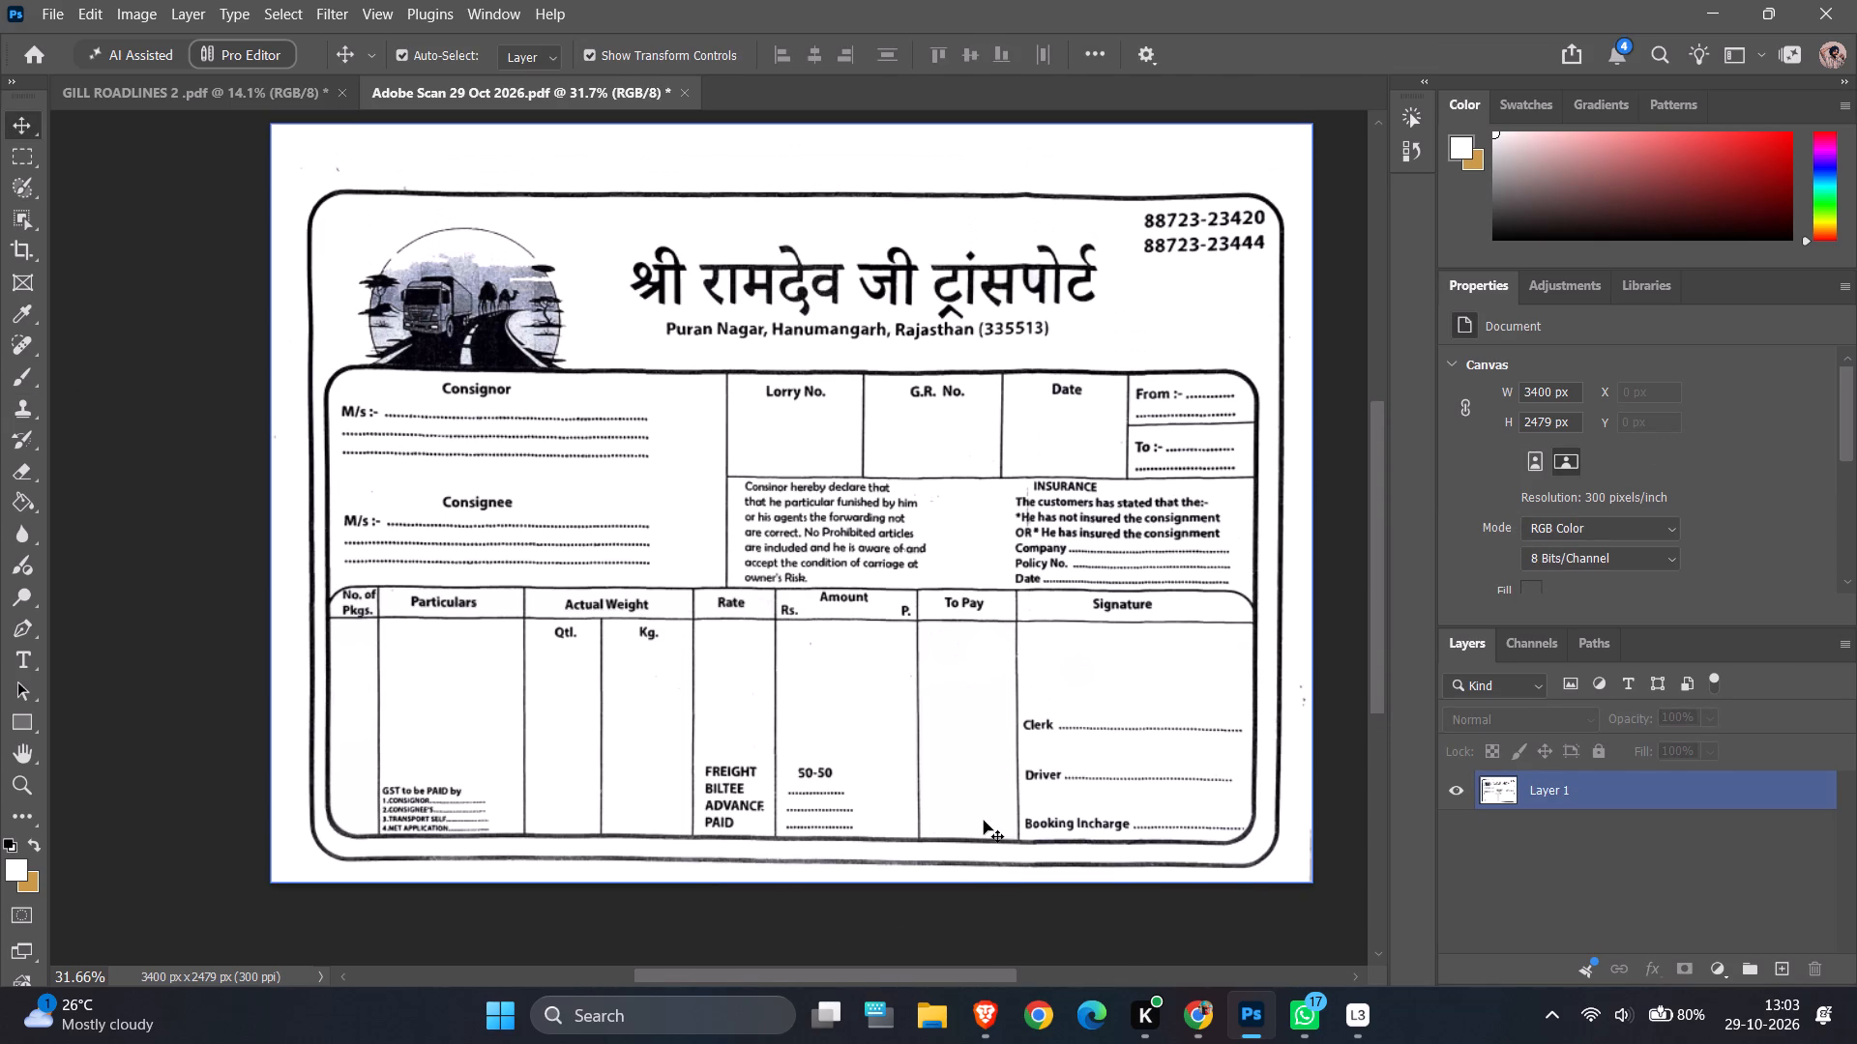